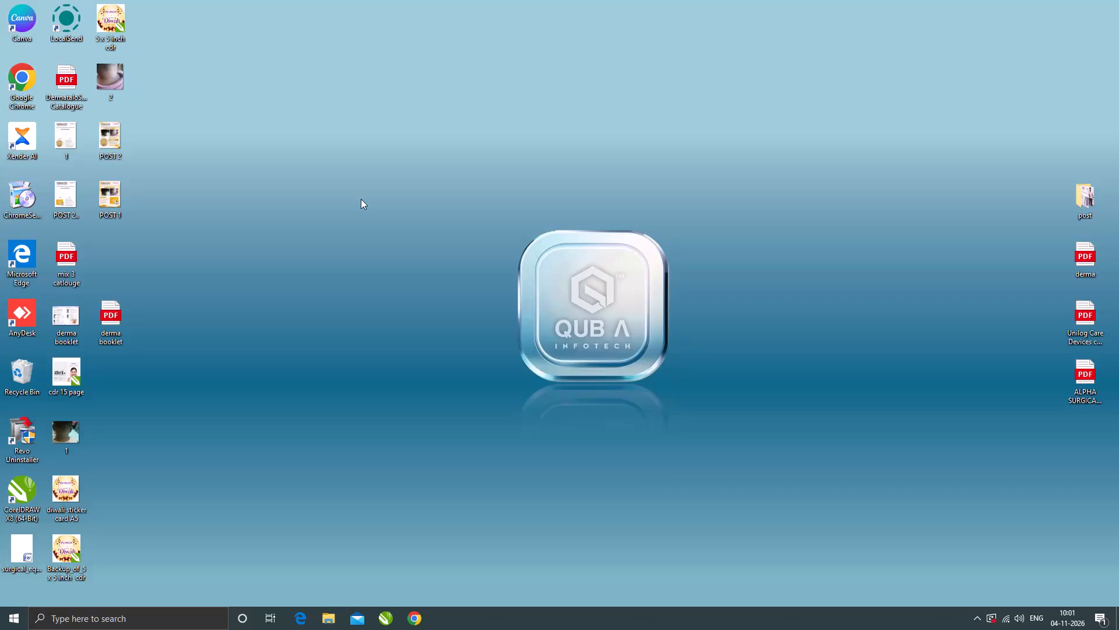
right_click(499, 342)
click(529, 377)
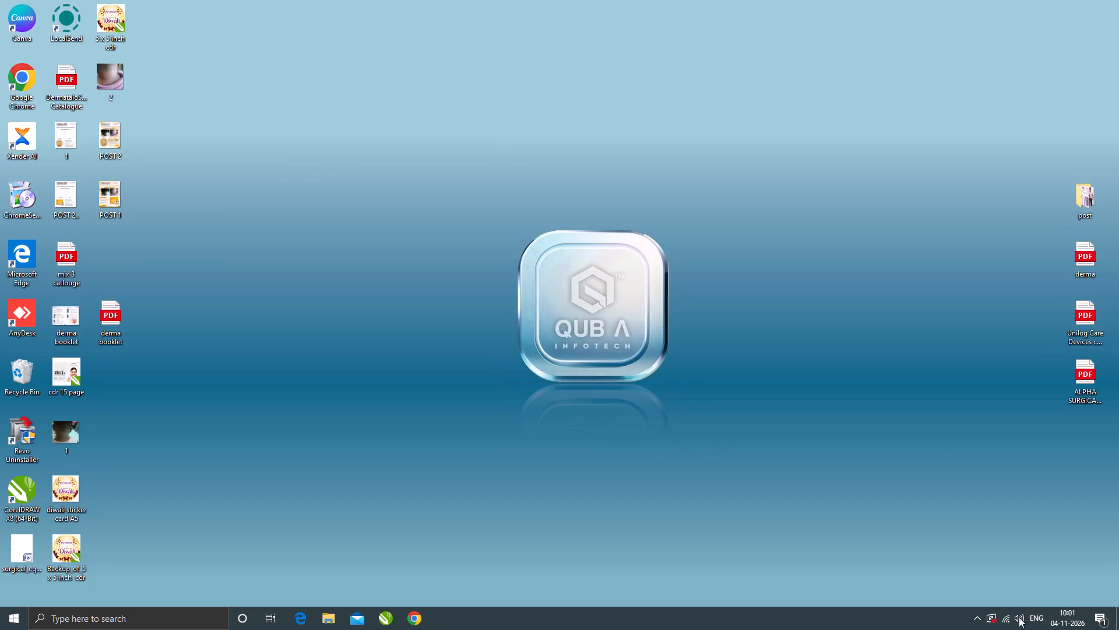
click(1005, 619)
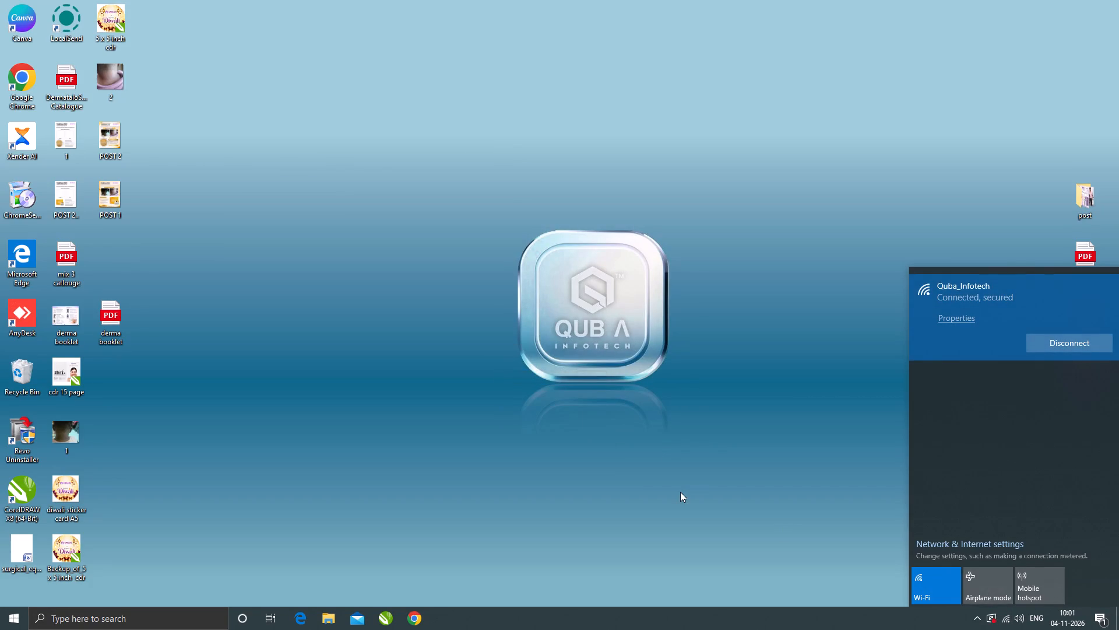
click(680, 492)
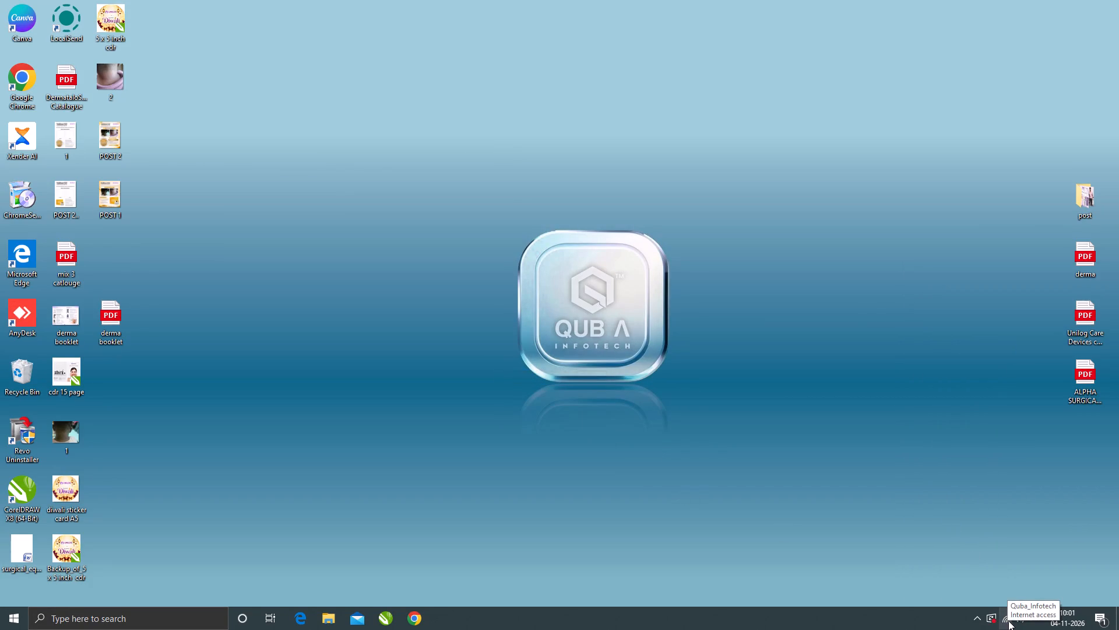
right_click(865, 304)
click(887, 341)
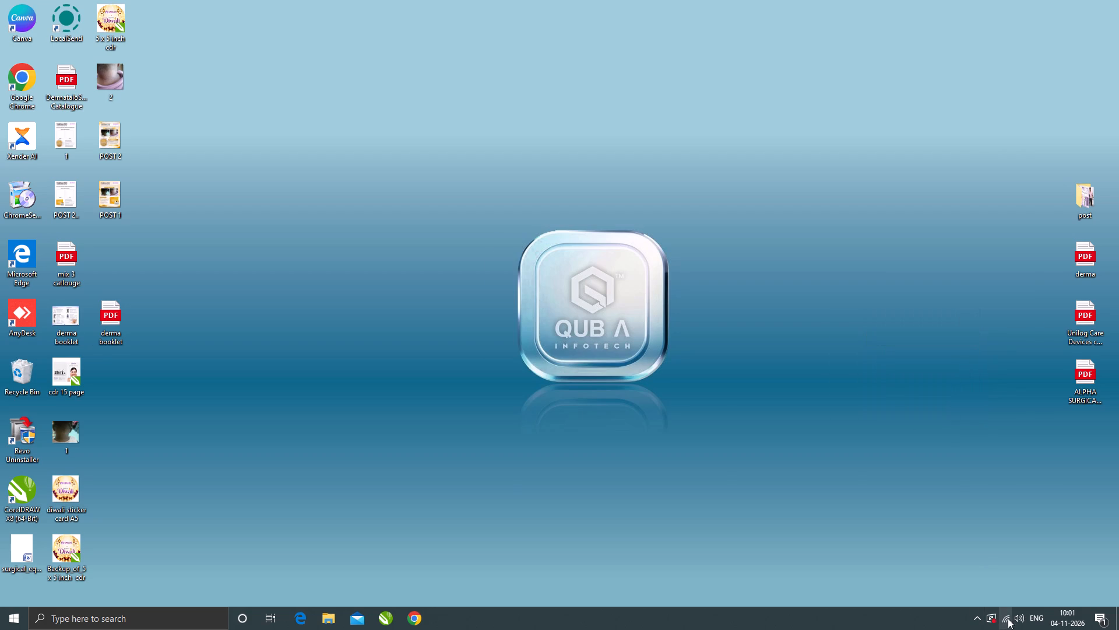
Take the computer offline by turning on Airplane mode in the network settings.
click(1009, 618)
click(972, 586)
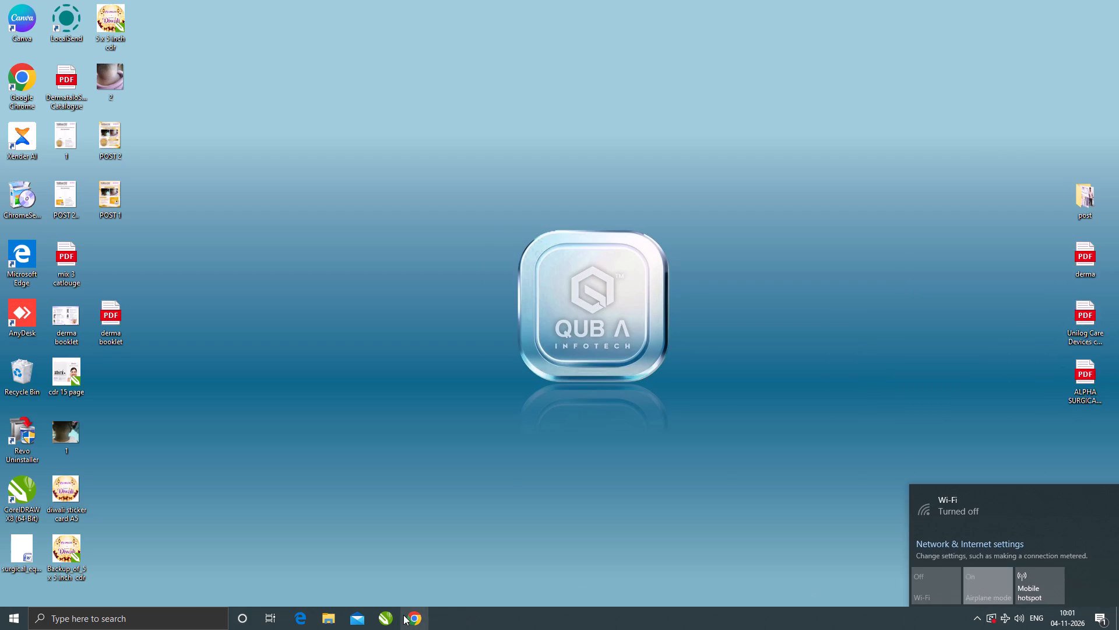
Launch CorelDRAW X8 and skip the account sign-in to reach the Welcome Screen.
click(392, 615)
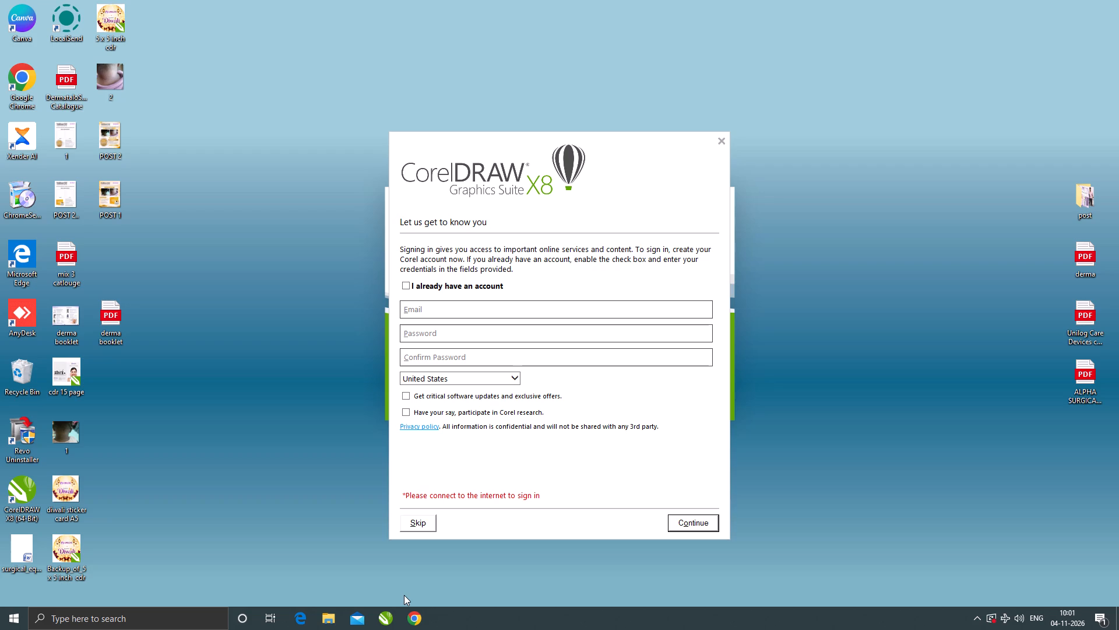
click(421, 524)
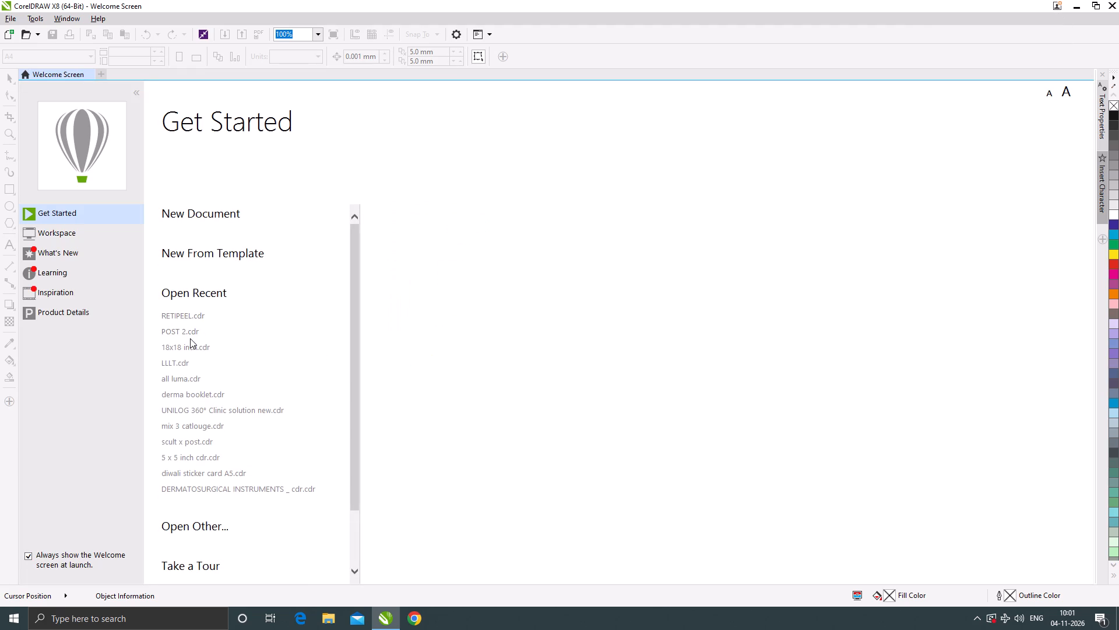
Open the recent document derma booklet.cdr.
click(190, 395)
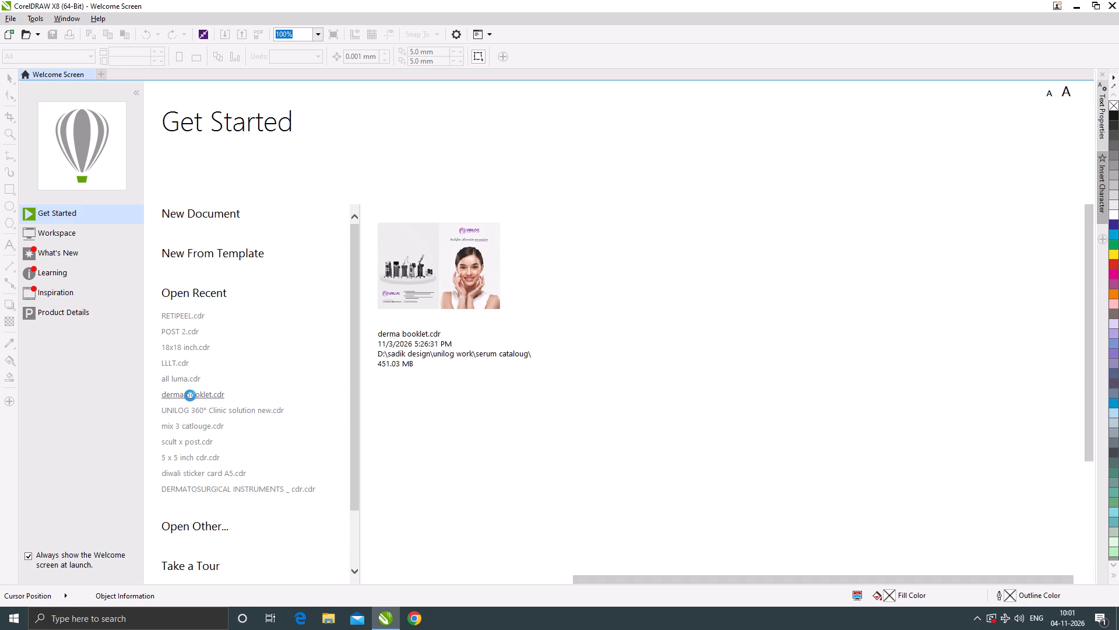
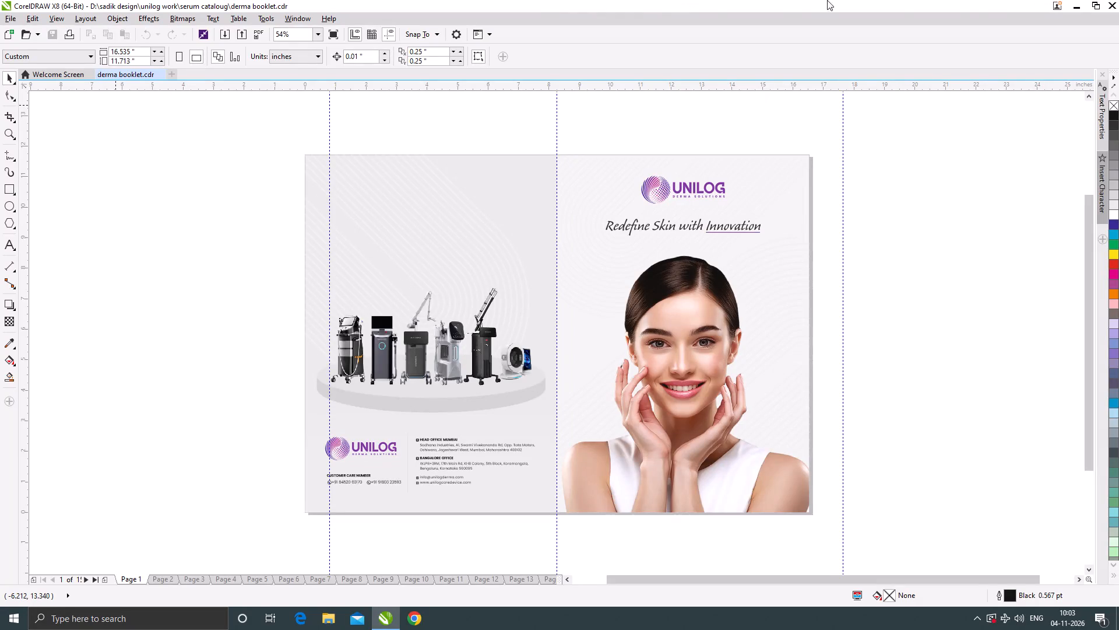
Minimize the derma booklet document window and refresh the desktop.
click(1075, 8)
right_click(634, 127)
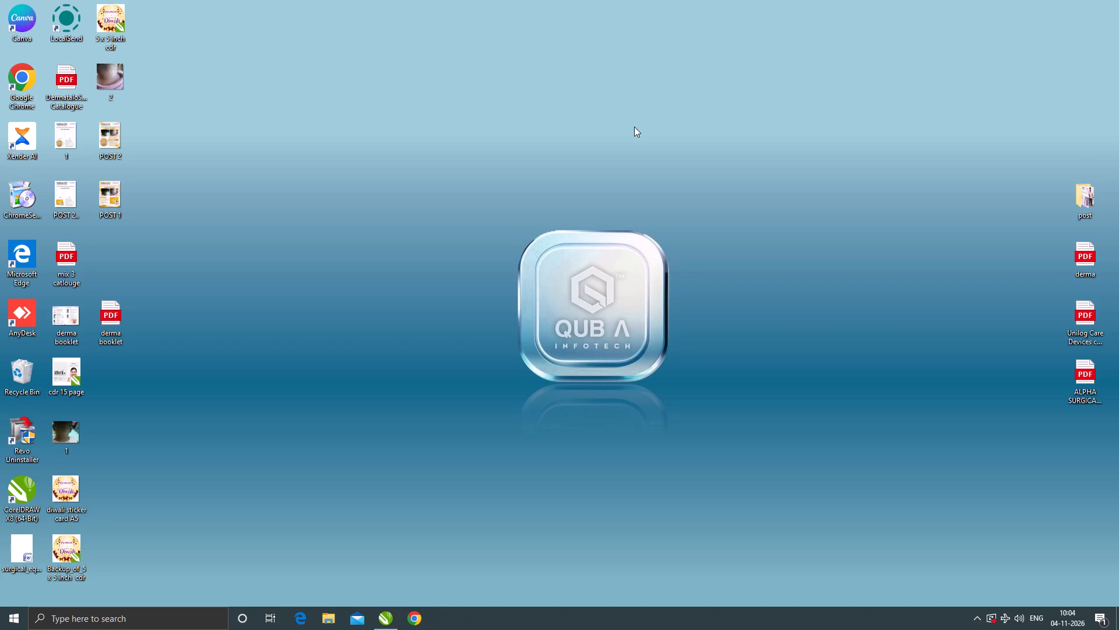
click(660, 157)
Turn on Wi-Fi in the Windows network settings.
click(1005, 618)
click(948, 591)
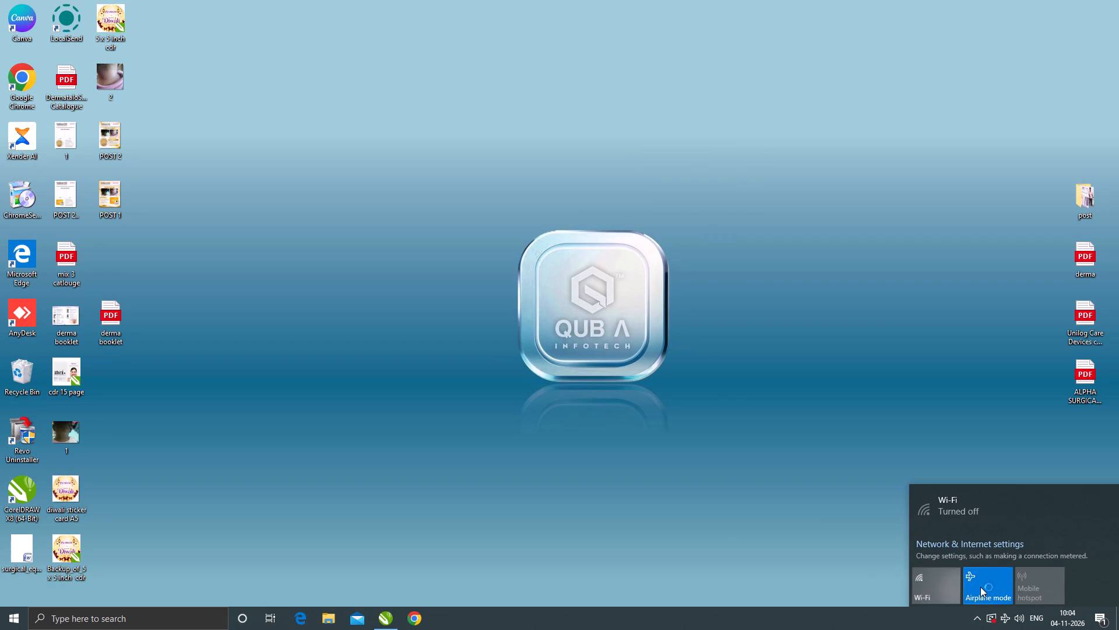
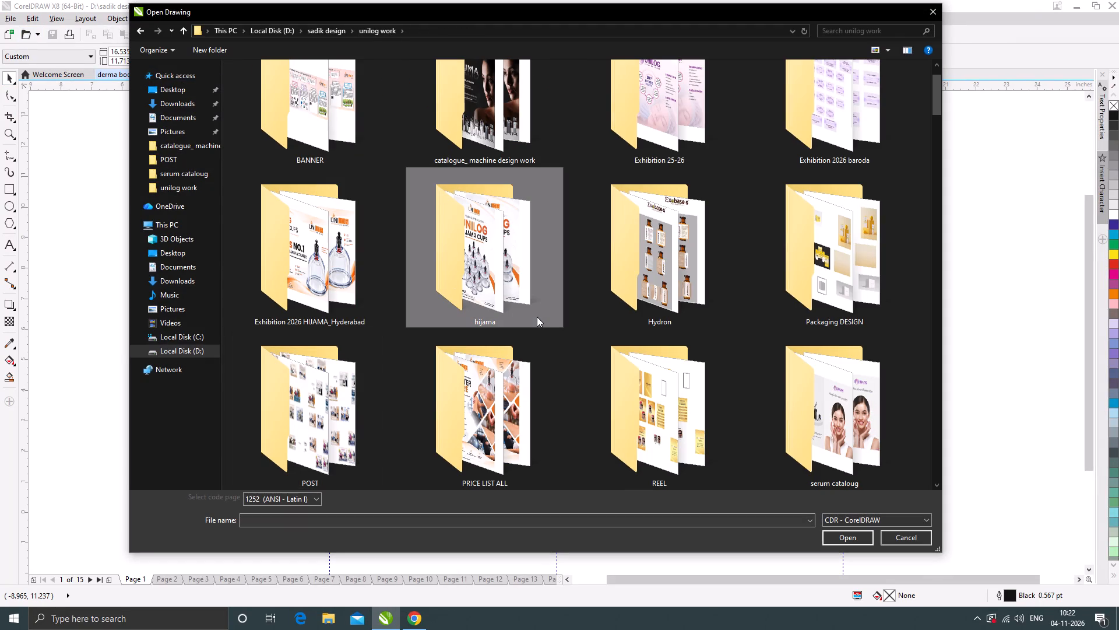
Go into the catalogue_machine design work folder and select the catalogue design drawing for opening.
double_click(488, 132)
click(575, 369)
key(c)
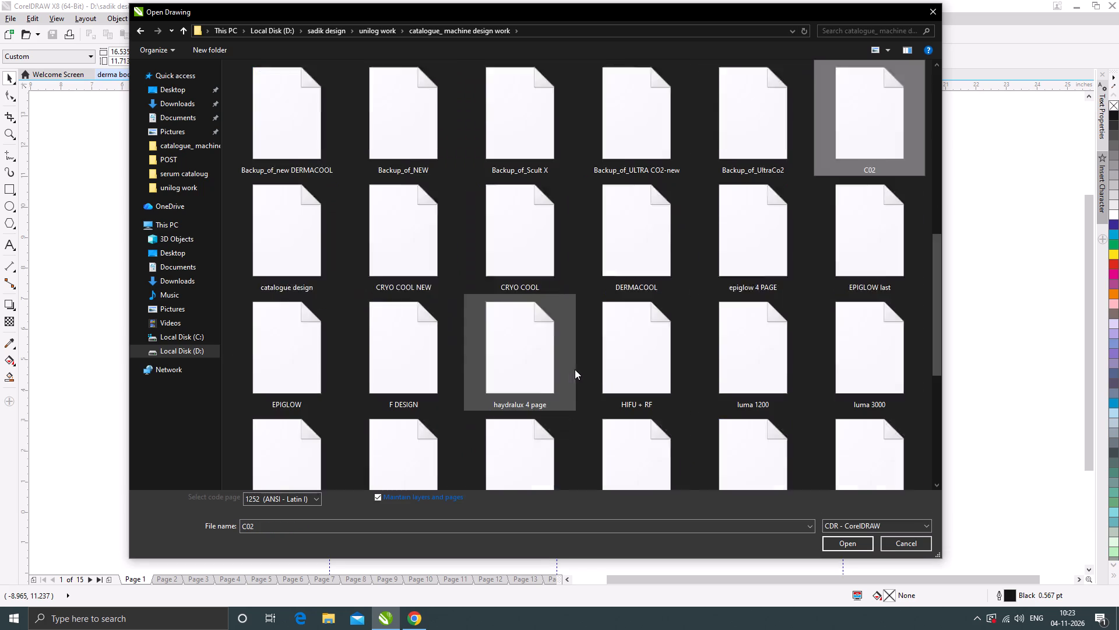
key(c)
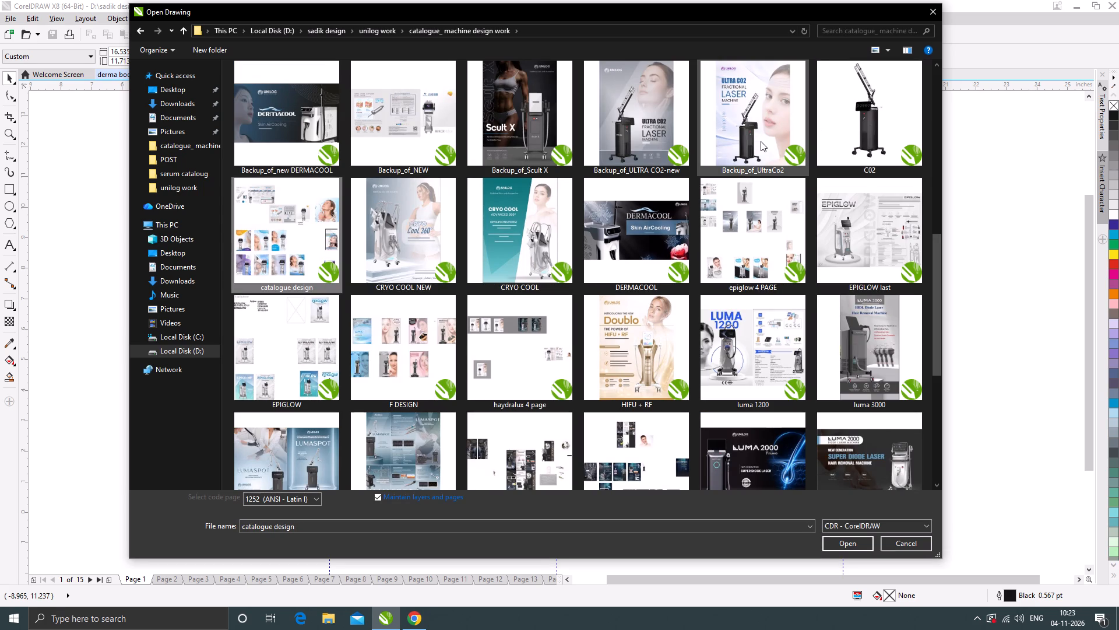
Open the ULTRA CO2-new drawing from the catalogue_ machine design work folder.
click(520, 279)
text(cc)
key(c)
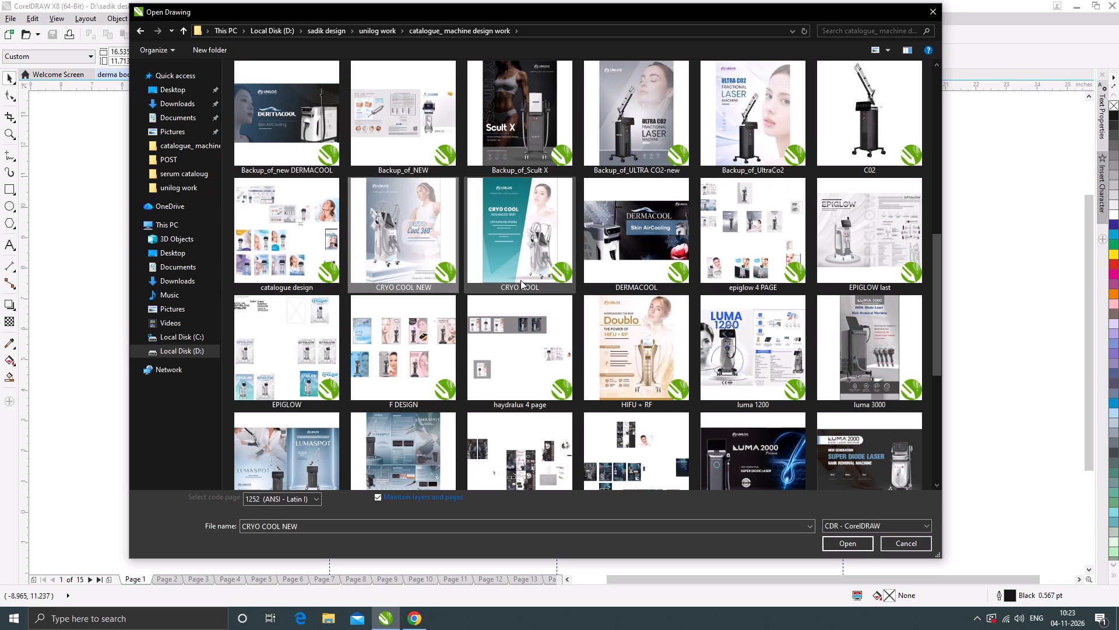
key(c)
text(cc)
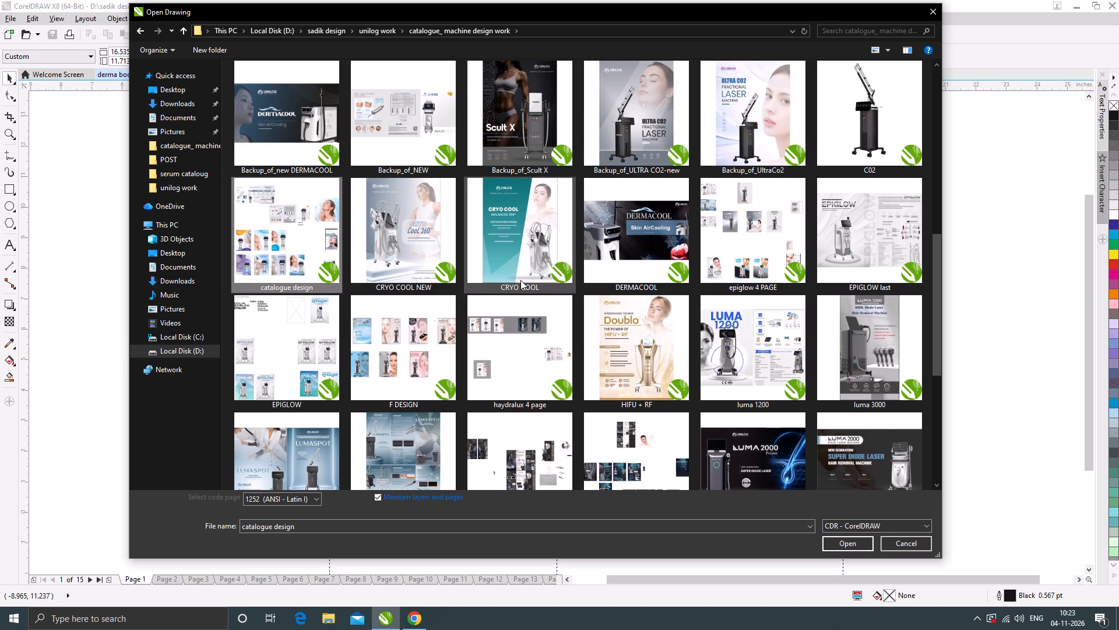
text(ccccc)
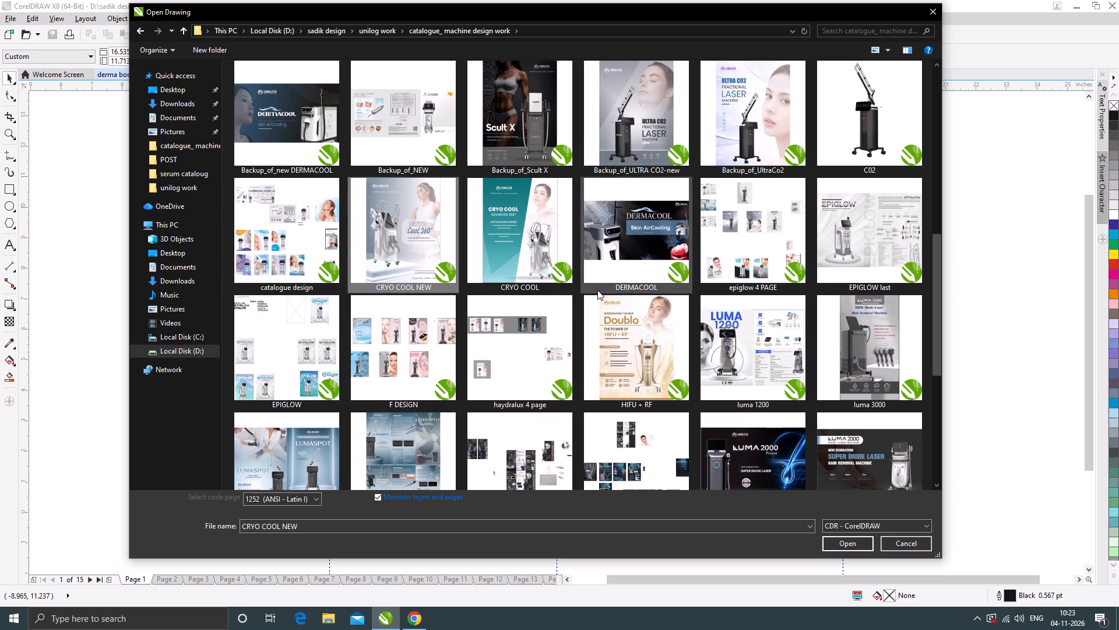
text(cc)
text(ccc)
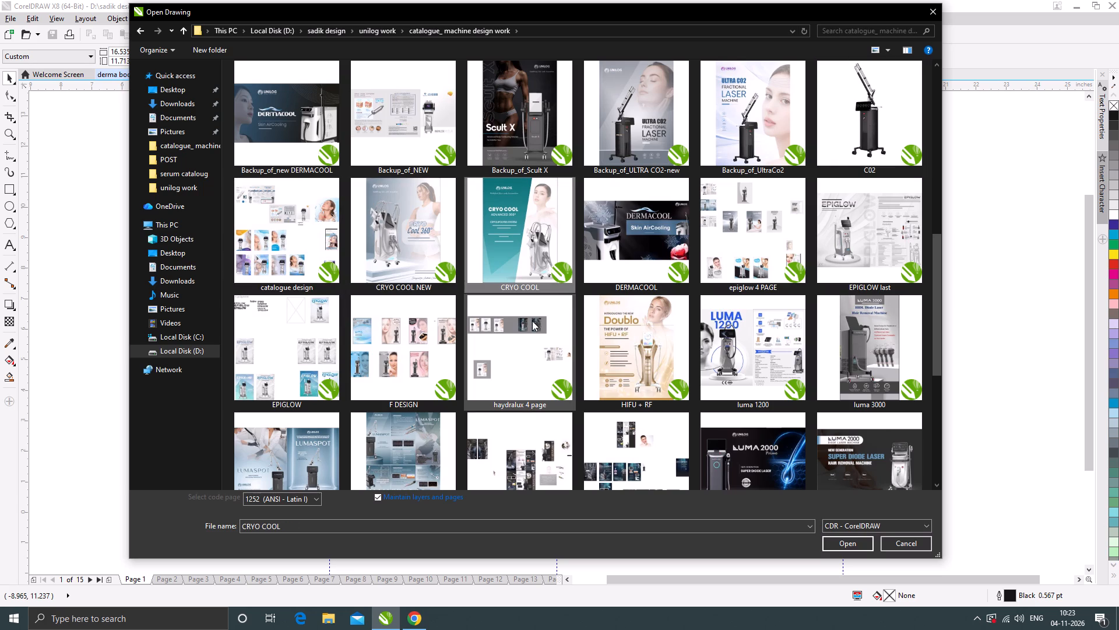
click(532, 321)
key(c)
text(cc)
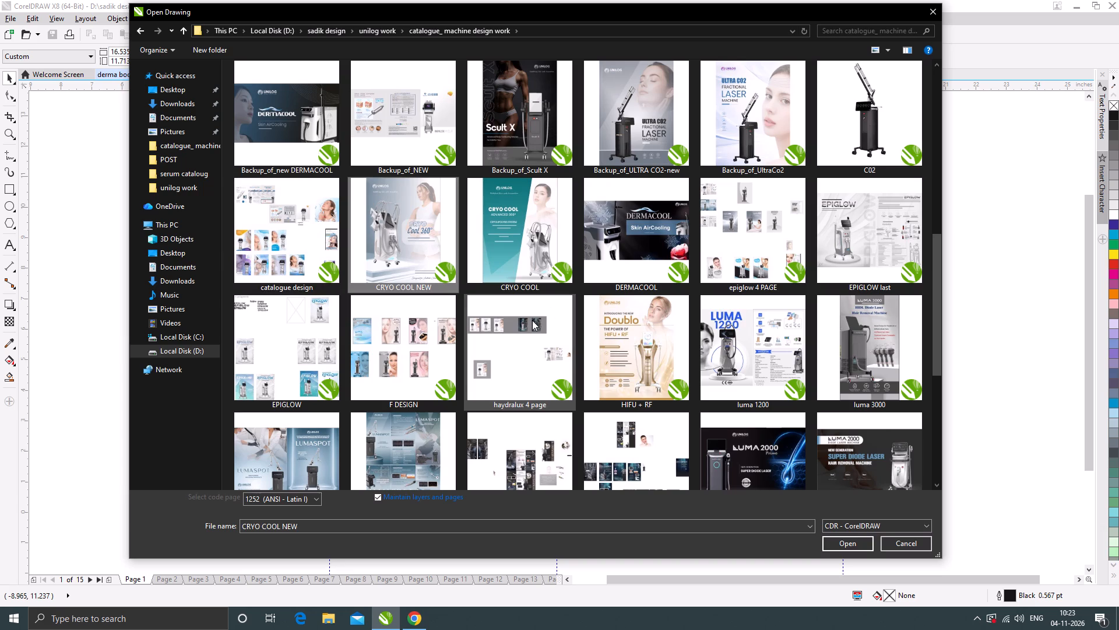
click(406, 423)
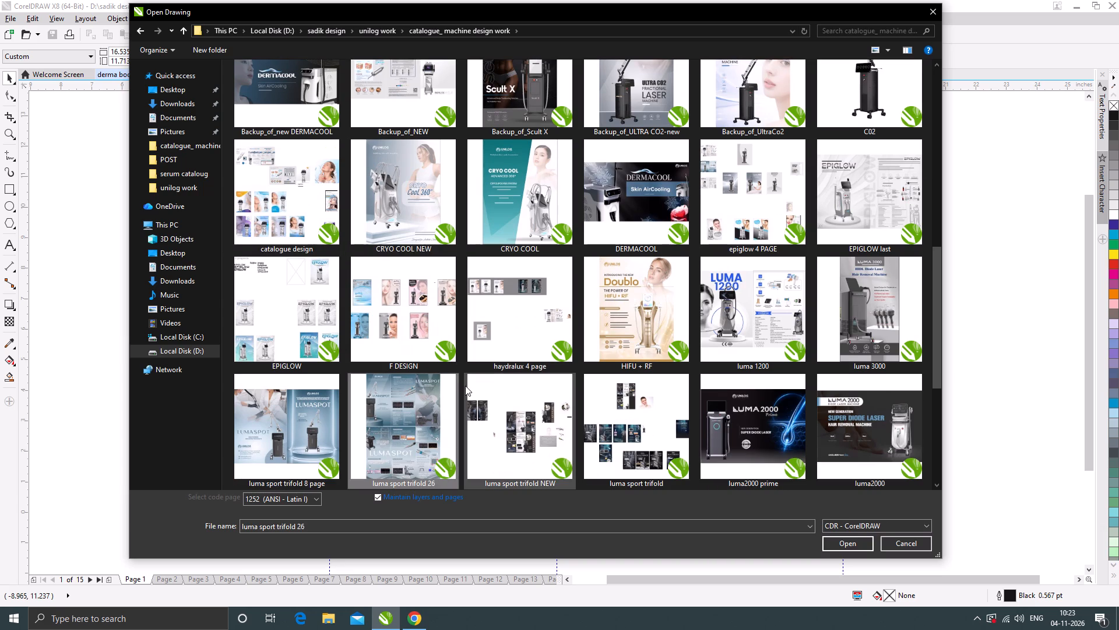
scroll(466, 385, down, 2)
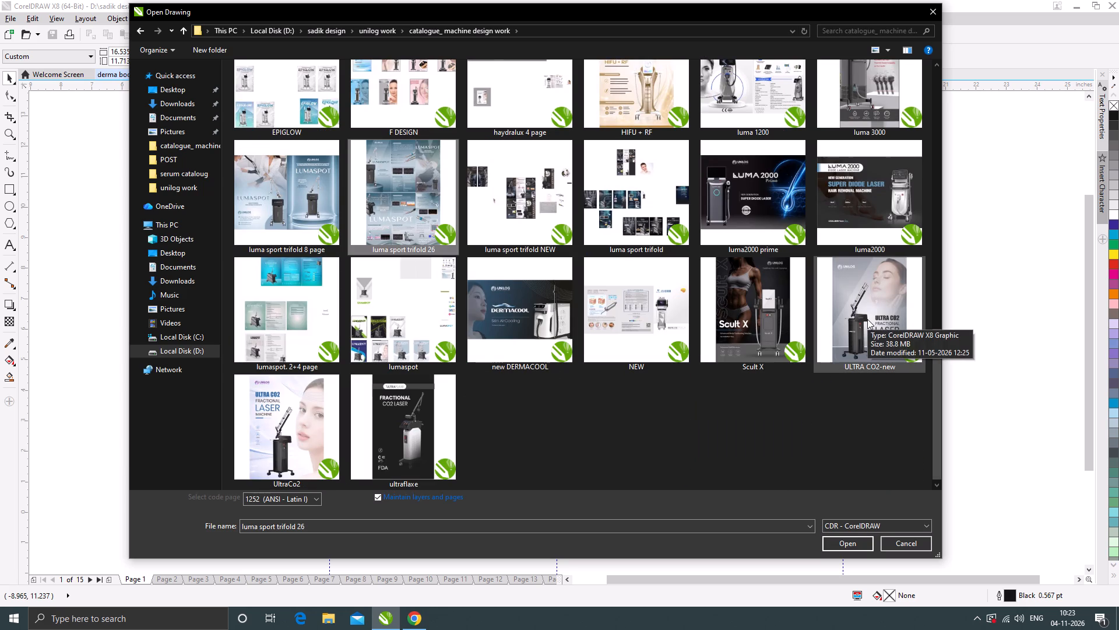
double_click(864, 309)
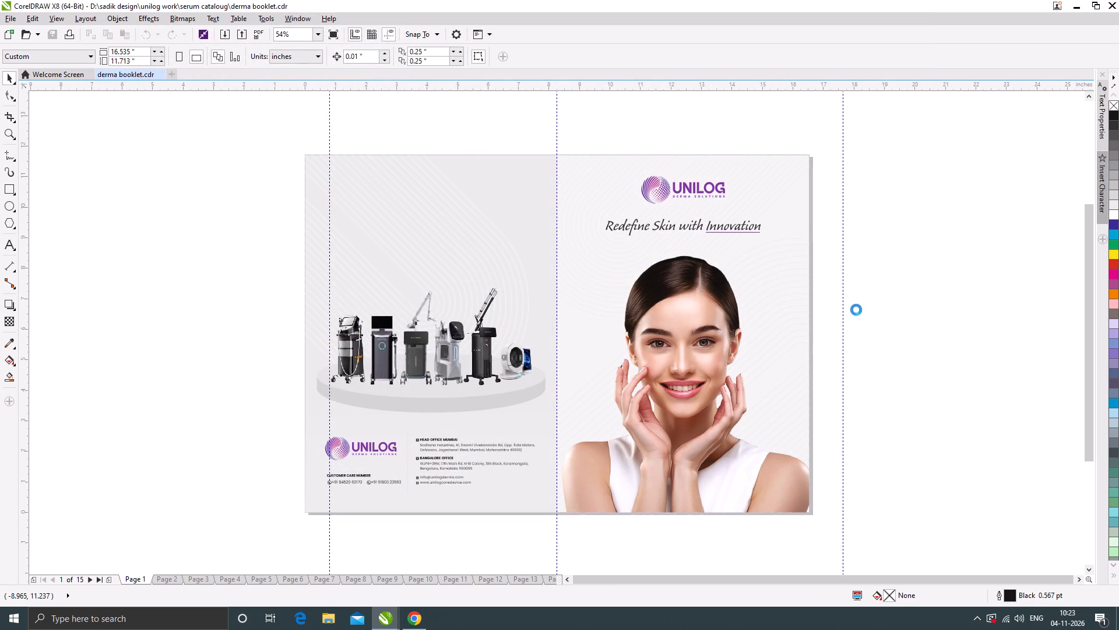
Copy the Ultra CO2 machine image together with its small ULTRA CO2 label from the cover page.
click(518, 453)
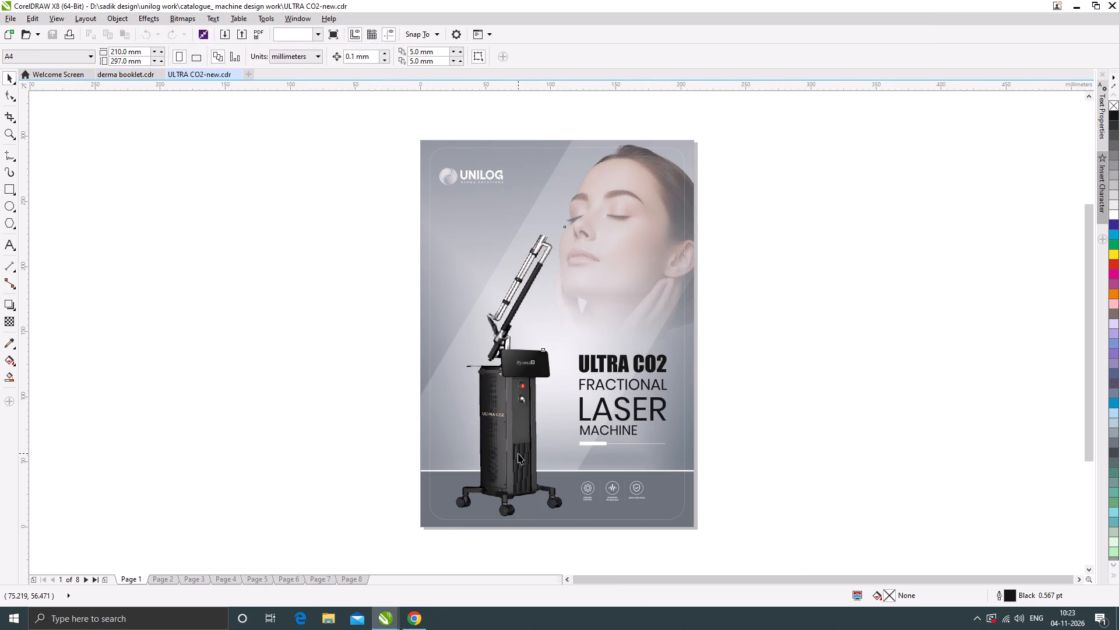
drag(504, 423, 476, 419)
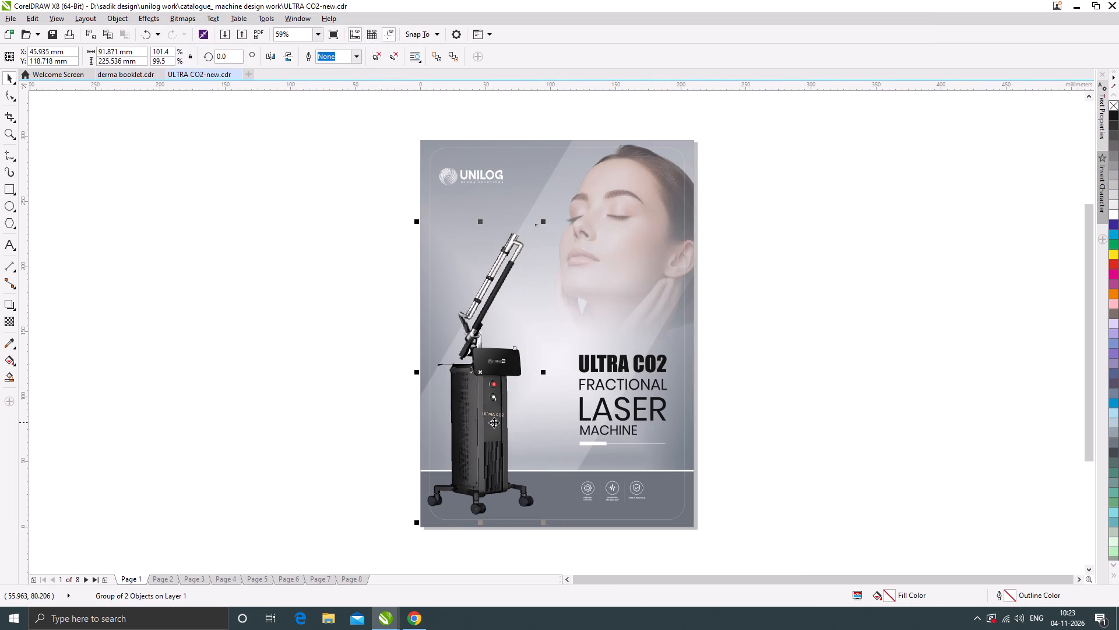
key(ctrl+z)
shift+click(497, 414)
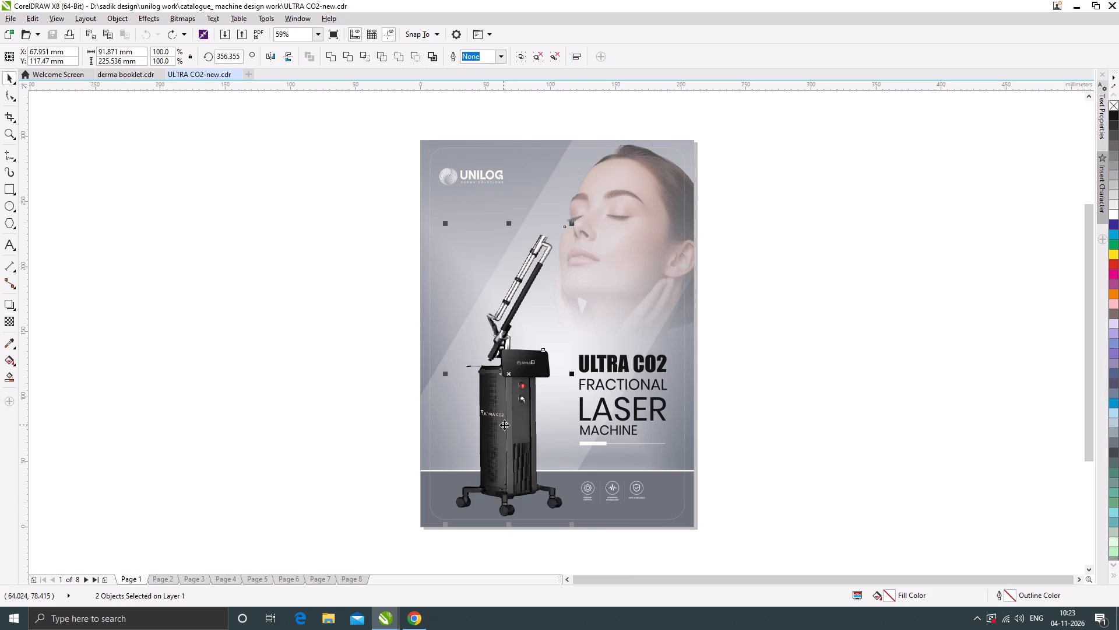
drag(504, 425, 474, 425)
key(ctrl+z)
key(ctrl+c)
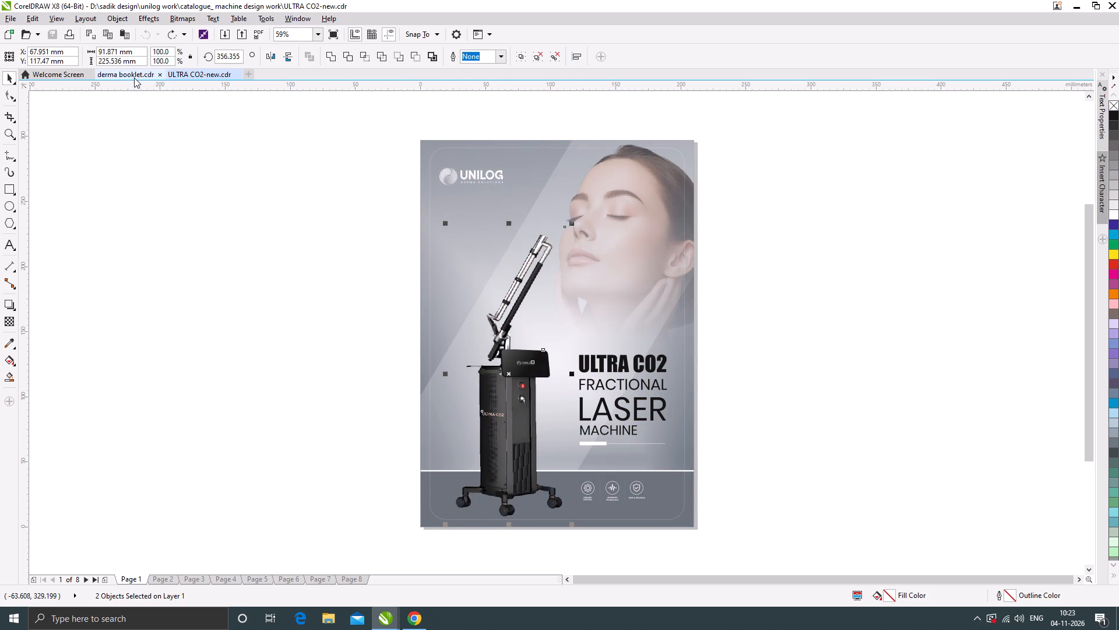
Paste the copied machine into derma booklet.cdr on page 7, the CO2 Fractional Laser spread.
click(129, 75)
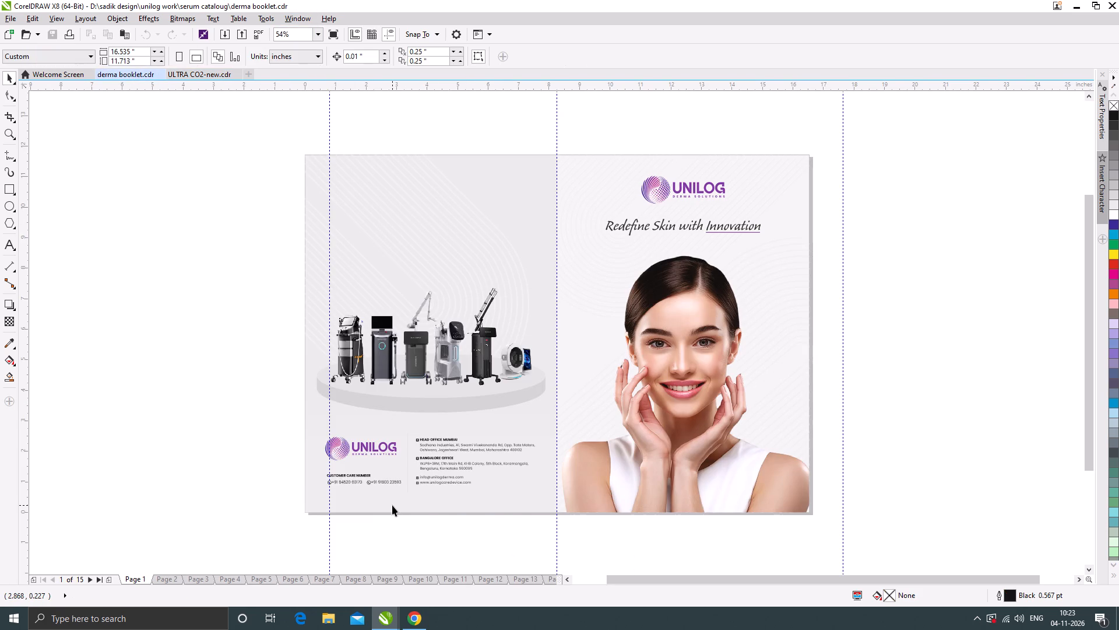
key(Page_Down)
key(Page_Down)
key(Page_Down)
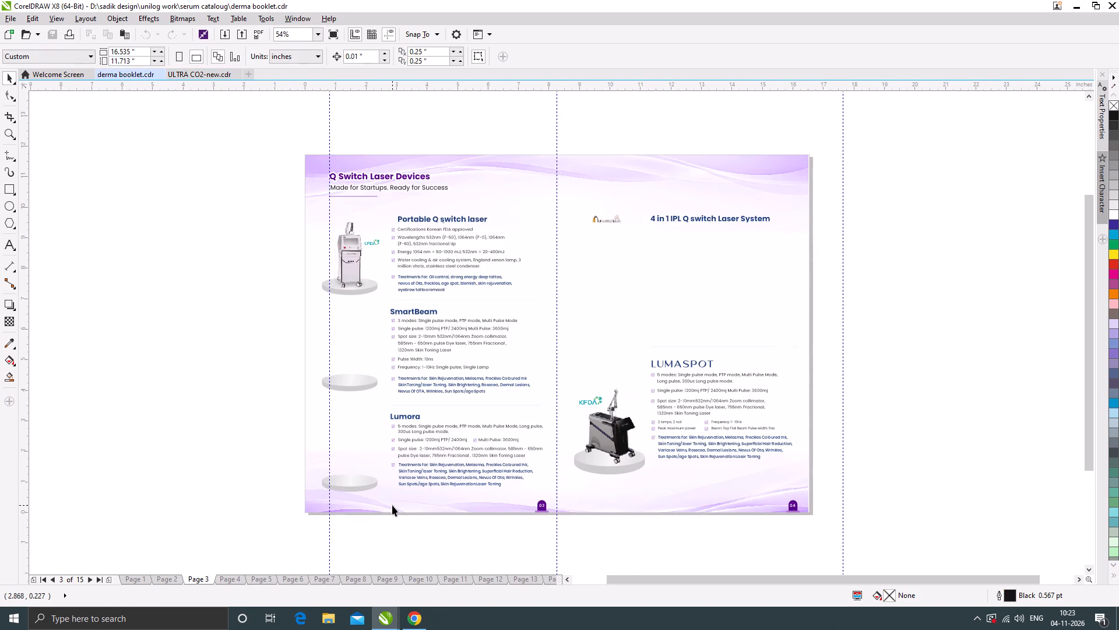
key(Page_Down)
key(Page_Down)
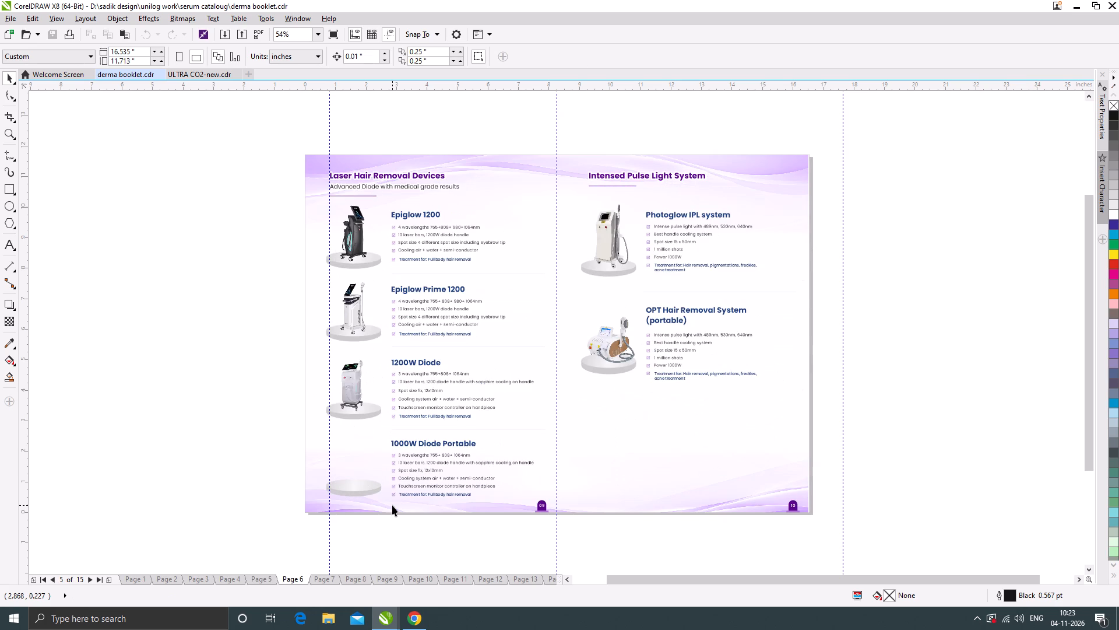
key(Page_Down)
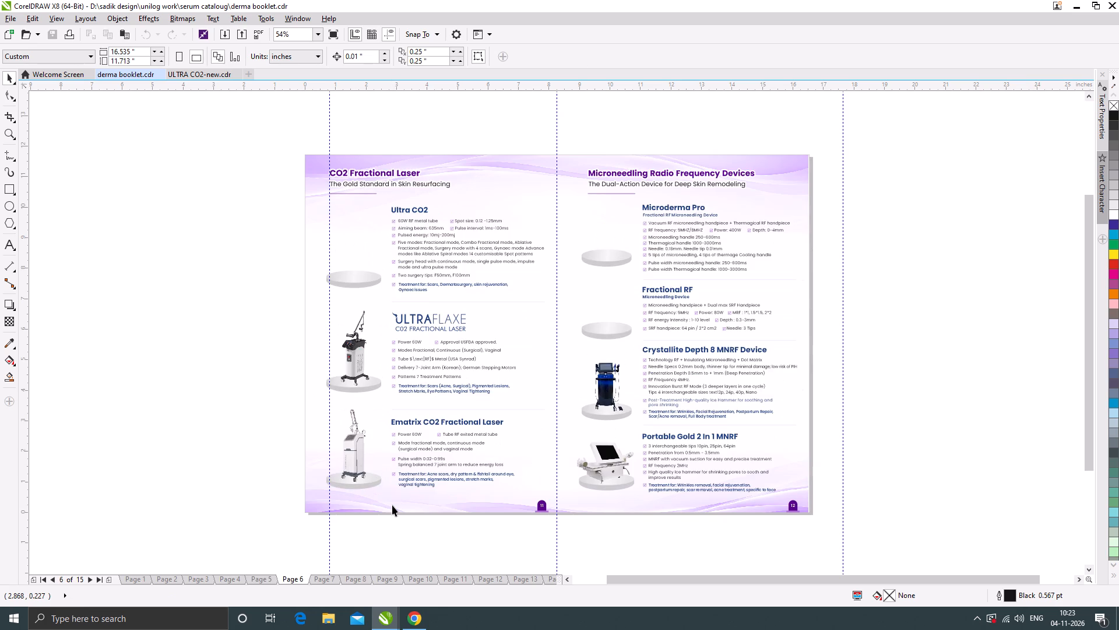
click(141, 244)
key(ctrl+v)
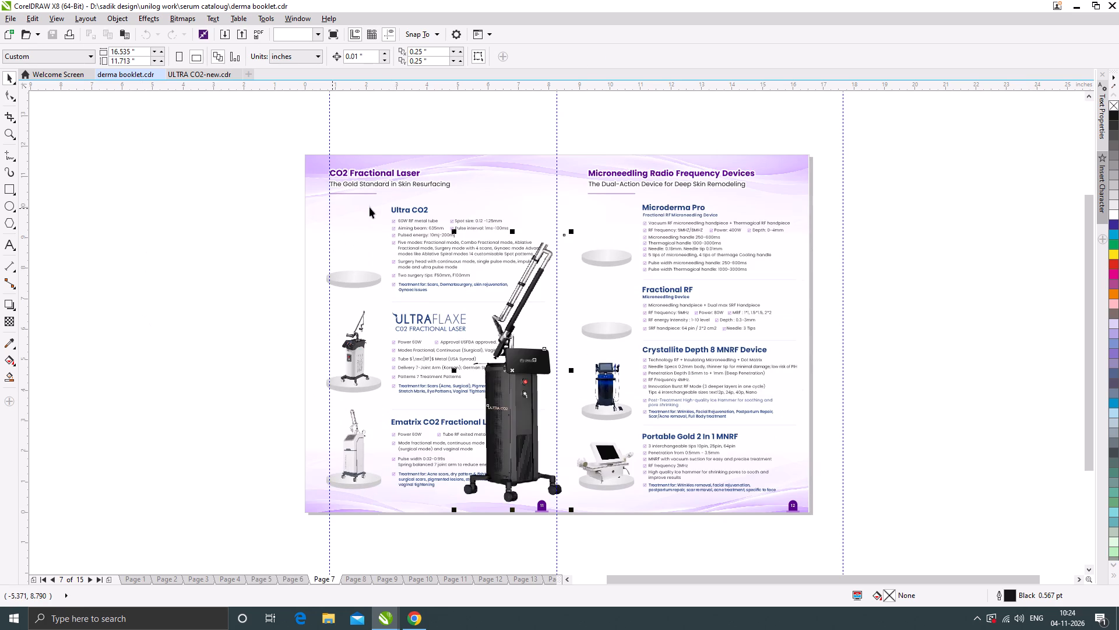
Shrink the pasted machine to about 0.6 by 1.47 inches and place it just outside the page beside the Ultra CO2 section.
drag(508, 395, 181, 260)
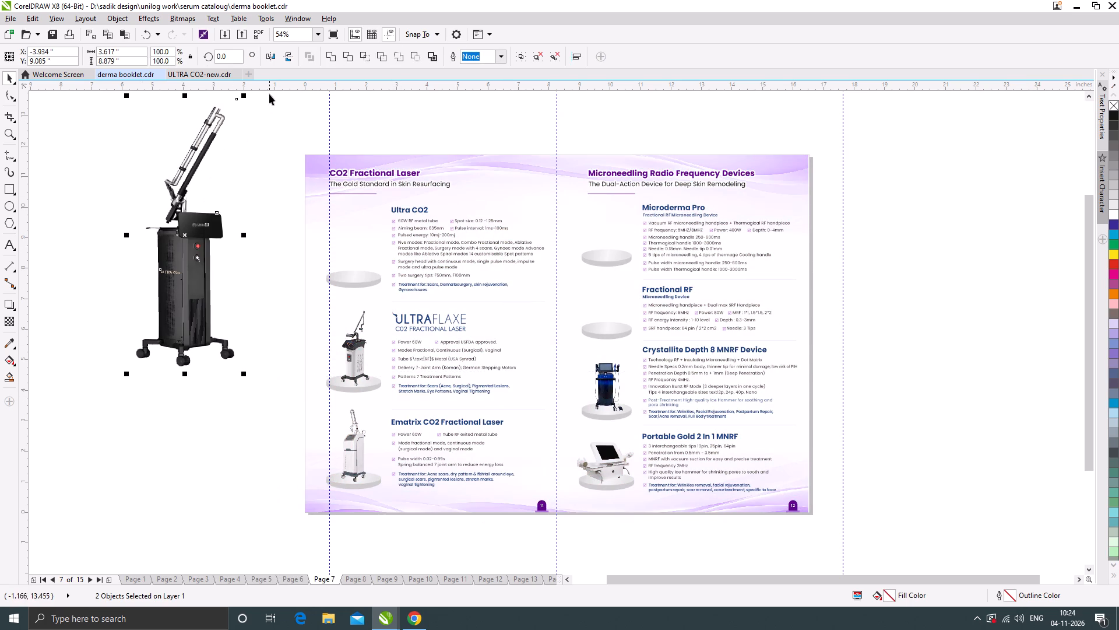
drag(242, 96, 203, 205)
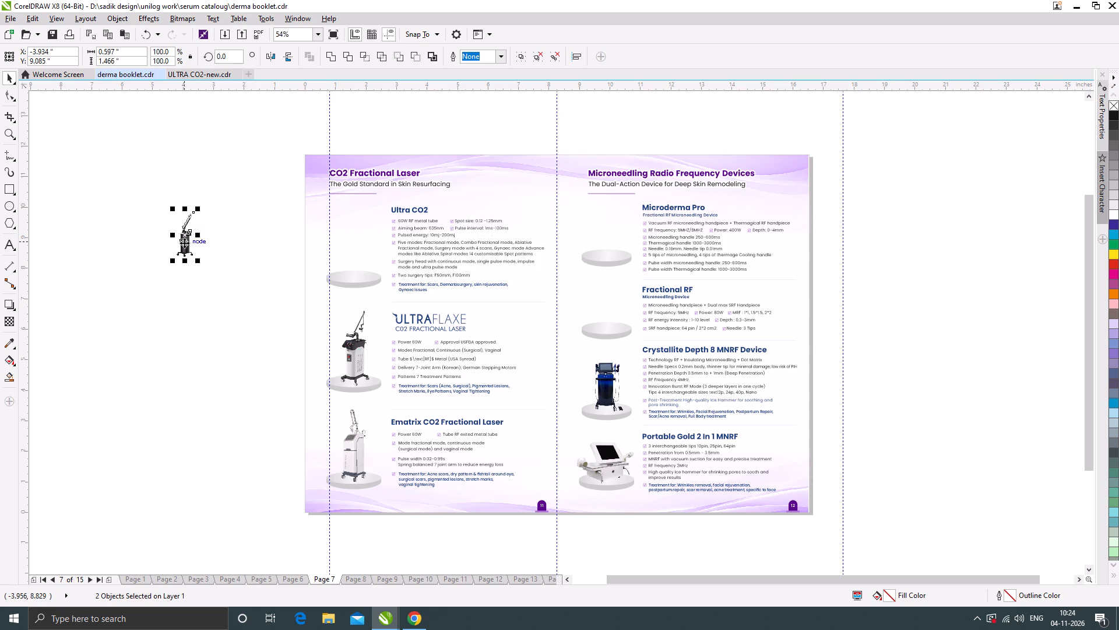
drag(184, 243, 287, 248)
scroll(293, 240, up, 2)
click(195, 220)
Place a duplicate of the Ultra CO2 heading outside the page, beside the machine image.
scroll(281, 241, down, 1)
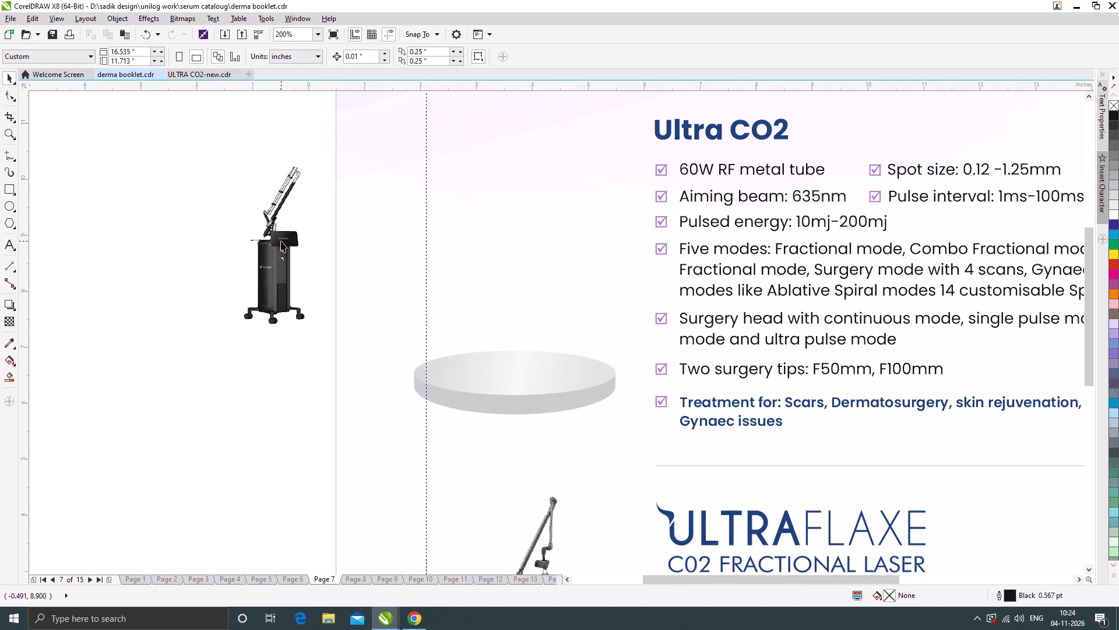
scroll(458, 160, up, 1)
scroll(570, 210, down, 1)
click(578, 210)
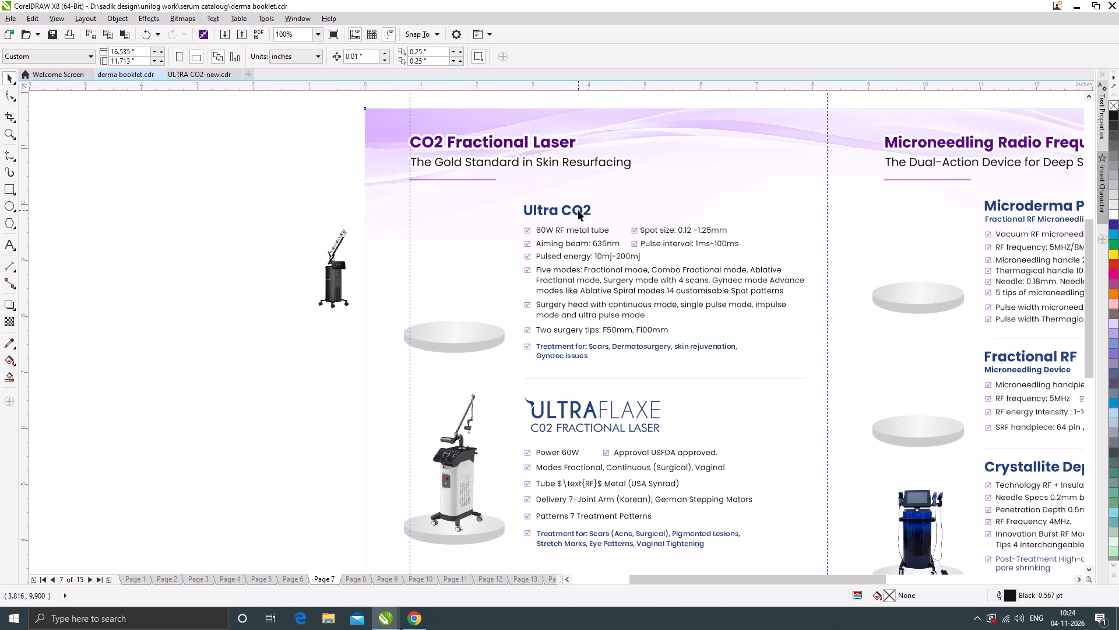
drag(583, 209, 293, 281)
right_click(294, 281)
Duplicate the machine's ULTRA CO2 label, enlarge it to about 1.03 by 0.23 inches, and place it above the duplicated heading.
scroll(299, 279, up, 3)
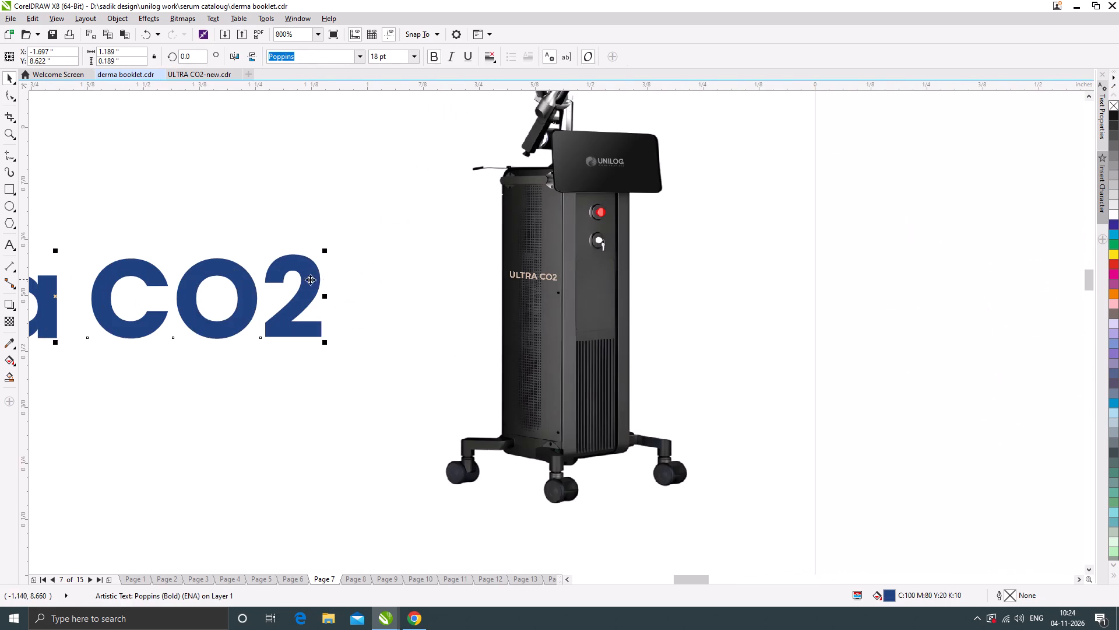
click(524, 276)
scroll(551, 279, down, 1)
drag(548, 277, 233, 231)
right_click(233, 232)
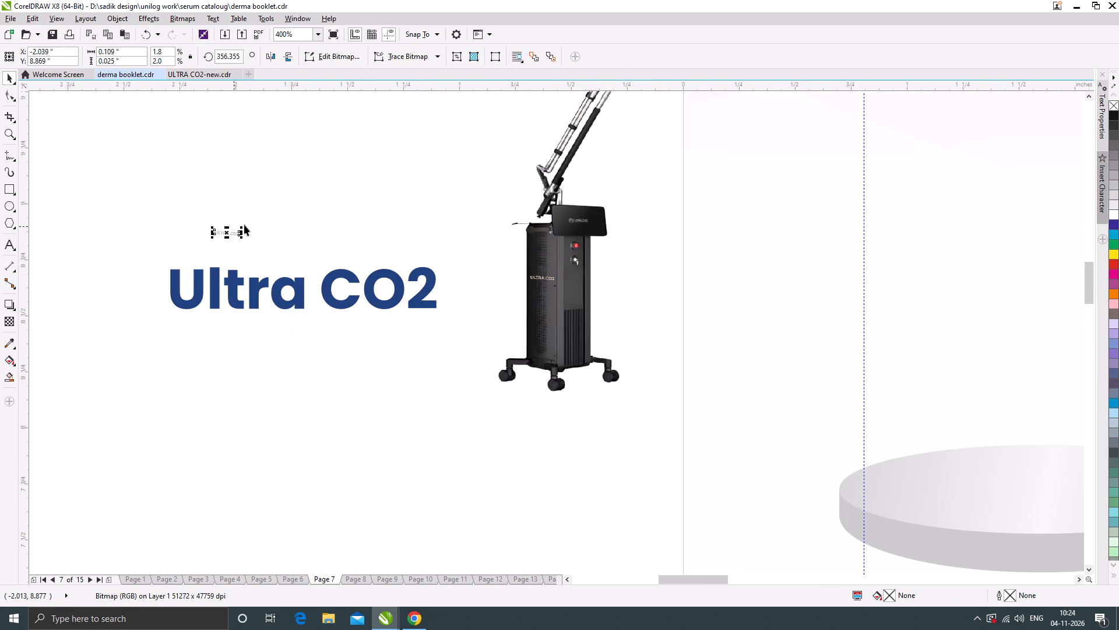
drag(241, 226, 447, 139)
drag(394, 207, 358, 223)
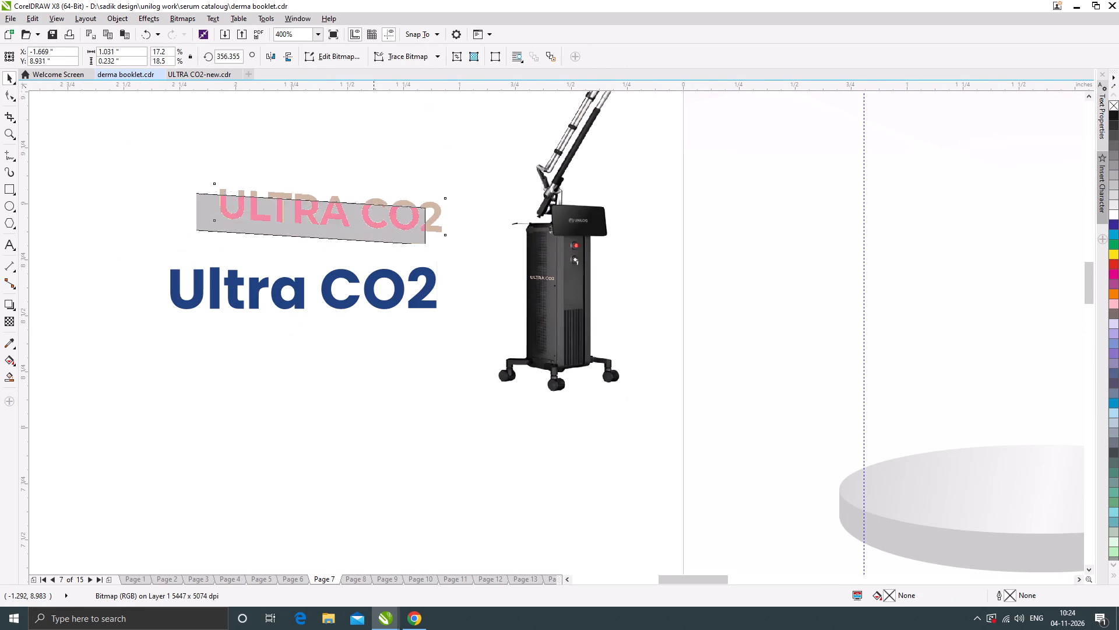
drag(358, 223, 346, 229)
click(345, 228)
click(310, 354)
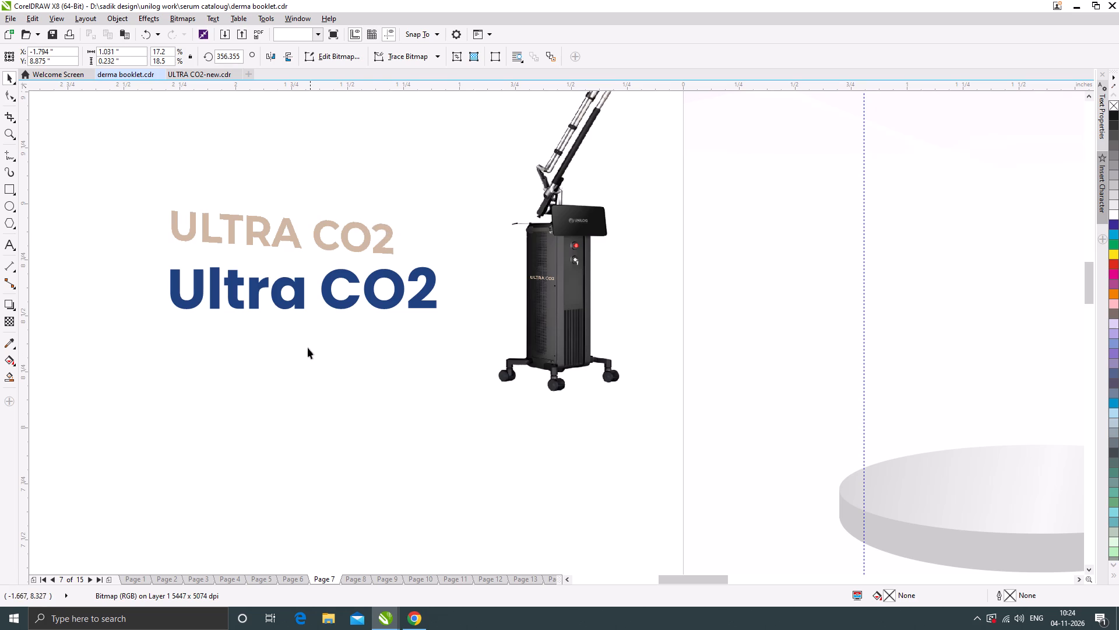
Change the duplicated Ultra CO2 heading to uppercase.
double_click(277, 289)
key(ctrl+a)
right_click(277, 289)
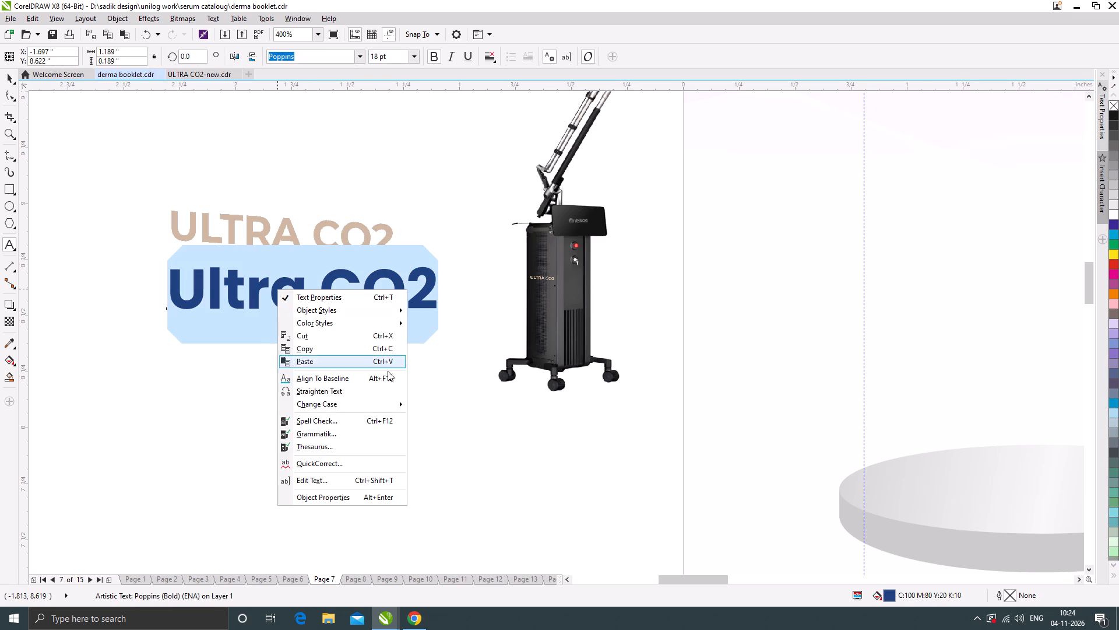
click(444, 429)
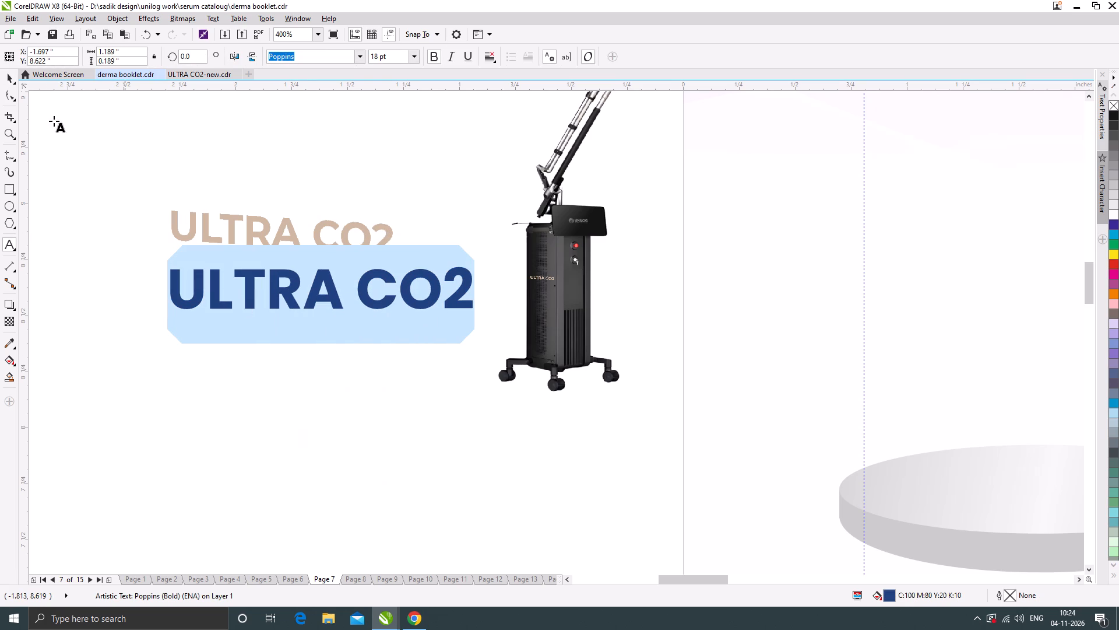
click(9, 76)
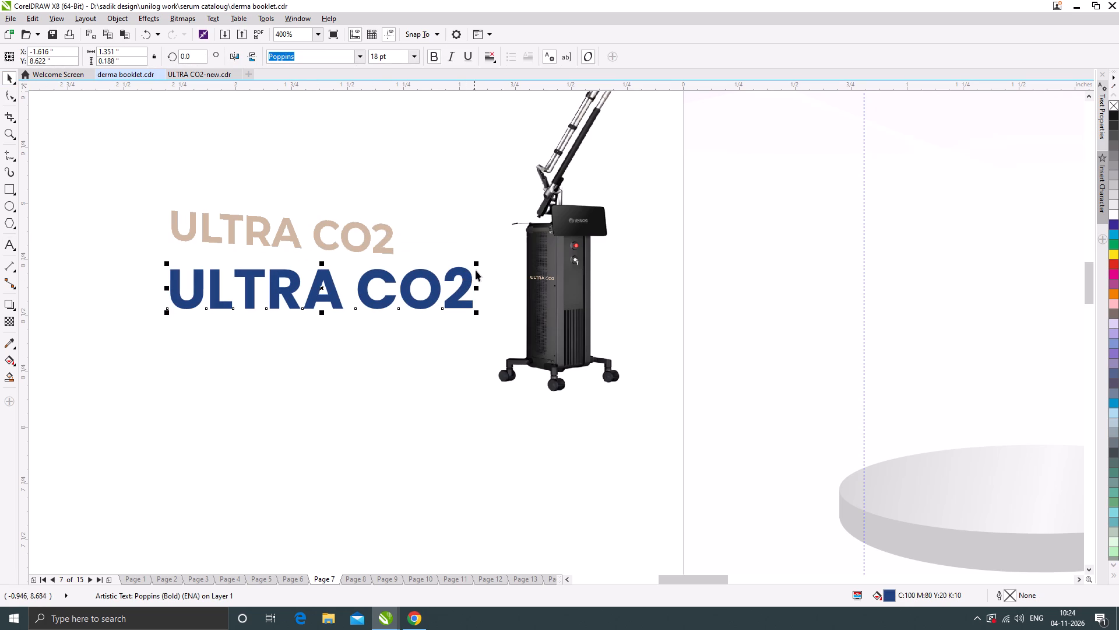
Sample the beige of the enlarged label and apply it as the uppercase heading's fill.
click(13, 341)
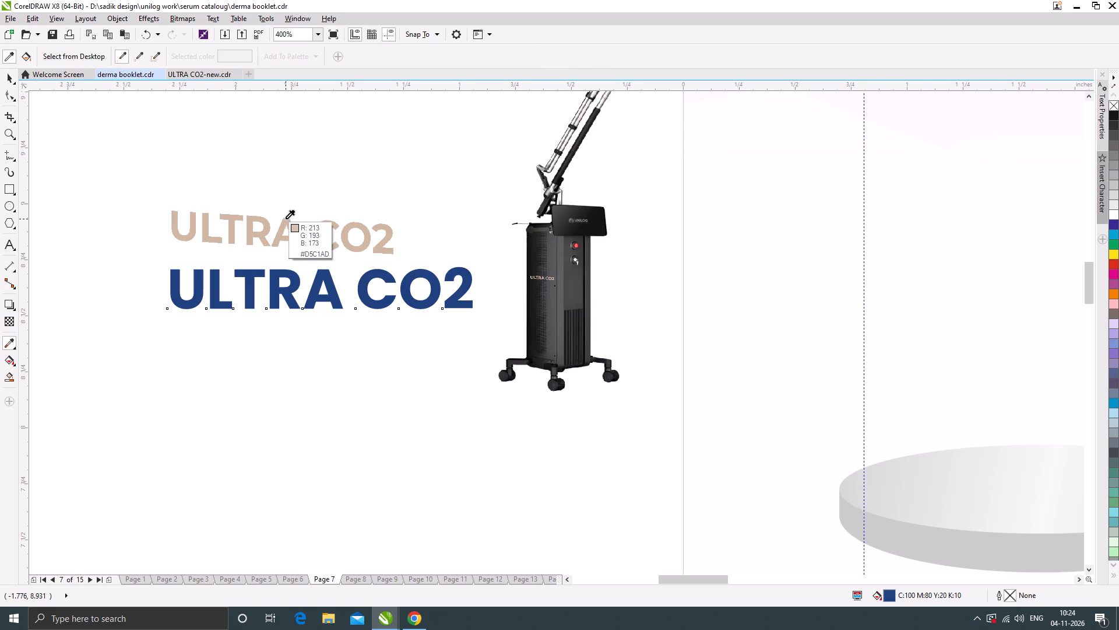
click(286, 219)
click(287, 273)
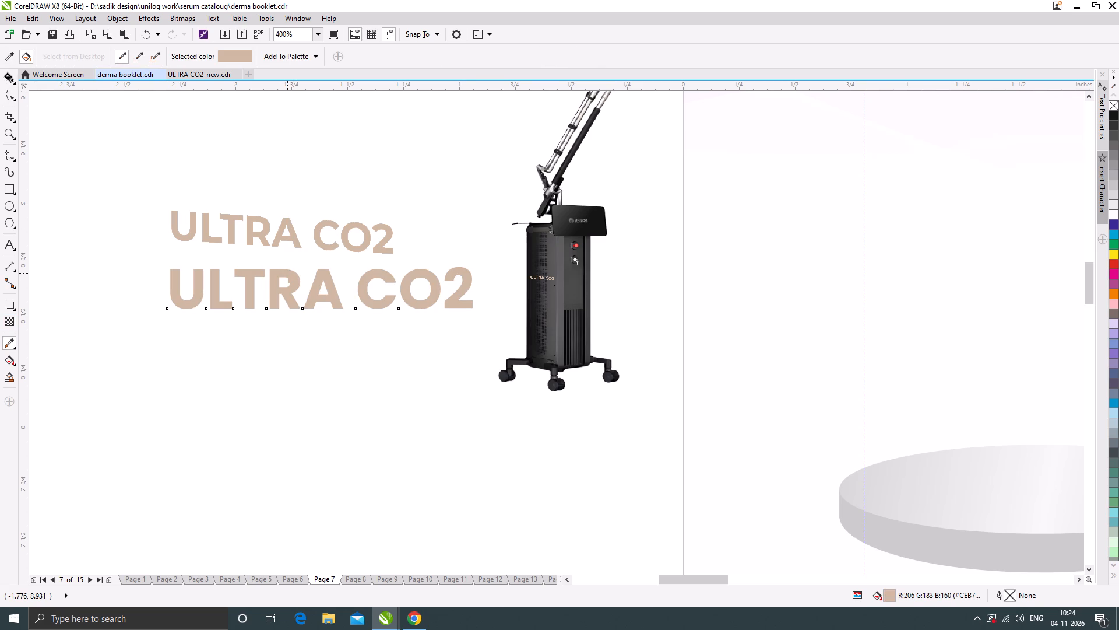
click(8, 83)
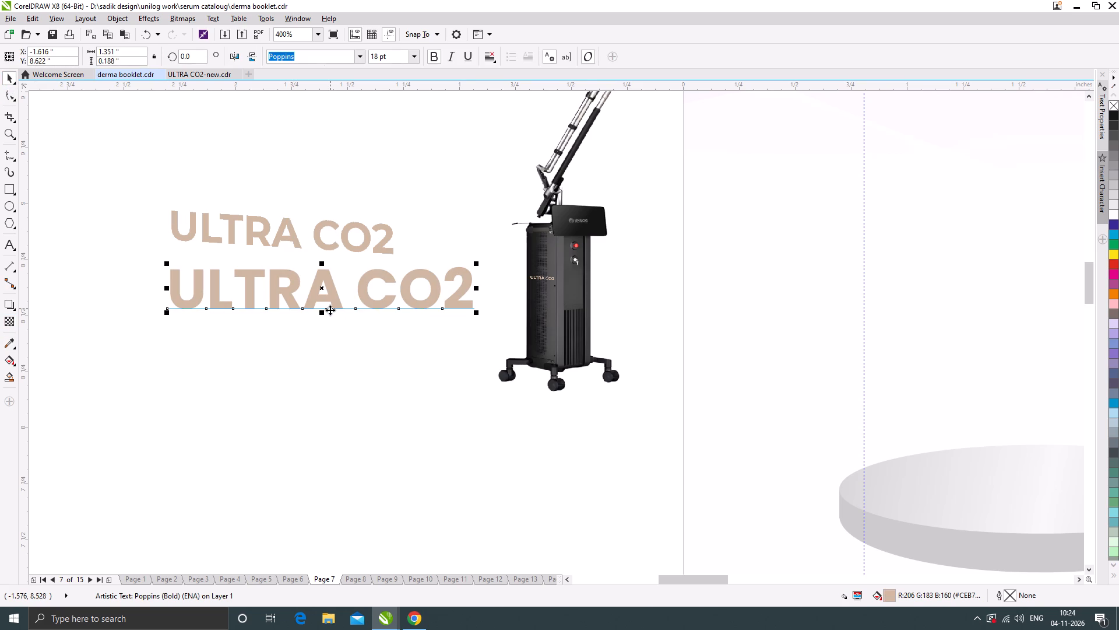
Switch the uppercase heading's fill to the CMYK model and darken it to C19 M35 Y51 K11.
double_click(890, 594)
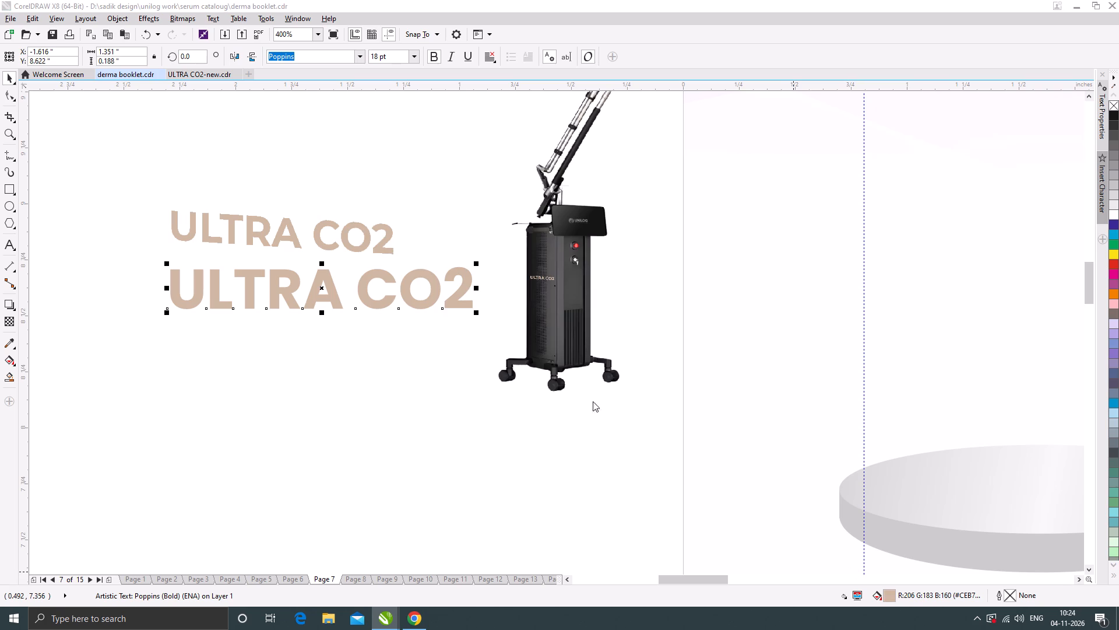
click(544, 302)
click(529, 325)
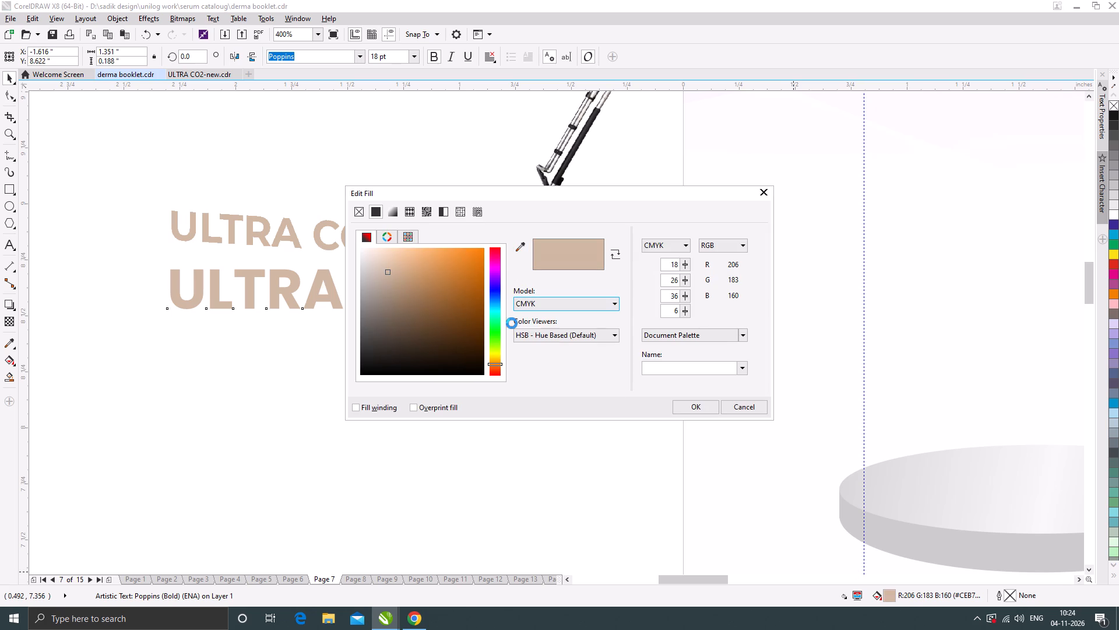
click(397, 275)
click(403, 284)
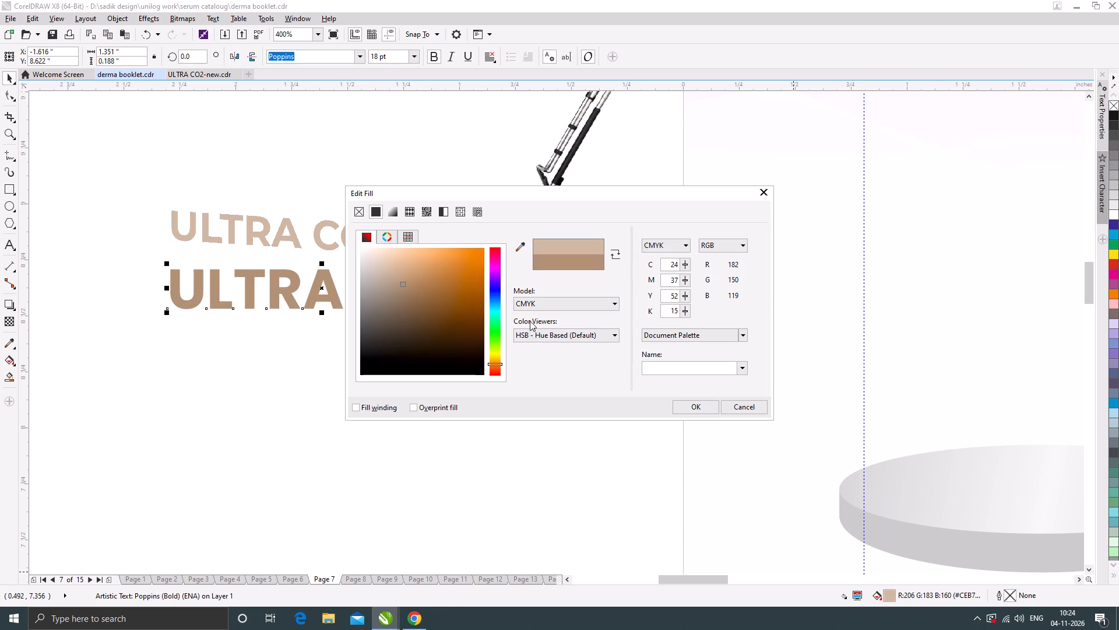
click(406, 276)
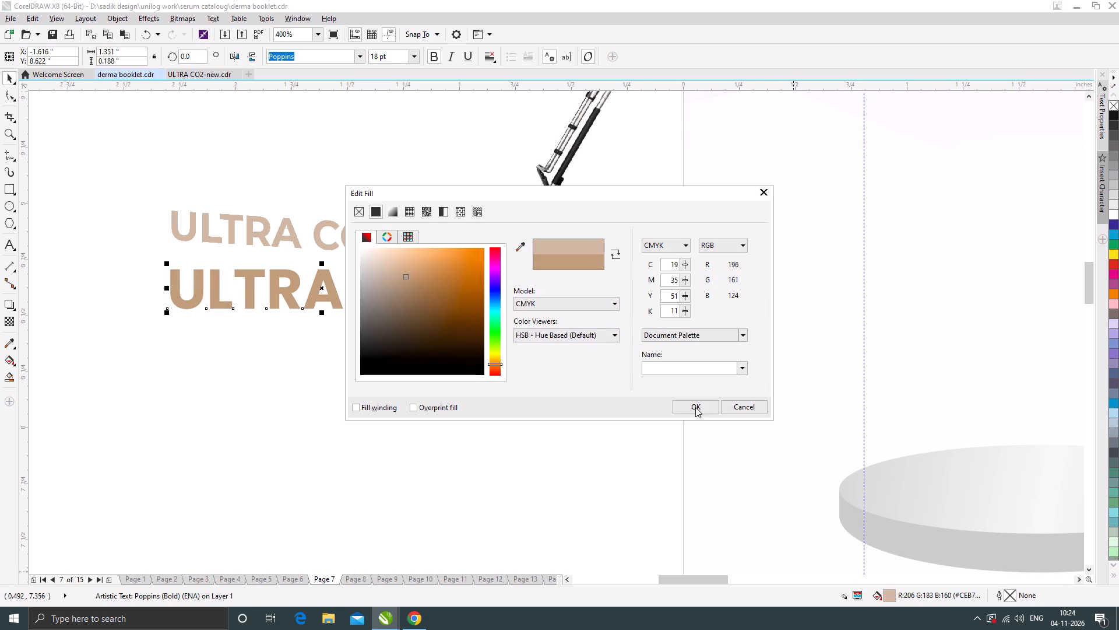
click(695, 408)
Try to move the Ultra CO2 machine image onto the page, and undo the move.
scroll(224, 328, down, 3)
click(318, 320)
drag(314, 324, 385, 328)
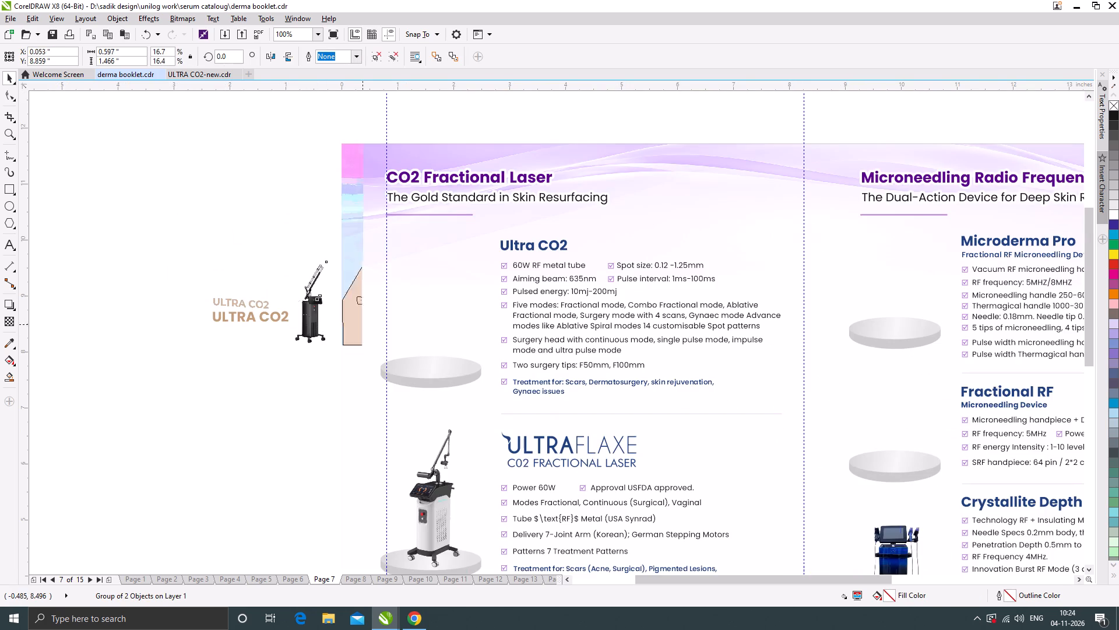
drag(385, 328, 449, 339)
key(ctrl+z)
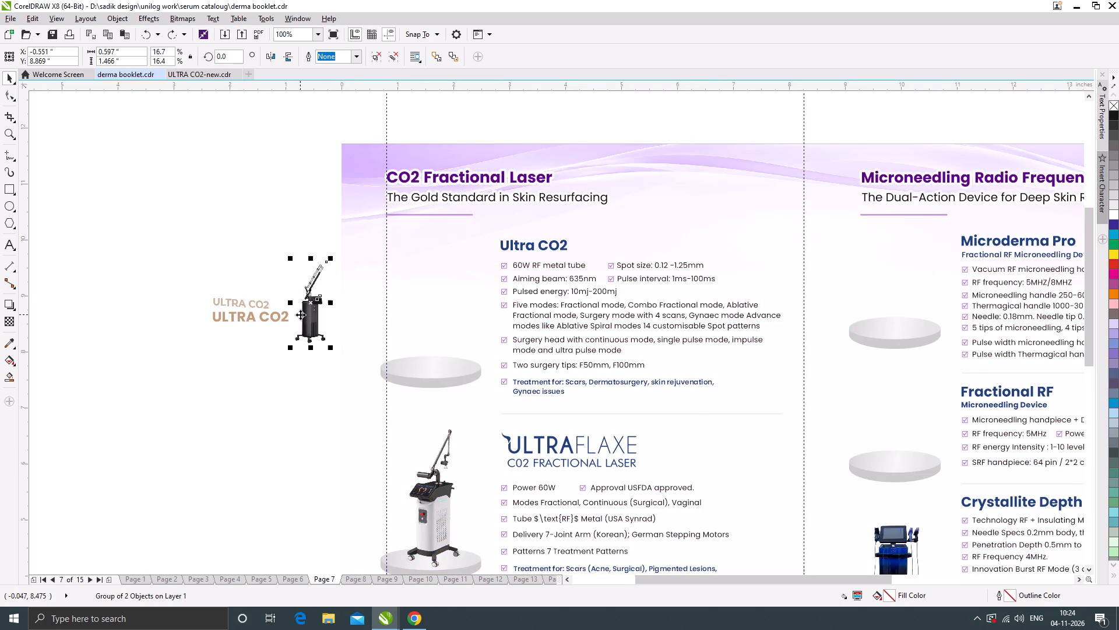
Group the Ultra CO2 machine image together with the small ULTRA CO2 label on its body.
scroll(300, 314, up, 3)
shift+click(333, 314)
scroll(293, 302, down, 4)
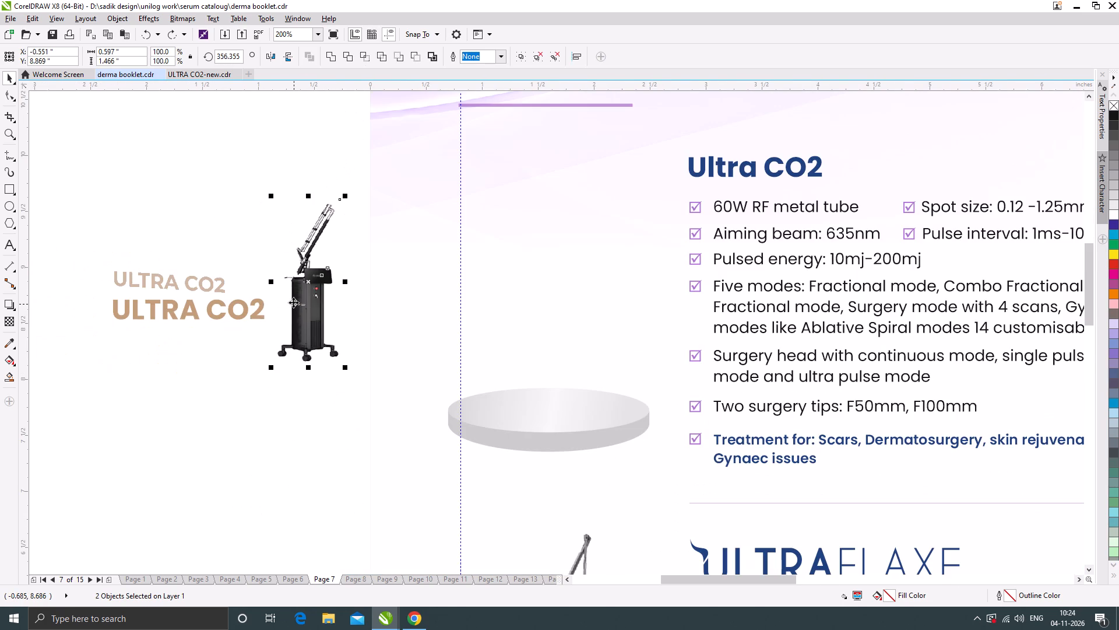
key(ctrl+g)
Place the grouped machine on the empty pedestal under CO2 Fractional Laser, enlarging it proportionally to about 1.10 by 2.70 inches.
scroll(275, 298, down, 1)
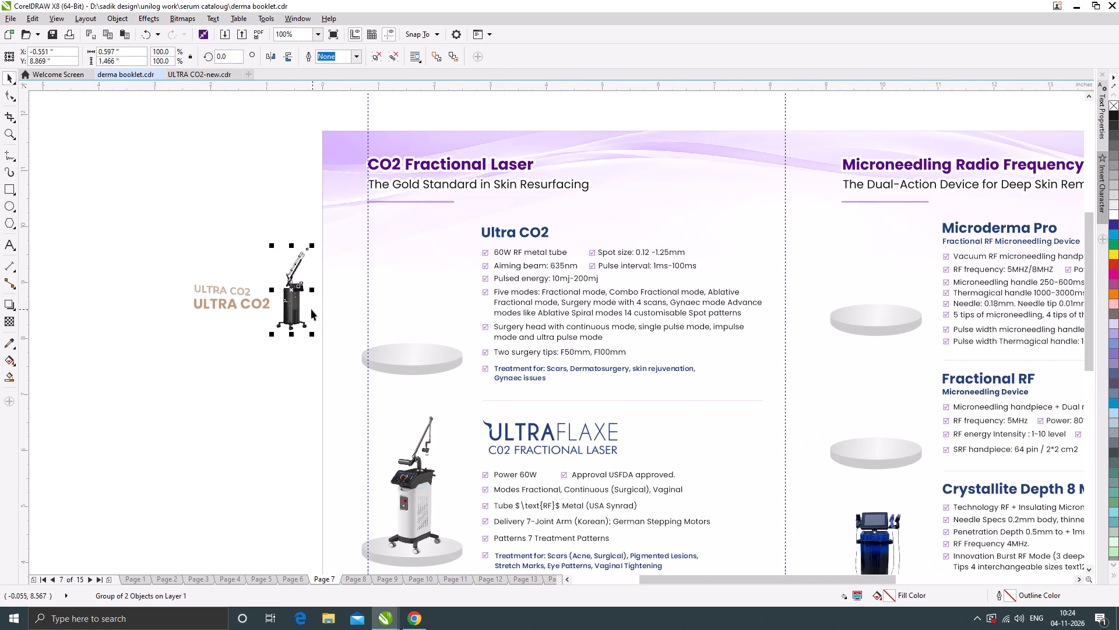
drag(298, 311, 409, 339)
drag(425, 278, 448, 241)
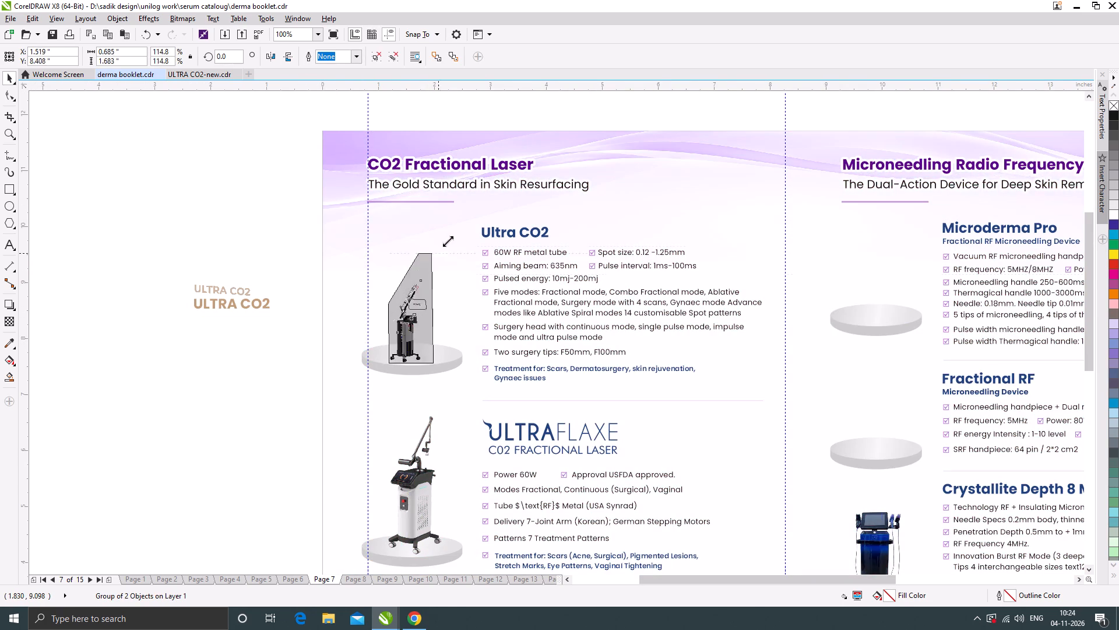
drag(448, 241, 472, 209)
scroll(425, 319, up, 2)
drag(430, 329, 404, 329)
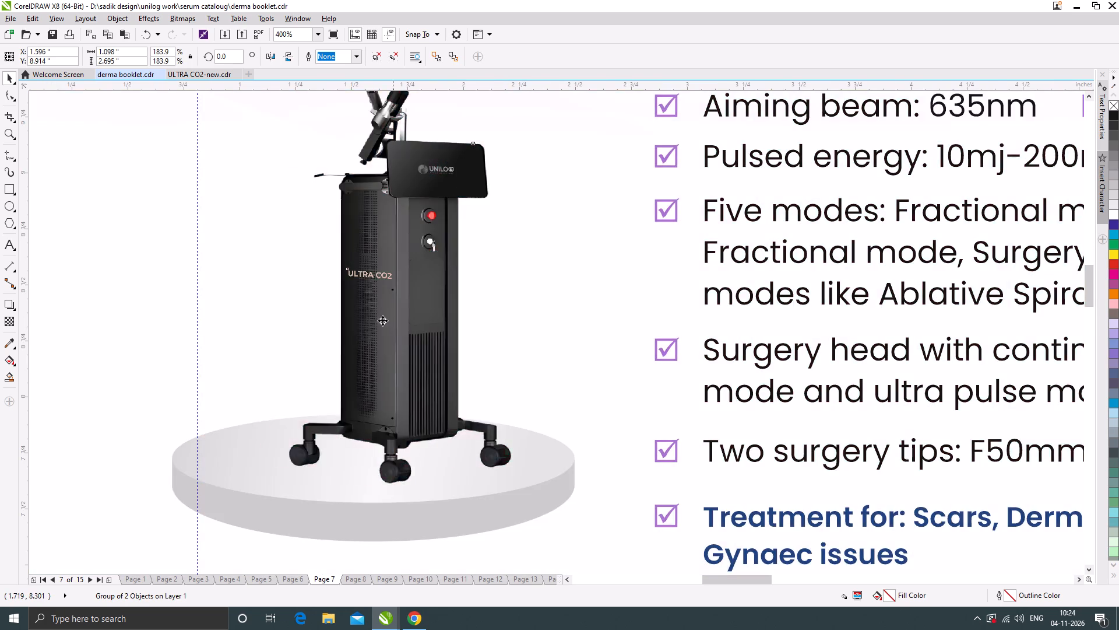
Widen the grouped machine to about 1.125 inches while keeping its height, and keep it roughly centred on the pedestal.
scroll(351, 303, down, 2)
scroll(363, 303, up, 1)
scroll(407, 254, up, 1)
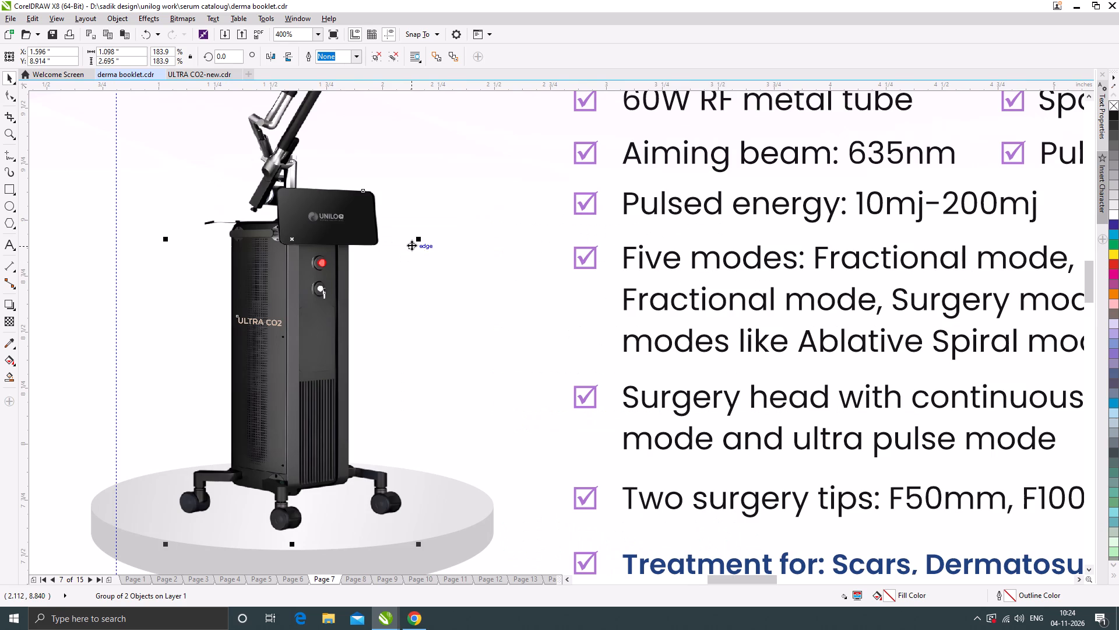
drag(420, 239, 438, 242)
scroll(367, 275, down, 1)
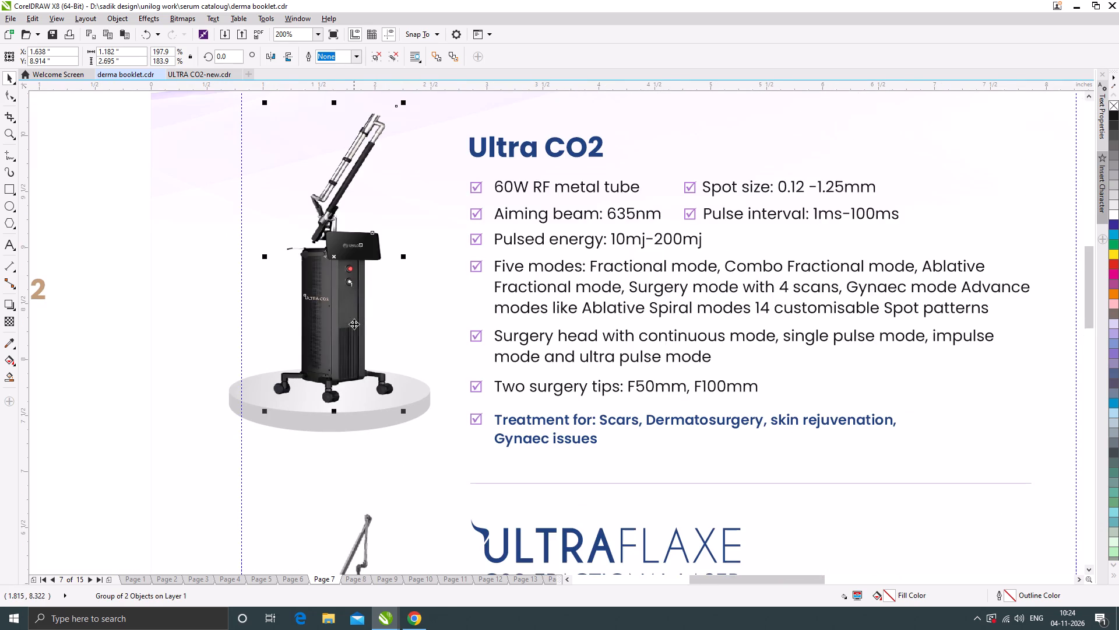
scroll(352, 327, up, 1)
drag(347, 327, 340, 324)
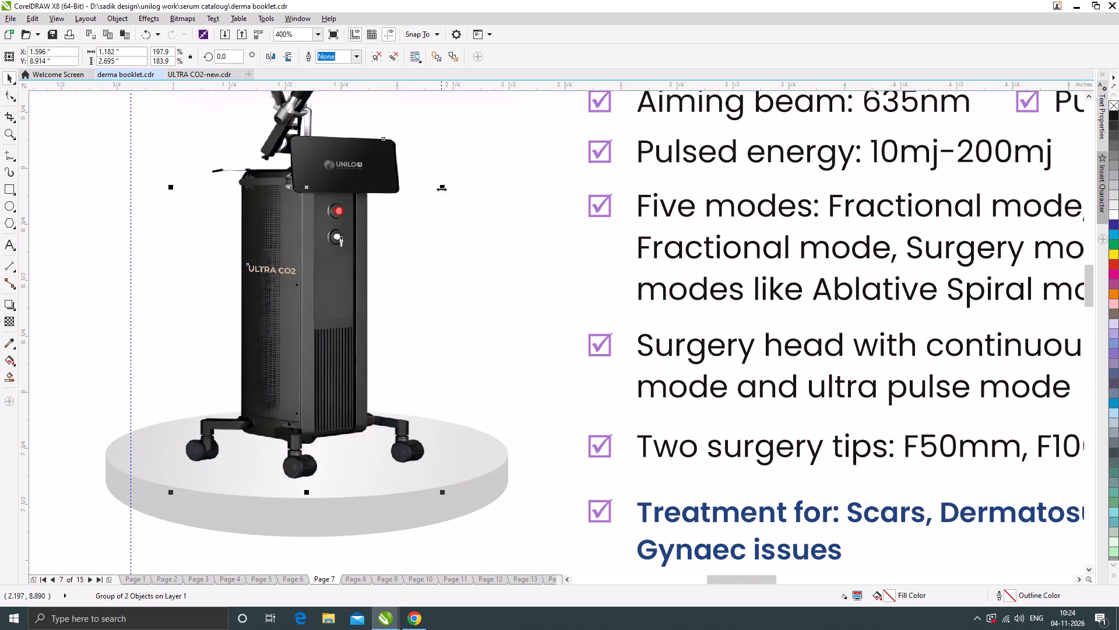
drag(441, 187, 428, 201)
scroll(360, 307, down, 2)
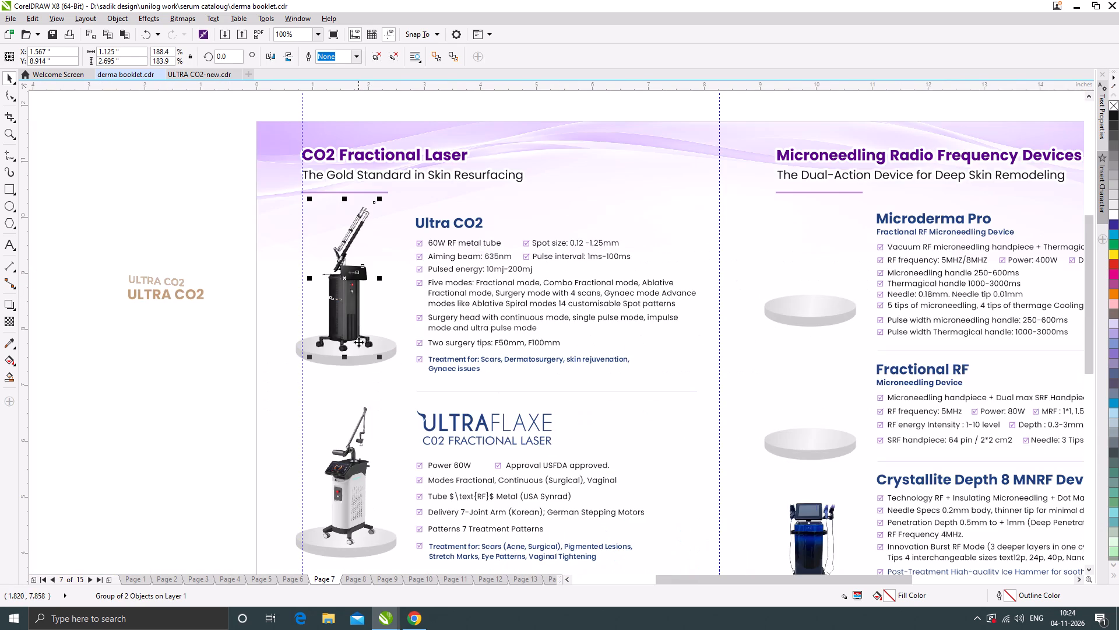
scroll(357, 320, up, 1)
scroll(362, 319, down, 1)
Lower the pedestal slightly and move the machine down onto it, centring the machine at about X 1.596, Y 8.781 inches.
click(392, 344)
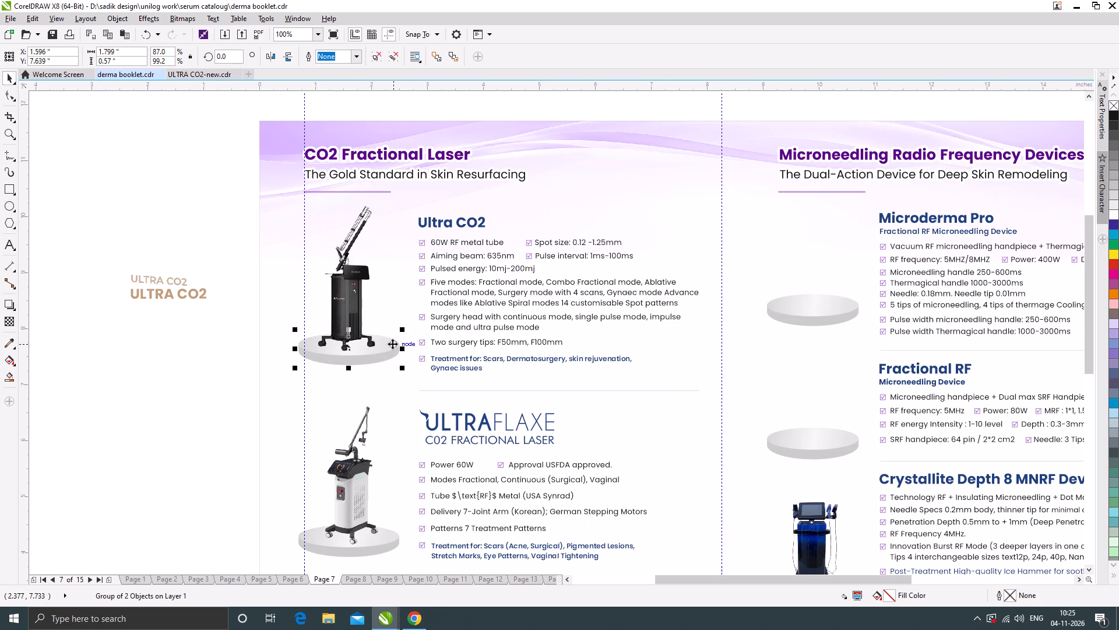
scroll(366, 363, up, 1)
drag(349, 349, 349, 365)
click(322, 282)
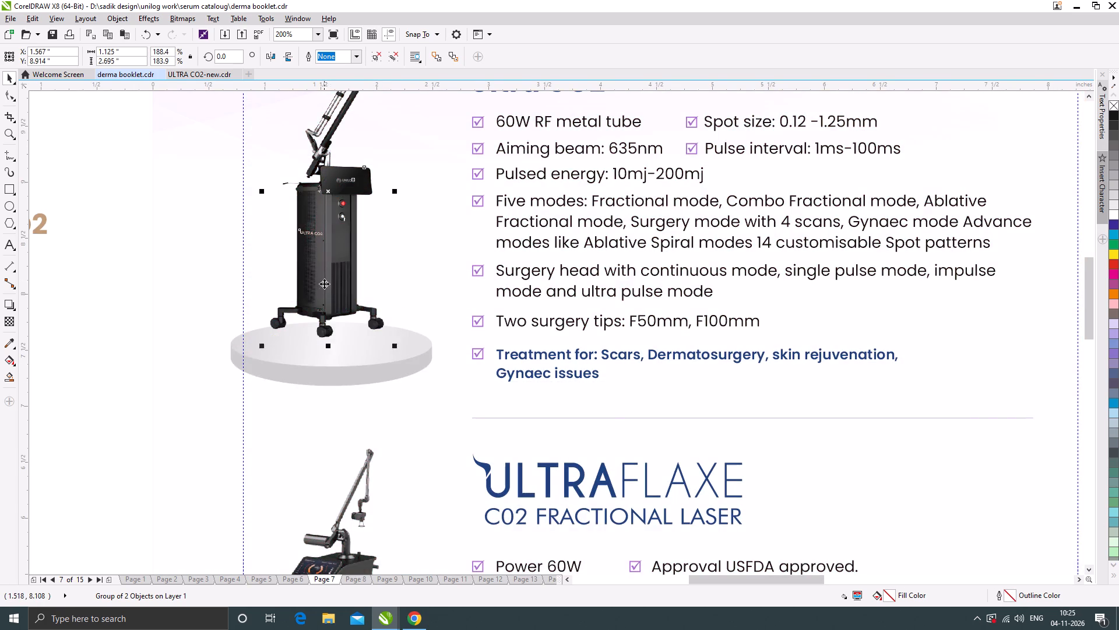
scroll(327, 288, up, 1)
drag(333, 286, 340, 317)
scroll(340, 314, down, 2)
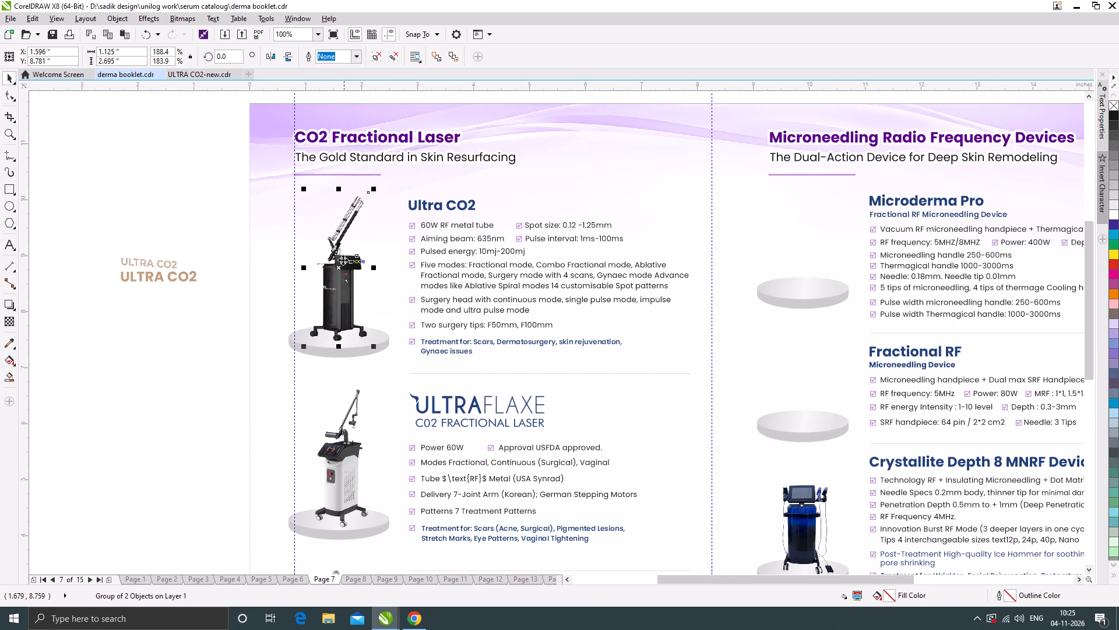
Replace the blue Ultra CO2 heading with the tan uppercase one, aligned above its bullet list at about X 3.53, Y 9.89 inches.
click(238, 324)
click(176, 276)
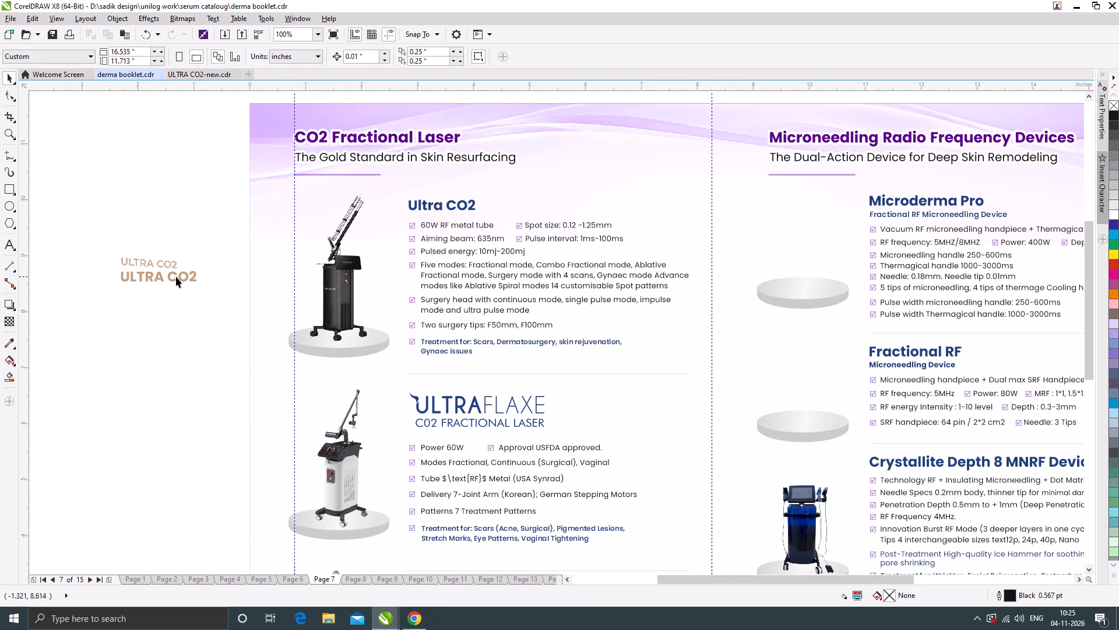
click(463, 205)
click(465, 204)
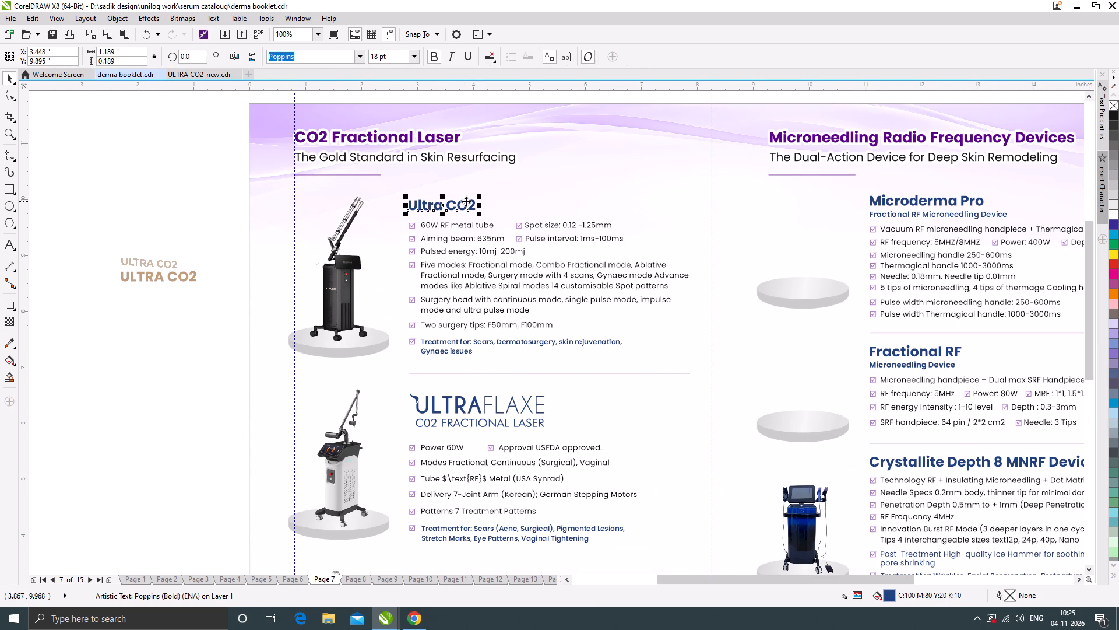
key(Delete)
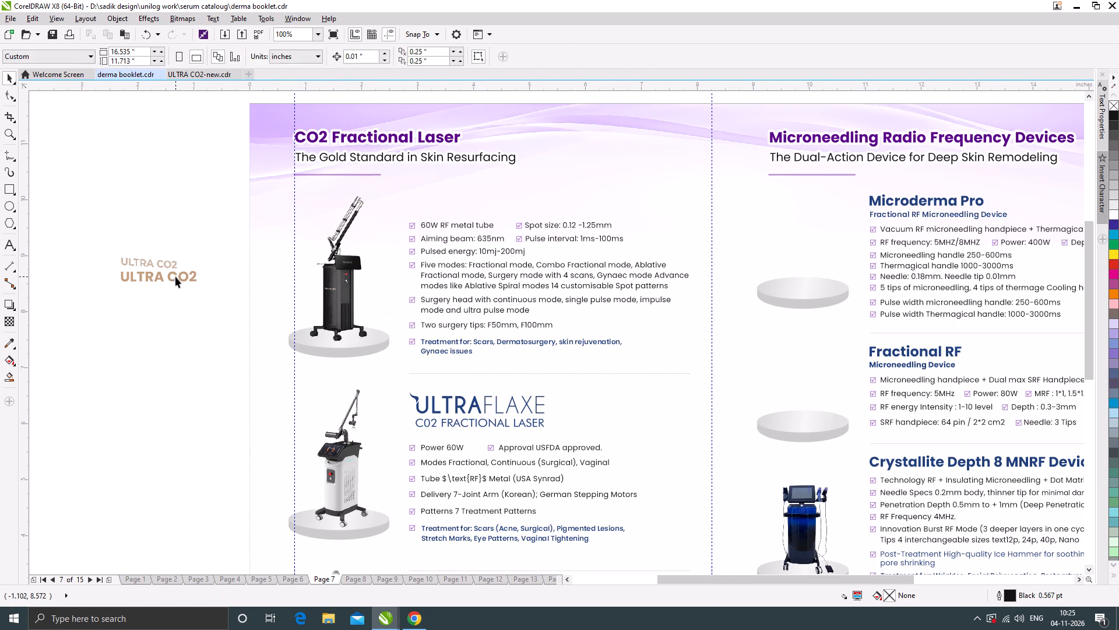
drag(172, 281, 431, 230)
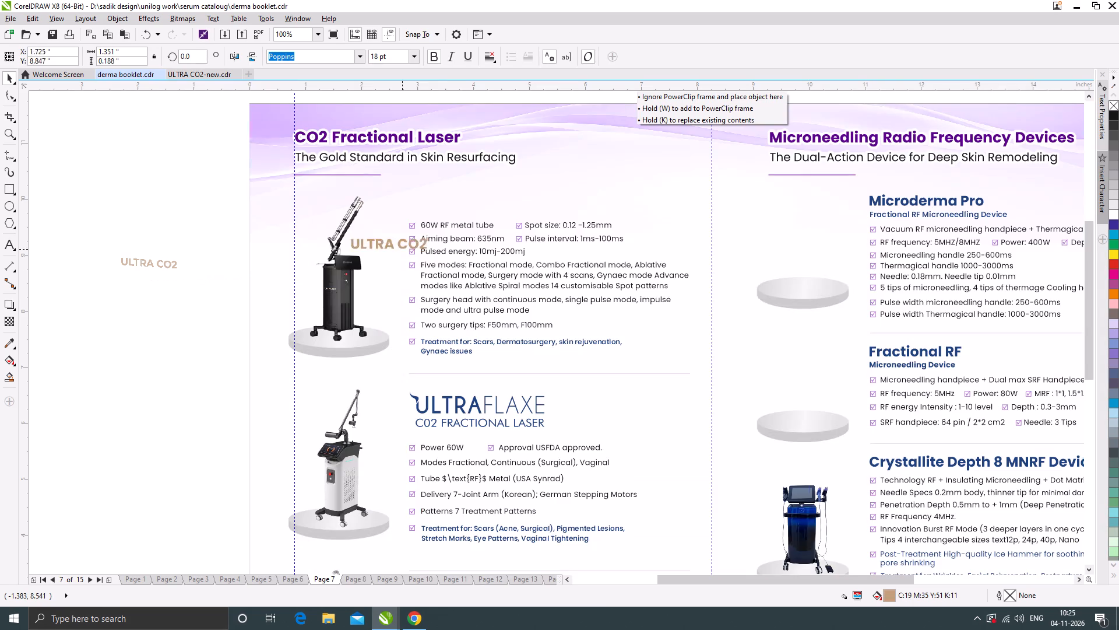
drag(431, 230, 460, 208)
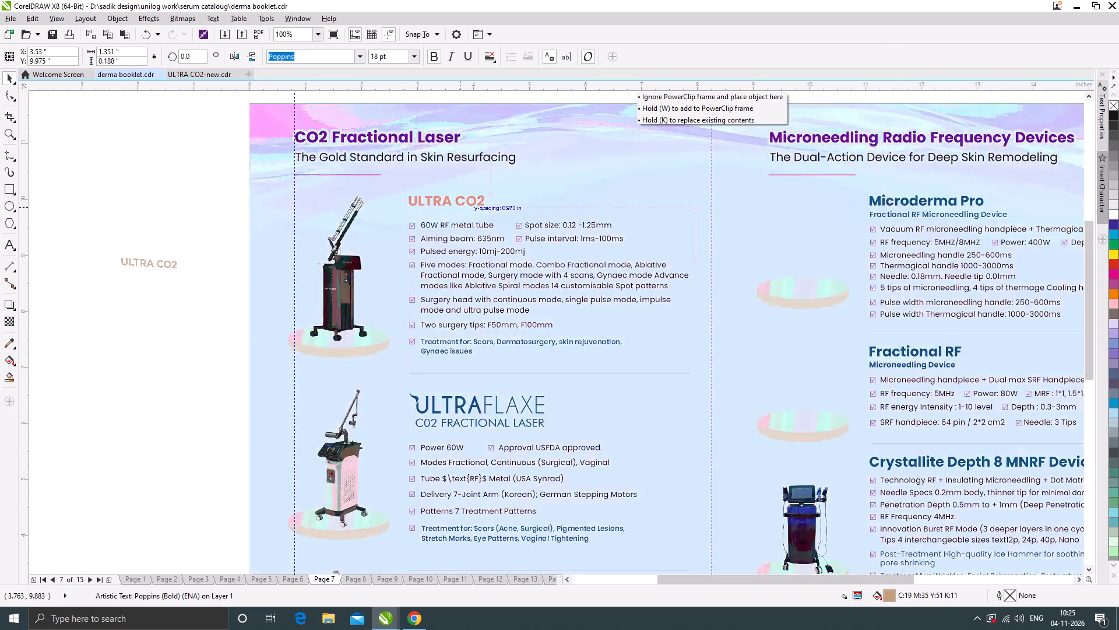
drag(460, 208, 460, 210)
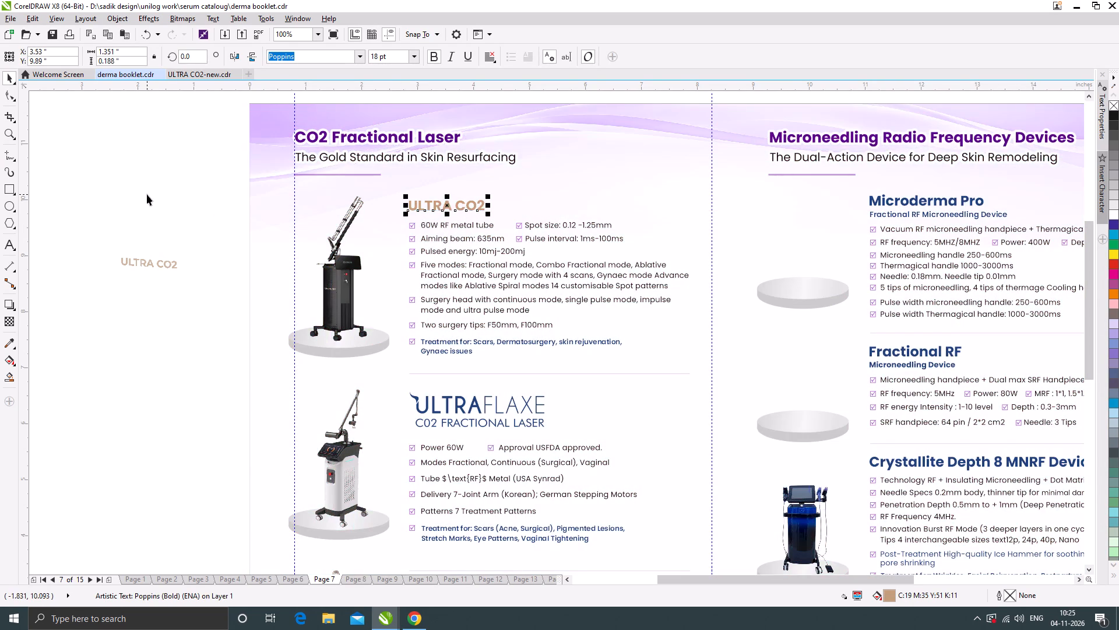
click(147, 194)
Adjust the fill of the ULTRA CO2 heading to a more saturated tan, C18 M37 Y58 K13.
scroll(238, 223, down, 1)
scroll(353, 212, up, 1)
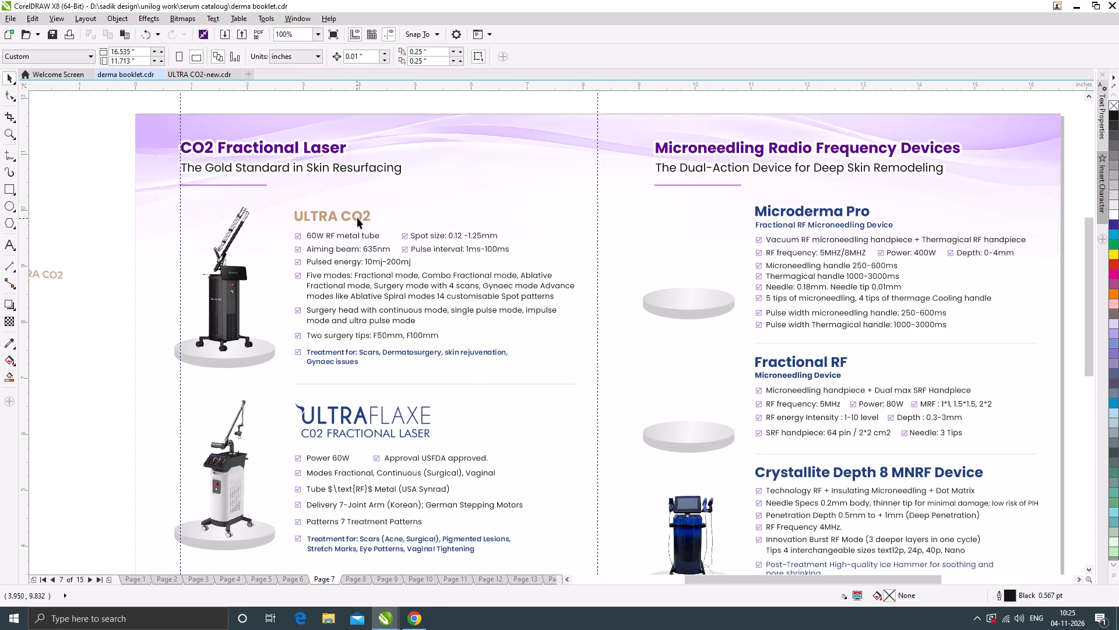
click(358, 216)
click(362, 215)
scroll(371, 218, up, 1)
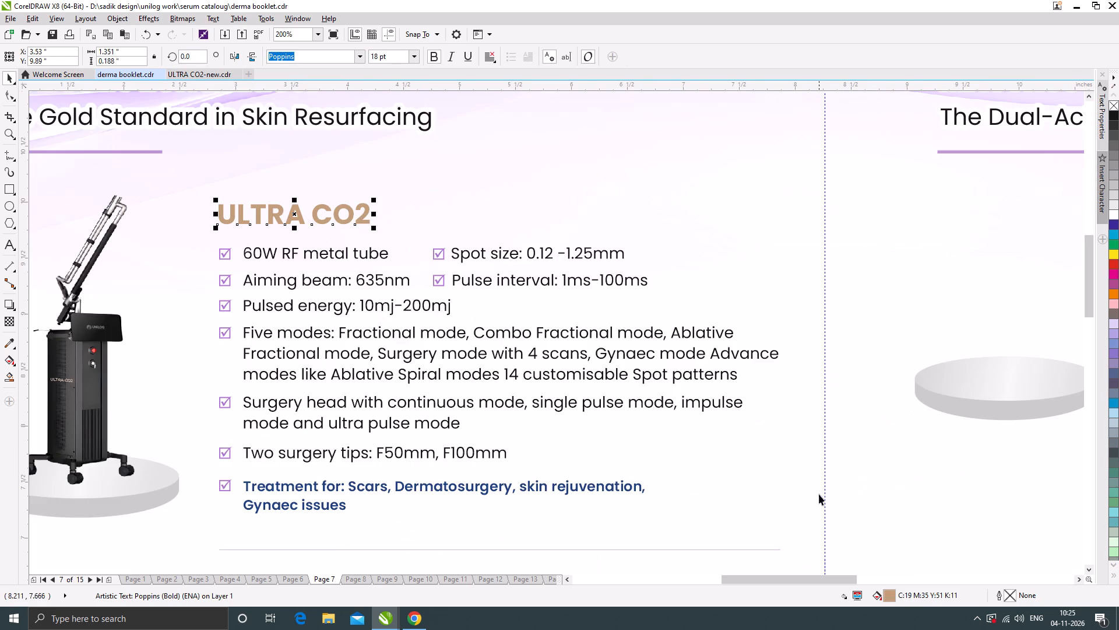
double_click(887, 593)
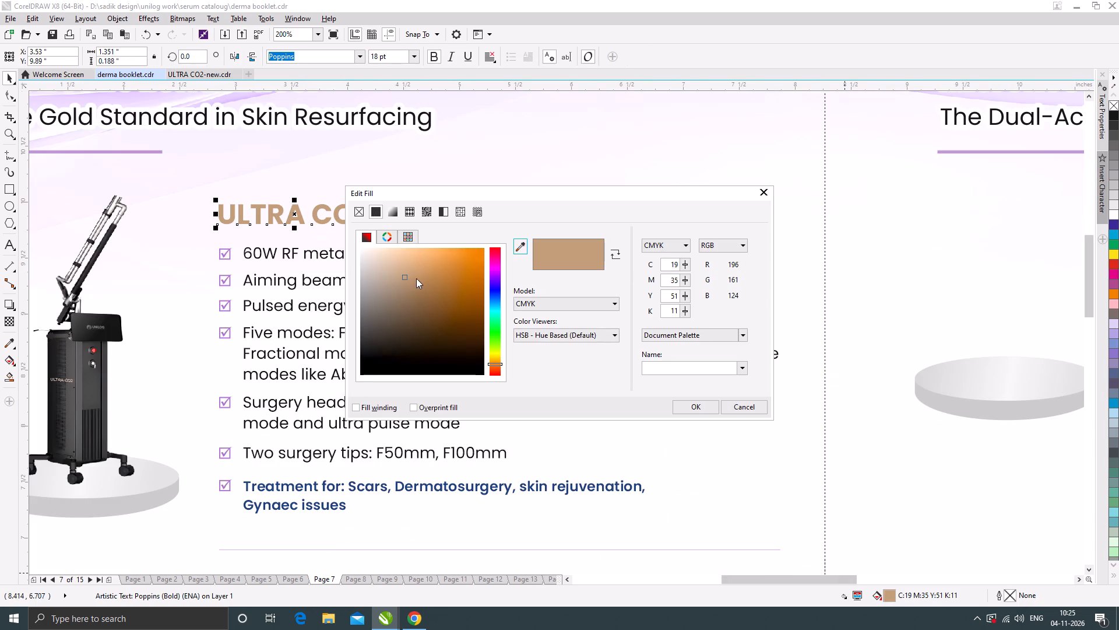
click(413, 278)
click(695, 406)
scroll(383, 236, down, 2)
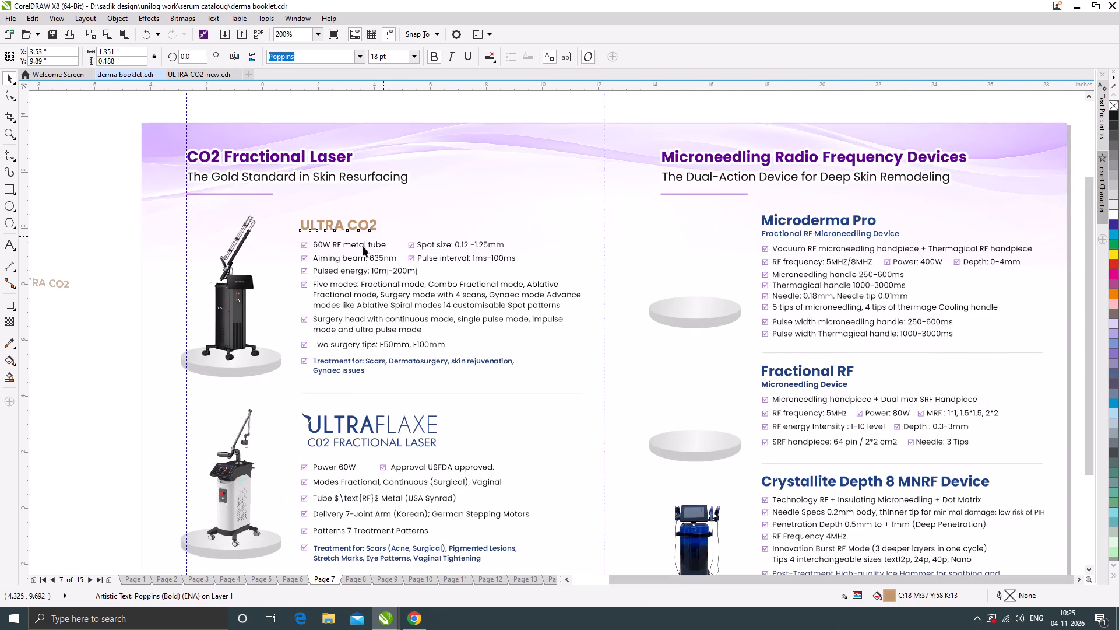
click(175, 220)
Delete the leftover enlarged ULTRA CO2 label bitmap beside the page.
scroll(320, 243, up, 1)
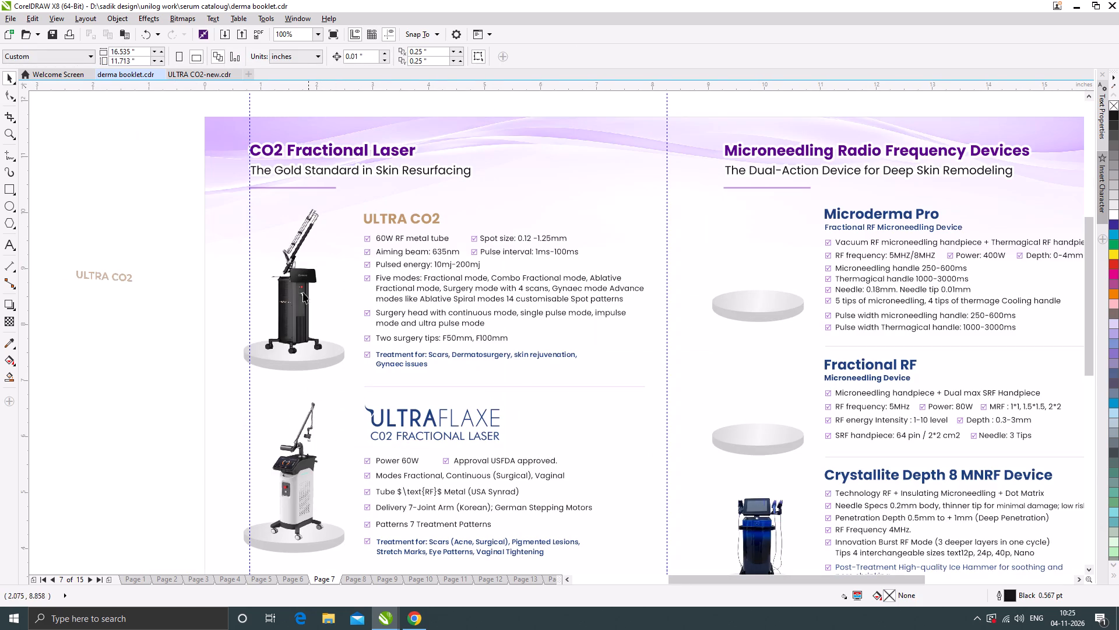
click(96, 272)
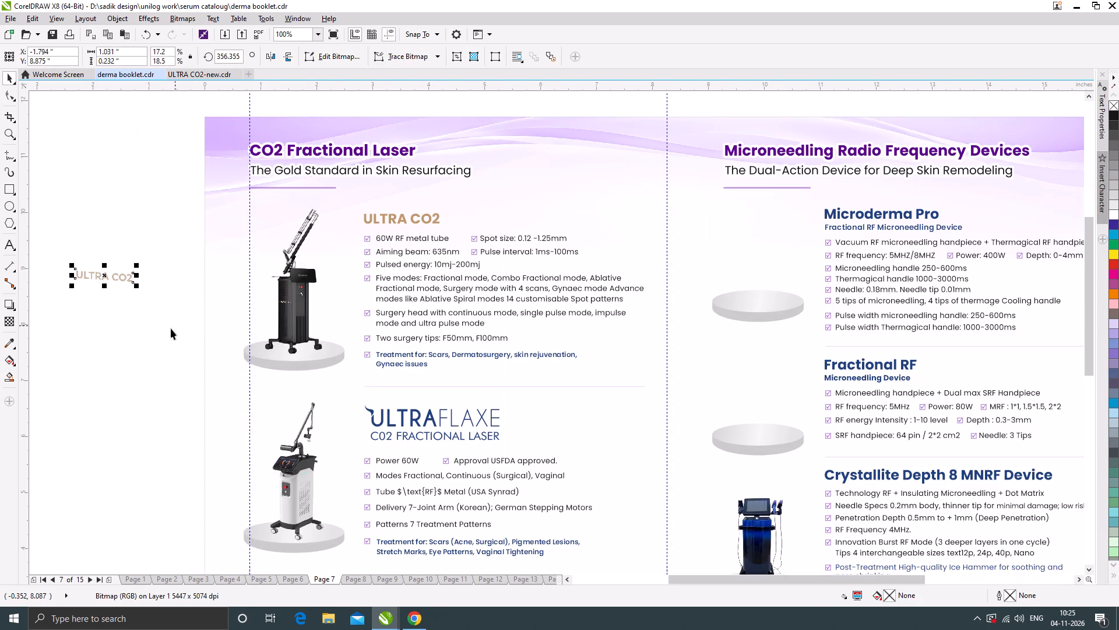
key(Delete)
click(130, 320)
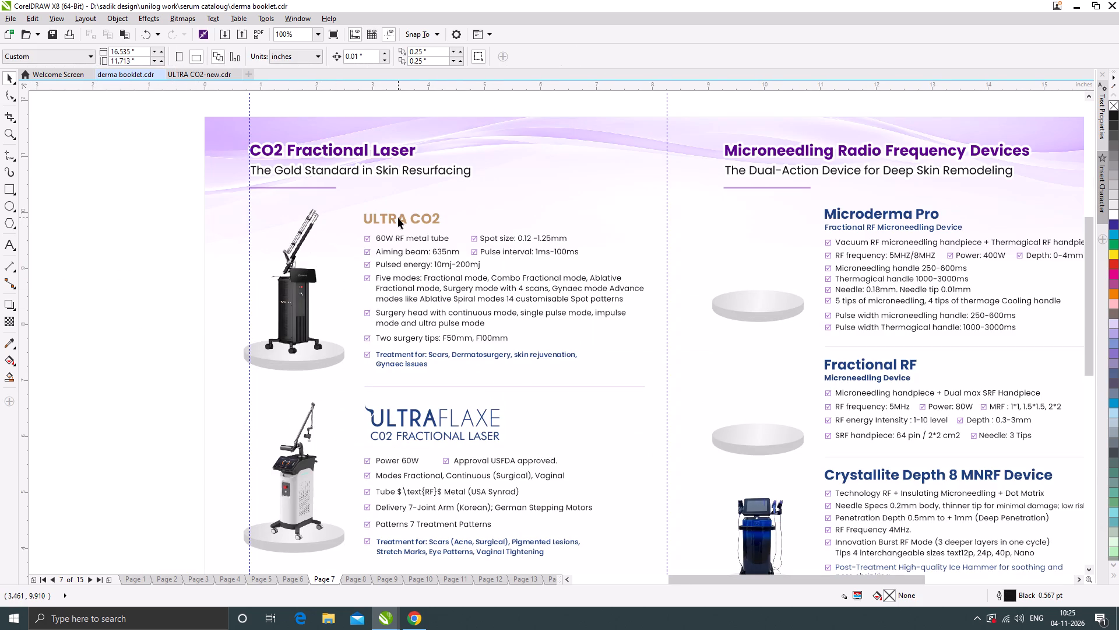
Change the font of the tan ULTRA CO2 heading to Poppins SemiBold.
click(398, 218)
scroll(293, 218, up, 1)
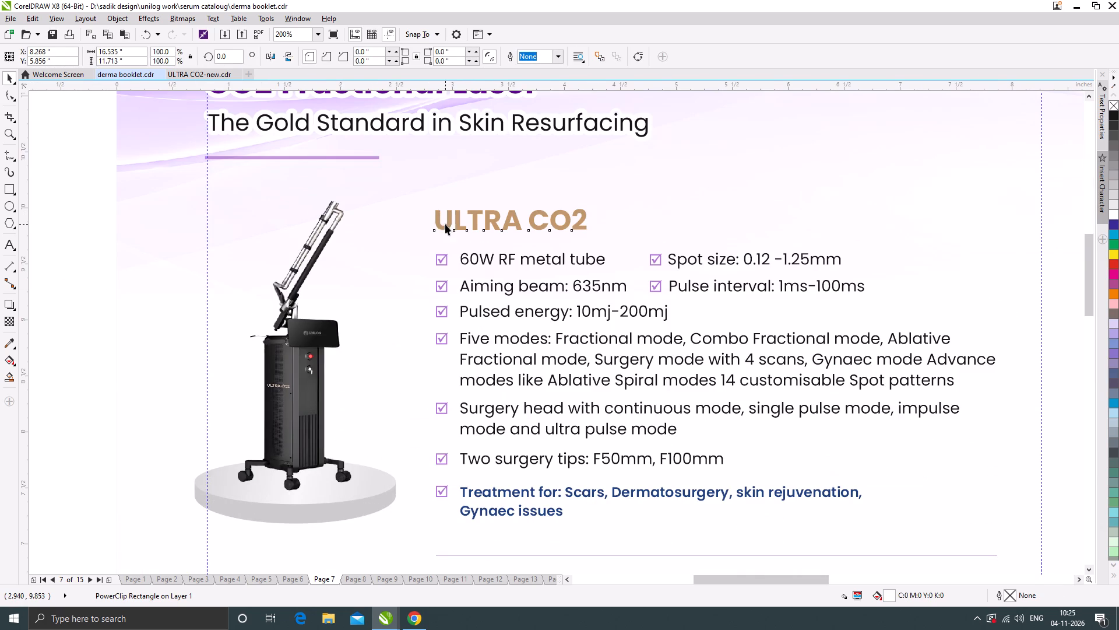
click(445, 224)
click(360, 57)
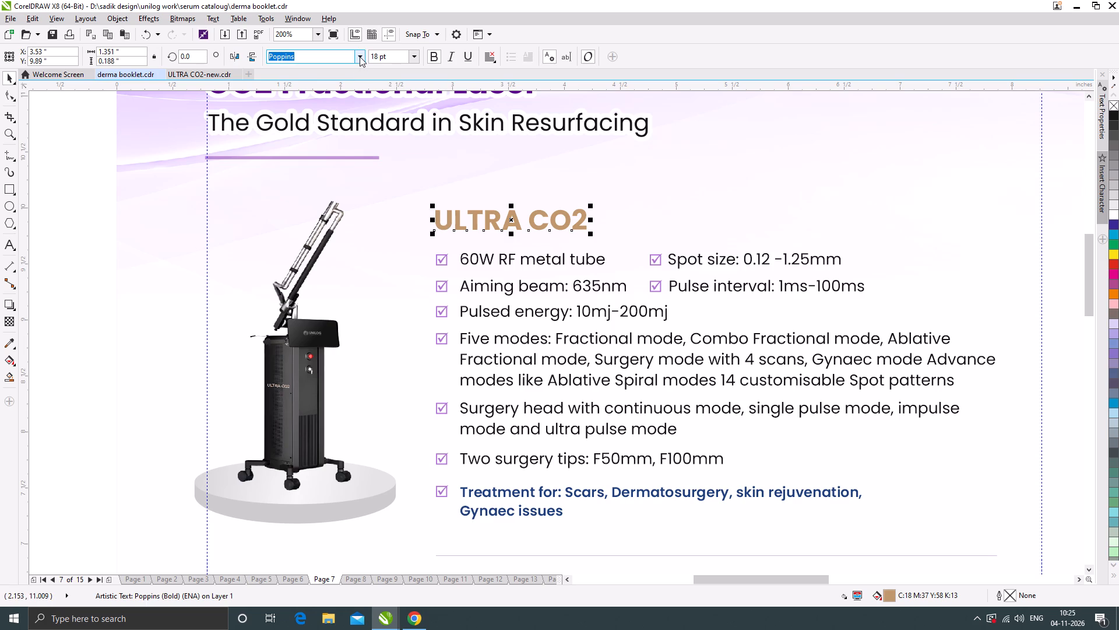
click(328, 106)
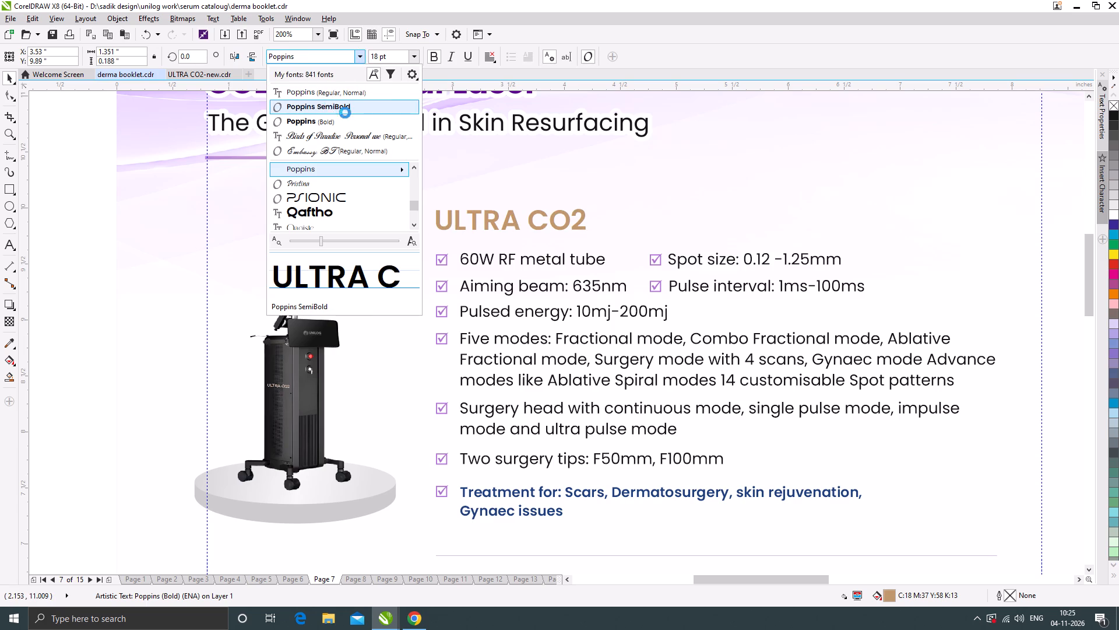
scroll(461, 238, down, 1)
click(244, 274)
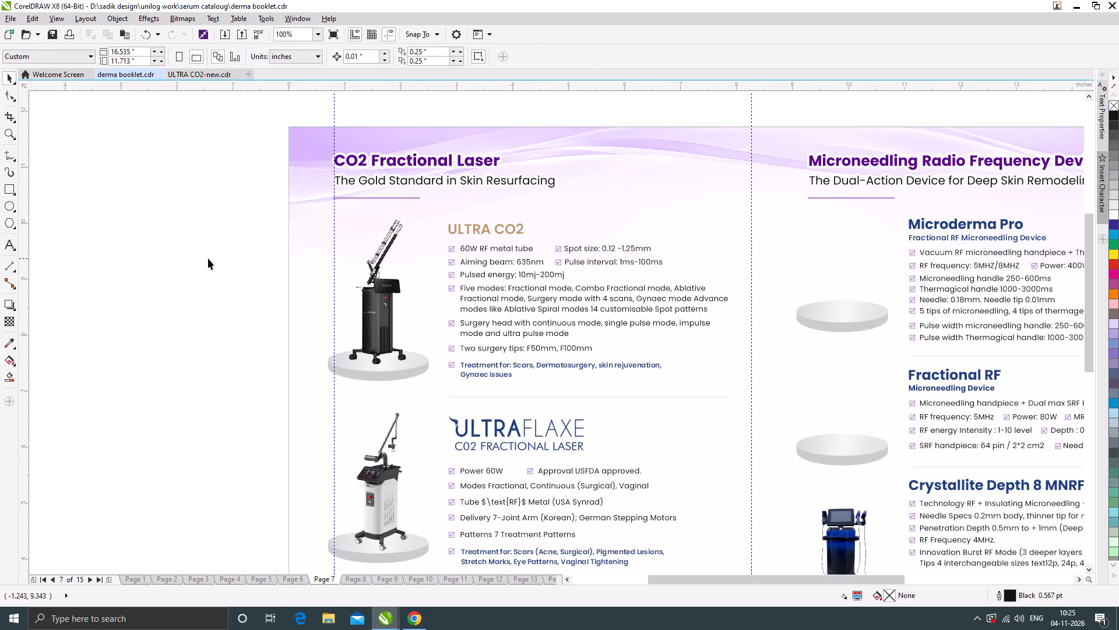
scroll(208, 258, down, 1)
scroll(339, 249, up, 1)
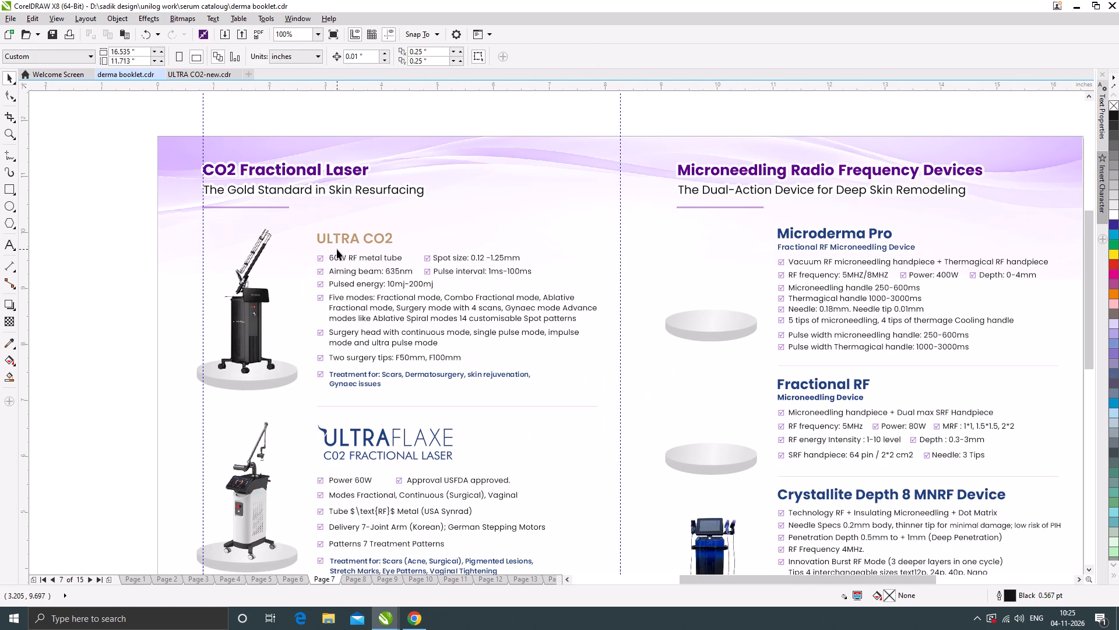
Undo the last font change on the tan ULTRA CO2 heading.
key(ctrl+z)
click(105, 289)
Enlarge the tan ULTRA CO2 heading slightly and proportionally, keeping its lower-left corner aligned above the bullet list.
scroll(254, 262, down, 1)
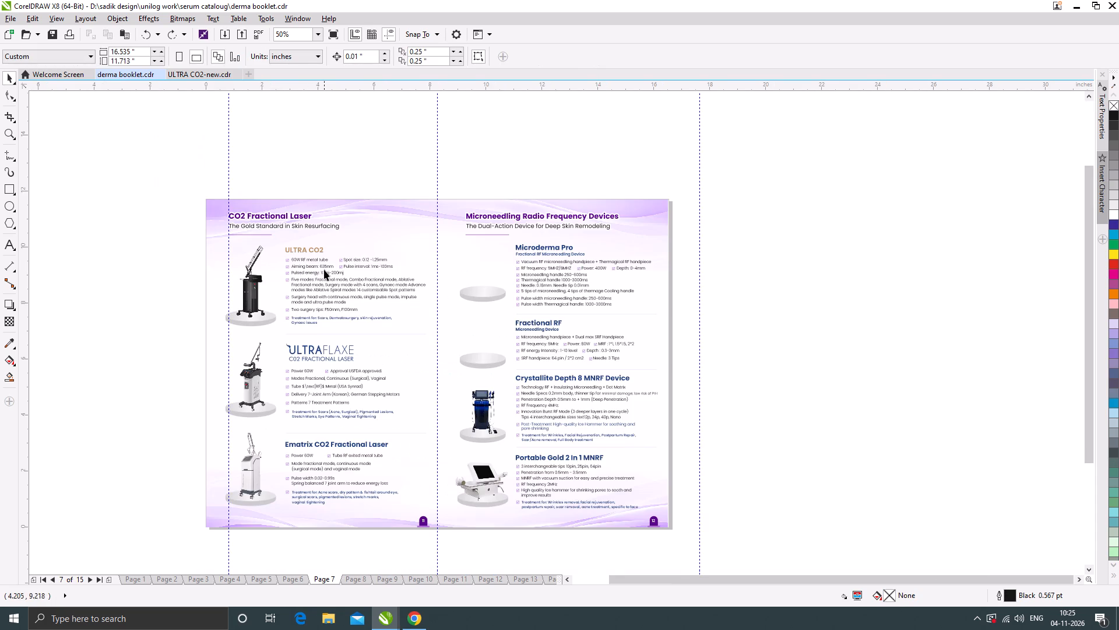
scroll(318, 246, up, 1)
click(318, 251)
scroll(324, 250, up, 1)
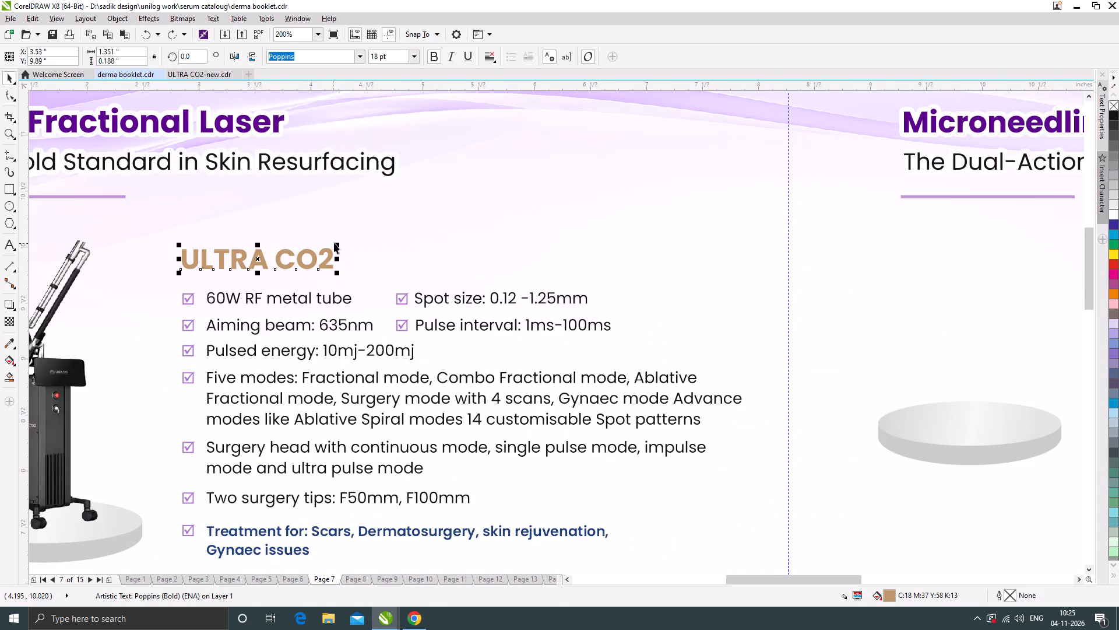
drag(338, 242, 349, 233)
scroll(312, 236, down, 2)
click(111, 275)
Examine the page 7 layout, checking the ULTRA CO2 heading and machine image against the other device entries.
scroll(258, 259, up, 1)
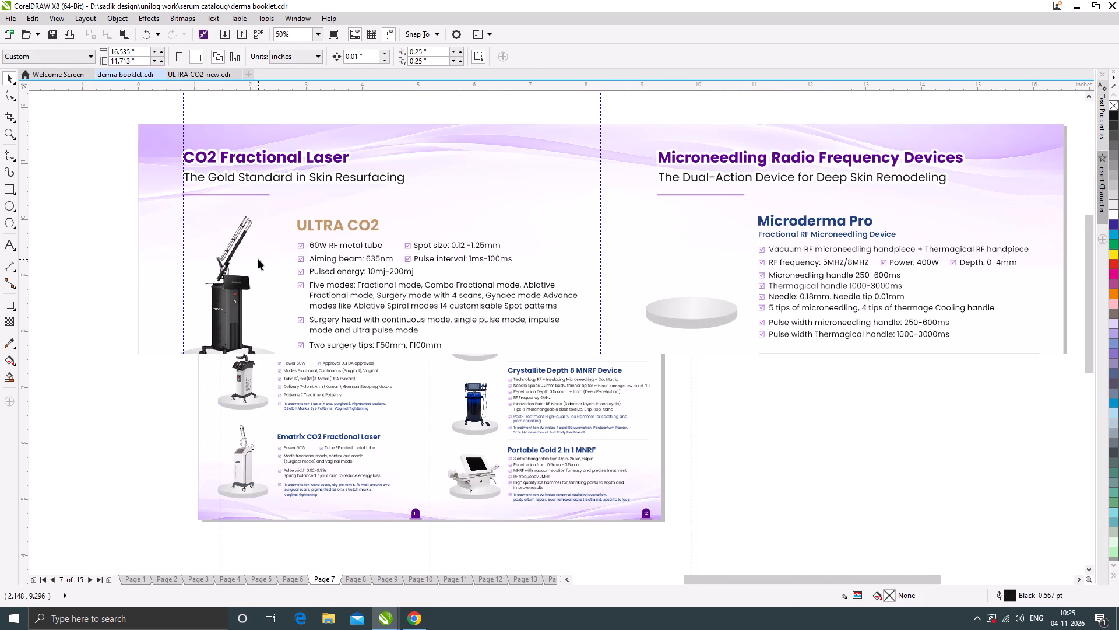
click(117, 264)
scroll(261, 259, down, 1)
click(191, 315)
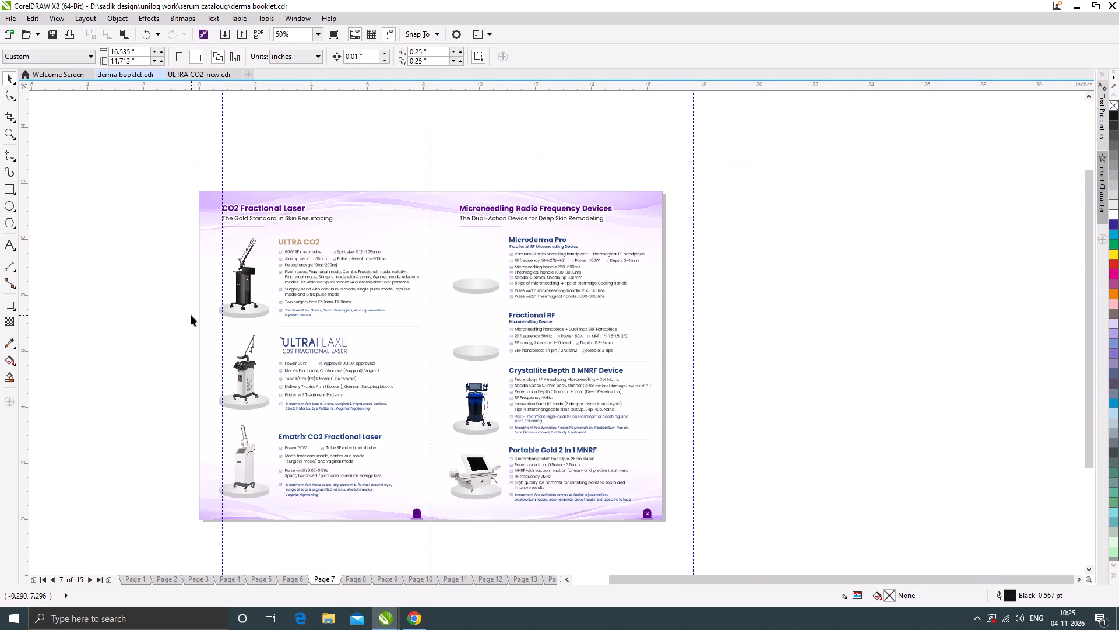
click(179, 327)
scroll(319, 355, up, 1)
scroll(342, 283, down, 1)
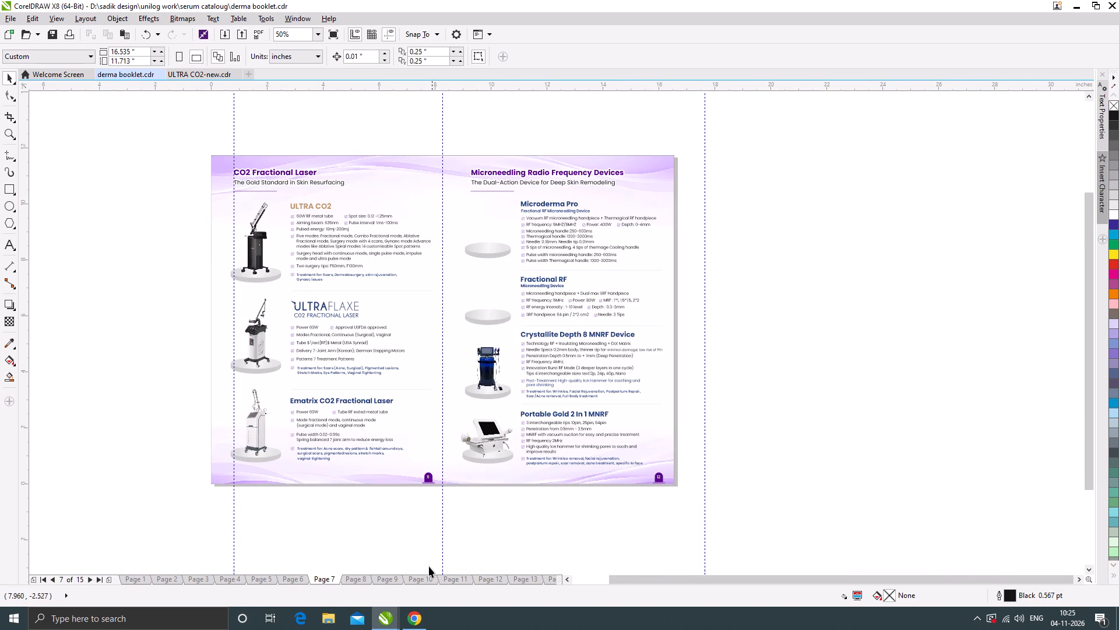
scroll(301, 212, up, 1)
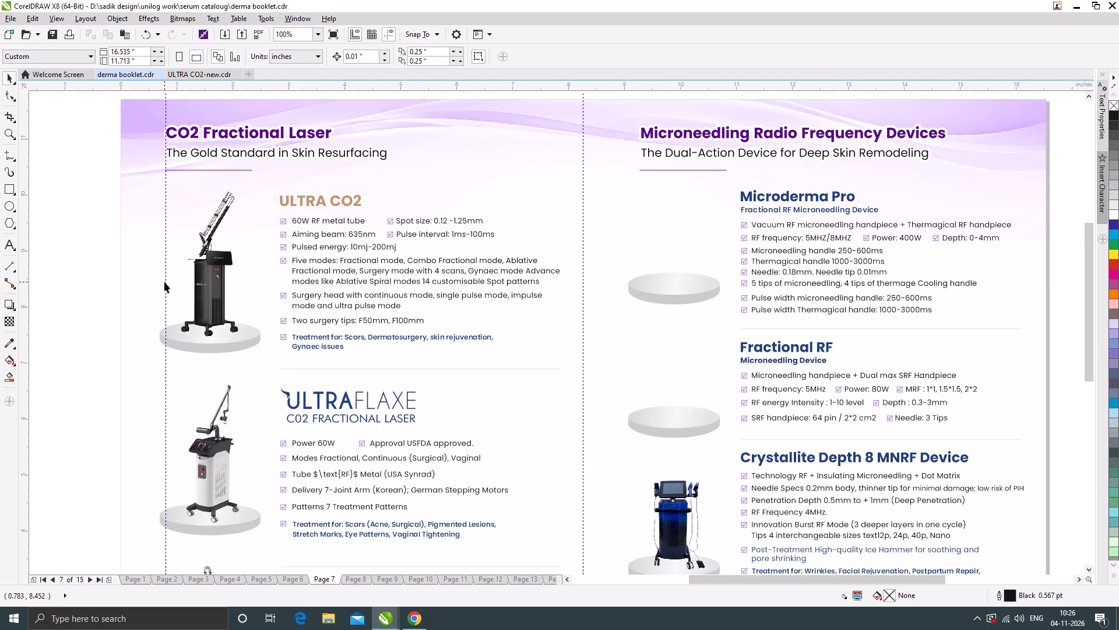
Save the derma booklet document.
key(ctrl+s)
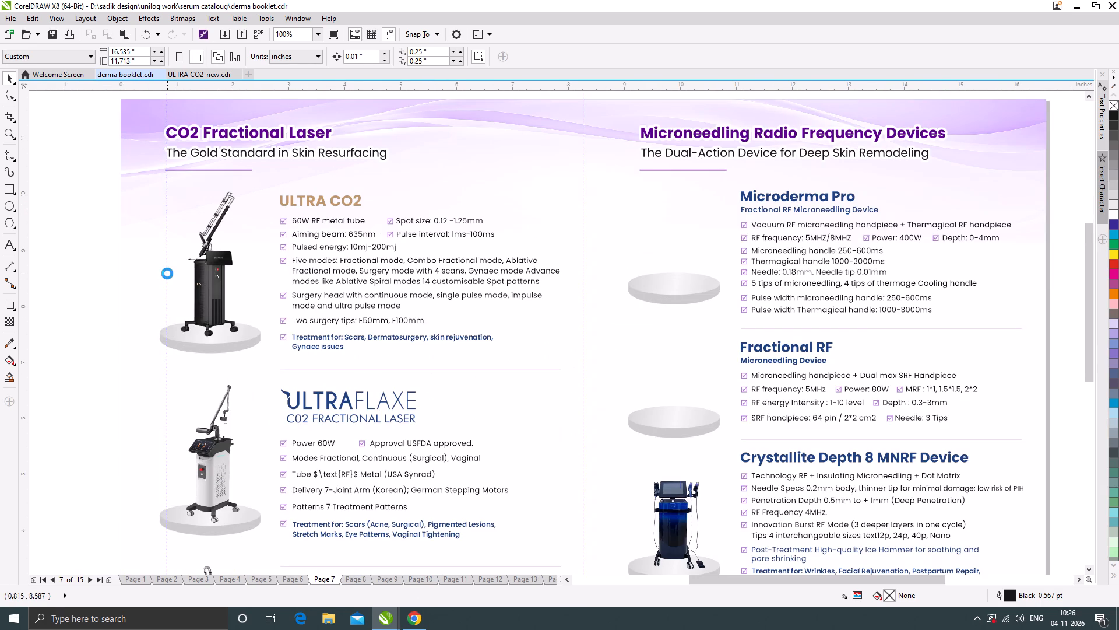
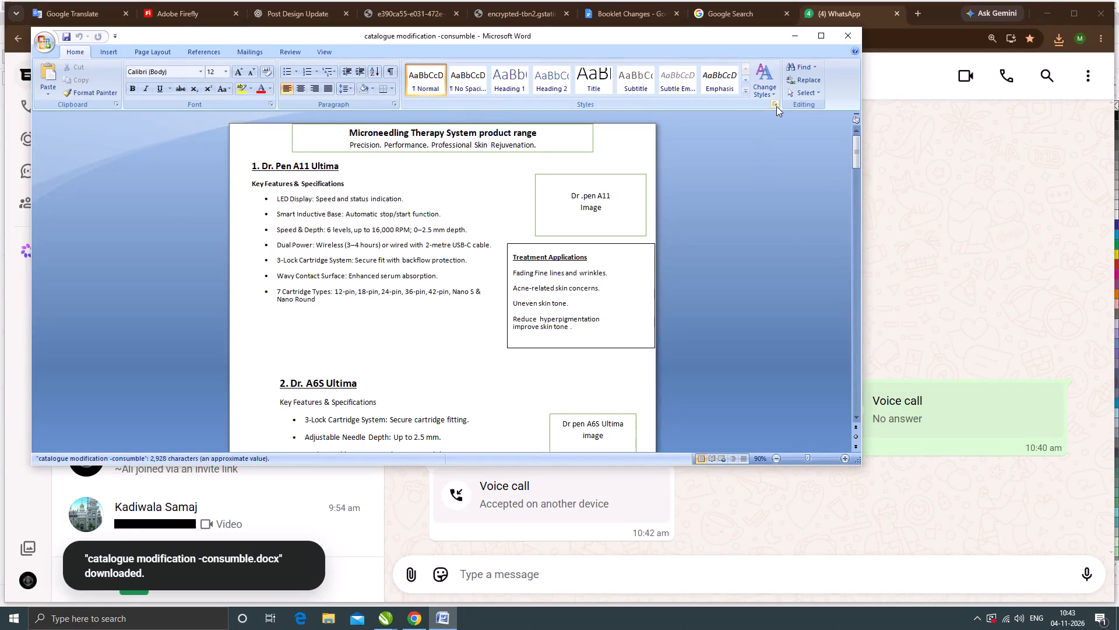
Maximize the catalogue modification -consumble document in Word and review the Dr. Pen product entries on its first two pages.
click(821, 34)
scroll(358, 279, up, 2)
scroll(248, 236, up, 2)
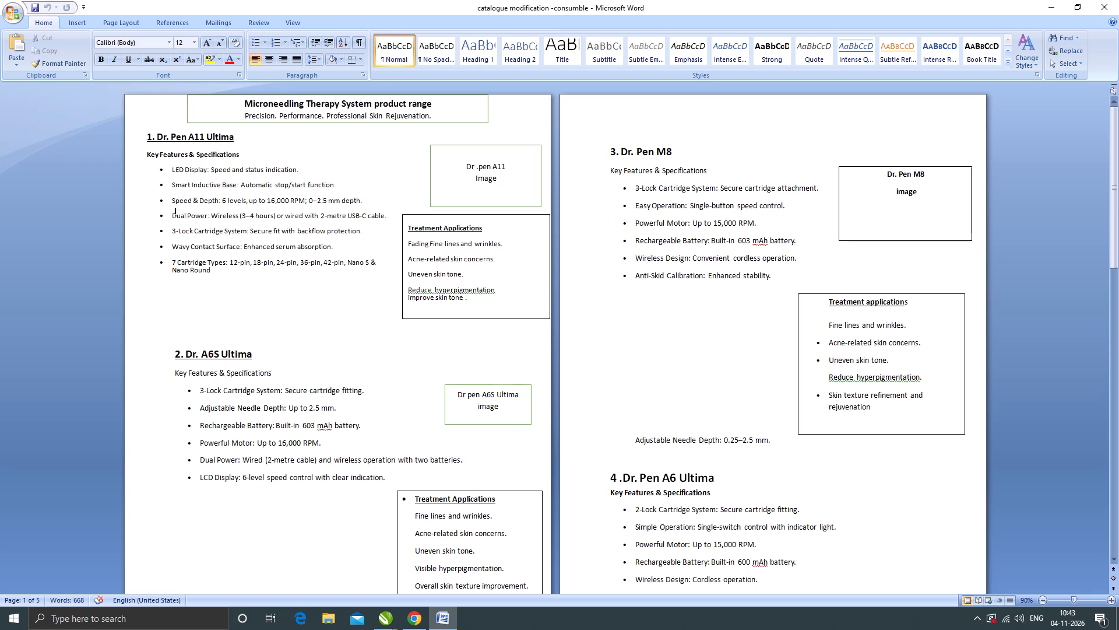
scroll(393, 212, up, 1)
scroll(431, 275, down, 7)
scroll(433, 279, up, 4)
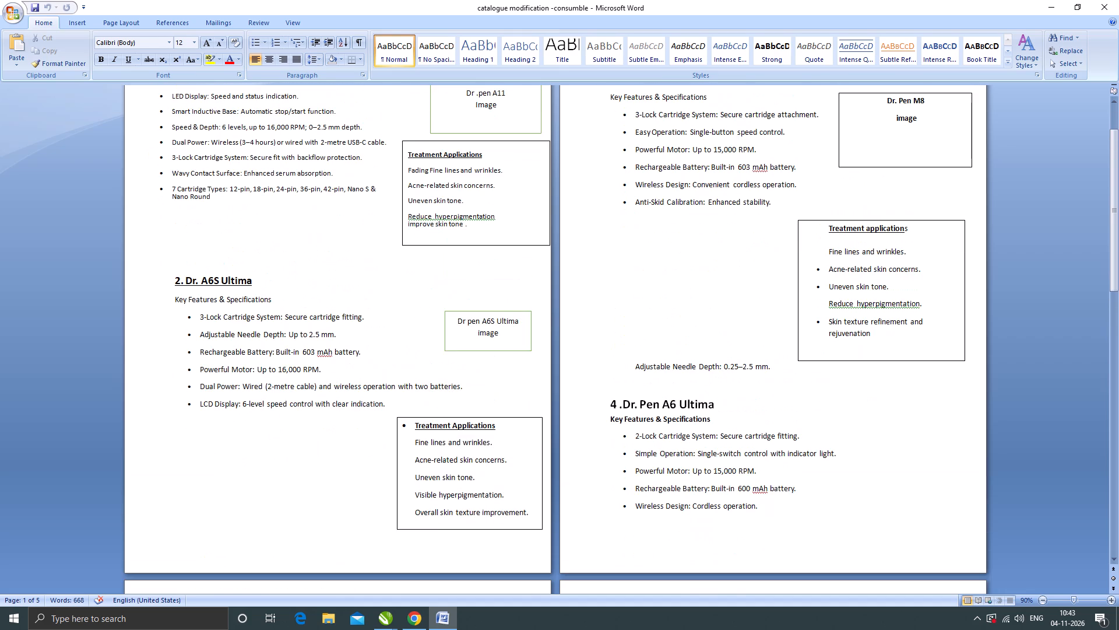
scroll(427, 304, up, 5)
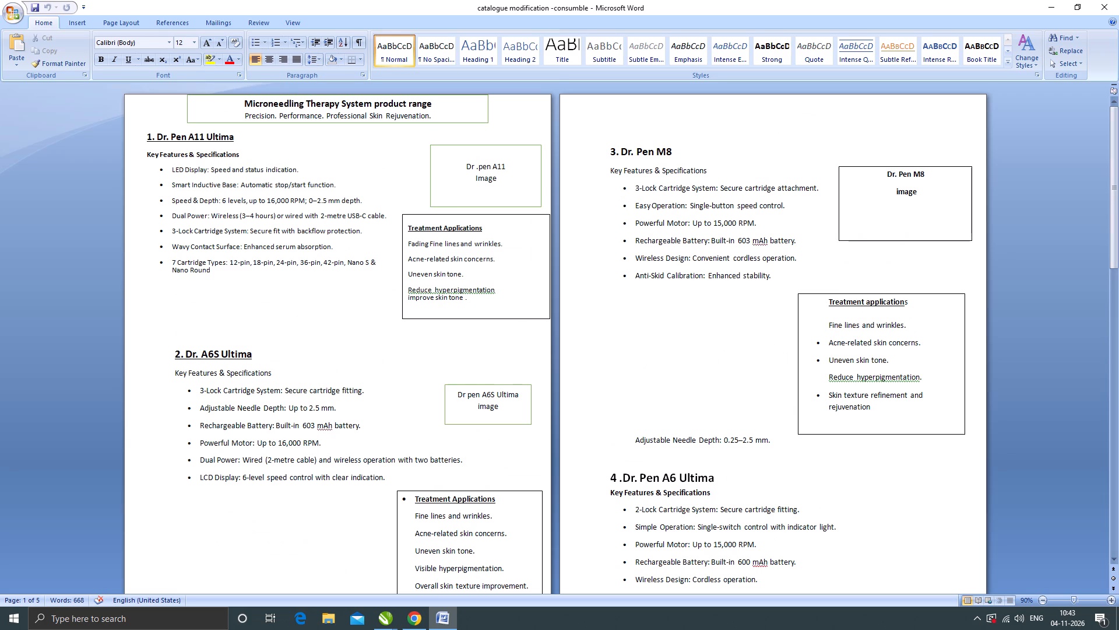
Read through the catalogue modification -consumble document, examining the Dr. Pen device entries and the Medisco skin booster content.
scroll(573, 300, down, 14)
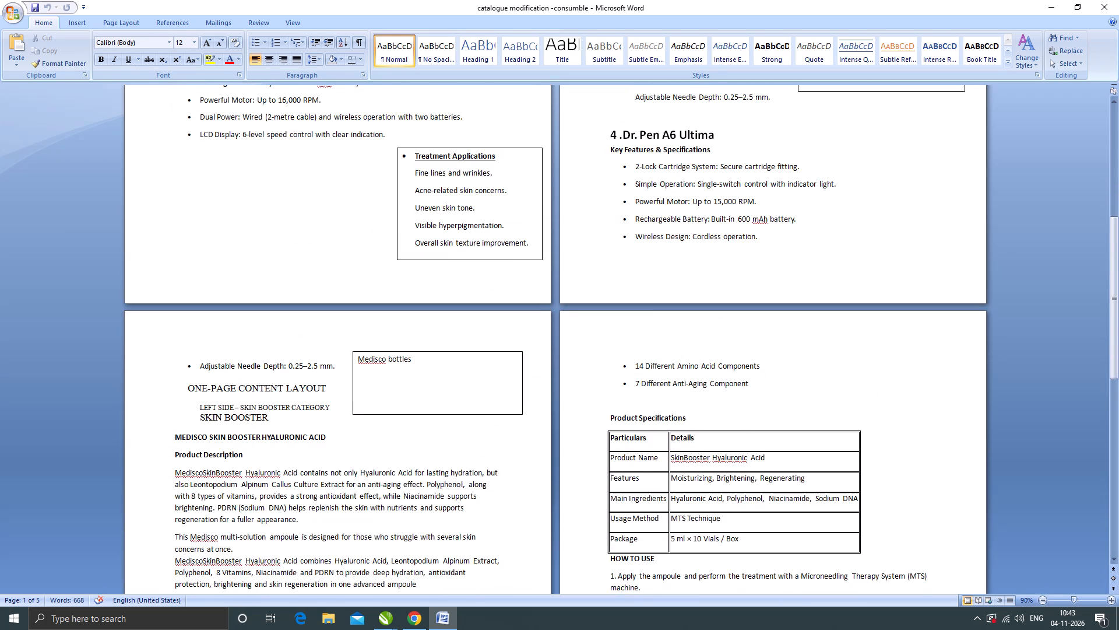
scroll(576, 302, down, 5)
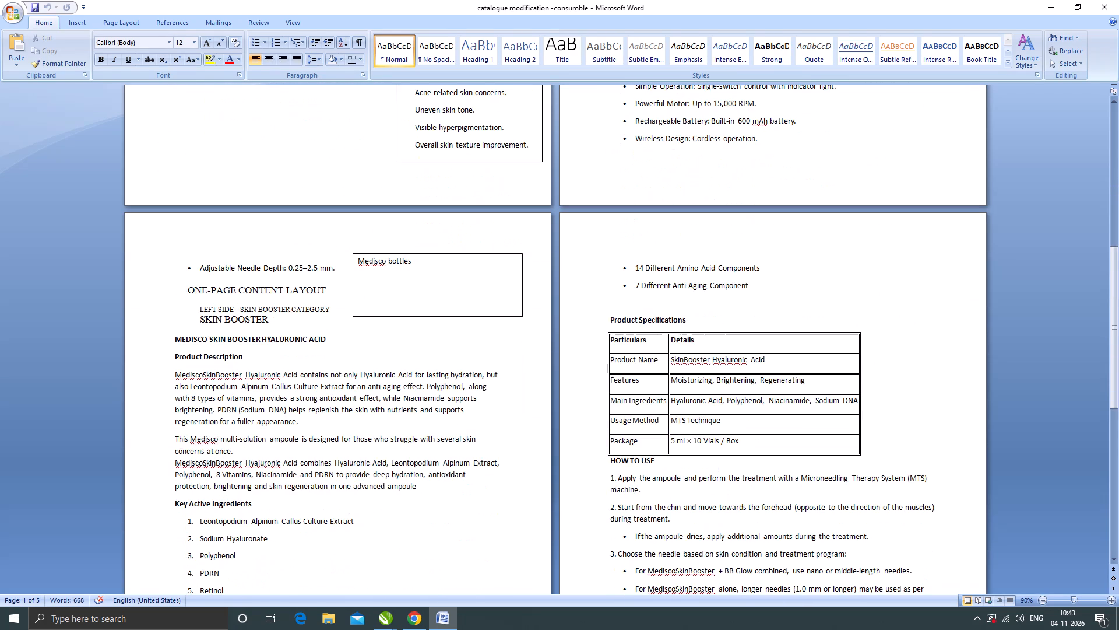
scroll(576, 302, up, 8)
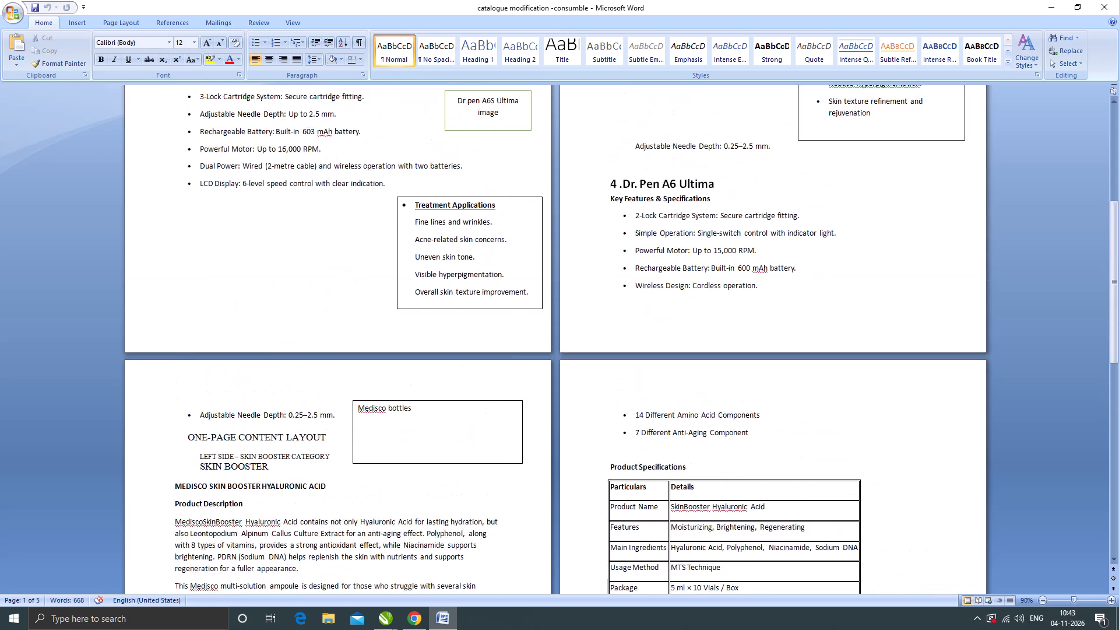
scroll(576, 302, up, 6)
scroll(675, 321, up, 3)
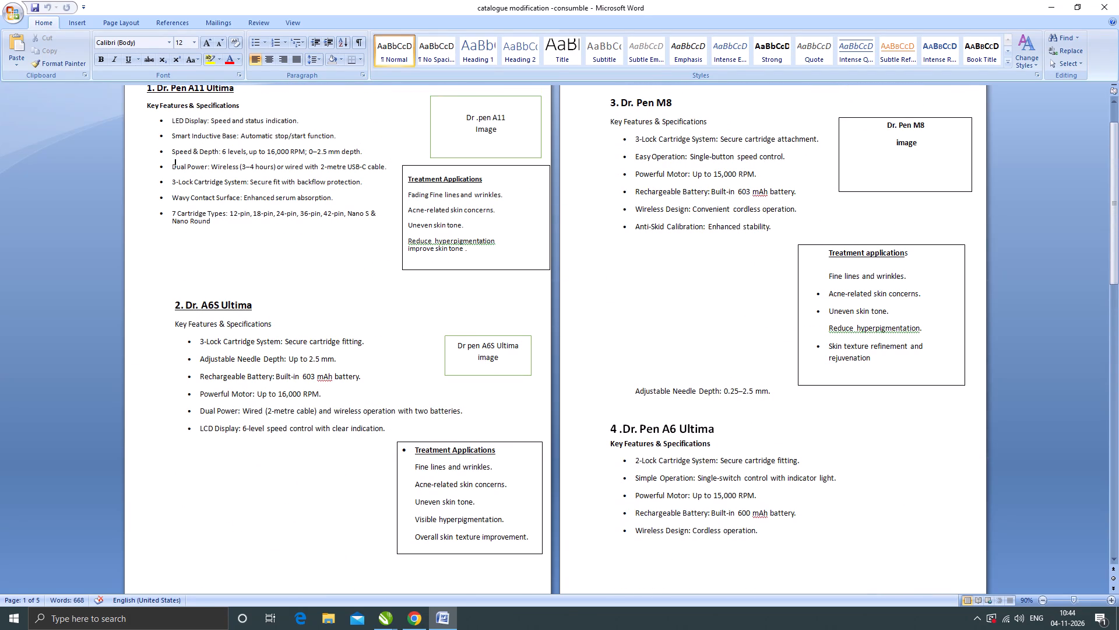
scroll(573, 308, up, 2)
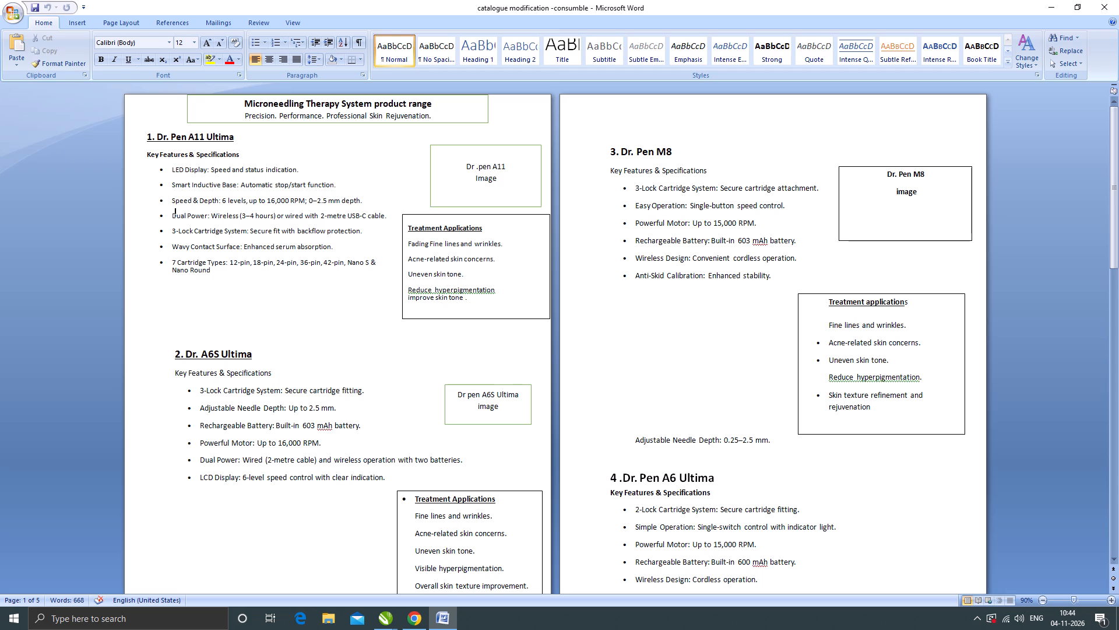
scroll(498, 334, down, 13)
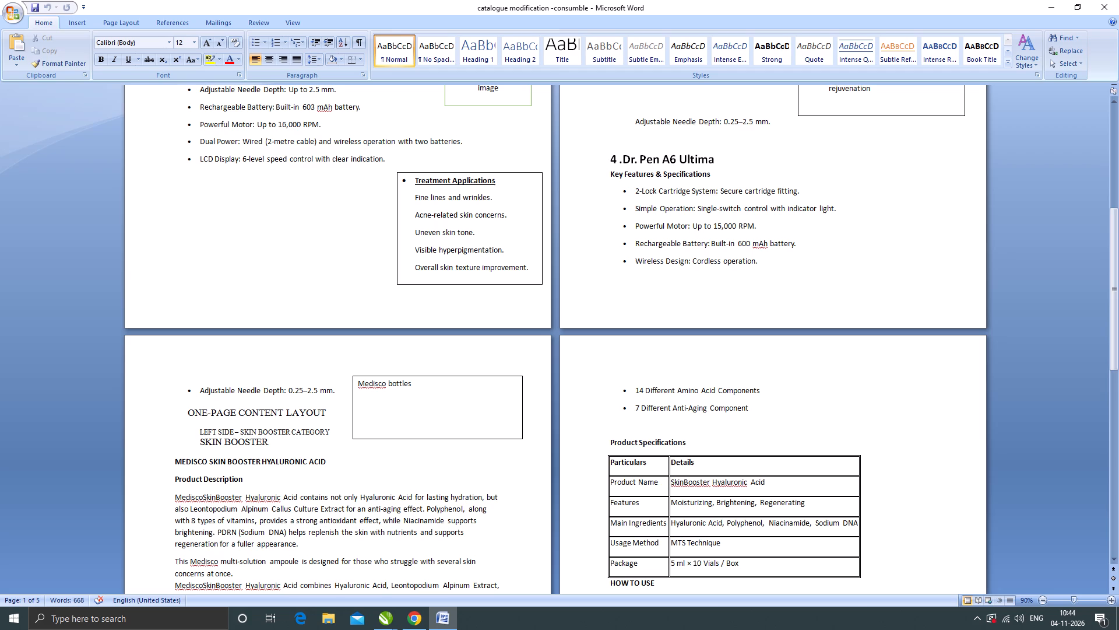
ctrl+scroll(401, 363, down, 4)
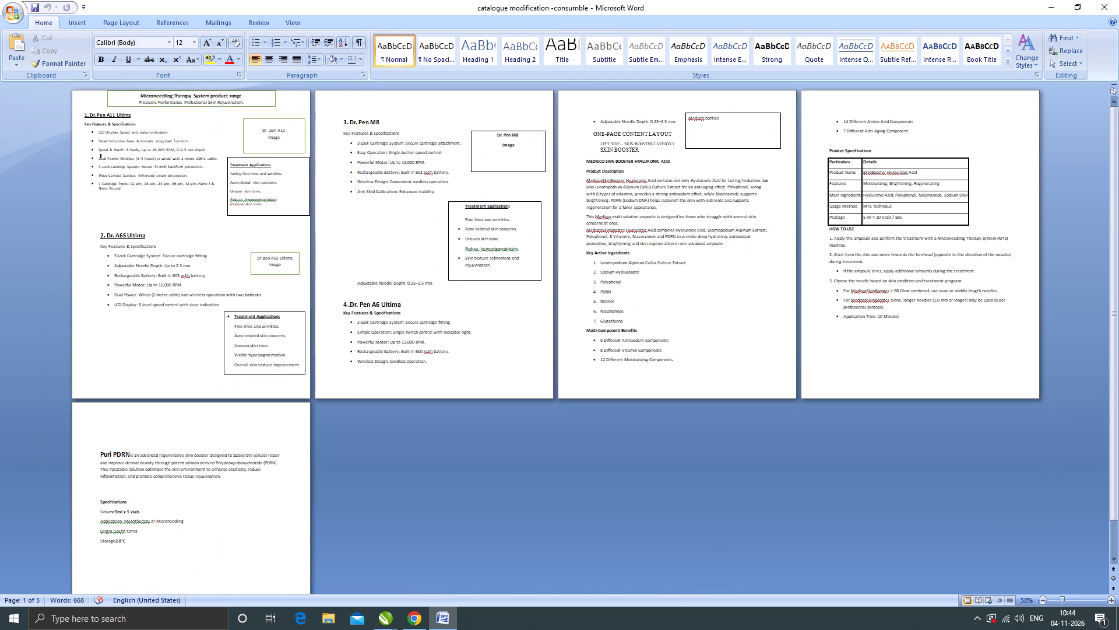
ctrl+scroll(401, 363, up, 6)
scroll(465, 362, down, 20)
scroll(465, 362, down, 1)
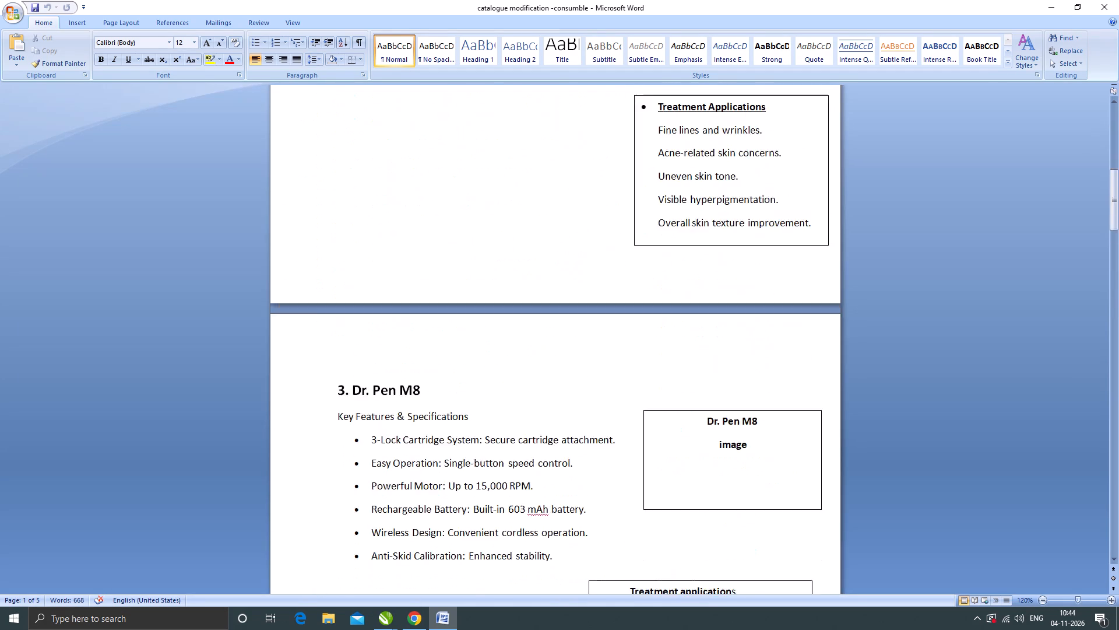
scroll(466, 363, down, 20)
scroll(466, 363, down, 20)
scroll(466, 363, down, 4)
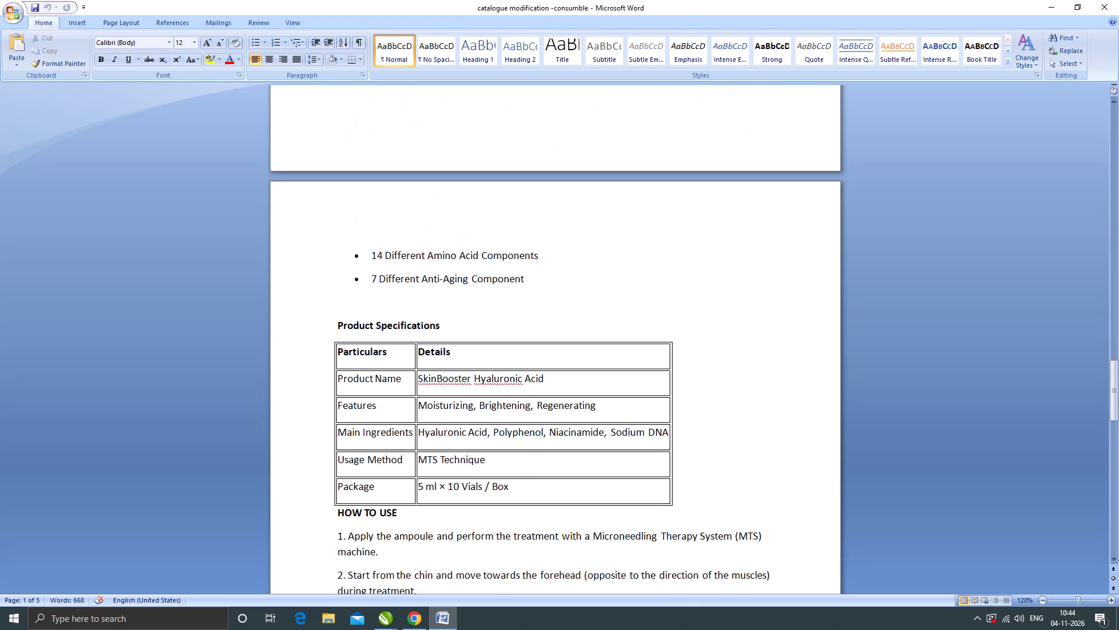
Read the Medisco product specifications, the HOW TO USE instructions and the Puri PDRN section at the document's end.
scroll(469, 363, down, 3)
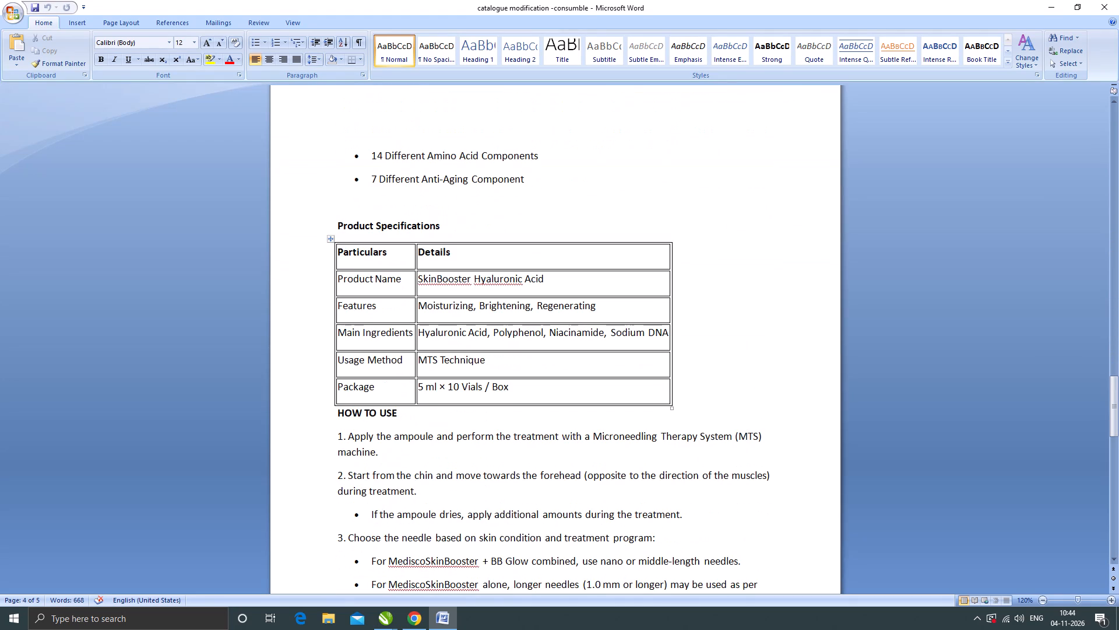
scroll(444, 293, down, 6)
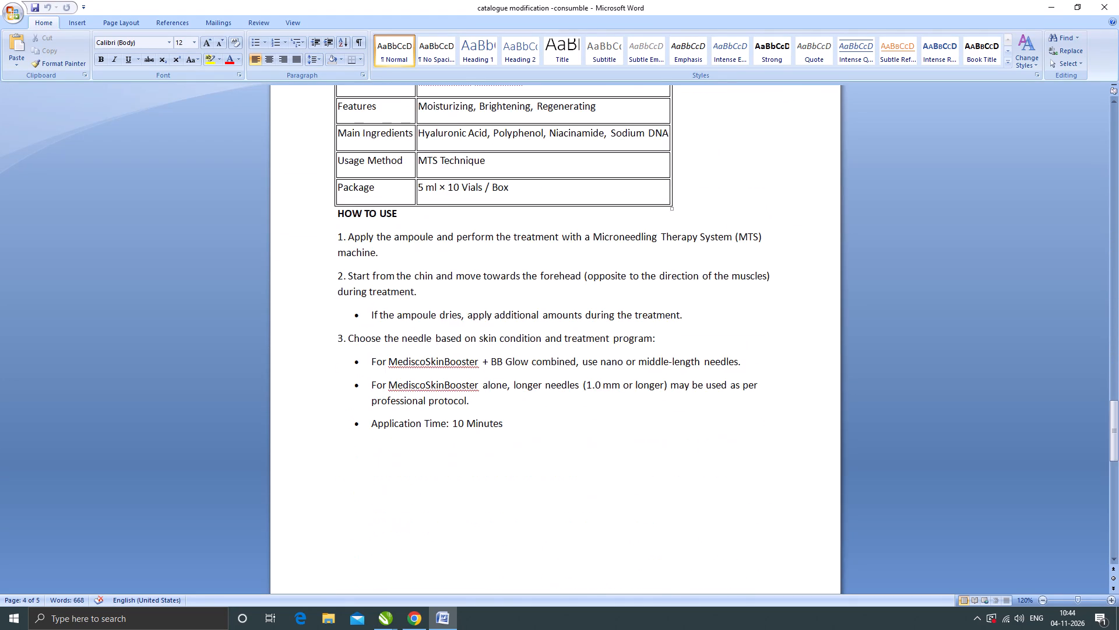
scroll(445, 300, down, 13)
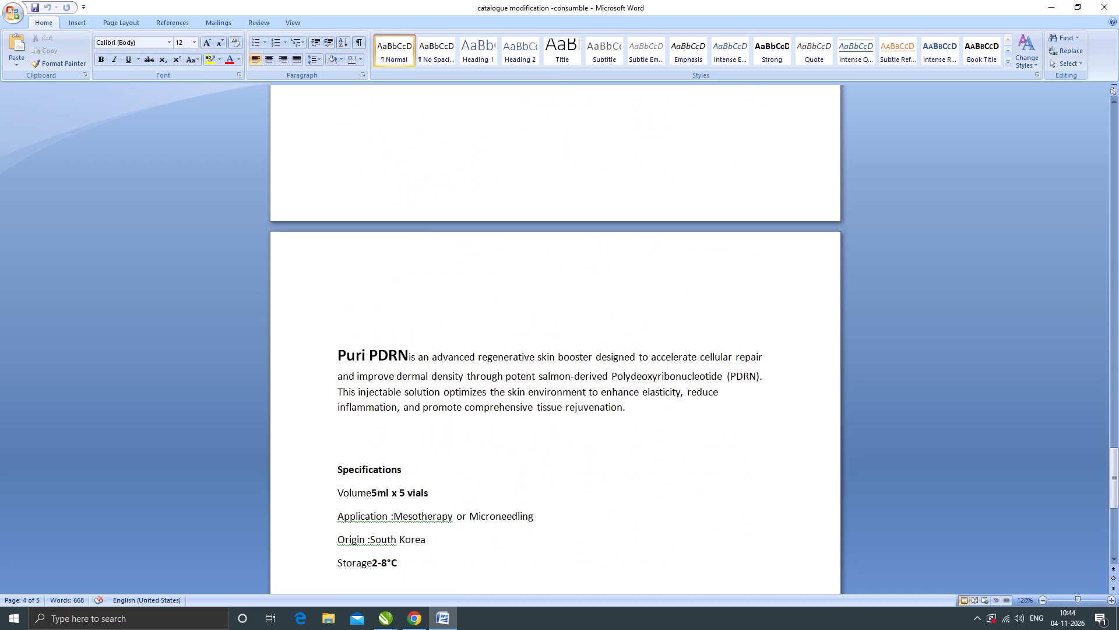
ctrl+scroll(445, 300, down, 3)
scroll(445, 300, down, 15)
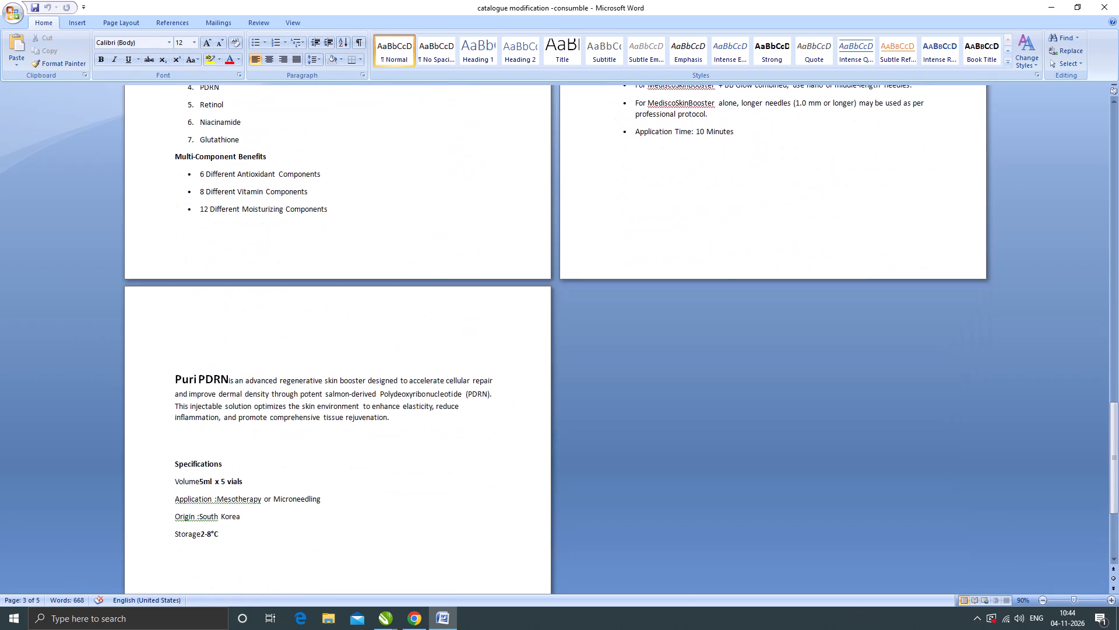
Review the document back to its beginning, examining the Medisco content and the four Dr. Pen device entries.
scroll(443, 298, up, 19)
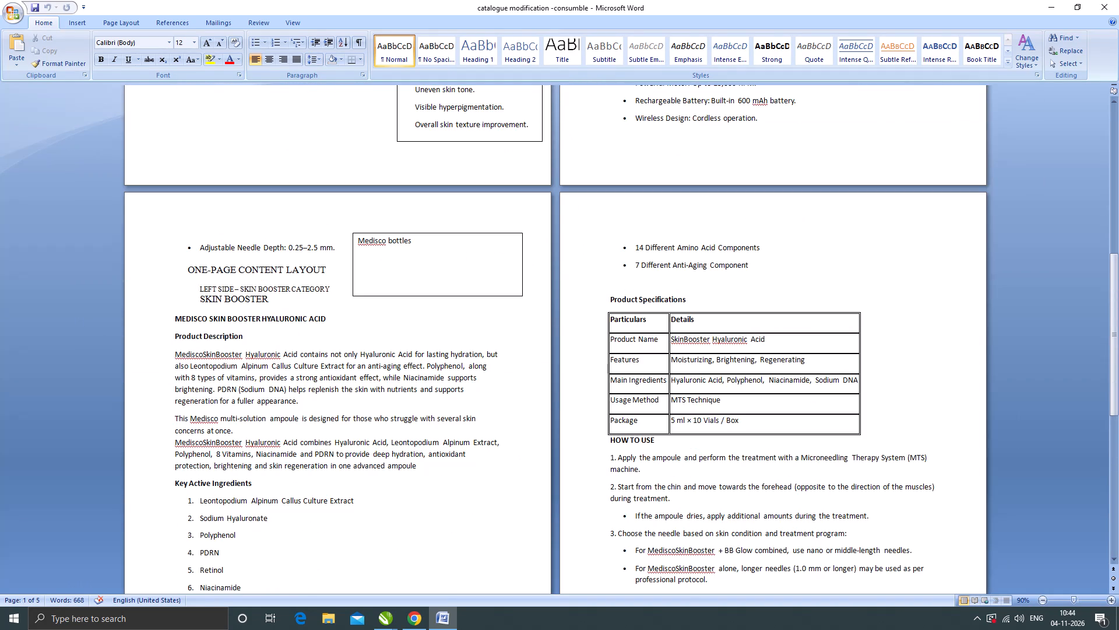
scroll(389, 310, up, 16)
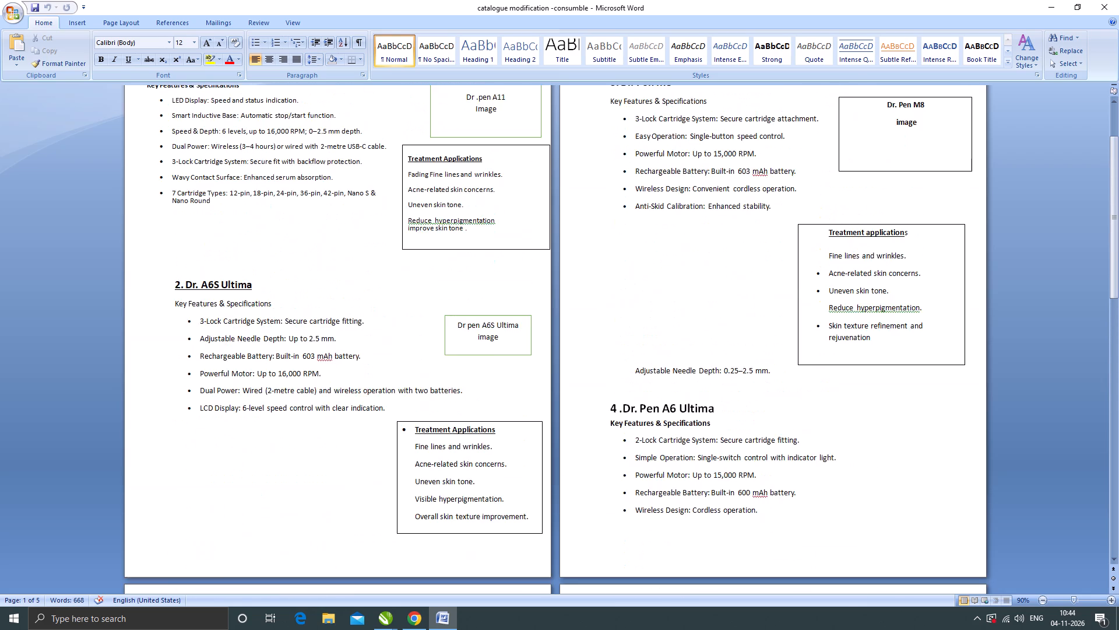
scroll(390, 310, up, 1)
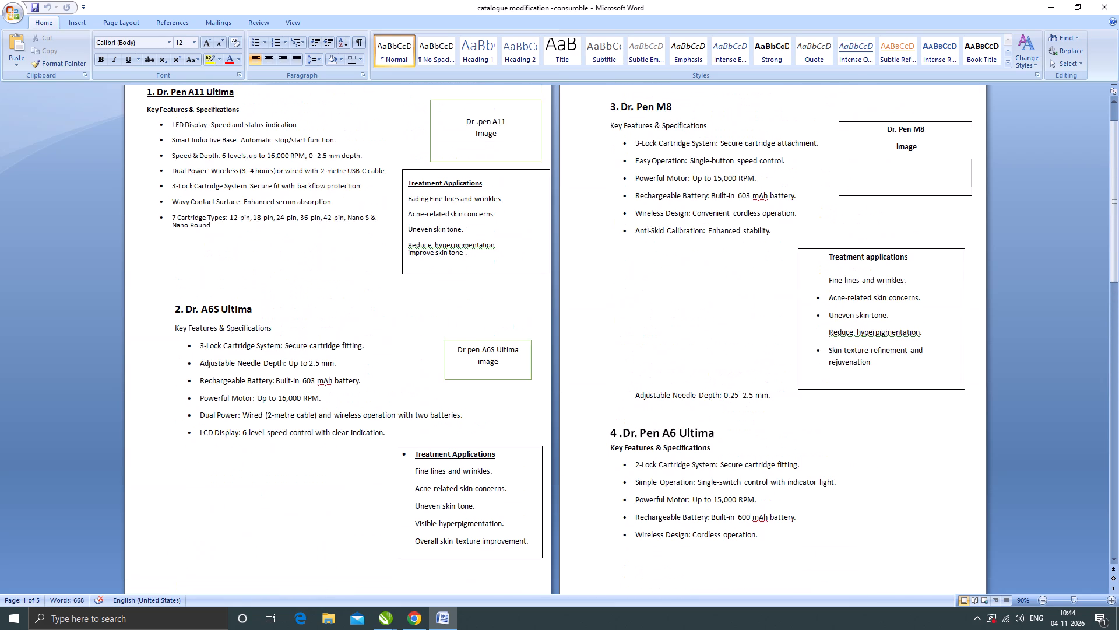
scroll(386, 311, up, 4)
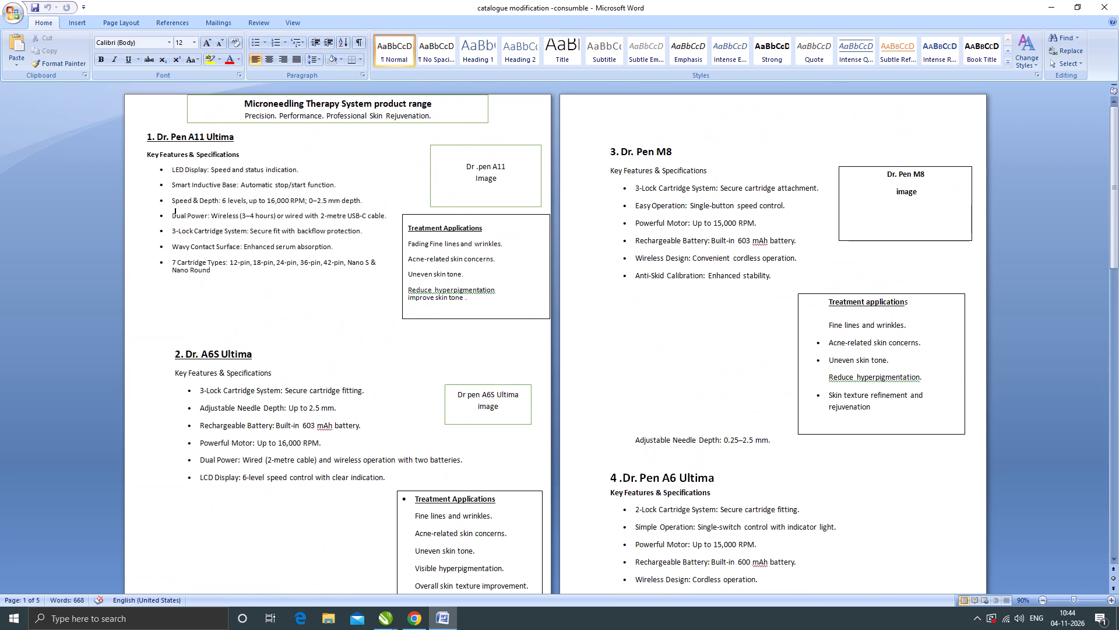
Recheck the Medisco skin booster and Puri PDRN content through to the last page, returning to the Microneedling Therapy System heading.
scroll(364, 340, down, 19)
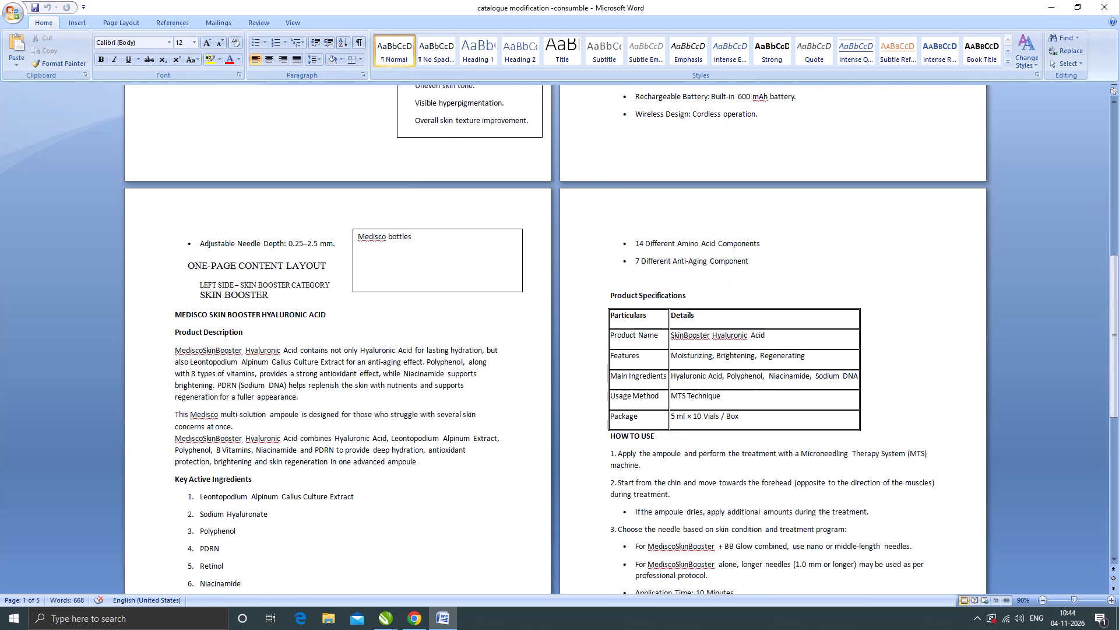
scroll(360, 346, down, 3)
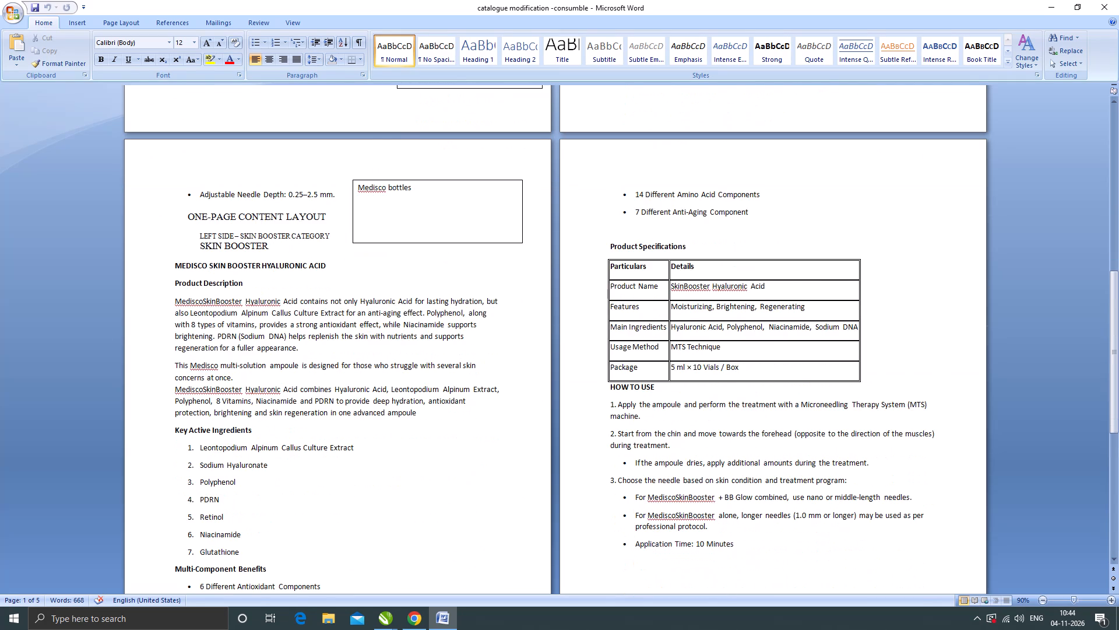
scroll(368, 329, down, 5)
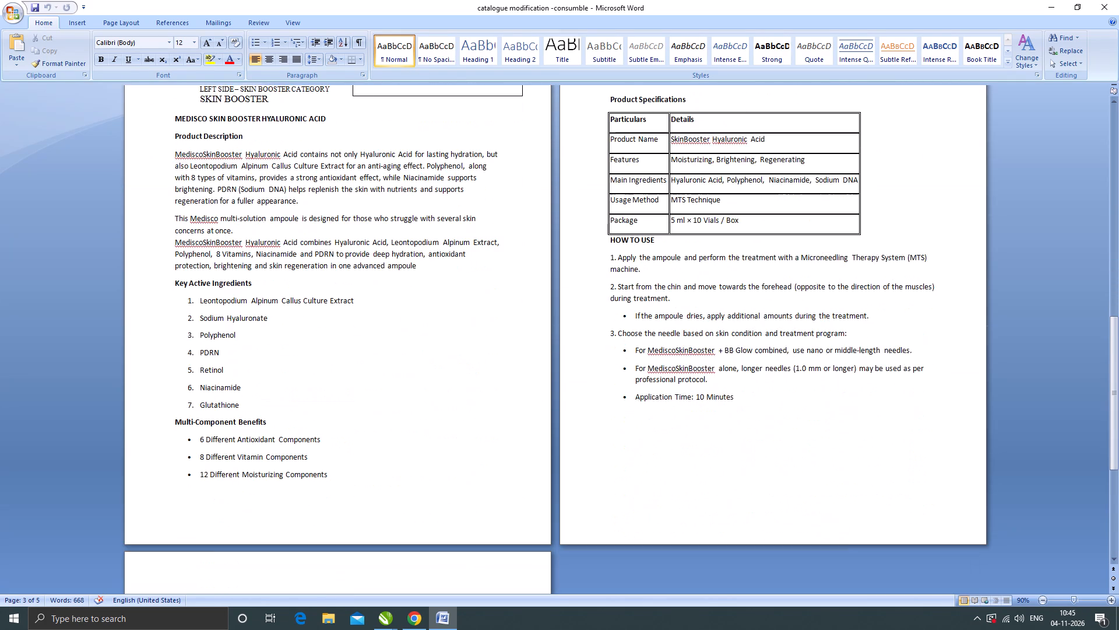
scroll(368, 329, down, 14)
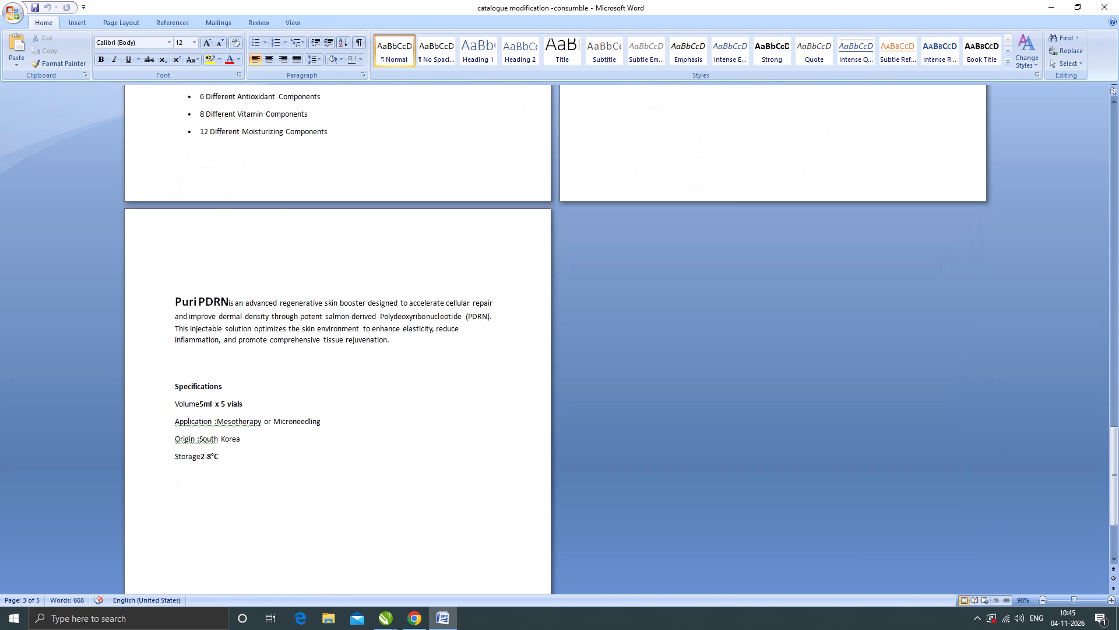
scroll(367, 331, up, 12)
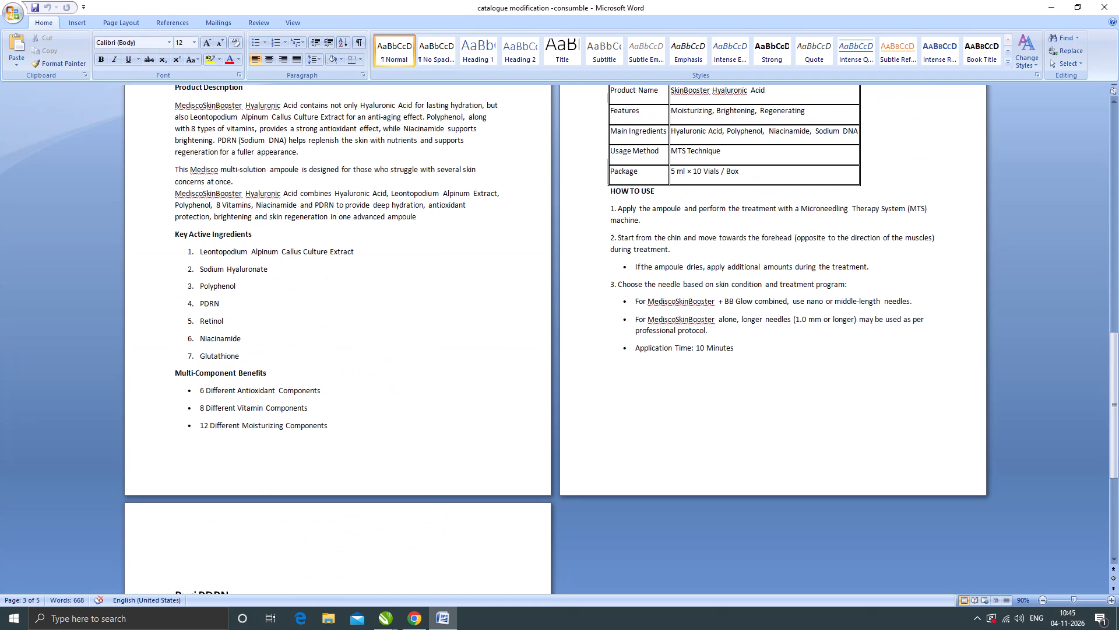
scroll(365, 332, up, 2)
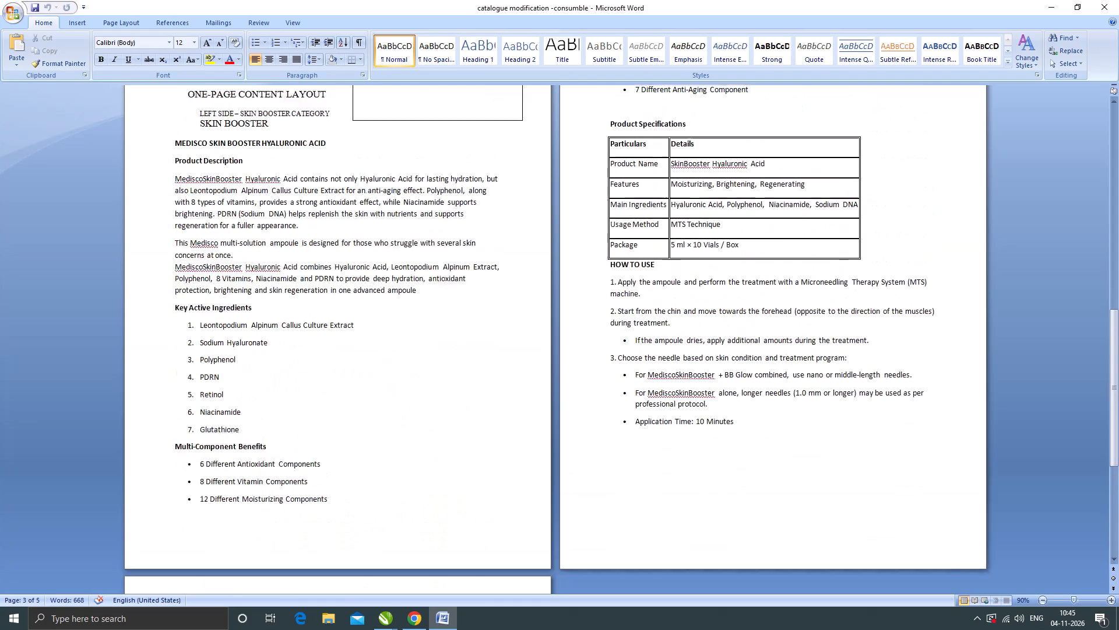
scroll(365, 332, up, 14)
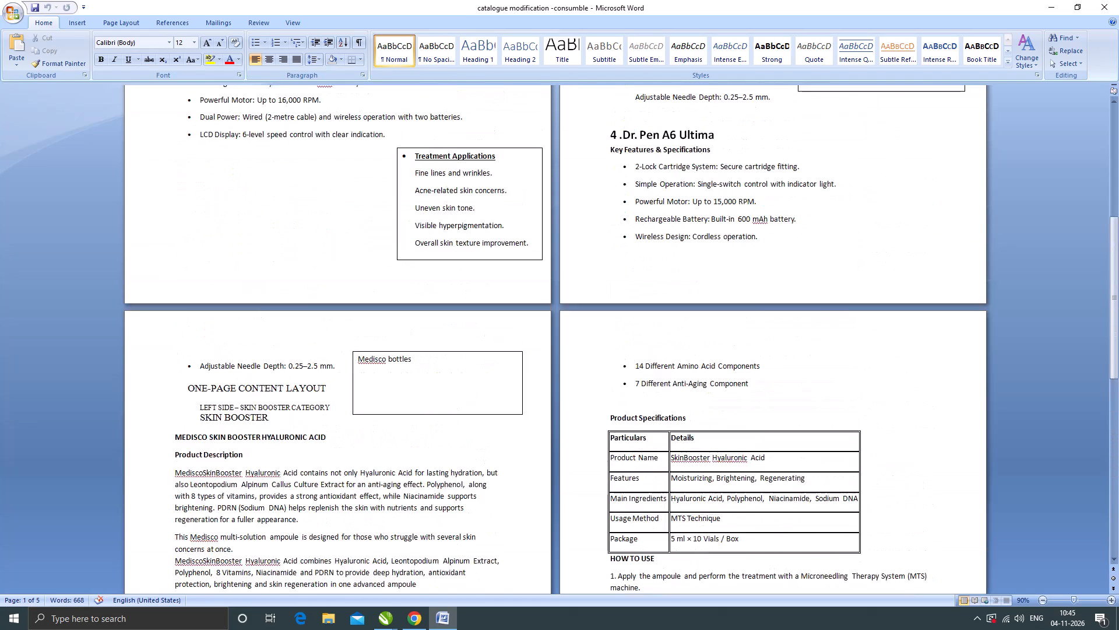
scroll(365, 332, up, 20)
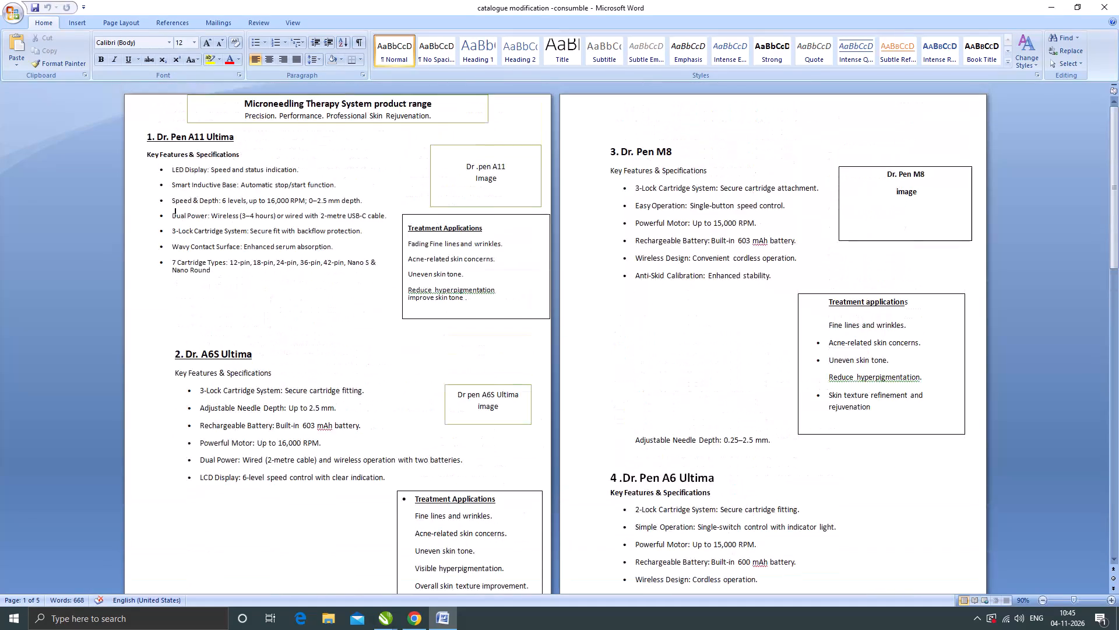
scroll(365, 332, up, 3)
Go over the whole document once more, examining the order and amount of content for the Dr. Pen, Medisco and Puri PDRN products.
scroll(365, 332, down, 15)
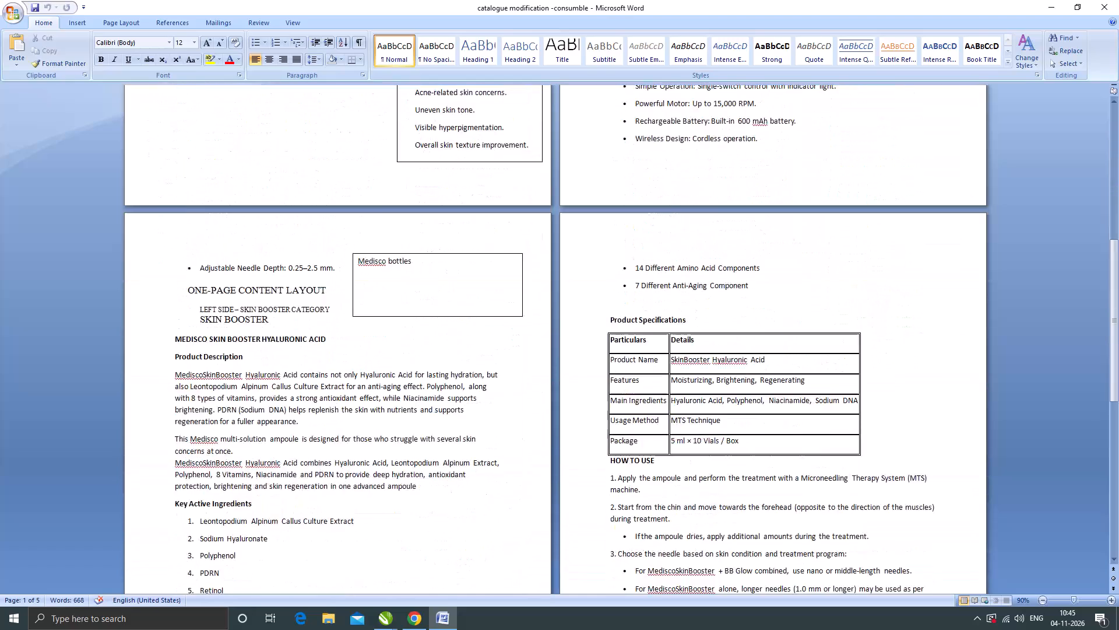
scroll(363, 335, down, 20)
scroll(363, 335, down, 7)
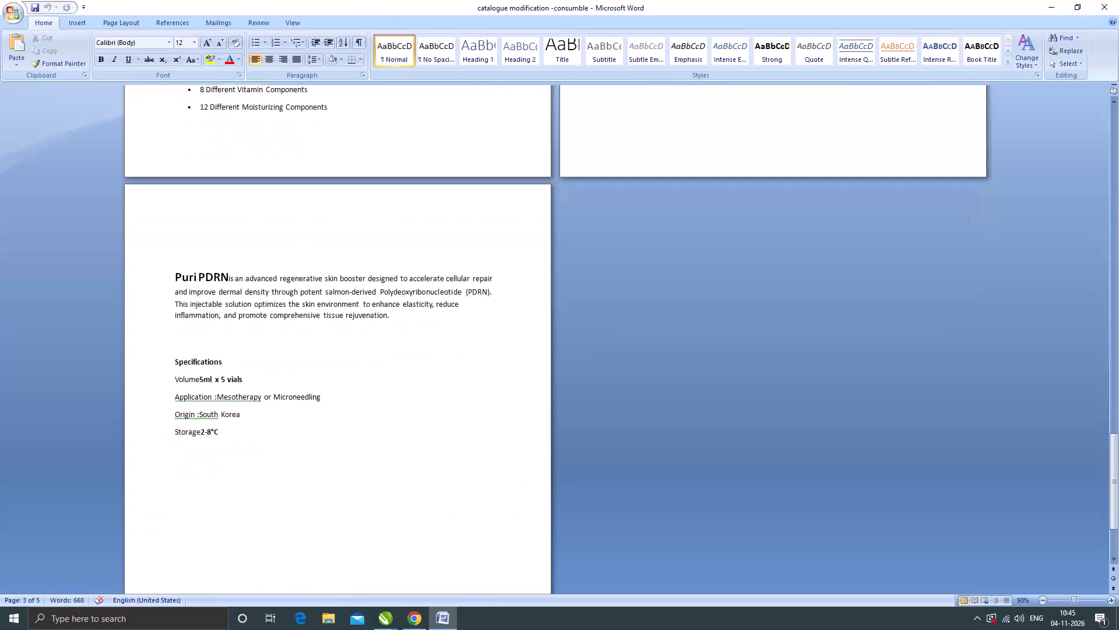
scroll(429, 325, up, 8)
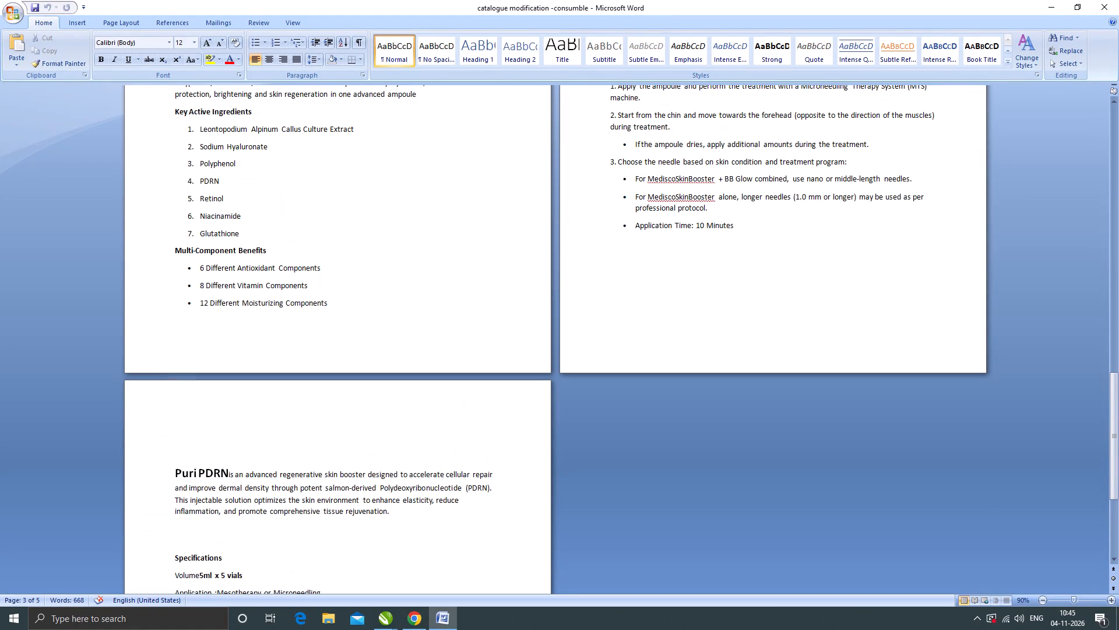
scroll(441, 328, up, 13)
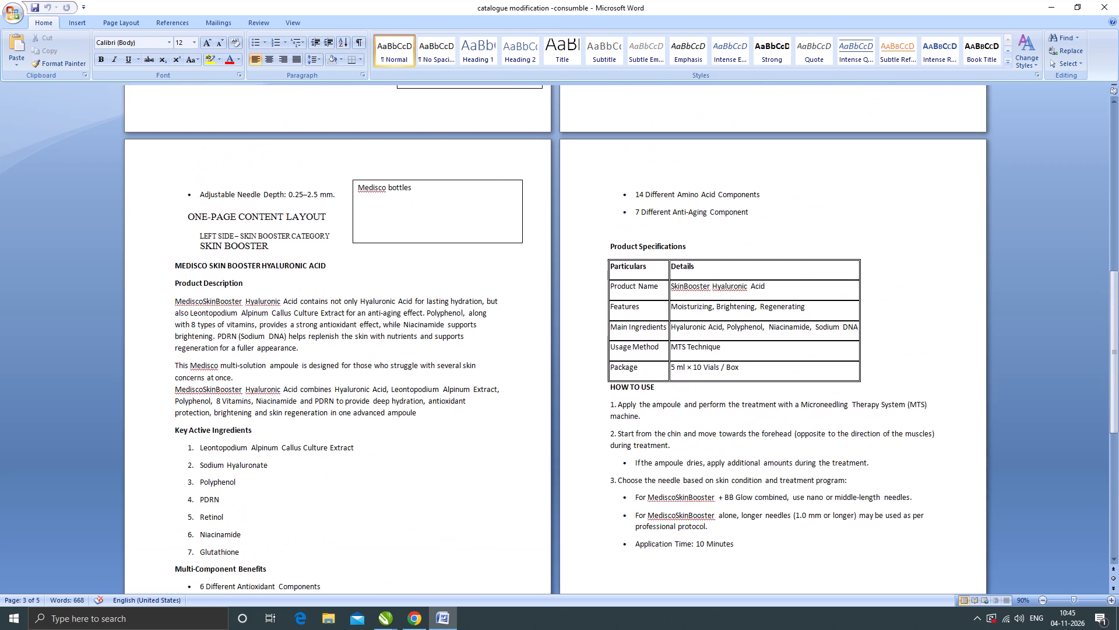
scroll(441, 328, up, 14)
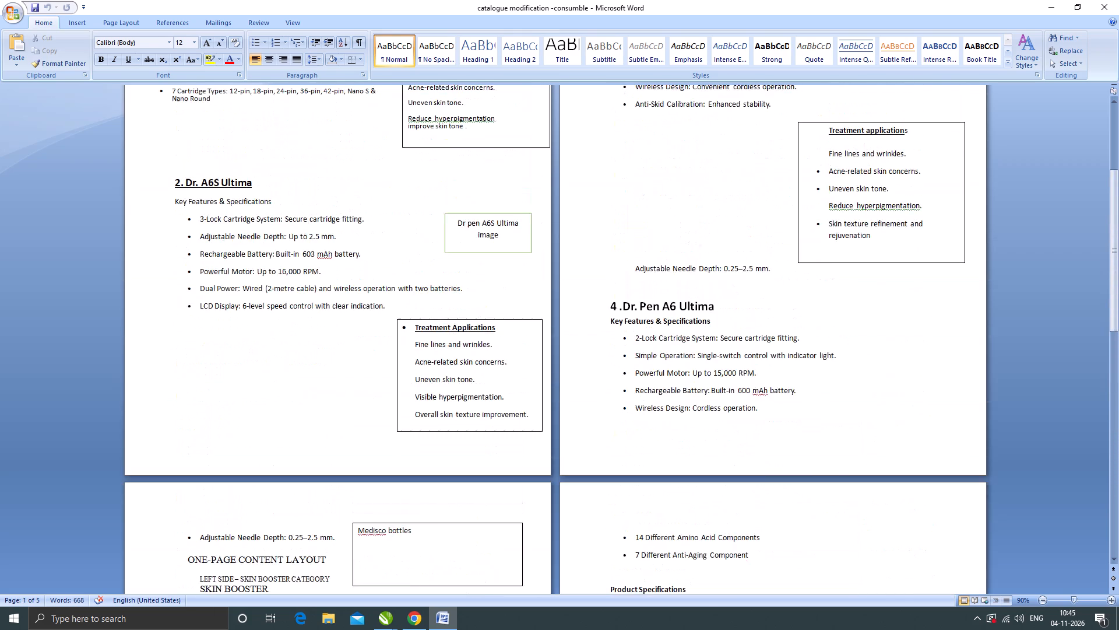
scroll(441, 328, up, 5)
scroll(441, 328, down, 20)
scroll(441, 328, down, 8)
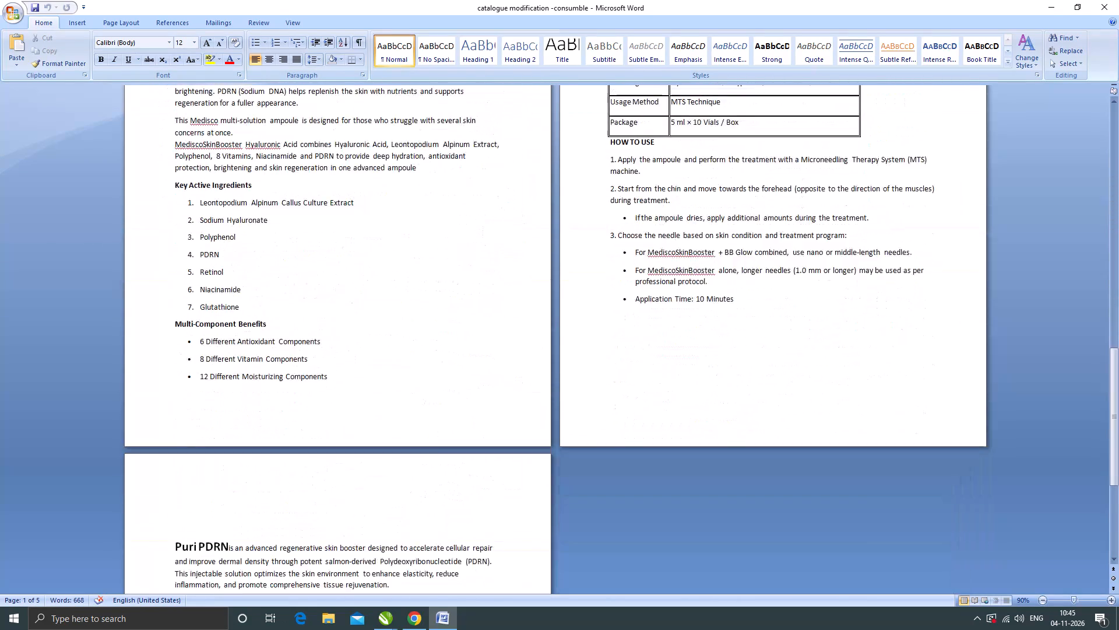
scroll(441, 328, down, 12)
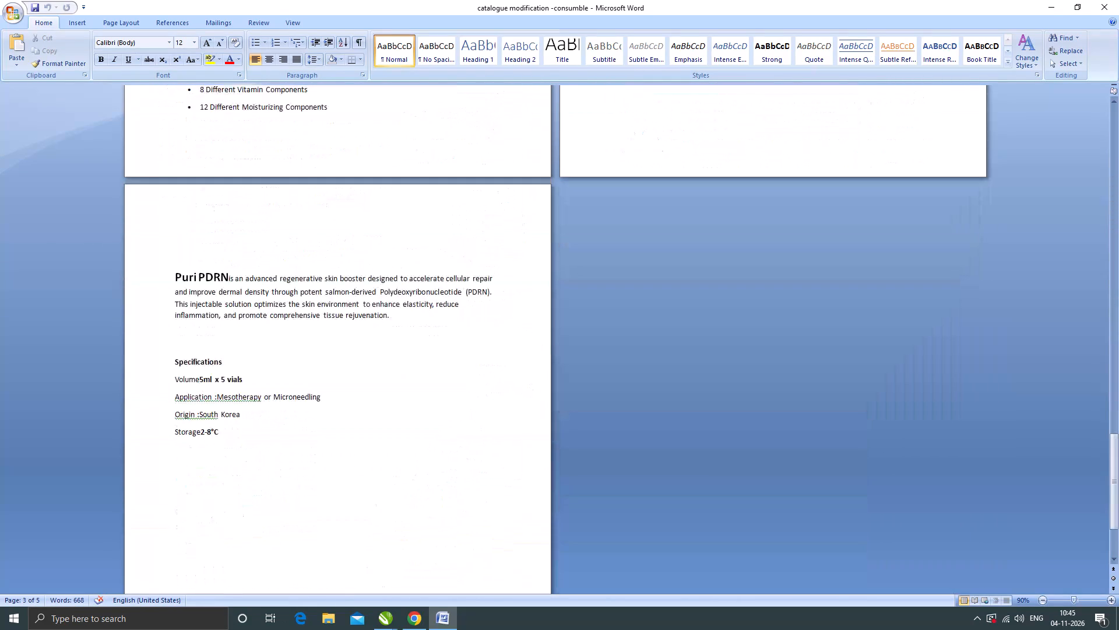
scroll(441, 328, up, 17)
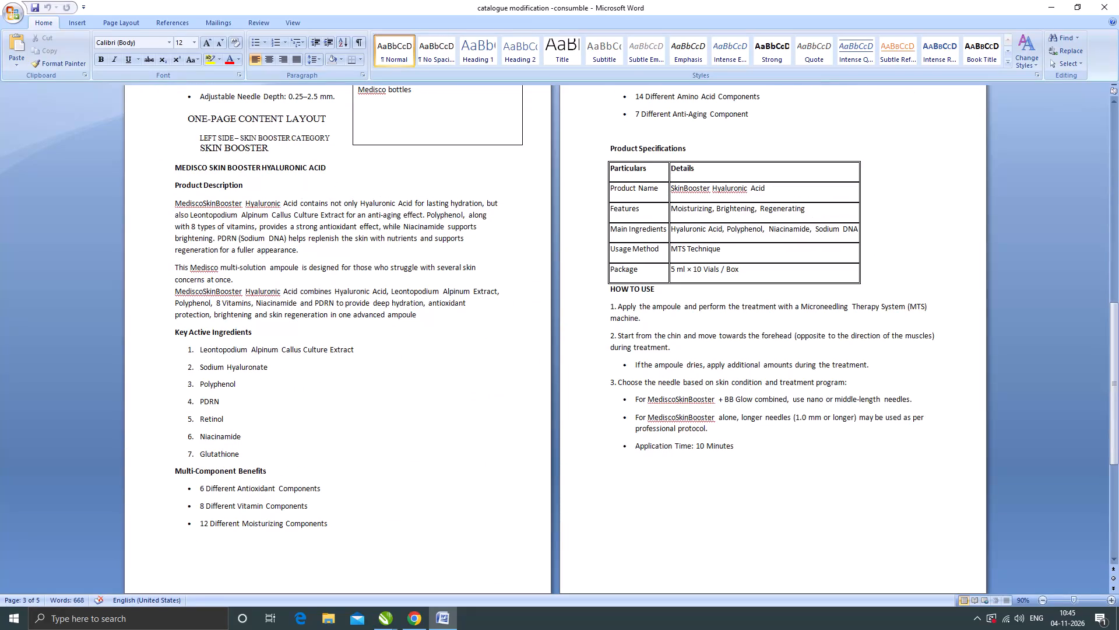
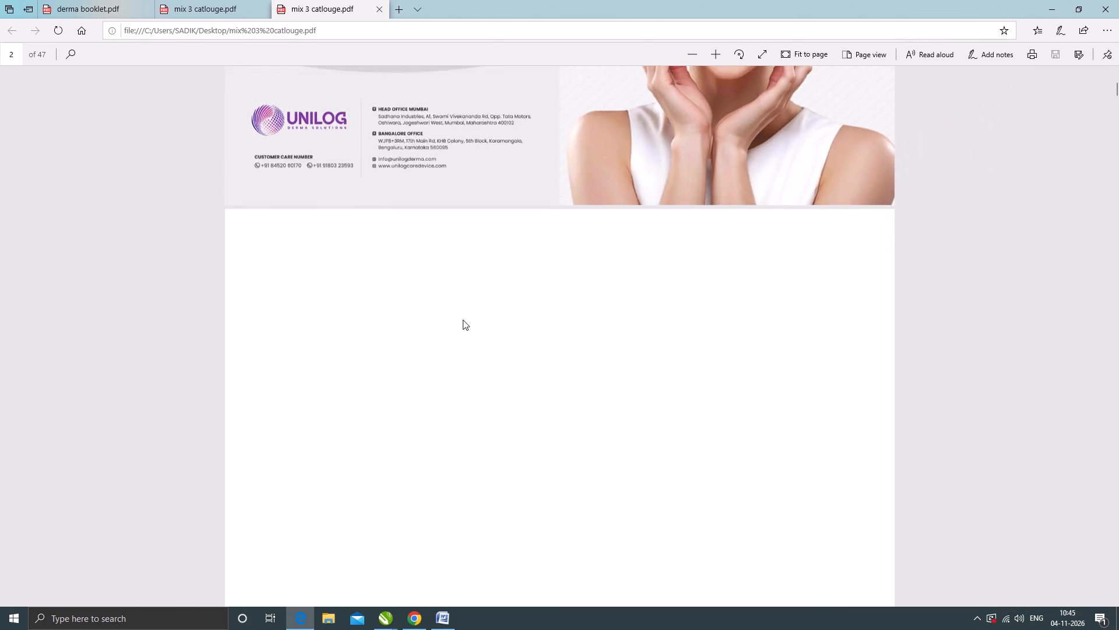
Look through mix 3 catlouge.pdf from page 2 to about page 24, examining the catalogue pages for product content.
scroll(470, 318, down, 13)
scroll(421, 273, down, 4)
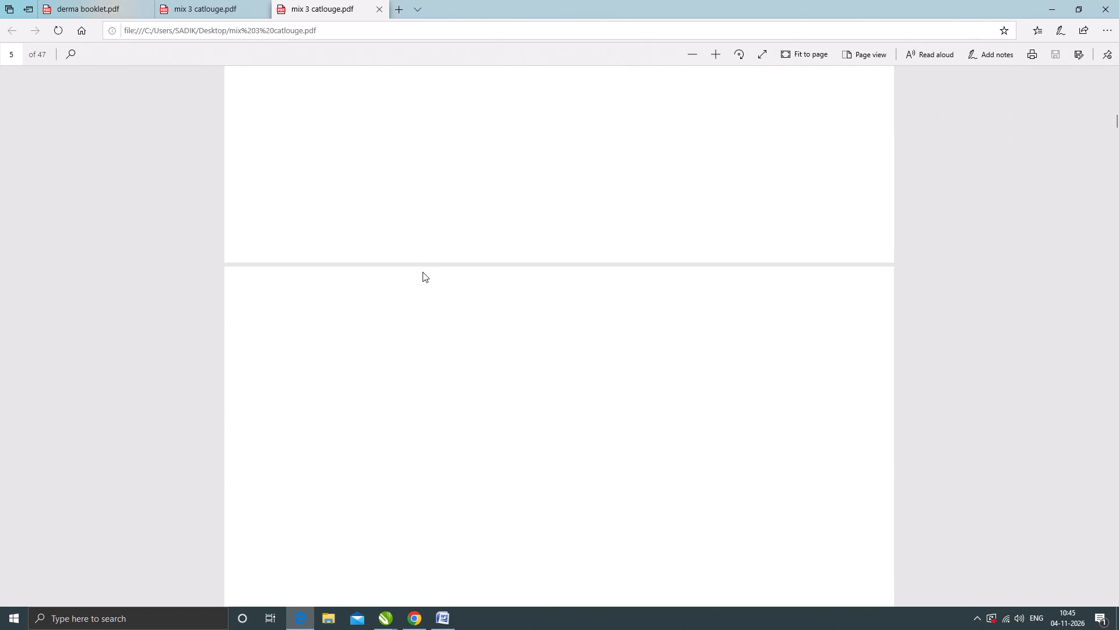
scroll(545, 331, down, 10)
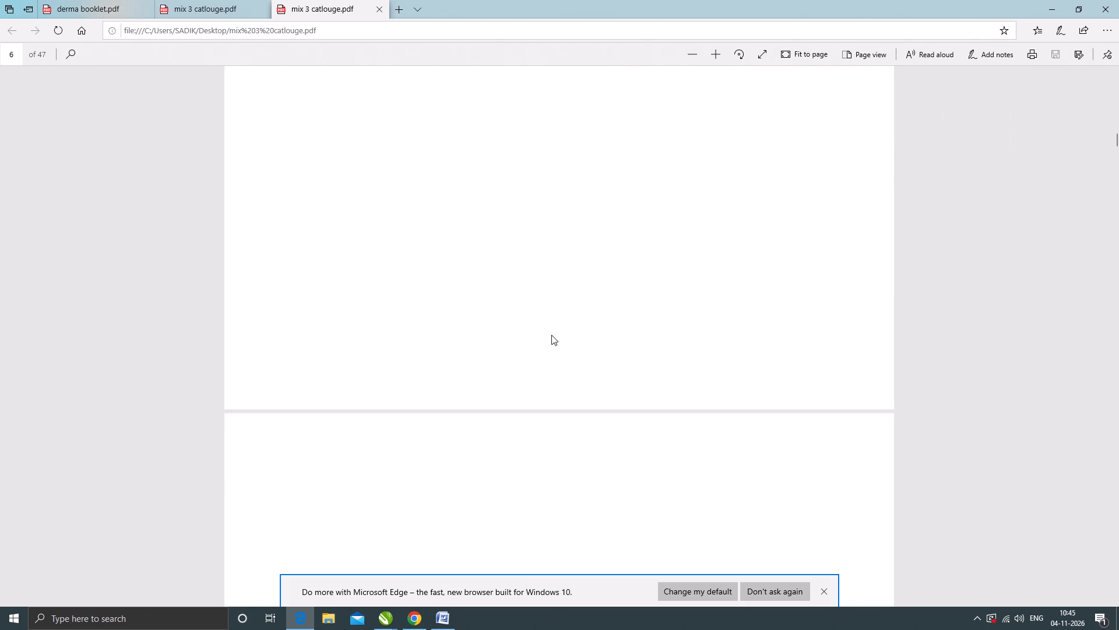
ctrl+scroll(551, 335, down, 5)
scroll(551, 333, down, 17)
scroll(550, 334, down, 13)
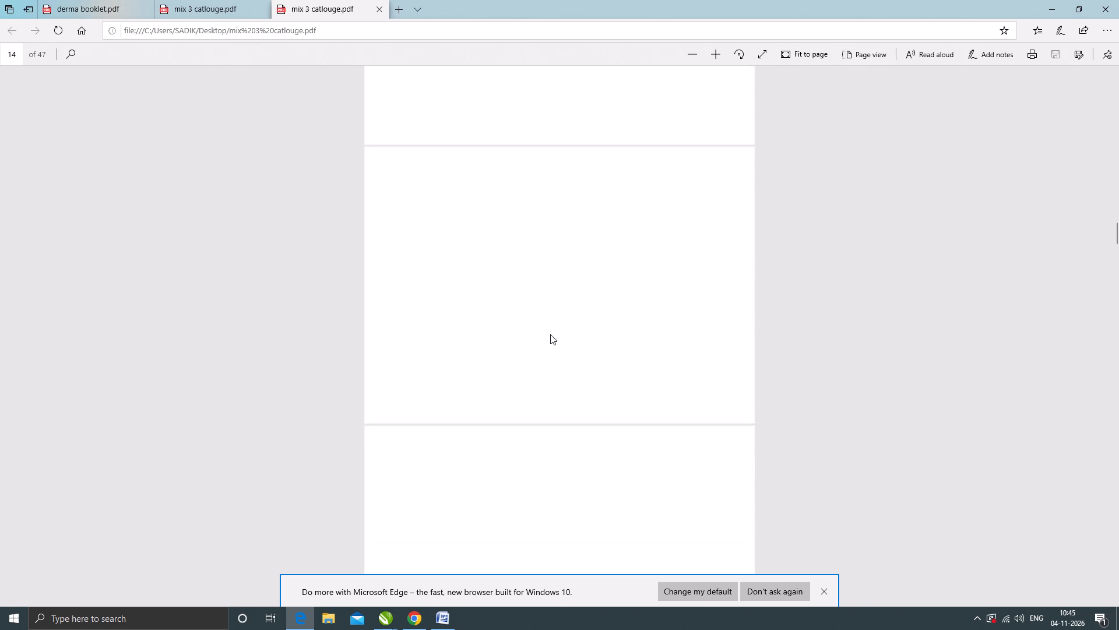
scroll(550, 334, down, 16)
scroll(603, 310, down, 16)
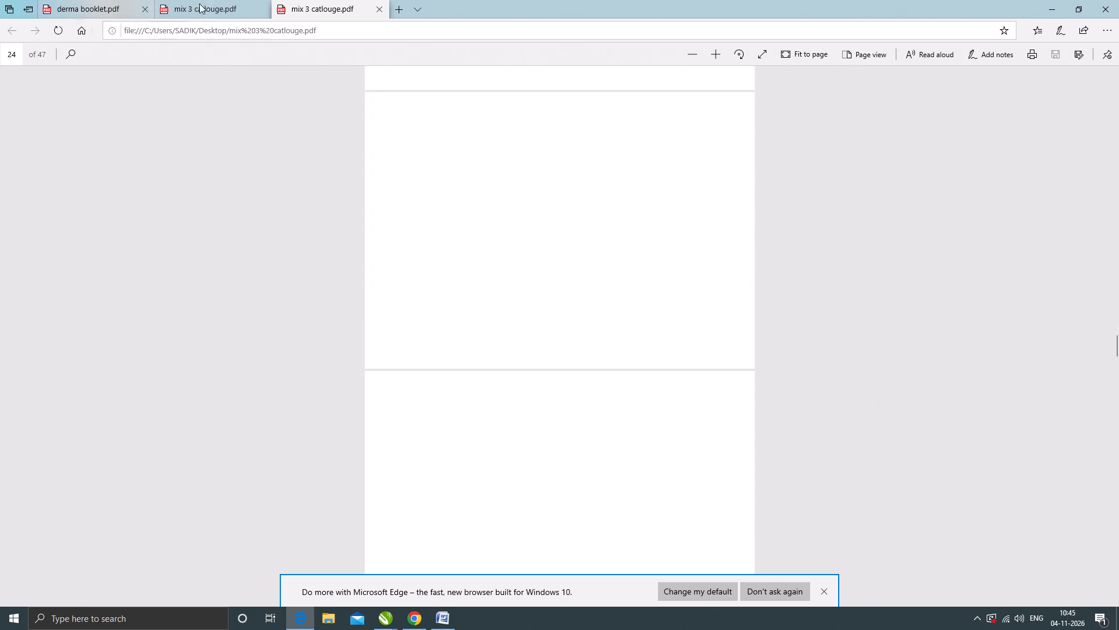
Switch to the other open copy of mix 3 catlouge.pdf to view its catalogue pages.
click(220, 3)
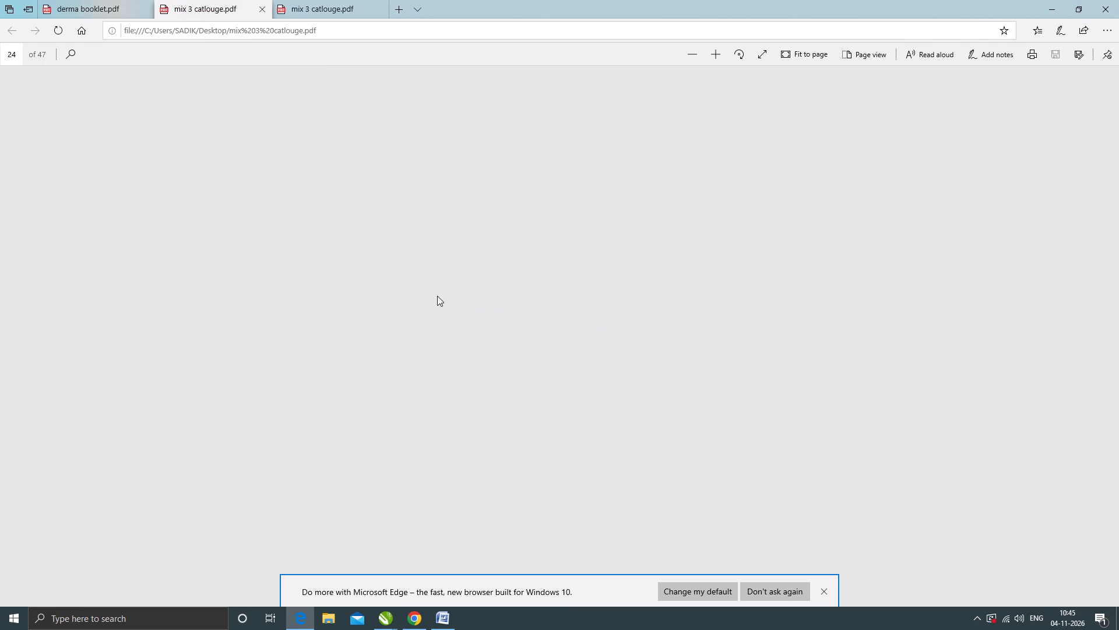
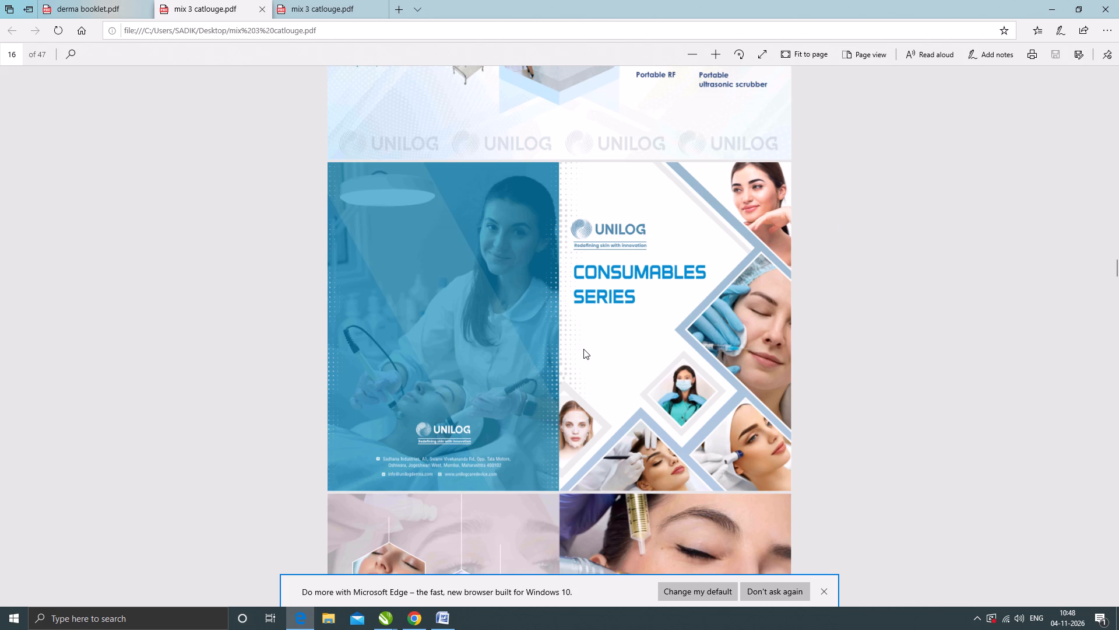
Look over pages 15 to 17 of the catalogue, comparing the Clinical Furniture spread, Consumables Series cover and Microneedling divider page.
scroll(582, 349, down, 5)
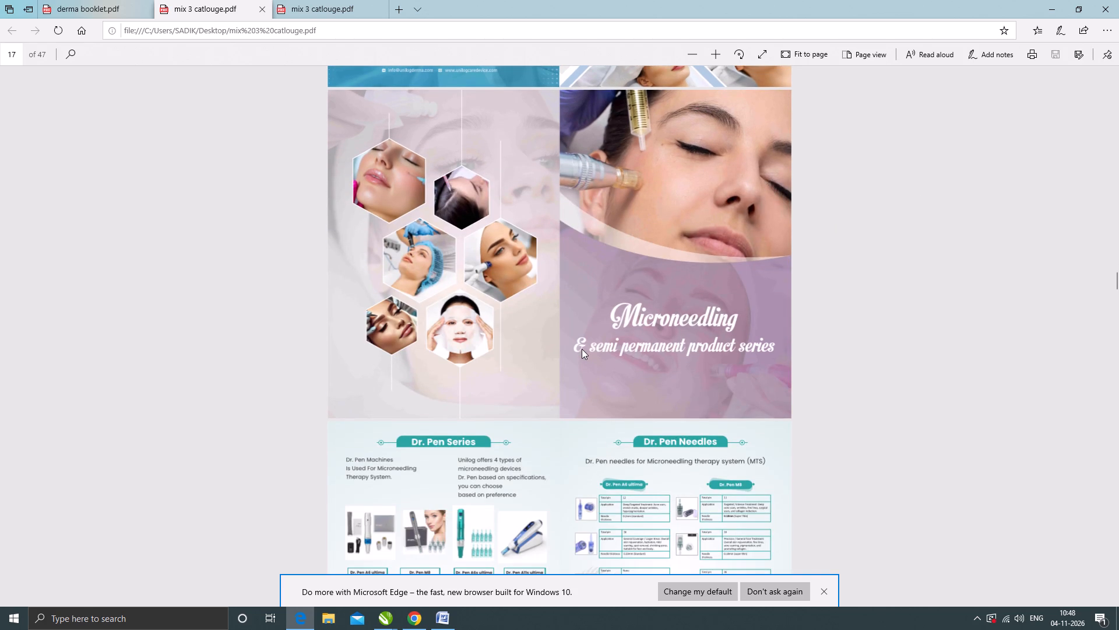
scroll(582, 349, down, 3)
scroll(582, 349, up, 3)
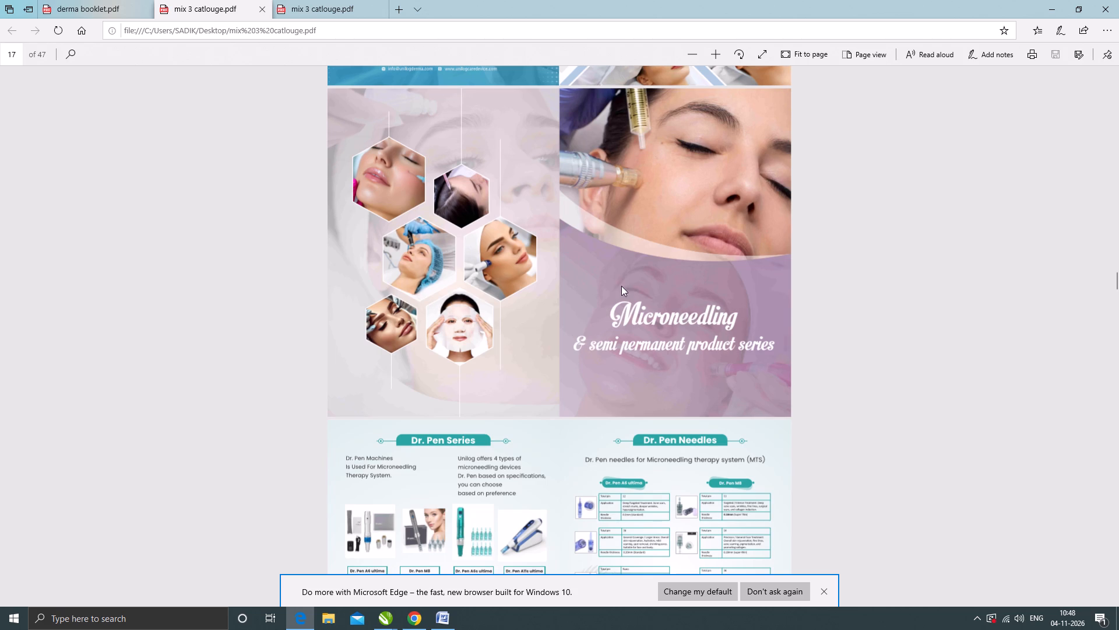
scroll(497, 388, up, 5)
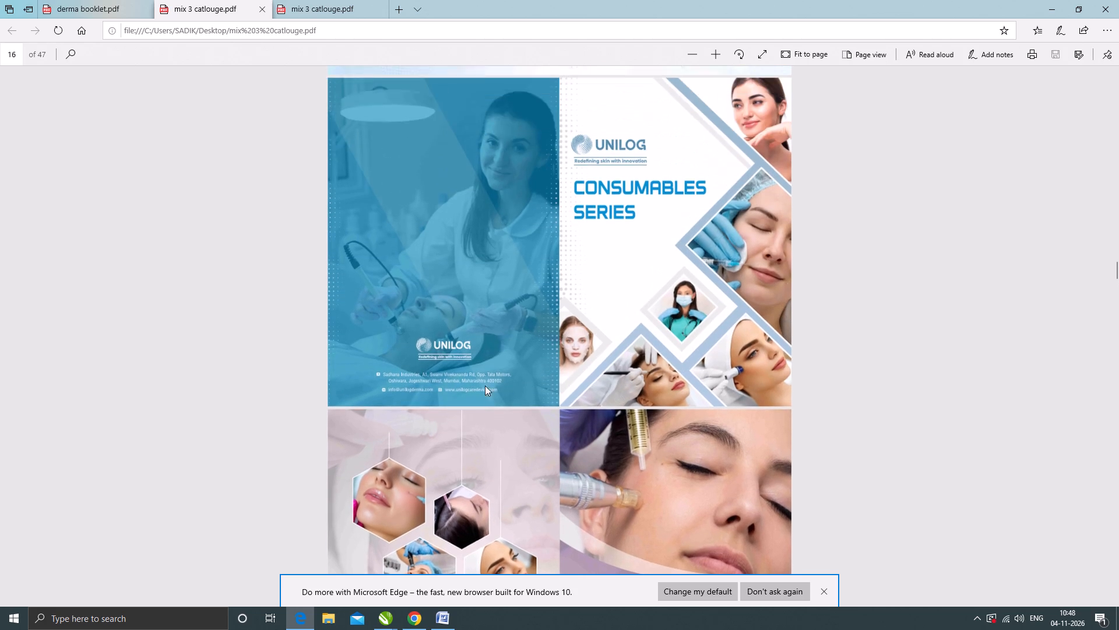
scroll(483, 386, up, 5)
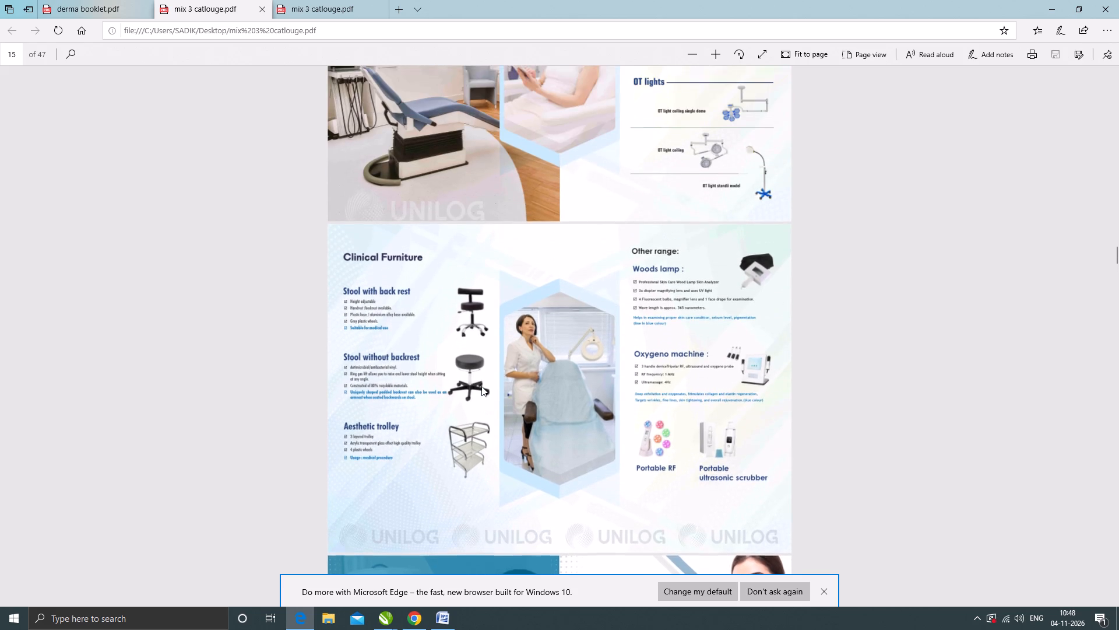
scroll(477, 387, down, 3)
scroll(467, 391, up, 2)
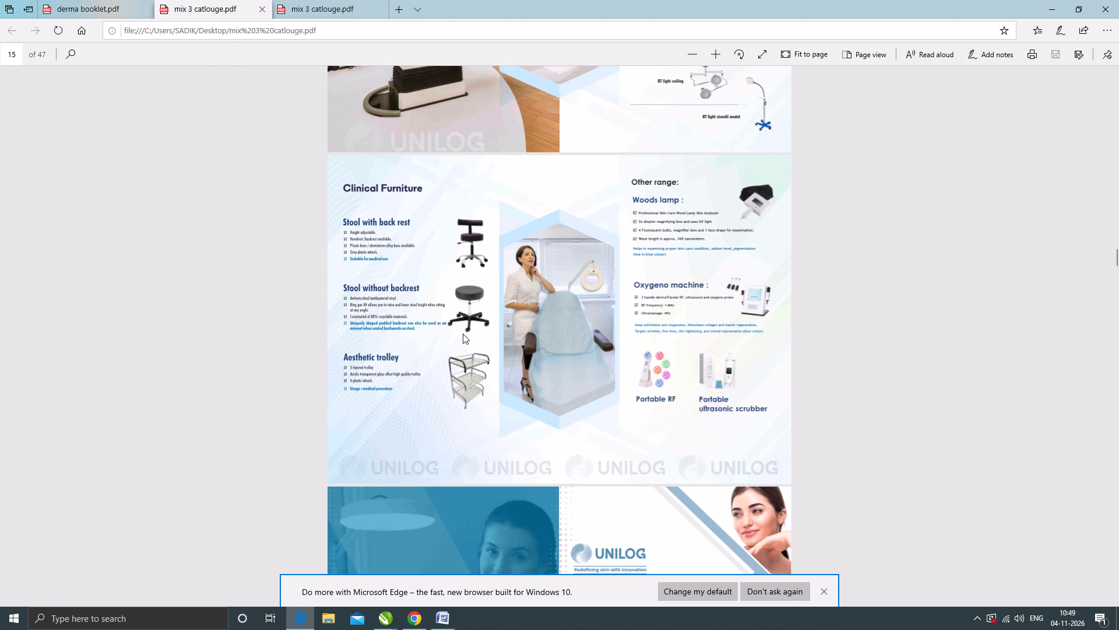
scroll(459, 334, down, 3)
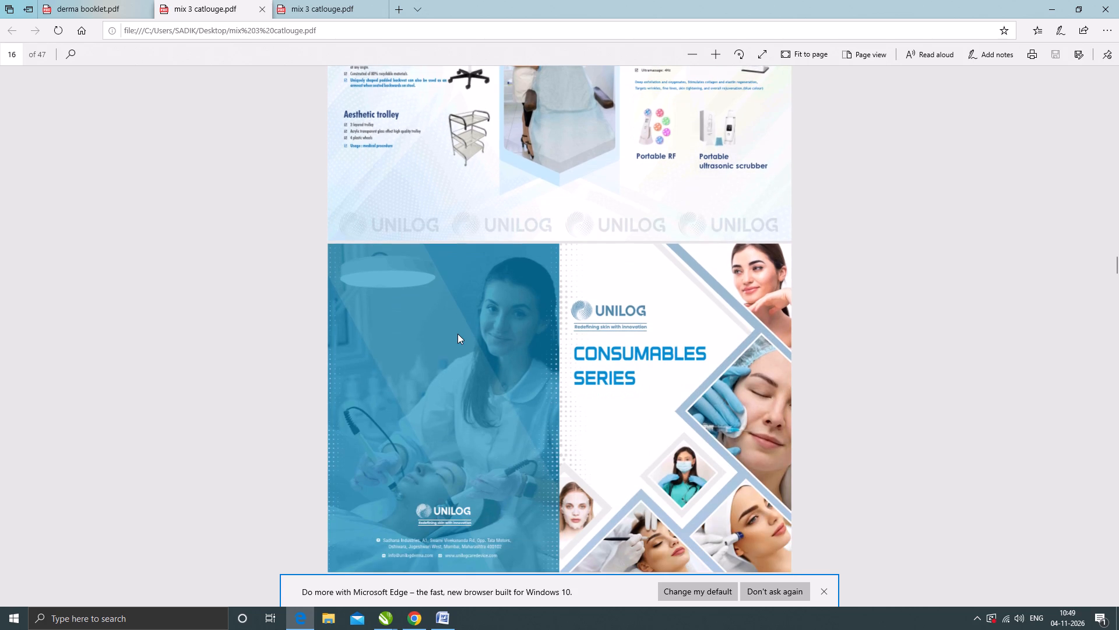
scroll(458, 334, down, 3)
scroll(458, 334, up, 2)
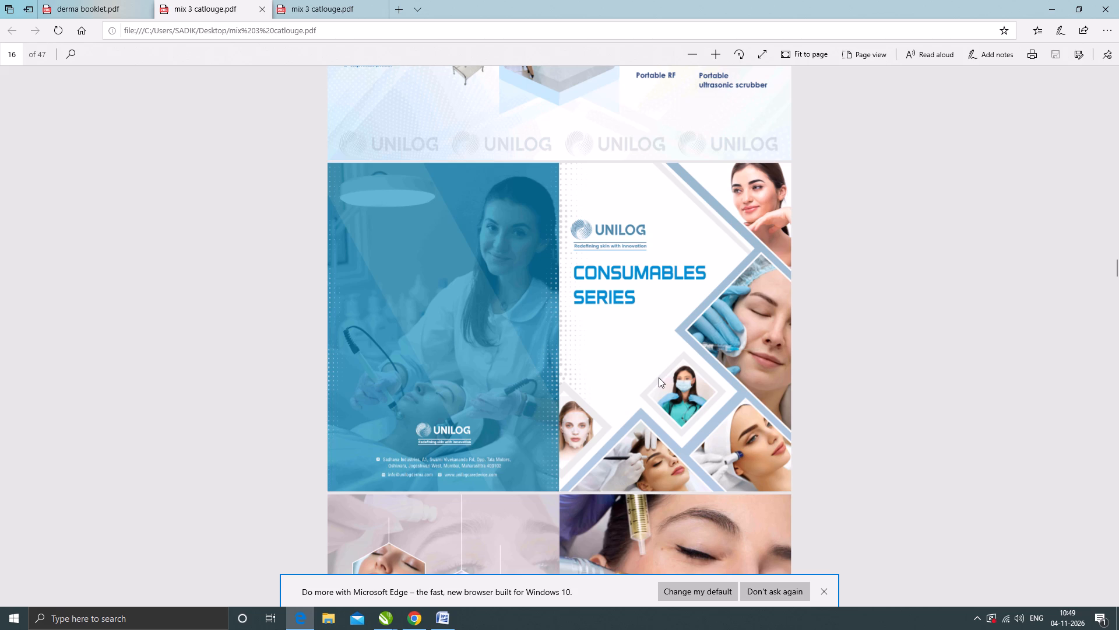
scroll(659, 377, down, 4)
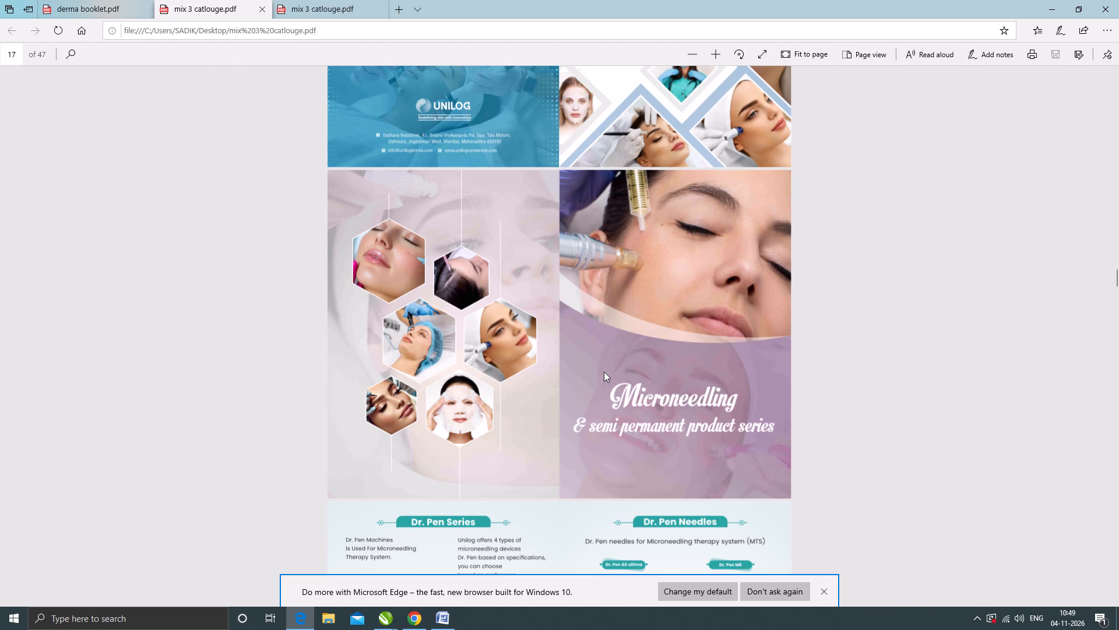
scroll(604, 372, up, 4)
scroll(604, 372, down, 1)
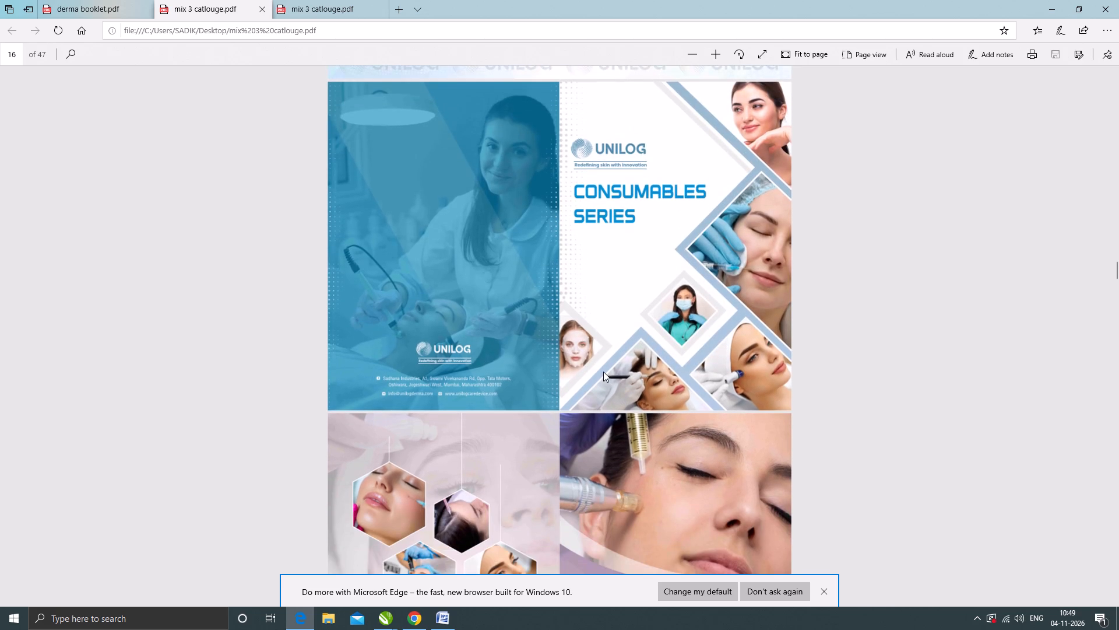
scroll(603, 372, down, 4)
scroll(603, 372, up, 2)
scroll(603, 372, down, 1)
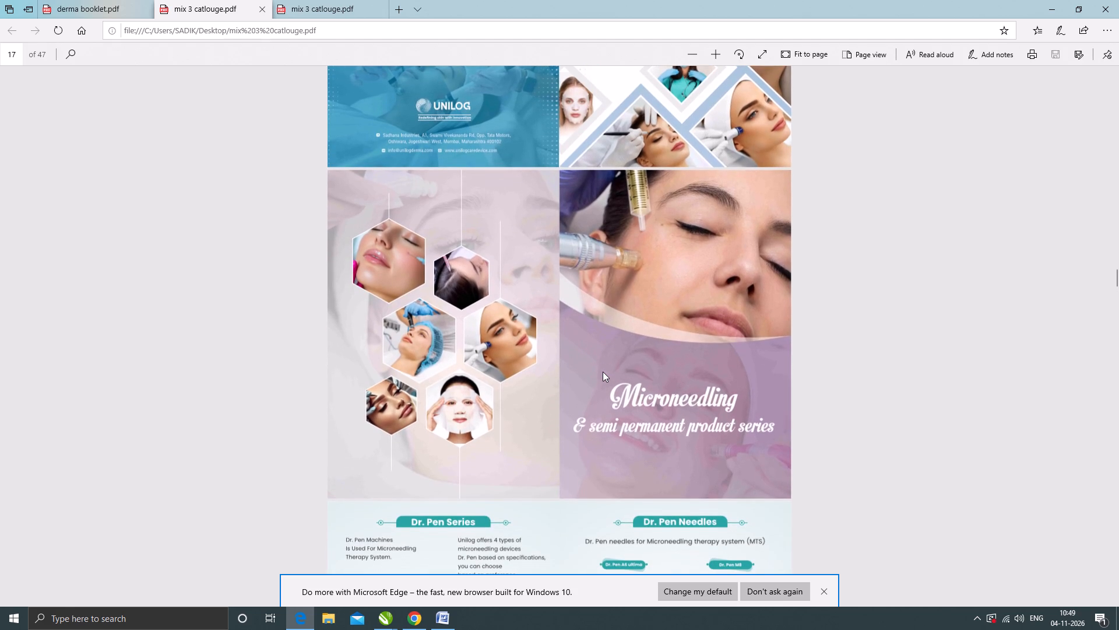
scroll(603, 372, up, 3)
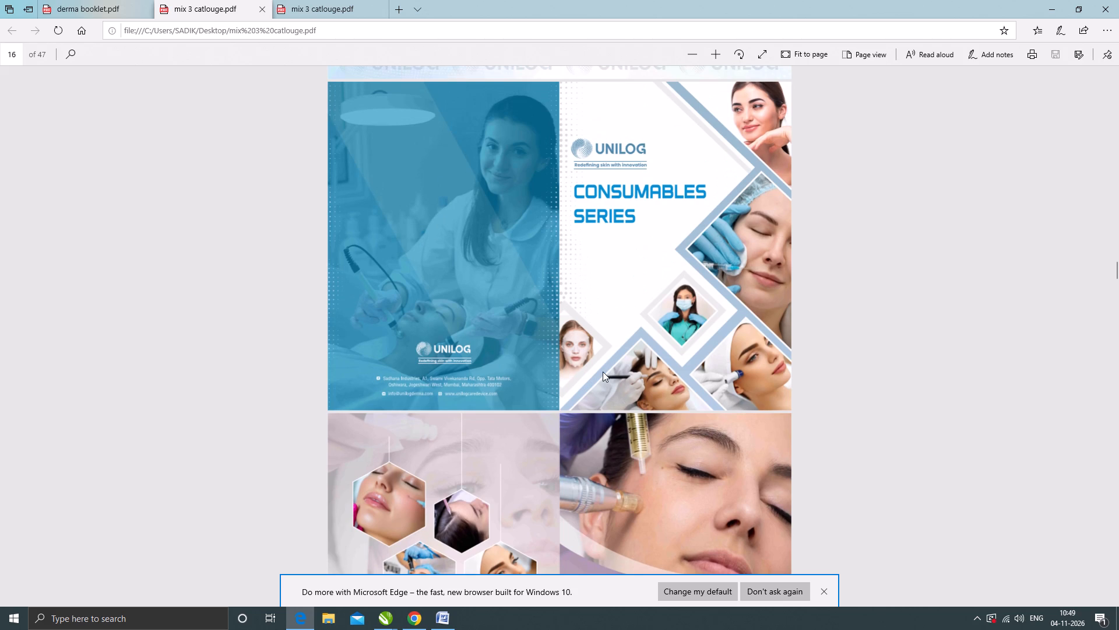
scroll(603, 372, down, 4)
scroll(603, 372, up, 5)
scroll(603, 372, down, 3)
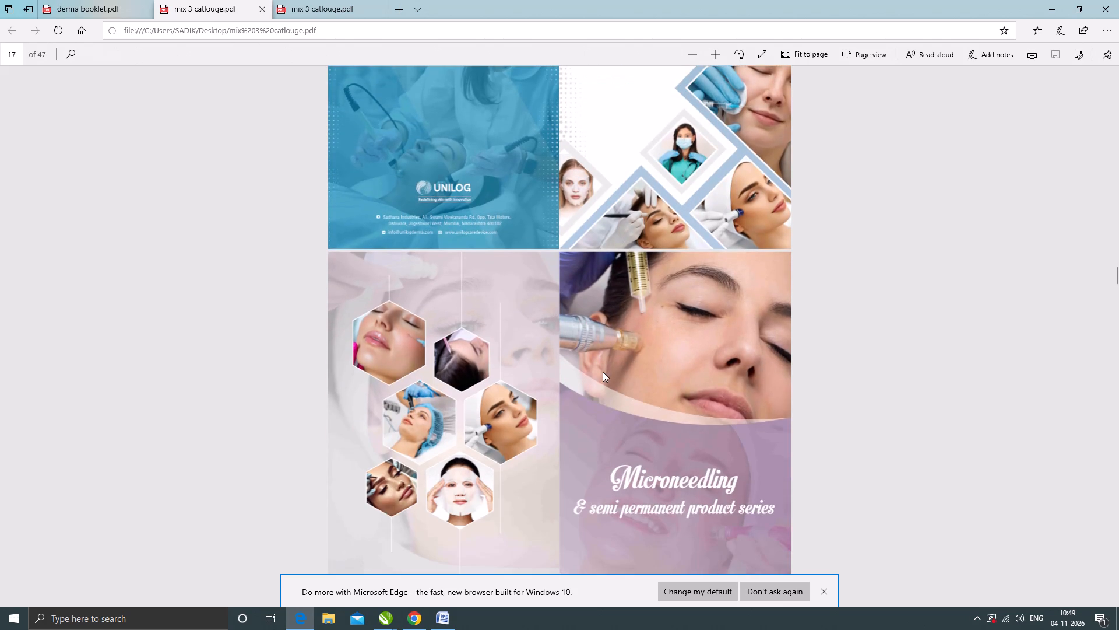
Examine the Dr. Pen Series and Dr. Pen Needles spread on page 18 together with the Microneedling divider page before it.
scroll(601, 372, down, 6)
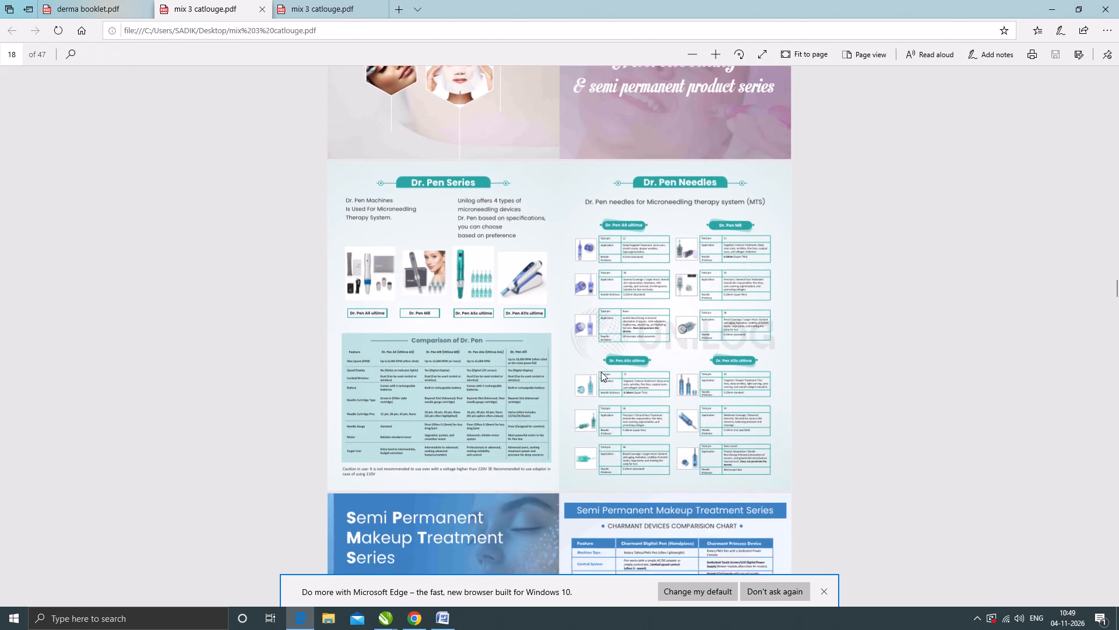
scroll(601, 372, down, 1)
scroll(601, 372, up, 2)
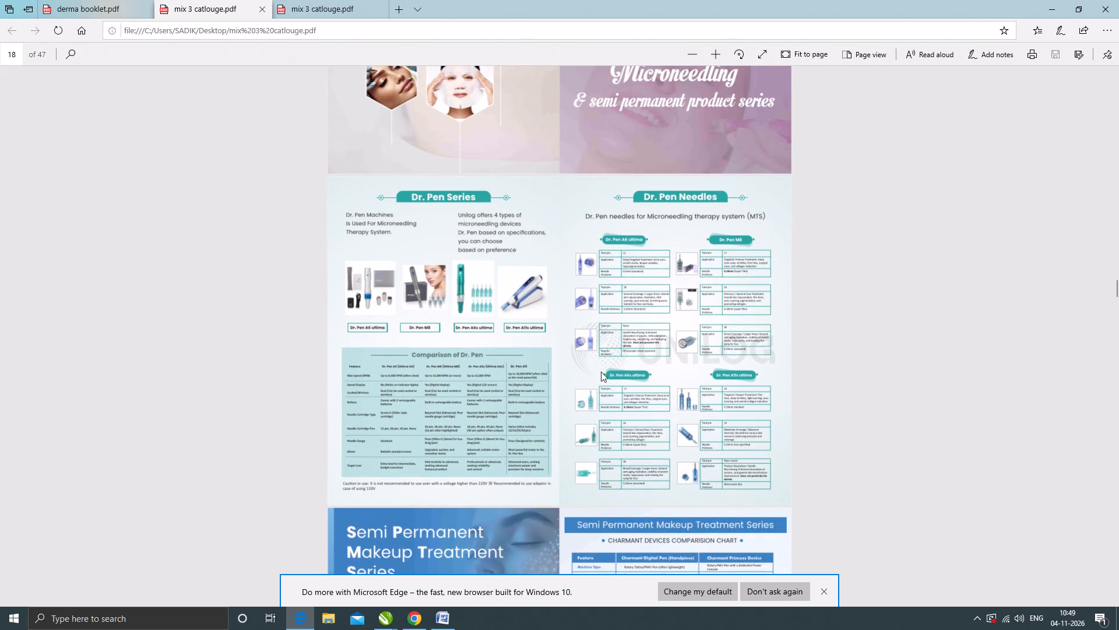
scroll(601, 372, up, 1)
scroll(600, 372, down, 1)
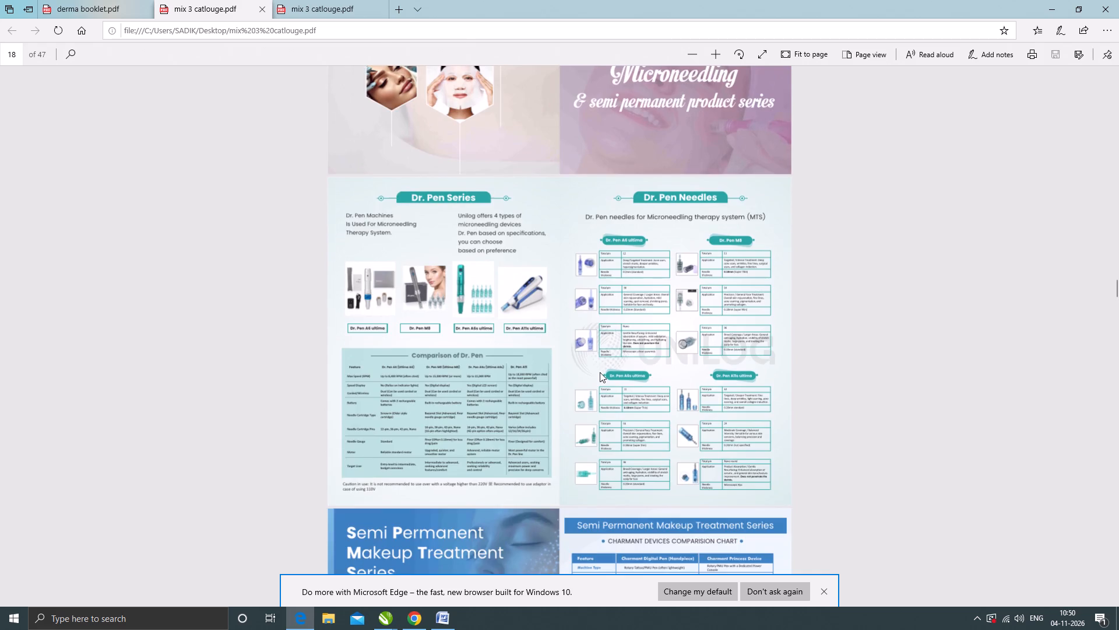
scroll(600, 372, up, 5)
scroll(600, 372, down, 1)
scroll(600, 372, up, 3)
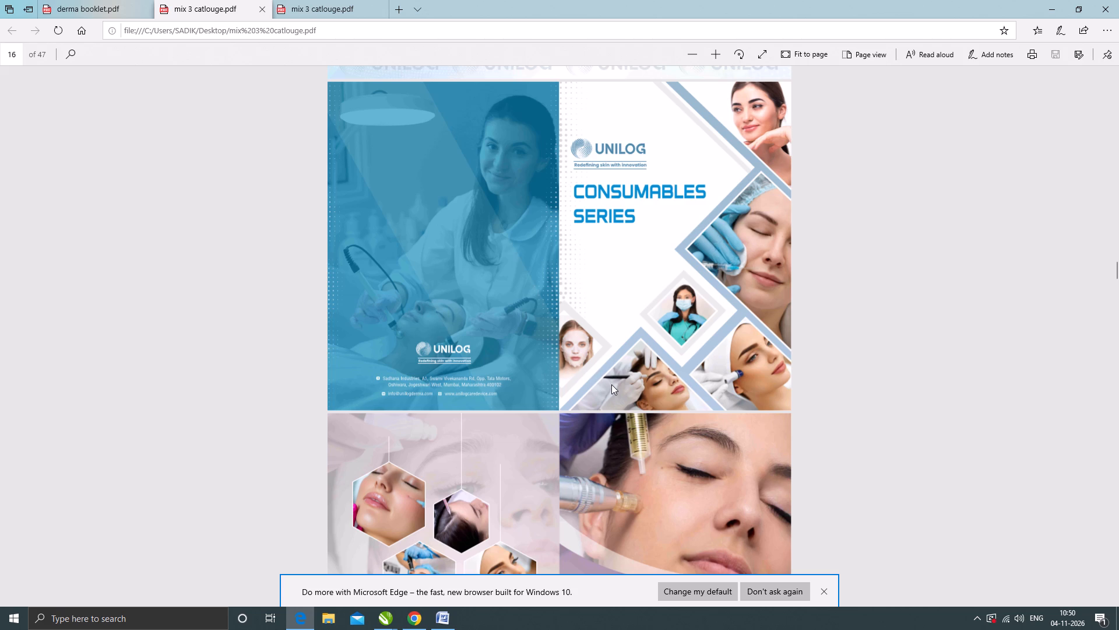
scroll(611, 384, down, 7)
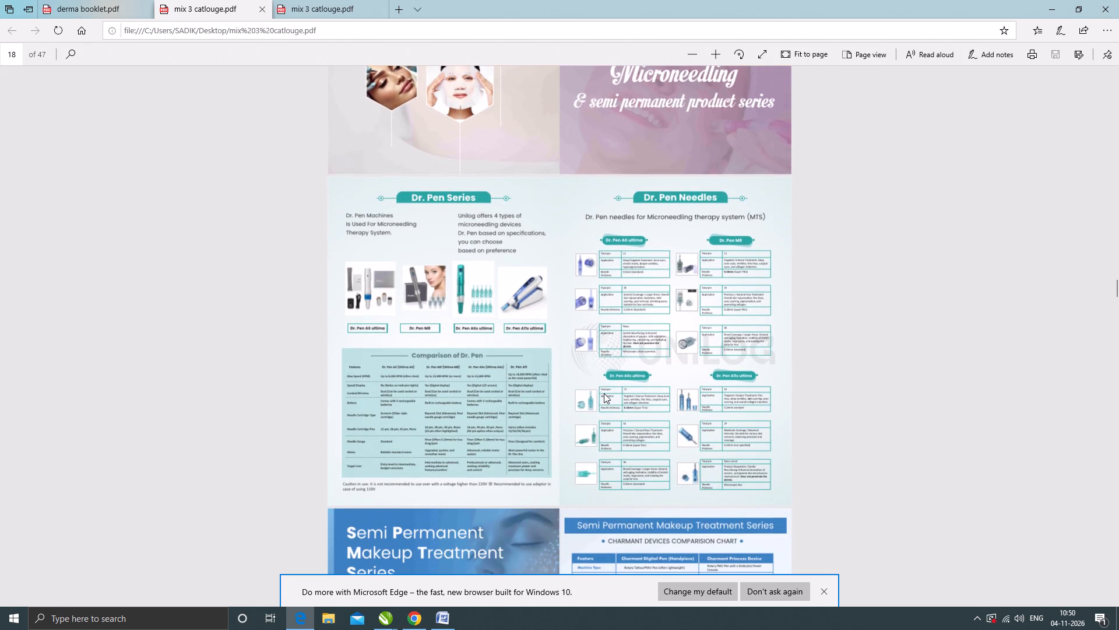
scroll(604, 393, up, 4)
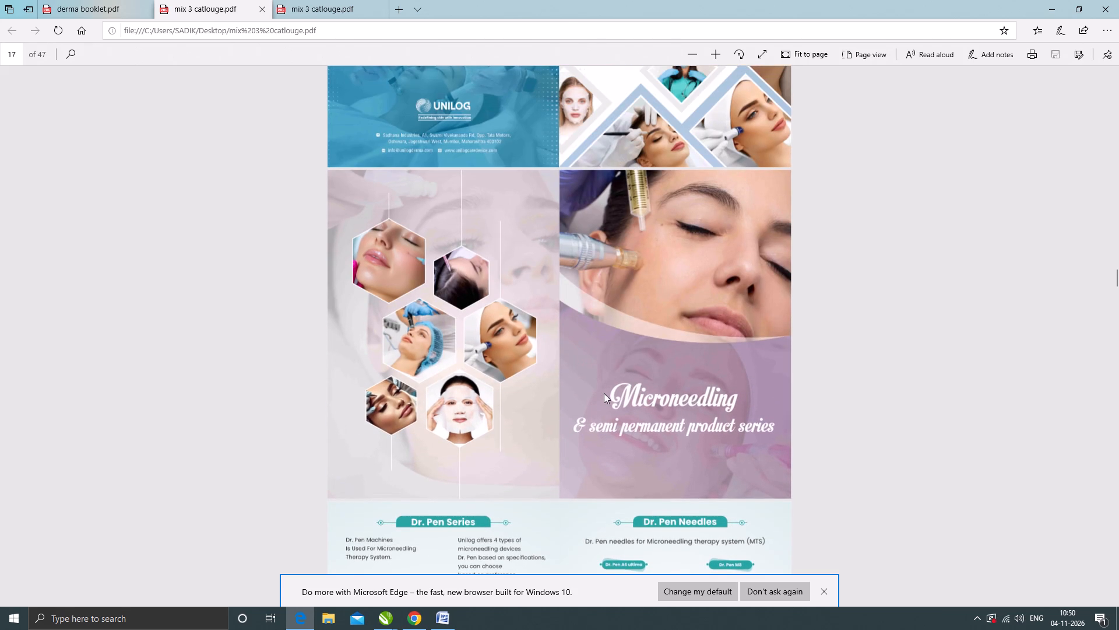
scroll(604, 393, down, 5)
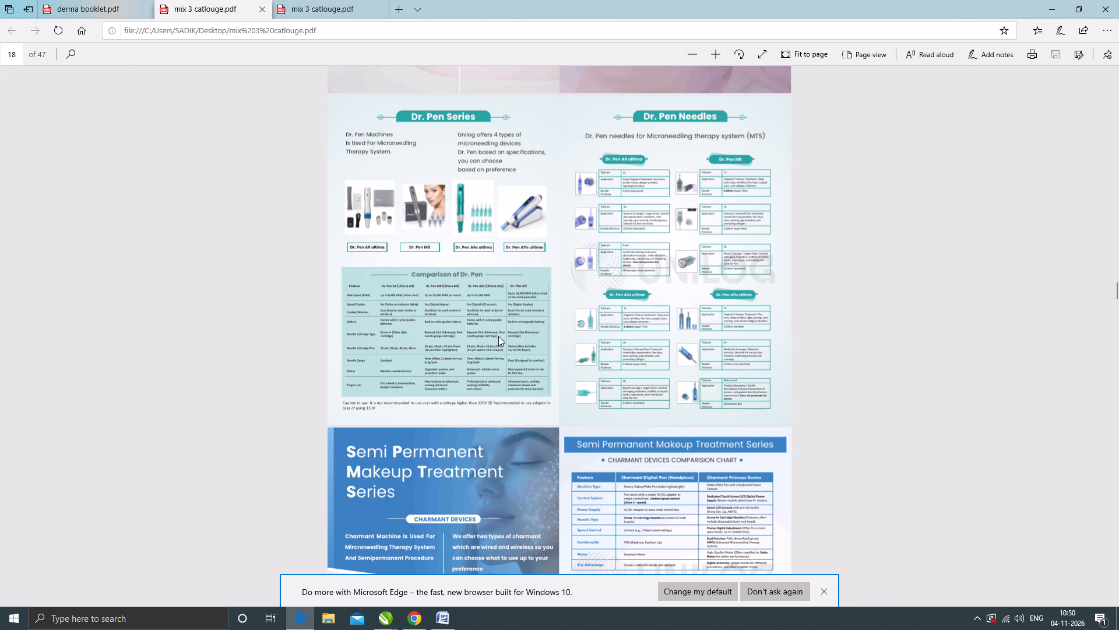
scroll(498, 336, up, 4)
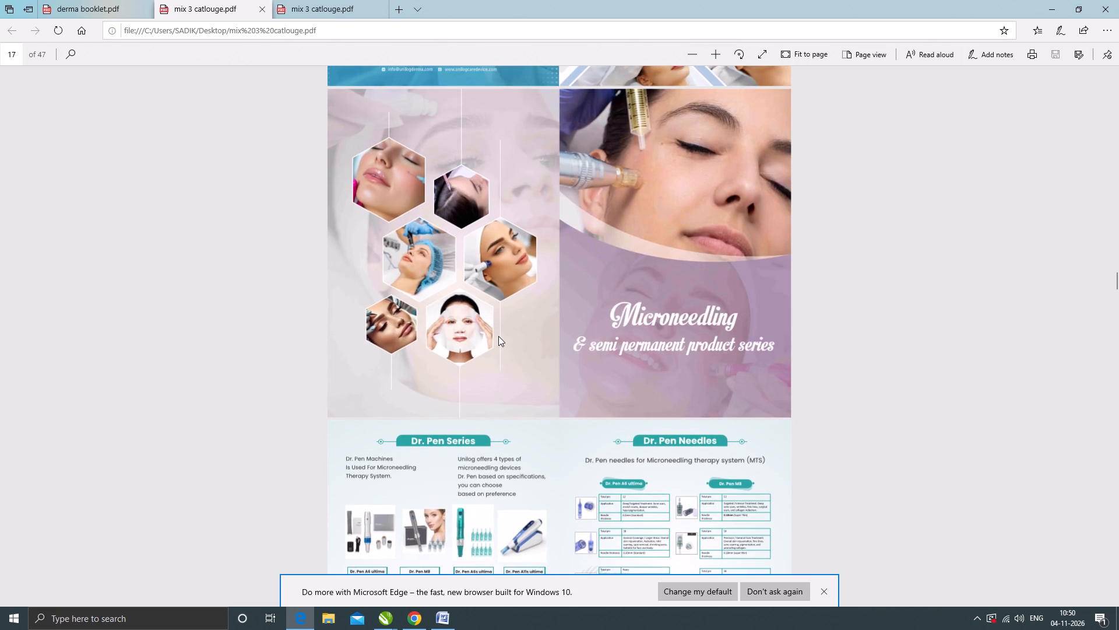
scroll(498, 336, down, 4)
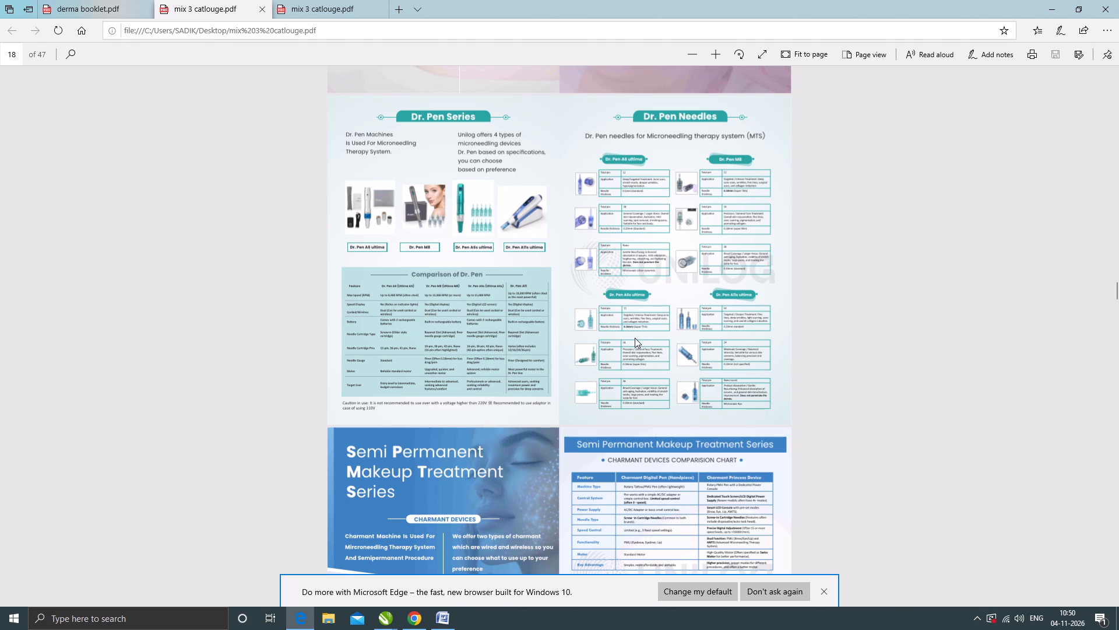
Go back to the Microneedling portable devices spread on page 11 and read through the device pages up to the Consumables Series cover.
scroll(622, 341, up, 11)
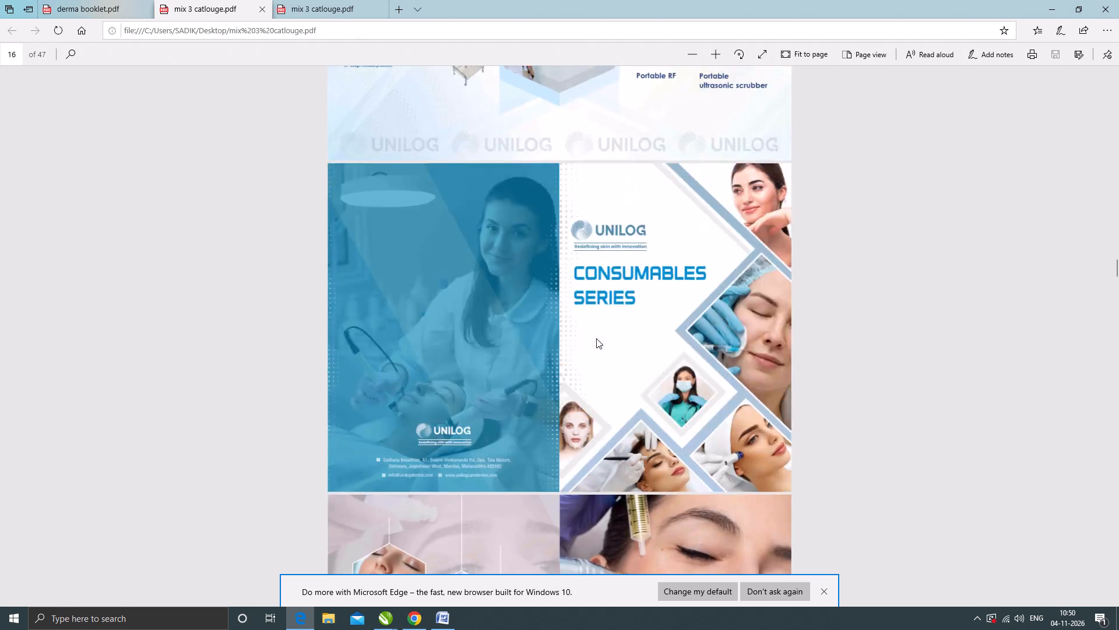
scroll(596, 338, up, 11)
scroll(594, 344, up, 10)
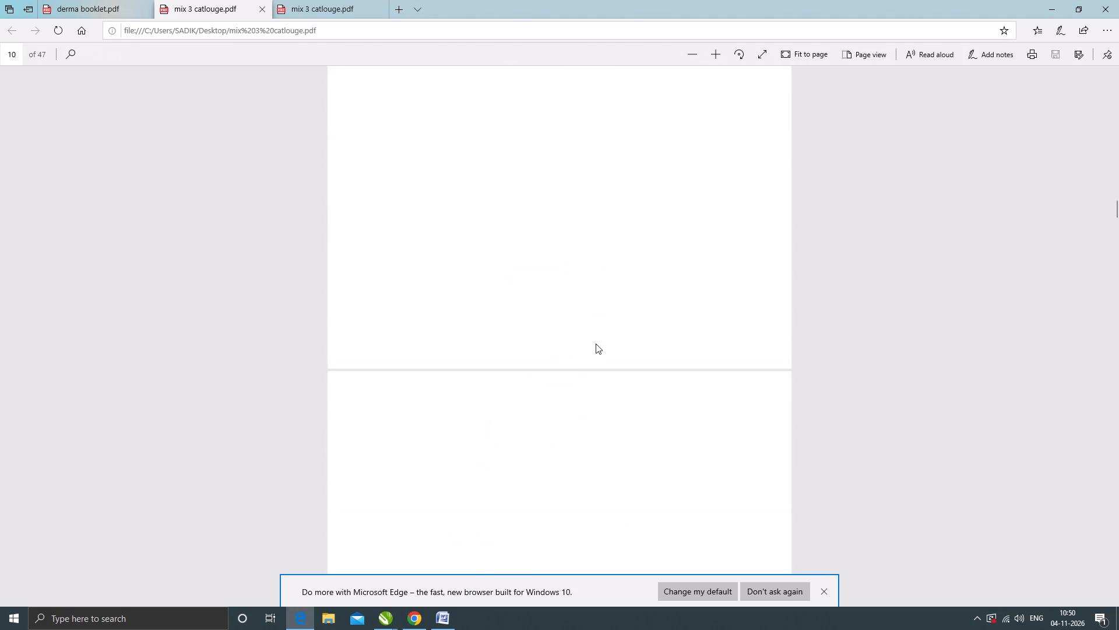
scroll(596, 344, down, 1)
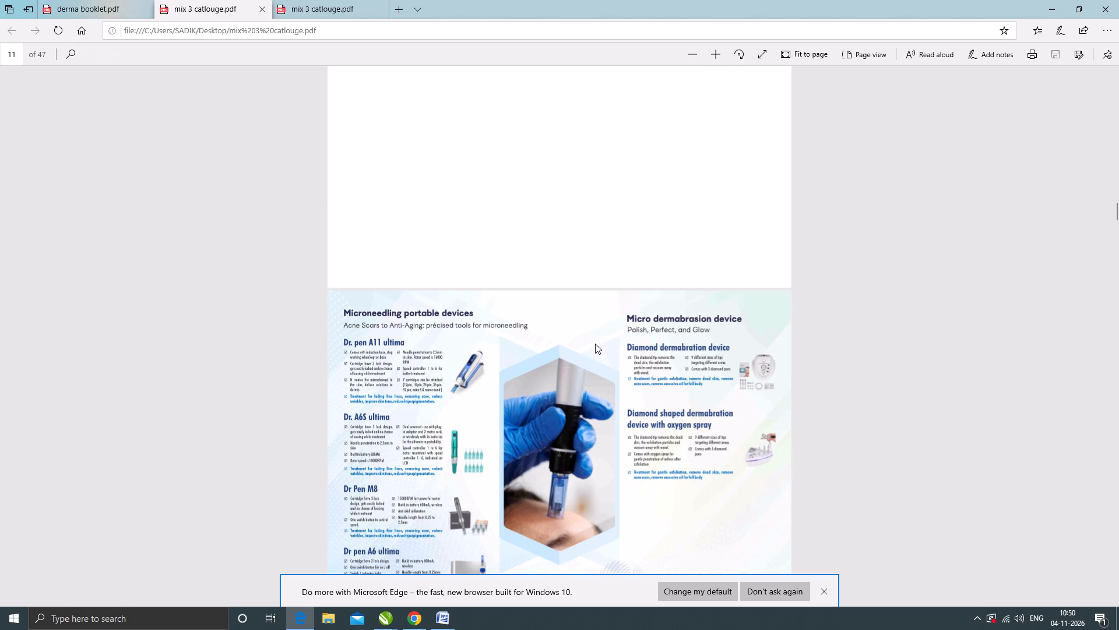
scroll(594, 345, down, 2)
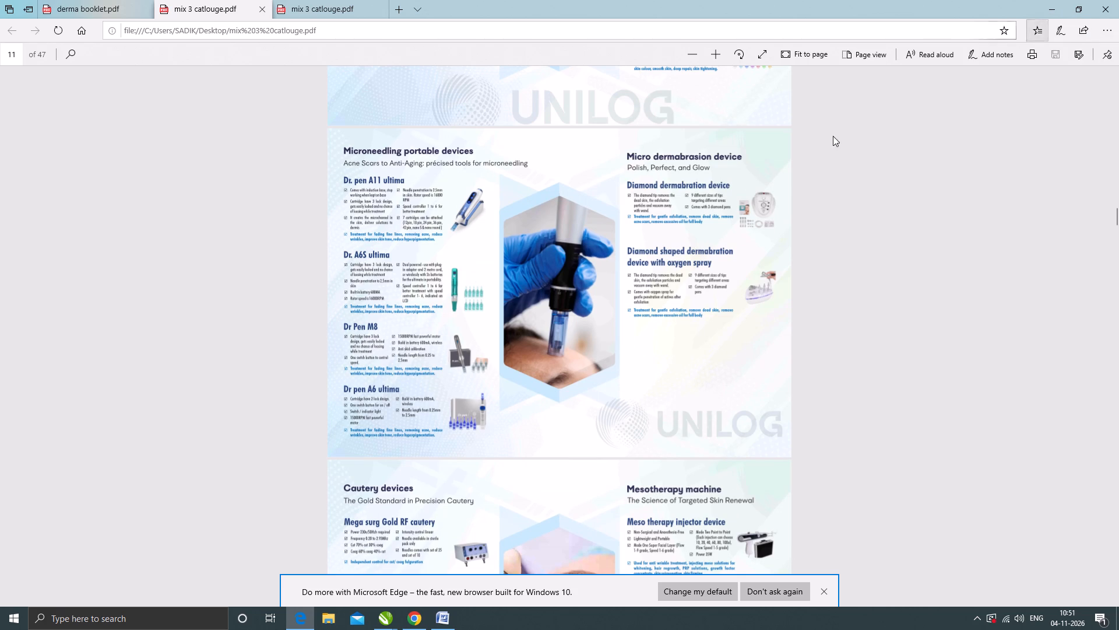
scroll(564, 280, up, 4)
scroll(564, 280, down, 4)
scroll(501, 341, down, 9)
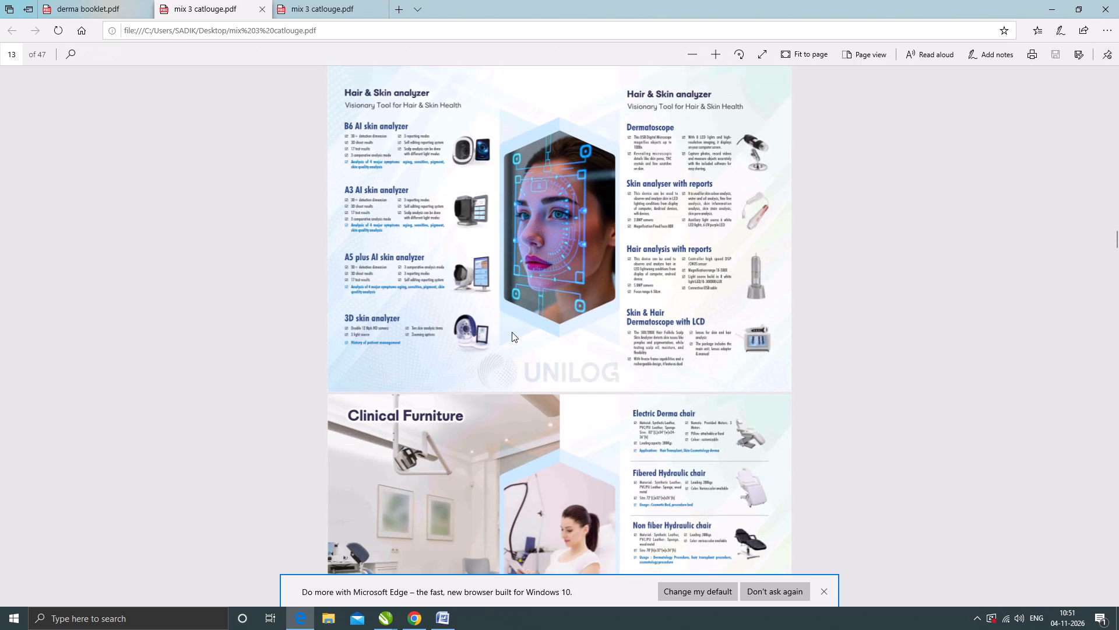
scroll(512, 332, down, 14)
scroll(523, 310, up, 6)
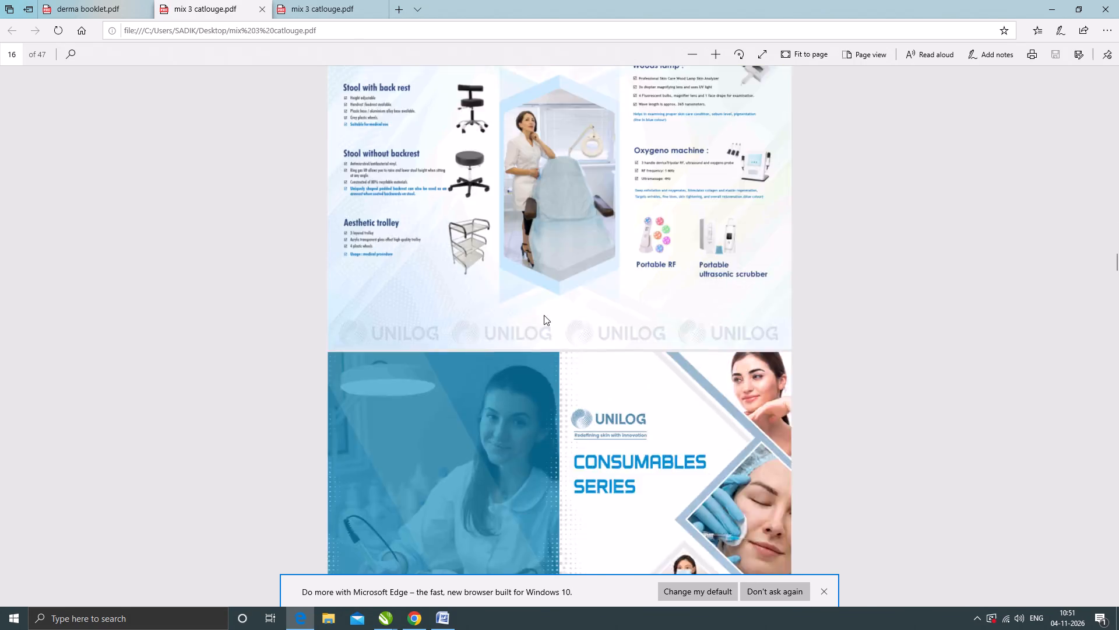
scroll(544, 315, up, 4)
scroll(544, 321, down, 5)
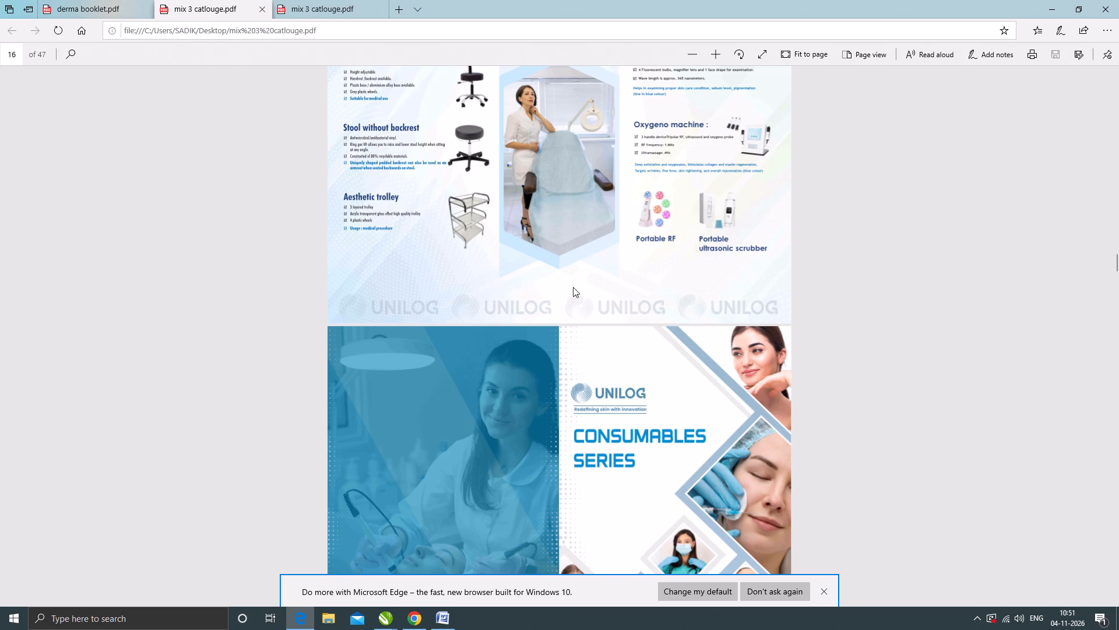
Review the device pages again from Clinical Furniture back to Cautery devices on page 12, and return to the Consumables Series cover.
scroll(615, 287, up, 2)
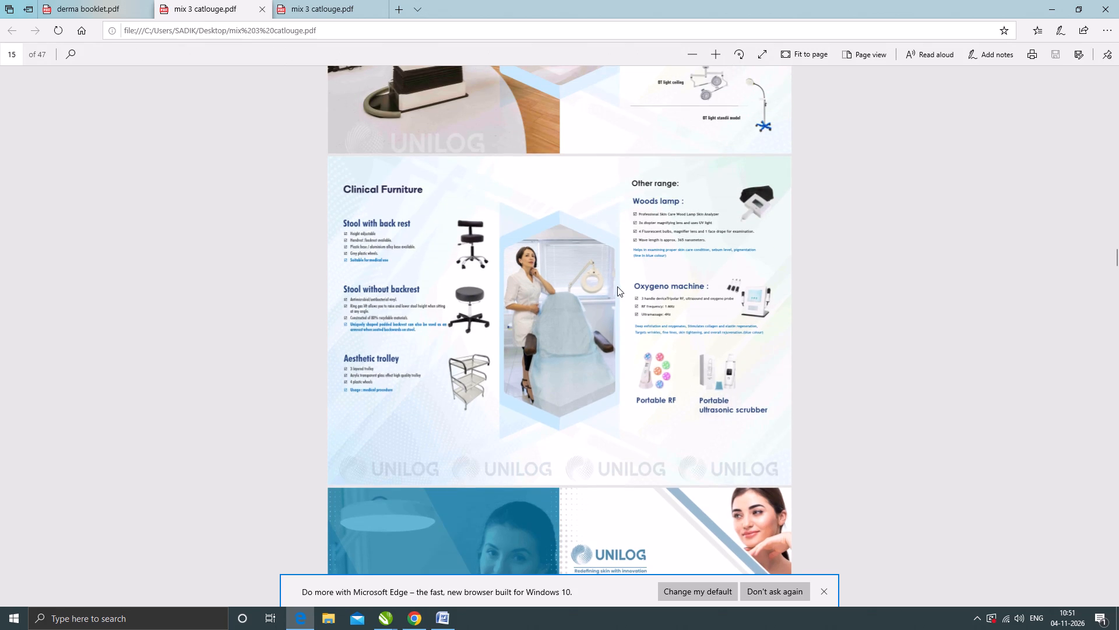
scroll(617, 286, up, 10)
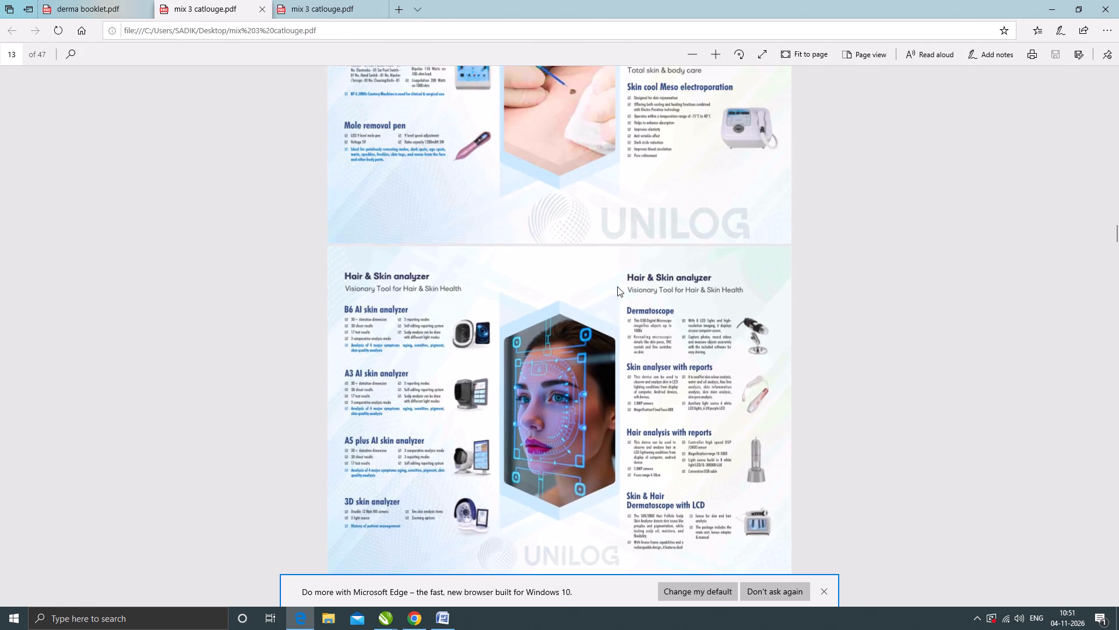
scroll(617, 286, up, 2)
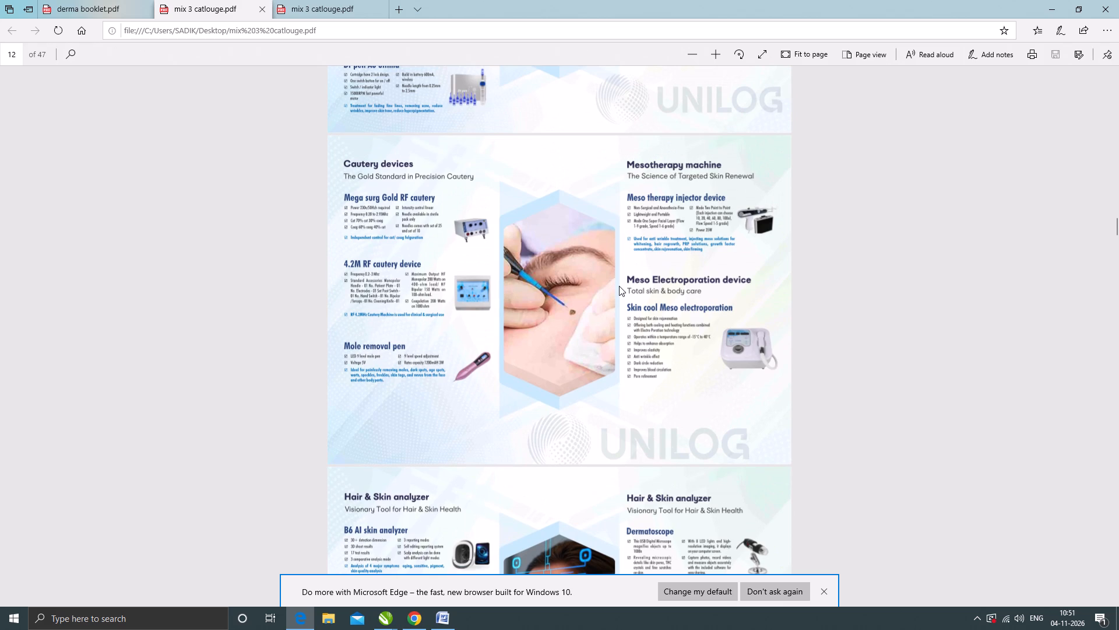
scroll(620, 285, down, 12)
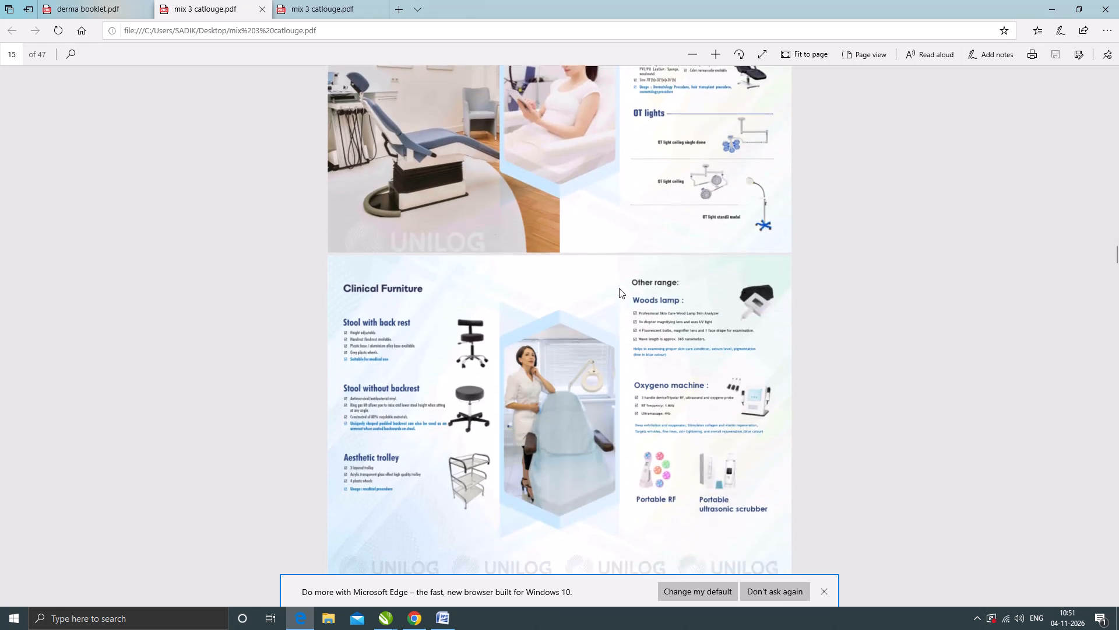
scroll(619, 288, down, 4)
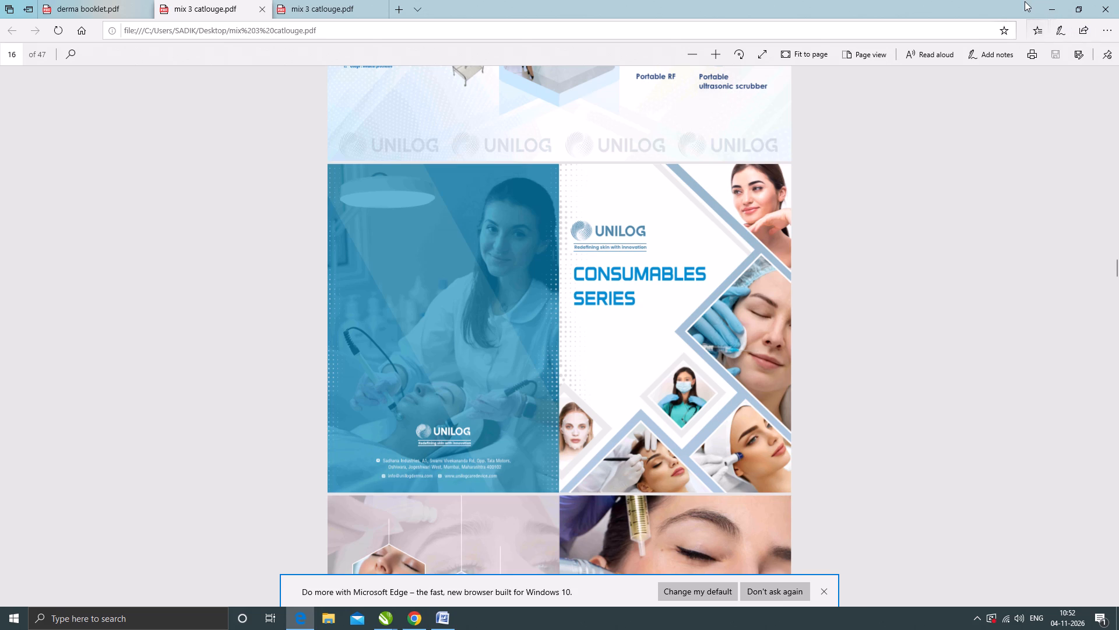
Switch to derma booklet.cdr in CorelDRAW and export the whole document as a PDF, replacing derma booklet.pdf on the Desktop.
click(1054, 7)
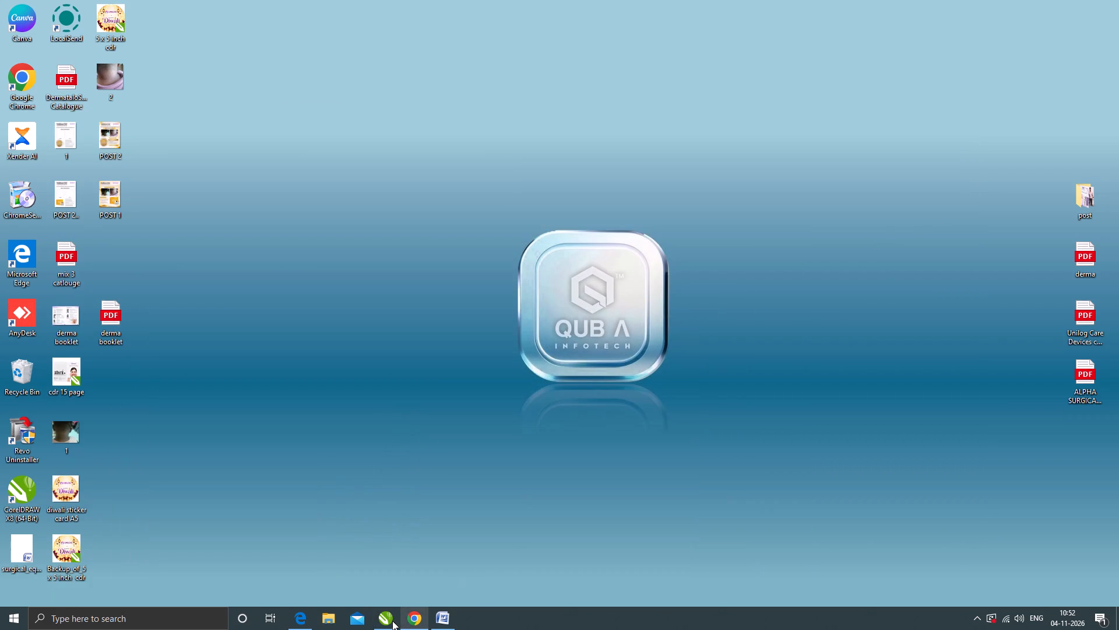
click(391, 621)
click(328, 574)
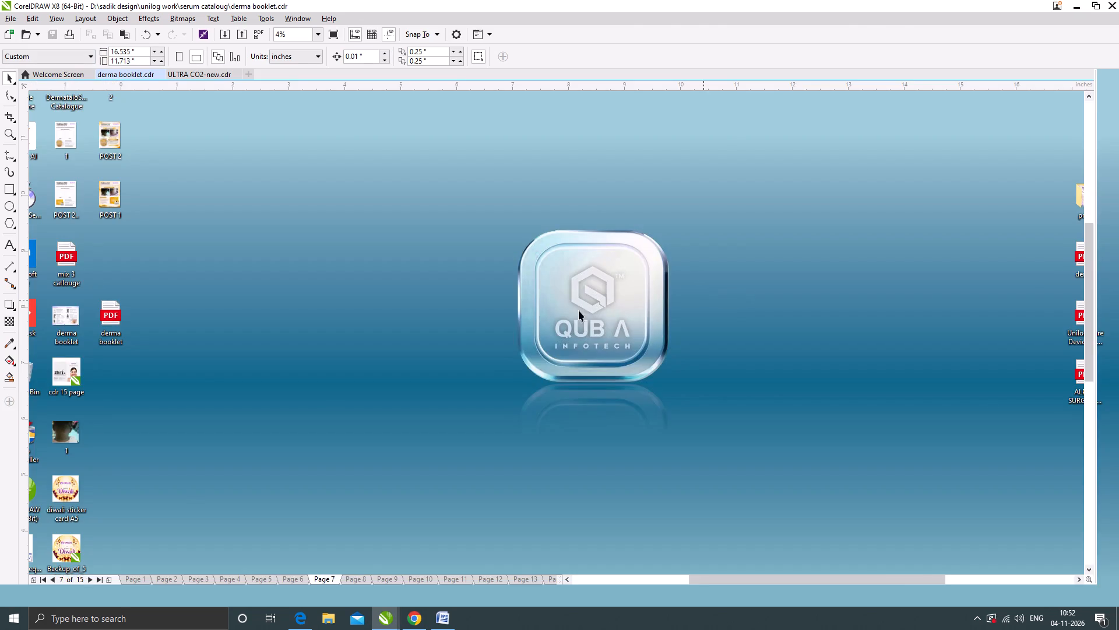
scroll(586, 302, down, 1)
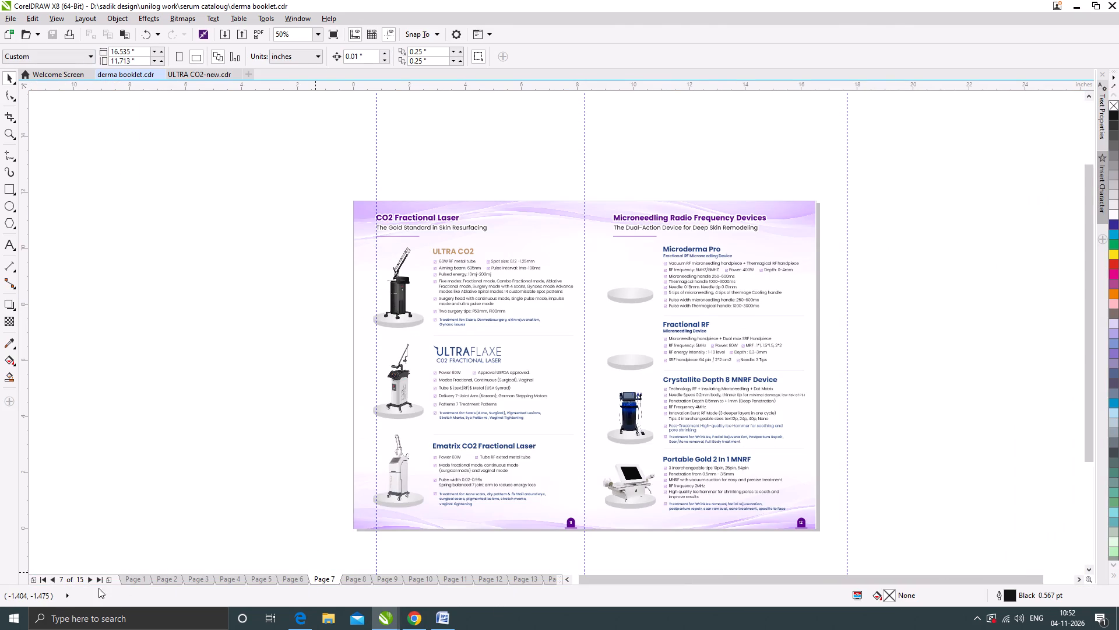
click(45, 582)
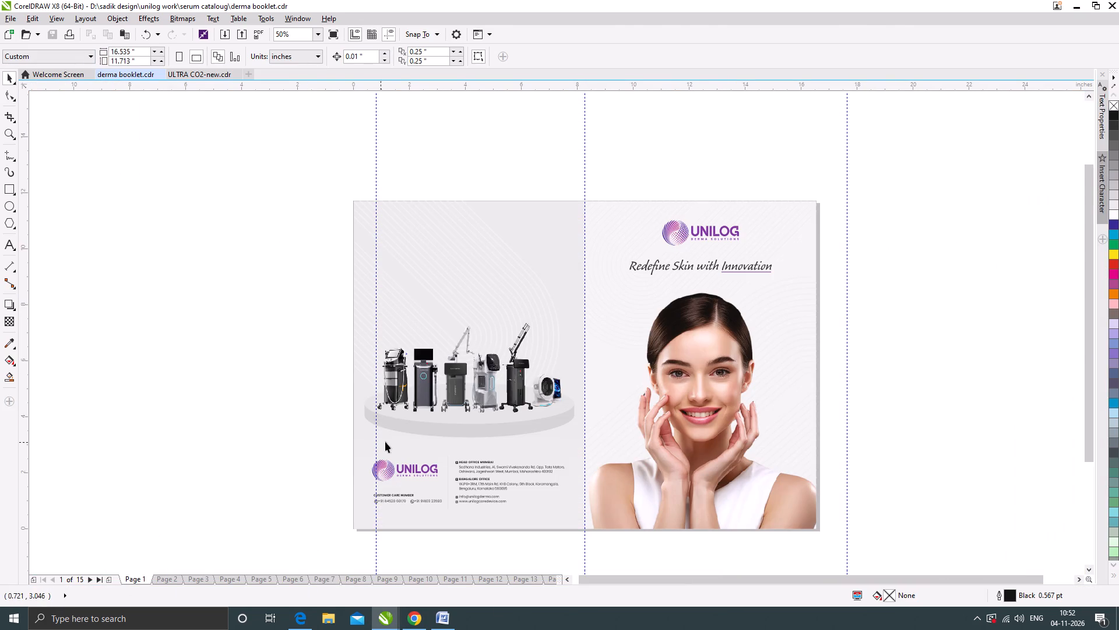
click(312, 341)
key(ctrl+e)
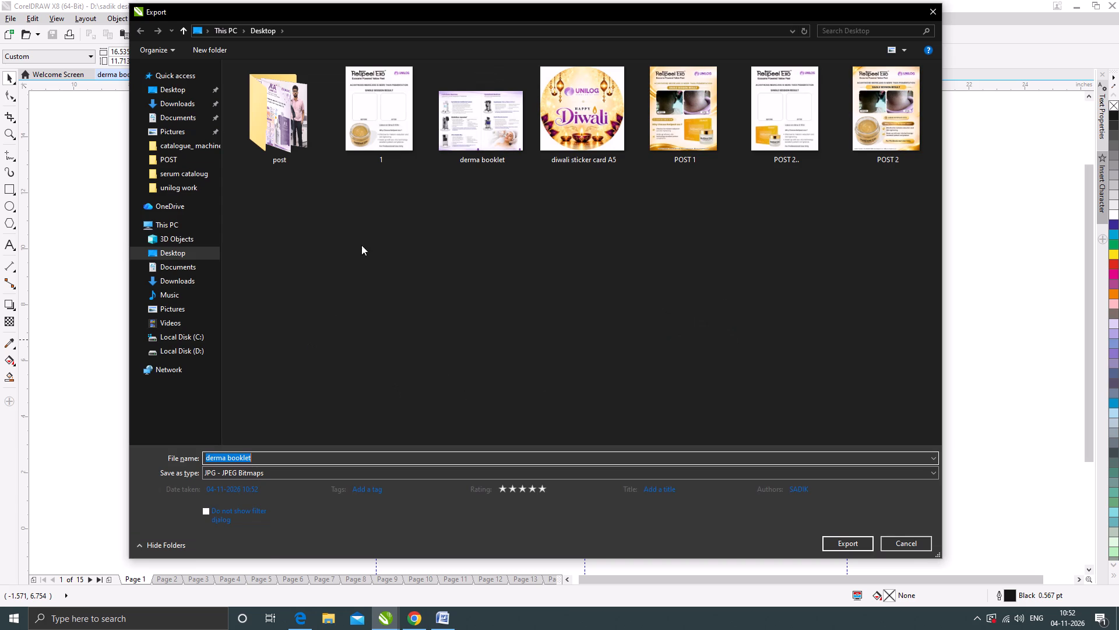
click(254, 475)
click(241, 216)
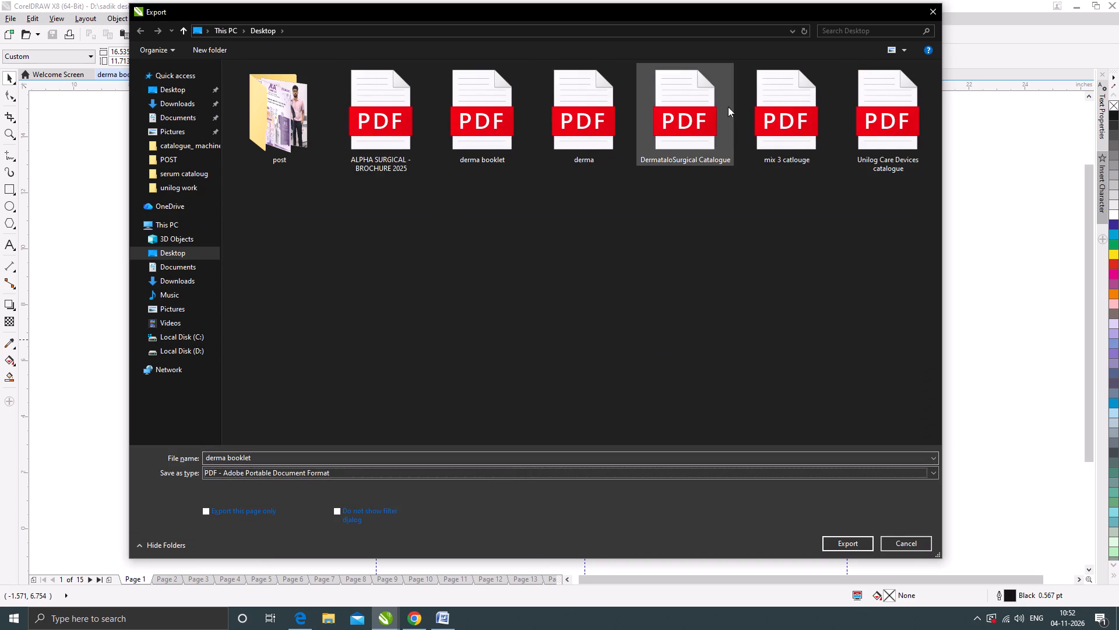
click(485, 139)
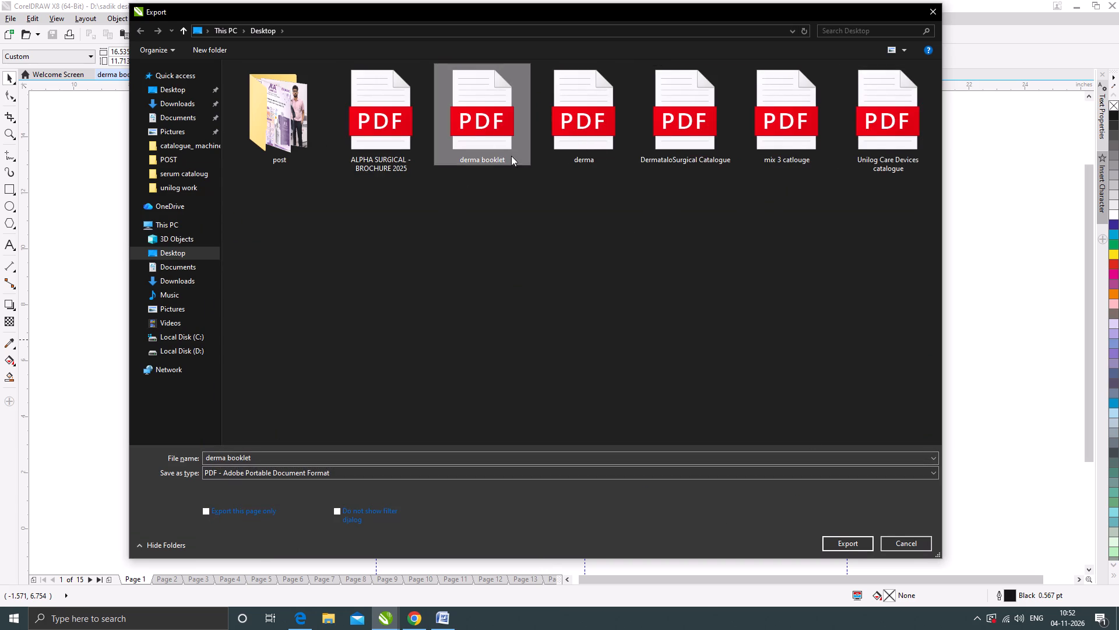
click(842, 544)
click(594, 307)
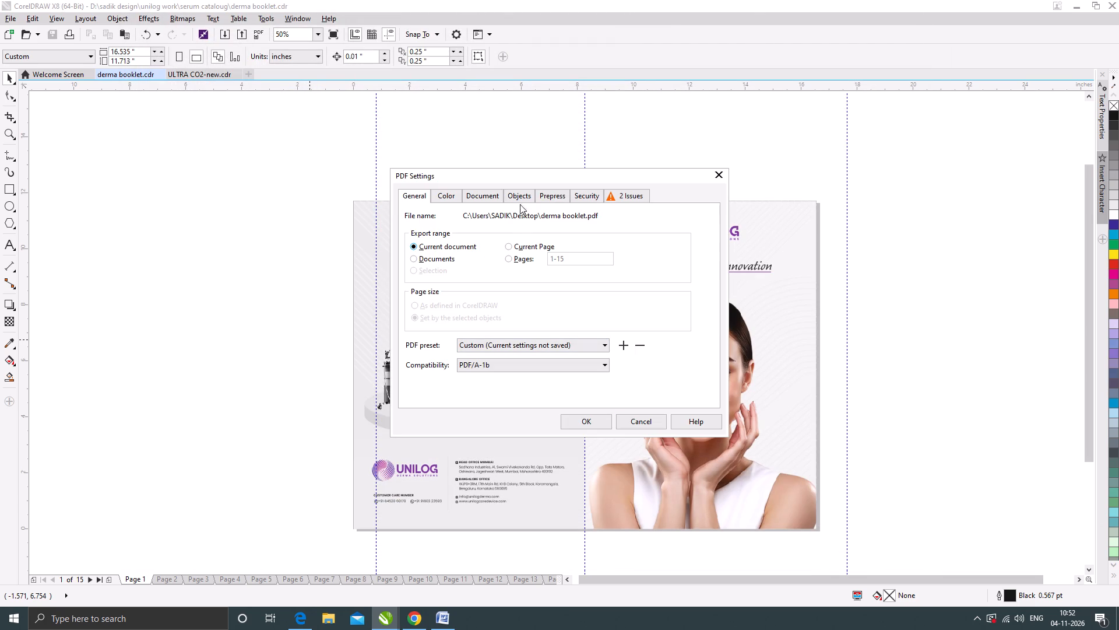
click(481, 196)
click(515, 192)
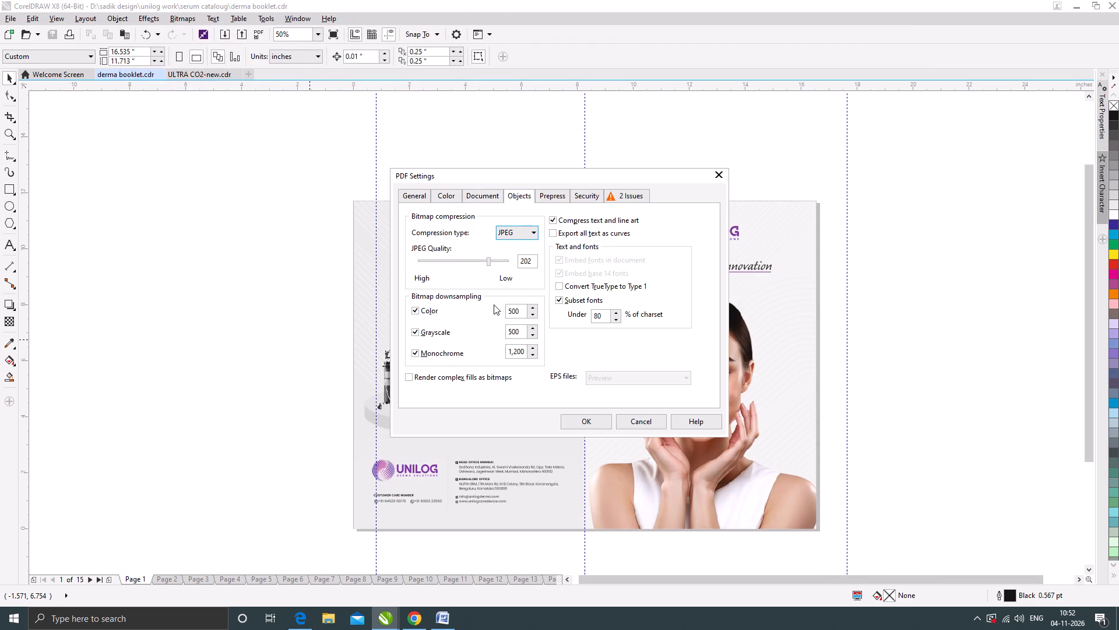
click(597, 419)
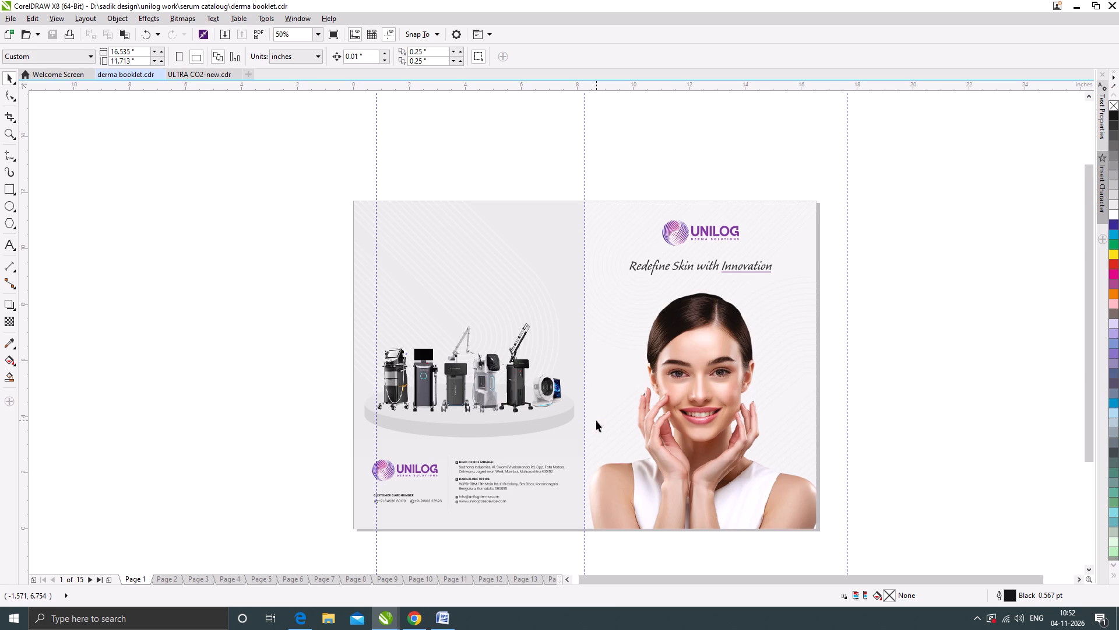
Refresh the desktop and open the newly exported derma booklet.pdf.
click(1073, 5)
right_click(216, 221)
click(244, 260)
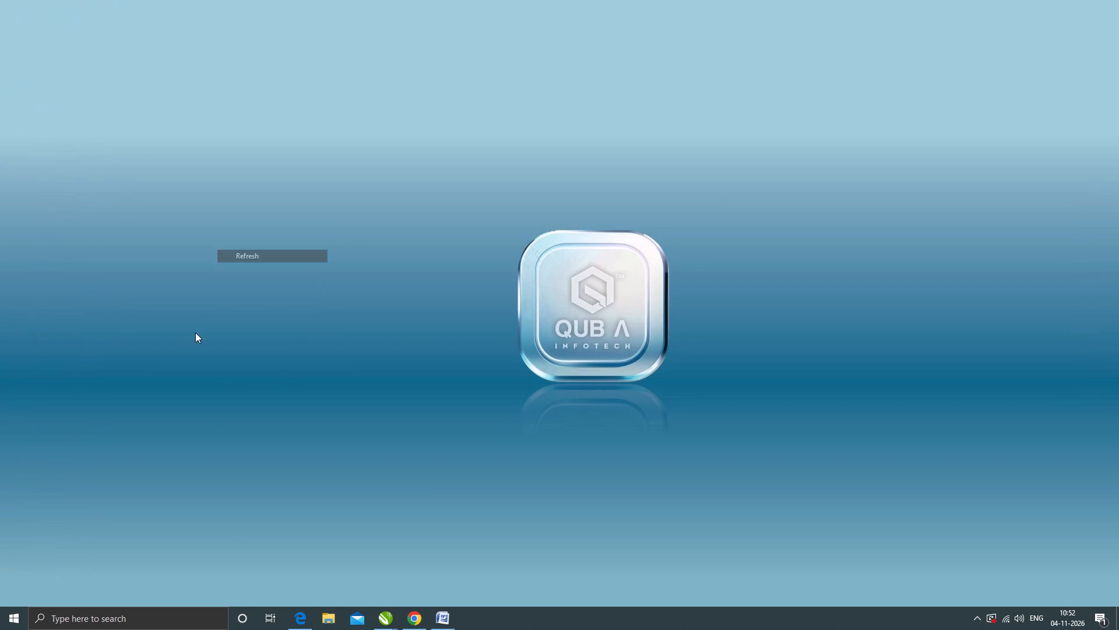
double_click(116, 317)
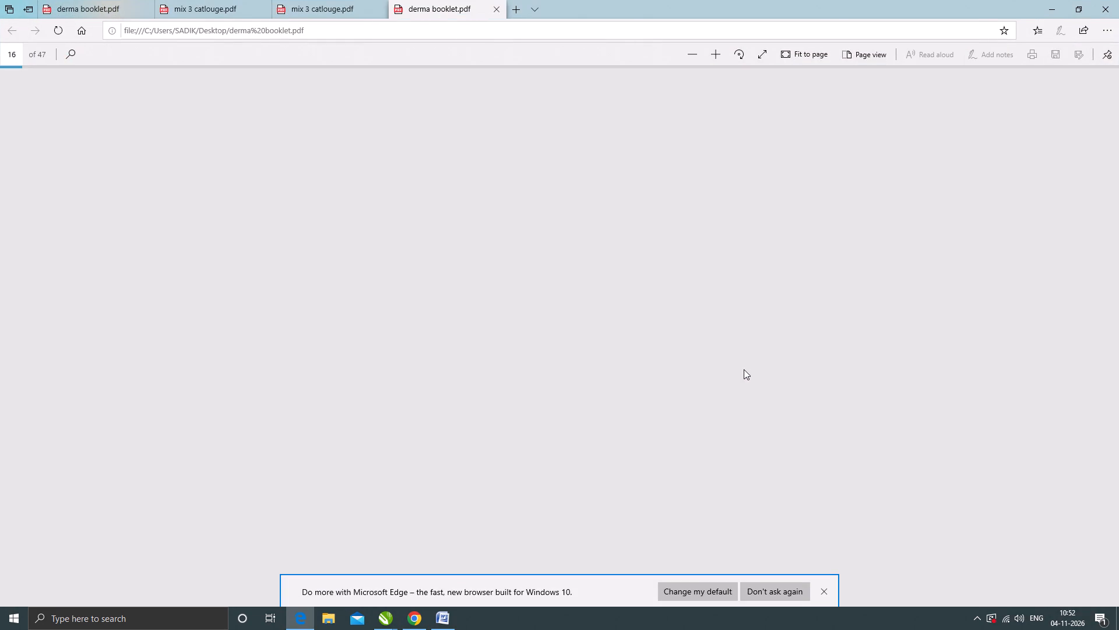
Look through derma booklet.pdf up to page 7, examining the hydrafacial, laser hair removal, CO2 laser and microneedling pages.
scroll(546, 372, down, 9)
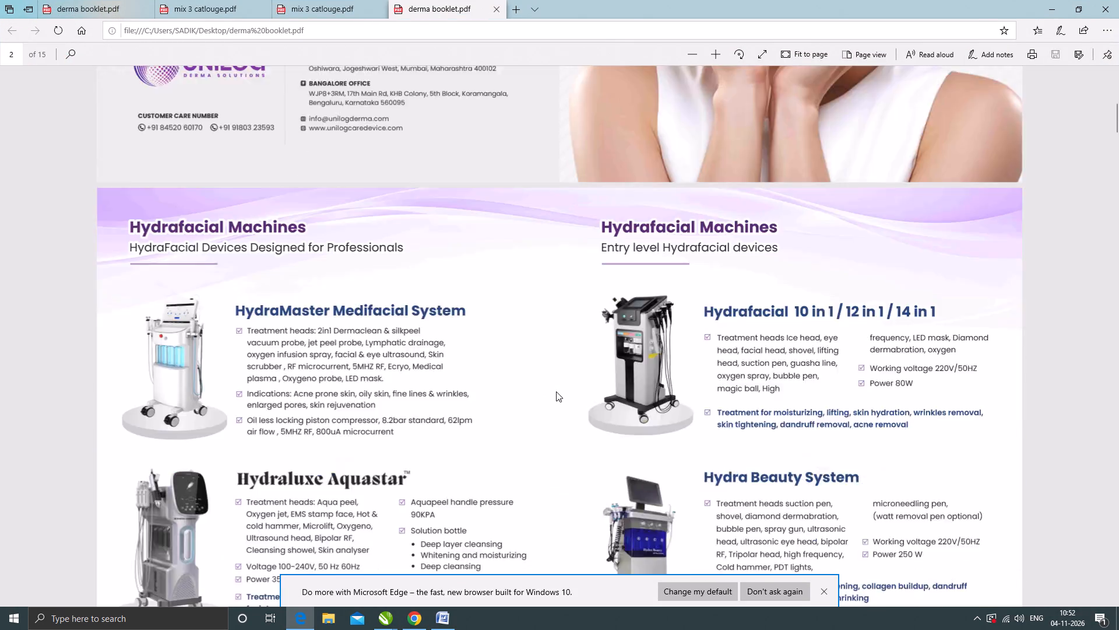
scroll(556, 391, down, 7)
scroll(558, 390, down, 16)
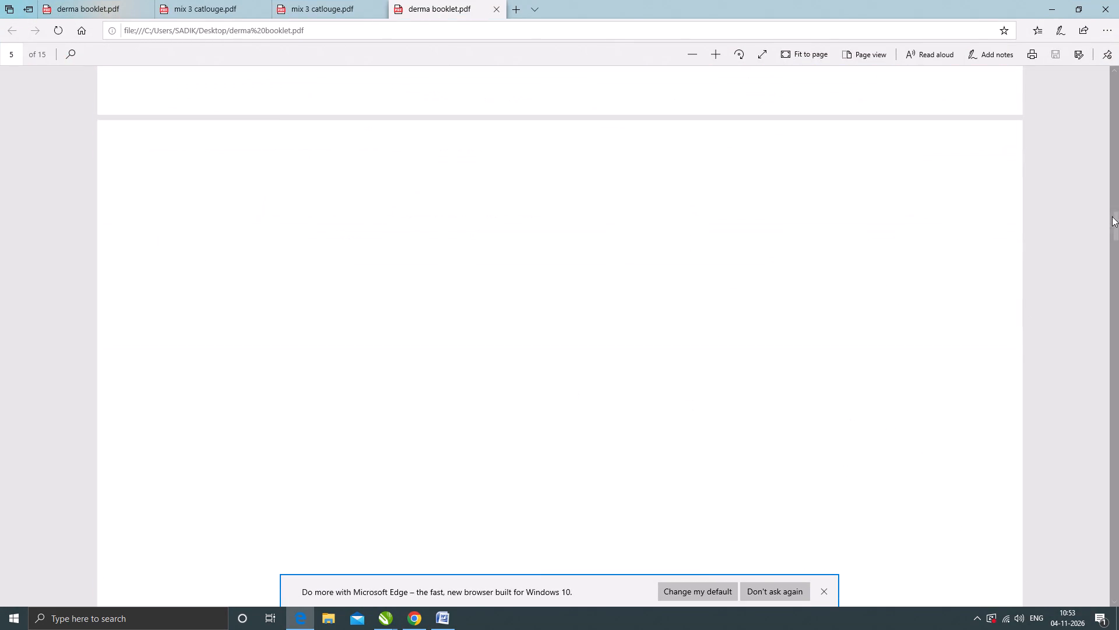
drag(1113, 225, 1110, 244)
scroll(708, 268, up, 3)
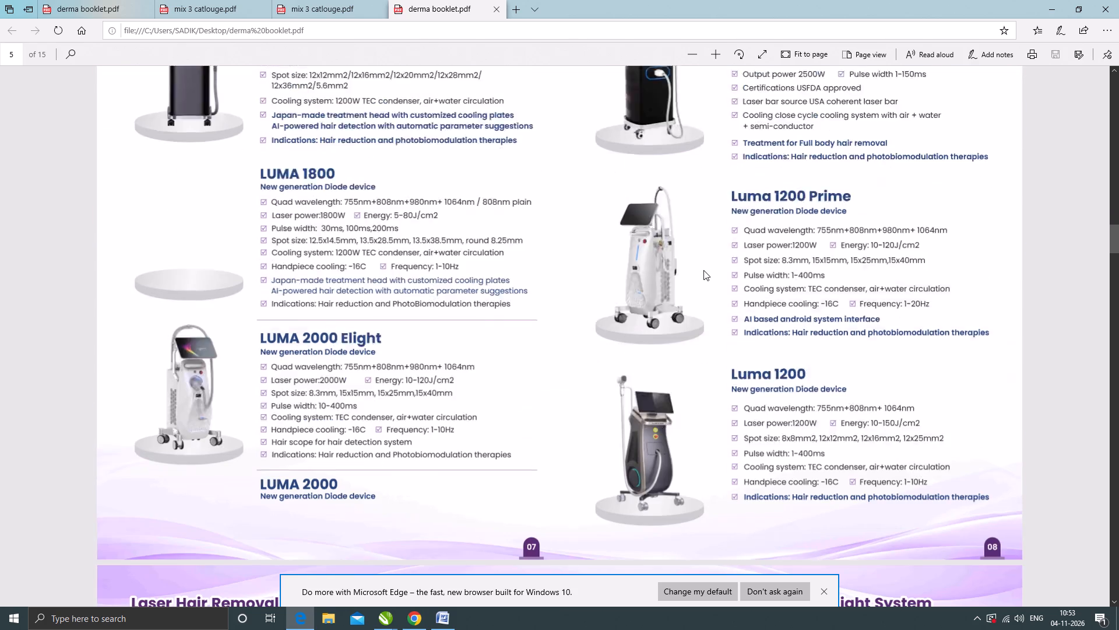
scroll(703, 270, up, 2)
scroll(619, 321, down, 12)
scroll(619, 332, up, 3)
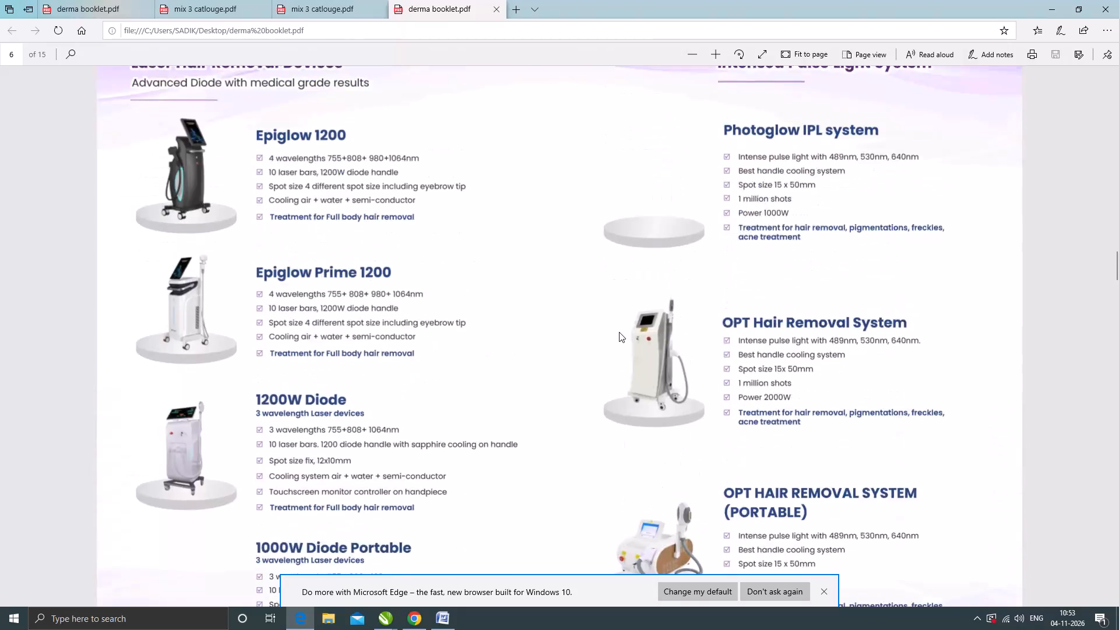
scroll(619, 332, down, 5)
scroll(619, 332, up, 5)
scroll(619, 332, down, 10)
scroll(619, 332, up, 1)
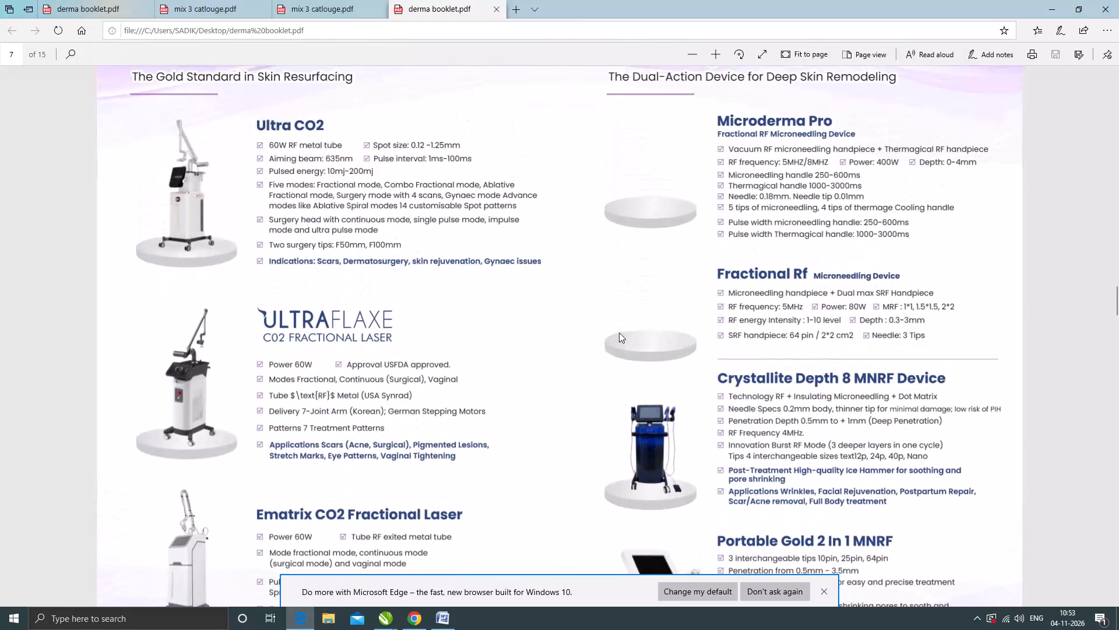
scroll(619, 332, down, 2)
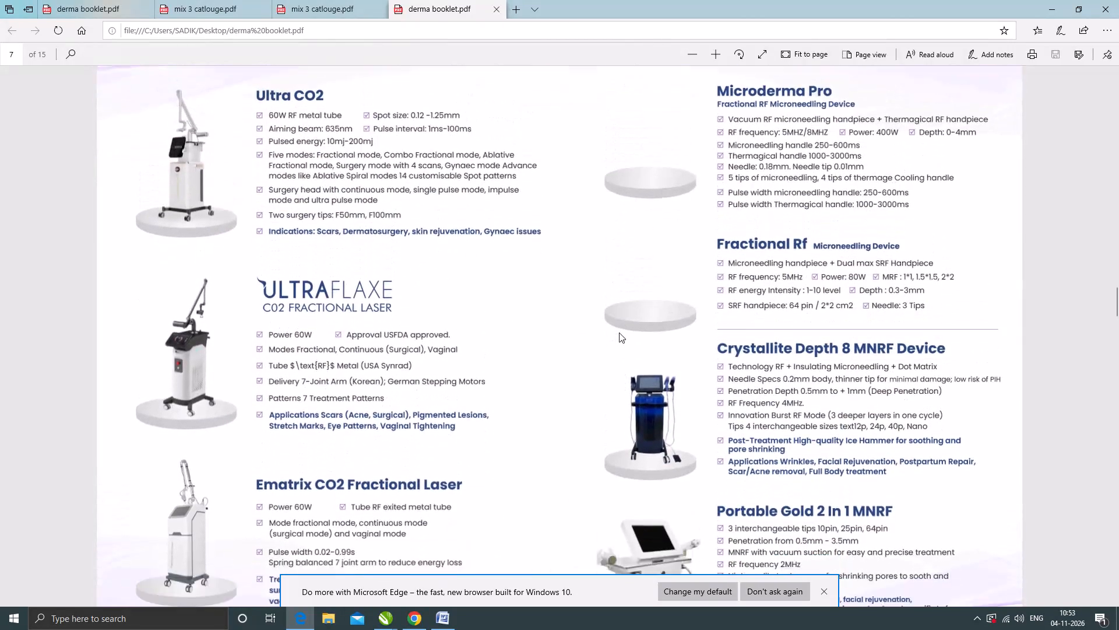
Continue through derma booklet.pdf from page 8 to the Portable Essentials page, examining the product images and text.
scroll(619, 332, down, 9)
scroll(621, 331, up, 4)
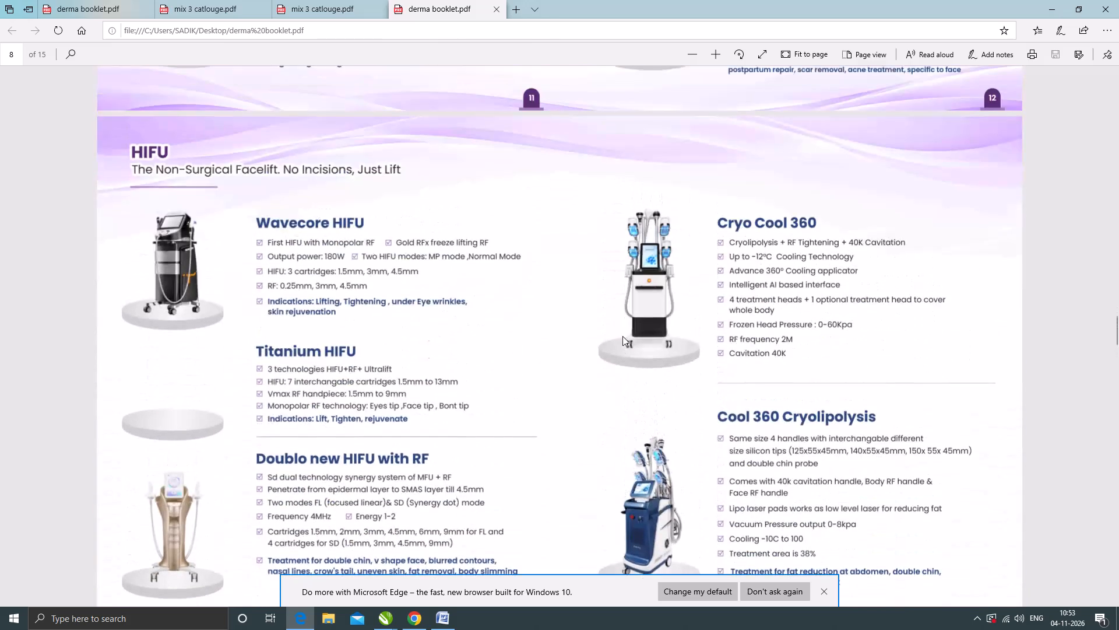
scroll(623, 351, down, 13)
scroll(656, 330, up, 3)
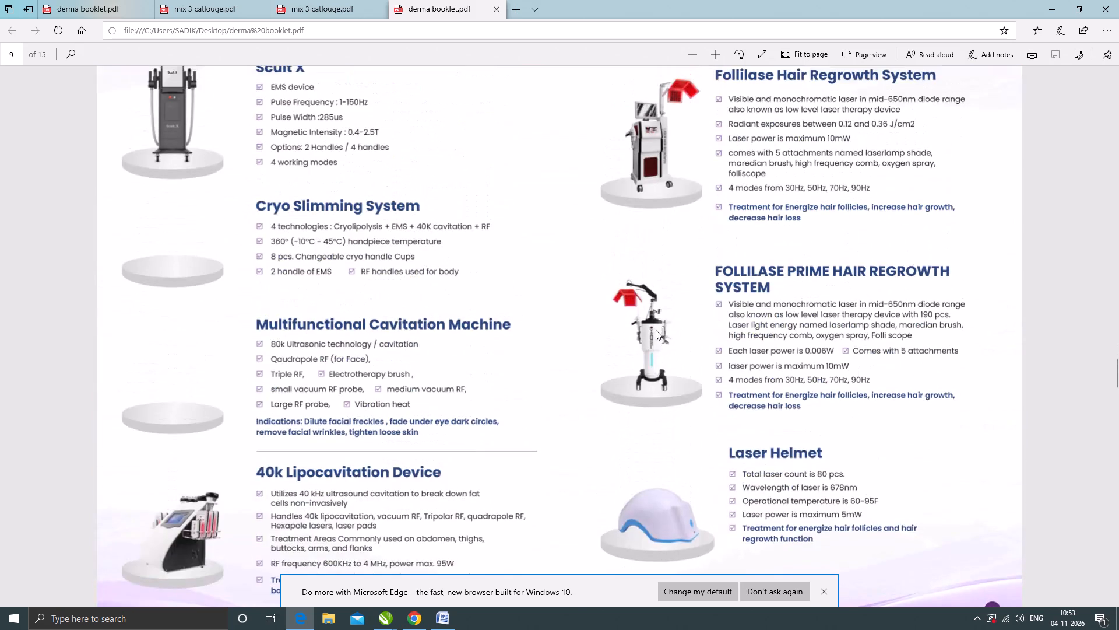
ctrl+scroll(656, 330, down, 4)
scroll(639, 310, down, 13)
scroll(638, 309, up, 2)
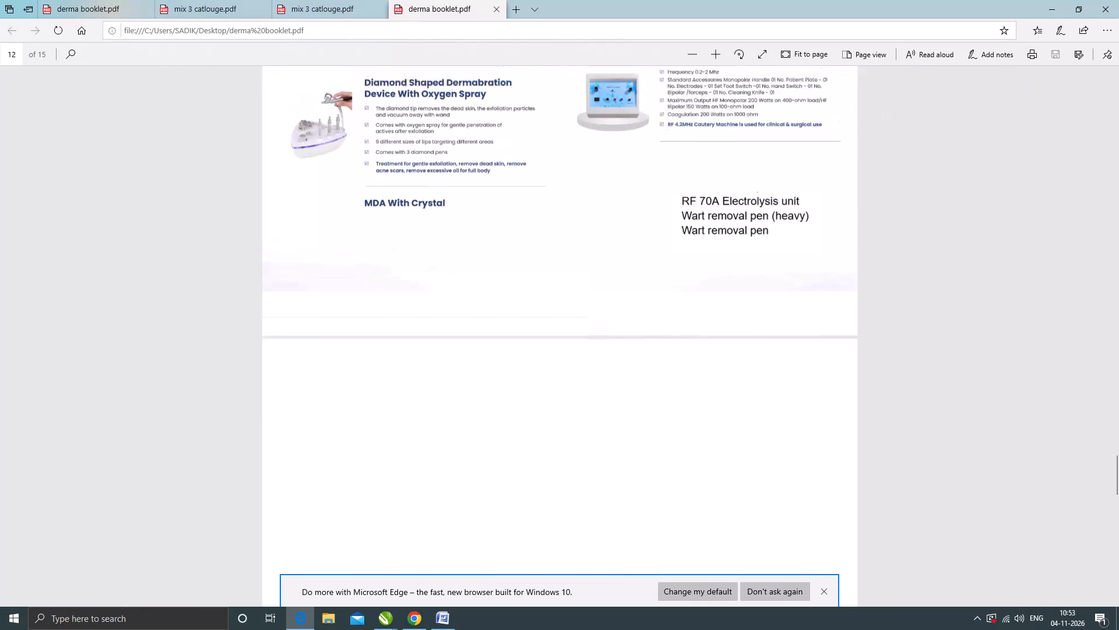
scroll(638, 309, up, 2)
scroll(638, 309, down, 15)
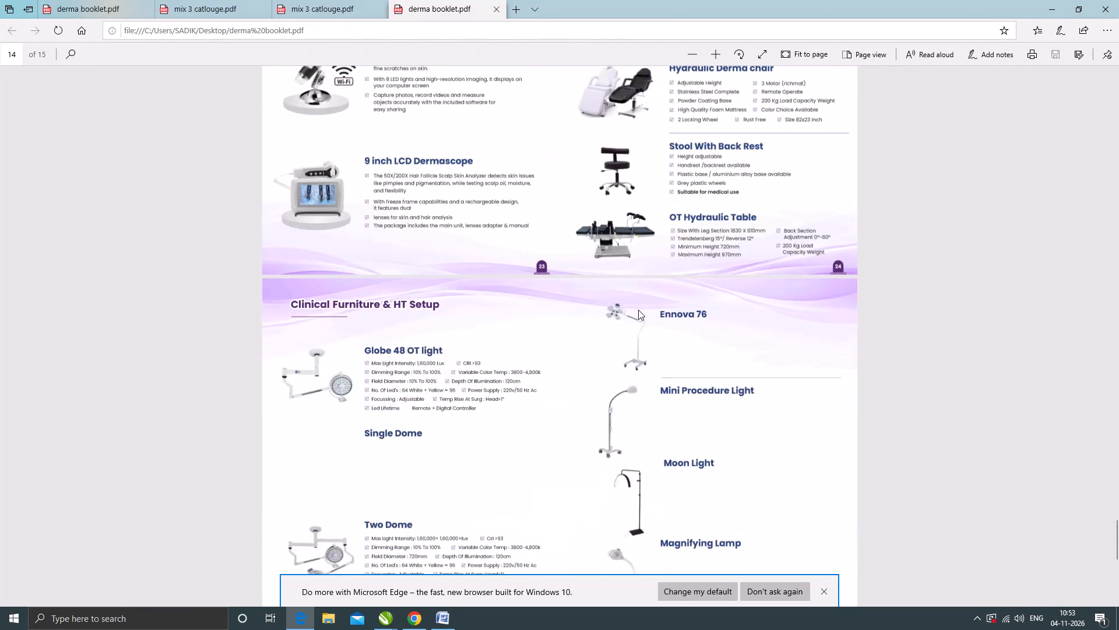
scroll(638, 310, up, 3)
scroll(638, 310, down, 15)
scroll(667, 310, up, 3)
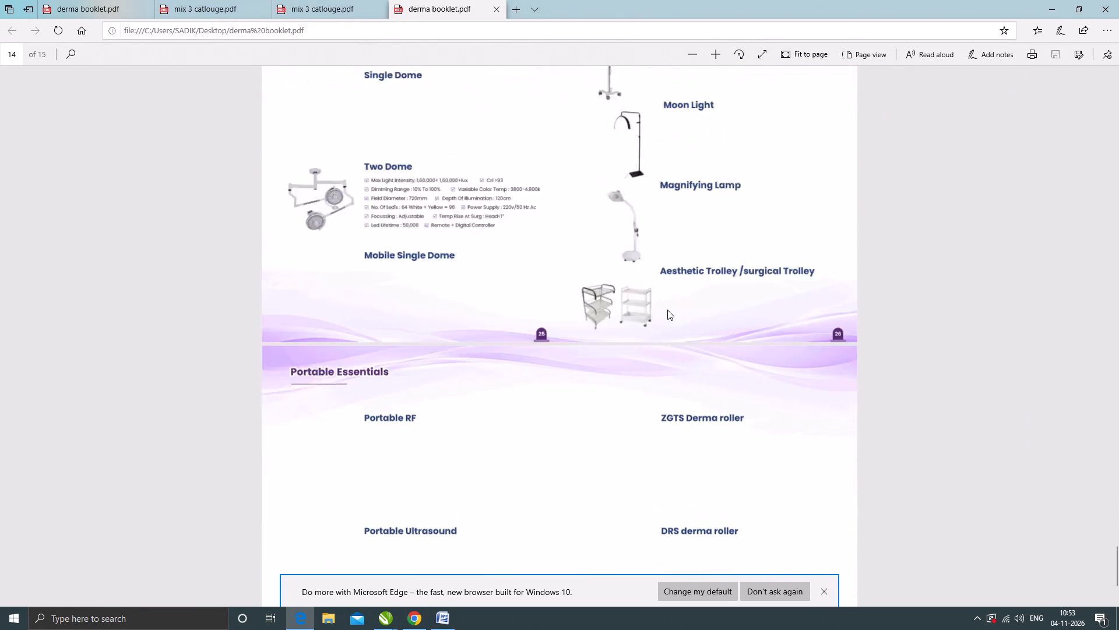
Look back through derma booklet.pdf from the clinical furniture pages to the front cover, rechecking the layouts.
scroll(667, 310, up, 8)
scroll(673, 310, up, 17)
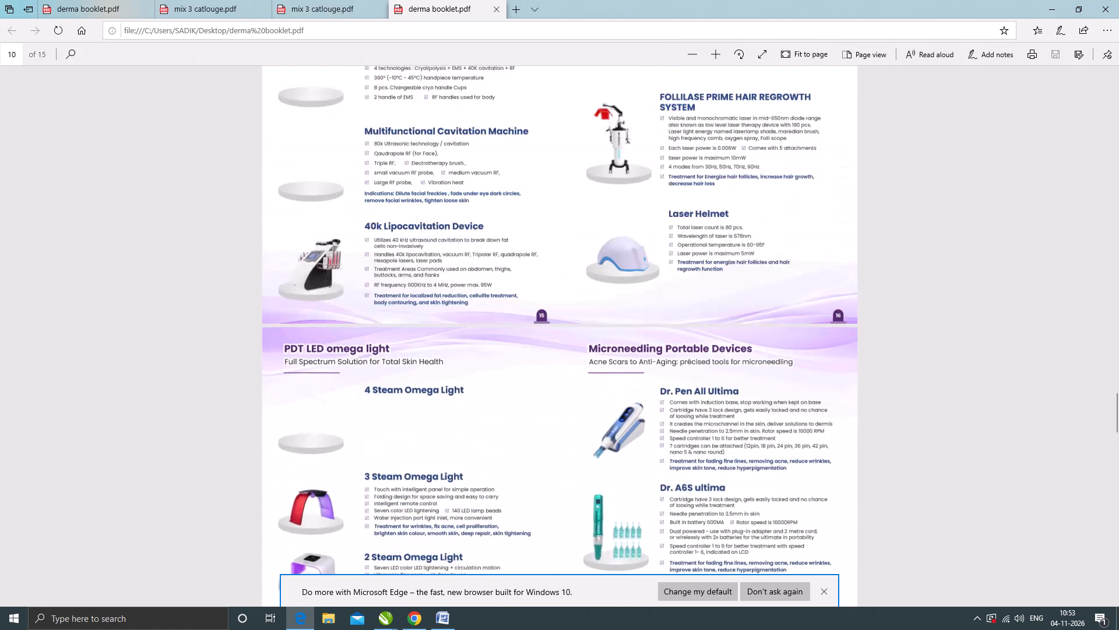
scroll(673, 312, up, 9)
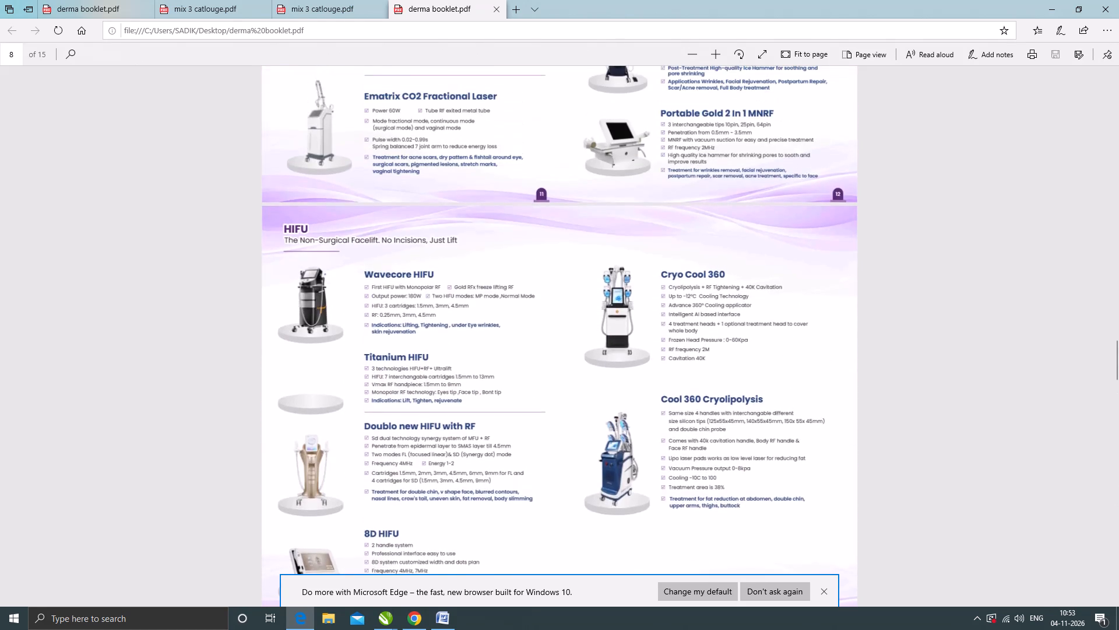
scroll(673, 312, up, 9)
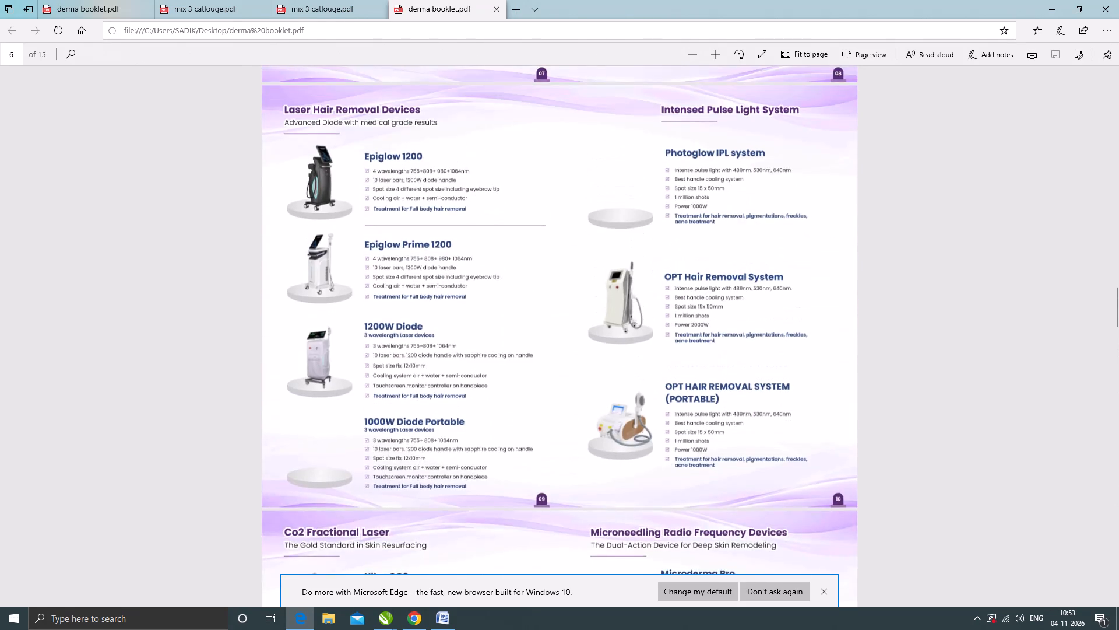
scroll(673, 313, up, 15)
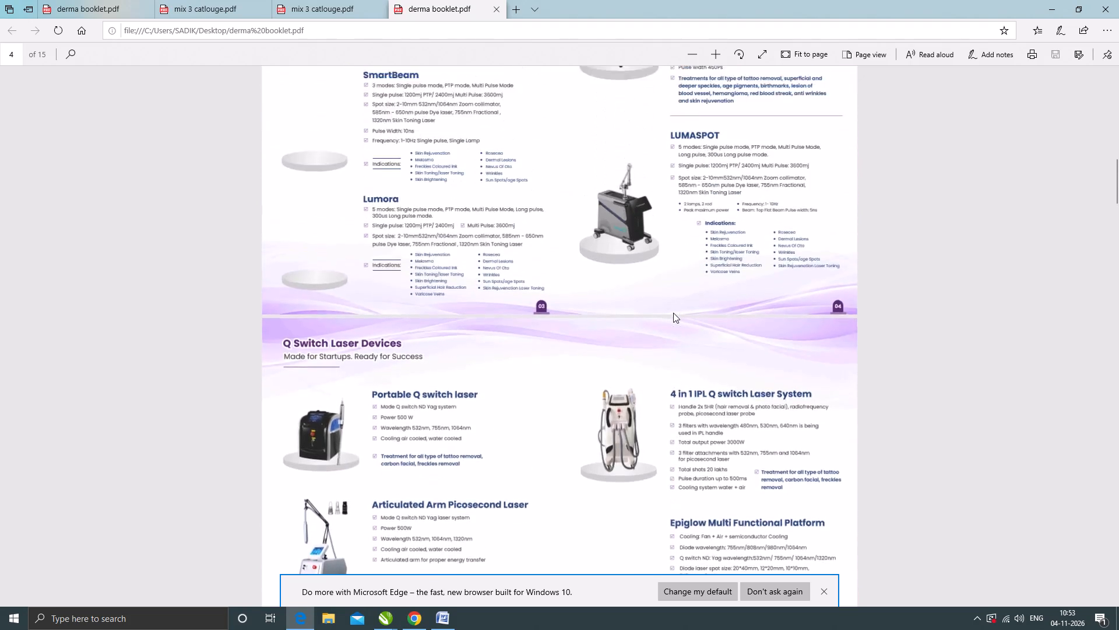
scroll(673, 313, up, 14)
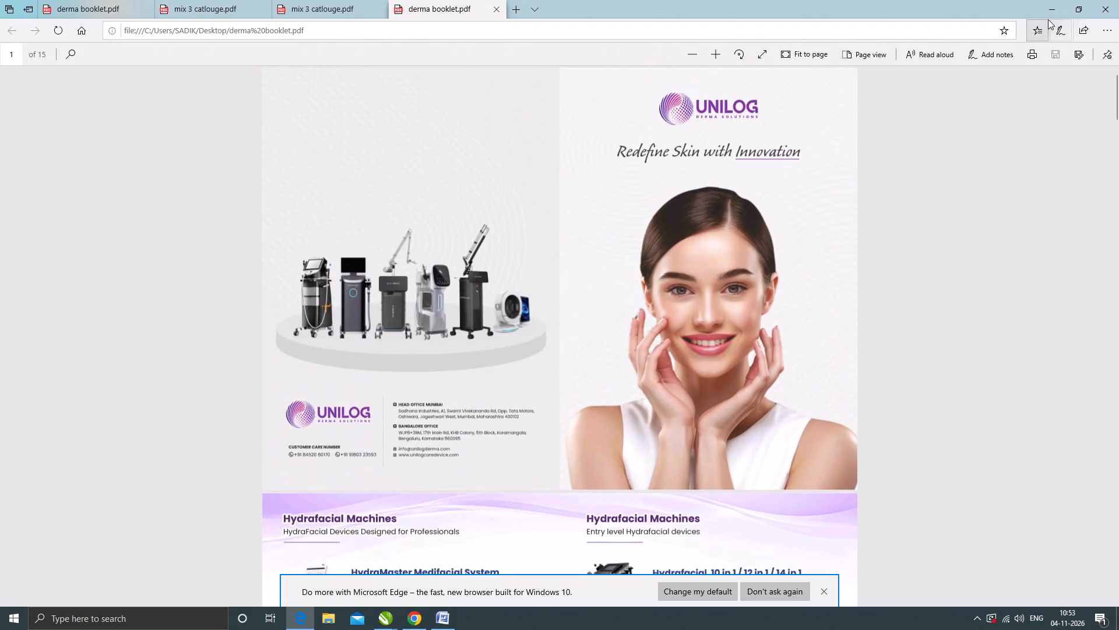
Switch to derma booklet.cdr in CorelDRAW and export the booklet again.
click(1057, 3)
click(391, 622)
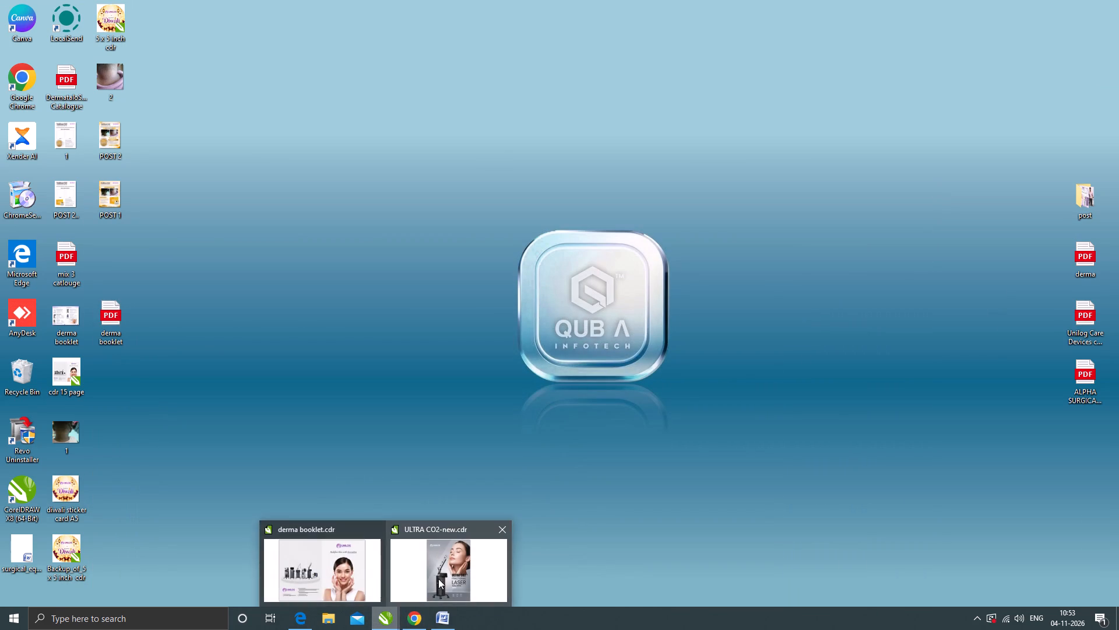
click(363, 568)
click(863, 446)
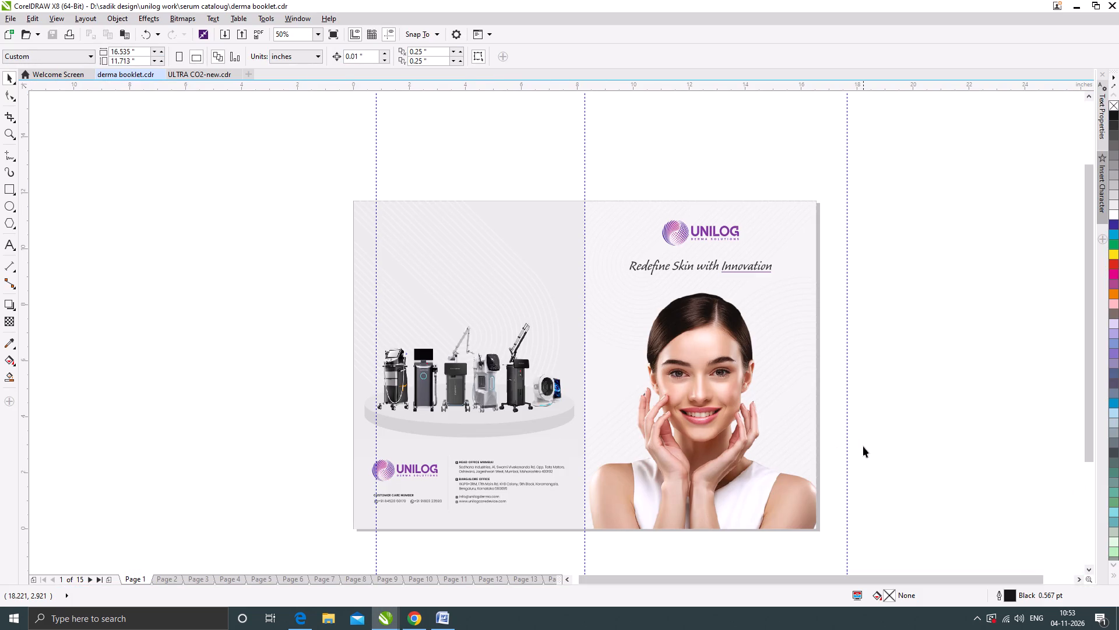
key(ctrl+e)
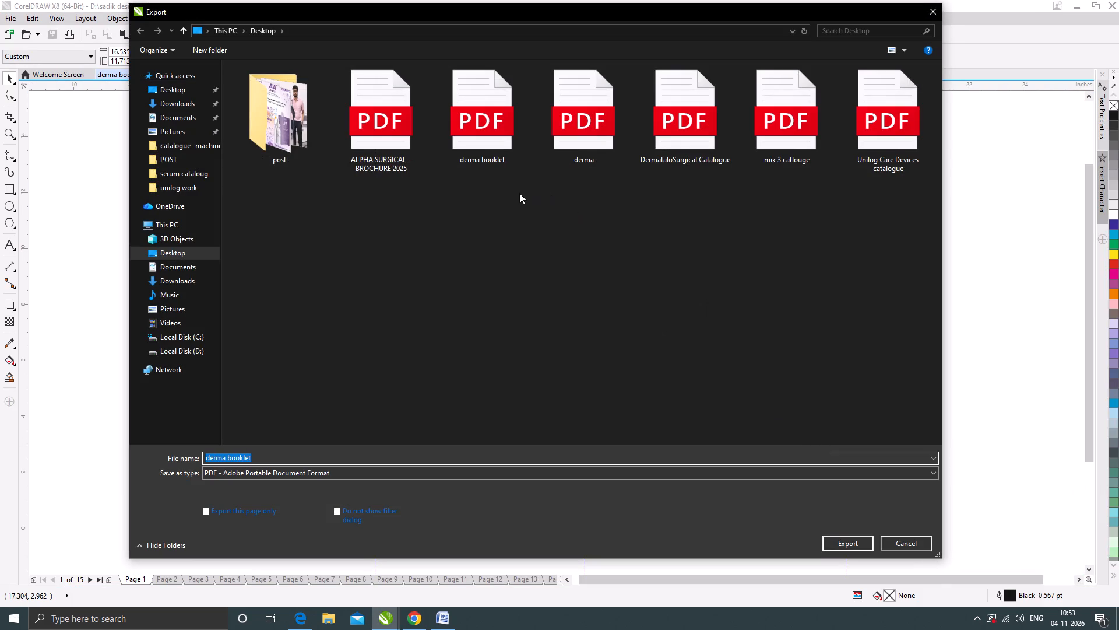
Export the booklet as a PDF over the existing derma booklet file on the Desktop, reviewing the document and object PDF settings.
click(491, 151)
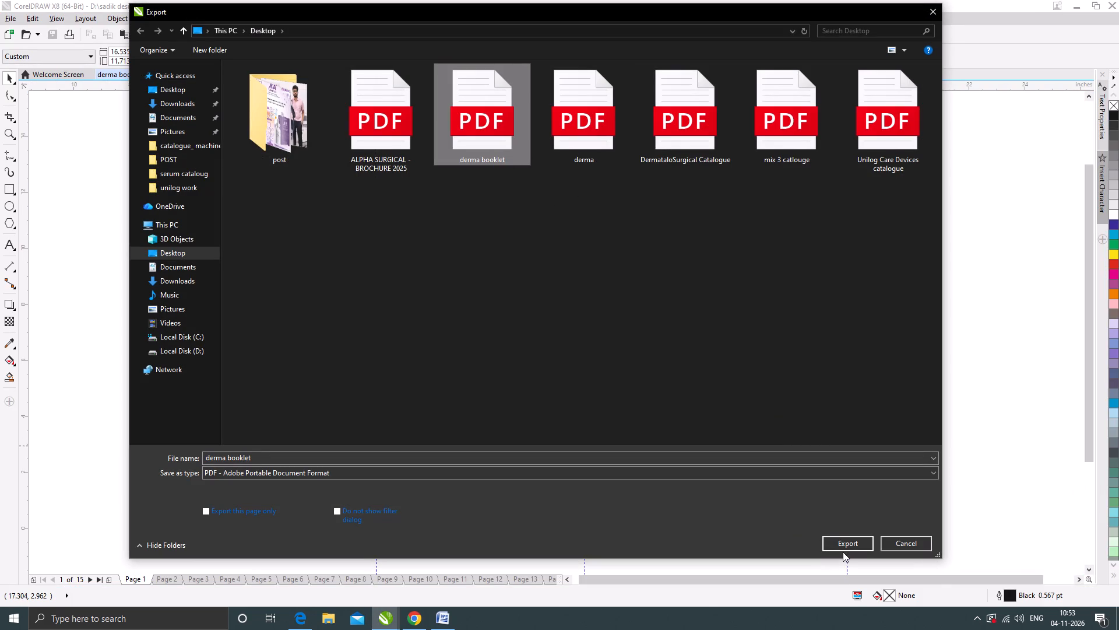
click(845, 544)
click(593, 311)
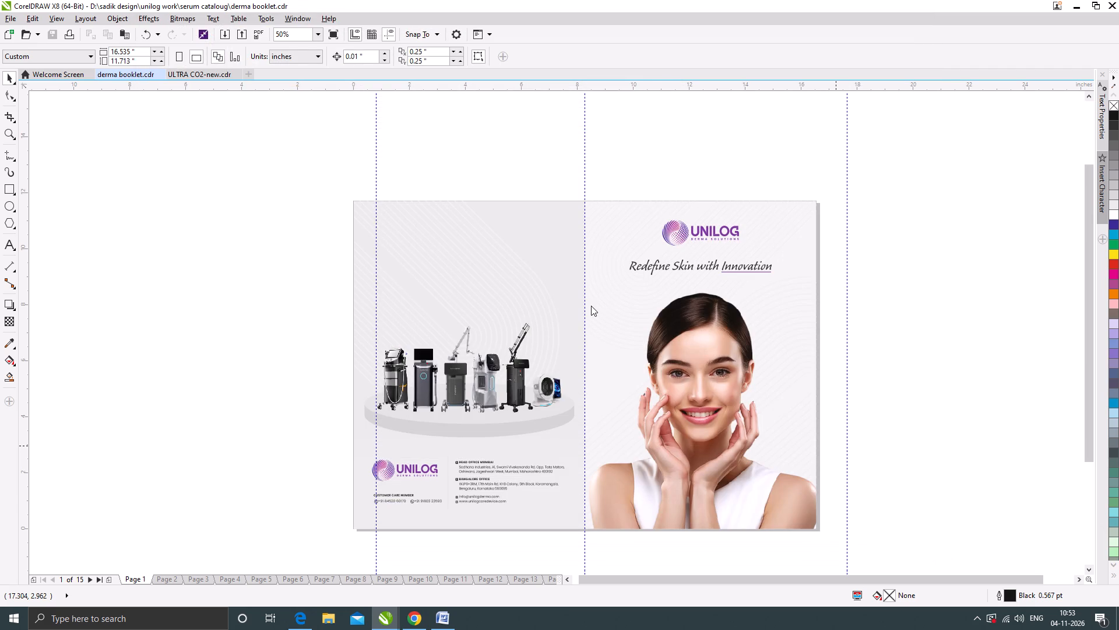
click(478, 198)
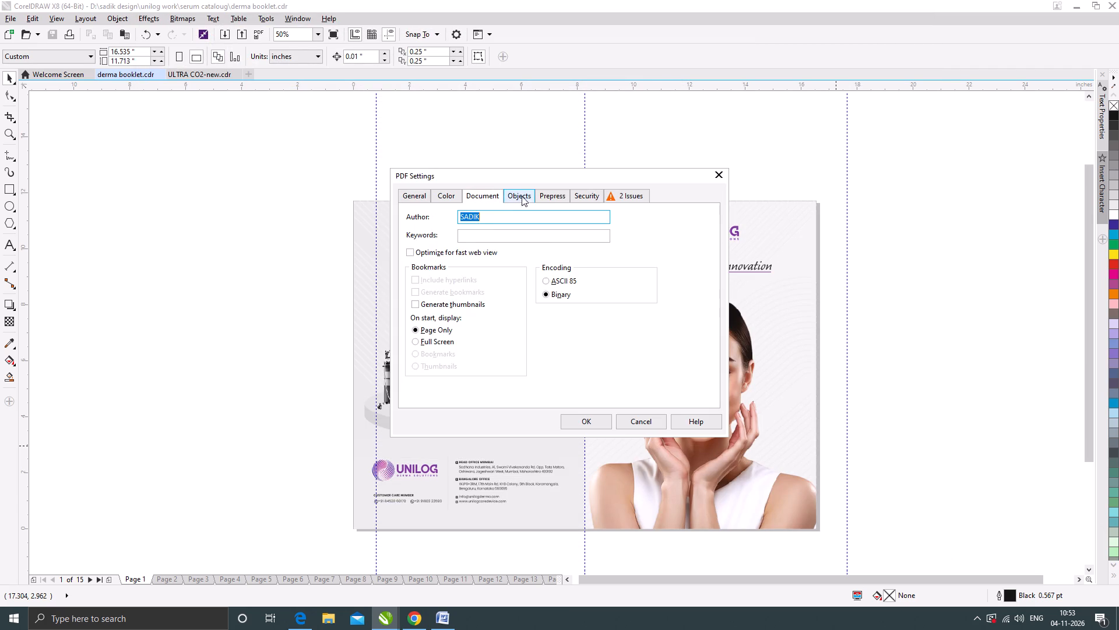
click(525, 195)
click(575, 419)
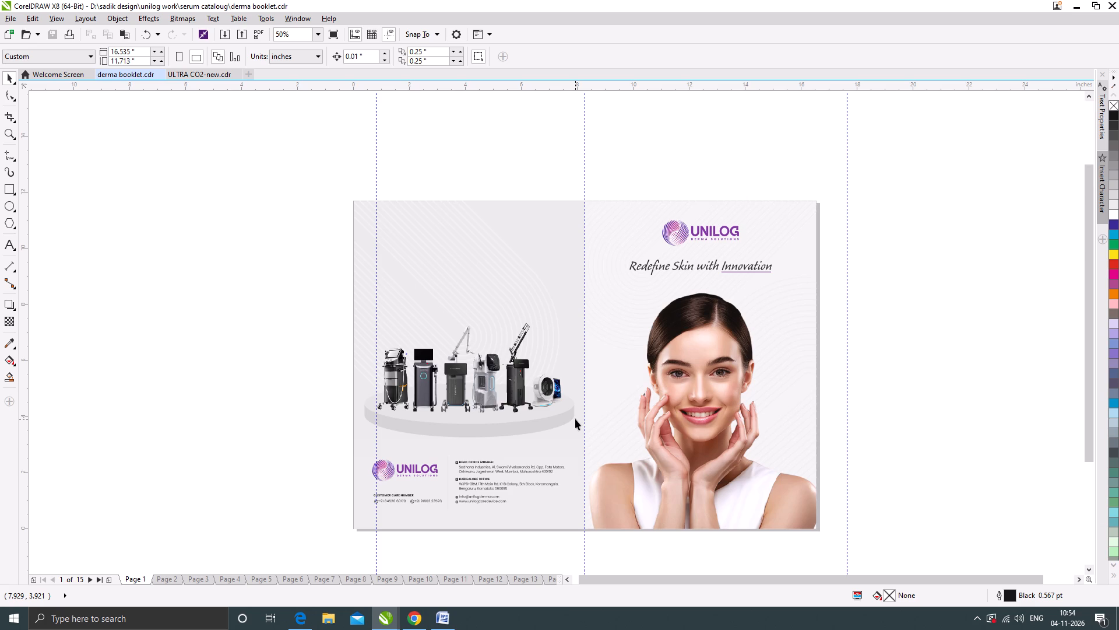
Return to the desktop, refresh it and open derma booklet.pdf again.
click(1075, 6)
right_click(203, 297)
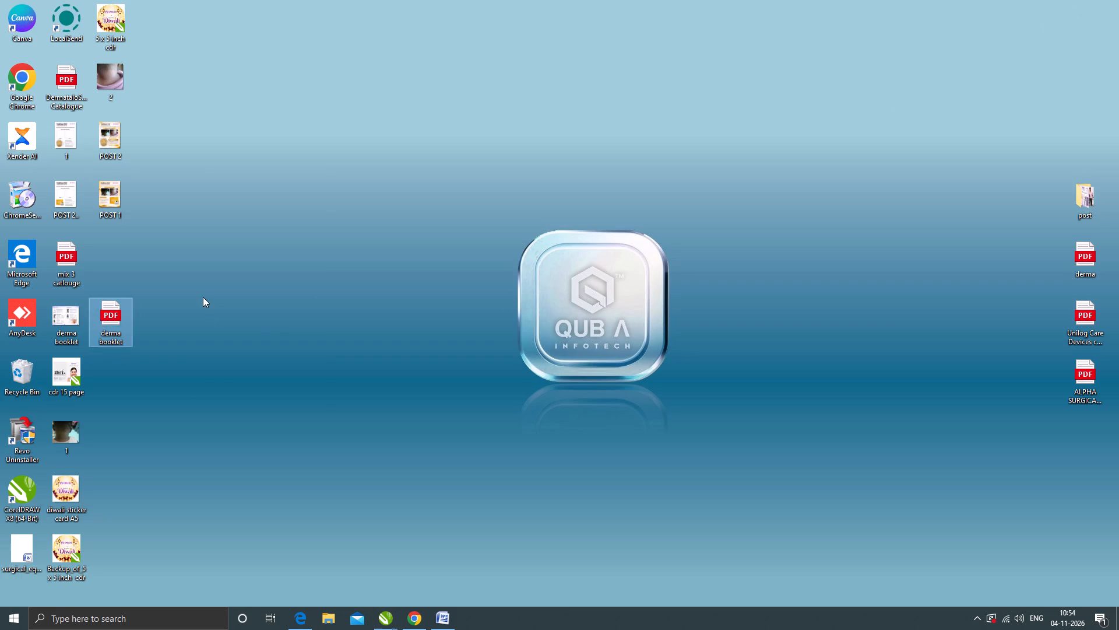
click(227, 334)
double_click(120, 315)
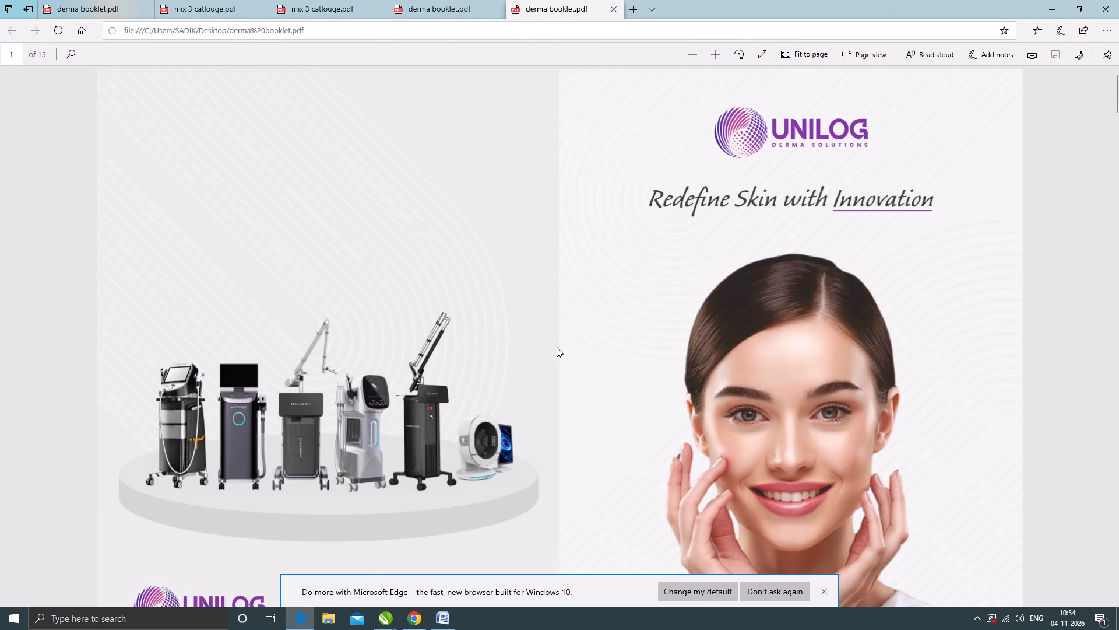
Look through the reopened derma booklet.pdf from the cover to page 7, checking the laser and hair removal pages.
scroll(563, 355, down, 20)
scroll(589, 372, down, 3)
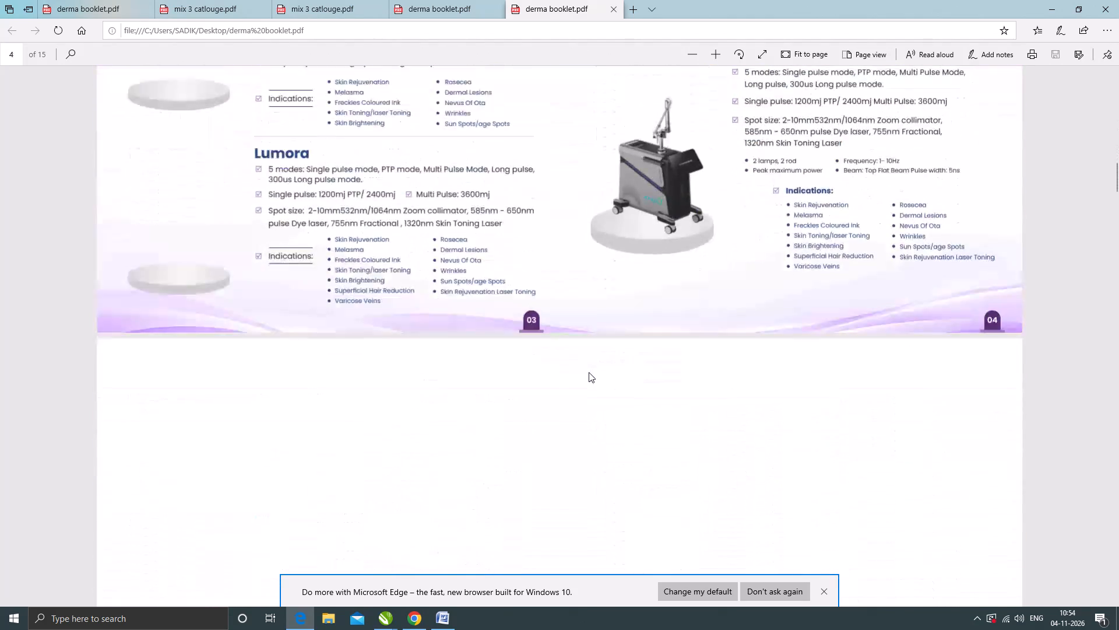
scroll(589, 372, down, 19)
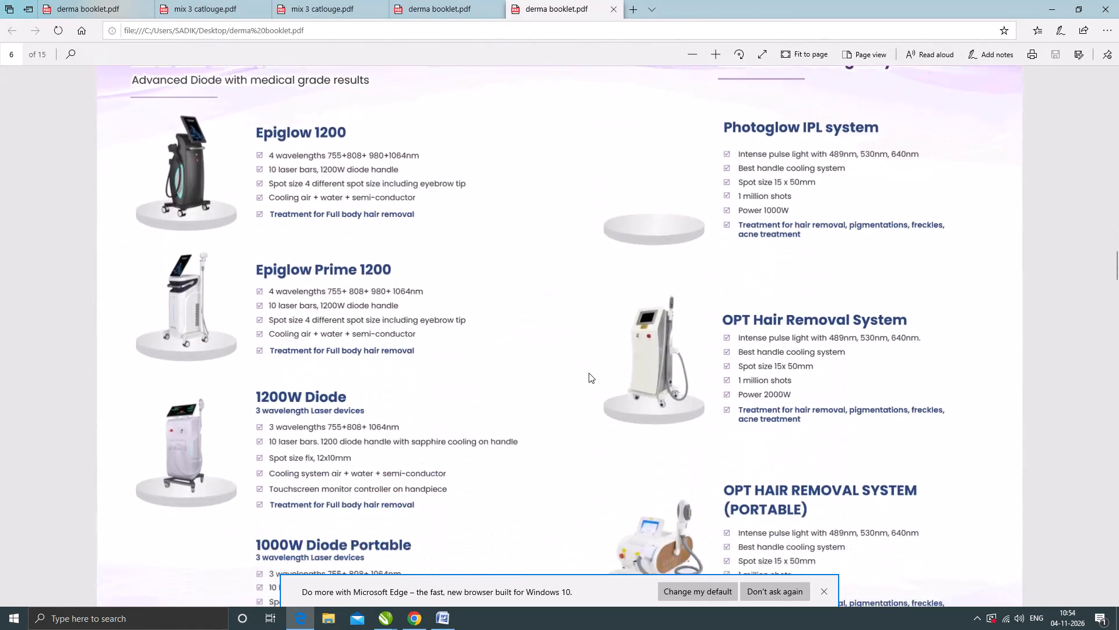
scroll(589, 373, down, 6)
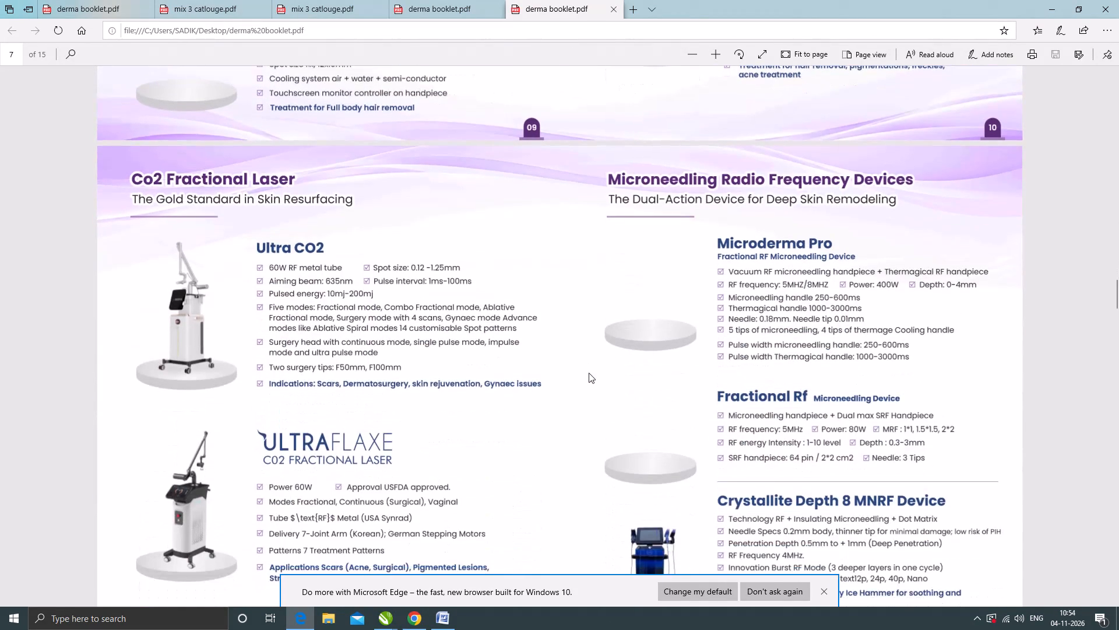
Continue through derma booklet.pdf from page 7 to page 15, checking the HIFU, hair regrowth, omega light and cautery pages.
scroll(589, 373, down, 16)
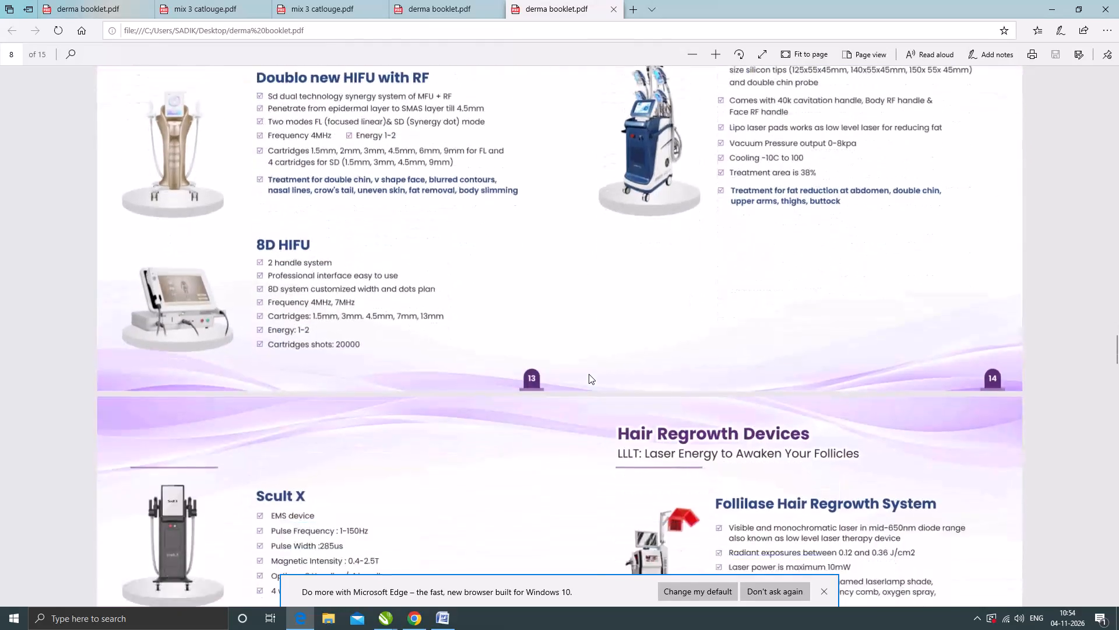
scroll(589, 374, down, 10)
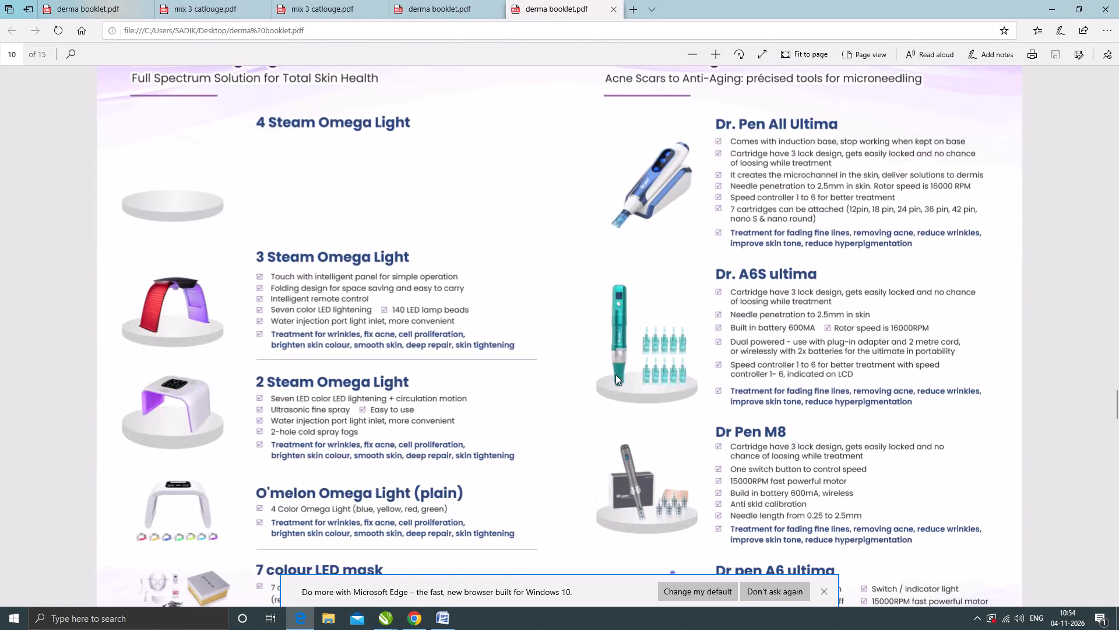
scroll(624, 383, down, 13)
scroll(632, 384, up, 6)
ctrl+scroll(644, 369, down, 3)
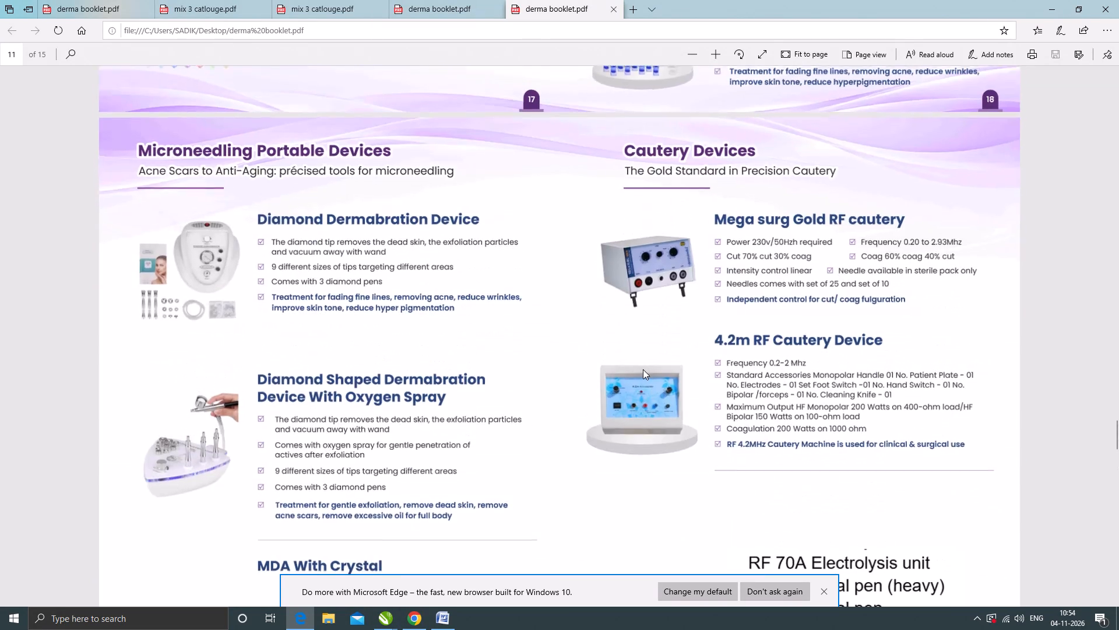
ctrl+scroll(643, 369, down, 5)
scroll(649, 387, down, 14)
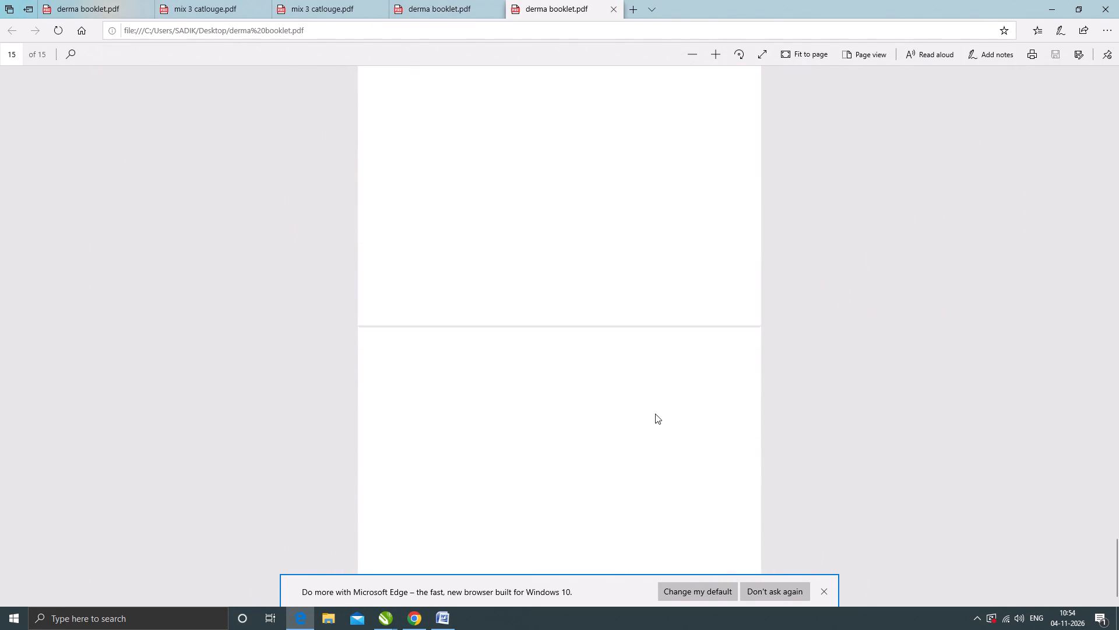
Switch to derma booklet.cdr in CorelDRAW and view pages 6 and 7 for comparison with the PDF.
click(1054, 2)
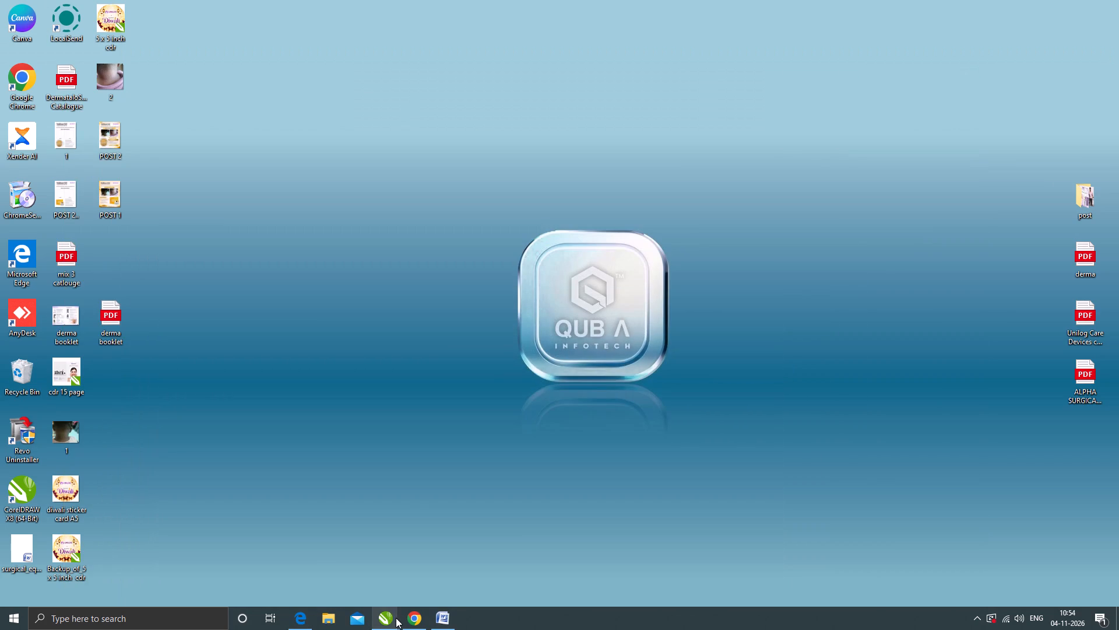
click(394, 618)
click(339, 573)
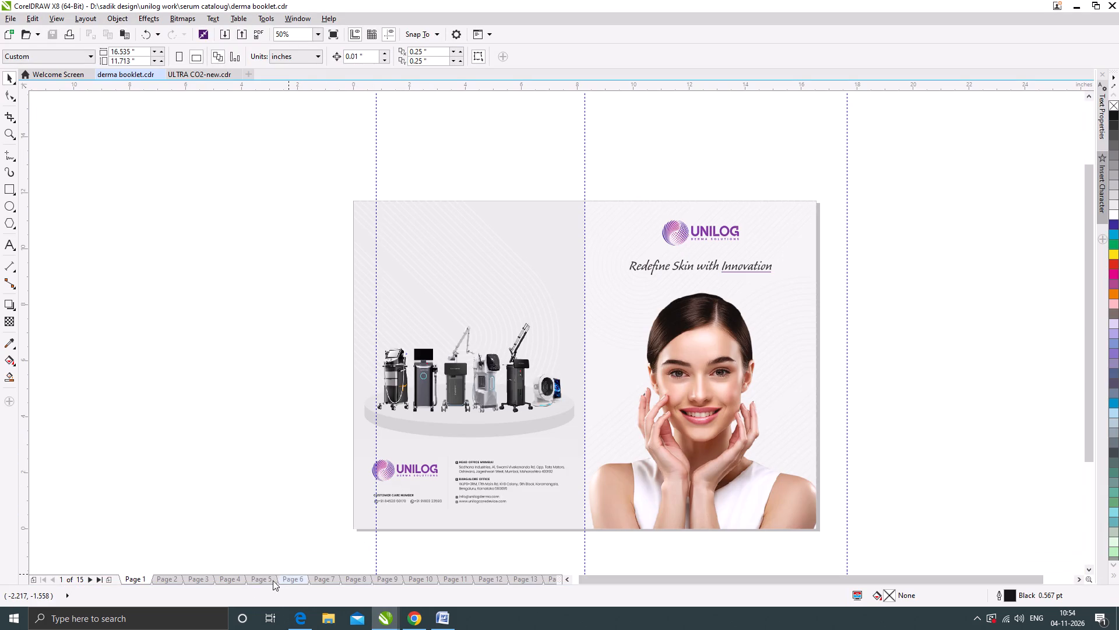
click(250, 580)
key(Page_Down)
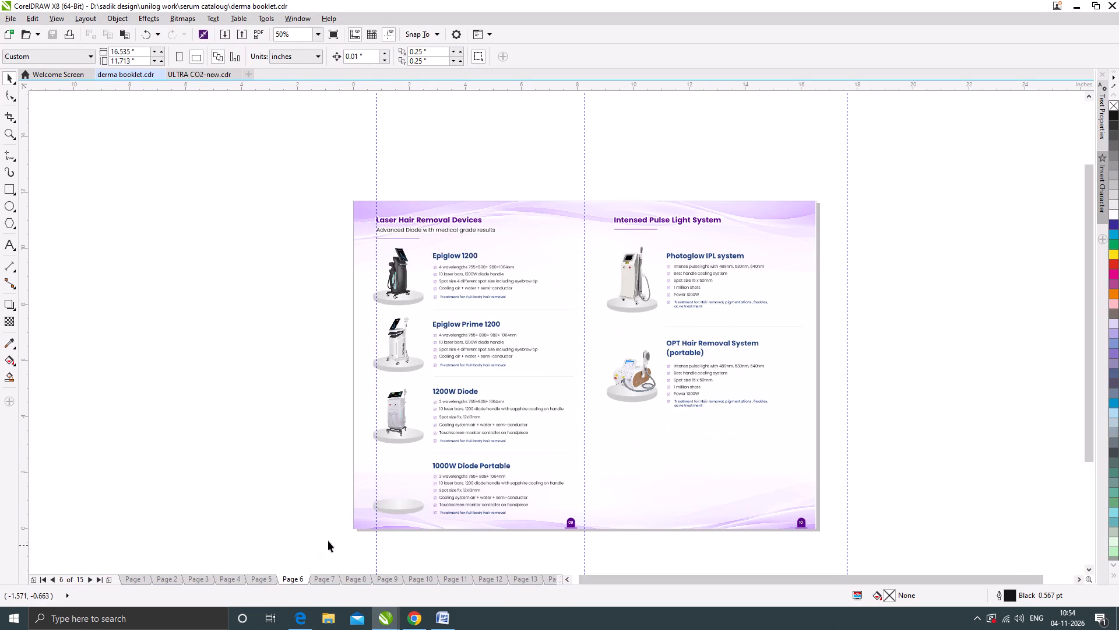
key(Page_Down)
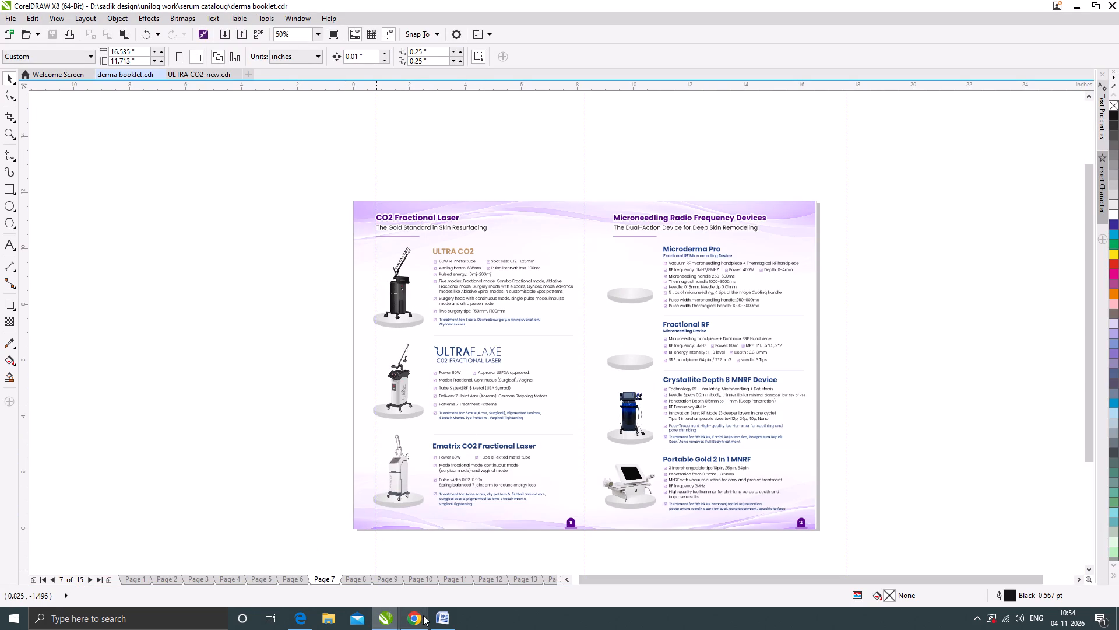
Switch to Microsoft Edge and go back to page 7 of derma booklet.pdf to compare its CO2 laser and microneedling content with CorelDRAW.
click(301, 622)
scroll(476, 313, up, 5)
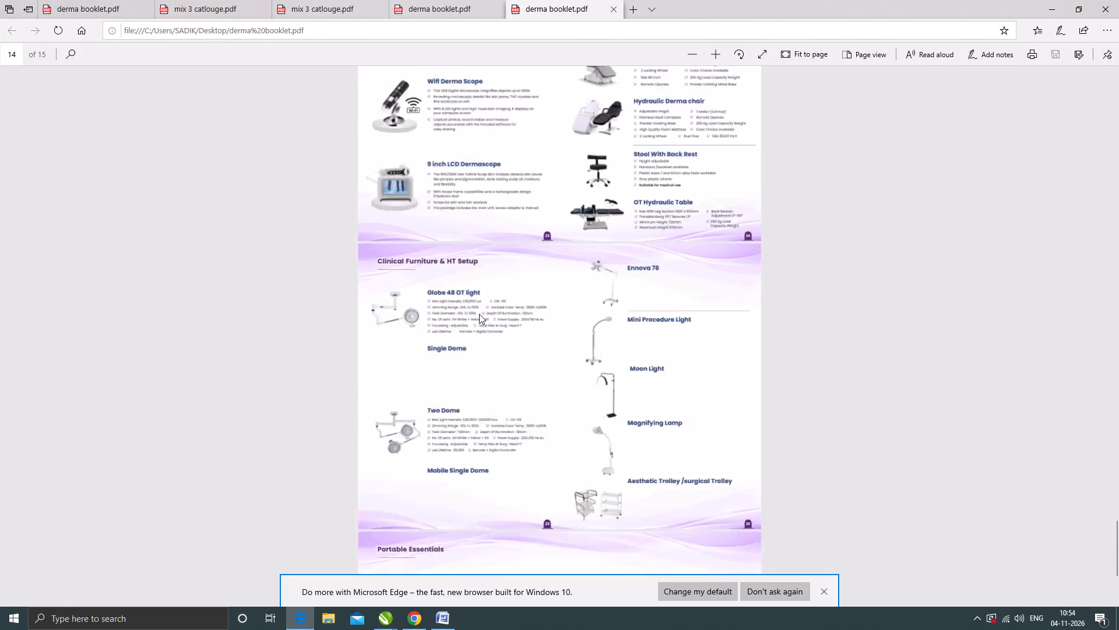
scroll(502, 375, up, 19)
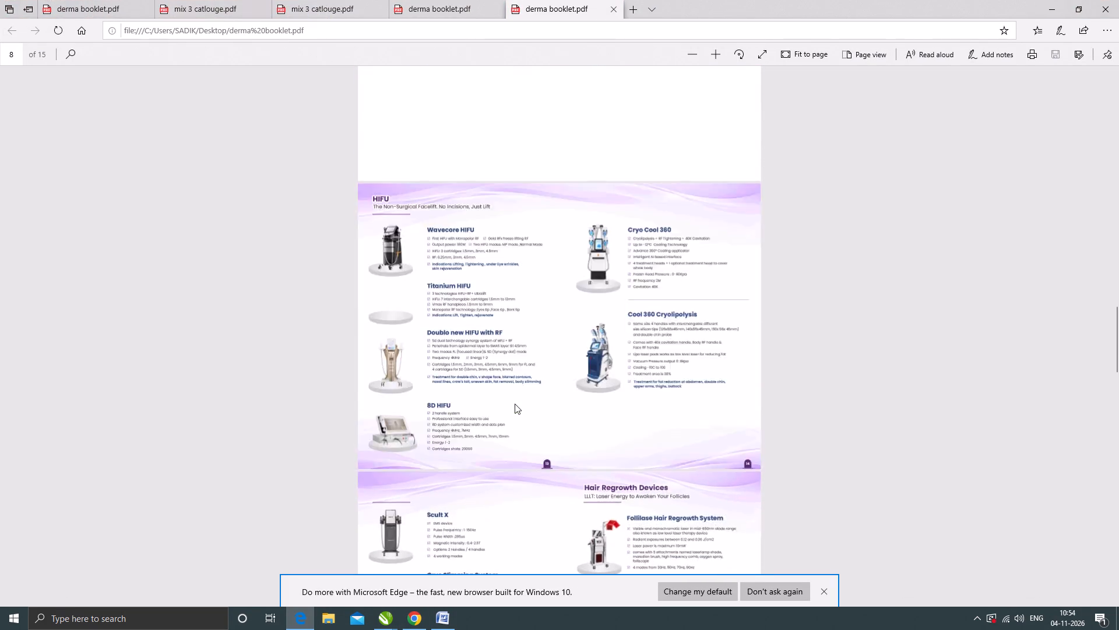
scroll(515, 404, up, 3)
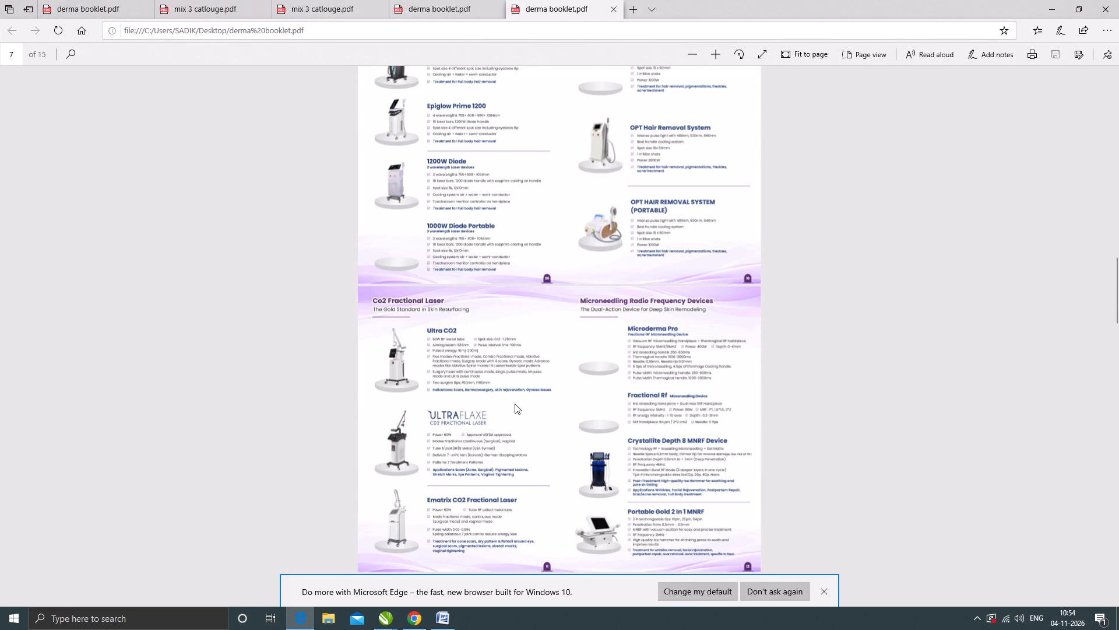
Close Microsoft Edge with all its open PDF tabs.
click(1107, 5)
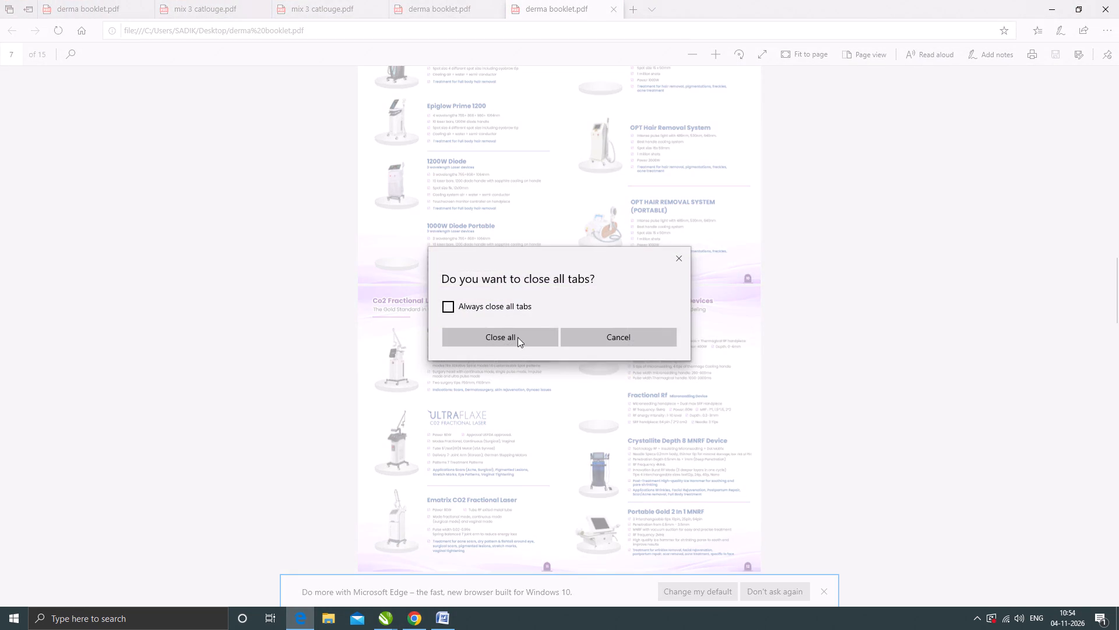
click(511, 342)
Export the whole derma booklet.cdr document to the Desktop as a PDF named derma booklet new, checking the document and object settings.
click(905, 358)
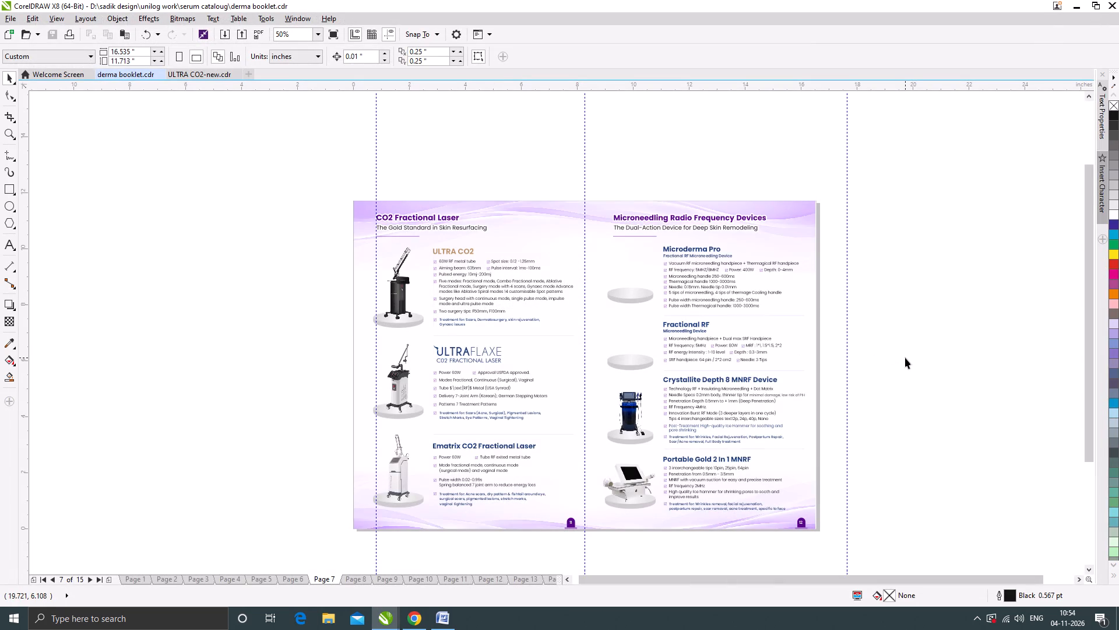
key(ctrl+e)
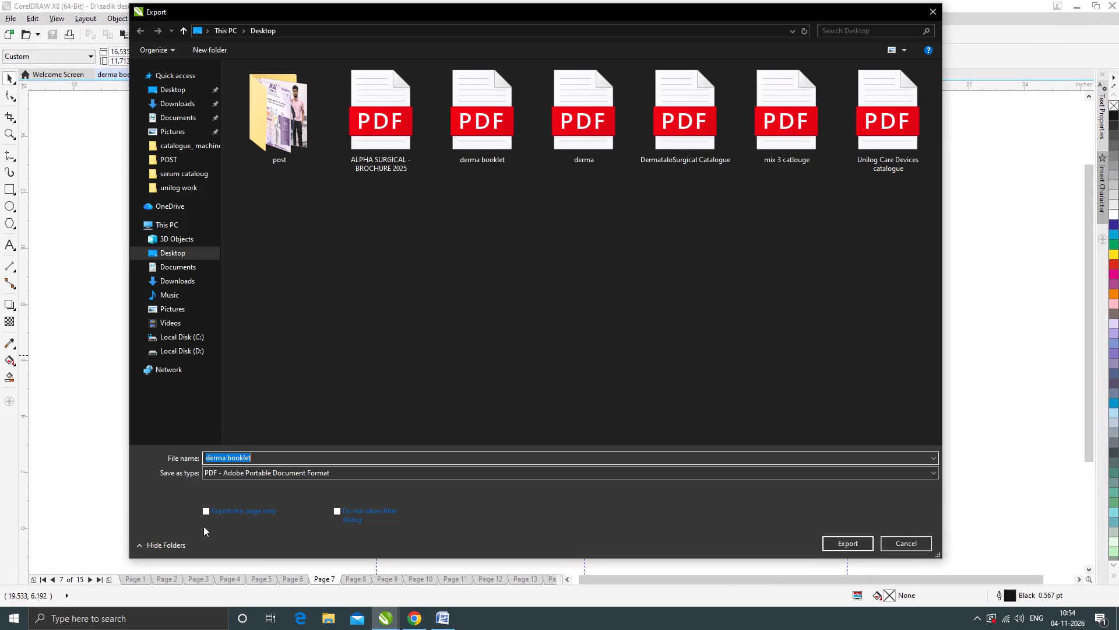
click(263, 457)
key(space)
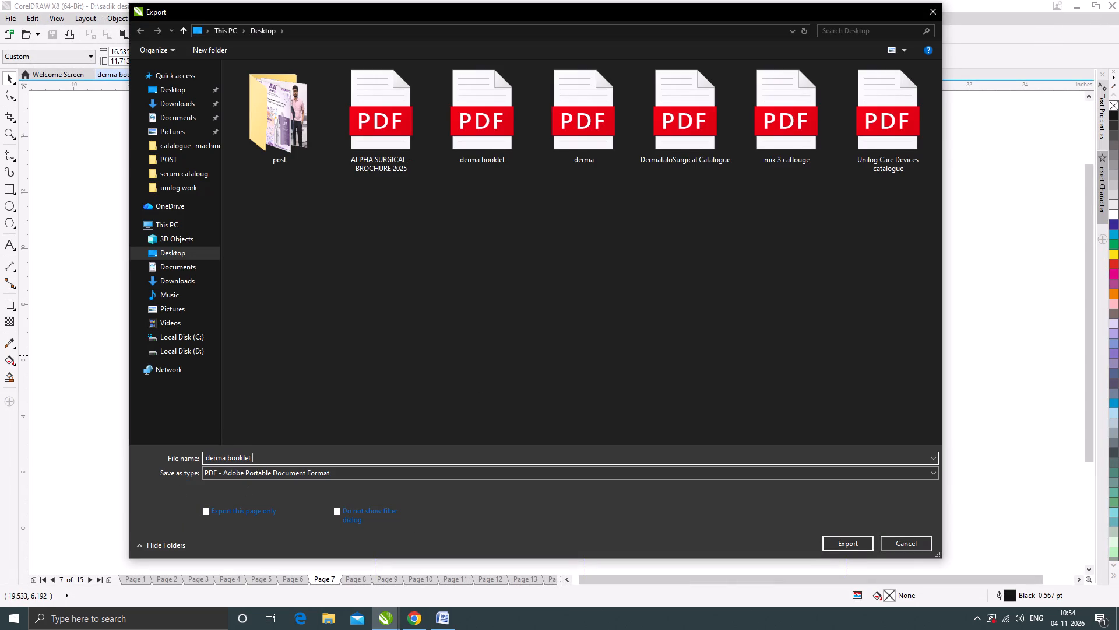
text(n)
text(ew)
click(851, 540)
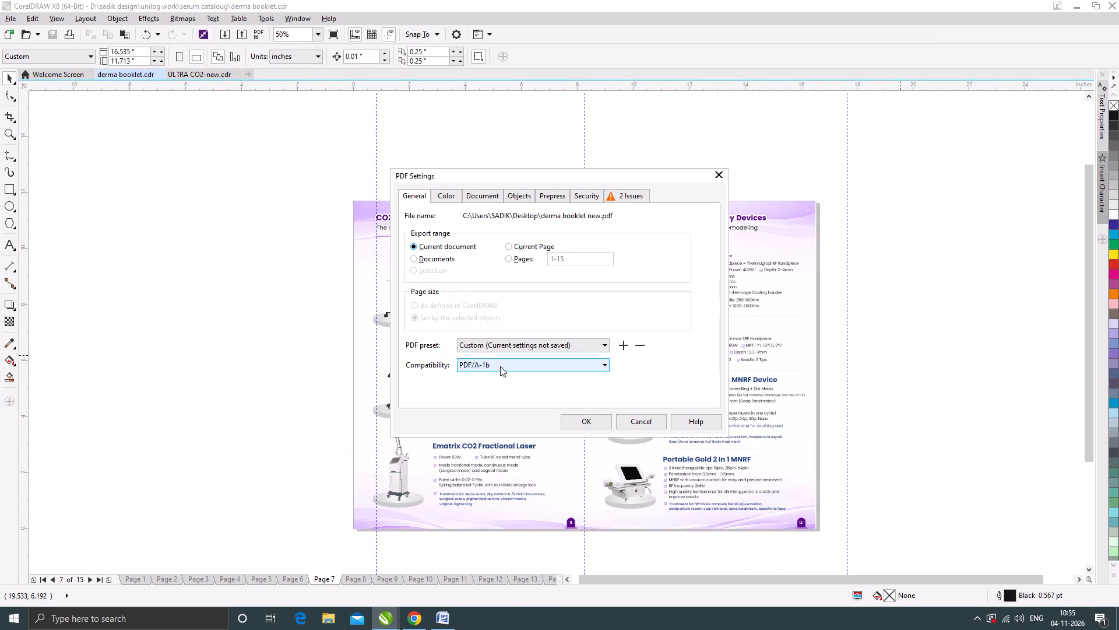
click(481, 197)
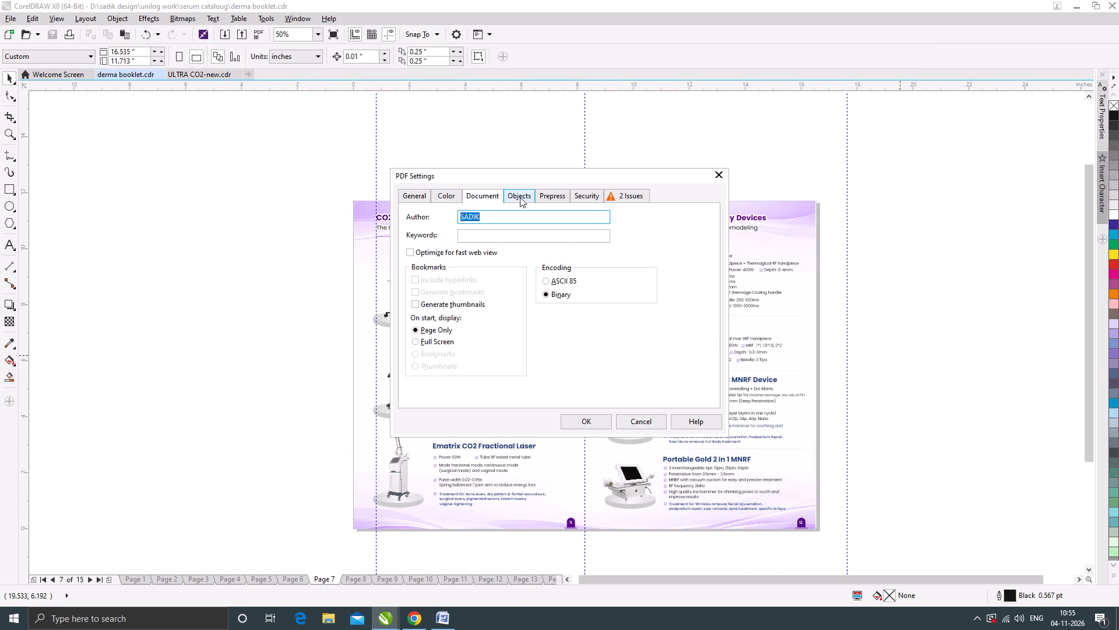
click(520, 196)
click(411, 195)
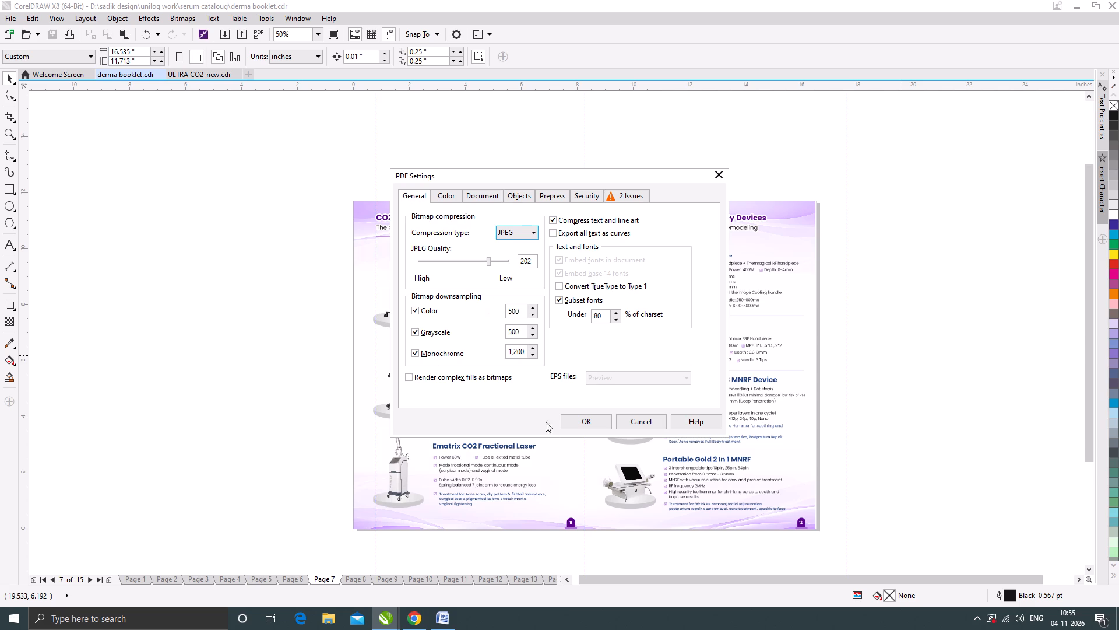
click(590, 420)
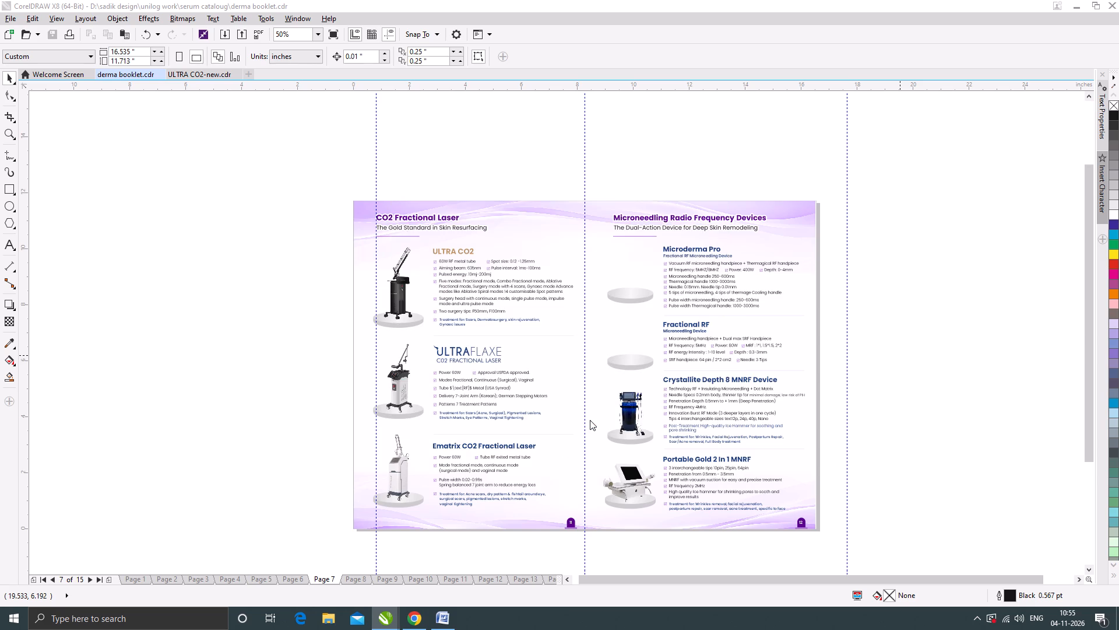
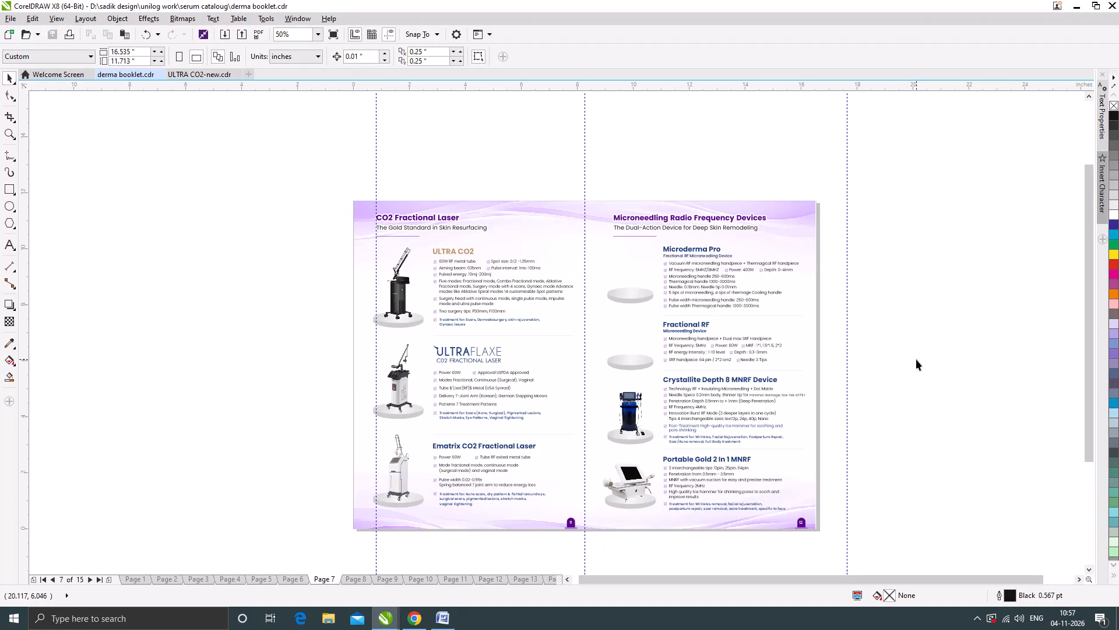
Minimise CorelDRAW, refresh the desktop and open the exported derma booklet new PDF in Microsoft Edge.
click(916, 359)
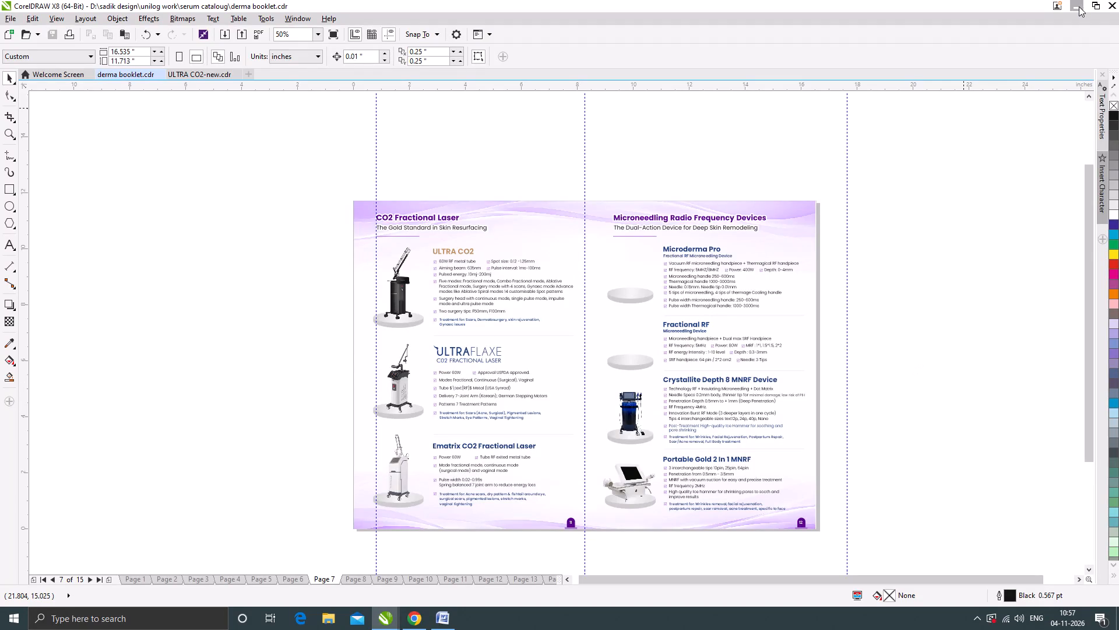
click(1079, 6)
right_click(170, 298)
click(199, 330)
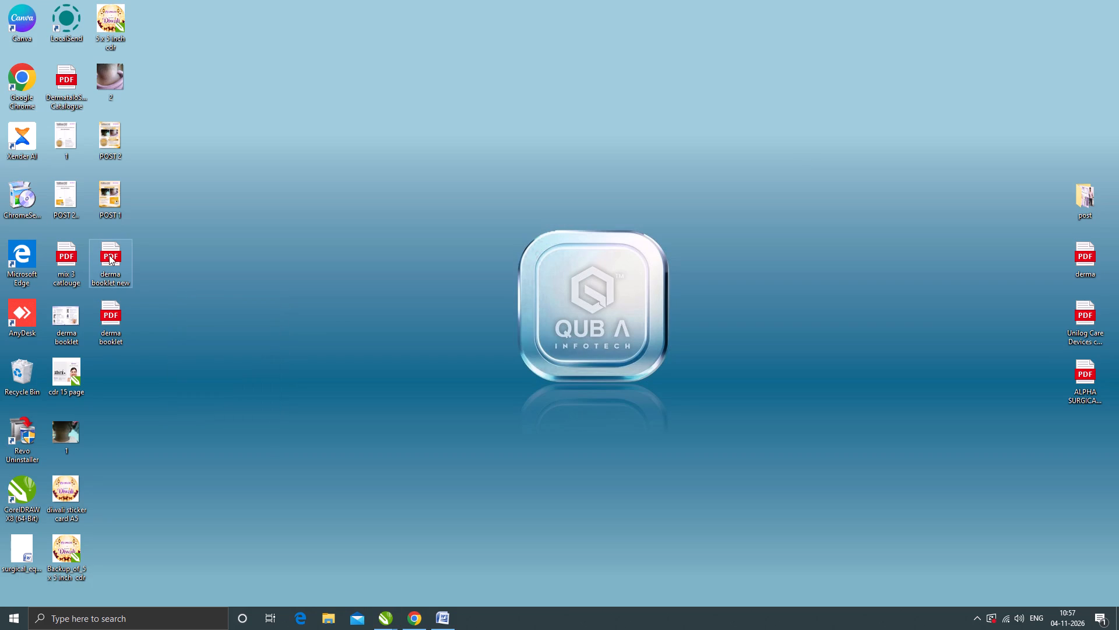
double_click(109, 255)
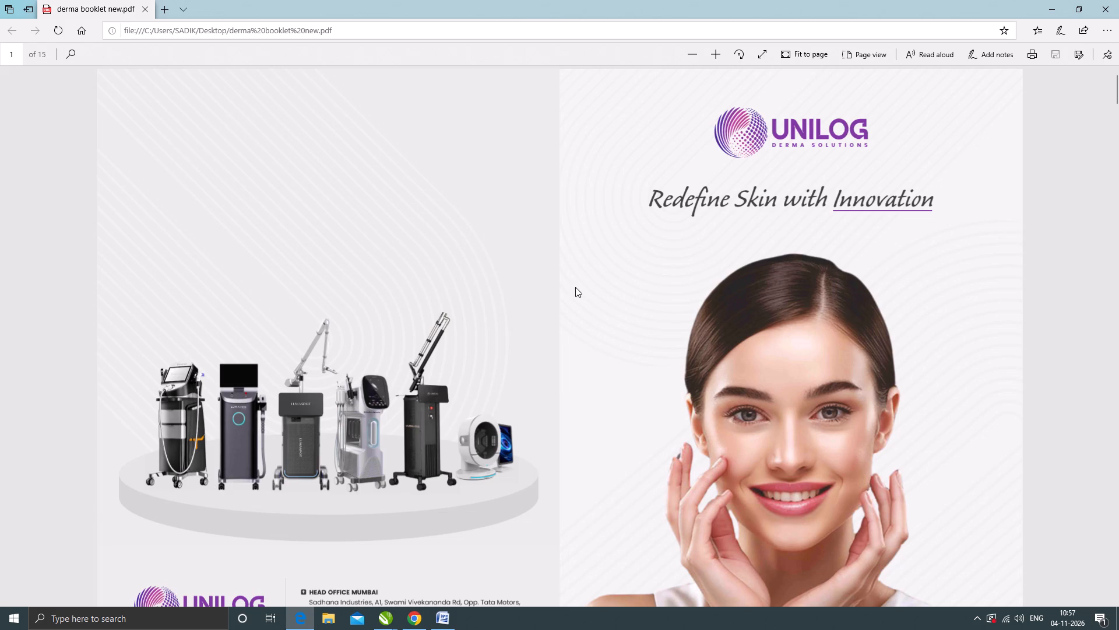
Look through derma booklet new.pdf from the cover to page 15, examining the exported product pages.
ctrl+scroll(579, 282, down, 4)
scroll(579, 282, down, 11)
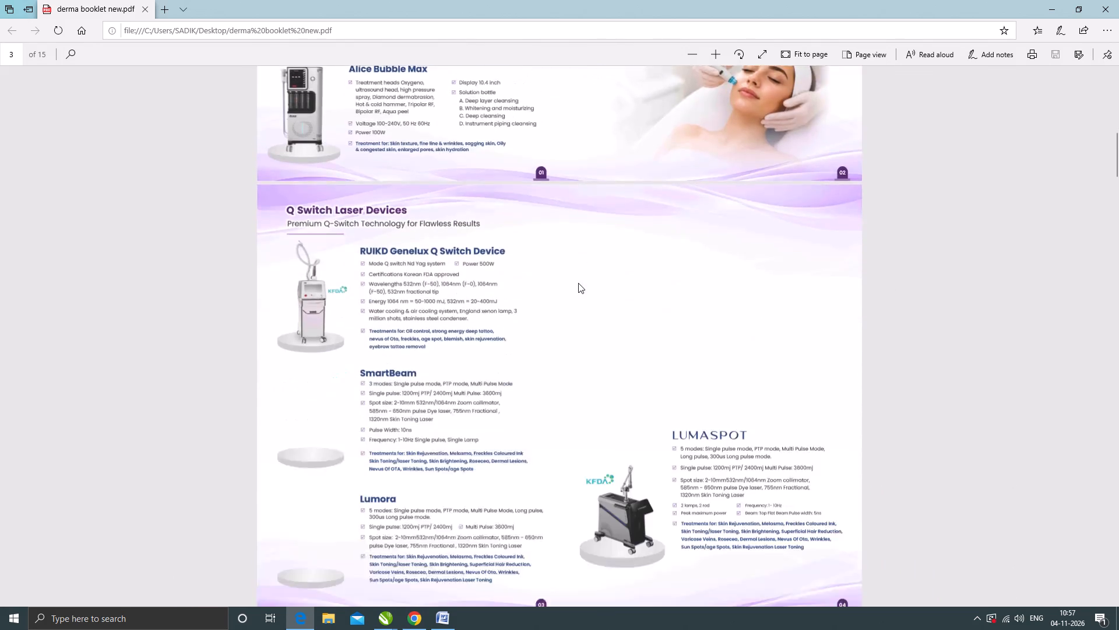
scroll(578, 283, down, 12)
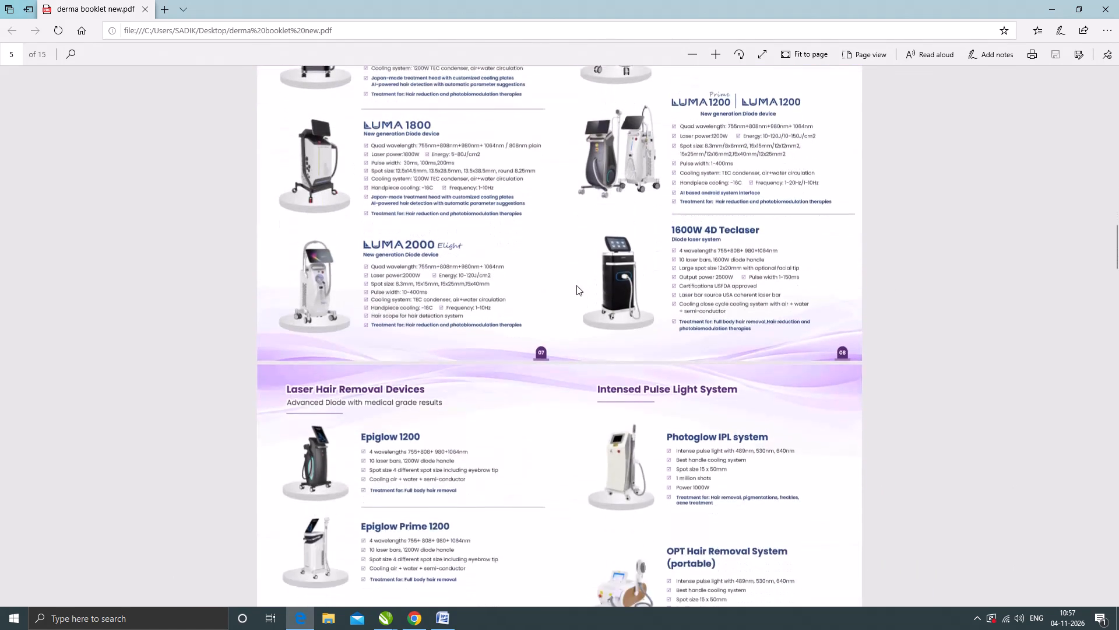
scroll(576, 285, down, 17)
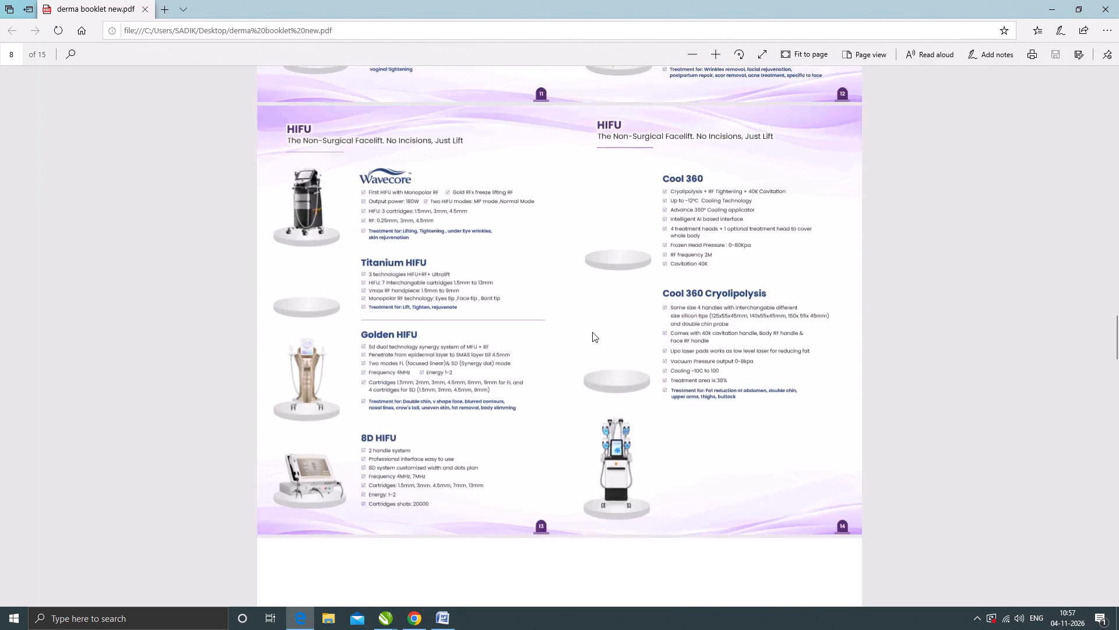
scroll(592, 332, down, 20)
scroll(592, 332, down, 20)
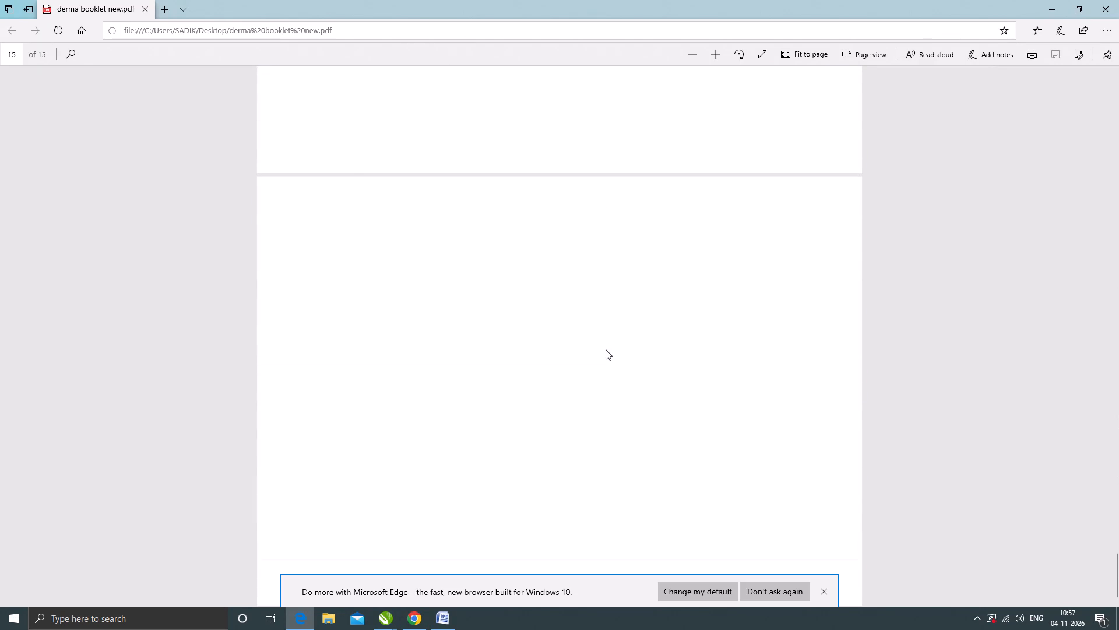
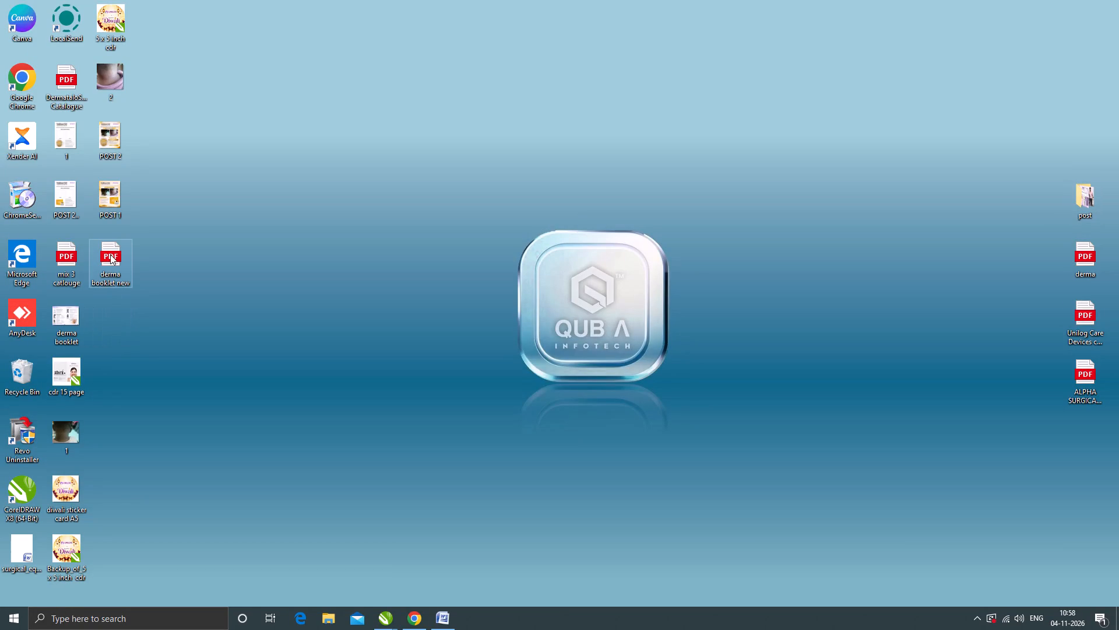
Reopen the derma booklet new PDF from the desktop and examine its pages from the cover to the Q Switch Laser Devices spreads.
double_click(110, 254)
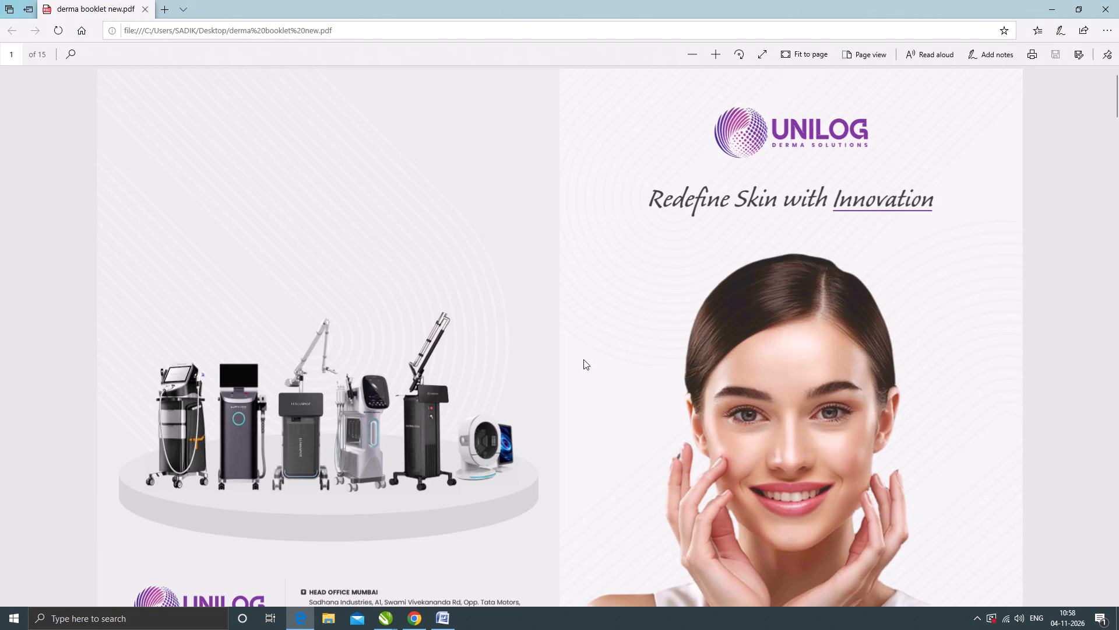
ctrl+scroll(593, 322, down, 6)
scroll(596, 319, down, 5)
scroll(596, 321, up, 2)
scroll(593, 323, down, 5)
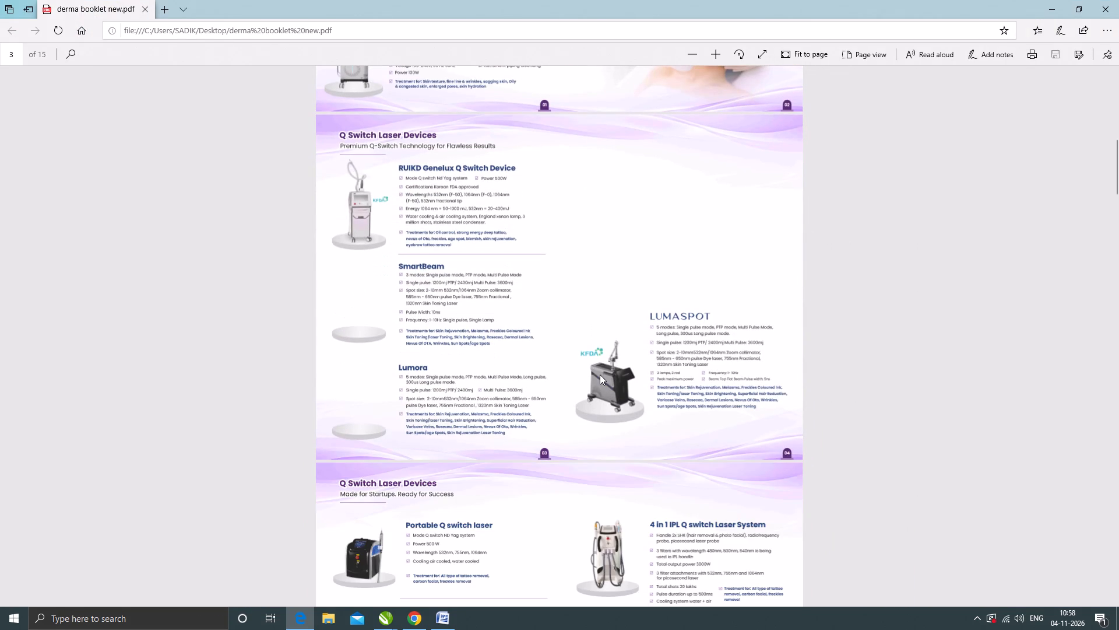
scroll(600, 375, down, 4)
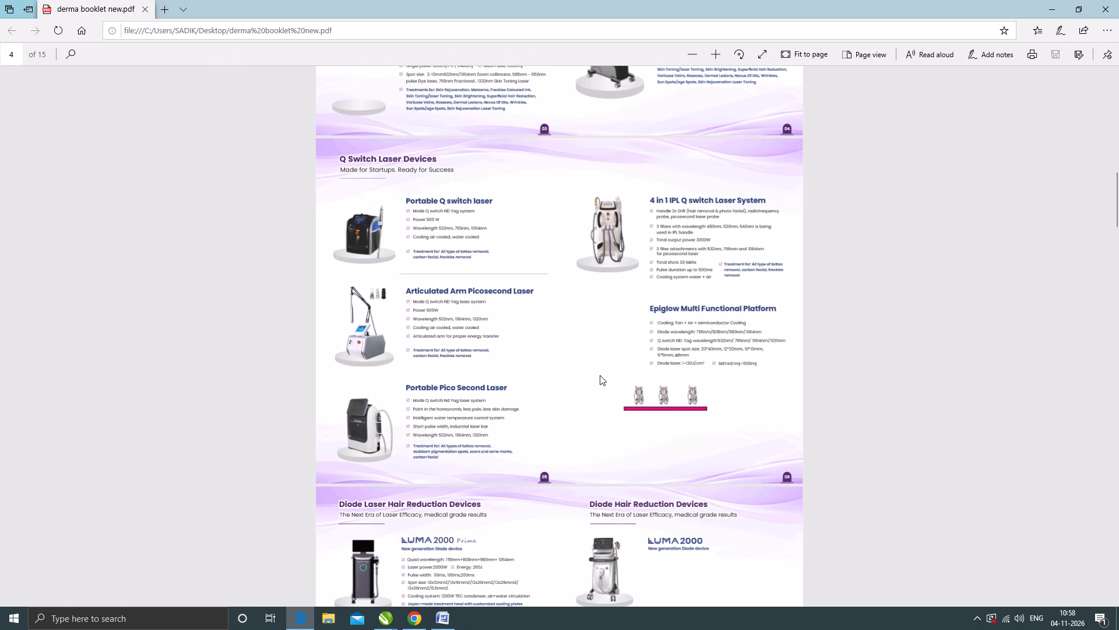
scroll(600, 375, down, 1)
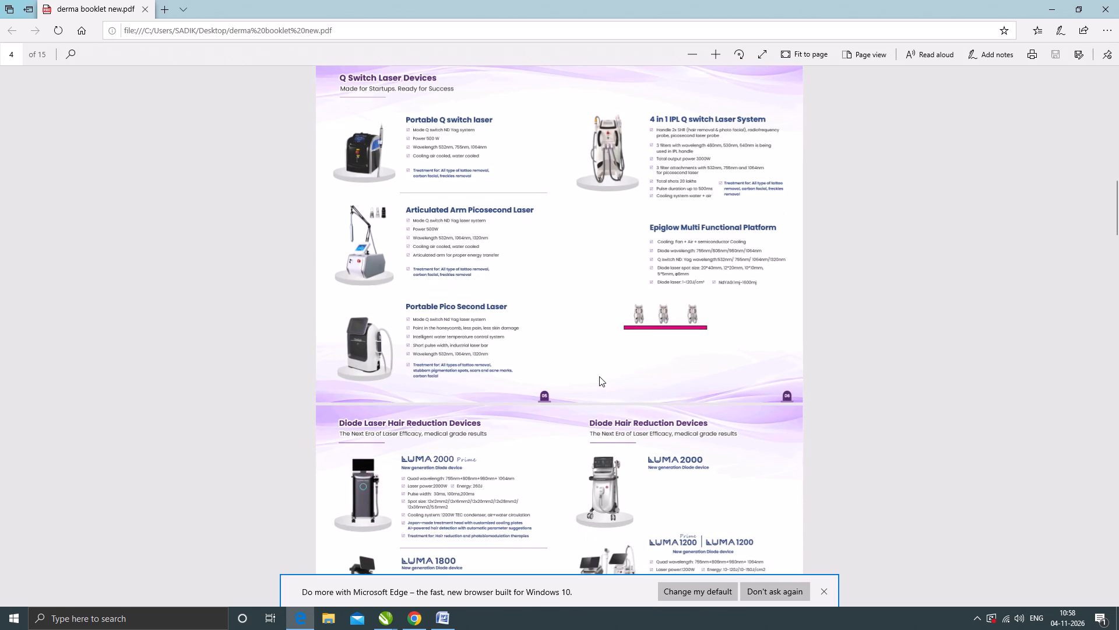
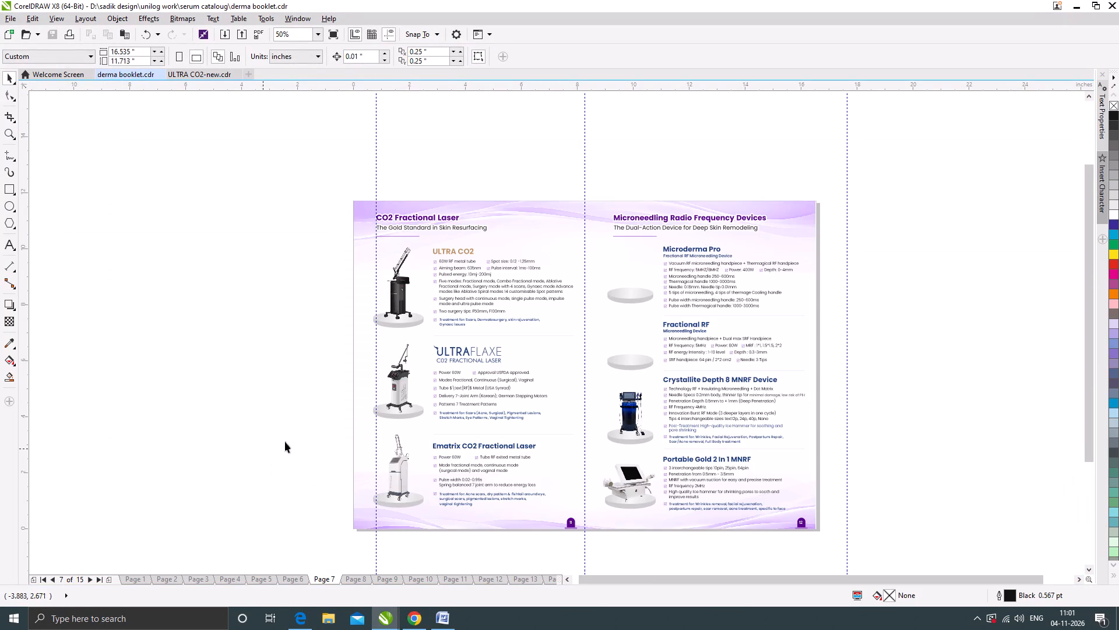
Return to derma booklet.cdr in CorelDRAW and review page 7 and pages 2 to 6, examining the product images and text.
scroll(413, 296, up, 1)
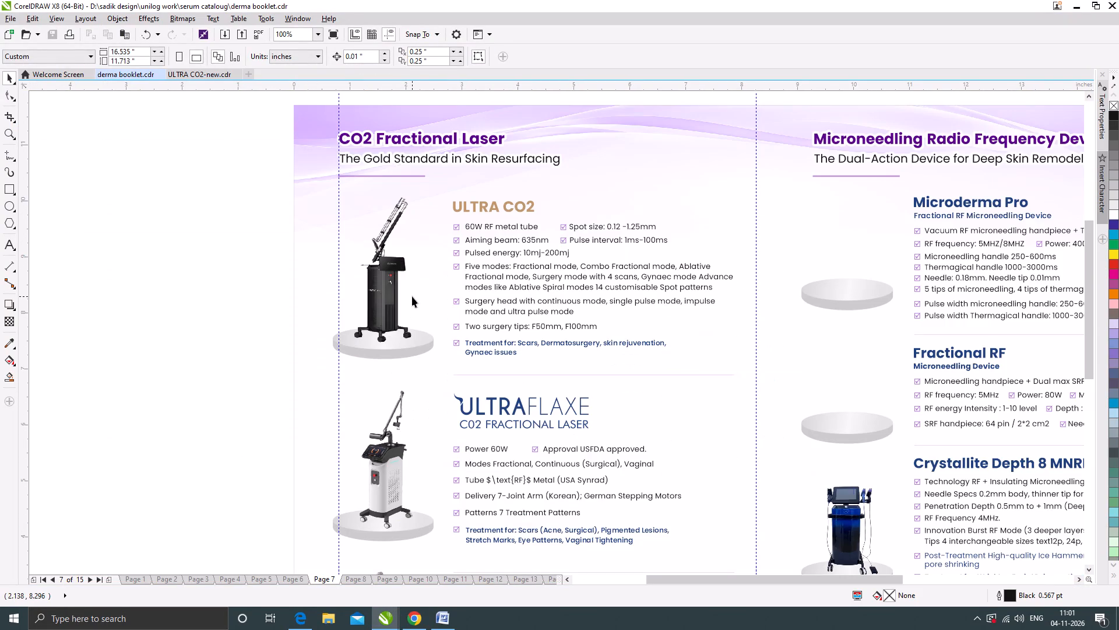
click(210, 283)
scroll(274, 302, down, 1)
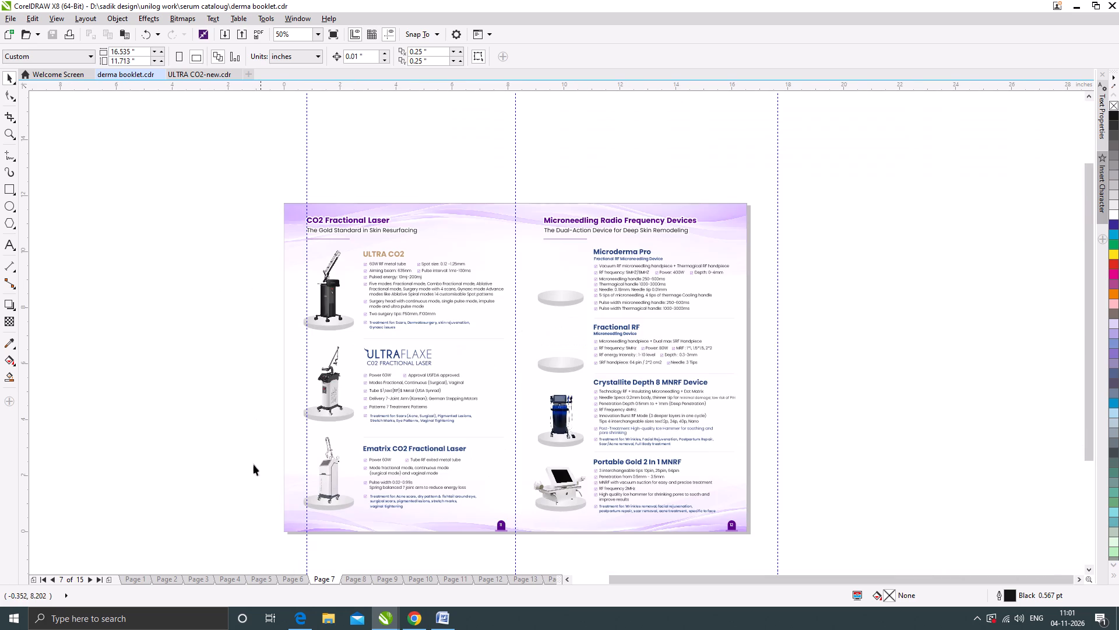
click(164, 580)
scroll(398, 374, up, 1)
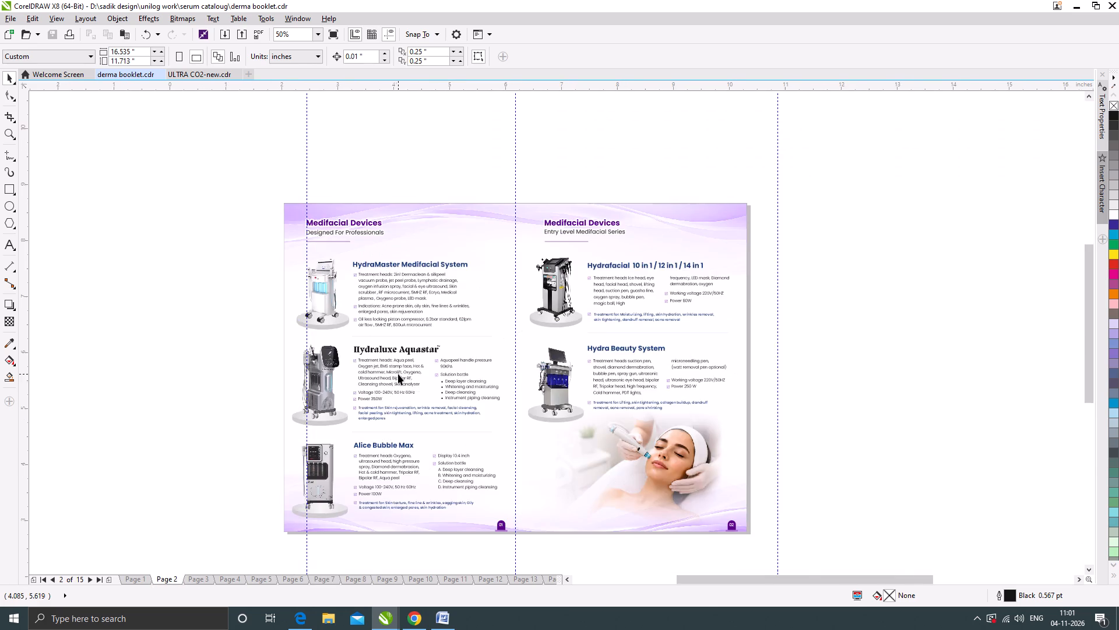
scroll(254, 246, down, 1)
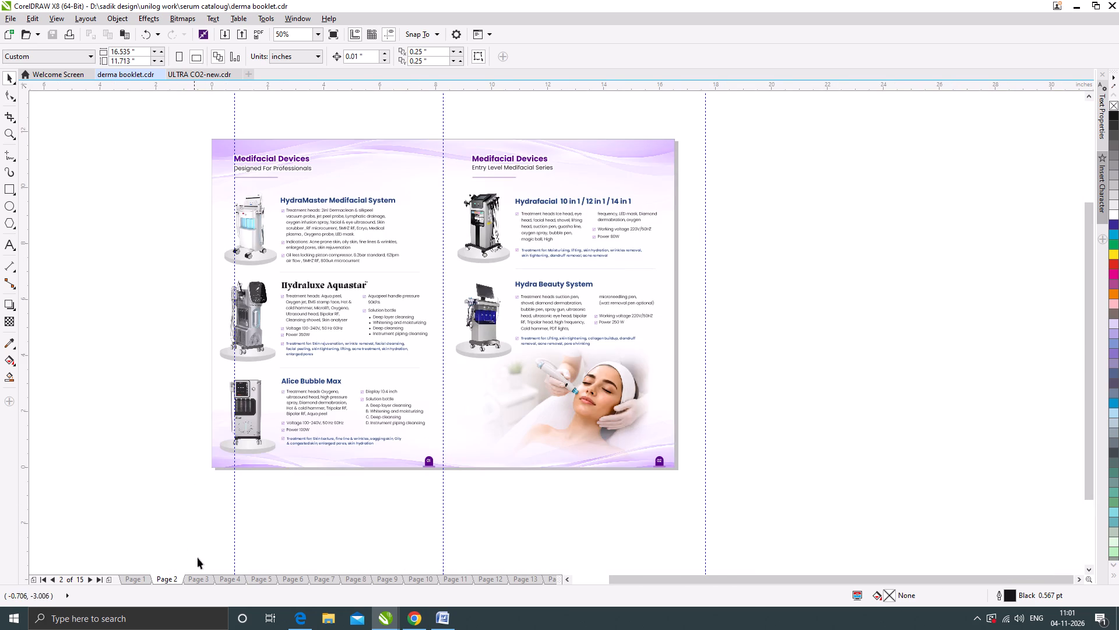
click(200, 580)
scroll(291, 292, up, 1)
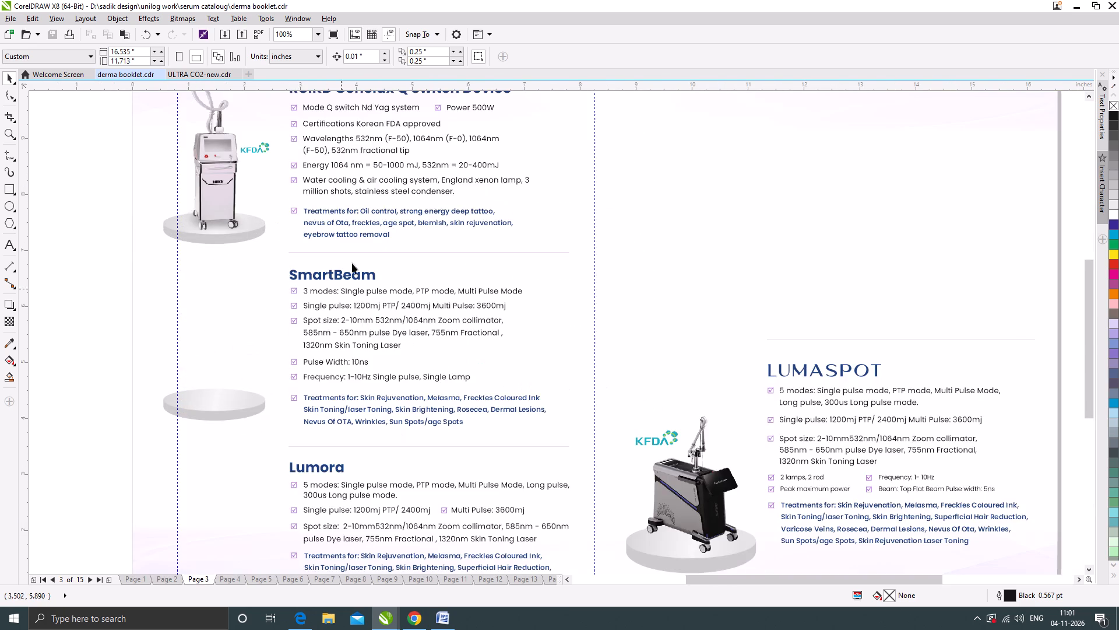
scroll(354, 261, down, 1)
click(231, 579)
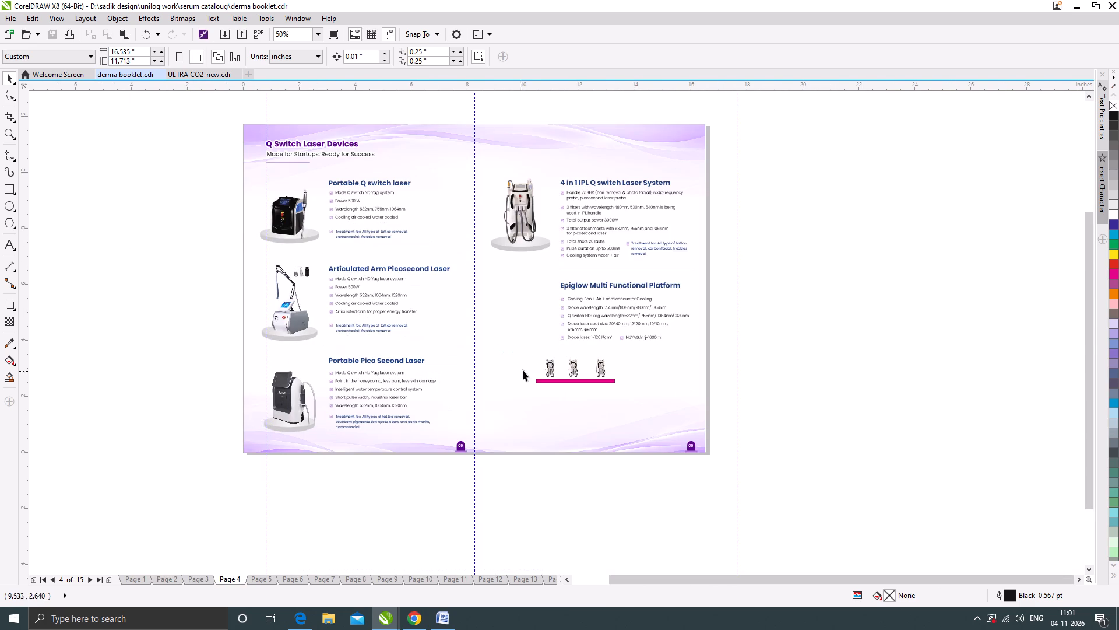
click(265, 578)
click(290, 578)
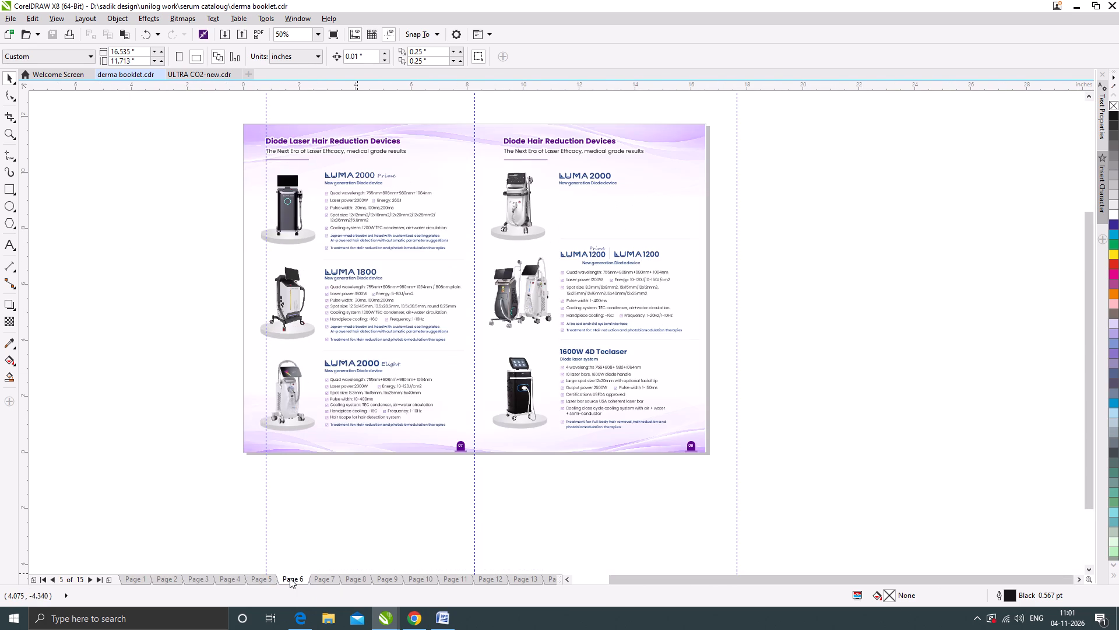
Go back to page 5 and examine the LUMA 2000 entry under Diode Hair Reduction Devices.
click(264, 581)
scroll(589, 179, up, 1)
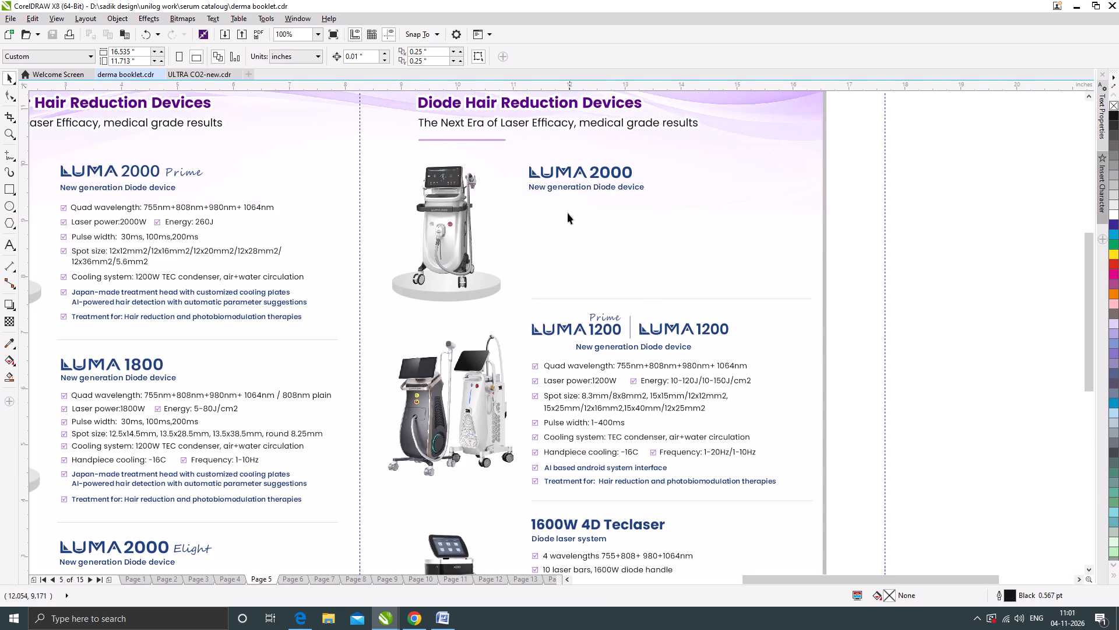
scroll(563, 218, down, 1)
click(779, 258)
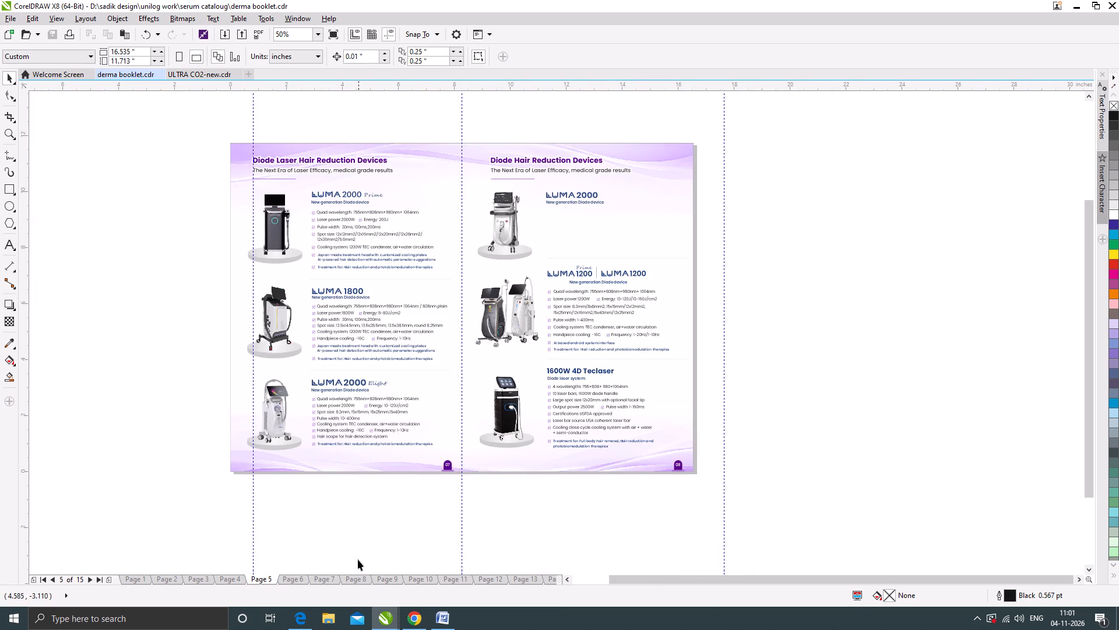
scroll(576, 206, up, 1)
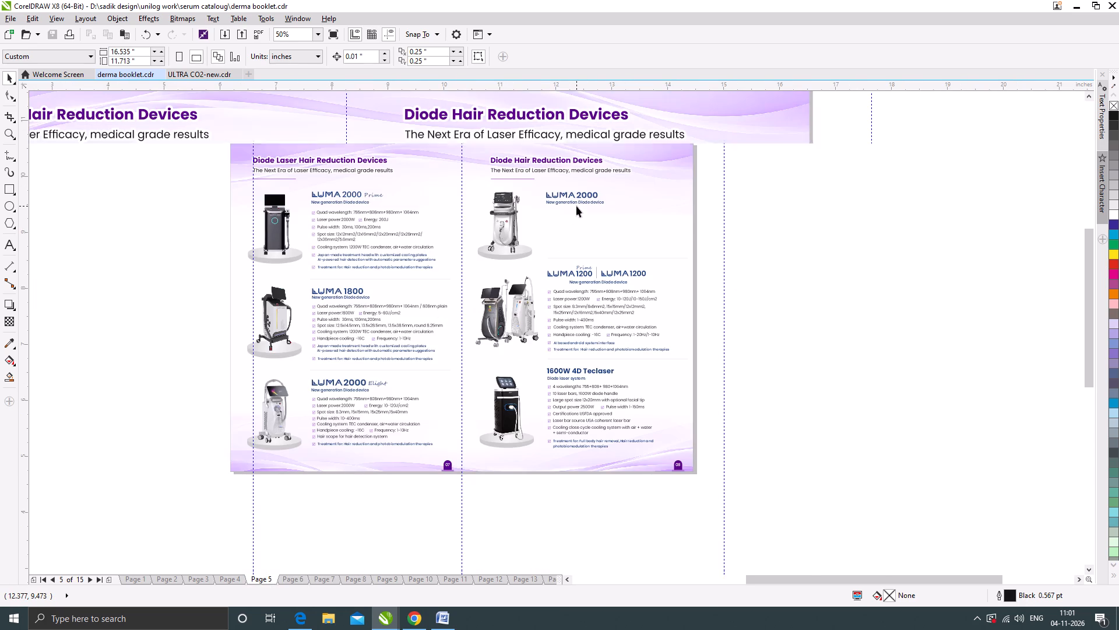
Examine the LUMA 2000 and neighbouring device entries on page 5, briefly checking page 6 and returning to page 5.
click(909, 222)
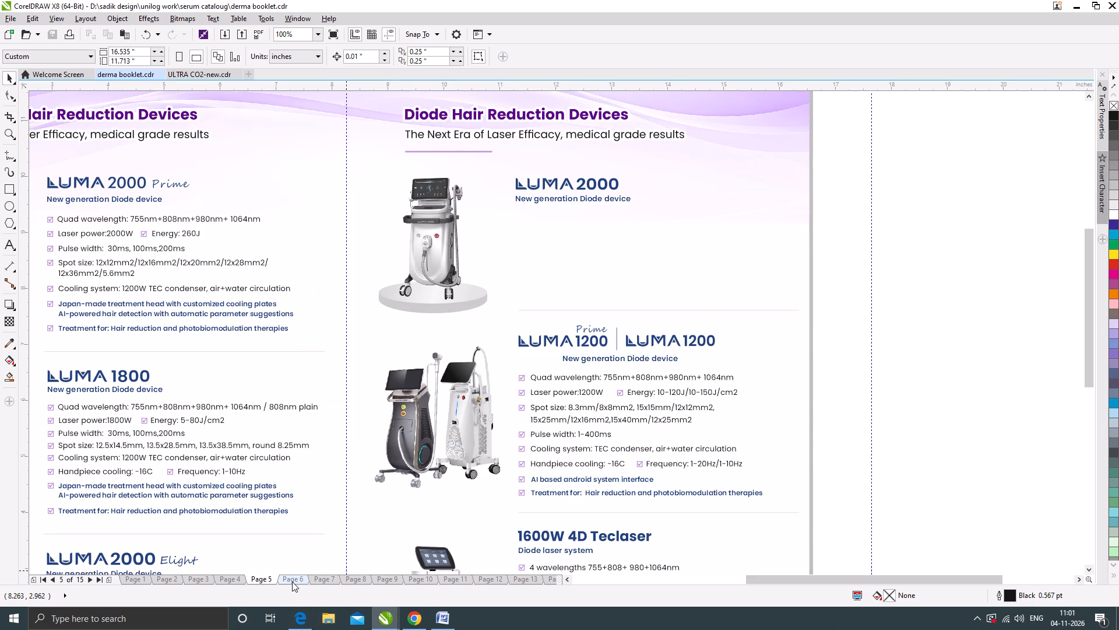
scroll(531, 253, down, 1)
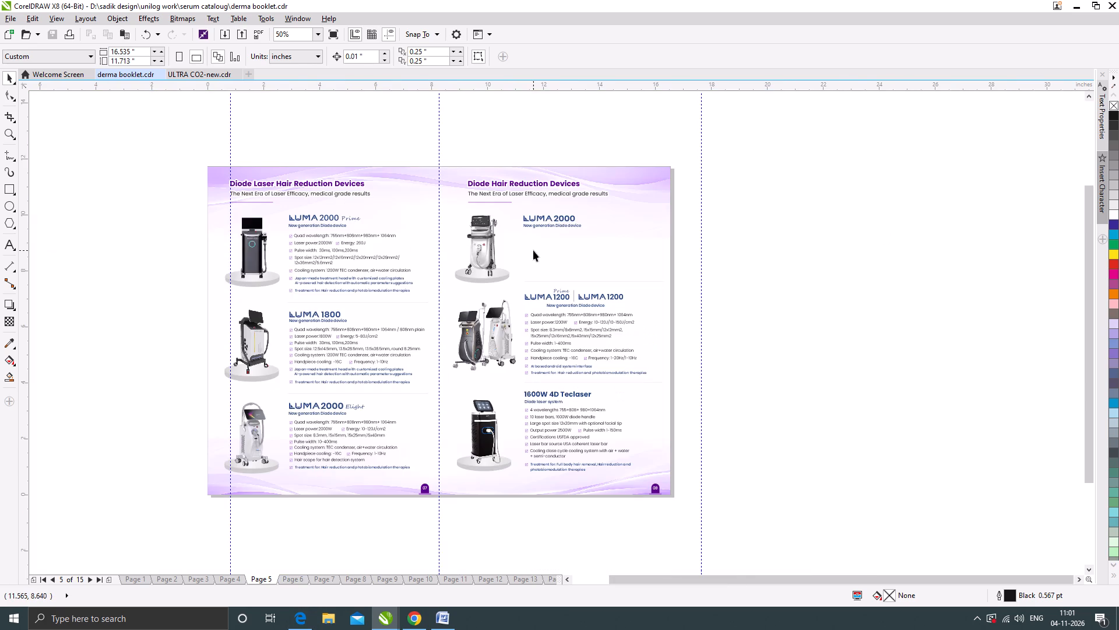
click(822, 264)
scroll(494, 234, up, 1)
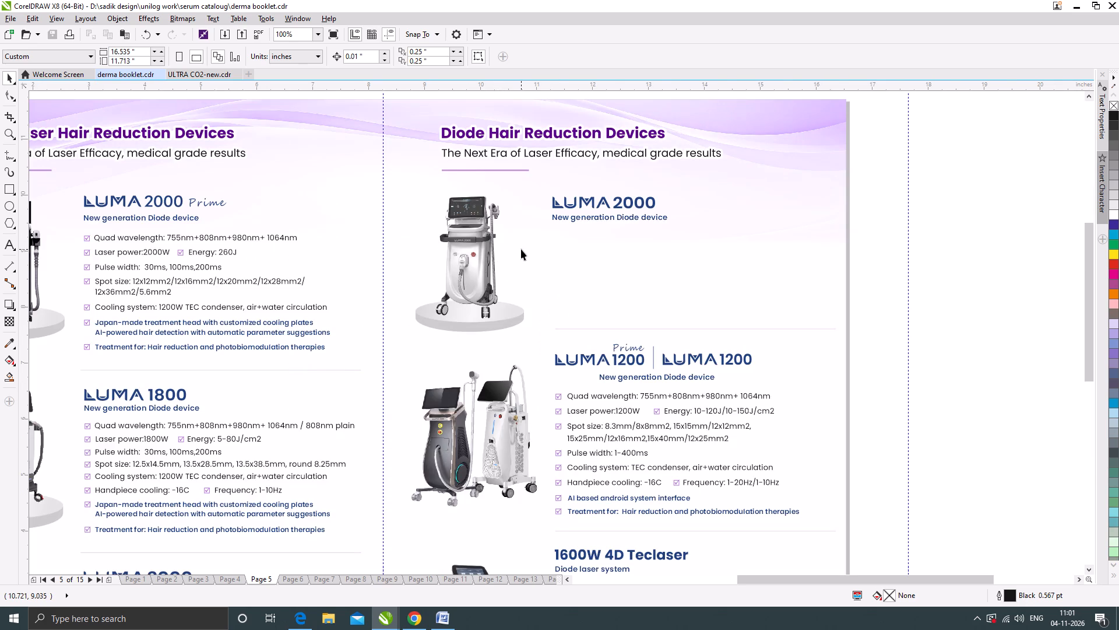
scroll(521, 249, down, 1)
scroll(566, 236, up, 1)
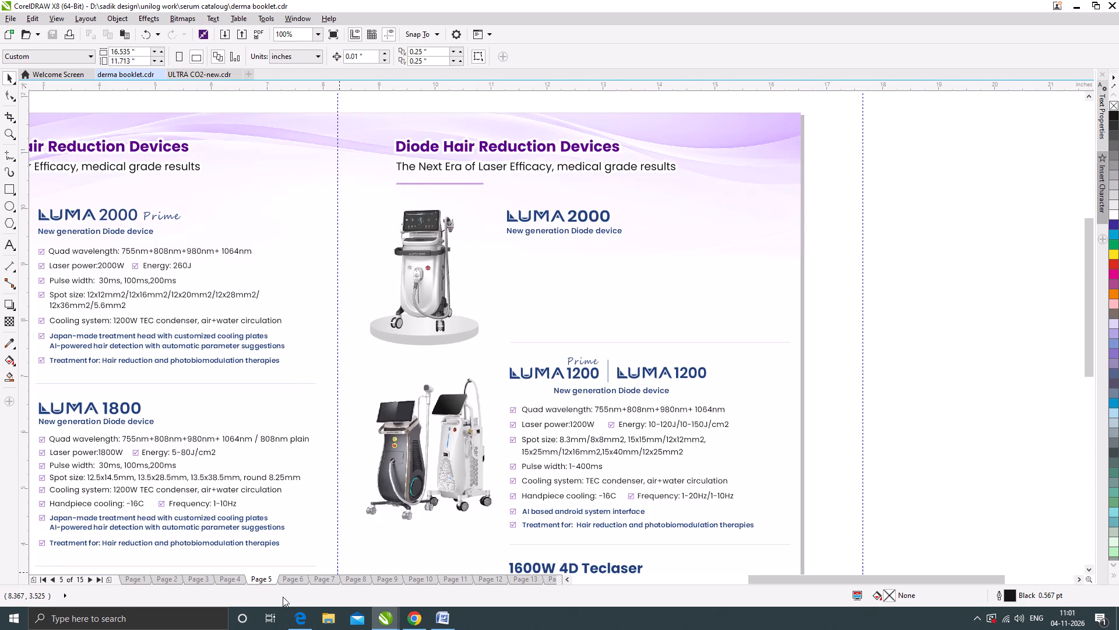
scroll(540, 269, down, 1)
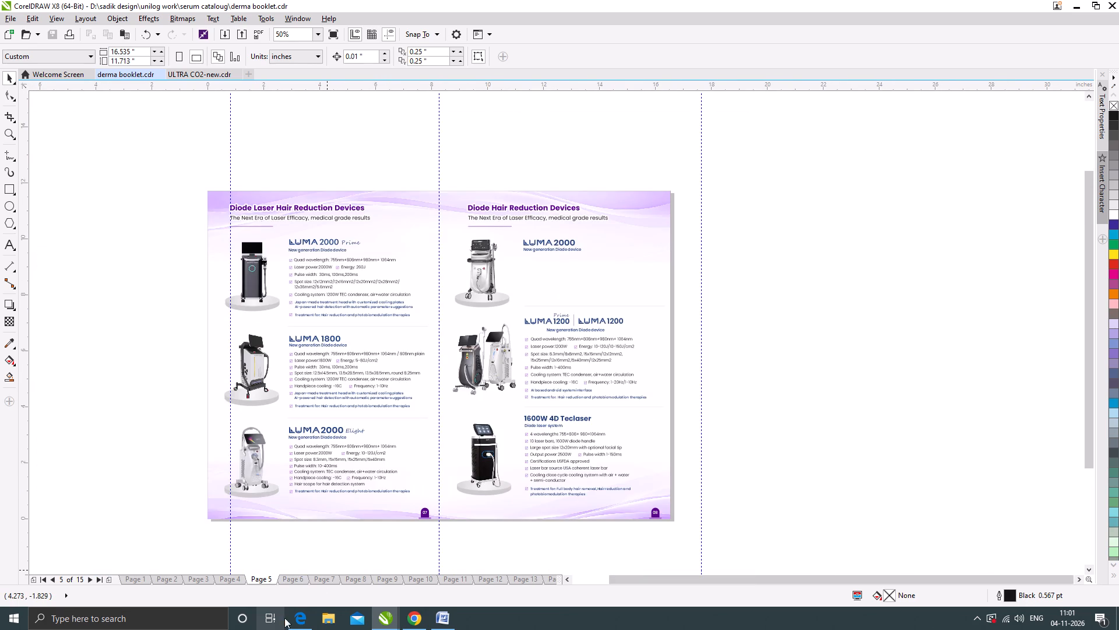
click(297, 579)
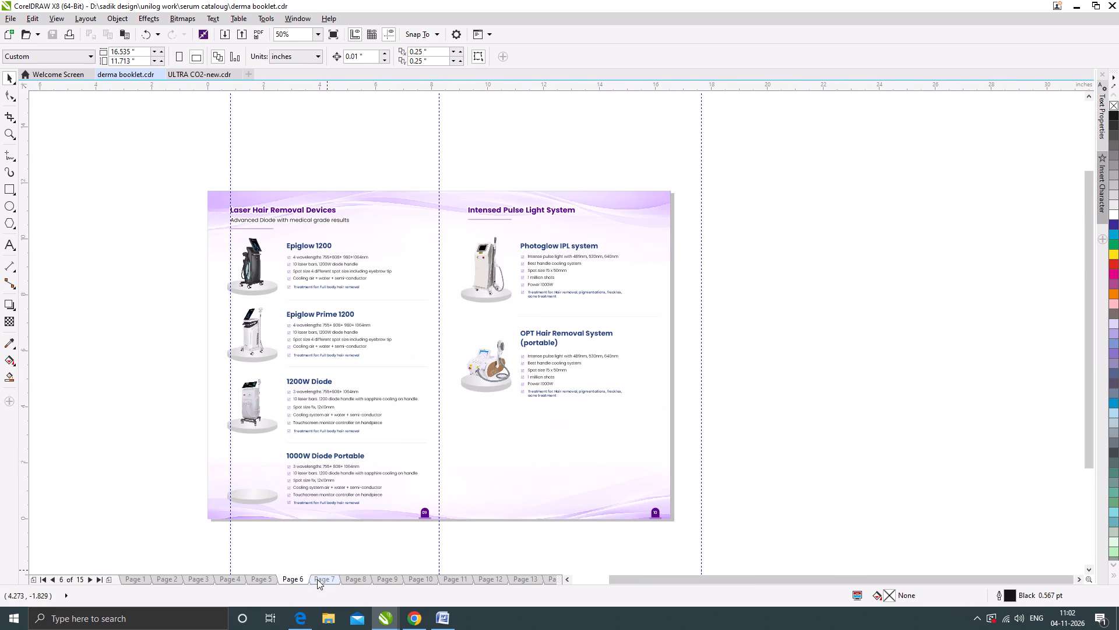
click(272, 579)
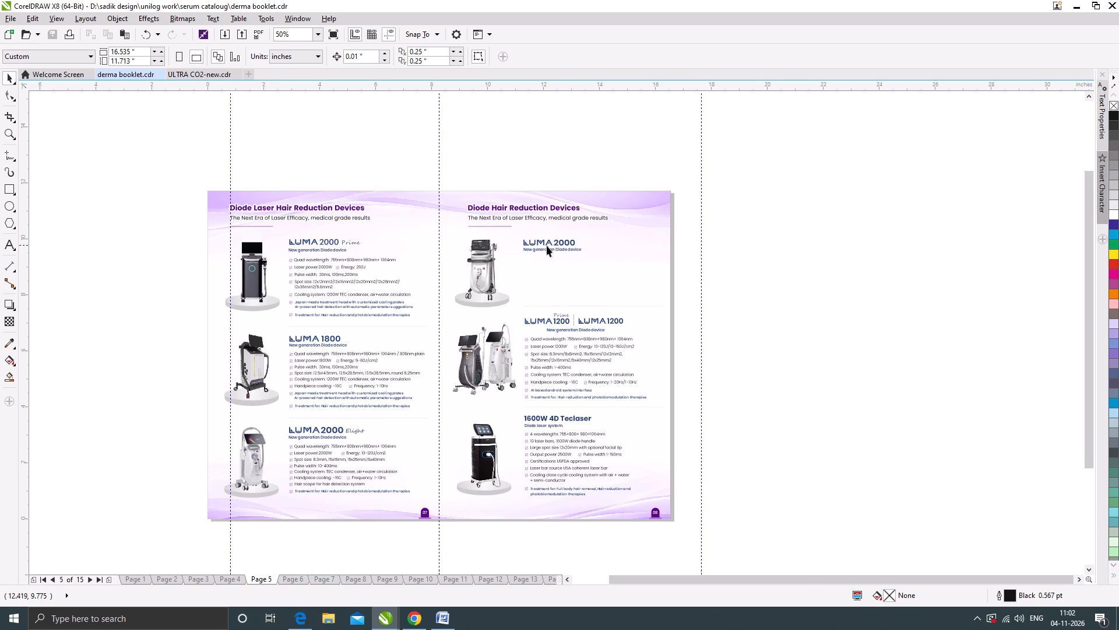
scroll(547, 246, up, 2)
scroll(623, 212, down, 1)
scroll(595, 446, up, 1)
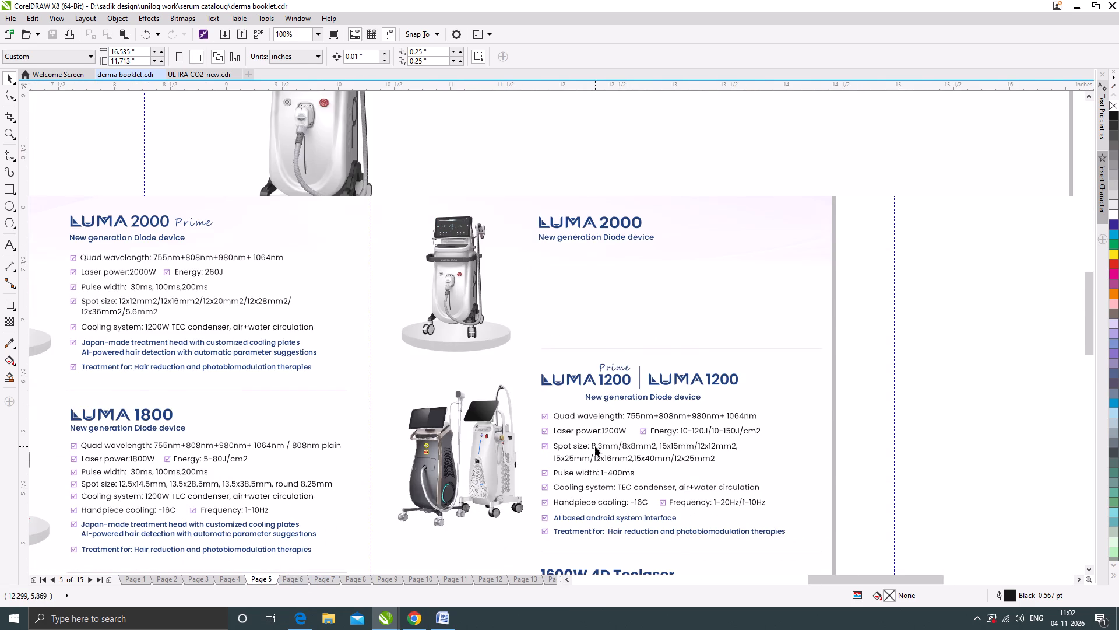
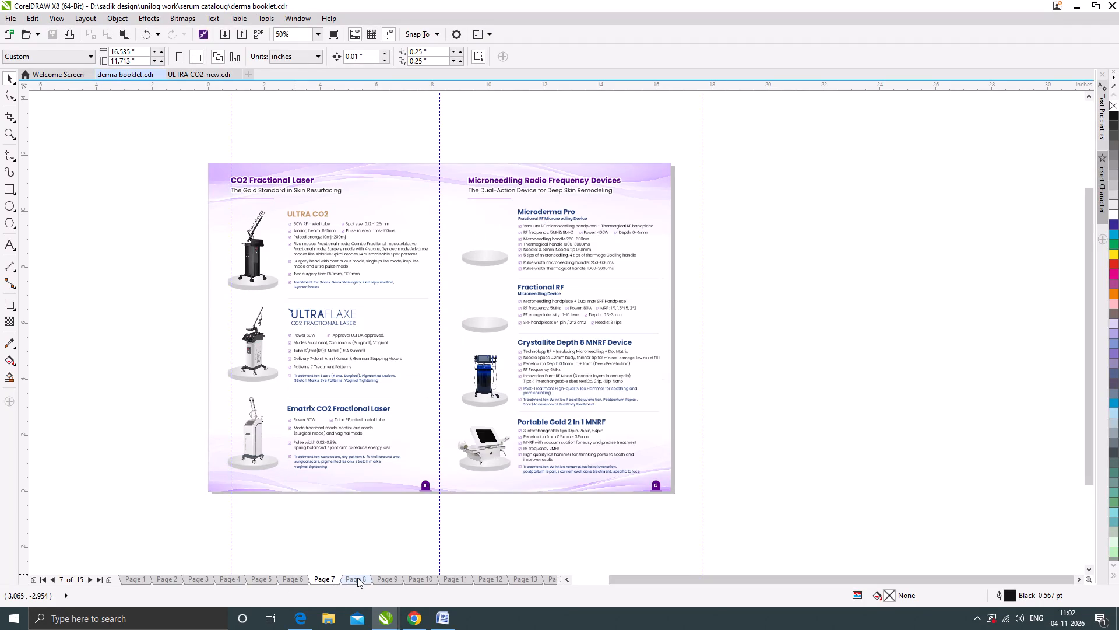
Go to page 4 of the booklet and examine the Q Switch Laser Devices entries.
click(232, 579)
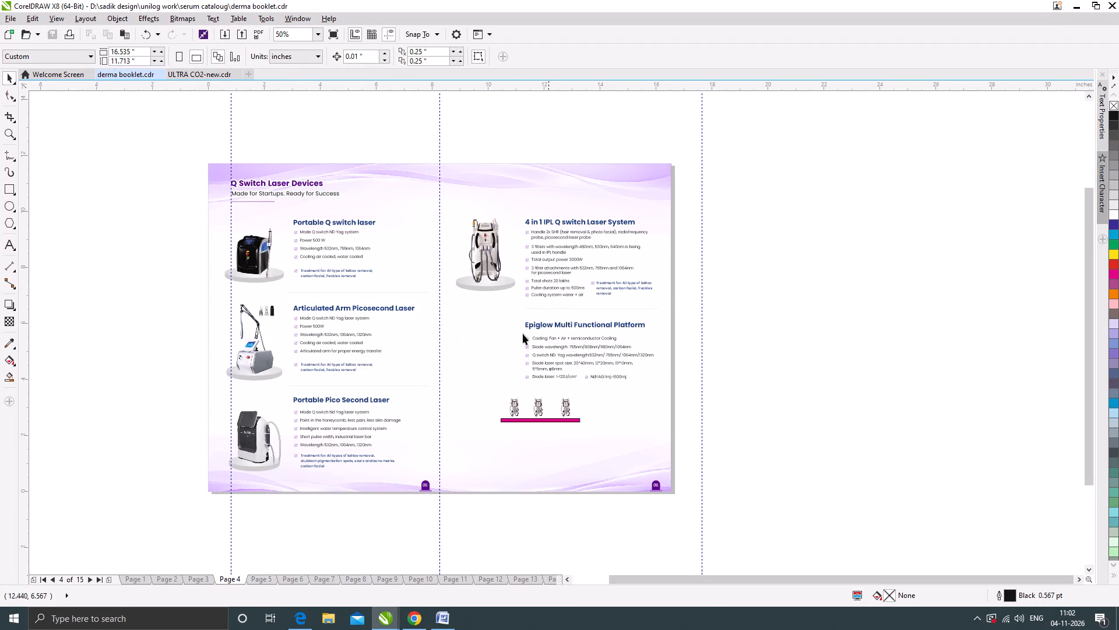
Bring up the Open Drawing dialog to choose another drawing file.
click(26, 36)
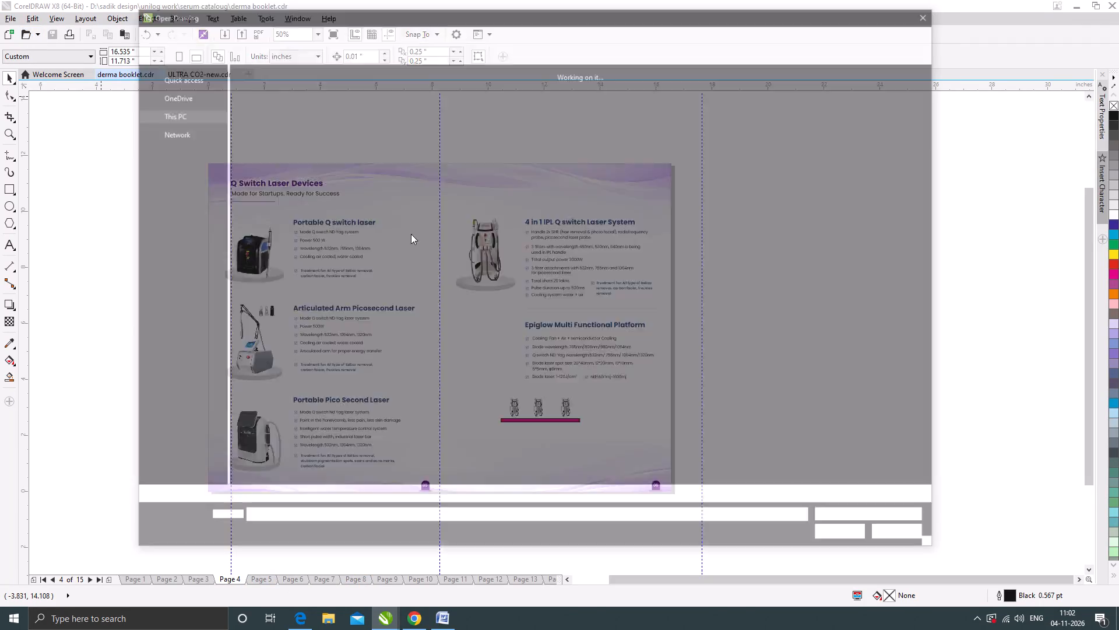
Open the reference file all luma.cdr from the catalogue machine design work folder.
double_click(656, 96)
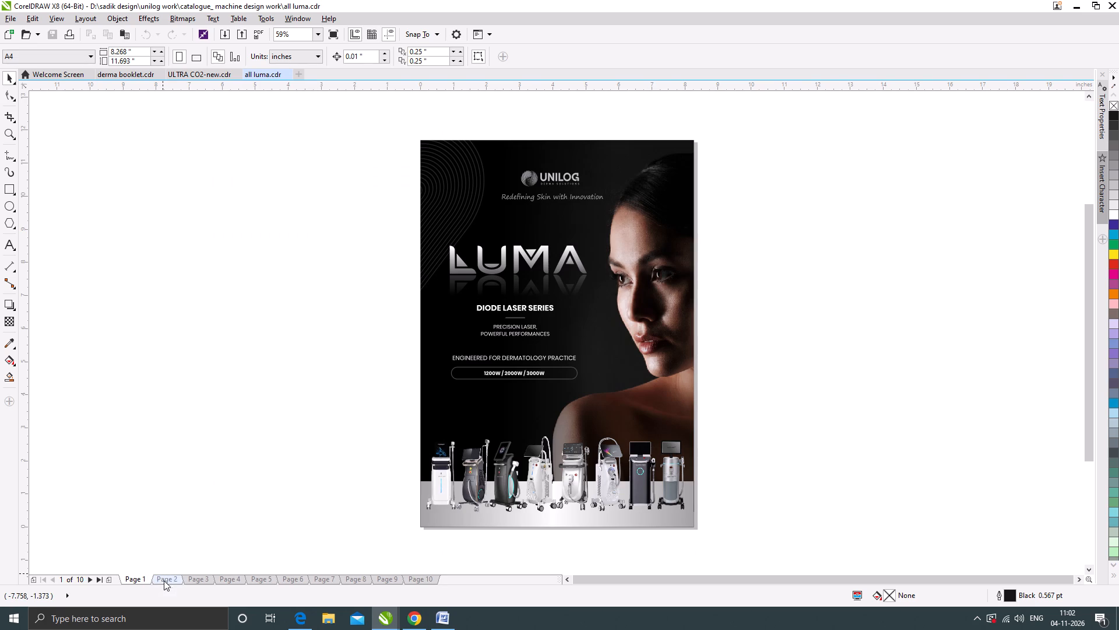
Switch to ULTRA CO2-new.cdr and close that document.
click(193, 75)
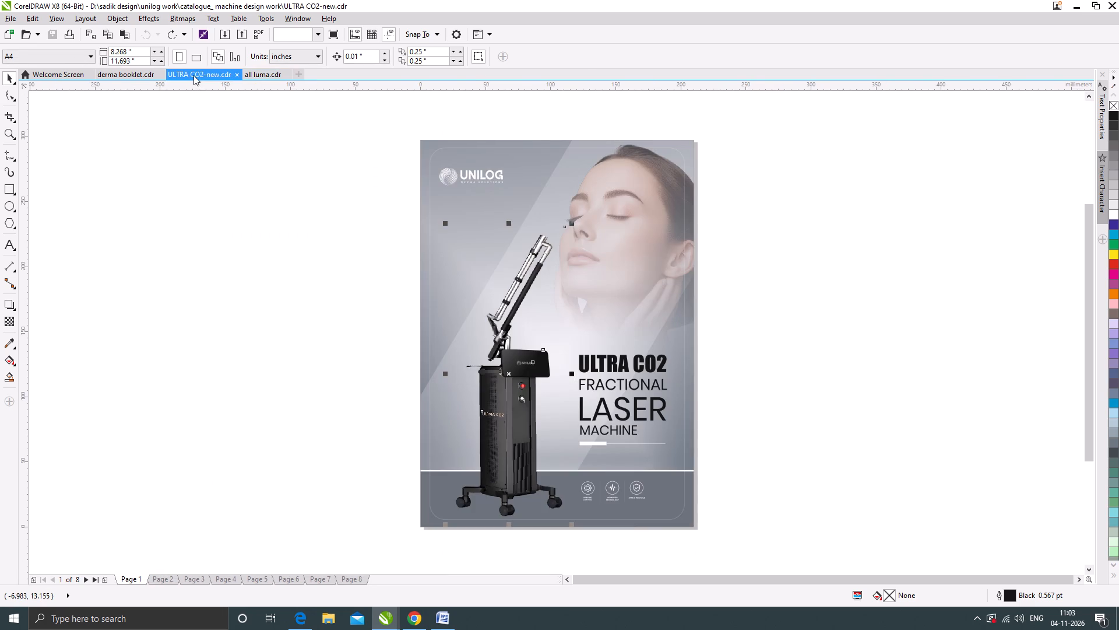
click(237, 73)
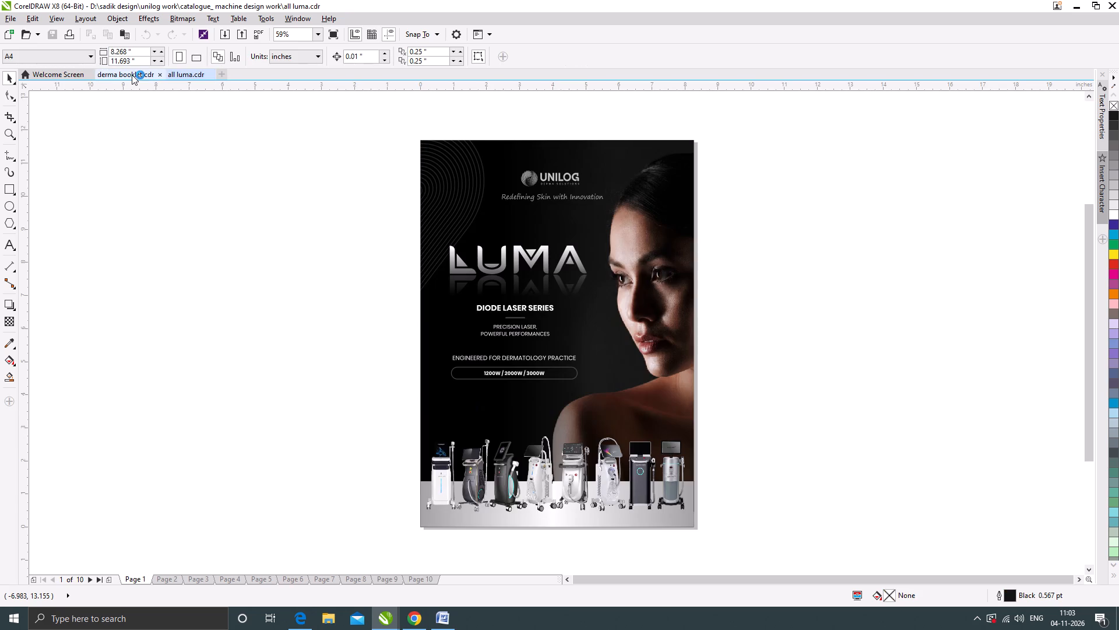
Return to derma booklet.cdr and check pages 3, 2 and 5, ending at the LUMA 2000 entry on page 5.
click(132, 75)
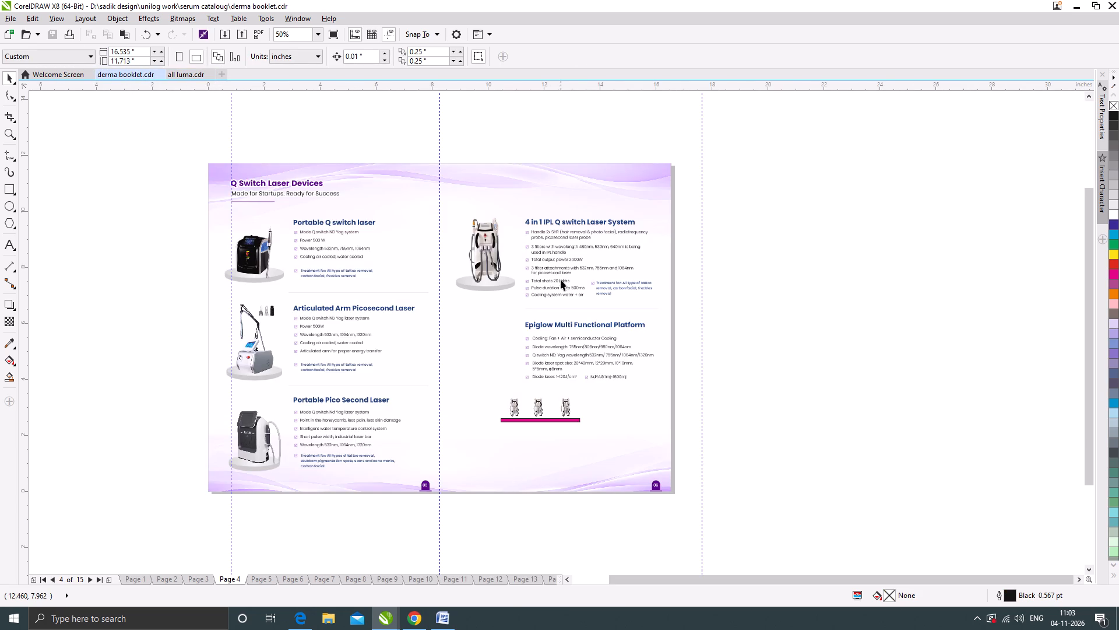
click(195, 579)
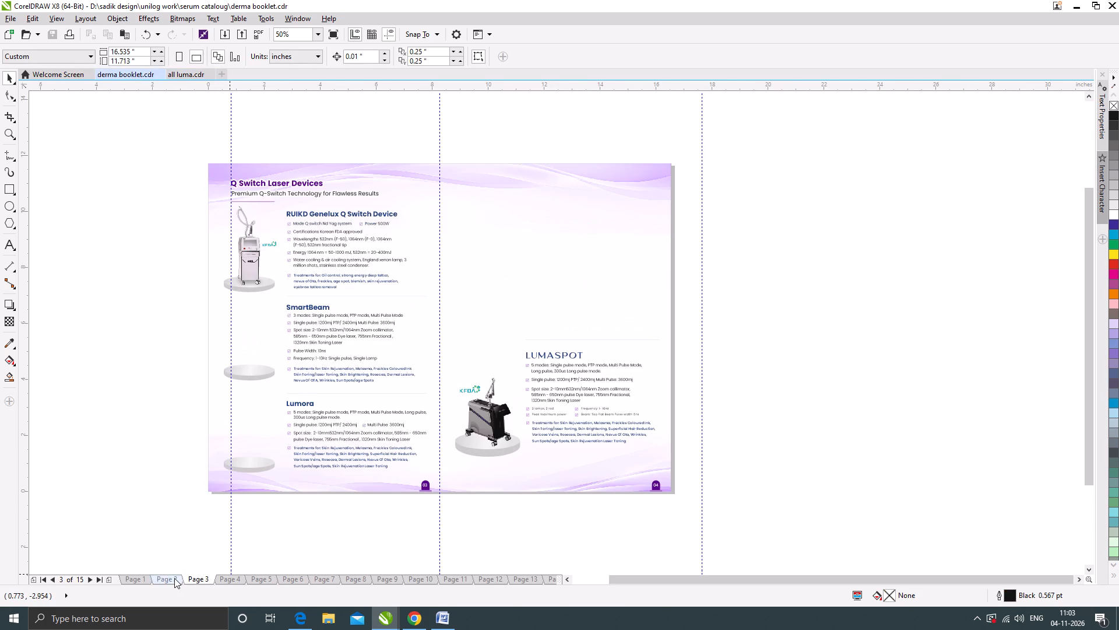
click(174, 578)
click(231, 583)
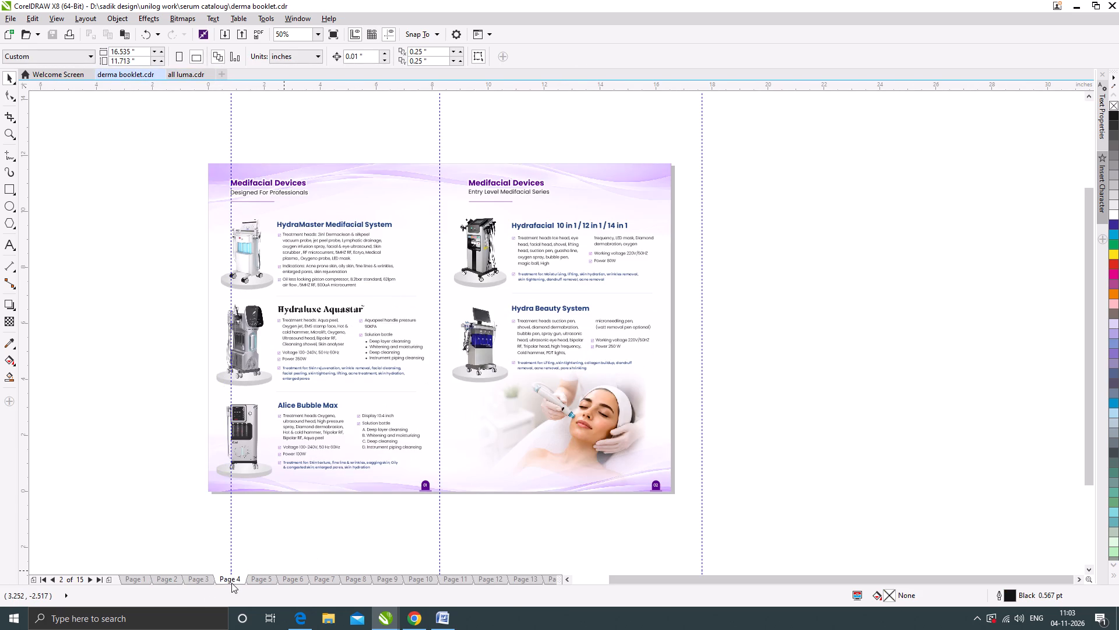
click(260, 579)
scroll(535, 225, up, 1)
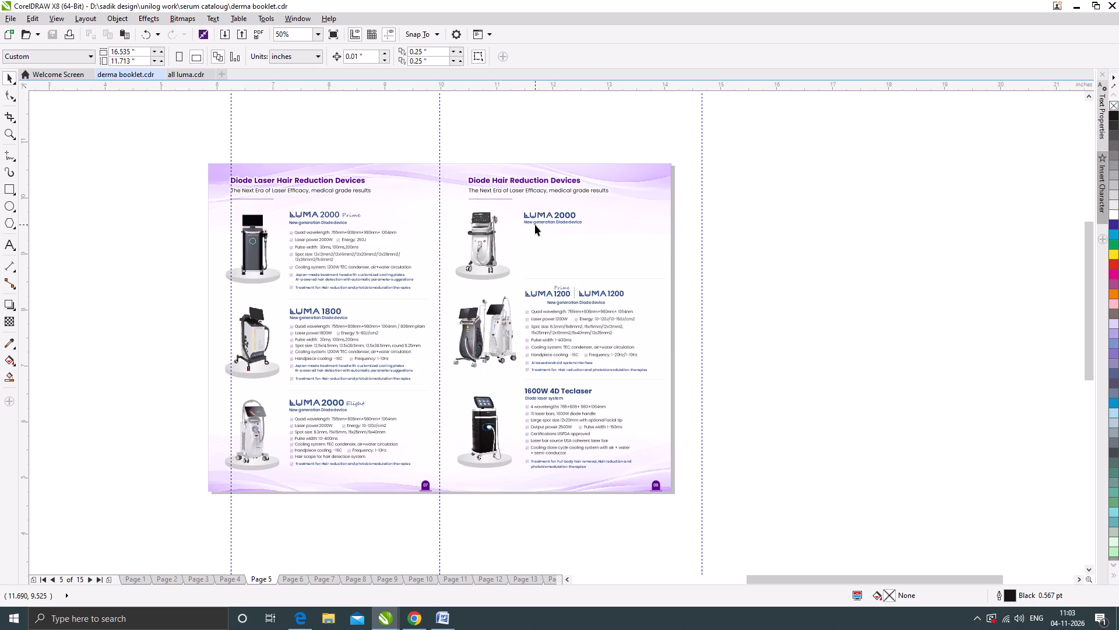
Look through the pages of all luma.cdr for the LUMA 2000 Diode Laser Machine sheet and its specifications.
click(183, 73)
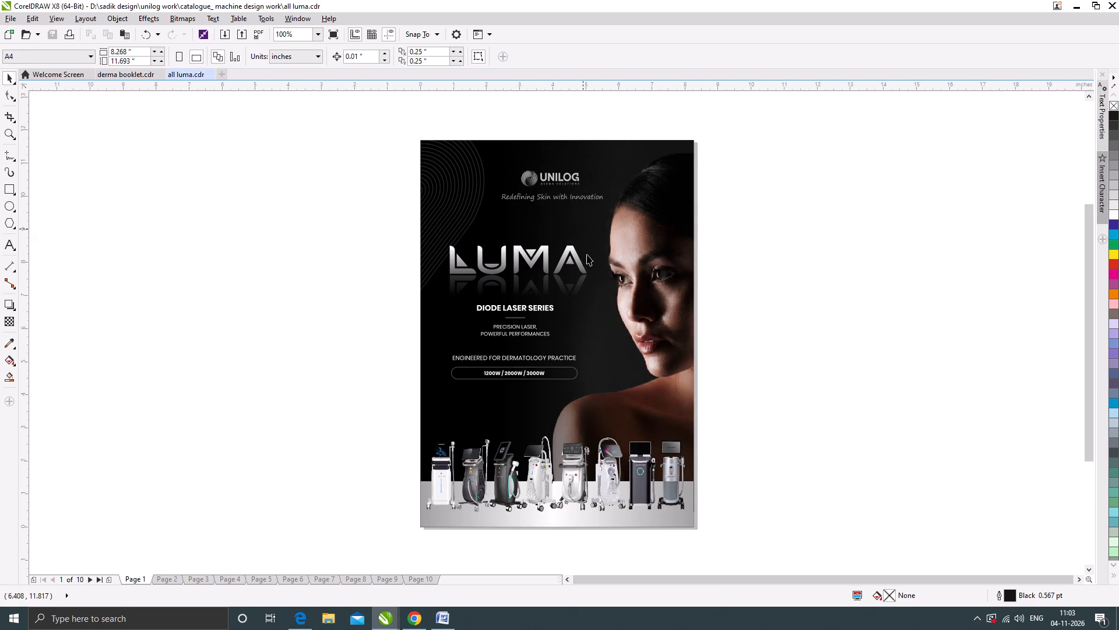
click(195, 580)
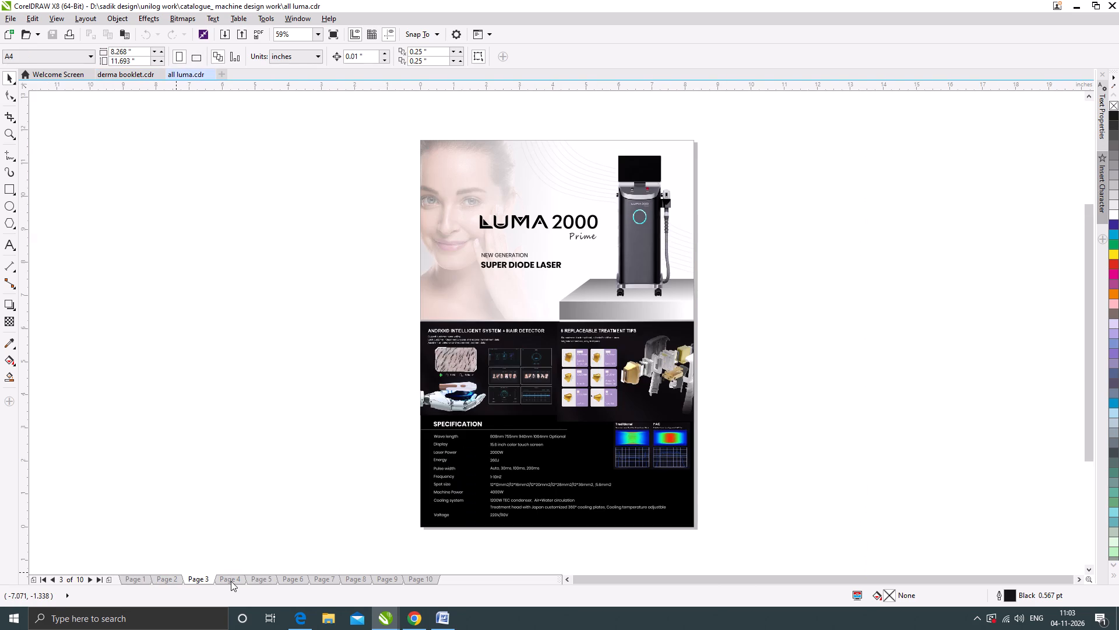
click(231, 581)
click(258, 580)
click(383, 579)
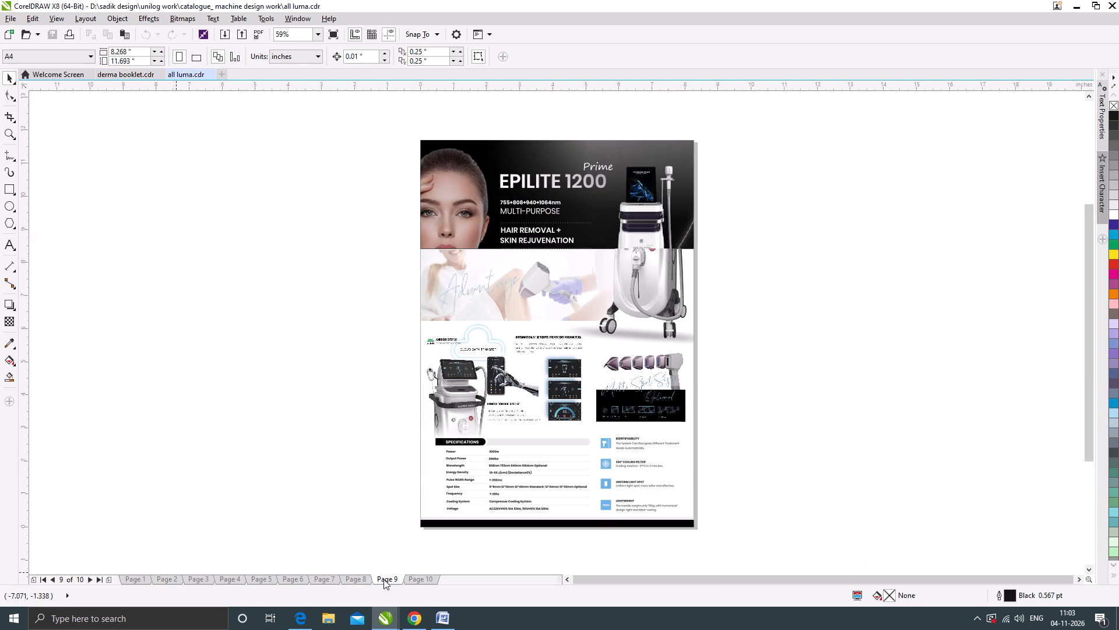
click(363, 581)
click(325, 581)
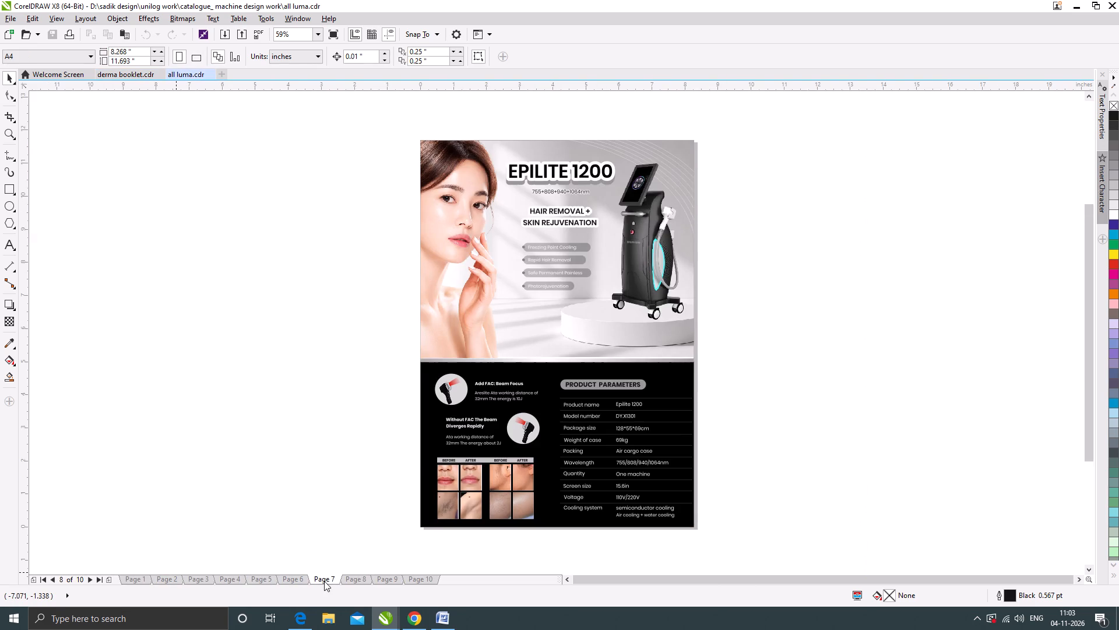
click(293, 580)
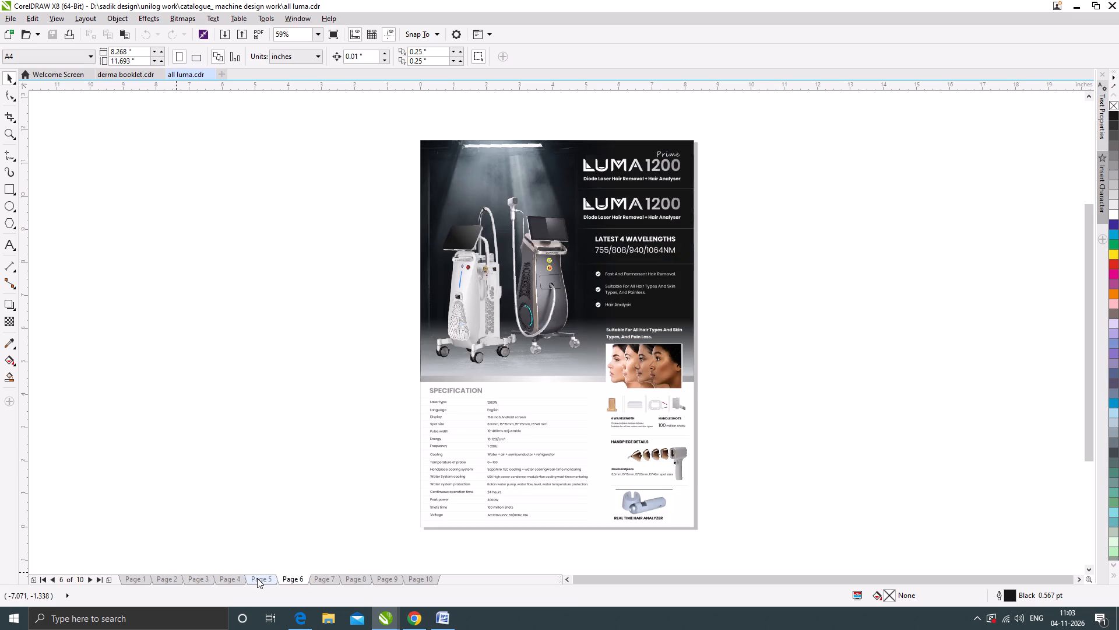
click(256, 577)
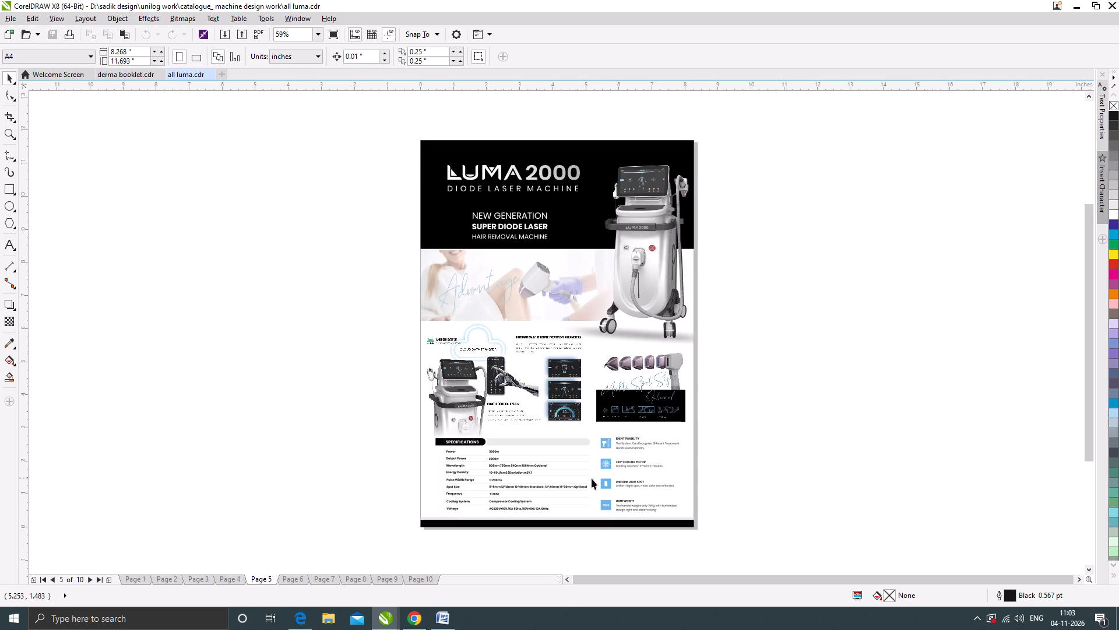
Export page 5 of all luma.cdr, the LUMA 2000 sheet, to the Desktop as JPG file all luma in CMYK at 300 resolution.
key(F4)
key(F9)
click(831, 430)
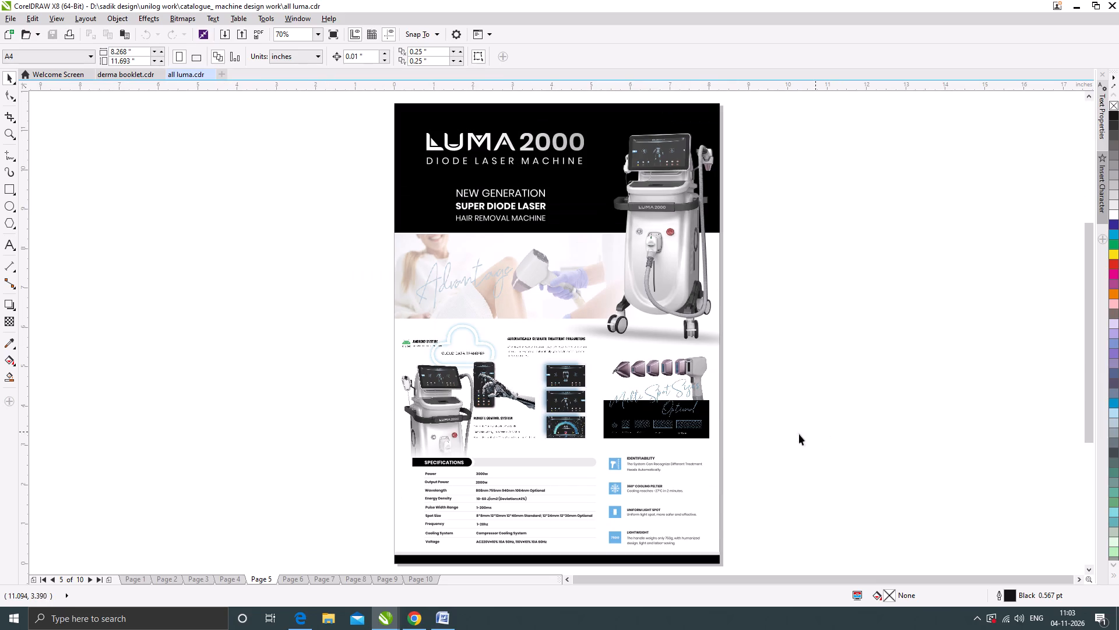
key(ctrl+e)
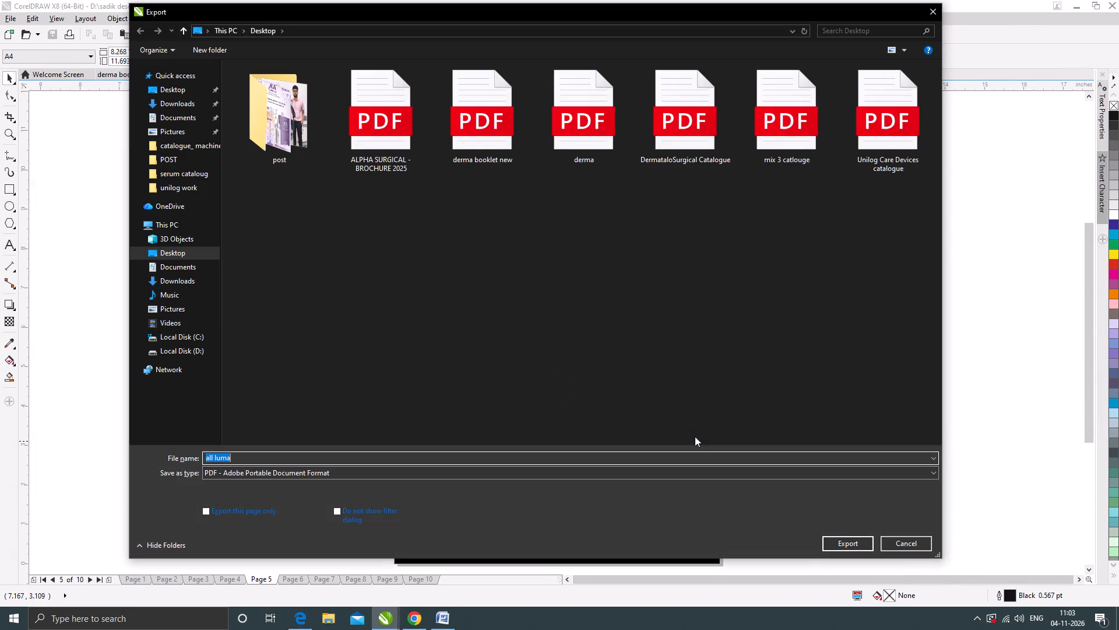
click(175, 86)
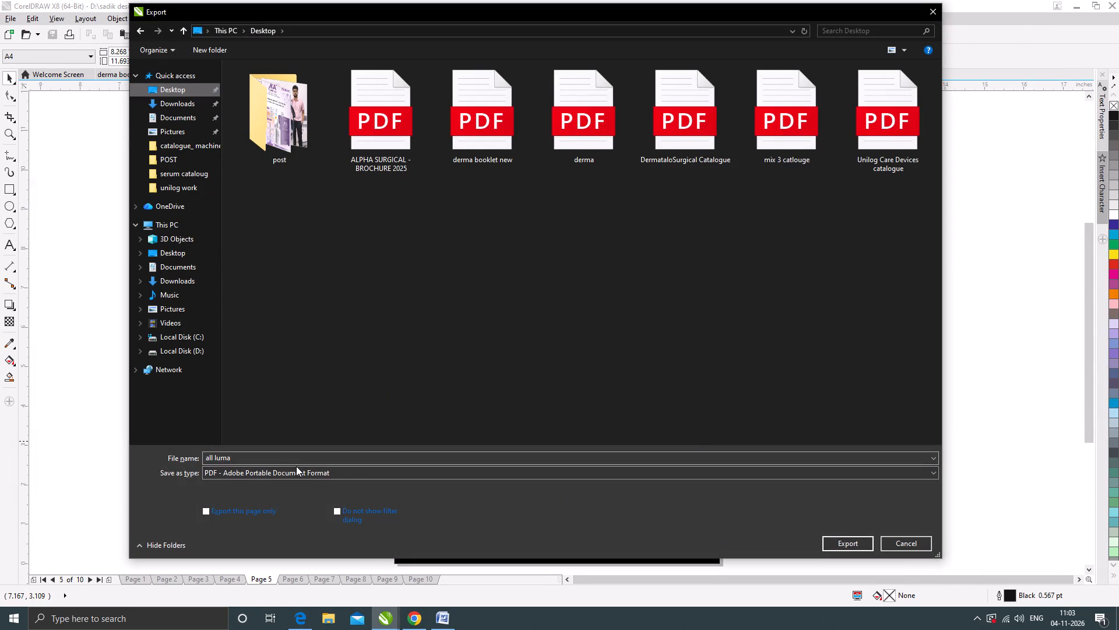
click(296, 470)
click(235, 216)
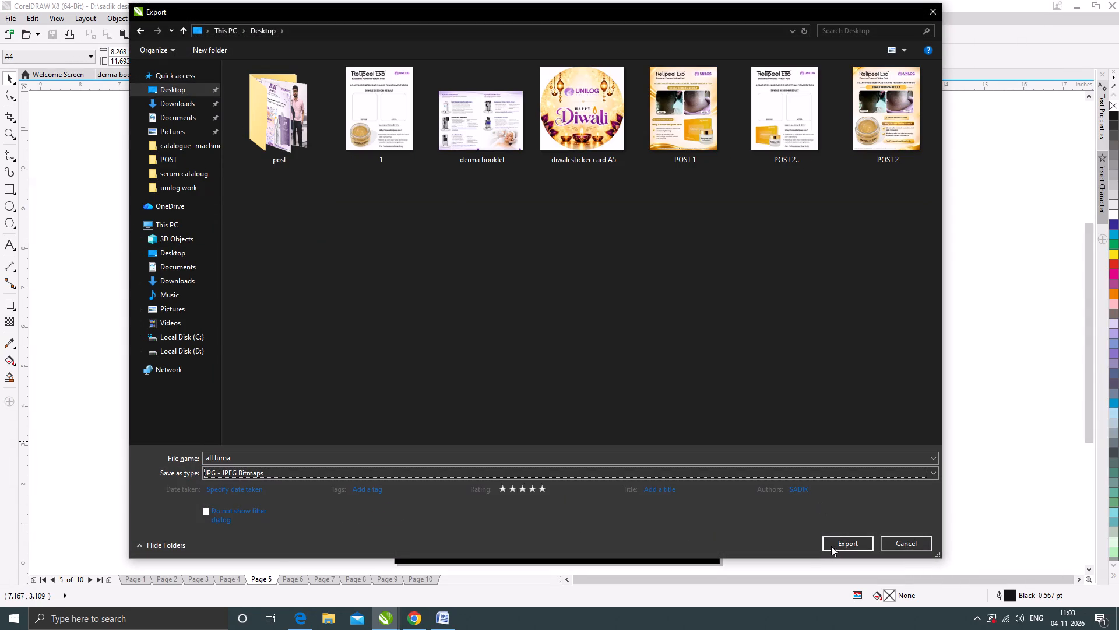
click(842, 542)
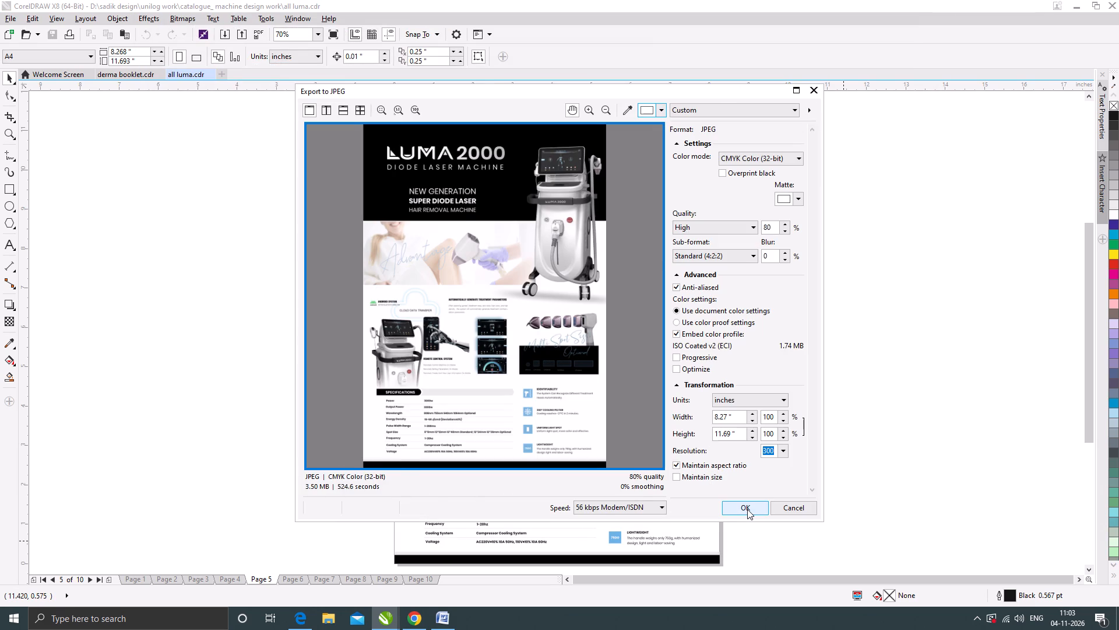
click(747, 509)
click(265, 295)
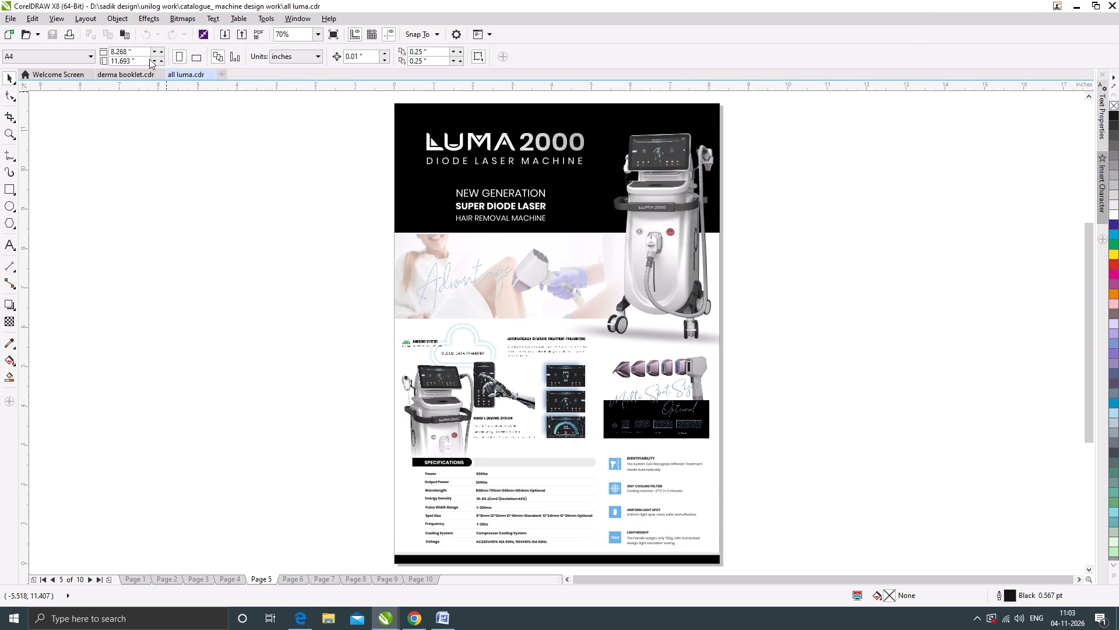
Capture a screenshot of page 5 of derma booklet.cdr with the LUMA 2000 Prime and LUMA 1800 entries enlarged.
click(124, 74)
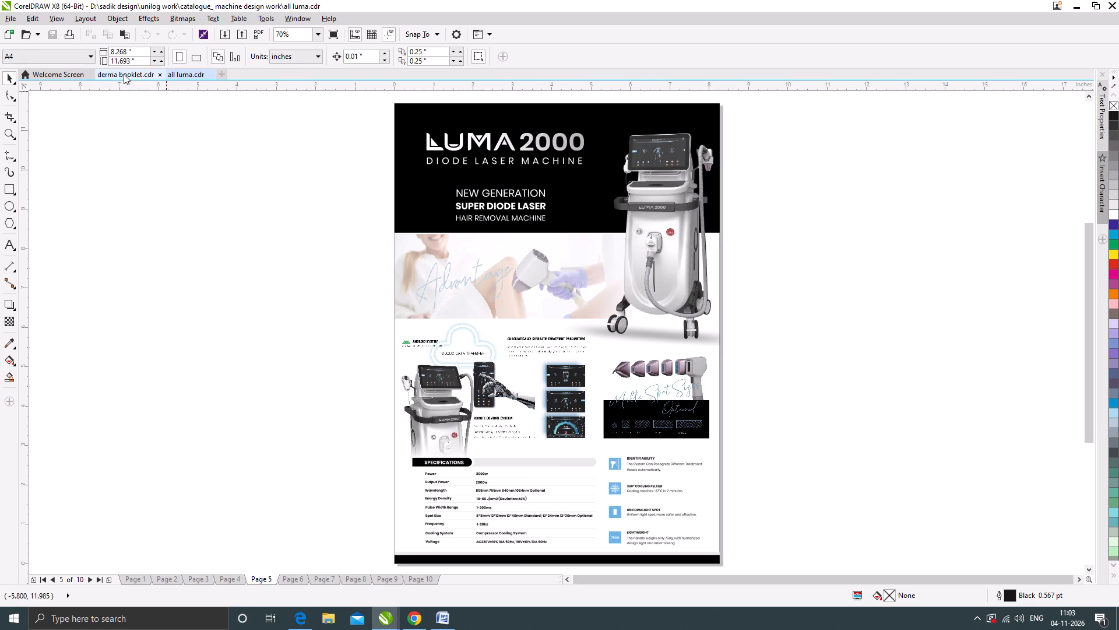
scroll(553, 320, down, 1)
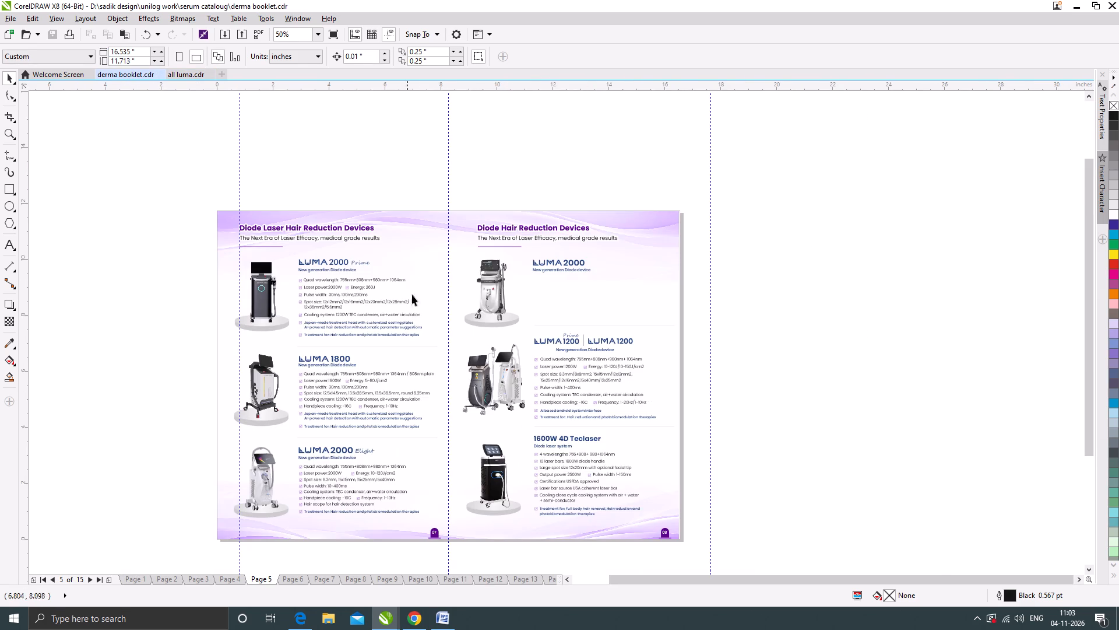
scroll(422, 277, up, 1)
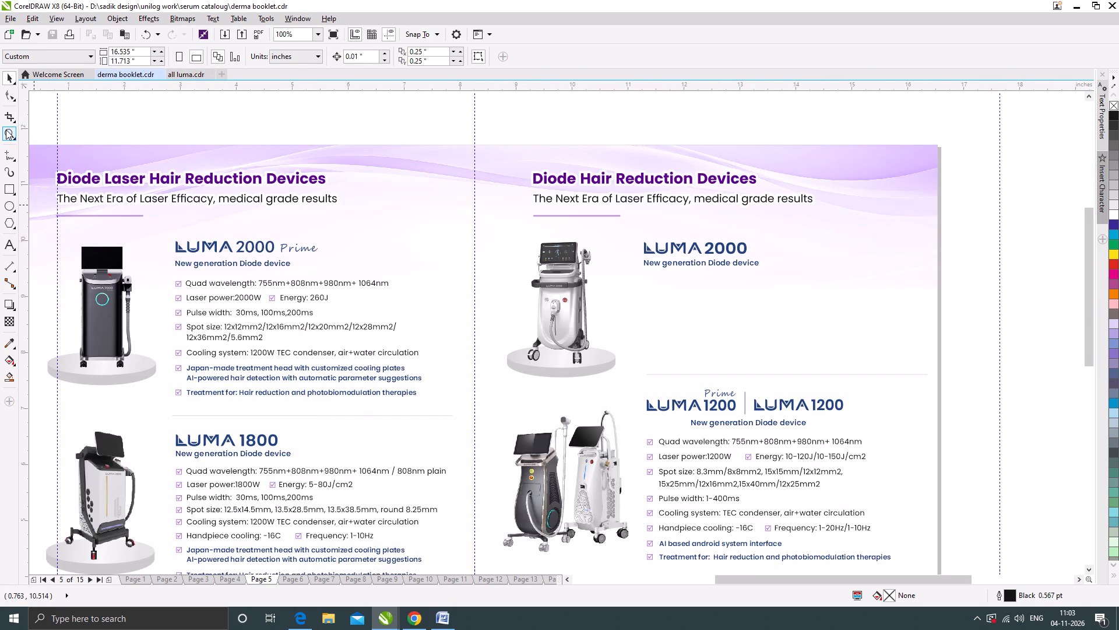
click(6, 129)
scroll(335, 247, down, 1)
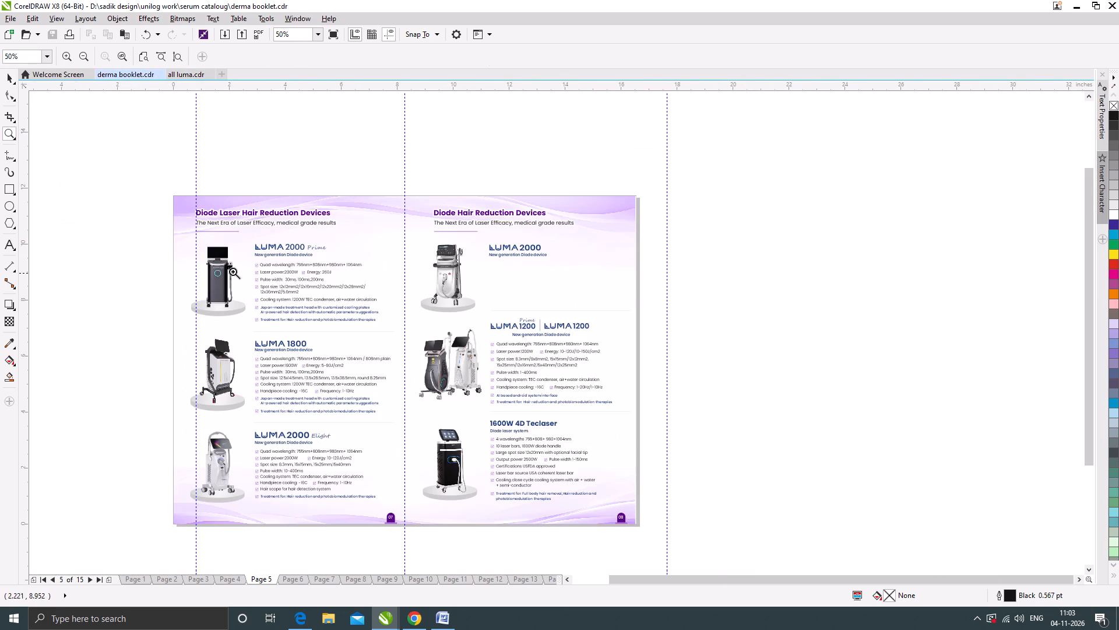
drag(182, 235, 401, 423)
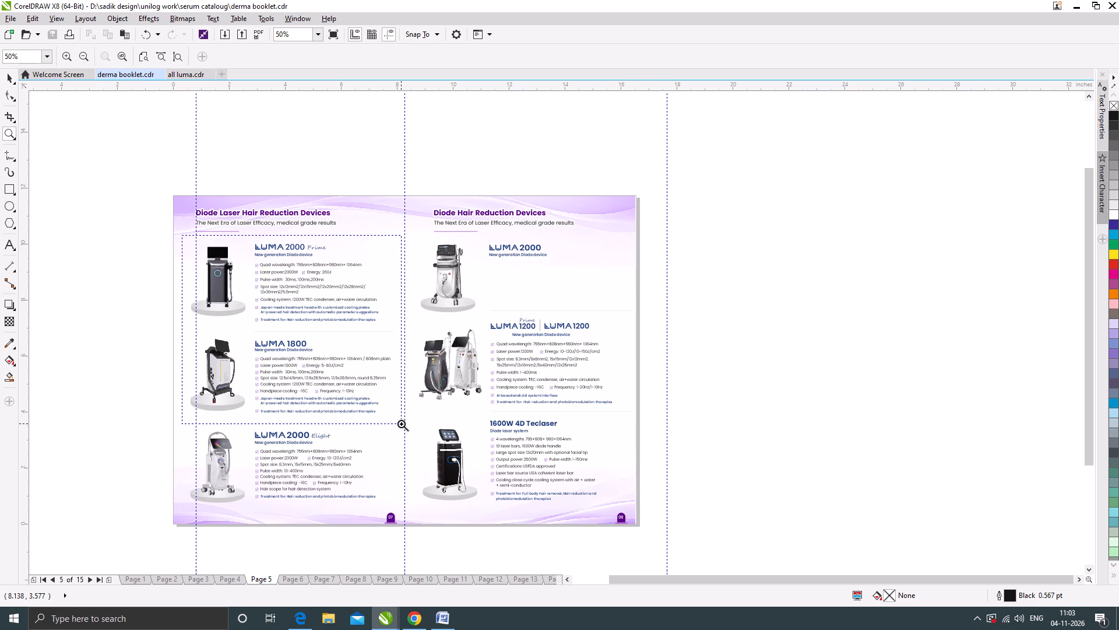
drag(401, 423, 402, 423)
key(F9)
key(Print)
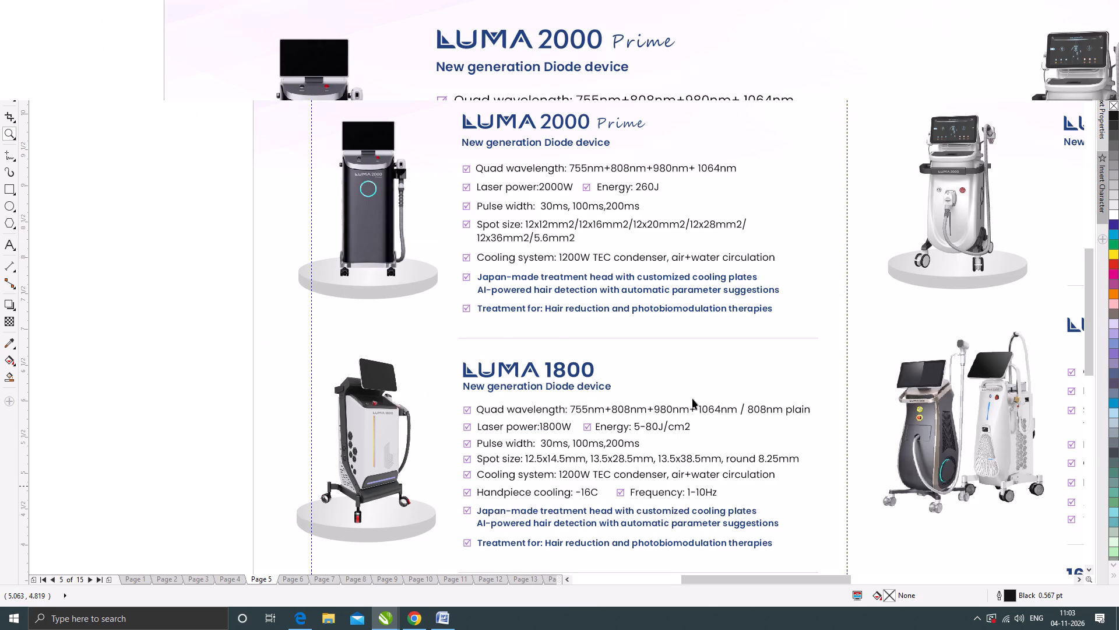
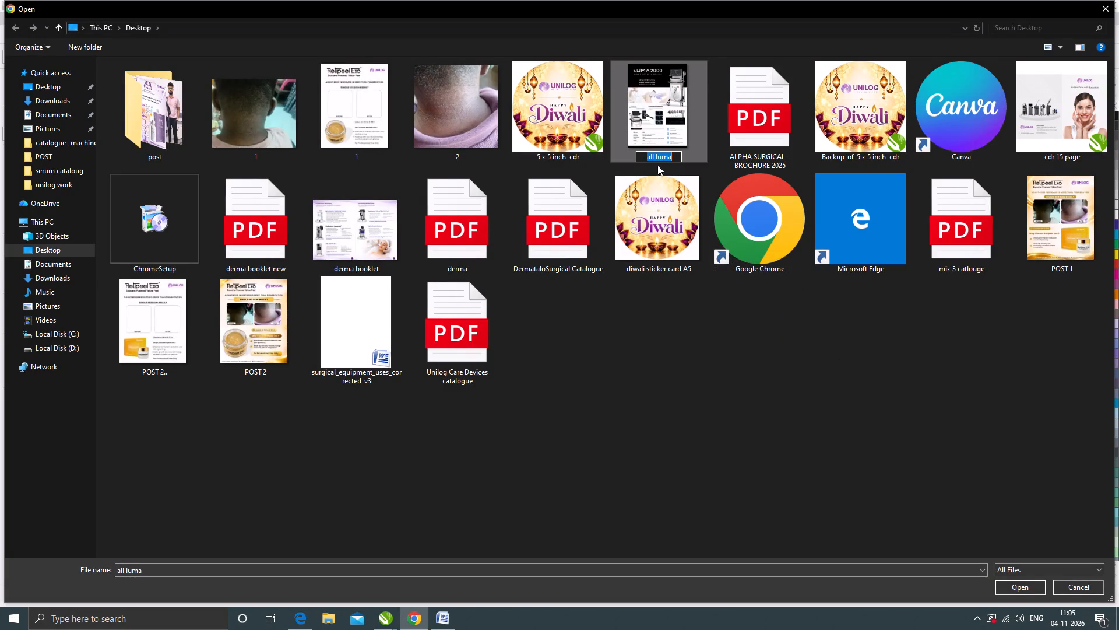
Rename the exported all luma image on the Desktop as luma200.
click(657, 163)
click(659, 152)
key(F2)
text(luma200)
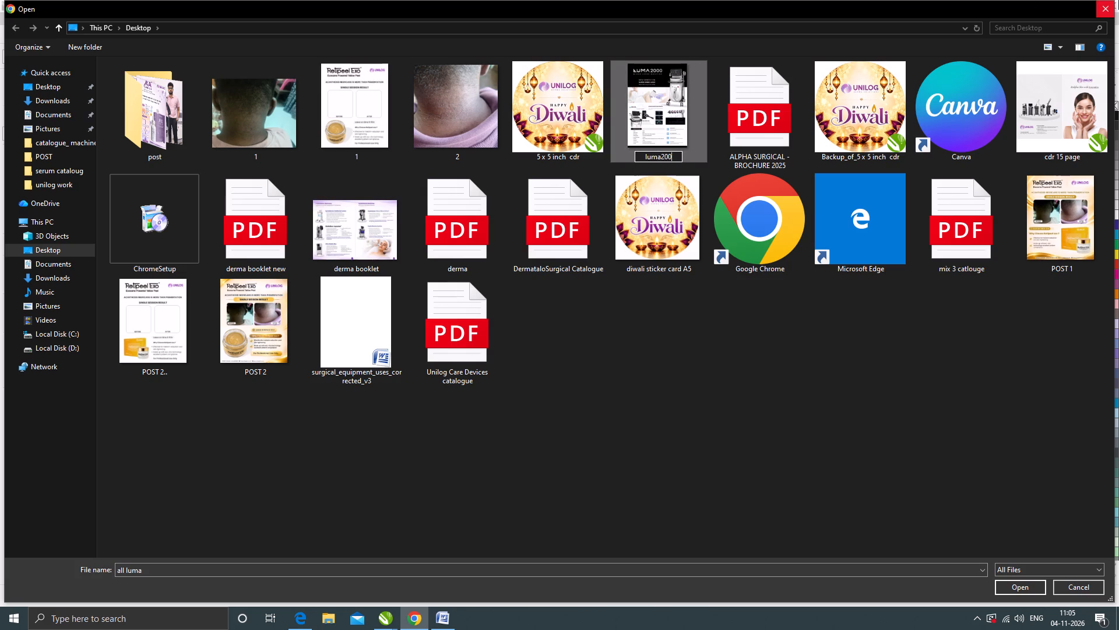
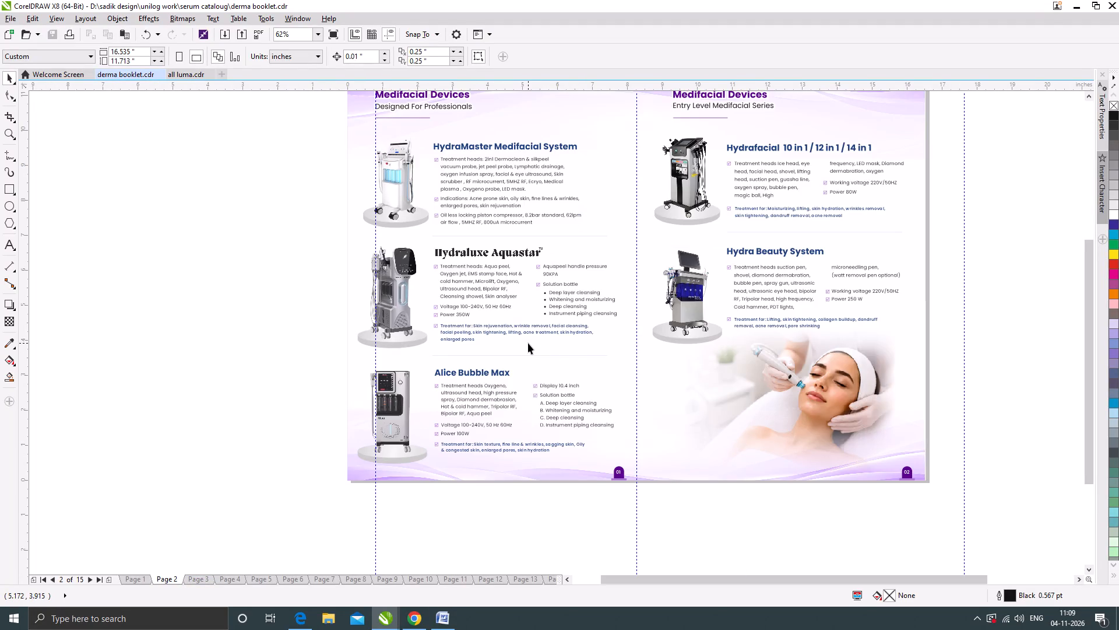
Look through pages 3 to 6 of the derma booklet, checking the laser and hair removal device entries for missing content.
key(Page_Down)
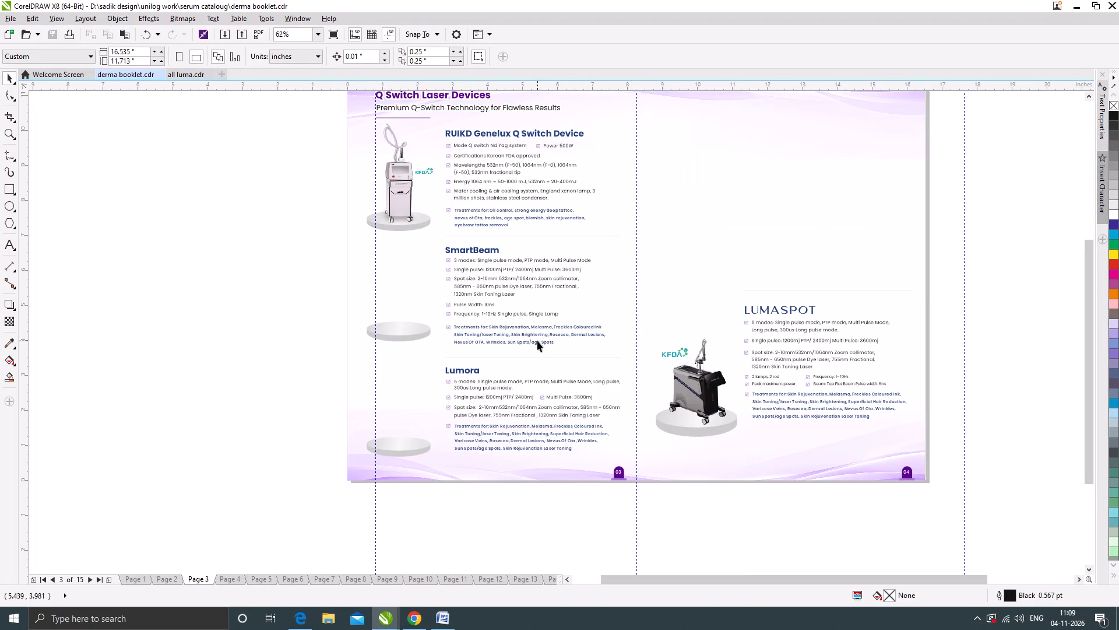
key(Page_Down)
key(Page_Down)
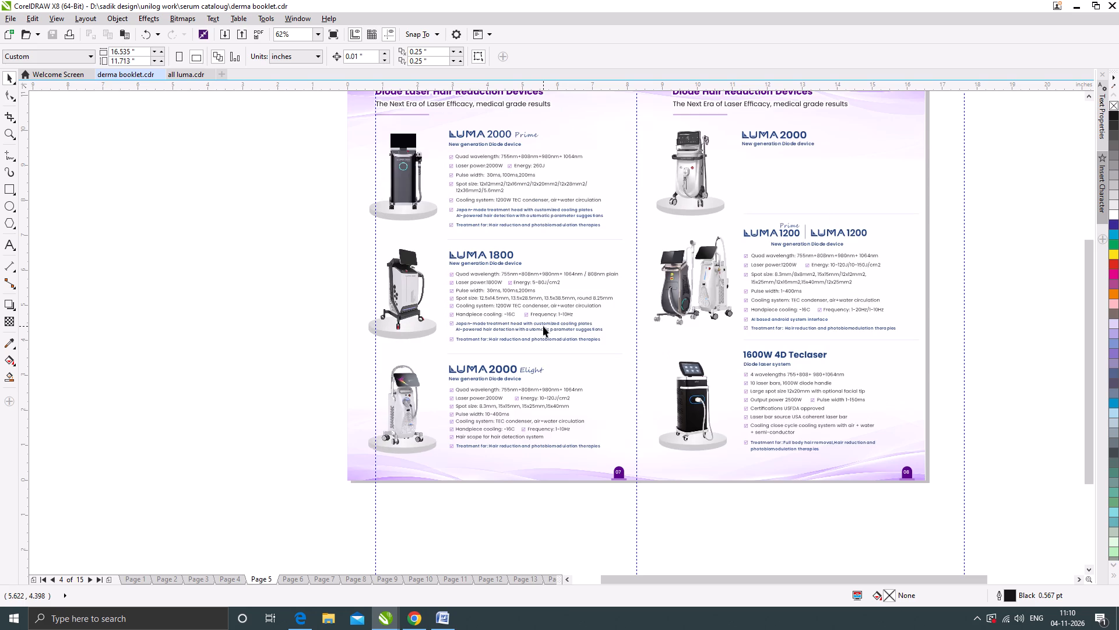
key(Page_Down)
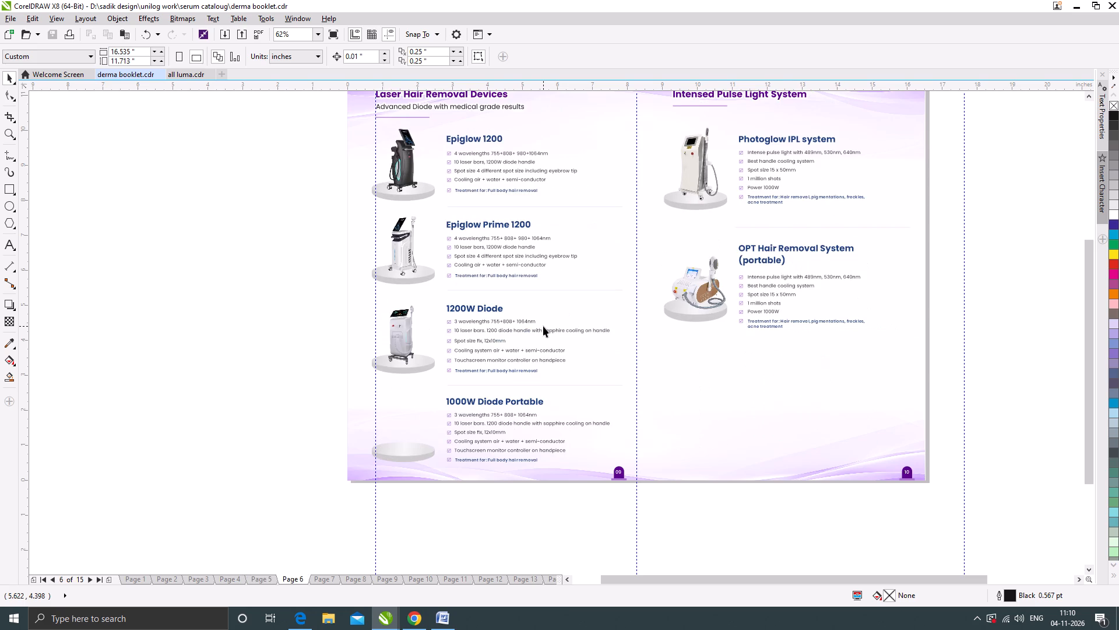
Review the booklet spreads from page 6 through page 15 and back to page 2, checking for missing product images and details.
key(Page_Down)
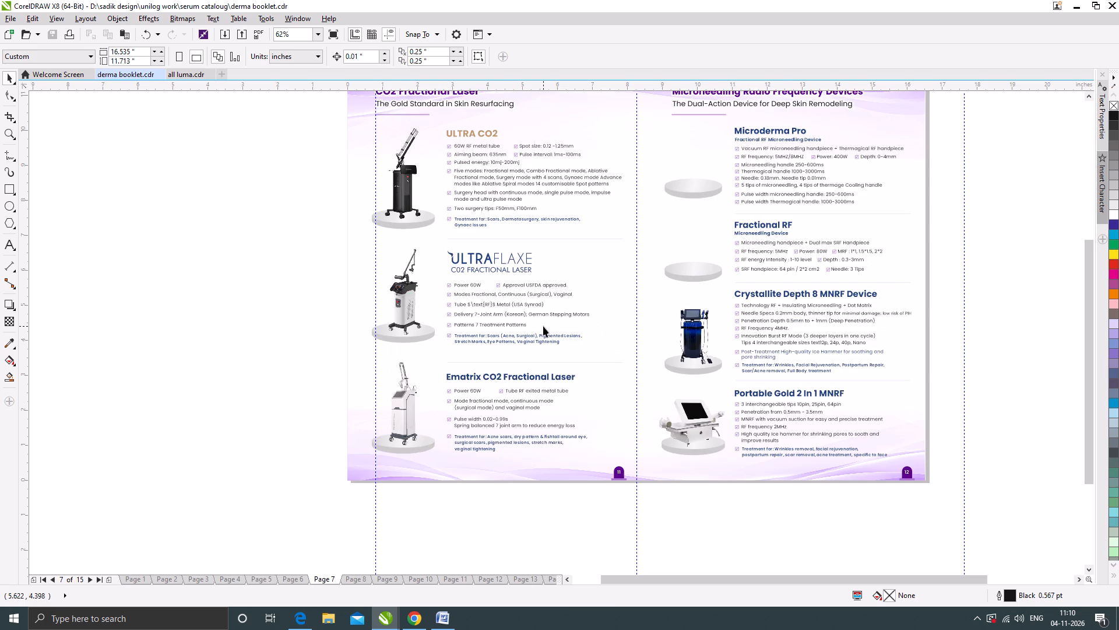
key(Page_Down)
key(Page_Down)
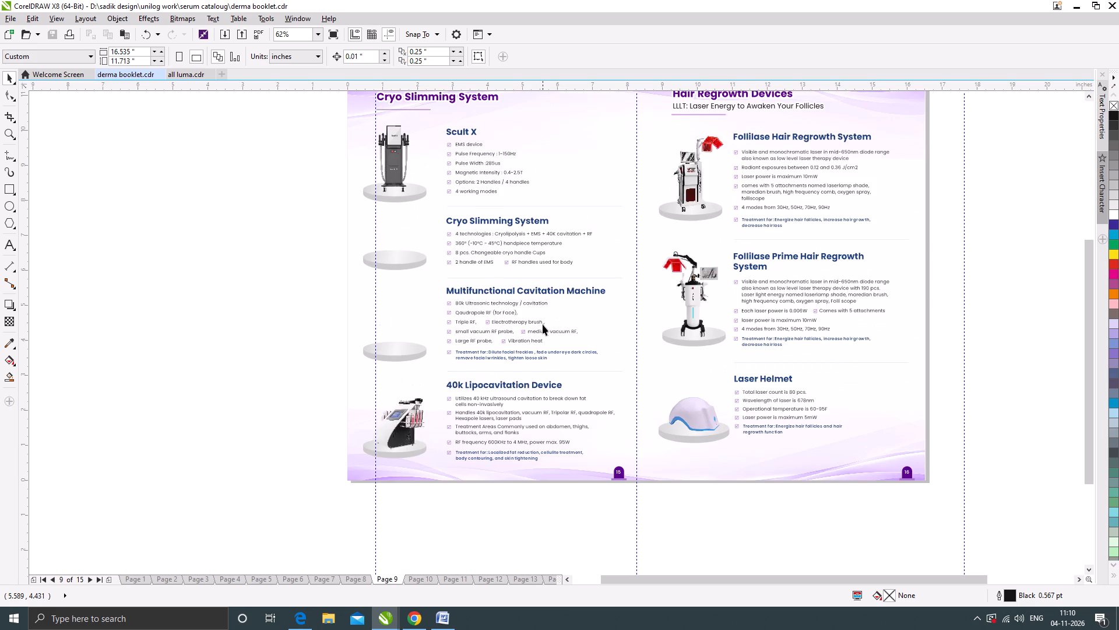
key(Page_Down)
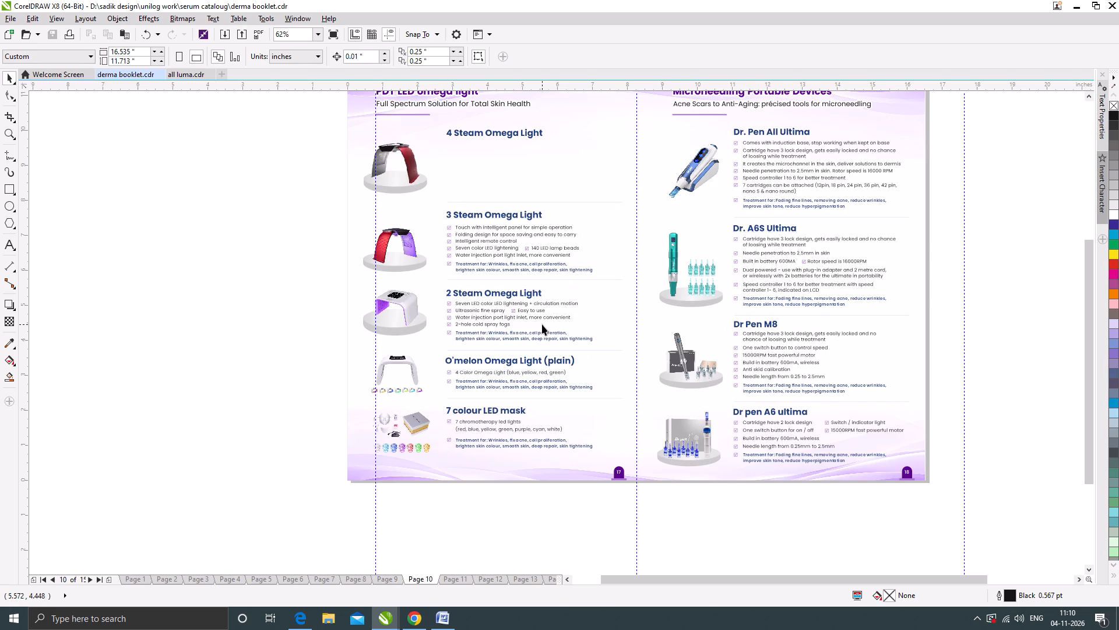
key(Page_Down)
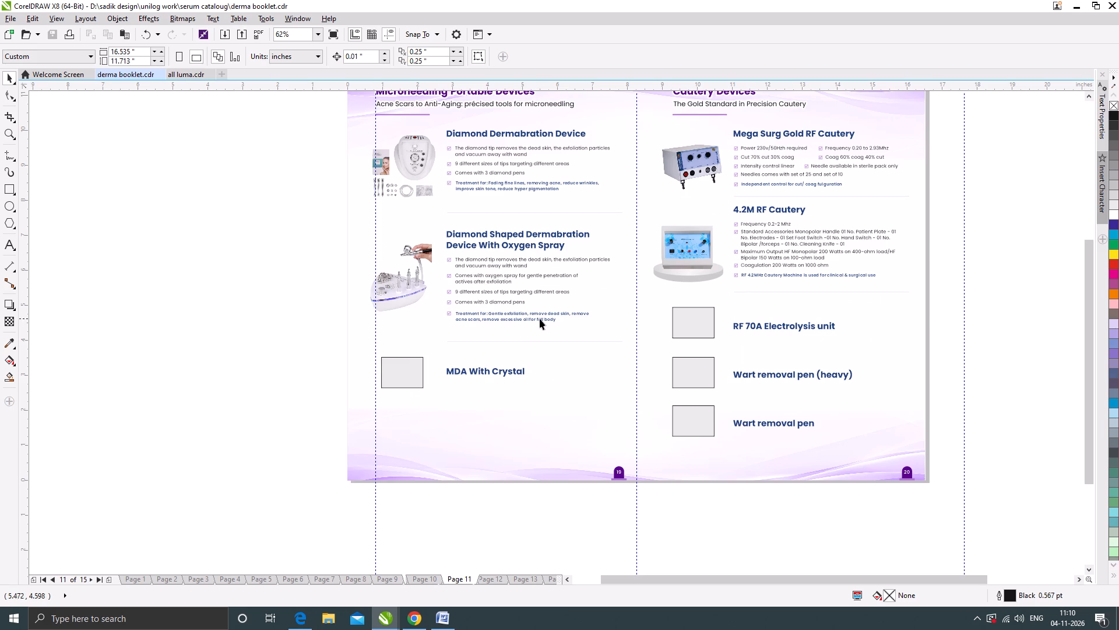
key(Page_Down)
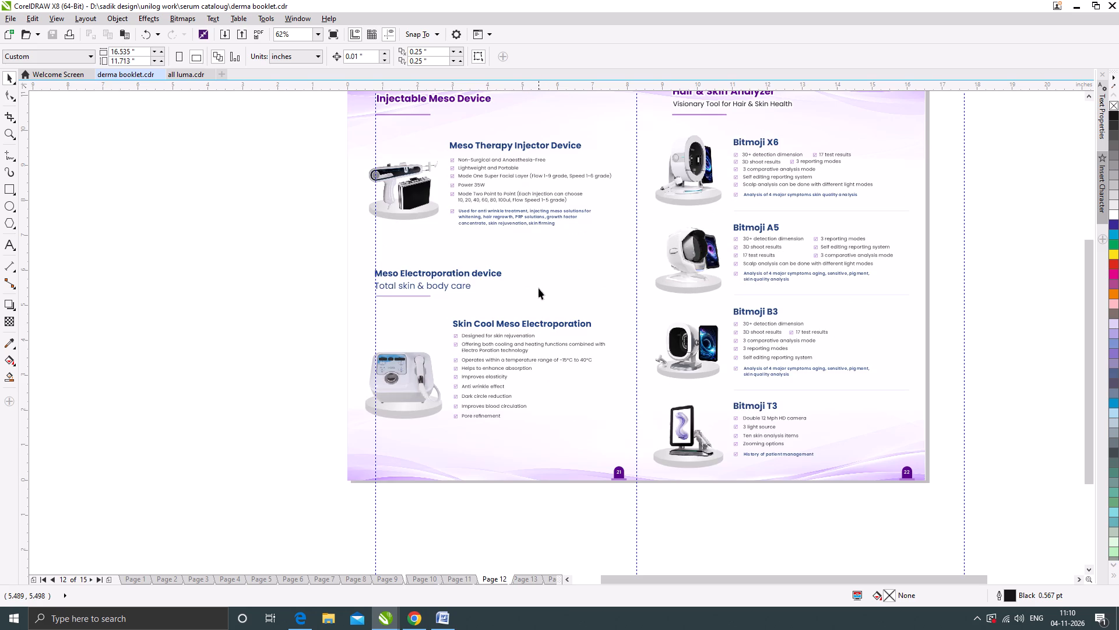
key(Page_Down)
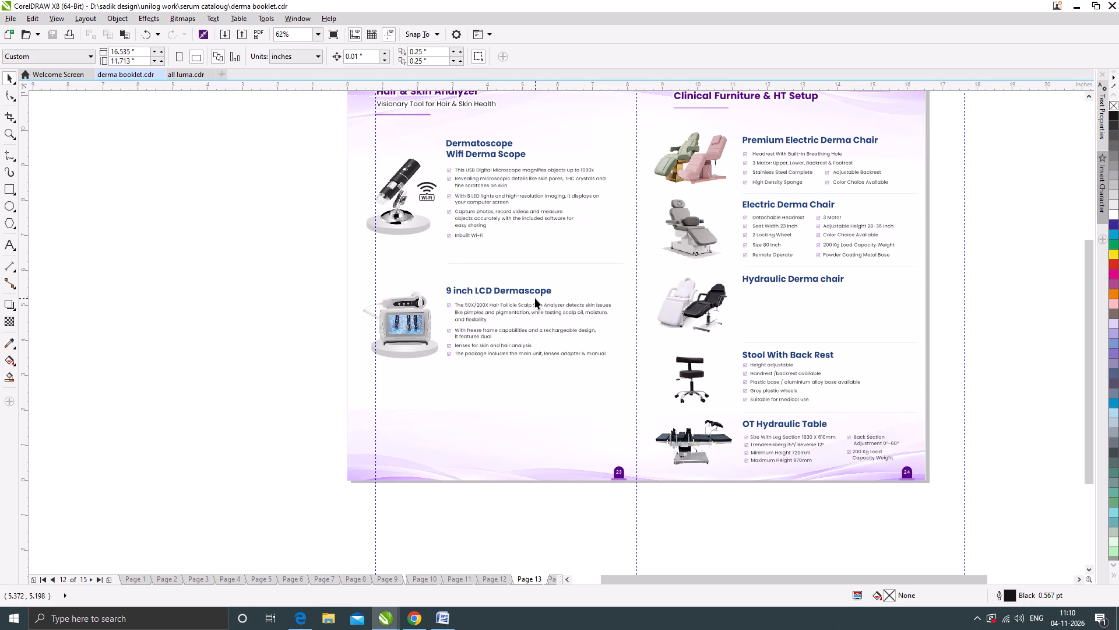
key(Page_Down)
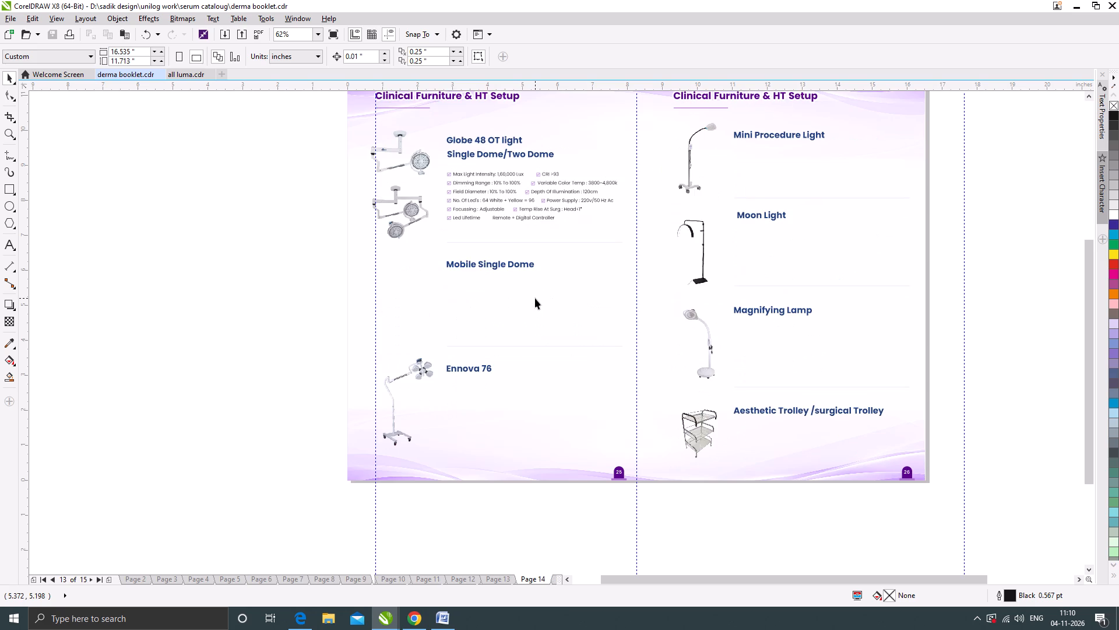
key(Page_Down)
key(Page_Up)
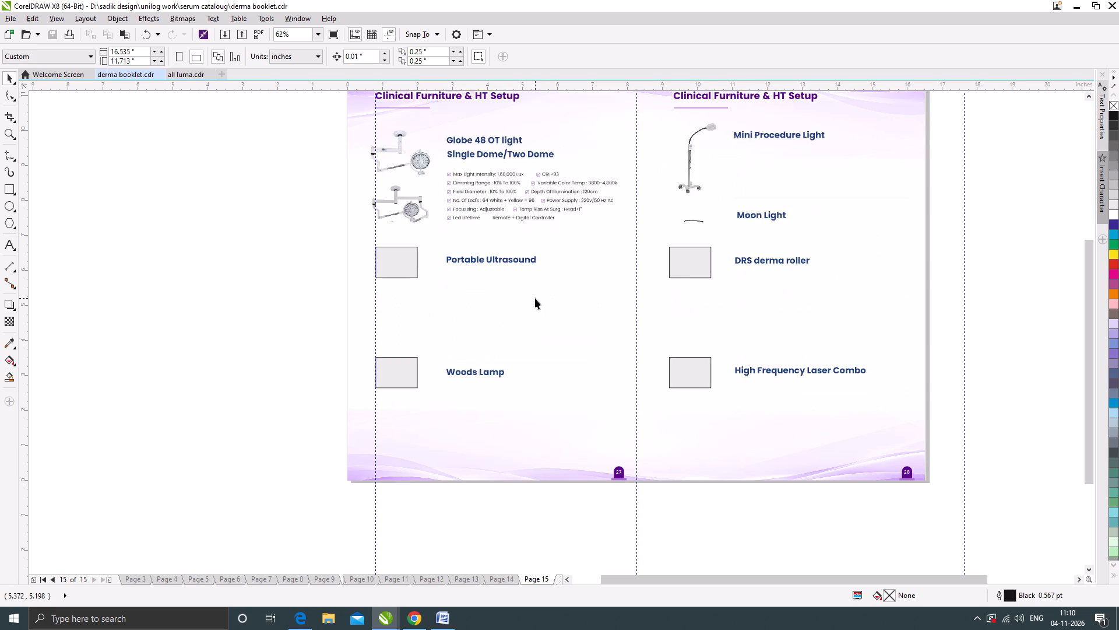
key(Page_Up)
key(Page_Up)
key(Page_Up)
key(Page_Up)
key(Page_Up)
key(Page_Up)
key(Page_Up)
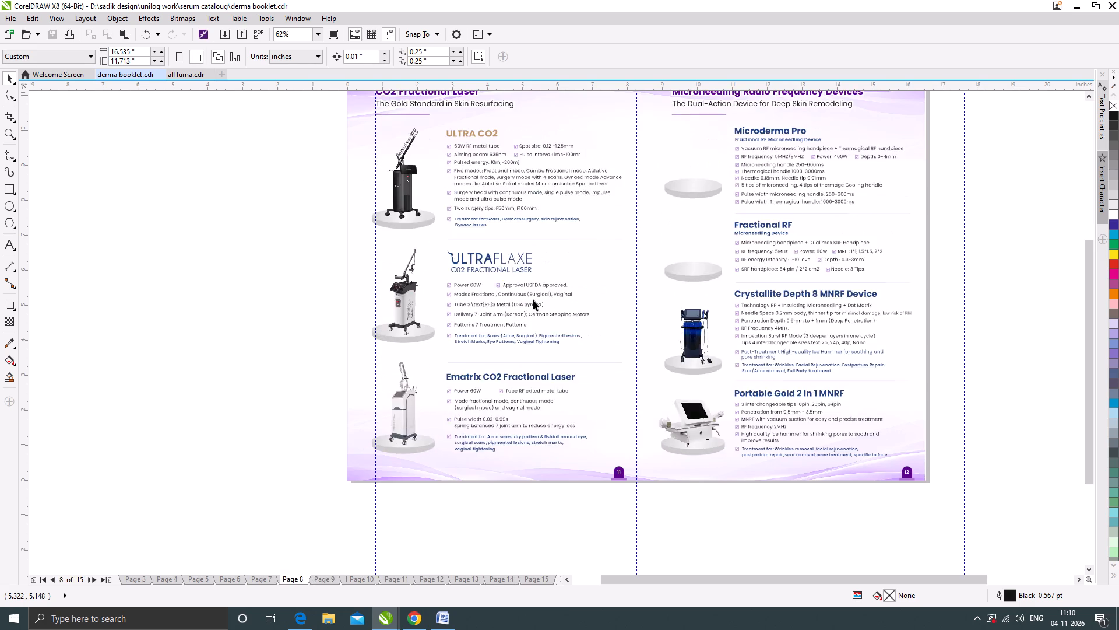
key(Page_Up)
key(Page_Up)
key(Page_Up)
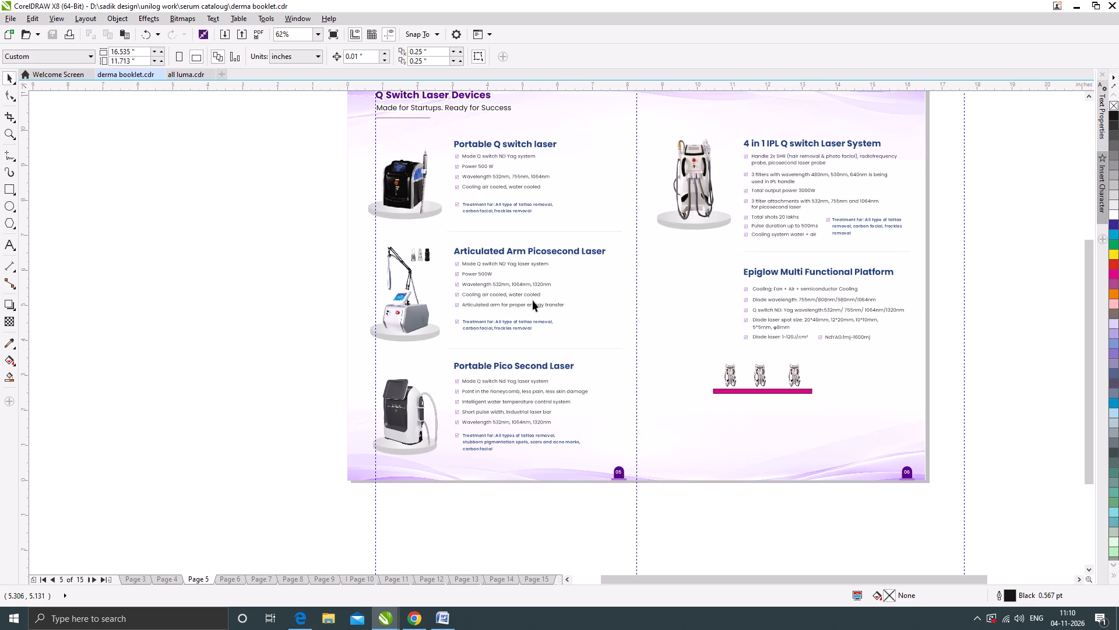
key(Page_Up)
key(Page_Up)
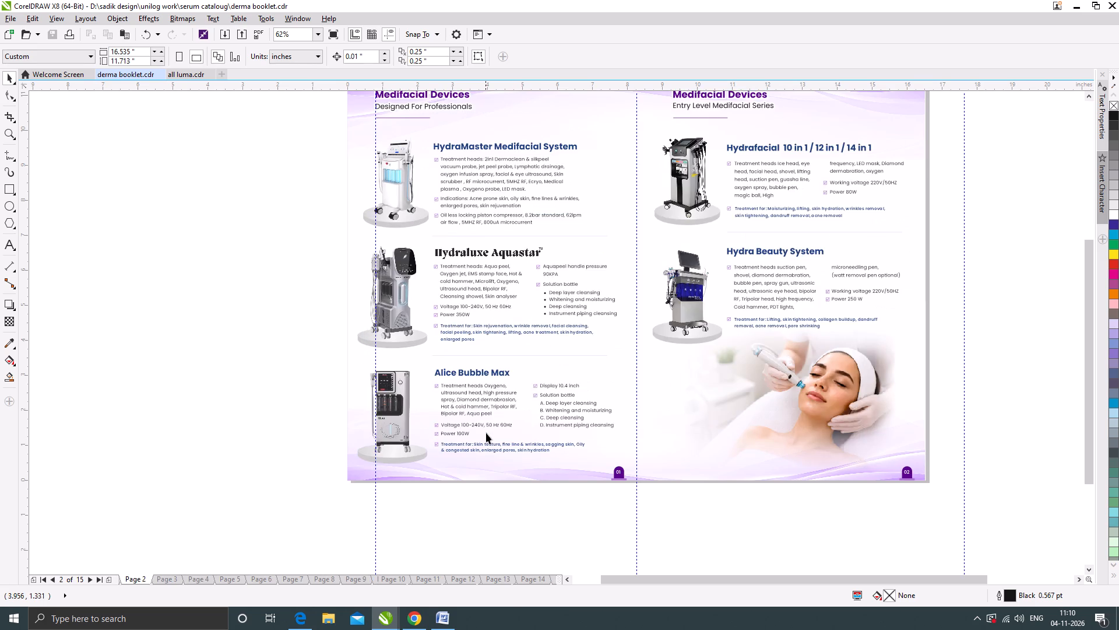
Place the Firefly (71) device image from the Downloads folder beside the Q Switch Laser Devices spread on page 3.
key(Page_Down)
click(330, 626)
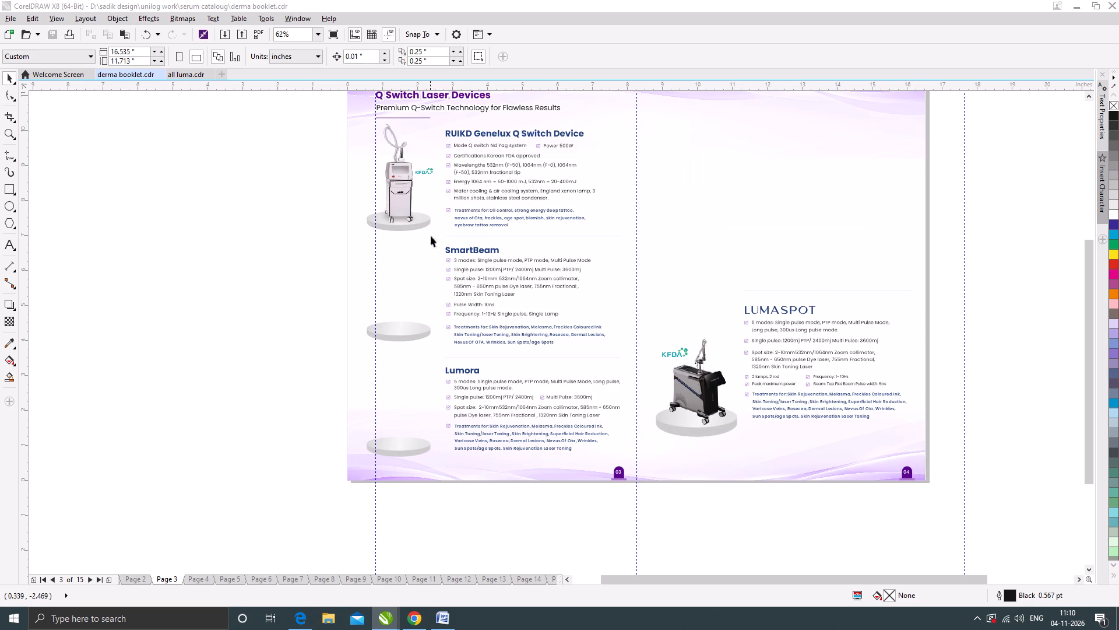
click(261, 170)
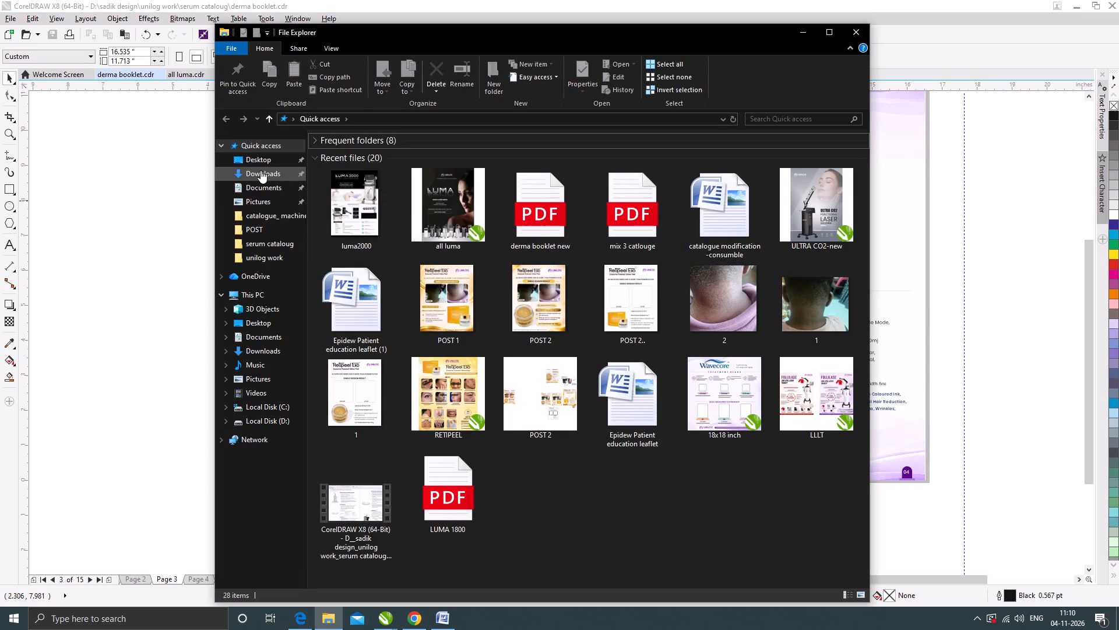
drag(381, 204, 112, 249)
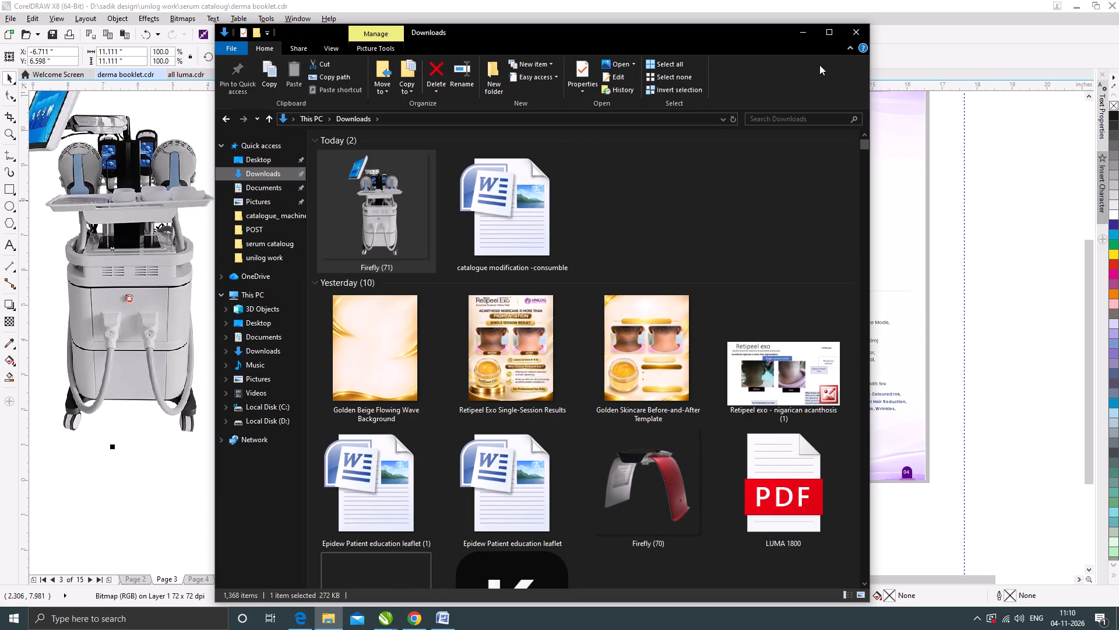
click(808, 30)
Crop the empty margins on both sides of the imported device image by moving its edge nodes inward with the Shape tool.
scroll(840, 184, down, 1)
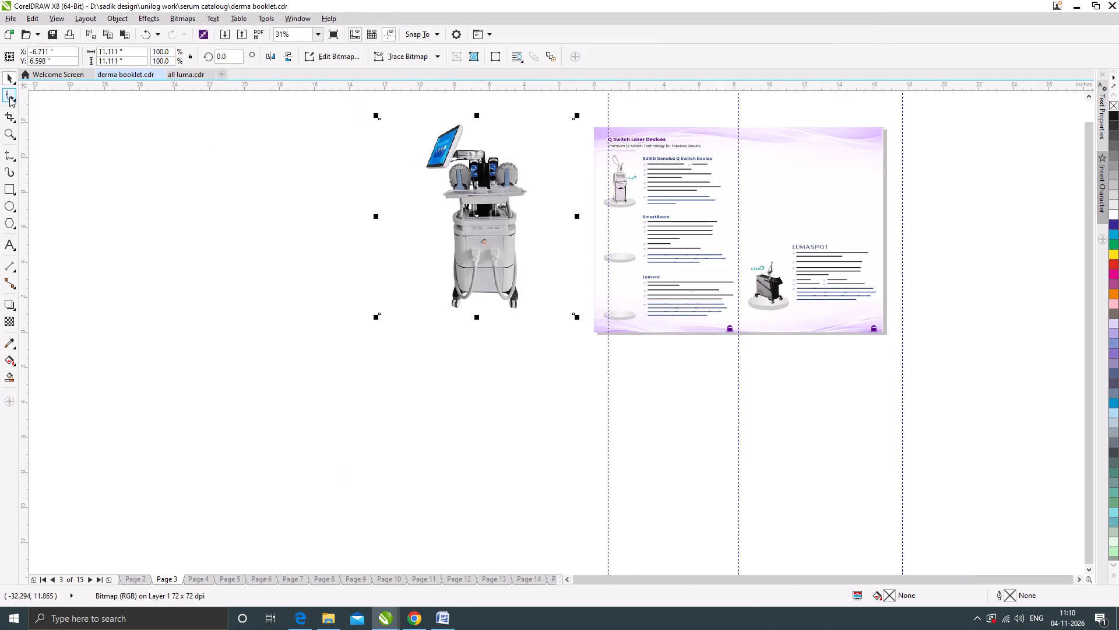
click(9, 97)
scroll(559, 218, up, 1)
drag(589, 193, 572, 194)
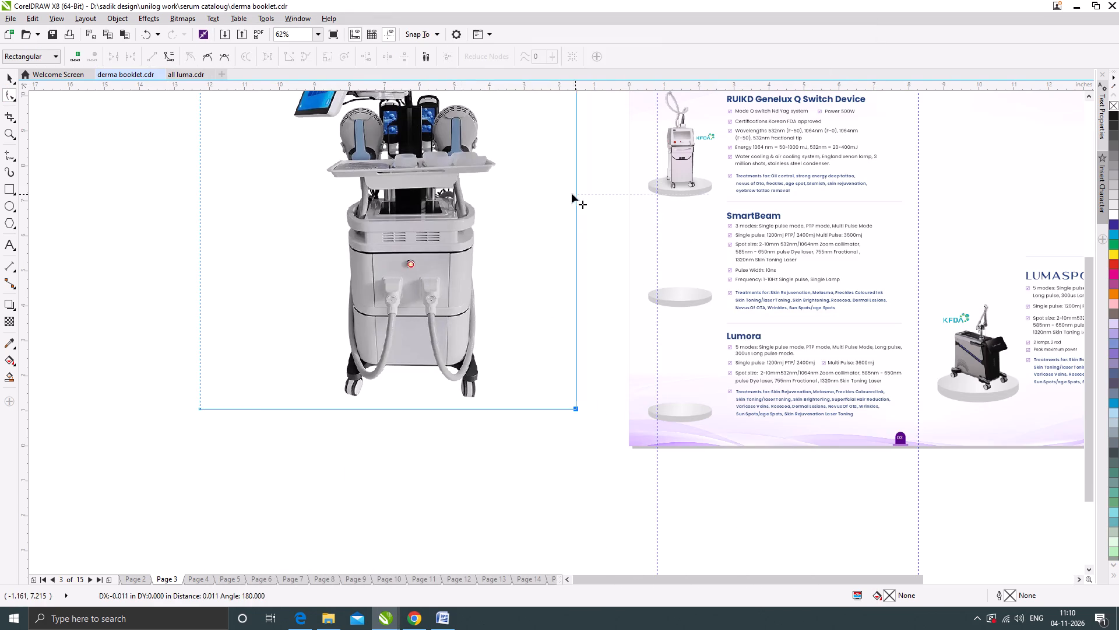
drag(572, 194, 498, 194)
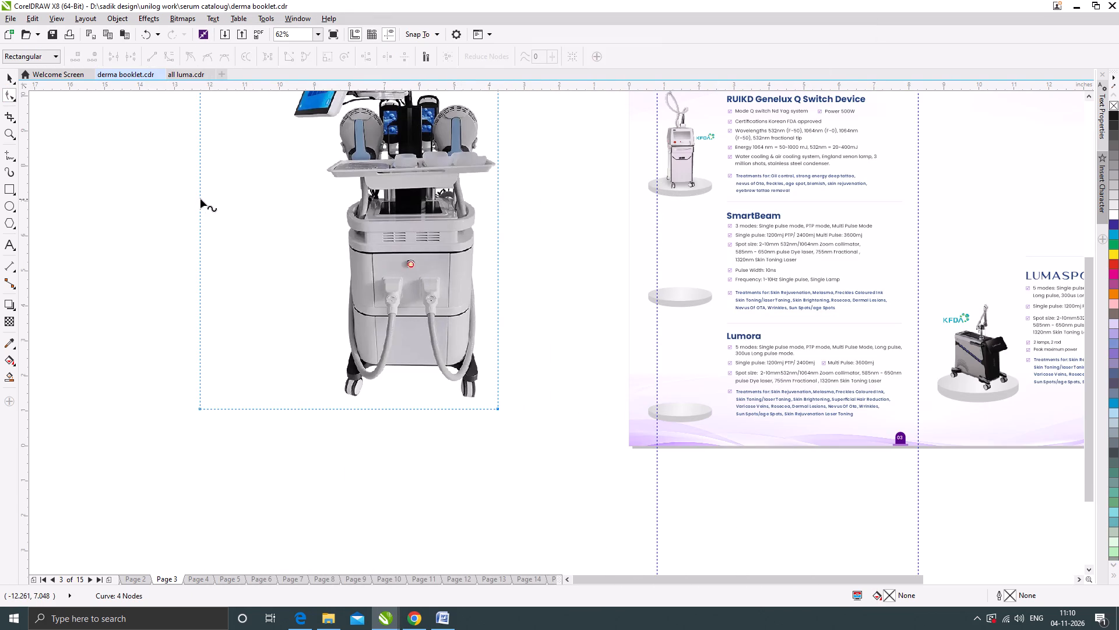
drag(200, 199, 288, 198)
scroll(512, 299, down, 2)
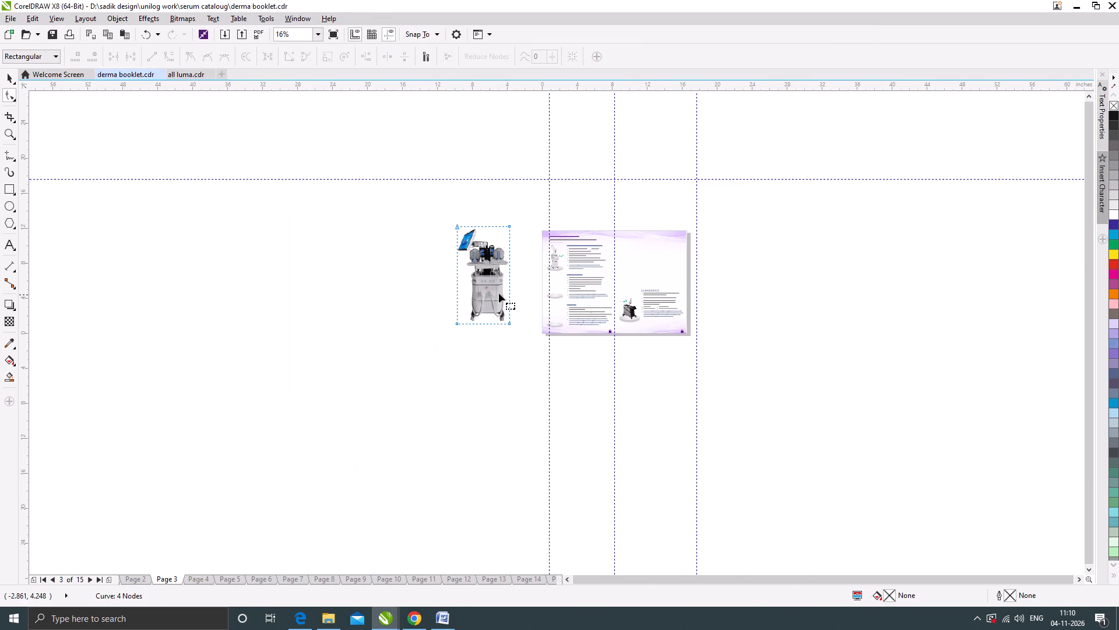
Scale the cropped device image to about 1.26 × 2.33 in and place it on the empty SmartBeam platform.
click(8, 76)
scroll(520, 262, up, 1)
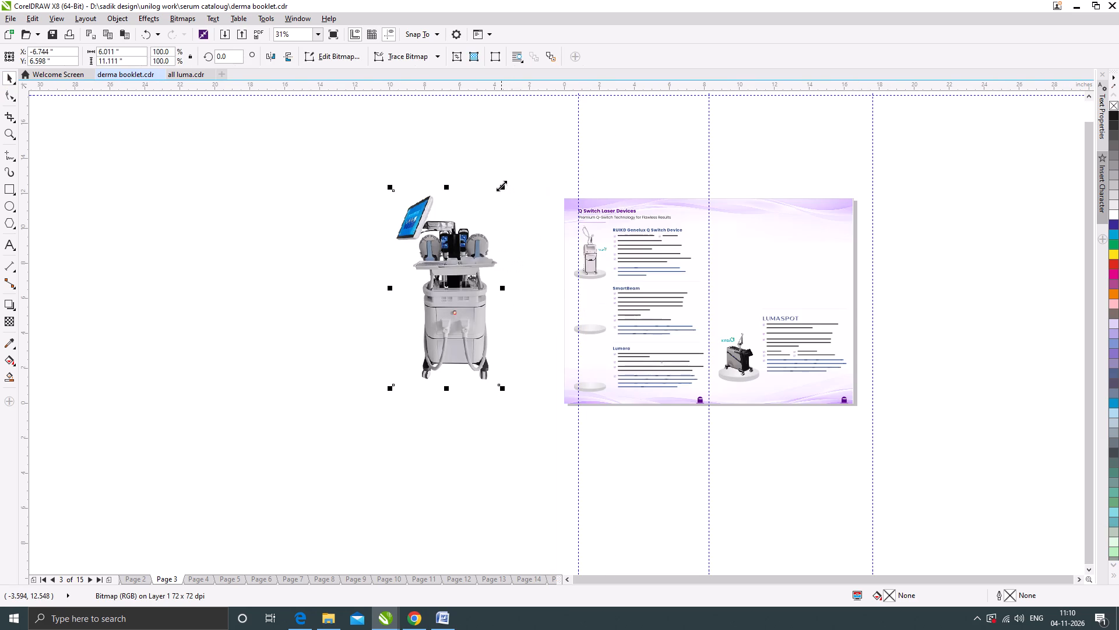
shift+drag(501, 185, 475, 262)
drag(446, 291, 580, 307)
scroll(588, 314, up, 2)
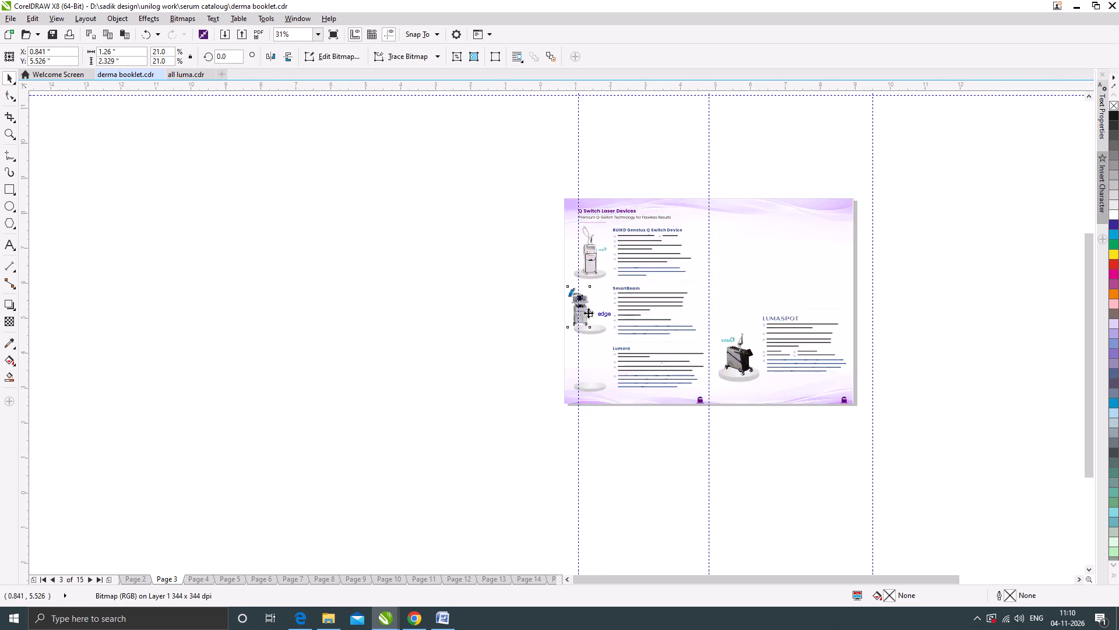
scroll(588, 313, up, 1)
drag(581, 297, 657, 324)
scroll(604, 339, down, 1)
scroll(604, 346, up, 1)
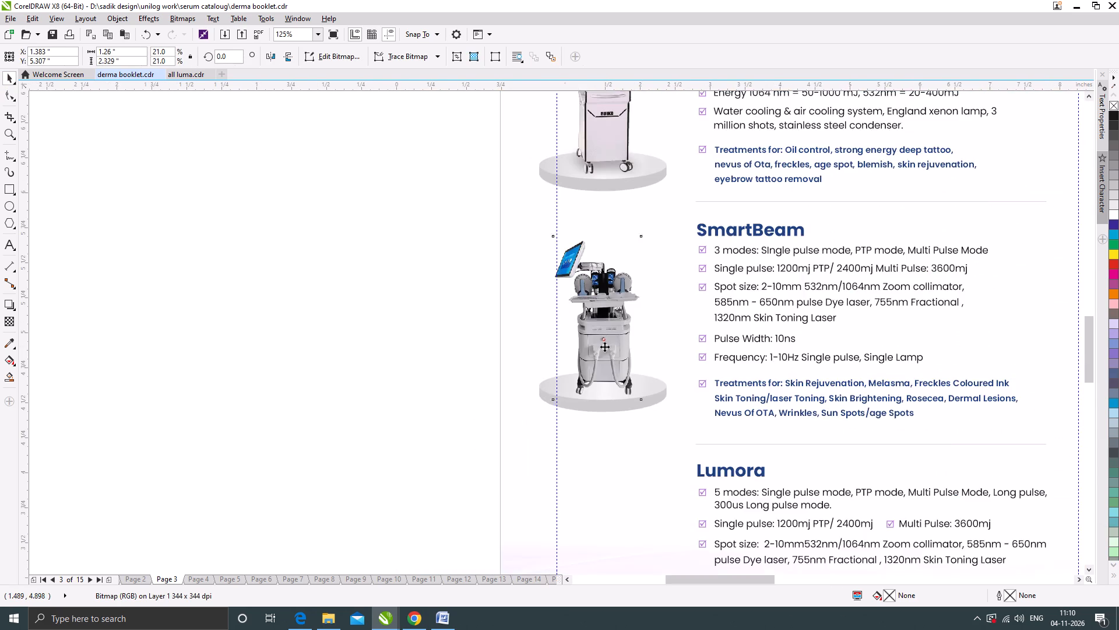
drag(613, 342, 607, 339)
Enlarge the SmartBeam device image to about 1.32 × 2.44 in and reposition it over the platform.
scroll(612, 341, down, 1)
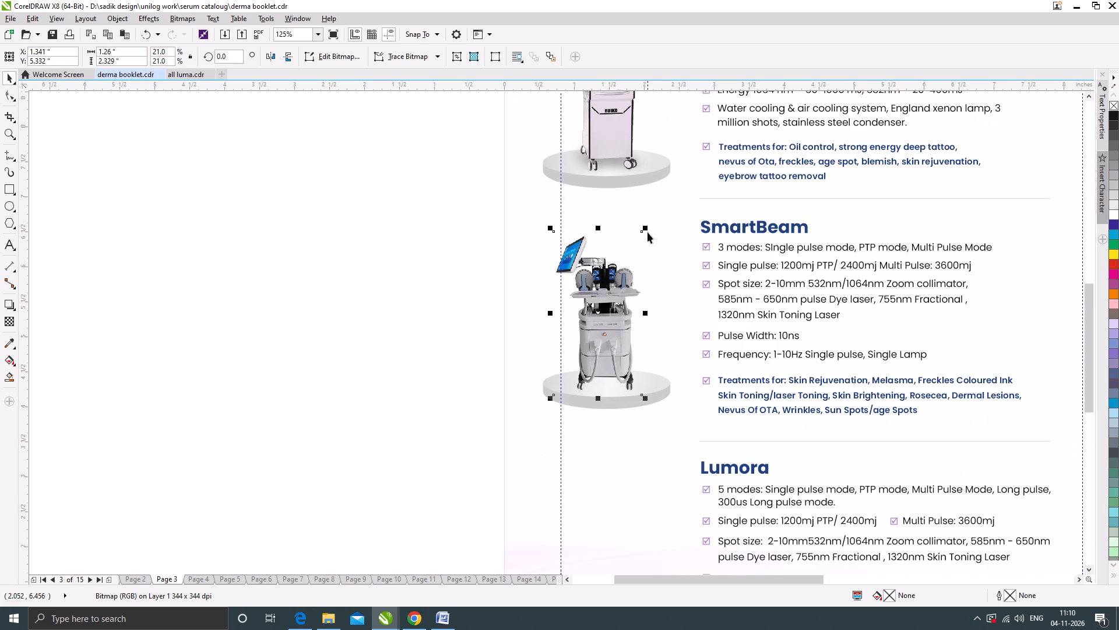
drag(648, 229, 656, 220)
scroll(611, 358, up, 2)
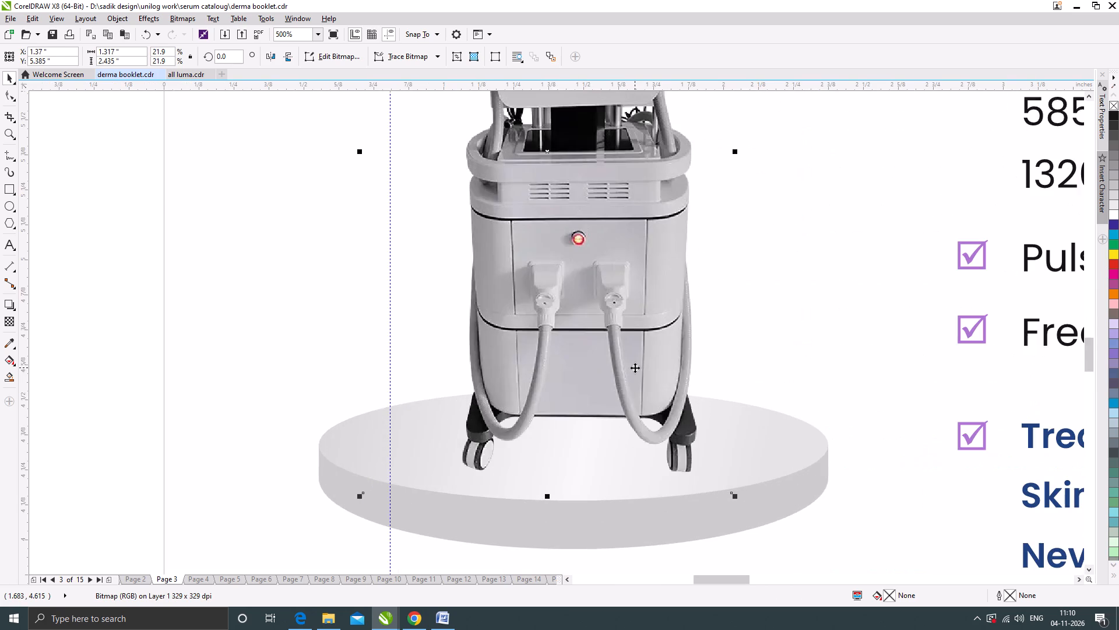
drag(635, 367, 629, 364)
scroll(635, 359, down, 3)
click(422, 363)
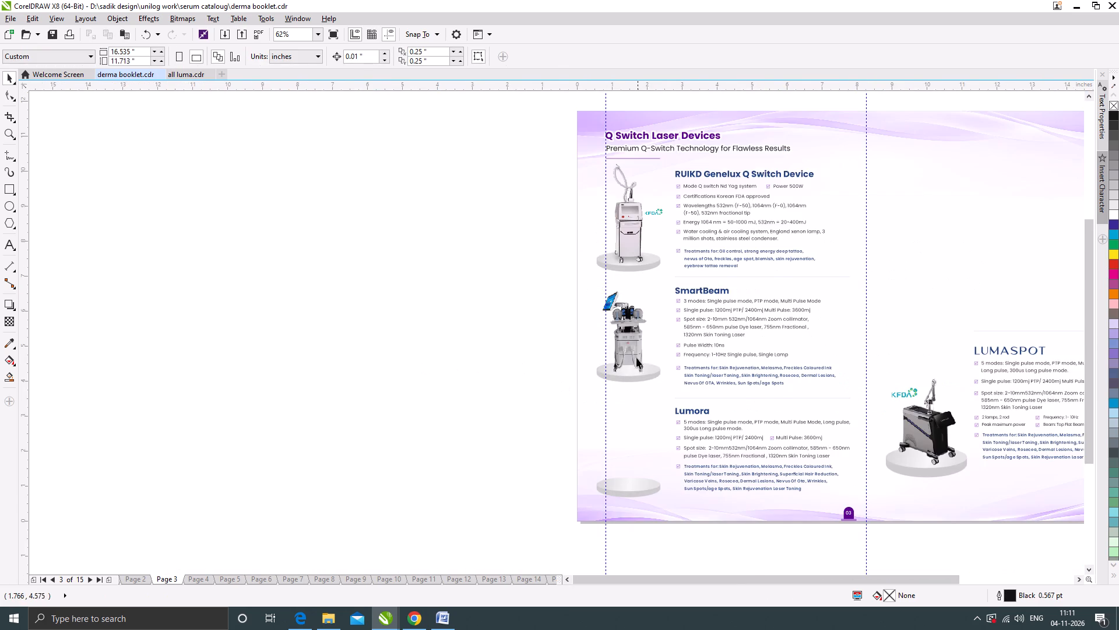
Fine-tune the SmartBeam device image's position by nudging it slightly upward on its platform.
scroll(635, 356, up, 1)
click(629, 341)
scroll(615, 313, up, 1)
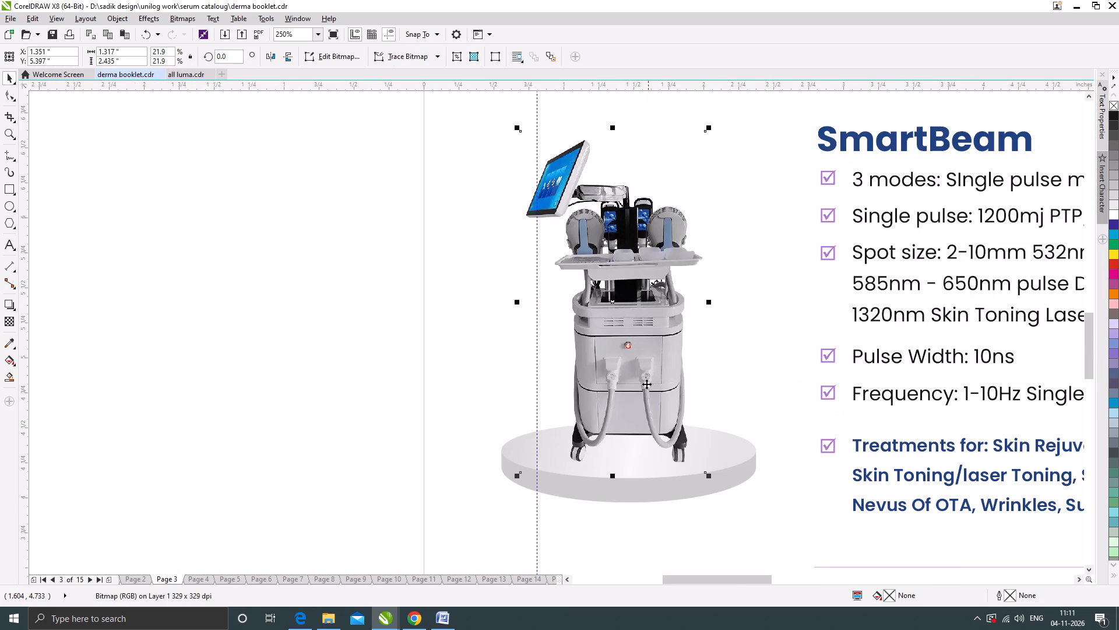
scroll(641, 405, up, 1)
drag(656, 387, 656, 381)
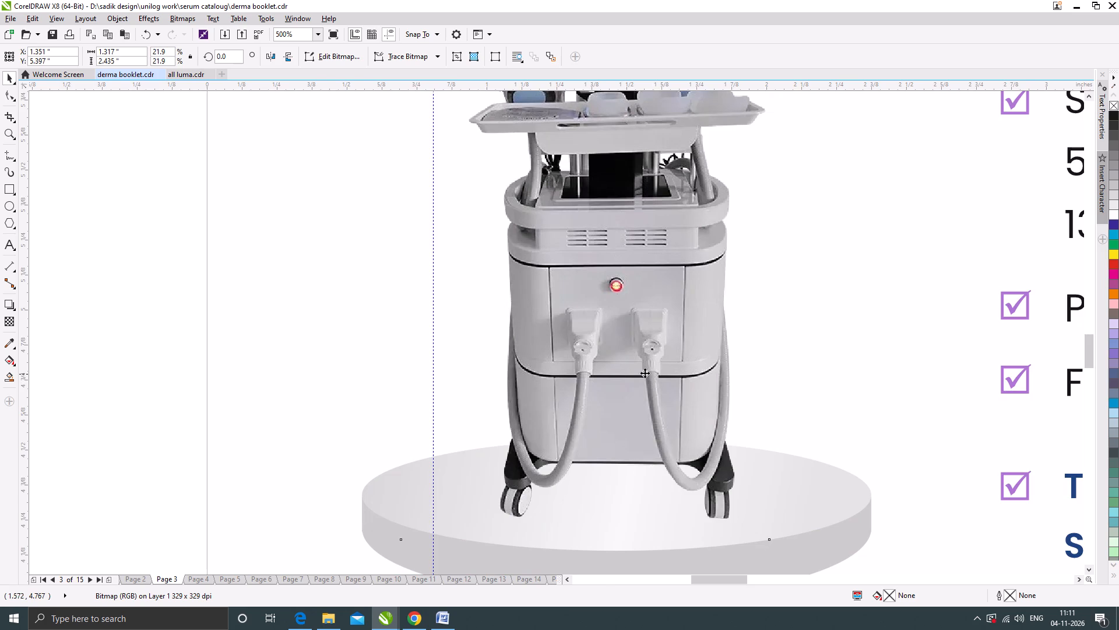
scroll(645, 373, down, 3)
click(437, 393)
scroll(607, 293, down, 1)
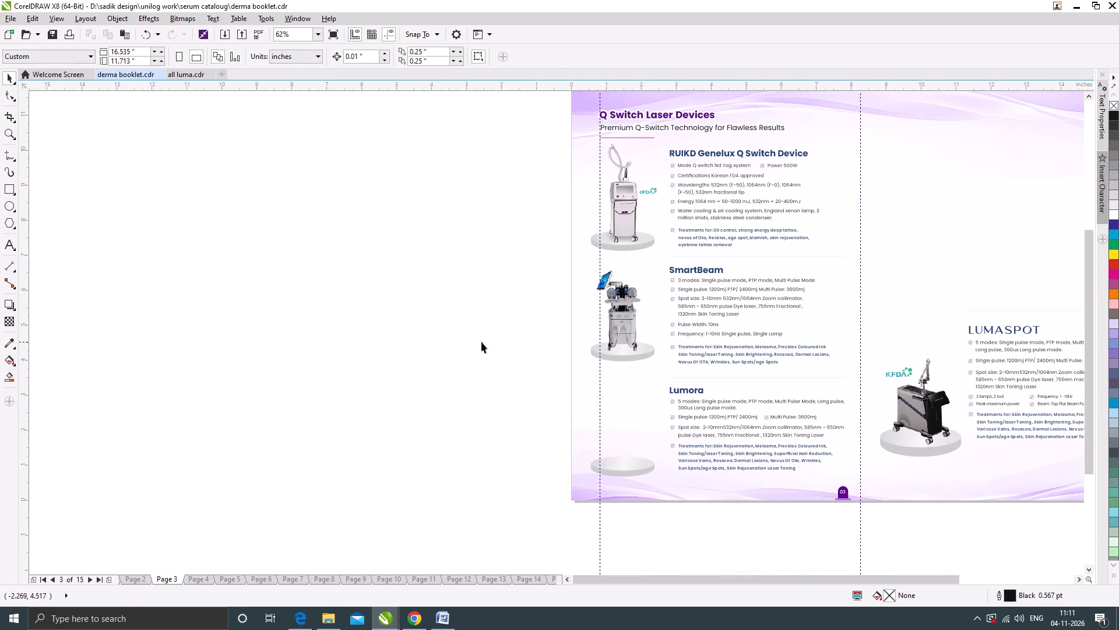
click(481, 342)
Review pages 4 to 10 of the booklet for entries that still lack product images or specifications.
click(195, 579)
scroll(538, 323, down, 1)
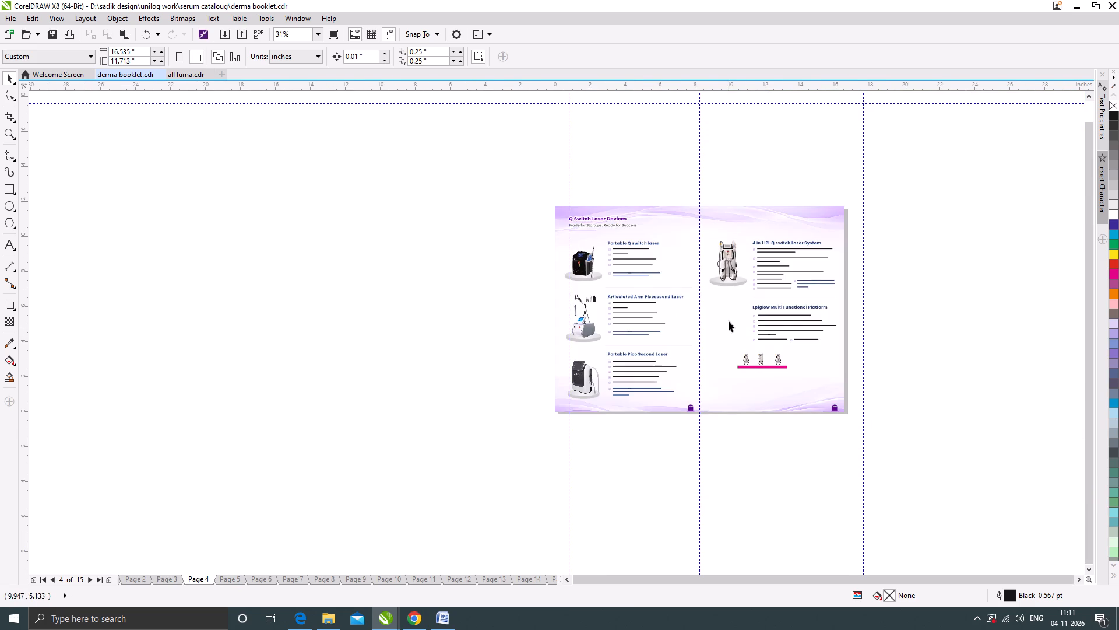
scroll(756, 306, up, 1)
key(Page_Down)
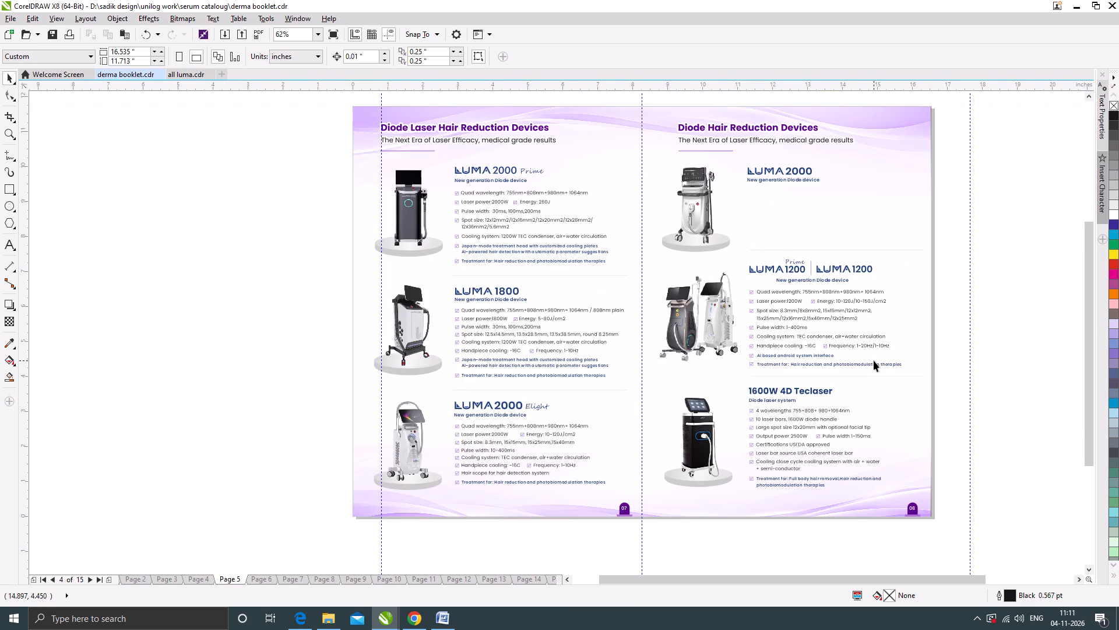
key(Page_Down)
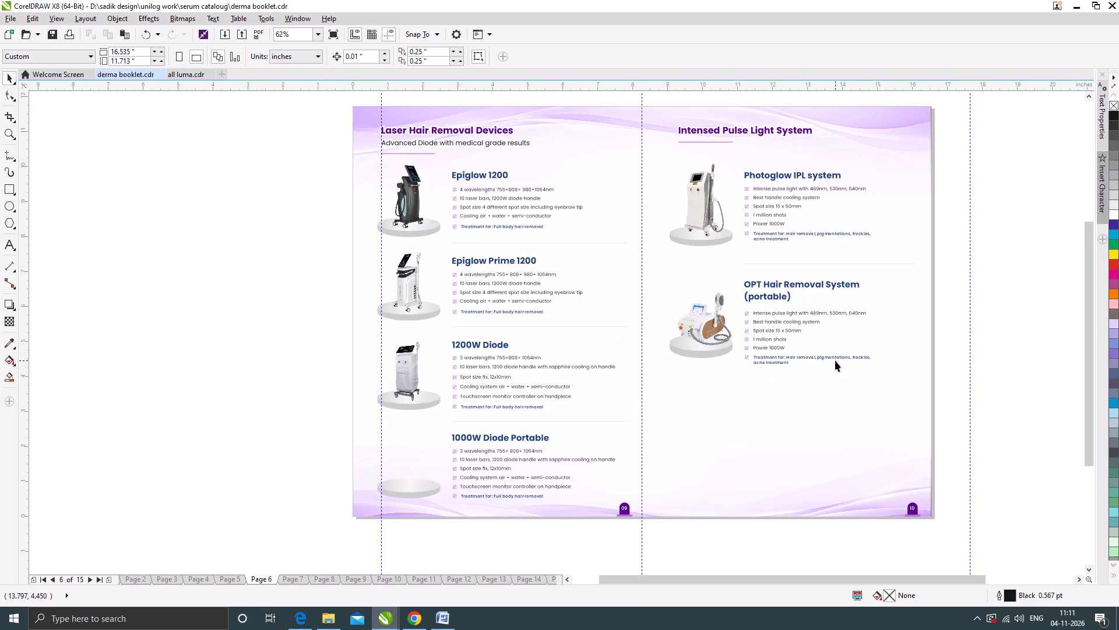
key(Page_Down)
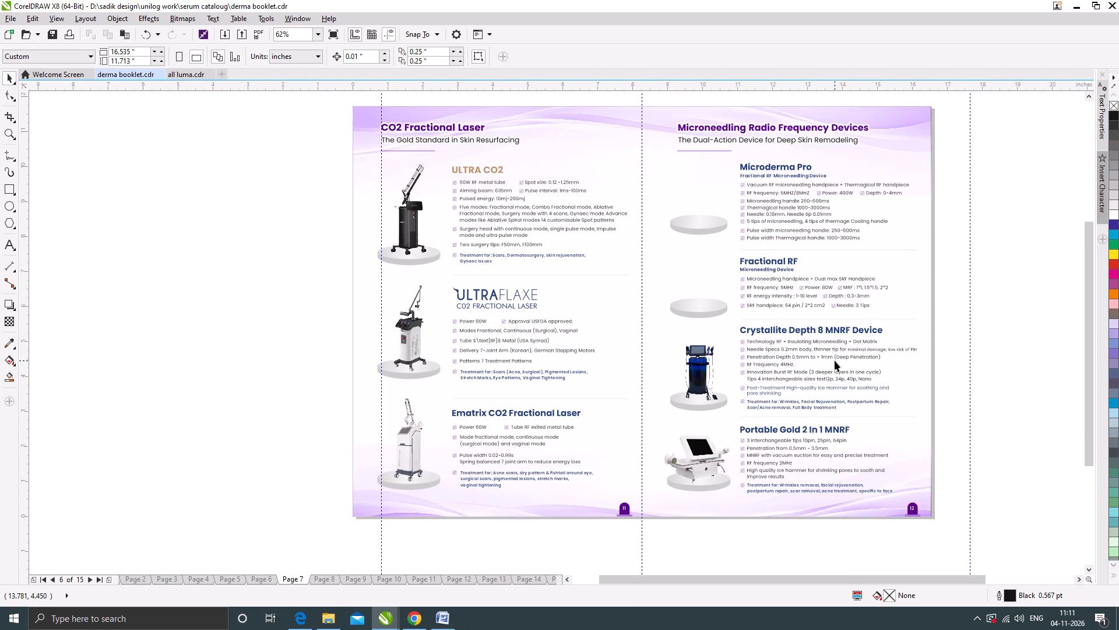
key(Page_Down)
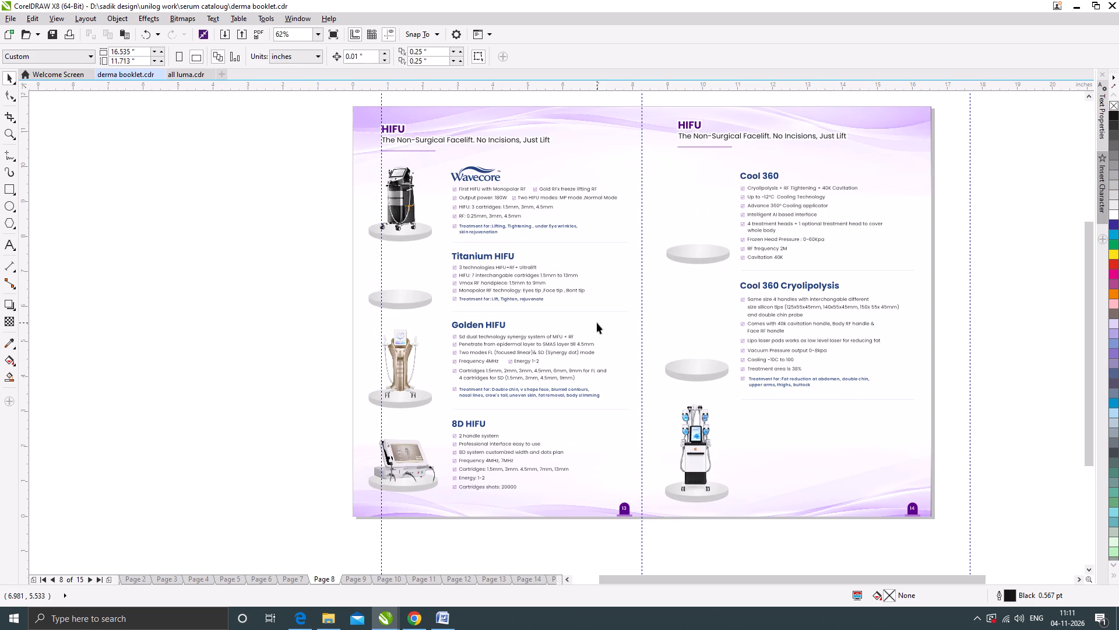
key(Page_Down)
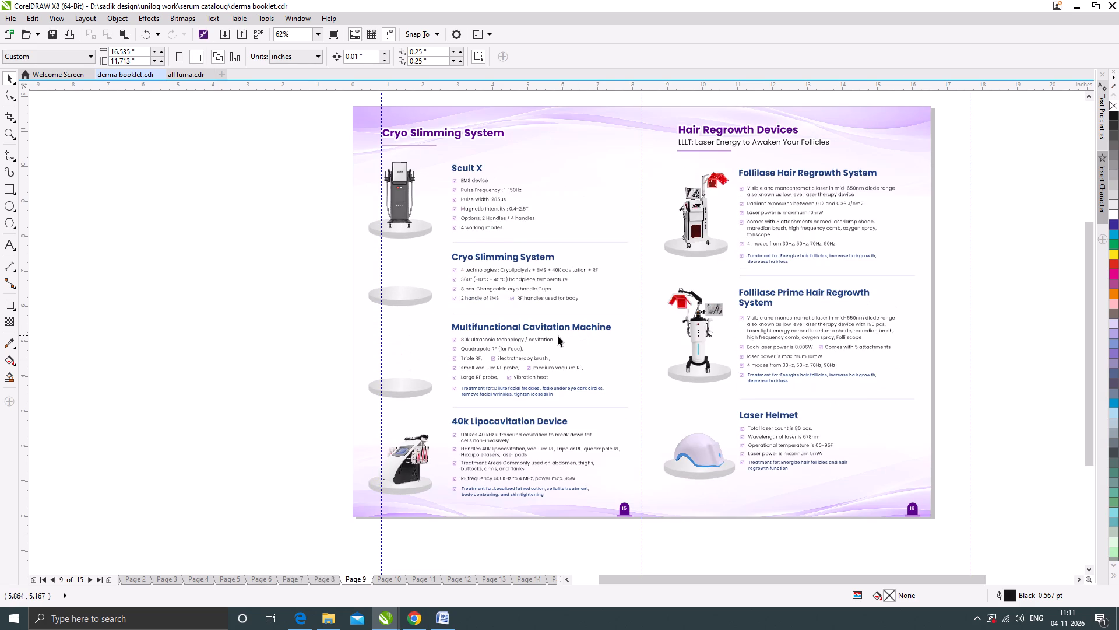
key(Page_Down)
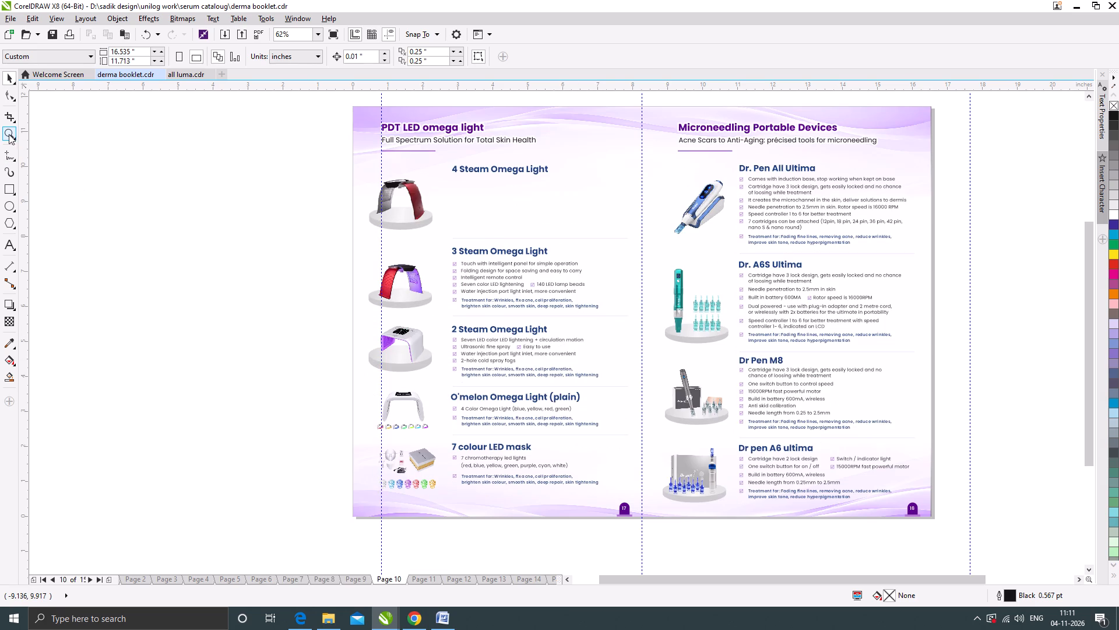
Examine the 4 Steam and 3 Steam Omega Light entries on page 10 up close in full-screen preview.
click(9, 134)
drag(364, 156, 610, 313)
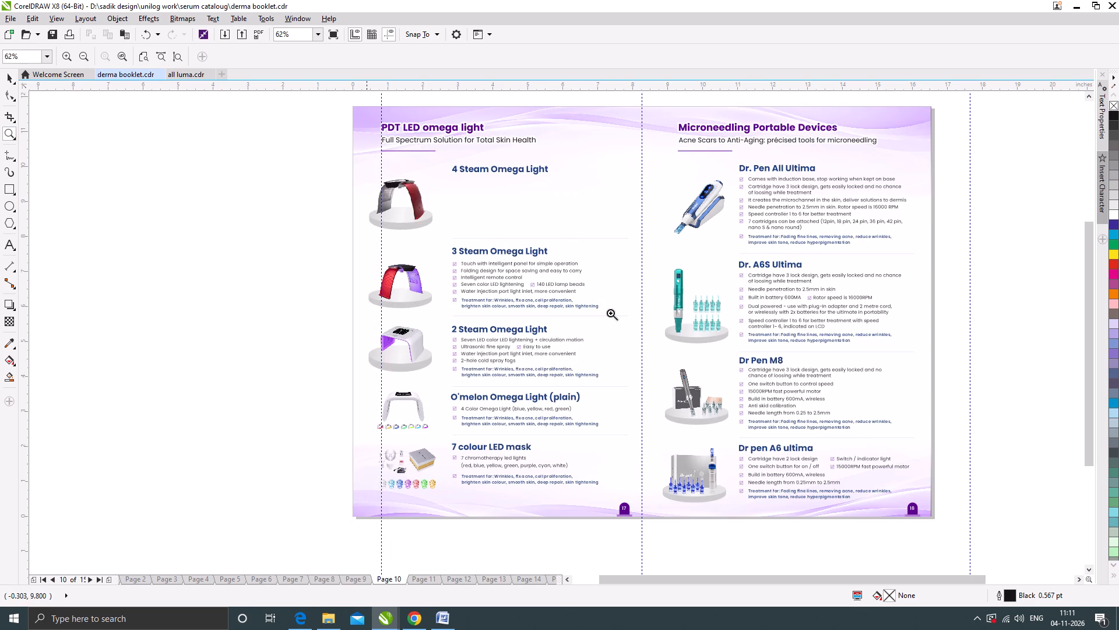
drag(610, 313, 618, 316)
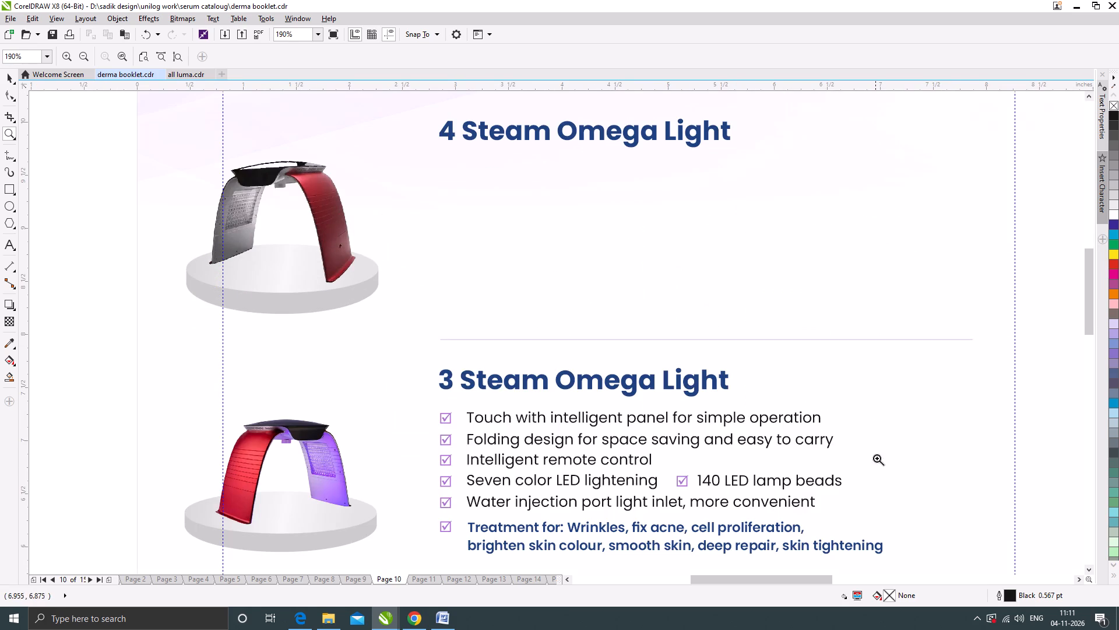
key(F9)
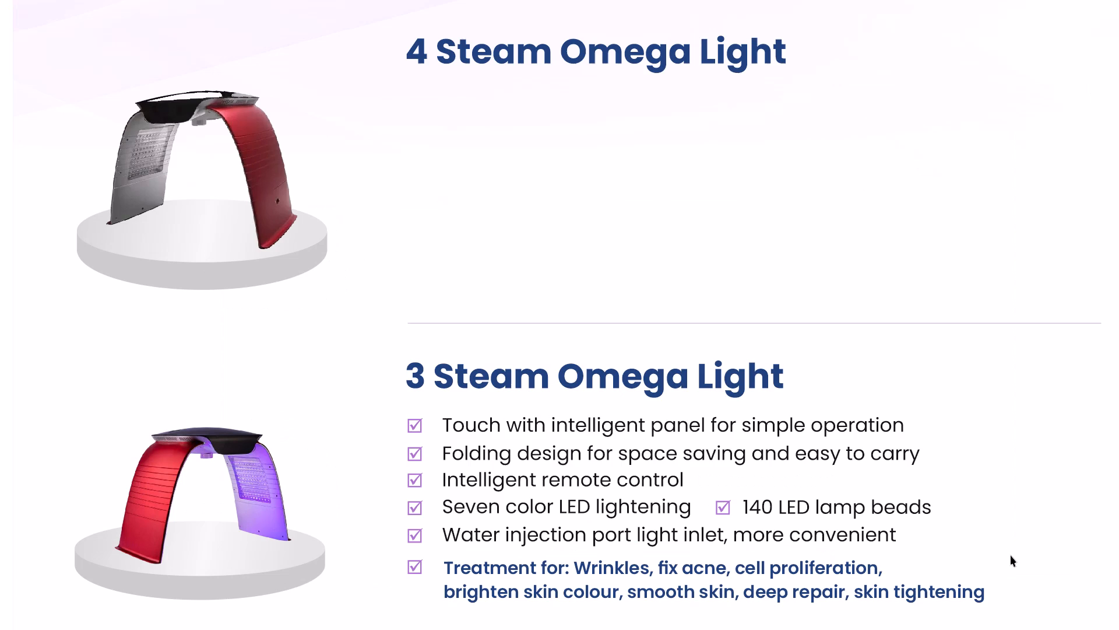
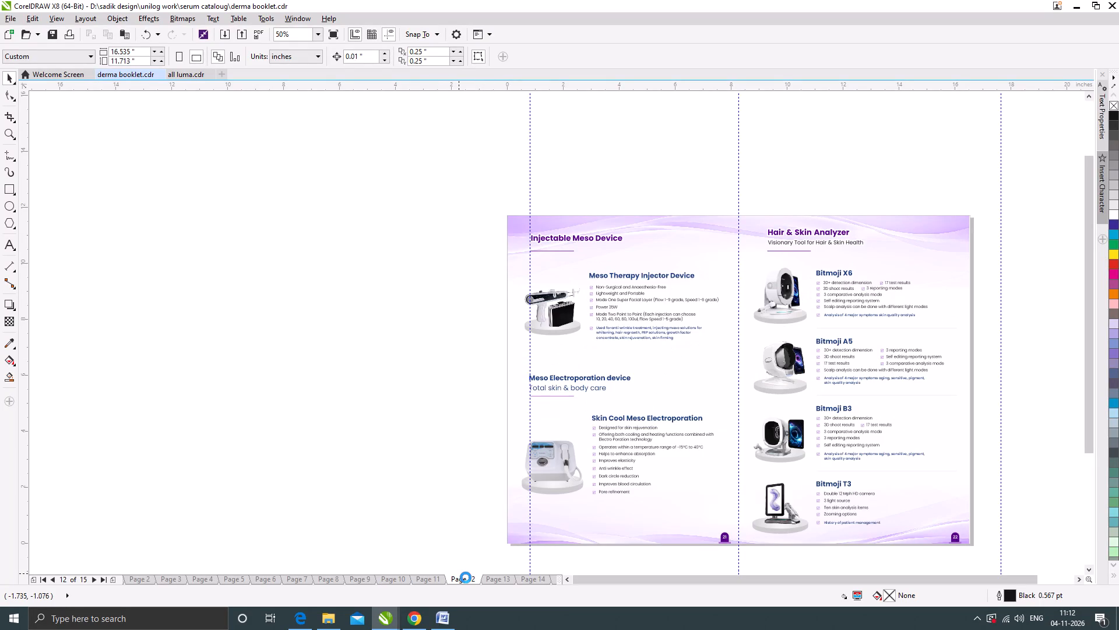
Capture a close-up full-screen preview screenshot of the Hydraulic Derma chair entry on page 13.
click(493, 583)
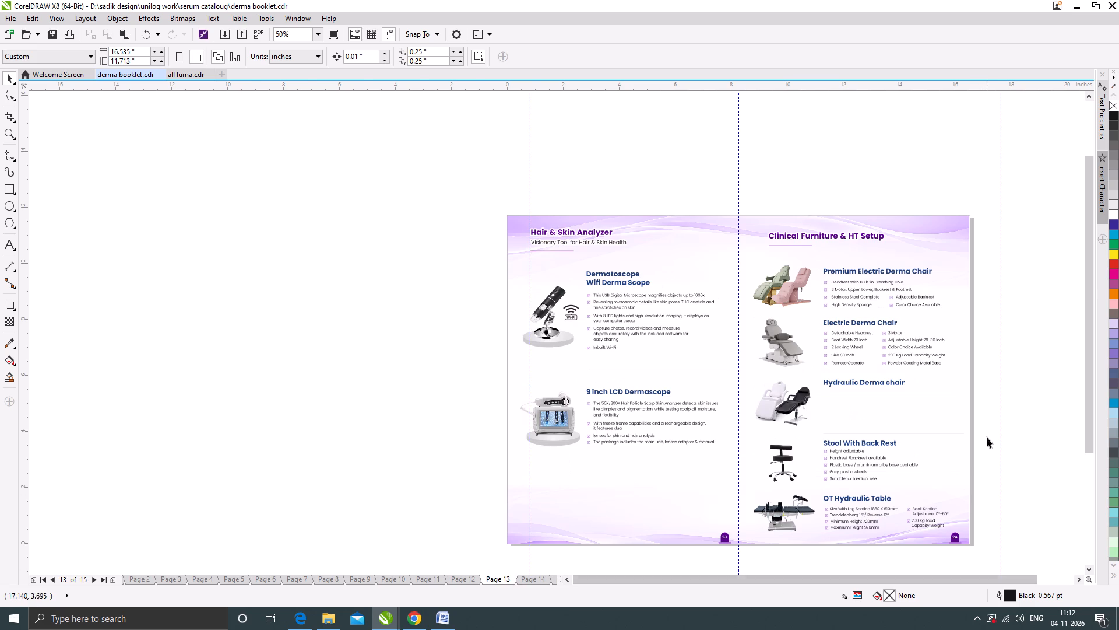
scroll(988, 429, up, 1)
click(10, 133)
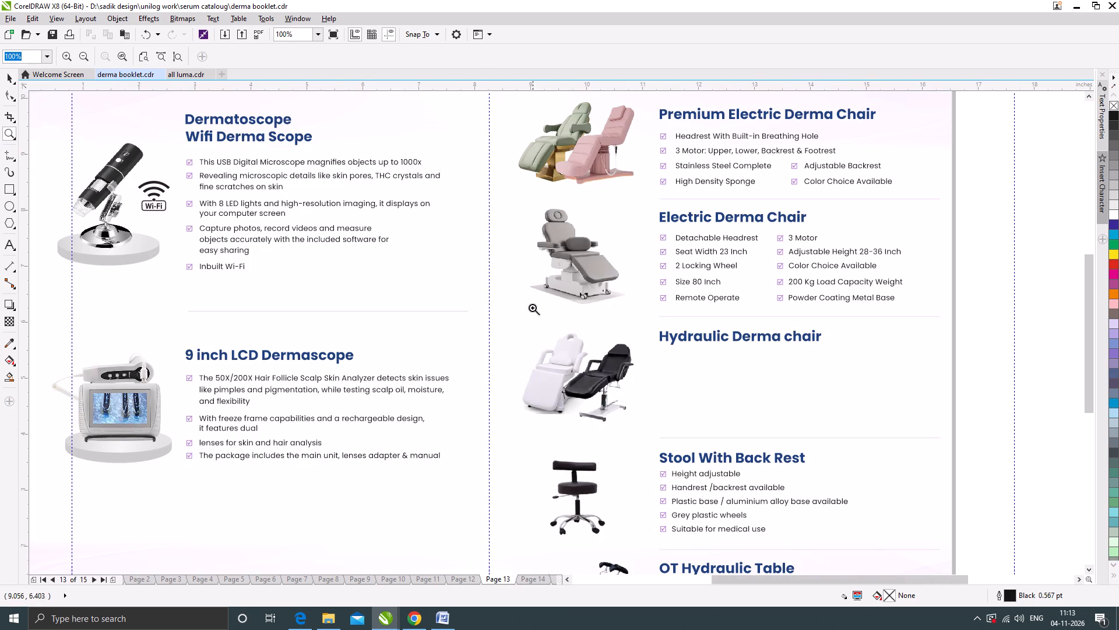
drag(527, 316, 917, 436)
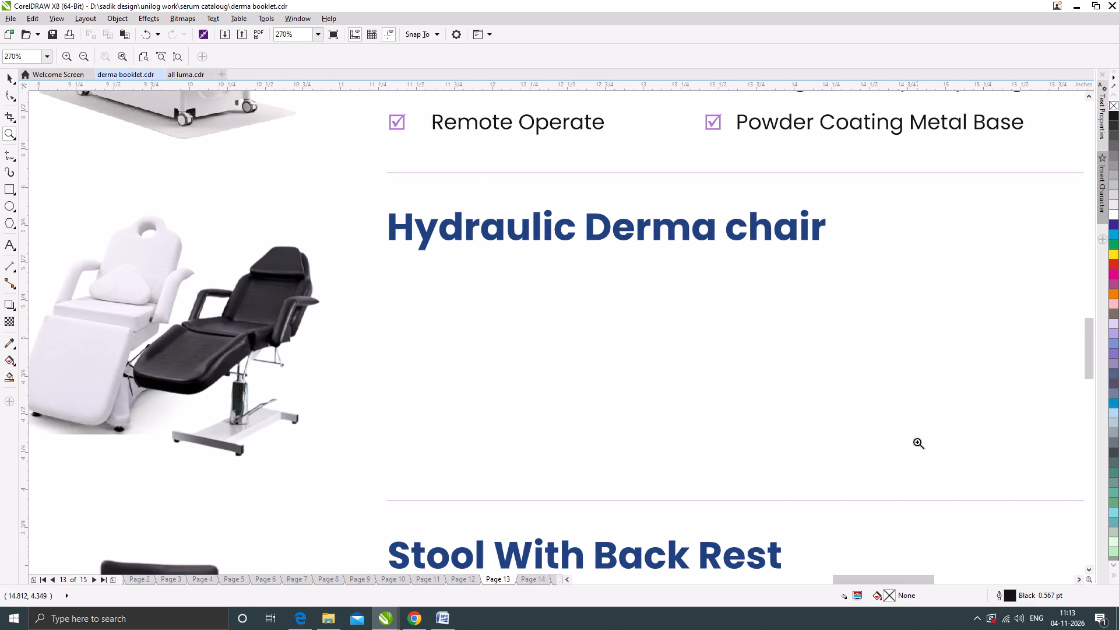
key(F9)
key(Print)
click(646, 368)
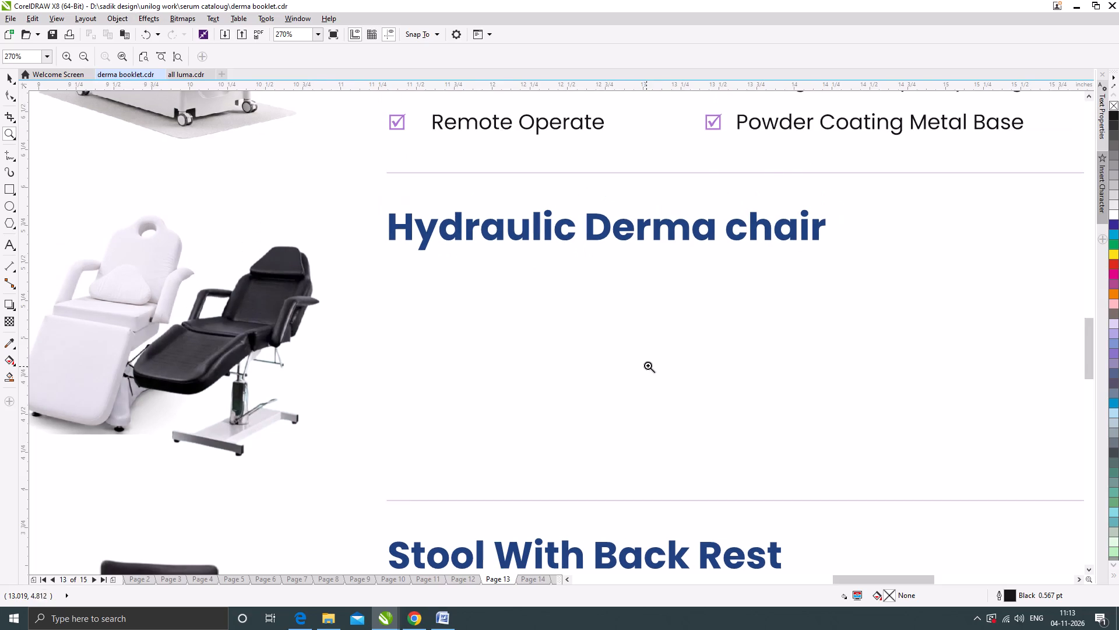
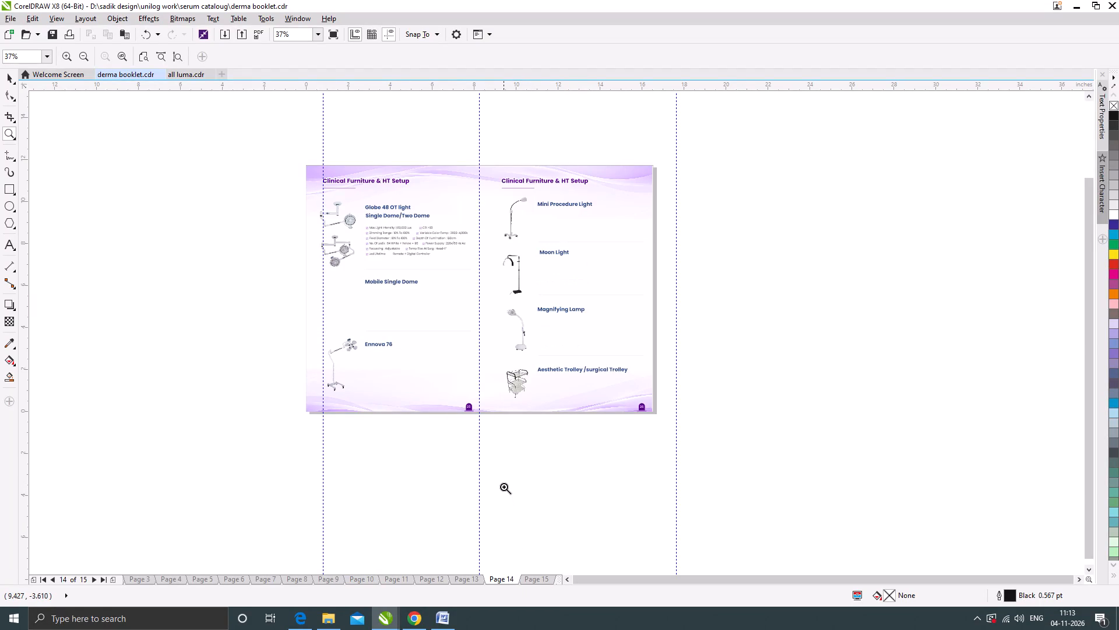
Look through the booklet spreads from page 14 back to page 3 for entries with missing images or specifications and uneven layout.
key(Page_Up)
key(Page_Up)
key(Page_Down)
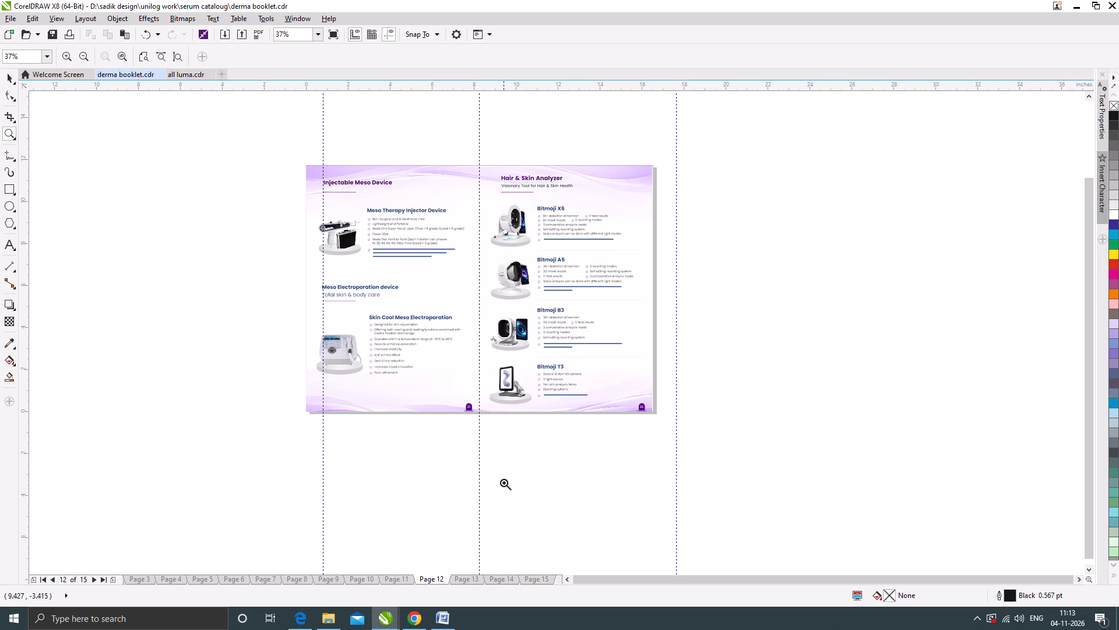
key(Page_Down)
key(Page_Down)
key(Page_Up)
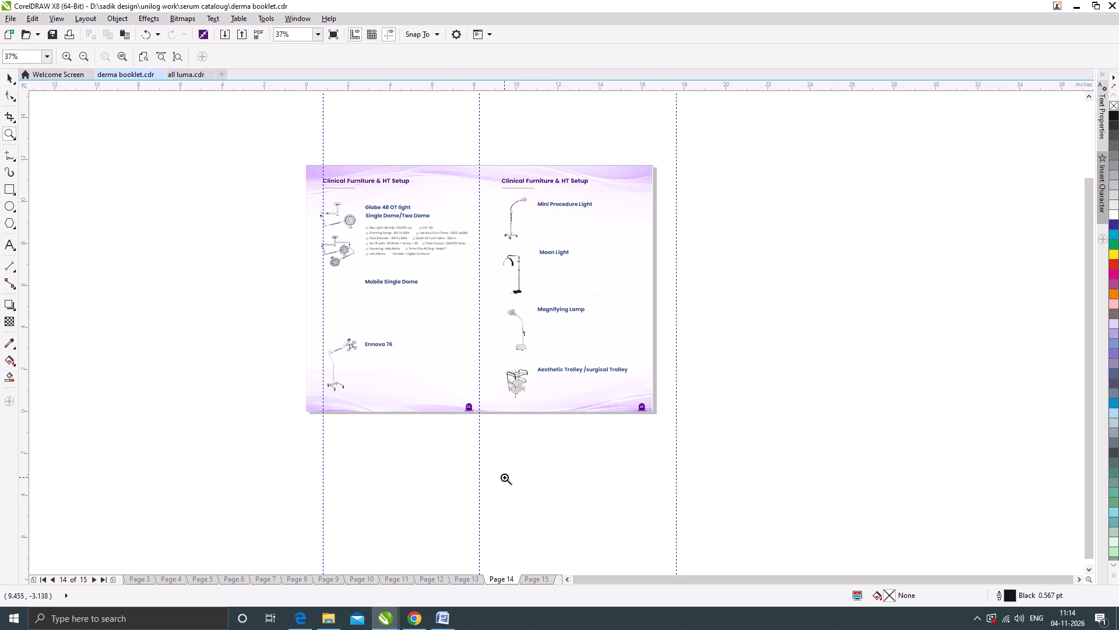
key(Page_Up)
key(Page_Up)
key(Page_Up)
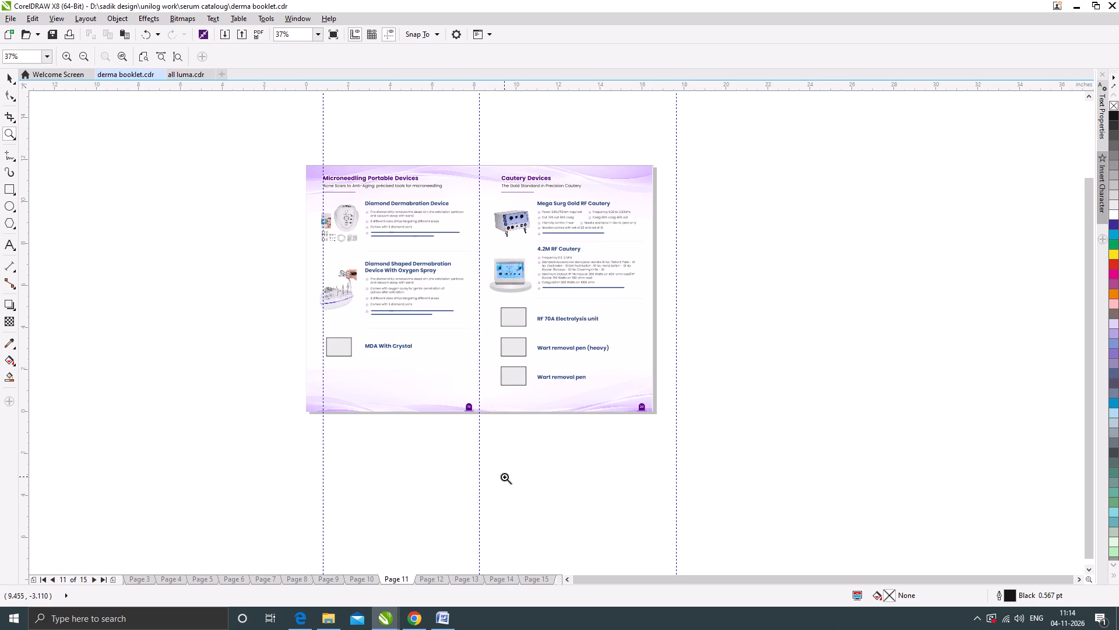
key(Page_Up)
key(Page_Down)
scroll(417, 407, down, 1)
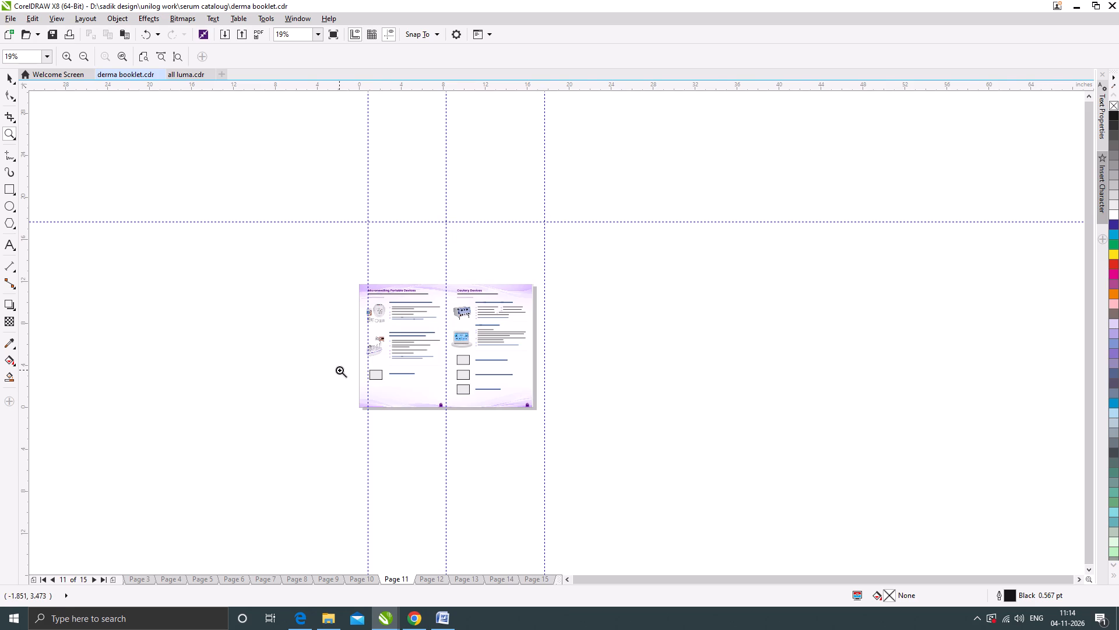
scroll(382, 401, up, 2)
scroll(425, 376, down, 1)
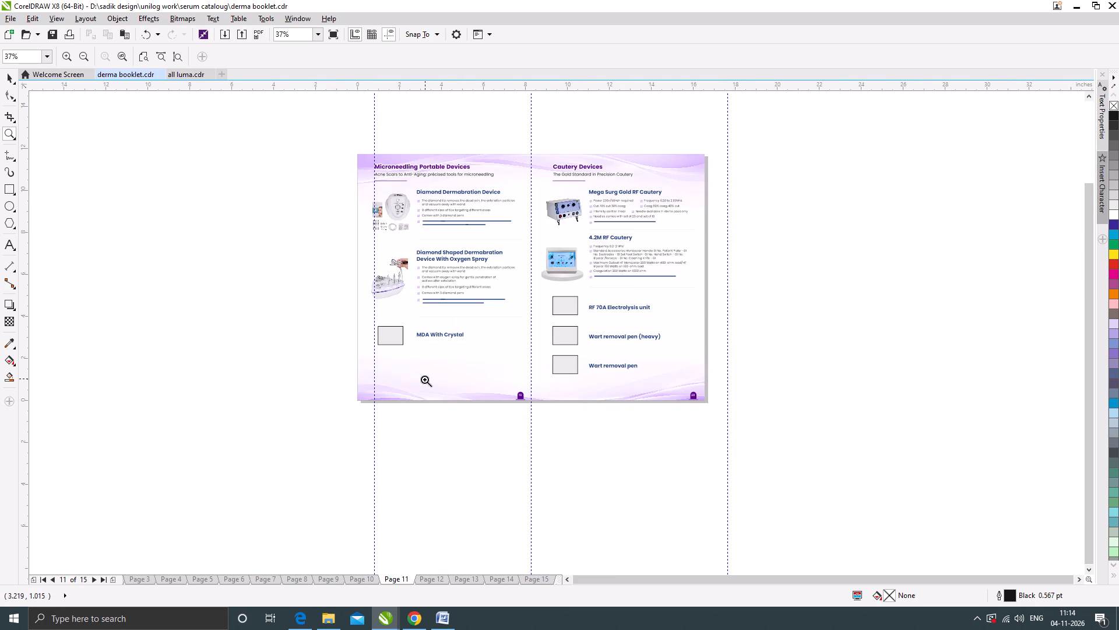
key(Page_Up)
key(Page_Up)
key(Page_Up)
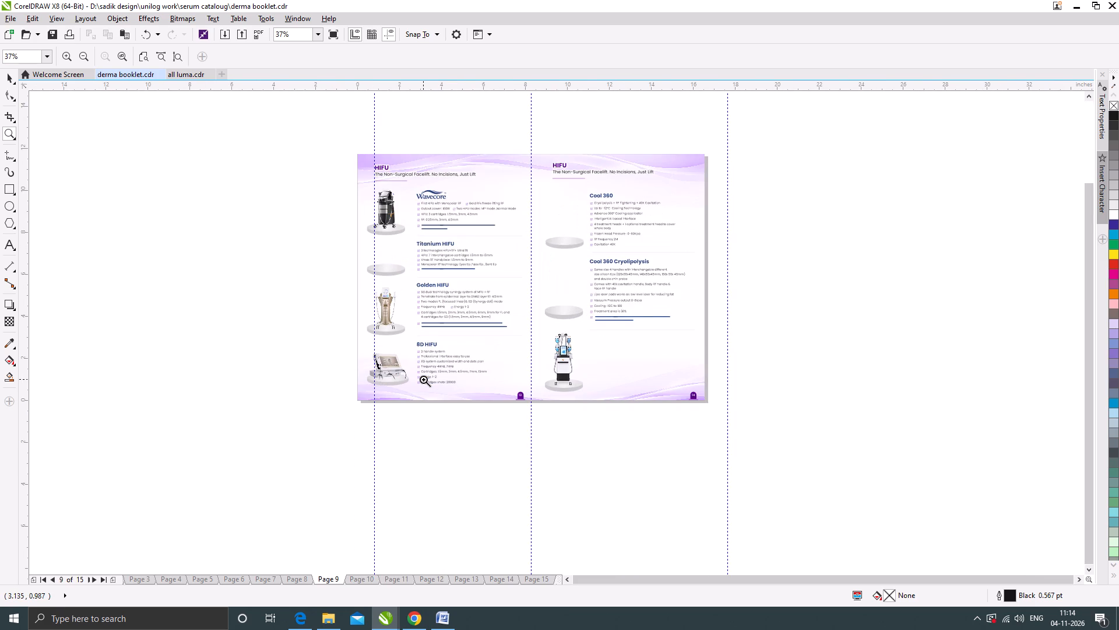
key(Page_Down)
scroll(390, 265, up, 1)
key(Page_Up)
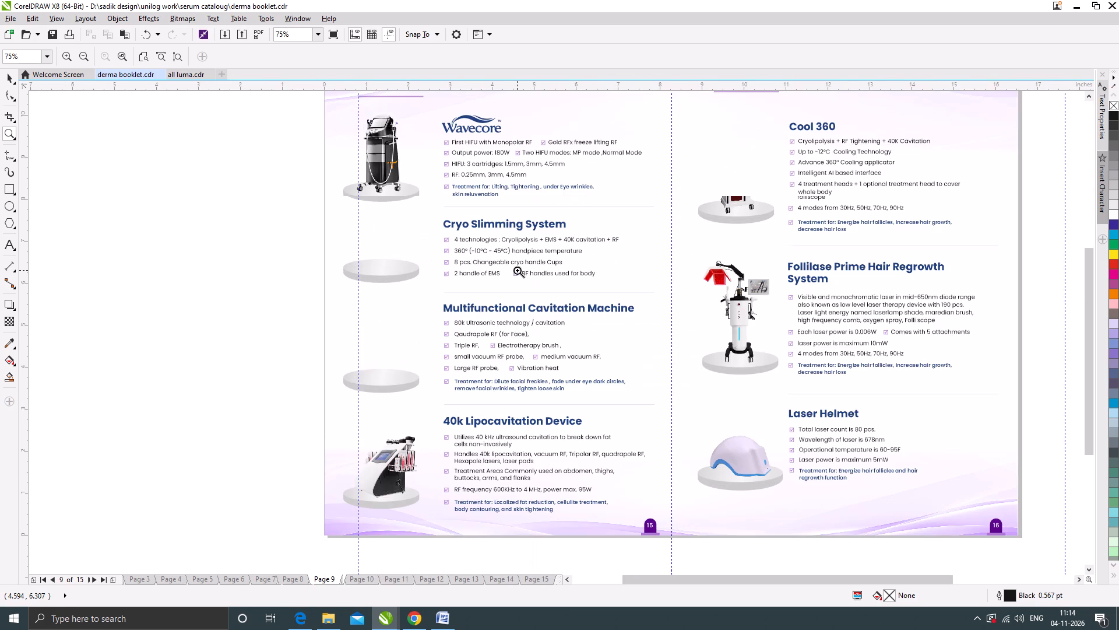
key(Page_Up)
key(Page_Up)
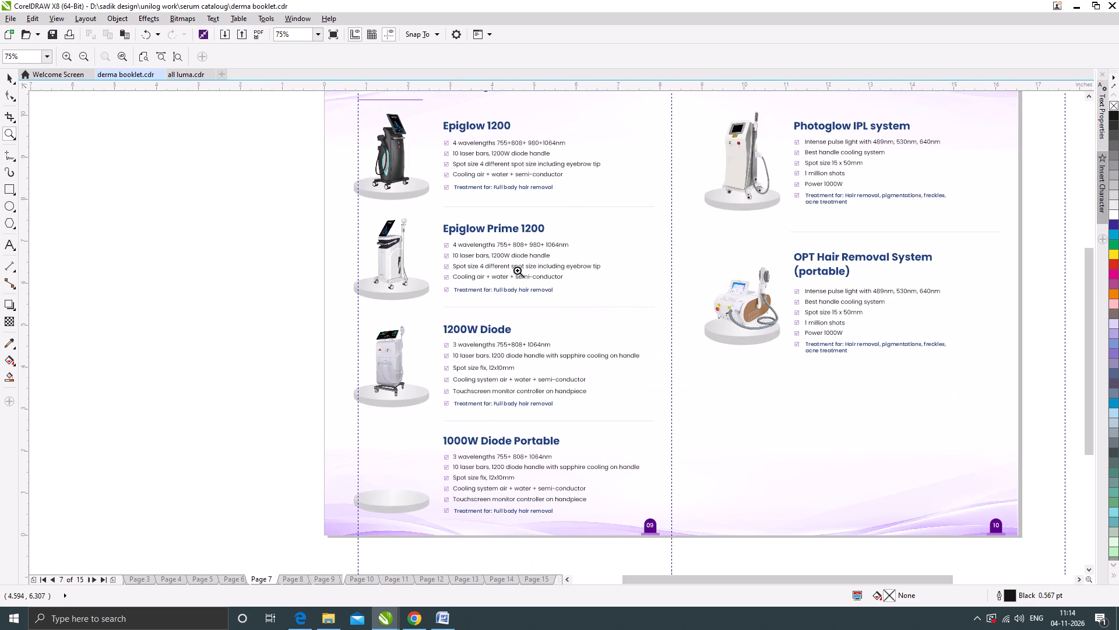
key(Page_Up)
key(Page_Up)
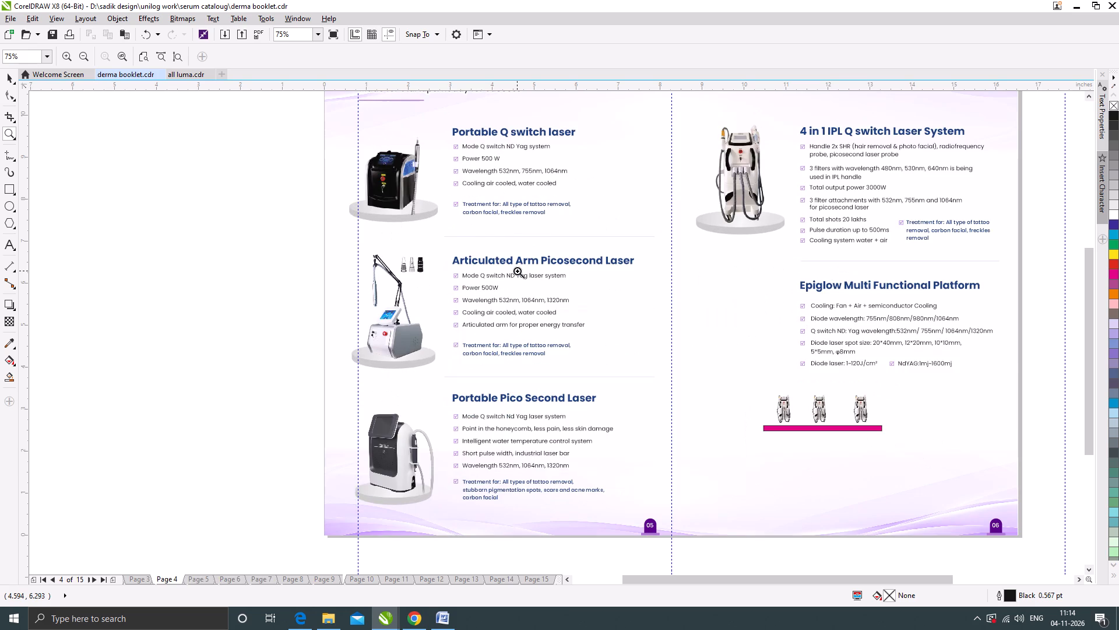
key(Page_Up)
Move the whole Lumaspot entry on page 3 to the top of its half of the spread, centred at about Y 8.47 inches.
scroll(513, 273, down, 1)
scroll(736, 315, up, 1)
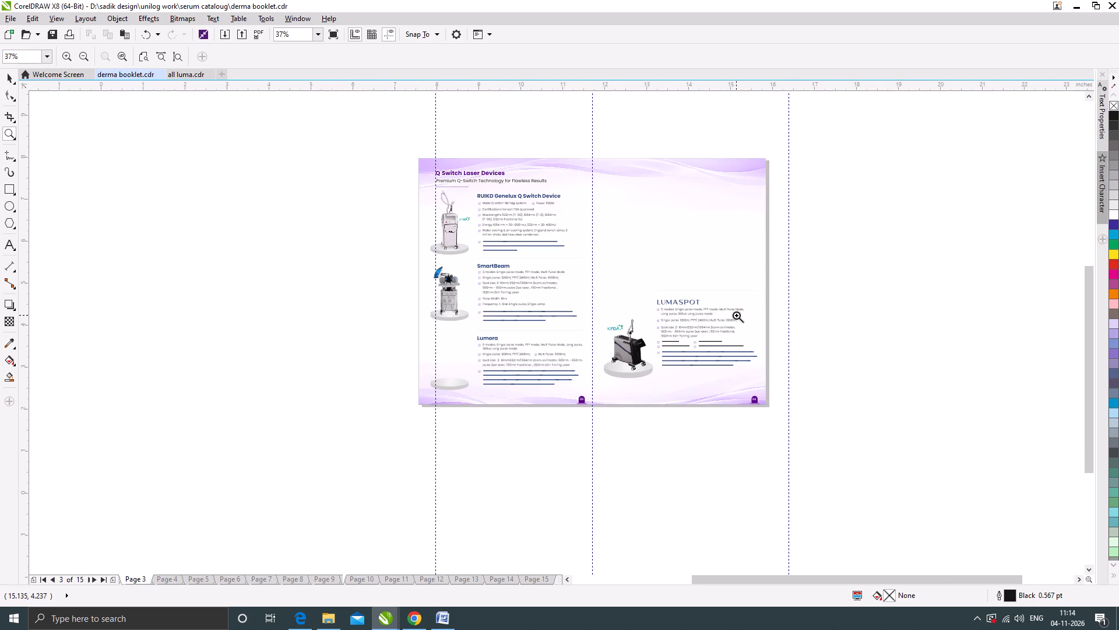
click(8, 78)
scroll(606, 357, down, 1)
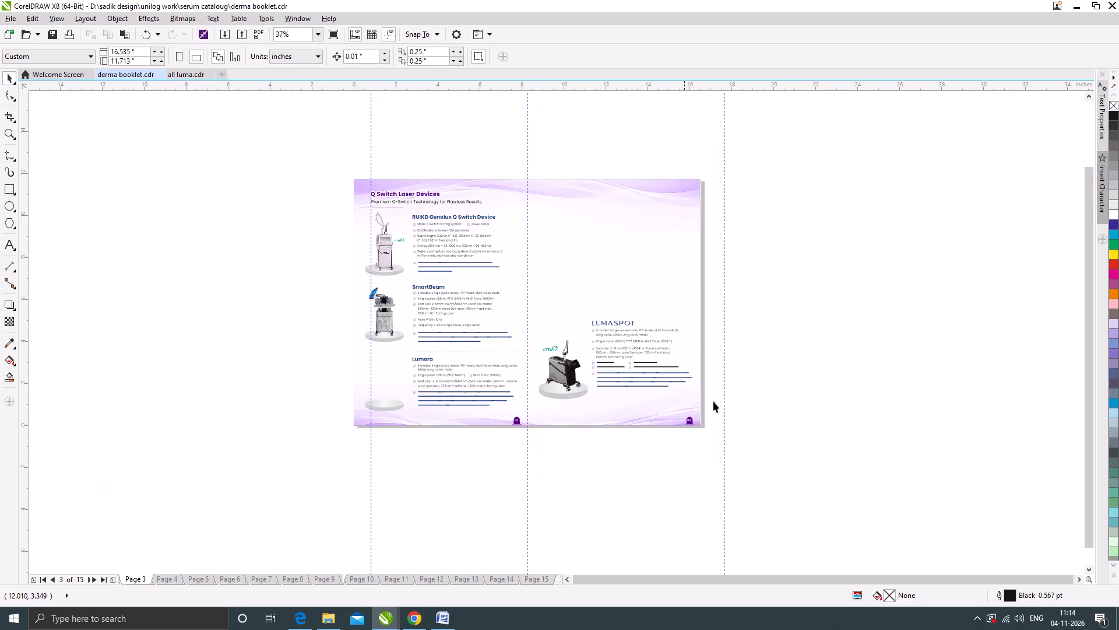
drag(741, 417, 532, 289)
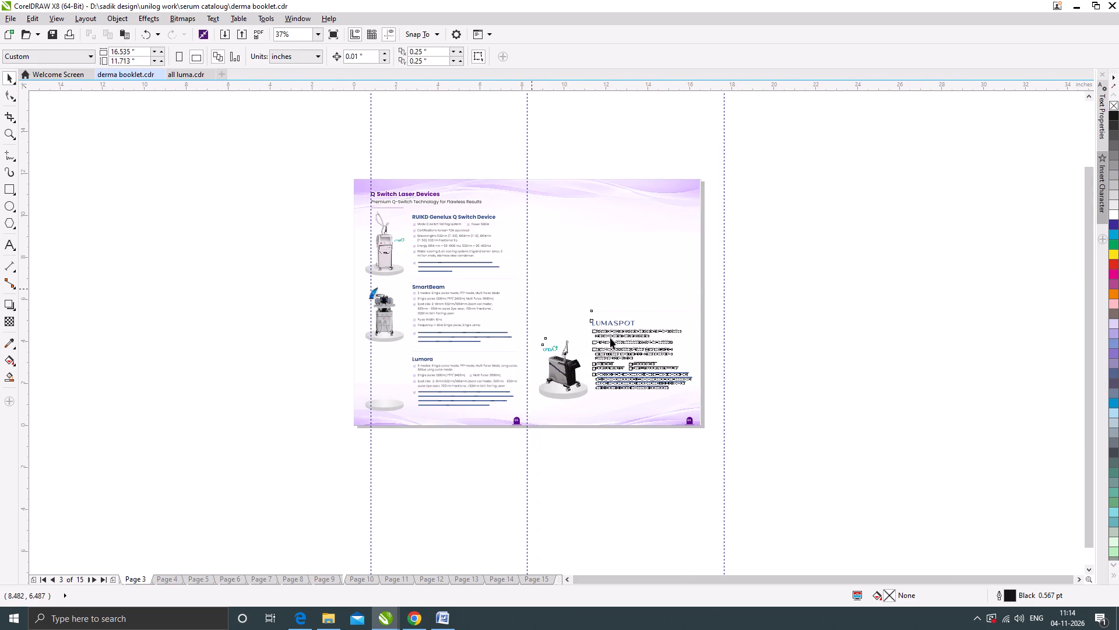
drag(614, 325, 610, 228)
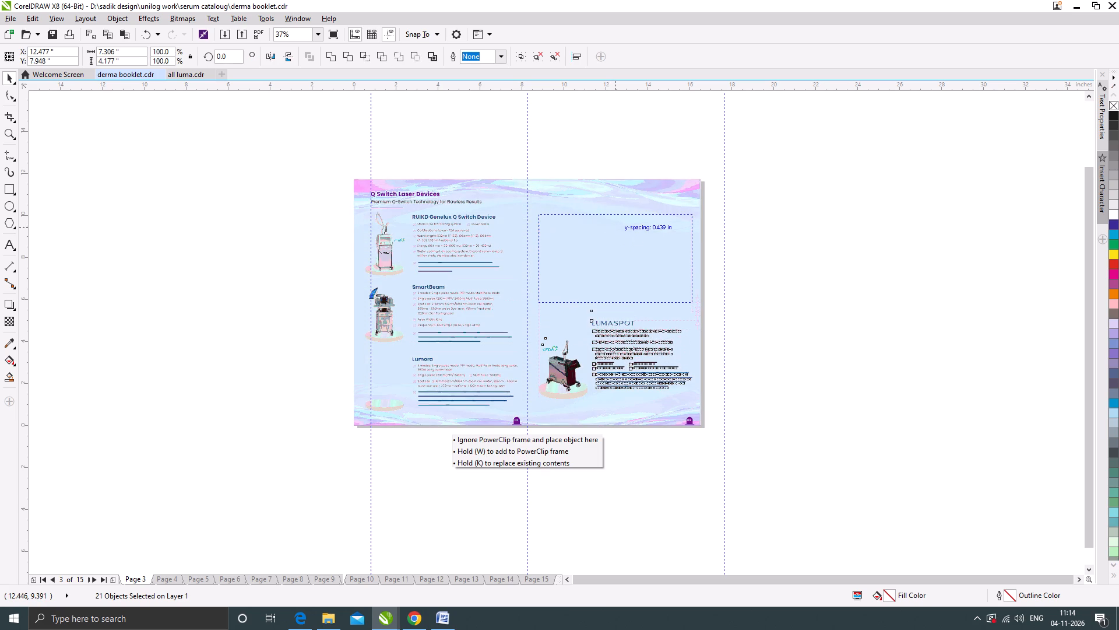
drag(610, 228, 611, 225)
scroll(597, 202, up, 2)
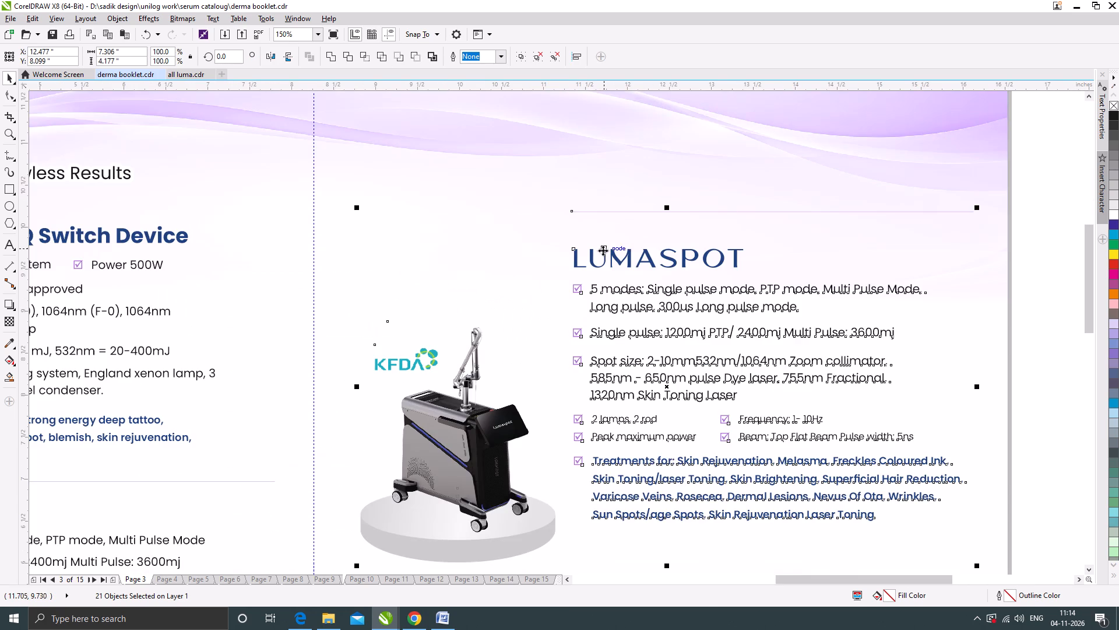
drag(604, 250, 599, 220)
scroll(520, 293, down, 1)
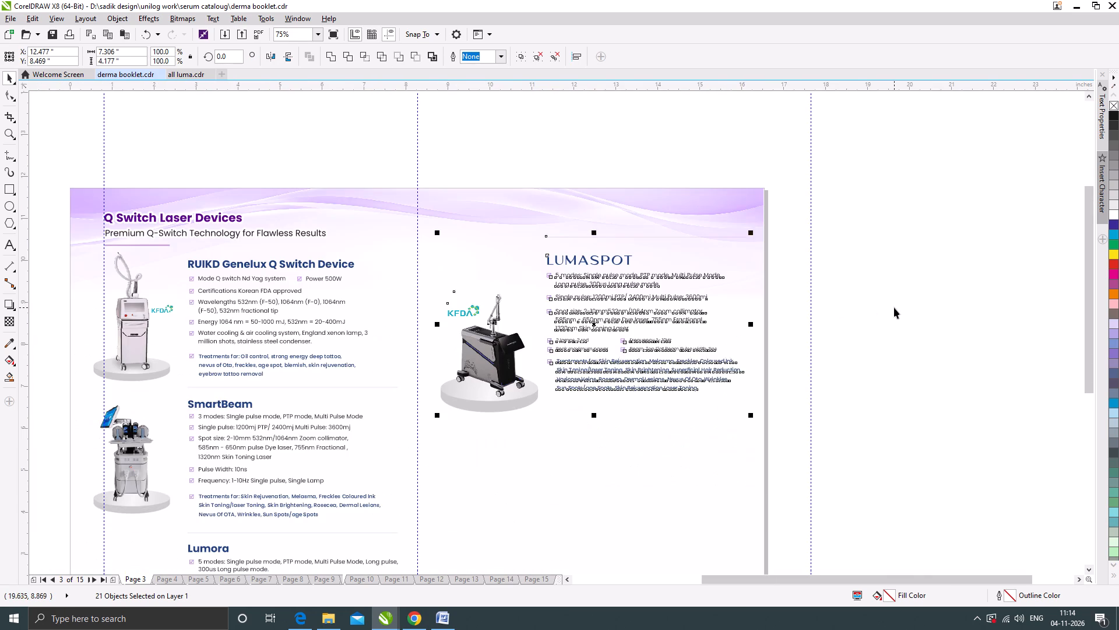
click(894, 307)
Delete the thin divider line above the Lumaspot title.
click(621, 237)
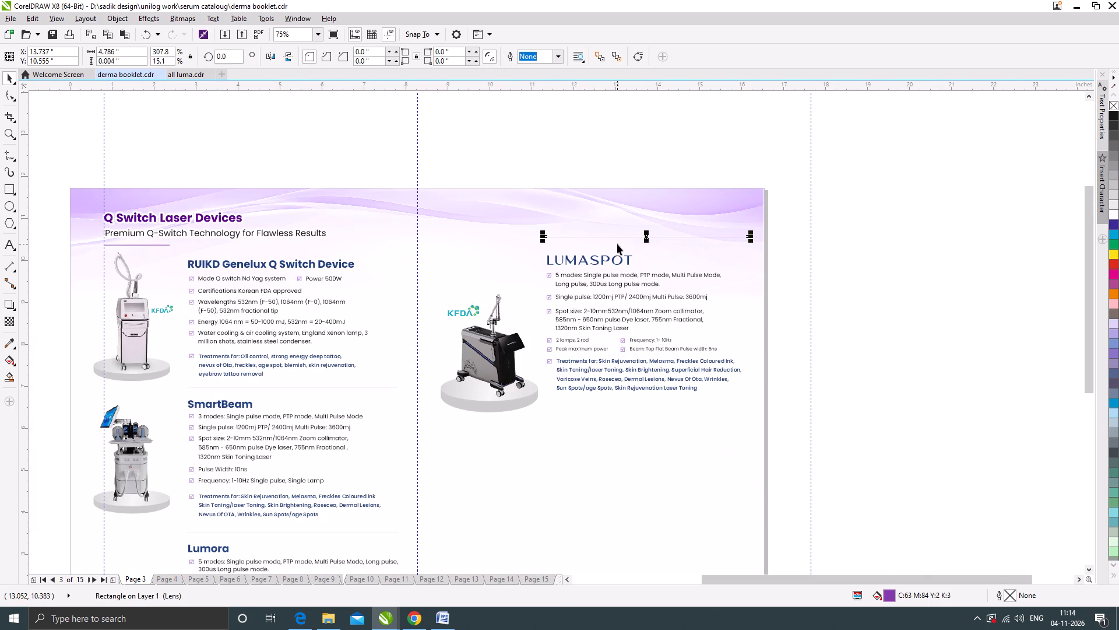
key(Delete)
scroll(600, 276, down, 1)
click(826, 323)
scroll(587, 304, up, 1)
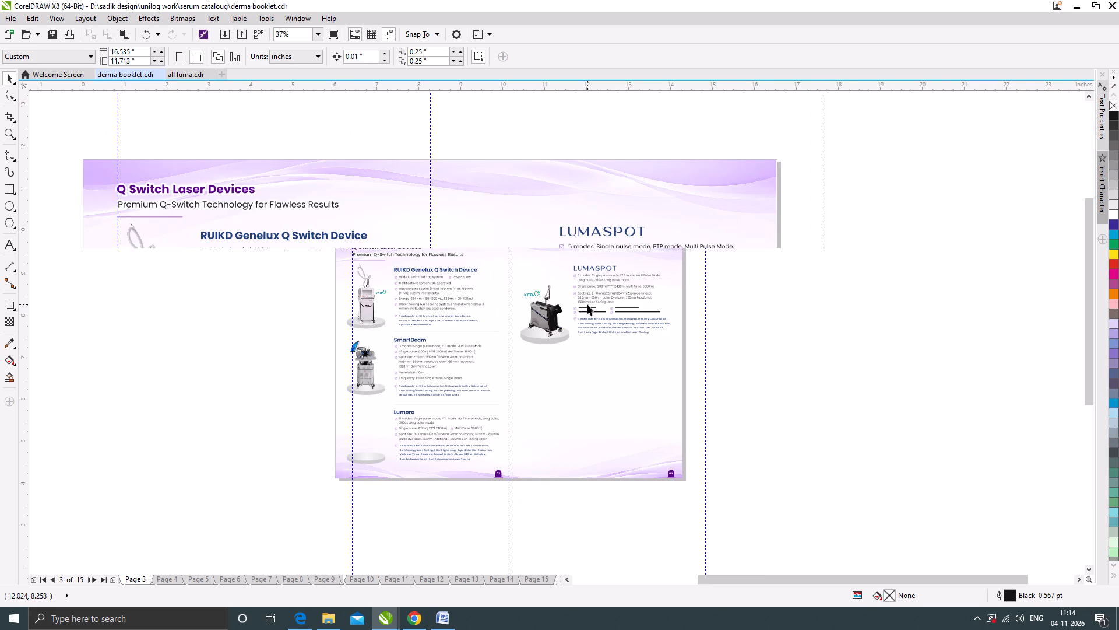
click(896, 398)
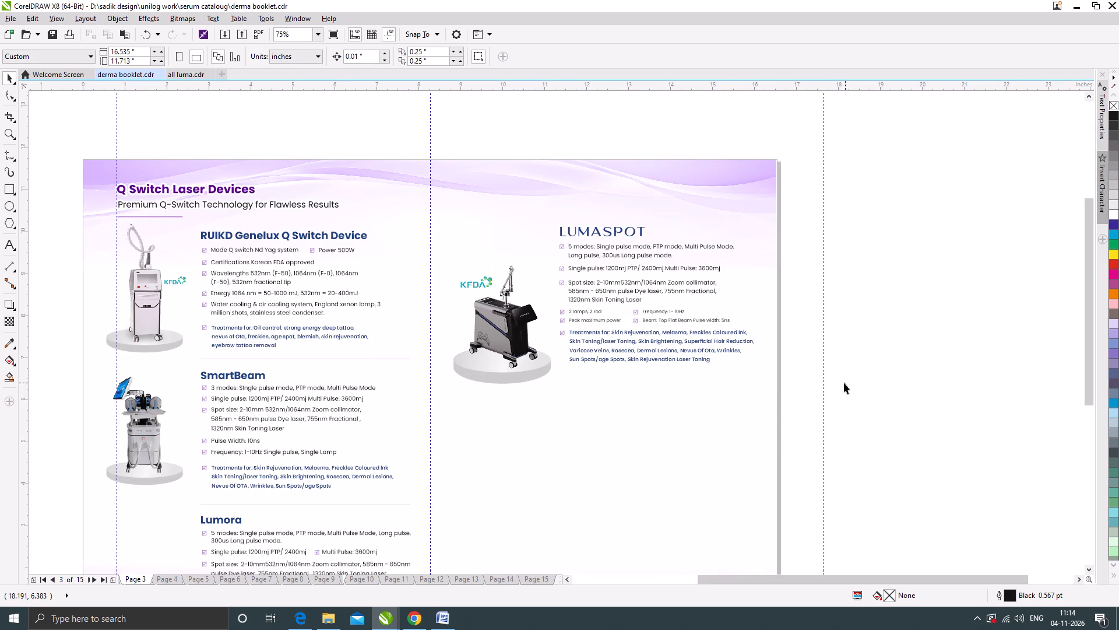
Nudge the Lumaspot title and specification text slightly down together, centred at about Y 8.46 inches, leaving the product image in place.
drag(832, 394, 541, 199)
scroll(567, 239, up, 3)
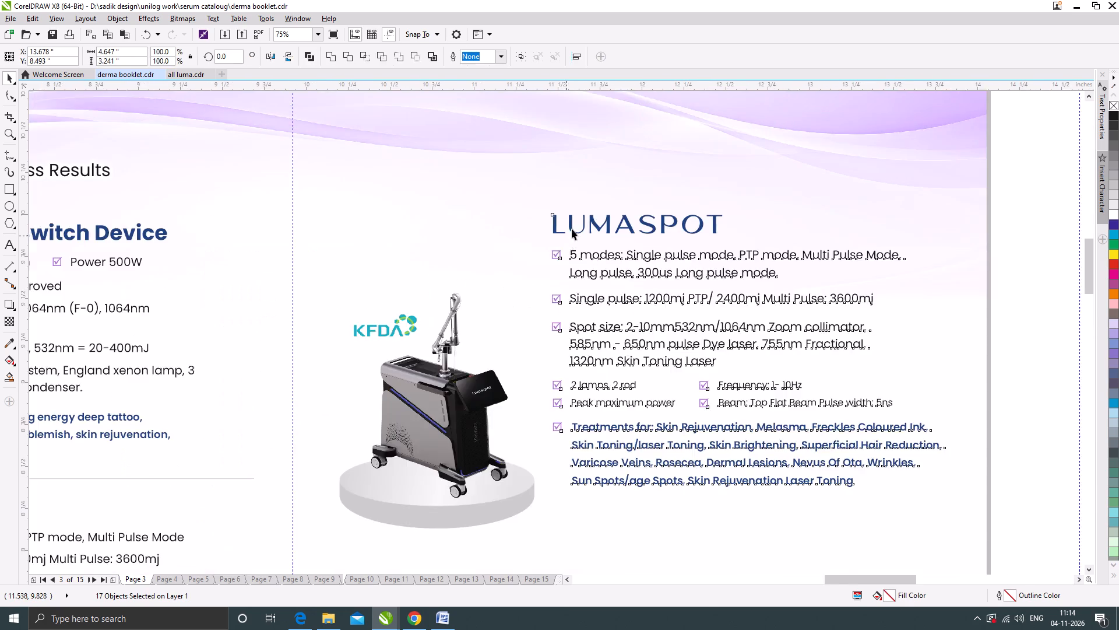
scroll(572, 225, up, 1)
drag(573, 208, 575, 221)
scroll(575, 222, down, 3)
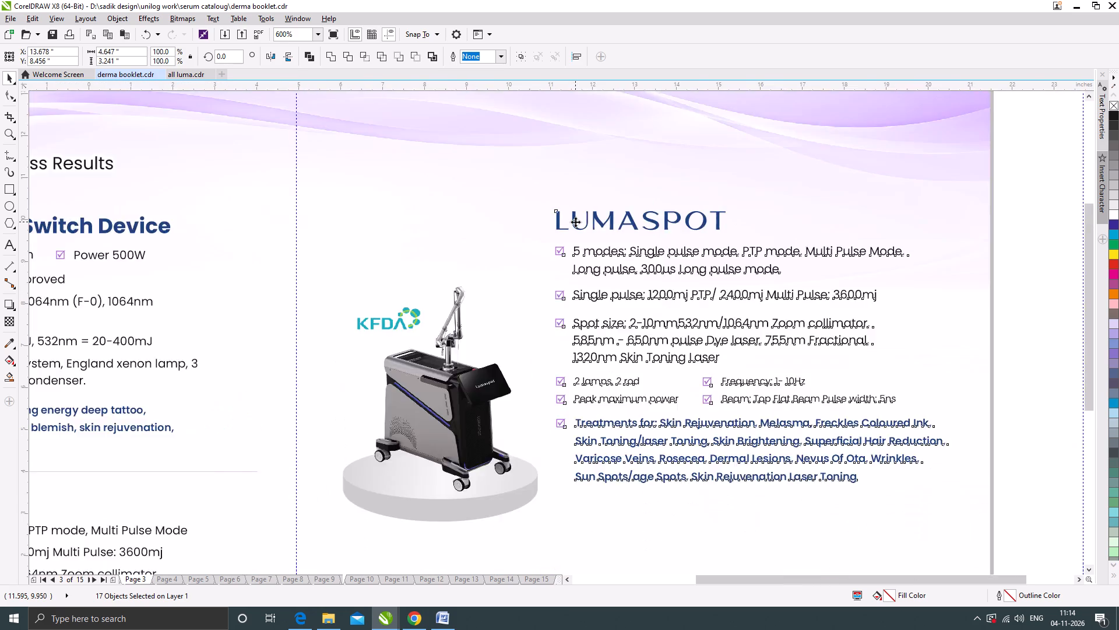
click(924, 288)
Shift only the Lumaspot bullet text slightly down to widen the gap beneath the title.
drag(837, 393, 558, 234)
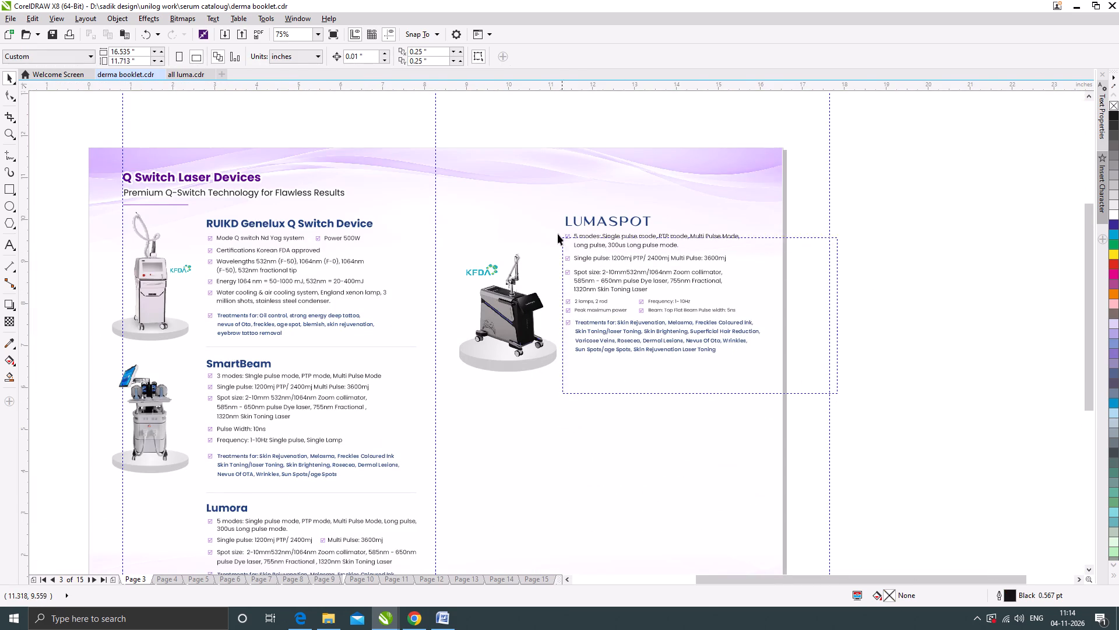
drag(558, 234, 546, 226)
scroll(590, 237, up, 2)
drag(588, 244, 588, 253)
scroll(587, 253, down, 2)
click(885, 337)
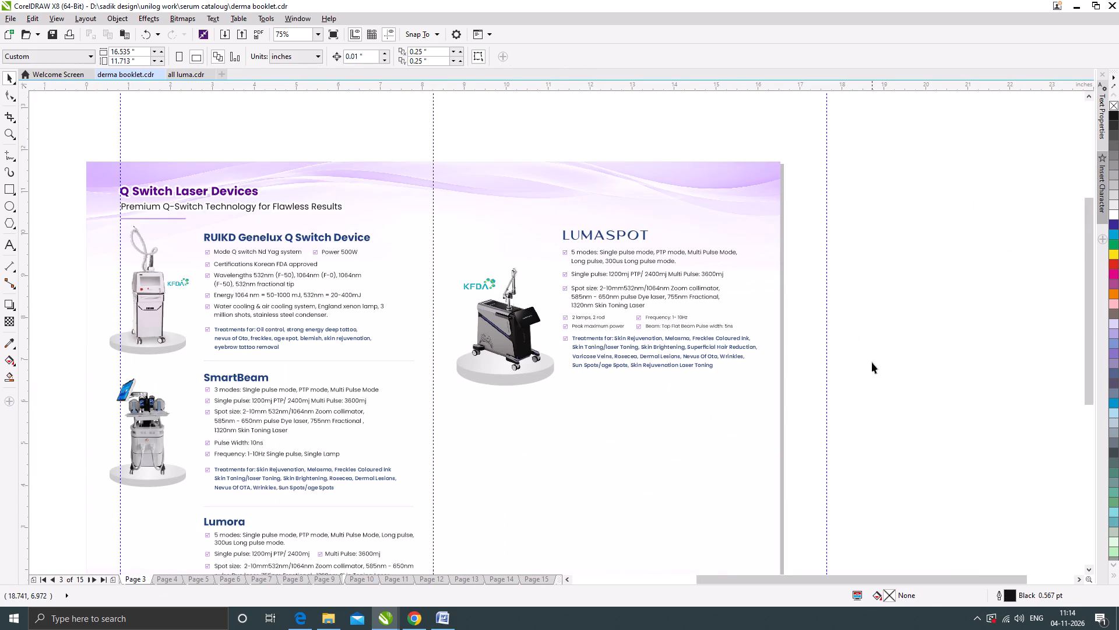
click(872, 362)
scroll(501, 275, down, 1)
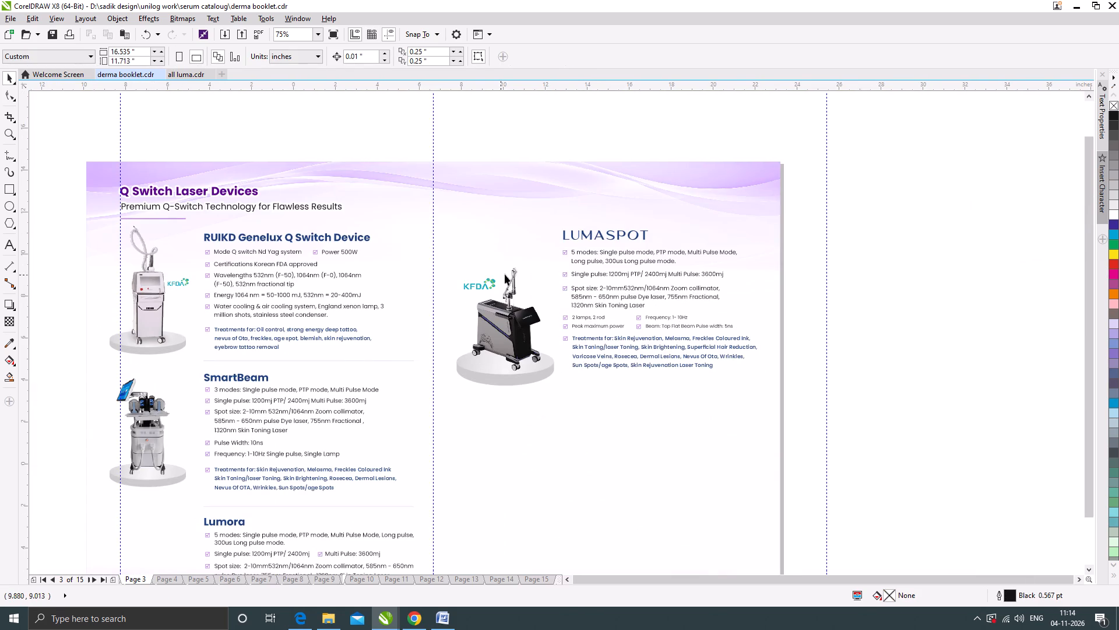
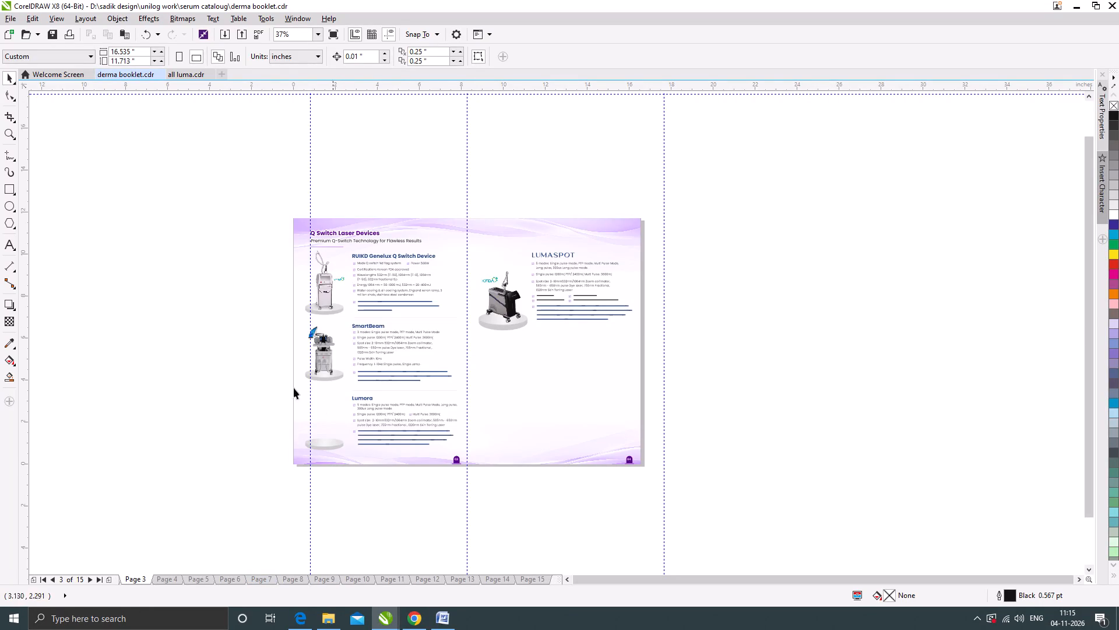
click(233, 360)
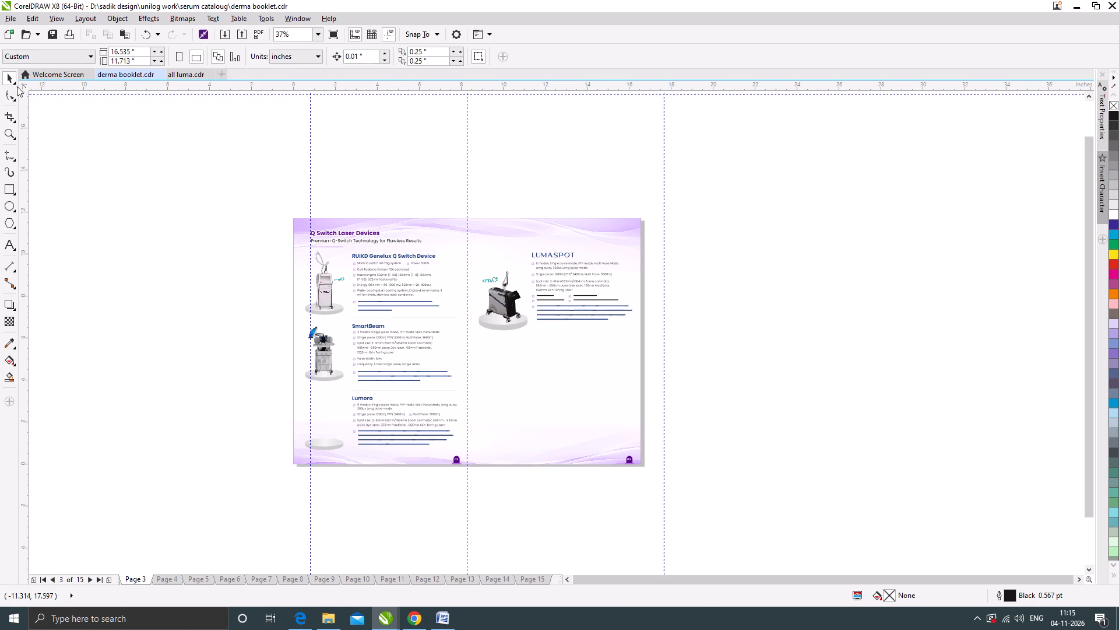
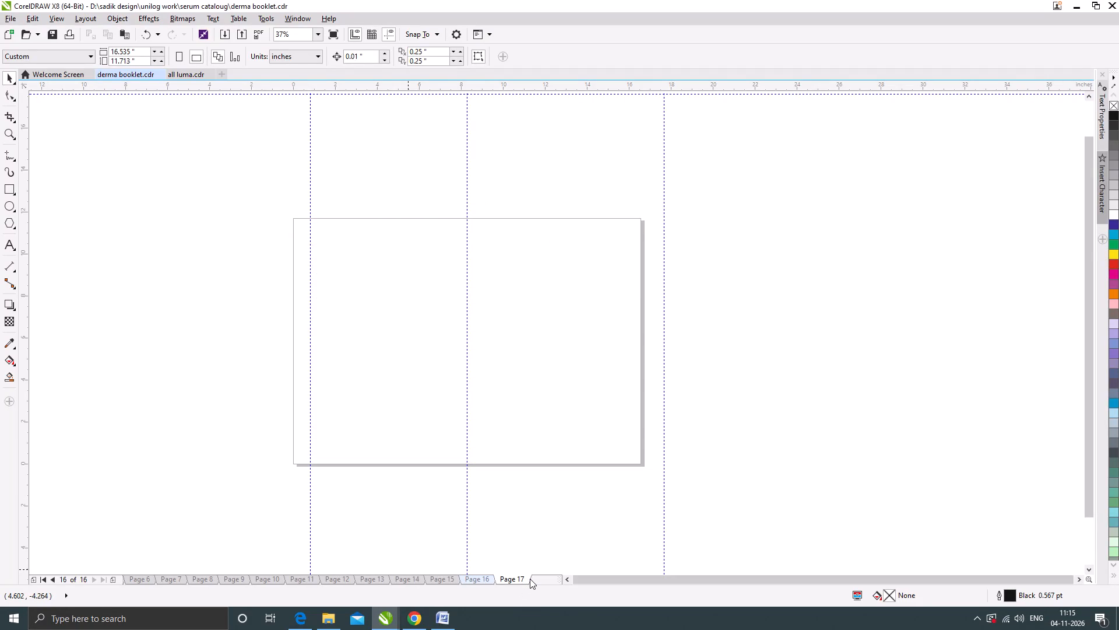
Add blank pages 18 and 19 at the end of the booklet.
key(Page_Down)
key(Return)
key(Page_Down)
key(Return)
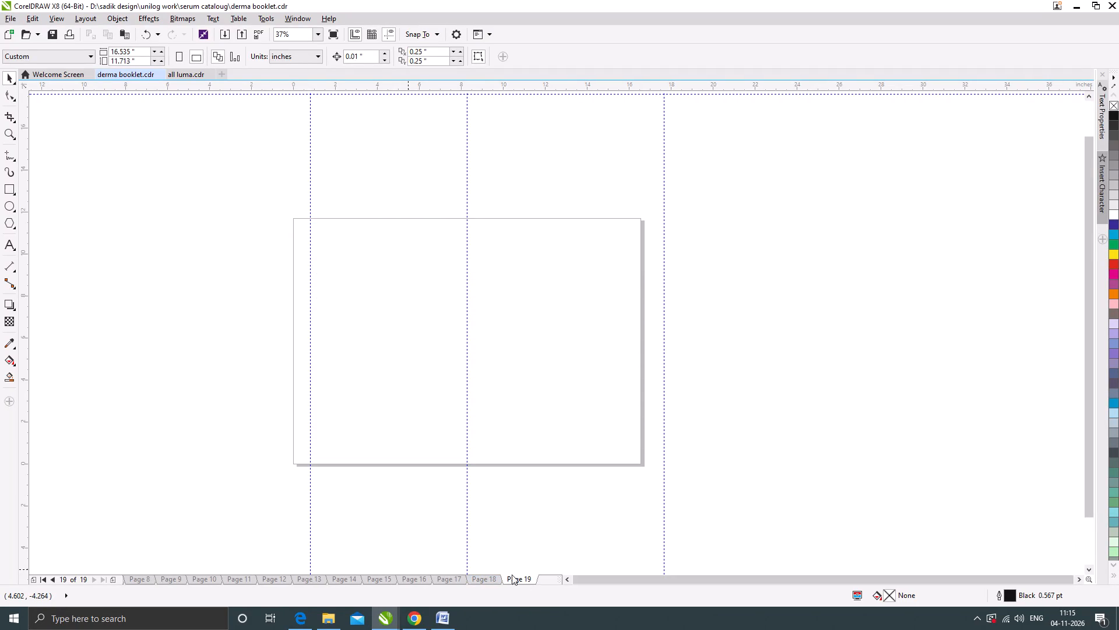
Return to page 15, Portable Essentials, and copy its purple wave background.
click(404, 580)
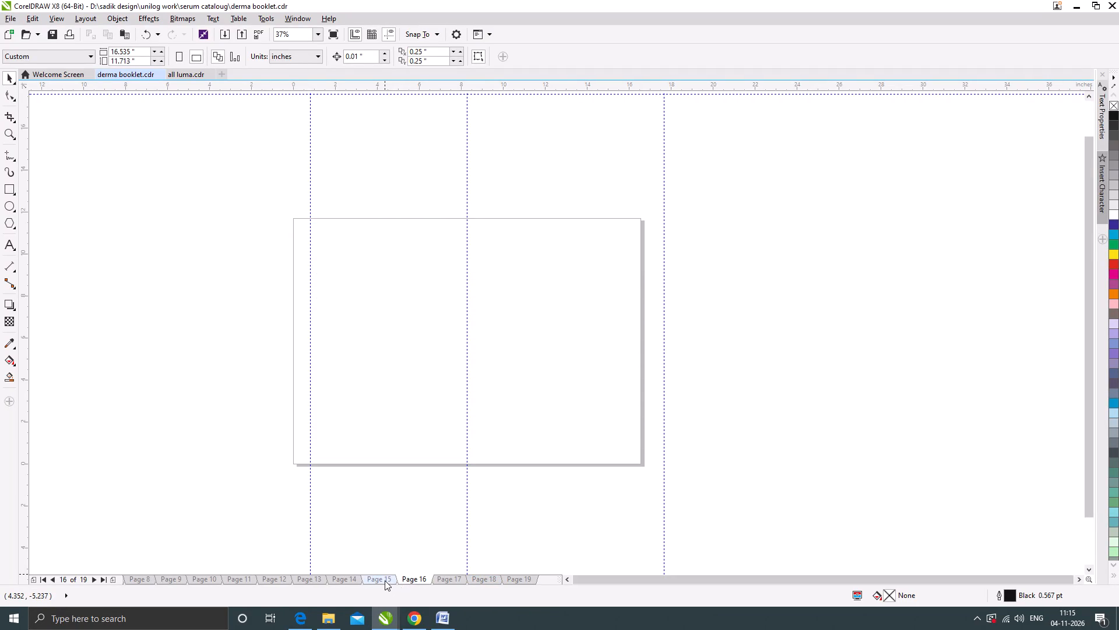
click(385, 580)
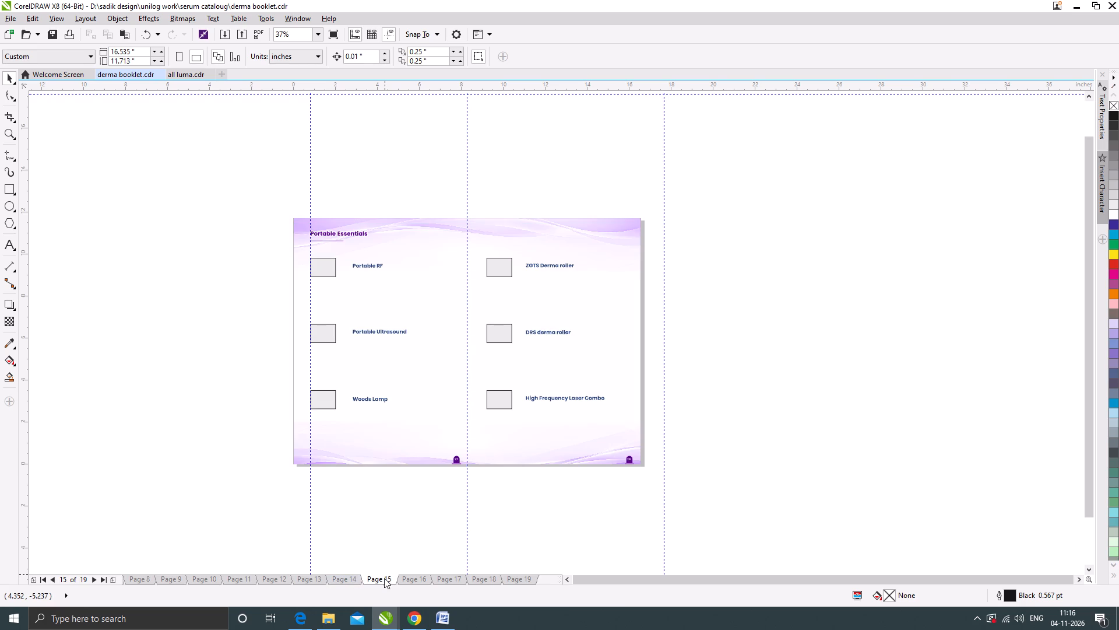
click(406, 579)
click(377, 579)
click(409, 223)
click(424, 579)
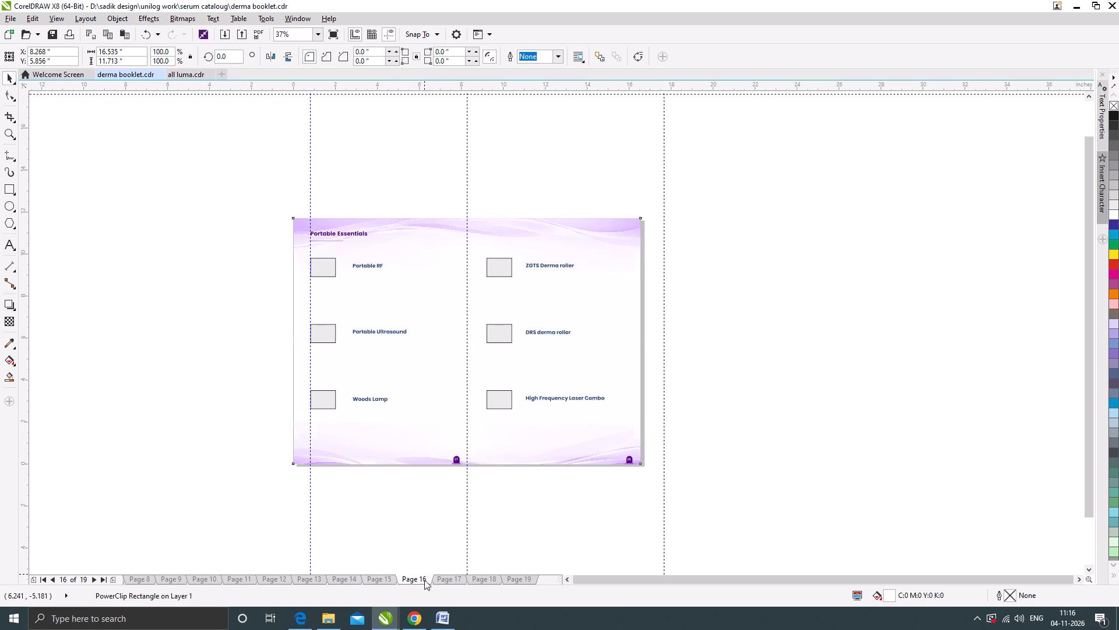
click(374, 582)
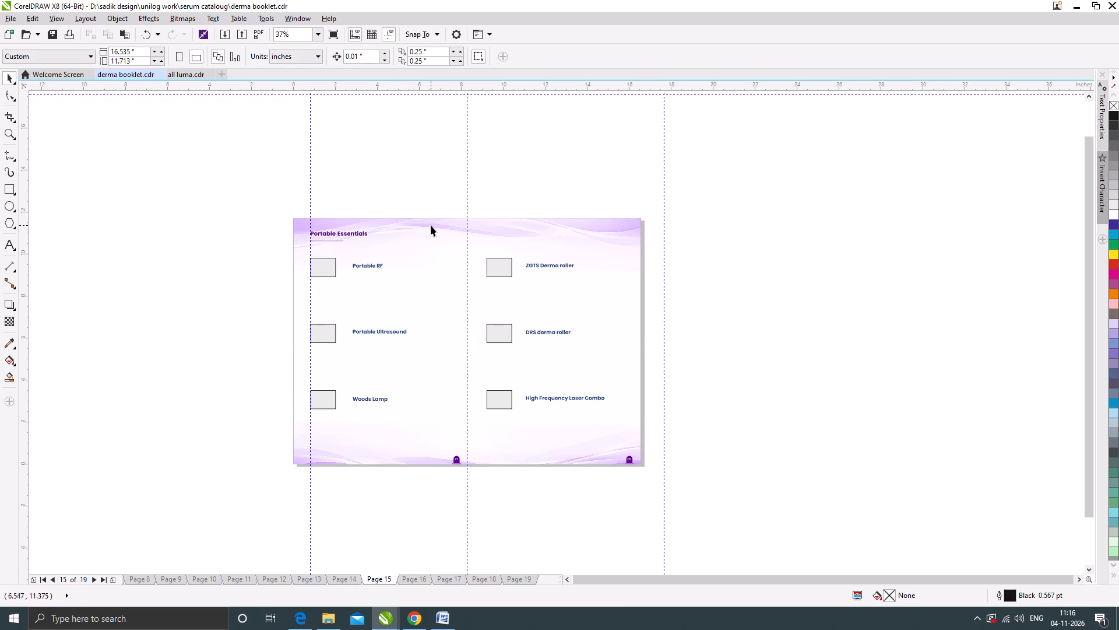
click(431, 225)
key(ctrl+c)
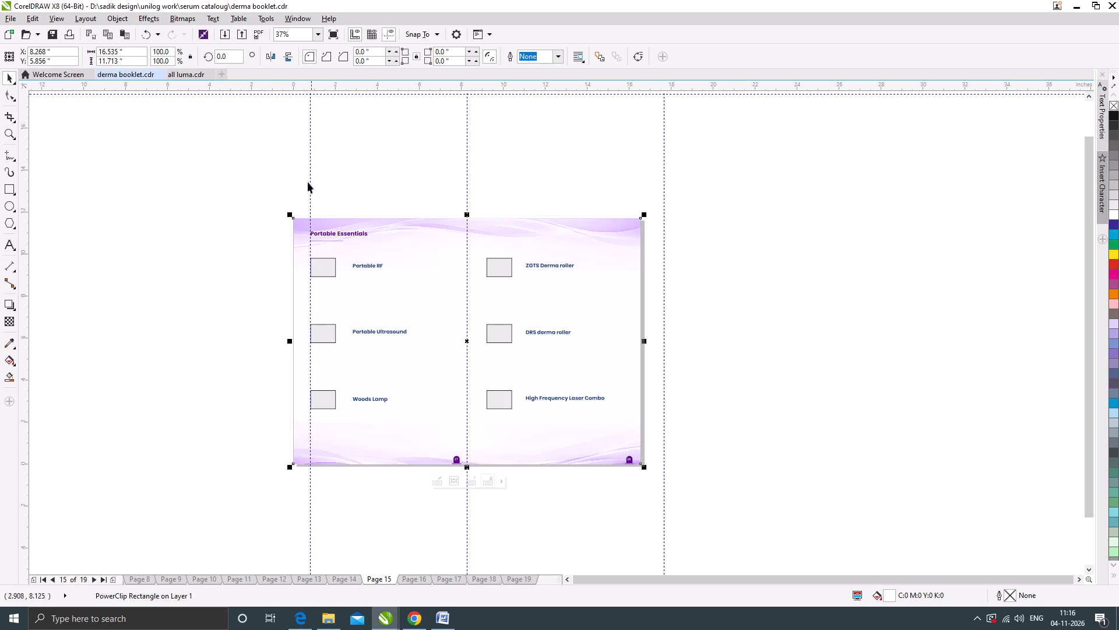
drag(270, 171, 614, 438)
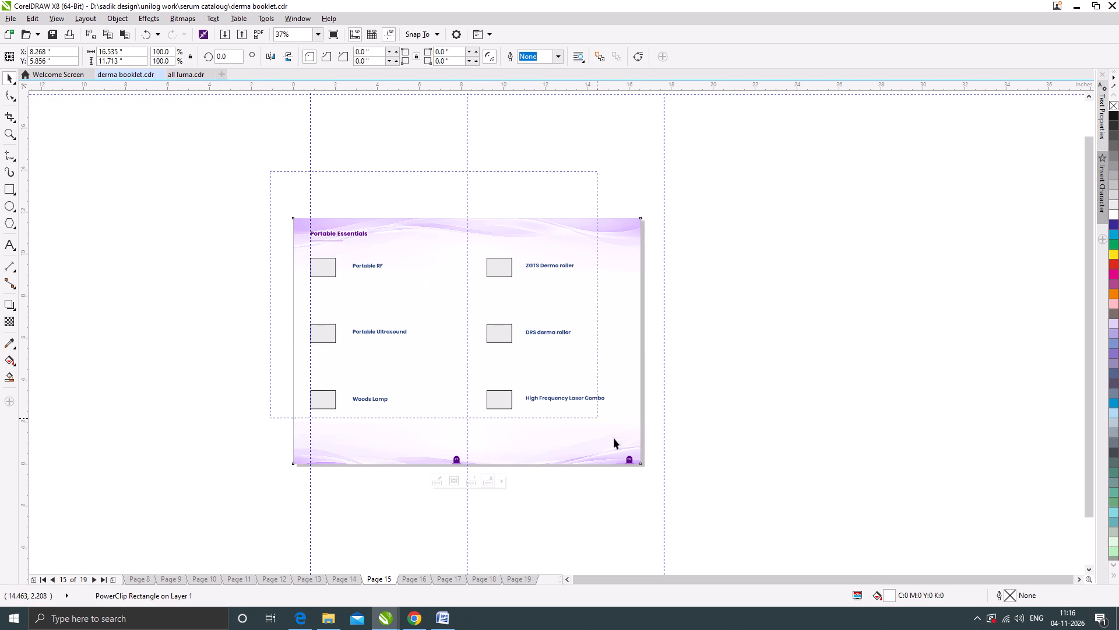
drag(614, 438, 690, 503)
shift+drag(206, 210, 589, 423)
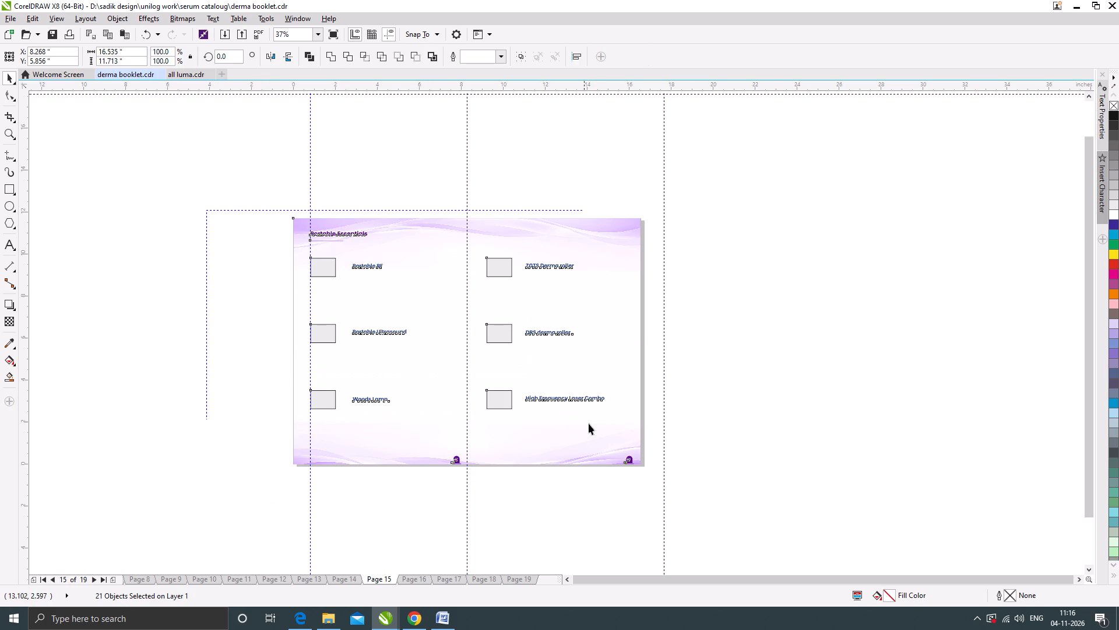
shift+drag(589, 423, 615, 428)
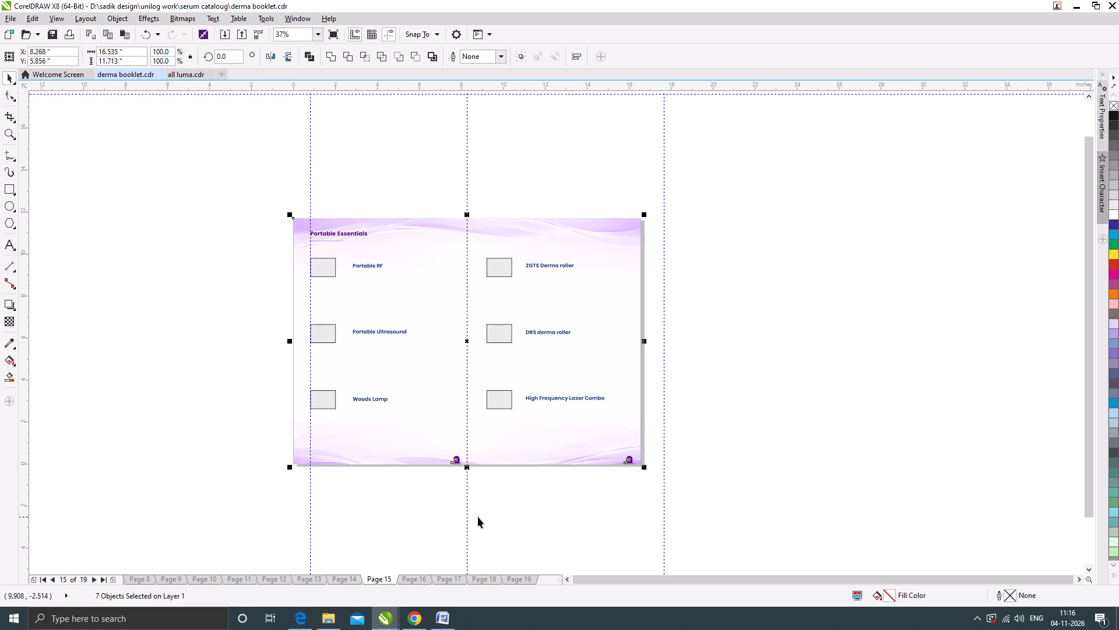
Copy only the purple wave background from page 15 and paste it onto blank pages 16, 17 and 18.
click(505, 514)
click(417, 260)
key(ctrl+c)
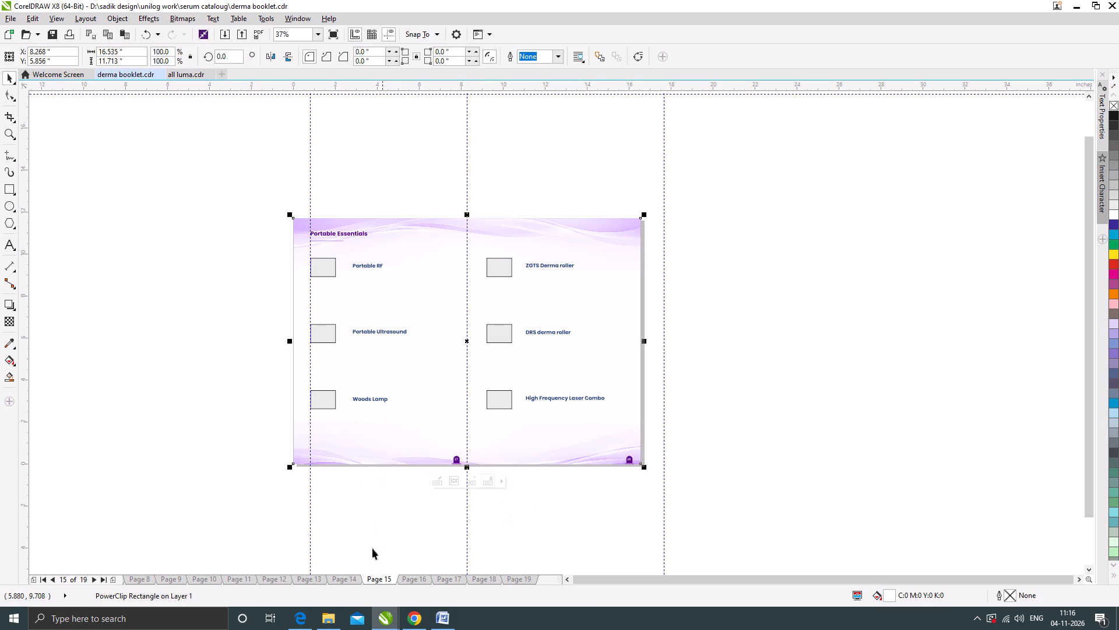
click(415, 580)
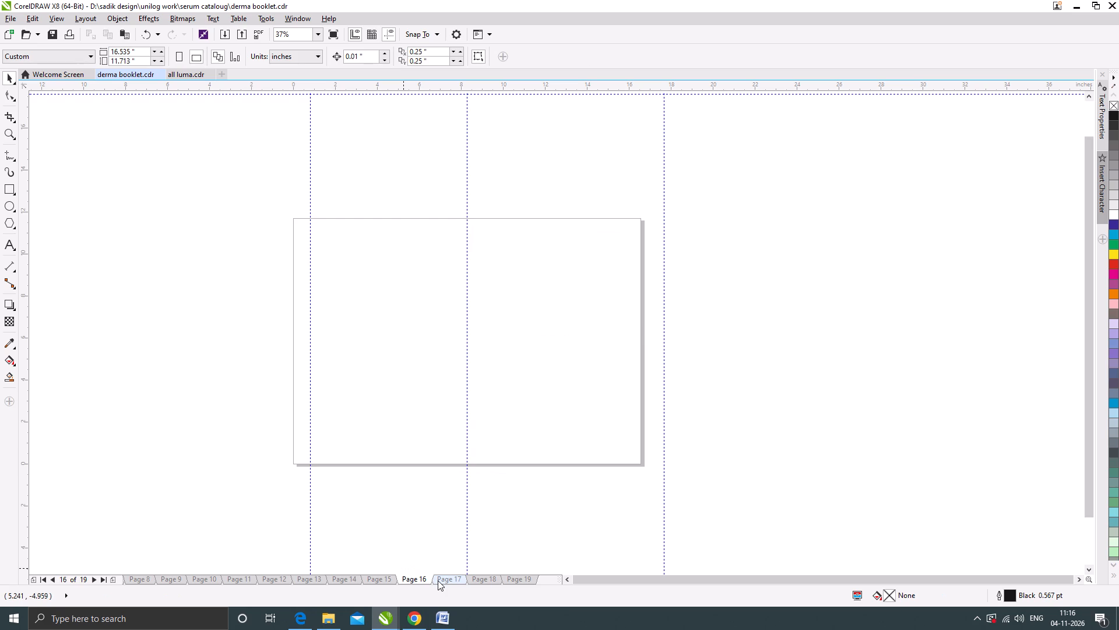
key(ctrl+v)
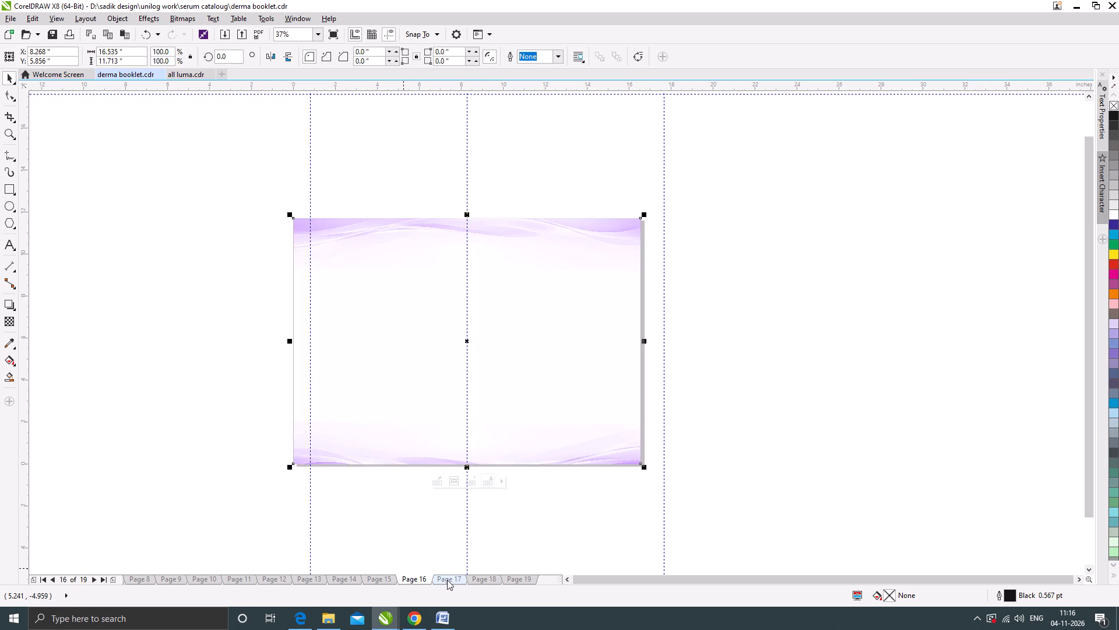
click(447, 580)
key(ctrl+v)
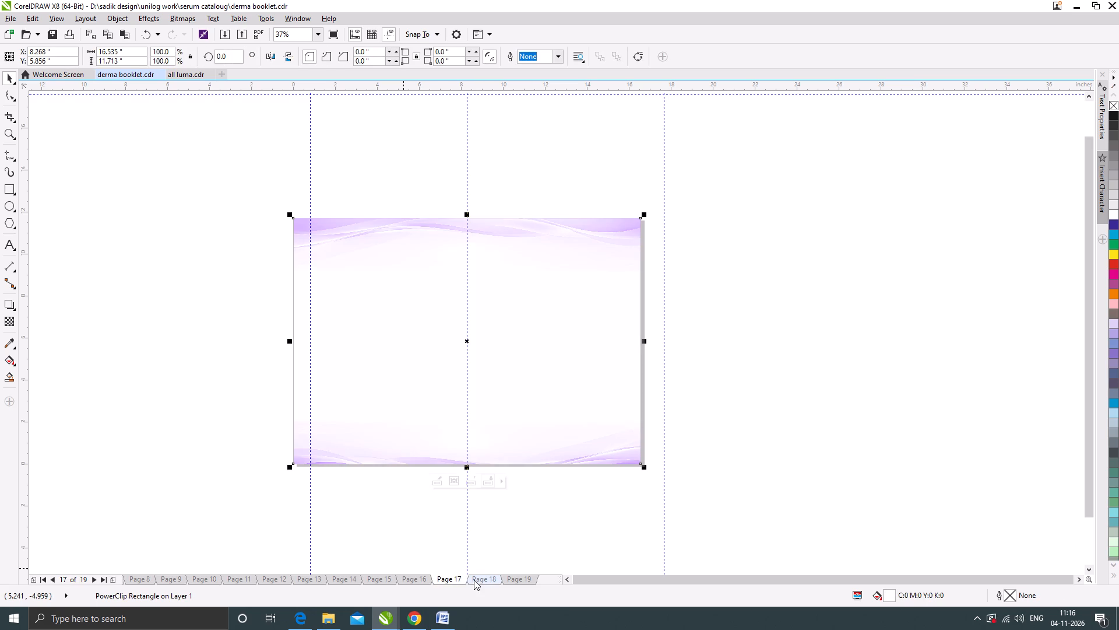
click(418, 579)
click(445, 579)
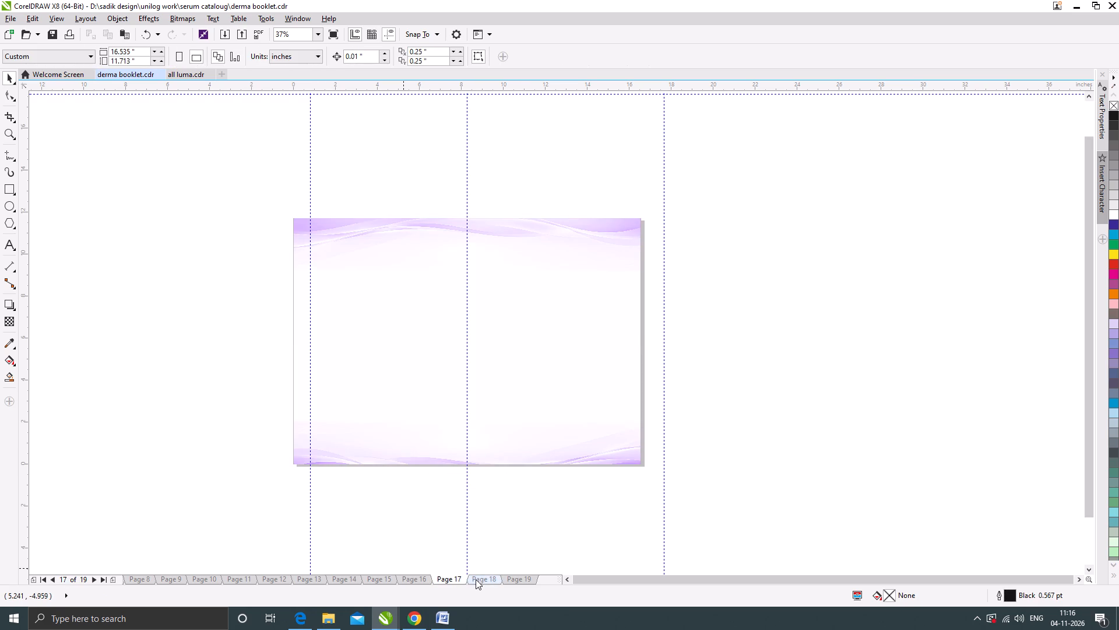
click(476, 579)
key(ctrl+v)
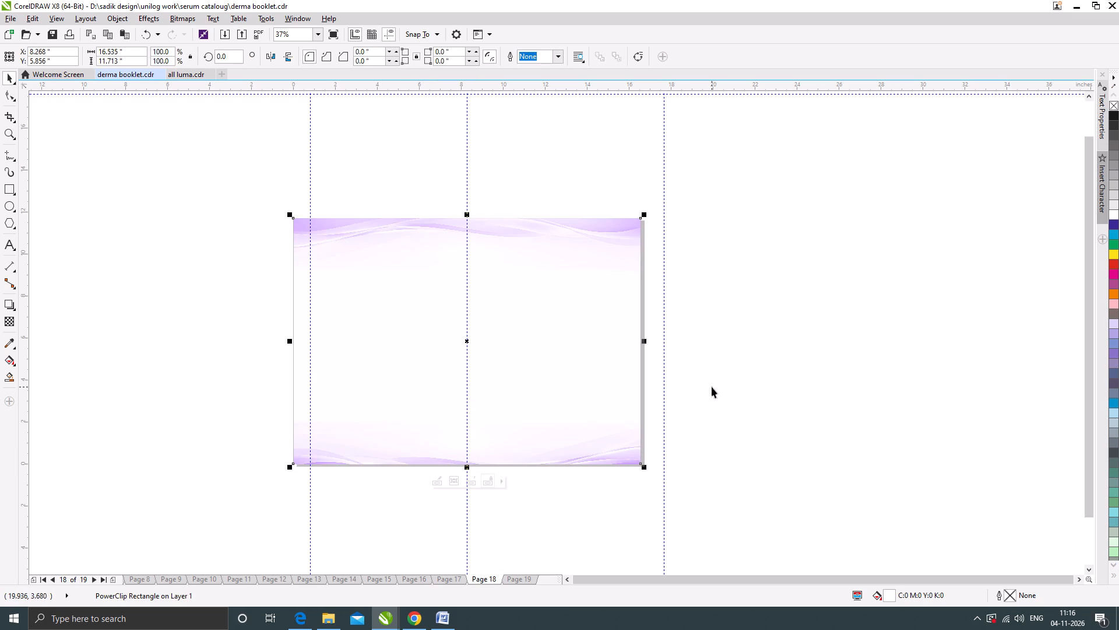
click(712, 387)
Add another blank page after page 19.
click(528, 579)
key(Page_Down)
key(Return)
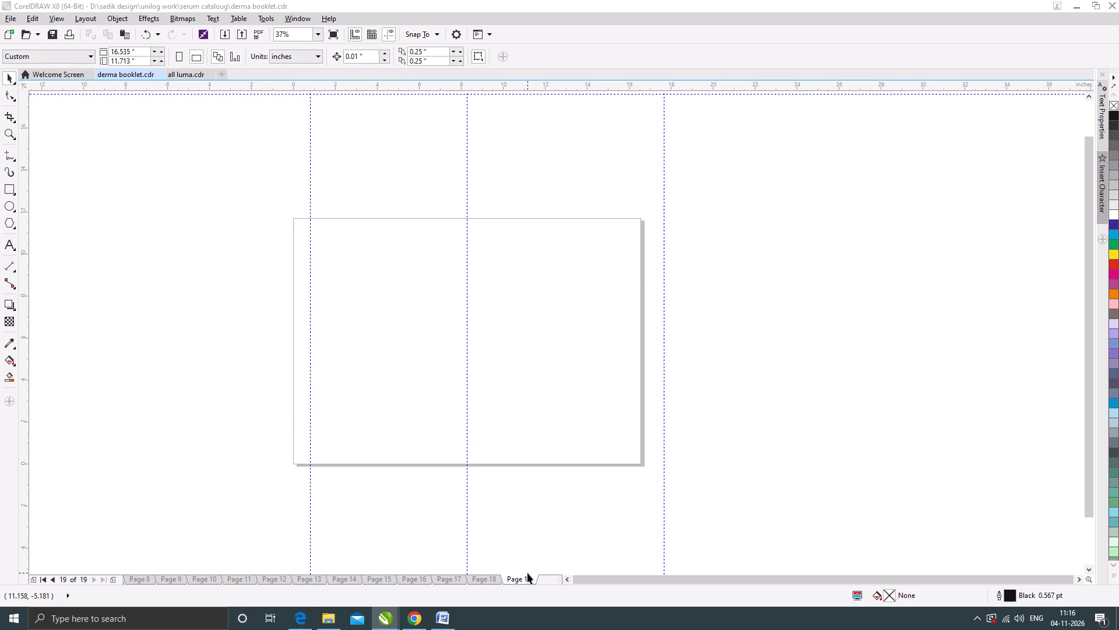
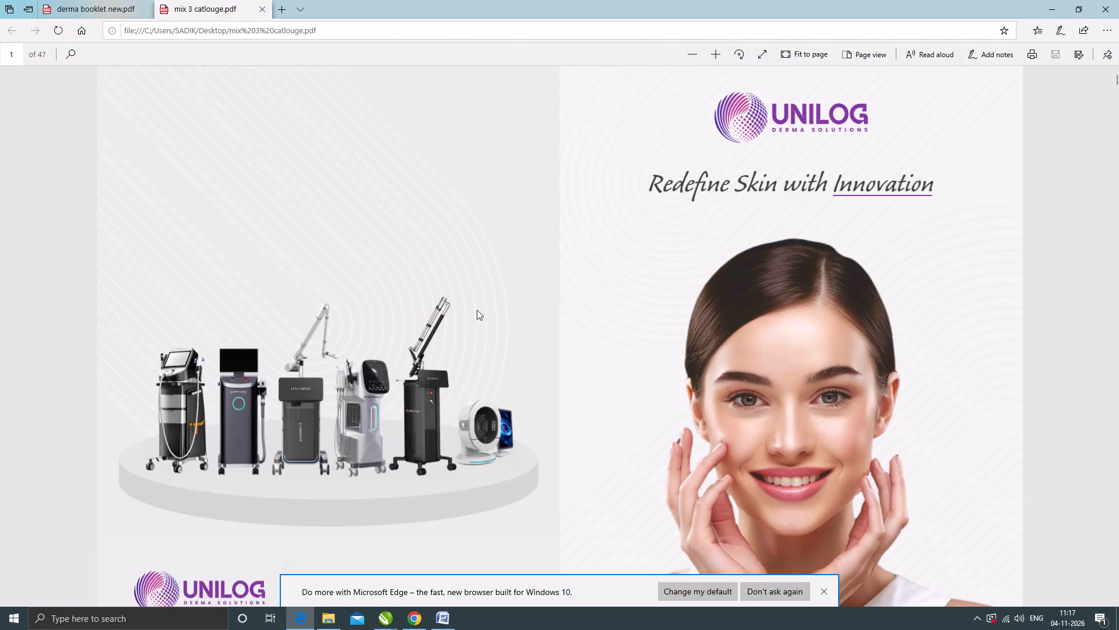
Look through the product pages of mix 3 catlouge.pdf as far as the diode laser hair reduction devices on page 5.
scroll(477, 310, down, 4)
ctrl+scroll(478, 310, down, 2)
scroll(478, 310, down, 2)
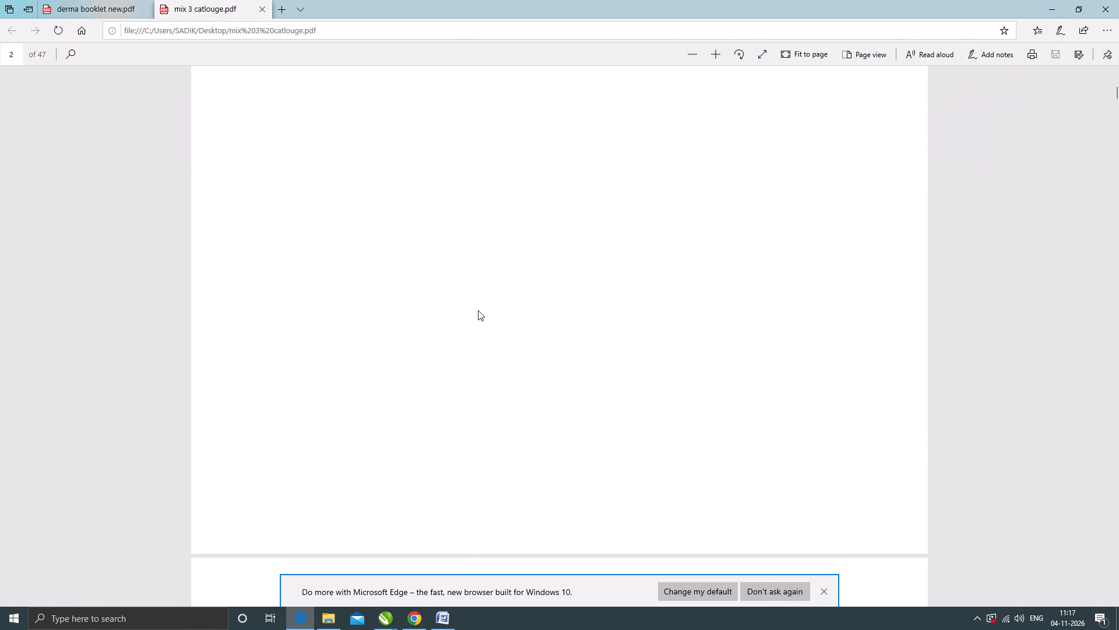
scroll(478, 310, up, 2)
ctrl+scroll(478, 310, down, 2)
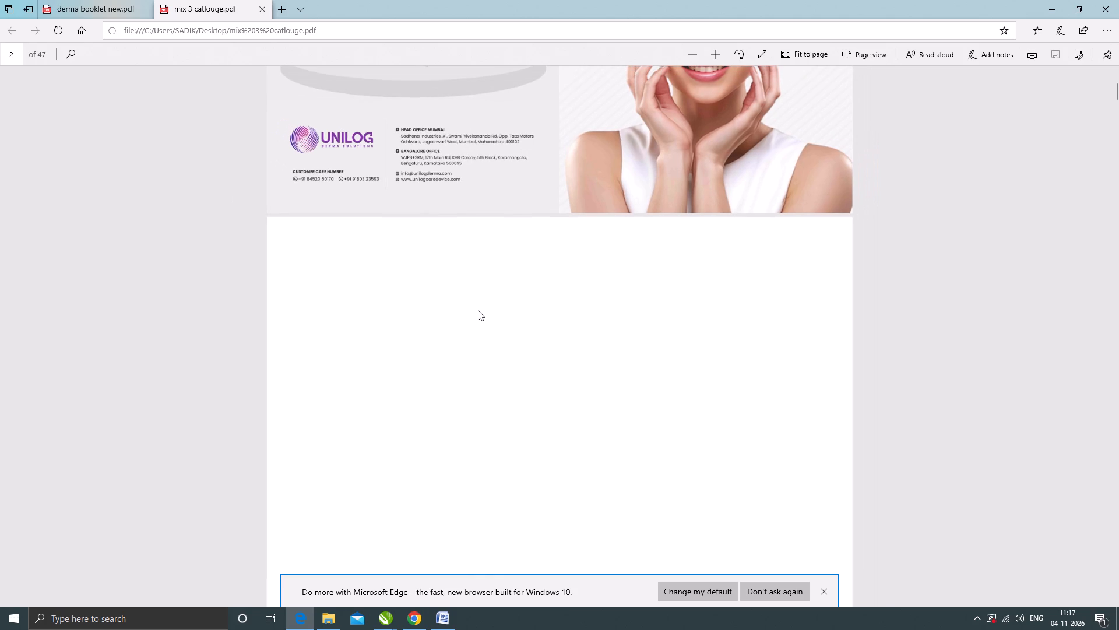
scroll(478, 310, down, 1)
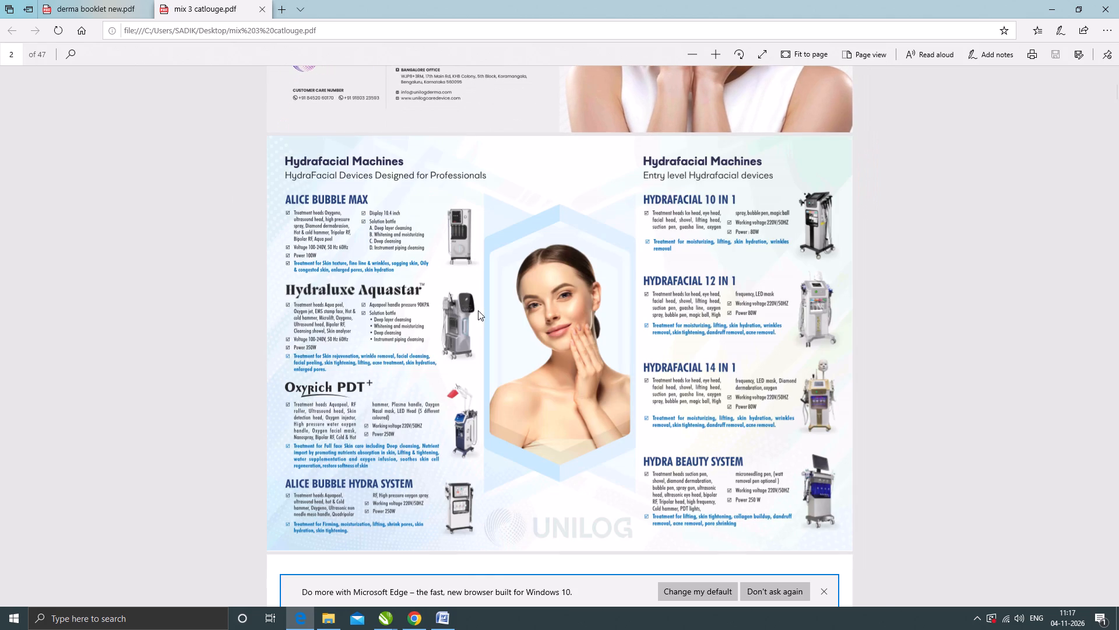
scroll(478, 310, down, 10)
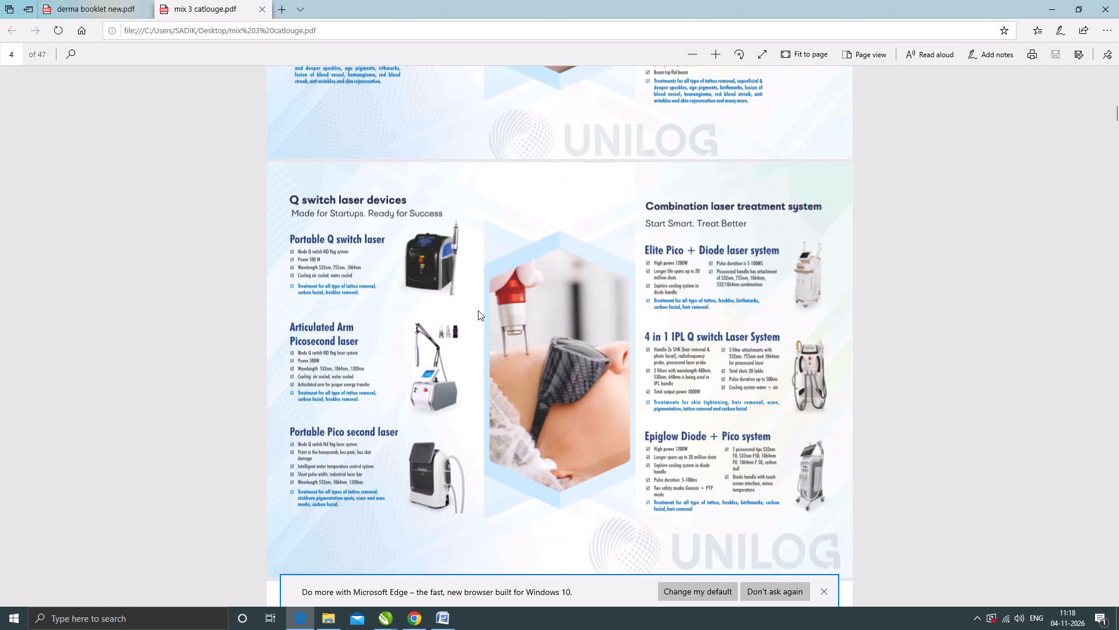
scroll(478, 310, down, 2)
scroll(478, 310, up, 1)
scroll(478, 310, down, 4)
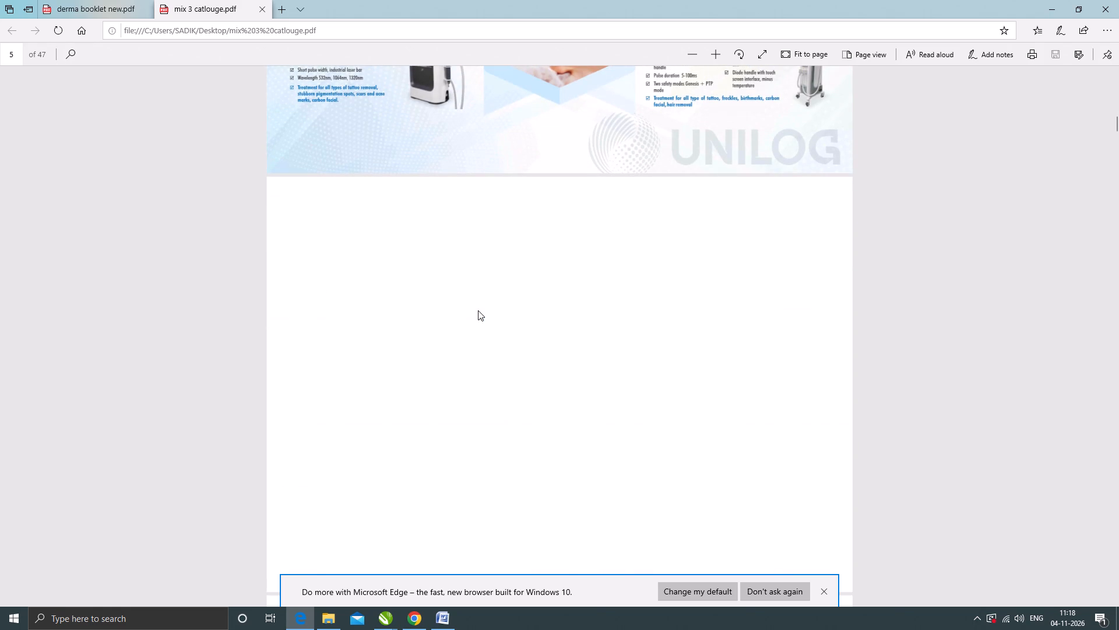
scroll(478, 310, down, 1)
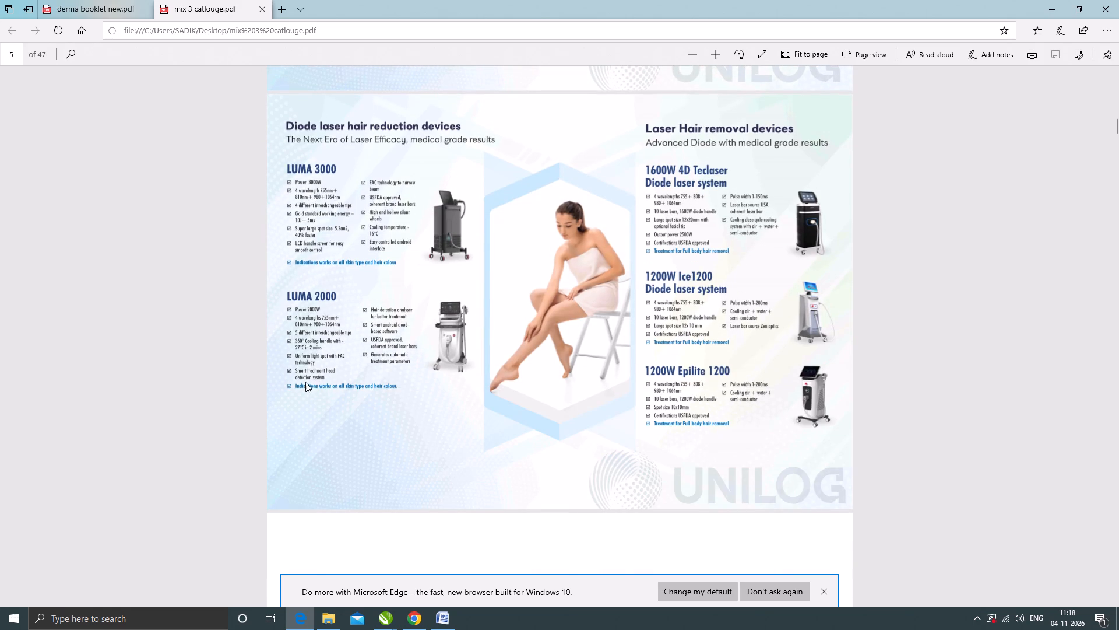
Capture an enlarged screenshot of the LUMA 2000 entry on page 5, including its full specification list and machine image.
ctrl+scroll(290, 366, up, 3)
ctrl+scroll(195, 337, up, 3)
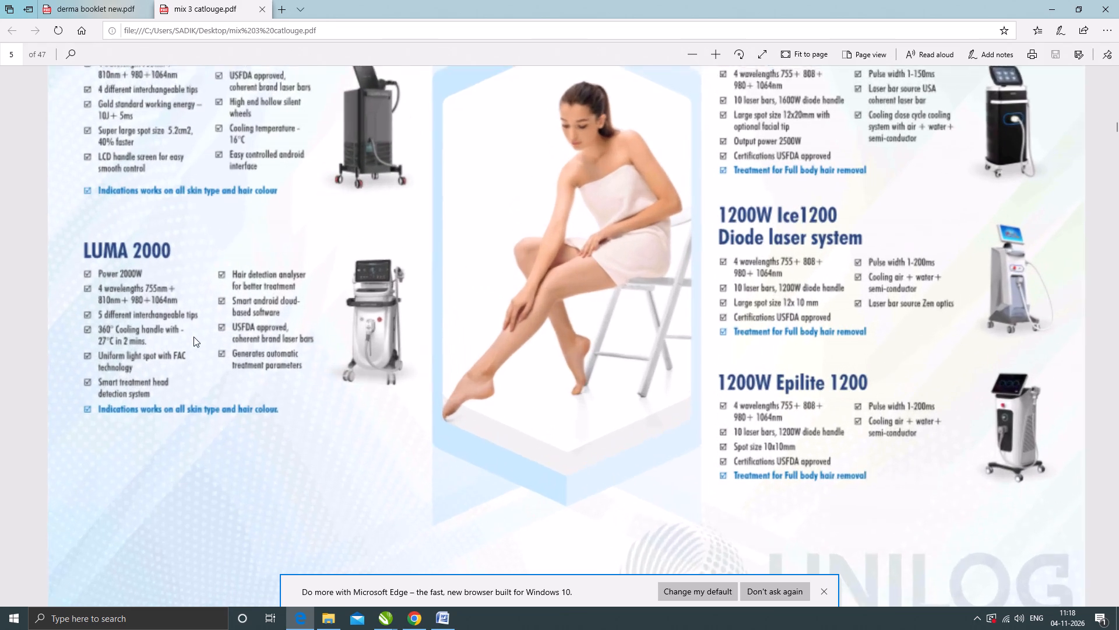
ctrl+scroll(142, 331, up, 4)
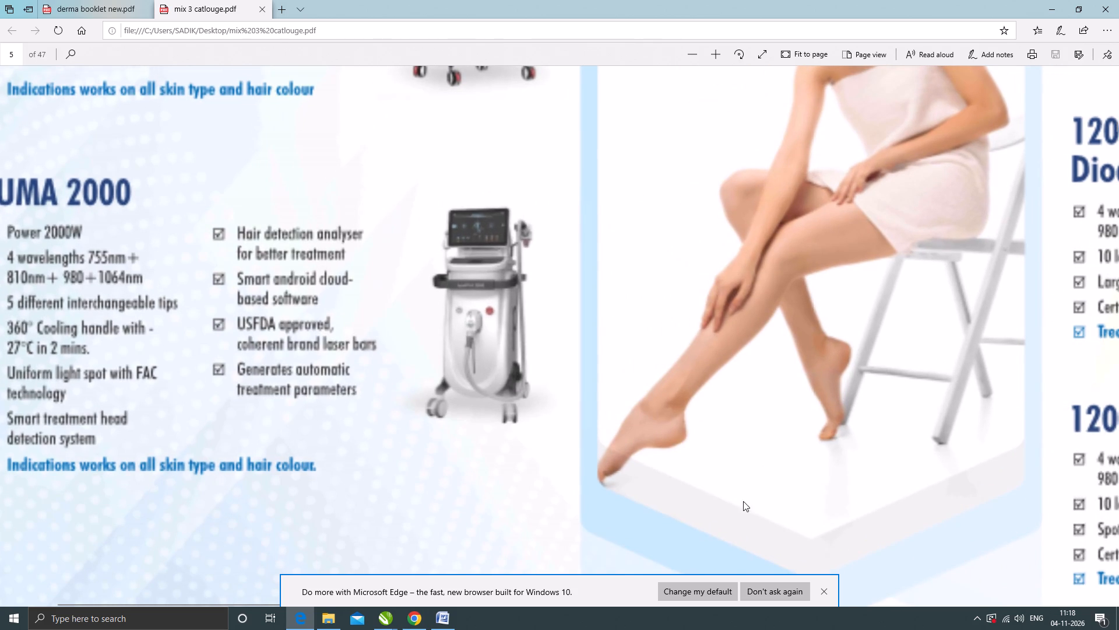
click(824, 591)
ctrl+scroll(753, 326, down, 2)
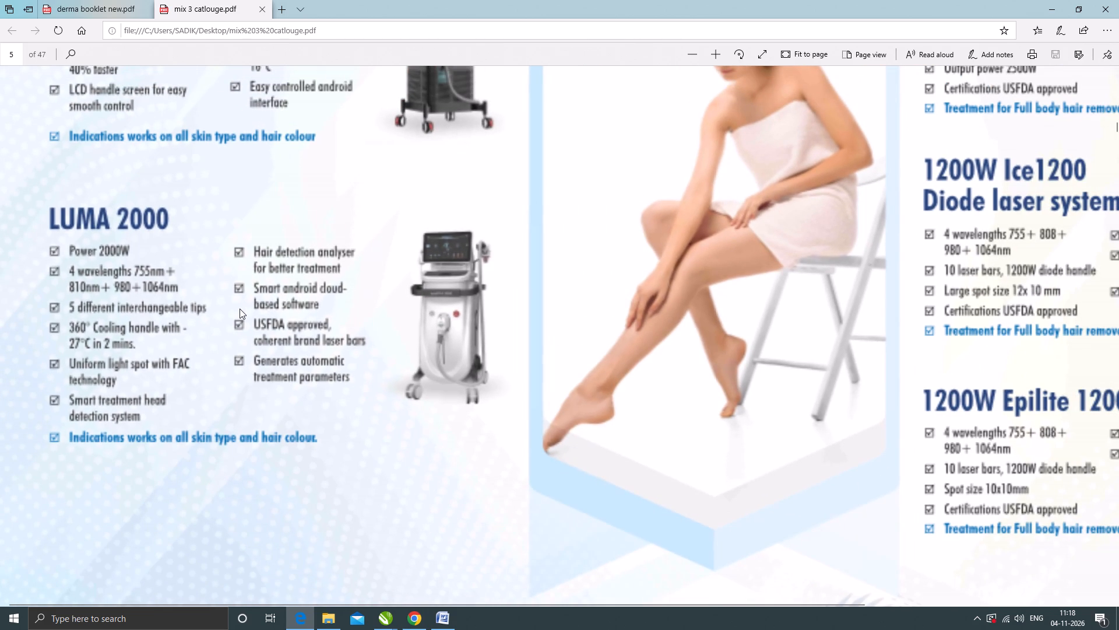
scroll(247, 305, up, 3)
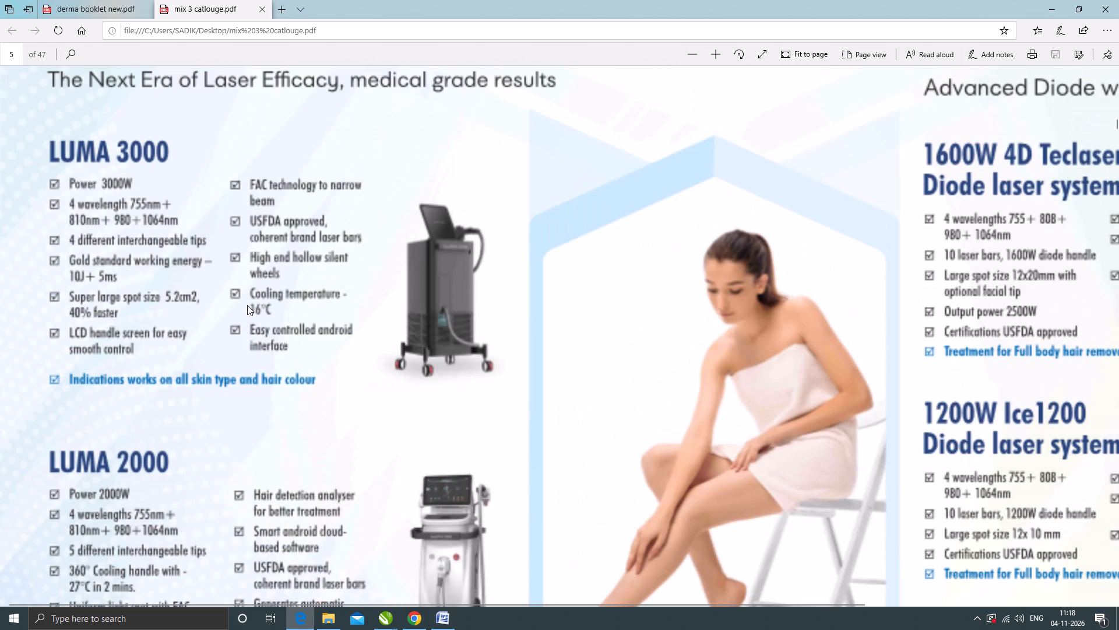
scroll(247, 305, down, 1)
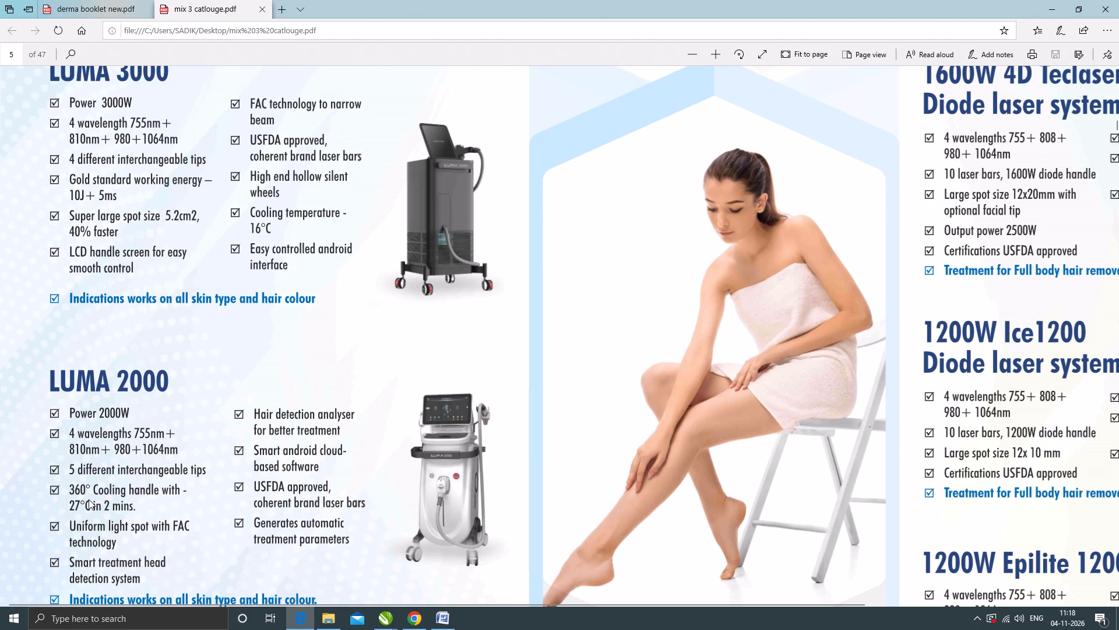
scroll(277, 397, down, 1)
ctrl+scroll(116, 443, up, 3)
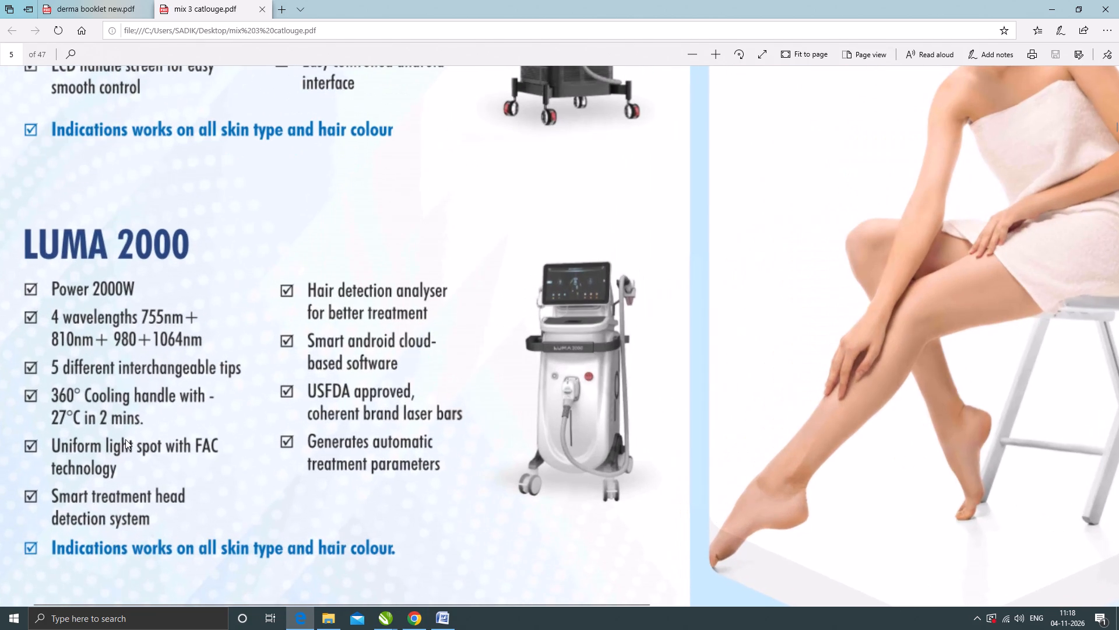
key(Print)
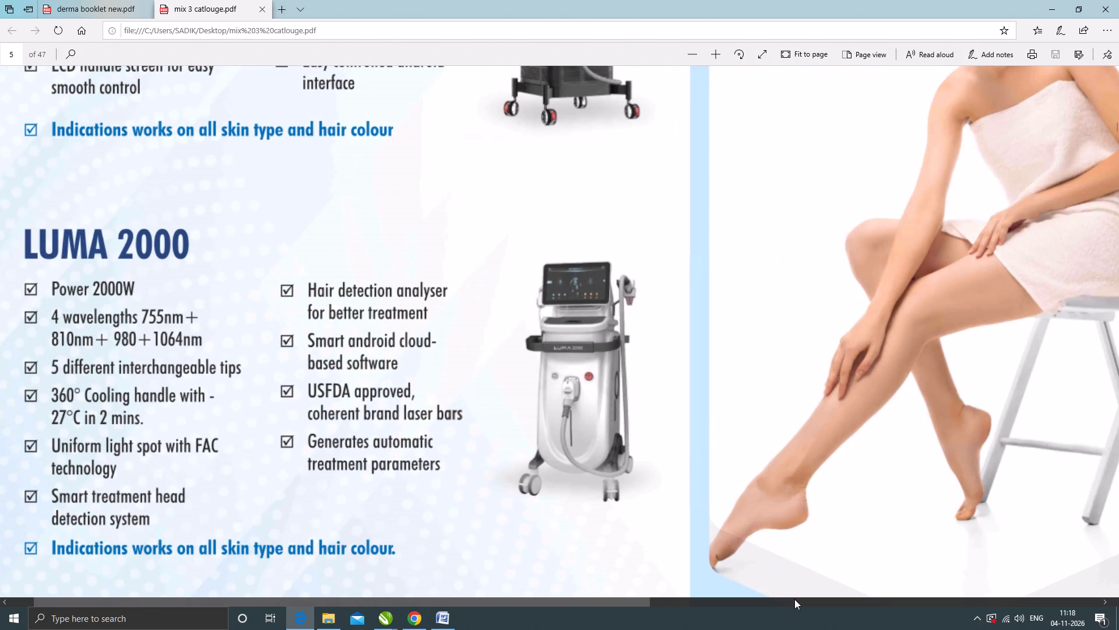
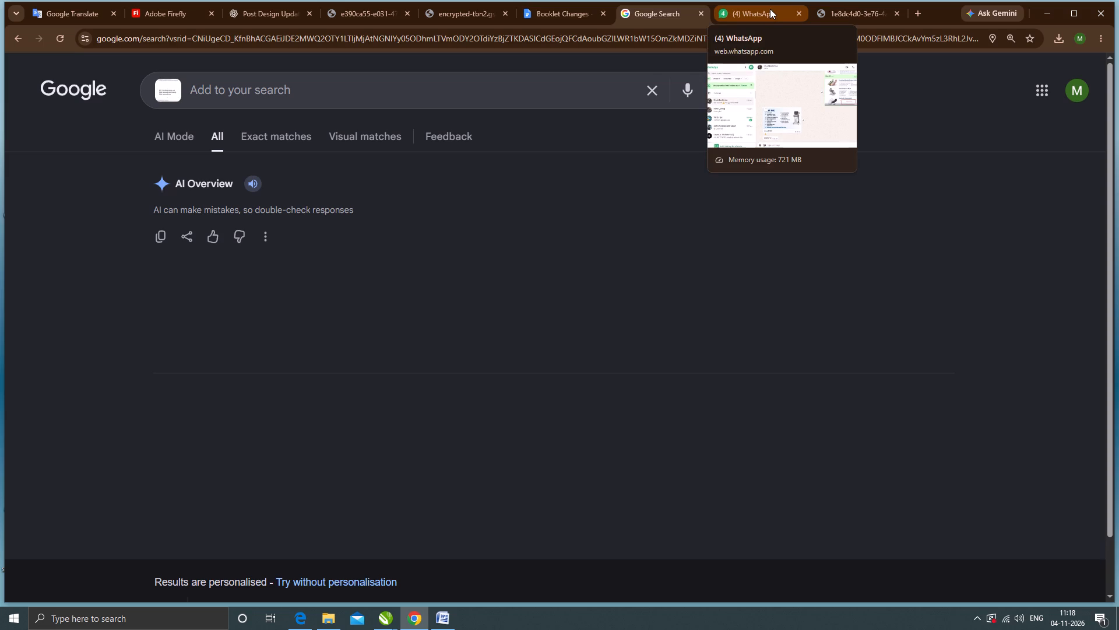
Run a Google Lens image search in Chrome using the captured LUMA 2000 screenshot.
click(725, 92)
click(463, 297)
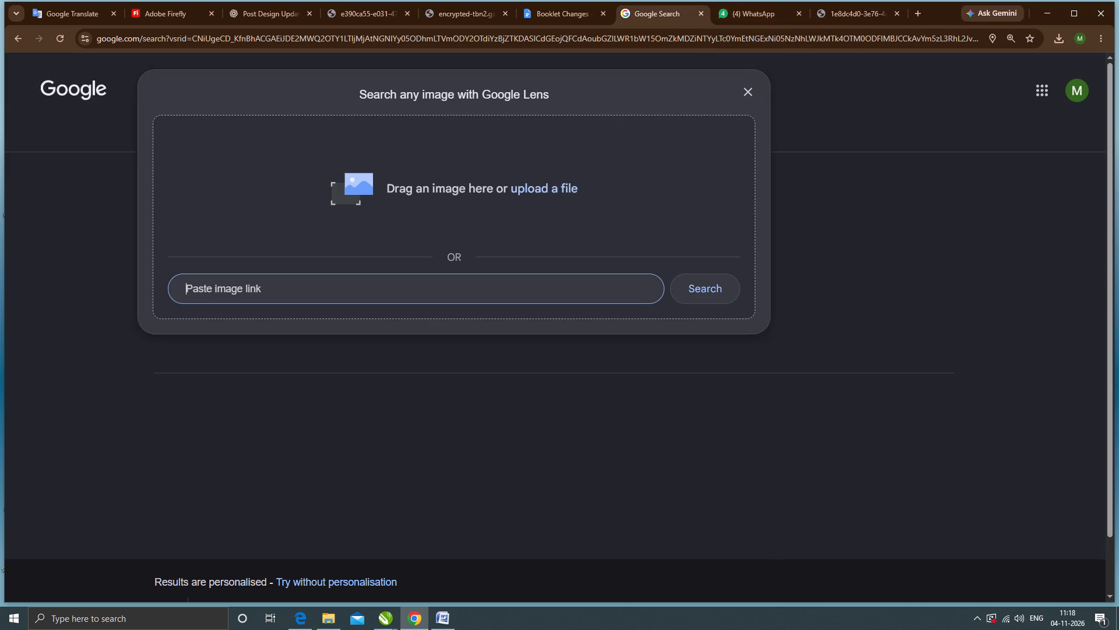
key(ctrl+v)
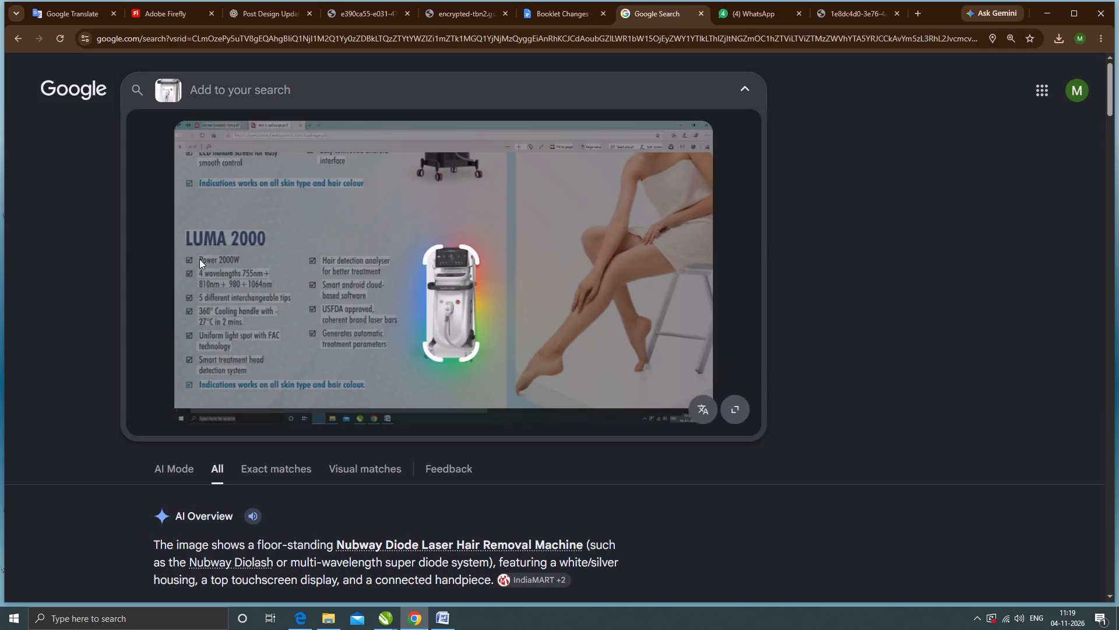
Copy the LUMA 2000 specification text from the searched image, from "Power 2000W" through "Indications works on all skin type and hair colour.".
drag(200, 258, 284, 375)
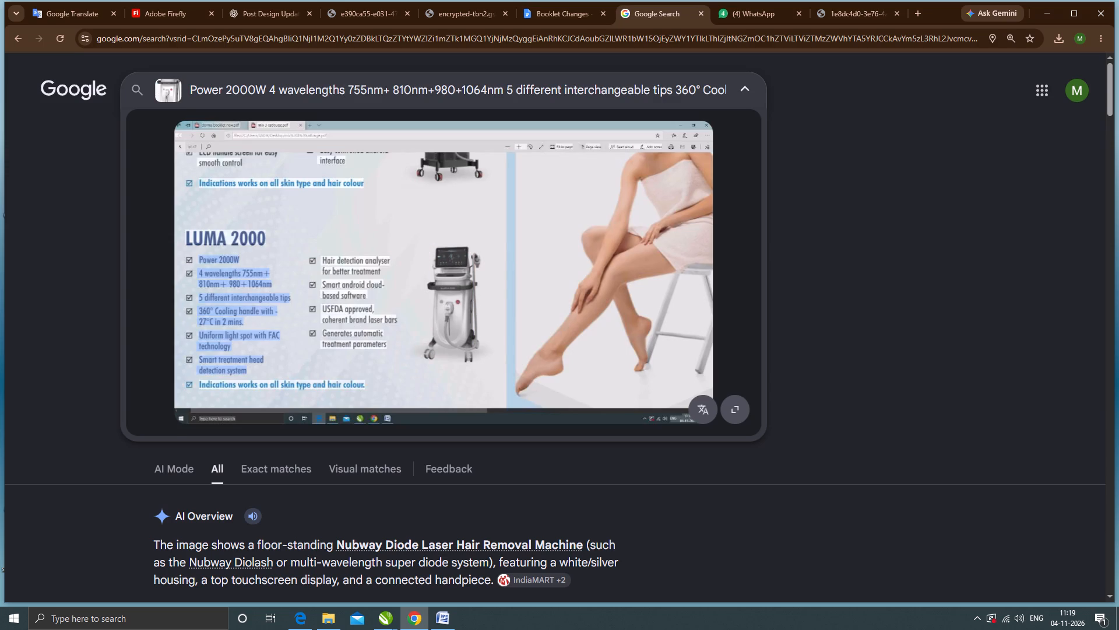
drag(284, 375, 390, 391)
click(230, 233)
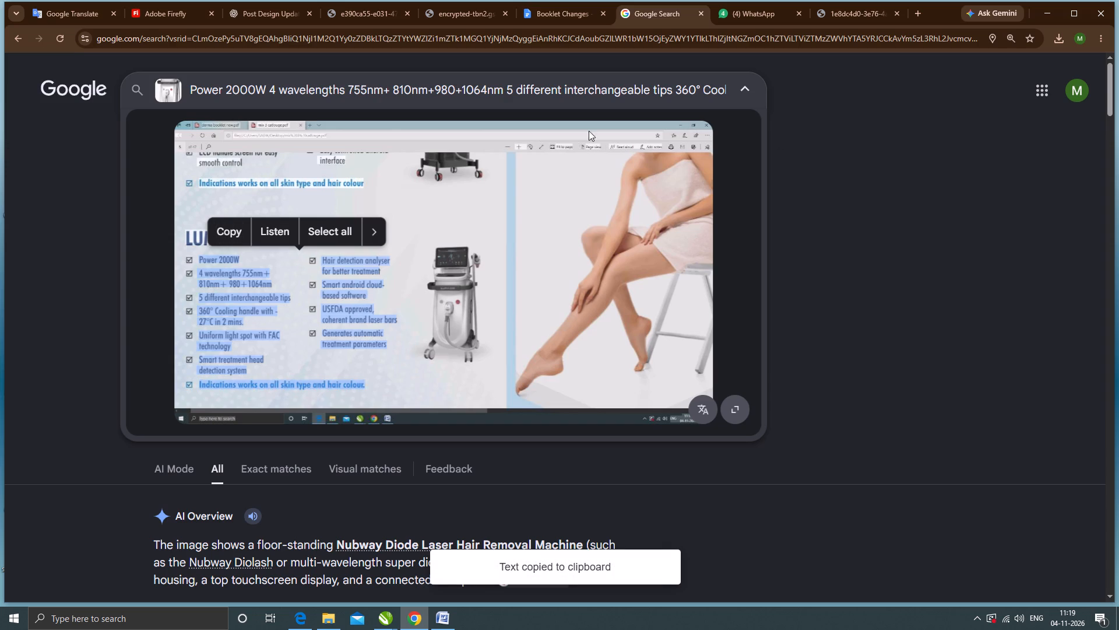
click(235, 230)
click(745, 88)
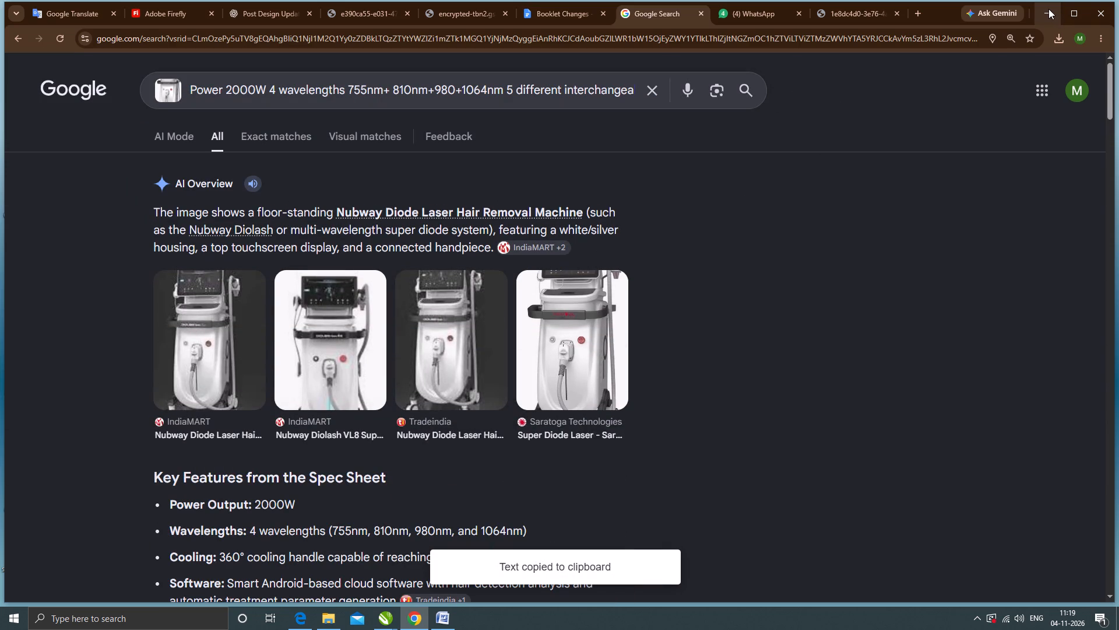
In CorelDRAW, paste the copied LUMA 2000 specifications as artistic text beside page 5 of derma booklet.cdr, outside the page edge.
click(1048, 9)
click(385, 618)
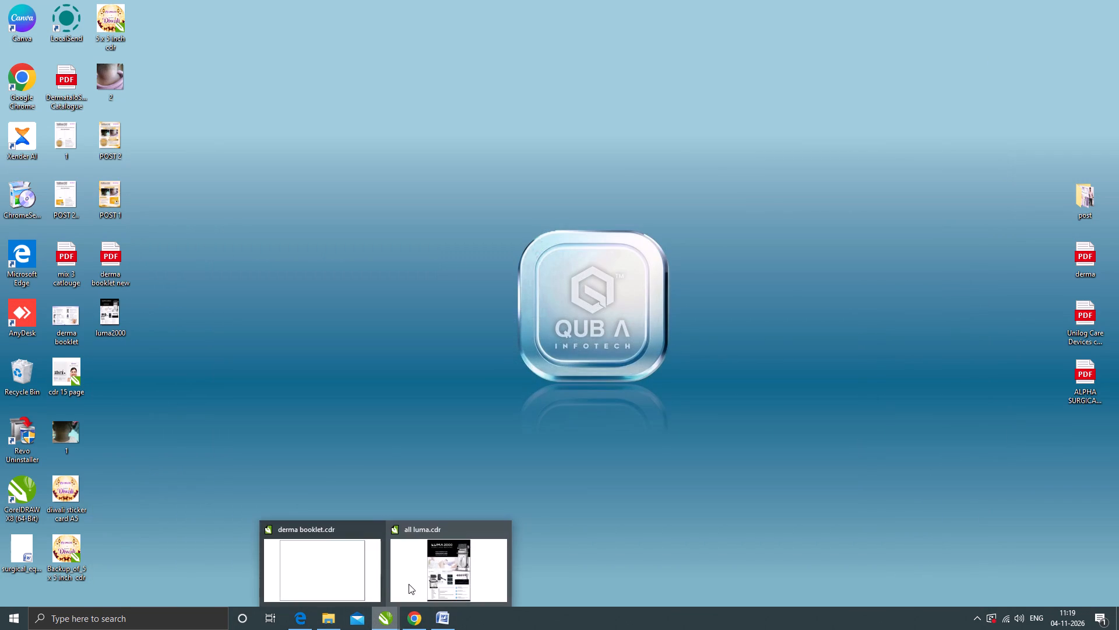
click(361, 568)
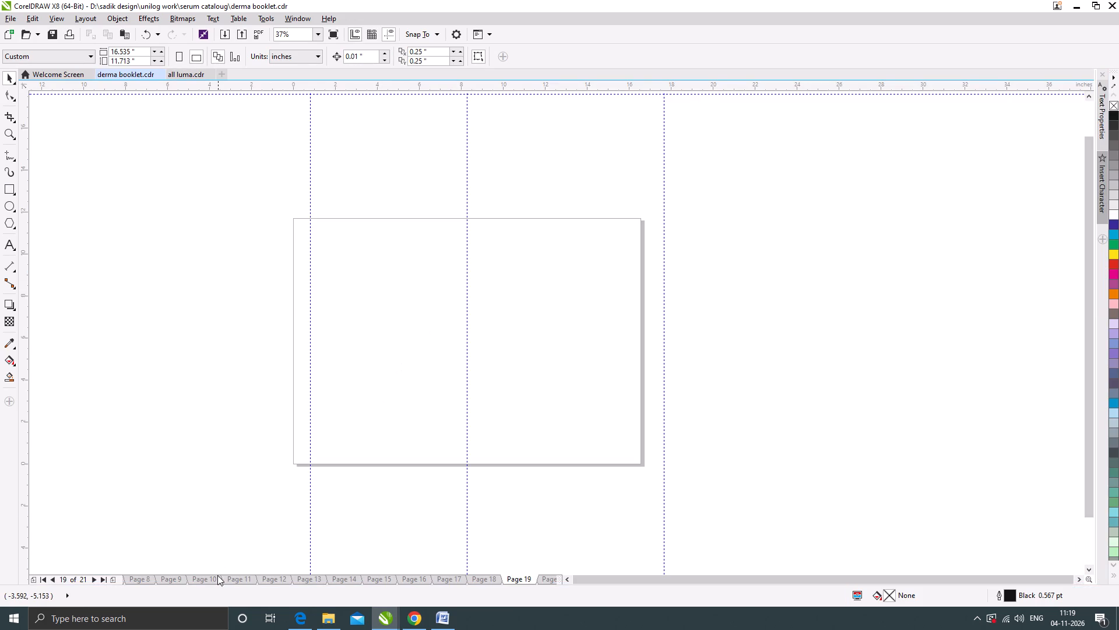
click(176, 579)
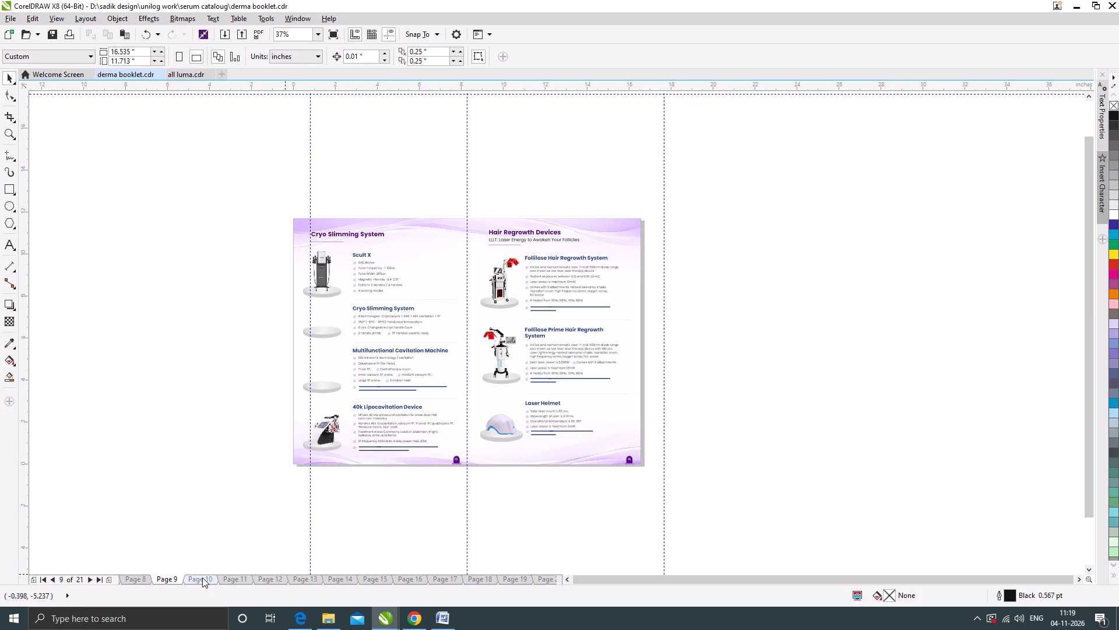
click(200, 577)
click(143, 579)
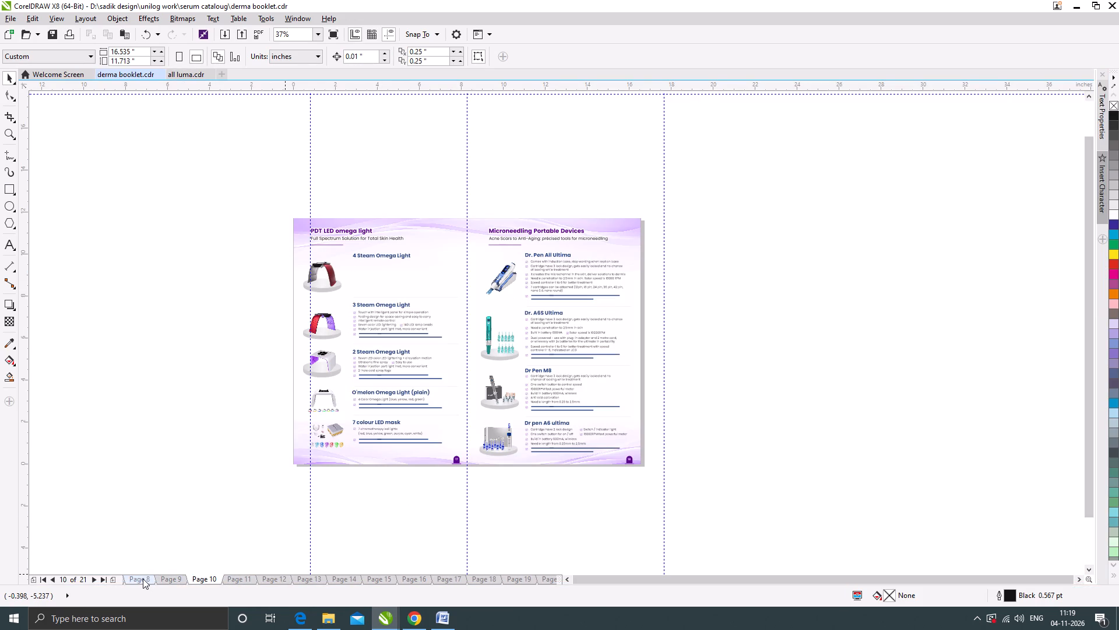
key(Page_Up)
key(Page_Up)
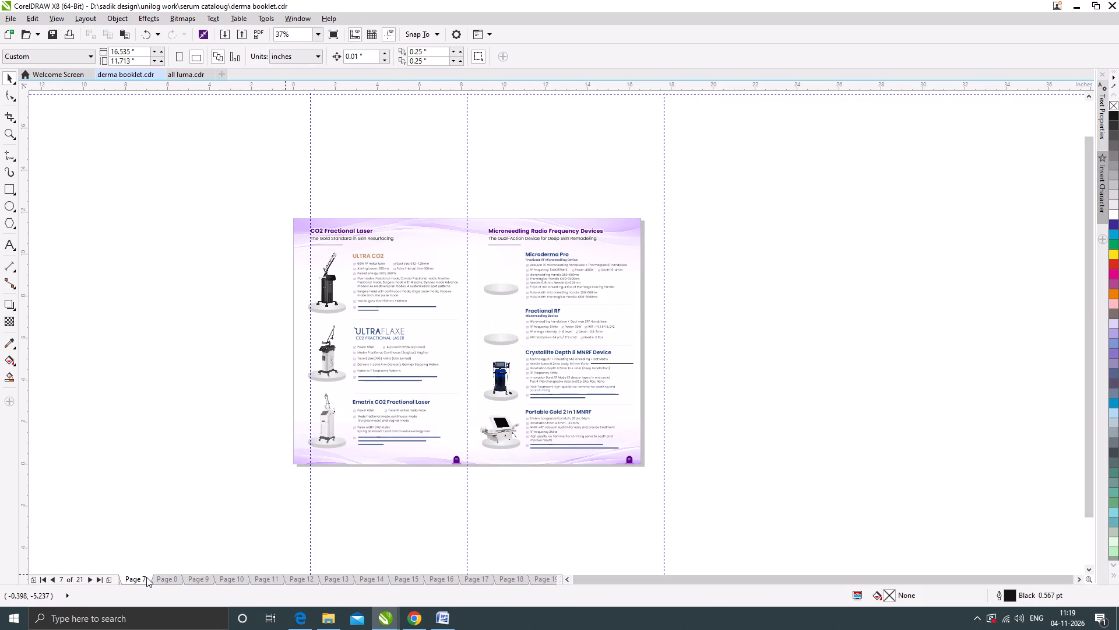
key(Page_Up)
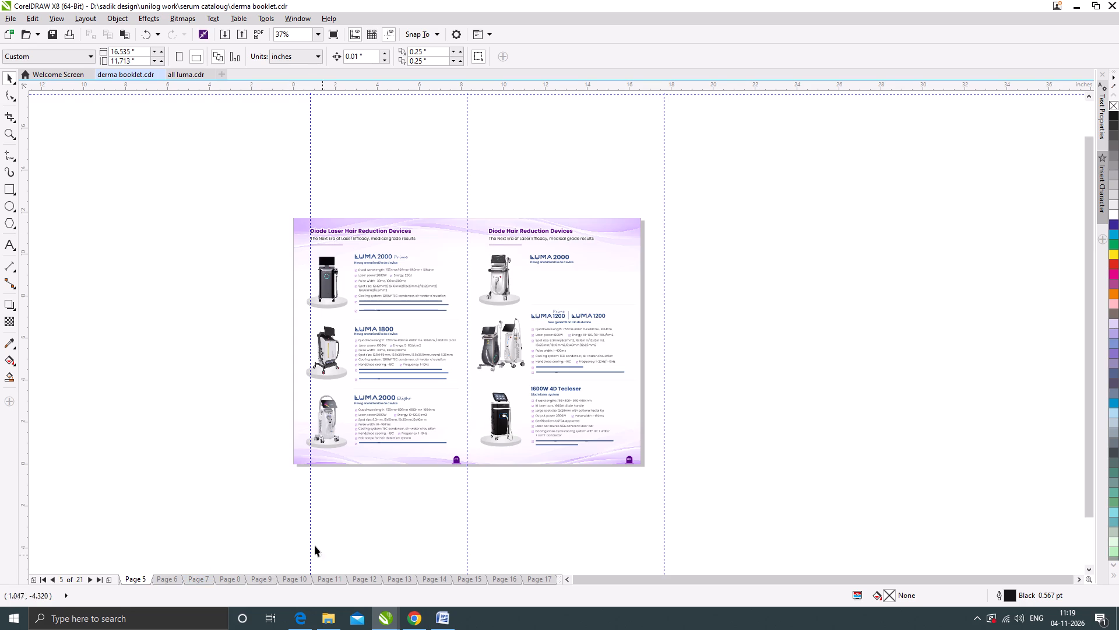
click(9, 244)
scroll(728, 280, up, 1)
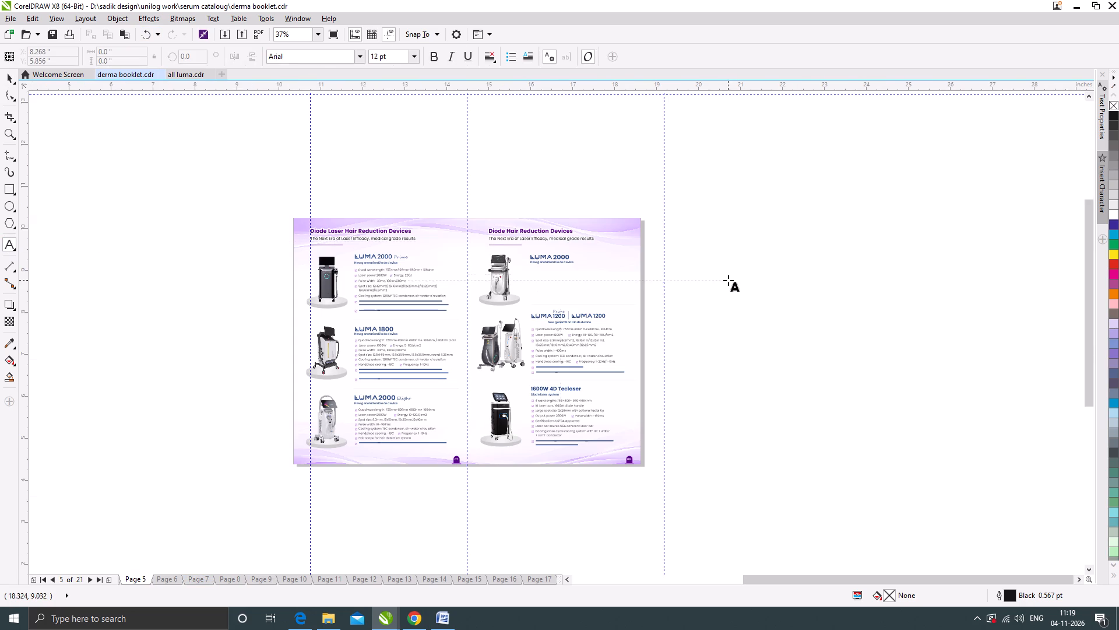
click(649, 253)
key(ctrl+v)
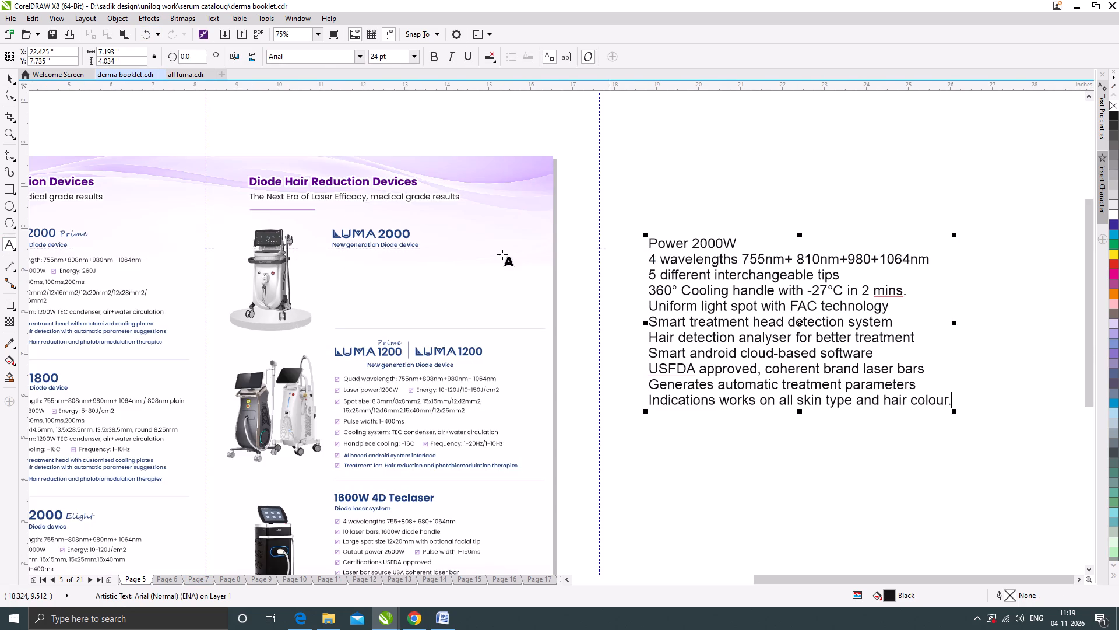
click(11, 76)
Switch to Edge and view the LUMA 2000 entry on page 5 of mix 3 catlouge.pdf.
click(413, 623)
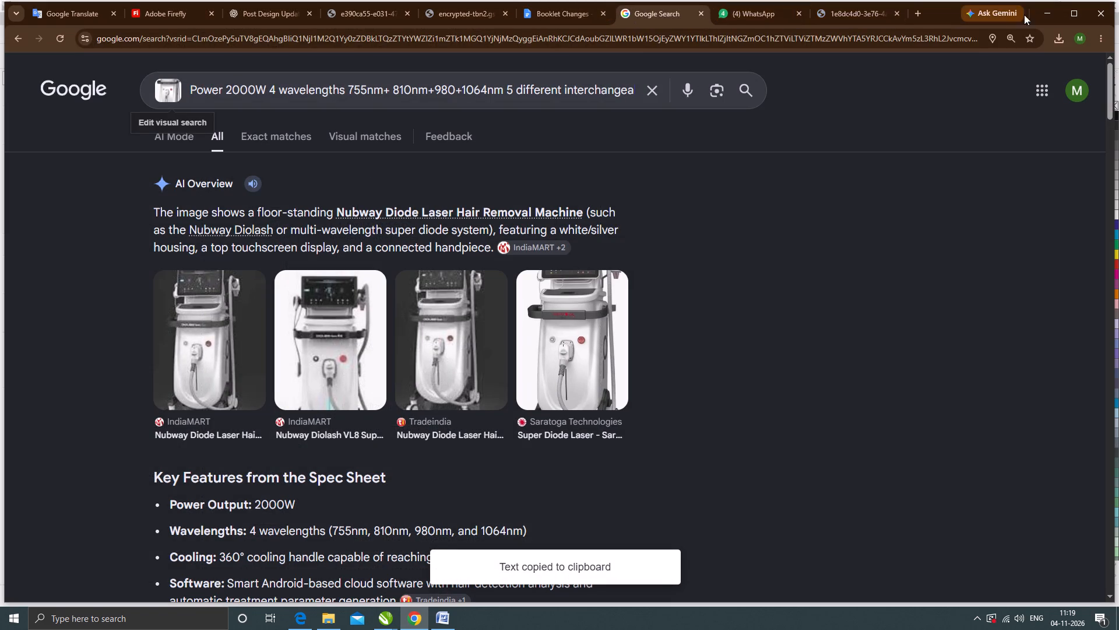
click(1047, 9)
click(307, 619)
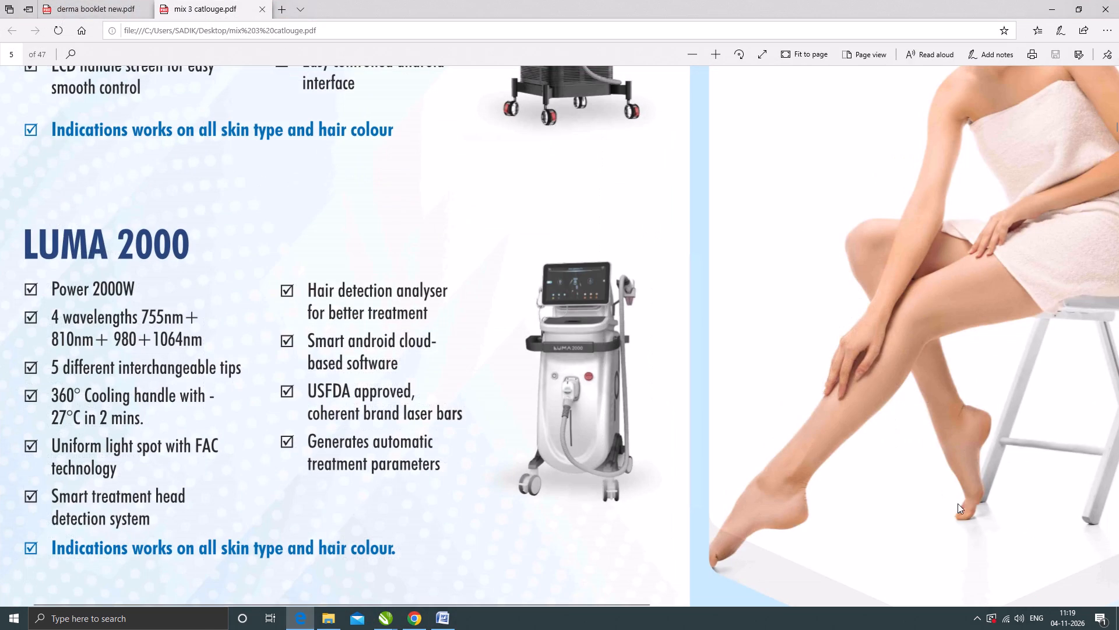
Capture the LUMA 2000 PDF view as a screenshot and paste it in CorelDRAW outside page 5, beyond the specification text.
key(Print)
click(1050, 7)
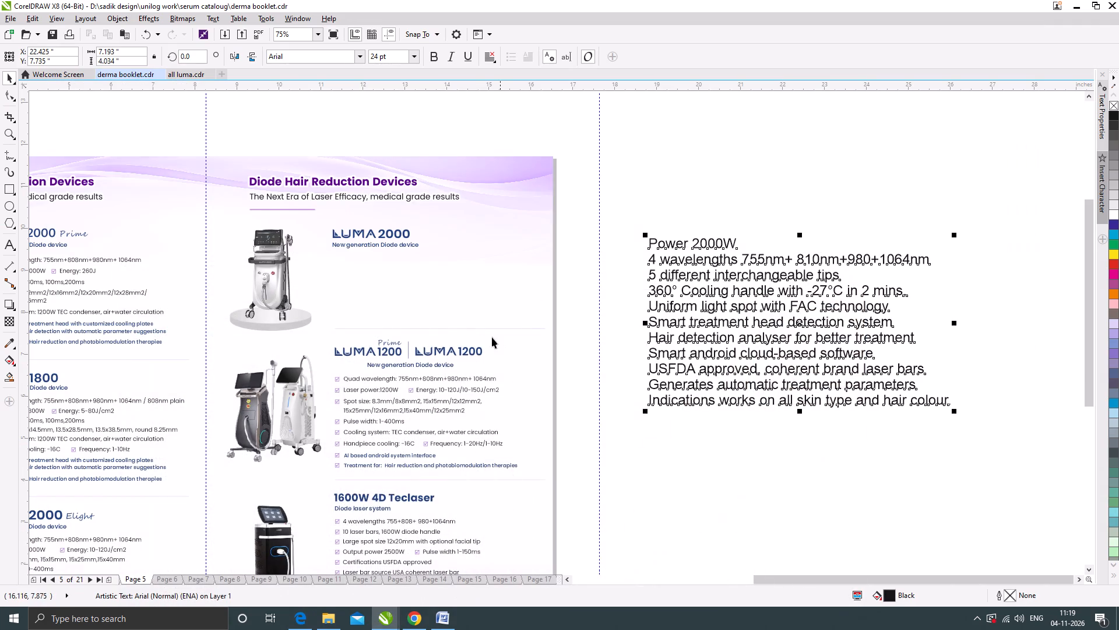
click(681, 169)
scroll(531, 251, down, 3)
key(ctrl+v)
drag(498, 271, 541, 271)
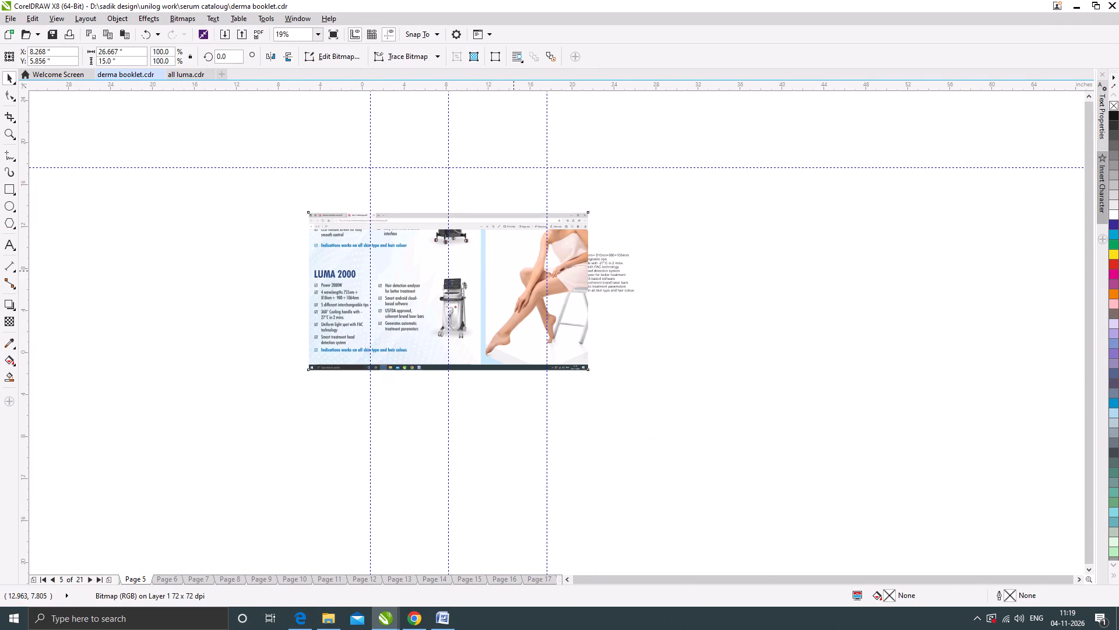
drag(541, 271, 856, 243)
Crop the pasted screenshot to the LUMA 2000 heading and specification list, about 11.6 by 8.9 inches, and move it nearer the specification text.
click(6, 114)
scroll(681, 254, up, 1)
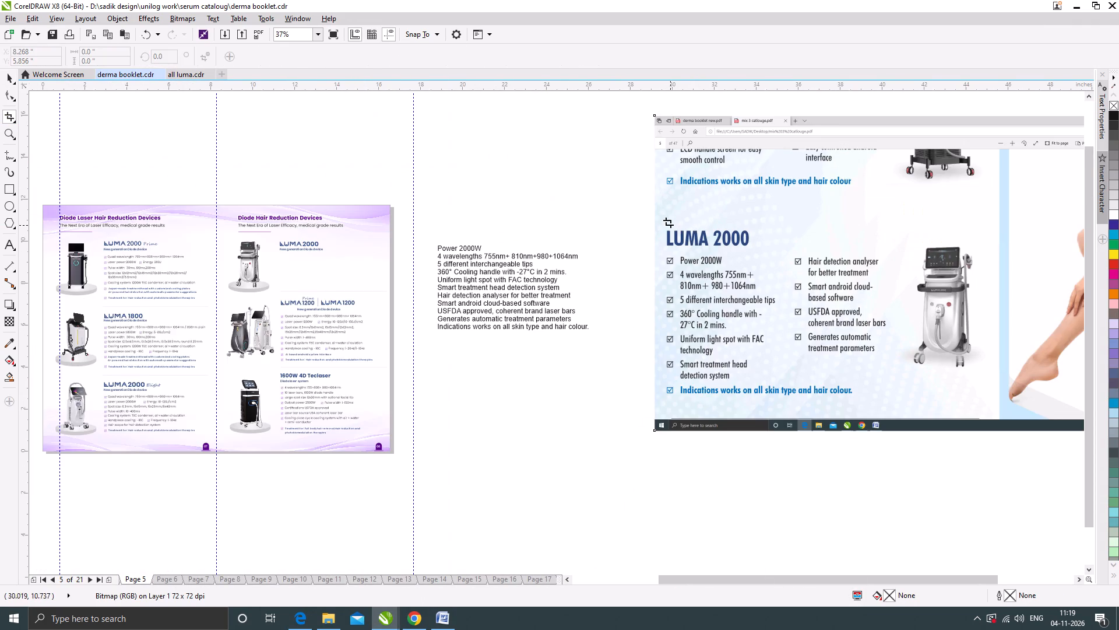
drag(660, 219, 899, 404)
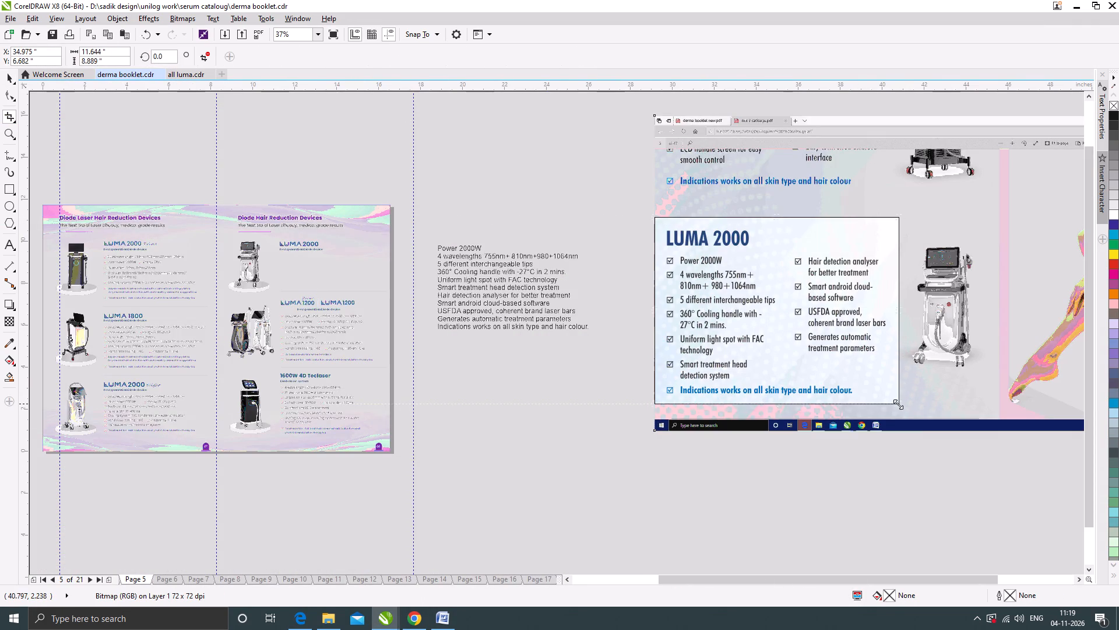
key(Return)
click(13, 78)
drag(720, 287, 692, 258)
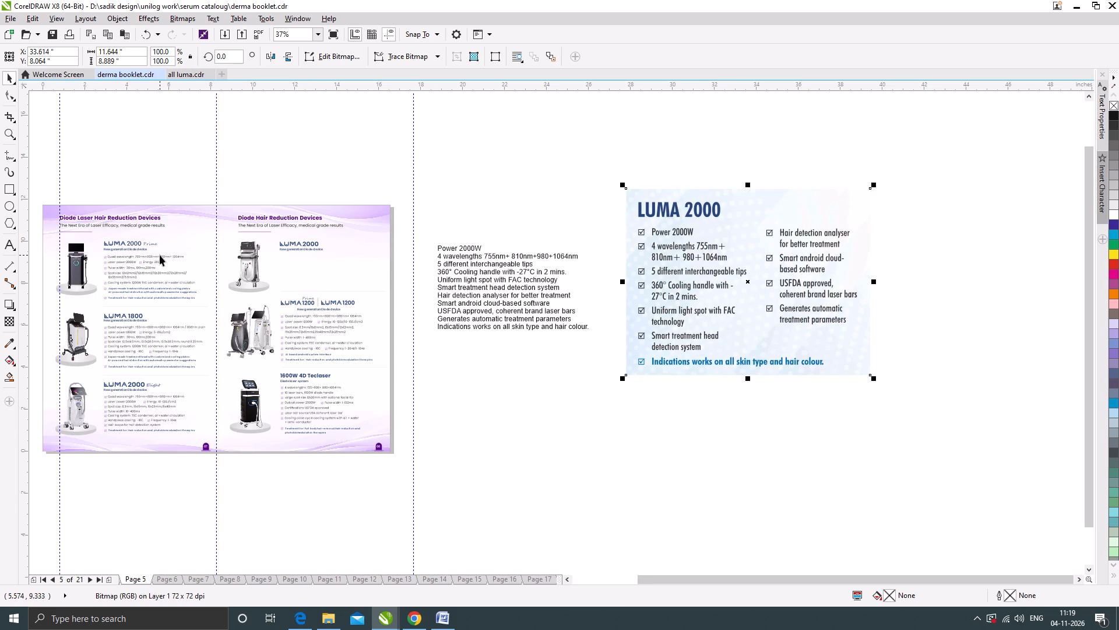
Switch to Chrome.
click(417, 622)
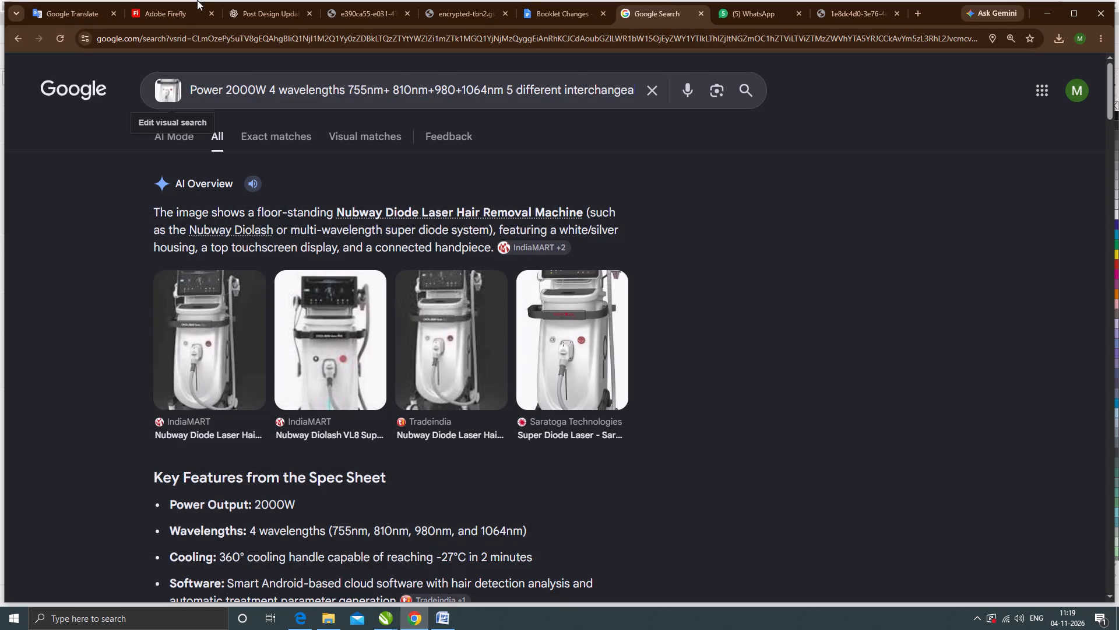
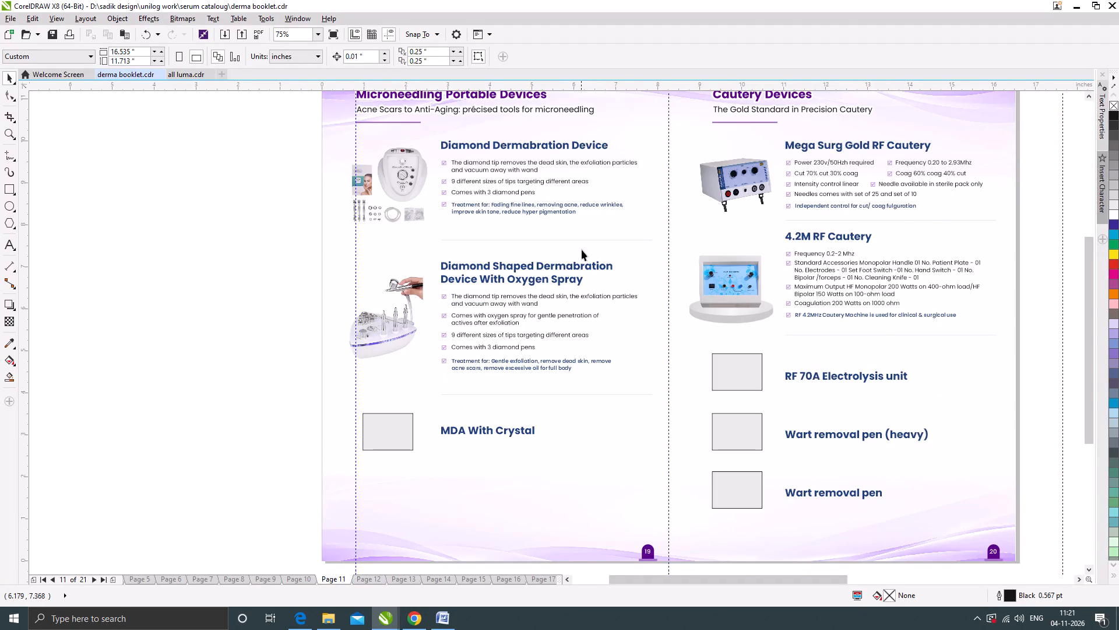
Review page 11 of derma booklet.cdr, examining the MDA With Crystal entry and the other device entries with placeholder boxes.
scroll(582, 251, down, 1)
scroll(516, 267, up, 1)
scroll(537, 440, up, 1)
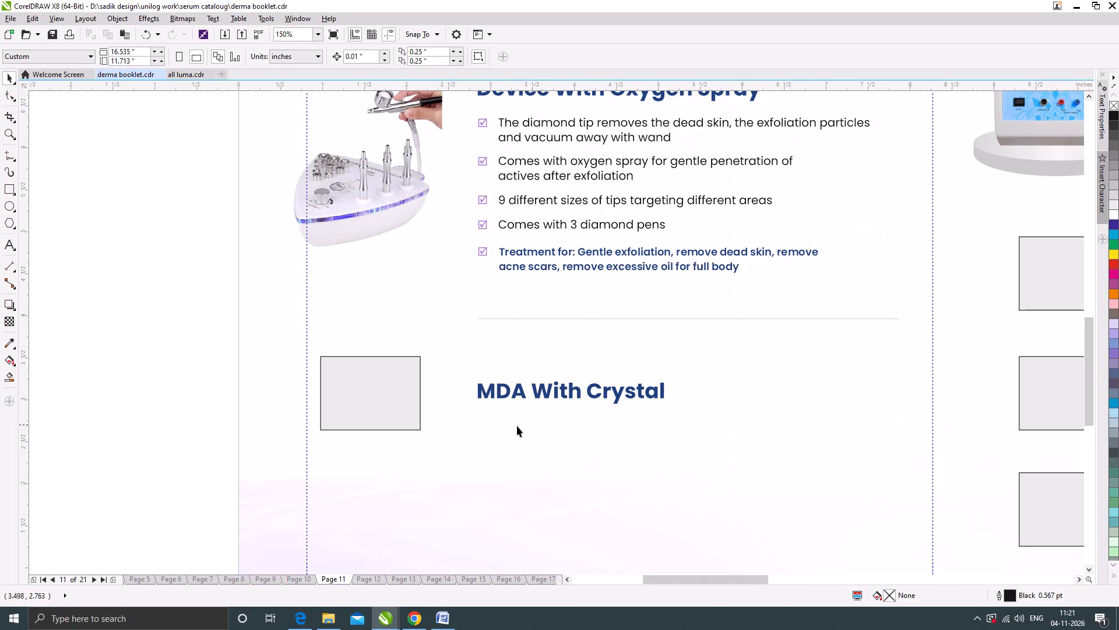
scroll(385, 390, down, 2)
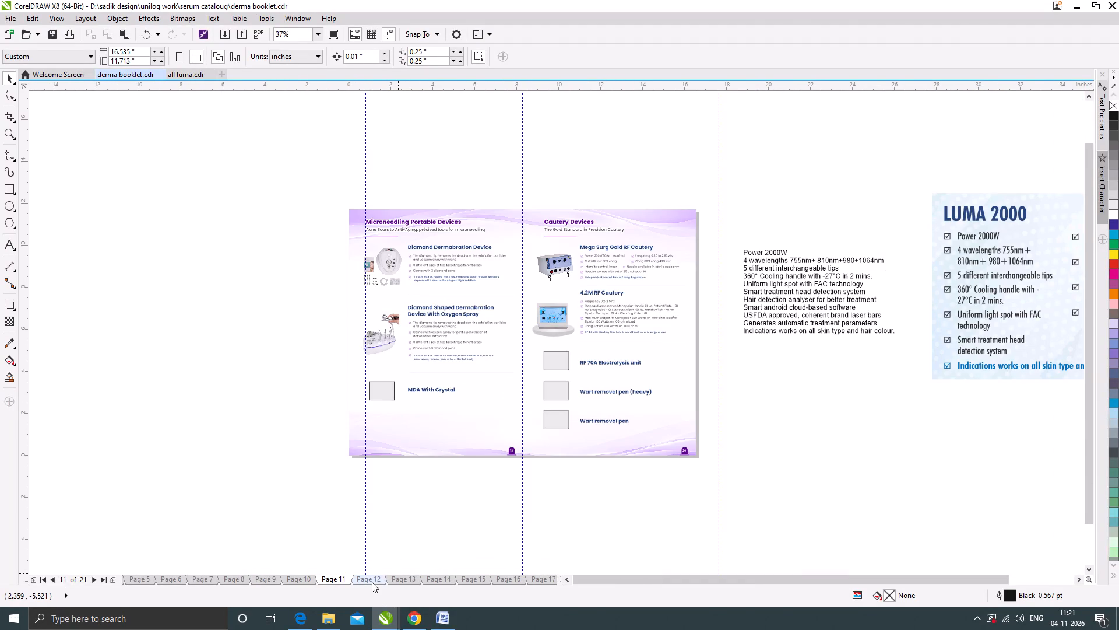
scroll(361, 397, up, 1)
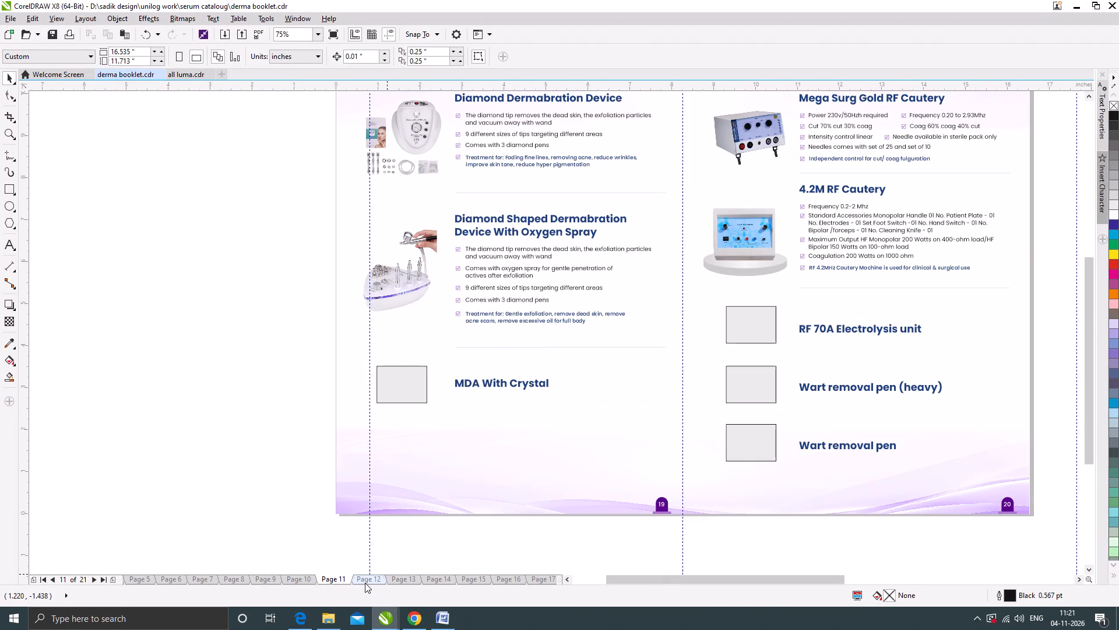
Check pages 11 and 12 of derma booklet.cdr for product entries that still lack images or specifications.
click(365, 580)
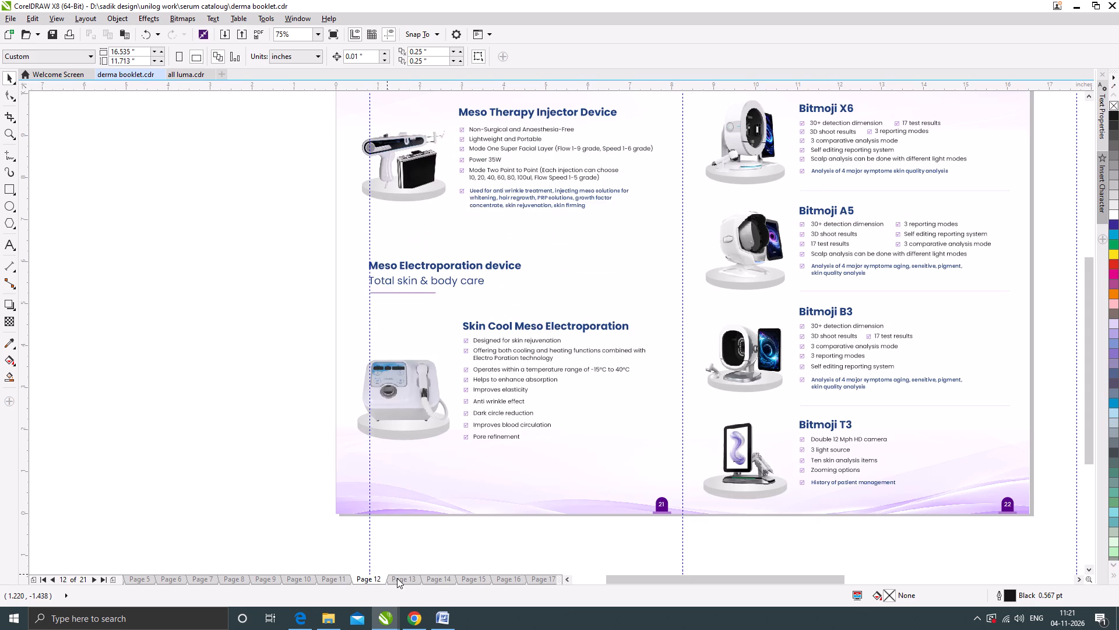
click(342, 579)
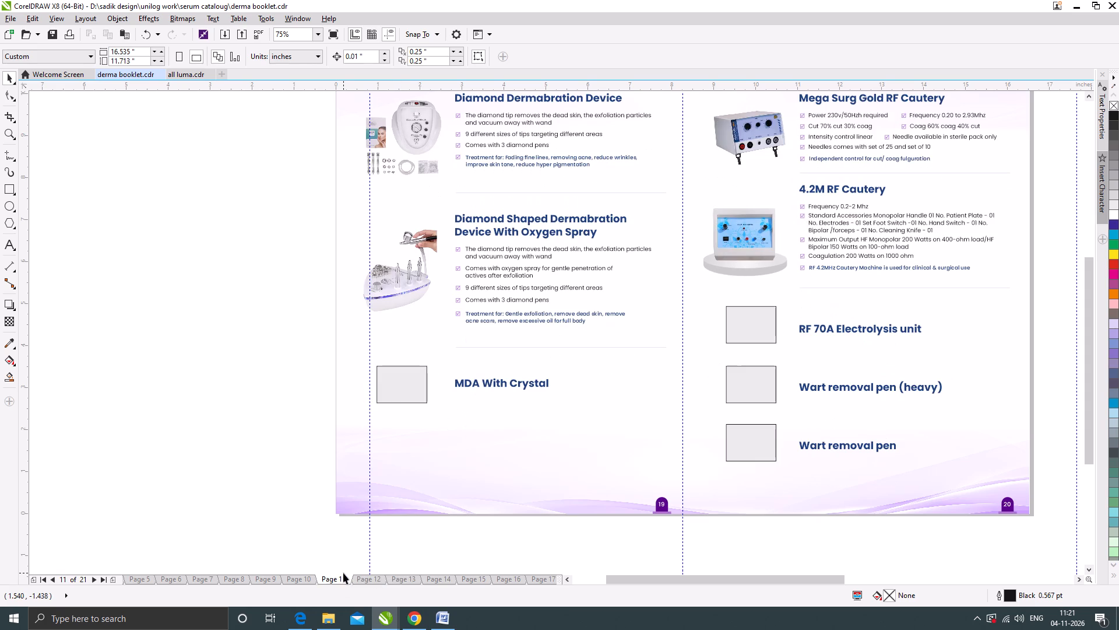
click(253, 407)
scroll(402, 386, down, 1)
scroll(415, 367, up, 1)
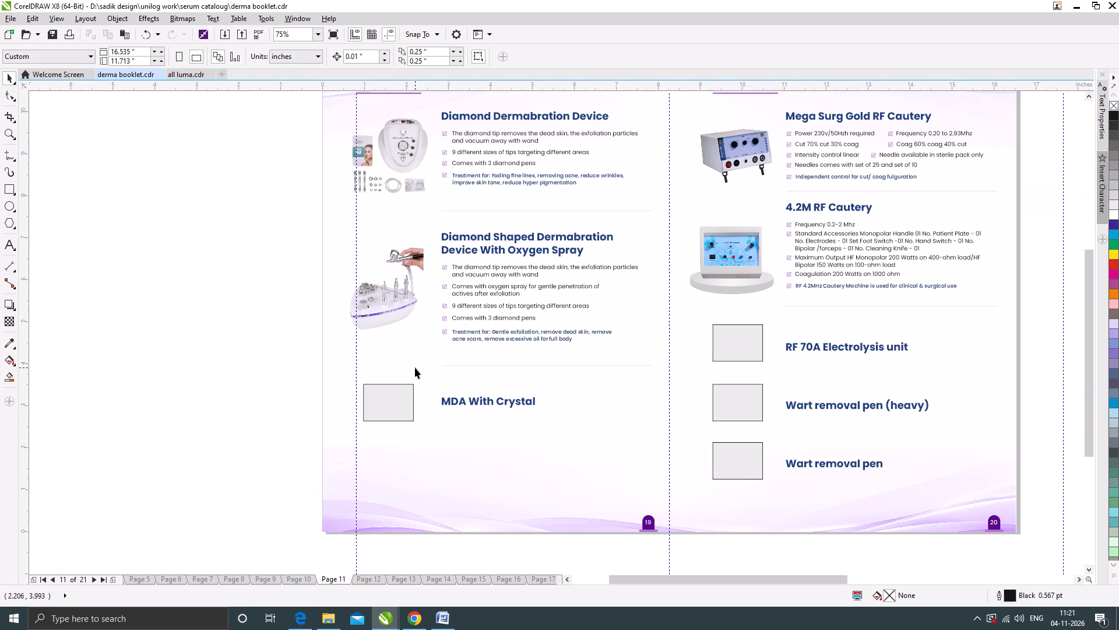
click(234, 415)
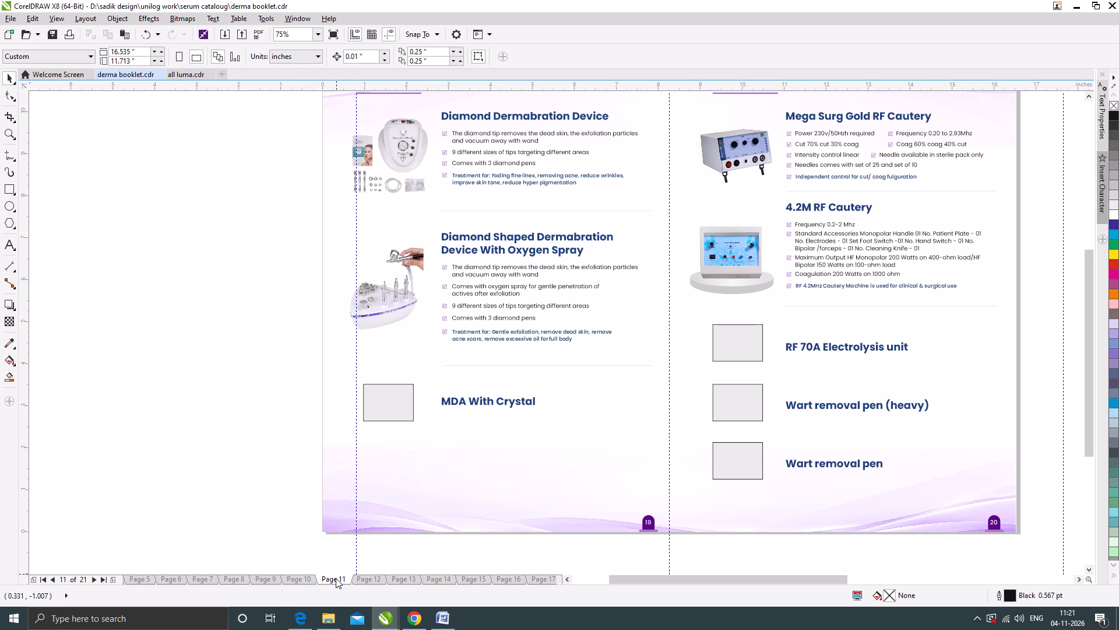
click(249, 402)
scroll(525, 415, down, 1)
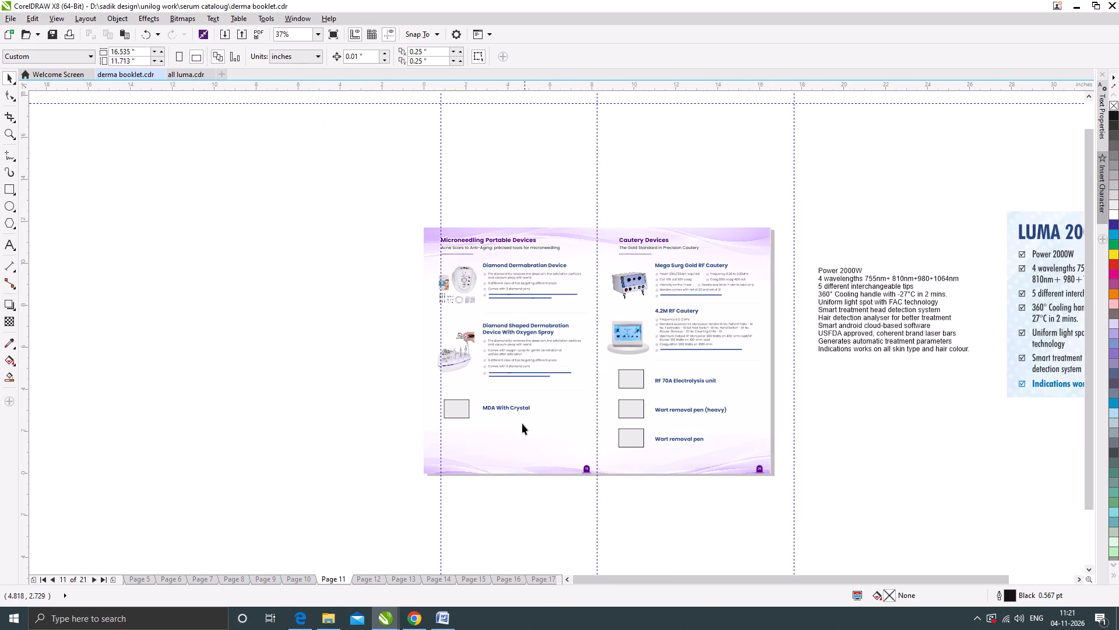
click(284, 409)
scroll(525, 408, up, 1)
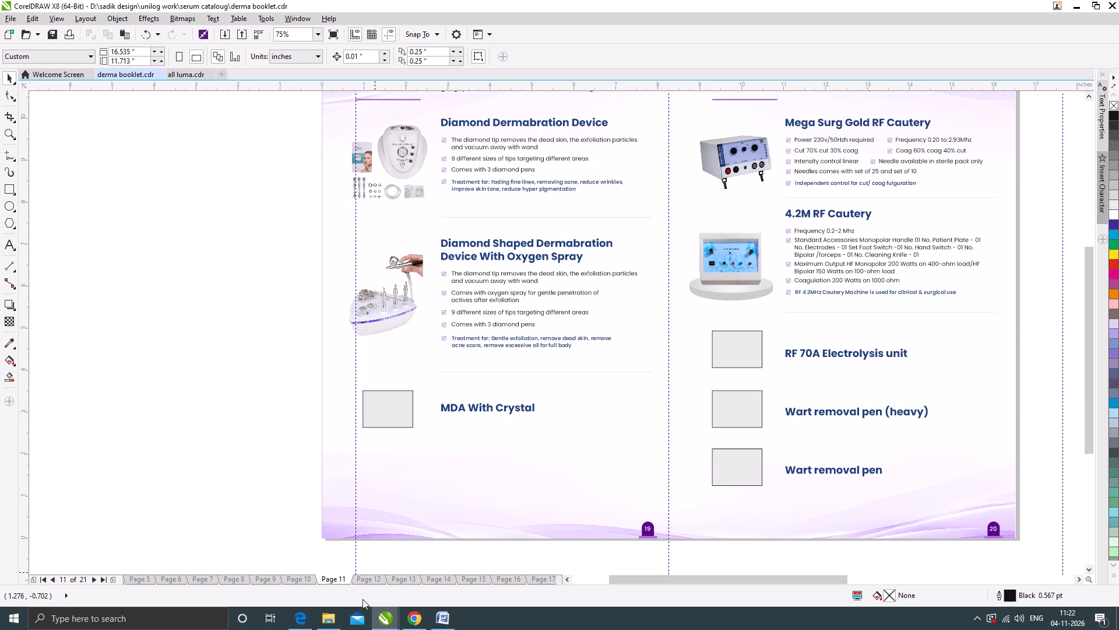
scroll(393, 489, down, 1)
scroll(424, 467, up, 1)
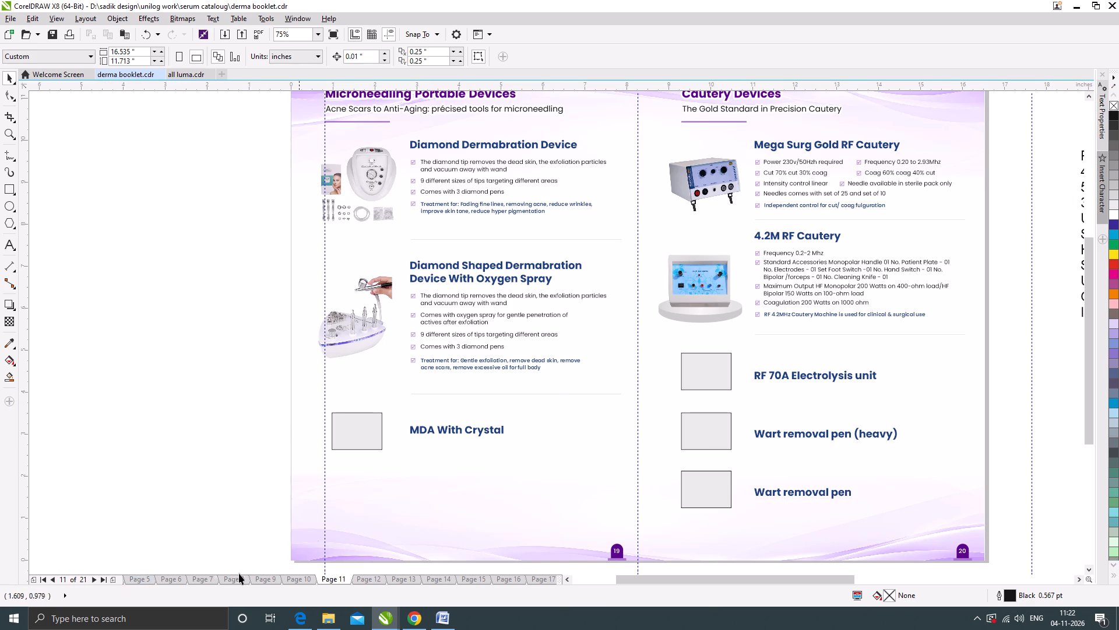
Return to the start of the booklet and review the cover and the Medifacial Devices spread on page 2.
click(43, 580)
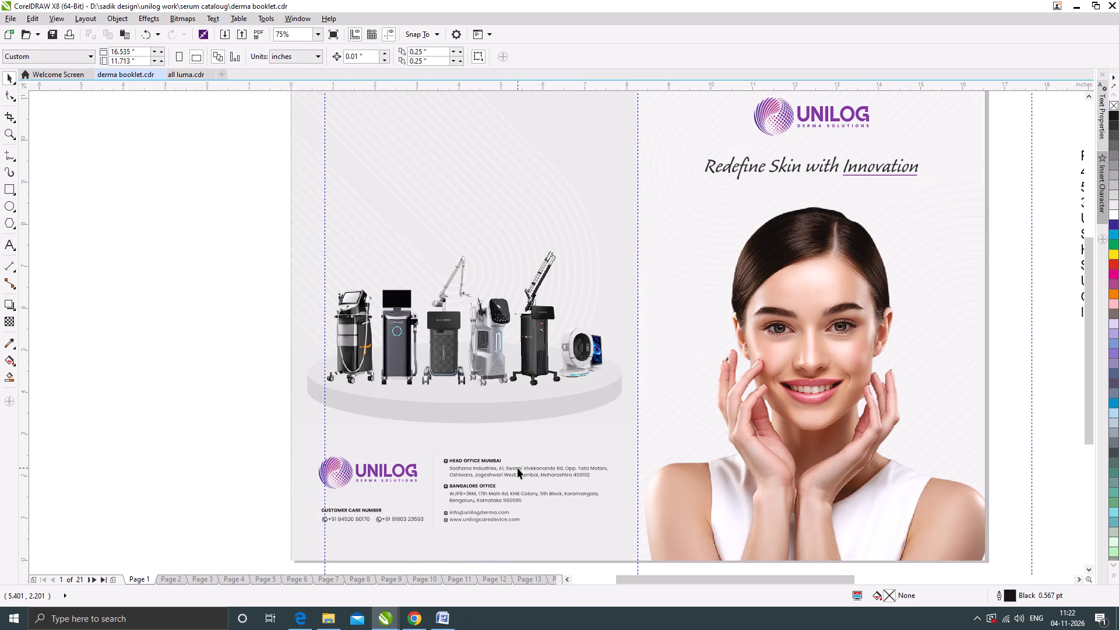
click(167, 578)
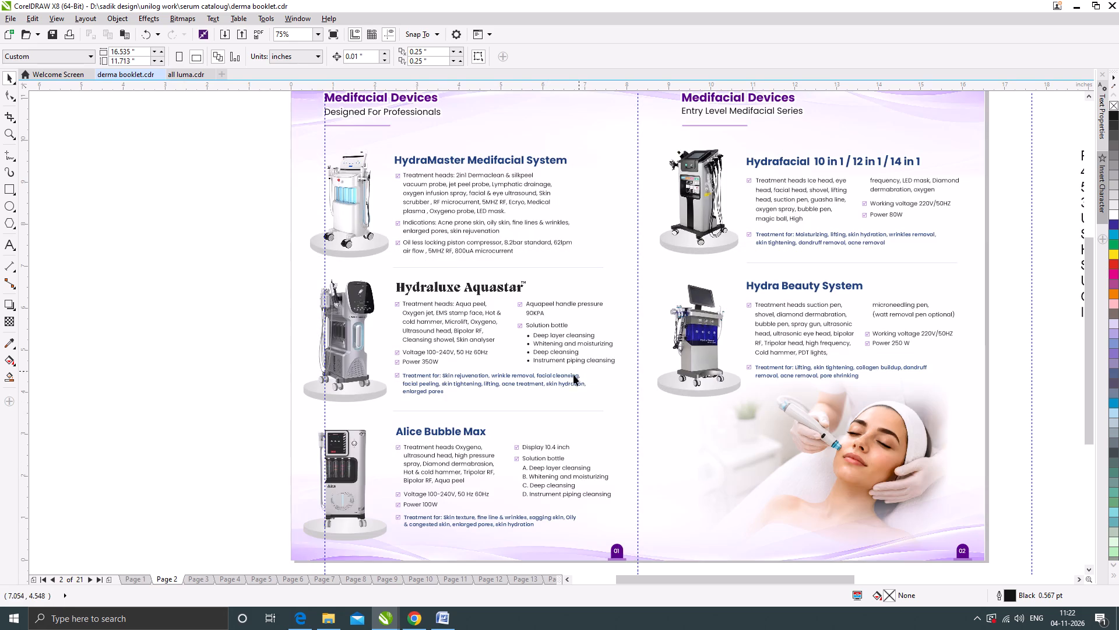
click(5, 76)
click(142, 220)
scroll(432, 257, down, 1)
scroll(511, 269, up, 1)
scroll(372, 344, down, 1)
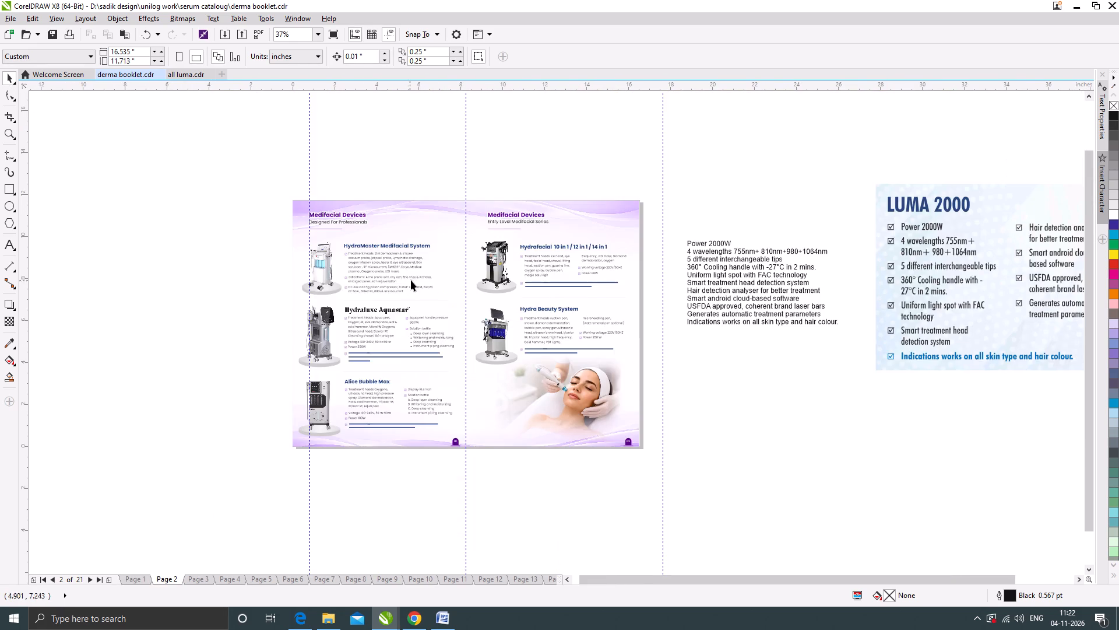
scroll(413, 278, up, 1)
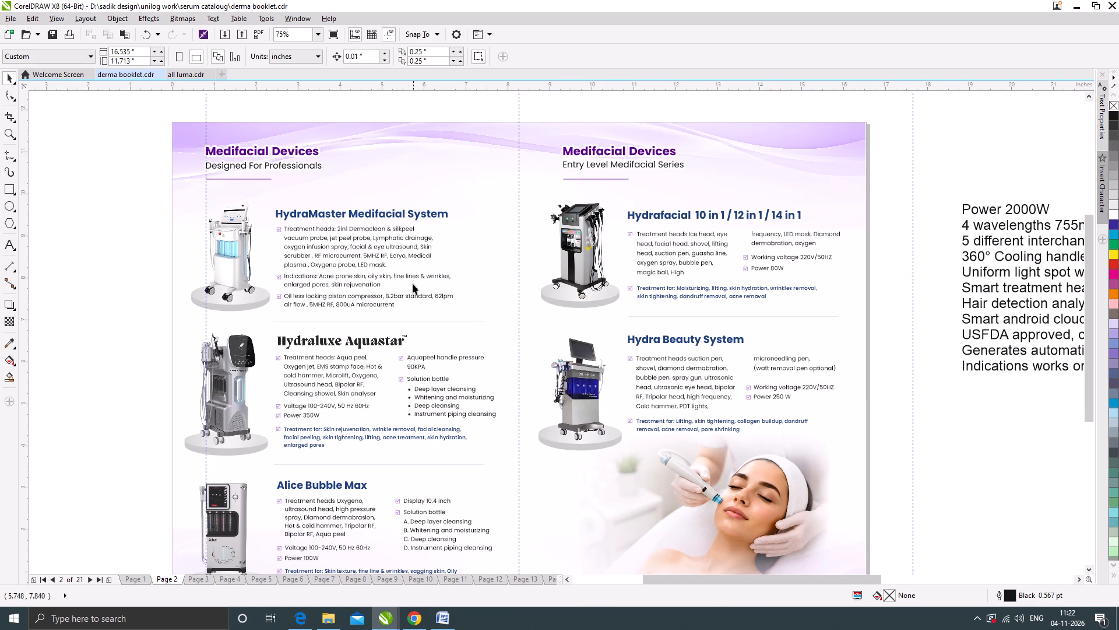
scroll(410, 275, down, 1)
scroll(410, 275, up, 1)
click(125, 280)
scroll(417, 225, down, 1)
scroll(474, 240, up, 1)
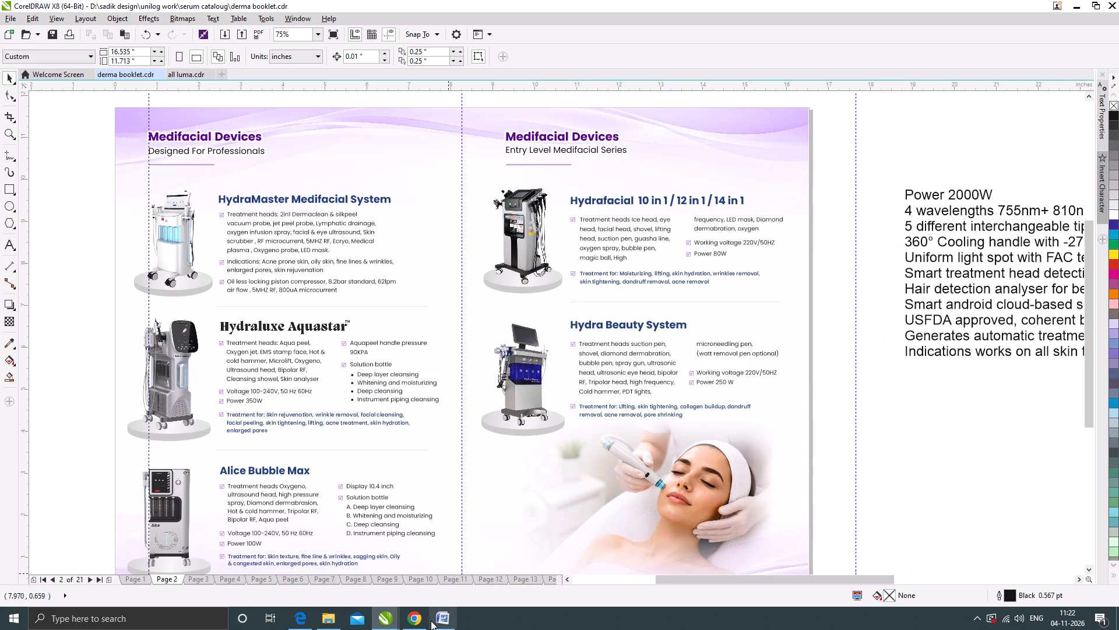
click(85, 342)
Examine the Q Switch Laser Devices spread on page 3, including the Lumora and LUMASPOT entries, for missing content.
key(Page_Down)
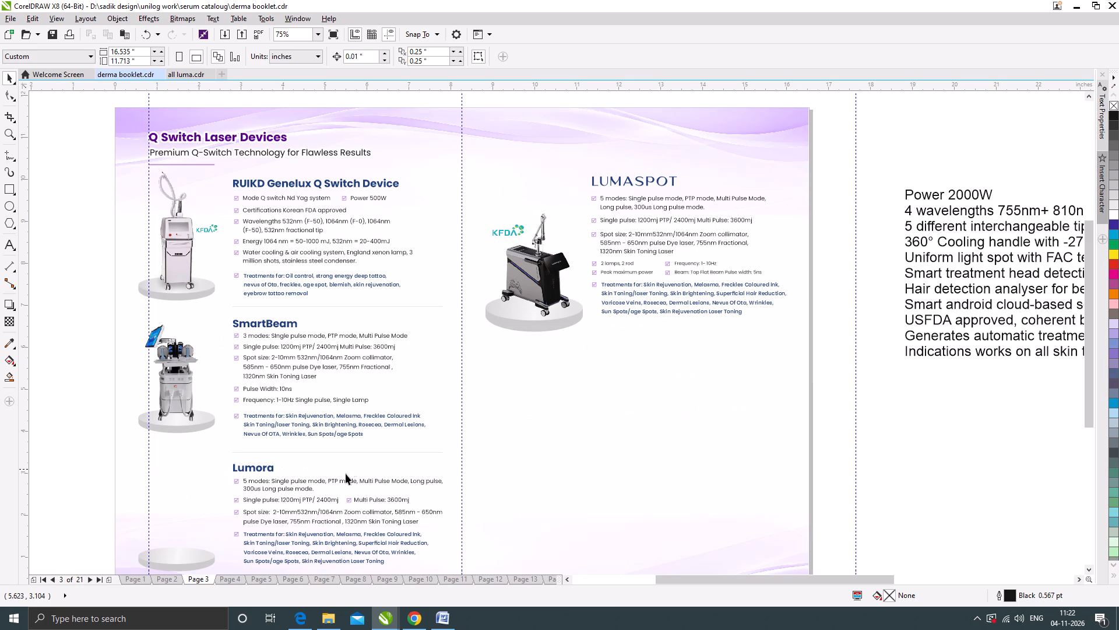
scroll(400, 294, down, 1)
scroll(361, 377, up, 1)
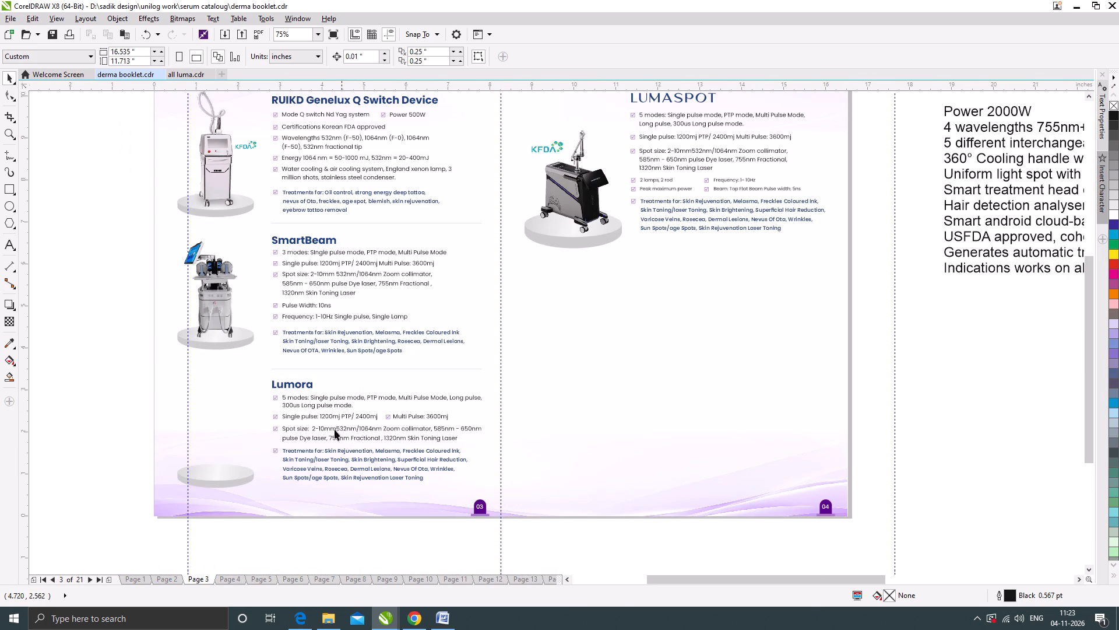
scroll(217, 446, down, 1)
scroll(250, 436, up, 1)
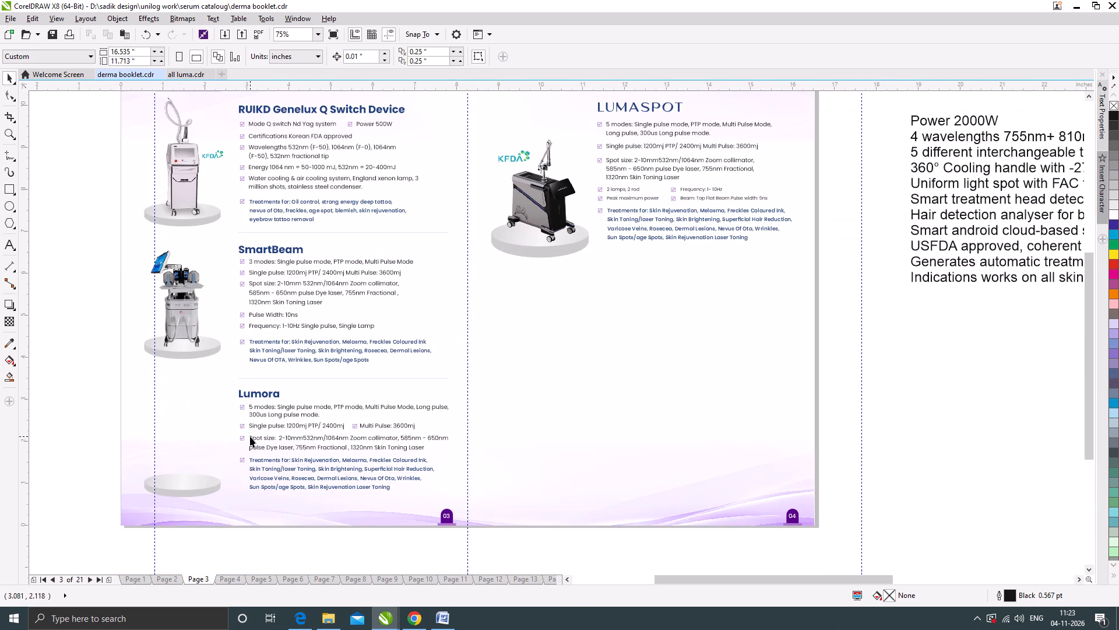
scroll(422, 429, down, 1)
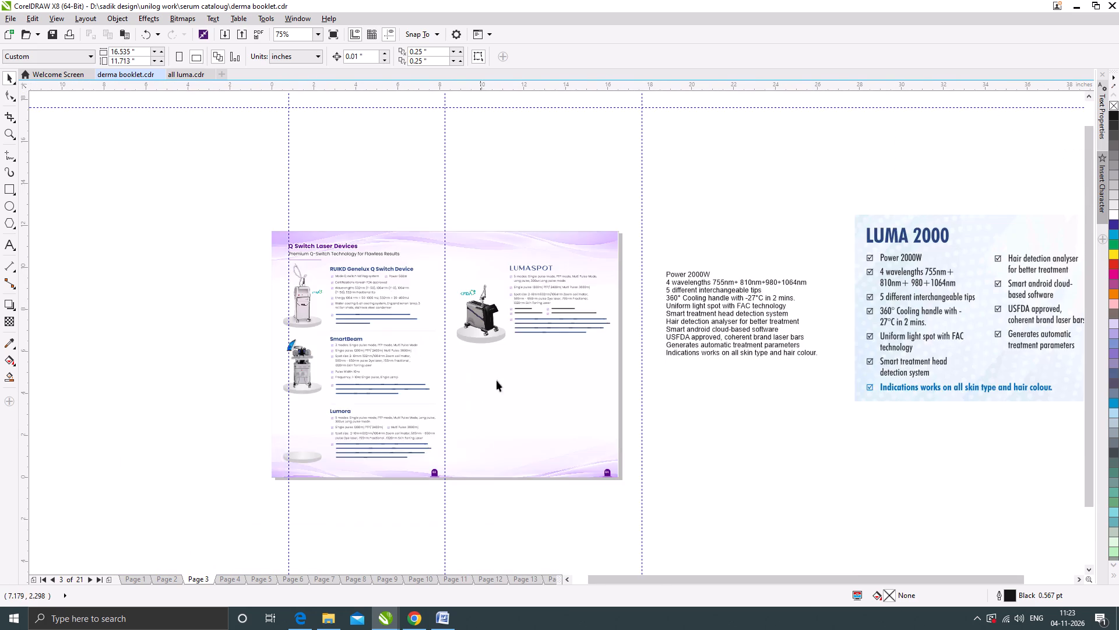
scroll(509, 366, up, 1)
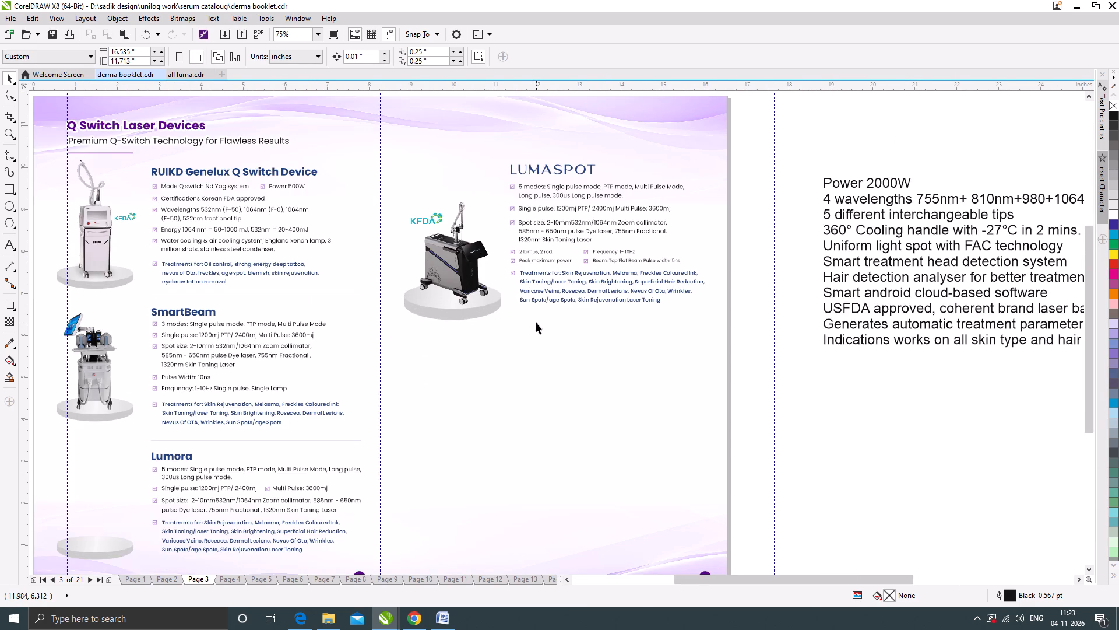
scroll(557, 316, down, 1)
scroll(543, 318, up, 1)
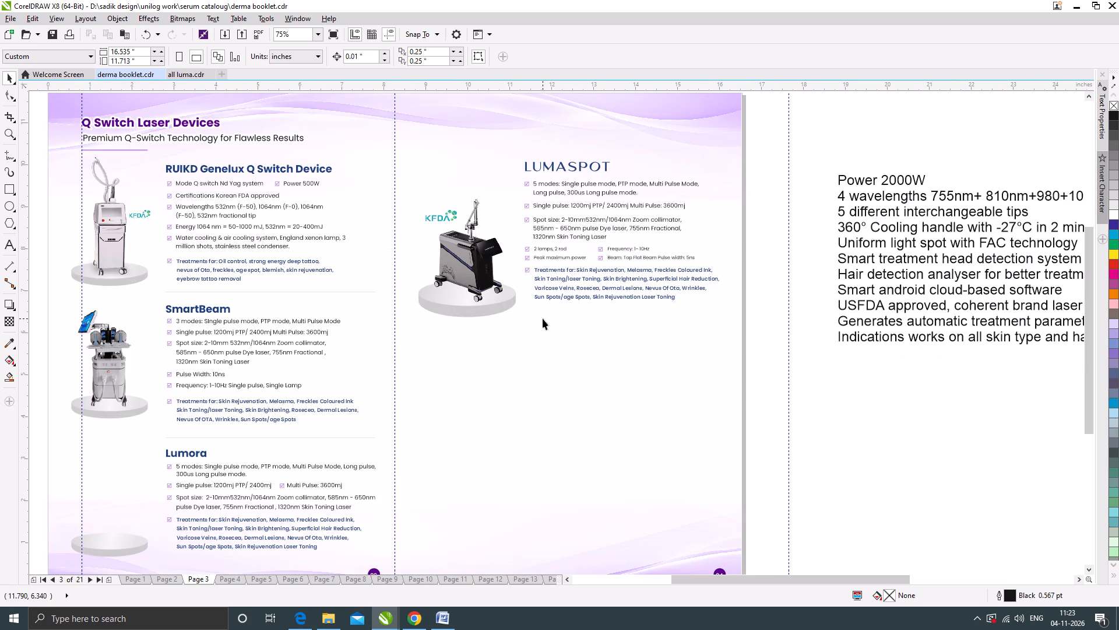
key(Page_Down)
key(Page_Up)
Inspect page 4 and select the three small device images and magenta bar below the Epiglow Multi Functional Platform text.
key(Page_Down)
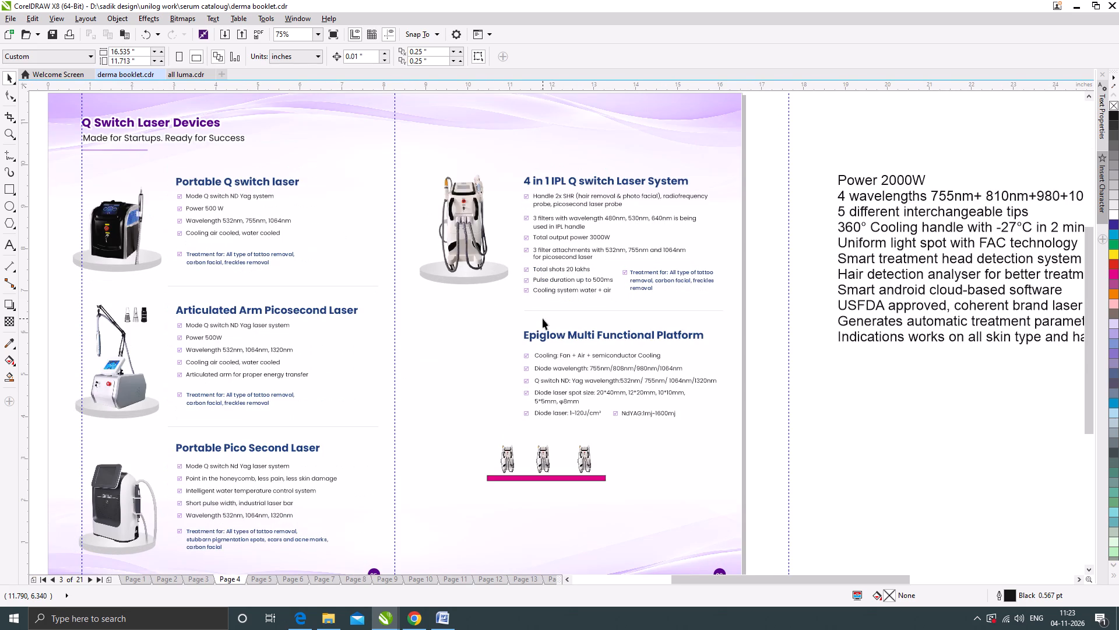
drag(775, 504, 539, 455)
drag(539, 455, 459, 430)
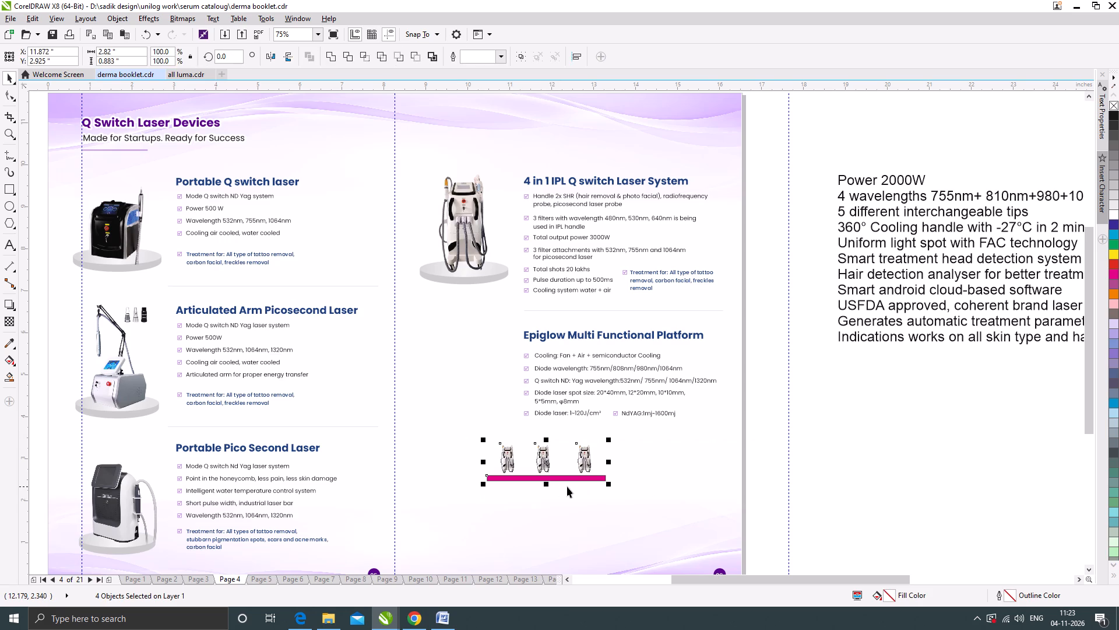
click(756, 437)
drag(760, 498, 455, 437)
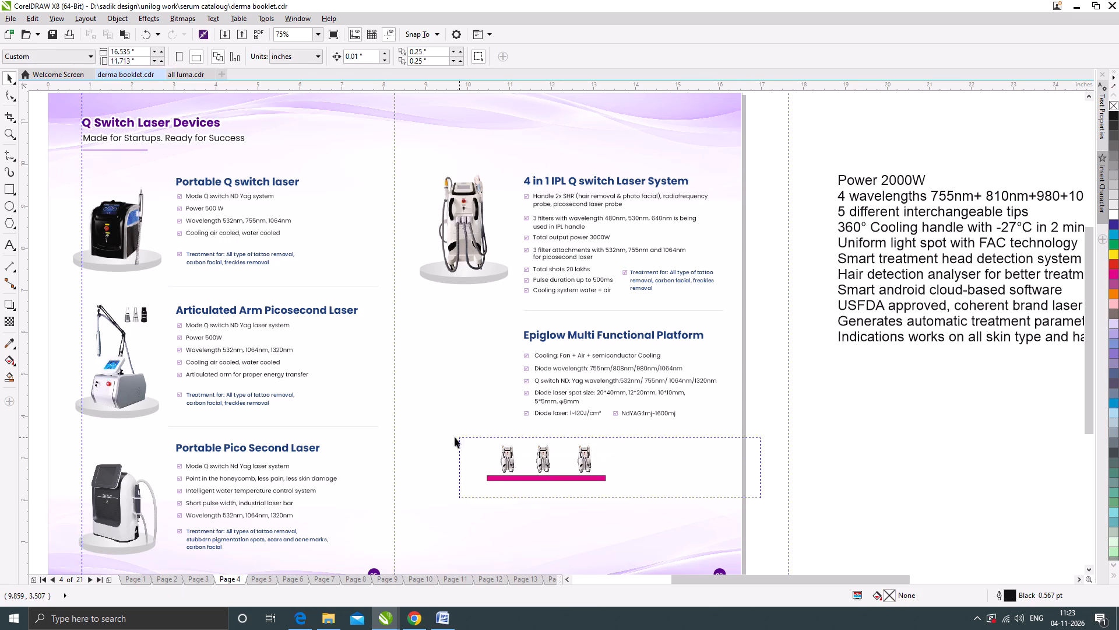
drag(455, 437, 446, 431)
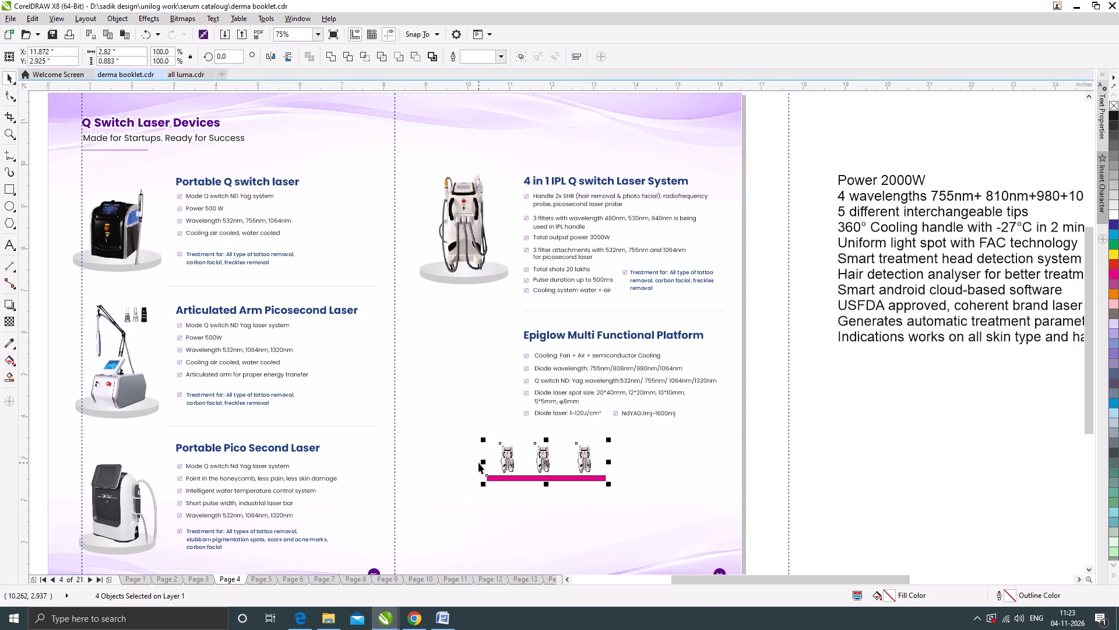
key(Page_Up)
key(Page_Down)
Review pages 5 to 10, from the diode hair reduction spread to the PDT LED omega light spread, for missing images or specifications.
key(Page_Down)
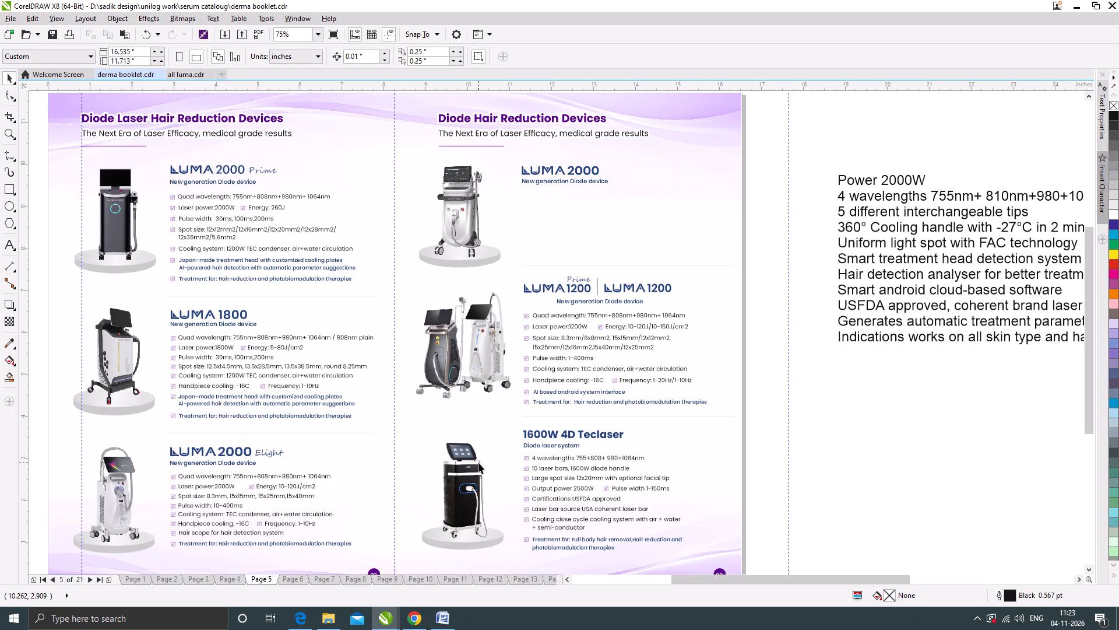
key(Page_Down)
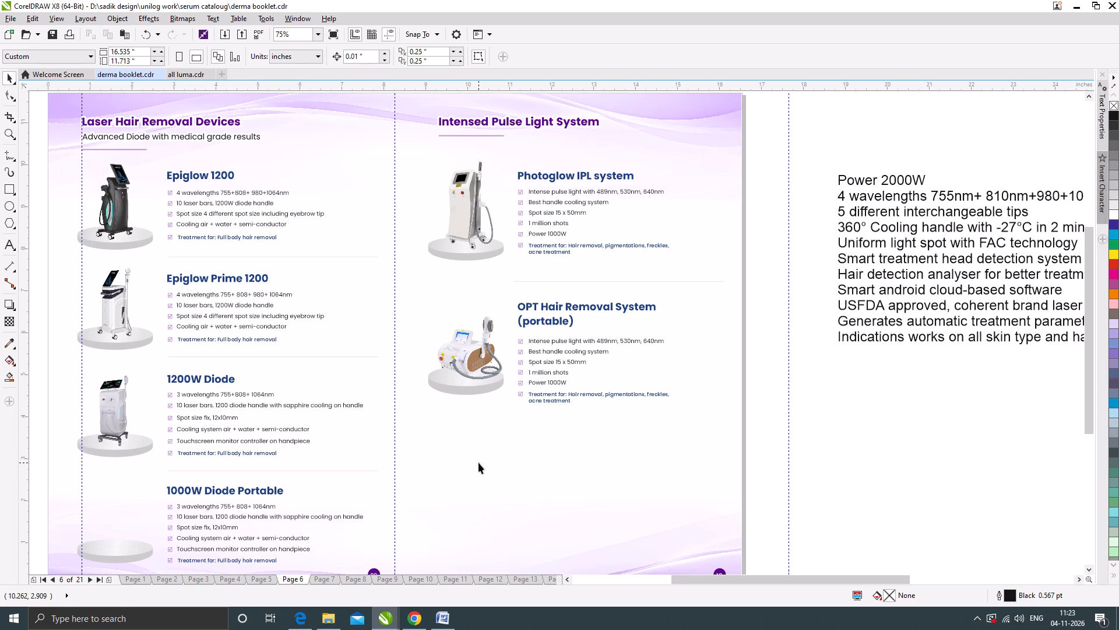
key(Page_Up)
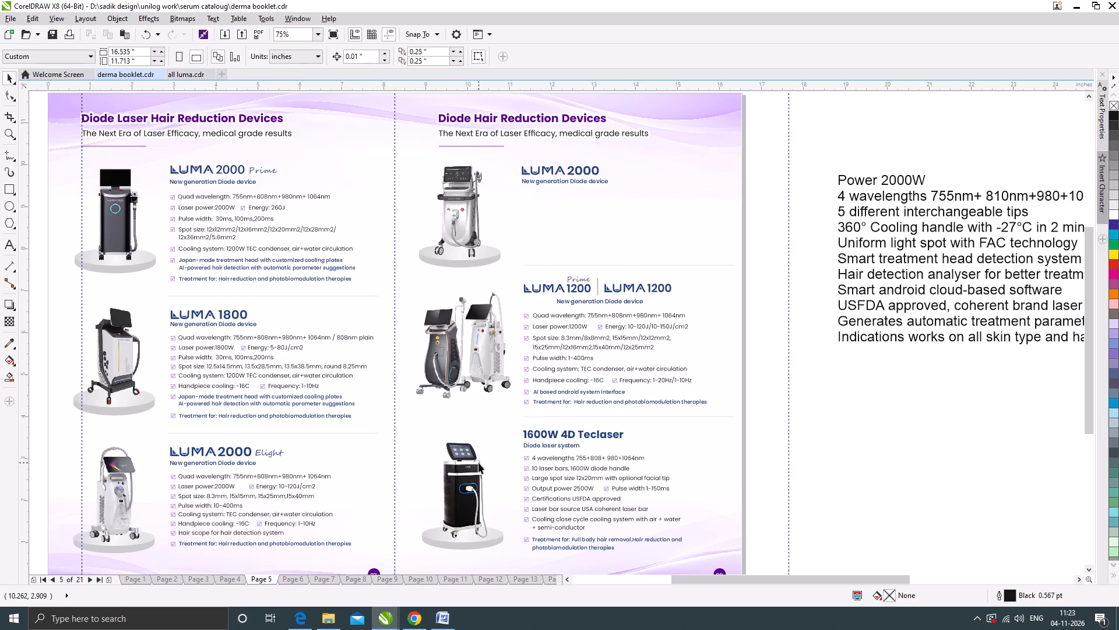
key(Page_Down)
key(Page_Down)
key(Page_Up)
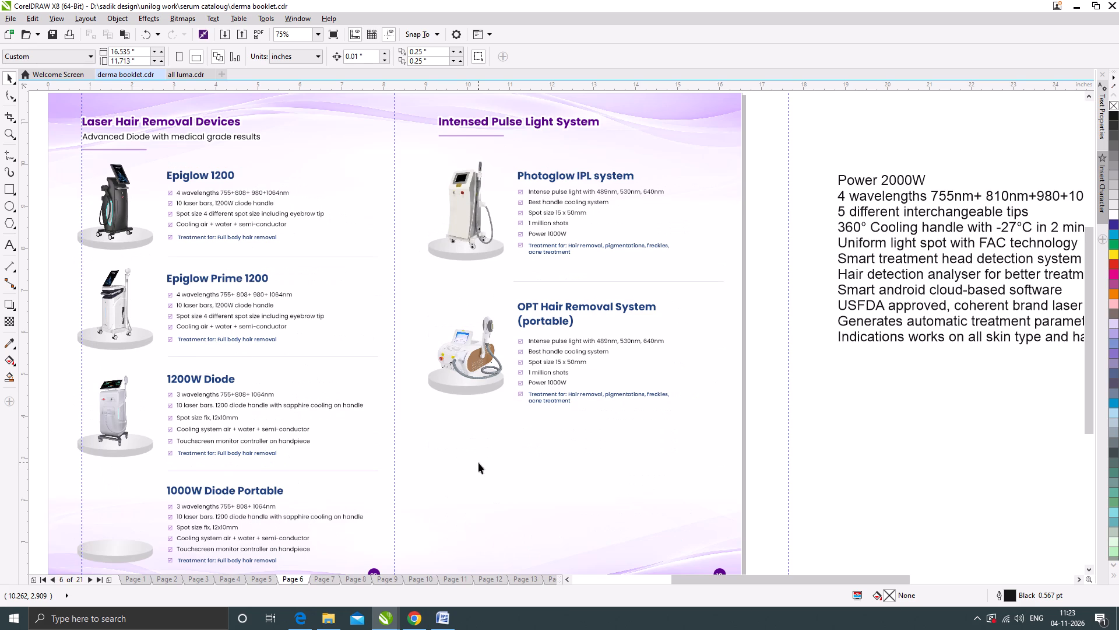
key(Page_Down)
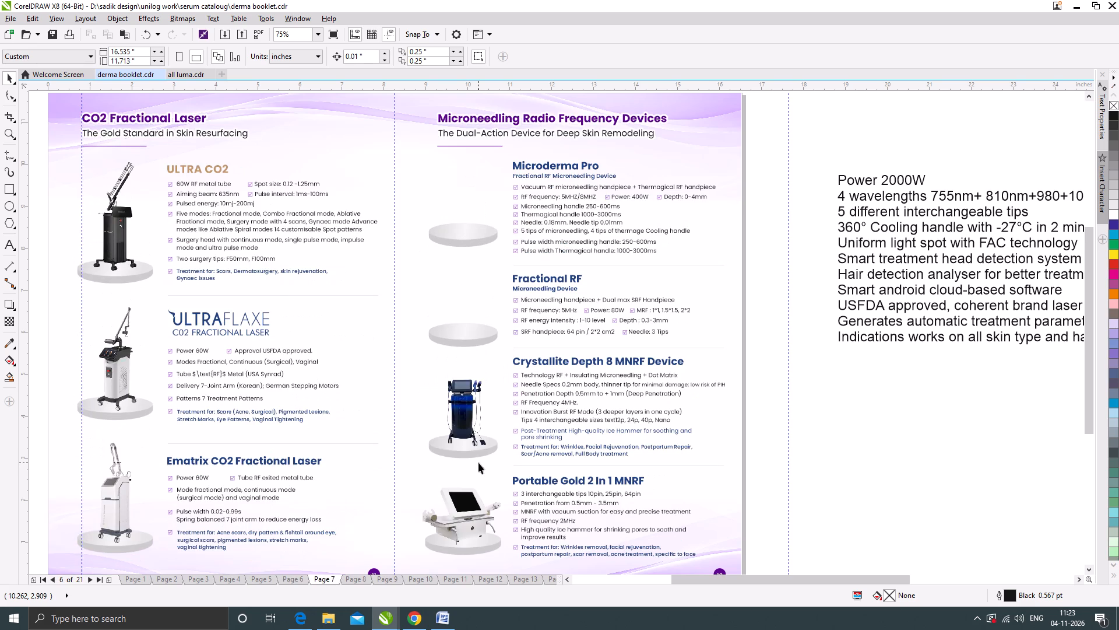
key(Page_Down)
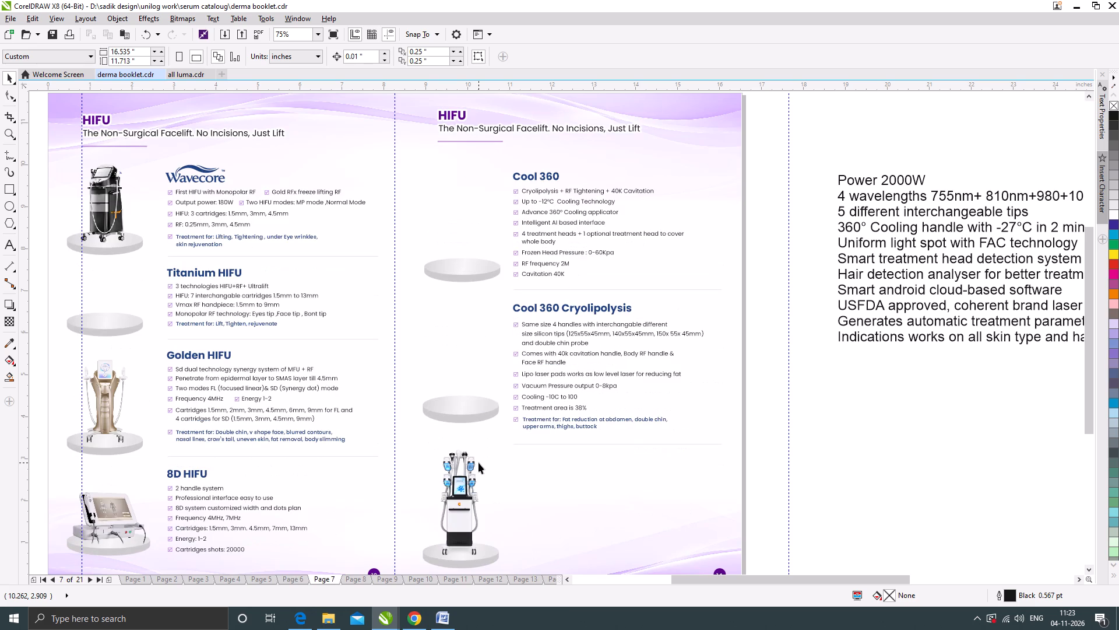
key(Page_Down)
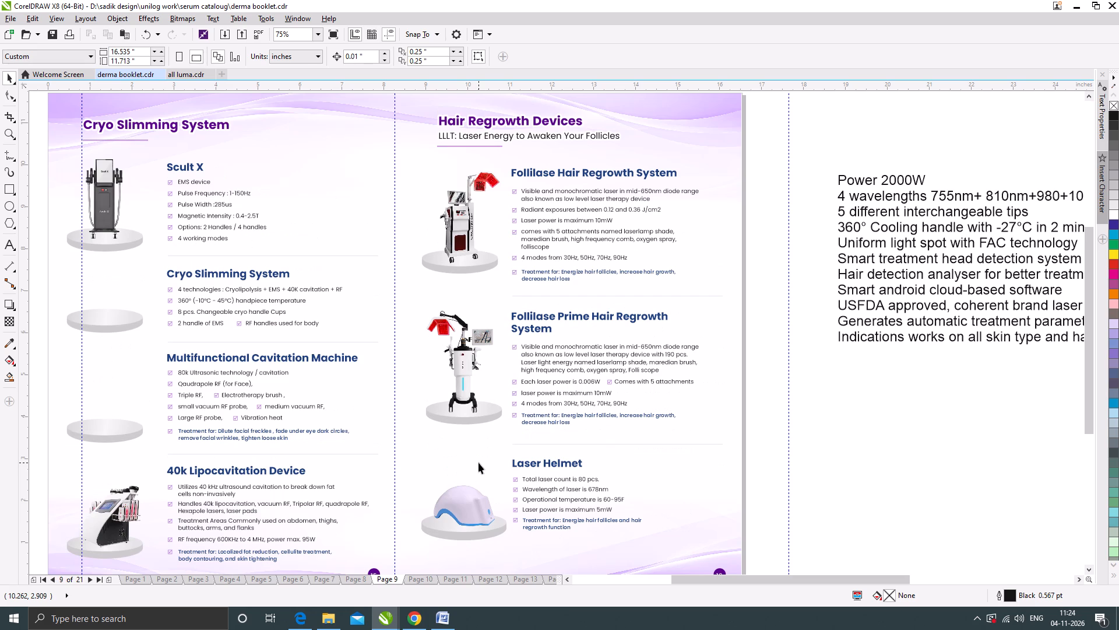
key(Page_Down)
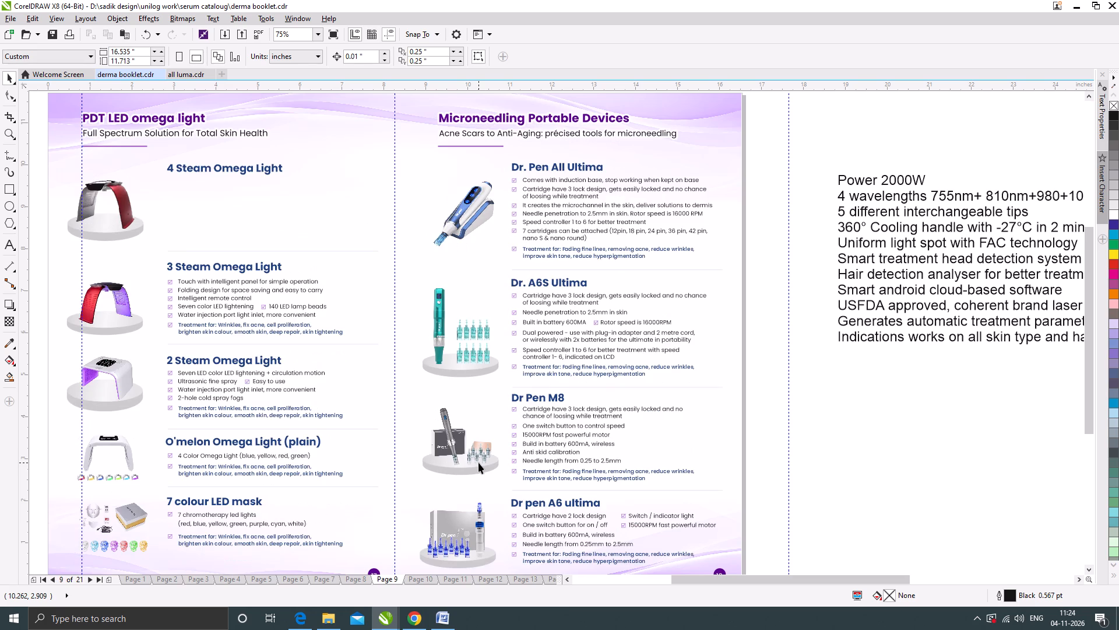
Go back over pages 9 to 6 and examine the HIFU spread on page 8 for missing product images.
key(Page_Up)
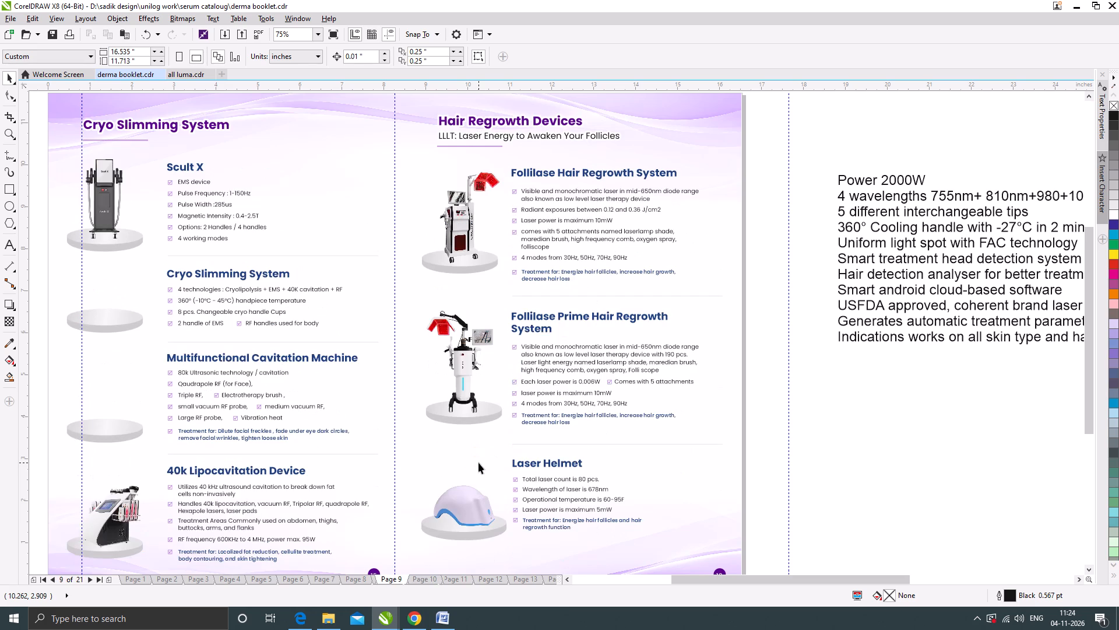
key(Page_Up)
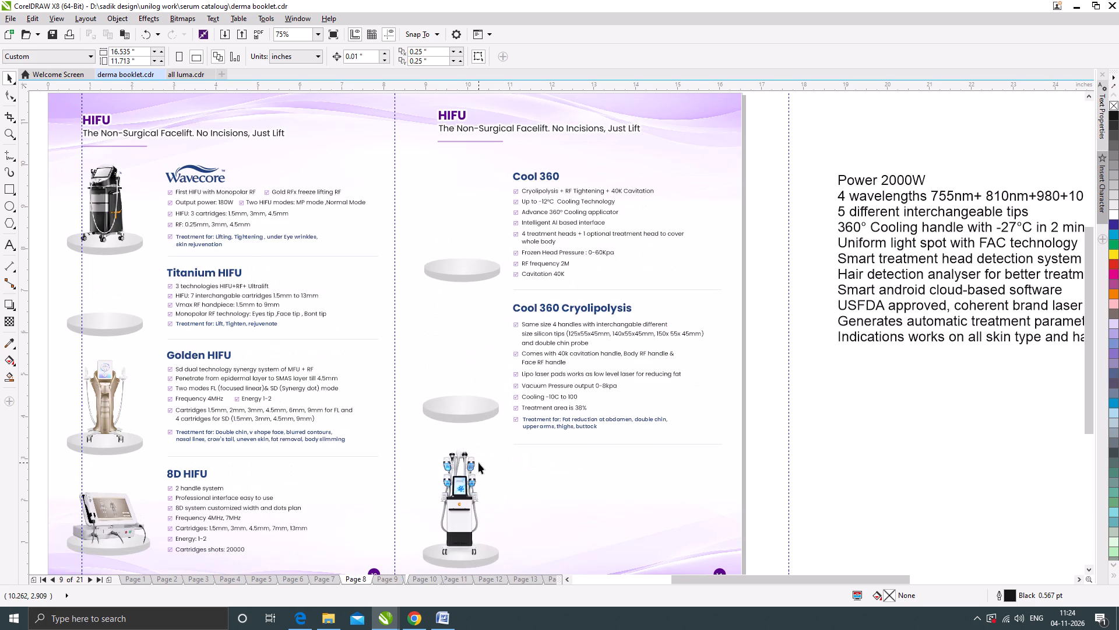
key(Page_Up)
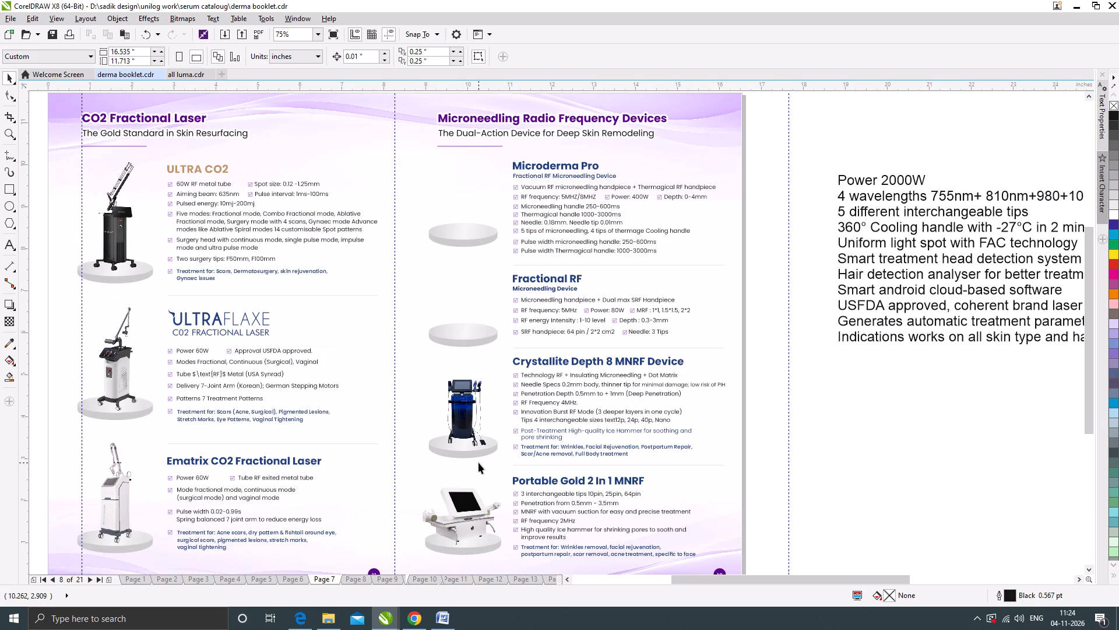
key(Page_Up)
key(Page_Down)
key(Page_Down)
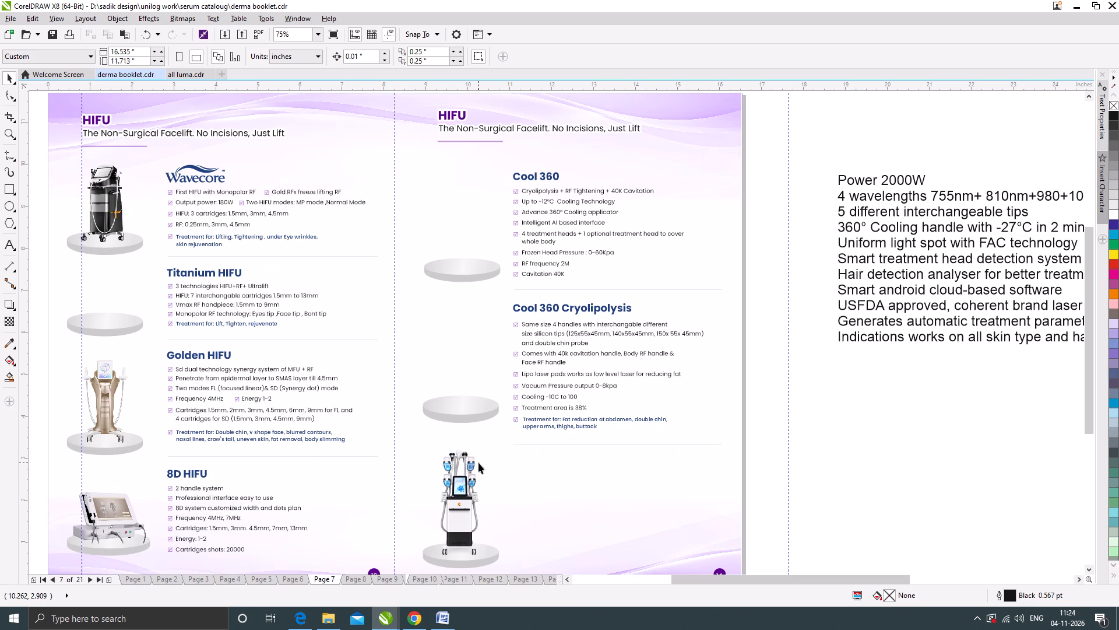
scroll(443, 374, down, 1)
scroll(466, 433, up, 1)
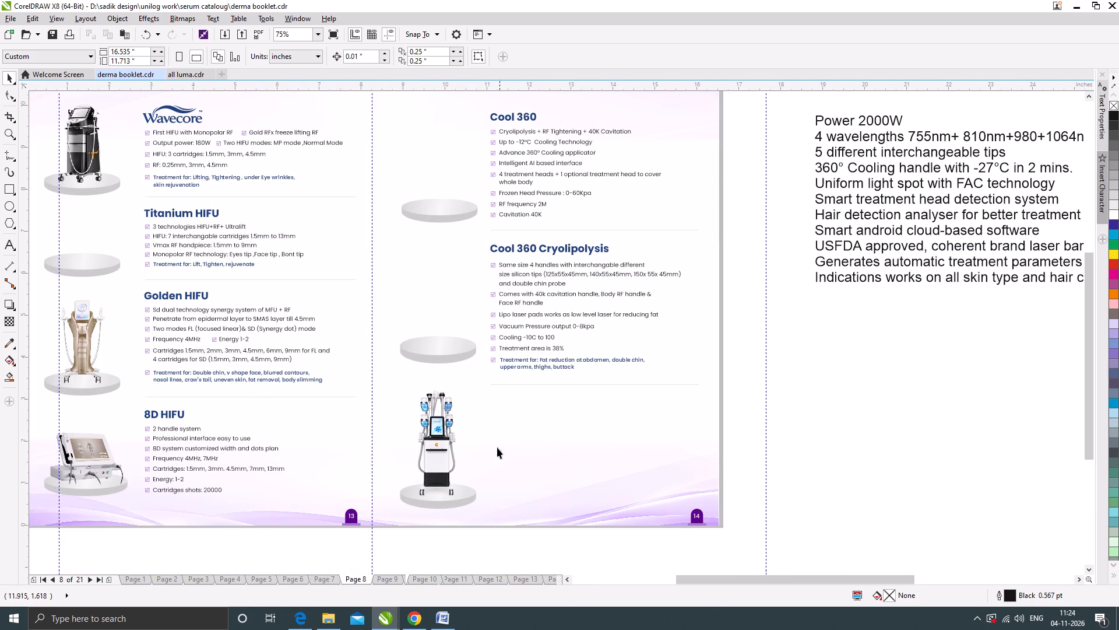
scroll(462, 432, down, 1)
scroll(484, 421, up, 1)
scroll(483, 422, down, 1)
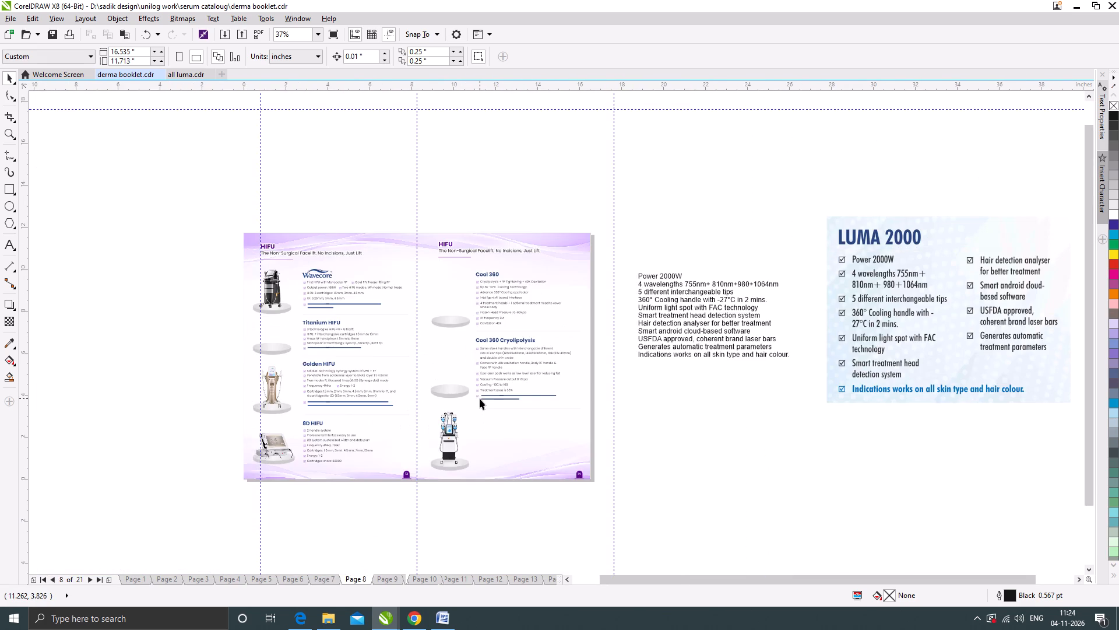
scroll(480, 398, up, 1)
Go back through the earlier spreads to page 2 and recheck the Q Switch Laser Devices spread on page 4.
click(326, 580)
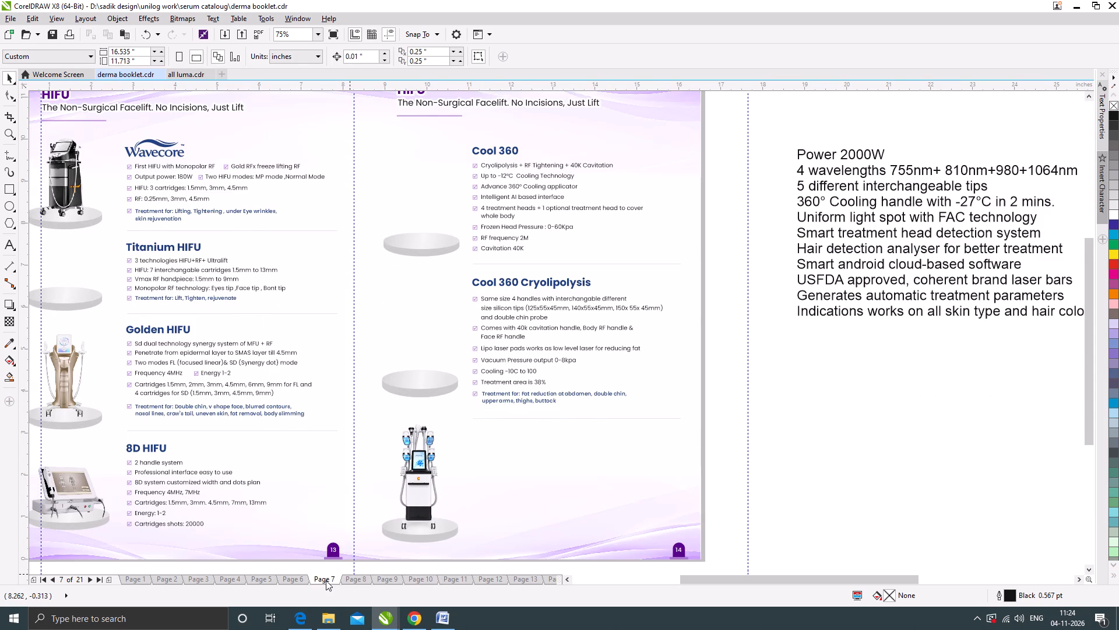
key(Page_Up)
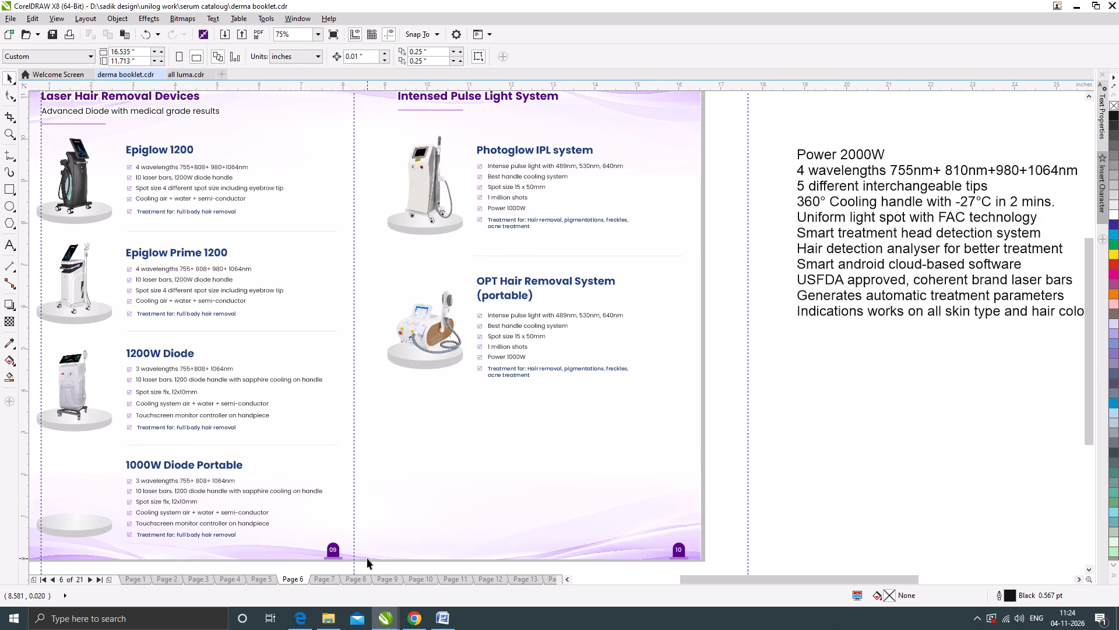
key(Page_Up)
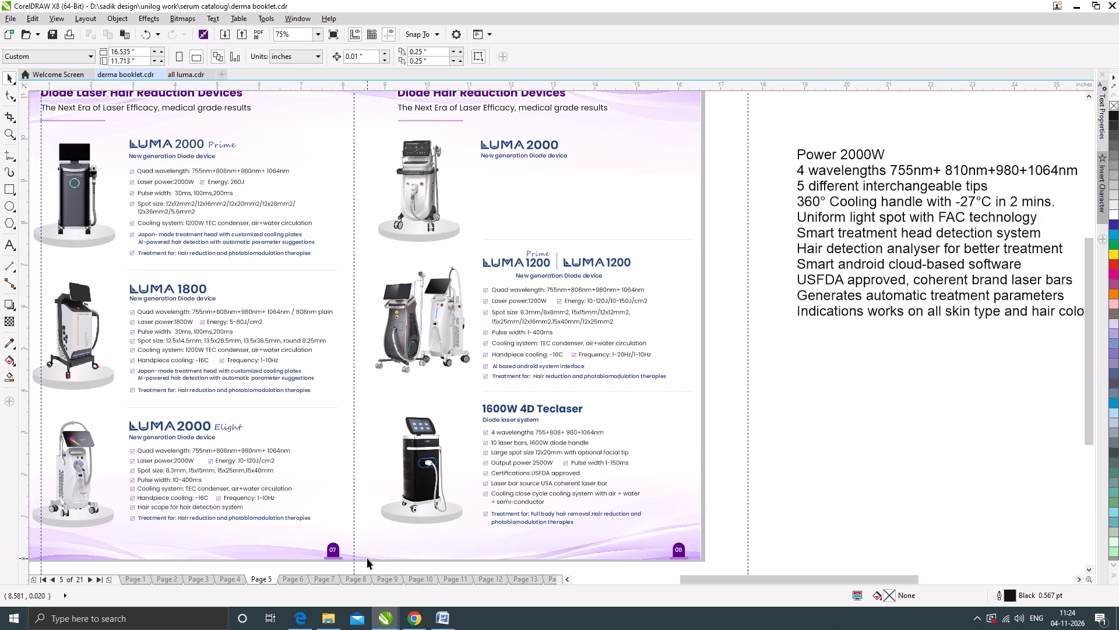
key(Page_Up)
key(Page_Up)
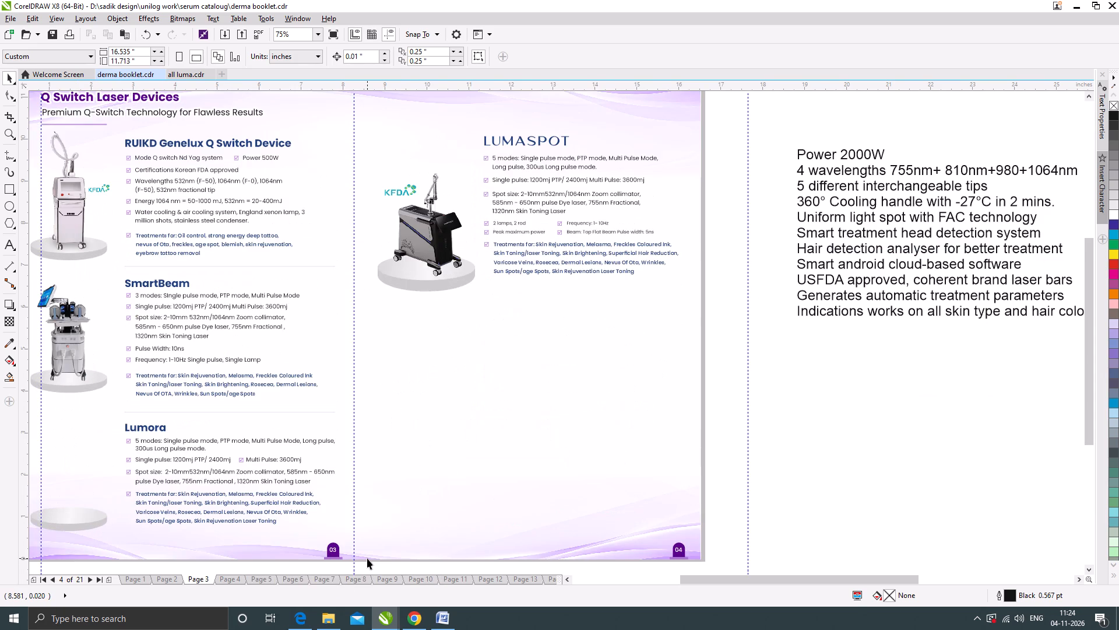
key(Page_Up)
key(Page_Down)
key(Page_Down)
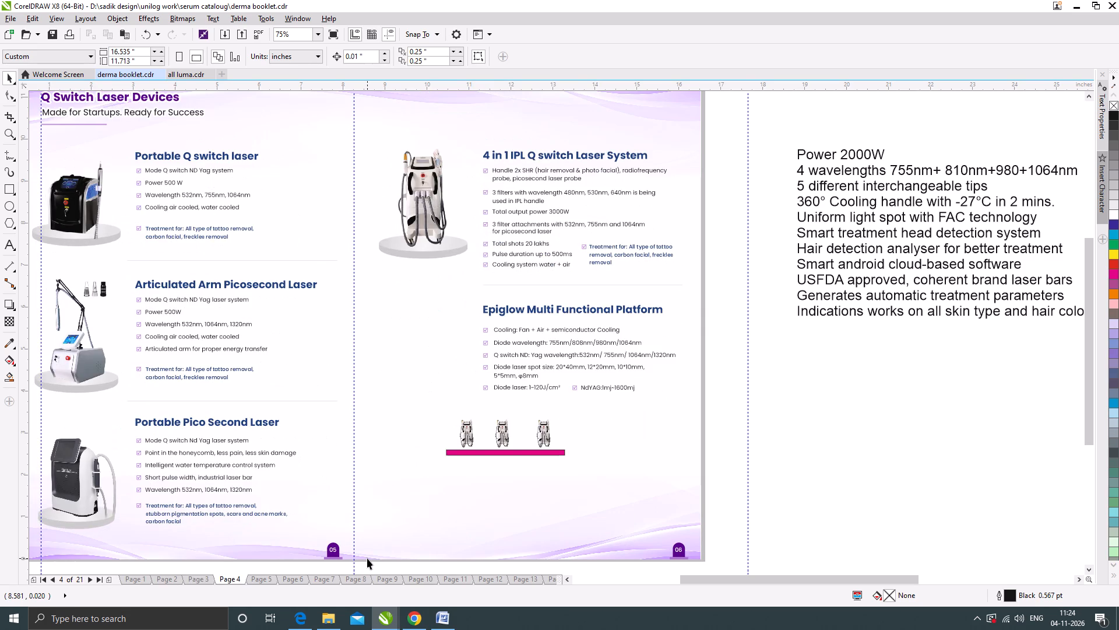
scroll(489, 478, down, 1)
scroll(381, 435, up, 1)
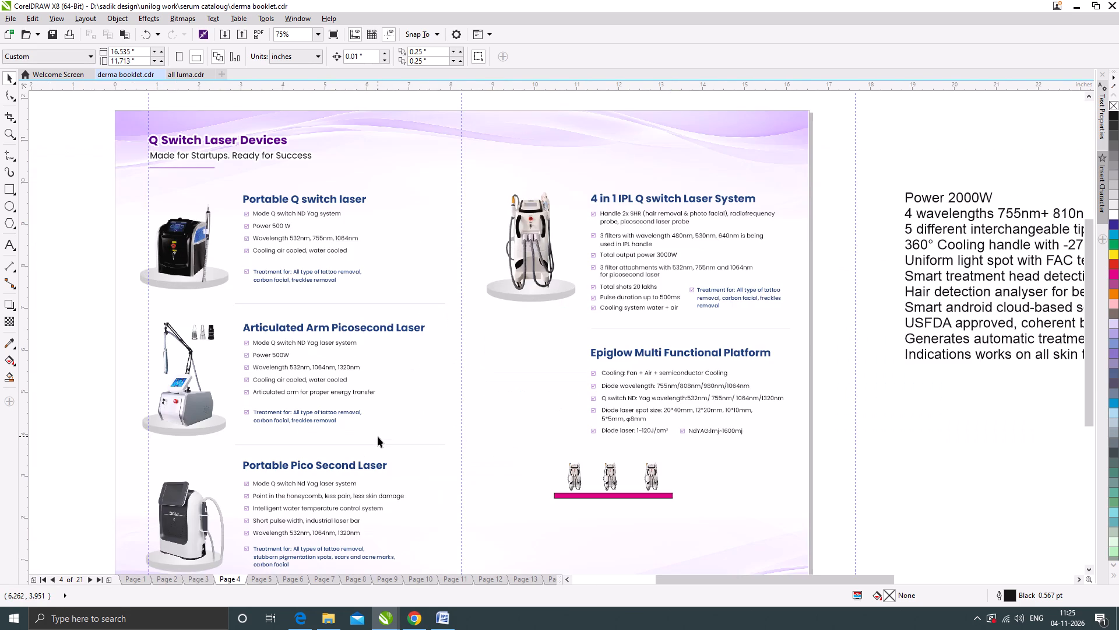
Examine the CO2 Fractional Laser and Microneedling Radio Frequency Devices spread on page 7 for missing product images.
key(Page_Down)
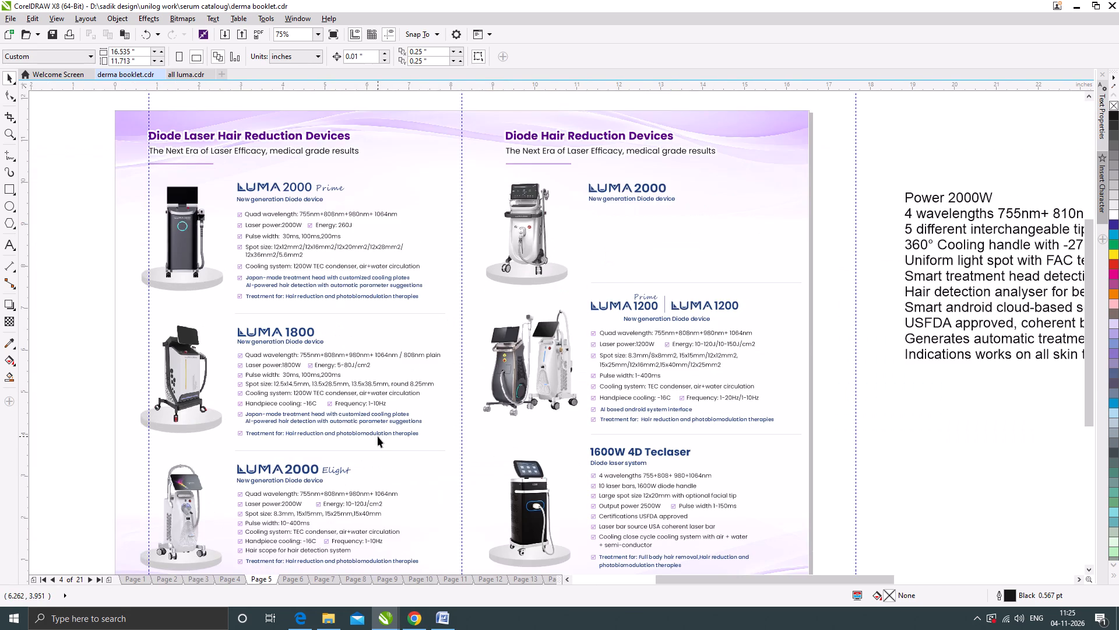
key(Page_Down)
key(Page_Down)
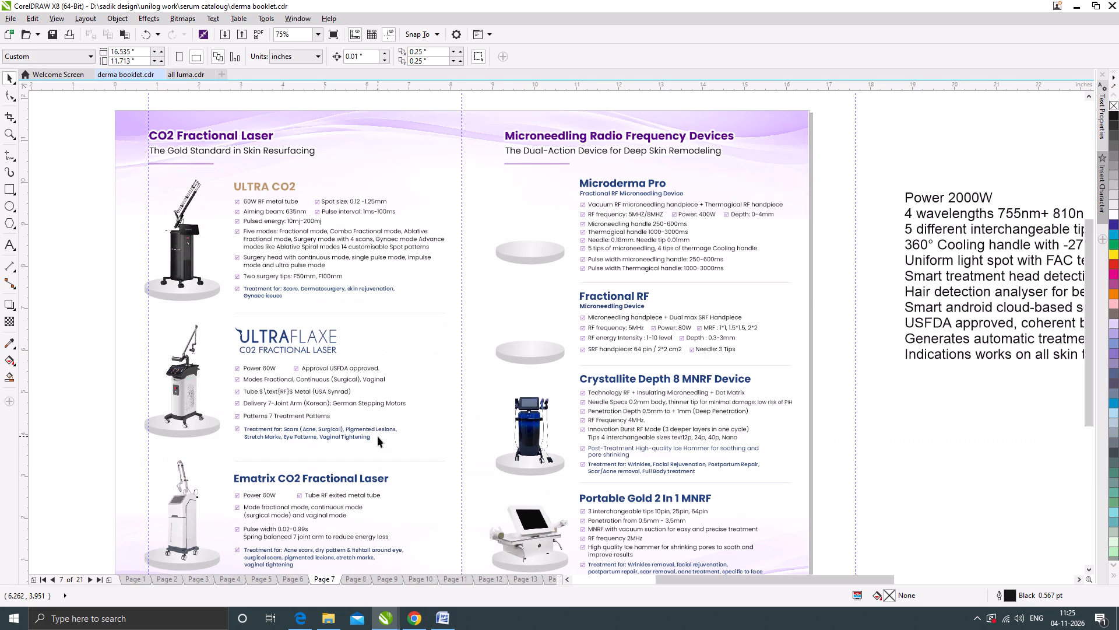
scroll(382, 379, down, 1)
scroll(415, 433, up, 1)
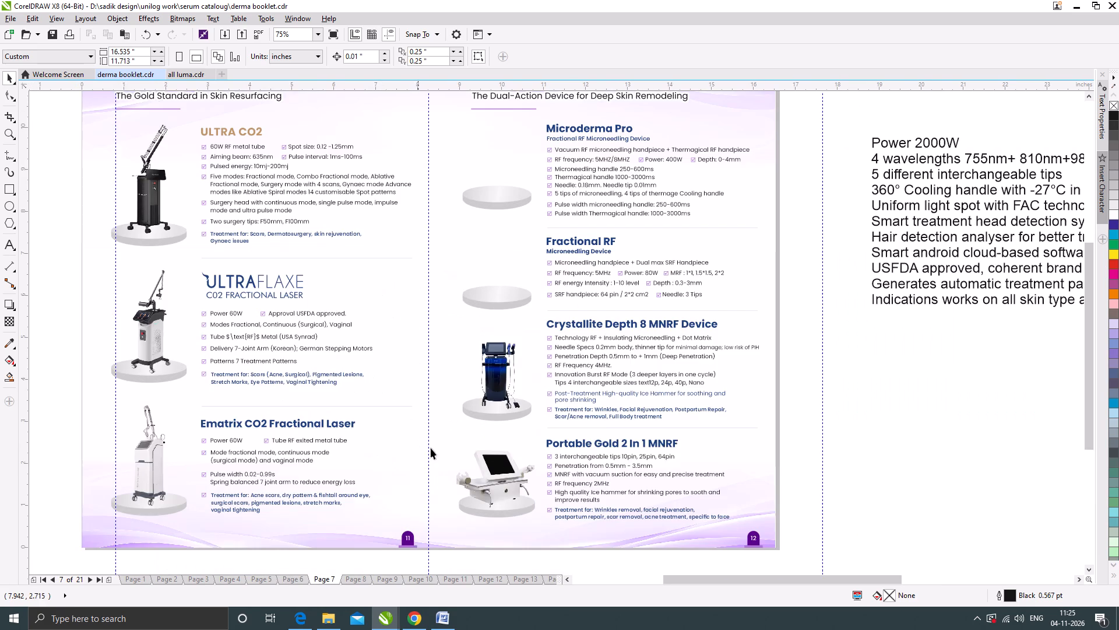
scroll(501, 488, down, 1)
scroll(502, 381, up, 1)
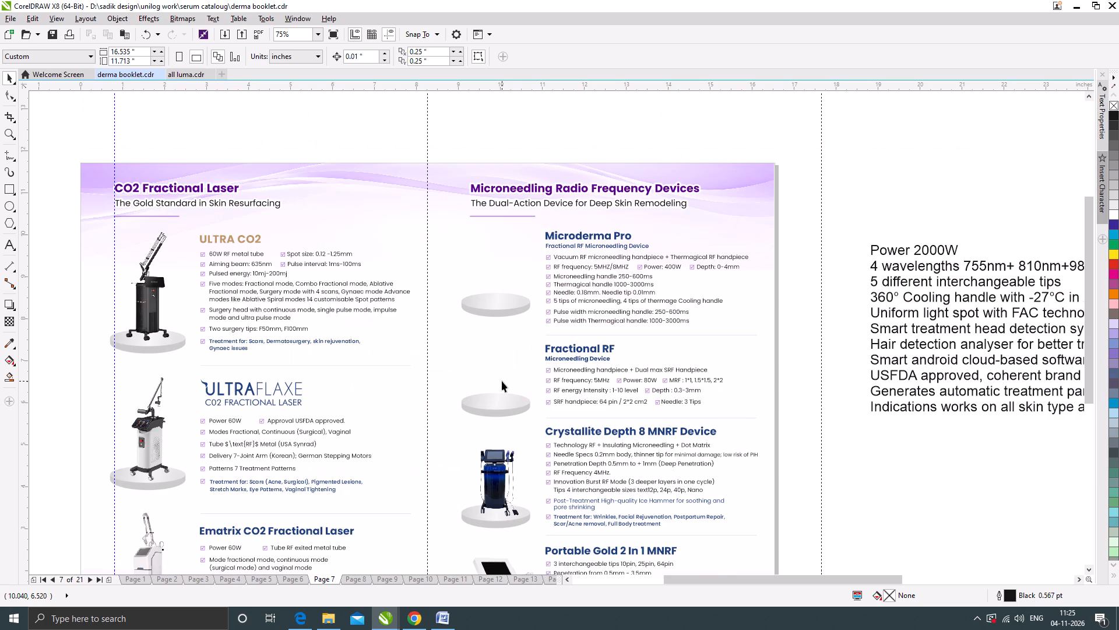
scroll(469, 257, down, 1)
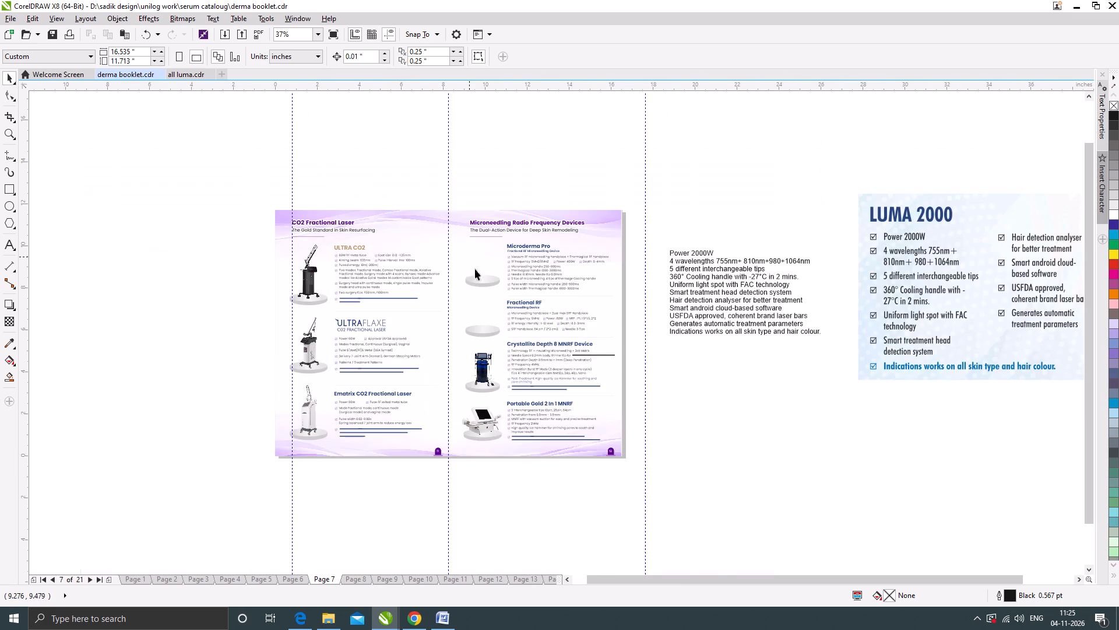
scroll(578, 457, up, 1)
scroll(624, 463, down, 1)
scroll(562, 367, up, 1)
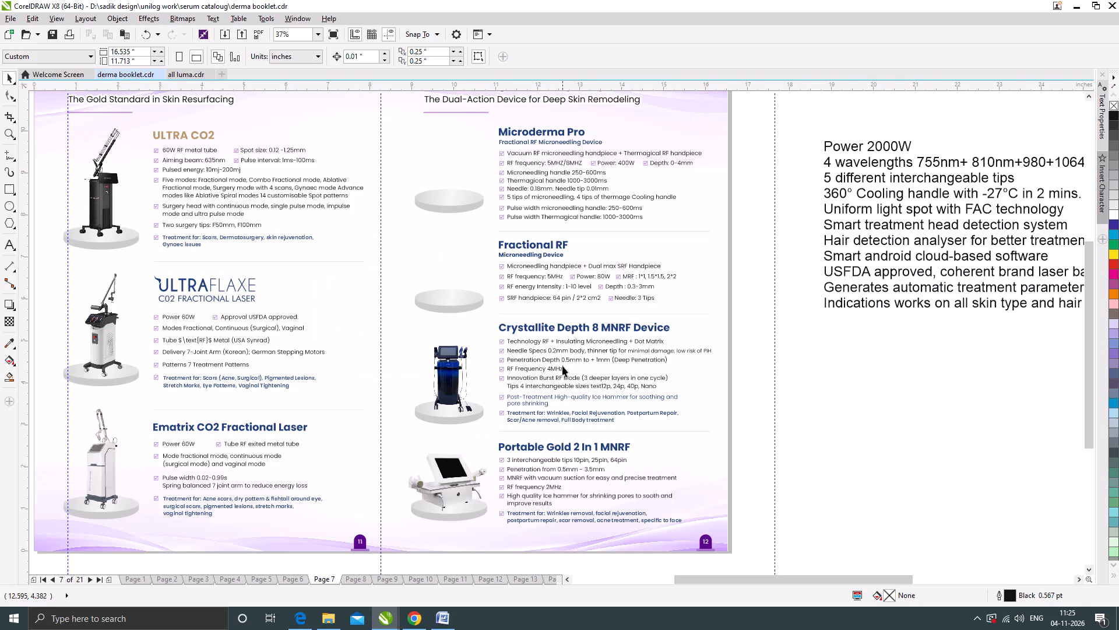
scroll(483, 366, down, 1)
scroll(492, 282, up, 1)
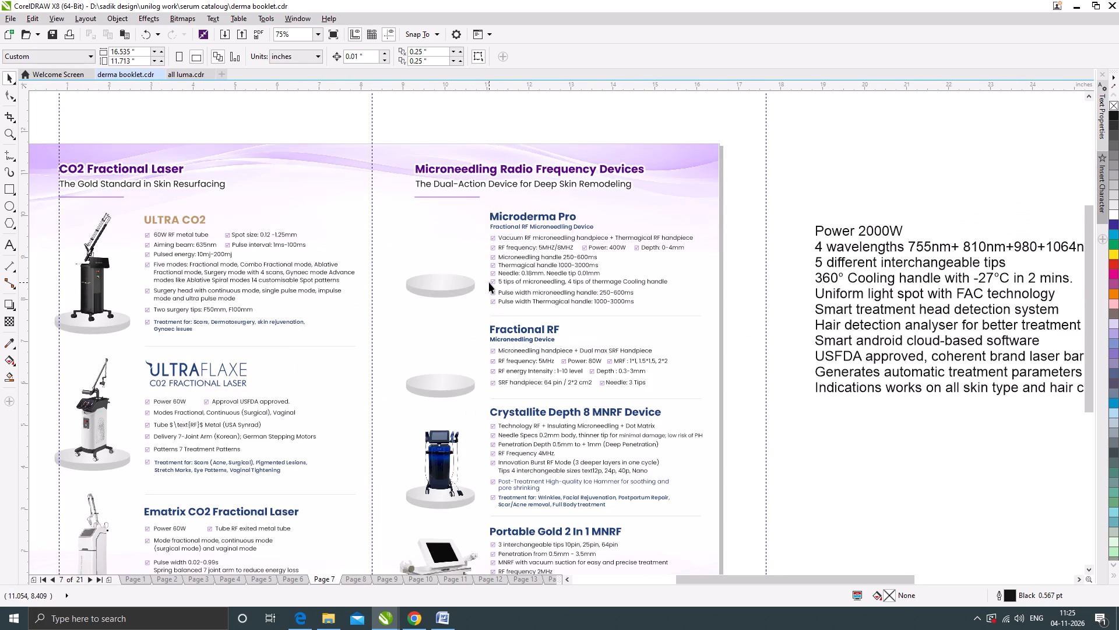
scroll(478, 267, down, 1)
scroll(336, 251, up, 1)
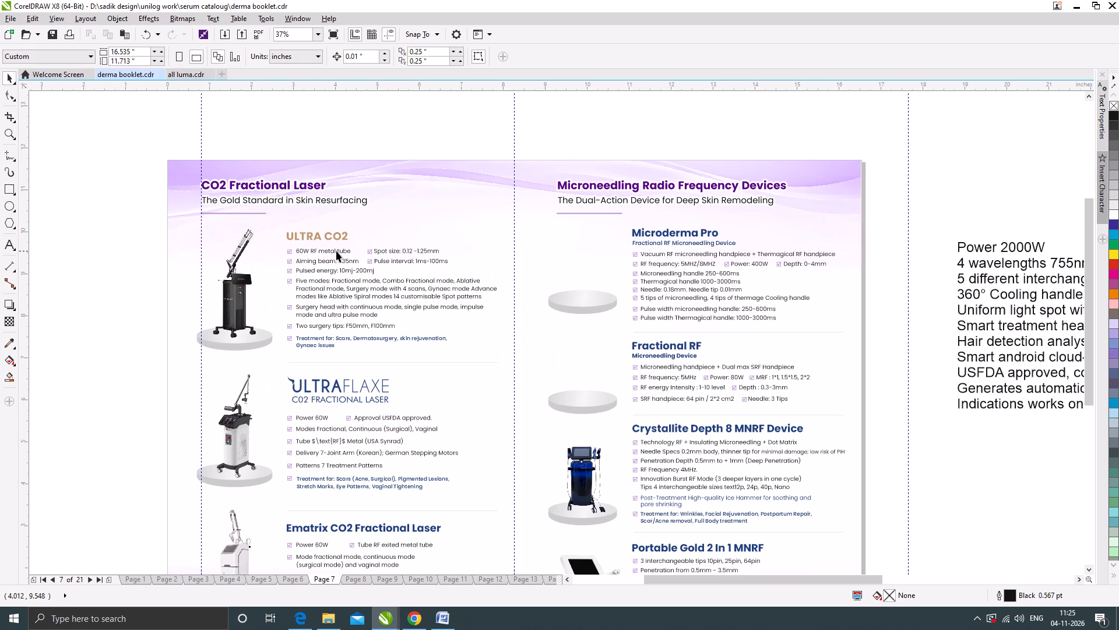
Check the spreads from page 6 through the Injectable Meso Device and Hair & Skin Analyzer spread on page 12 for gaps.
key(Page_Up)
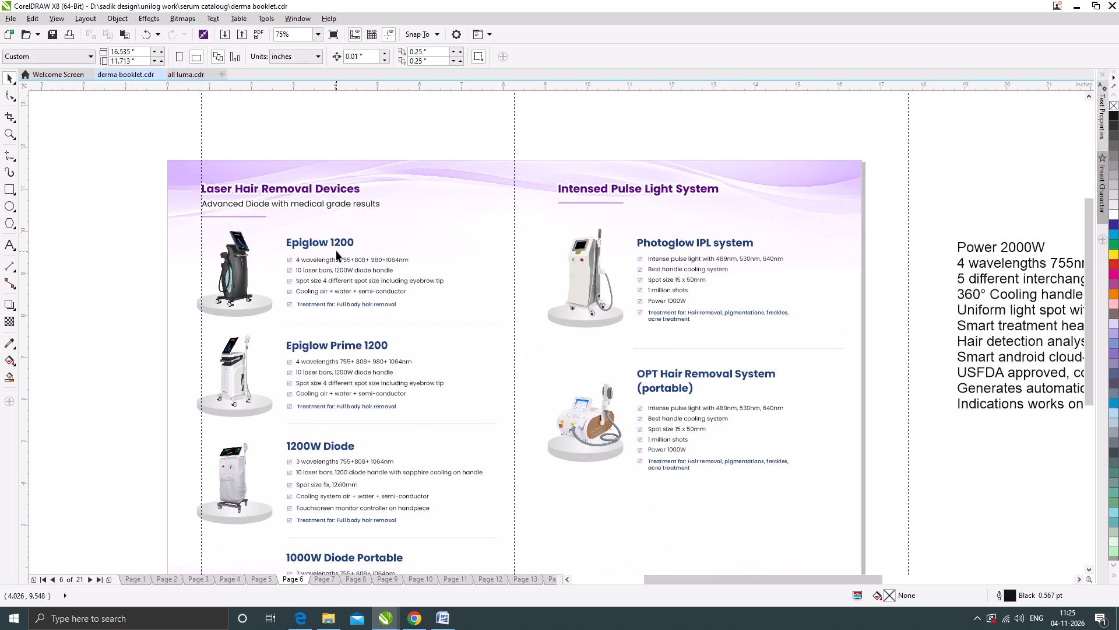
key(Page_Down)
key(Page_Down)
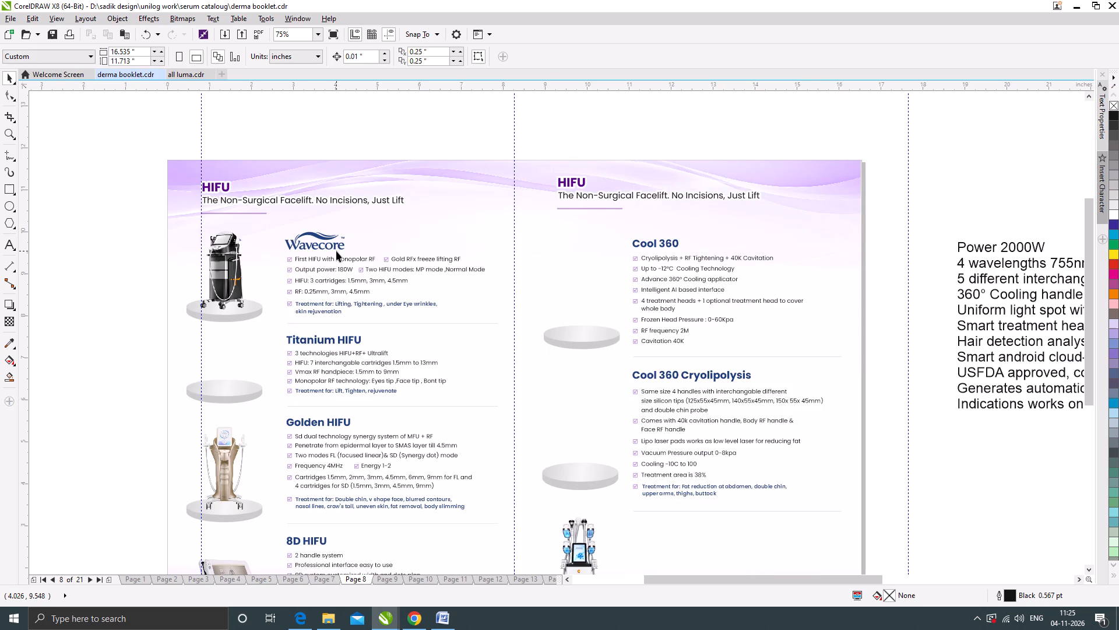
key(Page_Down)
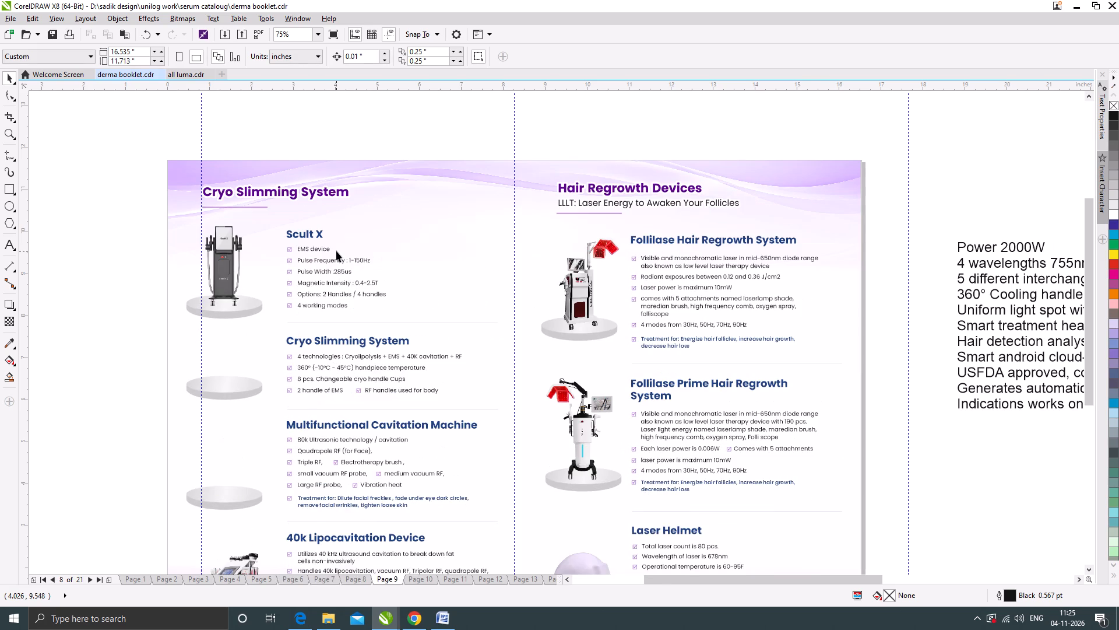
key(Page_Down)
key(Page_Down)
key(Page_Down)
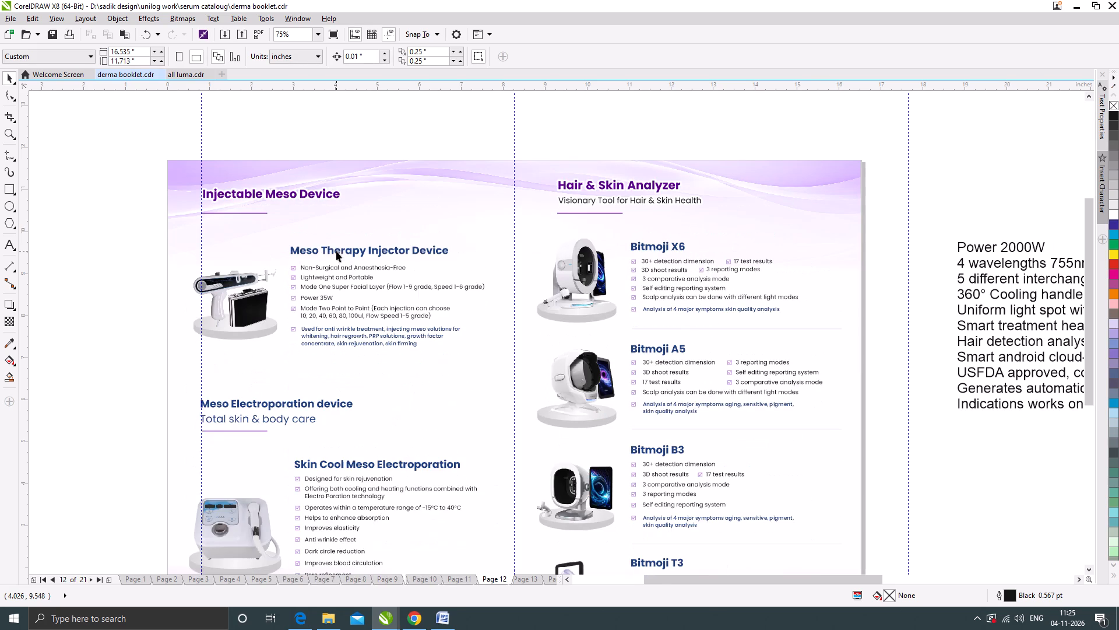
Return to page 5 and view the LUMA 2000 entry together with the specification text and reference image beside the page.
key(Page_Up)
key(Page_Up)
key(Page_Up)
key(Page_Up)
key(Page_Up)
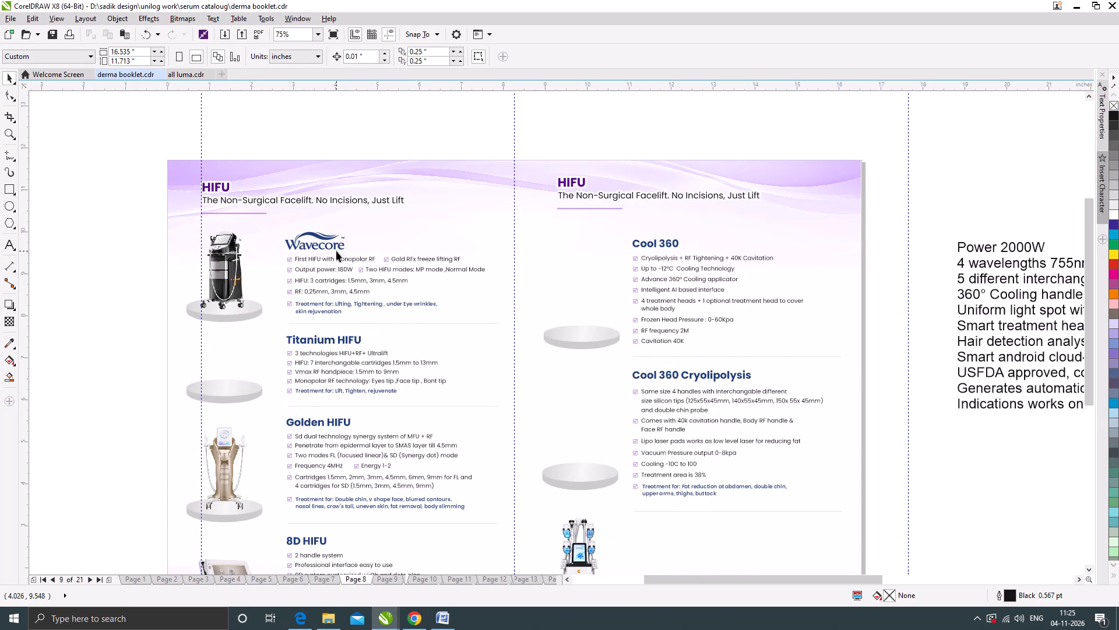
key(Page_Up)
key(Page_Up)
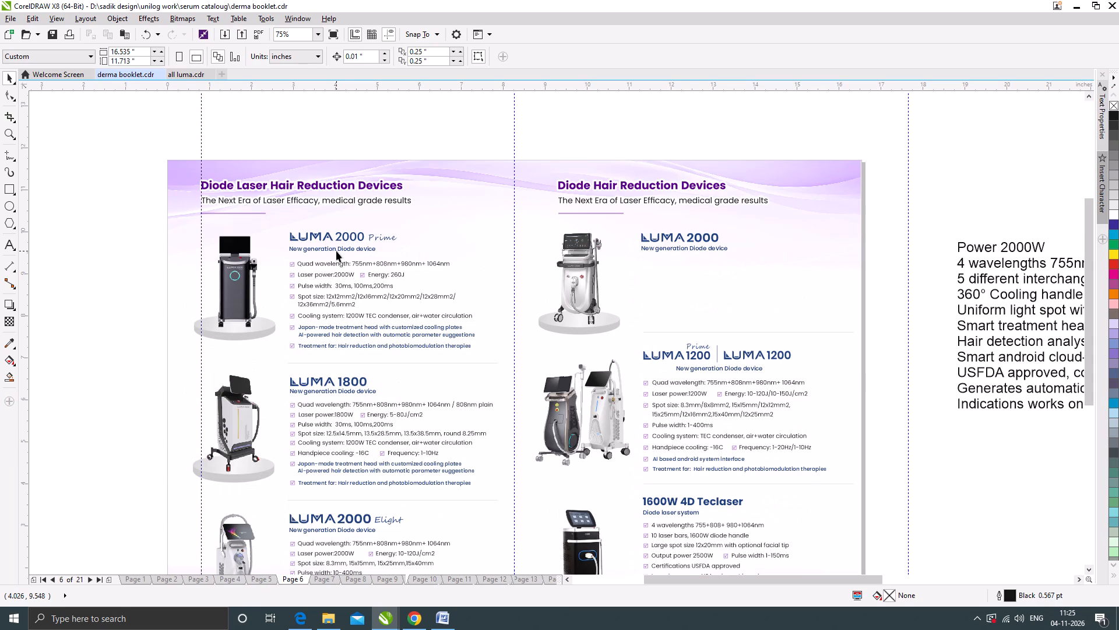
scroll(381, 221, down, 1)
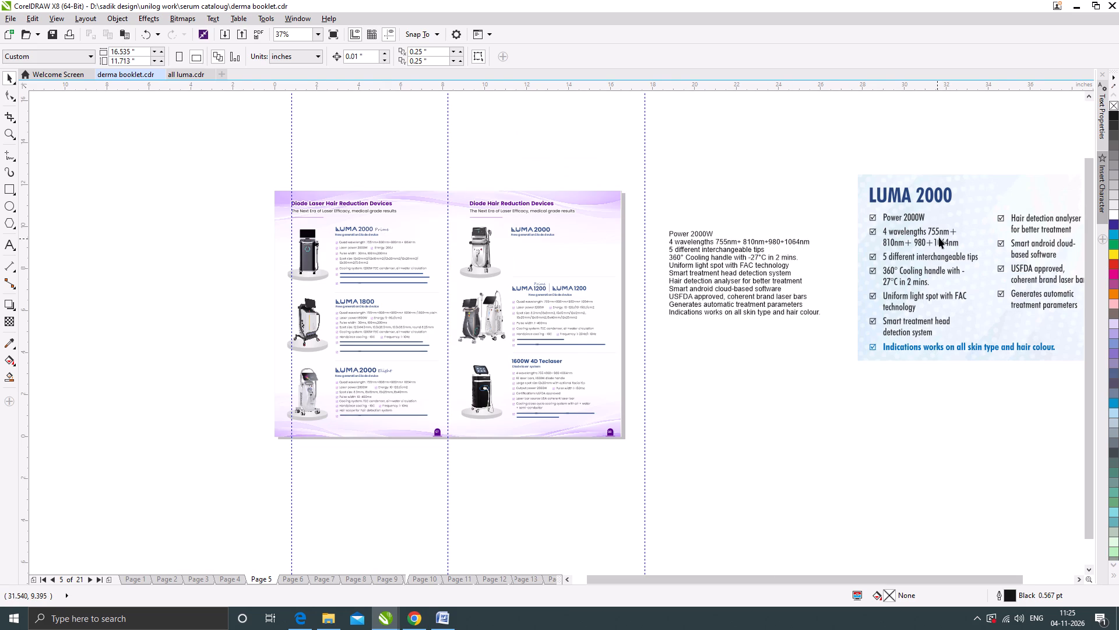
Format the LUMA 2000 specification text beside page 5 in Poppins at 7 pt.
scroll(948, 233, up, 1)
scroll(653, 279, down, 1)
scroll(553, 268, up, 1)
click(553, 268)
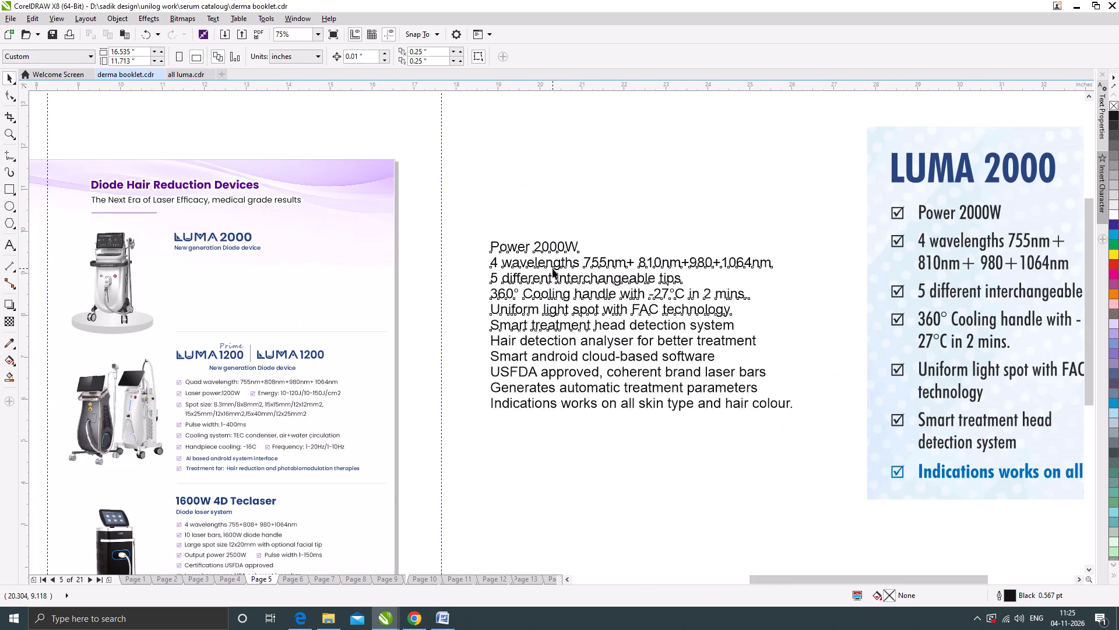
click(363, 57)
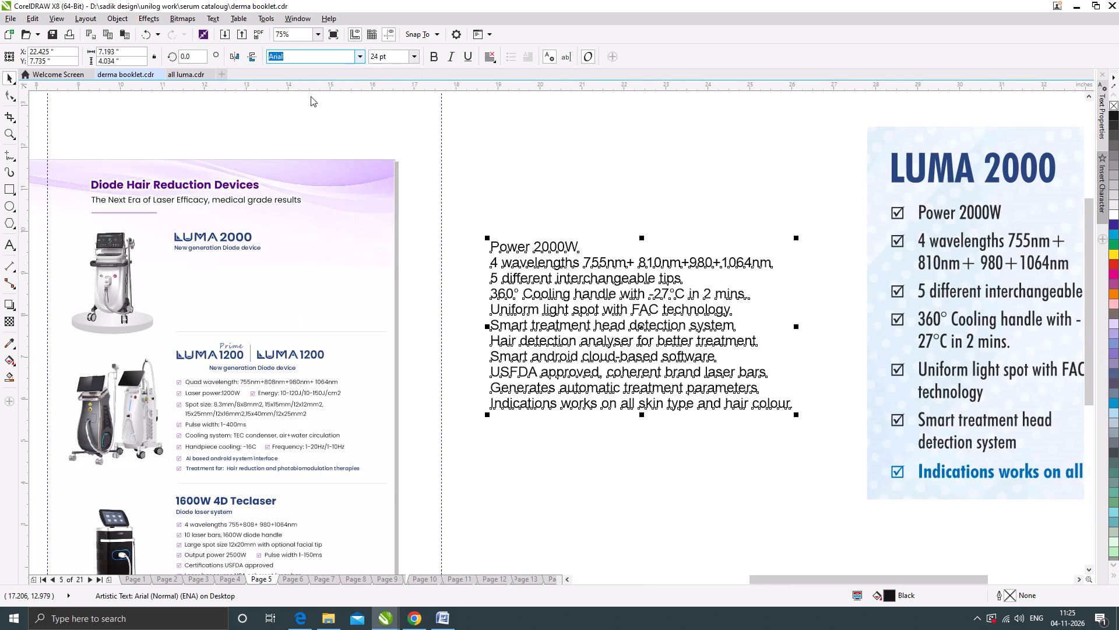
click(302, 103)
drag(392, 55, 366, 59)
key(7)
key(Return)
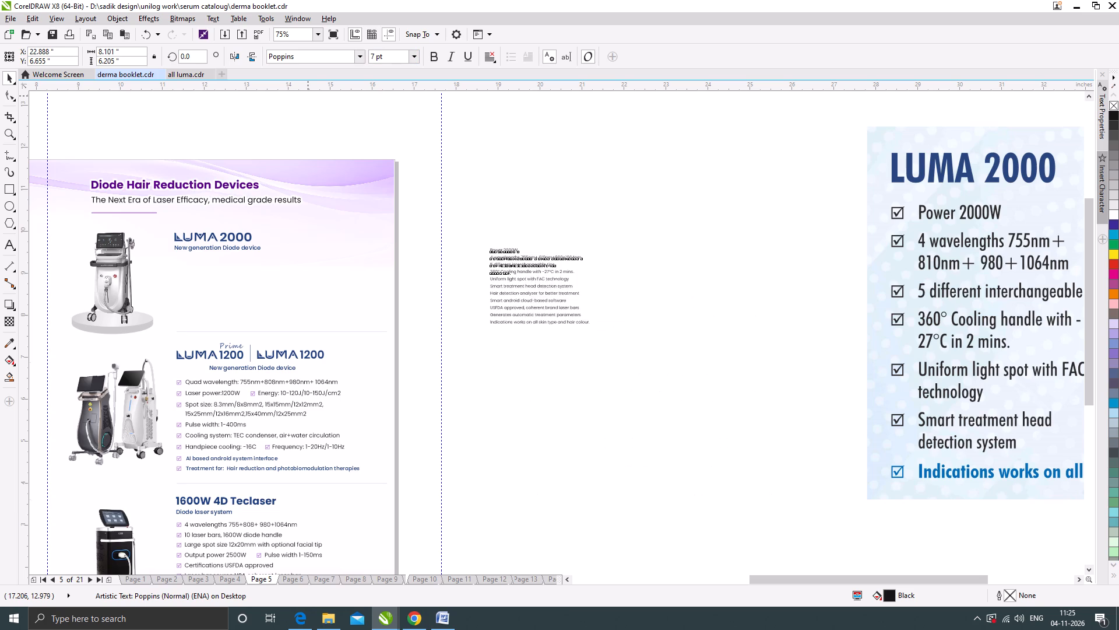
Move the LUMA 2000 reference image closer to the specification text and shift the text slightly.
drag(899, 212, 770, 212)
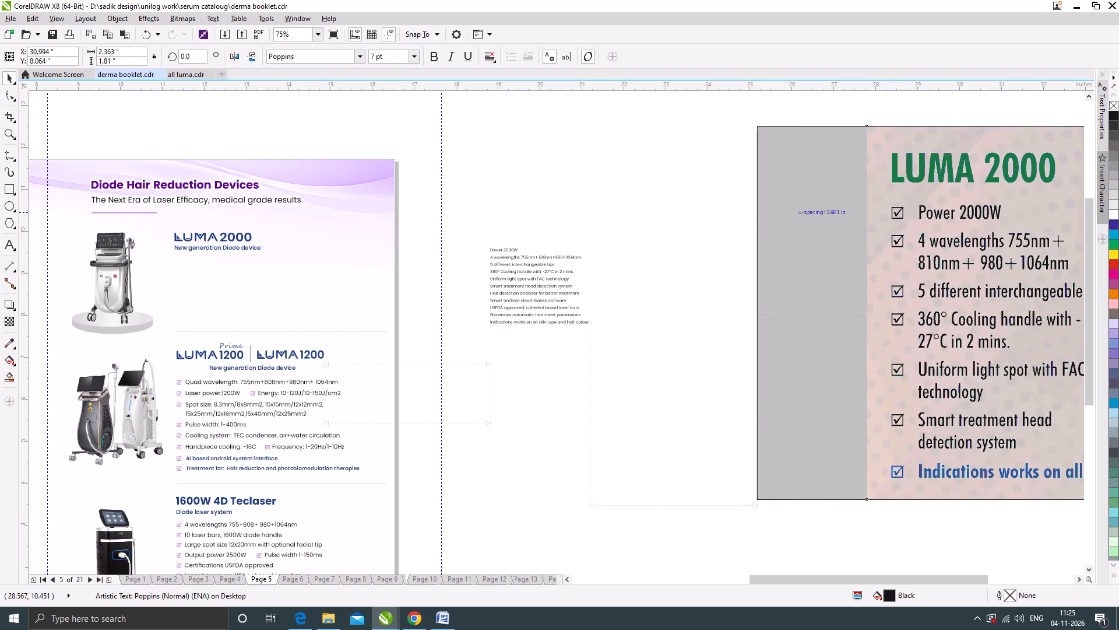
drag(770, 212, 669, 203)
drag(551, 257, 536, 251)
Join the 4 wavelengths line onto the Power 2000W line, separated by a gap of spaces.
scroll(565, 215, up, 1)
double_click(417, 302)
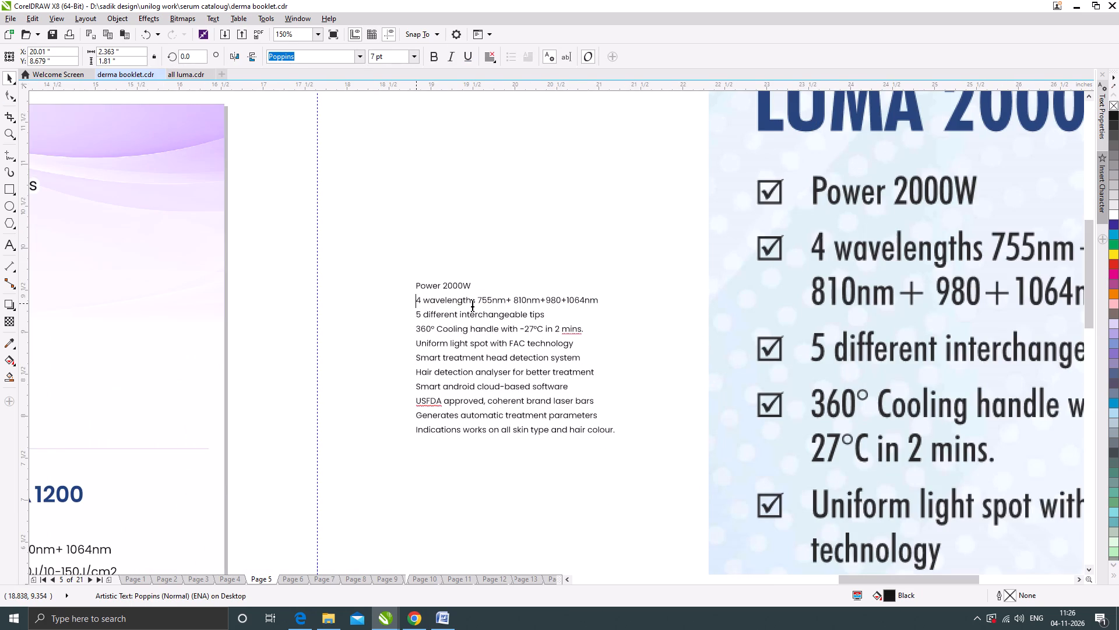
key(BackSpace)
key(space)
key(space)
key(space)
key(space)
key(space)
key(space)
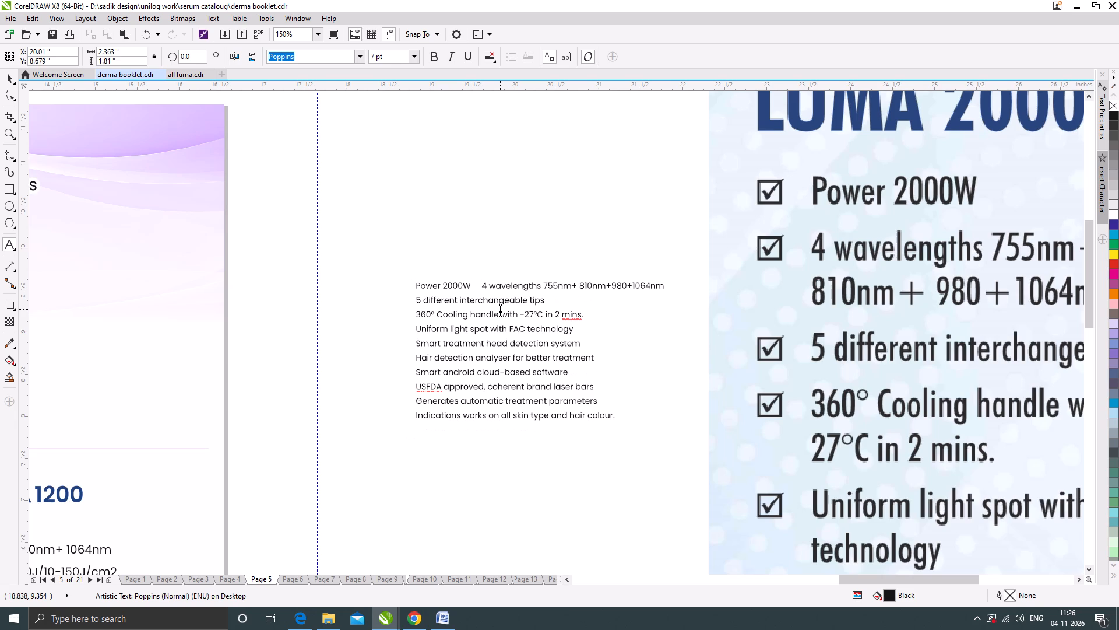
key(space)
Join the 360° Cooling handle line onto the interchangeable tips line with a gap, and remove the full stop after "mins".
scroll(463, 337, down, 1)
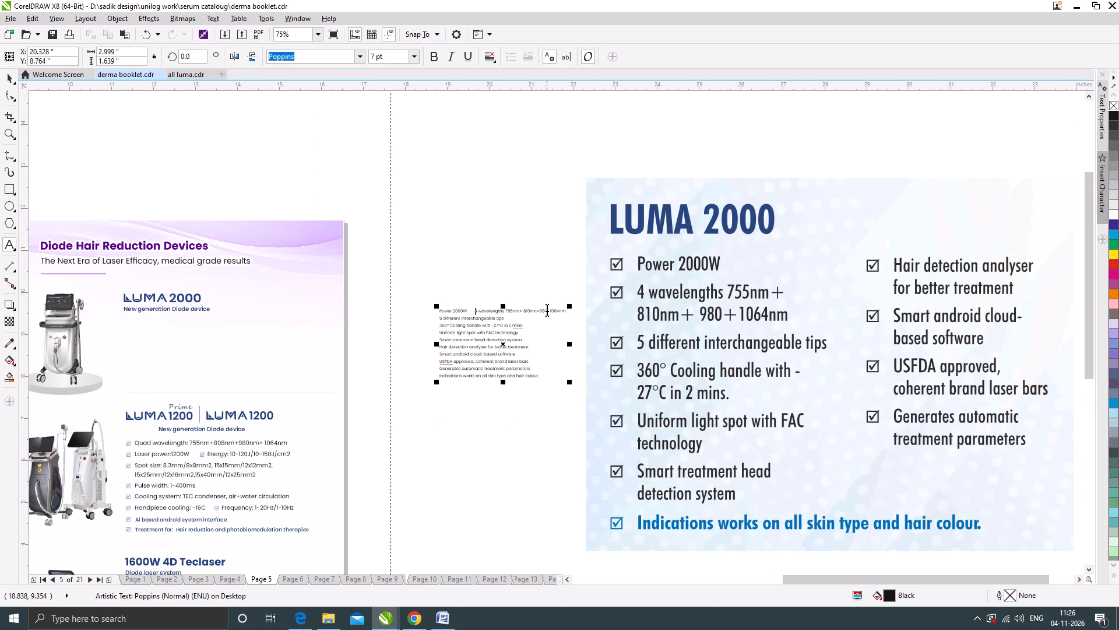
scroll(523, 311, up, 1)
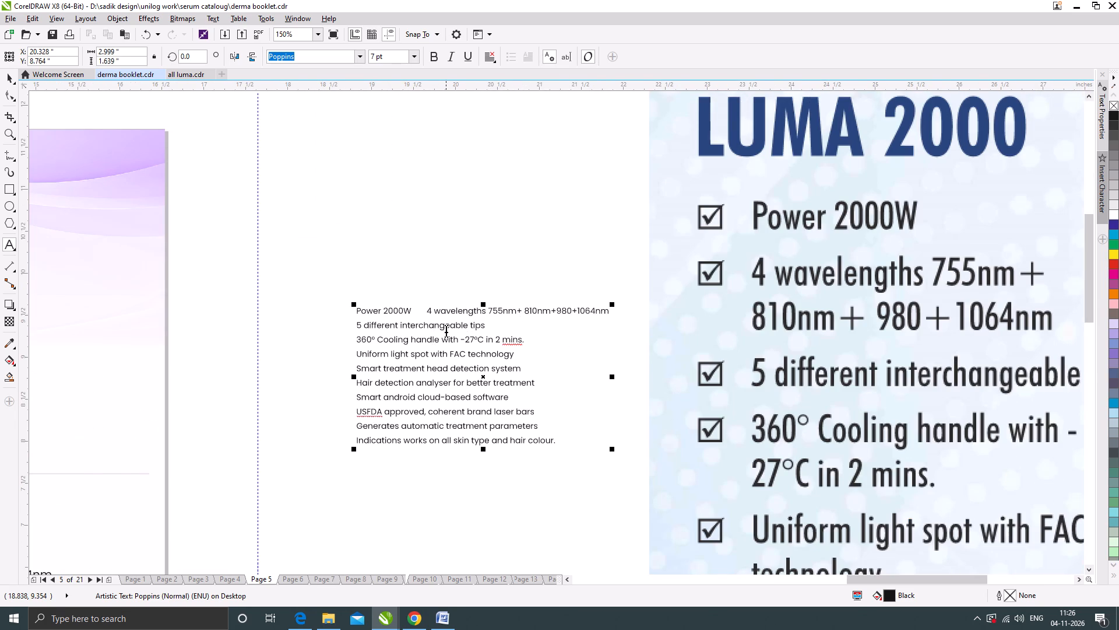
scroll(443, 331, down, 1)
scroll(430, 335, up, 1)
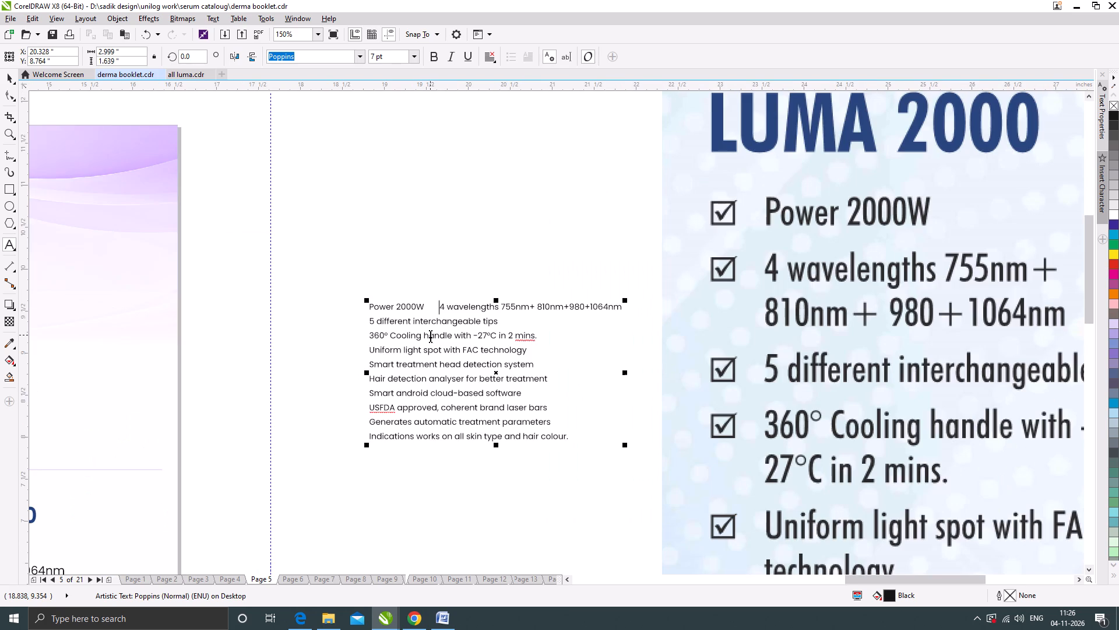
click(370, 339)
key(BackSpace)
key(space)
key(space)
key(space)
key(space)
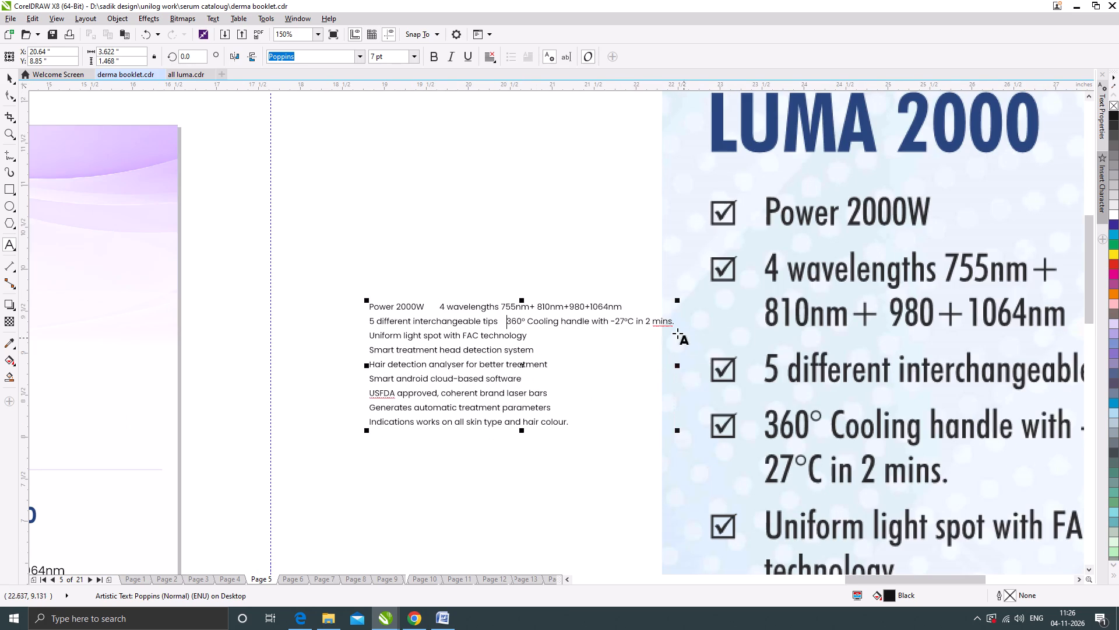
scroll(627, 311, up, 1)
click(723, 337)
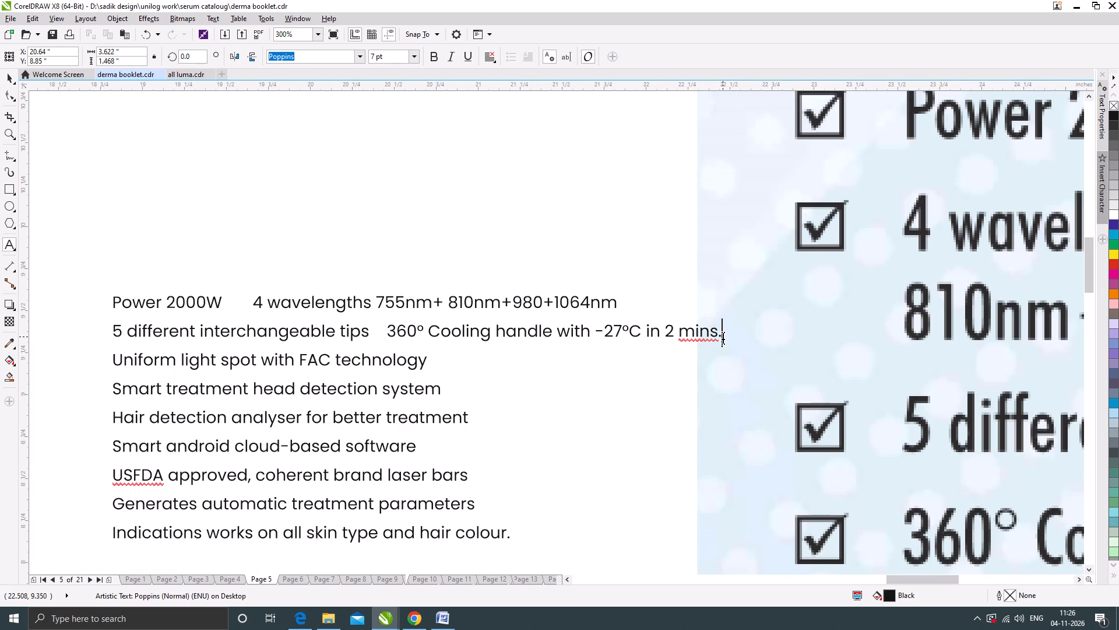
key(BackSpace)
Join the Smart treatment head detection system line onto the Uniform light spot line, separated by spaces.
scroll(688, 330, down, 1)
scroll(456, 344, up, 1)
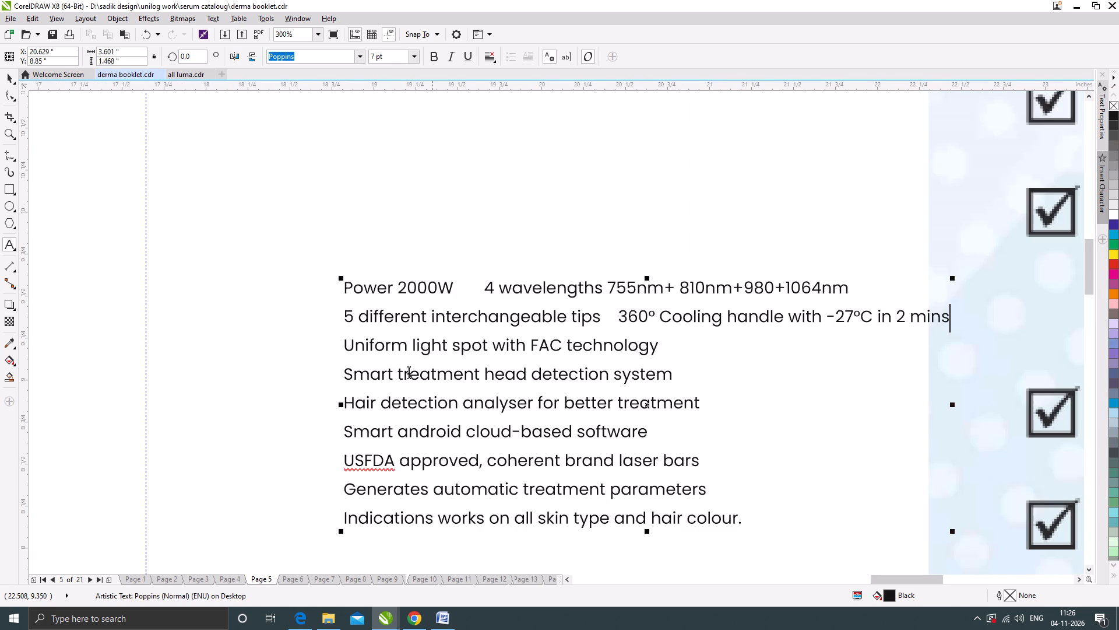
click(347, 379)
key(BackSpace)
key(space)
key(space)
key(space)
key(space)
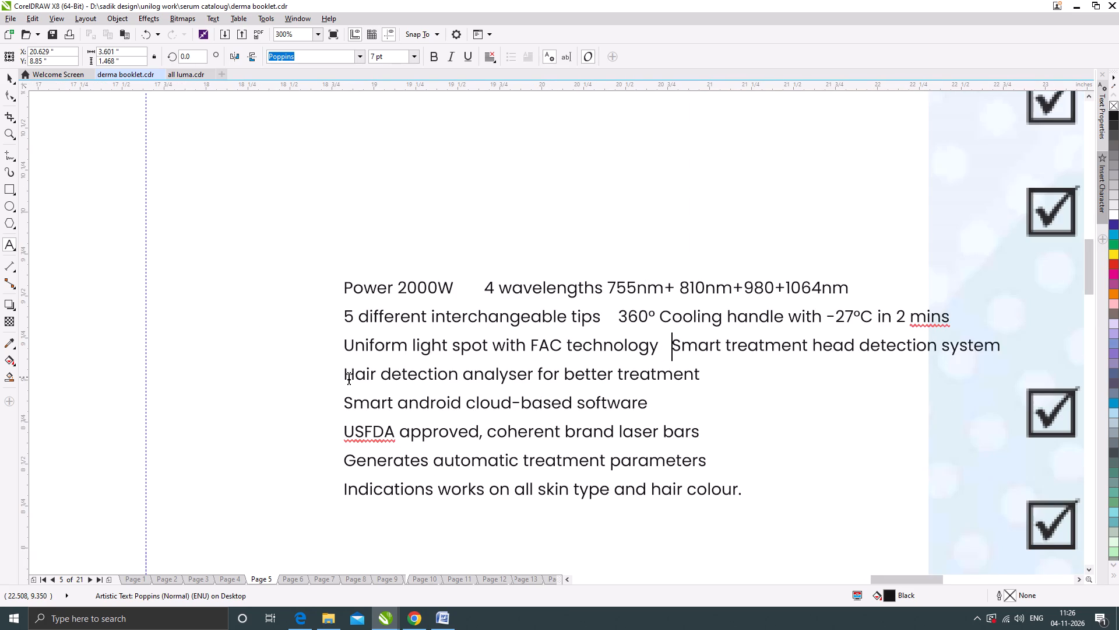
key(space)
Join the Smart android cloud-based software line onto the Hair detection analyser line, separated by spaces.
click(346, 405)
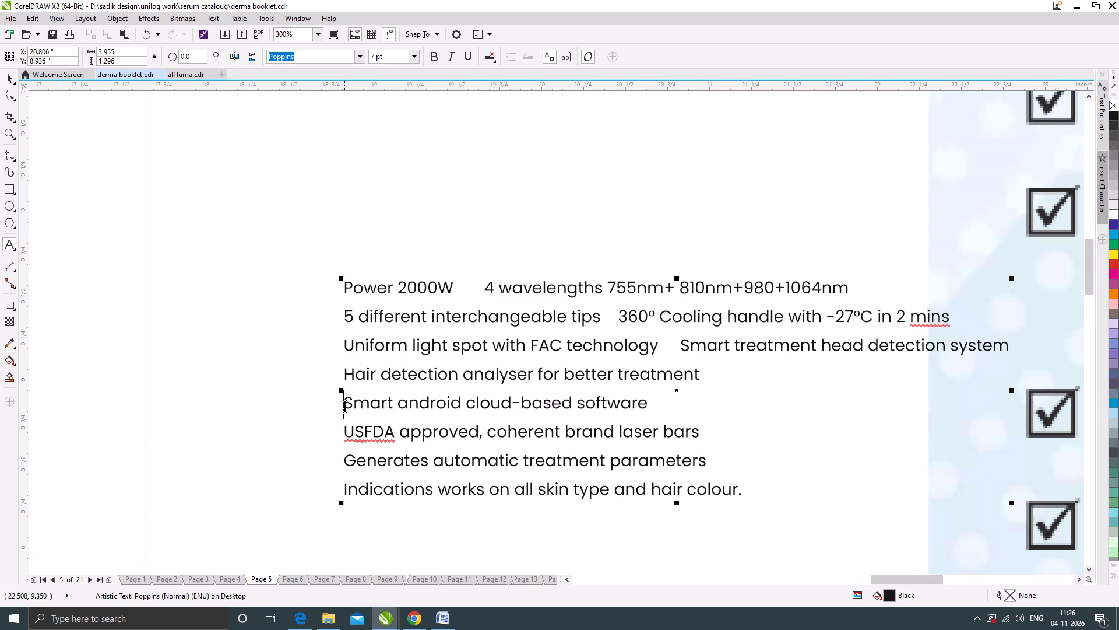
key(BackSpace)
key(space)
key(space)
key(space)
key(space)
key(space)
Join the Generates automatic treatment parameters line onto the USFDA approved line, separated by spaces.
scroll(361, 343, down, 1)
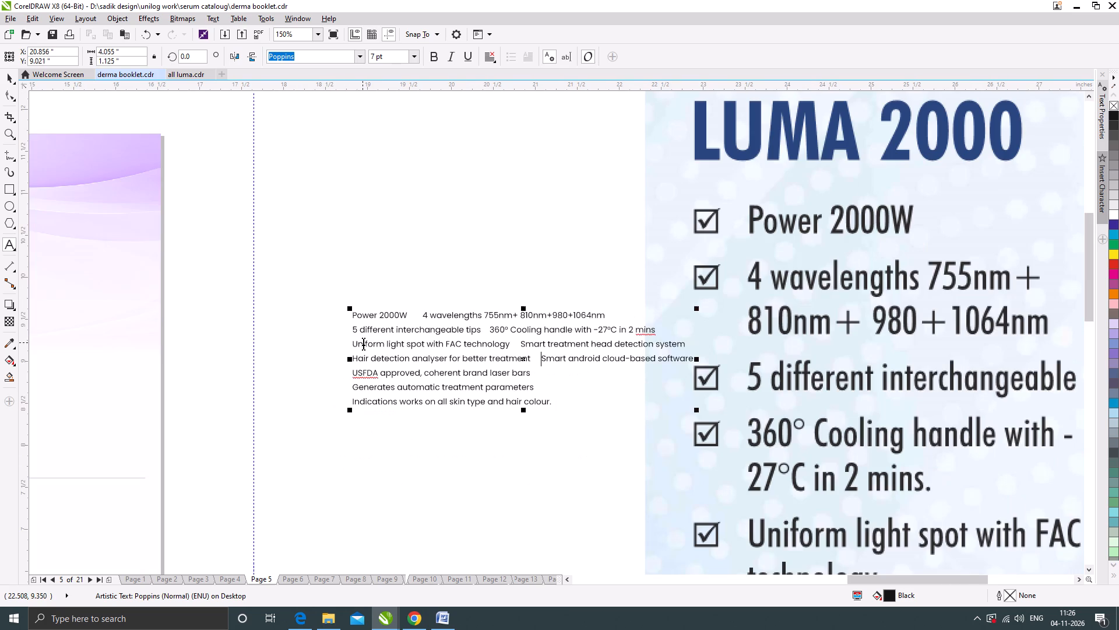
scroll(356, 382, up, 1)
click(350, 393)
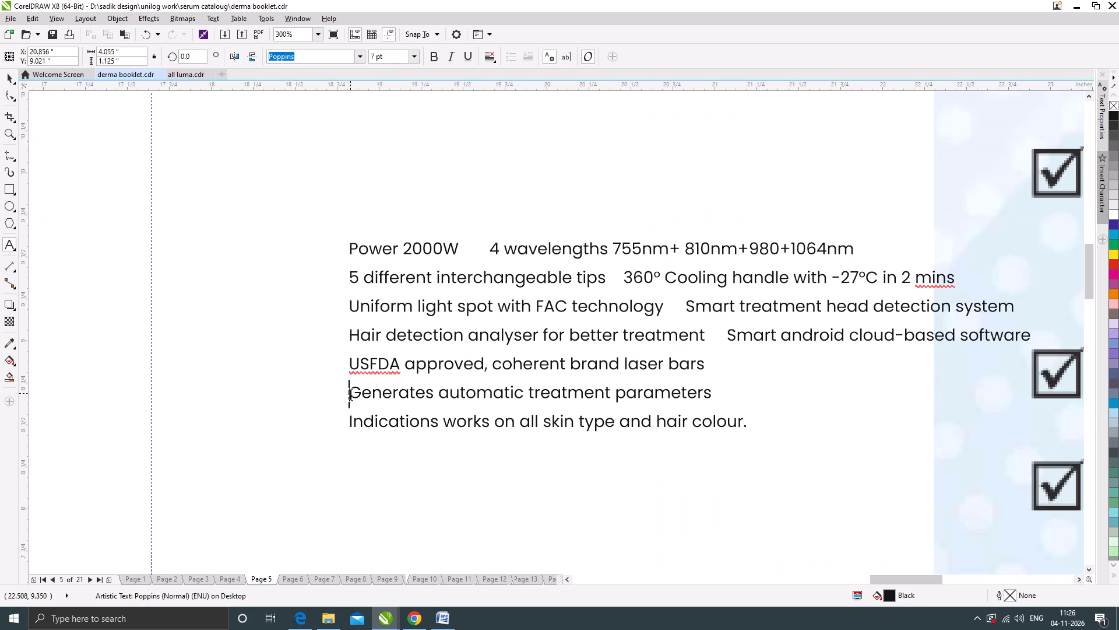
key(BackSpace)
key(space)
key(space)
key(space)
key(space)
key(space)
key(space)
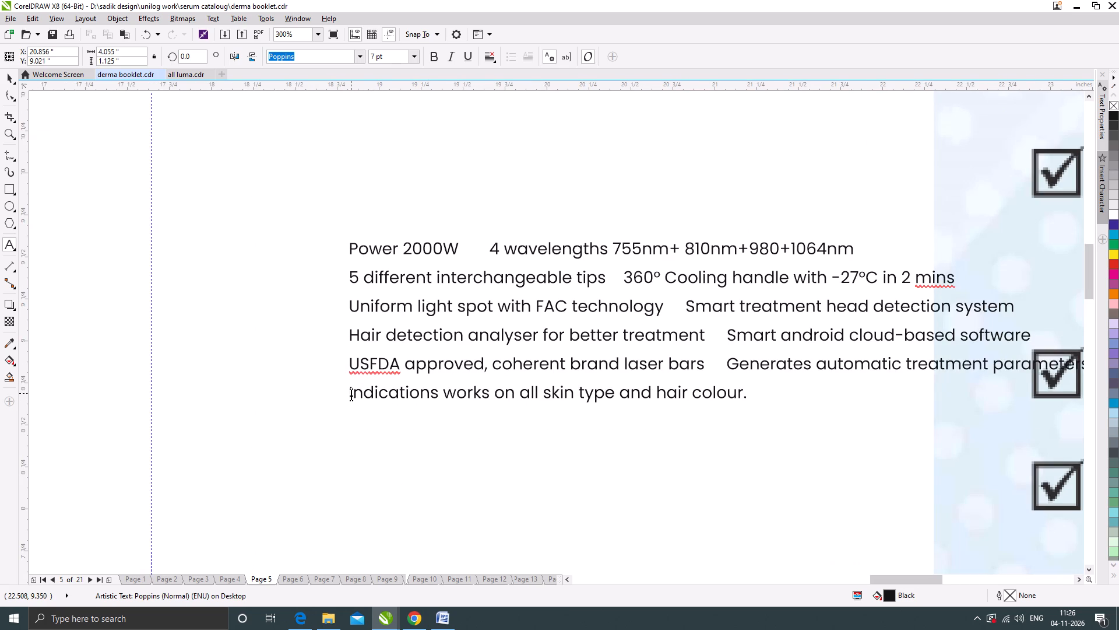
Remove the full stop after "hair colour" and move the Indications line into a separate text object below the specifications.
click(748, 397)
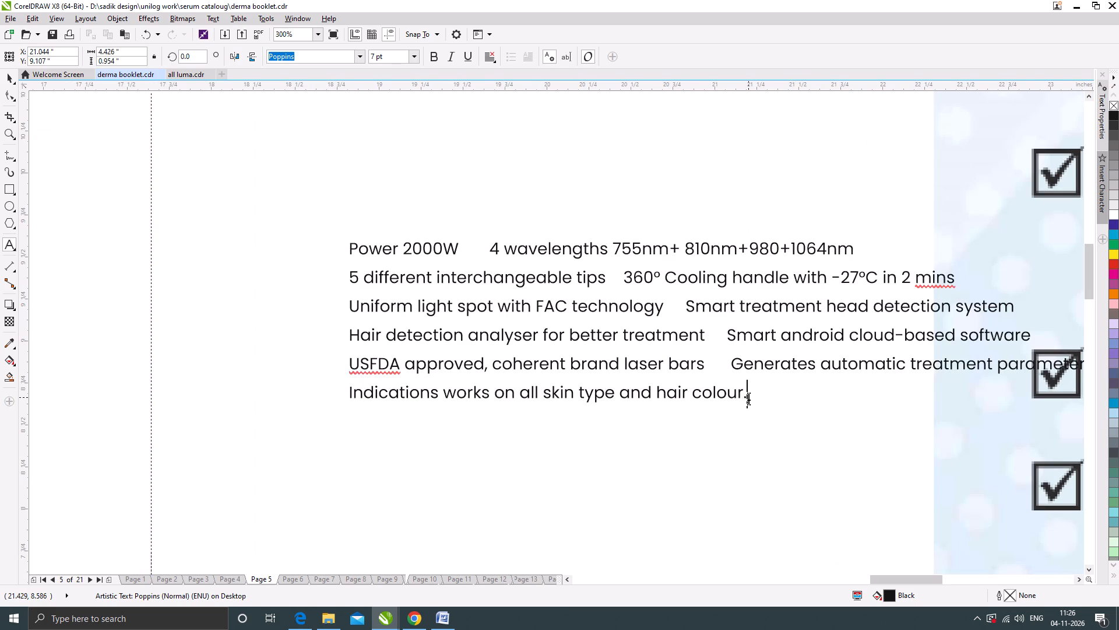
key(BackSpace)
scroll(452, 316, down, 1)
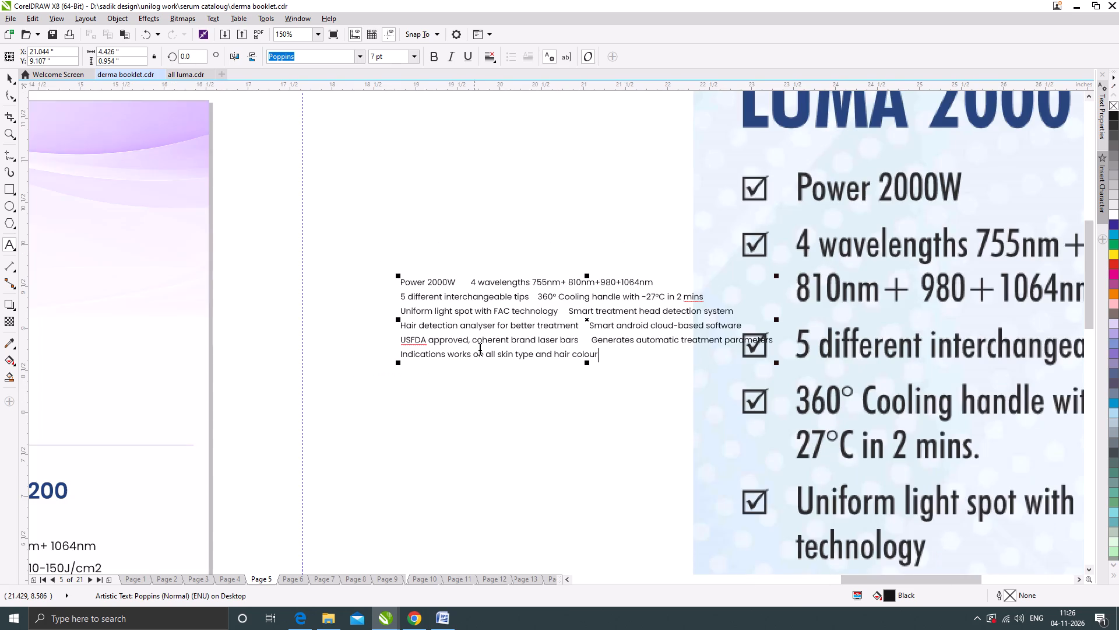
scroll(606, 358, down, 1)
scroll(560, 359, up, 1)
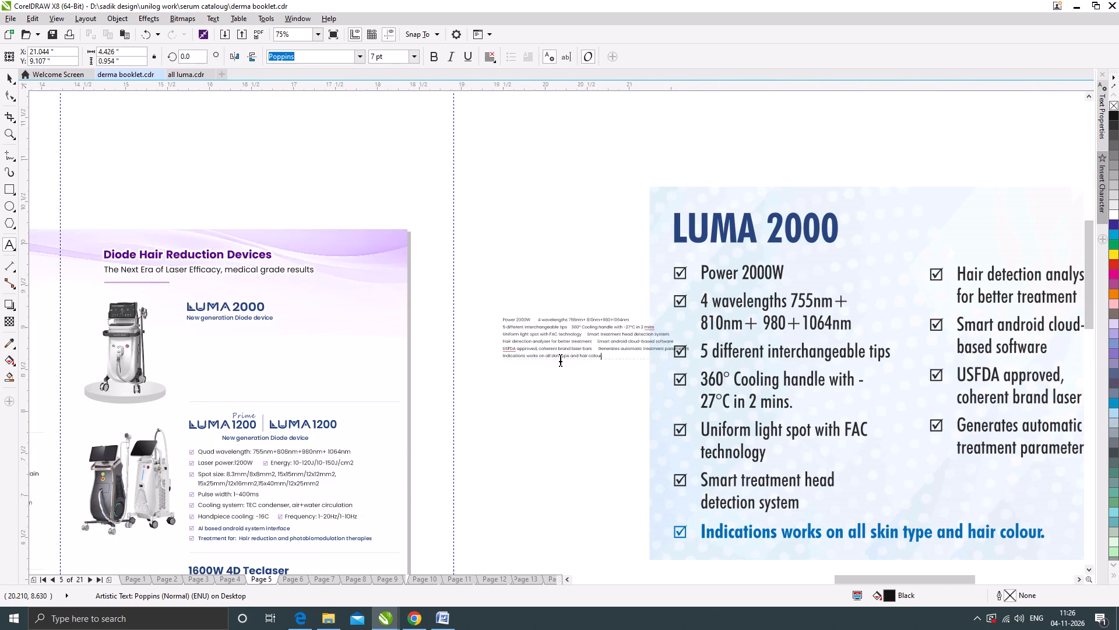
scroll(560, 359, up, 1)
drag(730, 348, 317, 357)
key(ctrl+x)
click(435, 440)
key(ctrl+v)
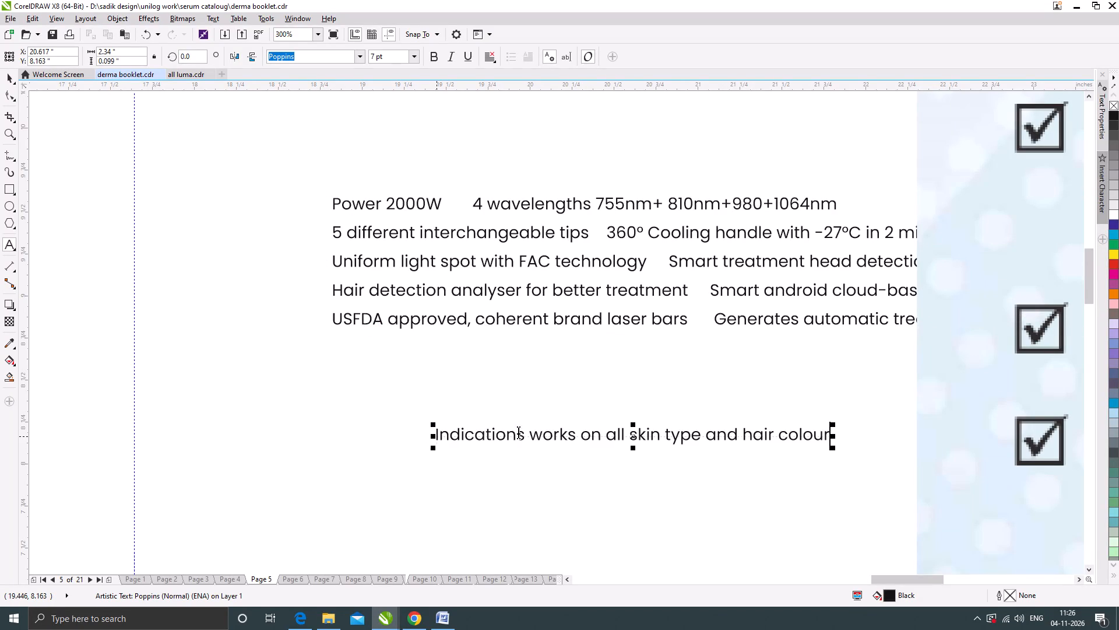
Place the five-line specification text under the LUMA 2000 subtitle on page 5.
scroll(620, 442, down, 1)
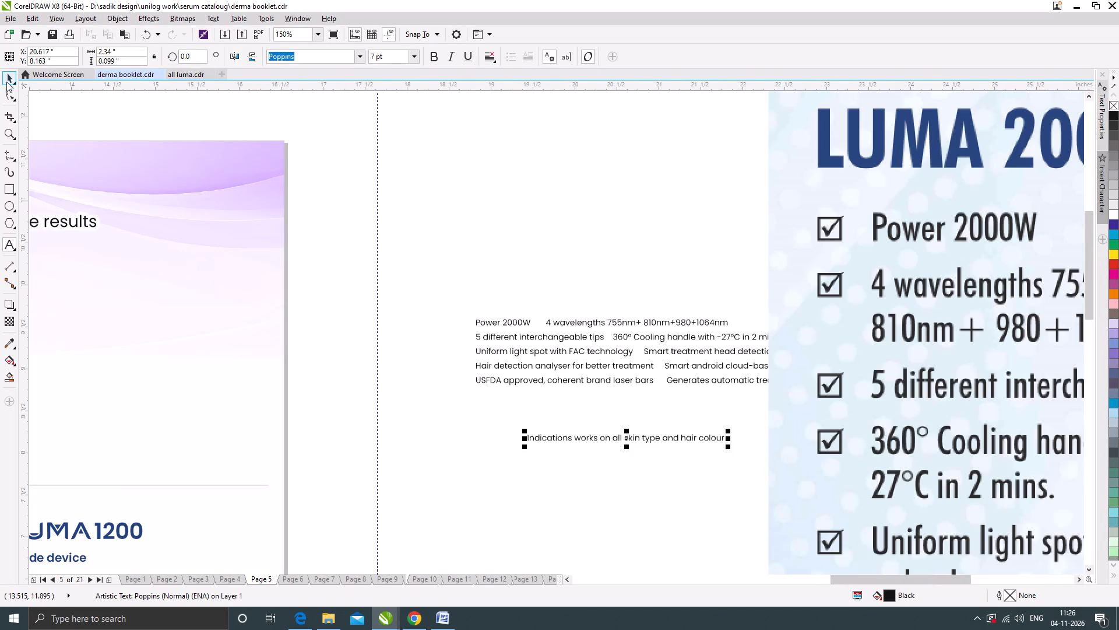
click(9, 82)
scroll(678, 333, down, 1)
drag(670, 337, 364, 345)
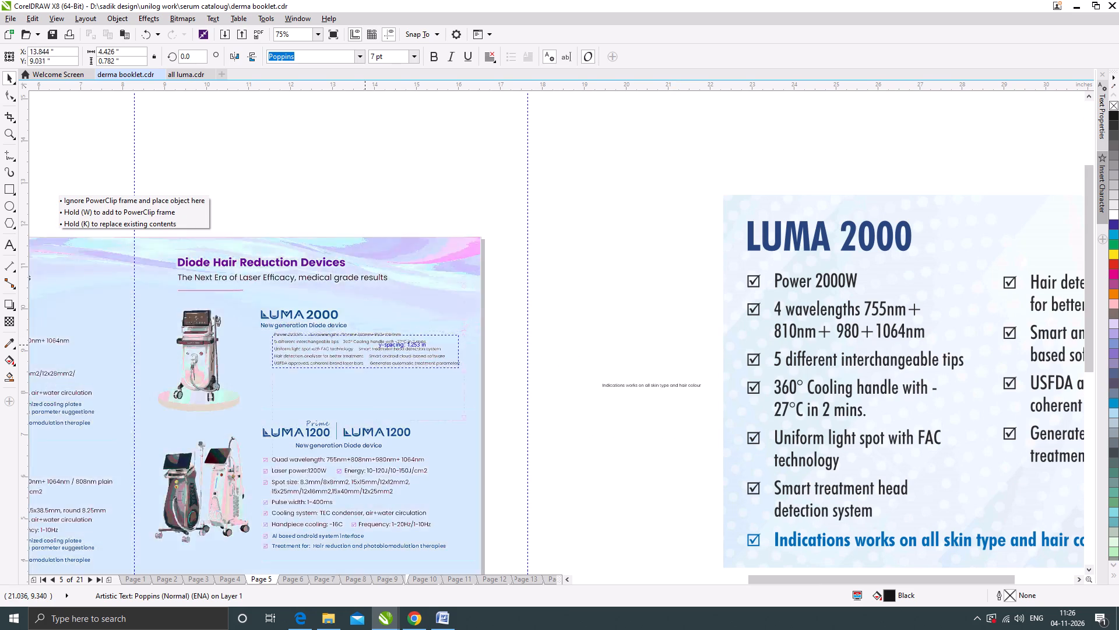
drag(364, 345, 353, 348)
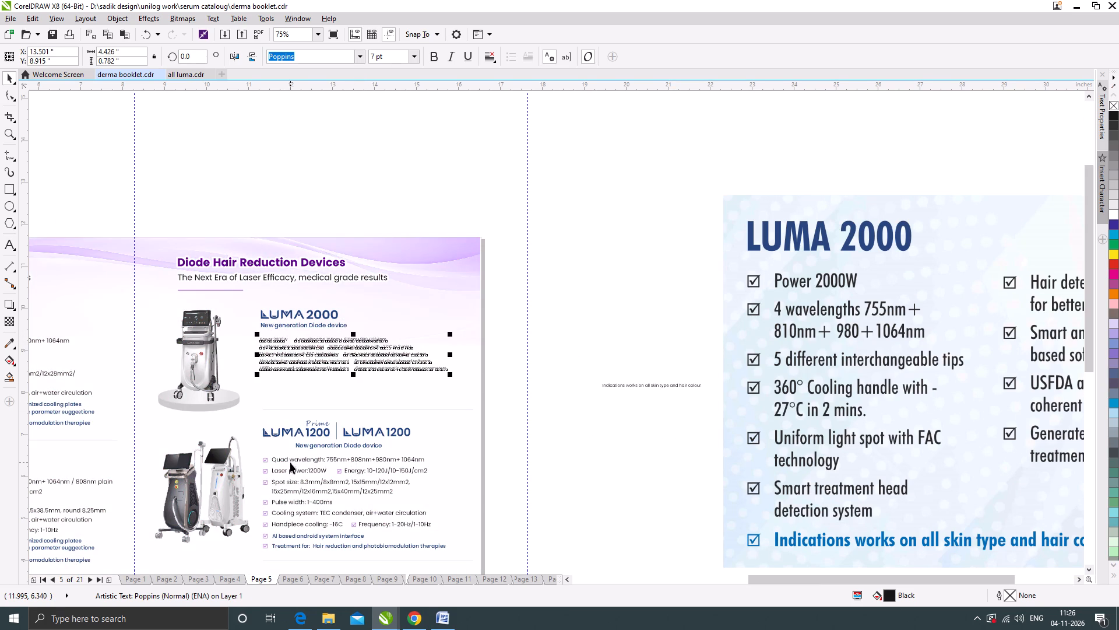
Check the text size of the LUMA 1200 specifications and set the LUMA 2000 specification text to 10 pt.
click(290, 463)
scroll(288, 325, up, 1)
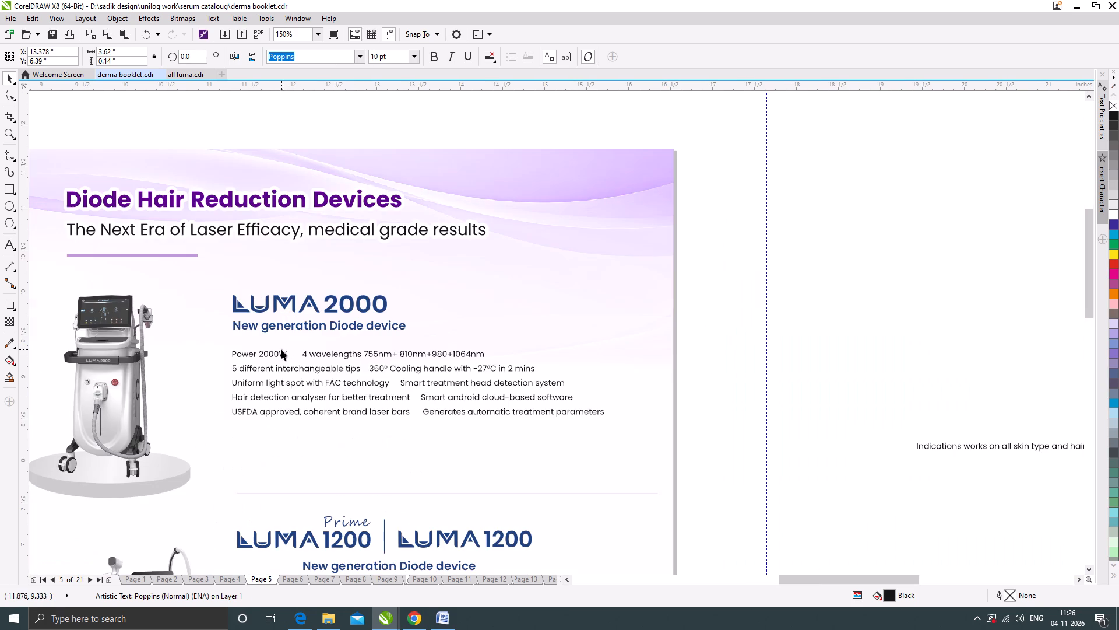
click(276, 354)
drag(390, 57, 362, 65)
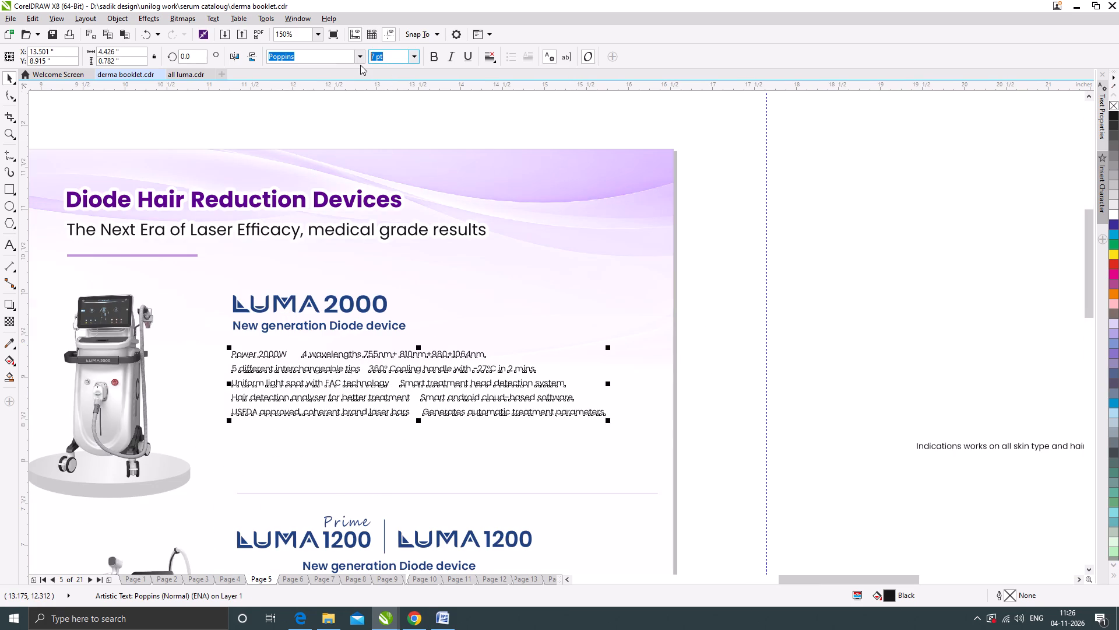
text(10)
key(Return)
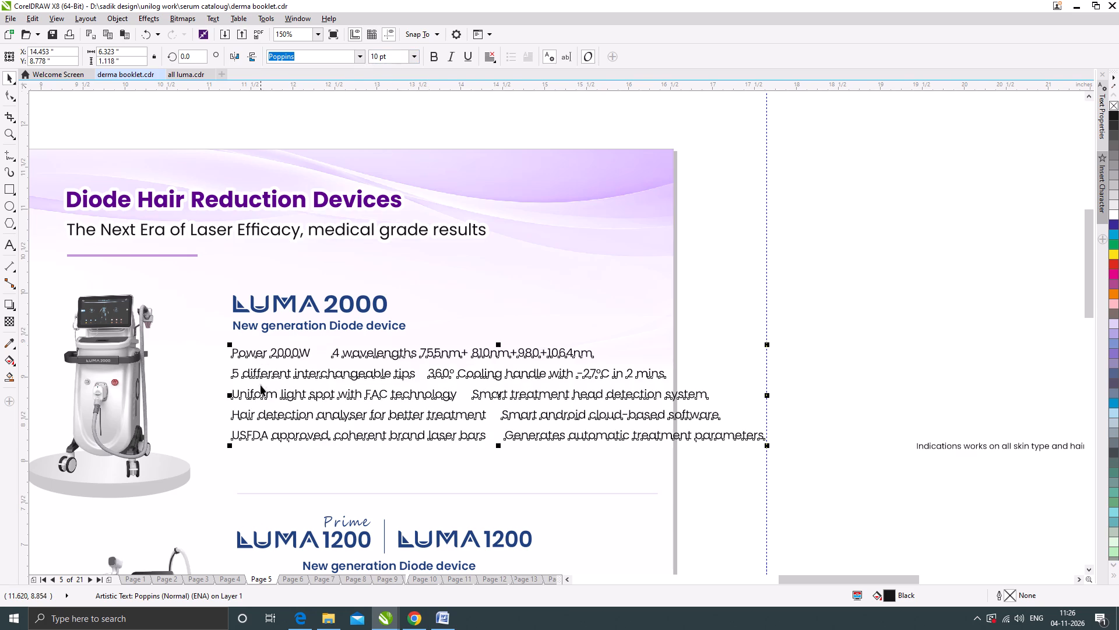
Select the LUMA 2000 heading with its New generation Diode device subtitle and move both slightly upward.
scroll(260, 377, up, 1)
scroll(407, 312, down, 1)
drag(760, 304, 280, 246)
scroll(308, 270, up, 1)
drag(310, 265, 310, 252)
scroll(396, 289, down, 1)
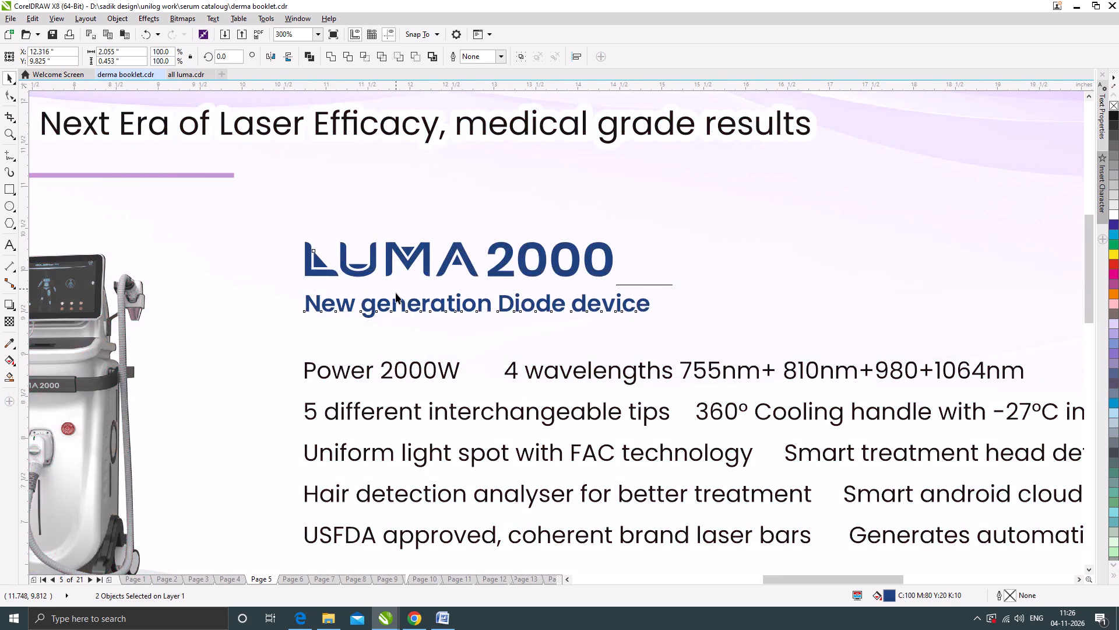
Move the specification text up beneath the LUMA 2000 subtitle and indent it slightly to the right of the heading.
scroll(388, 331, up, 1)
drag(396, 322, 397, 311)
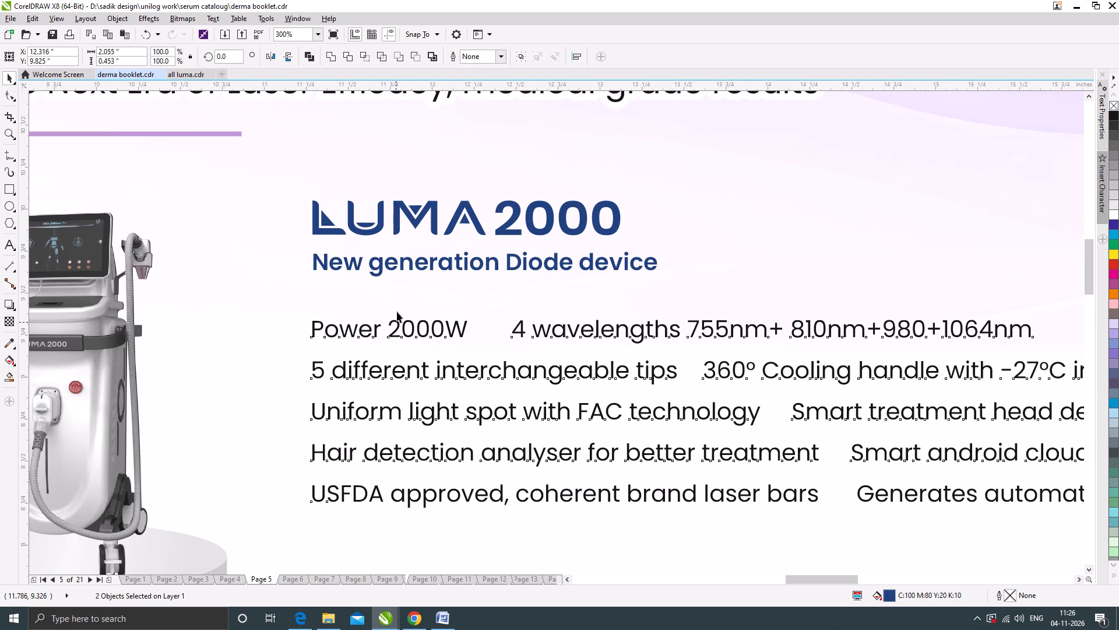
drag(397, 311, 434, 307)
scroll(504, 311, down, 2)
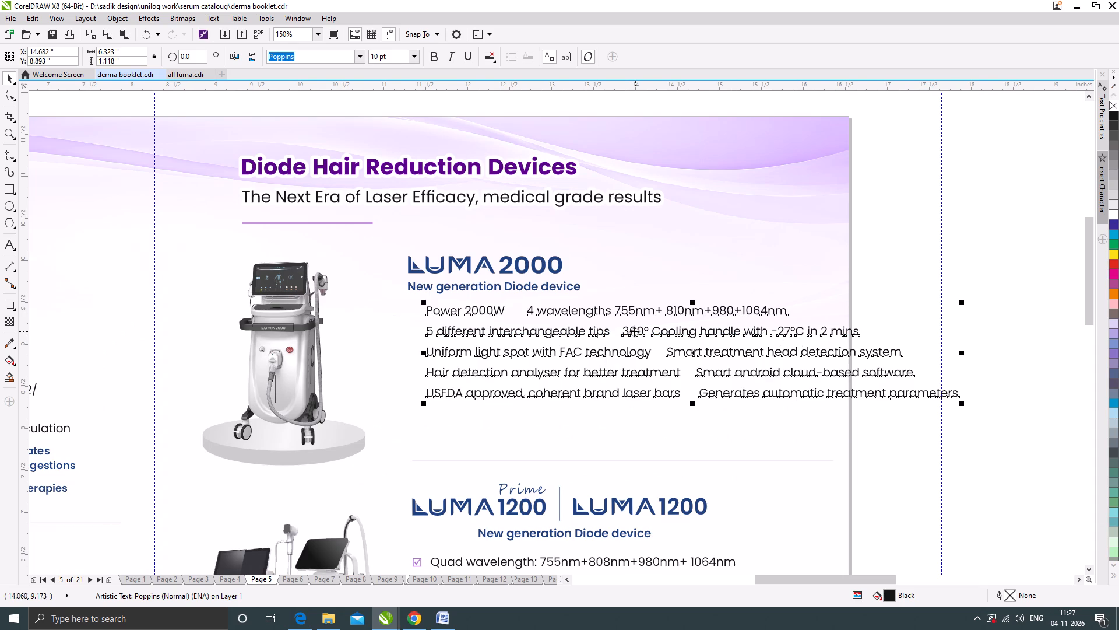
Break the 360° Cooling handle item onto its own line in the LUMA 2000 specifications.
double_click(625, 332)
key(Return)
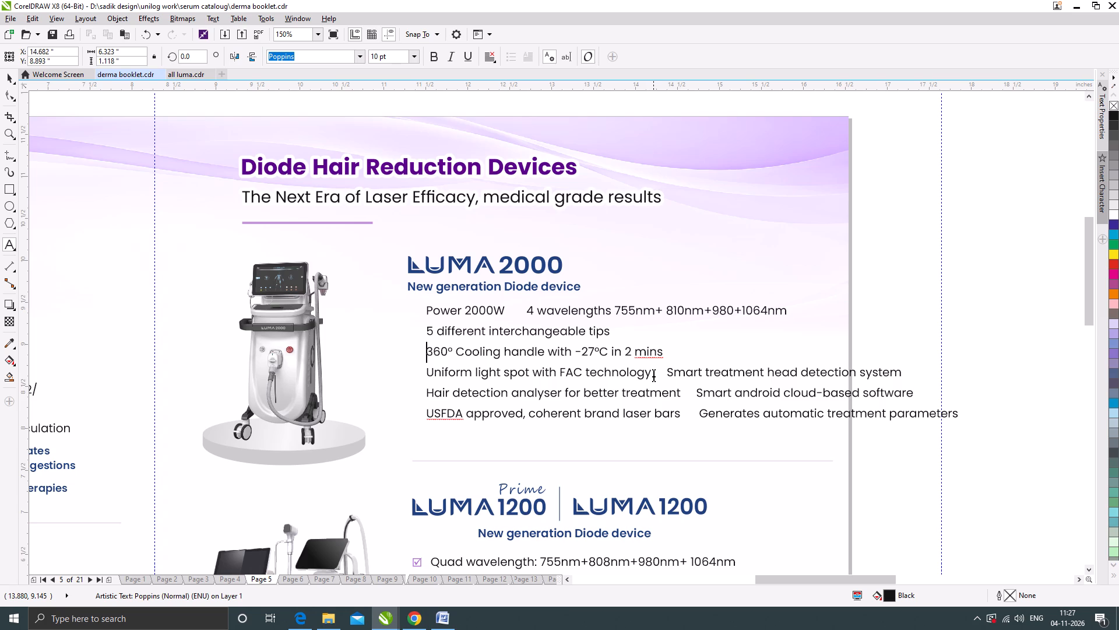
scroll(625, 310, down, 1)
scroll(629, 339, up, 1)
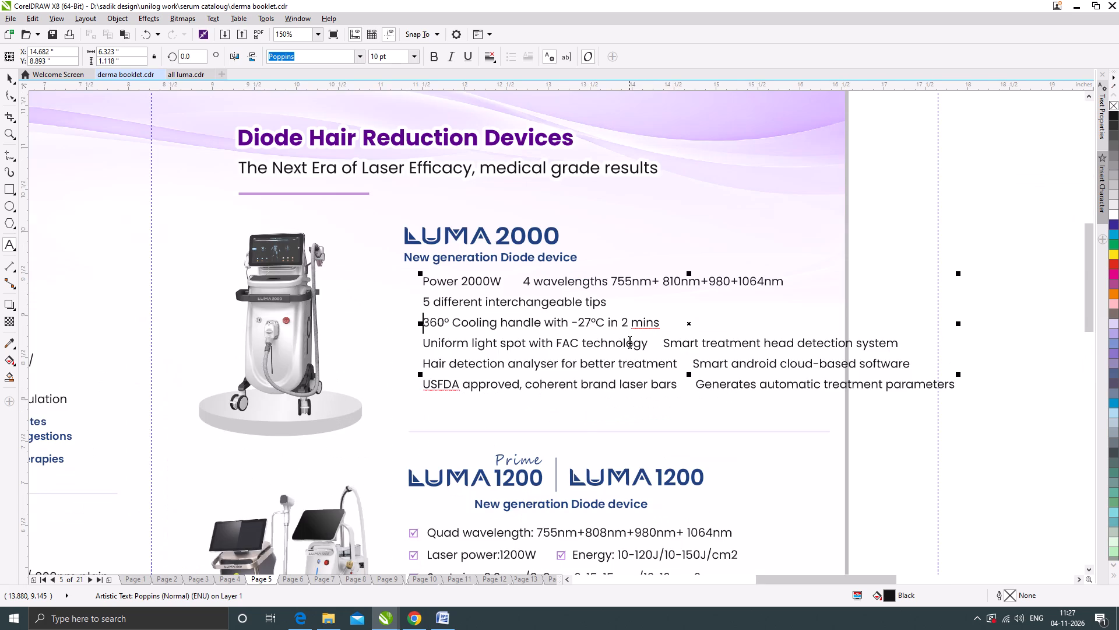
scroll(632, 318, down, 1)
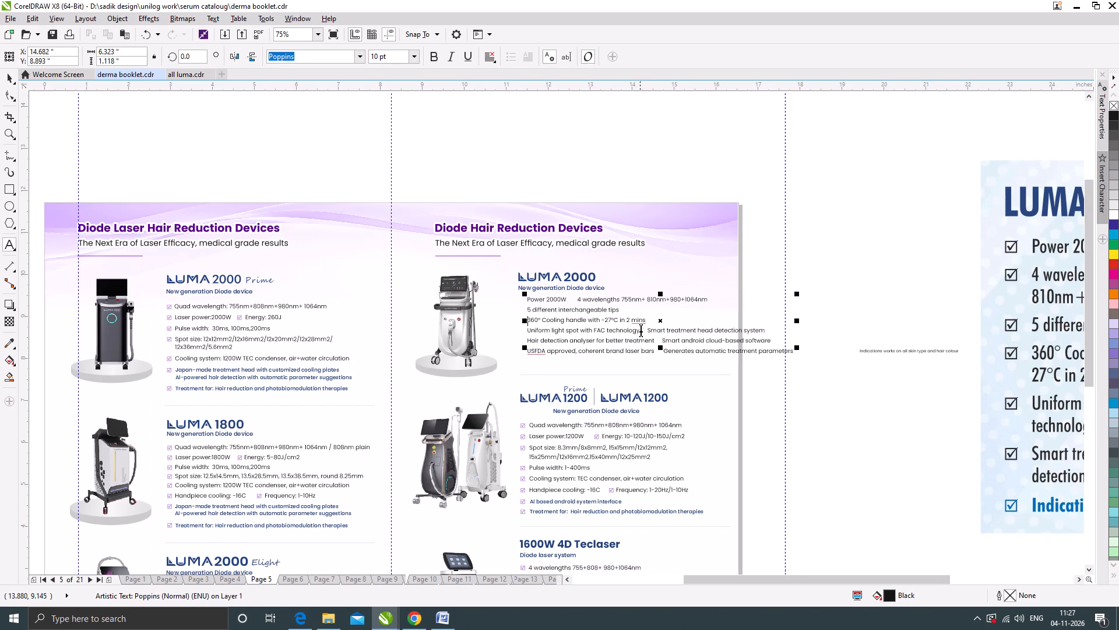
Break the Smart treatment head detection system item onto its own line in the LUMA 2000 specifications.
scroll(638, 331, up, 1)
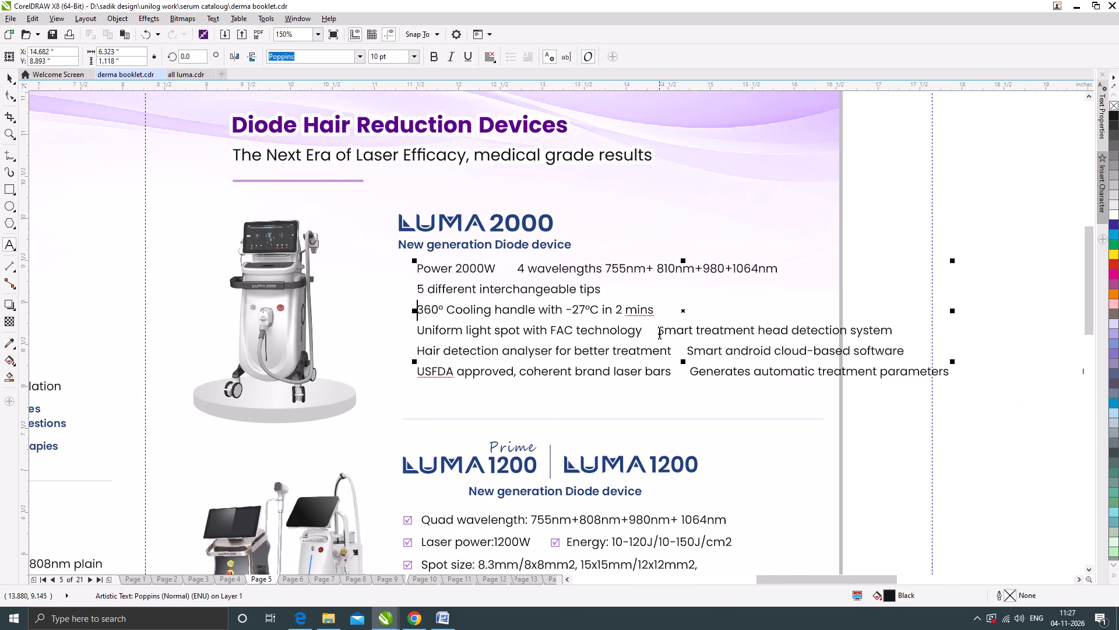
click(659, 331)
key(Return)
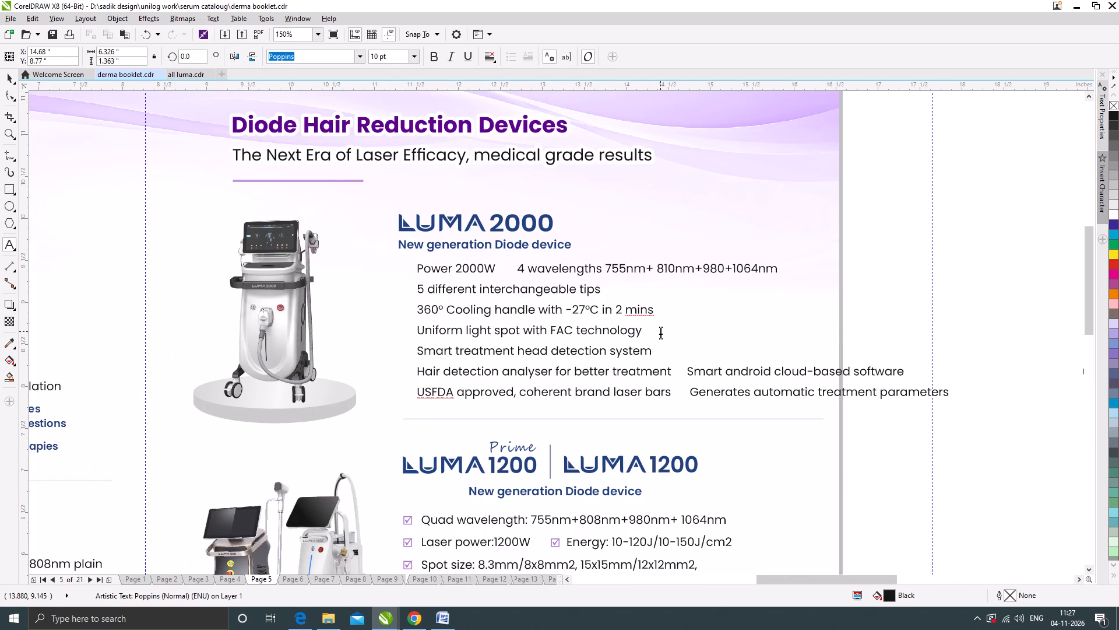
Cut Smart android cloud-based software from the LUMA 2000 specifications and paste it as a separate text object beside the page.
click(688, 375)
scroll(647, 268, down, 1)
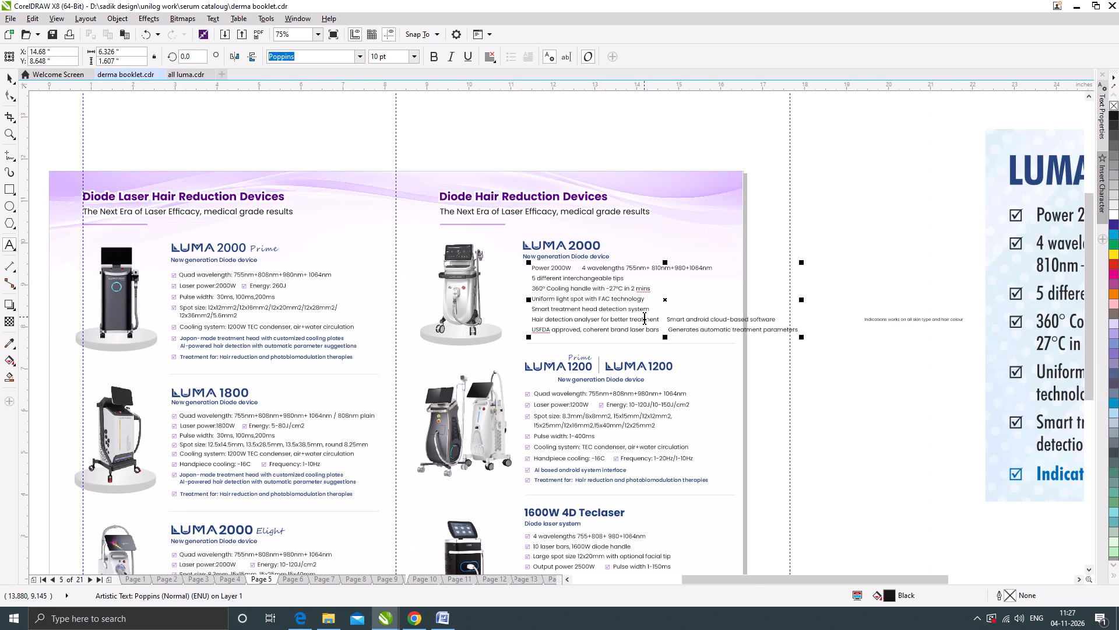
scroll(644, 317, up, 1)
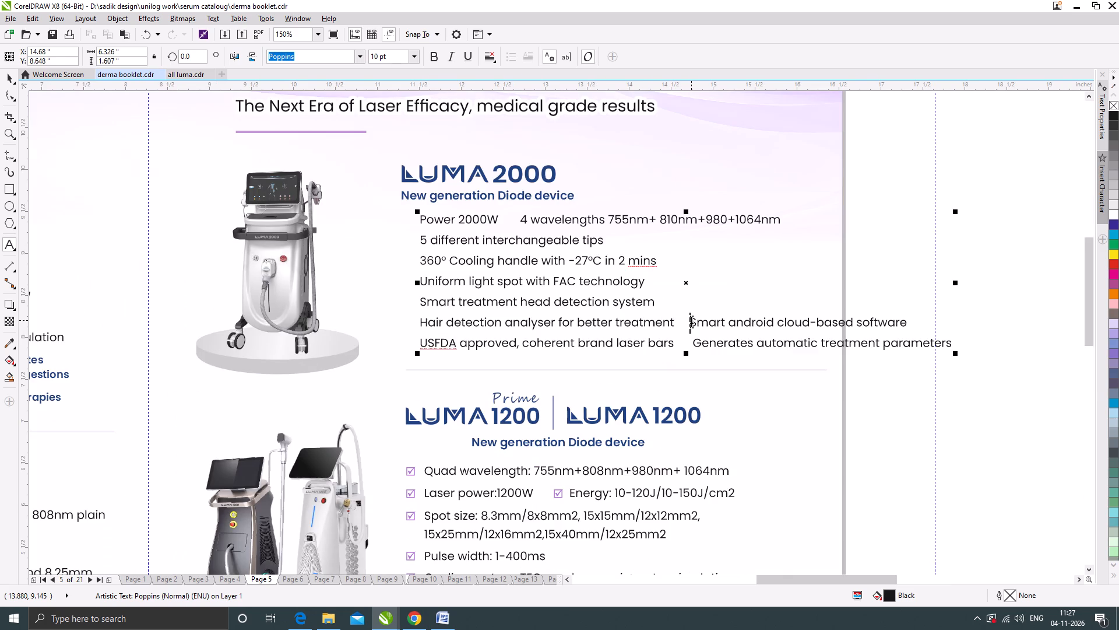
drag(691, 320, 907, 320)
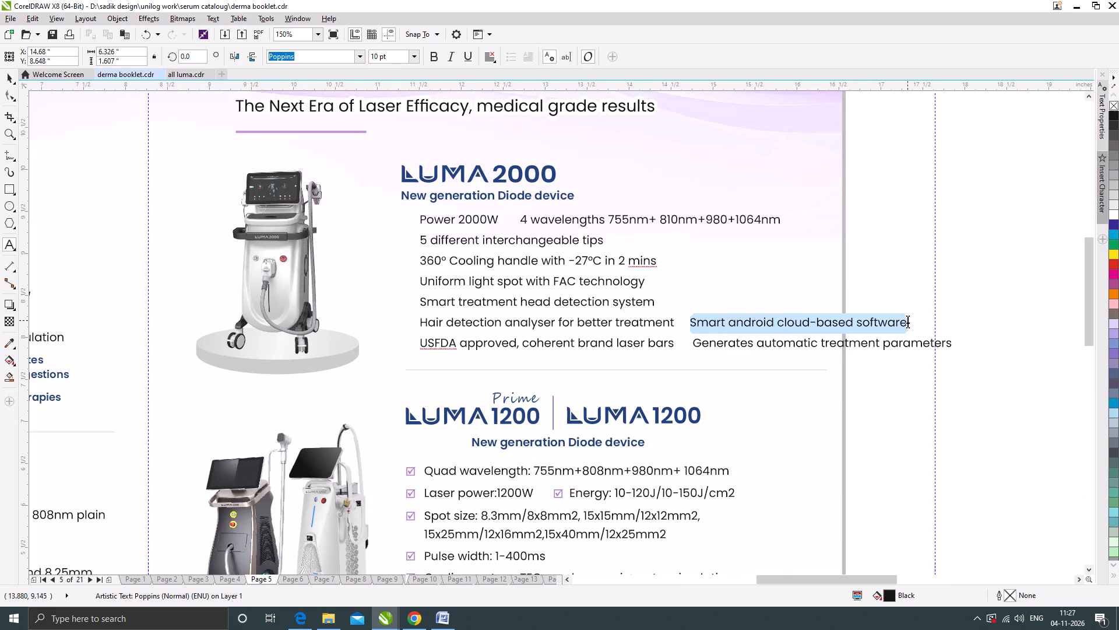
drag(907, 320, 923, 321)
key(ctrl+x)
scroll(589, 294, down, 1)
click(773, 211)
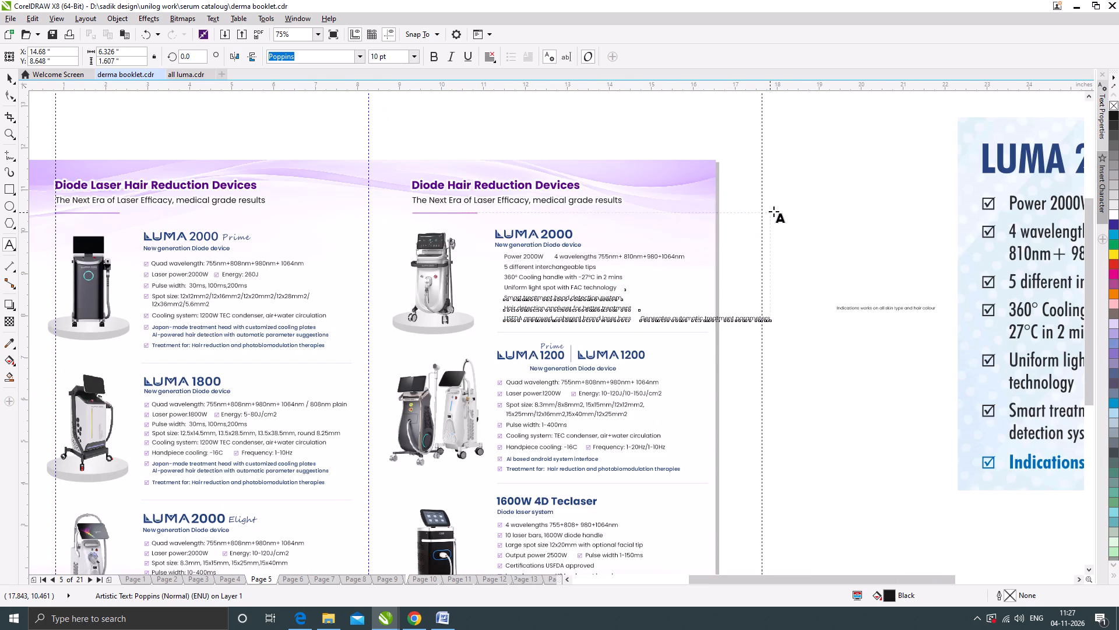
key(ctrl+v)
Cut Generates automatic treatment parameters from the LUMA 2000 specifications and paste it as separate text below the Smart android text.
scroll(708, 304, up, 1)
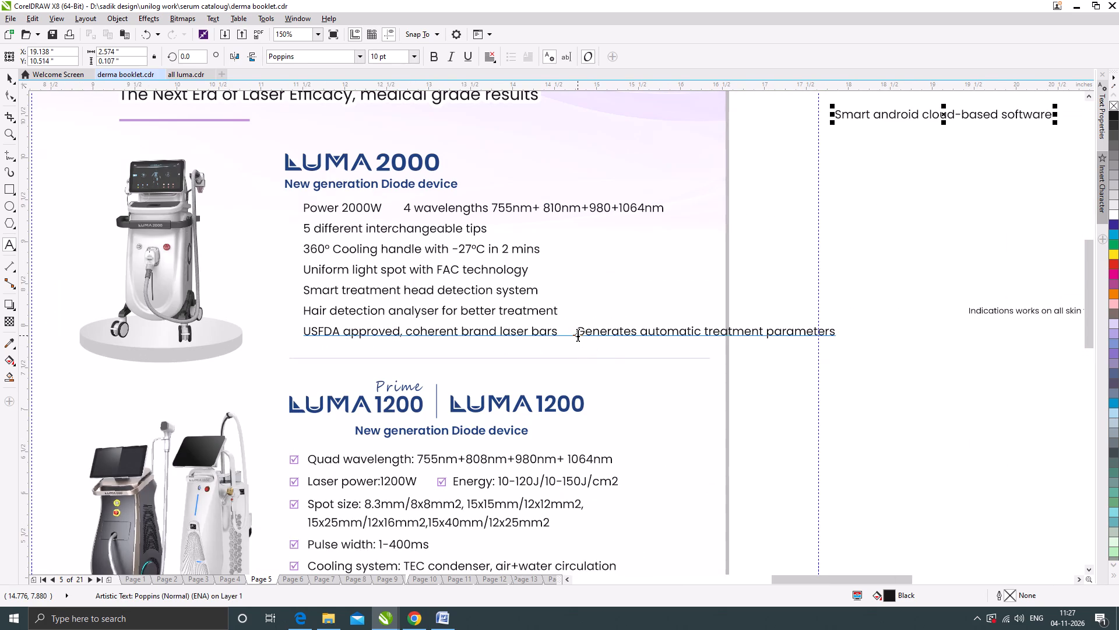
drag(578, 334, 849, 334)
key(ctrl+x)
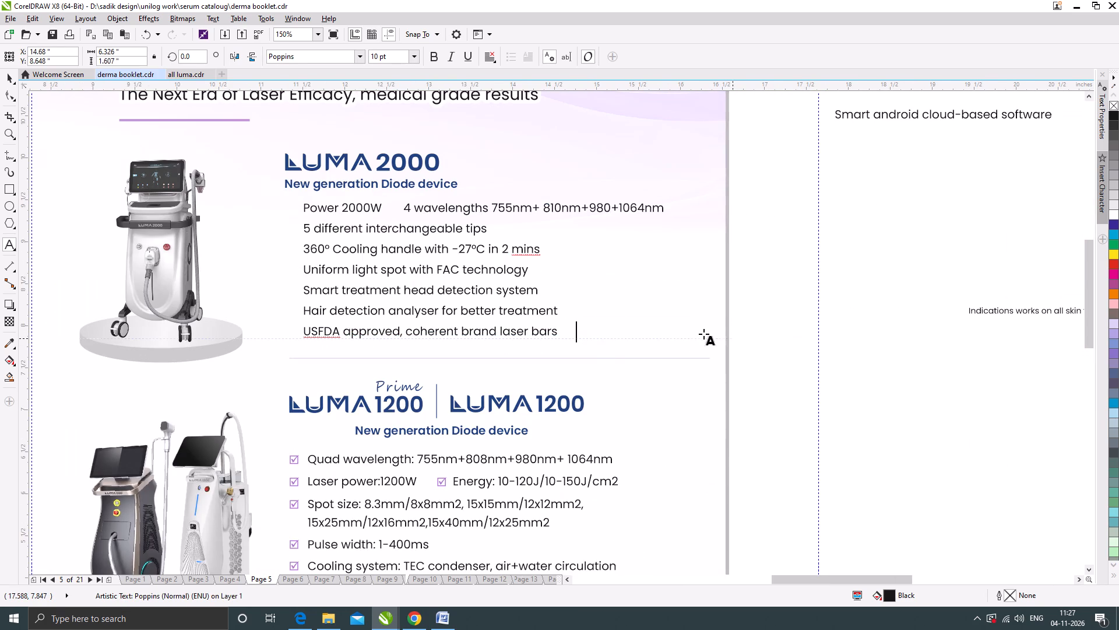
scroll(617, 328, down, 1)
scroll(739, 240, up, 1)
click(739, 240)
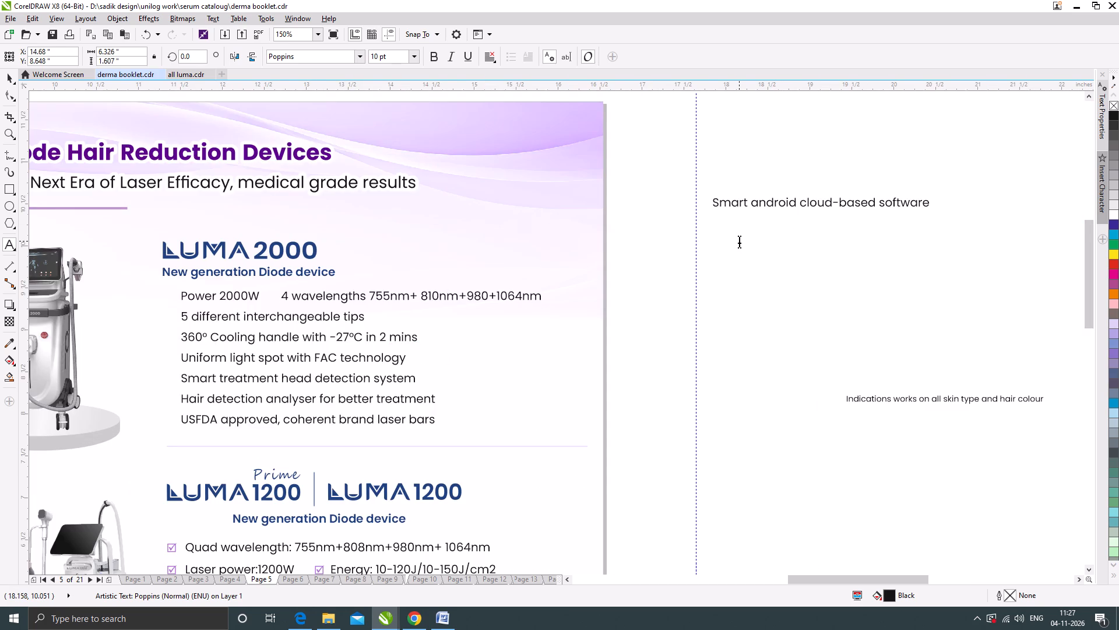
key(ctrl+v)
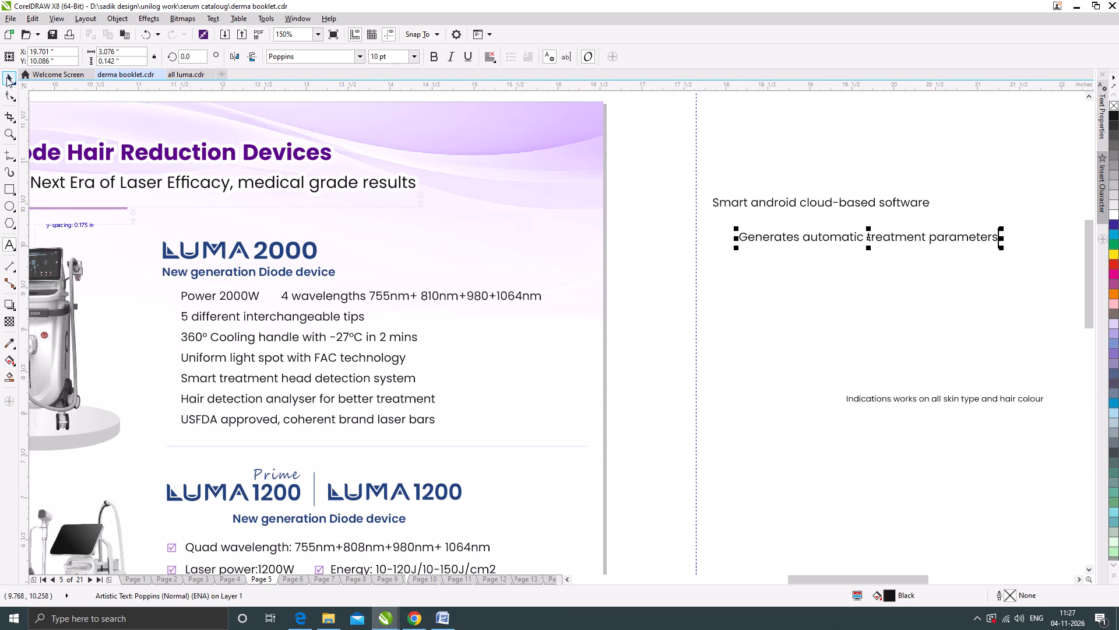
Shift the Smart android cloud-based software text right to align its left edge with the Generates automatic treatment parameters text.
click(6, 75)
drag(846, 203, 867, 203)
Wrap the Smart android cloud-based software text before "software" and tighten the spacing between its two lines.
scroll(828, 205, up, 1)
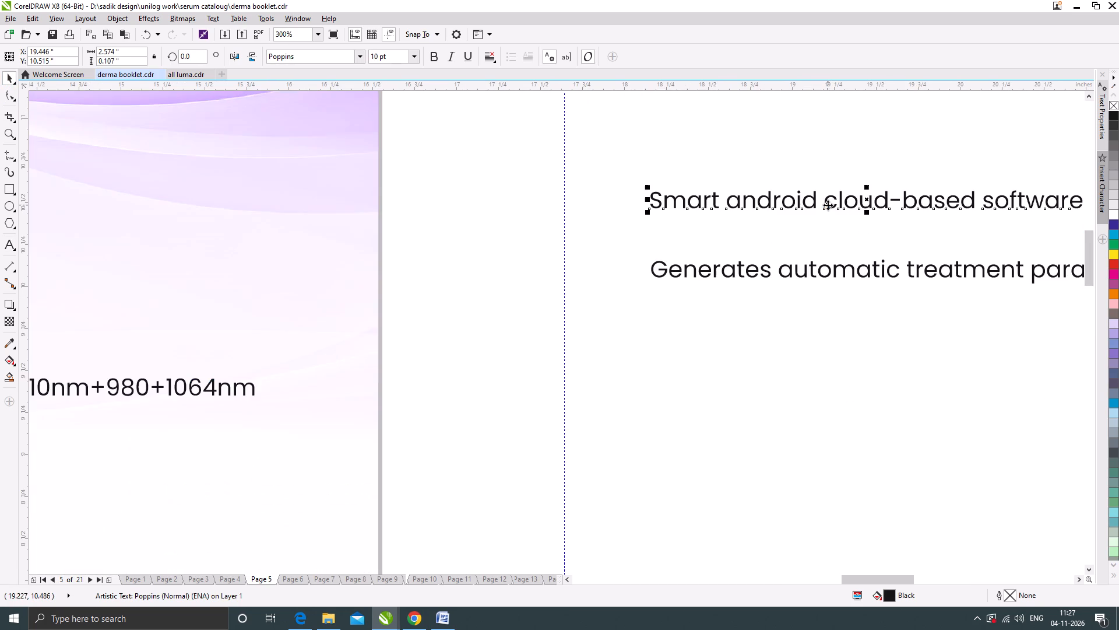
scroll(822, 201, down, 1)
scroll(900, 198, up, 1)
click(907, 204)
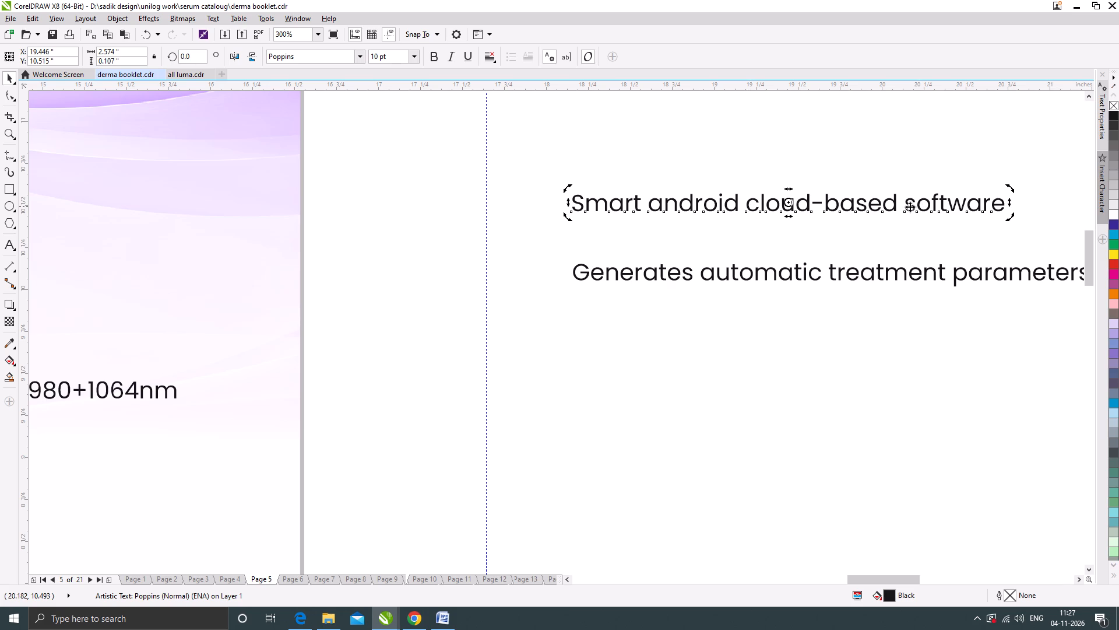
double_click(906, 205)
key(Return)
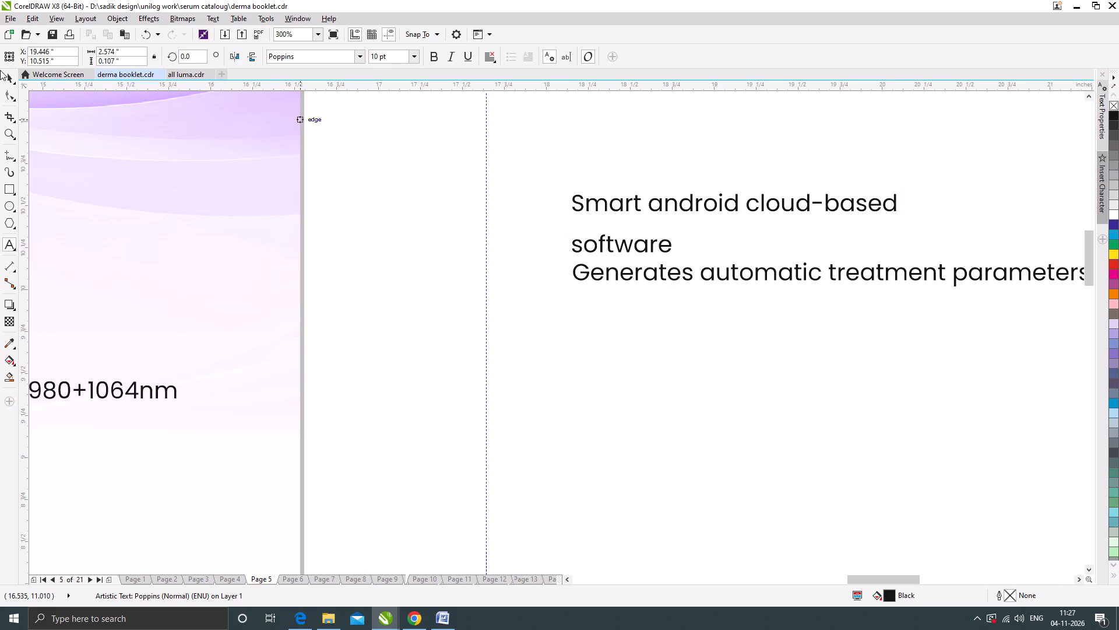
click(4, 92)
drag(566, 254, 576, 235)
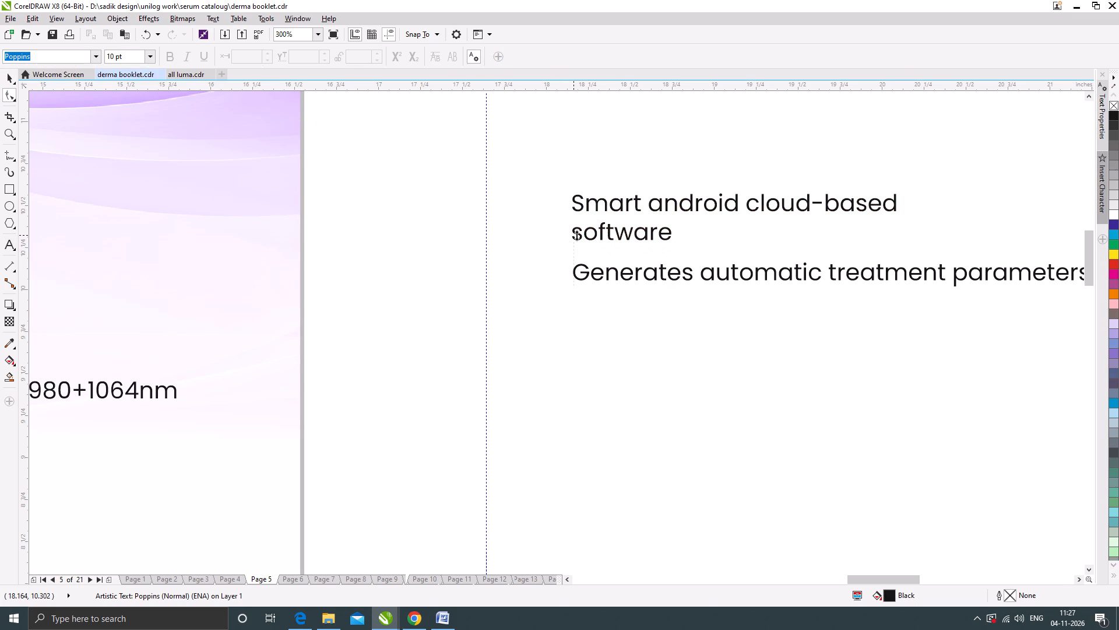
drag(576, 235, 578, 234)
click(9, 75)
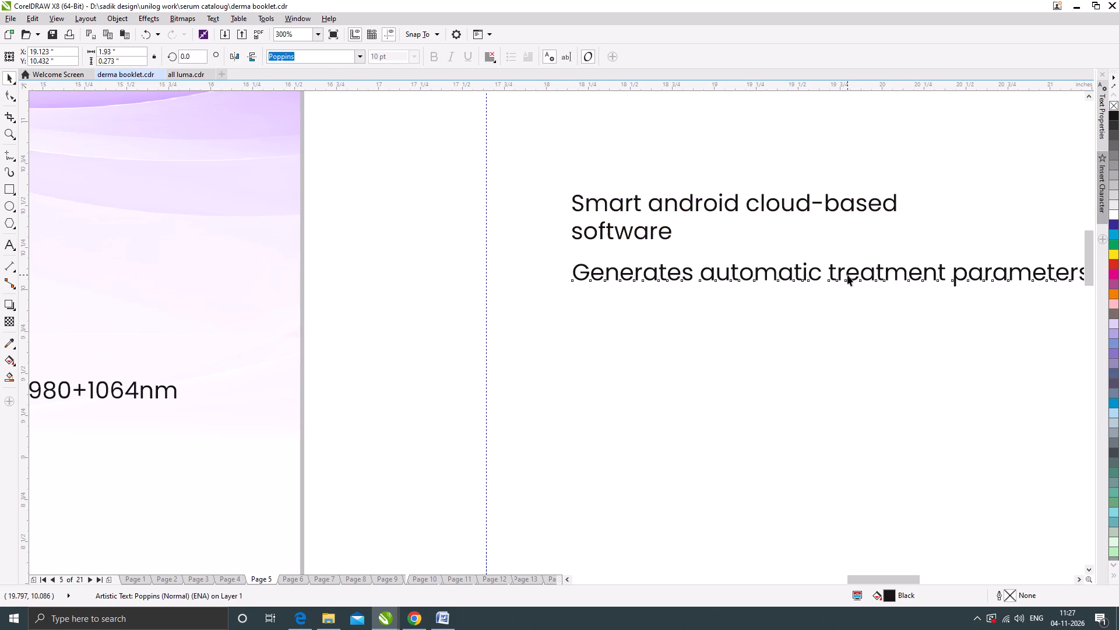
Wrap the Generates automatic treatment parameters text before "parameters" and tighten the spacing between its two lines.
click(847, 275)
scroll(607, 271, down, 1)
scroll(777, 274, up, 1)
double_click(784, 267)
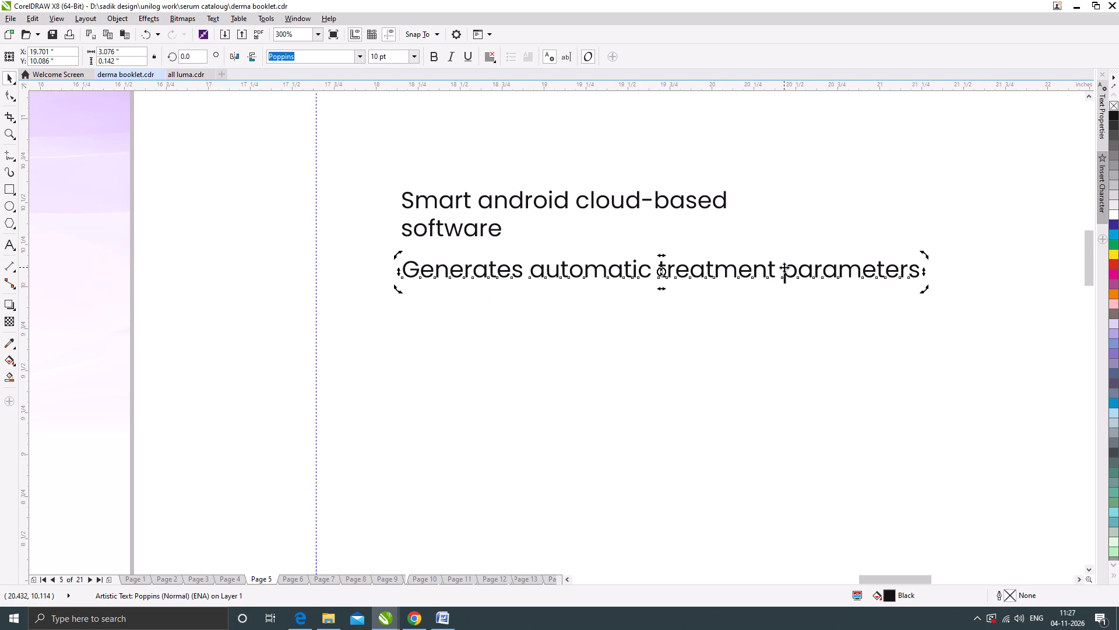
key(Return)
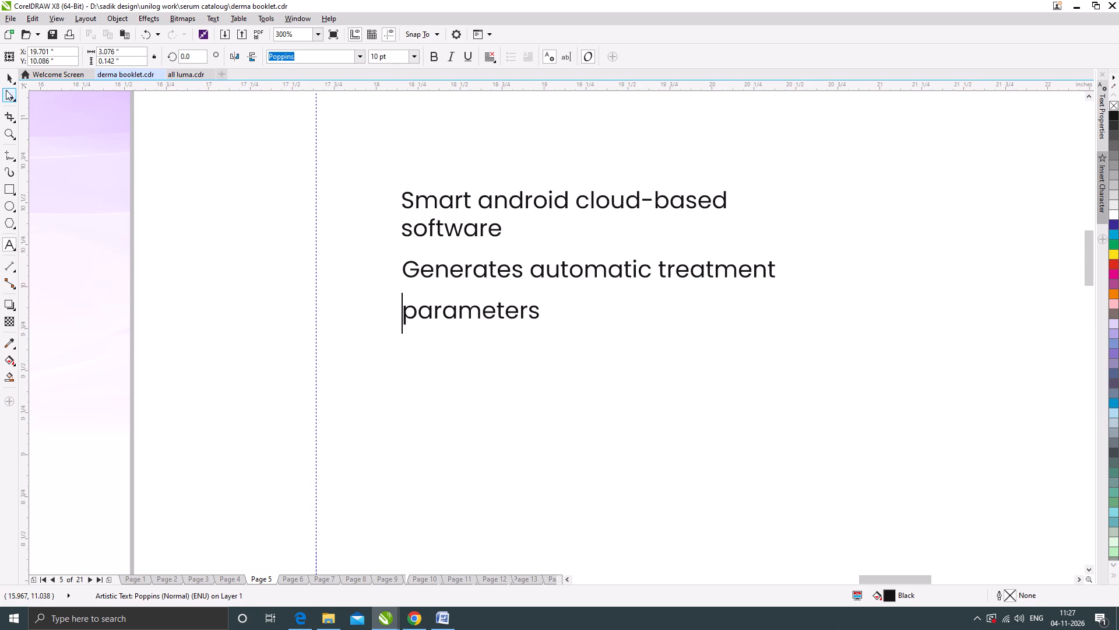
click(8, 90)
drag(397, 328, 403, 303)
click(6, 78)
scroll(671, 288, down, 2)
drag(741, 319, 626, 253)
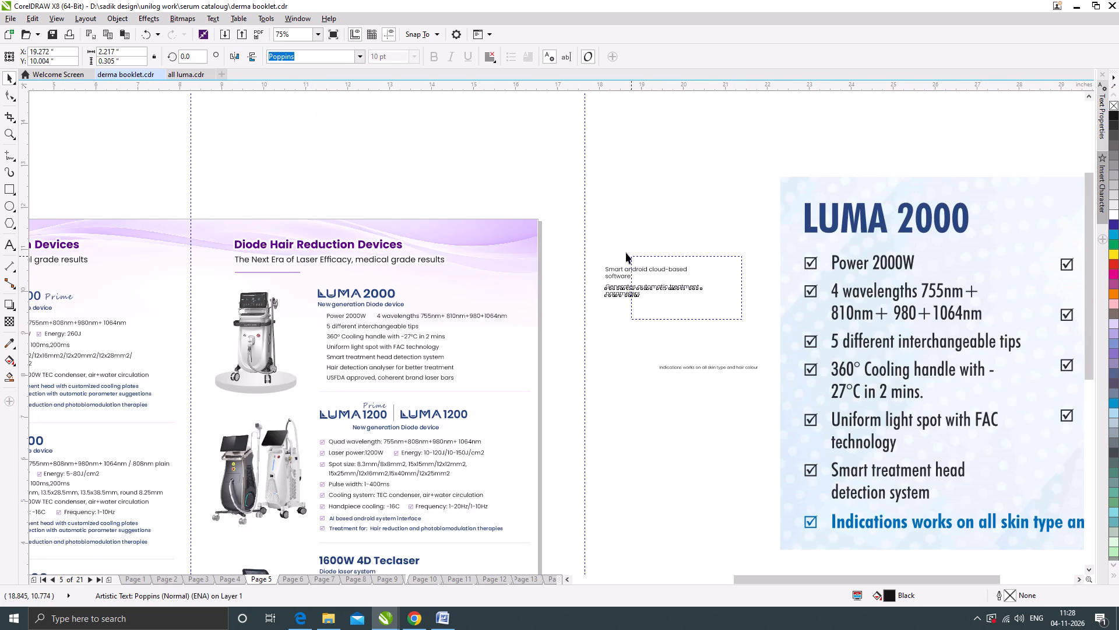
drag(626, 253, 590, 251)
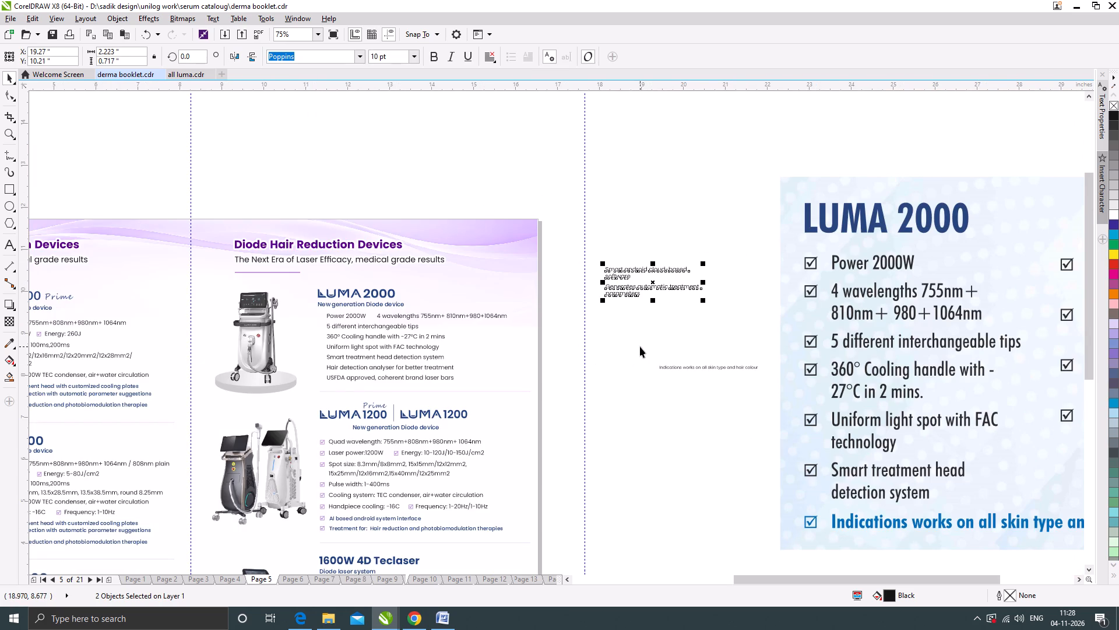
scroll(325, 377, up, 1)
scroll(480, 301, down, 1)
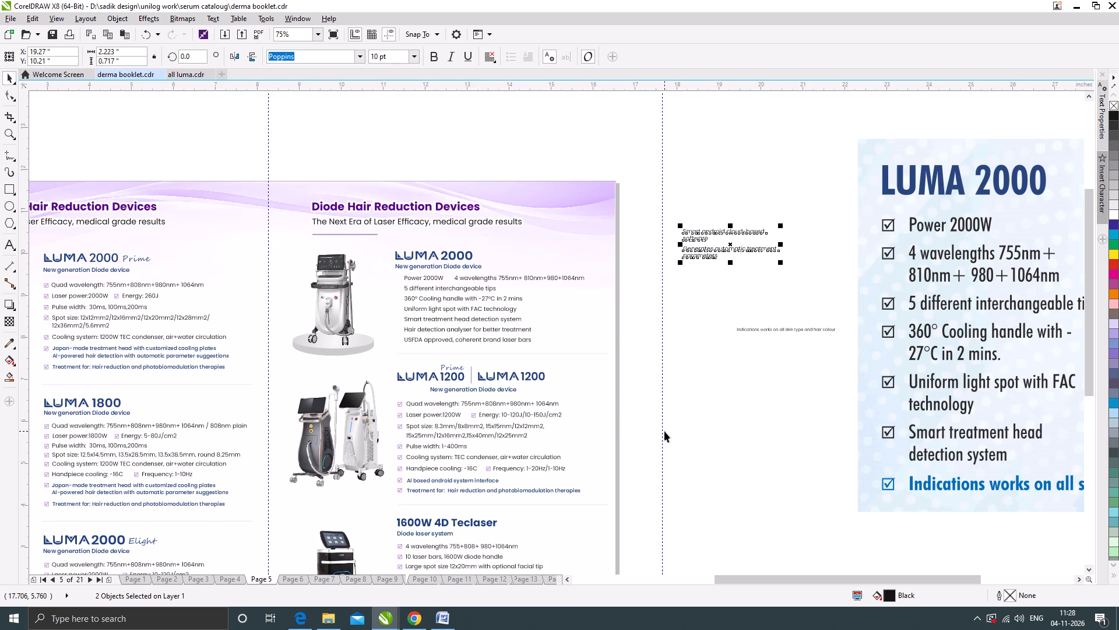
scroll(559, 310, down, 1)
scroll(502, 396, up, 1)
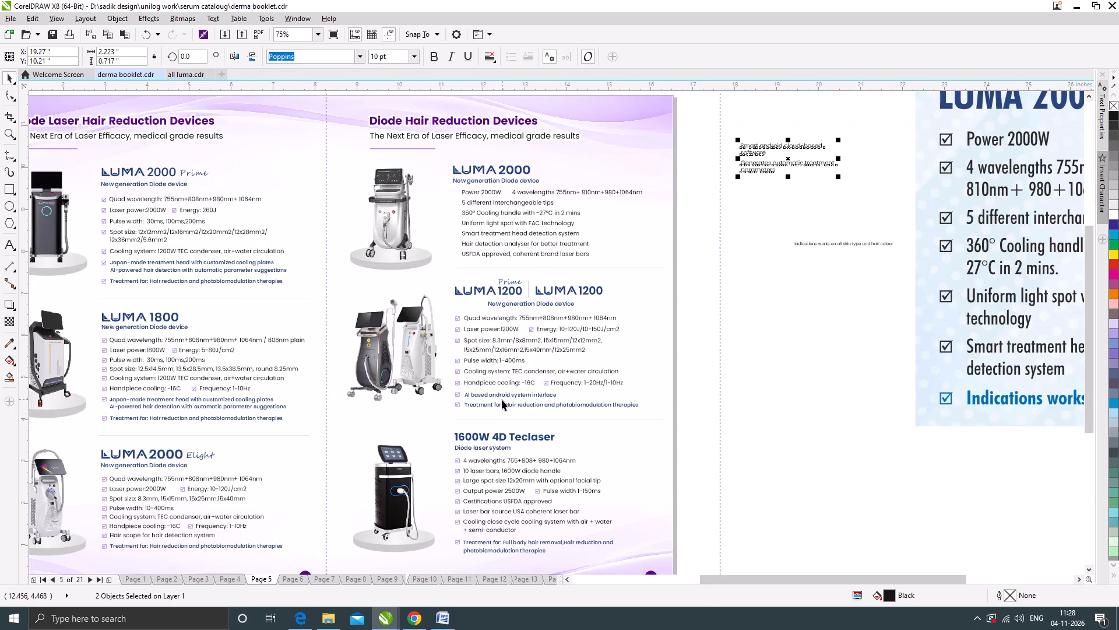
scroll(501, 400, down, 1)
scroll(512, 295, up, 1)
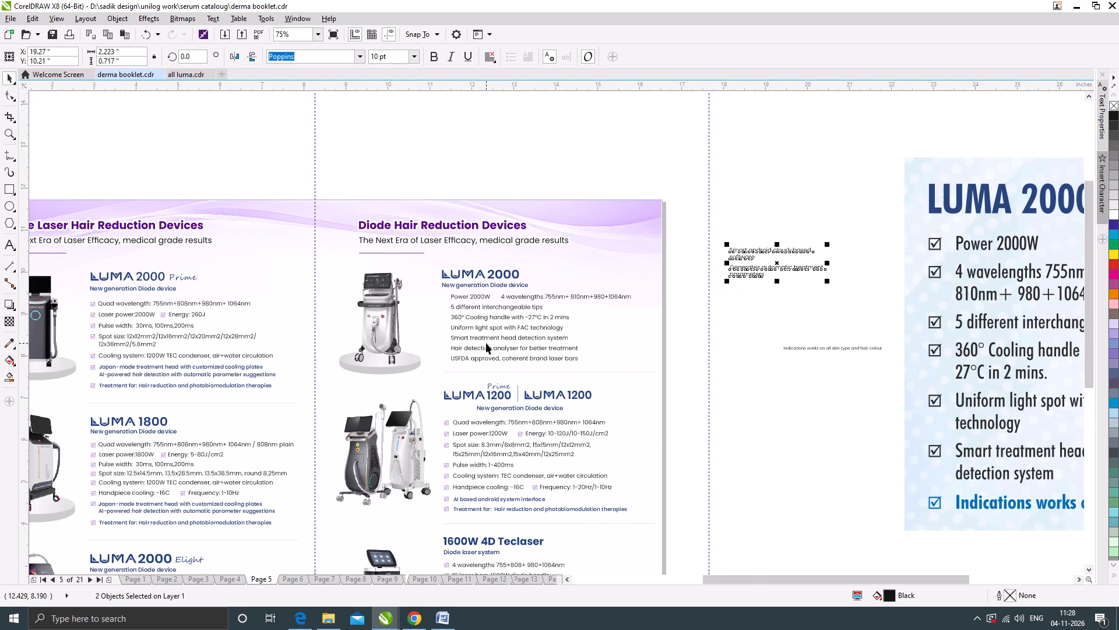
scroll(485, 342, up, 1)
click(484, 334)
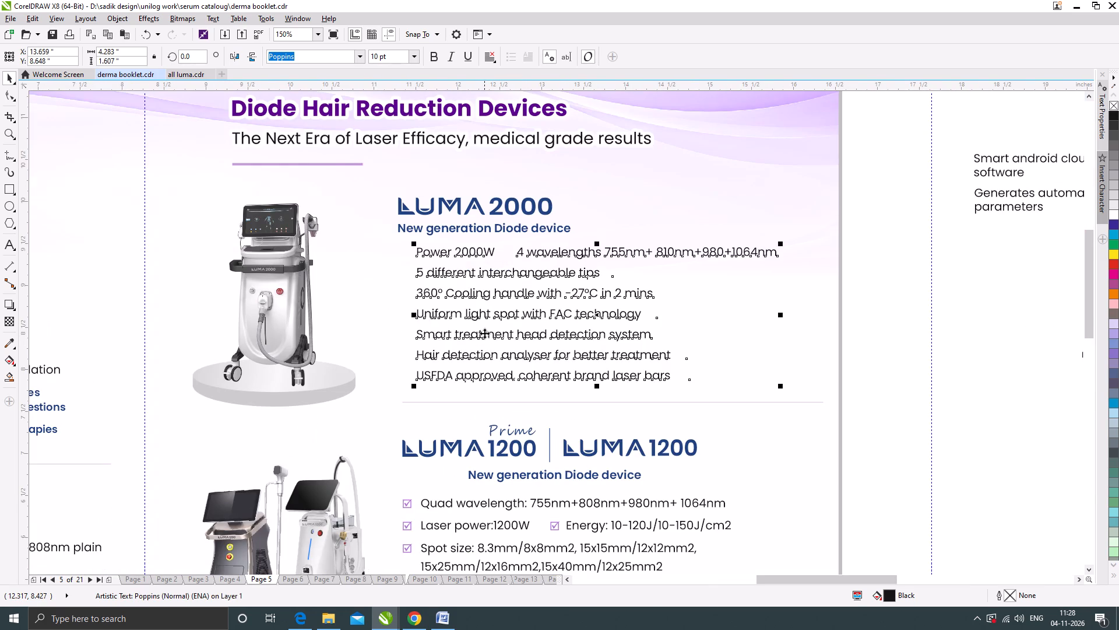
Move the Generates automatic treatment parameters text onto the page, to the right of the LUMA 2000 360° Cooling handle line.
scroll(517, 294, down, 1)
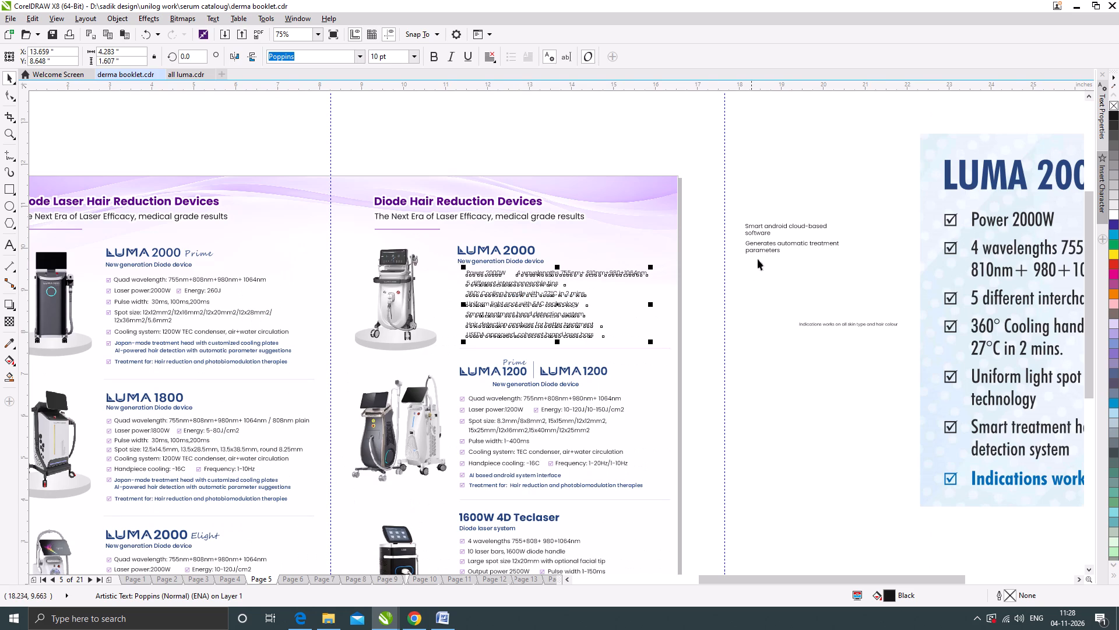
drag(773, 245, 634, 295)
scroll(583, 286, down, 1)
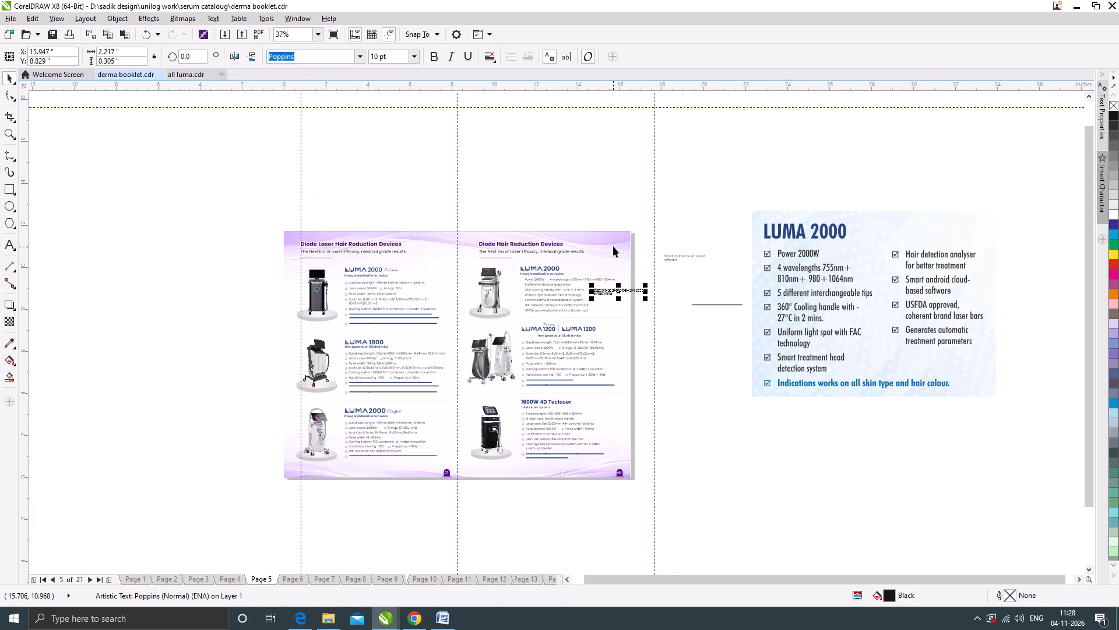
scroll(581, 283, up, 2)
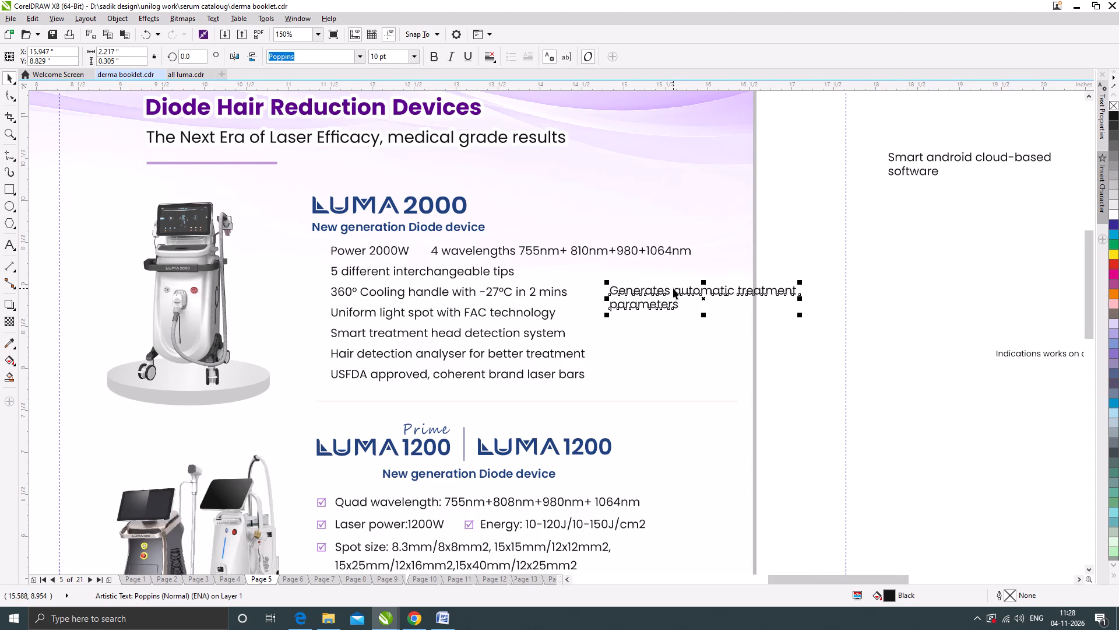
scroll(673, 288, up, 1)
drag(678, 288, 667, 292)
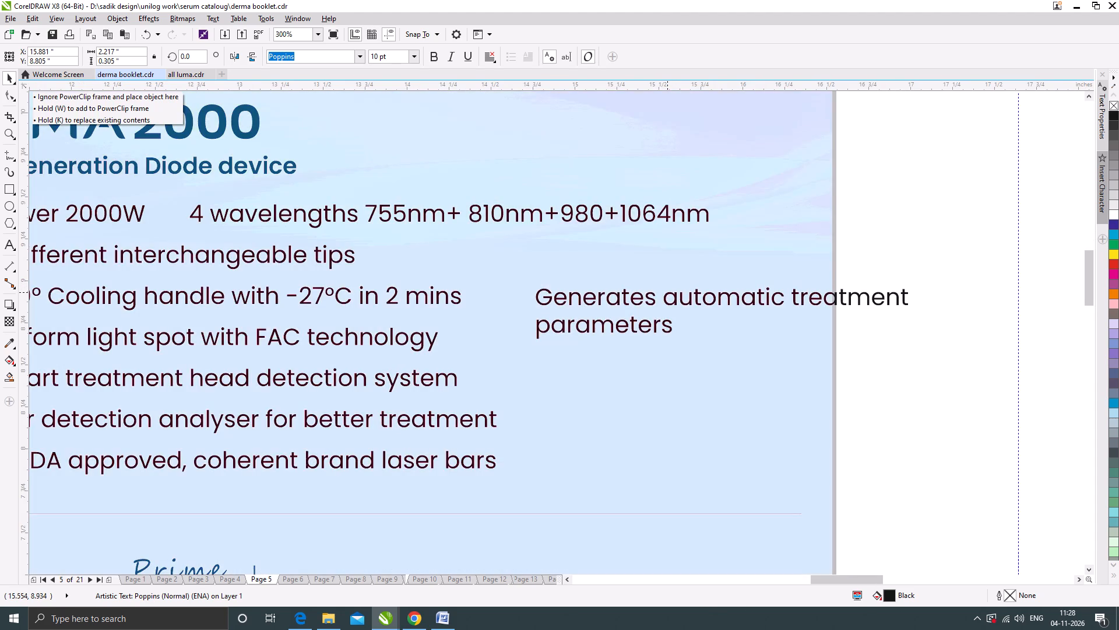
drag(667, 292, 670, 292)
Rewrap the Generates automatic treatment parameters text so that its second line reads "treatment parameters".
double_click(793, 293)
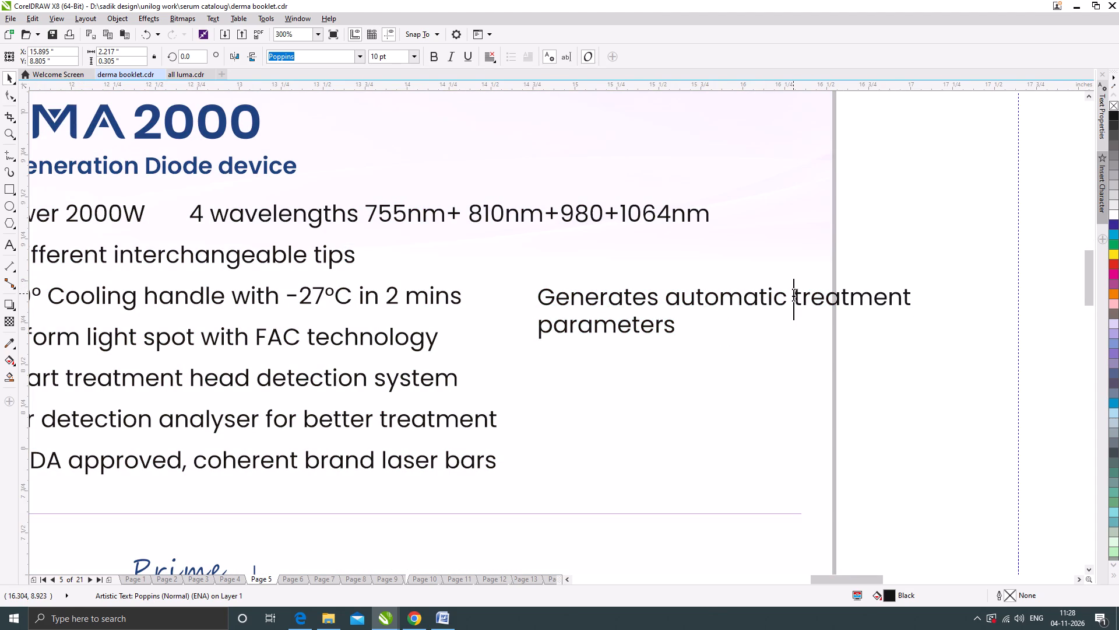
key(Return)
key(Down)
key(BackSpace)
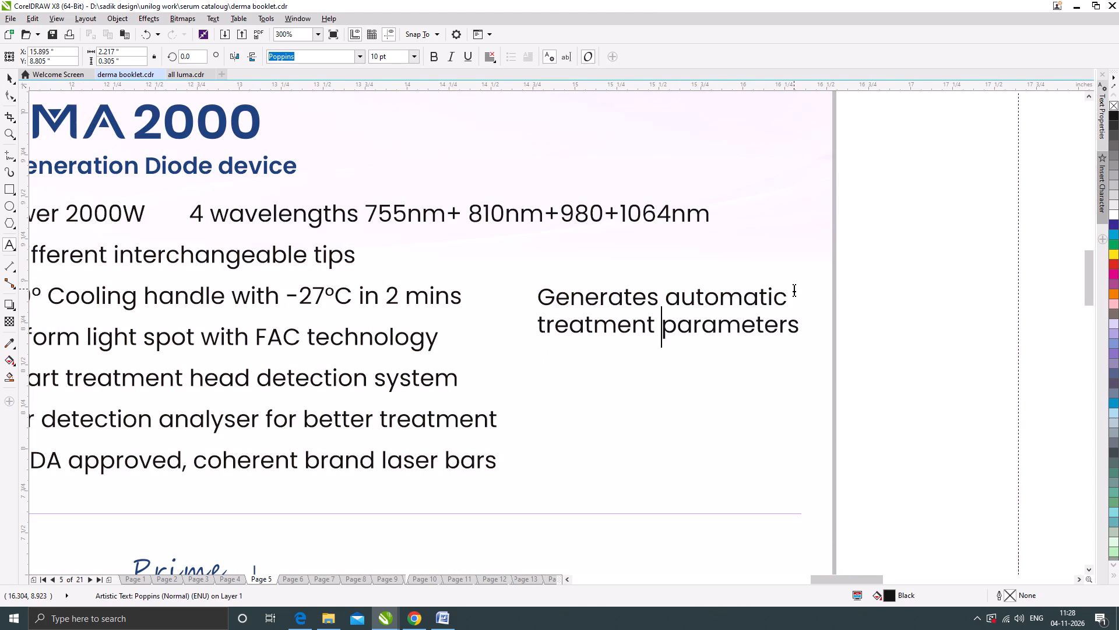
click(10, 76)
Add a vertical guideline at about 11.3 inches, along the left edge of the LUMA 2000 and LUMA 1200 entries.
scroll(663, 290, down, 1)
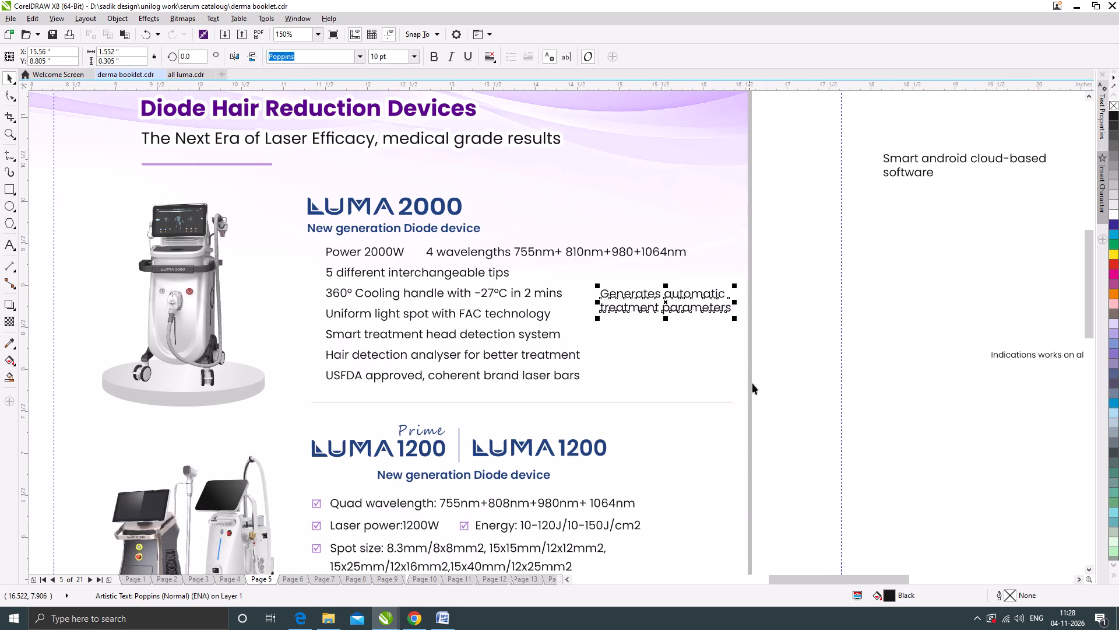
drag(24, 269, 243, 296)
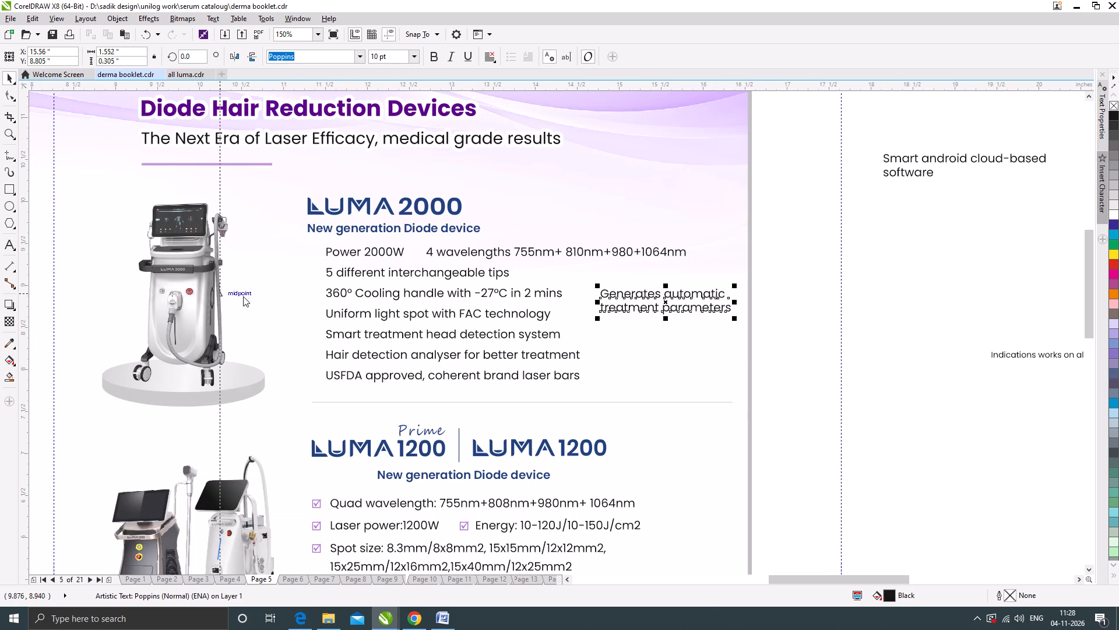
drag(243, 296, 311, 297)
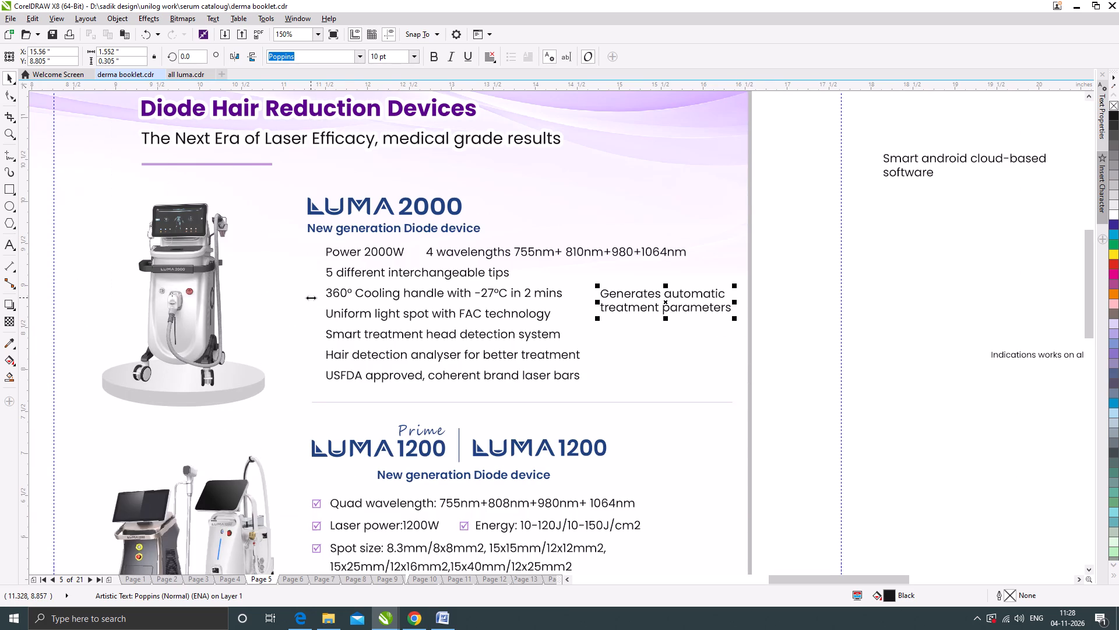
Move the Smart android cloud-based software text onto the page, below and left-aligned with the Generates automatic treatment parameters text.
scroll(594, 305, down, 1)
scroll(533, 302, up, 1)
scroll(555, 291, down, 1)
drag(808, 227, 755, 304)
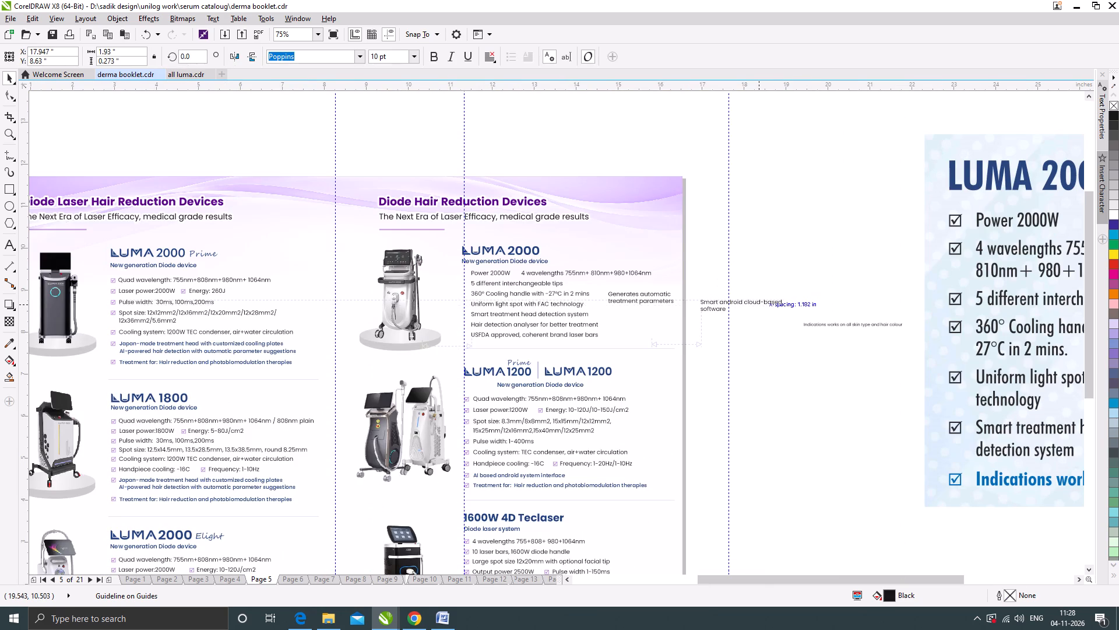
drag(755, 304, 754, 306)
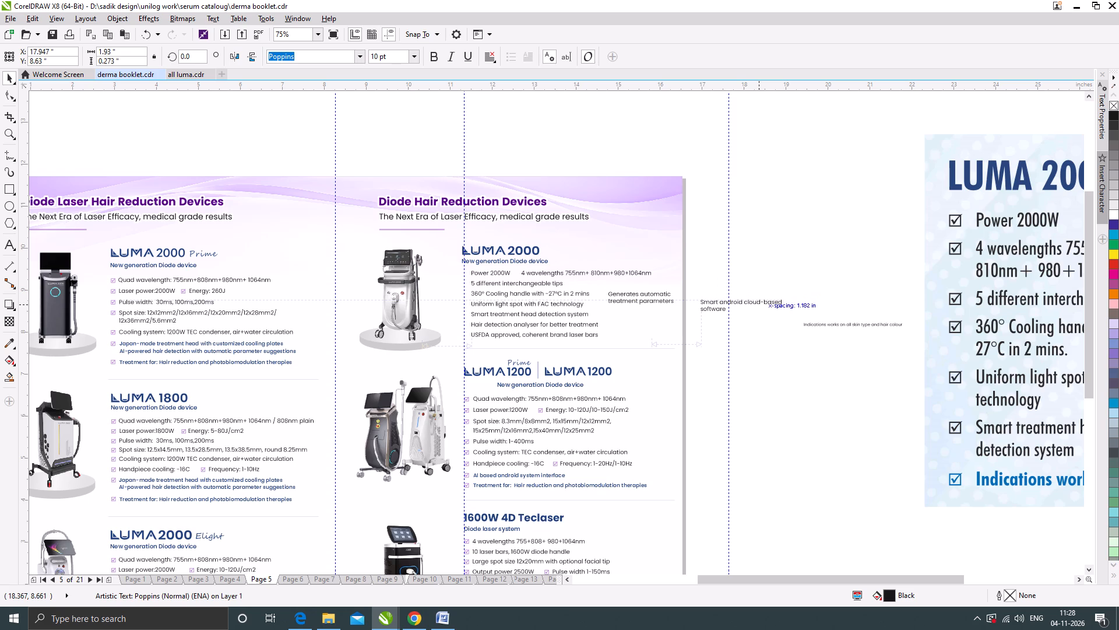
drag(754, 306, 753, 307)
drag(753, 307, 667, 317)
scroll(637, 317, up, 3)
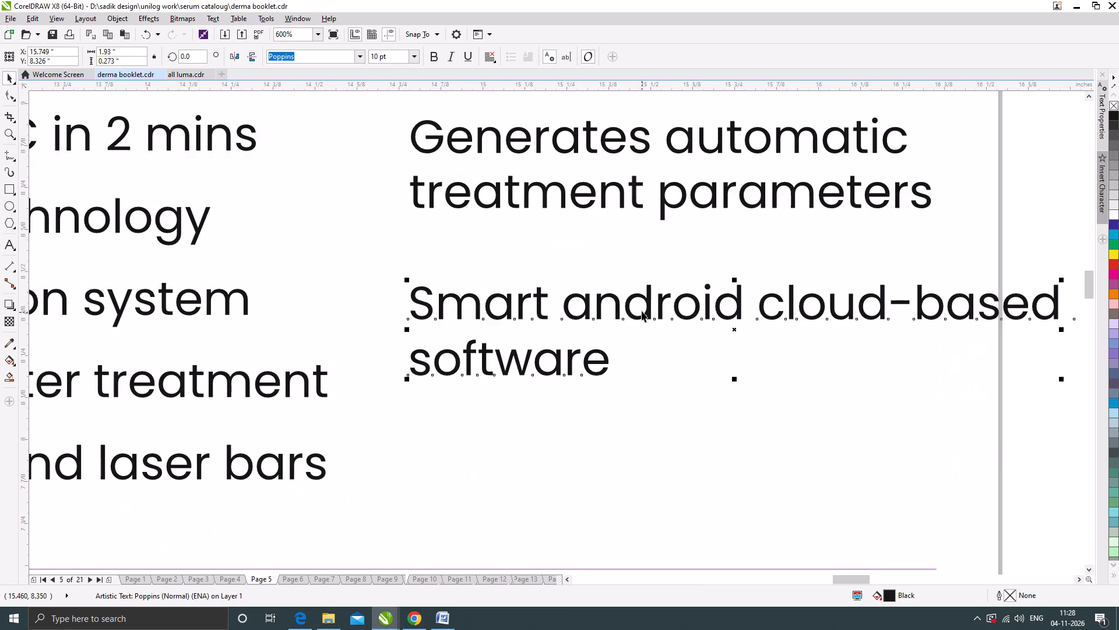
drag(649, 297, 653, 286)
scroll(680, 289, down, 1)
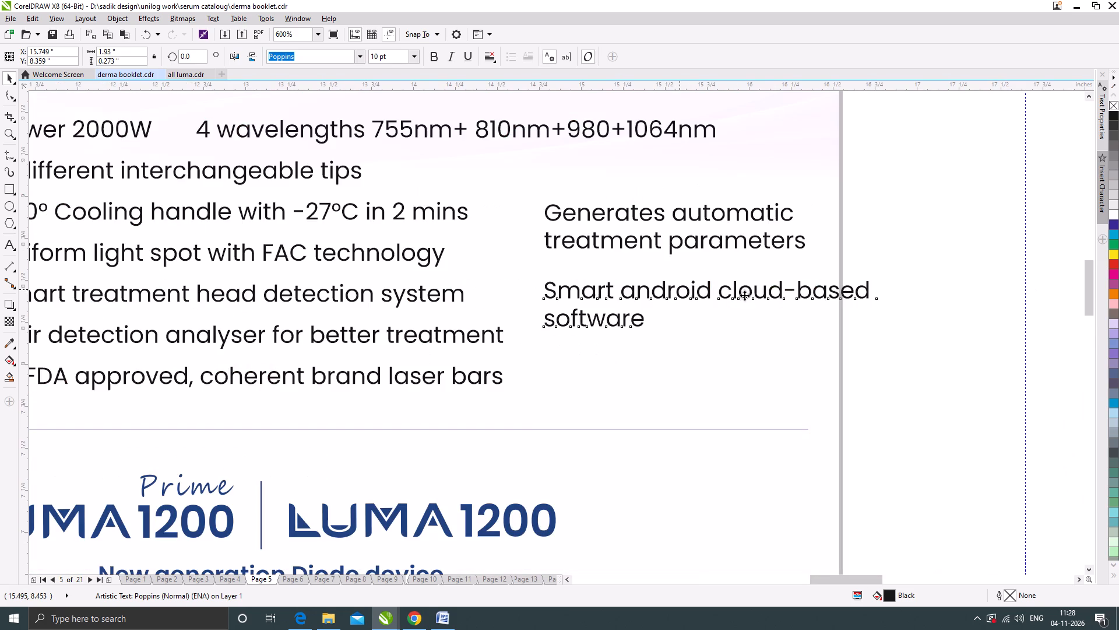
Rewrap the Smart android cloud-based software text so that its second line reads "cloud-based software".
double_click(722, 296)
key(Return)
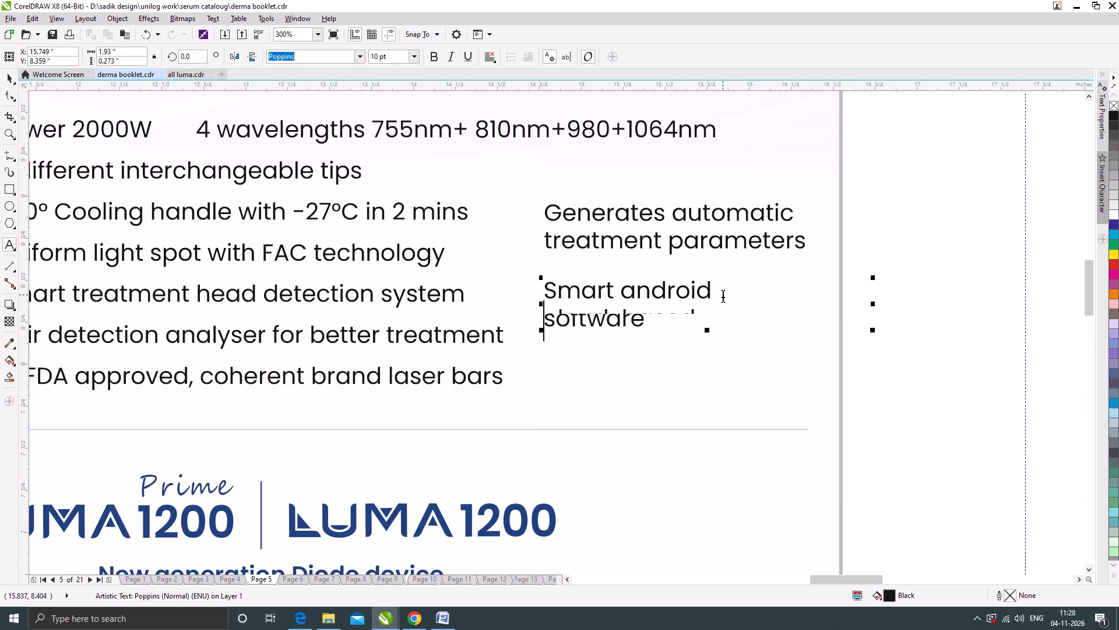
key(Down)
key(BackSpace)
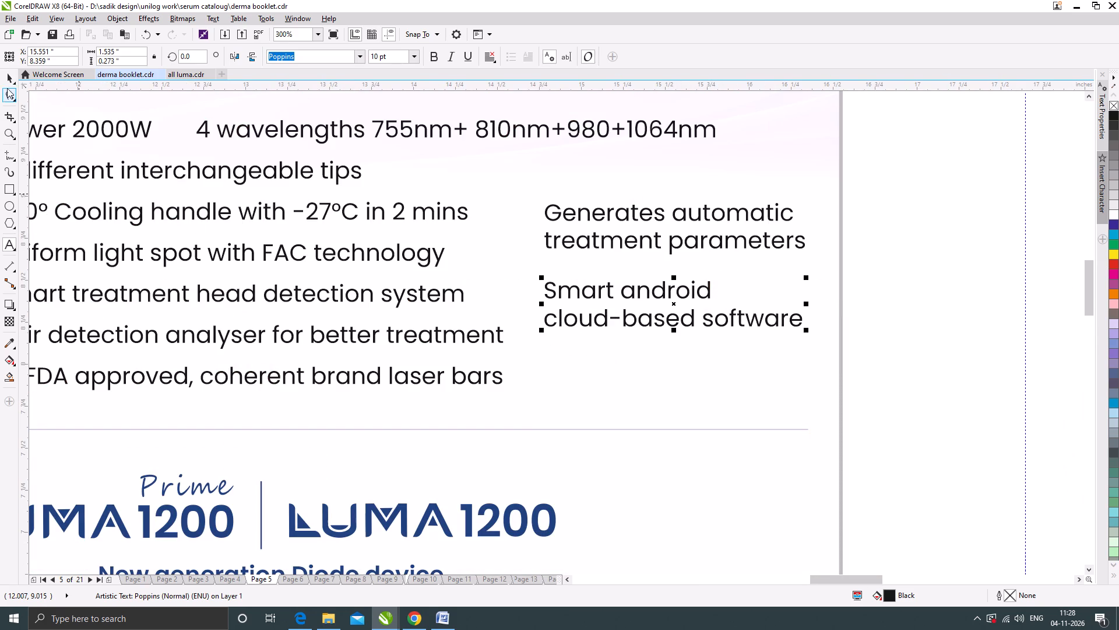
click(10, 75)
scroll(709, 253, down, 1)
click(820, 351)
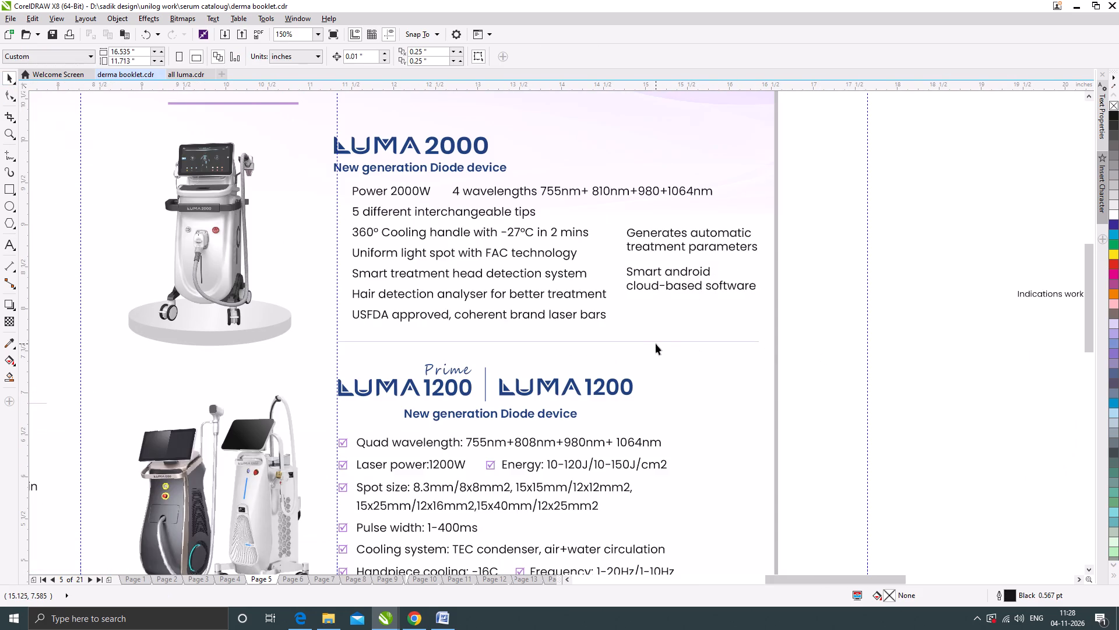
Move the LUMA 2000 logo and its New generation Diode device subtitle slightly up and align their left edge to the vertical guideline.
scroll(719, 323, down, 1)
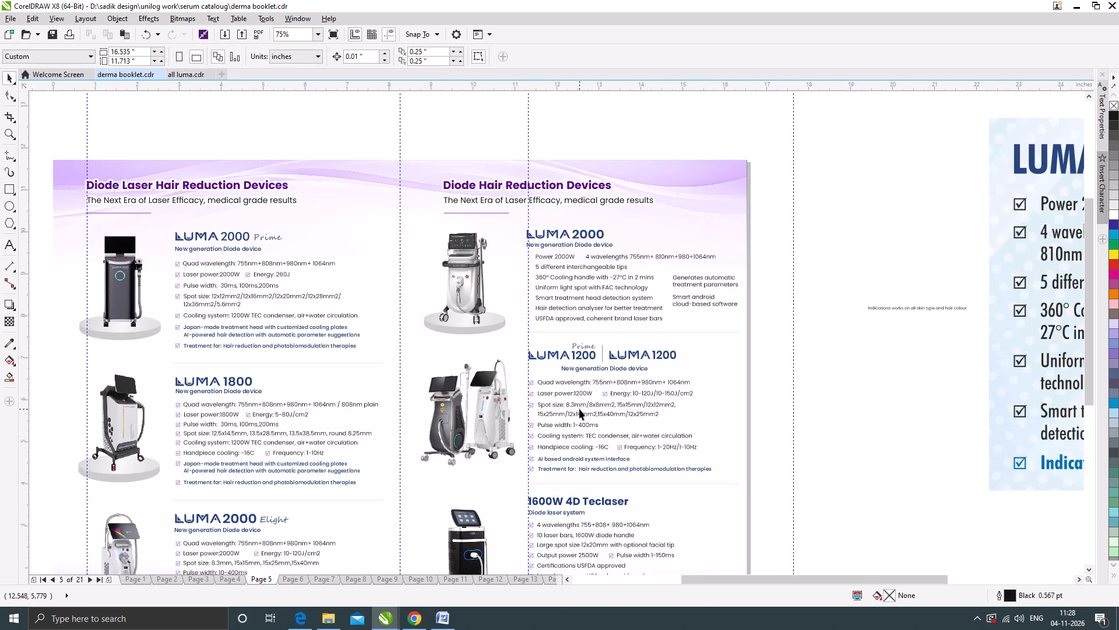
scroll(619, 309, down, 1)
scroll(610, 287, up, 1)
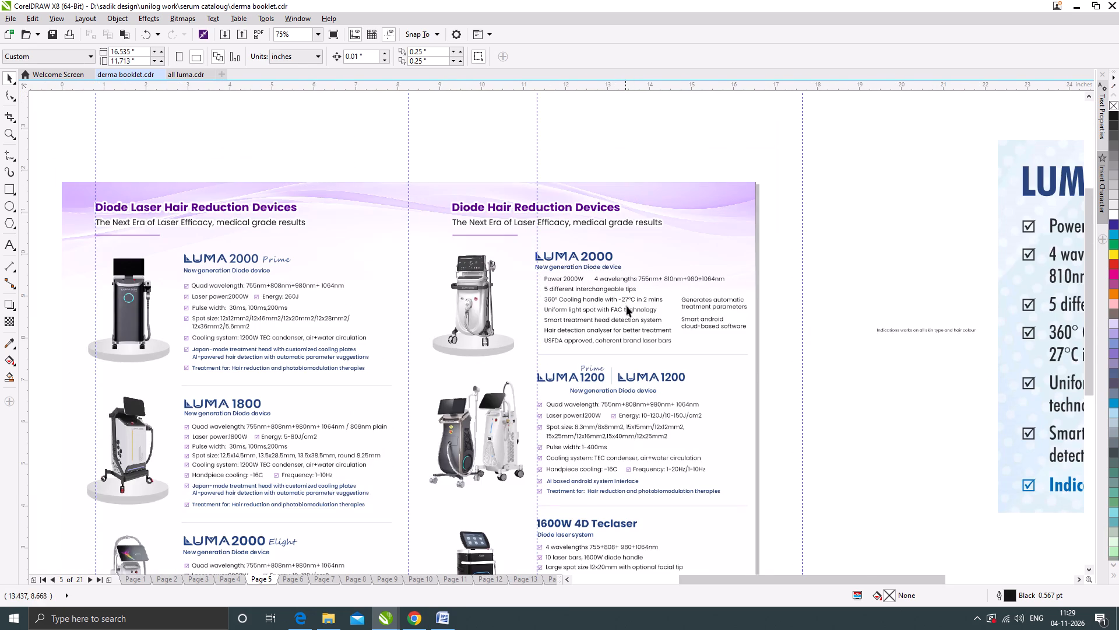
scroll(558, 246, up, 1)
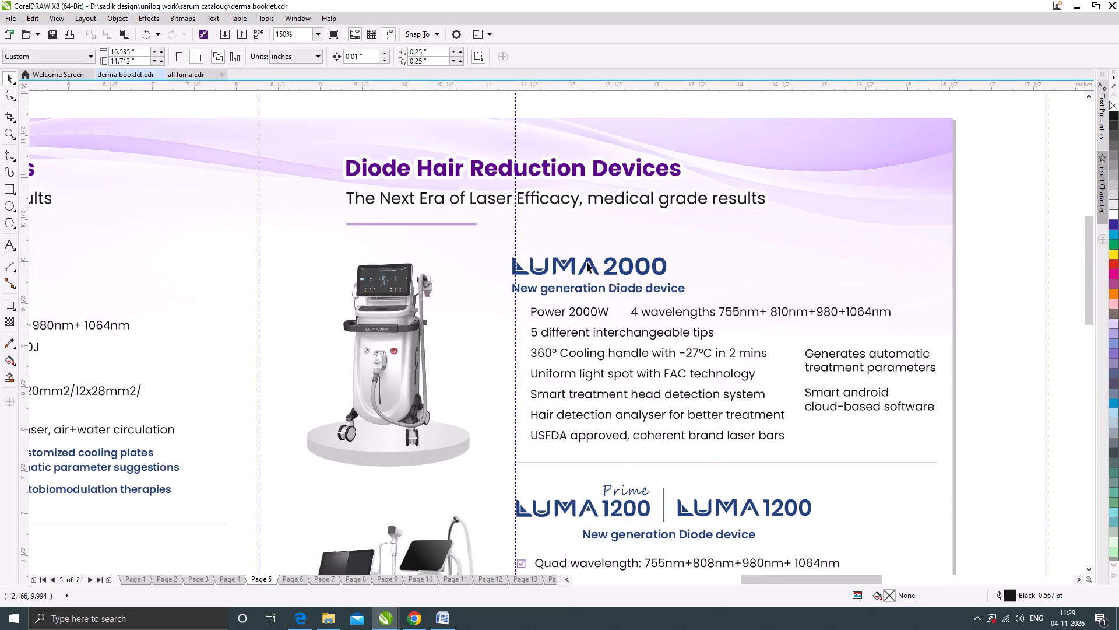
scroll(587, 262, down, 1)
drag(779, 281, 537, 249)
scroll(590, 254, up, 2)
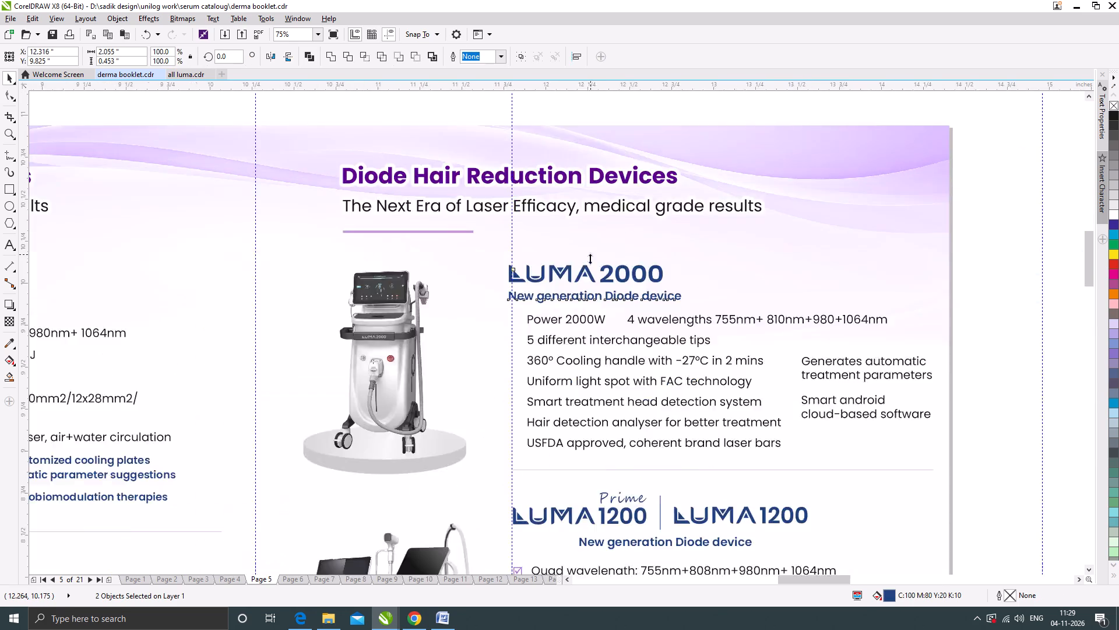
scroll(578, 269, up, 1)
drag(576, 283, 588, 259)
scroll(563, 275, down, 3)
scroll(664, 339, up, 1)
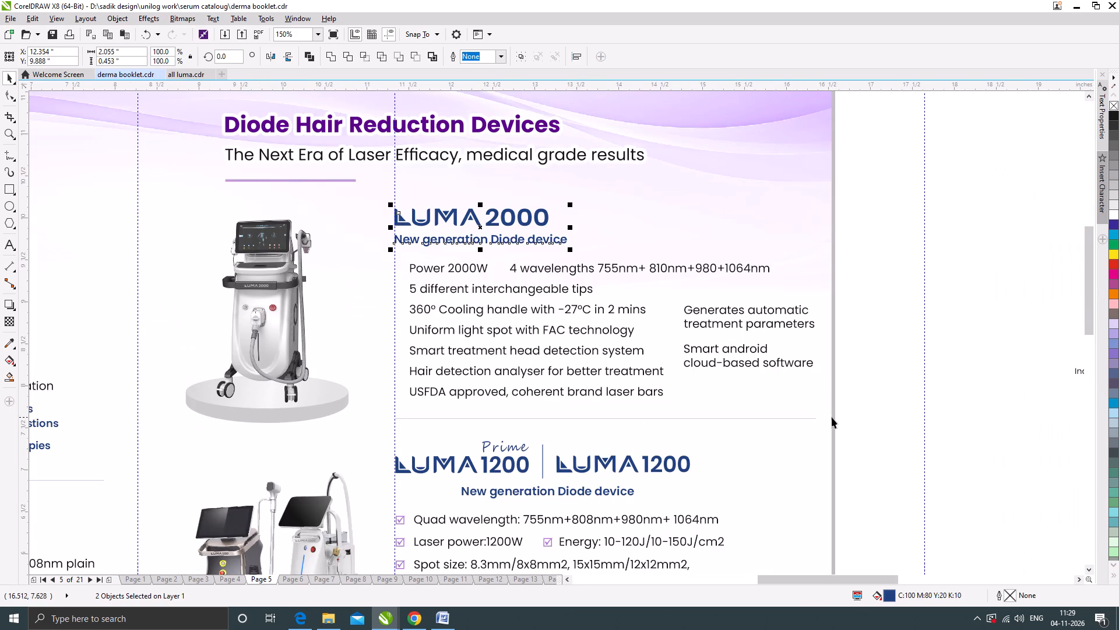
Move all the LUMA 2000 specification texts up by about 0.11 inches, closer to the New generation Diode device subtitle.
drag(853, 414, 382, 249)
scroll(439, 268, up, 1)
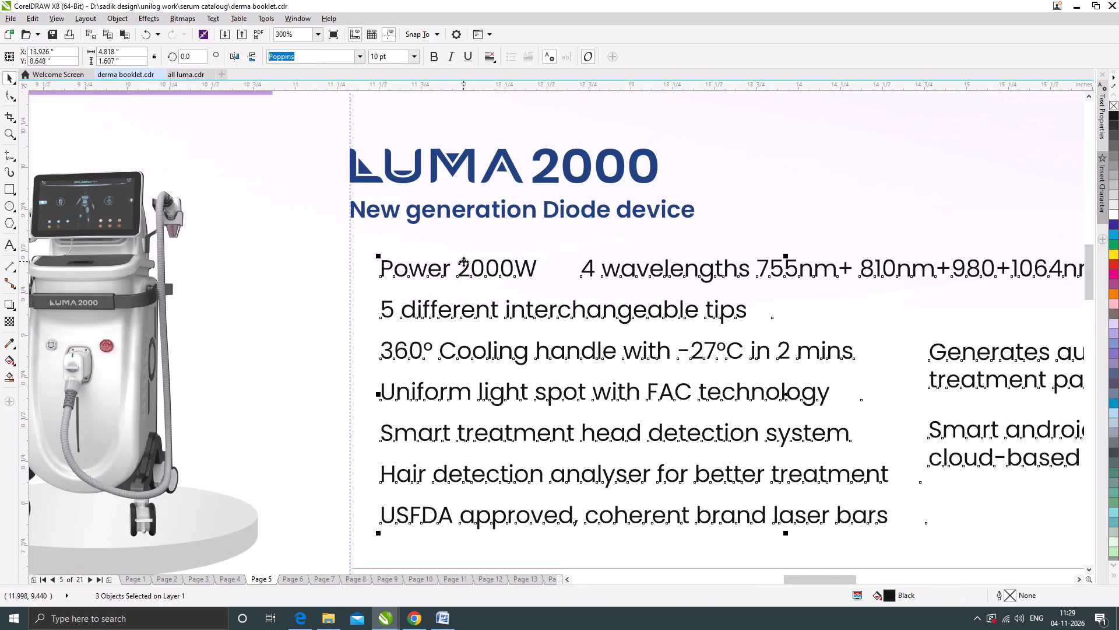
drag(463, 261, 466, 247)
scroll(493, 285, down, 1)
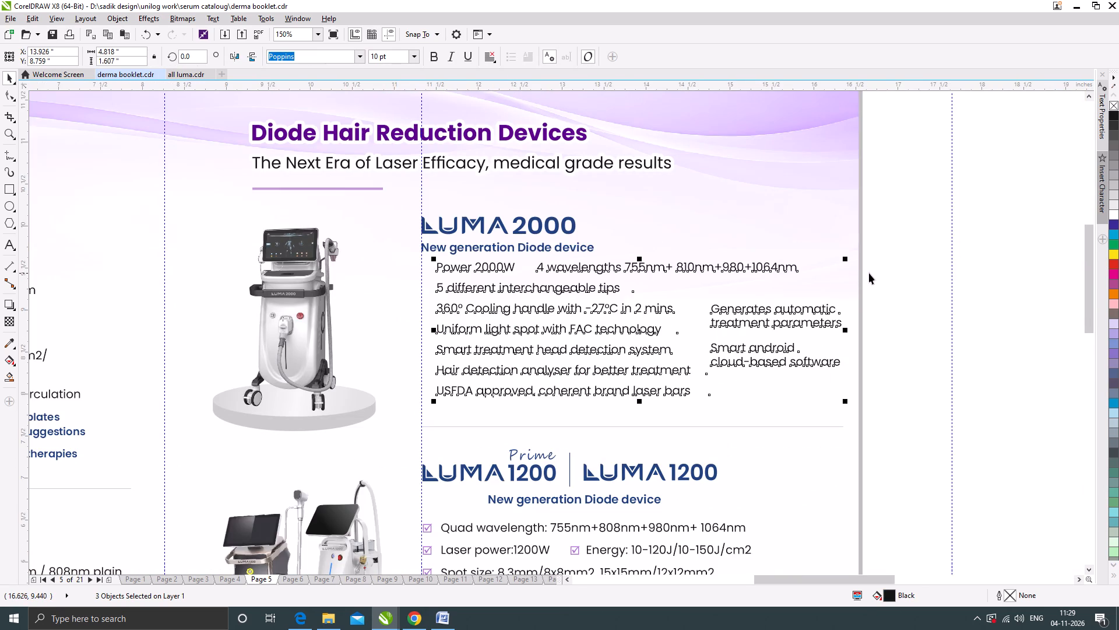
click(872, 274)
Move the off-page "Indications works on all skin type and hair colour" text closer to the page.
scroll(526, 351, down, 1)
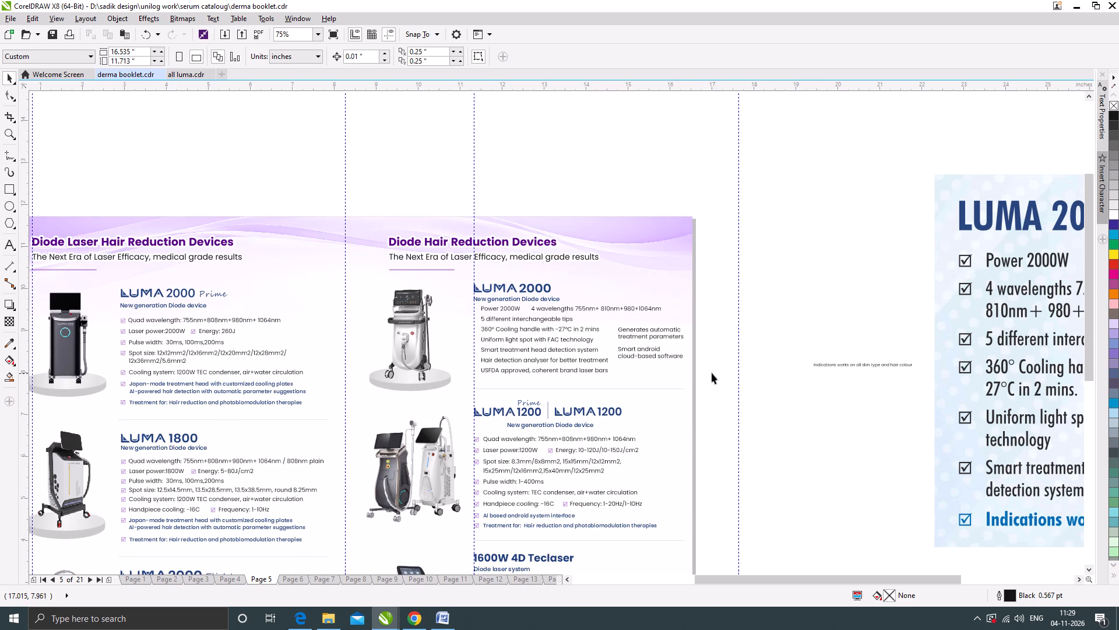
drag(712, 372, 842, 387)
drag(860, 366, 804, 377)
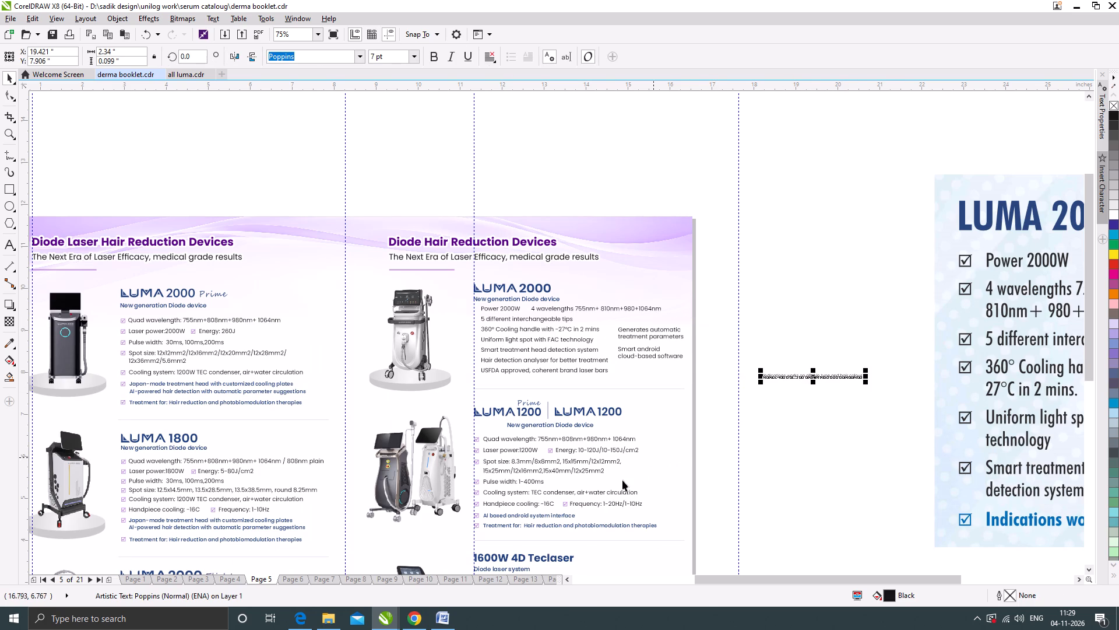
Copy the Treatment for line of the LUMA 1200 entry to below the USFDA approved line of the LUMA 2000 entry.
drag(585, 526, 608, 384)
shift+right_click(608, 384)
Replace the therapies wording in the copied Treatment for line with "all skin type and hair colour", cut from the off-page Indications text.
scroll(790, 377, up, 1)
drag(791, 375, 666, 369)
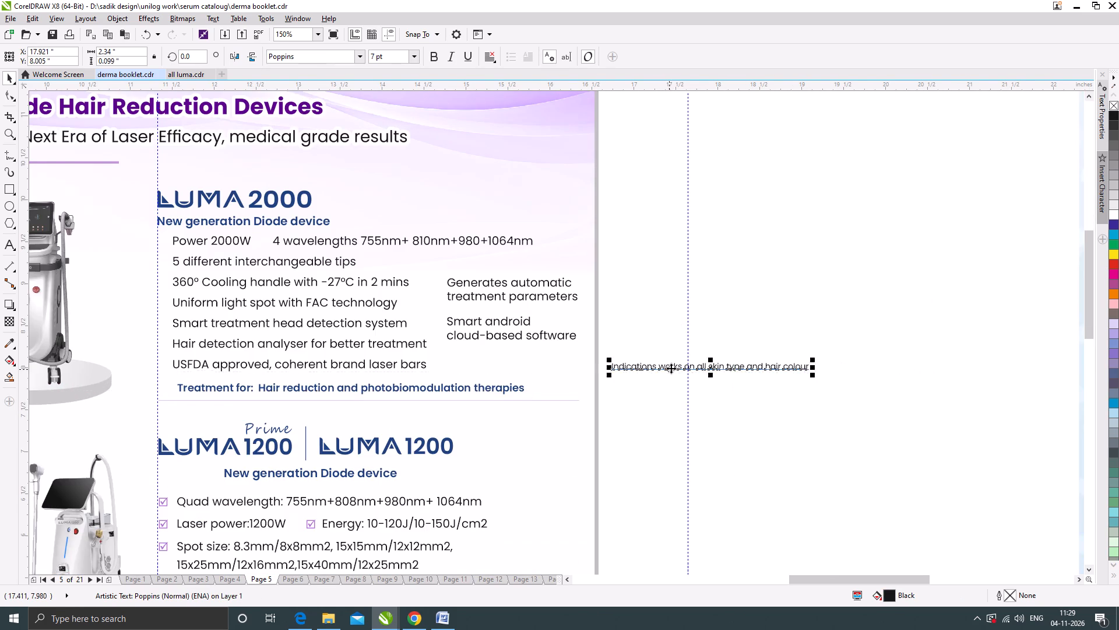
scroll(672, 368, up, 1)
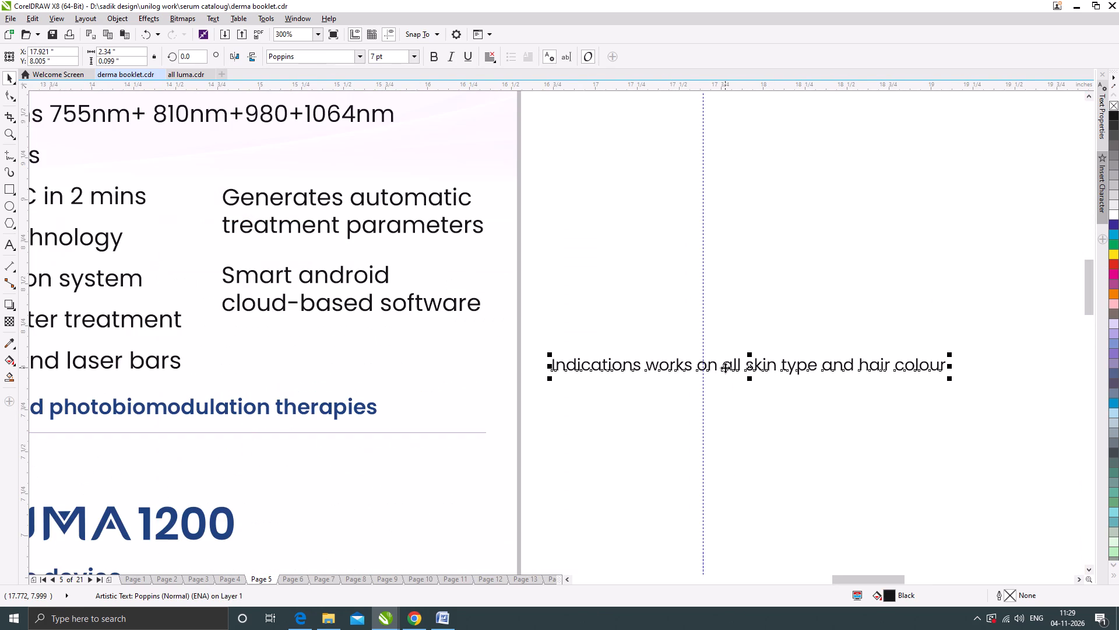
double_click(725, 367)
drag(724, 365, 956, 365)
key(ctrl+x)
scroll(844, 358, down, 1)
scroll(364, 388, up, 1)
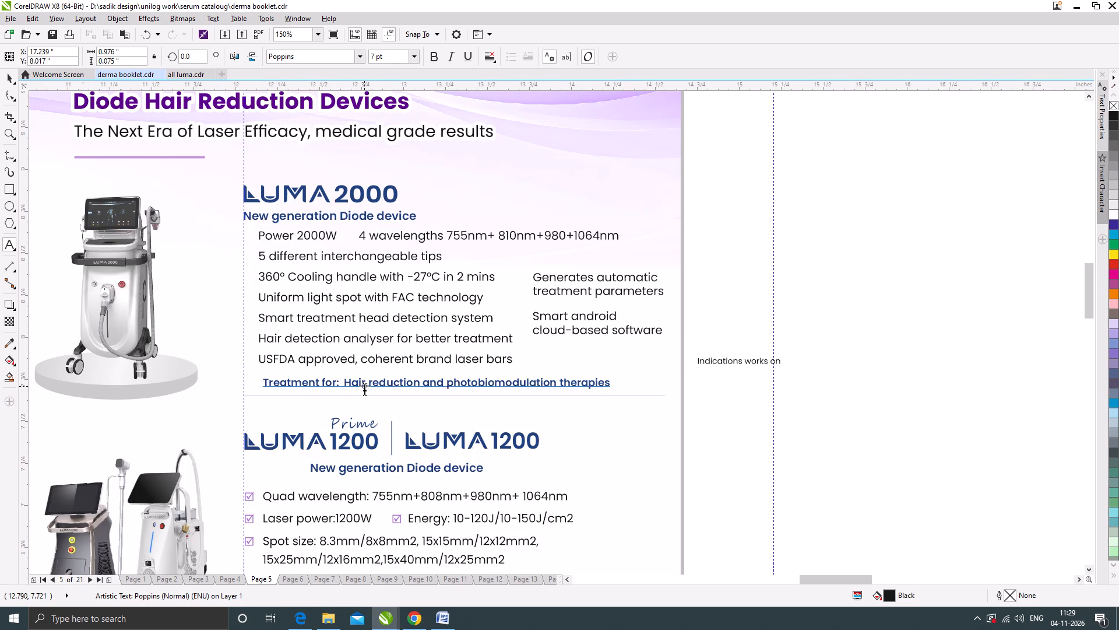
drag(328, 378, 864, 376)
key(ctrl+v)
click(9, 78)
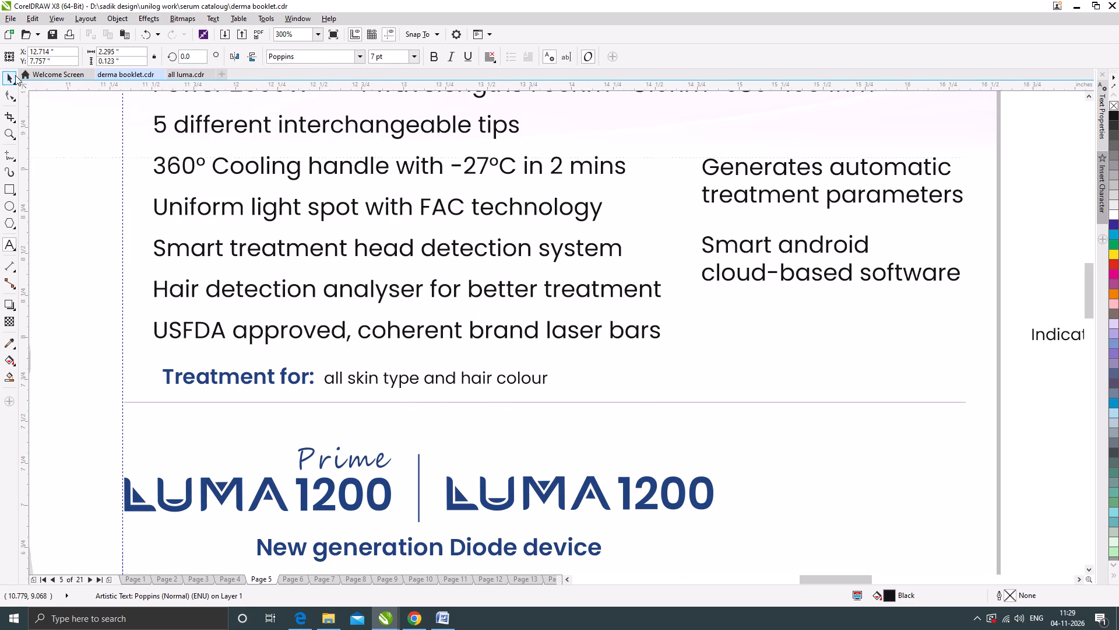
Set the whole LUMA 2000 Treatment for line to Poppins SemiBold at 9 pt.
click(361, 54)
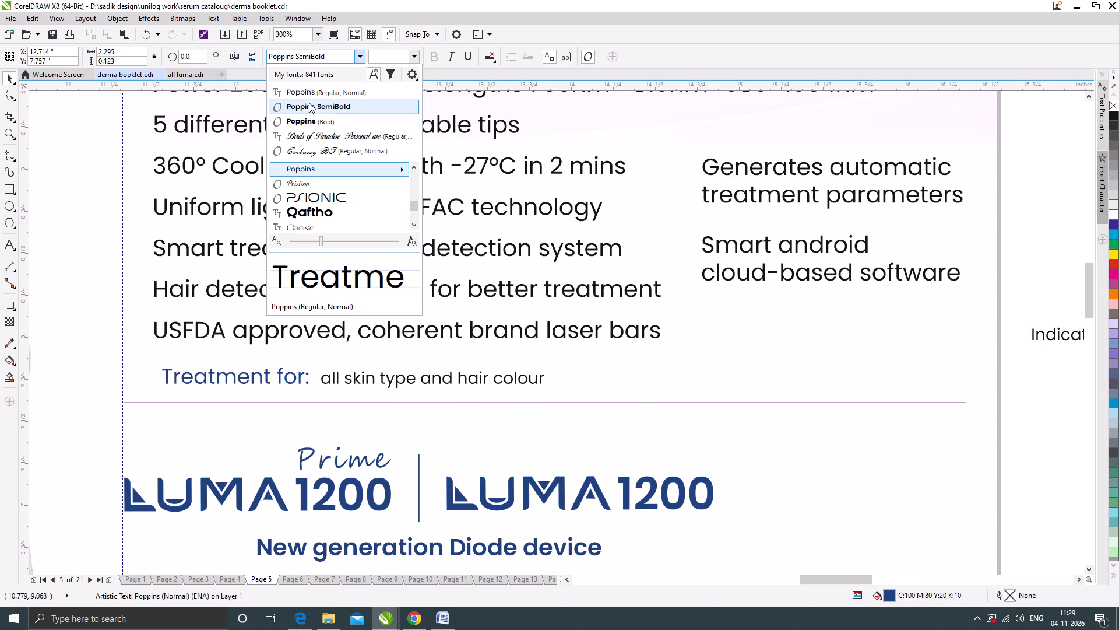
click(308, 107)
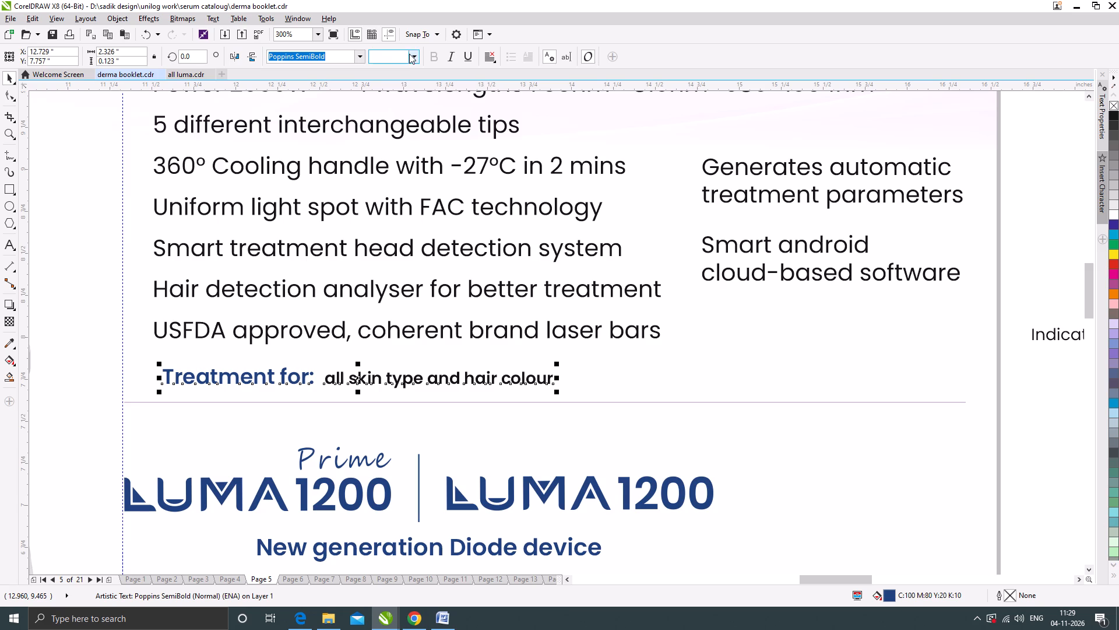
click(411, 51)
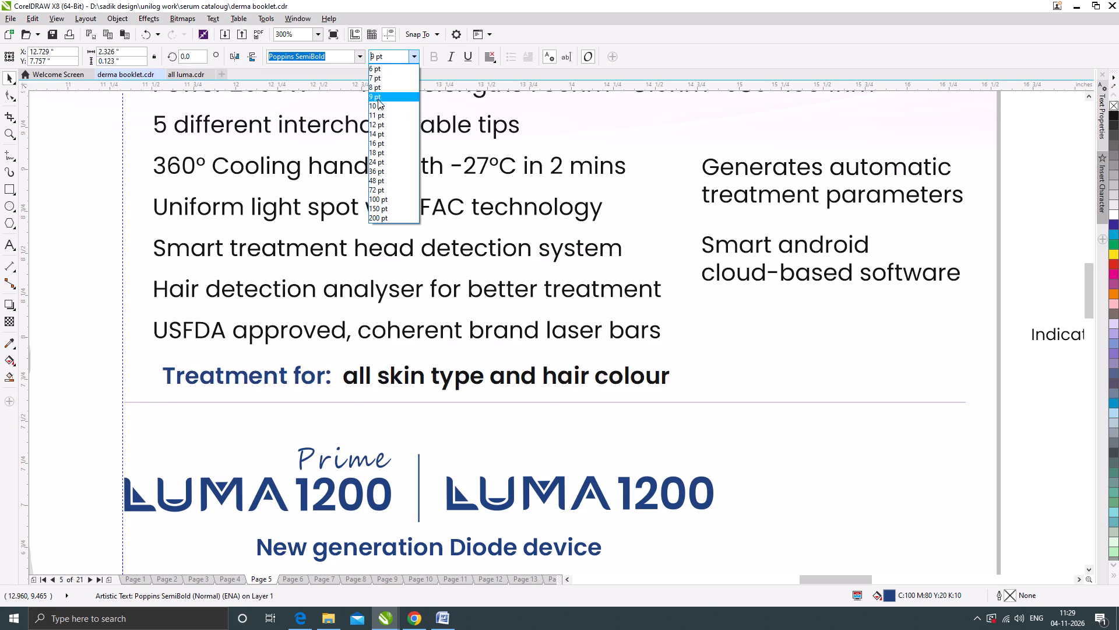
click(378, 97)
Sample the dark blue of the LUMA 1200 logo and apply it to the LUMA 2000 Treatment for line.
click(10, 336)
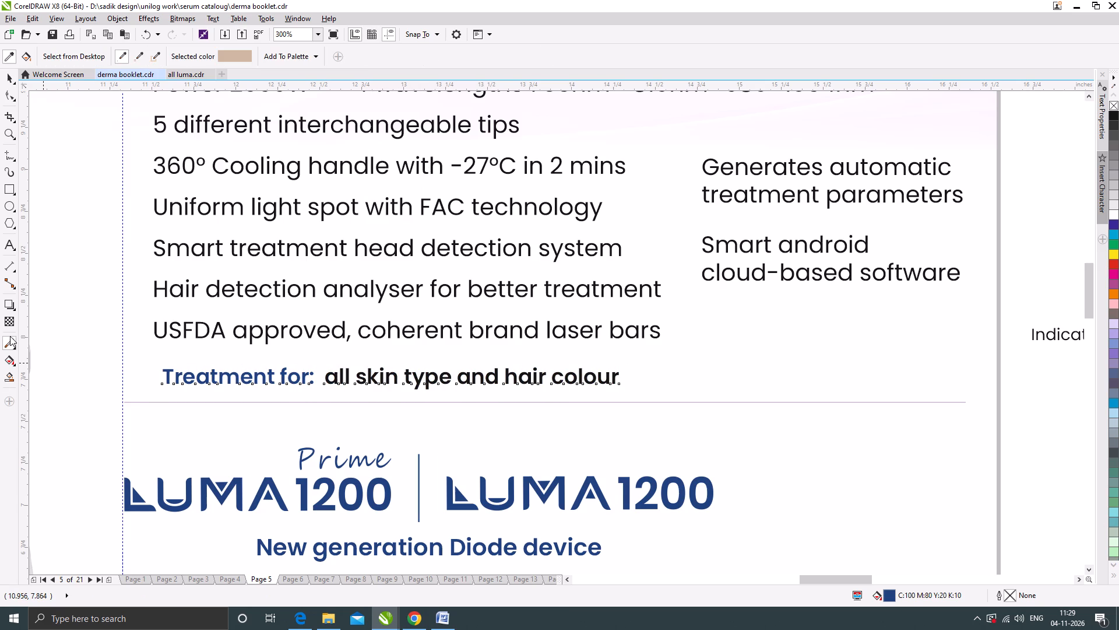
click(13, 342)
scroll(336, 385, up, 1)
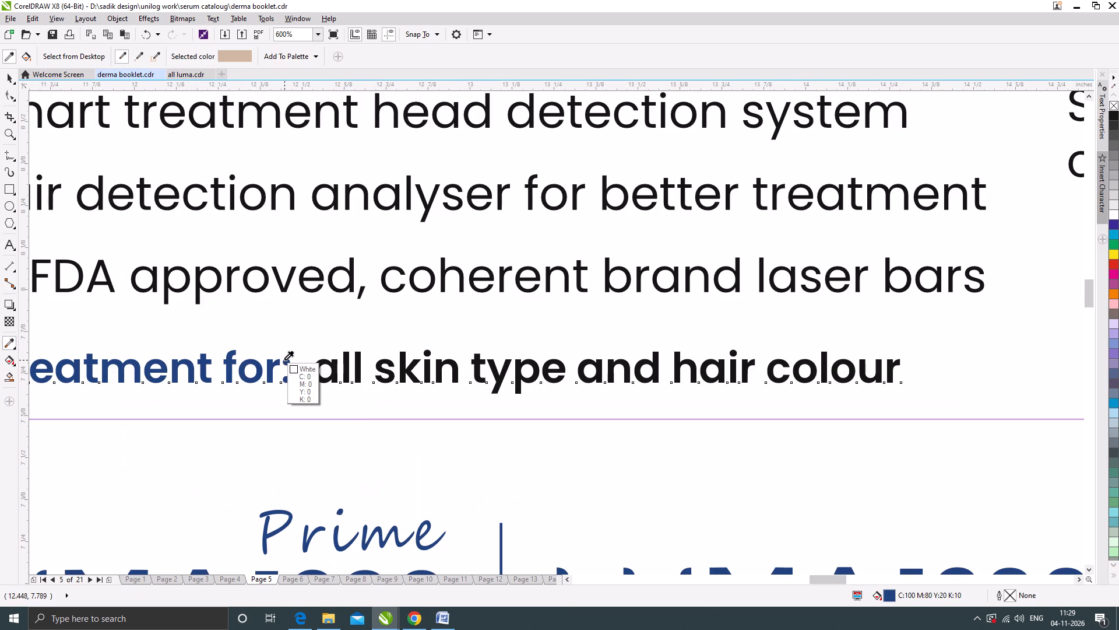
scroll(286, 360, up, 1)
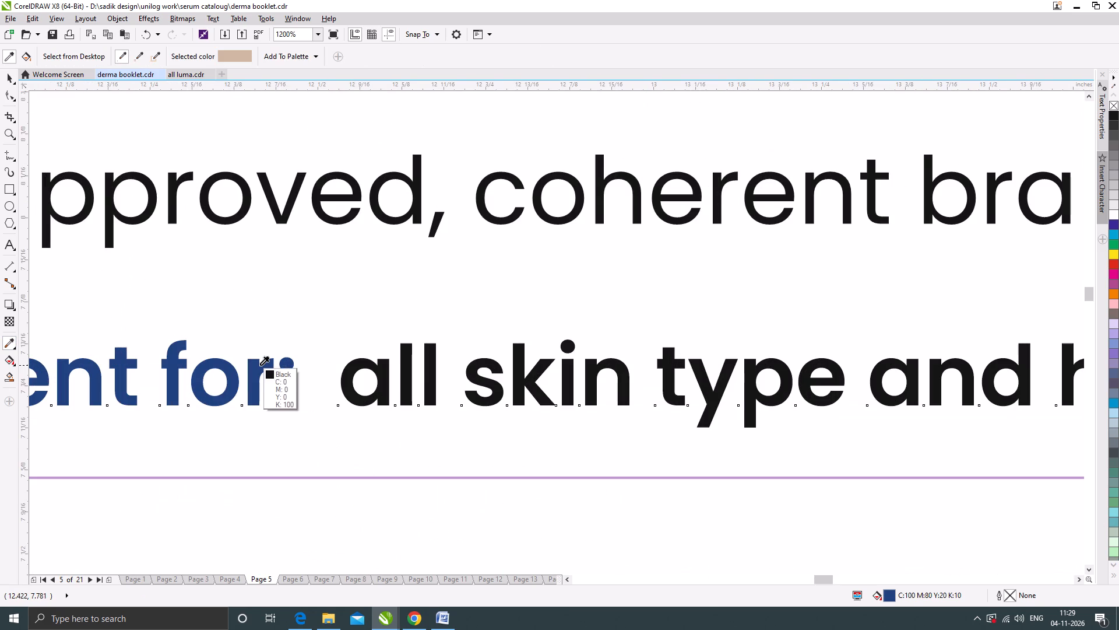
scroll(240, 373, up, 2)
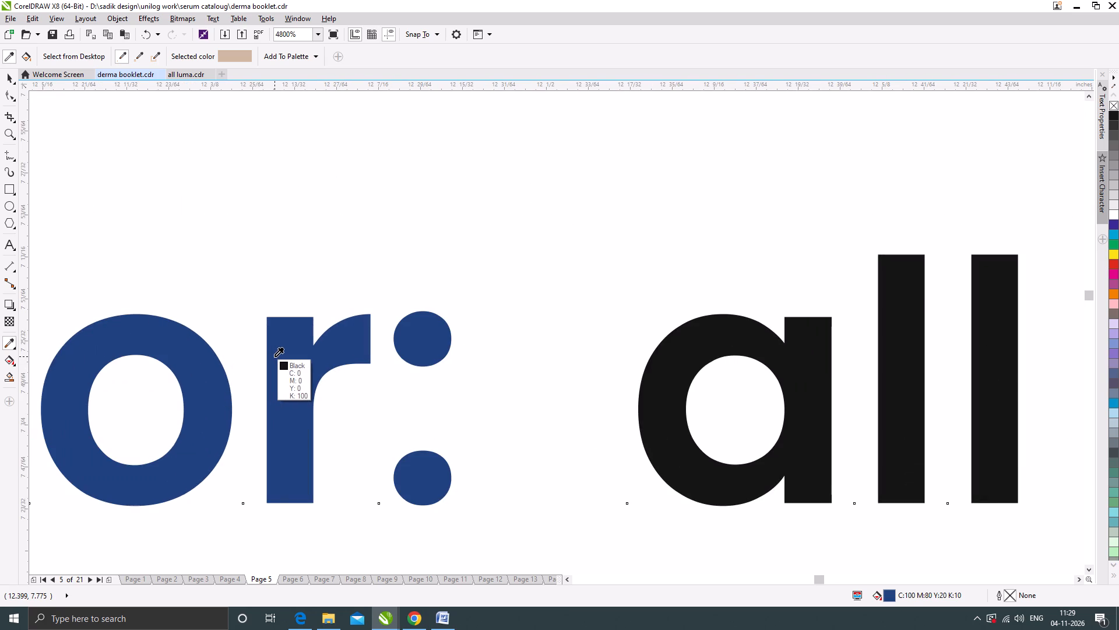
scroll(416, 345, down, 11)
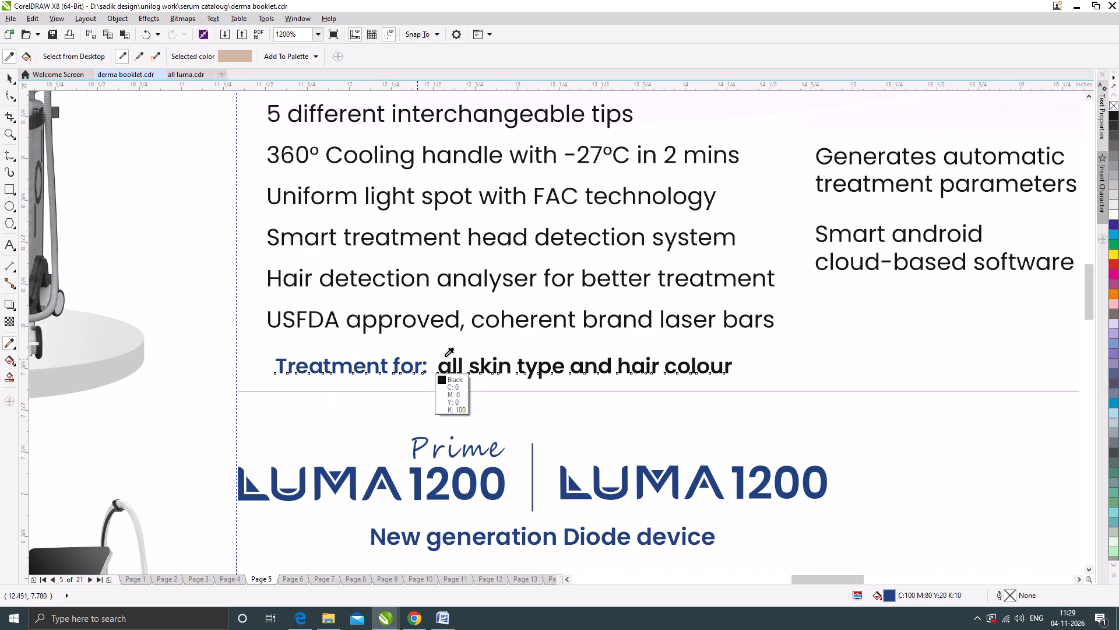
click(500, 473)
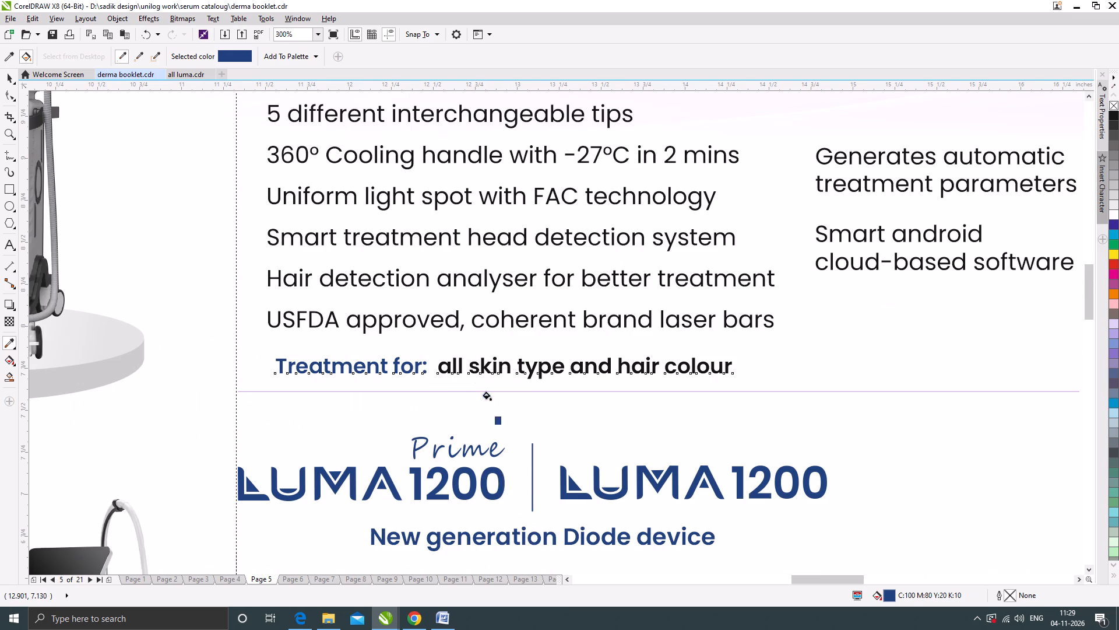
scroll(478, 379, up, 4)
click(497, 344)
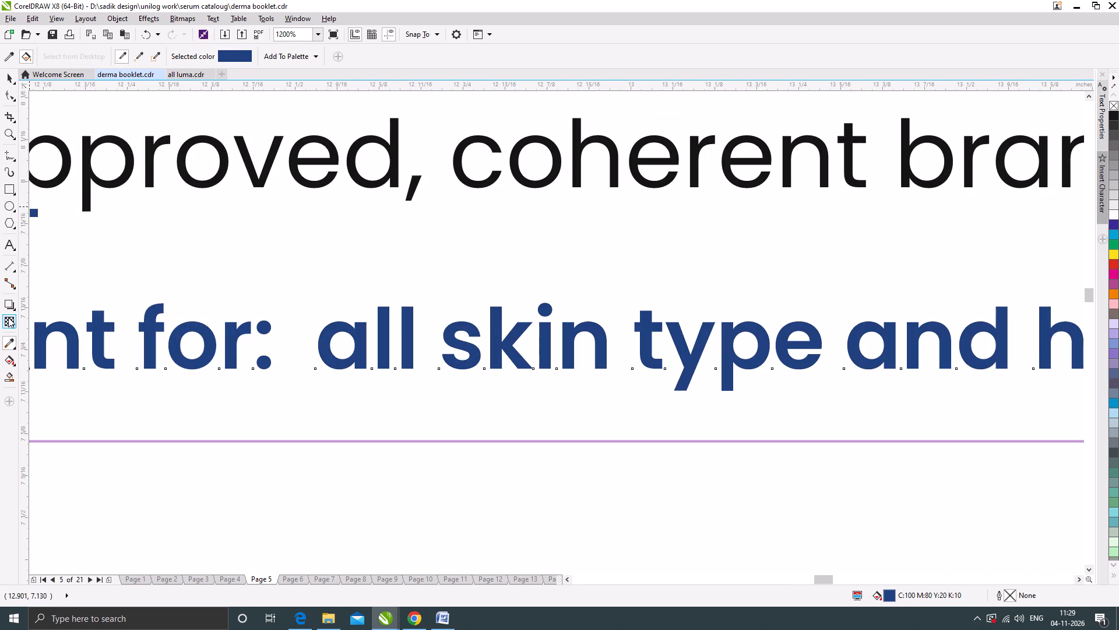
Capitalise "all" so that the LUMA 2000 line reads "Treatment for: All skin type and hair colour".
click(13, 247)
drag(368, 335, 347, 337)
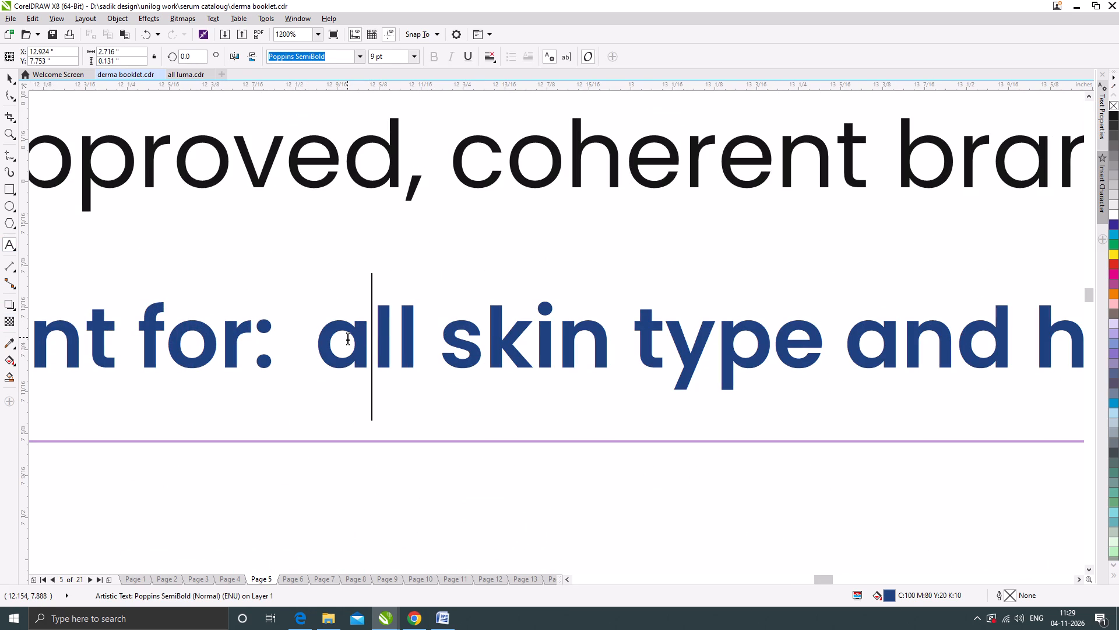
drag(347, 337, 340, 338)
key(a)
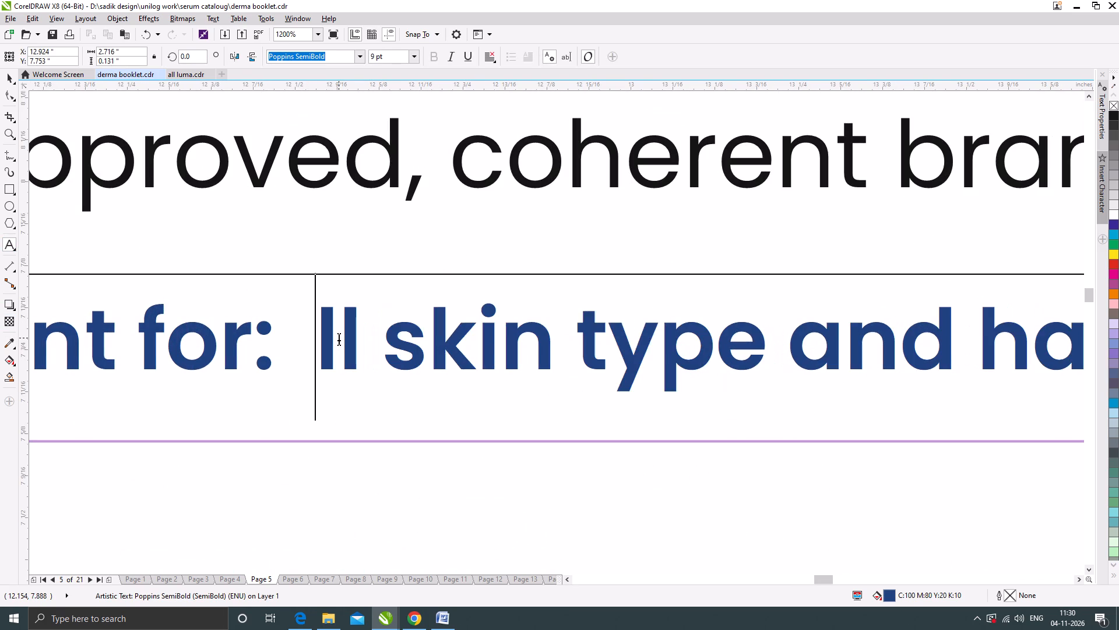
key(a)
click(10, 78)
scroll(430, 342, down, 2)
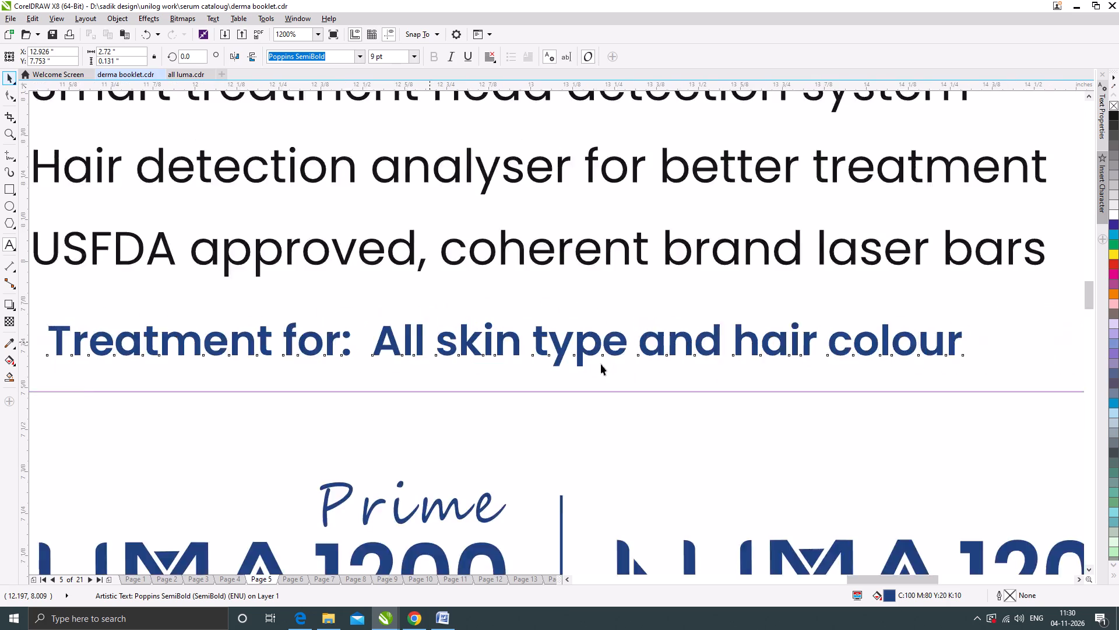
Nudge the LUMA 2000 Treatment for line so it aligns with the specification lines above it.
scroll(601, 364, down, 2)
scroll(496, 353, up, 1)
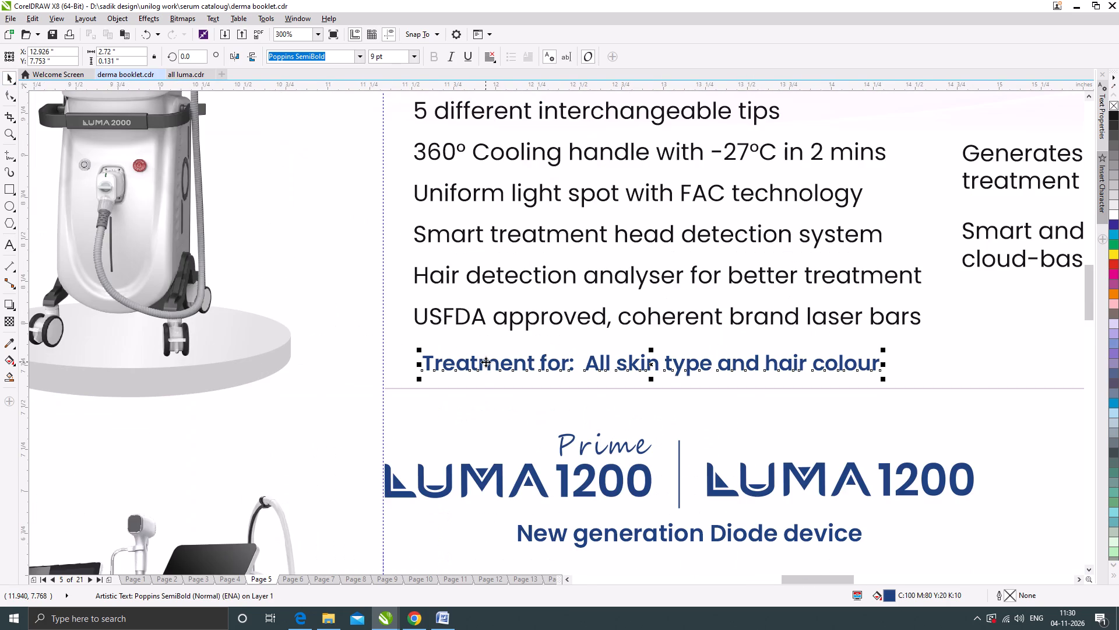
drag(485, 361, 477, 356)
scroll(518, 360, down, 2)
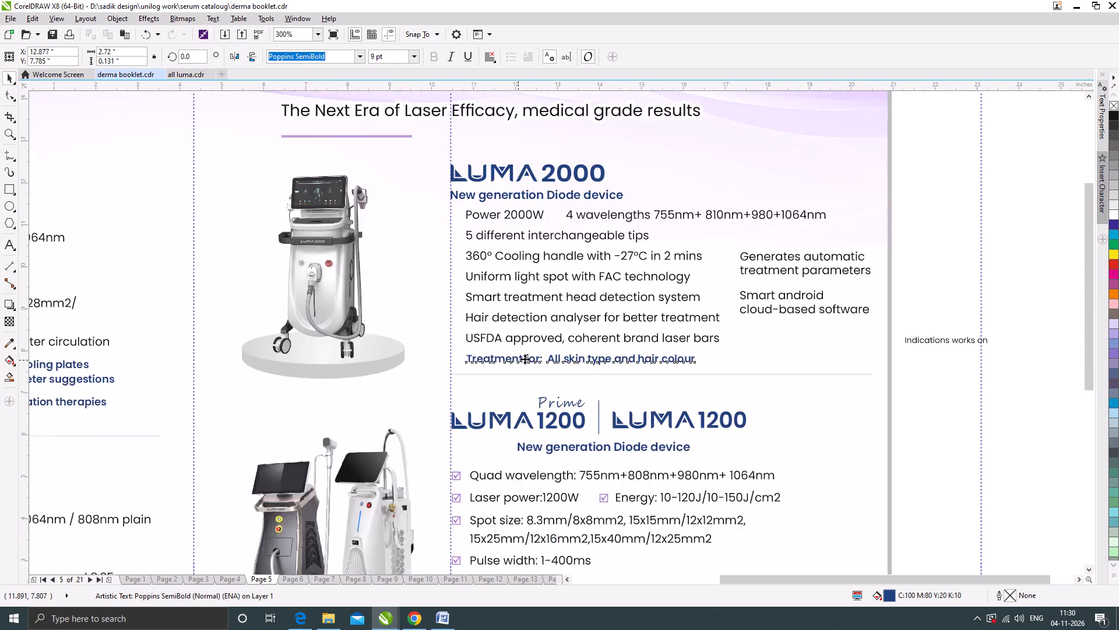
Delete the leftover "Indications works on" text beside the page.
click(799, 294)
scroll(733, 352, up, 1)
click(734, 349)
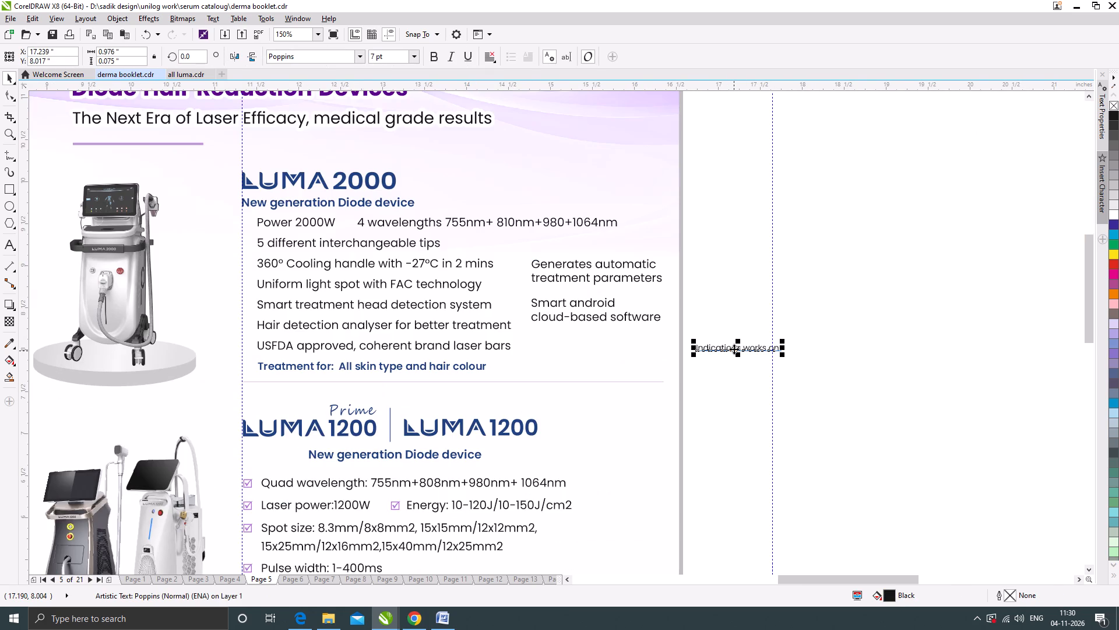
key(Delete)
Copy the purple check box from the LUMA 1200 list to the LUMA 2000 Power 2000W, interchangeable tips and 360º Cooling handle lines.
drag(245, 484, 240, 259)
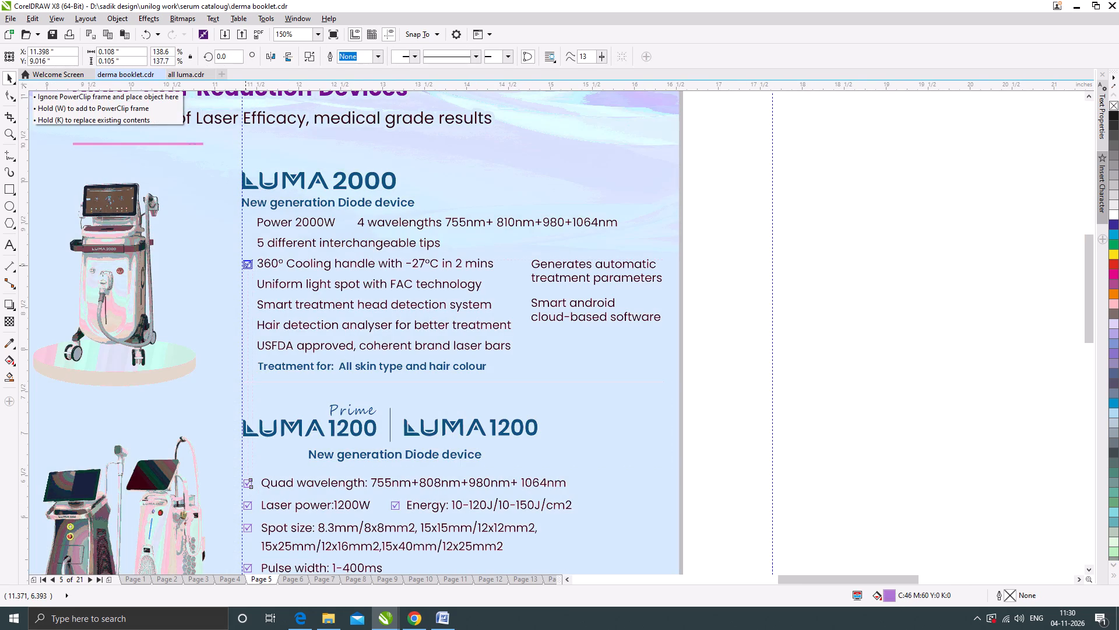
drag(240, 259, 241, 223)
shift+right_click(241, 223)
scroll(253, 226, up, 3)
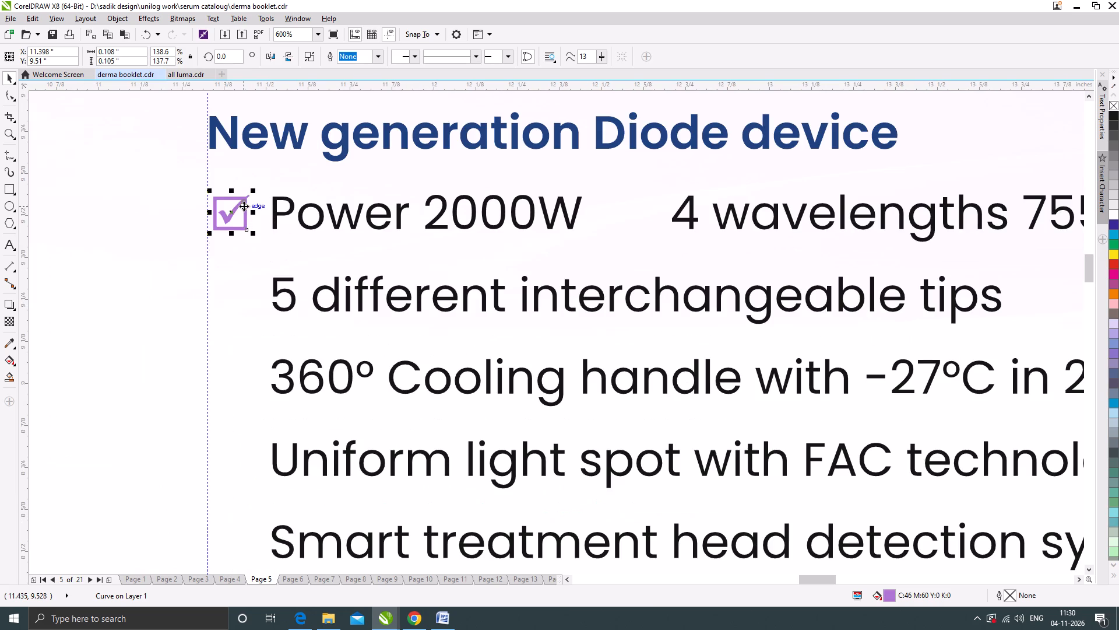
drag(244, 206, 244, 287)
shift+right_click(244, 287)
drag(244, 287, 250, 367)
shift+right_click(250, 367)
Copy the check box down to the Uniform light spot, Smart treatment head and Hair detection analyser lines.
scroll(436, 254, down, 1)
drag(338, 308, 337, 308)
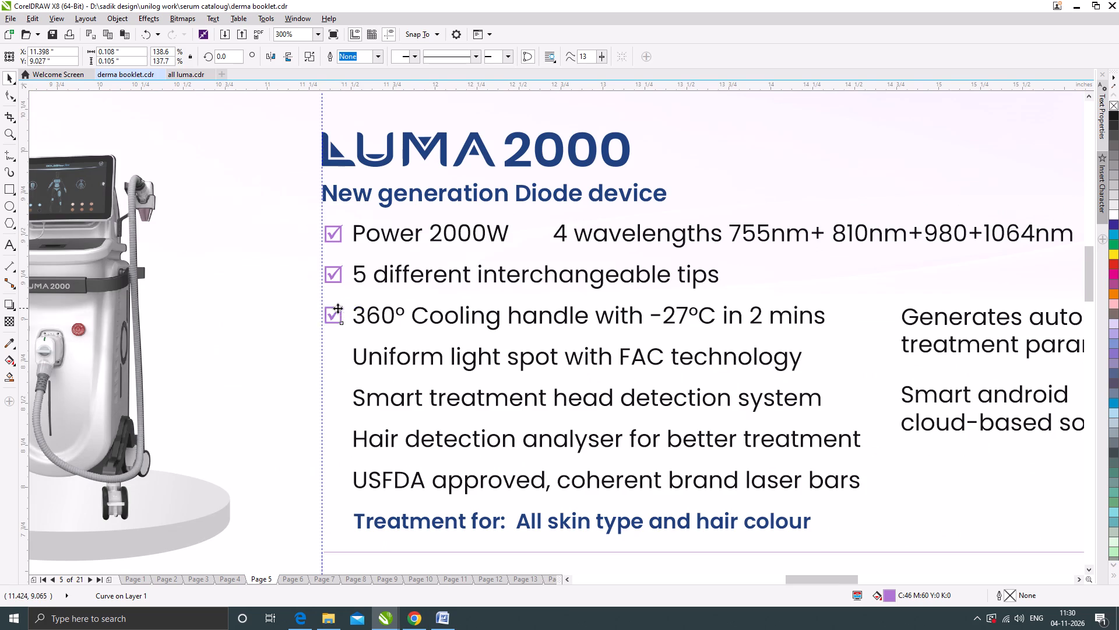
drag(337, 308, 341, 348)
shift+right_click(341, 348)
scroll(333, 377, up, 1)
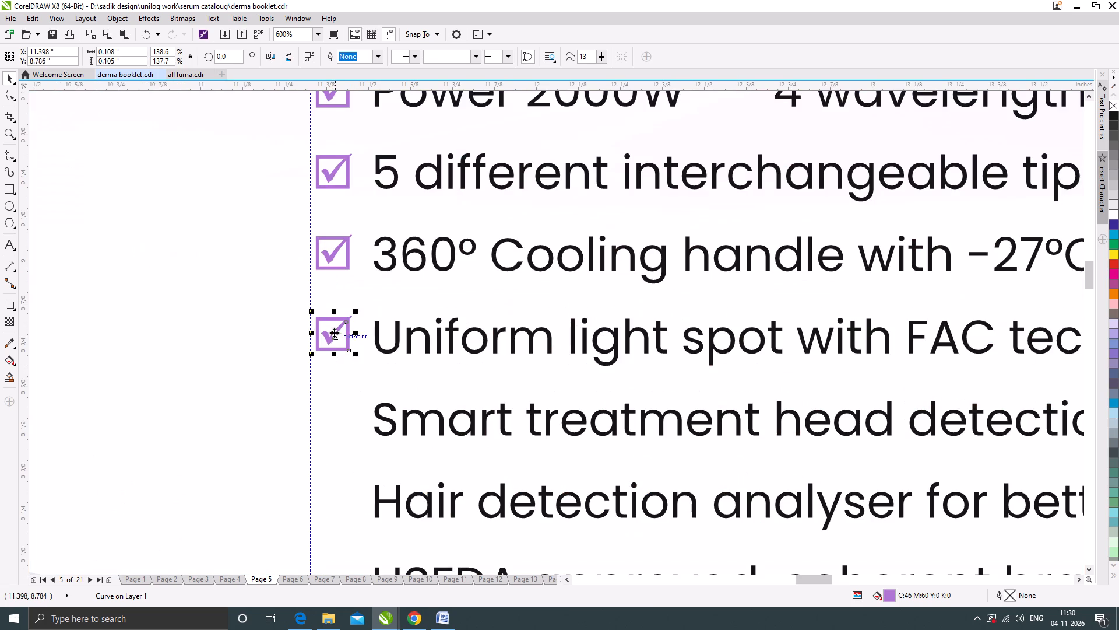
drag(334, 332, 337, 416)
shift+right_click(337, 416)
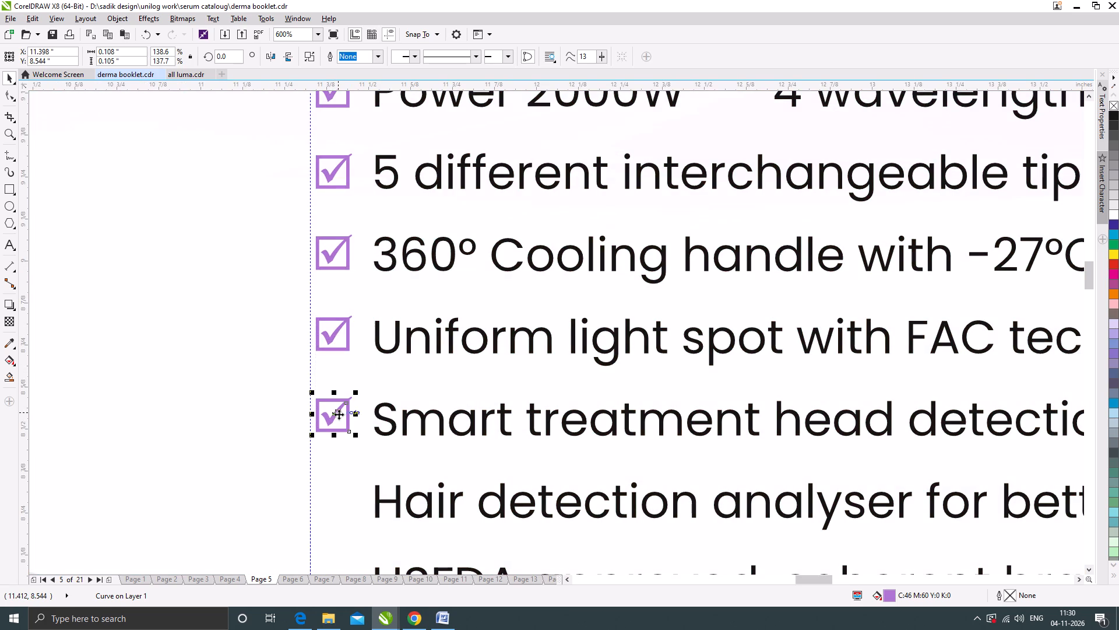
drag(338, 413, 349, 501)
shift+right_click(349, 501)
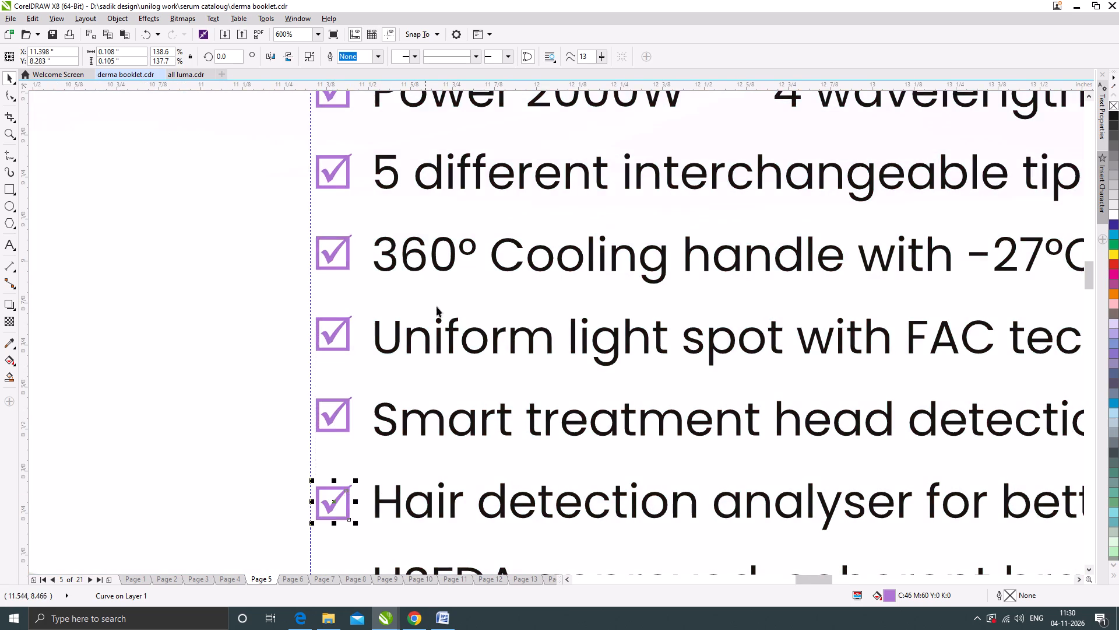
Copy the check box down to the USFDA approved and Treatment for lines of LUMA 2000.
scroll(444, 276, down, 2)
scroll(431, 355, up, 1)
drag(424, 293, 427, 325)
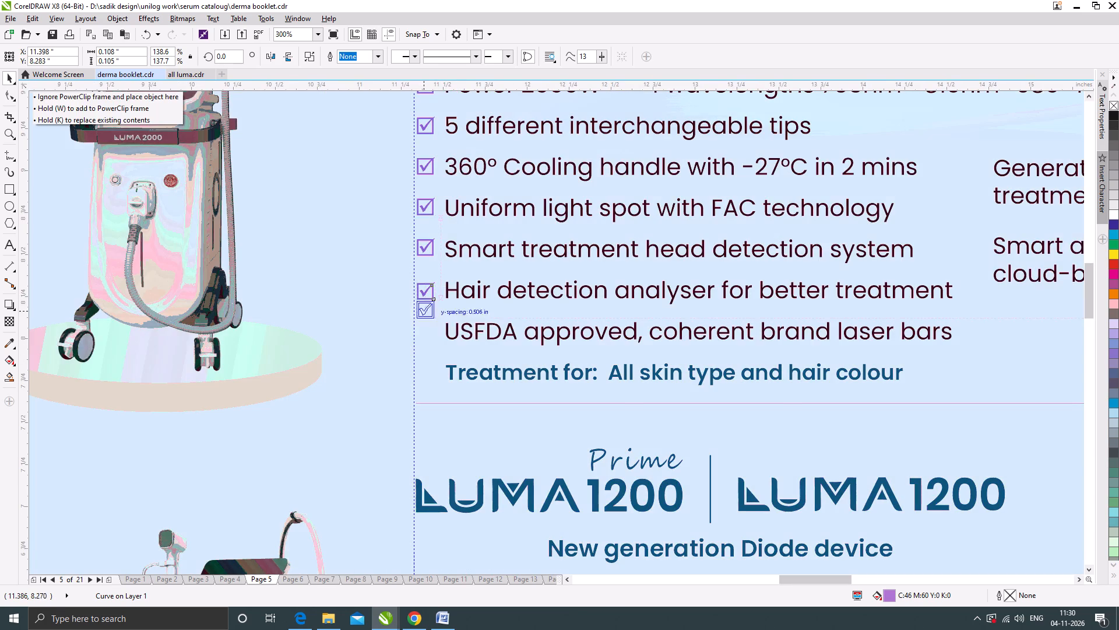
drag(427, 325, 427, 334)
shift+right_click(427, 334)
scroll(414, 347, down, 1)
scroll(419, 337, up, 2)
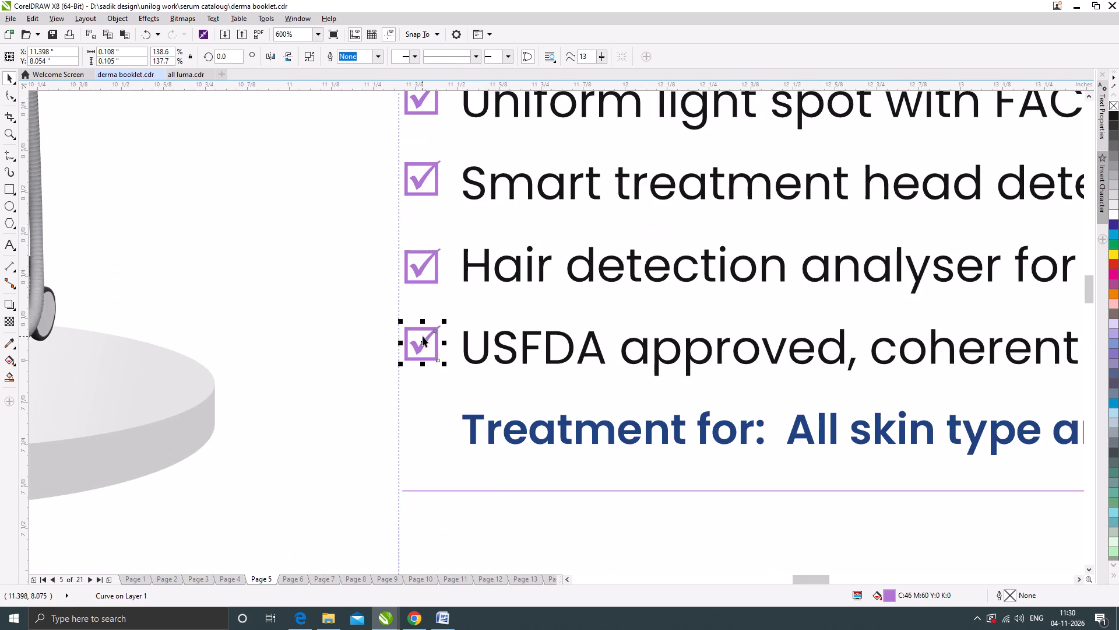
drag(423, 344, 428, 429)
shift+right_click(428, 429)
scroll(371, 411, down, 2)
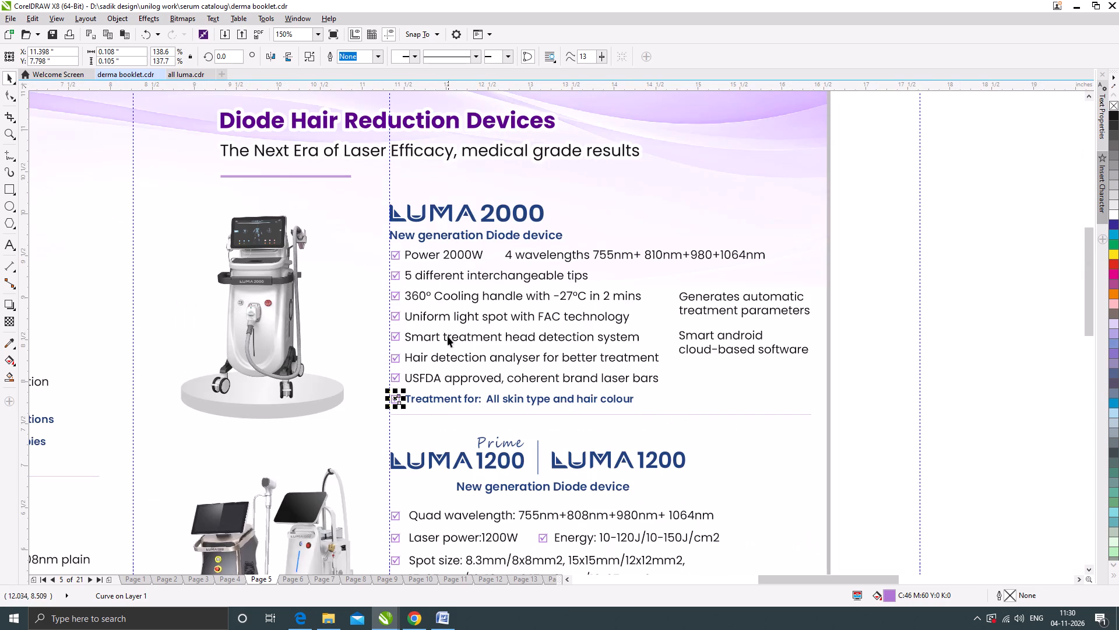
Copy the check box to the second-column items, Generates automatic treatment parameters and Smart android cloud-based software.
drag(399, 276, 673, 299)
right_click(673, 300)
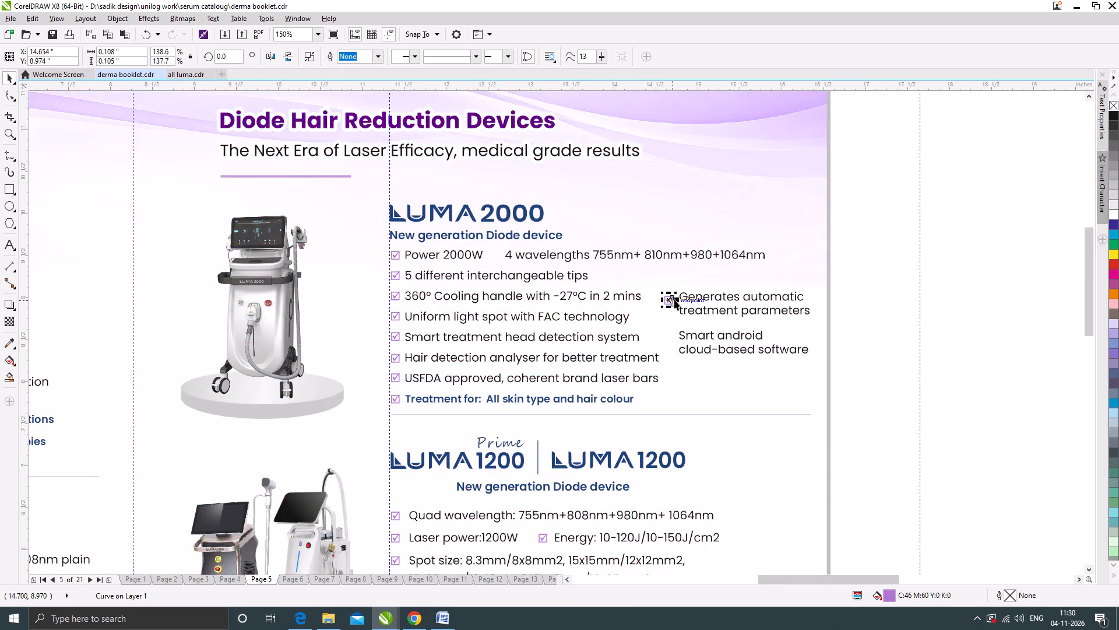
scroll(674, 299, up, 3)
drag(665, 290, 663, 275)
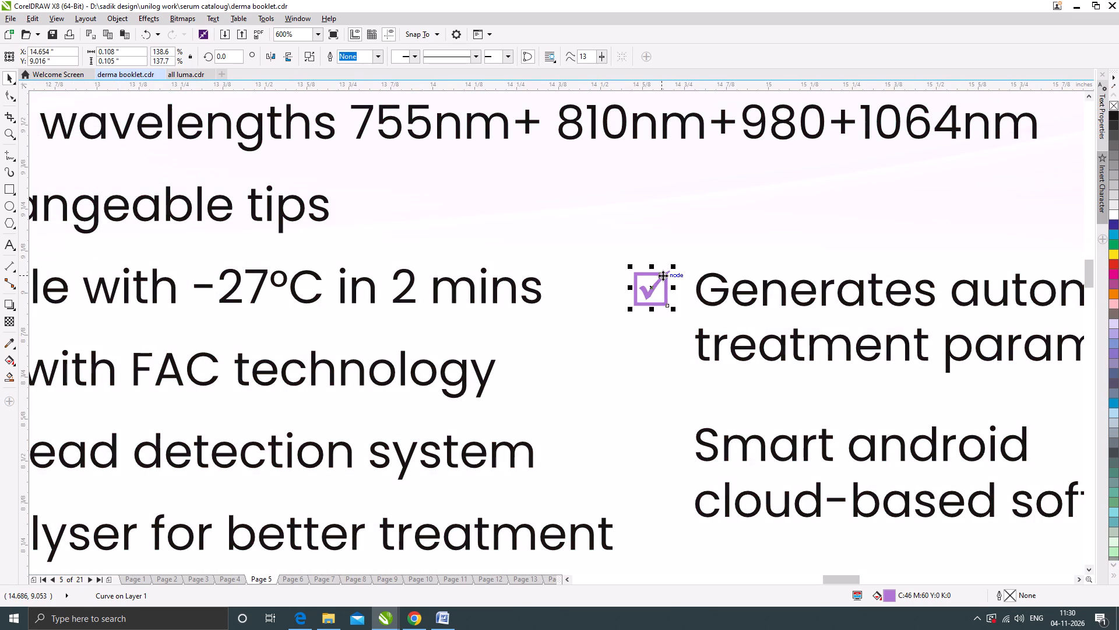
drag(663, 275, 670, 439)
shift+right_click(670, 439)
scroll(608, 397, down, 2)
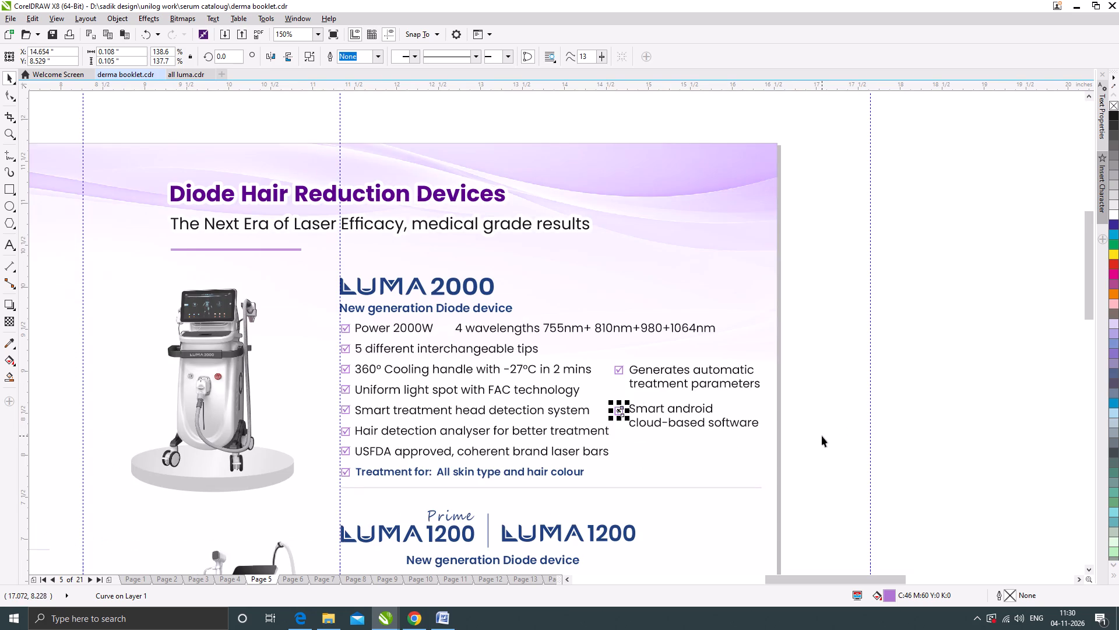
Move both second-column items with their check boxes up and slightly left, level with the 5 different interchangeable tips line.
drag(822, 436, 604, 349)
scroll(623, 369, up, 1)
drag(640, 366, 642, 332)
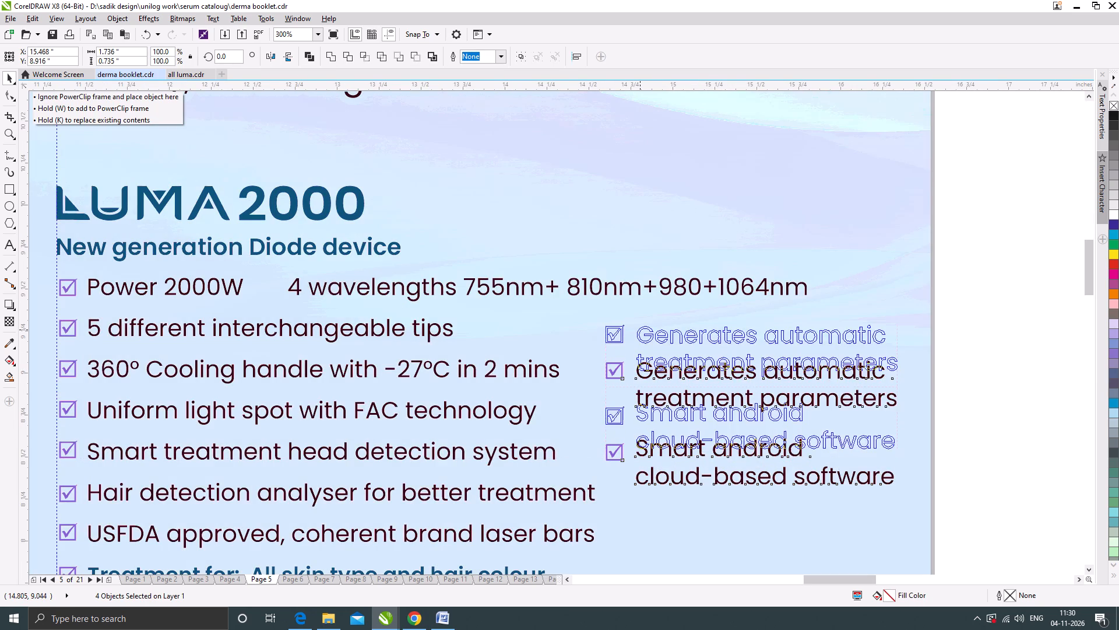
drag(642, 332, 642, 327)
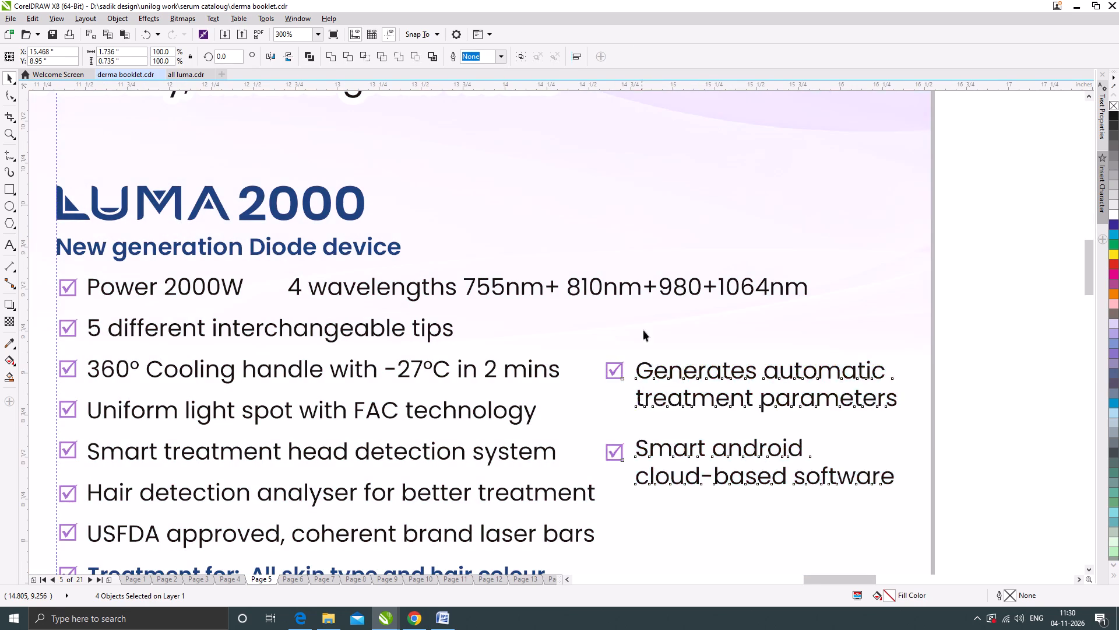
scroll(637, 324, up, 1)
drag(643, 330, 615, 335)
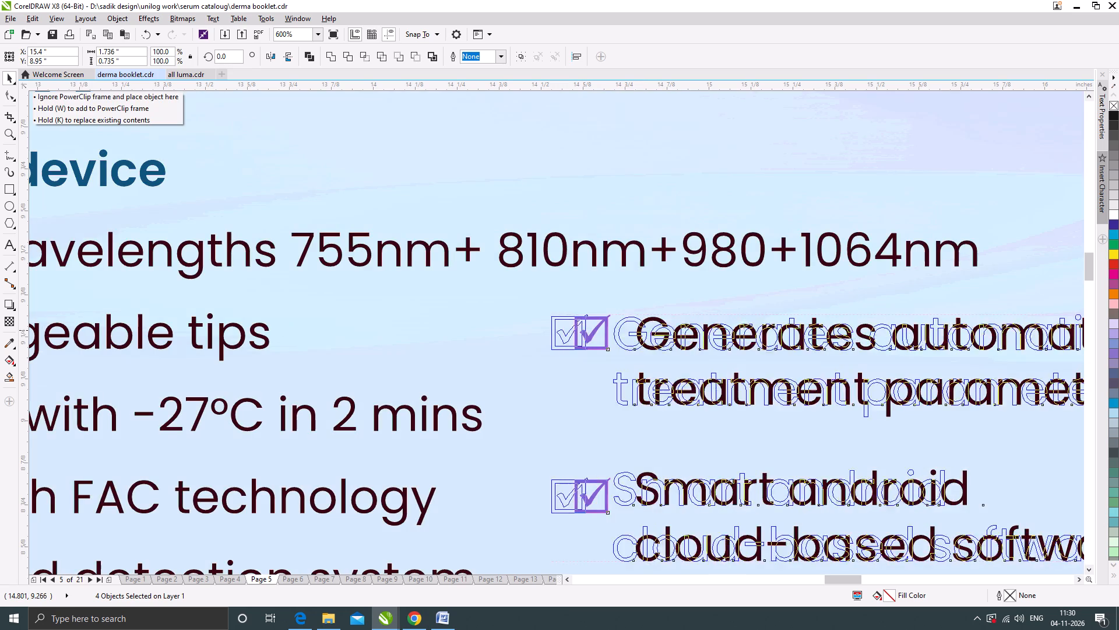
drag(615, 335, 613, 335)
scroll(610, 324, up, 1)
drag(617, 320, 618, 327)
scroll(622, 323, down, 3)
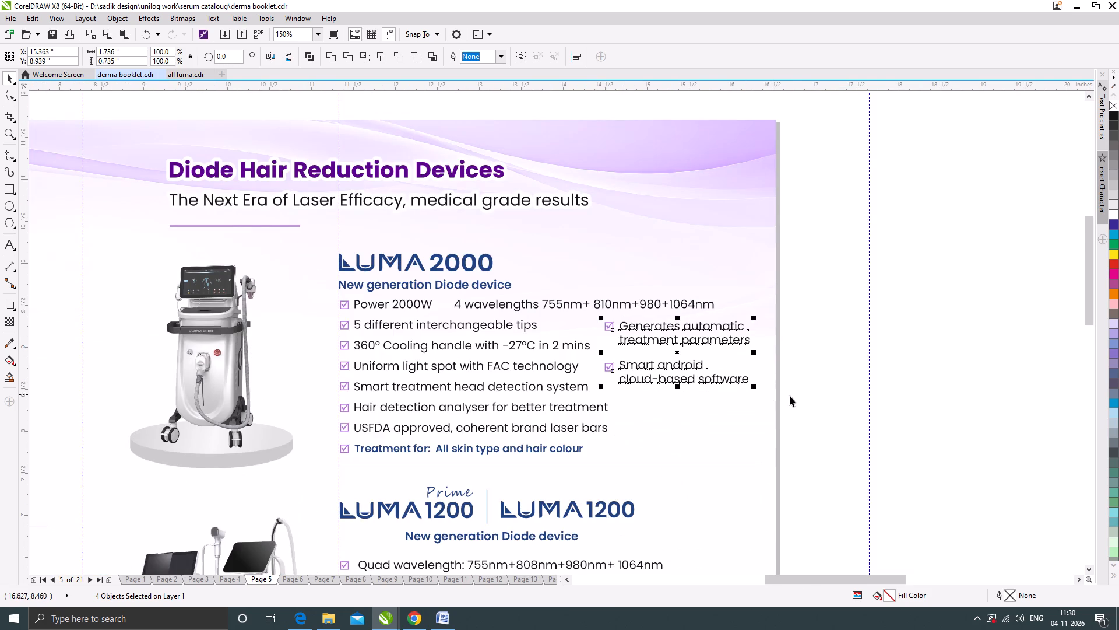
click(790, 395)
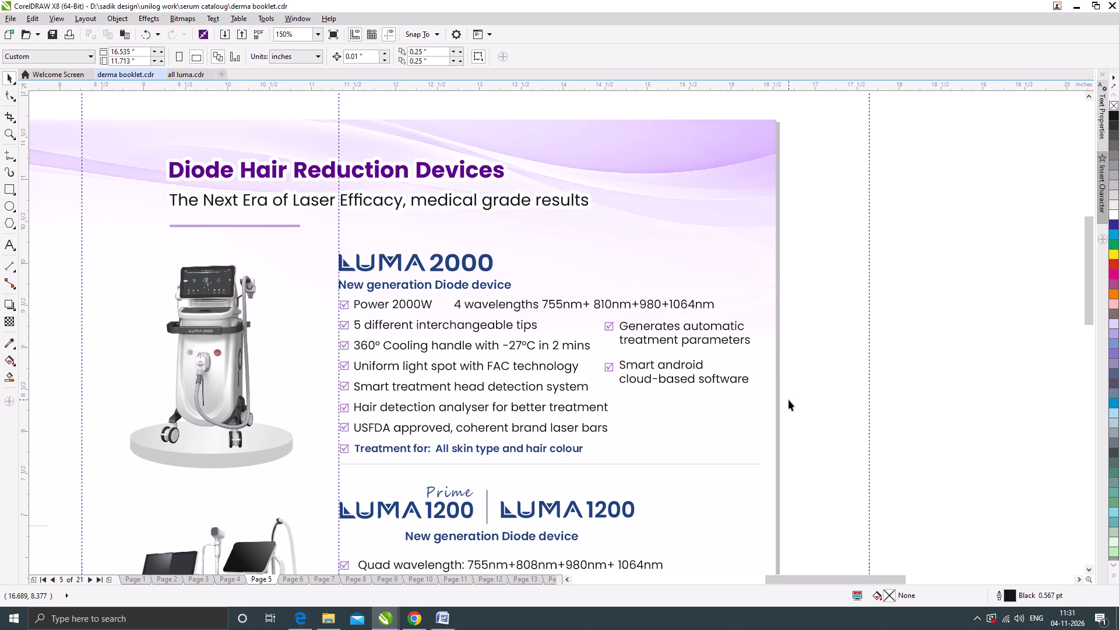
Review the whole LUMA 2000 specification block against the neighbouring device entries on the page.
click(8, 76)
scroll(623, 297, down, 1)
click(789, 342)
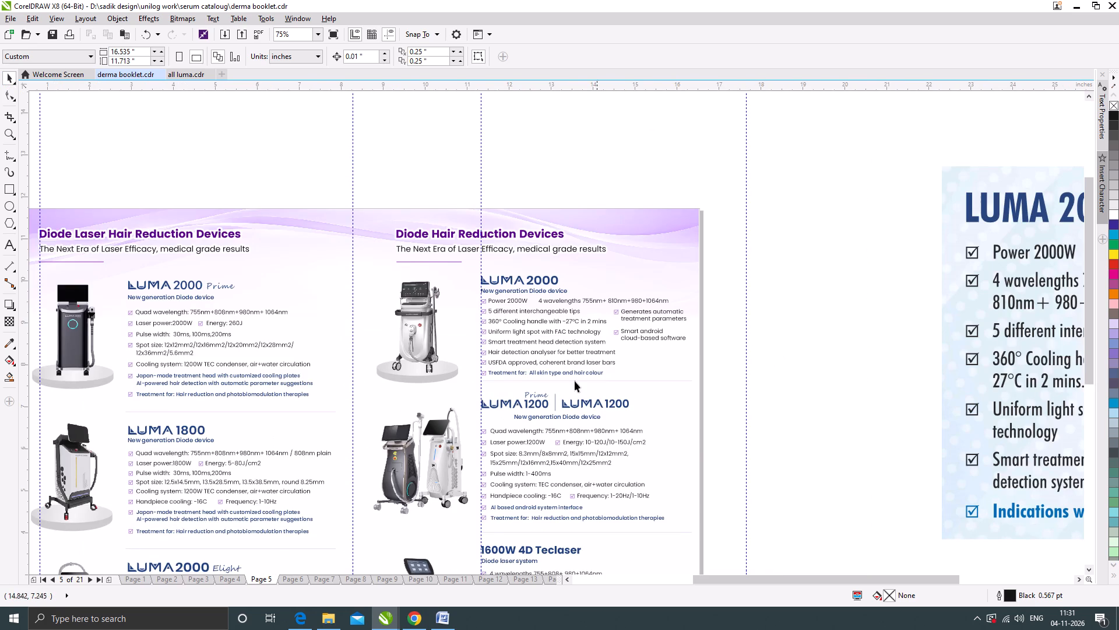
scroll(550, 360, up, 1)
drag(861, 397, 617, 330)
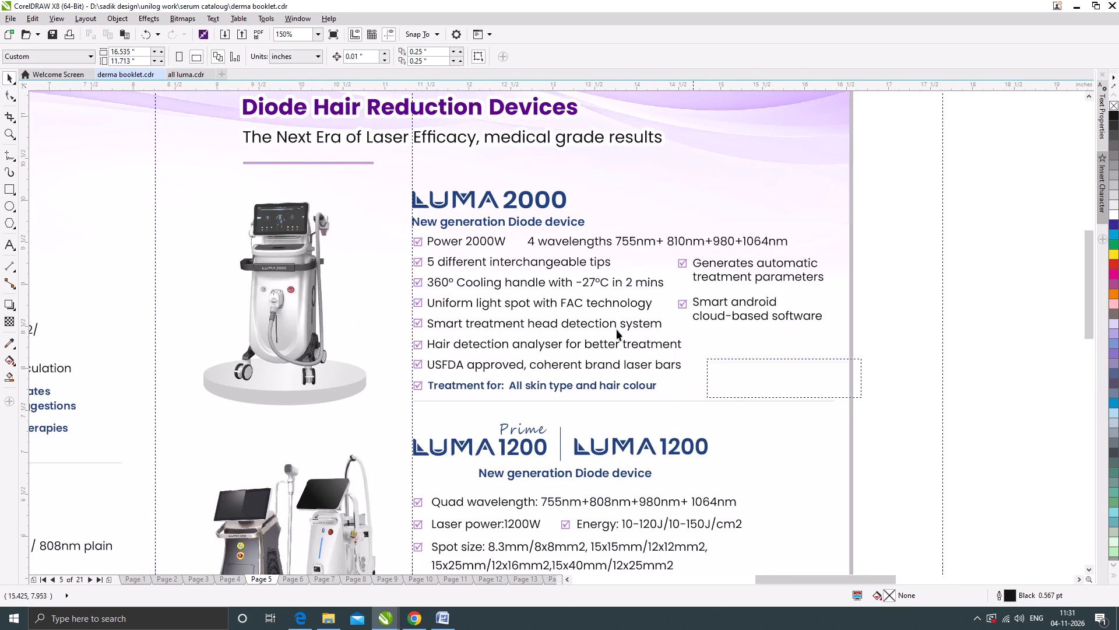
drag(617, 330, 396, 189)
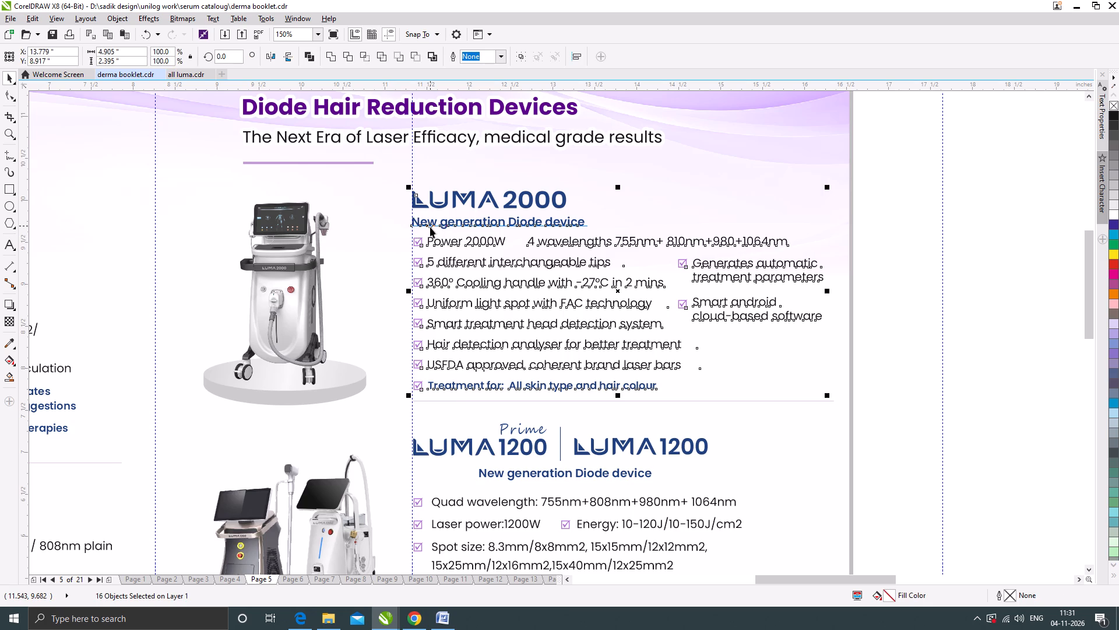
scroll(672, 316, down, 1)
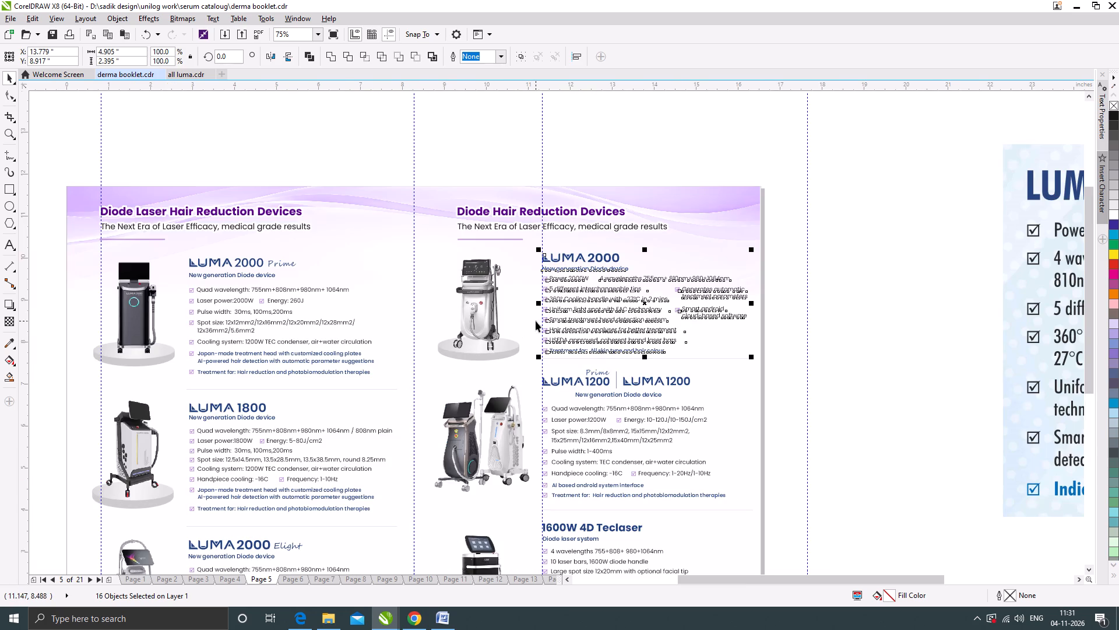
scroll(536, 321, down, 1)
scroll(532, 323, up, 1)
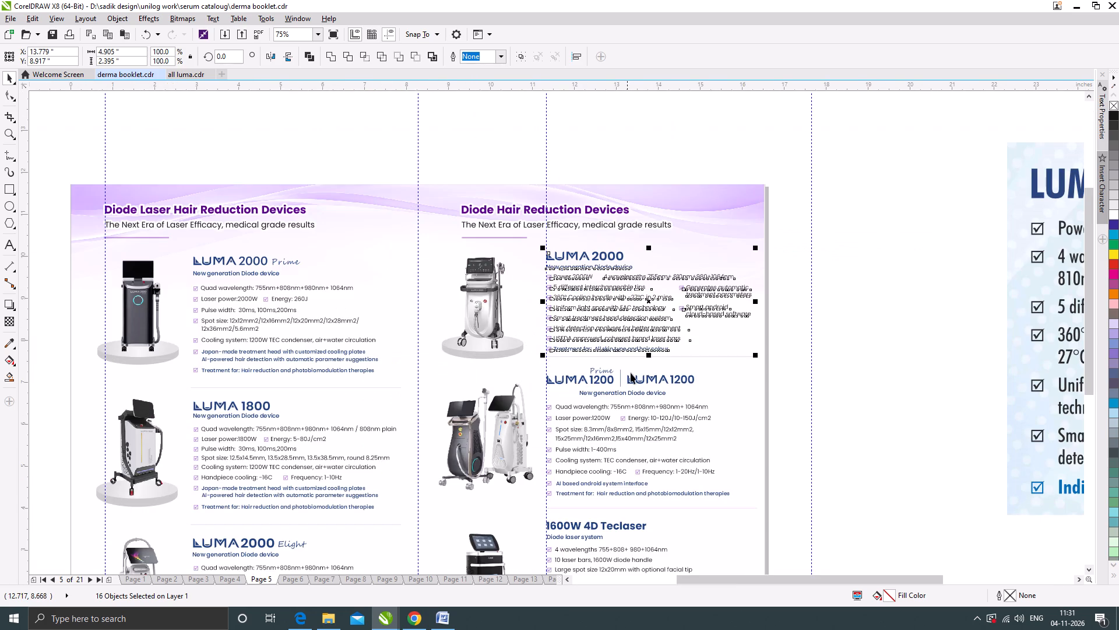
scroll(576, 348, down, 1)
click(715, 421)
Set the Generates automatic and Smart android texts in the second column to 9 pt.
scroll(645, 335, up, 2)
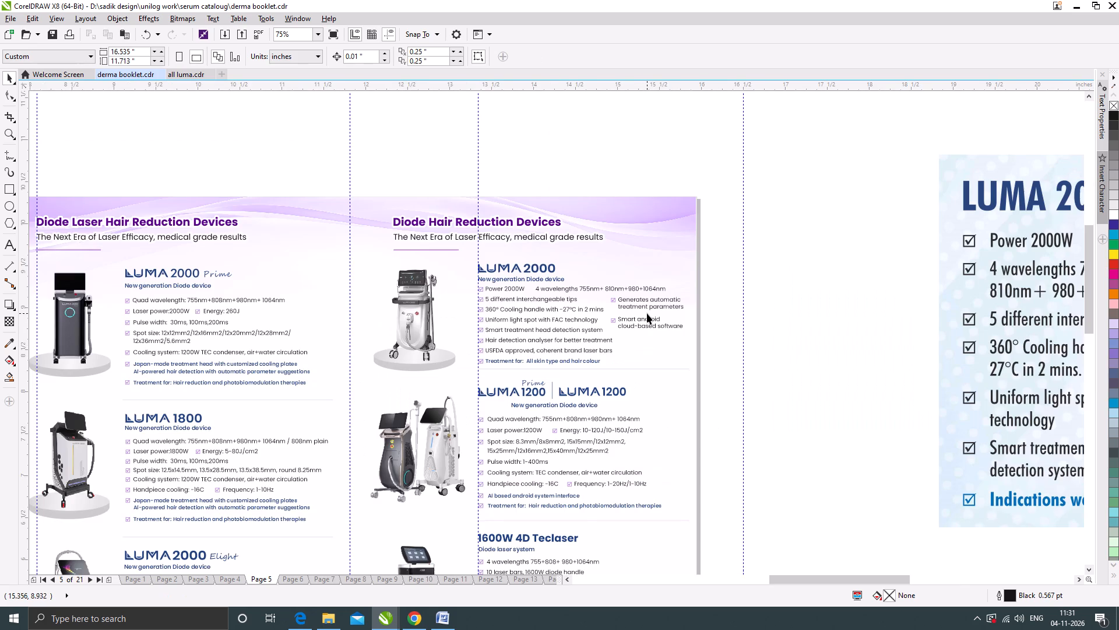
click(637, 328)
drag(762, 354, 588, 276)
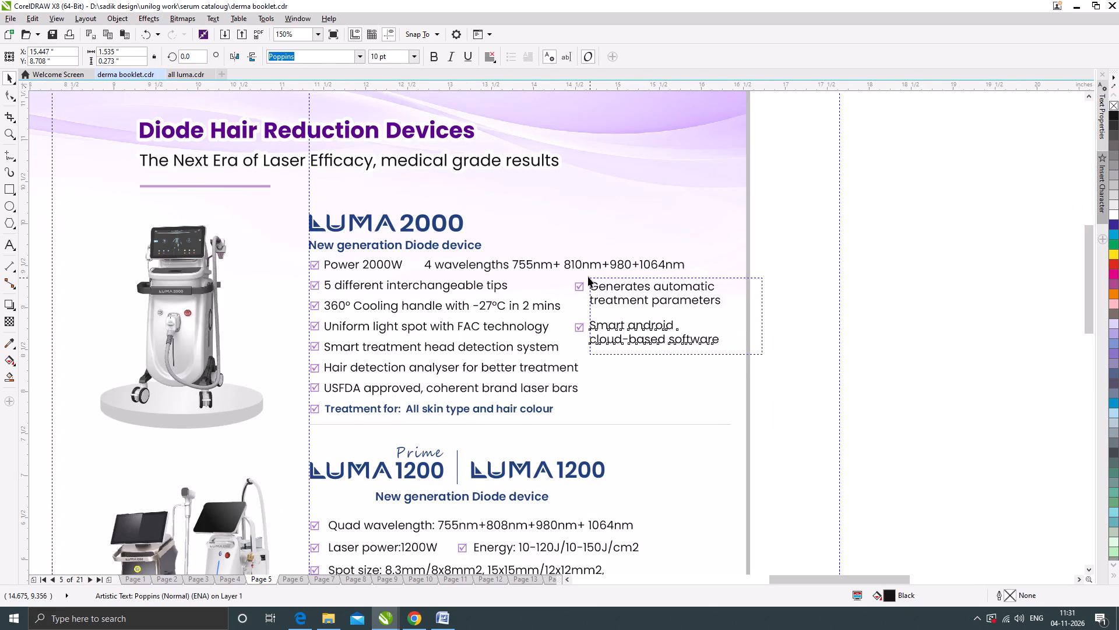
drag(588, 276, 587, 276)
drag(392, 54, 380, 57)
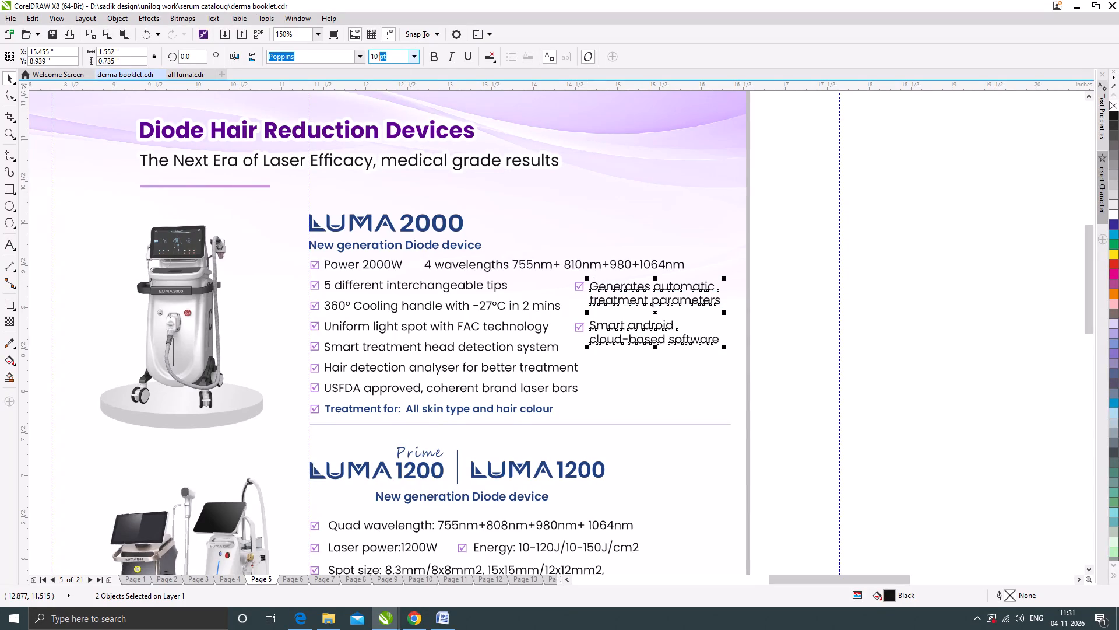
drag(380, 57, 370, 58)
key(9)
key(Return)
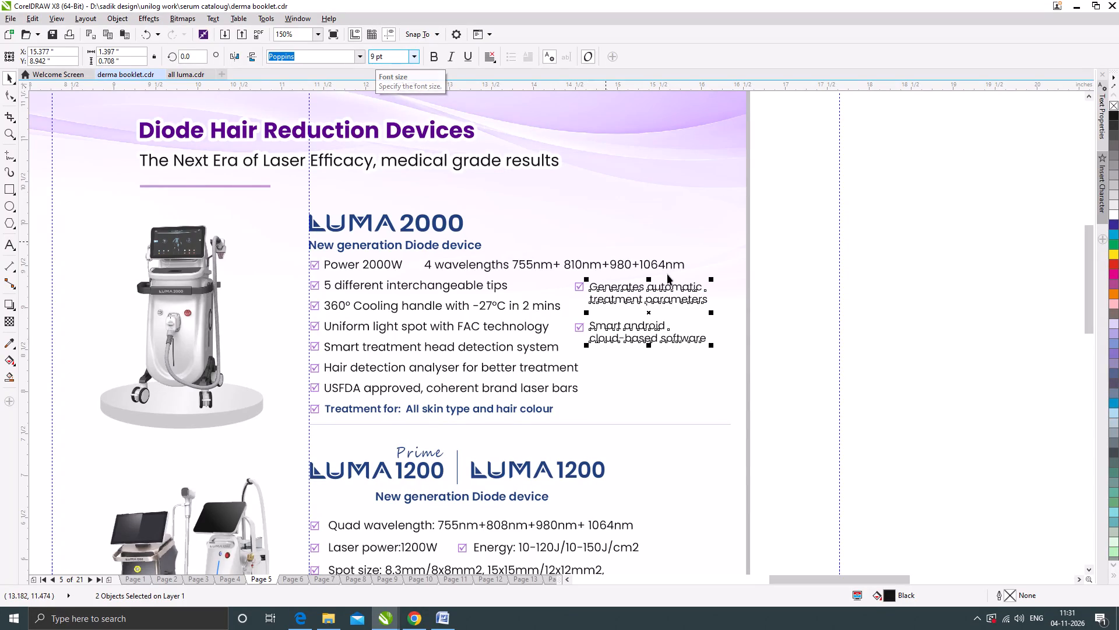
click(768, 279)
Nudge the two second-column texts vertically so their first lines align with their check boxes.
scroll(599, 282, up, 3)
drag(591, 310, 591, 306)
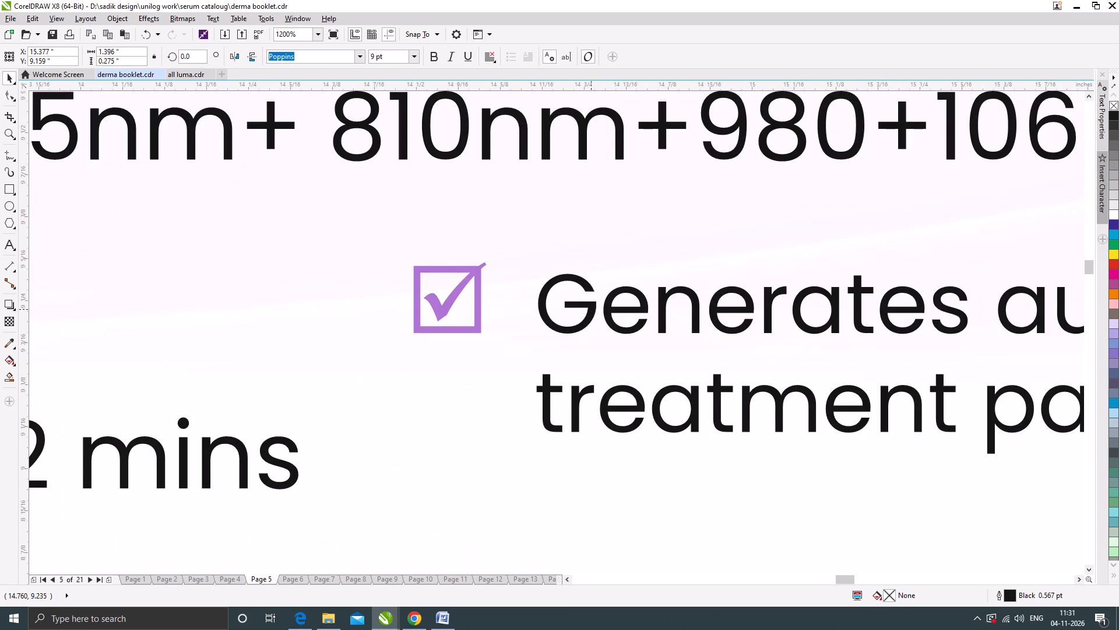
drag(591, 306, 590, 302)
scroll(590, 290, down, 2)
scroll(585, 378, up, 2)
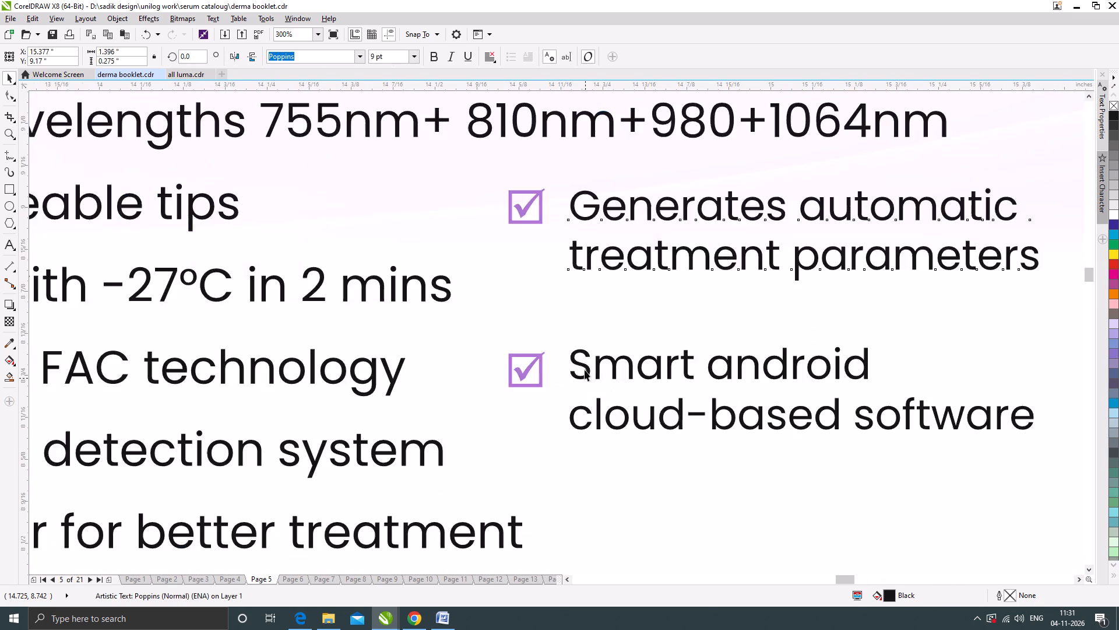
drag(588, 362, 589, 373)
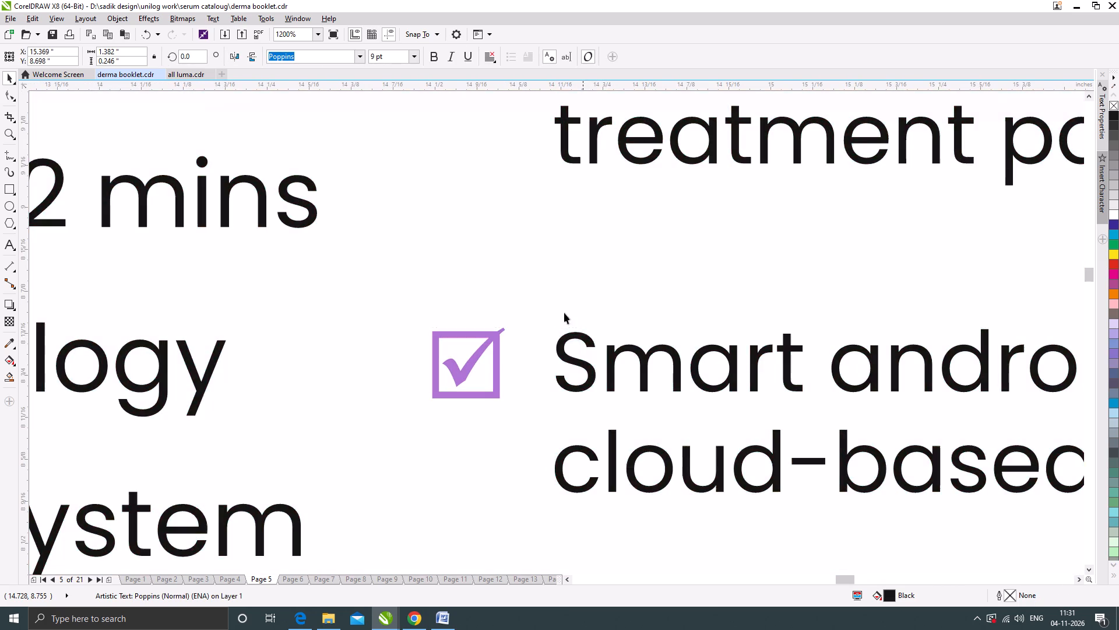
scroll(559, 302, down, 3)
click(747, 353)
Delete the LUMA 2000 reference bitmap lying beside page 5.
scroll(611, 345, down, 1)
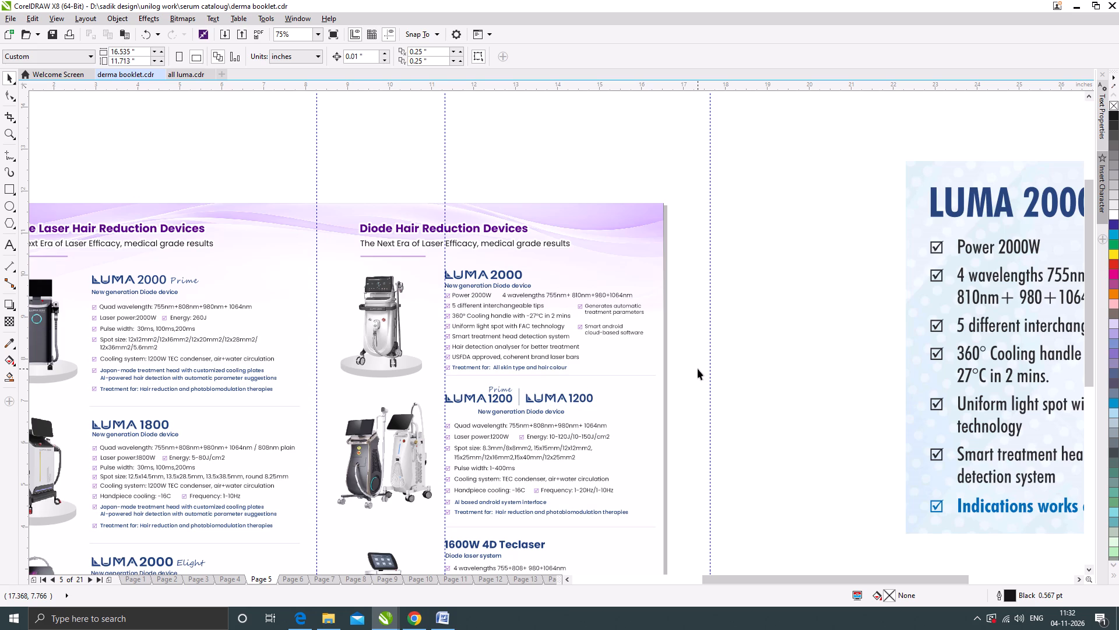
scroll(715, 206, down, 1)
click(936, 270)
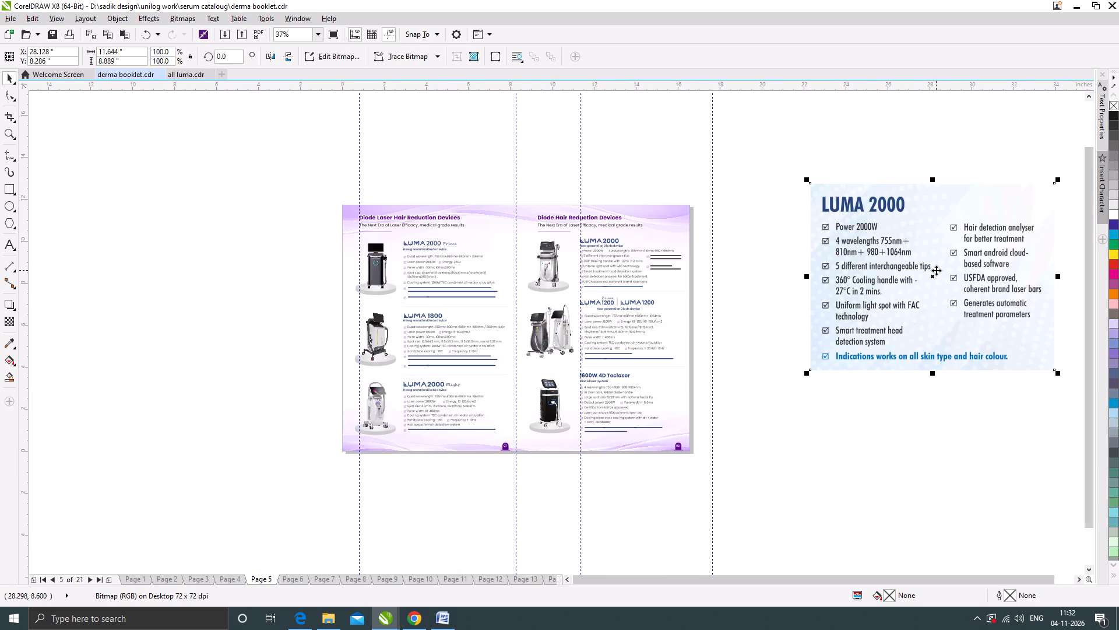
key(Delete)
Go back to page 4 with the Q Switch Laser Devices.
key(Page_Up)
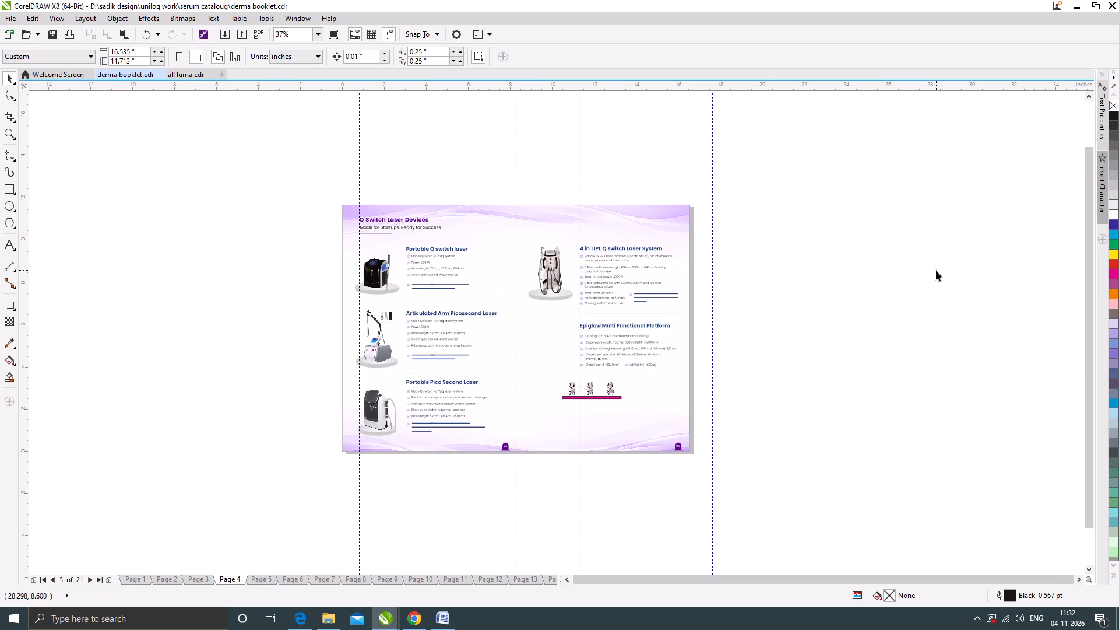
Look through the booklet from the cover on page 1 to page 11, checking the spreads for incomplete product entries.
key(Page_Up)
key(Page_Up)
key(Page_Up)
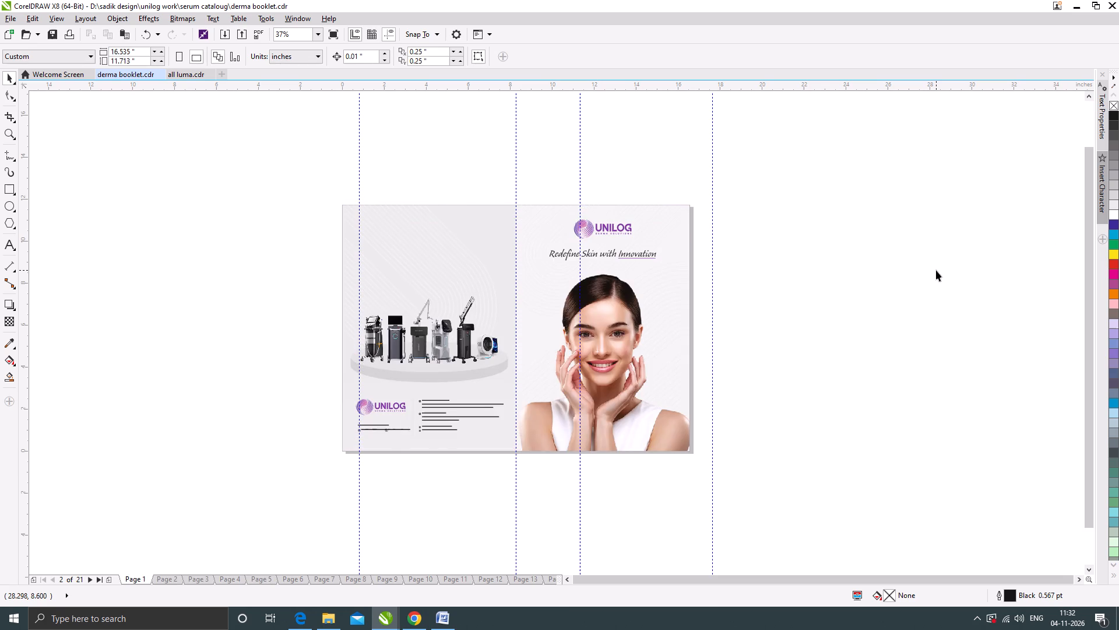
key(Page_Down)
key(Page_Down)
key(Page_Down)
key(Page_Down)
key(Page_Down)
key(Page_Down)
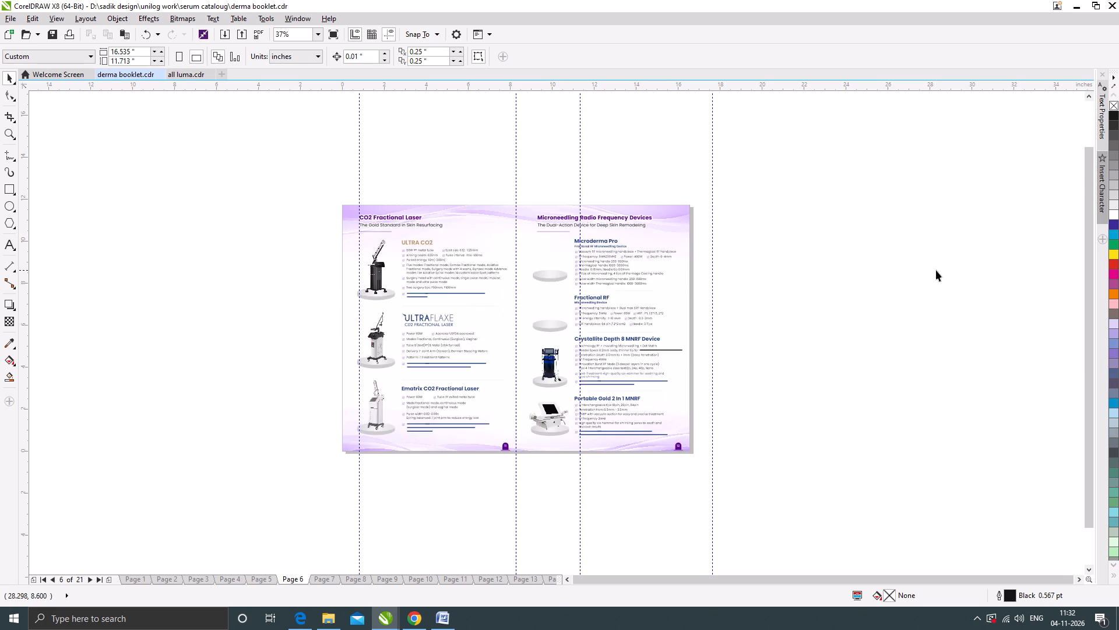
key(Page_Down)
key(Page_Down)
key(Page_Down)
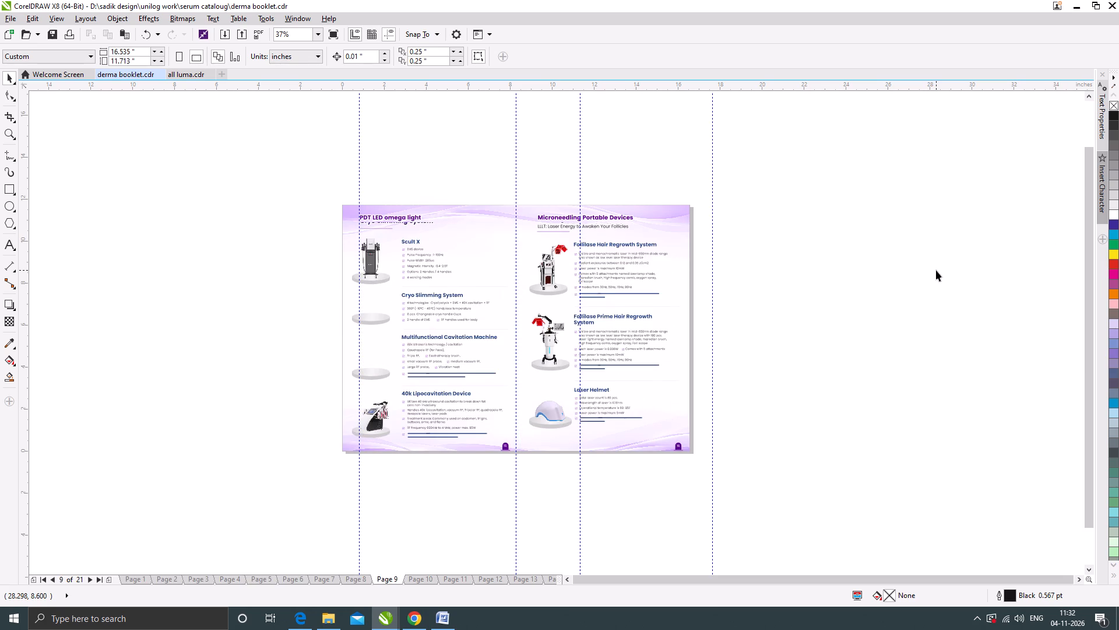
key(Page_Down)
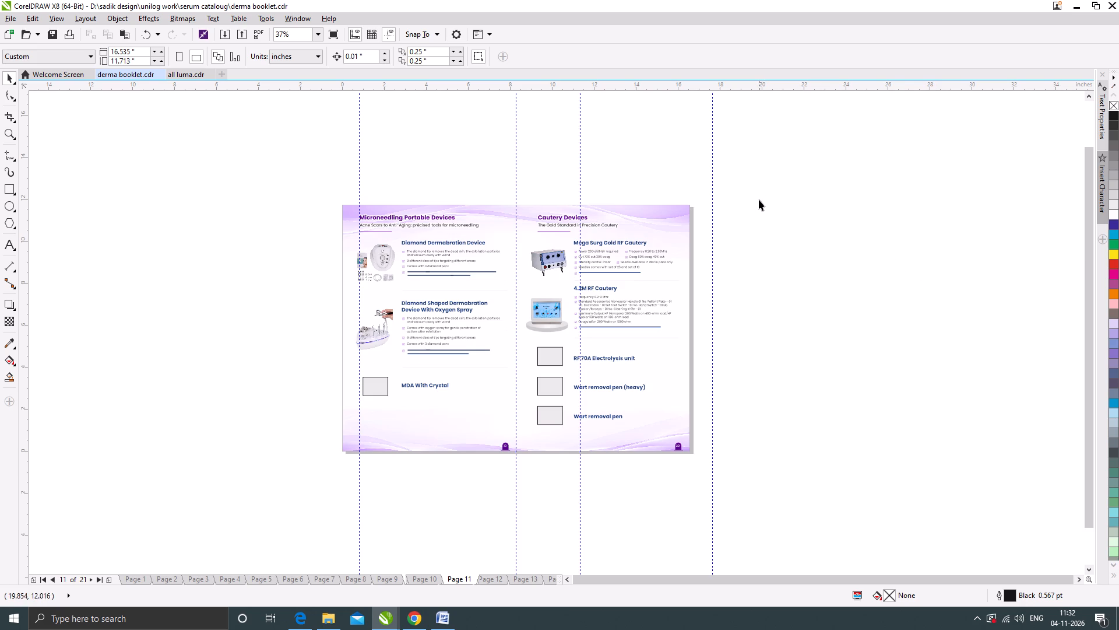
Delete the Microneedling Portable Devices heading on page 11, together with its Acne Scars to Anti-Aging subtitle and underline.
scroll(335, 220, up, 1)
drag(288, 181, 635, 250)
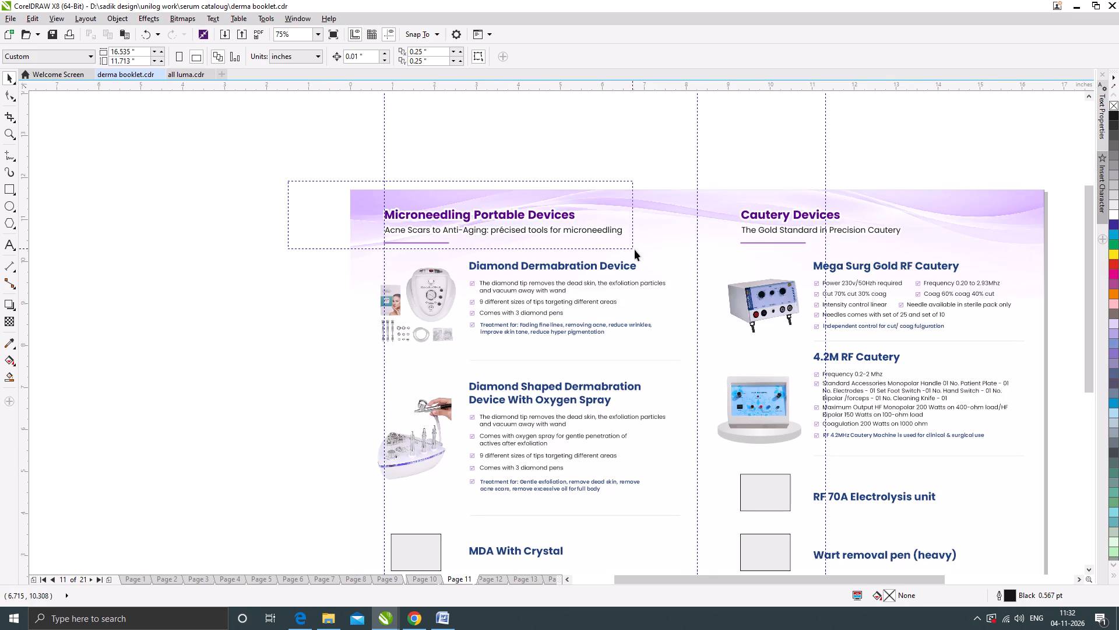
drag(635, 250, 639, 251)
key(Delete)
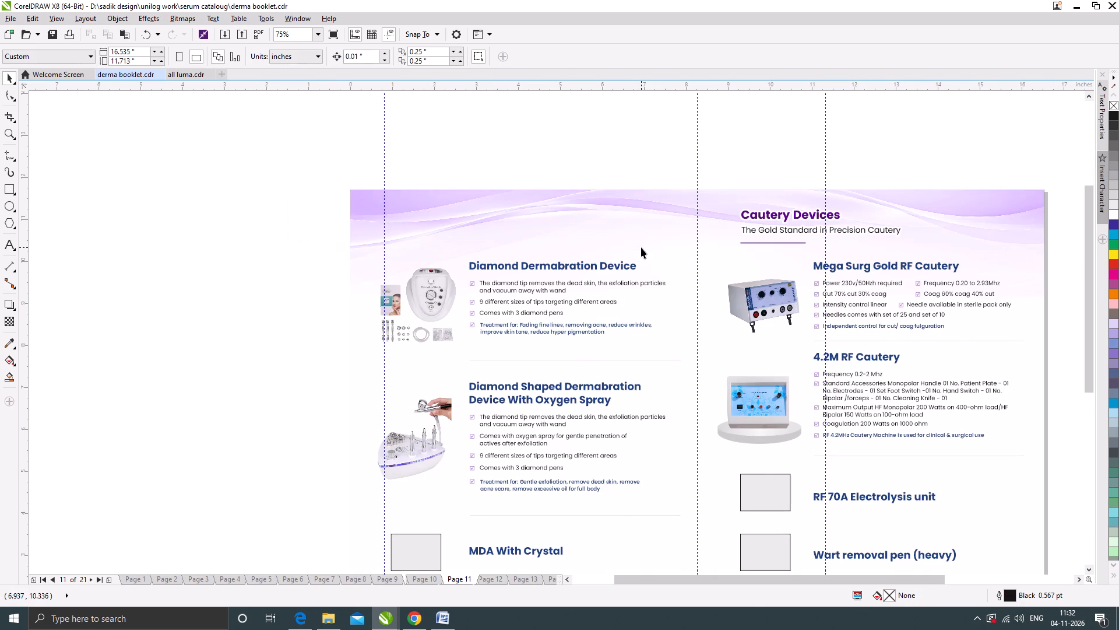
Flip between pages 10 and 11 to compare their section headings.
key(Page_Up)
key(Page_Down)
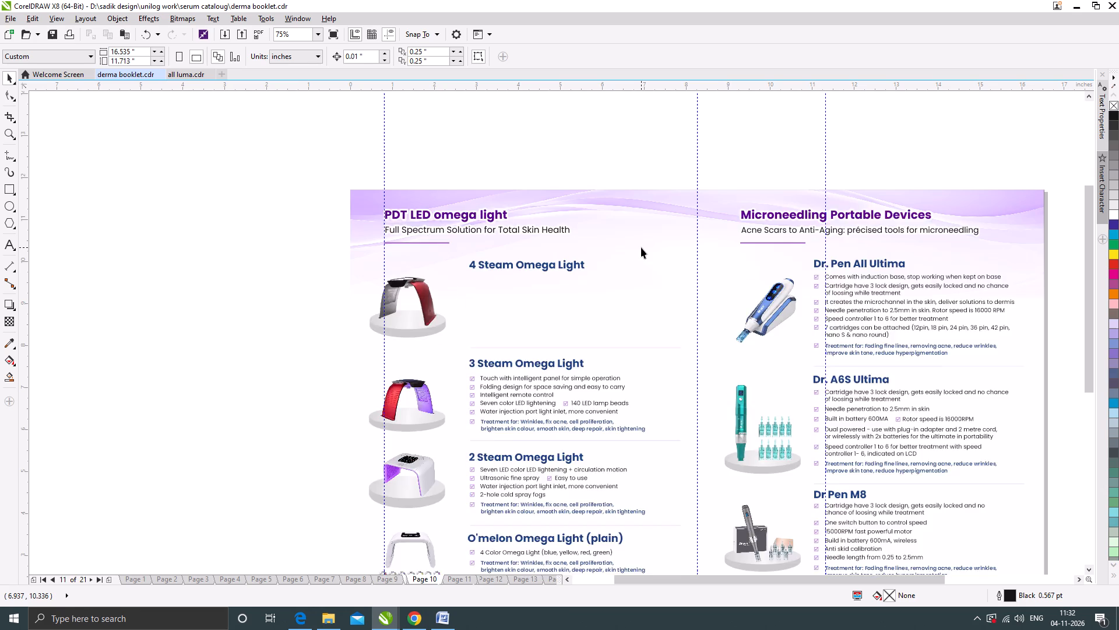
key(Page_Up)
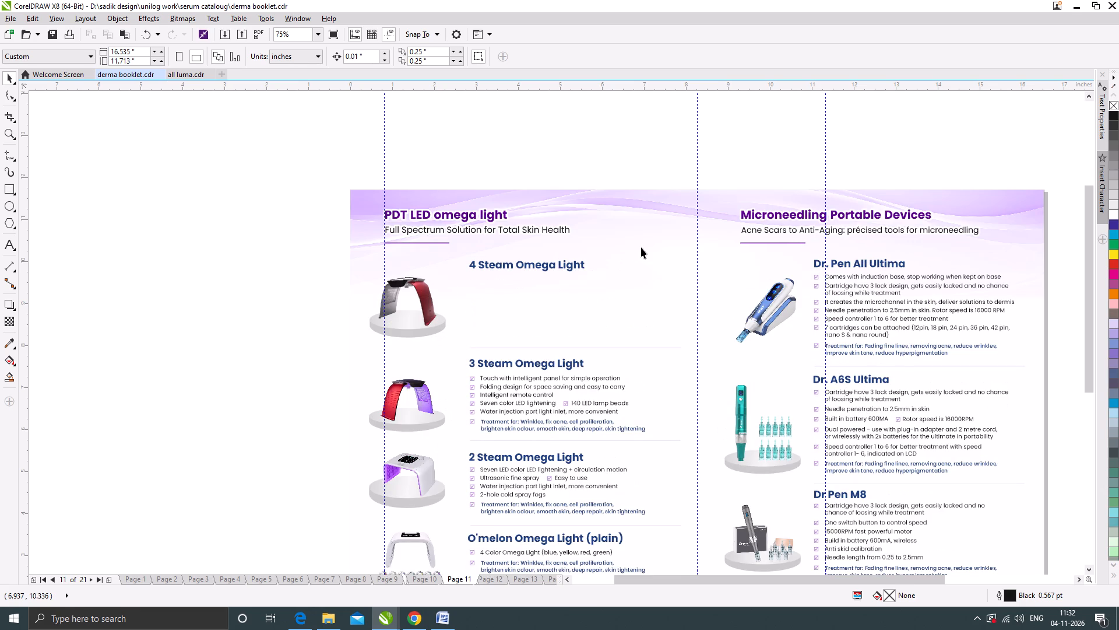
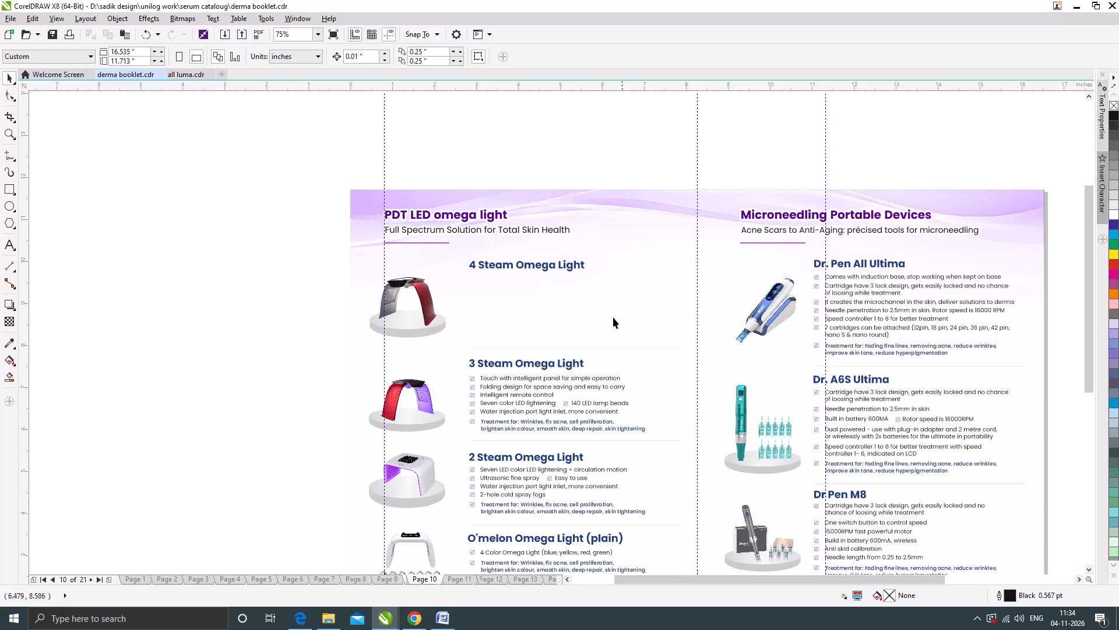
Return to page 2 with the Medifacial Devices and save the booklet.
click(170, 577)
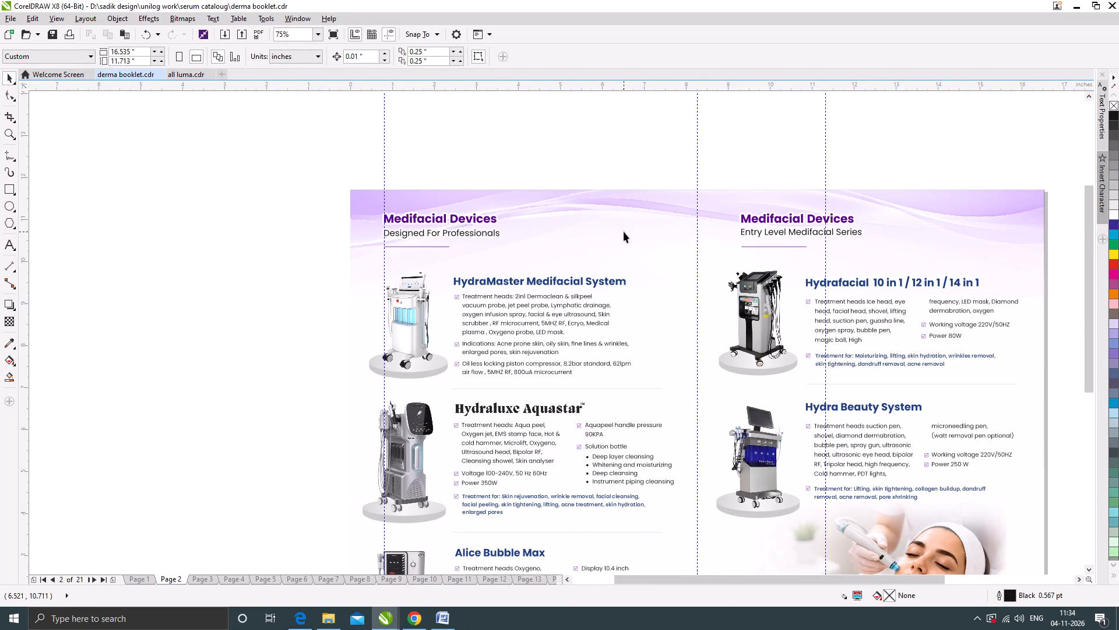
key(ctrl+s)
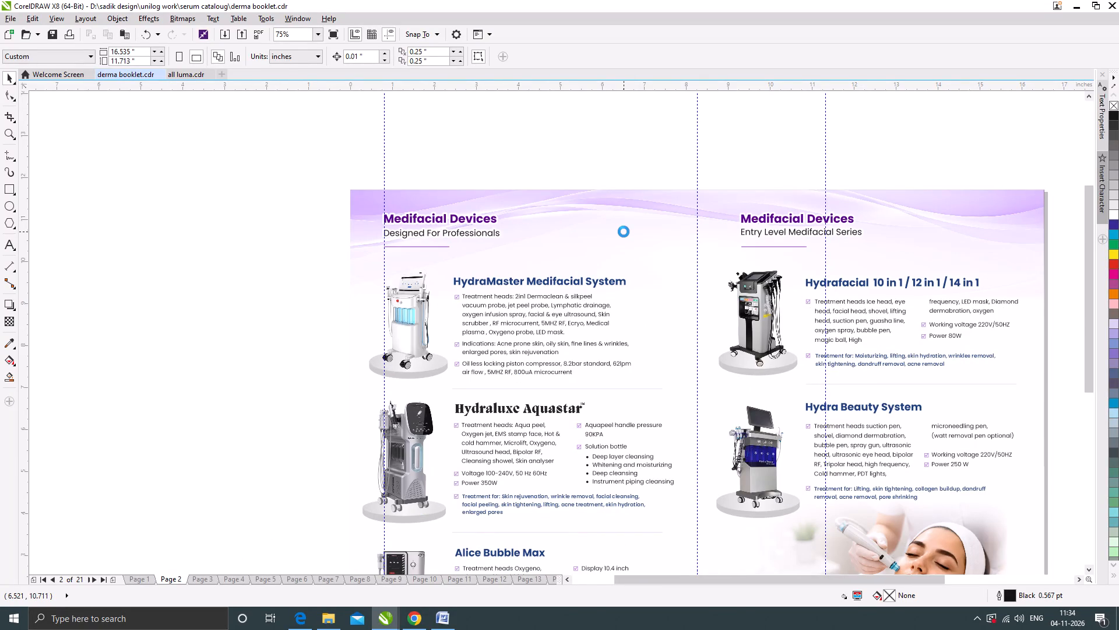
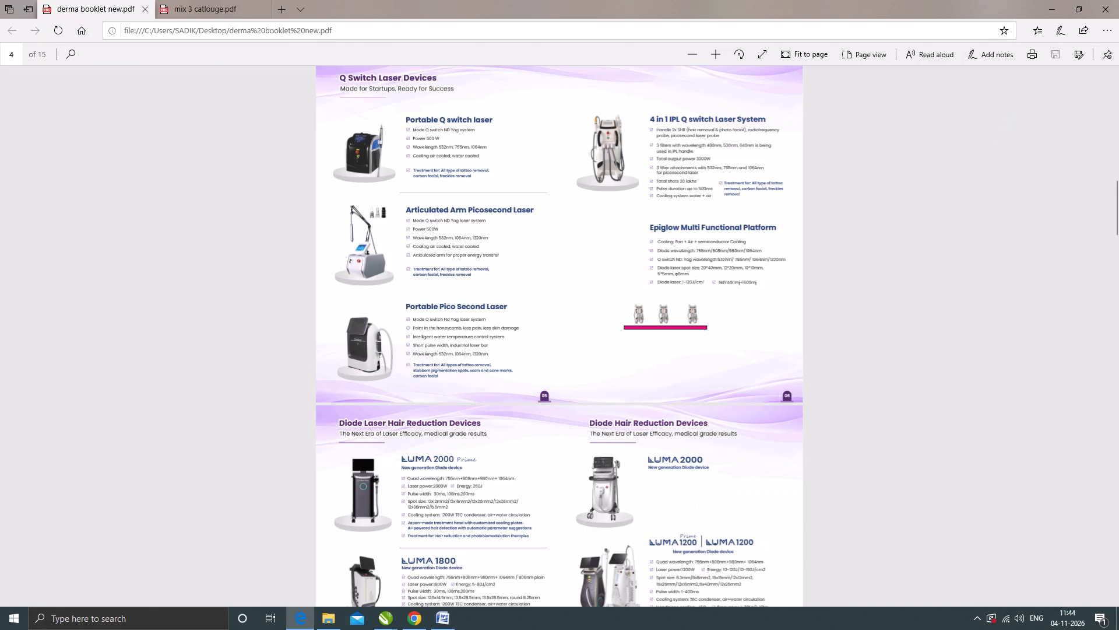
Look through derma booklet new.pdf from the Q Switch Laser Devices spread to Portable Essentials, checking each product's image and specifications.
scroll(490, 334, down, 4)
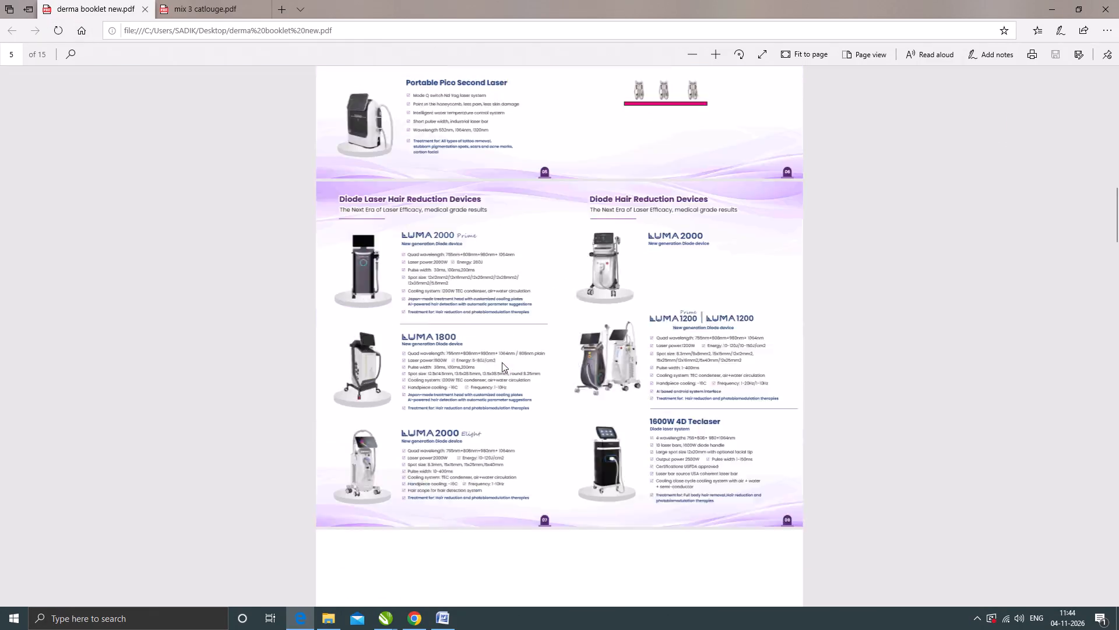
scroll(502, 362, down, 6)
scroll(495, 282, down, 7)
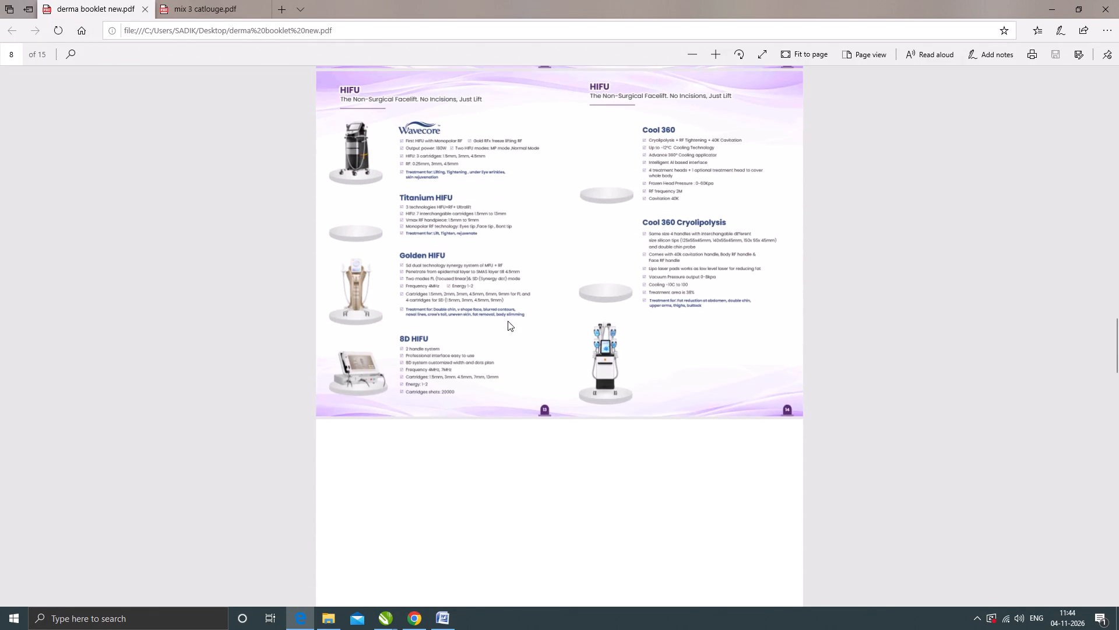
scroll(508, 321, down, 3)
scroll(534, 363, down, 8)
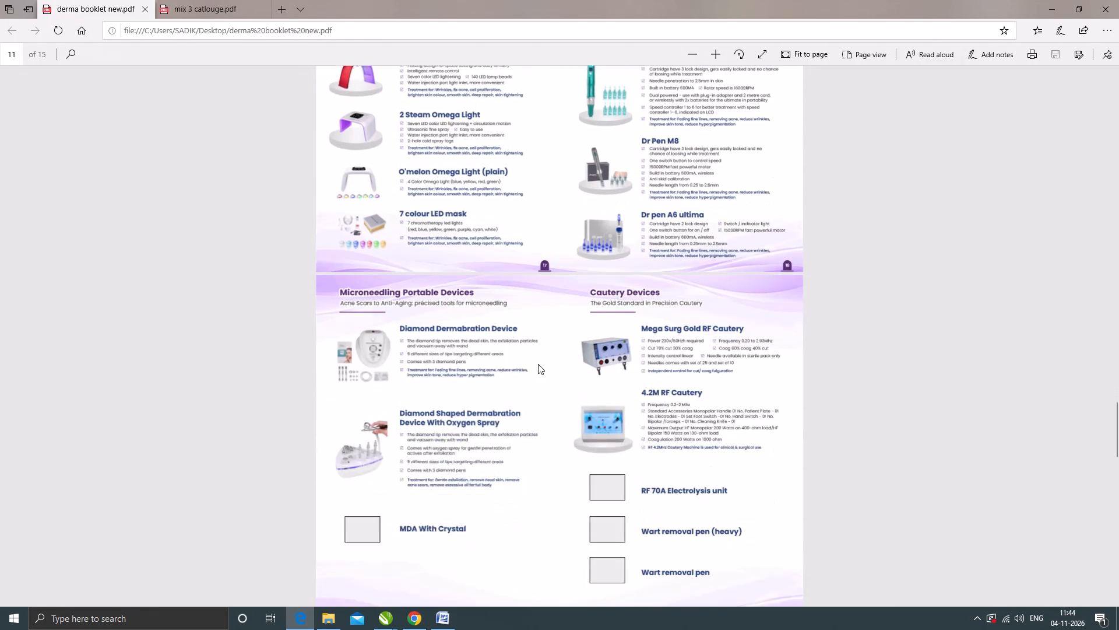
scroll(538, 364, down, 6)
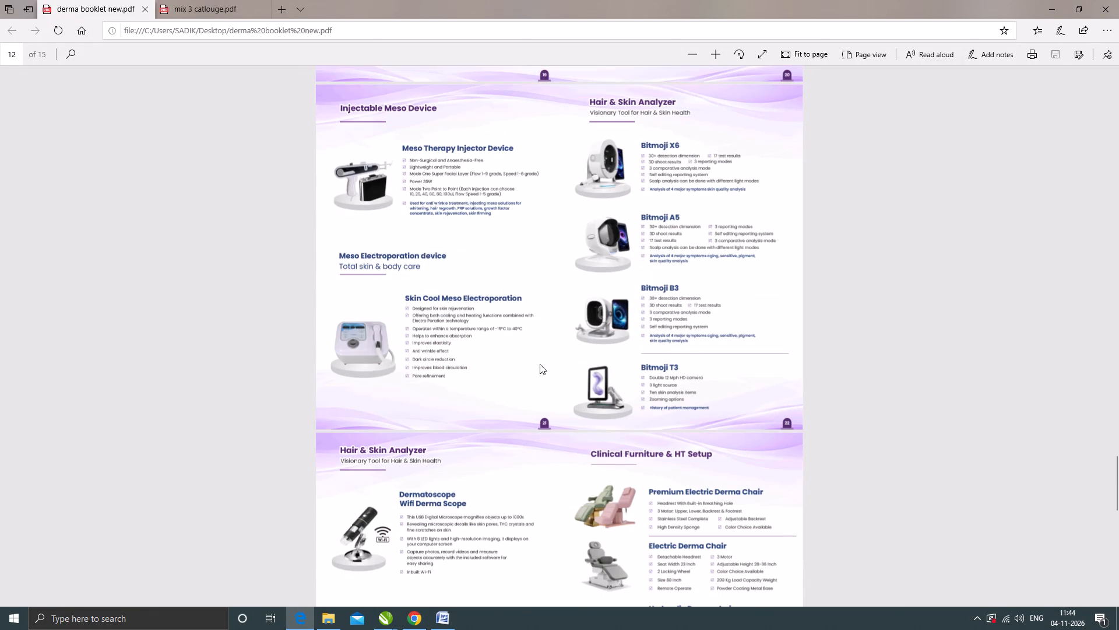
scroll(540, 364, down, 13)
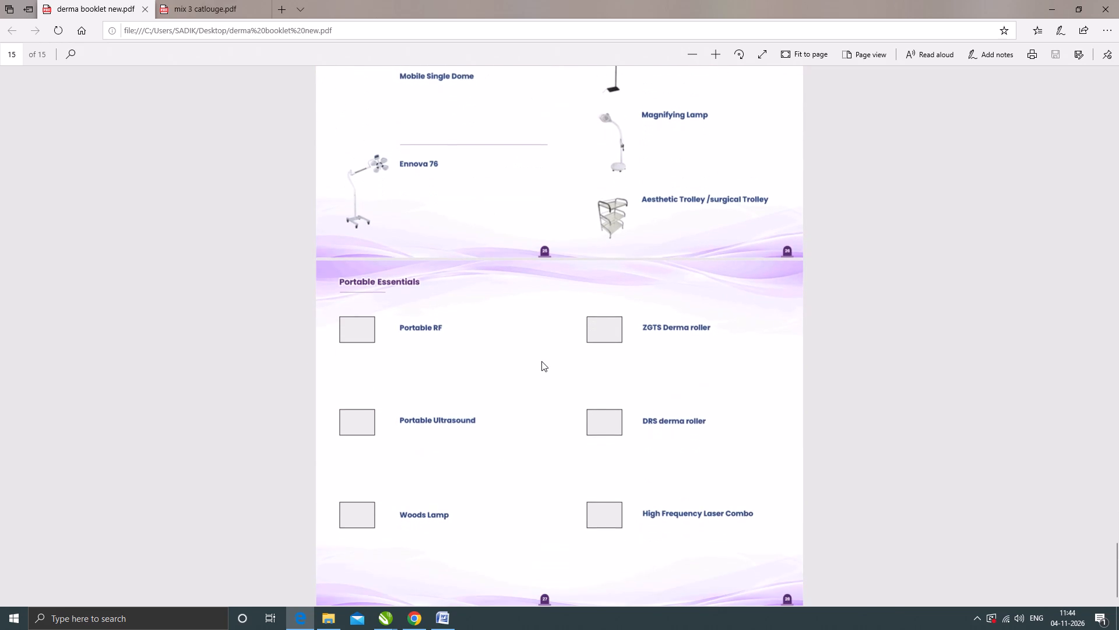
scroll(541, 361, down, 2)
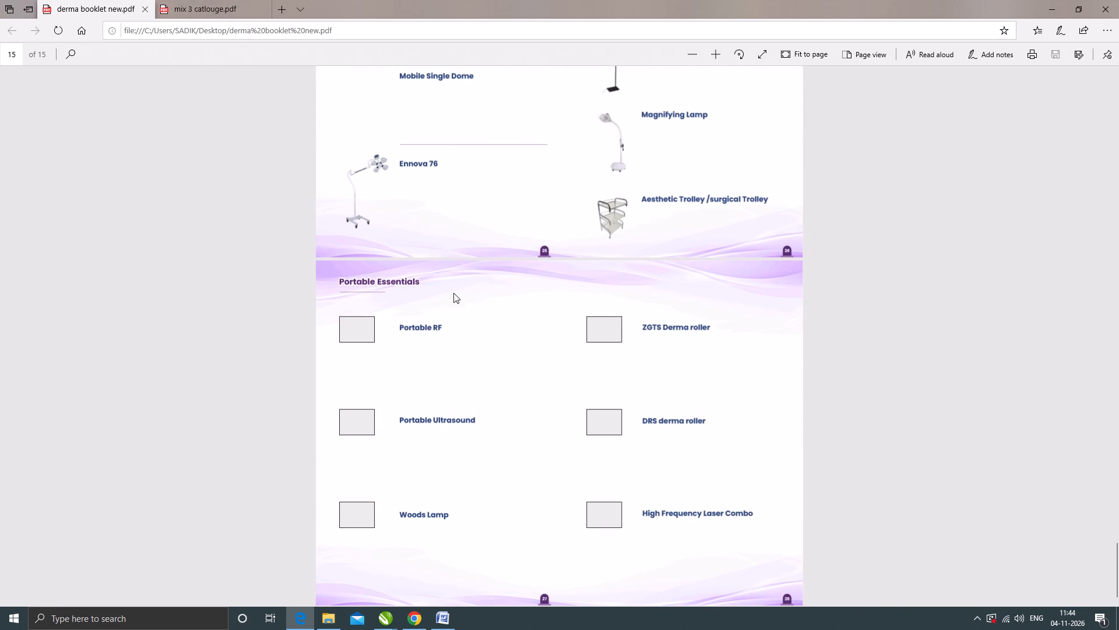
Switch to mix 3 catlouge.pdf and look through its device pages from LUMA 2000 on page 5 to page 12.
click(224, 7)
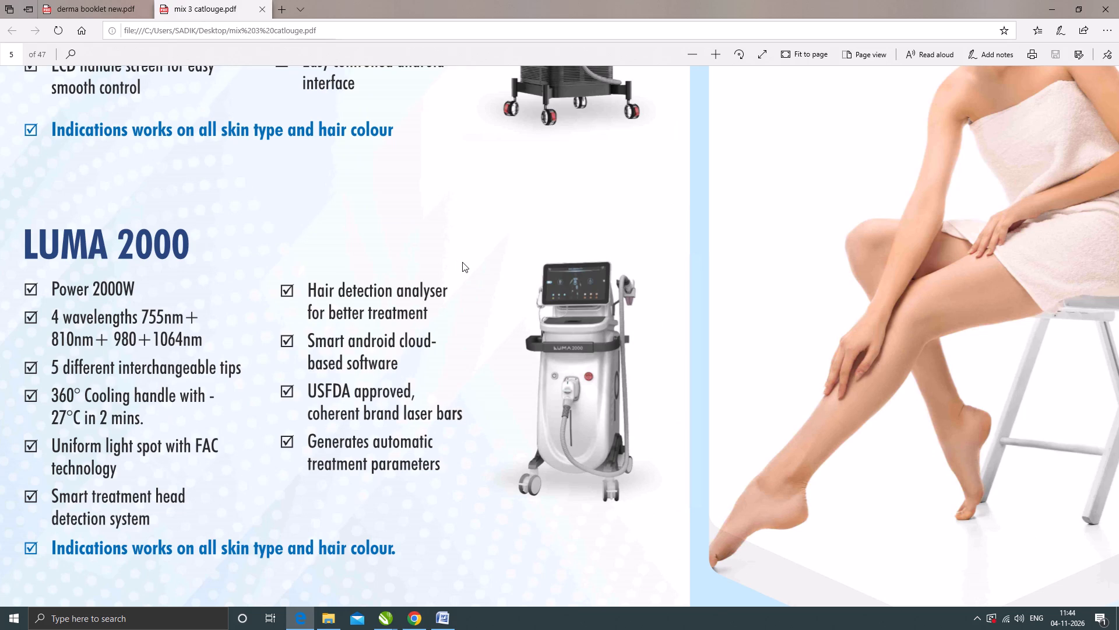
ctrl+scroll(442, 212, down, 10)
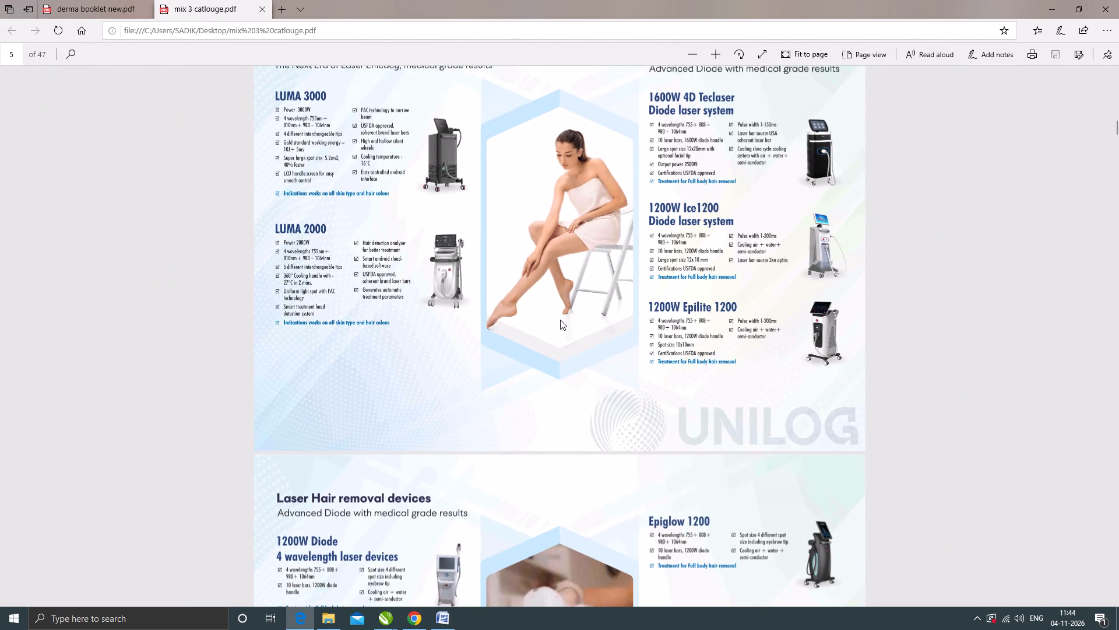
scroll(557, 355, down, 5)
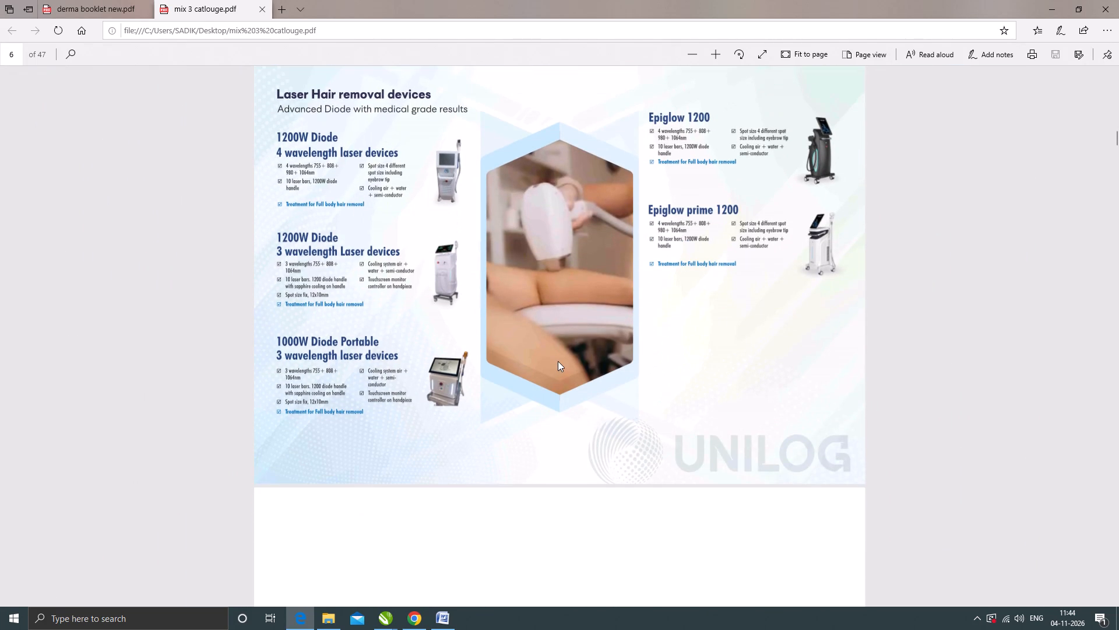
ctrl+scroll(558, 361, down, 1)
scroll(558, 361, down, 3)
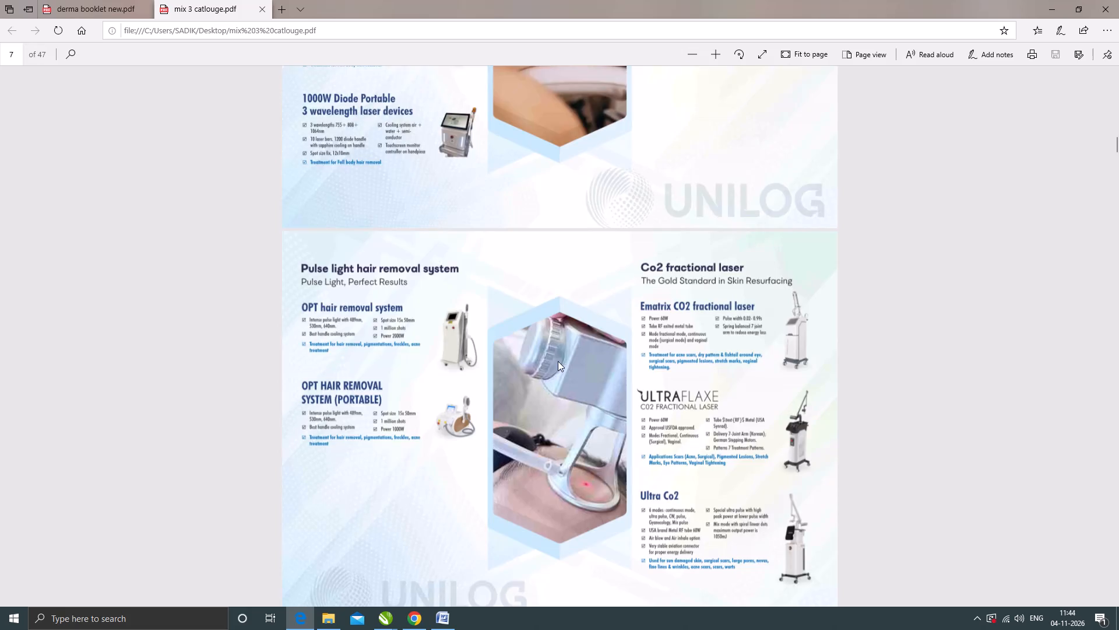
scroll(558, 361, down, 6)
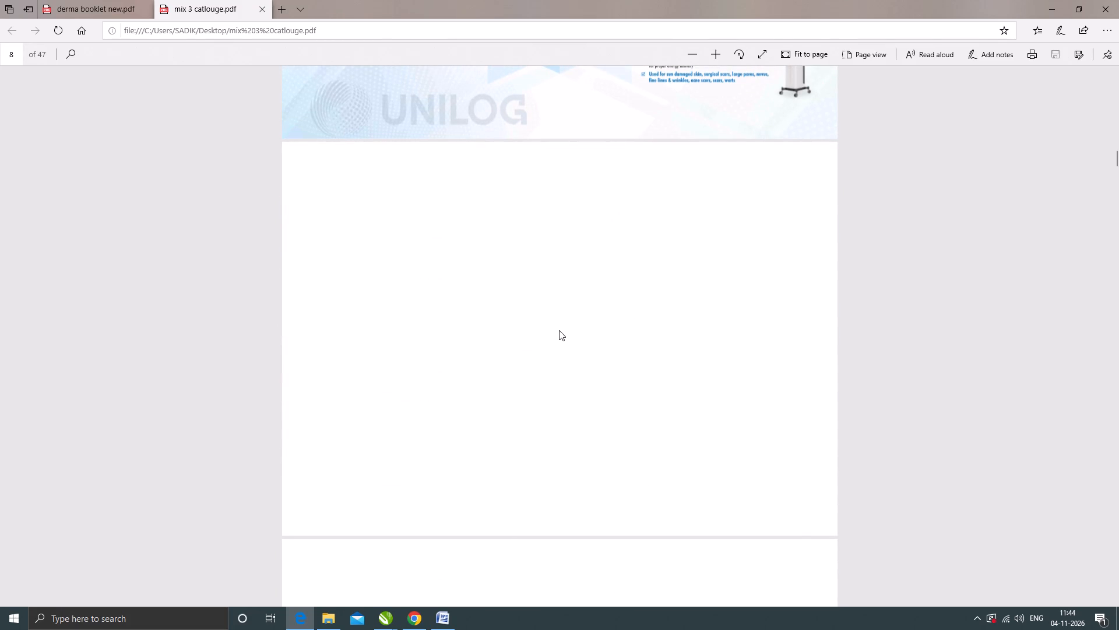
scroll(559, 330, down, 6)
scroll(557, 336, up, 4)
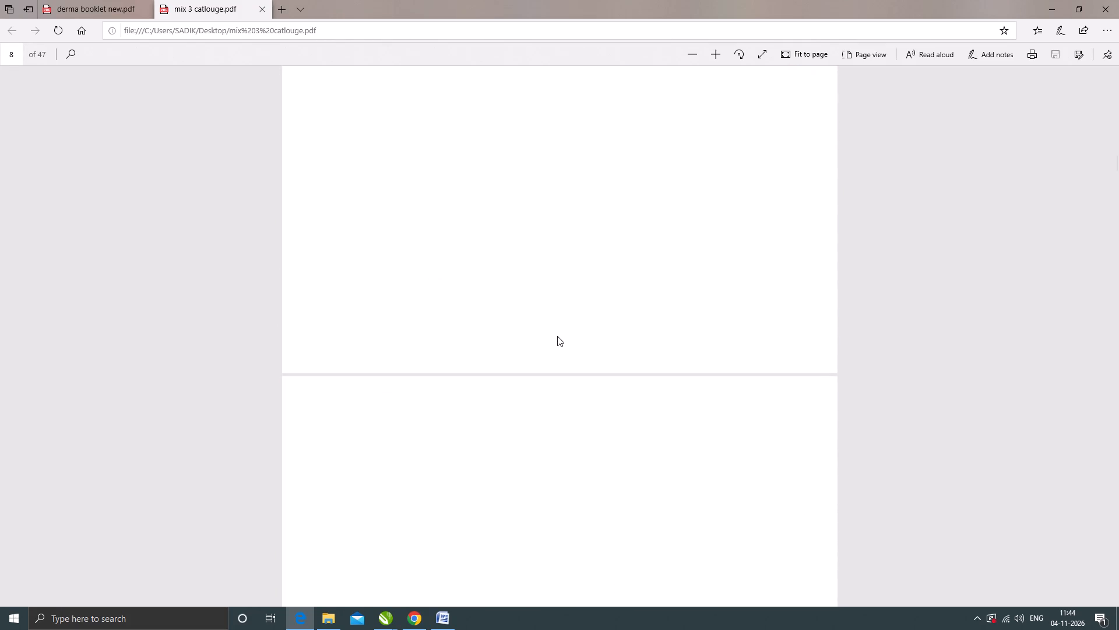
scroll(557, 336, down, 3)
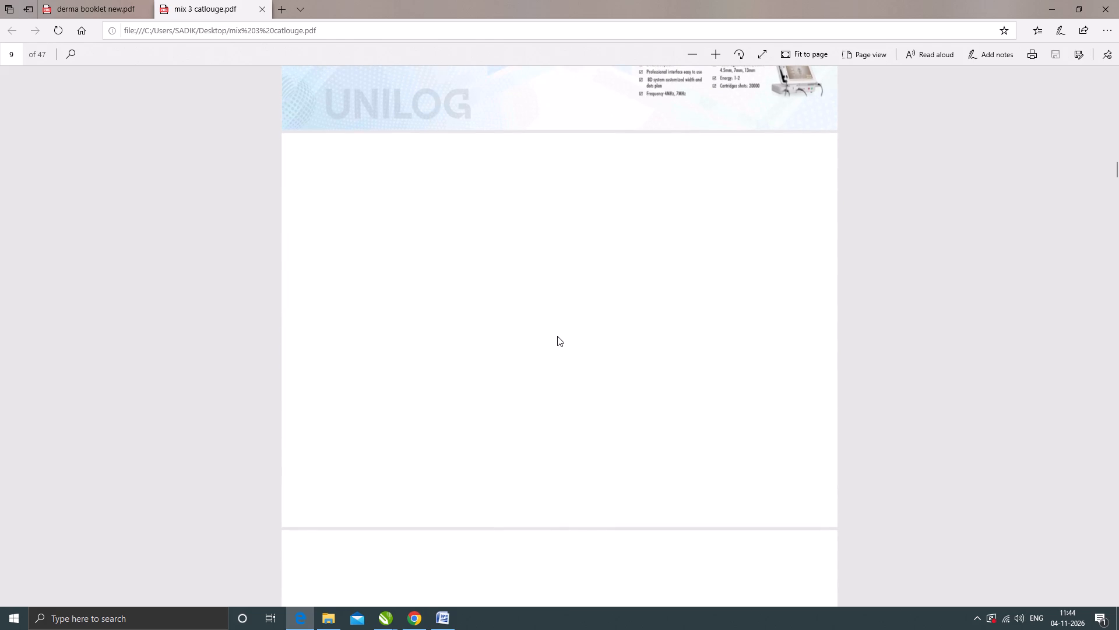
scroll(557, 336, down, 4)
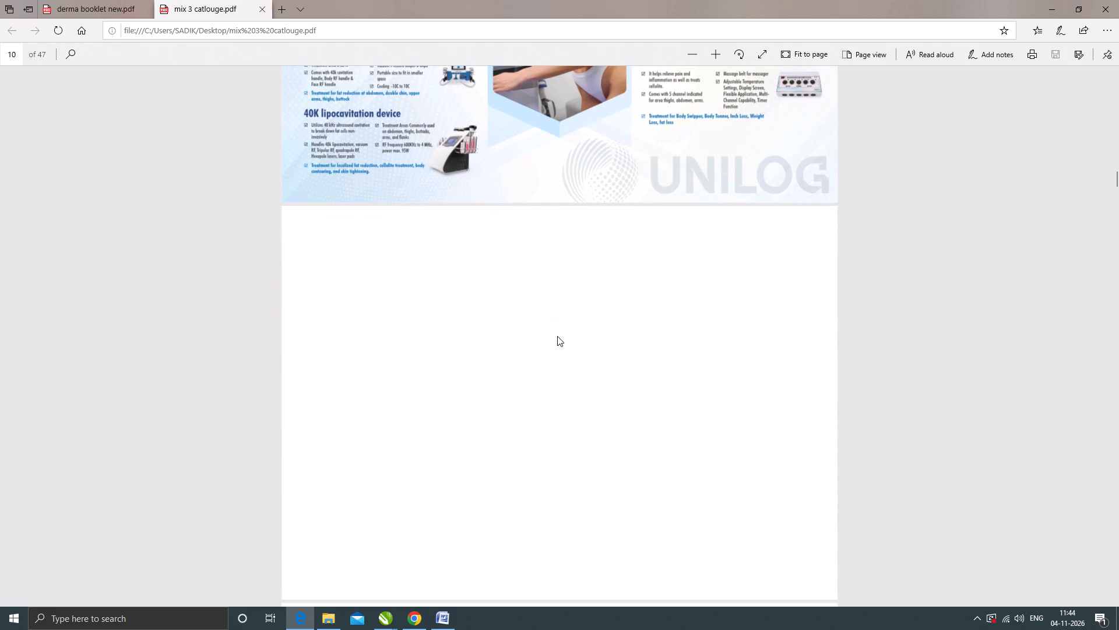
scroll(557, 336, down, 3)
ctrl+scroll(557, 336, down, 1)
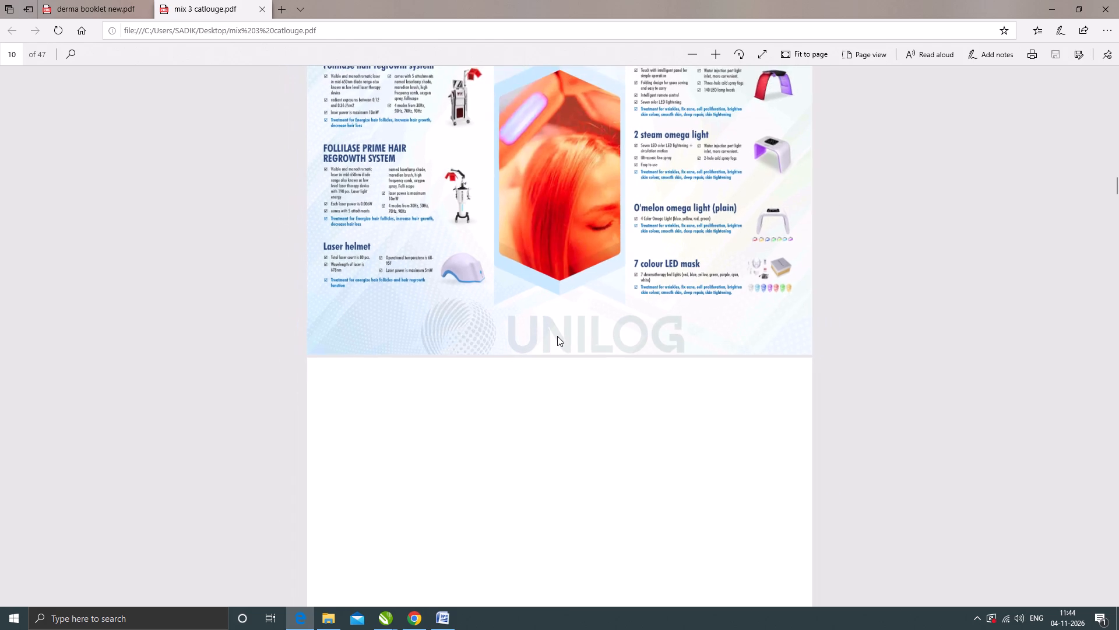
scroll(557, 336, down, 5)
scroll(557, 336, up, 3)
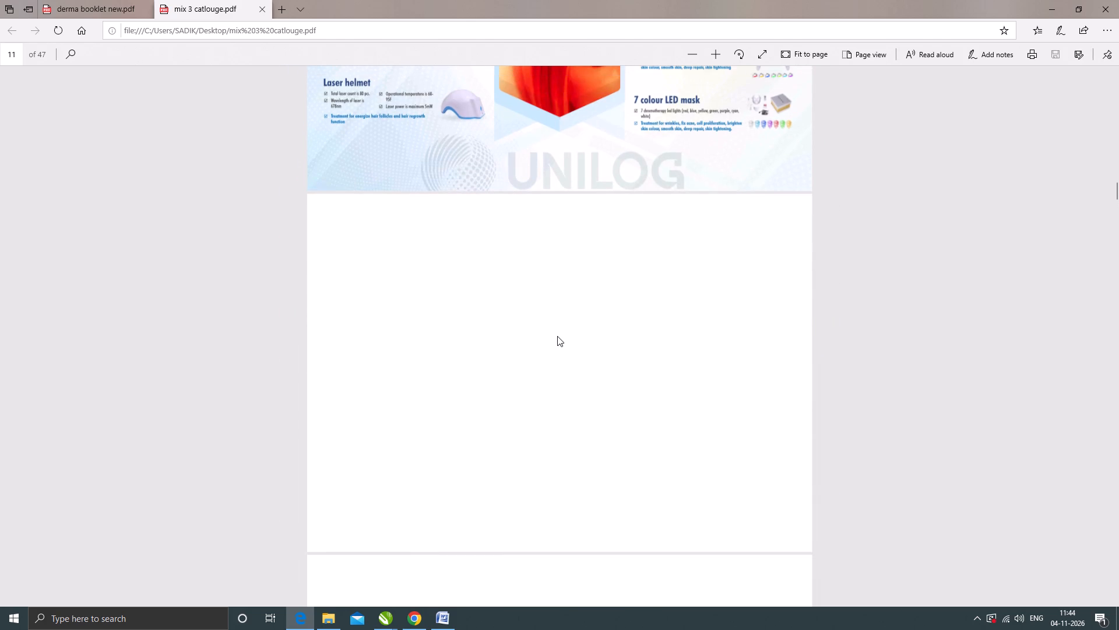
scroll(558, 335, down, 6)
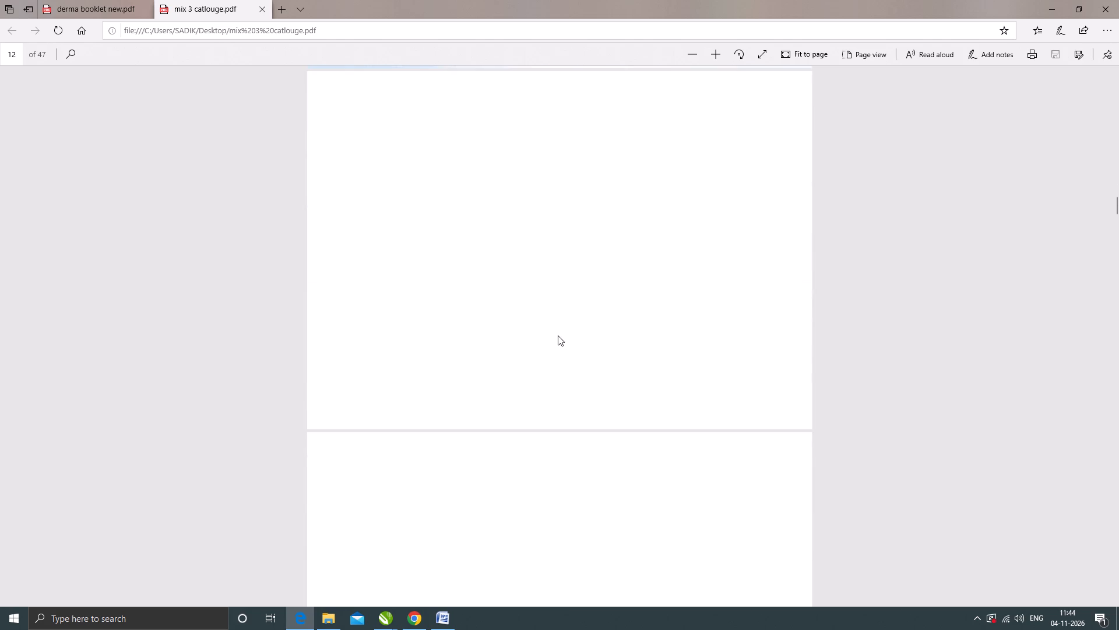
Look through mix 3 catlouge.pdf from page 12 to page 20, checking the Hair & Skin analyzer and Clinical Furniture spreads.
scroll(558, 335, down, 9)
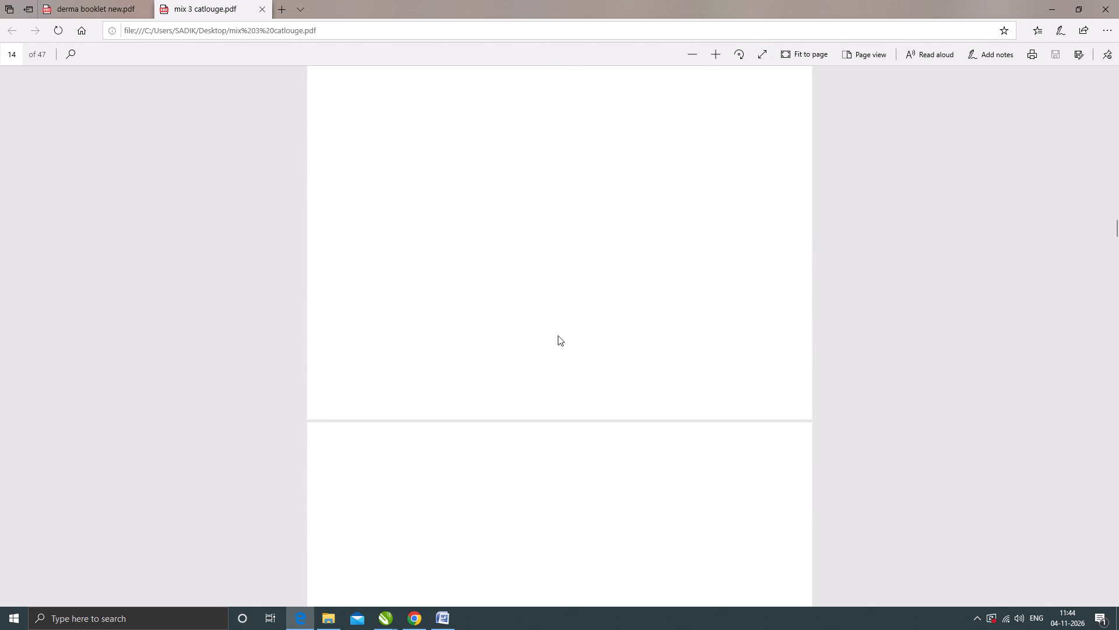
scroll(558, 335, up, 5)
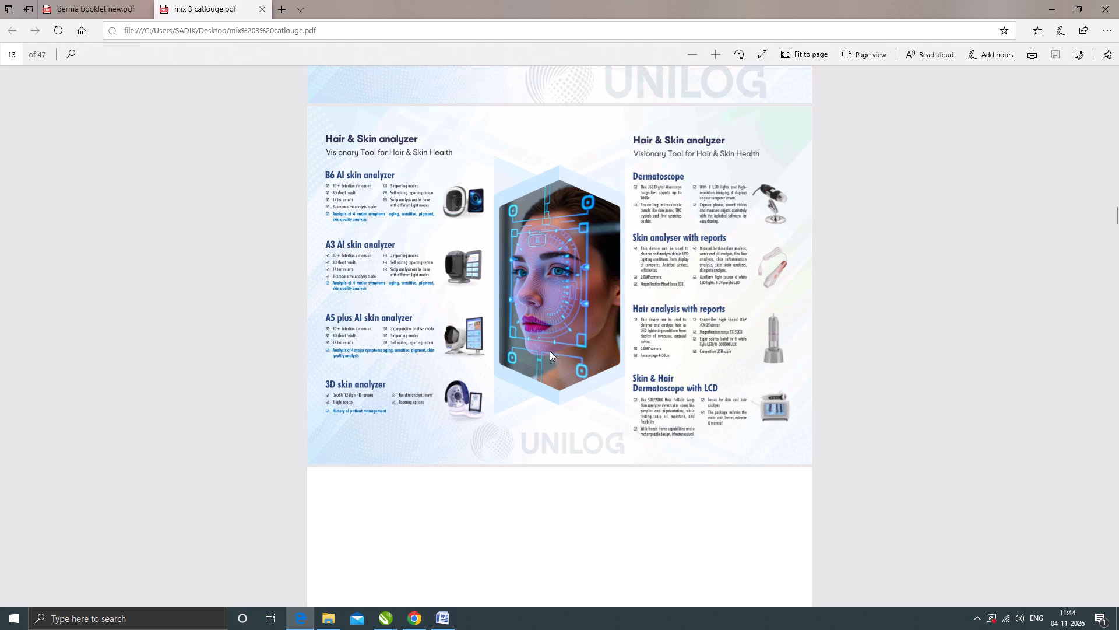
scroll(550, 351, down, 5)
ctrl+scroll(550, 351, down, 2)
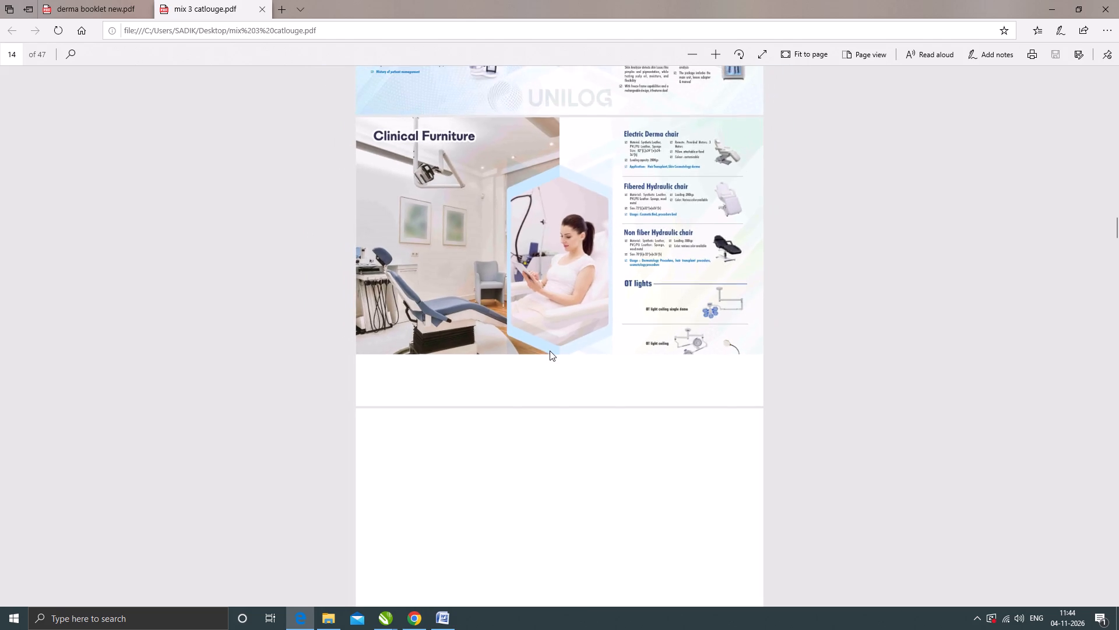
scroll(550, 351, down, 10)
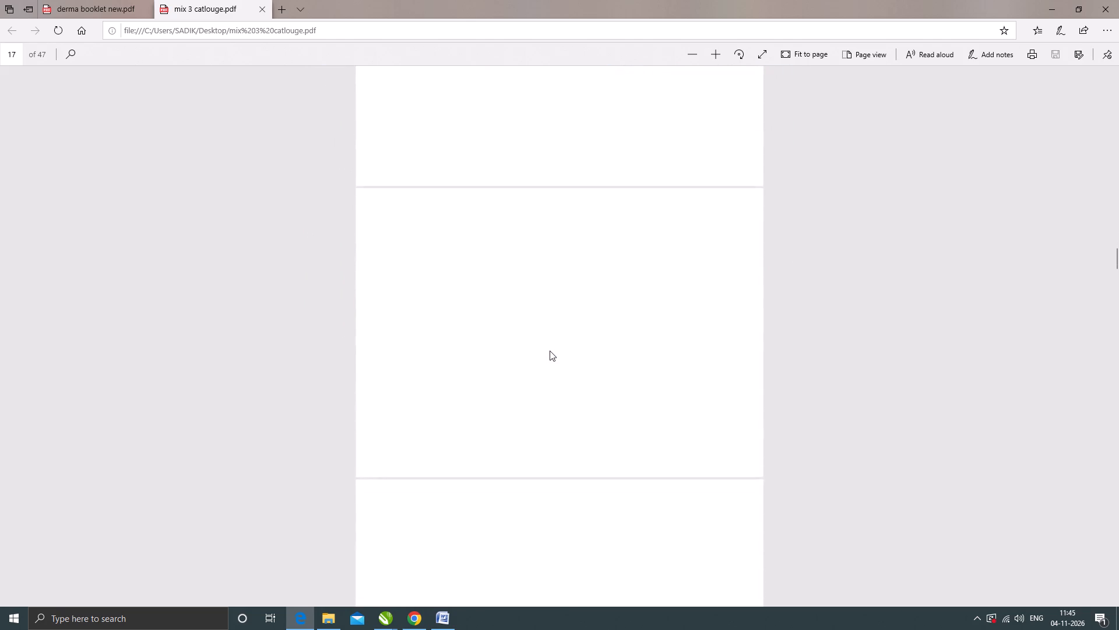
scroll(550, 351, down, 16)
scroll(550, 351, up, 4)
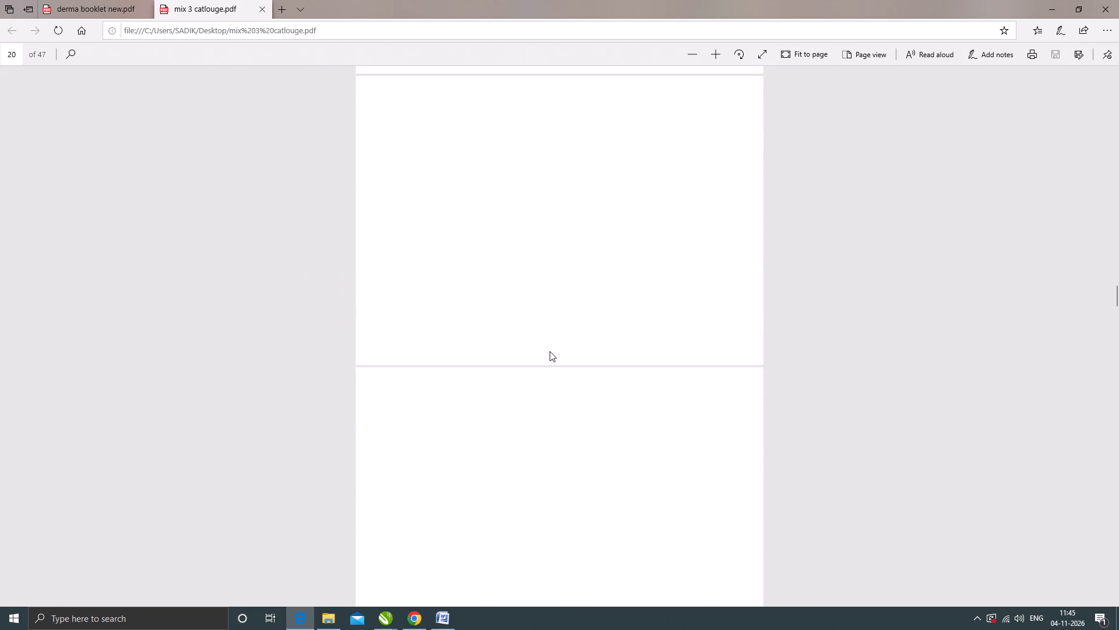
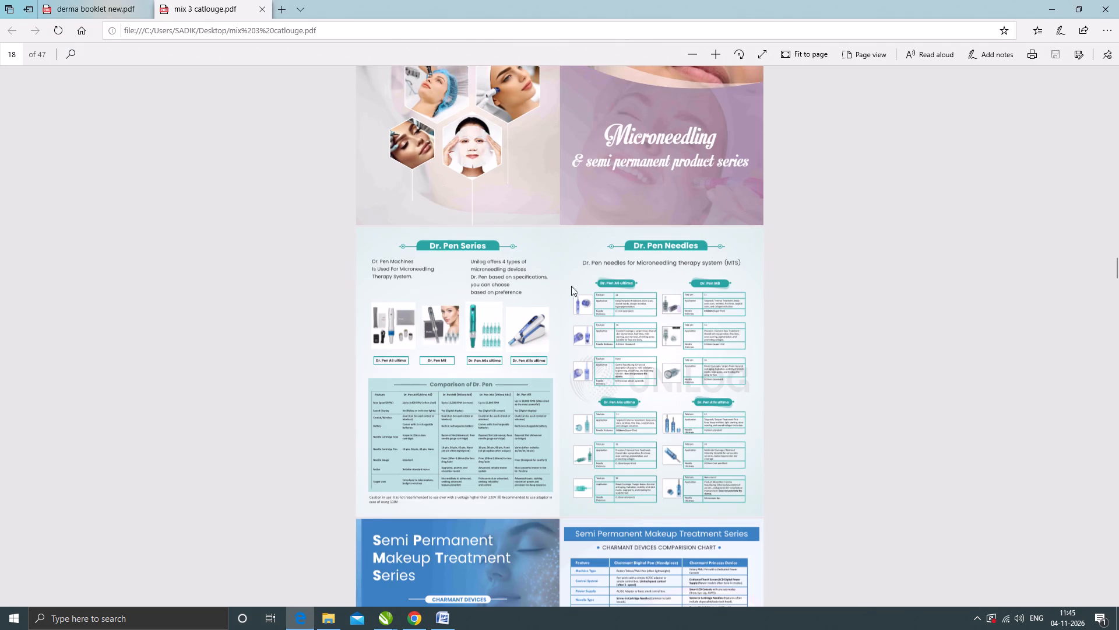
Look over pages 16 to 18 of the catalogue, from the Consumables Series cover to the Dr. Pen spread, and minimize the PDF window.
scroll(568, 293, up, 7)
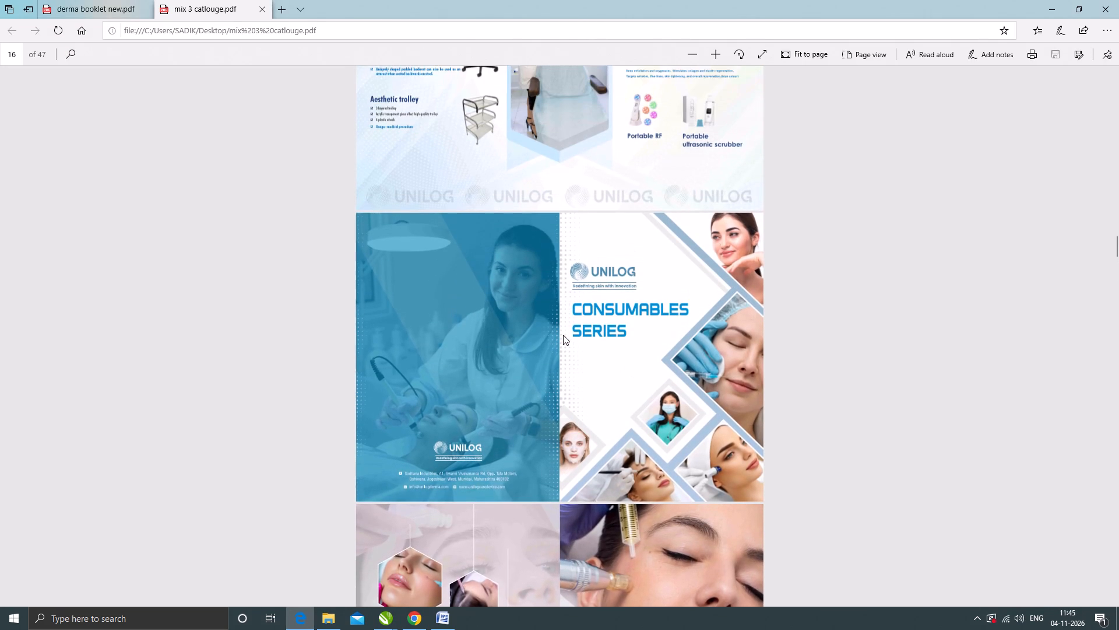
scroll(602, 324, down, 1)
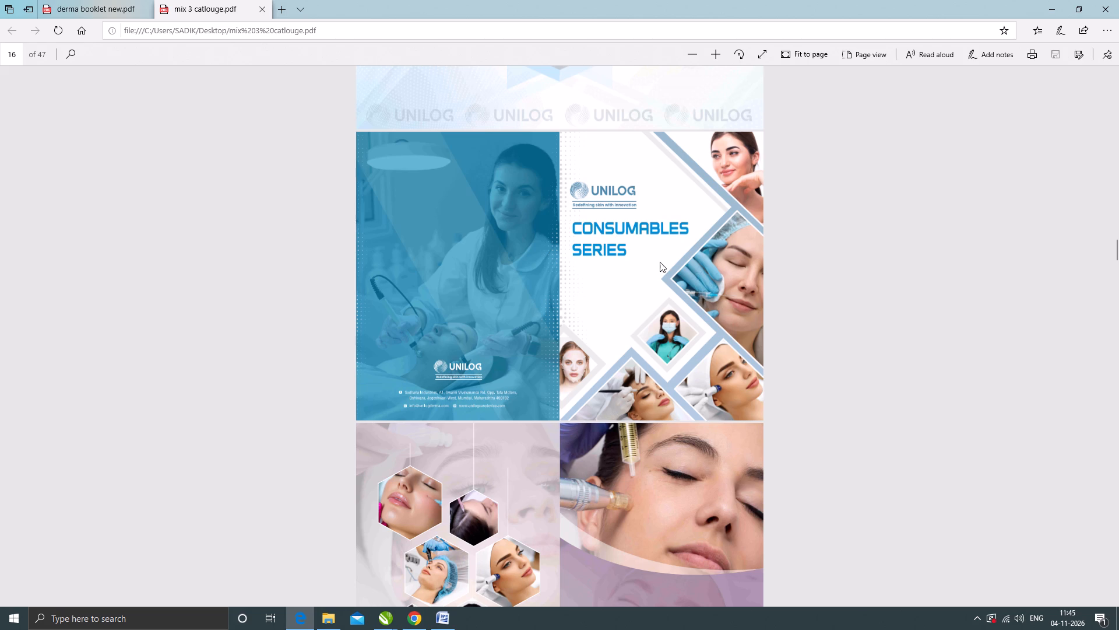
scroll(608, 316, down, 4)
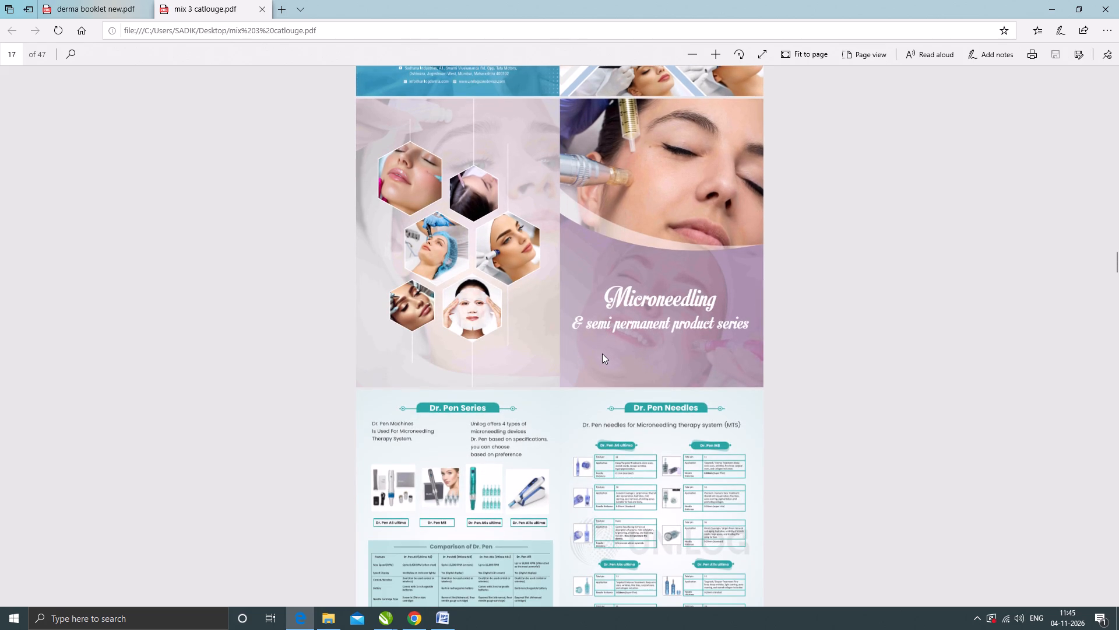
scroll(611, 342, up, 2)
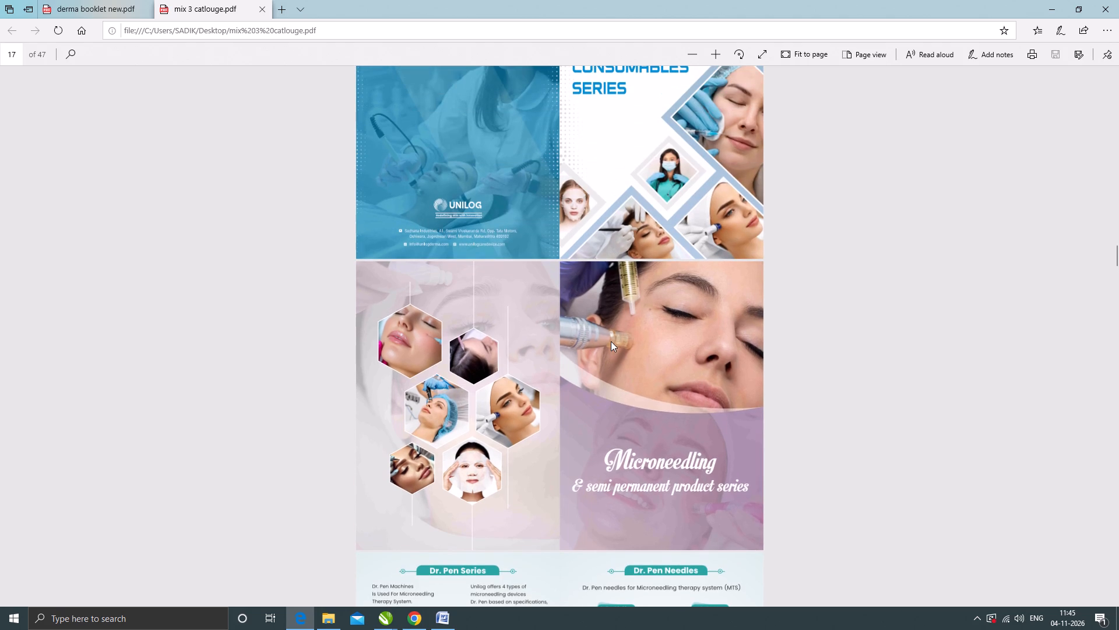
click(1055, 9)
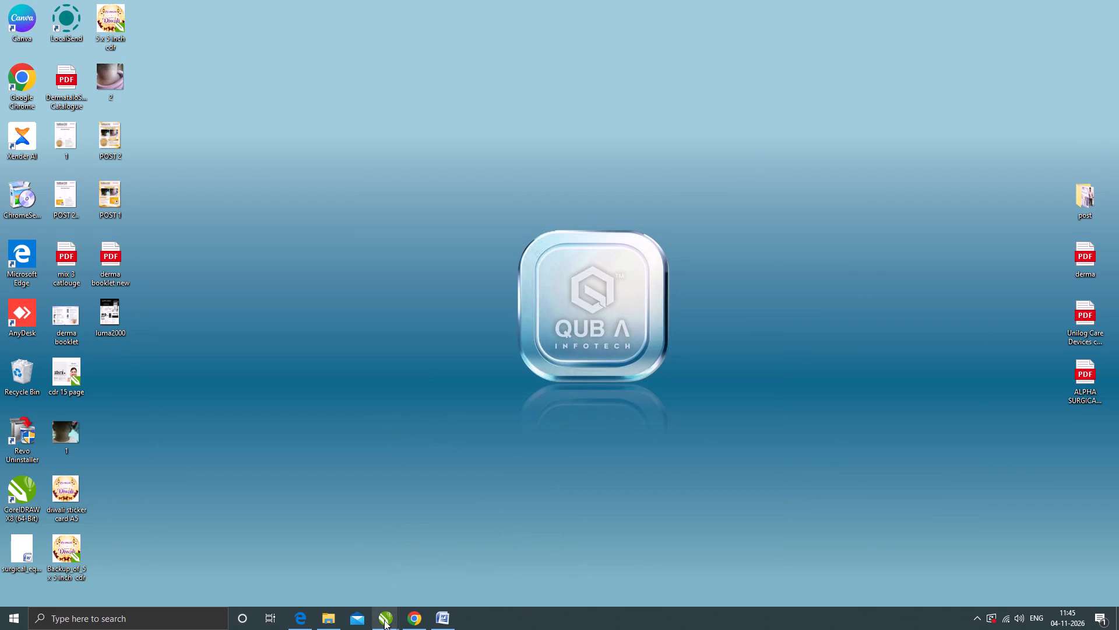
Switch to derma booklet.cdr in CorelDRAW and look through pages 2 to 11, checking each product entry for its image and specifications.
click(386, 626)
click(322, 577)
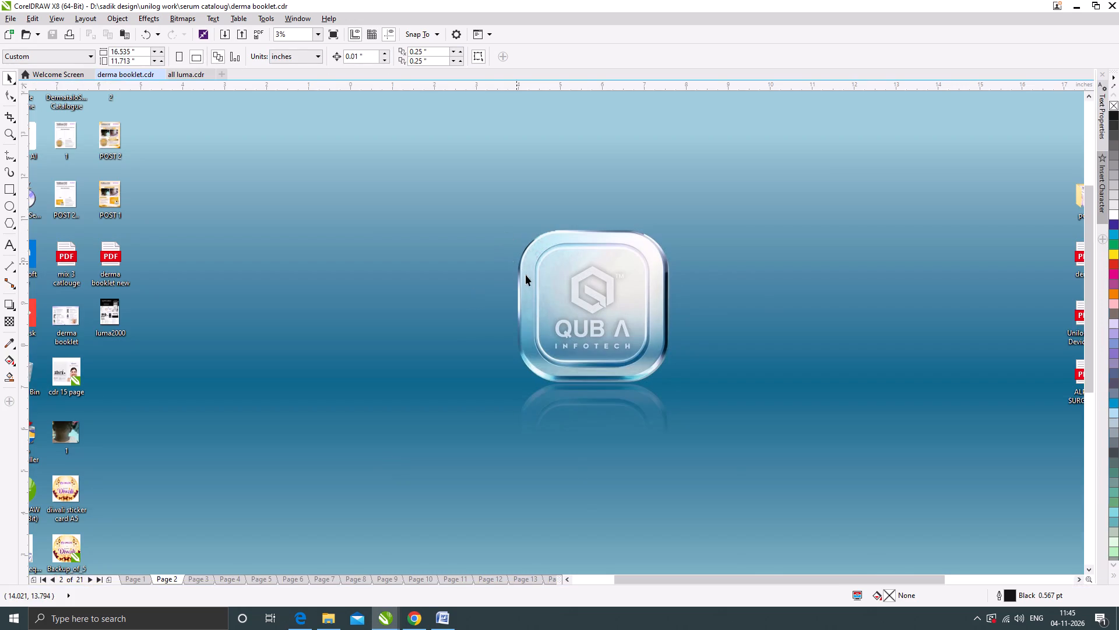
scroll(532, 281, down, 1)
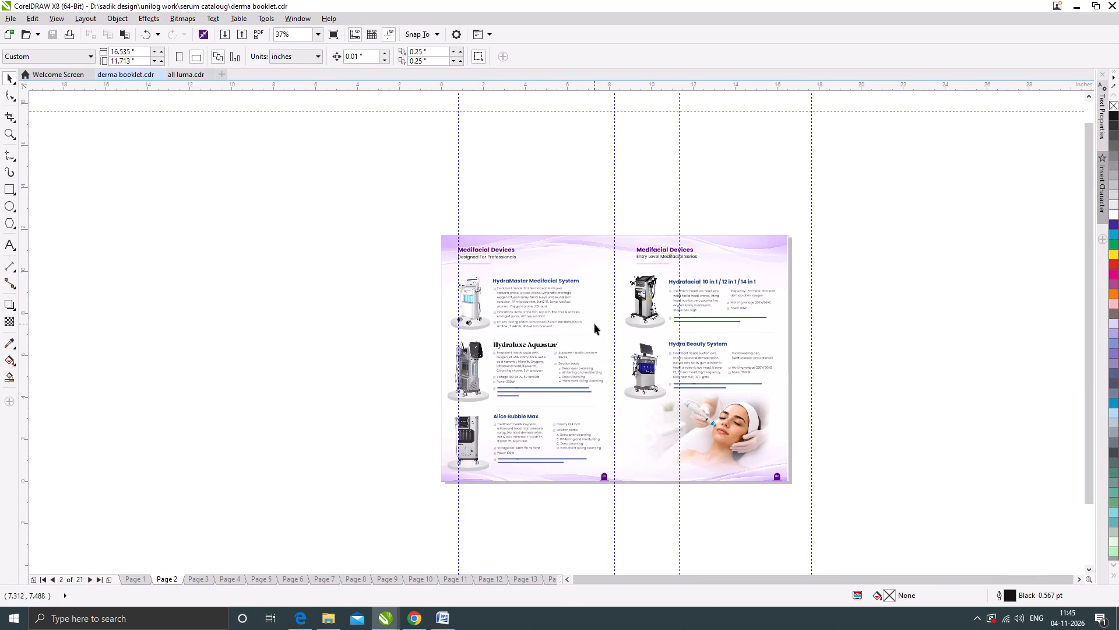
key(Page_Down)
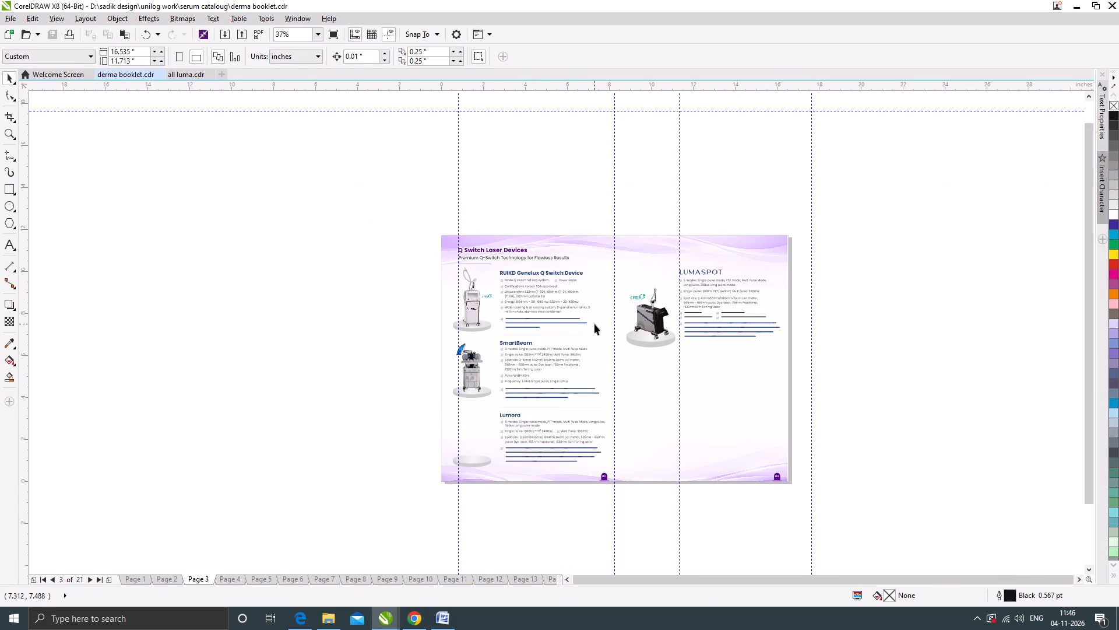
key(Page_Down)
key(Page_Down)
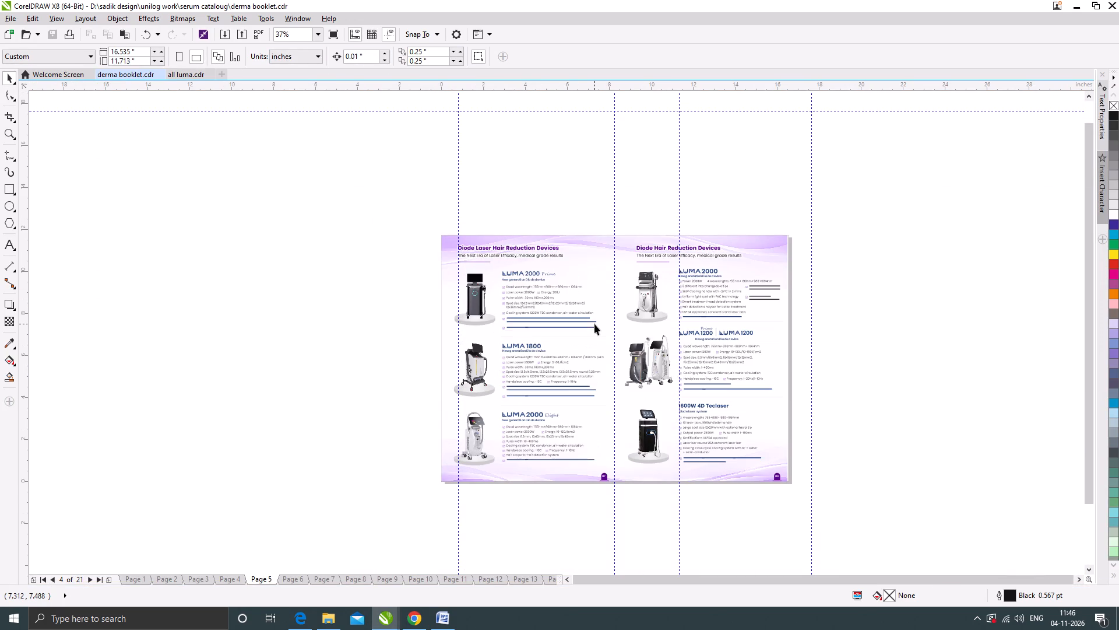
key(Page_Down)
key(Page_Down)
key(Page_Down)
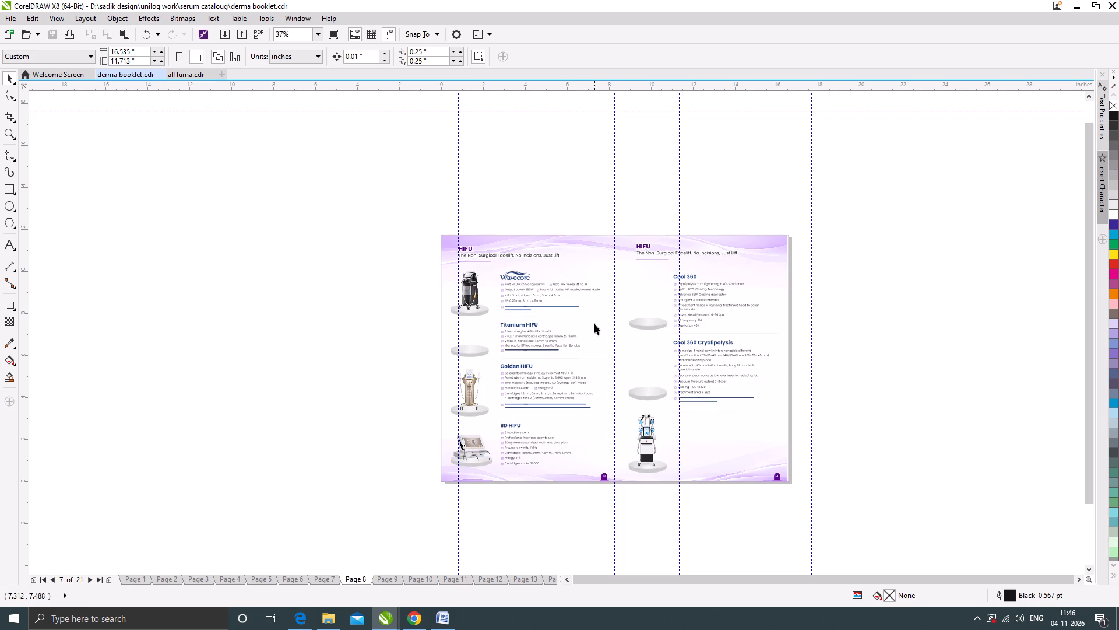
key(Page_Up)
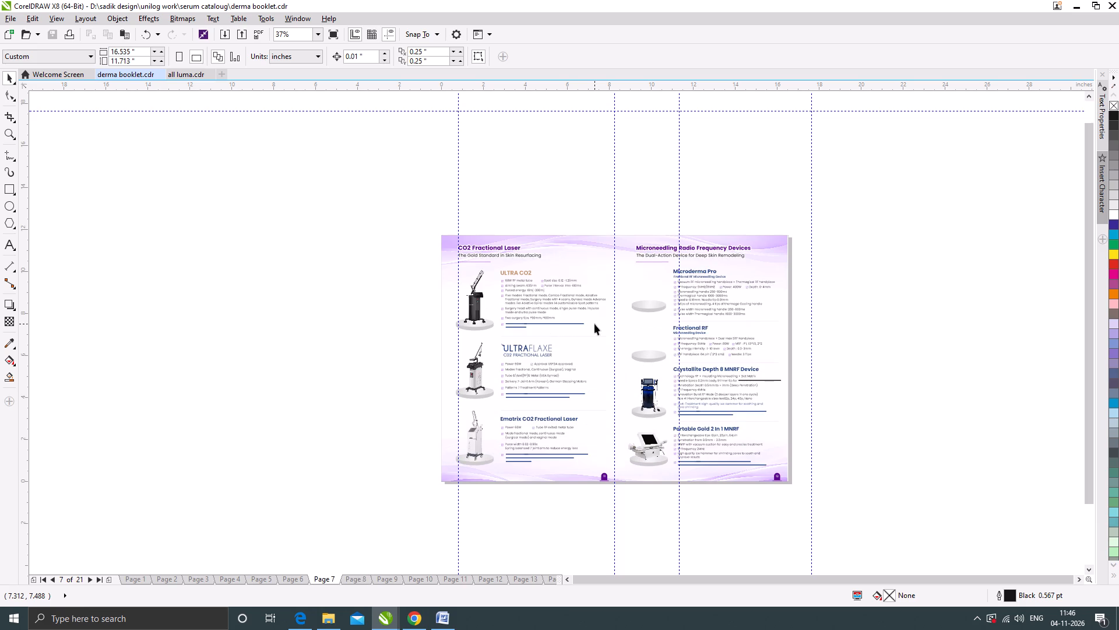
key(Page_Down)
key(Page_Down)
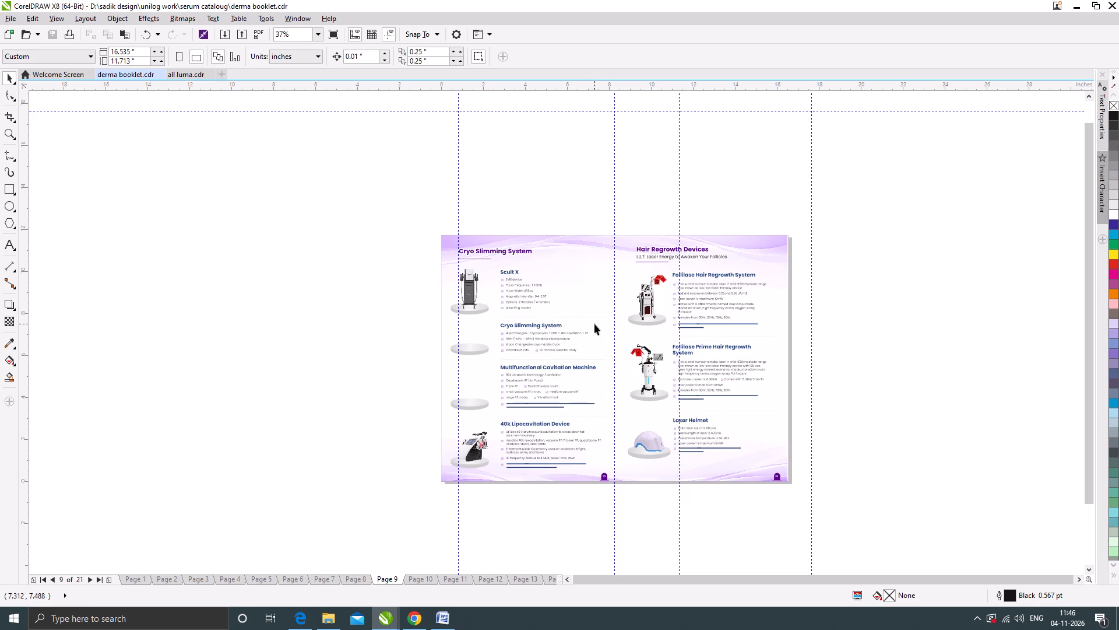
key(Page_Down)
key(Page_Down)
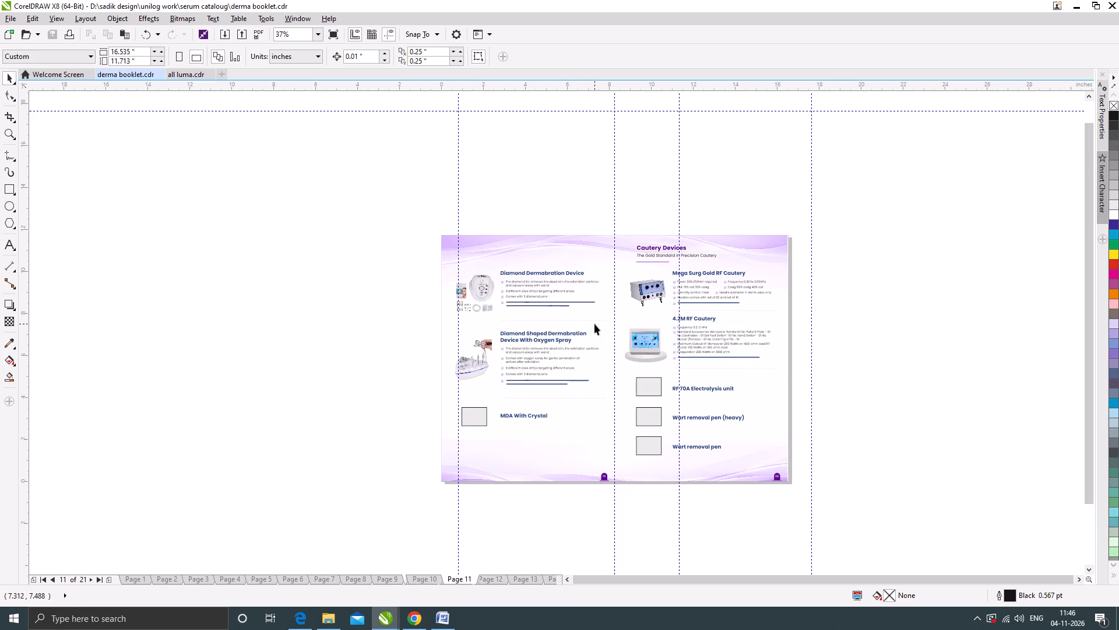
key(Page_Up)
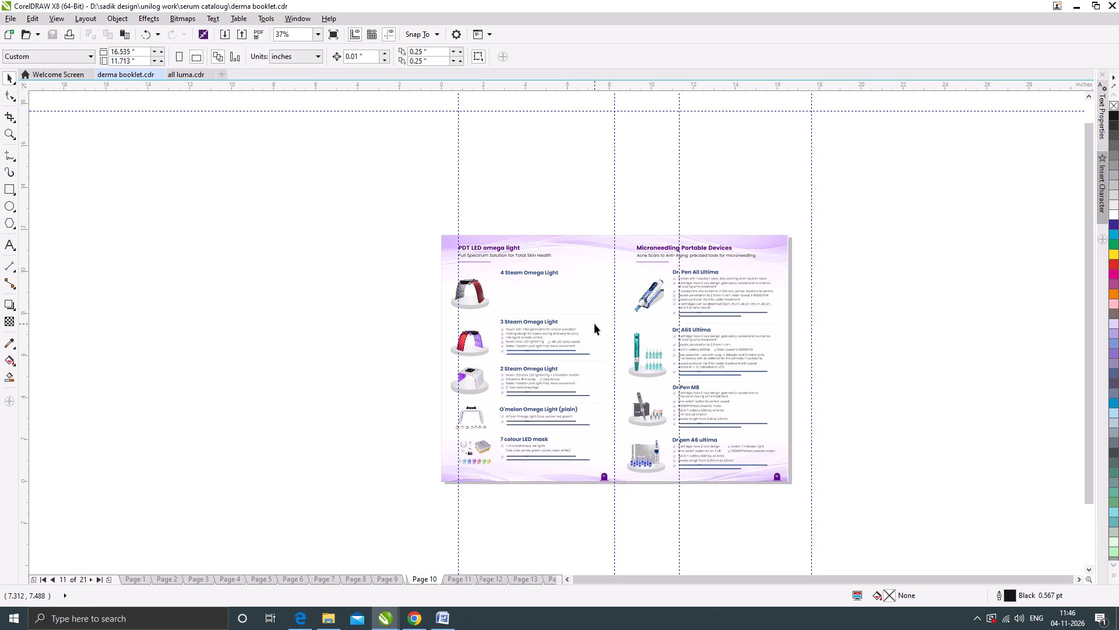
key(Page_Down)
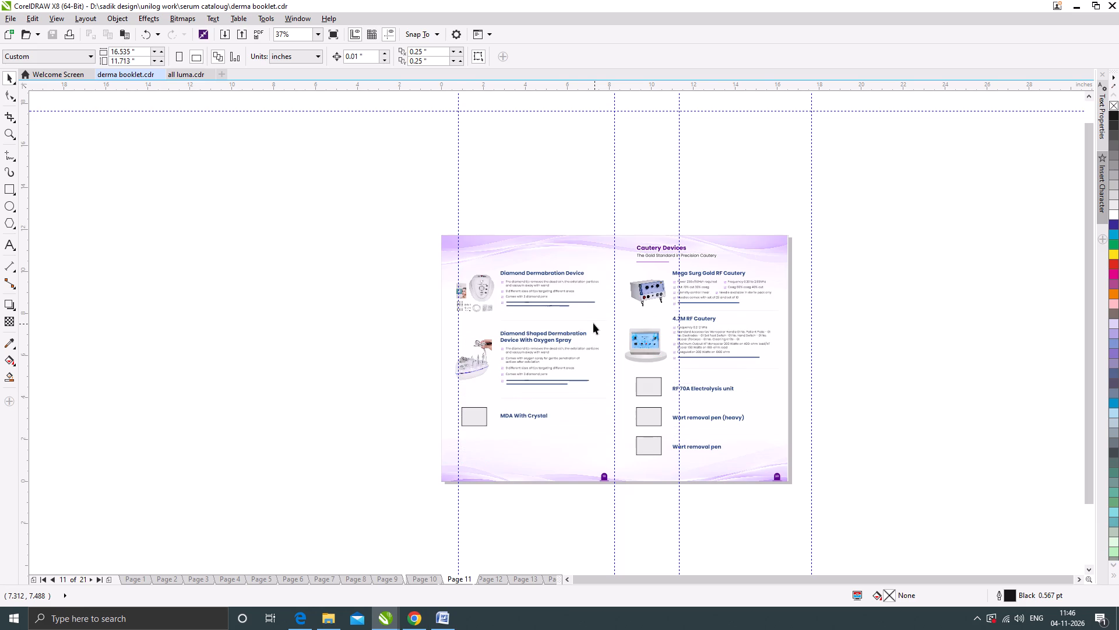
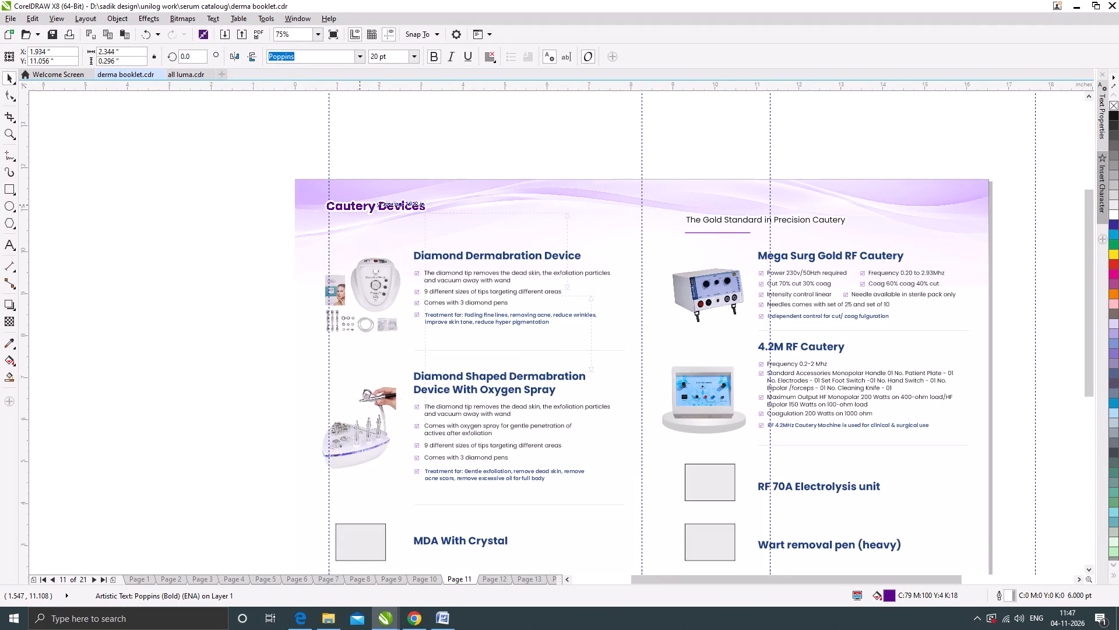
Place a copy of the "Cautery Devices" heading at the top of page 19, above Diamond Dermabration Device.
drag(363, 204, 365, 204)
right_click(365, 204)
Replace the copied heading's text with the pasted "Microneedling Therapy System product range", maintaining fonts and formatting, and shift it slightly down.
double_click(365, 204)
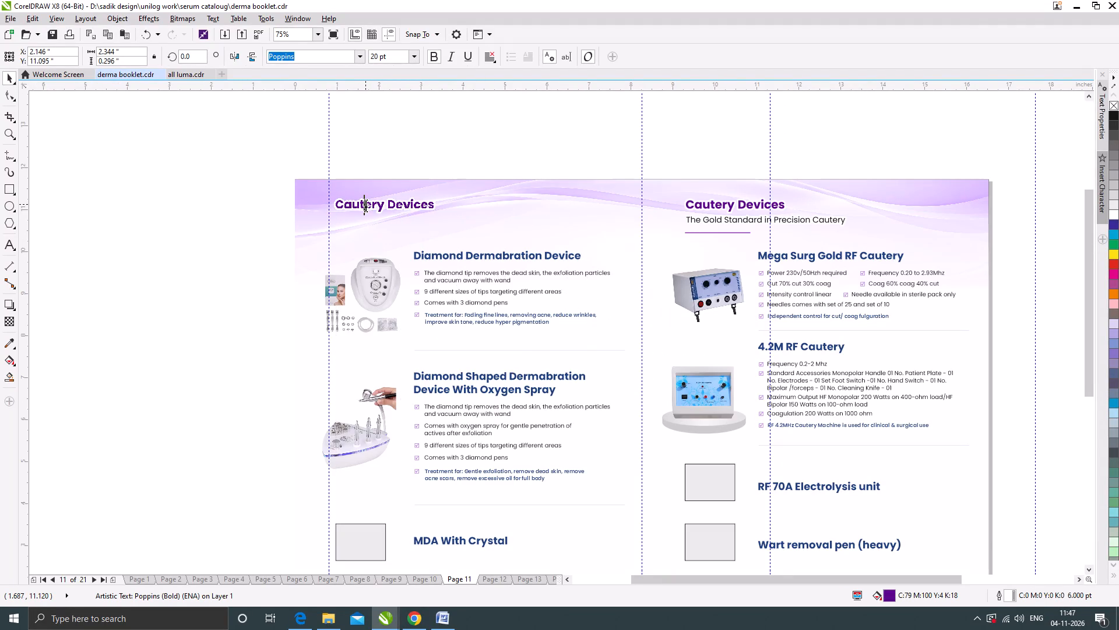
key(ctrl+a)
key(ctrl+v)
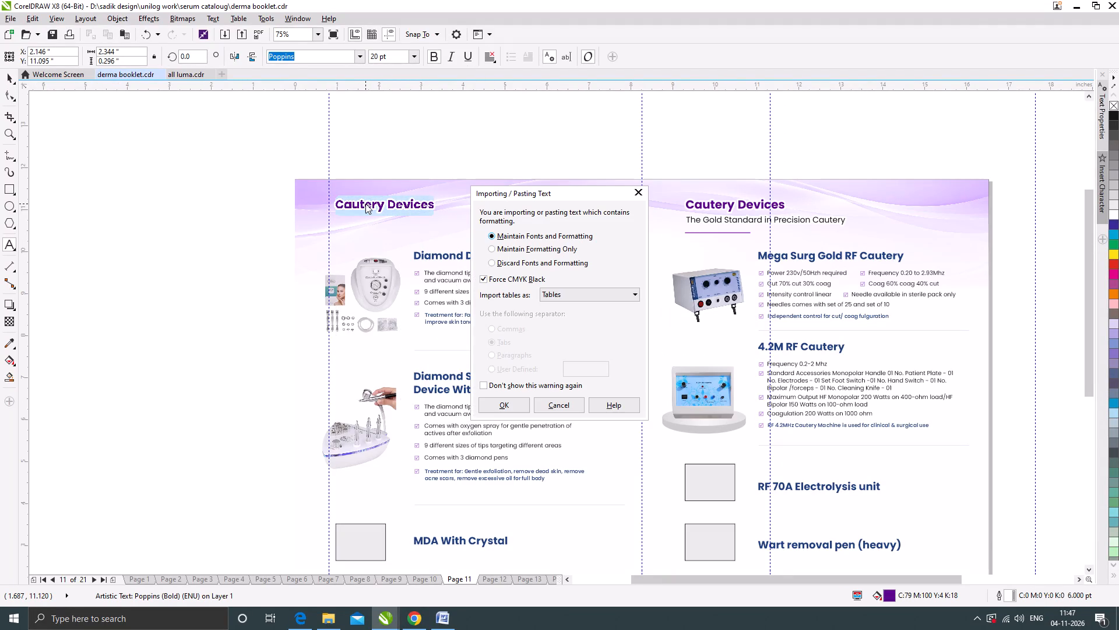
click(515, 411)
scroll(403, 198, up, 1)
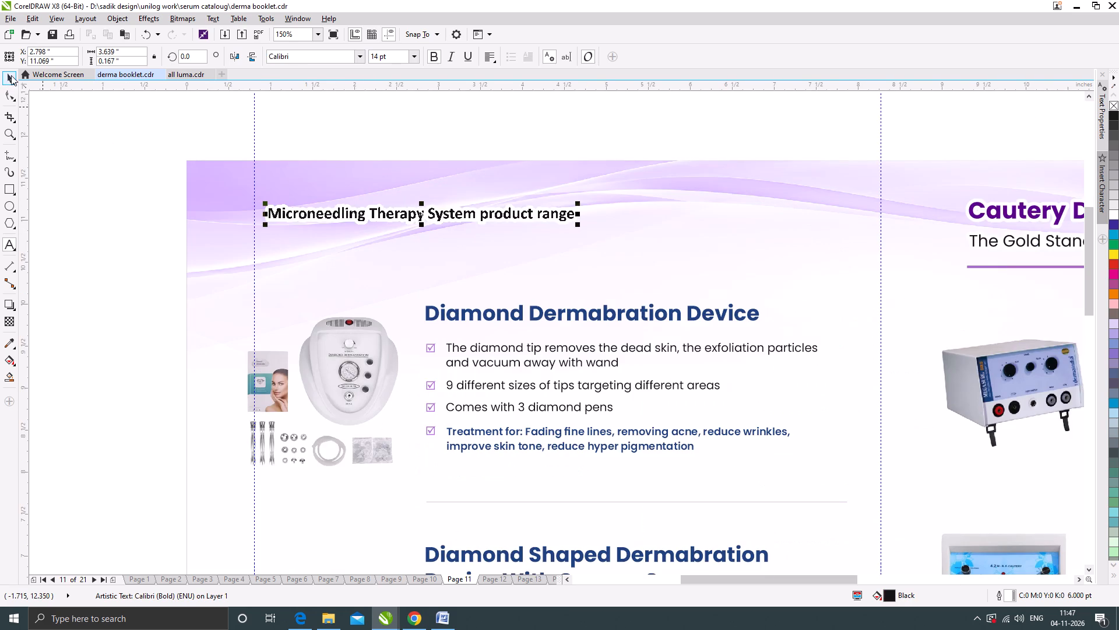
click(11, 75)
drag(418, 214, 412, 222)
scroll(440, 213, down, 2)
click(262, 342)
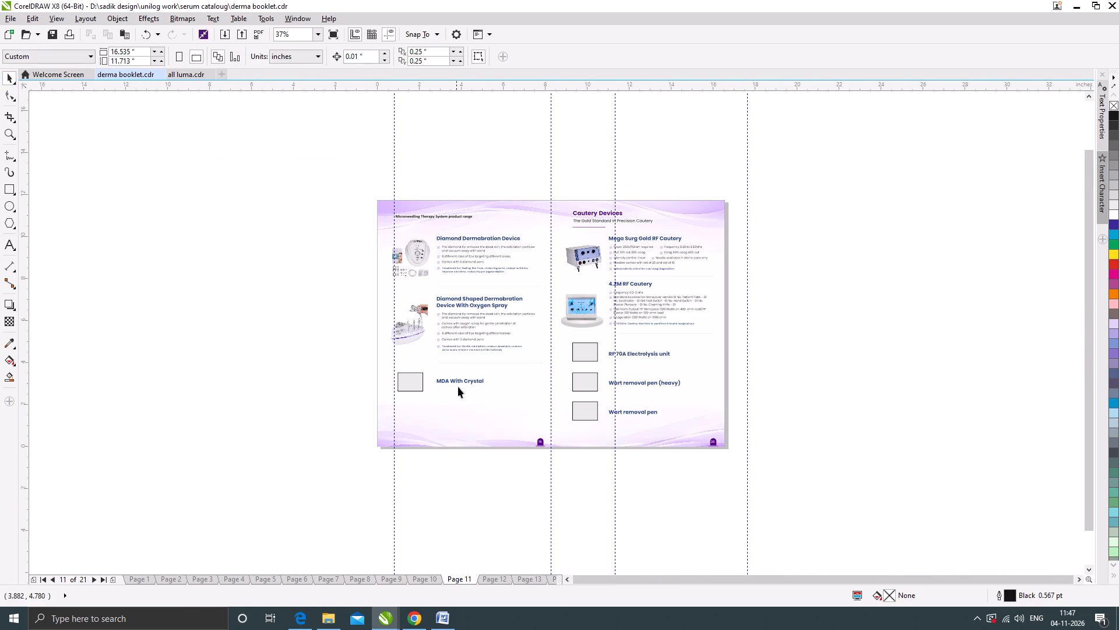
Examine the page 11 spread, checking the MDA With Crystal entry, the blank image placeholders and the new Microneedling heading up close.
scroll(458, 355, up, 1)
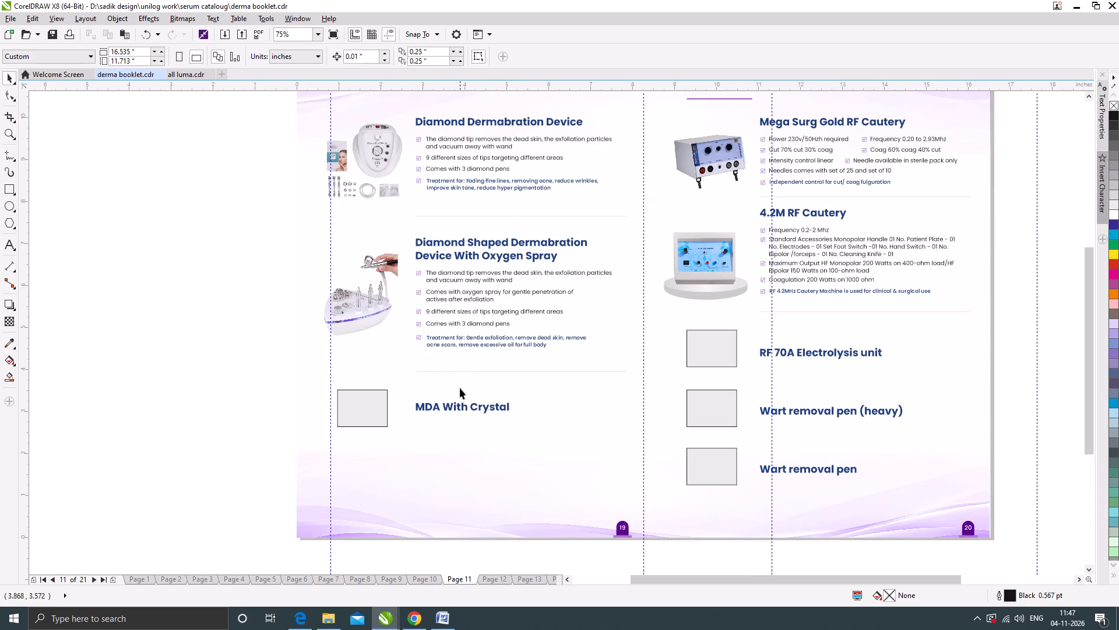
scroll(461, 390, down, 1)
scroll(463, 395, up, 2)
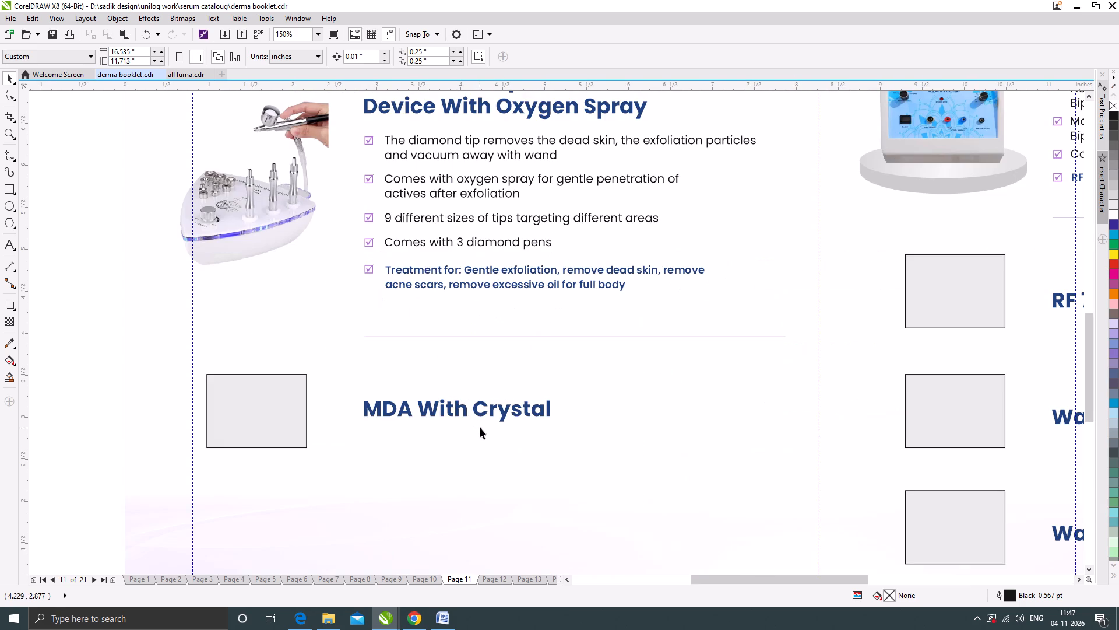
scroll(446, 398, down, 2)
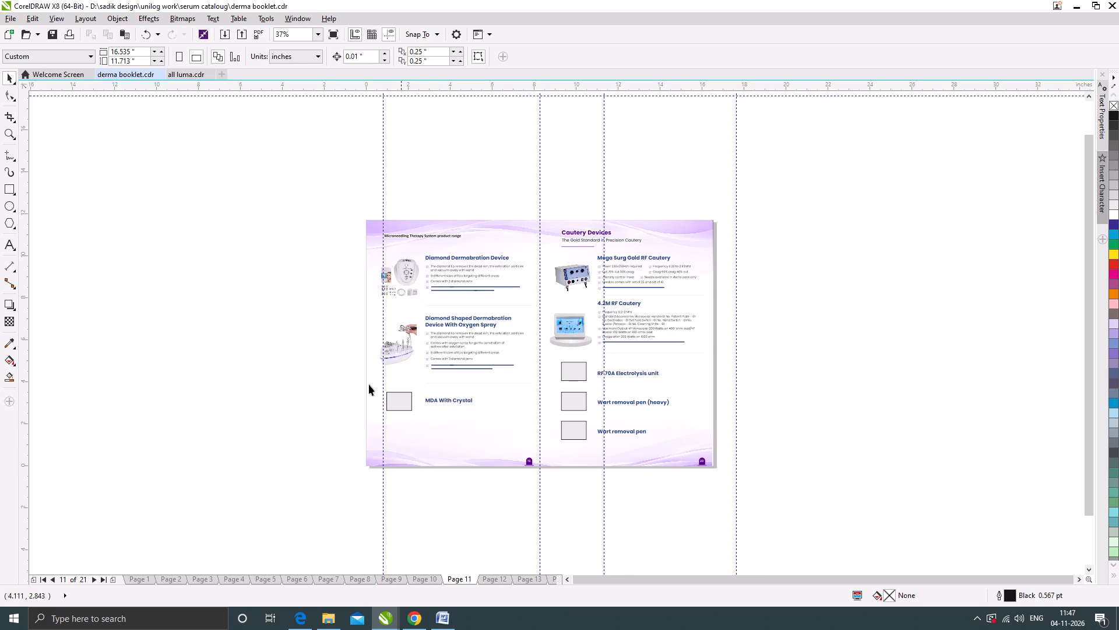
scroll(458, 387, up, 1)
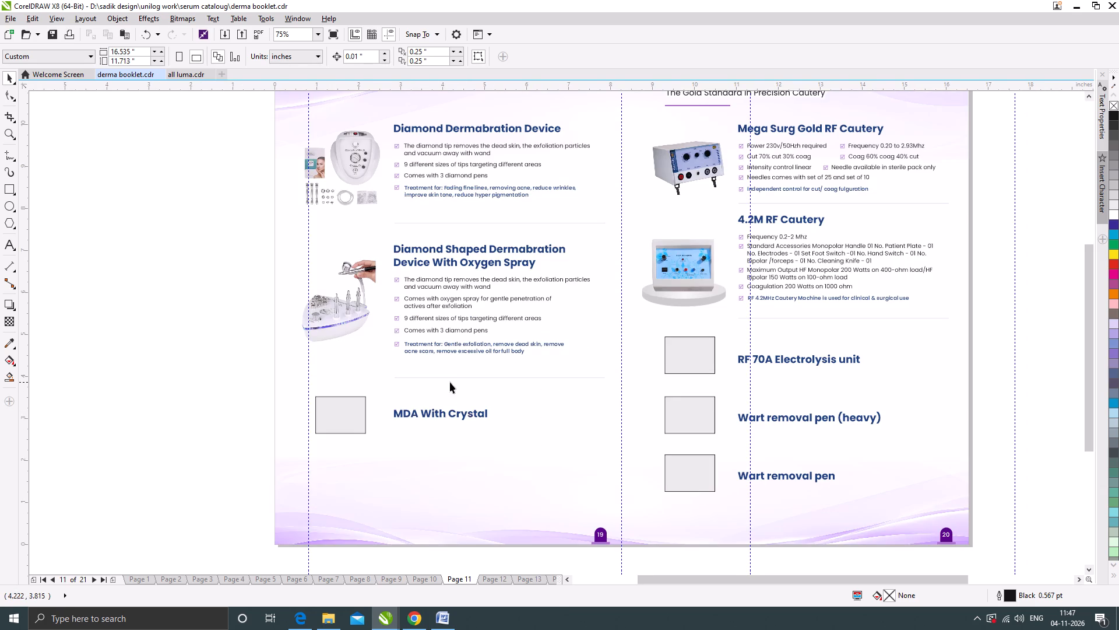
scroll(450, 382, down, 1)
scroll(425, 245, up, 1)
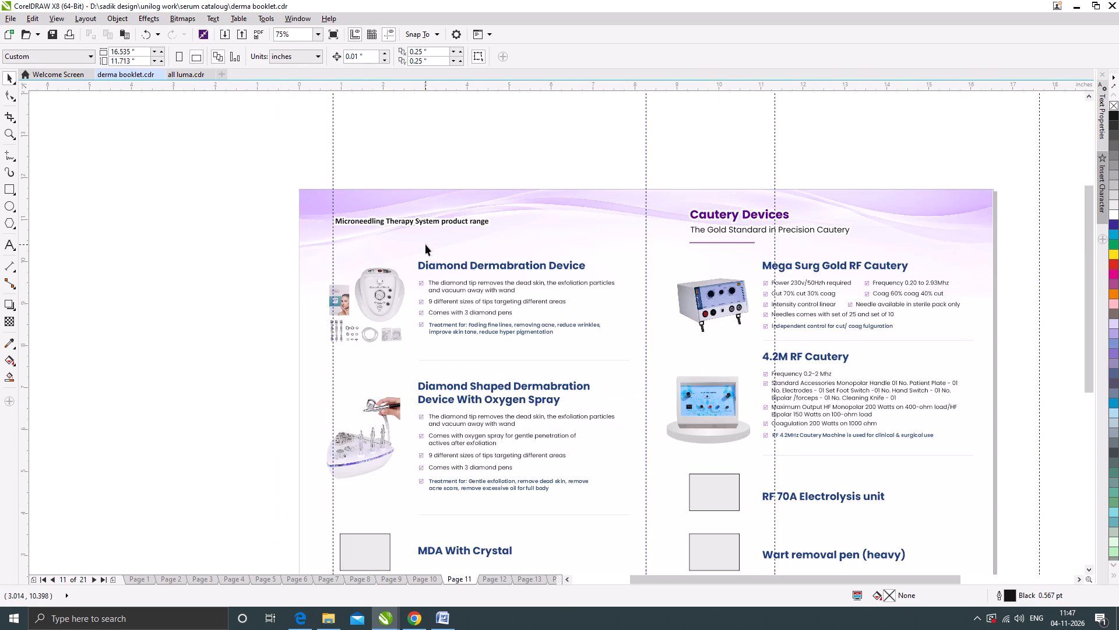
click(217, 265)
scroll(353, 215, up, 3)
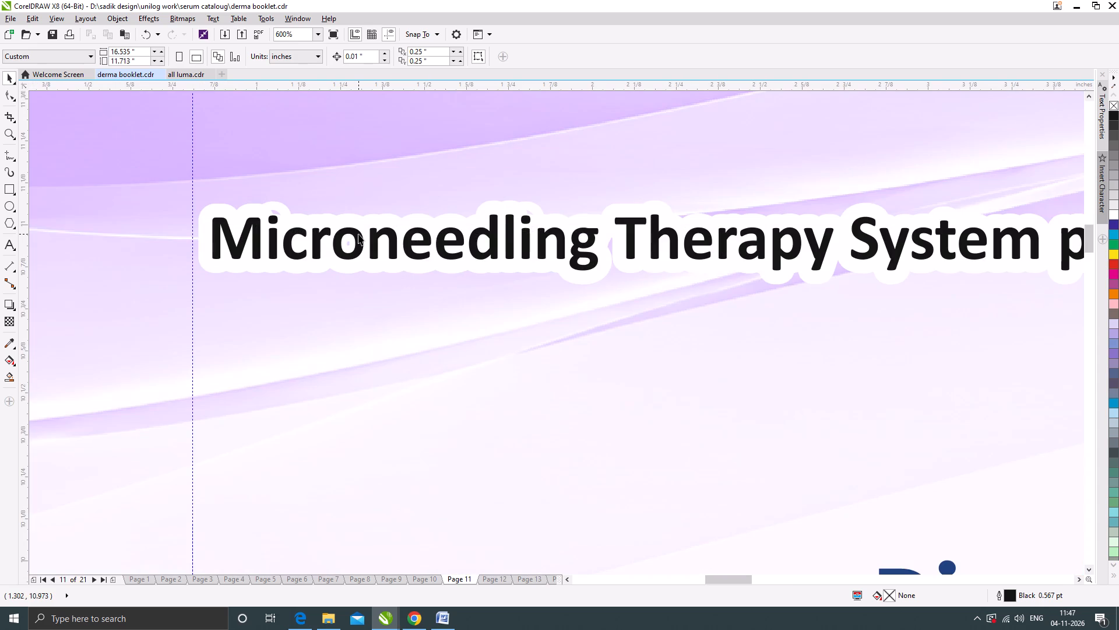
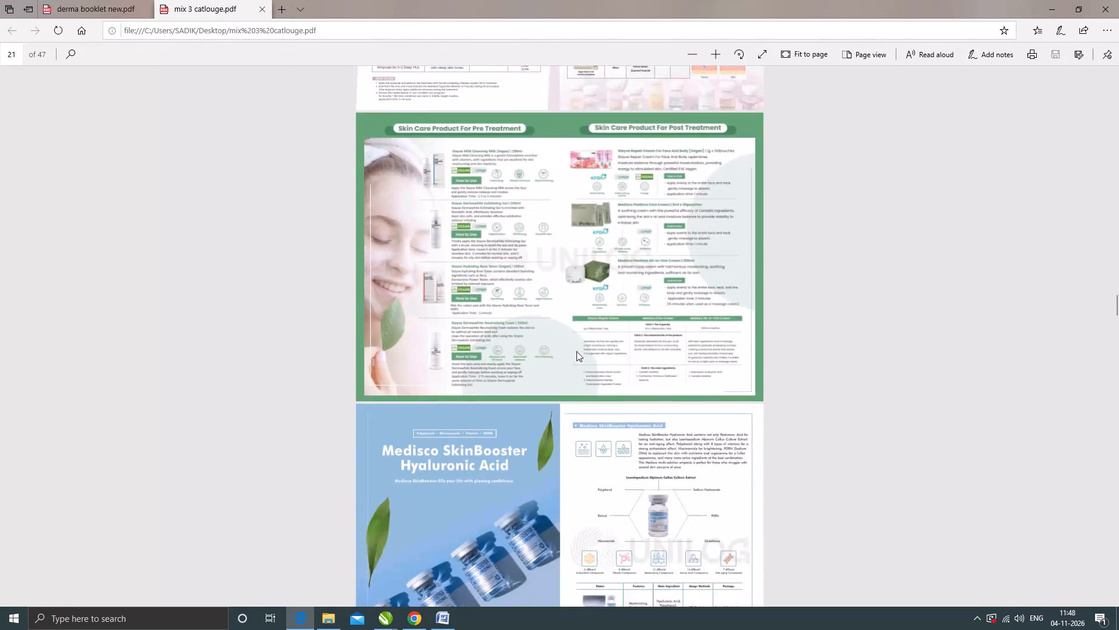
Look through the mix 3 catalogue's device, clinical furniture and consumables pages for product images and details the booklet still lacks.
scroll(576, 351, down, 17)
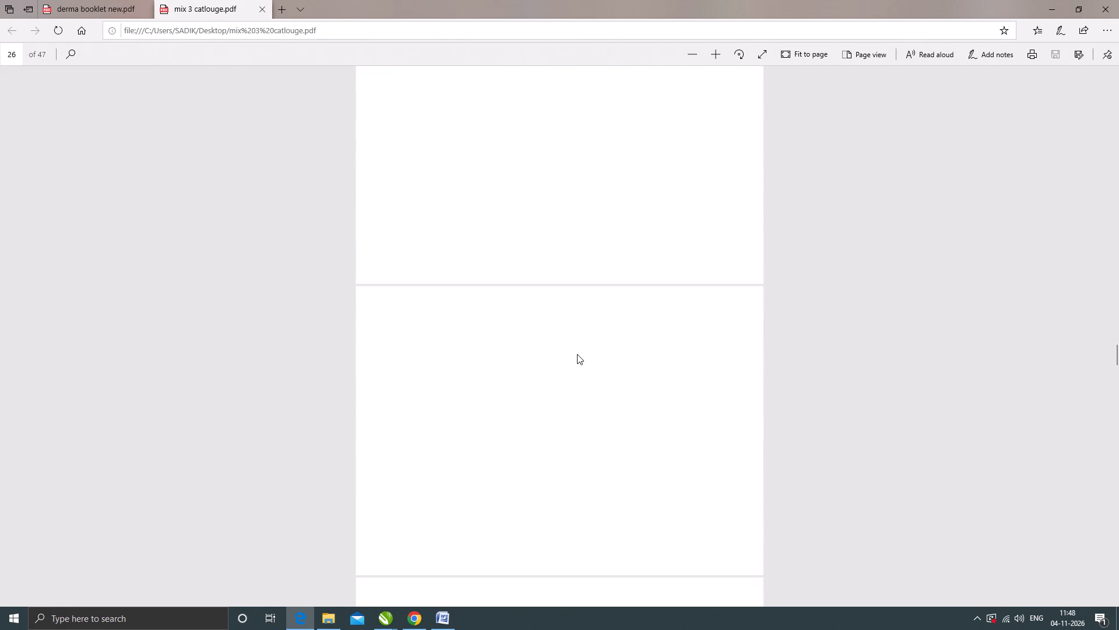
scroll(579, 377, up, 20)
scroll(579, 377, up, 13)
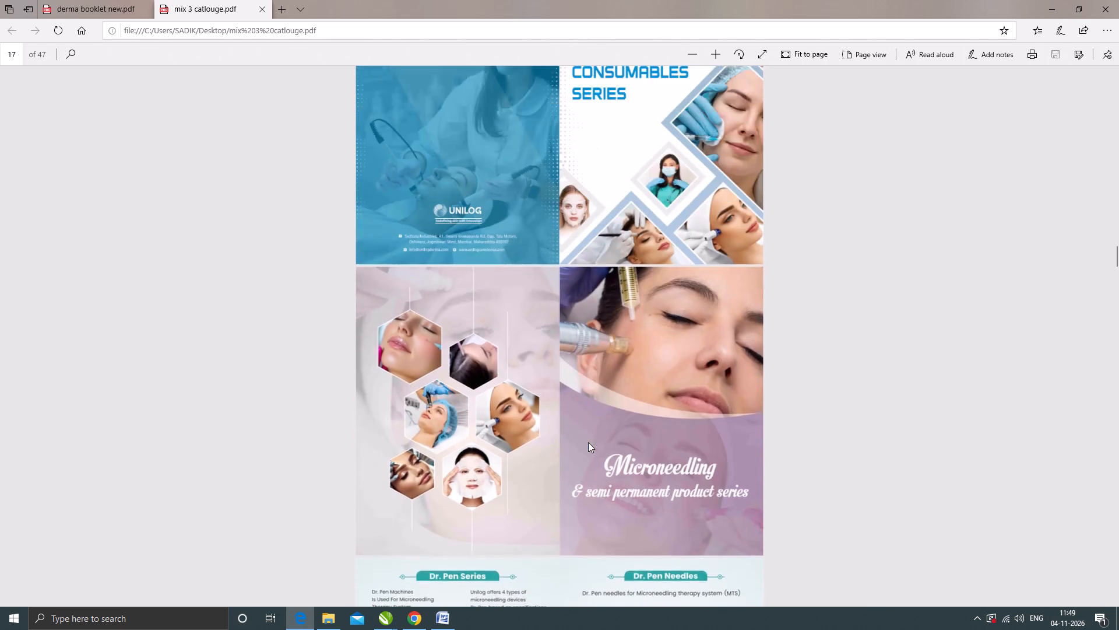
scroll(592, 435, up, 20)
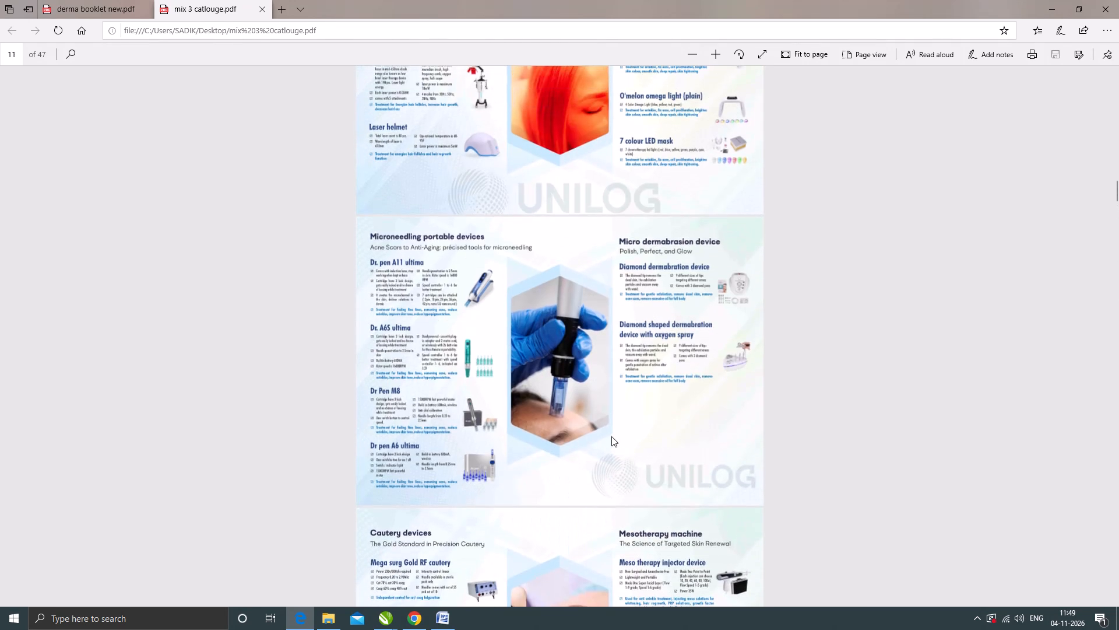
scroll(609, 428, down, 16)
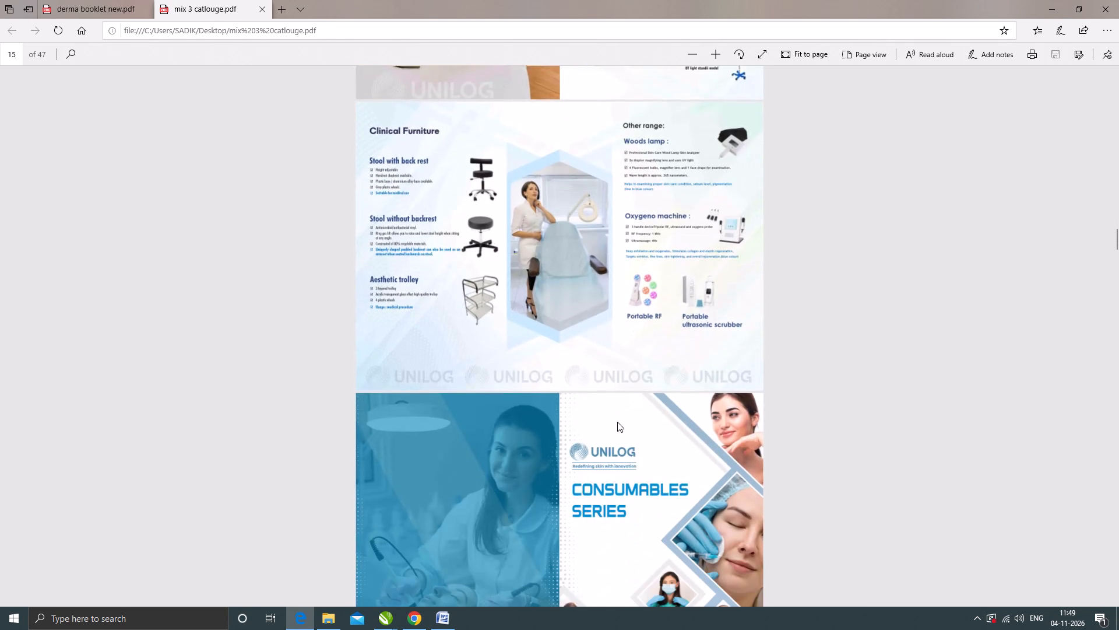
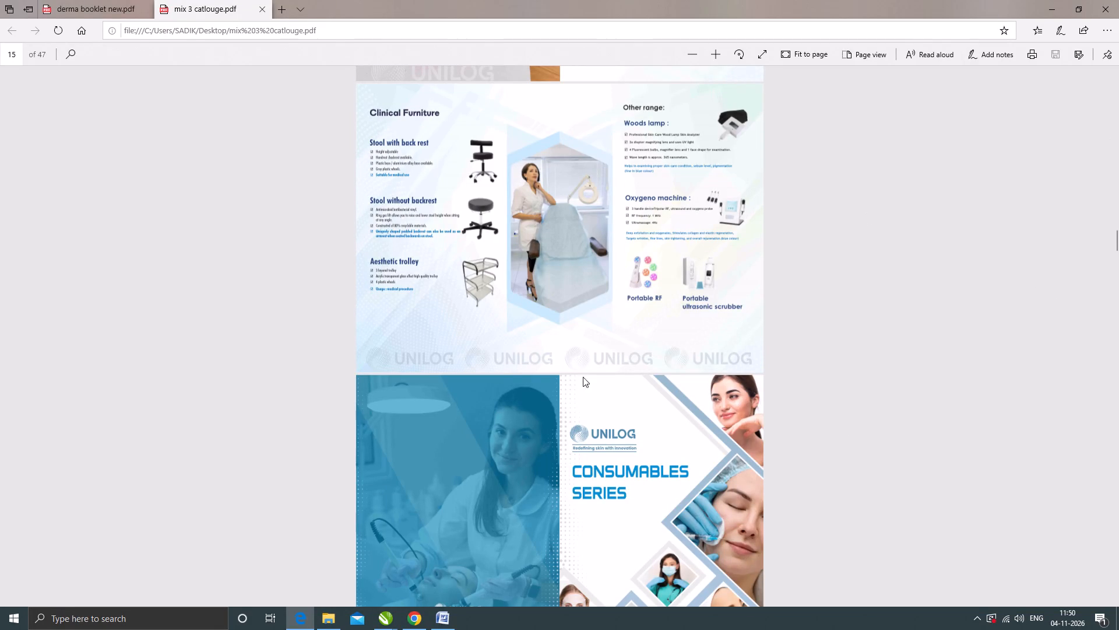
Look through the mix 3 catalogue's consumables series and microneedling pages for content the booklet still lacks.
scroll(583, 377, down, 3)
scroll(590, 305, down, 2)
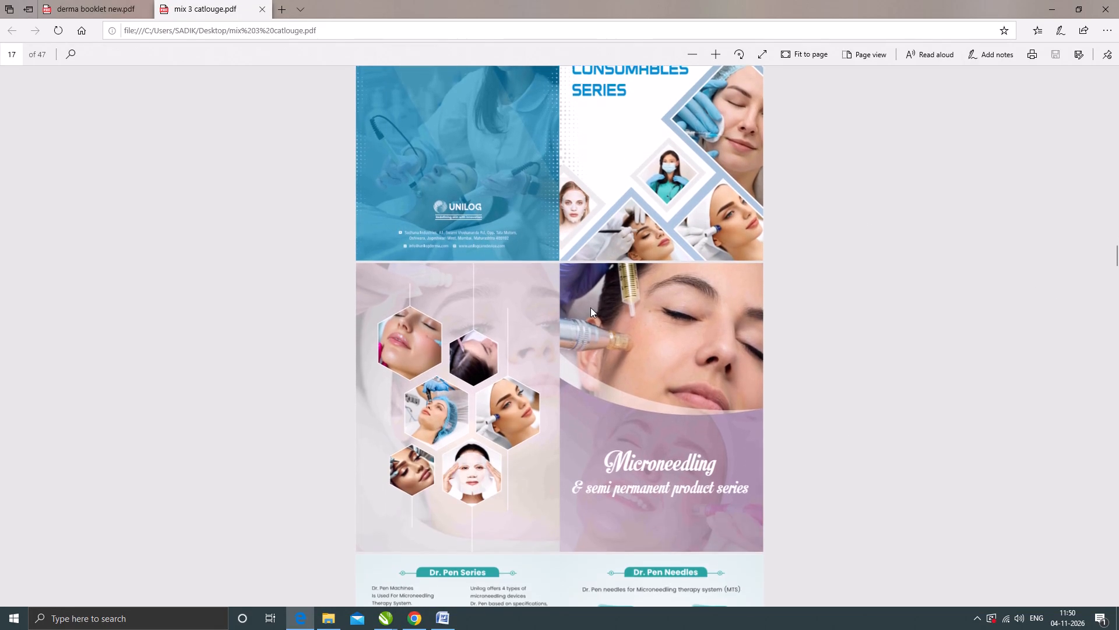
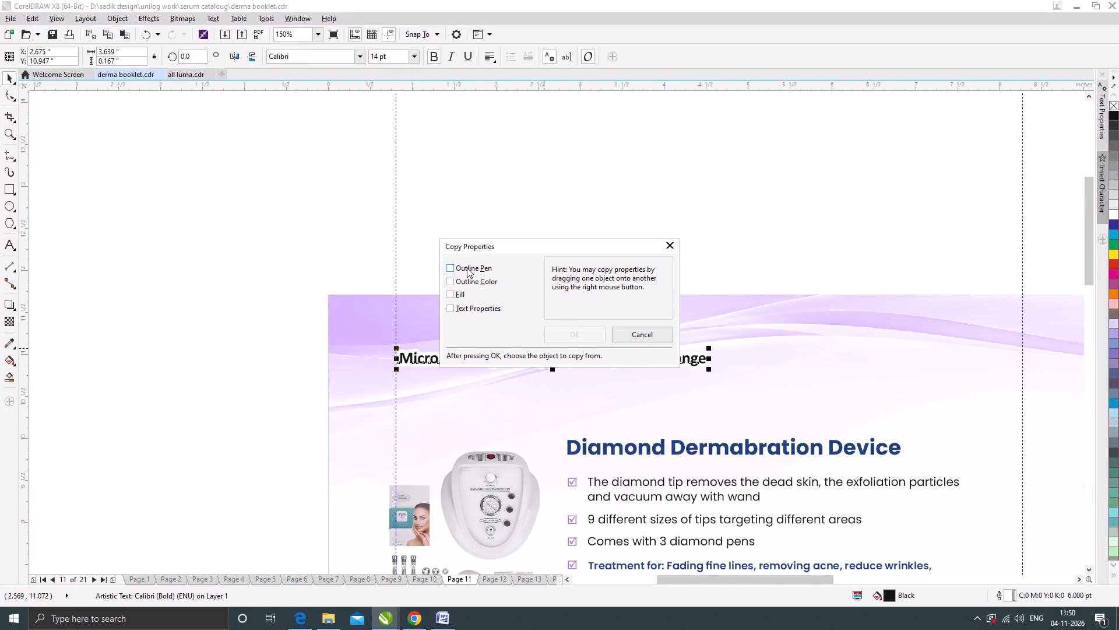
Copy the outline, fill and text properties from the spare Cautery Devices heading above the page onto the Microneedling Therapy System heading.
click(464, 282)
click(461, 292)
click(460, 307)
click(569, 332)
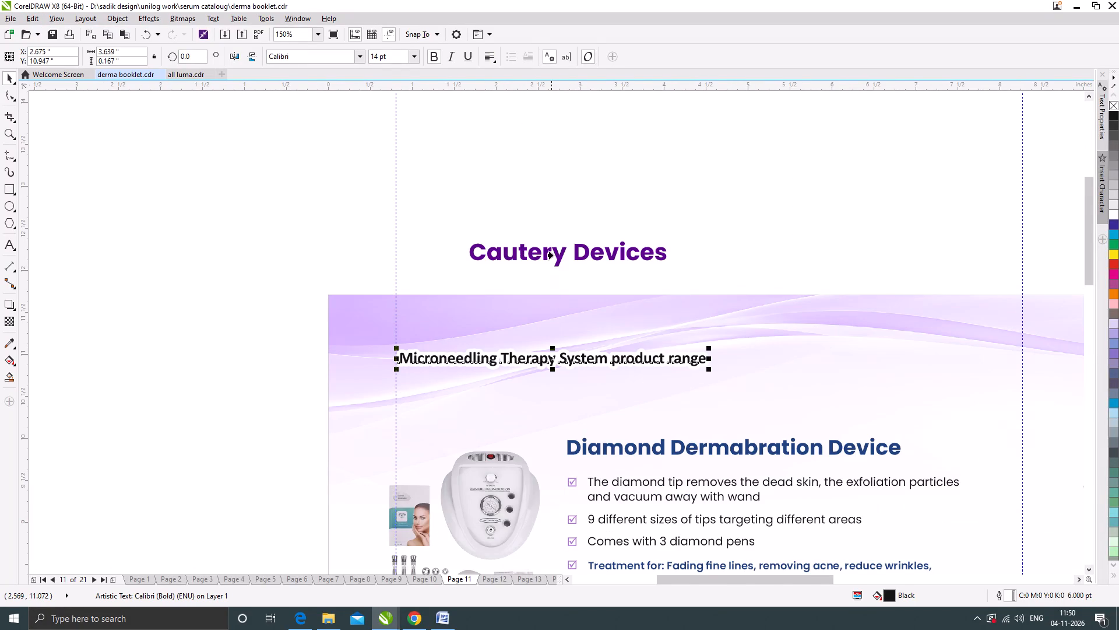
click(556, 252)
Delete the spare Cautery Devices heading lying above page 11.
click(752, 223)
click(645, 257)
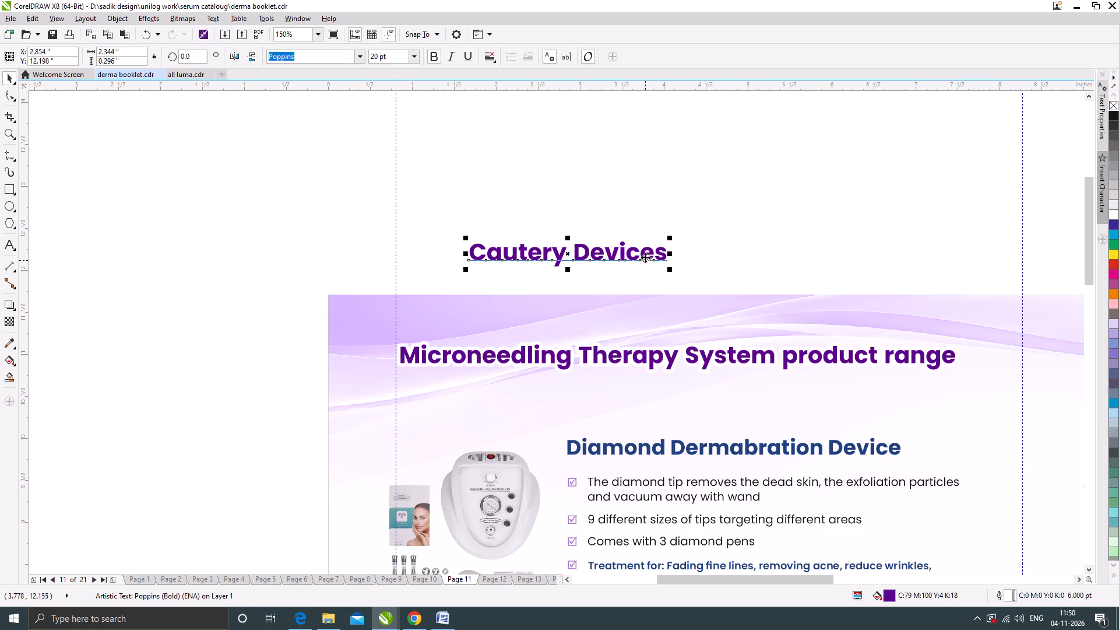
scroll(590, 242, down, 2)
key(Delete)
Break the Microneedling heading onto a second line before "product range" and tighten the spacing between its two lines.
scroll(603, 266, up, 2)
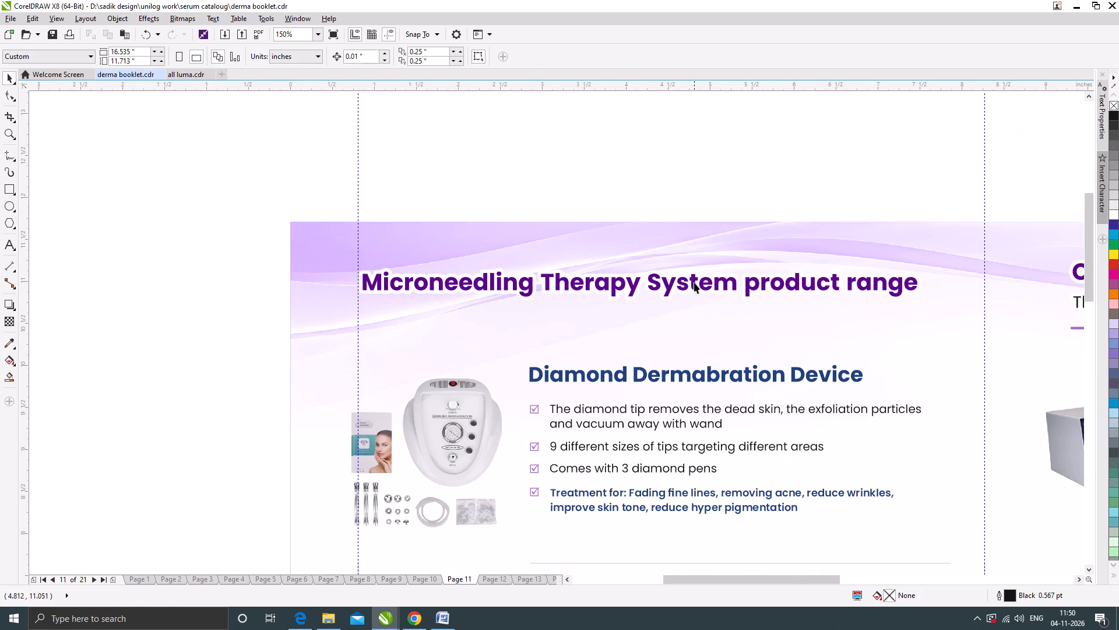
double_click(747, 280)
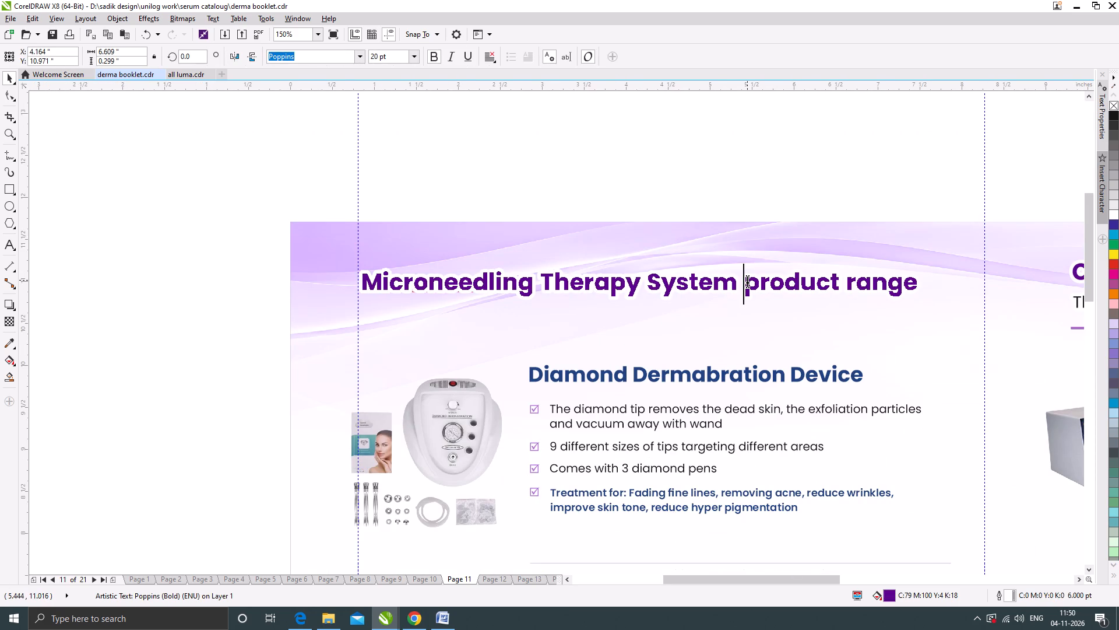
key(Return)
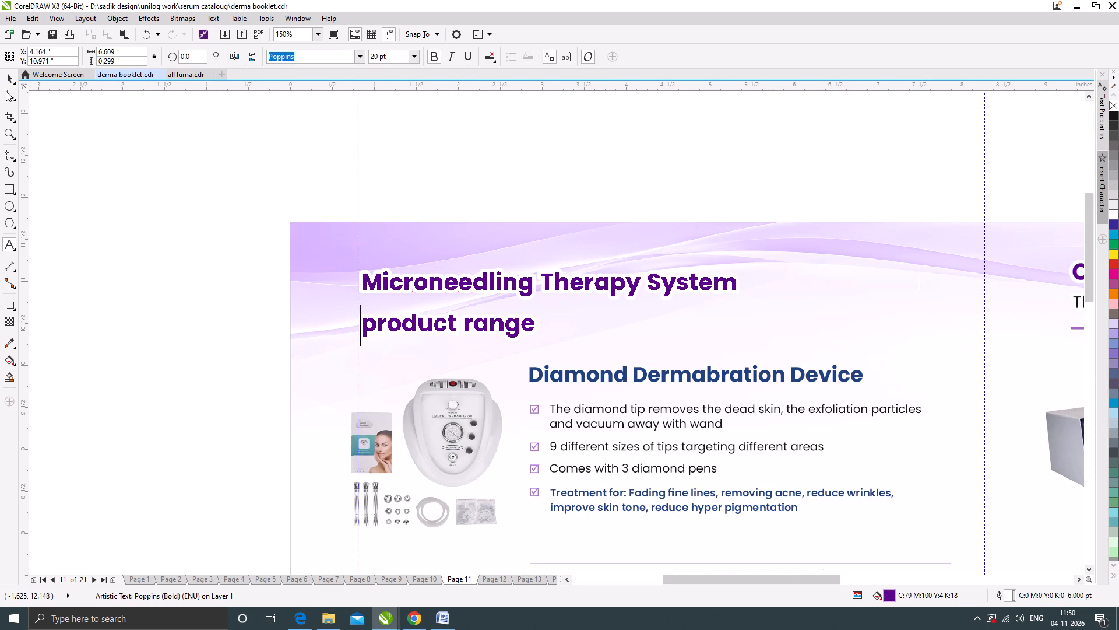
click(7, 93)
scroll(385, 319, up, 1)
drag(333, 364, 336, 330)
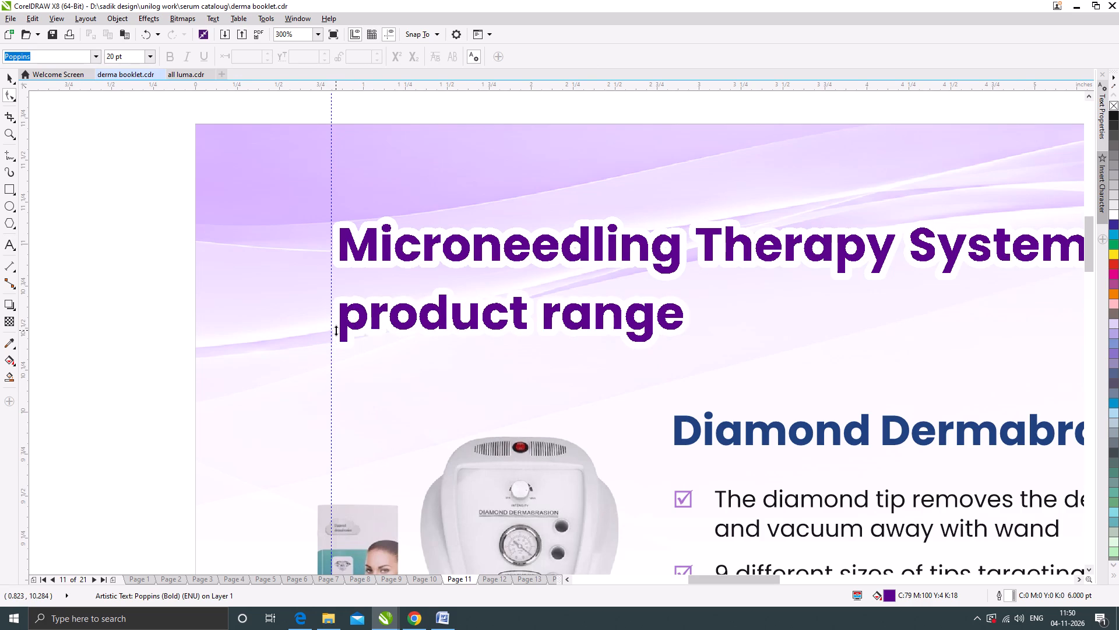
drag(336, 330, 339, 323)
Change the whole Microneedling heading to Title Case.
click(7, 242)
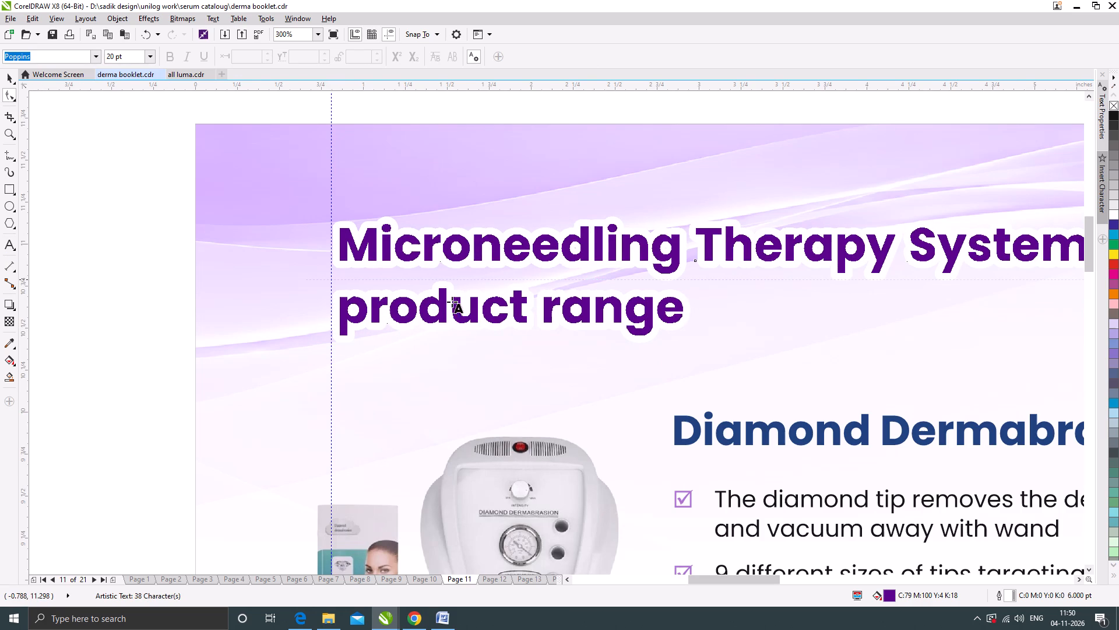
key(ctrl+a)
right_click(508, 301)
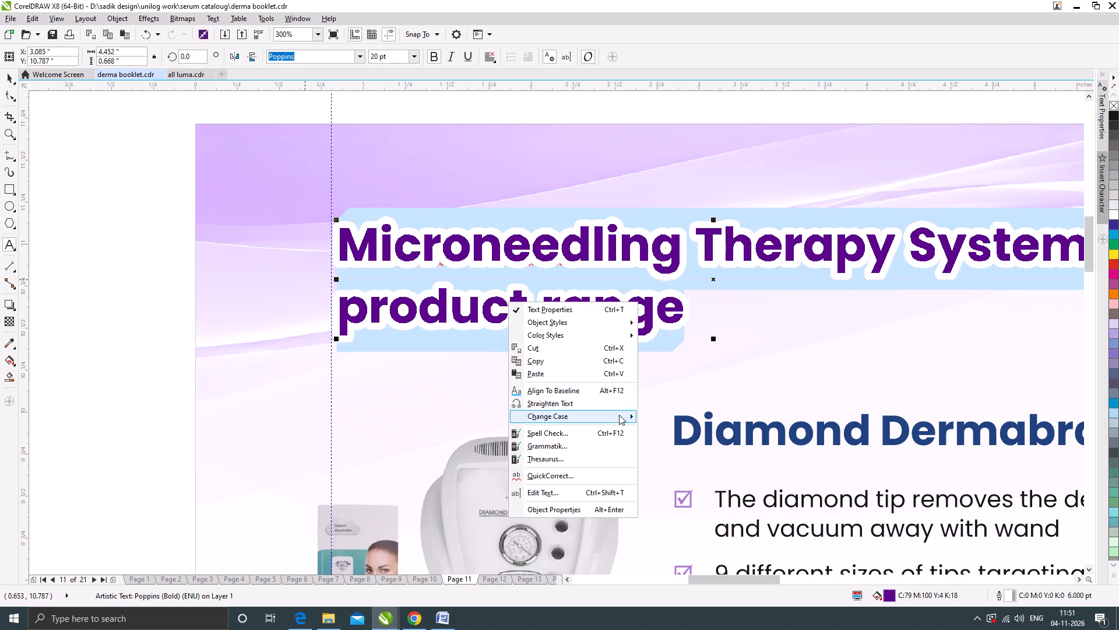
click(662, 454)
Shift the Microneedling heading slightly left to line it up with the left margin guideline.
click(9, 80)
scroll(427, 201, down, 2)
scroll(410, 205, up, 2)
scroll(375, 236, up, 1)
drag(378, 240, 372, 241)
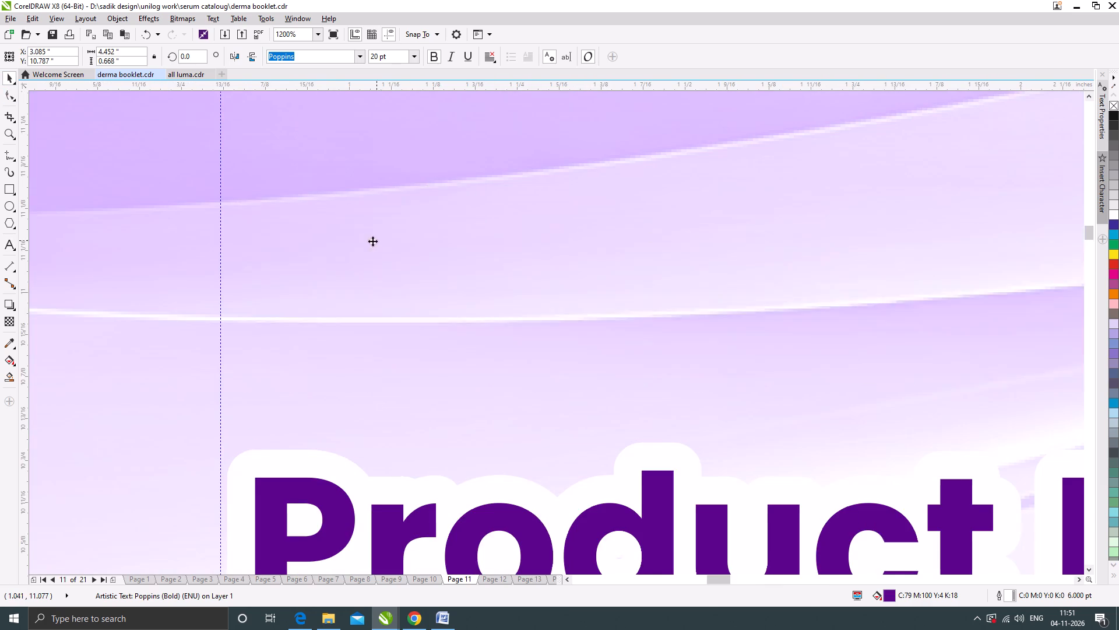
drag(372, 241, 368, 242)
scroll(370, 228, down, 9)
click(168, 253)
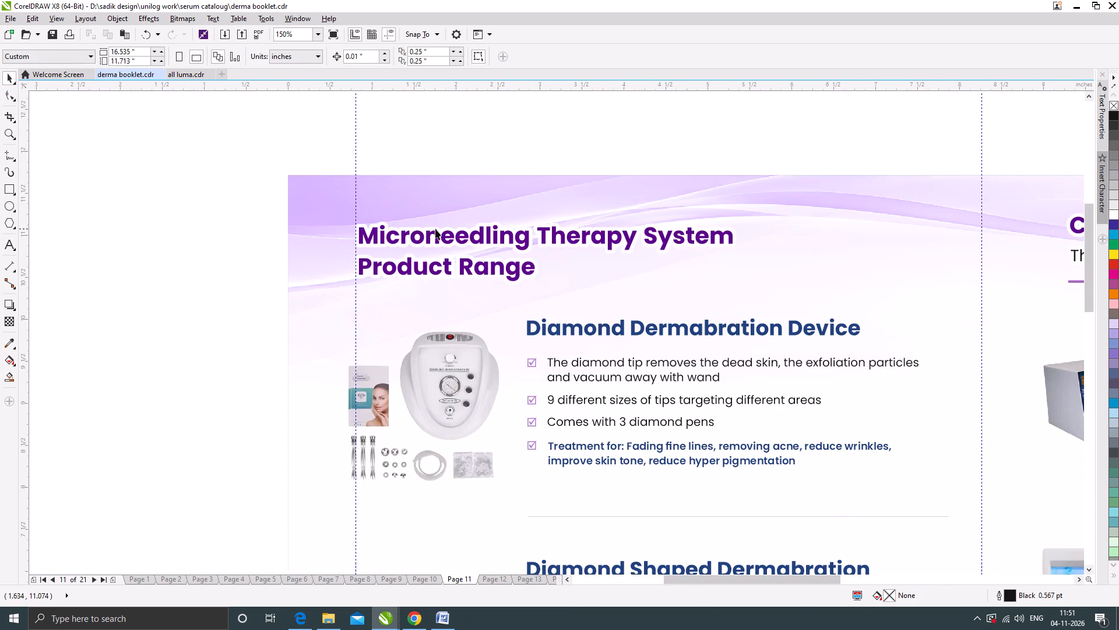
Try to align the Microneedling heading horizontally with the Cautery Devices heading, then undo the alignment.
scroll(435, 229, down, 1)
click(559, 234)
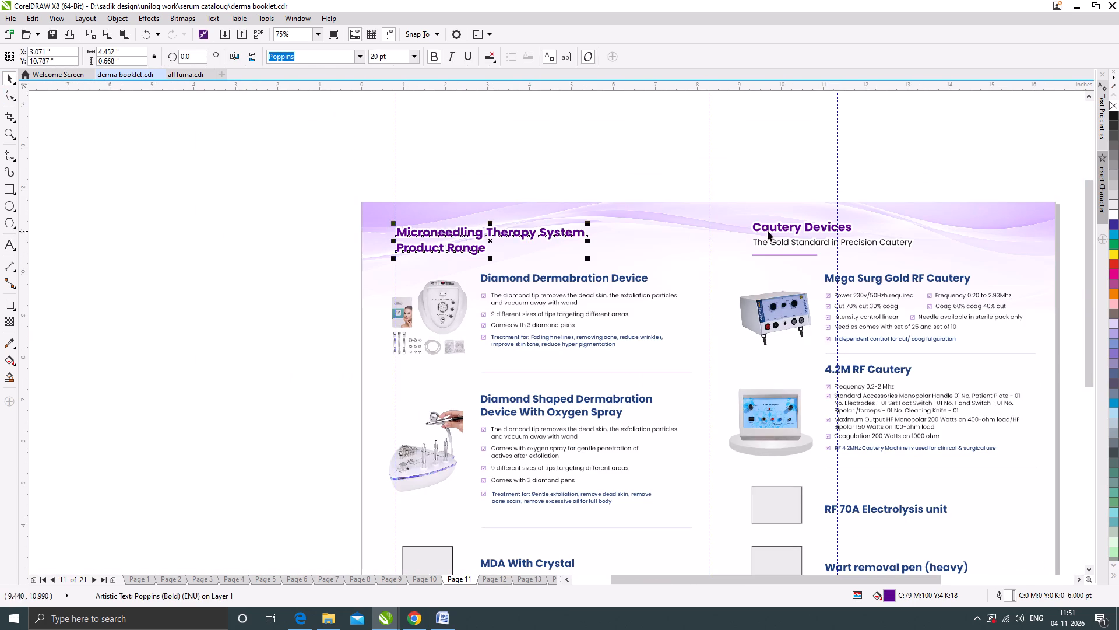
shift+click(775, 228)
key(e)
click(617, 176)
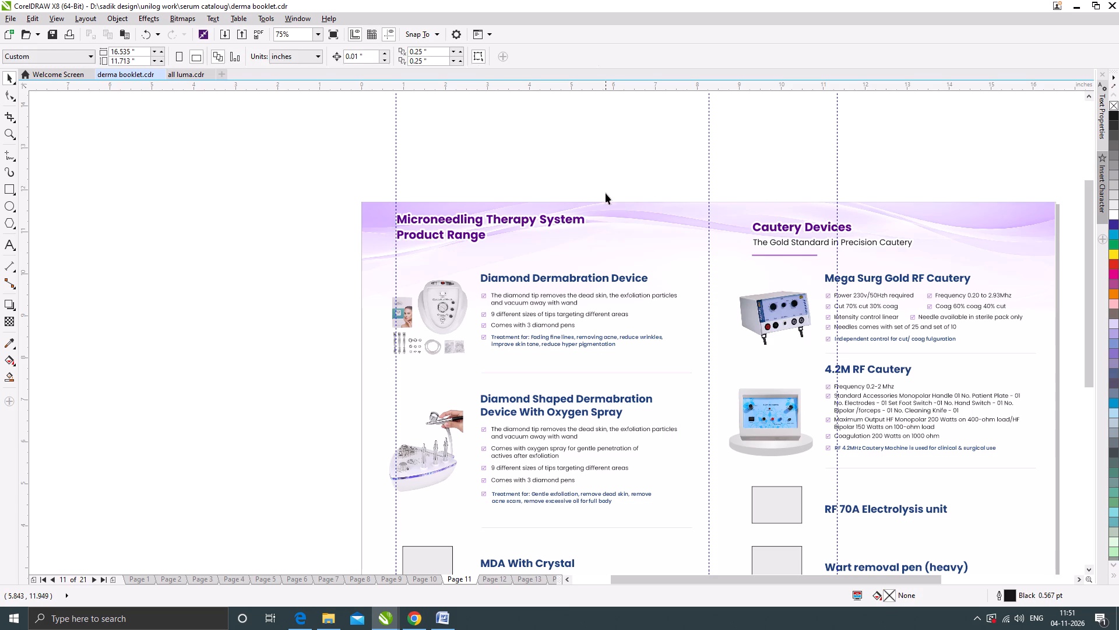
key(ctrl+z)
Add a horizontal guideline at the top of the Cautery Devices heading and raise the Microneedling heading to match it.
drag(653, 87, 668, 210)
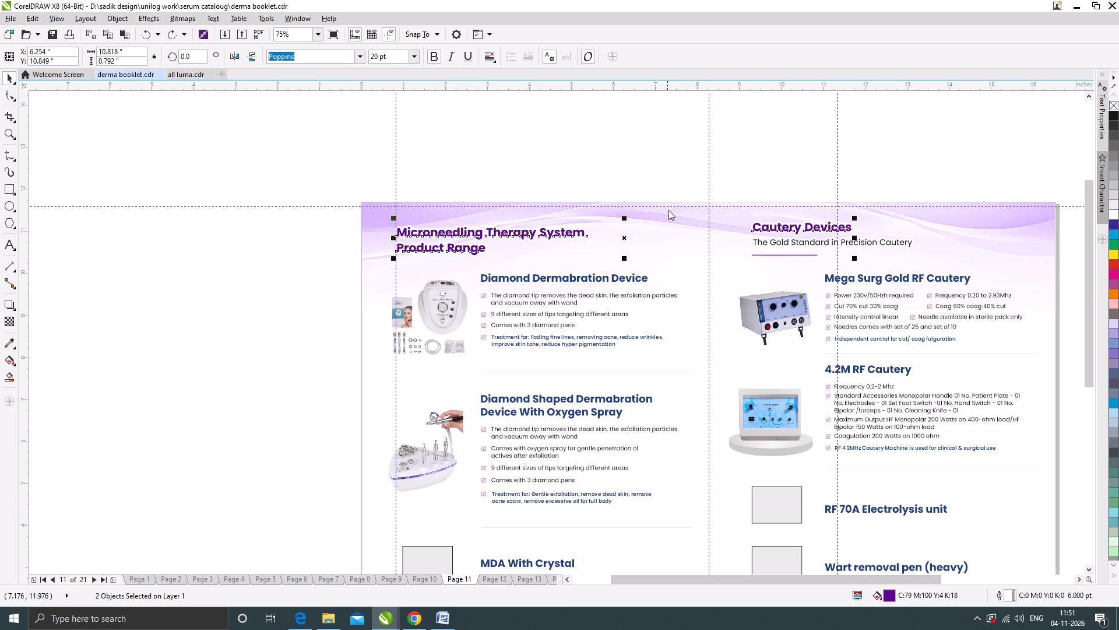
drag(668, 210, 673, 223)
scroll(479, 235, up, 1)
click(469, 233)
scroll(469, 233, up, 1)
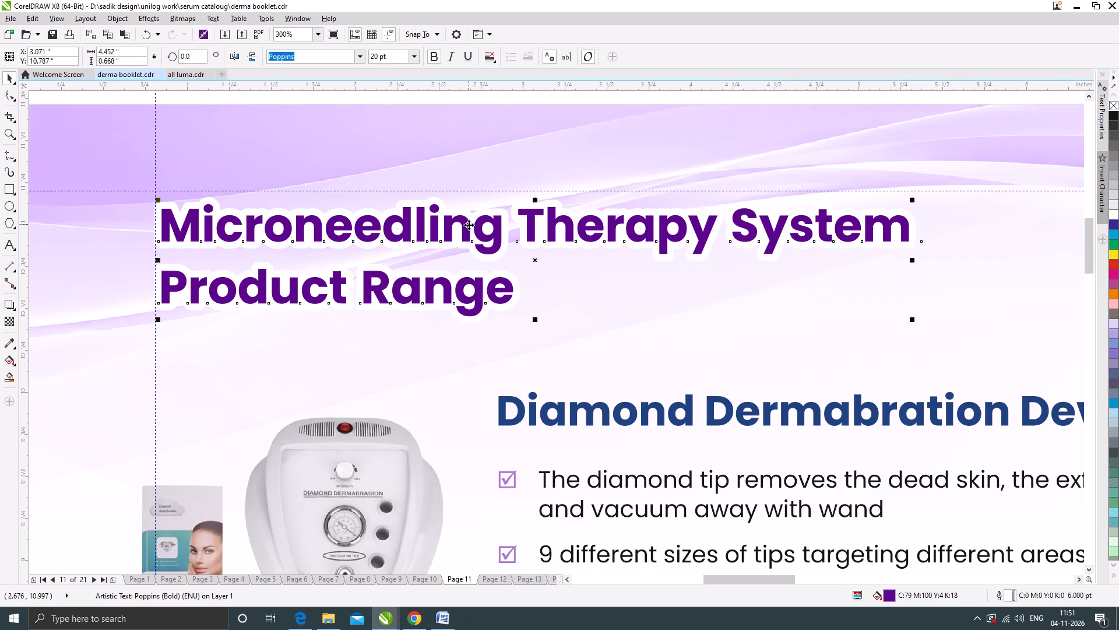
drag(469, 225, 471, 209)
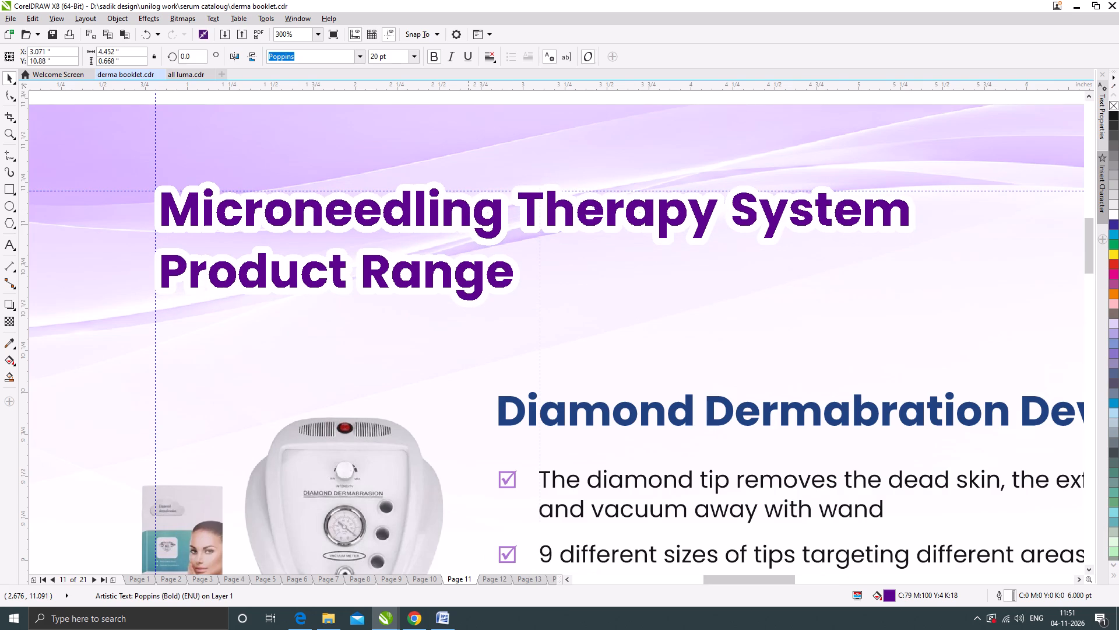
drag(471, 209, 471, 208)
Delete the horizontal guideline running through the page 11 headings.
scroll(460, 210, down, 3)
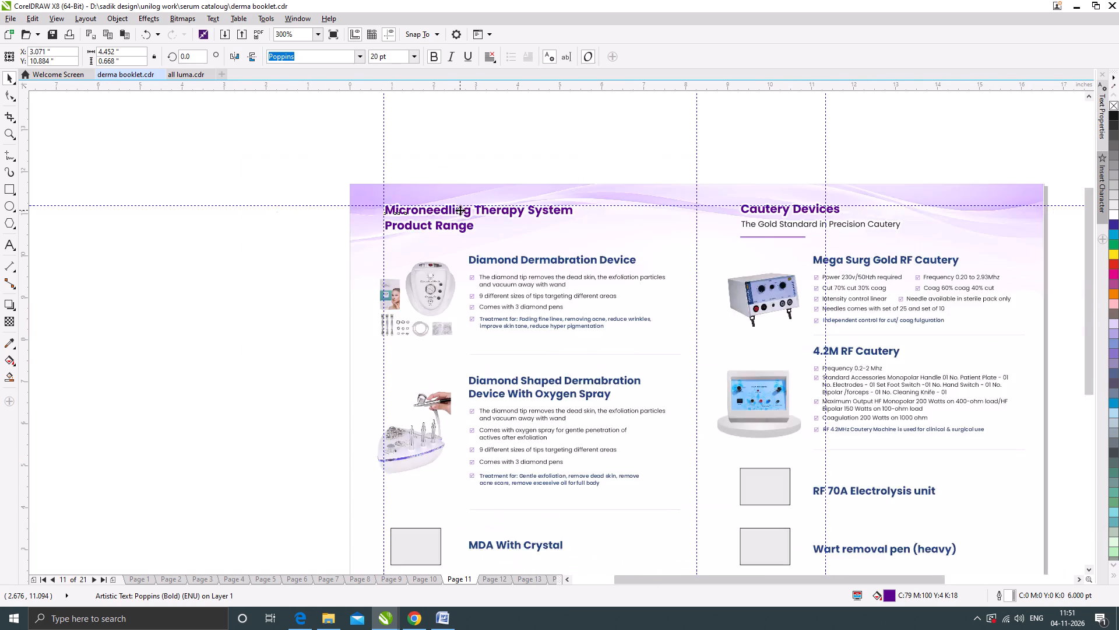
scroll(460, 210, down, 1)
click(478, 178)
scroll(470, 188, up, 1)
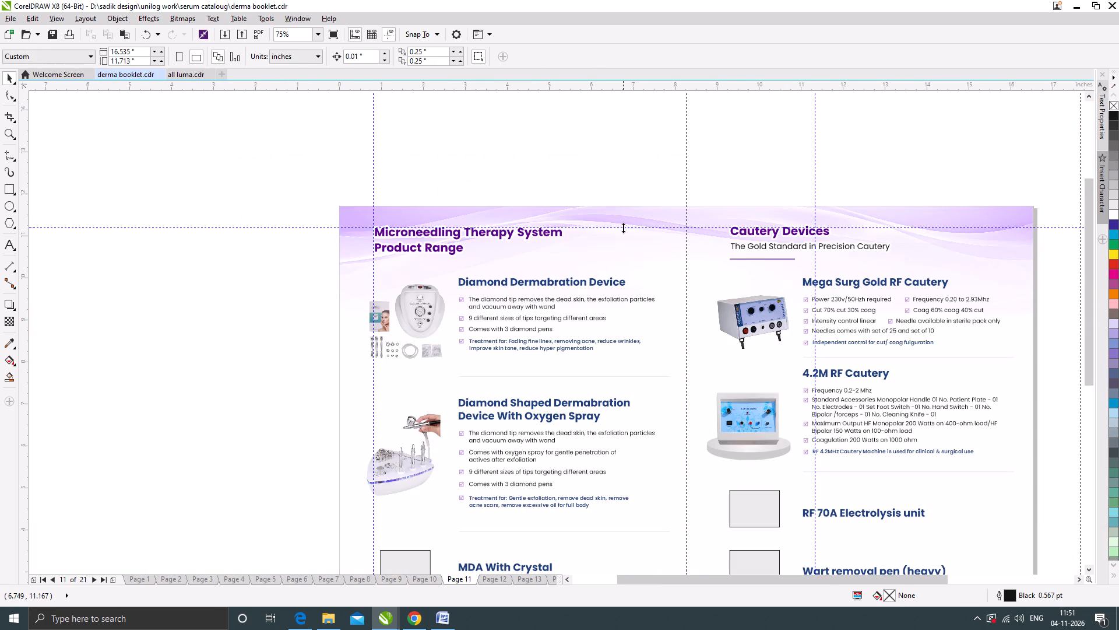
click(623, 228)
key(Delete)
click(577, 171)
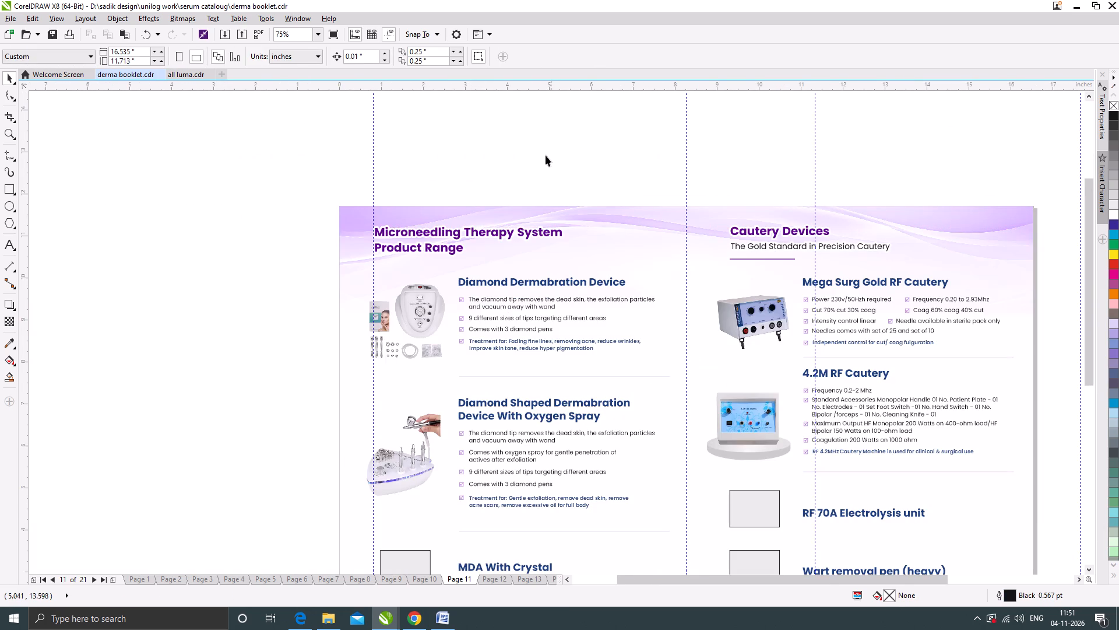
Duplicate the purple underline bar from the Cautery Devices section beneath "Product Range" and align it to the left margin guideline.
drag(785, 258, 498, 260)
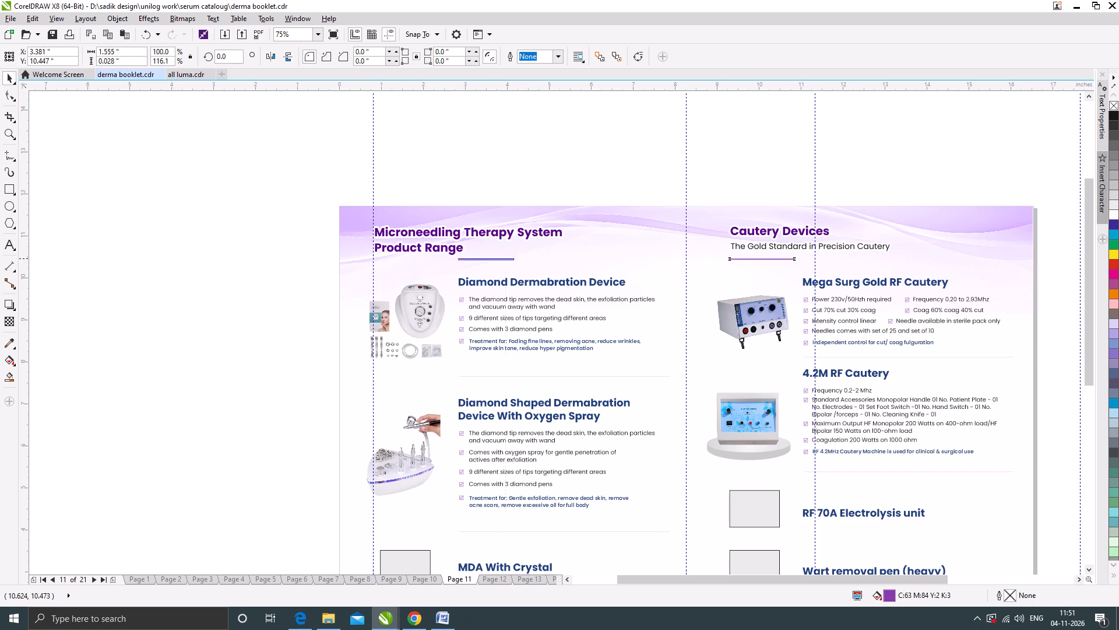
drag(498, 260, 430, 271)
shift+right_click(430, 271)
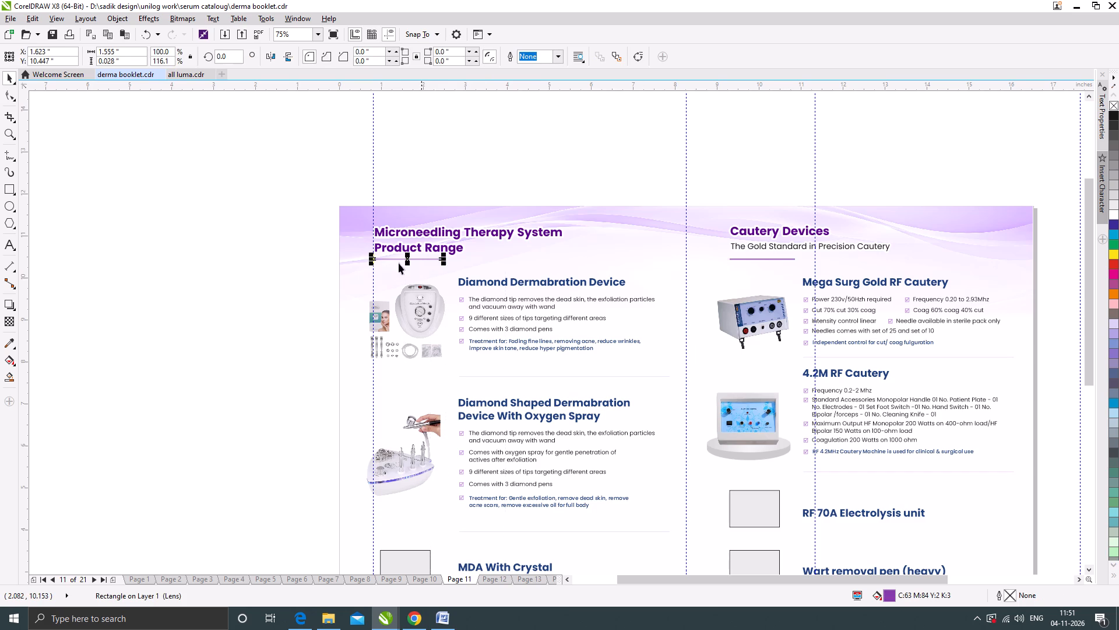
scroll(379, 258, up, 5)
drag(410, 279, 388, 281)
scroll(534, 249, down, 2)
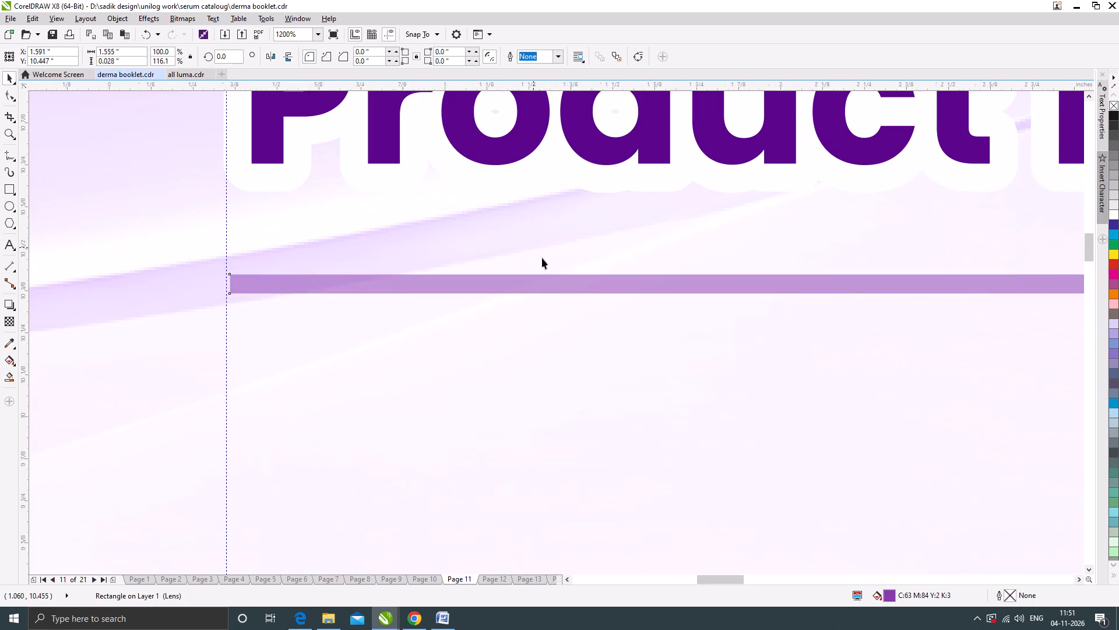
scroll(542, 258, down, 6)
click(363, 269)
Compare the heading layout on page 12 with page 11.
click(495, 580)
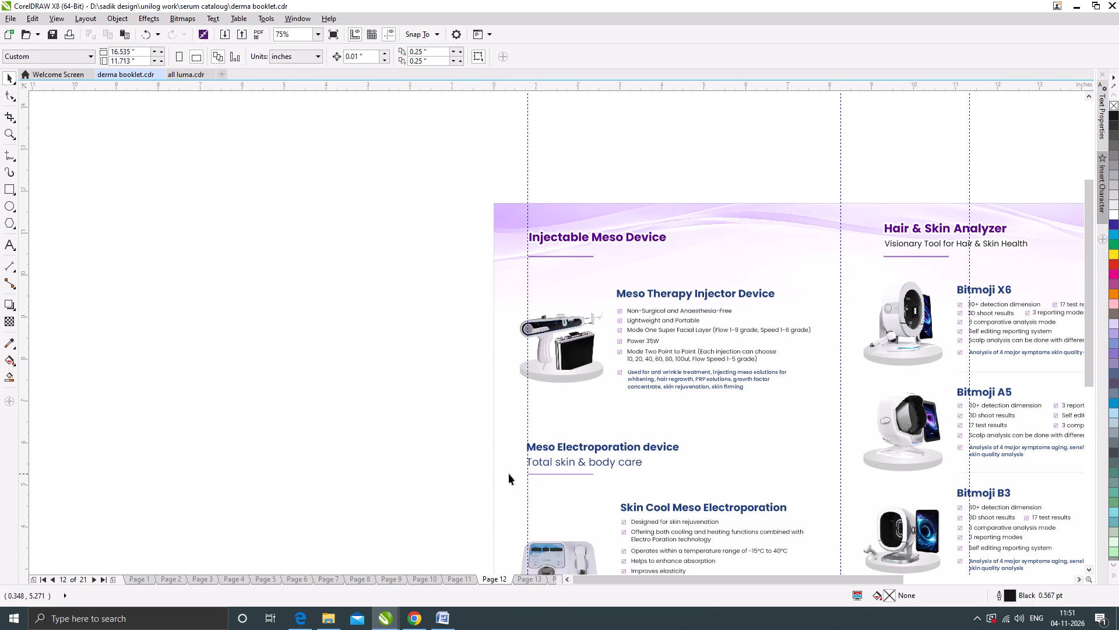
click(461, 582)
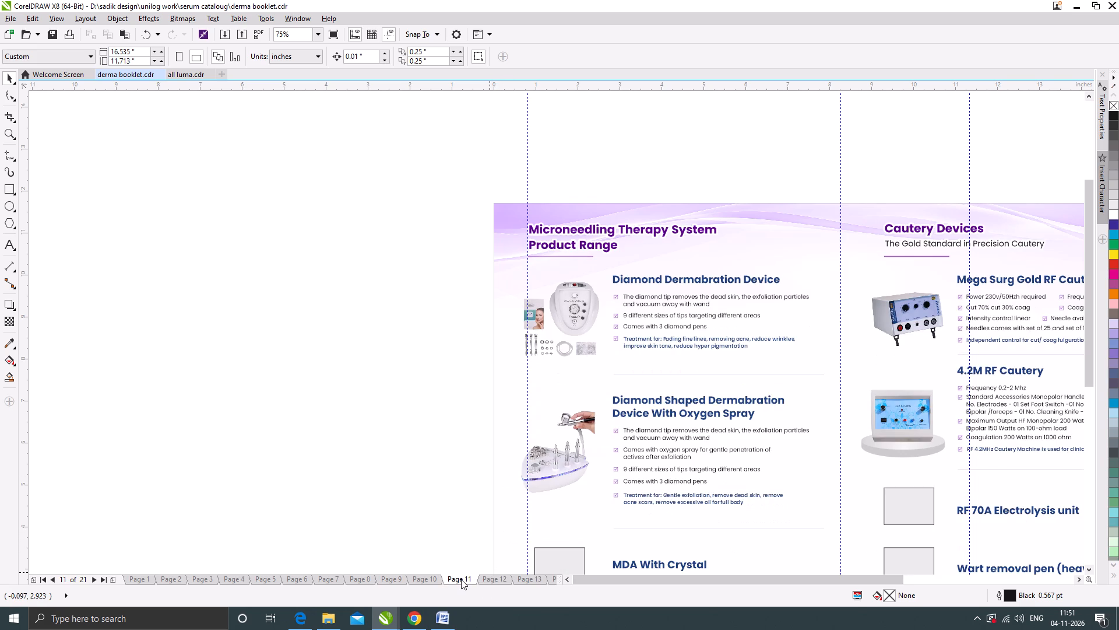
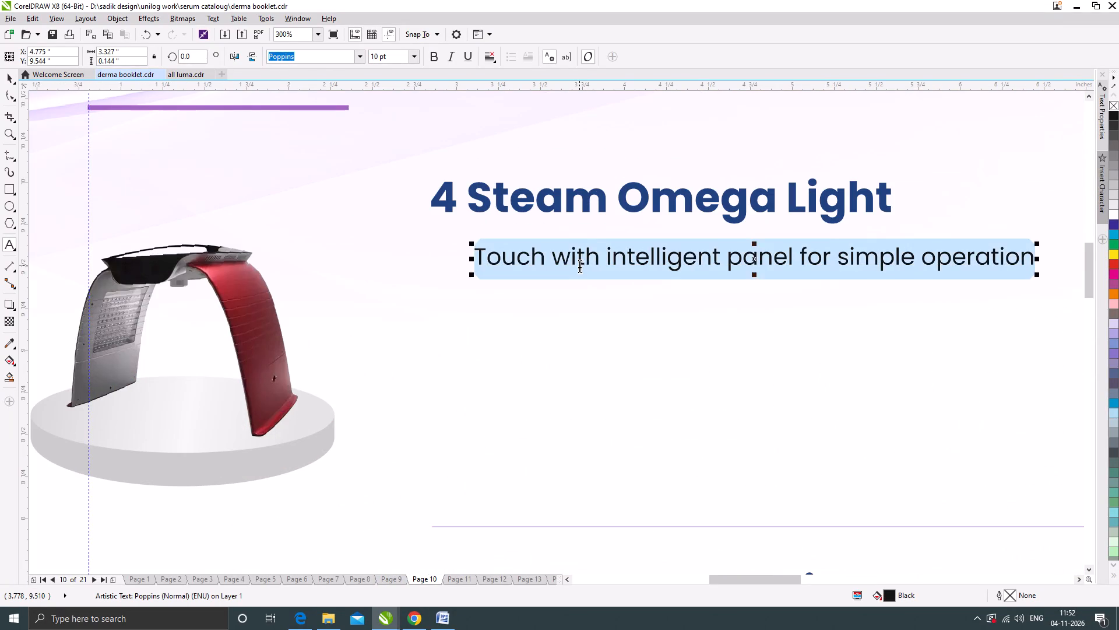
Place the text cursor right after the leading dash of the LED Photon Therapy line under the 4 Steam Omega Light heading.
scroll(458, 300, down, 1)
click(477, 281)
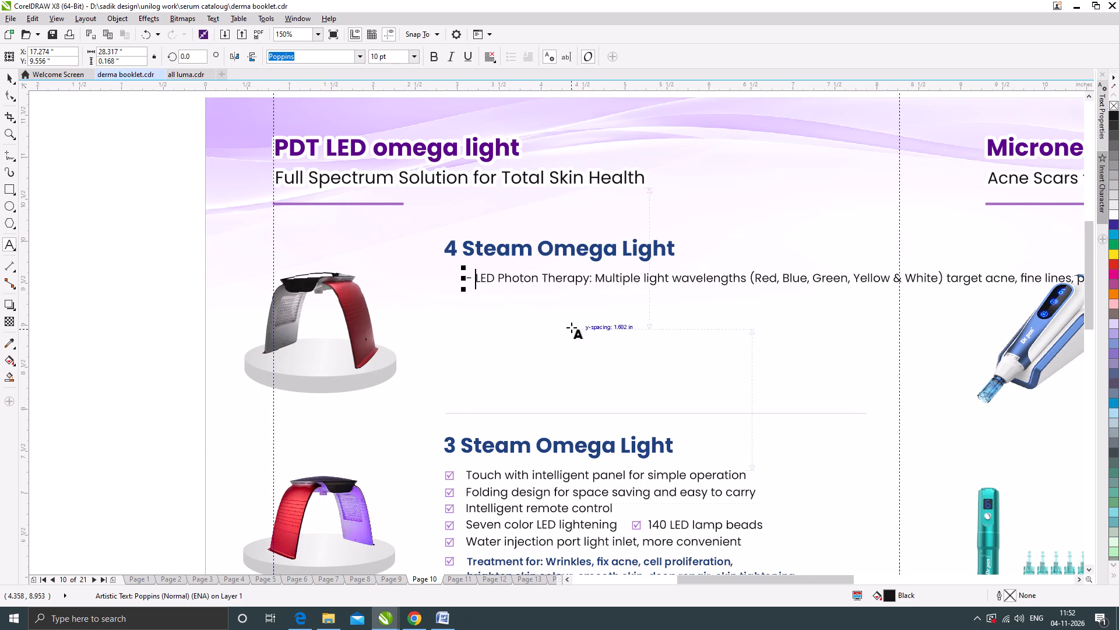
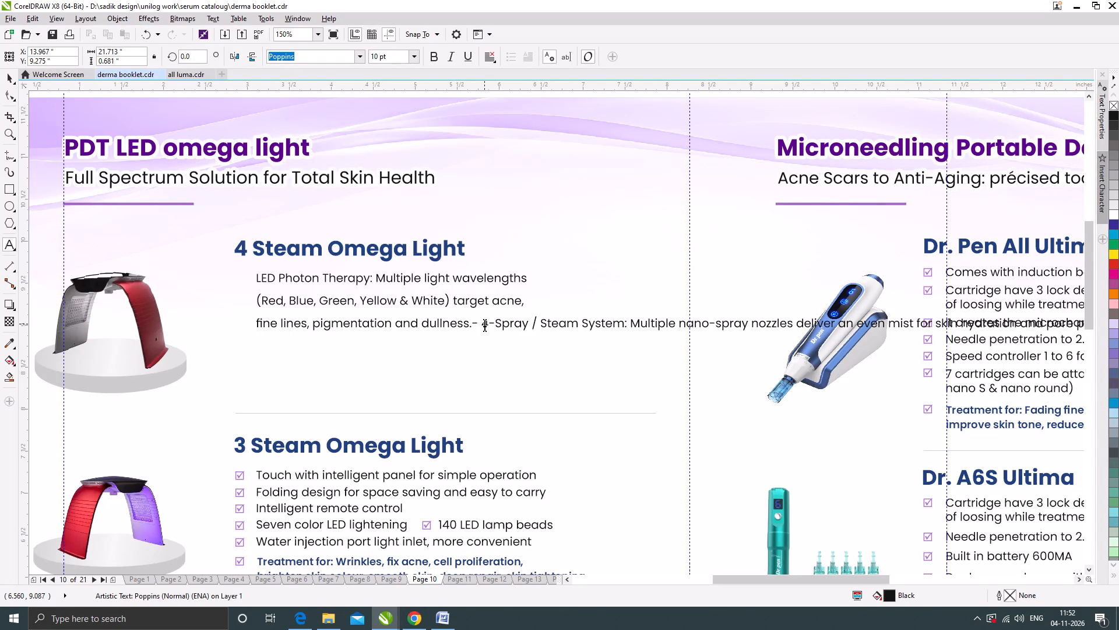
Delete the period and dash between "dullness" and "4-Spray / Steam System" in the 4 Steam Omega Light feature text.
key(BackSpace)
key(BackSpace)
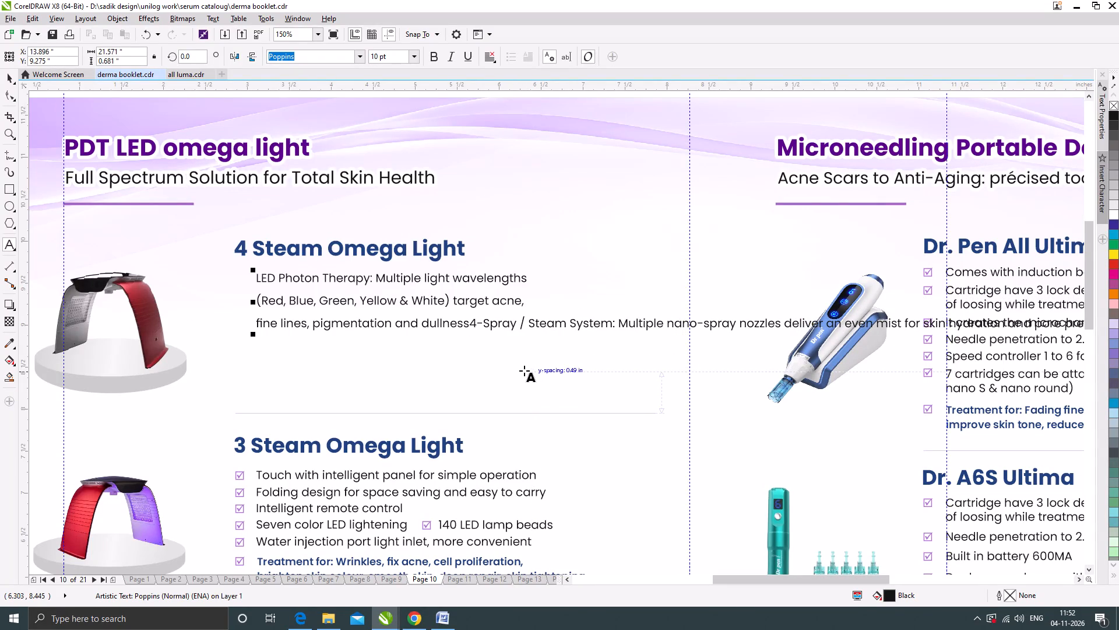
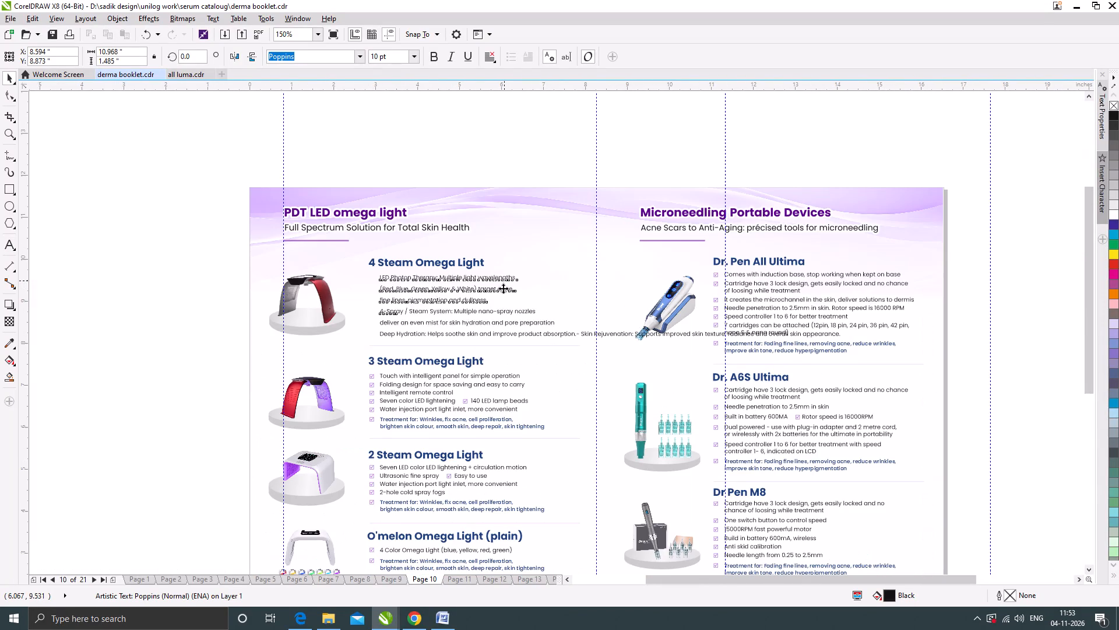
Delete the whole feature text block, from "LED Photon Therapy" through "Skin Rejuvenation", beneath the 4 Steam Omega Light heading on page 10.
click(465, 376)
scroll(426, 295, up, 1)
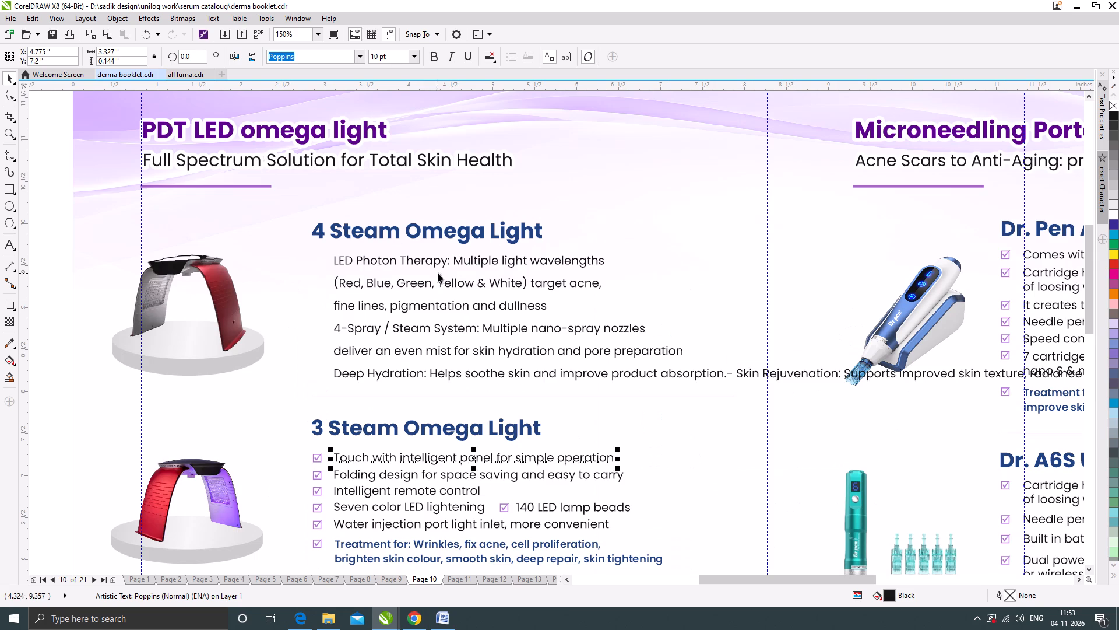
click(442, 260)
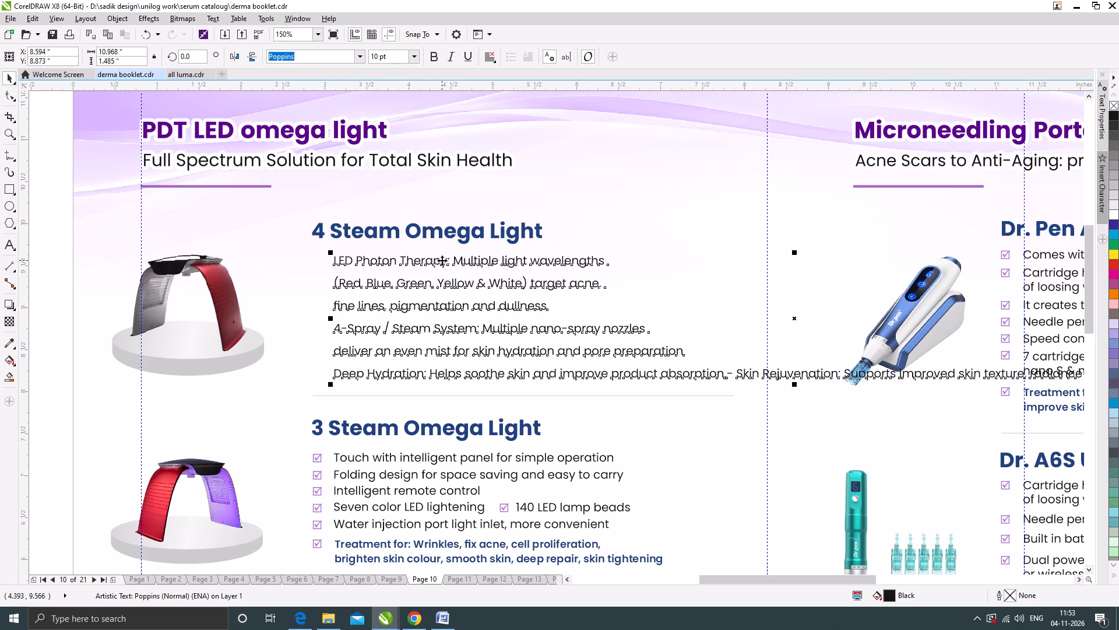
key(Delete)
scroll(546, 310, down, 1)
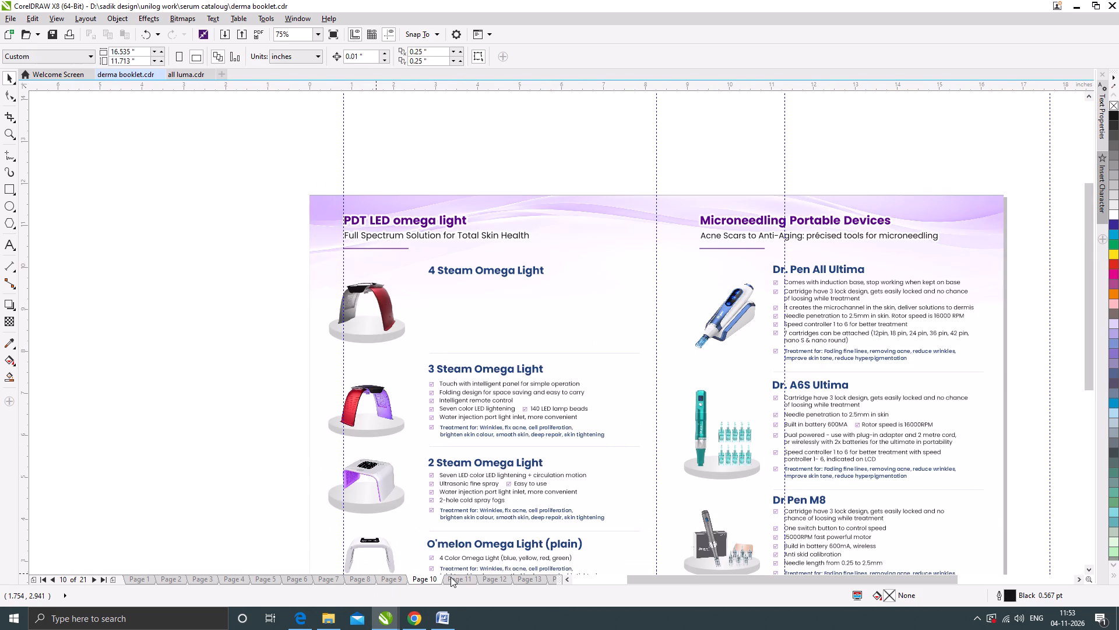
scroll(580, 278, down, 1)
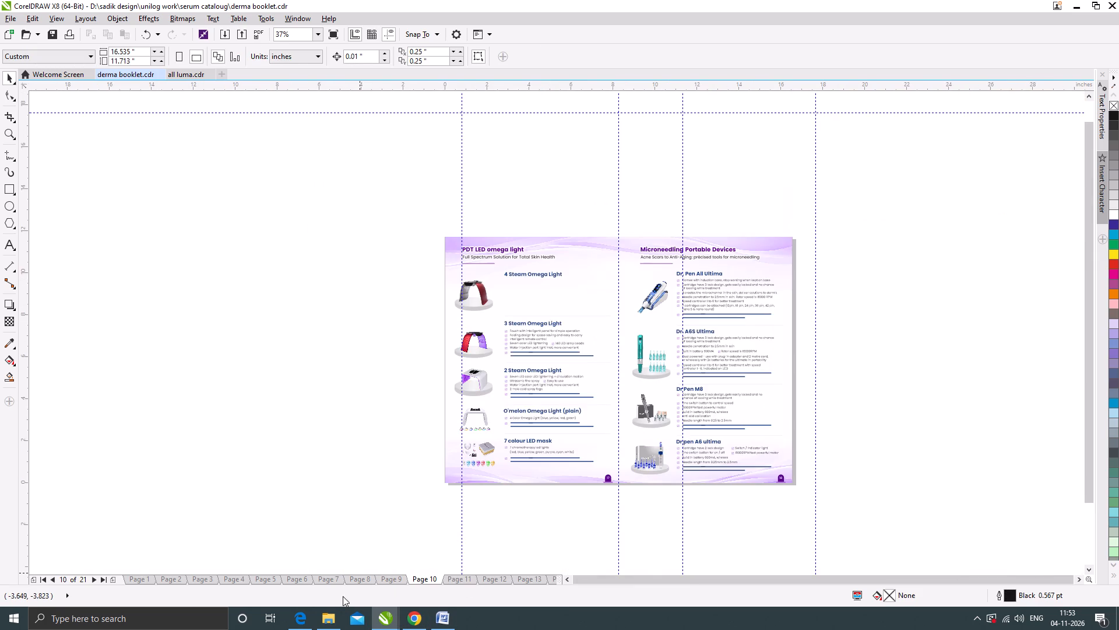
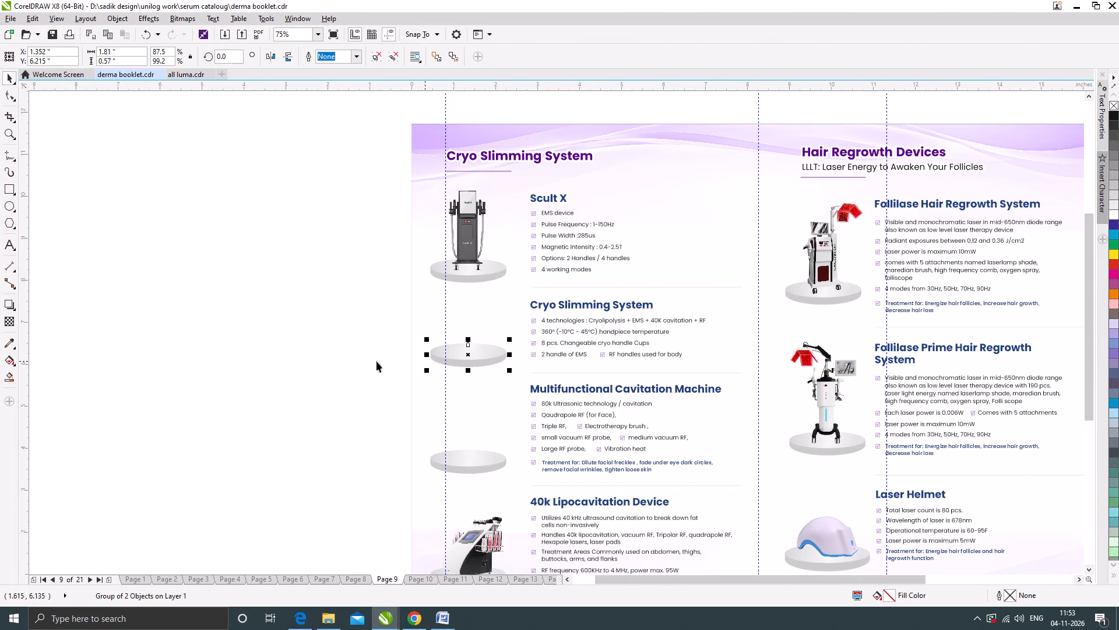
Check booklet page 8, switch to the mix 3 catlouge PDF in Microsoft Edge and examine its product pages backwards from page 17 to page 11.
click(334, 360)
click(365, 580)
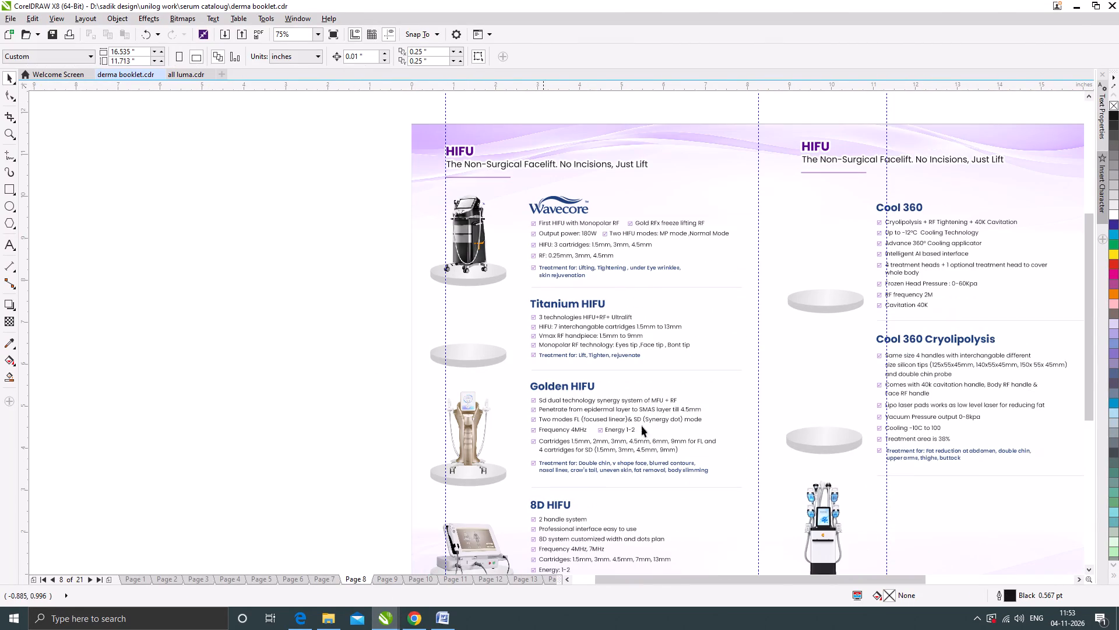
click(1076, 5)
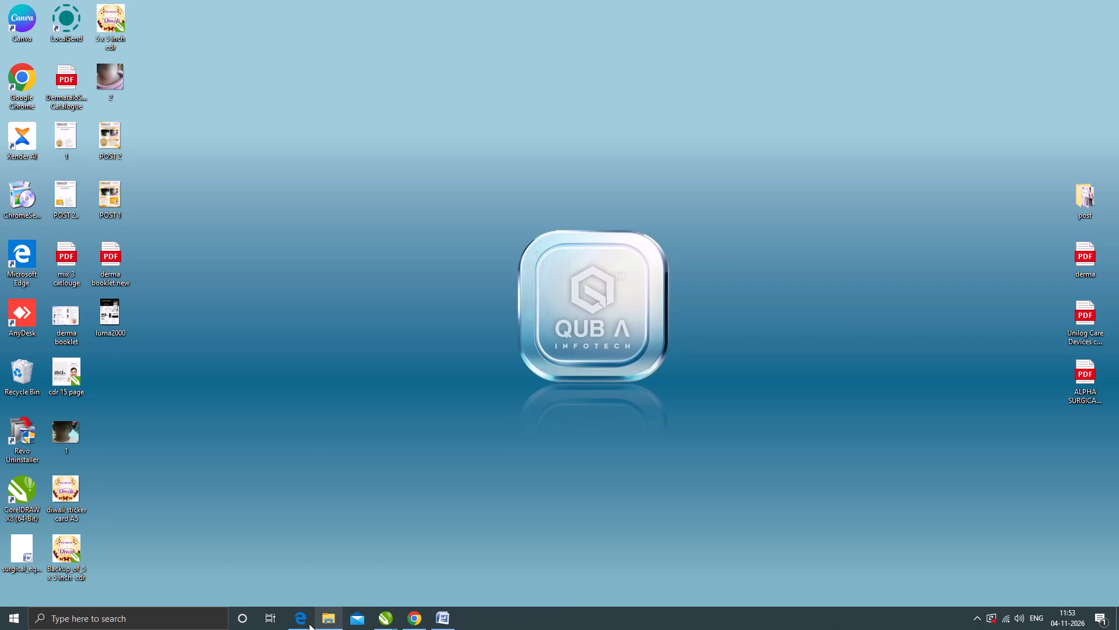
click(300, 624)
scroll(522, 370, up, 5)
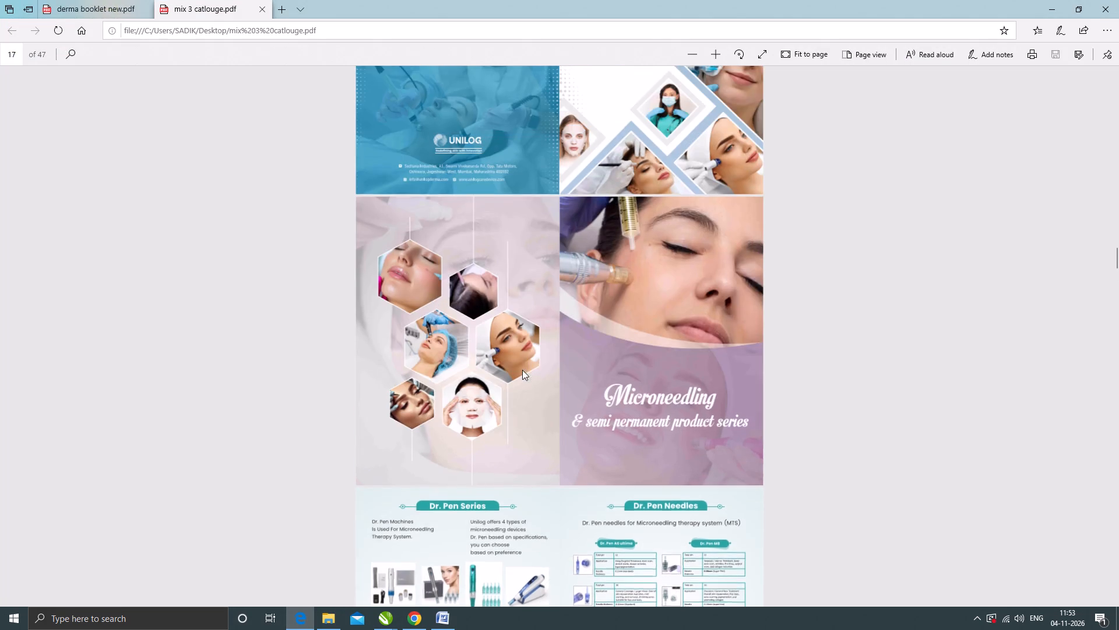
scroll(522, 370, up, 8)
scroll(520, 377, down, 1)
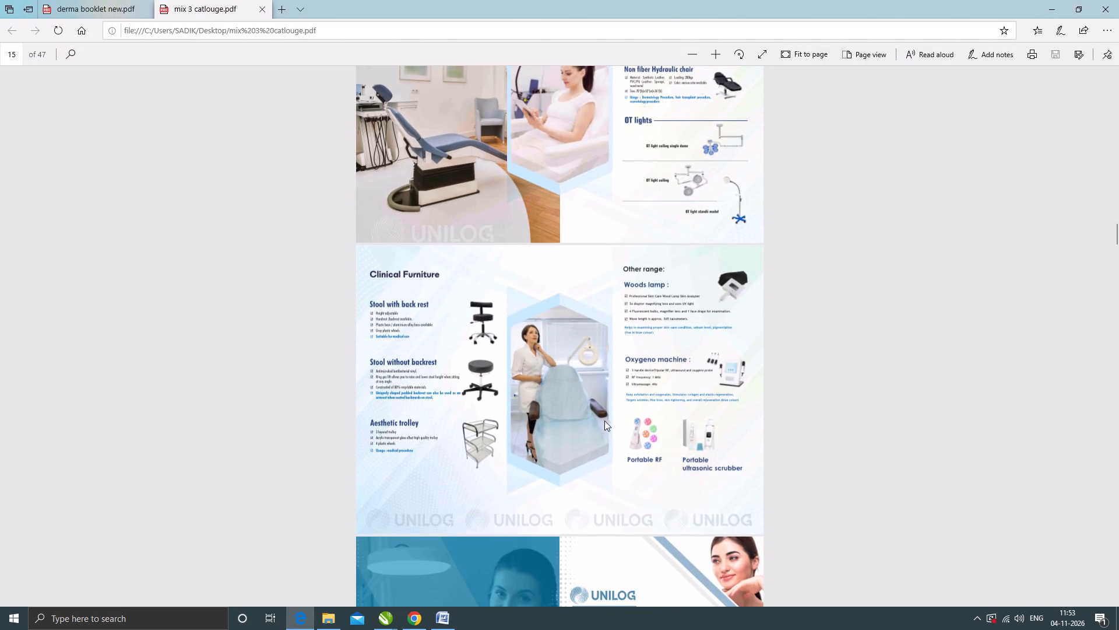
scroll(604, 421, up, 2)
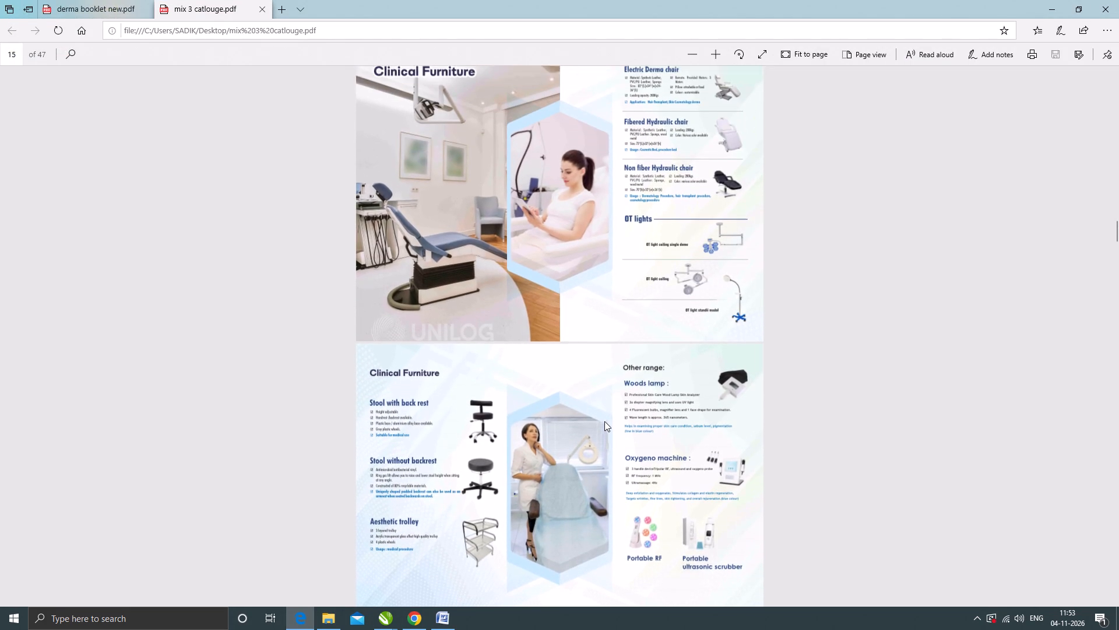
scroll(604, 421, up, 2)
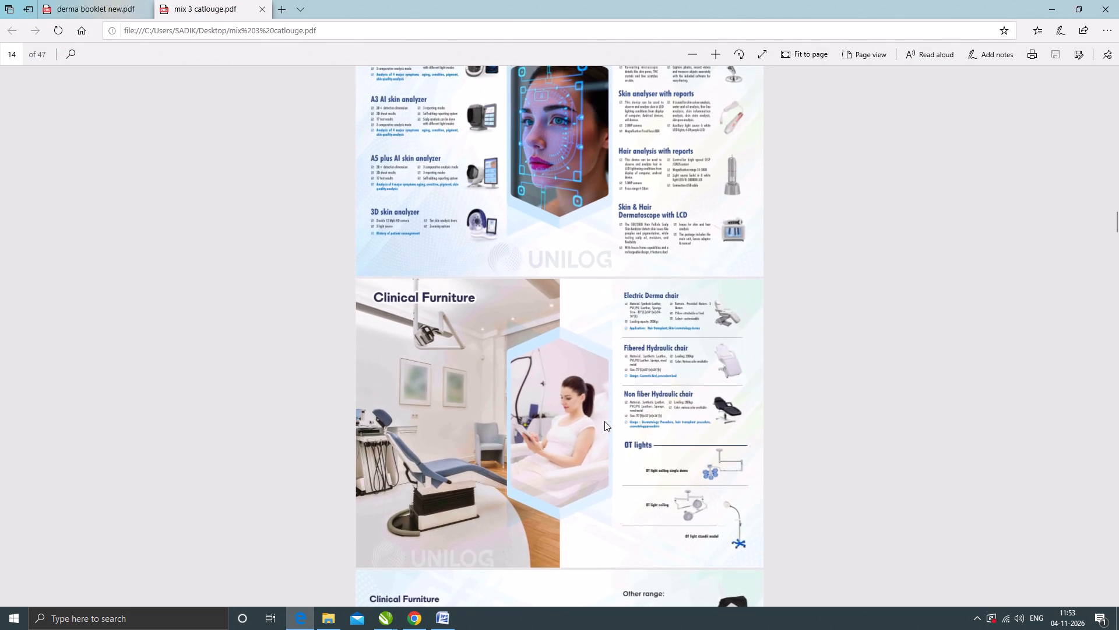
scroll(604, 421, up, 1)
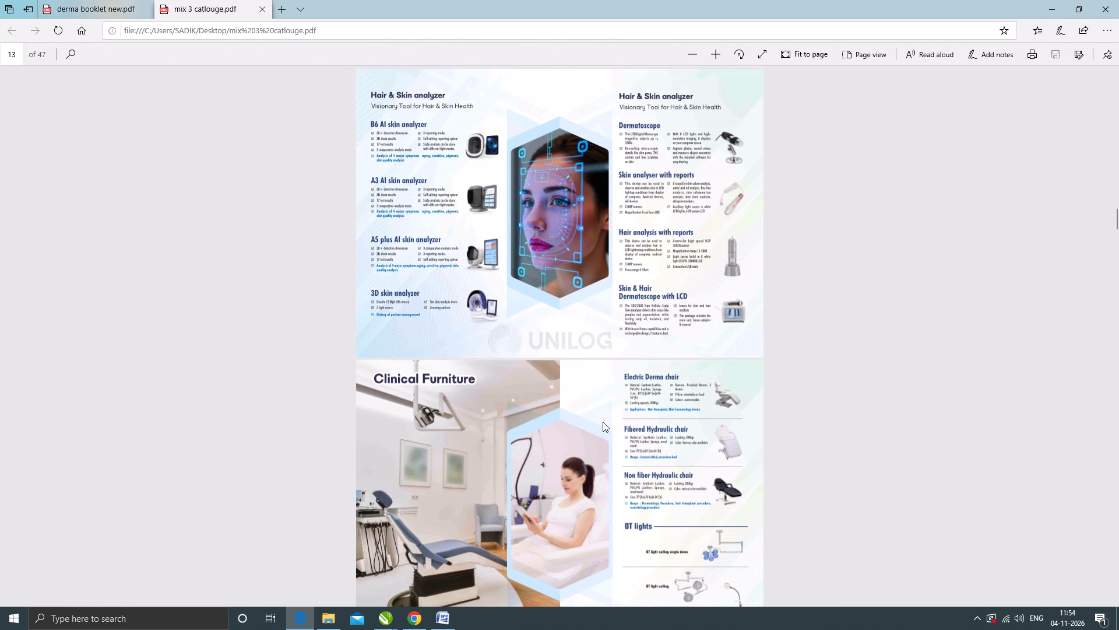
scroll(602, 421, up, 5)
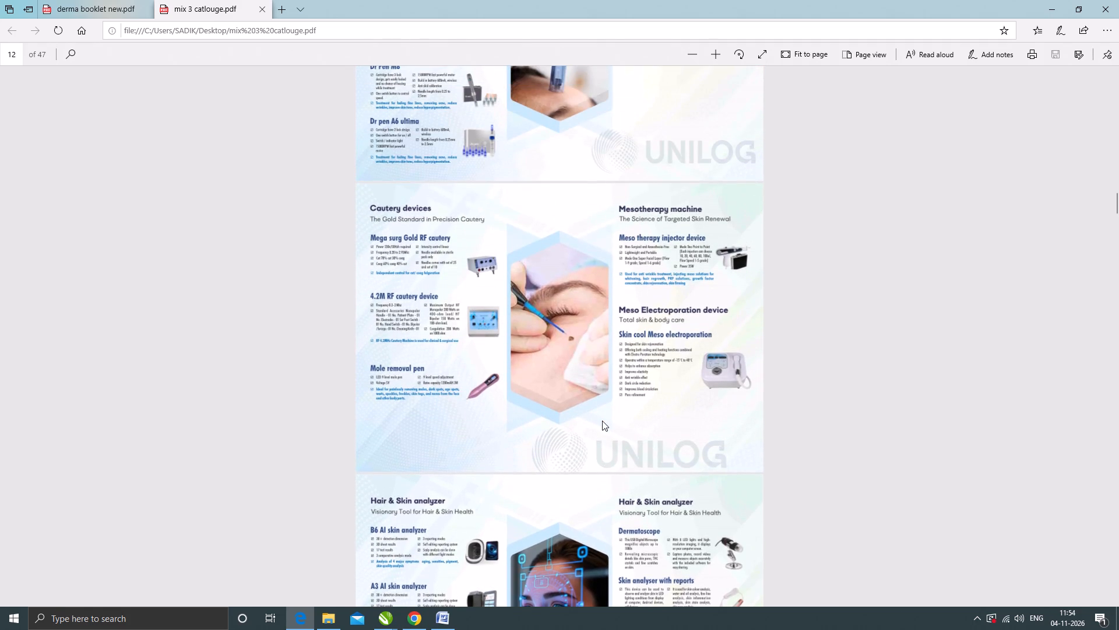
scroll(602, 421, up, 3)
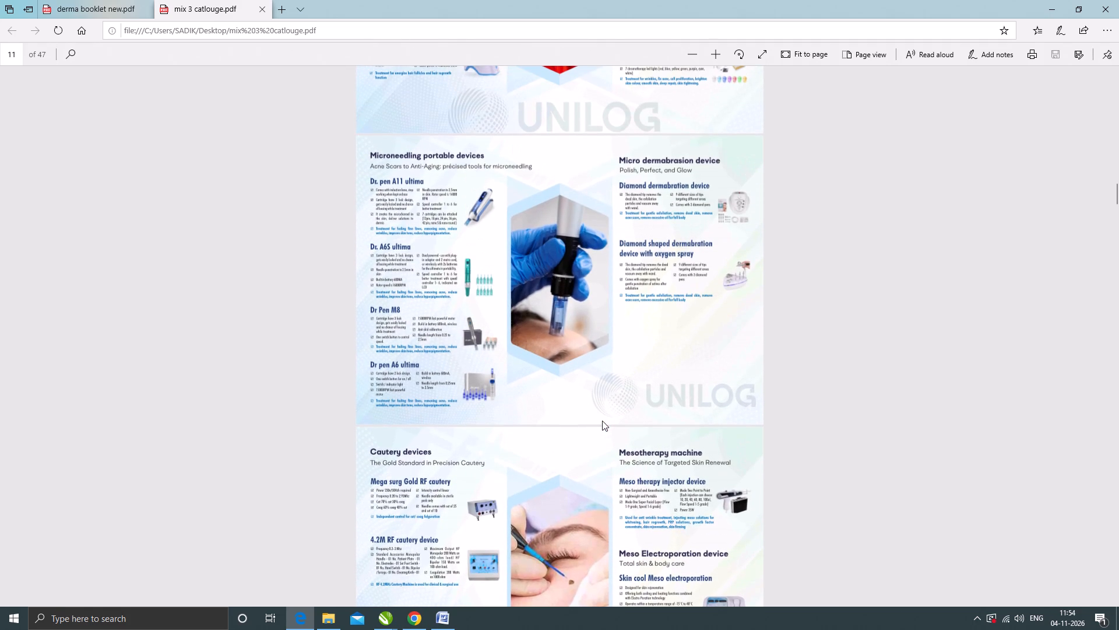
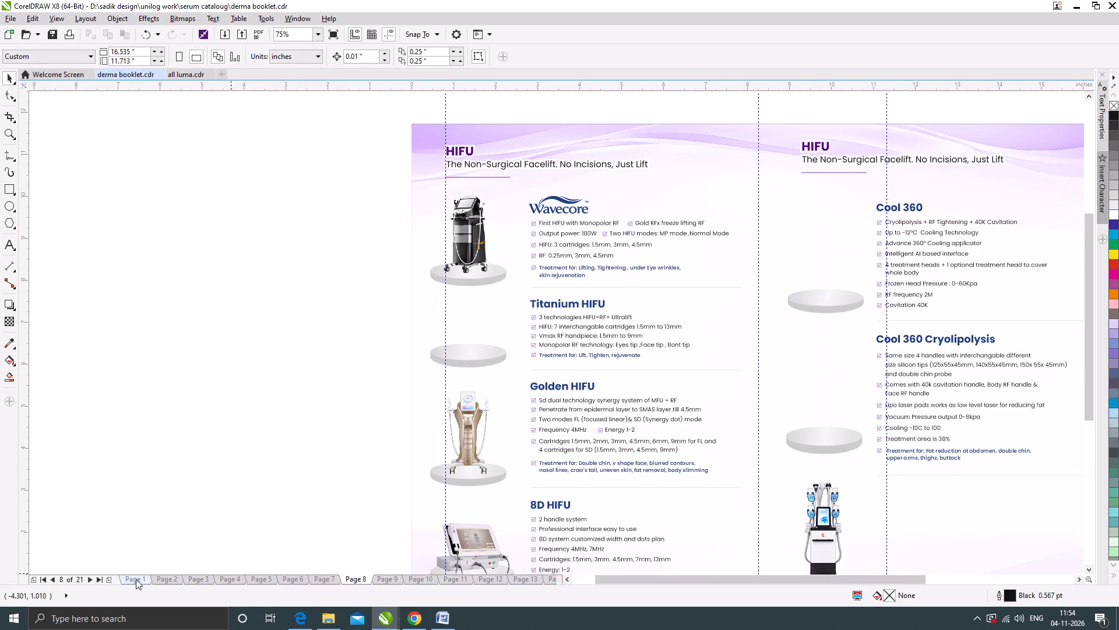
Review derma booklet pages 2 to 5, checking each product entry for missing images and specifications.
click(161, 577)
scroll(559, 337, down, 1)
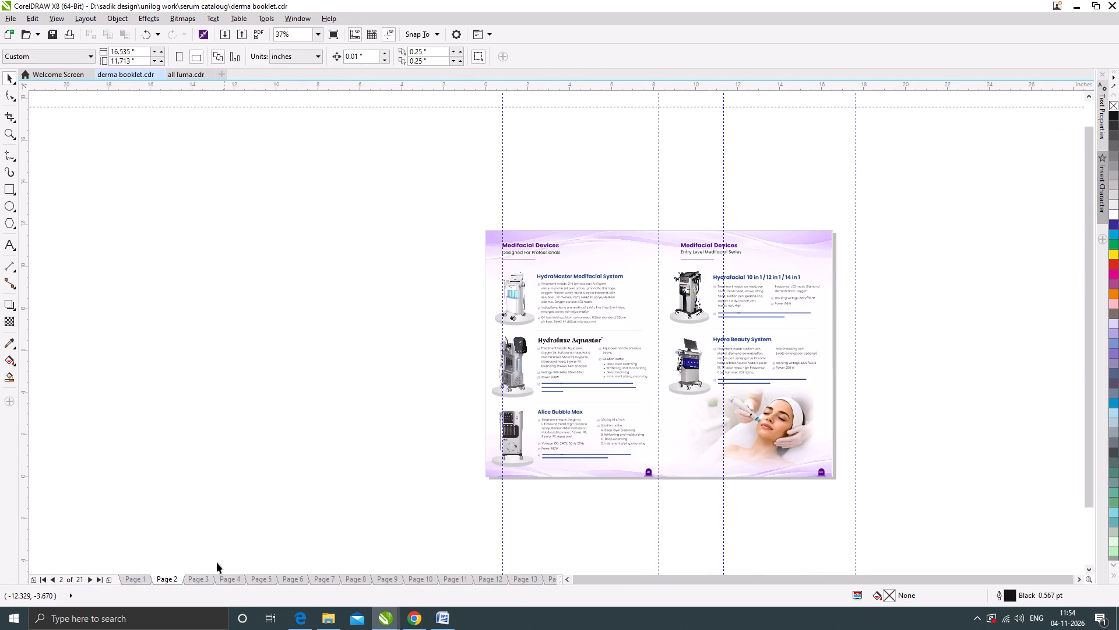
click(198, 577)
scroll(525, 429, up, 1)
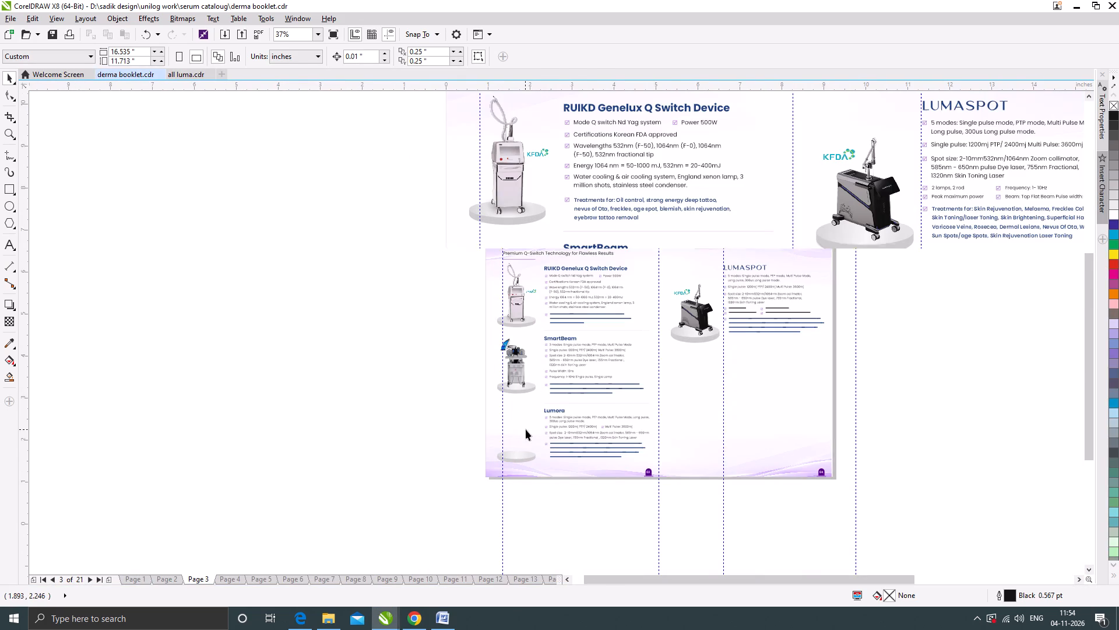
click(169, 579)
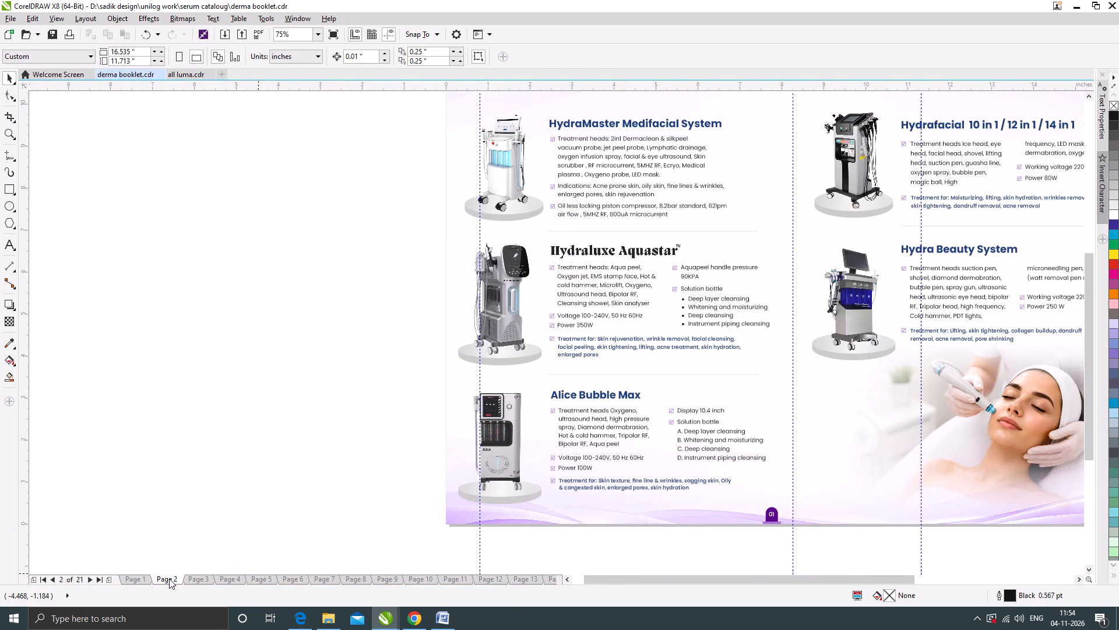
click(196, 579)
click(231, 575)
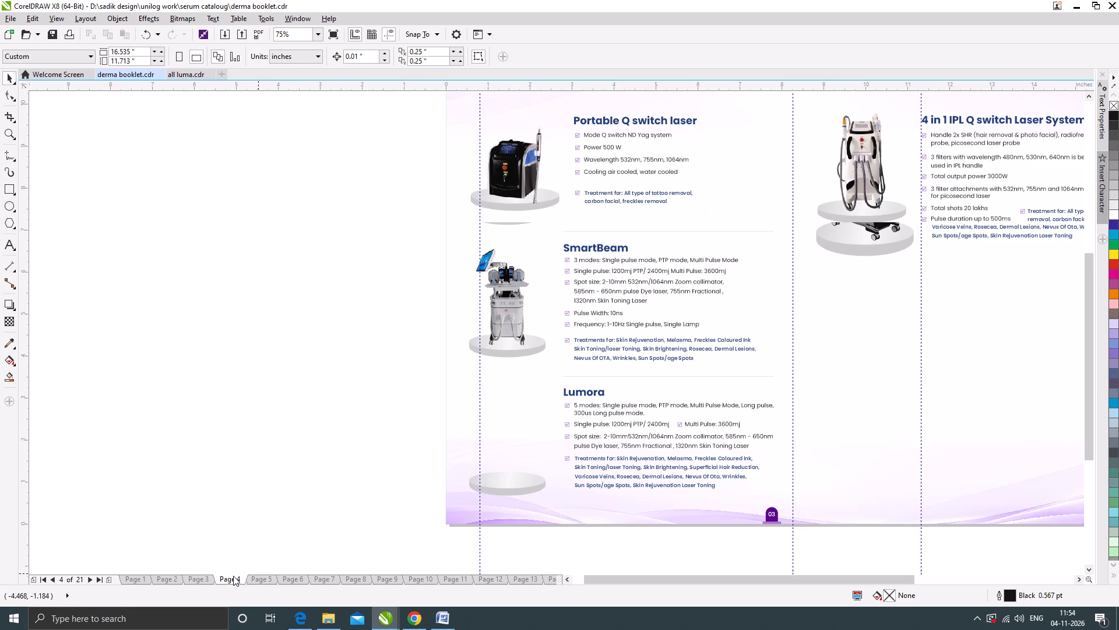
scroll(392, 433, down, 1)
scroll(559, 347, up, 1)
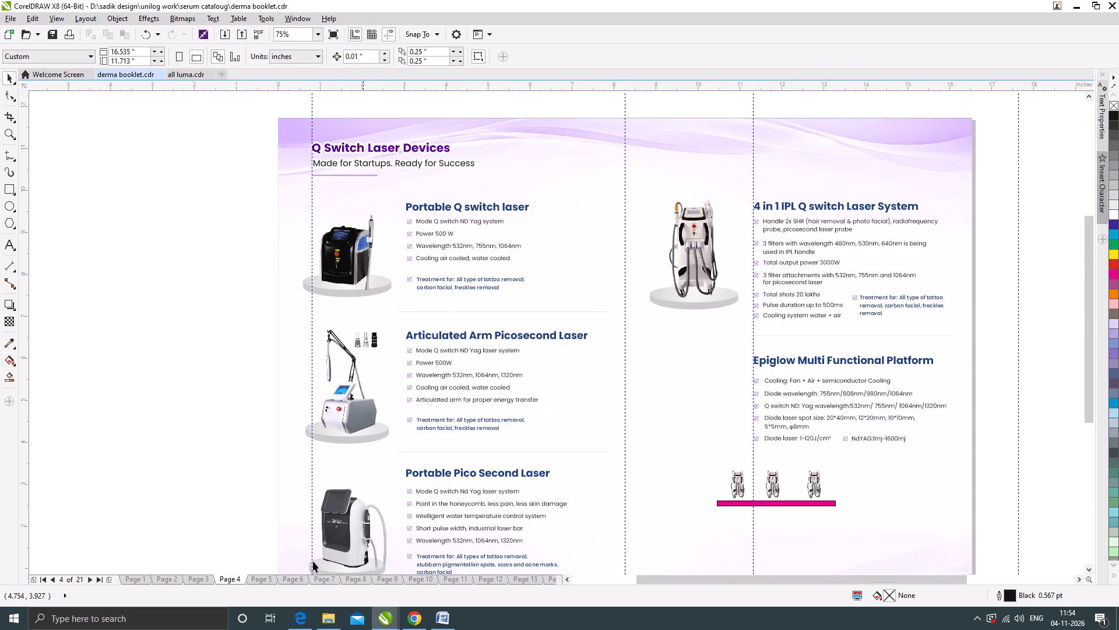
click(255, 579)
scroll(437, 399, down, 1)
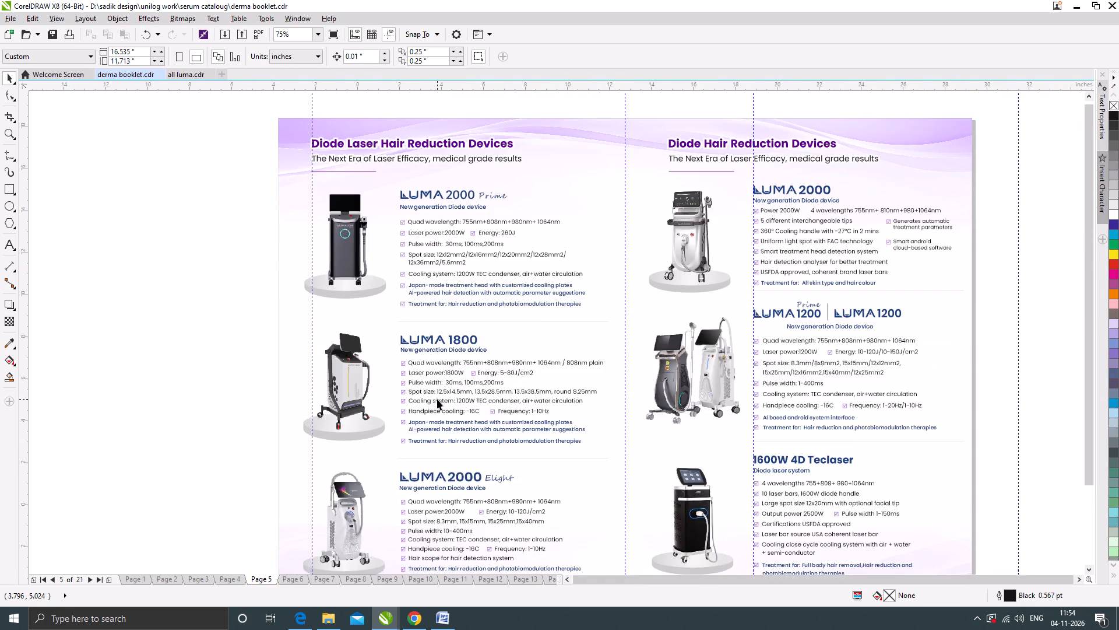
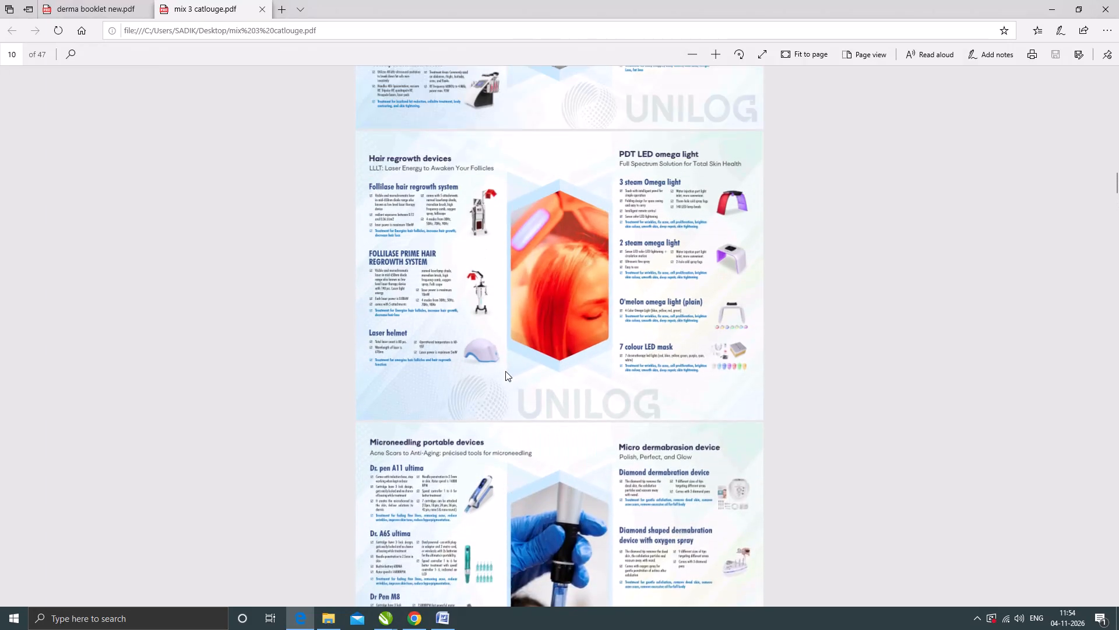
Examine the body-contouring, hair regrowth and PDT LED omega light pages of the mix 3 catalogue for product images and specifications.
scroll(505, 371, up, 1)
ctrl+scroll(506, 395, up, 3)
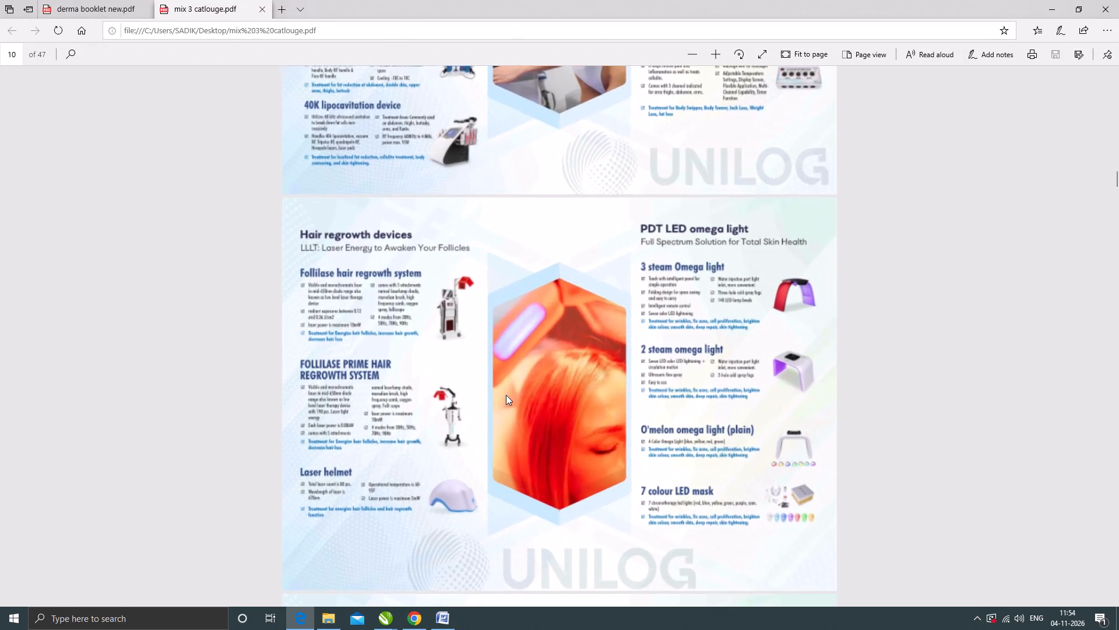
ctrl+scroll(506, 395, up, 2)
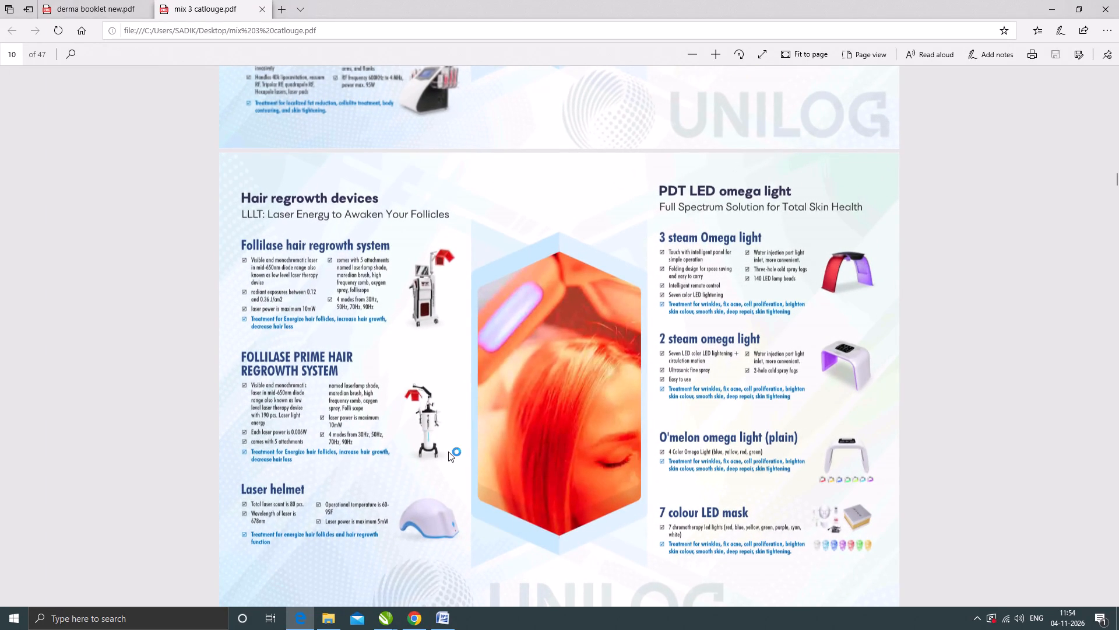
scroll(448, 452, up, 4)
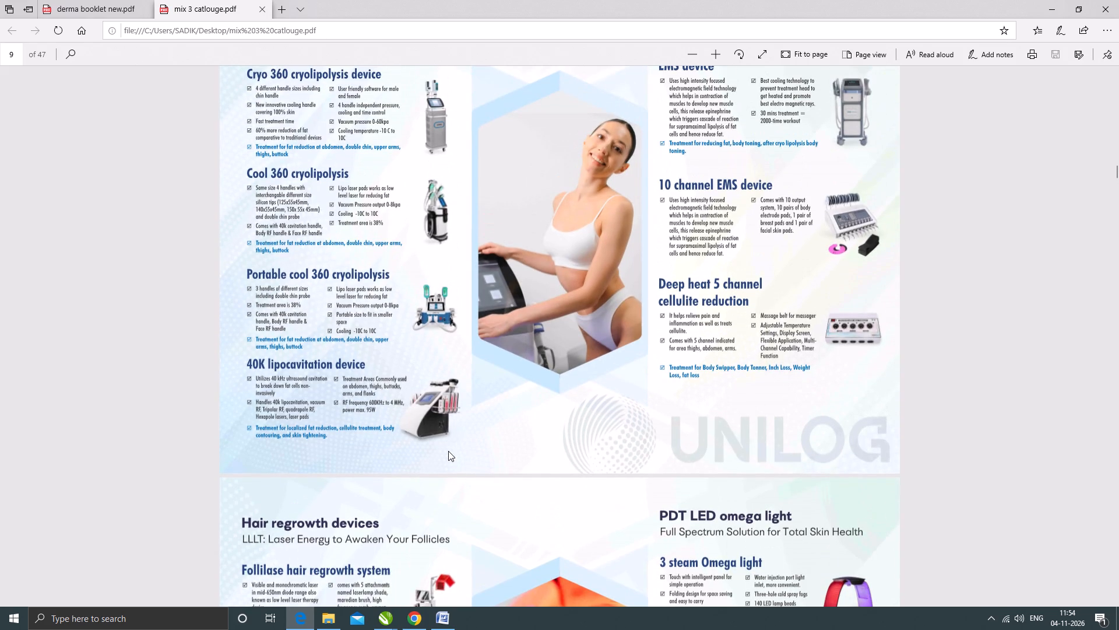
scroll(448, 451, down, 3)
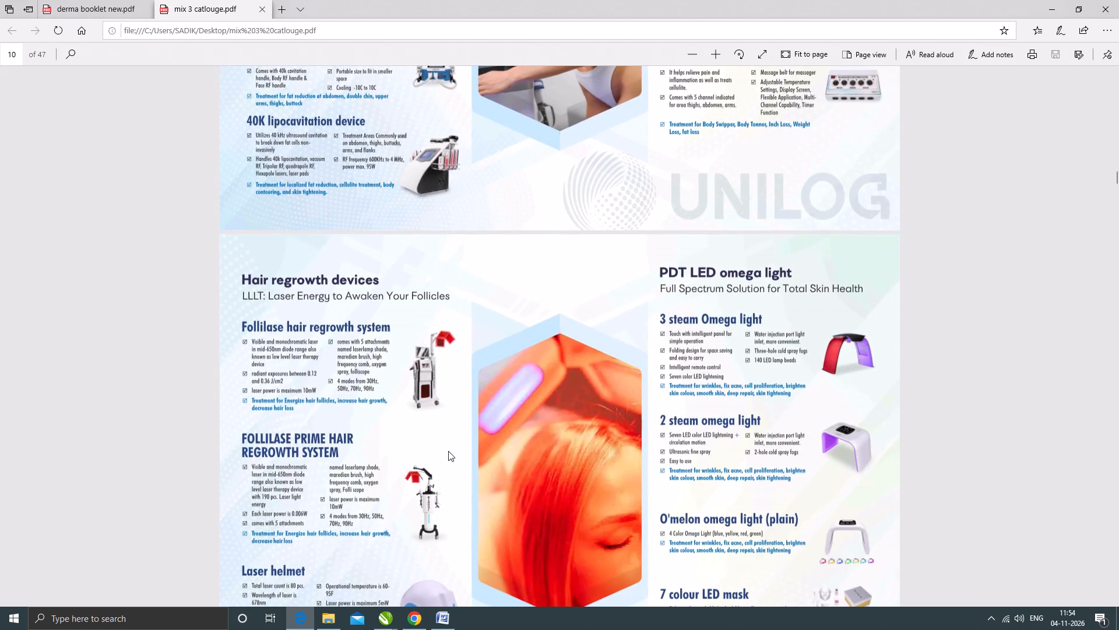
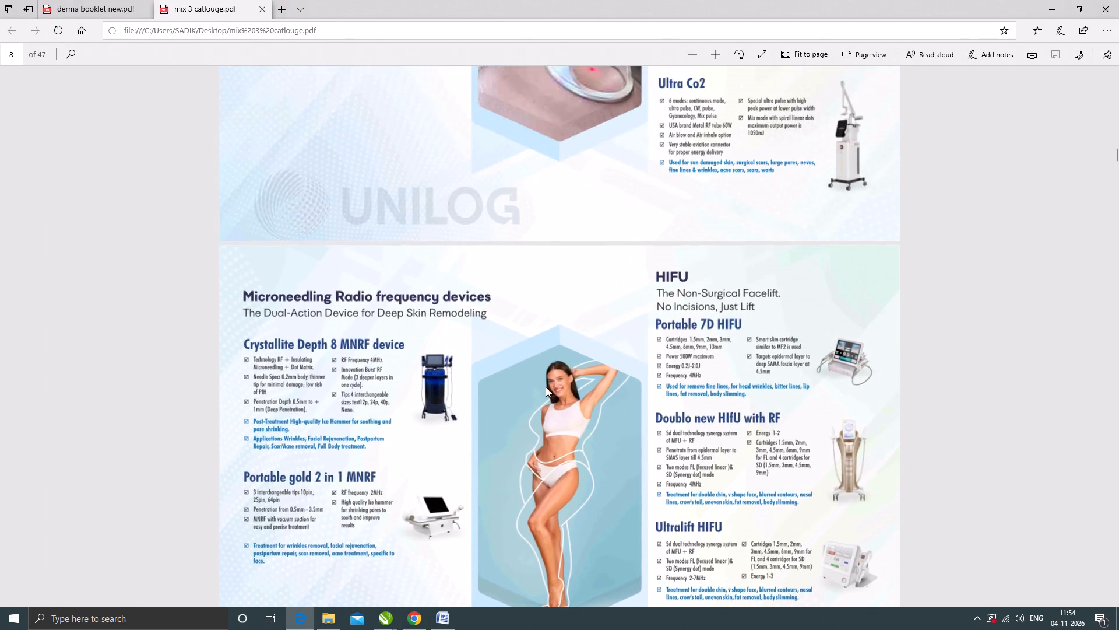
Examine the laser hair removal devices page of the mix 3 catalogue.
scroll(546, 387, up, 8)
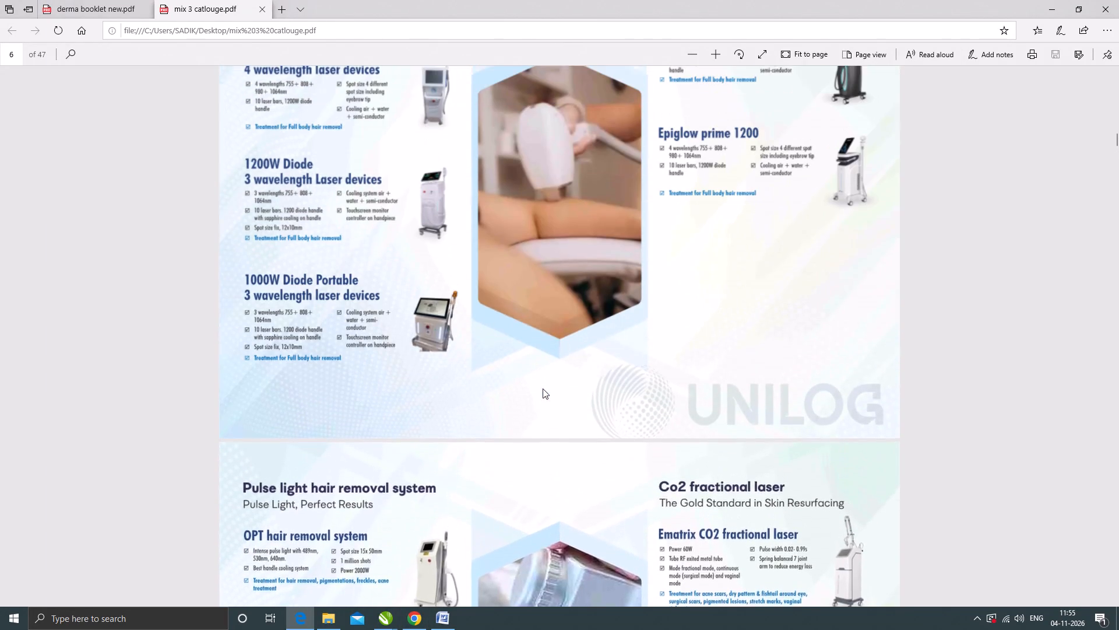
scroll(543, 388, up, 1)
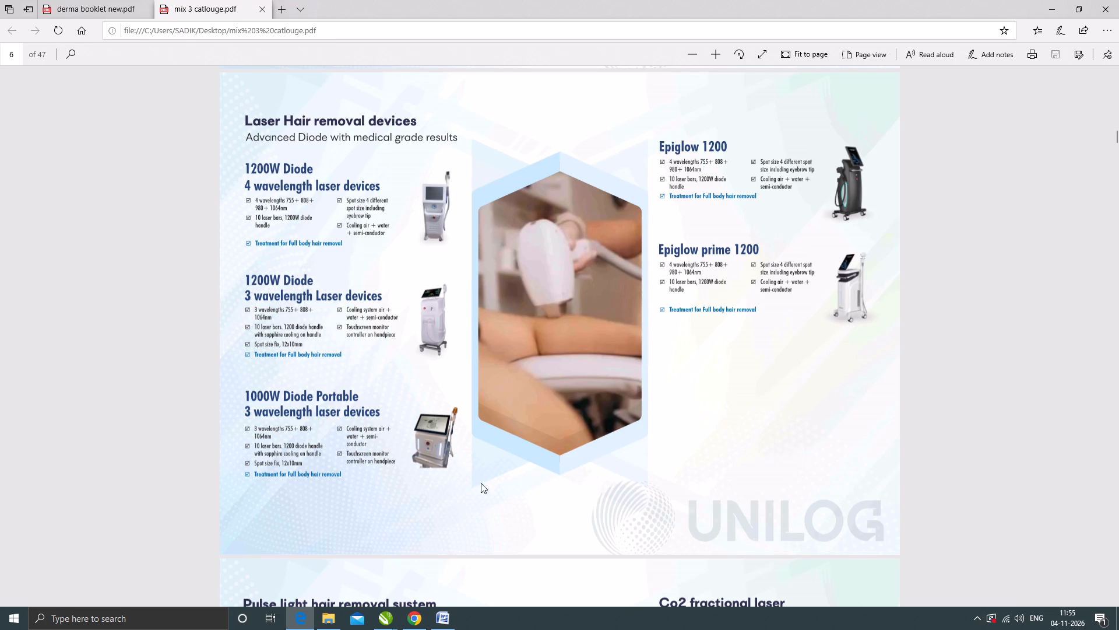
Switch to the derma booklet in CorelDRAW and close the all luma.cdr document.
click(380, 622)
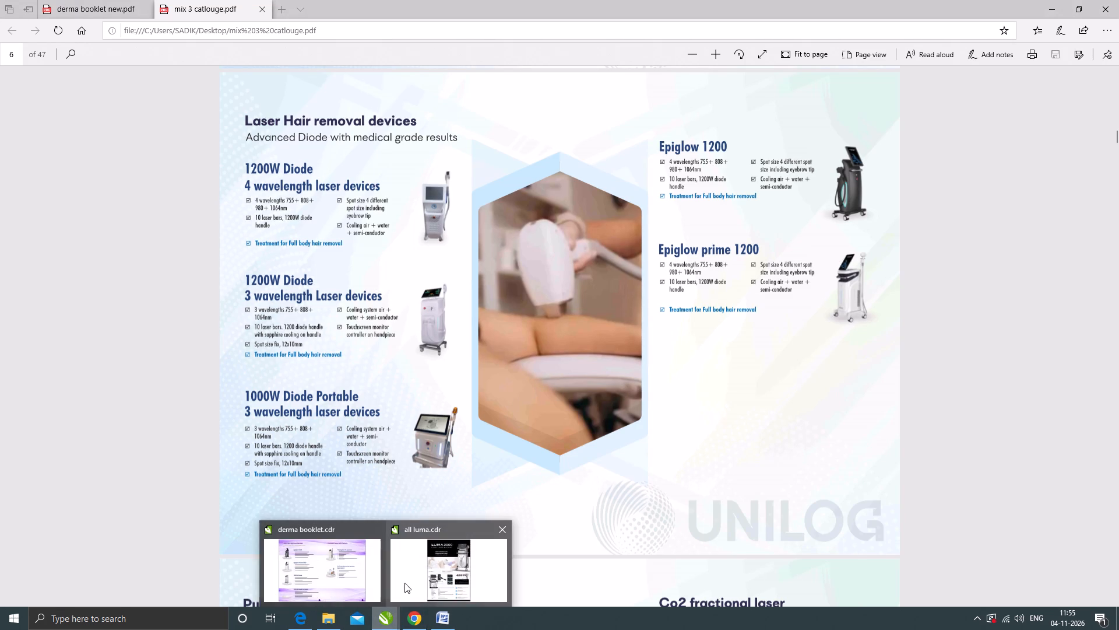
click(356, 566)
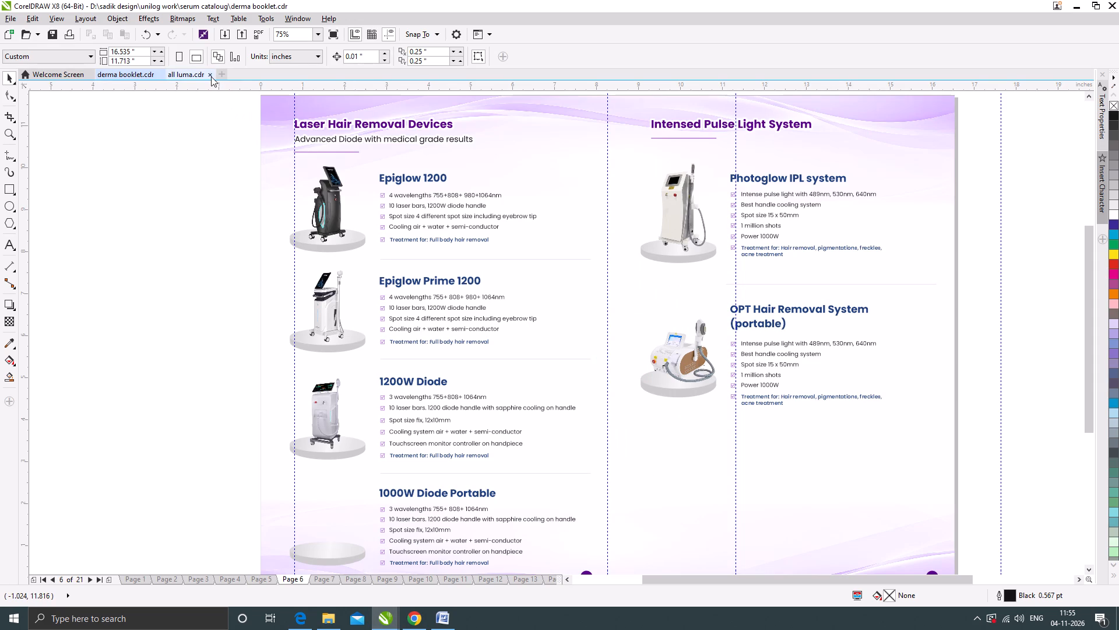
click(211, 76)
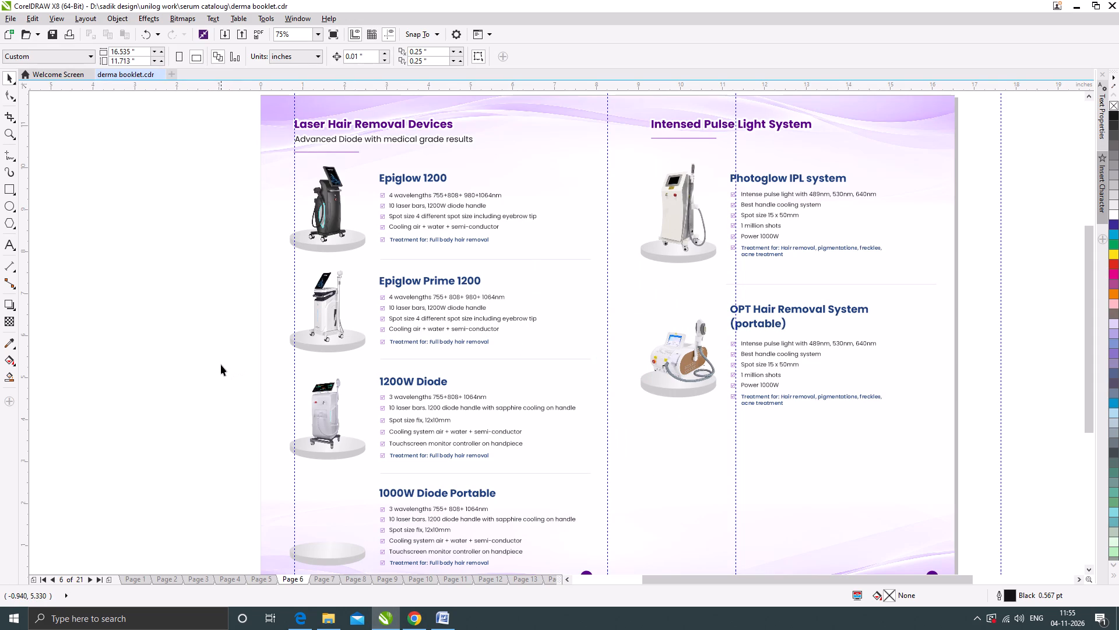
View booklet page 7, and look back through the catalogue's diode laser, combination laser, Q switch and hydra pages for the missing devices.
key(Page_Down)
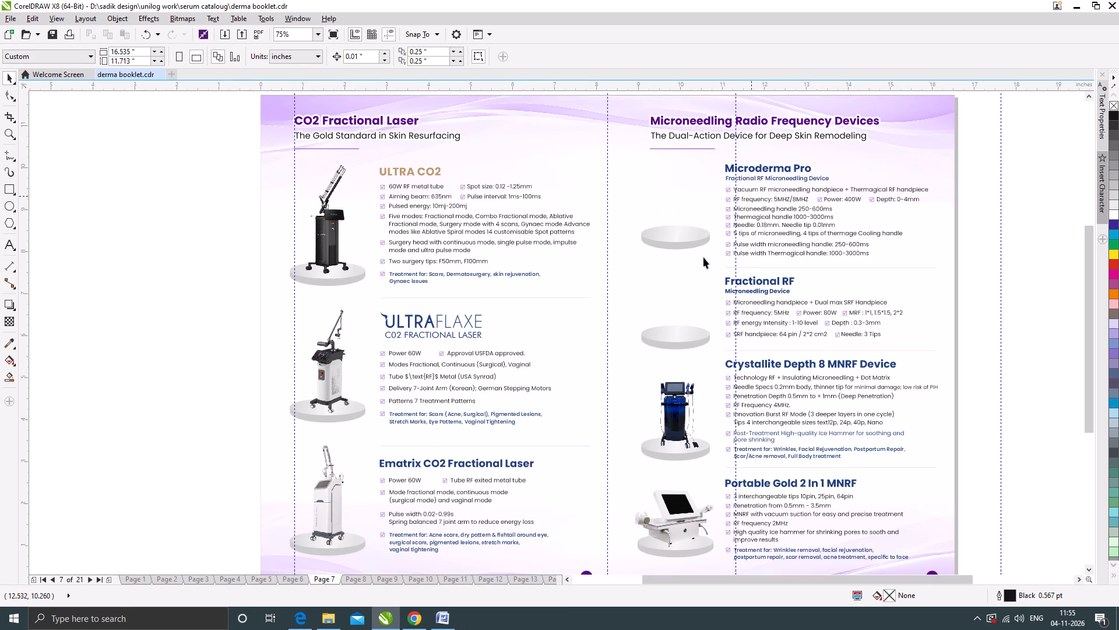
click(296, 623)
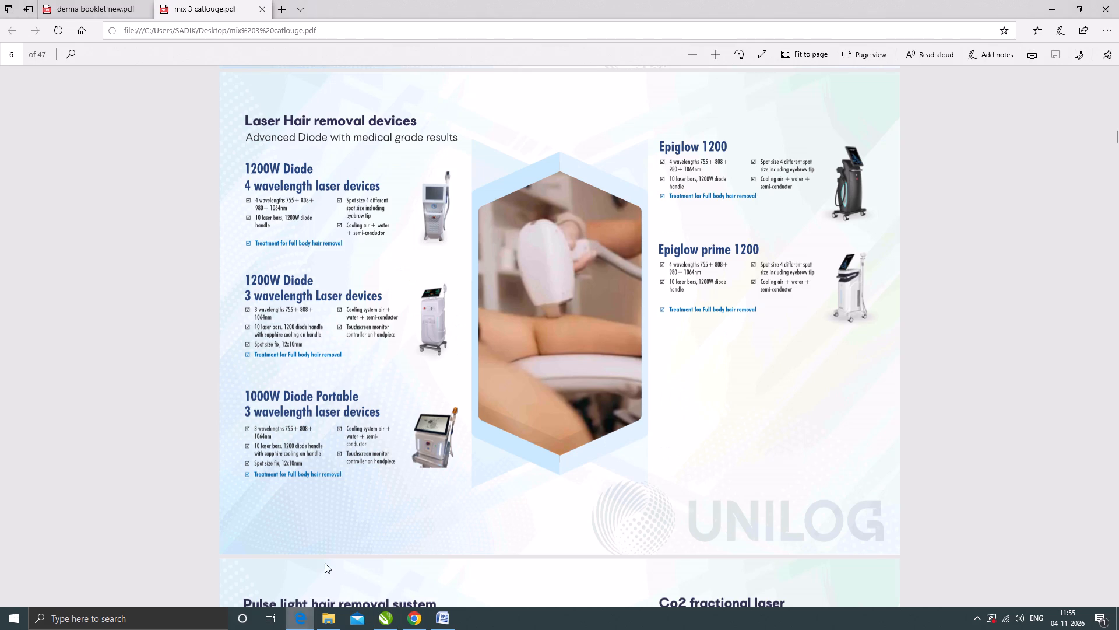
scroll(526, 350, up, 6)
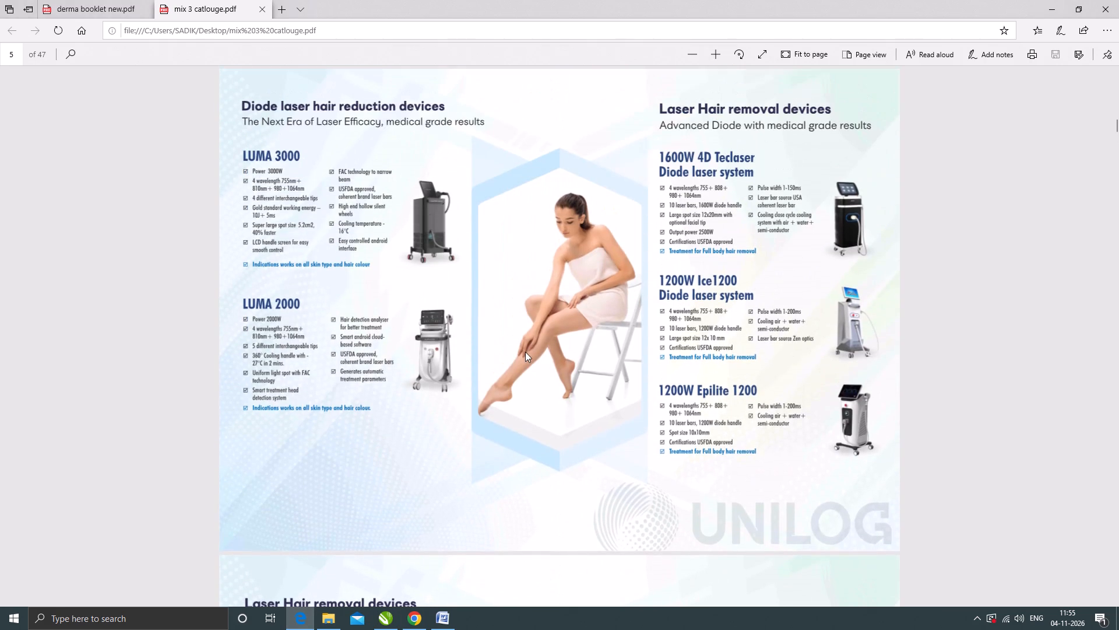
scroll(531, 397, up, 7)
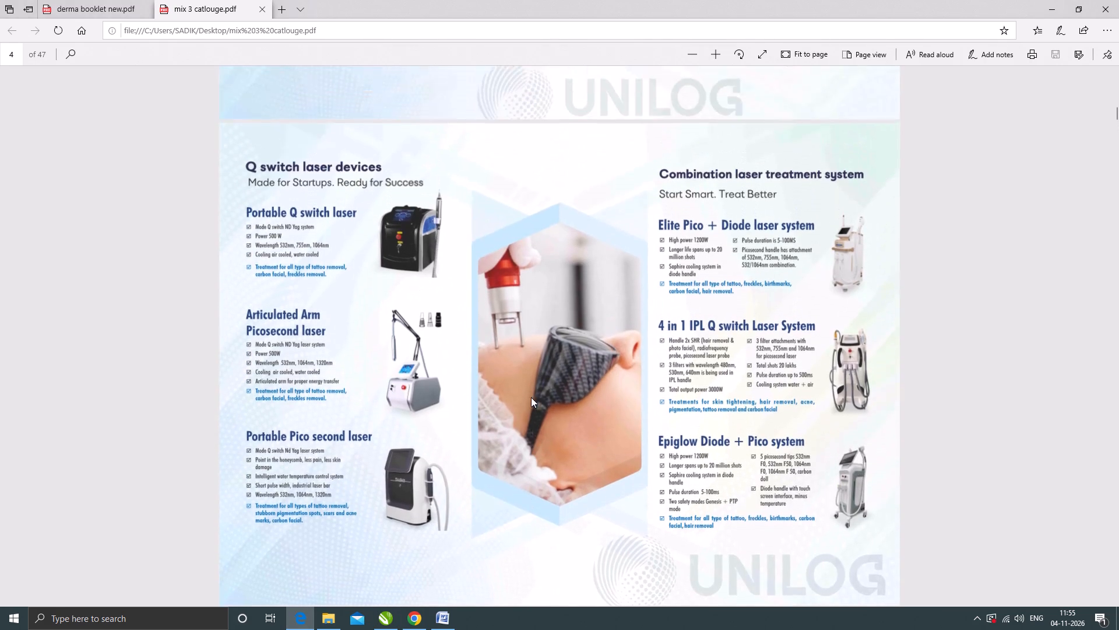
scroll(540, 433, up, 1)
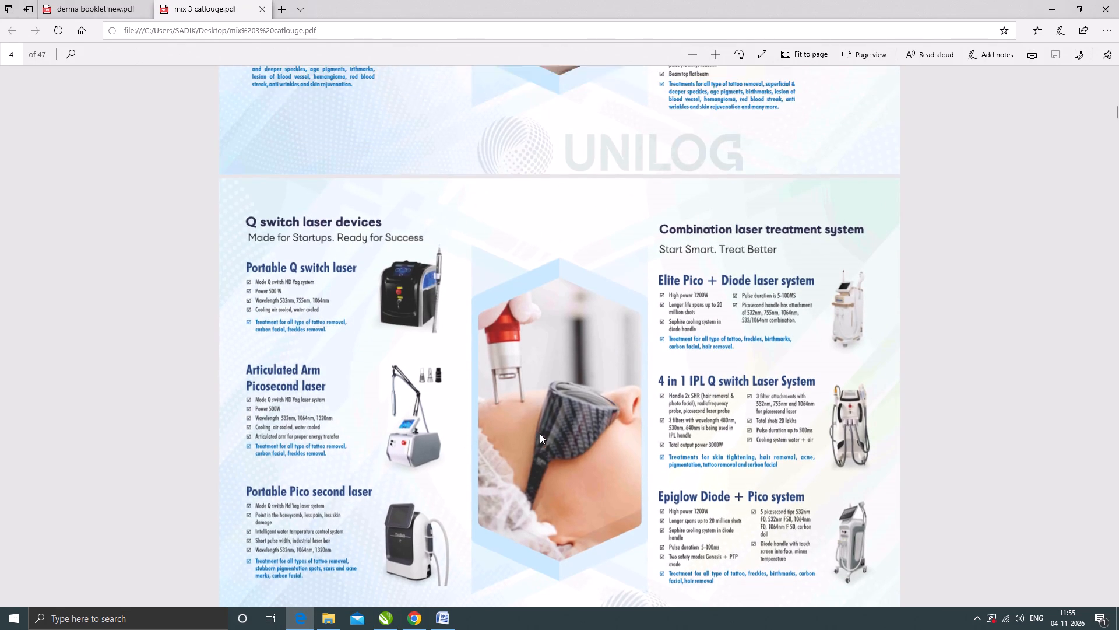
scroll(540, 433, up, 5)
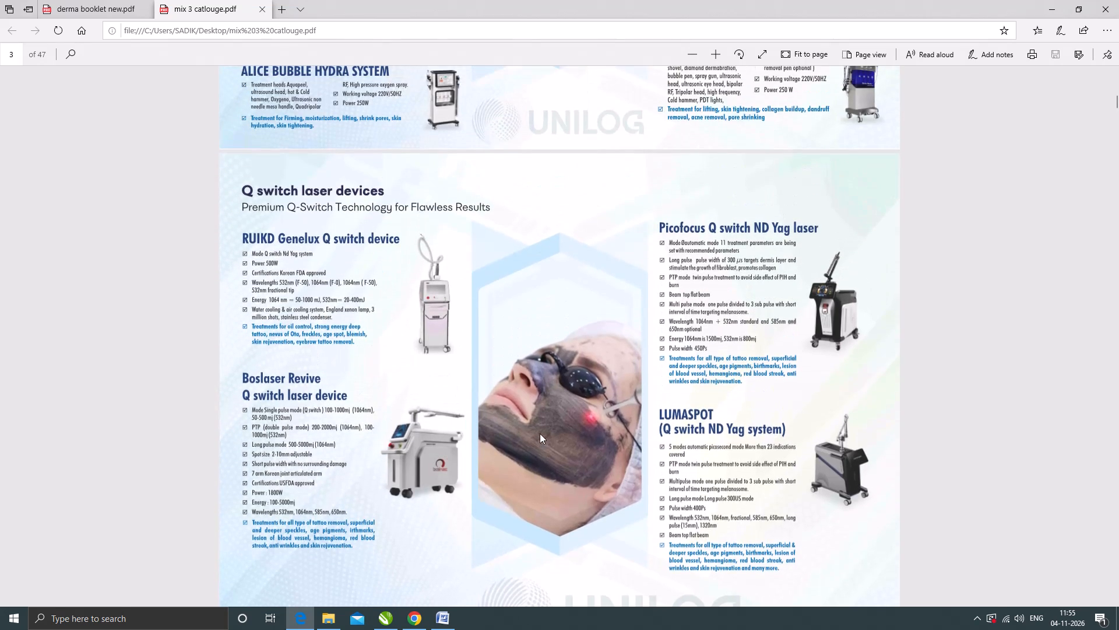
scroll(540, 433, up, 8)
Examine the mix 3 catalogue from the hydra and Q switch pages through to the pulse light and CO2 fractional laser page.
scroll(540, 433, down, 6)
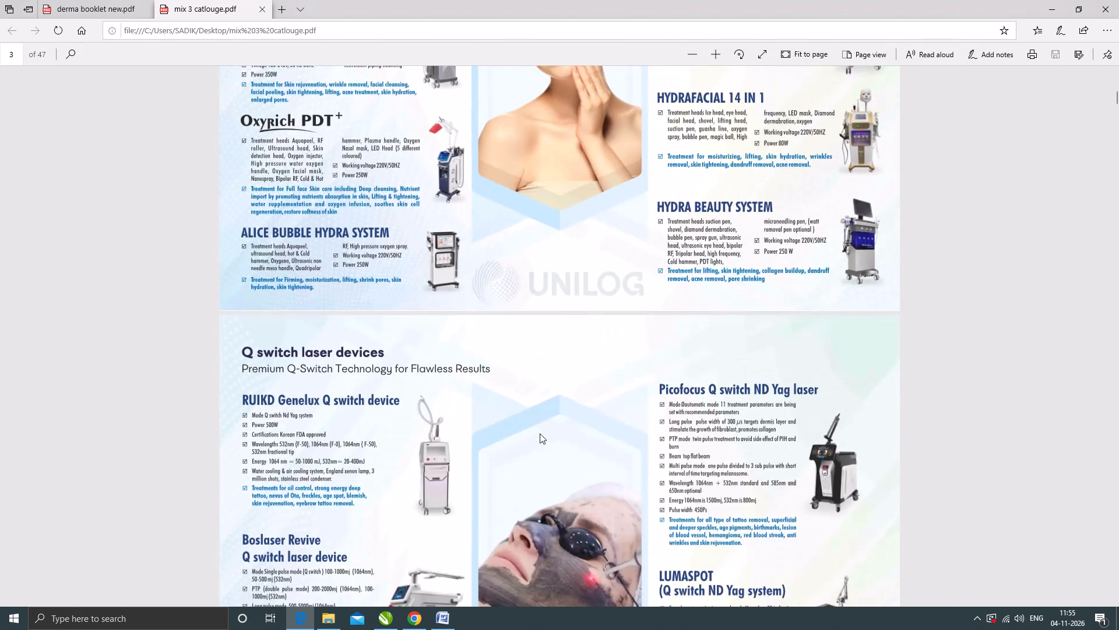
scroll(540, 433, down, 8)
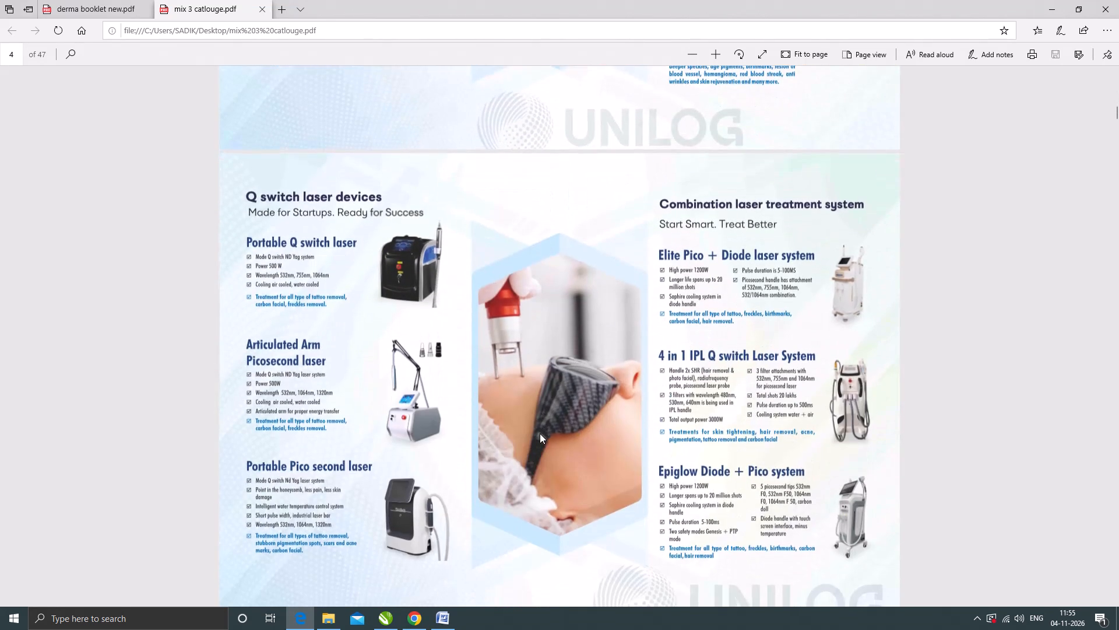
scroll(540, 433, down, 4)
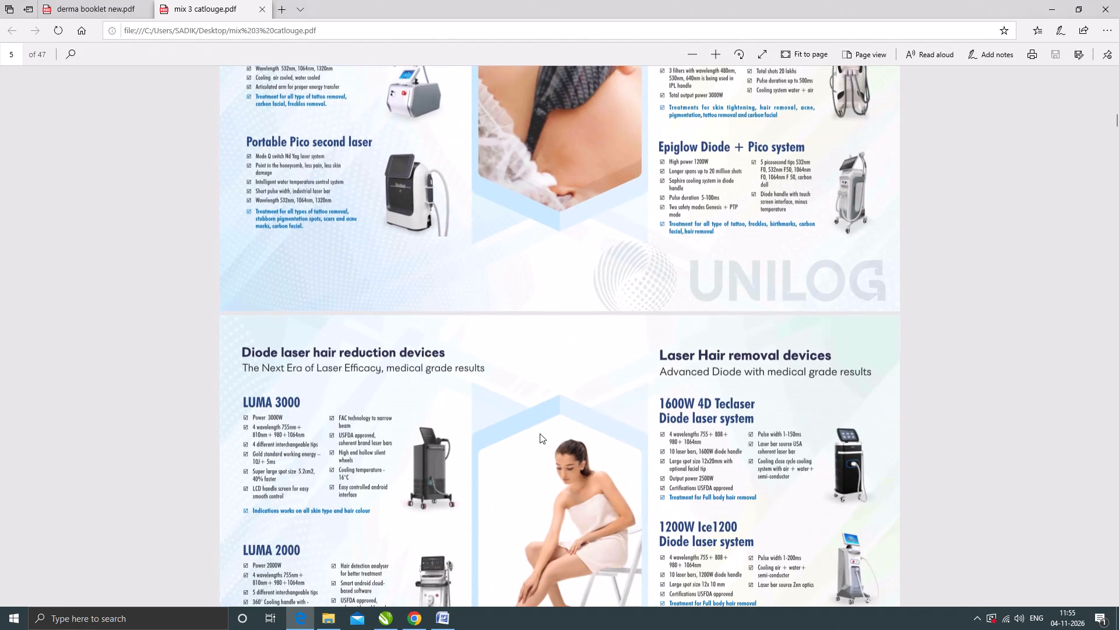
scroll(540, 433, down, 4)
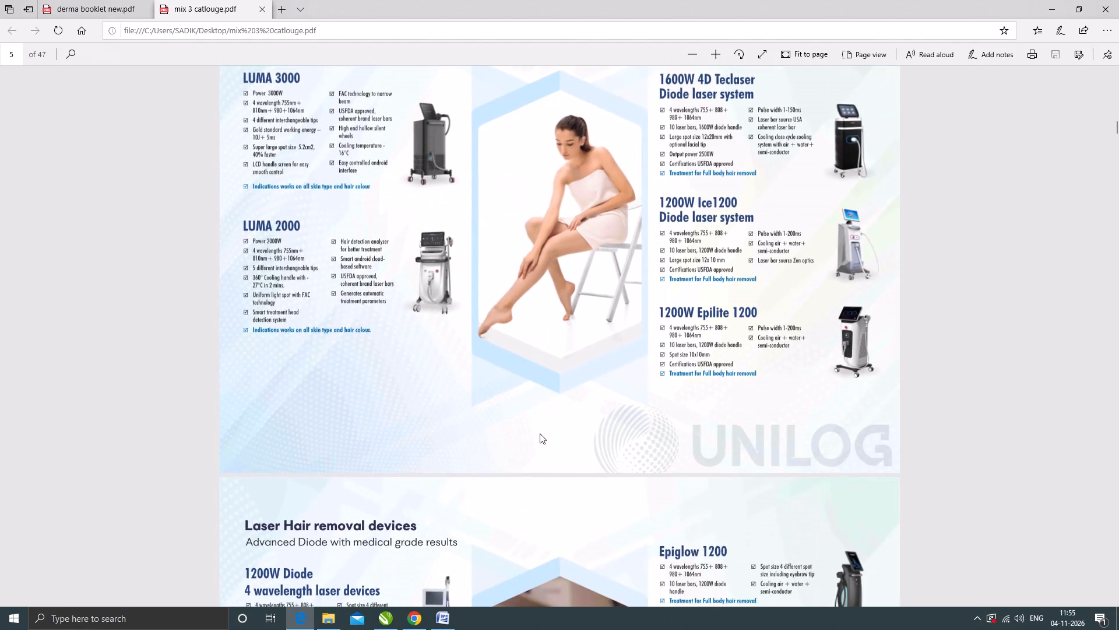
scroll(540, 433, down, 6)
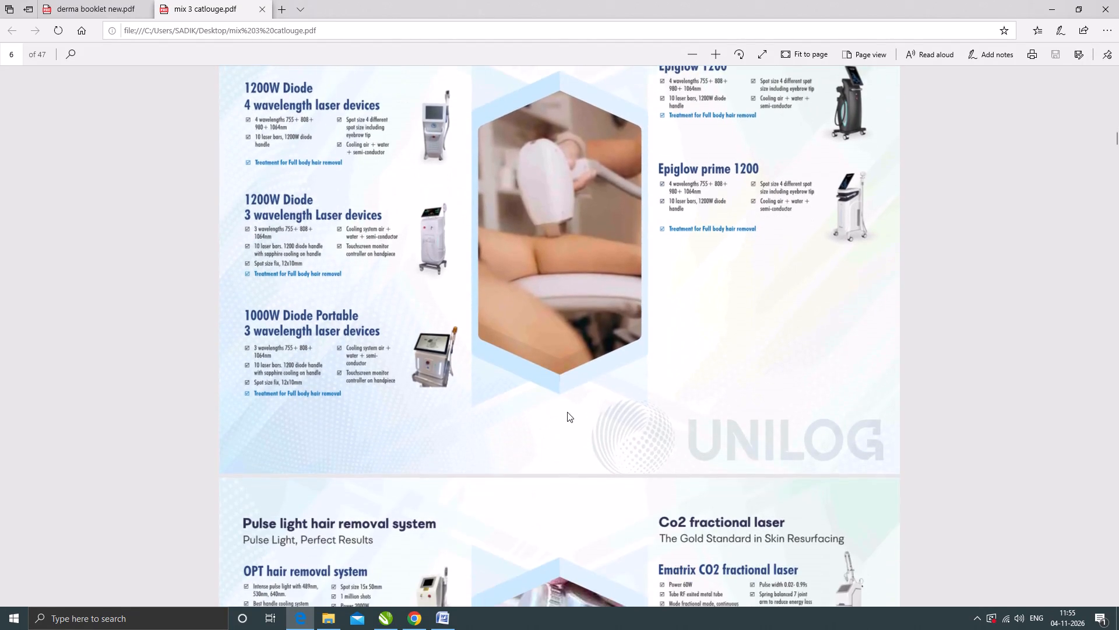
scroll(559, 415, down, 3)
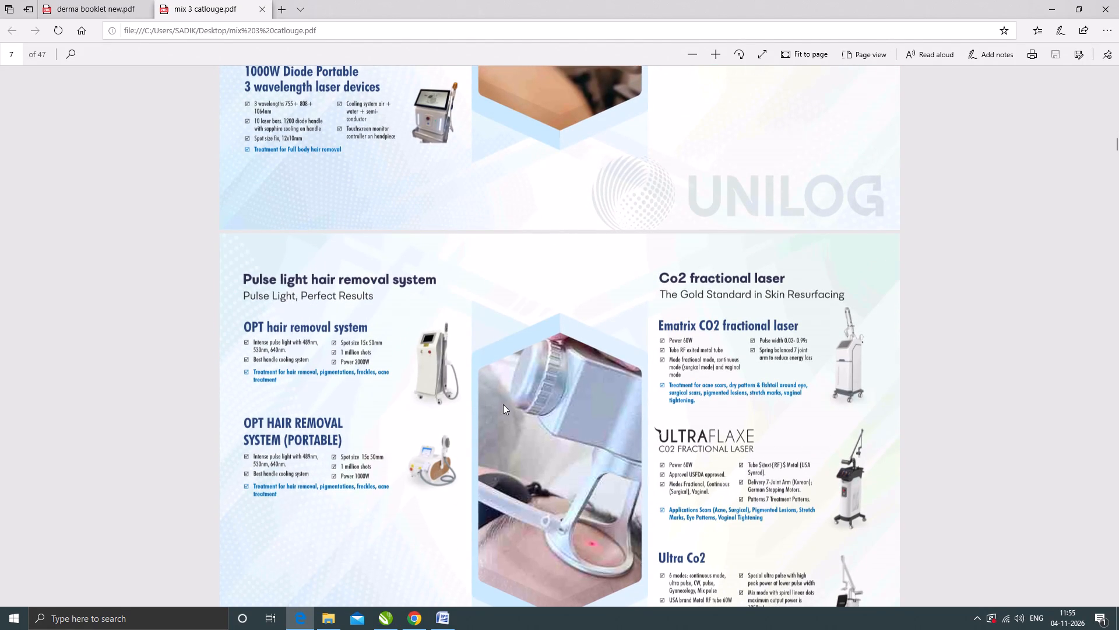
scroll(503, 404, down, 2)
Compare booklet page 7 with the catalogue's CO2 fractional laser and microneedling radio frequency pages.
click(383, 628)
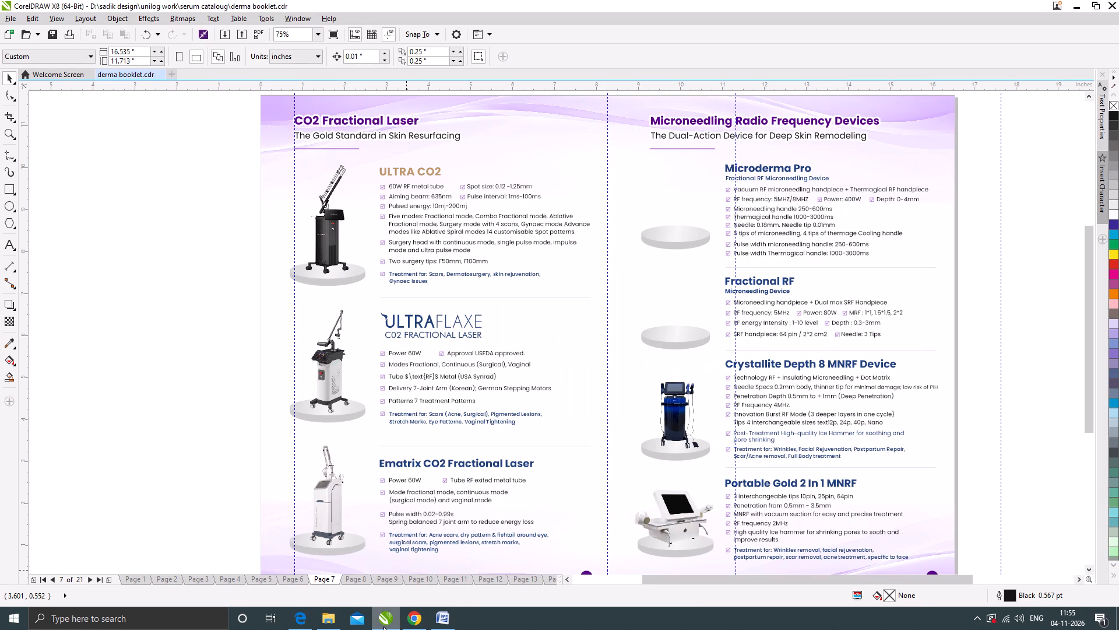
click(383, 626)
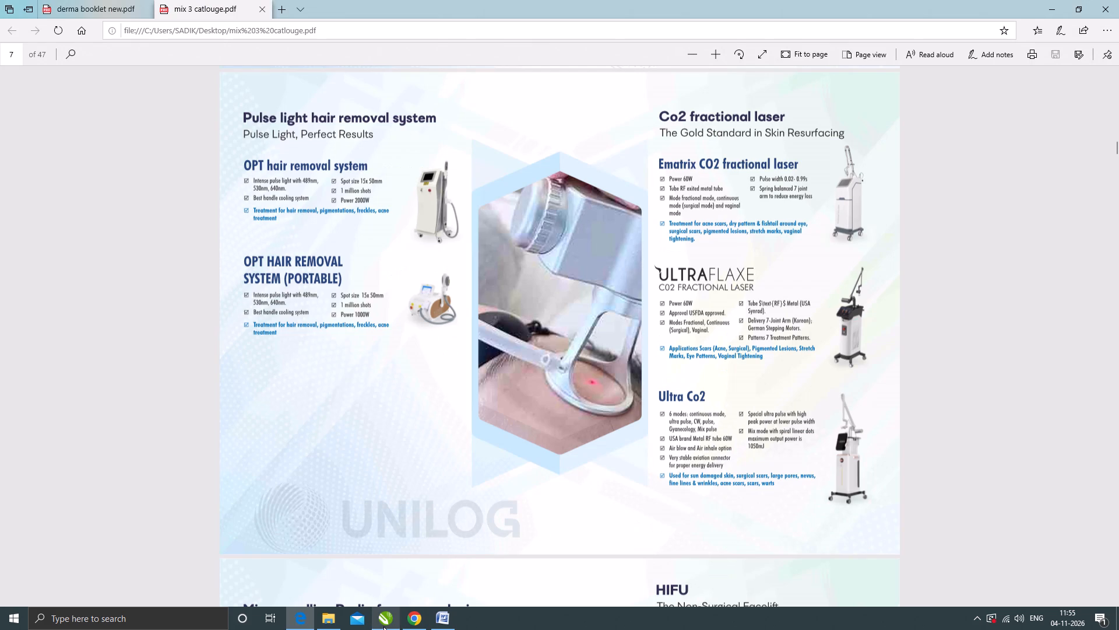
scroll(530, 327, up, 4)
scroll(530, 328, down, 6)
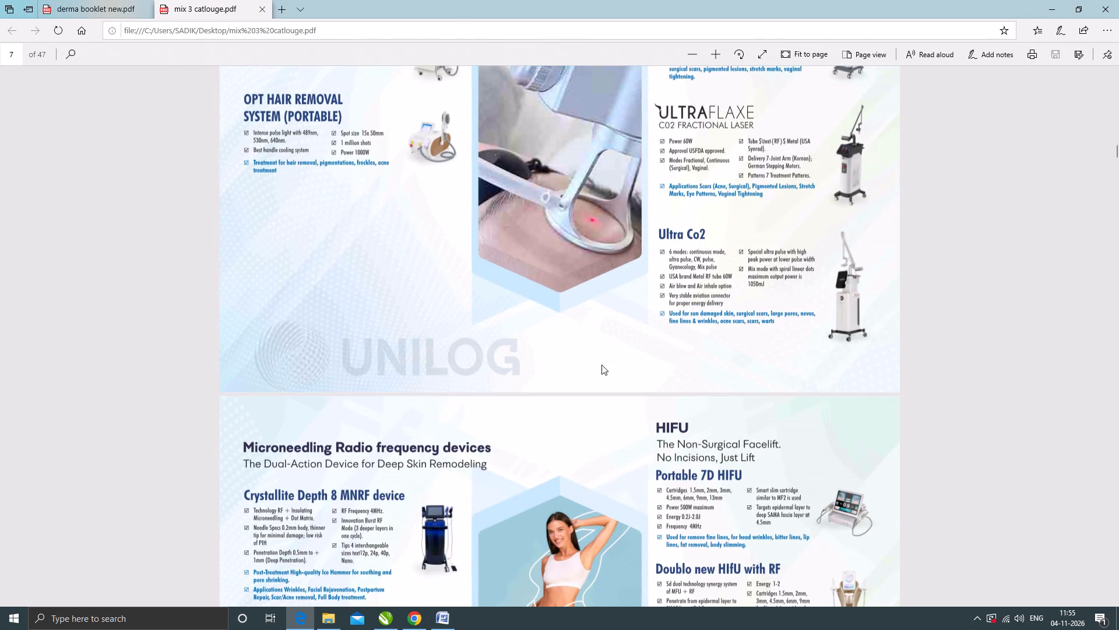
scroll(523, 384, down, 4)
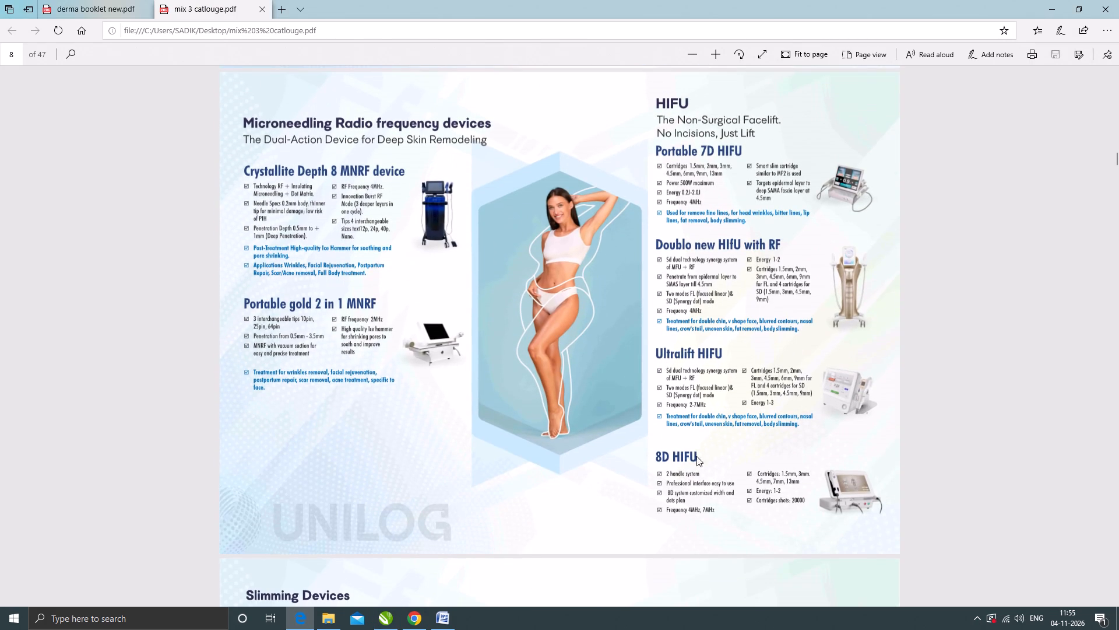
click(301, 619)
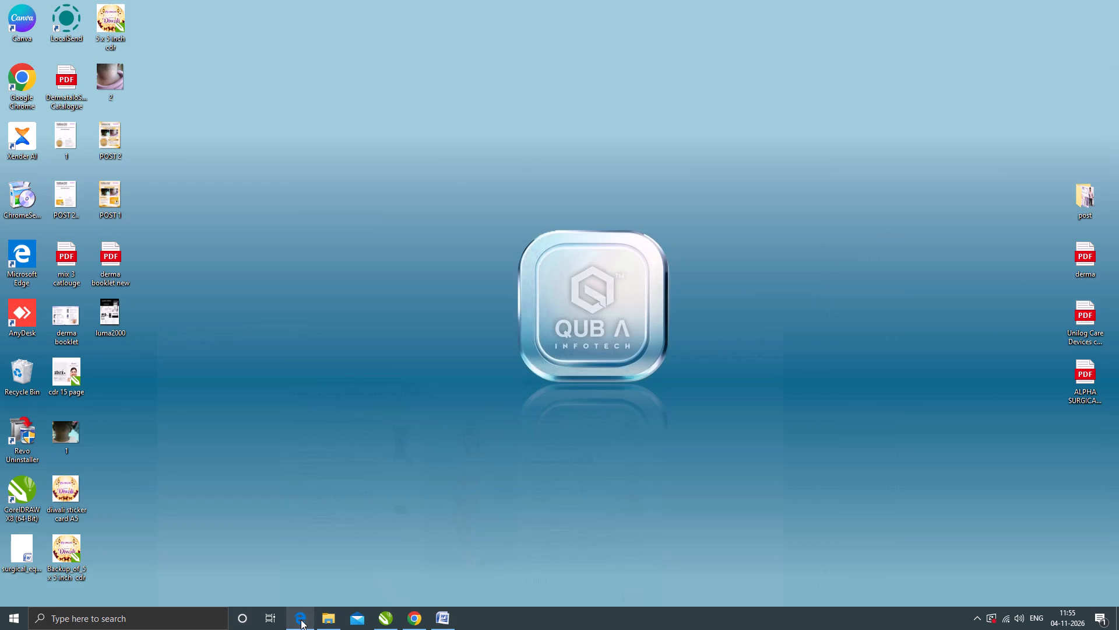
click(301, 619)
click(388, 619)
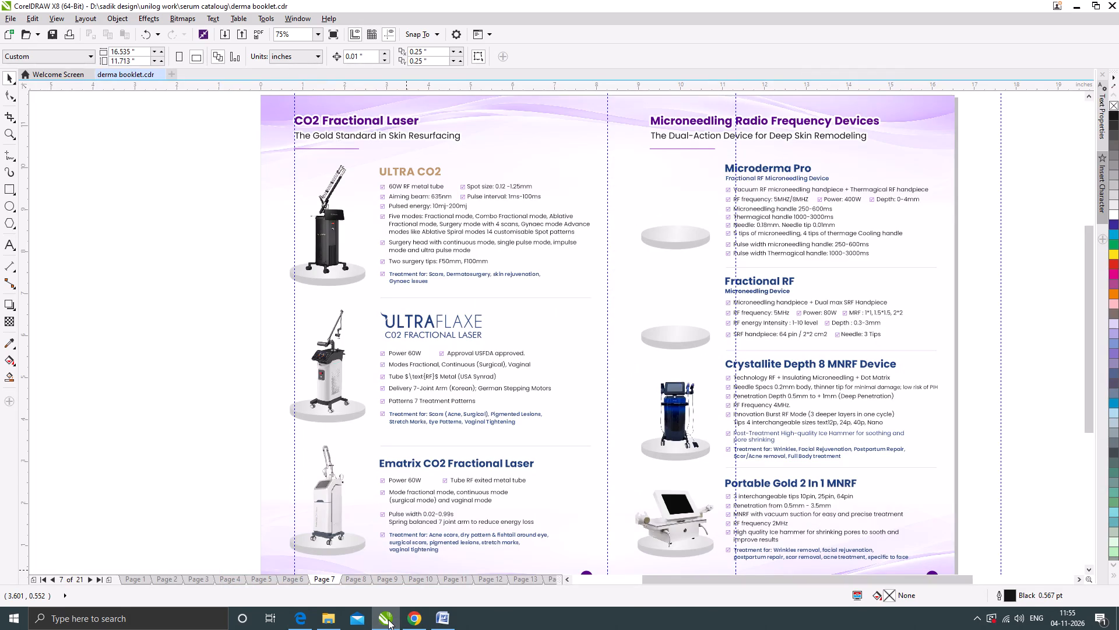
click(388, 619)
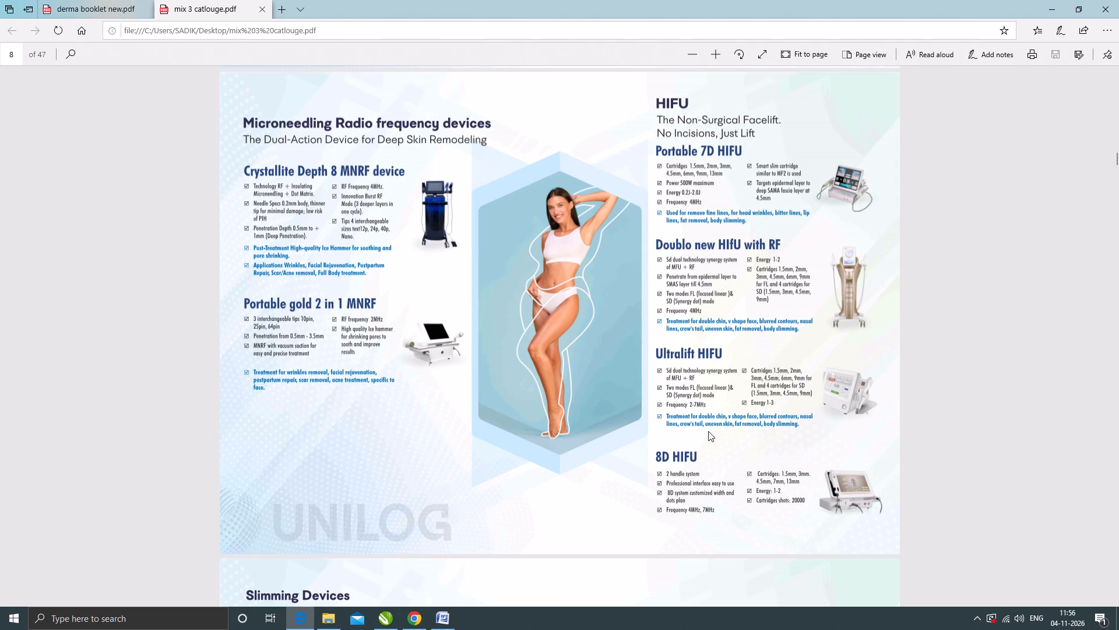
Recheck the catalogue's CO2 fractional laser, laser hair removal, microneedling RF and HIFU pages for the devices lacking images.
scroll(708, 432, up, 1)
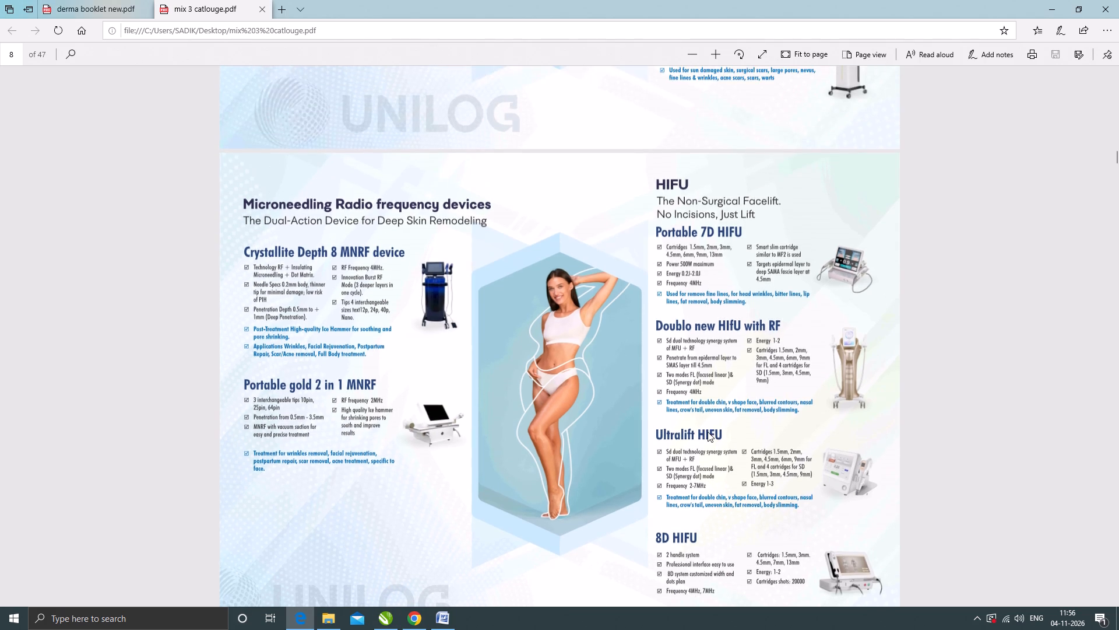
scroll(708, 432, up, 5)
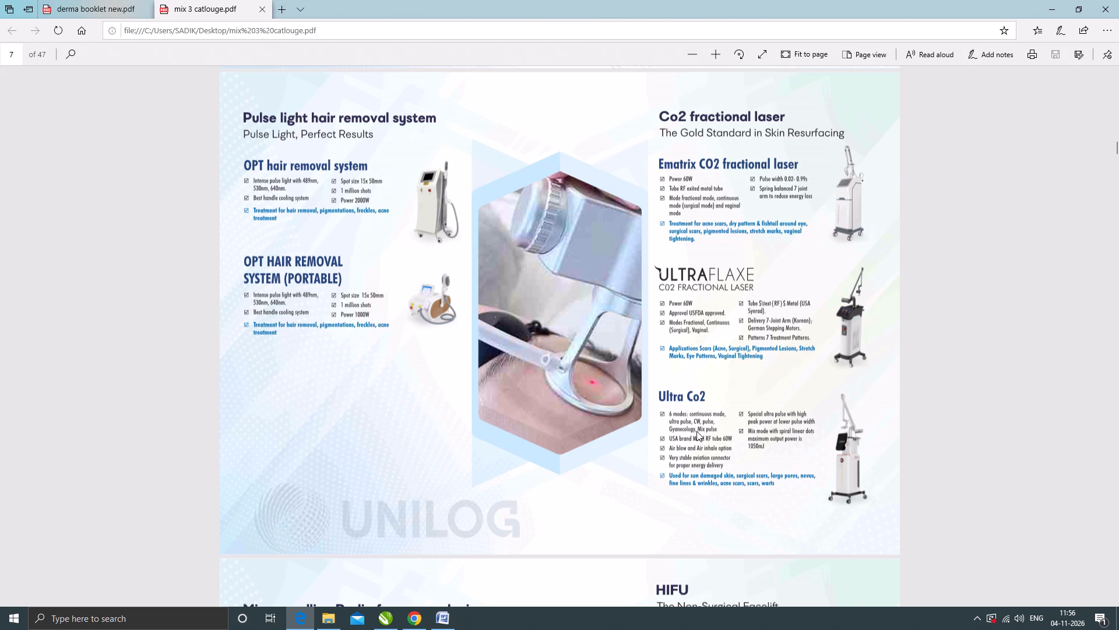
scroll(629, 418, up, 6)
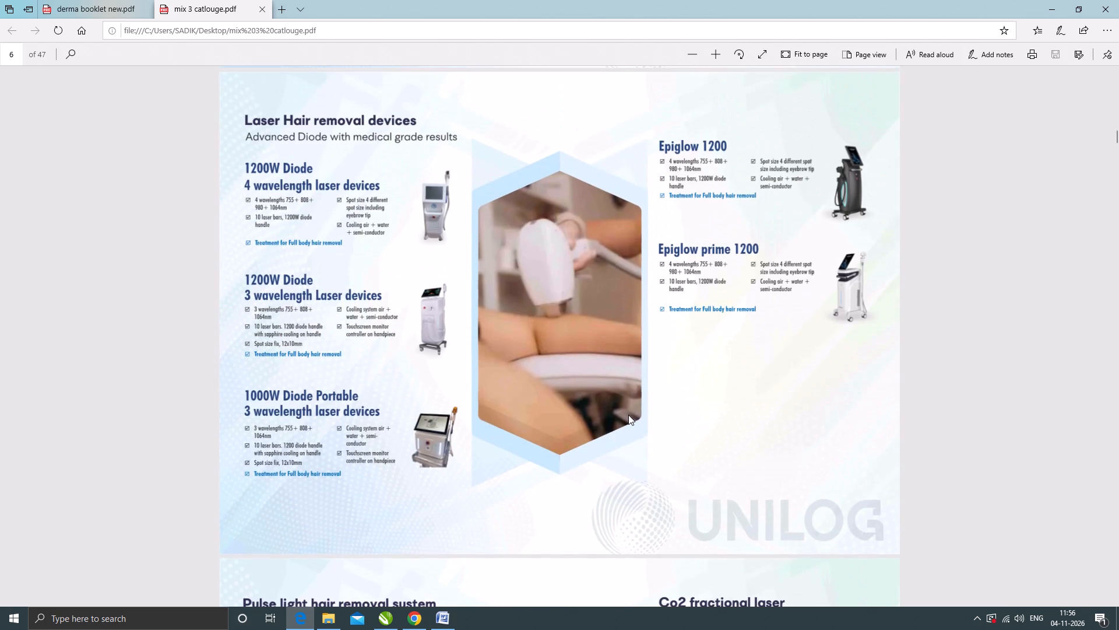
scroll(627, 414, down, 10)
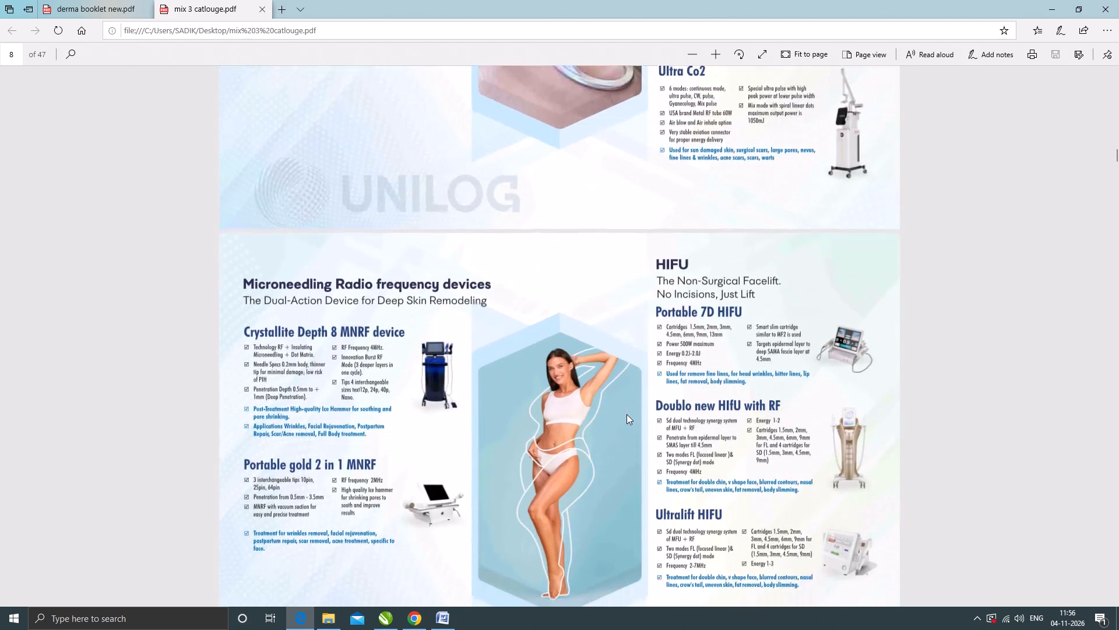
scroll(627, 414, down, 2)
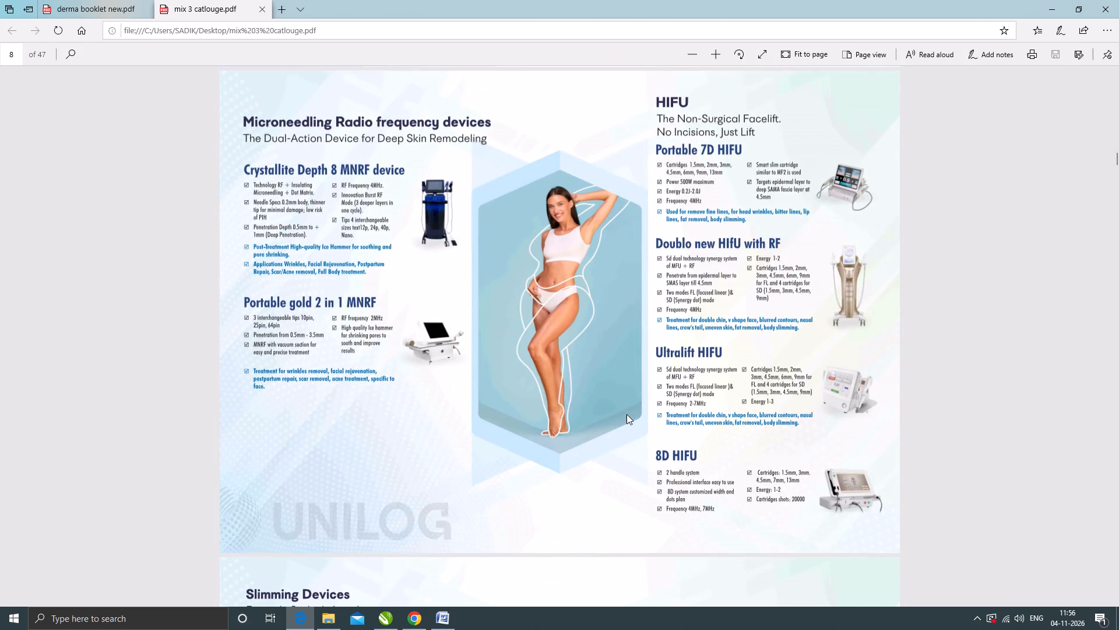
Examine the catalogue's slimming, hair regrowth, PDT LED, portable microneedling, micro dermabrasion, cautery and mesotherapy pages.
scroll(627, 414, down, 6)
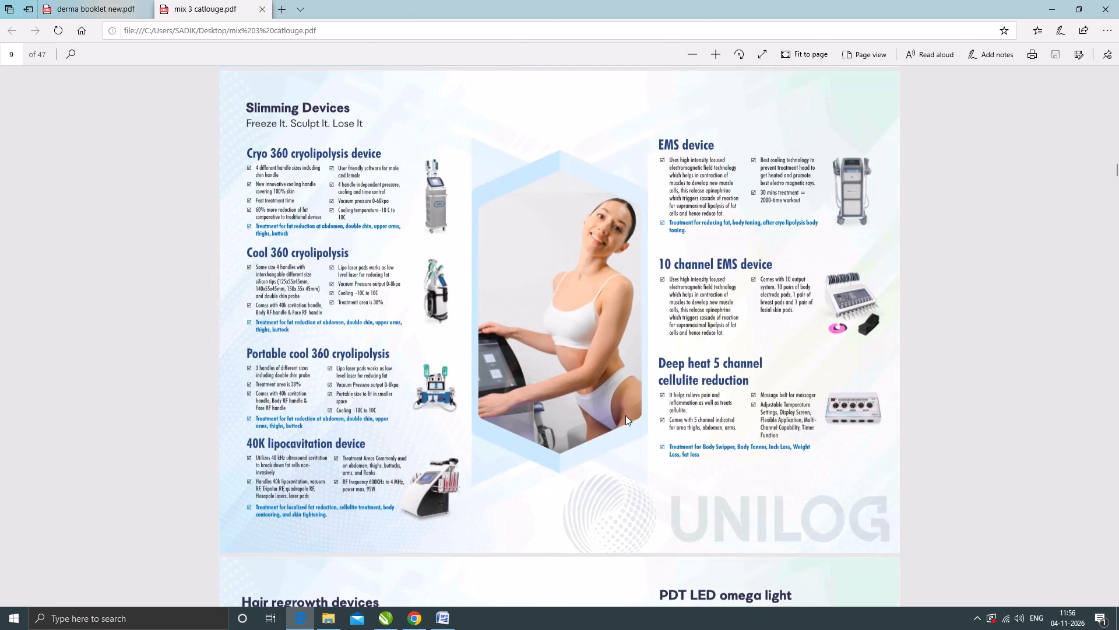
scroll(625, 415, down, 3)
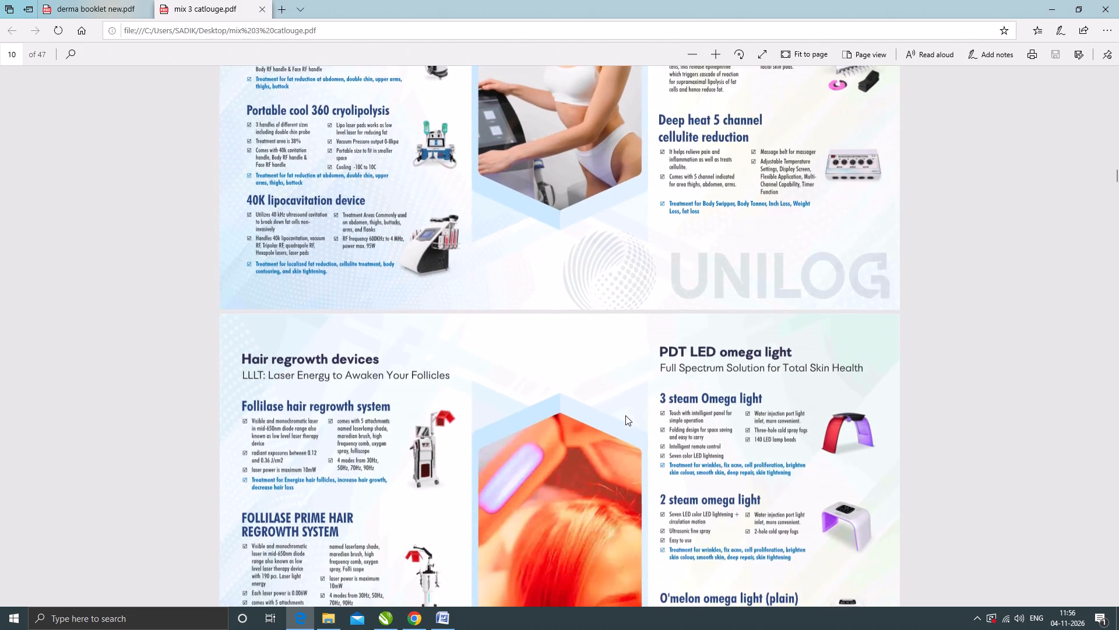
scroll(625, 415, down, 1)
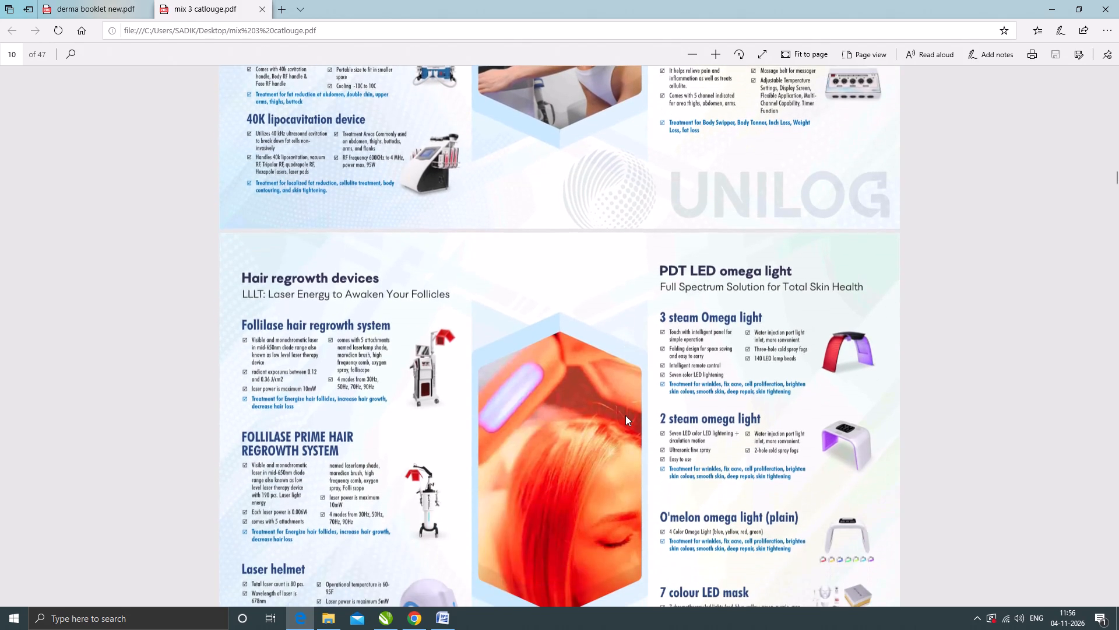
scroll(625, 415, down, 2)
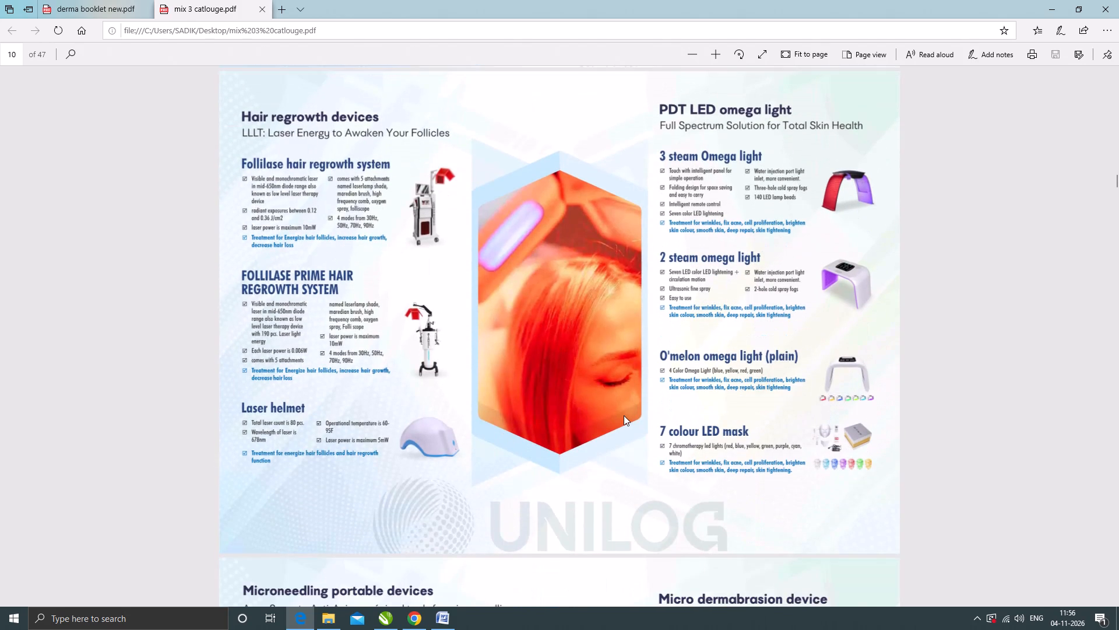
scroll(624, 415, down, 4)
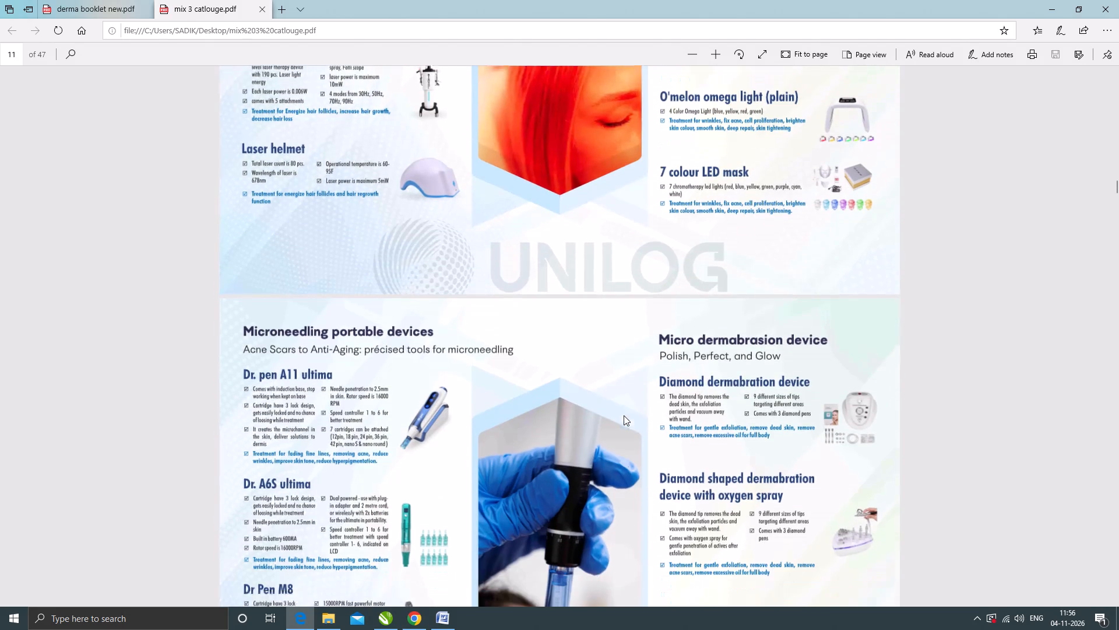
scroll(624, 415, down, 6)
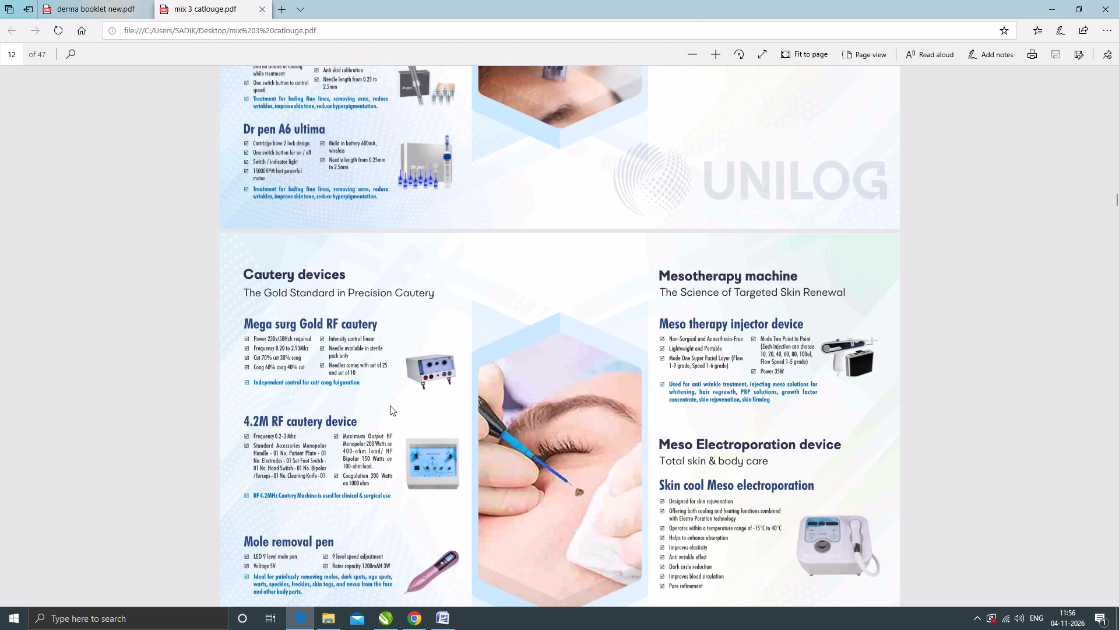
Compare booklet page 8, with its HIFU and Cool 360 devices lacking images, against the mix 3 catalogue's slimming devices page.
click(390, 621)
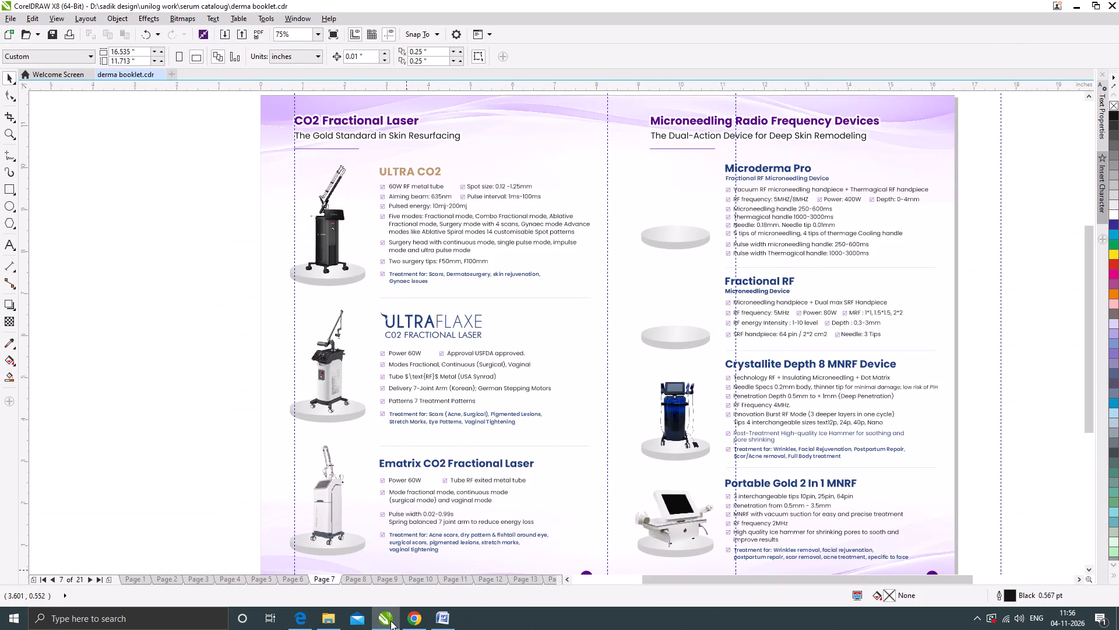
click(390, 621)
click(390, 621)
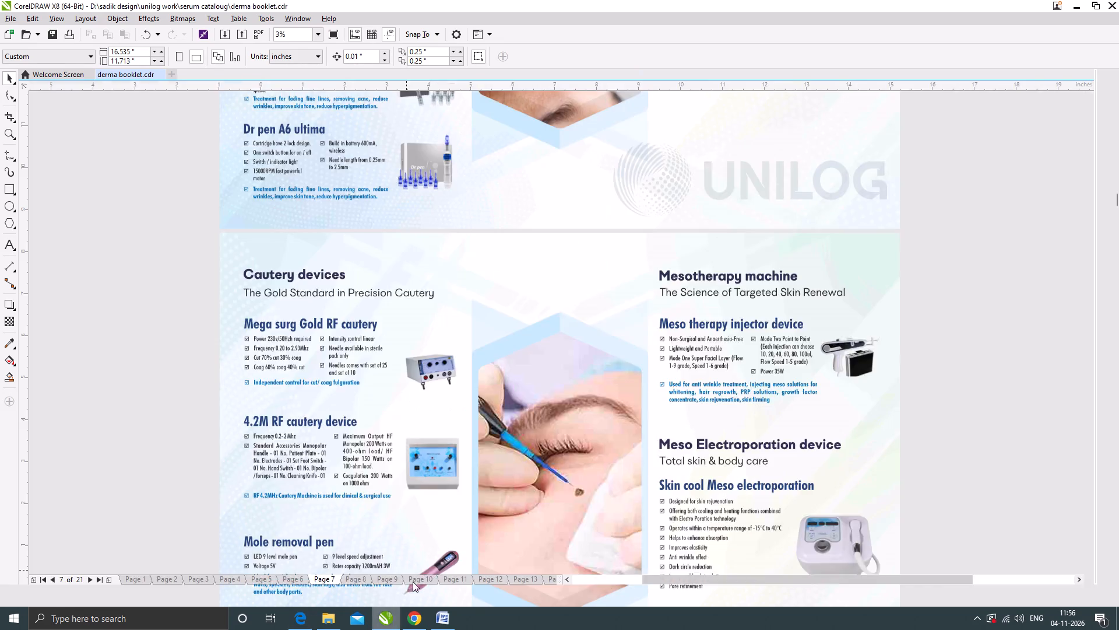
scroll(499, 386, down, 4)
scroll(536, 385, up, 2)
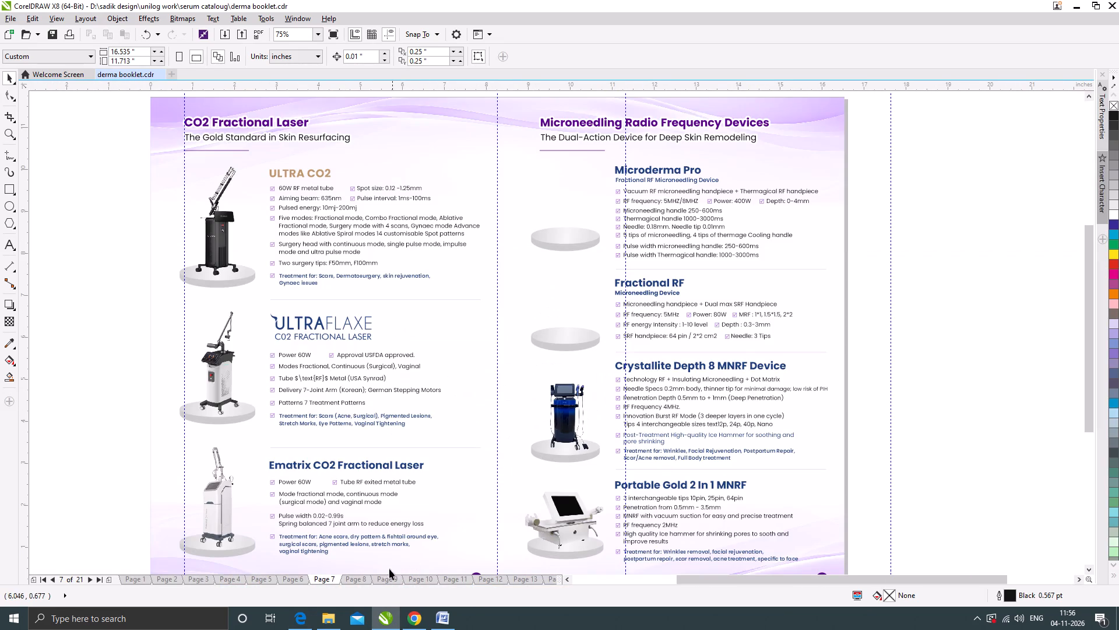
click(362, 578)
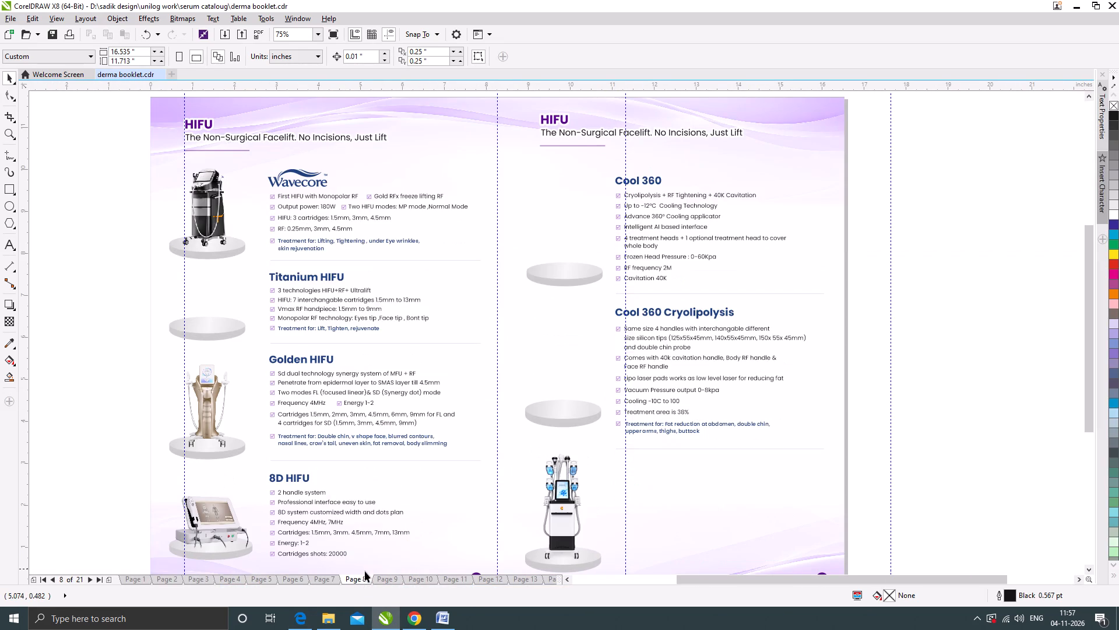
click(304, 619)
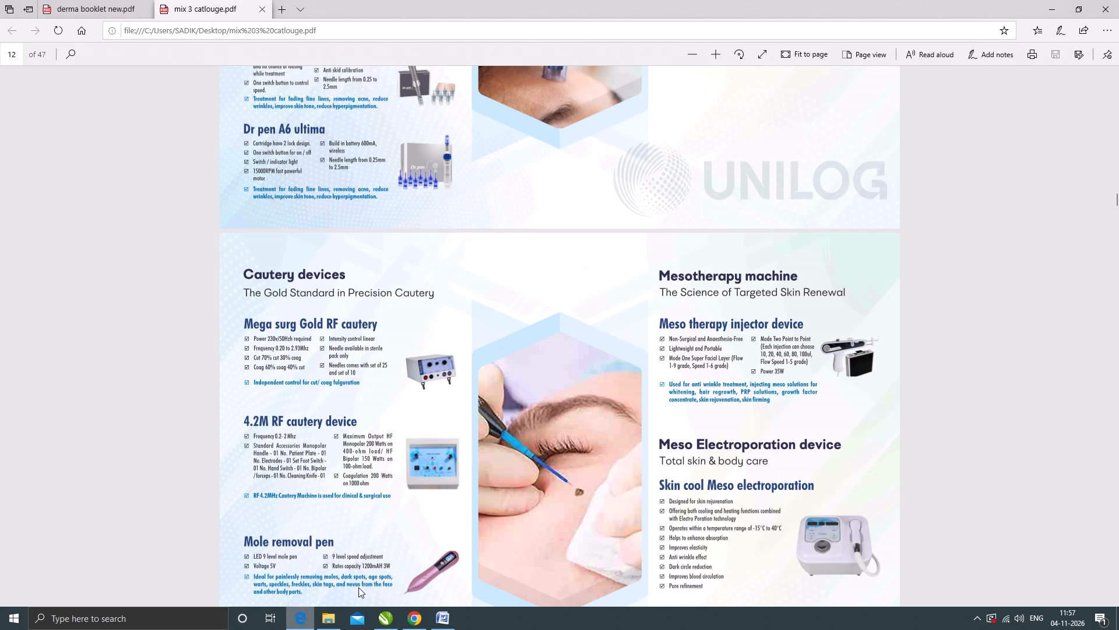
scroll(513, 495, up, 9)
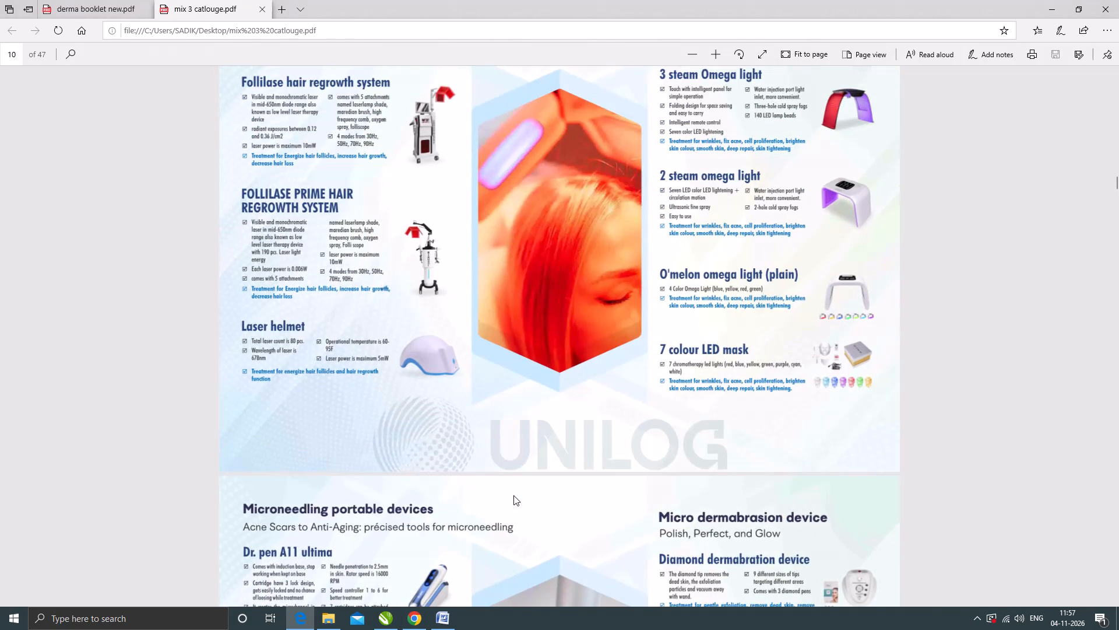
scroll(513, 495, up, 7)
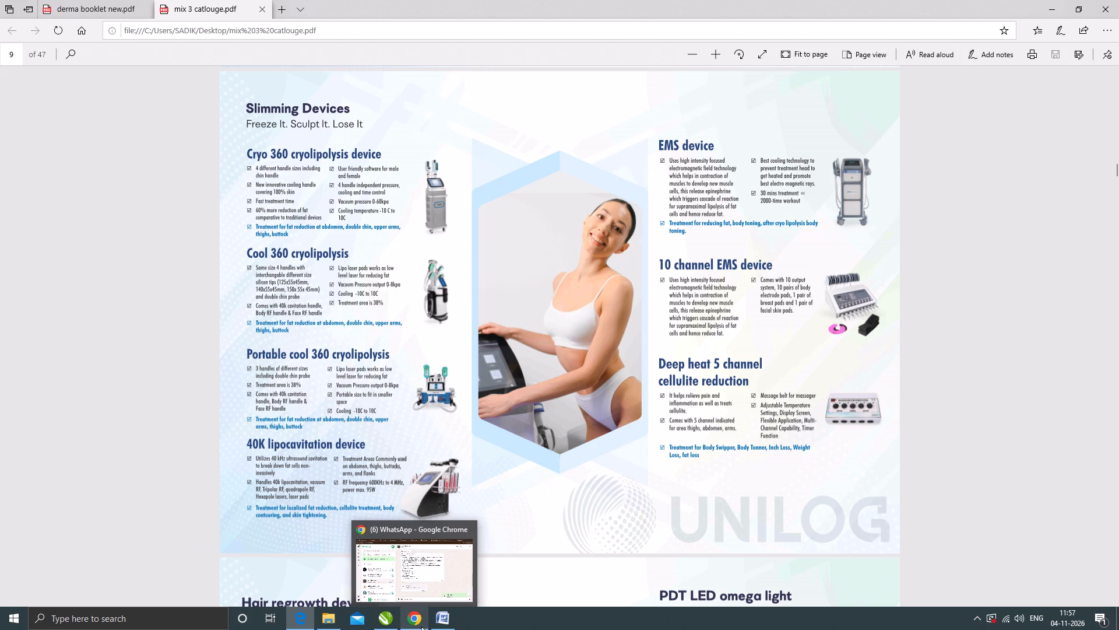
Switch back to CorelDRAW and delete the vertical guideline lying just outside the right edge of the booklet page.
click(1056, 5)
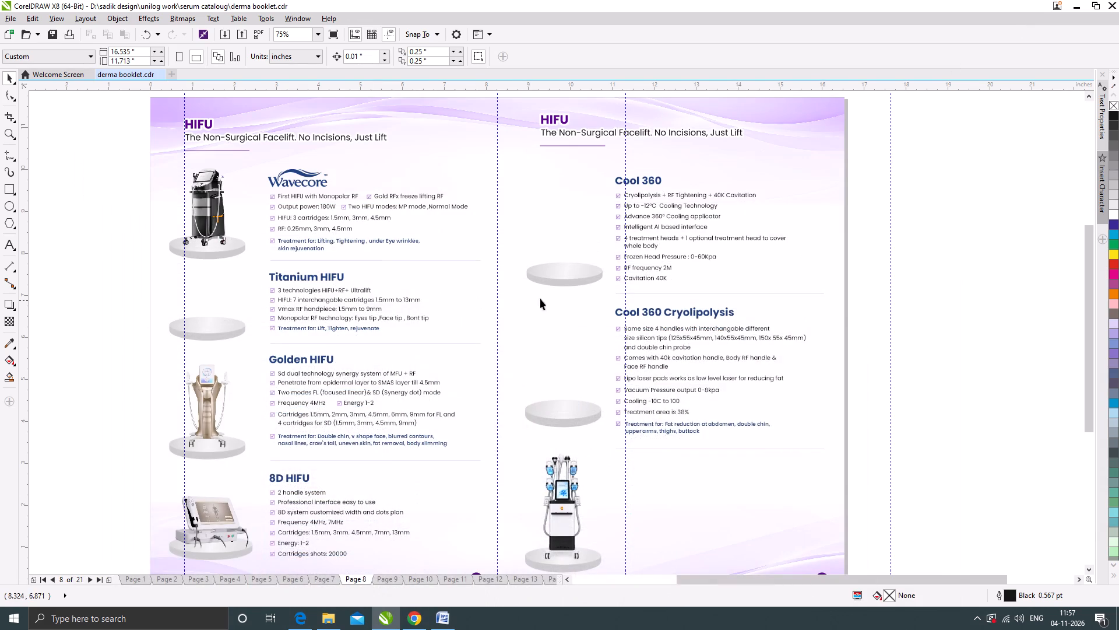
scroll(557, 292, down, 1)
click(838, 300)
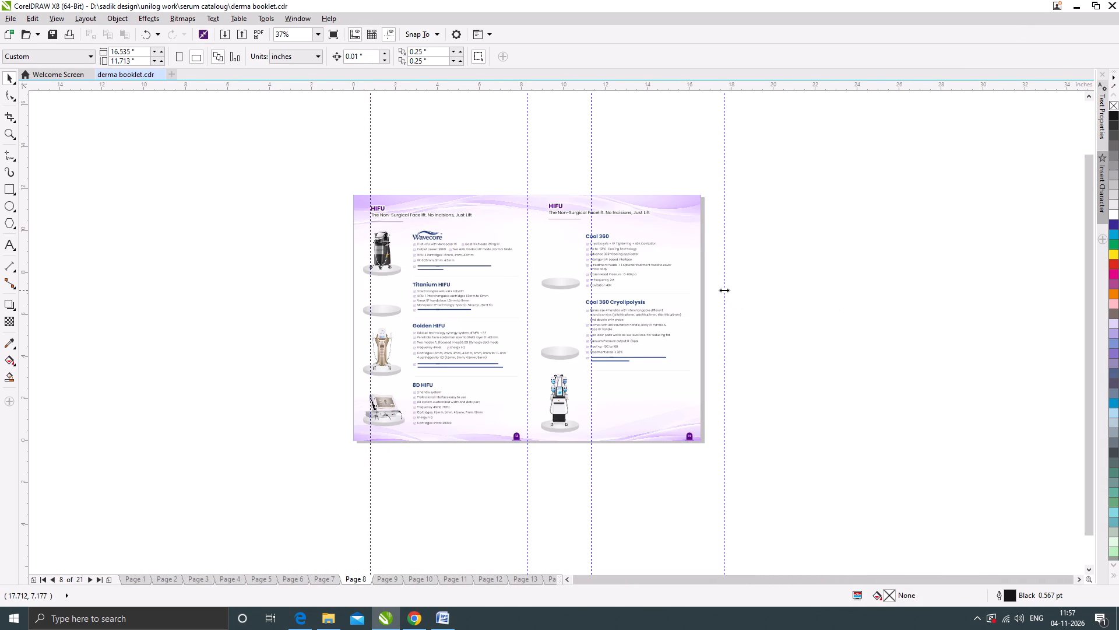
click(724, 290)
key(Delete)
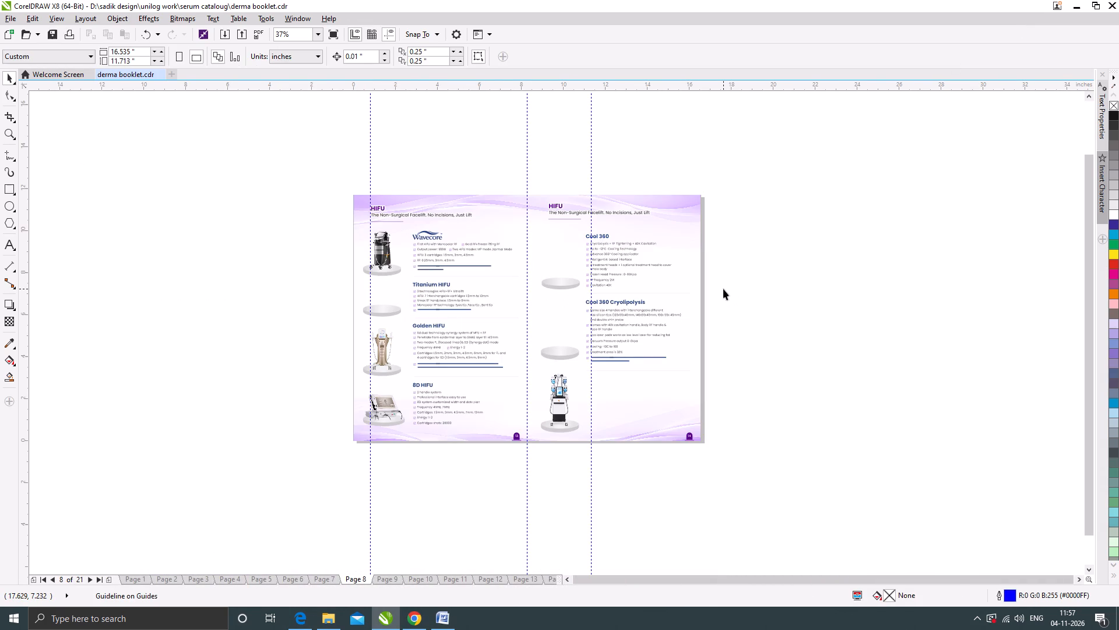
click(242, 285)
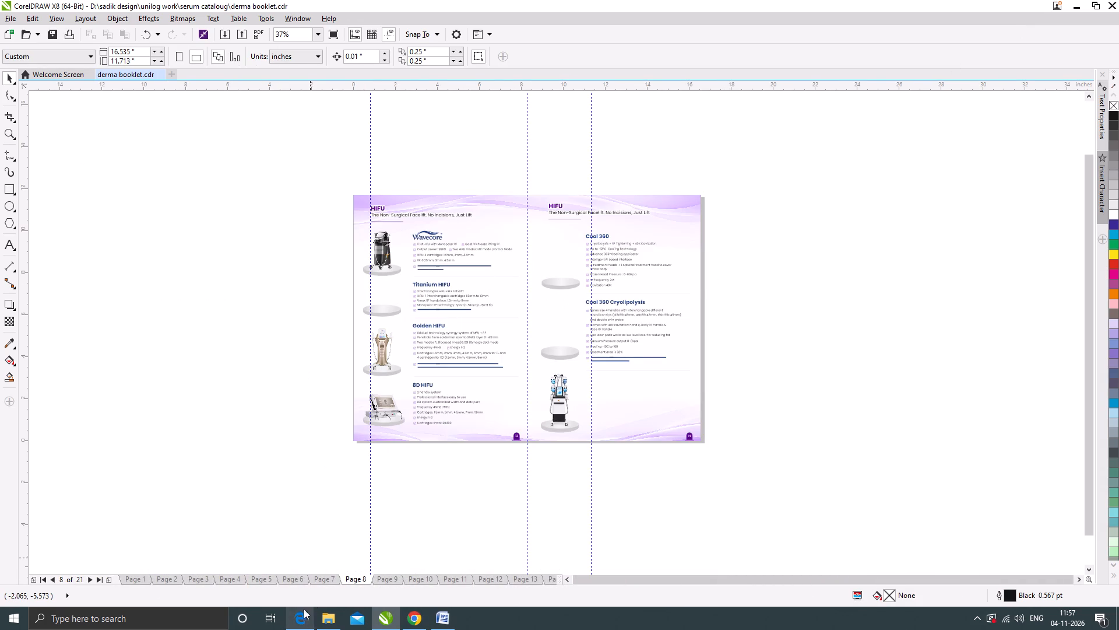
Review booklet pages 1 through 13 in order, checking each device for missing product images and specifications.
click(132, 580)
click(164, 580)
scroll(585, 300, up, 1)
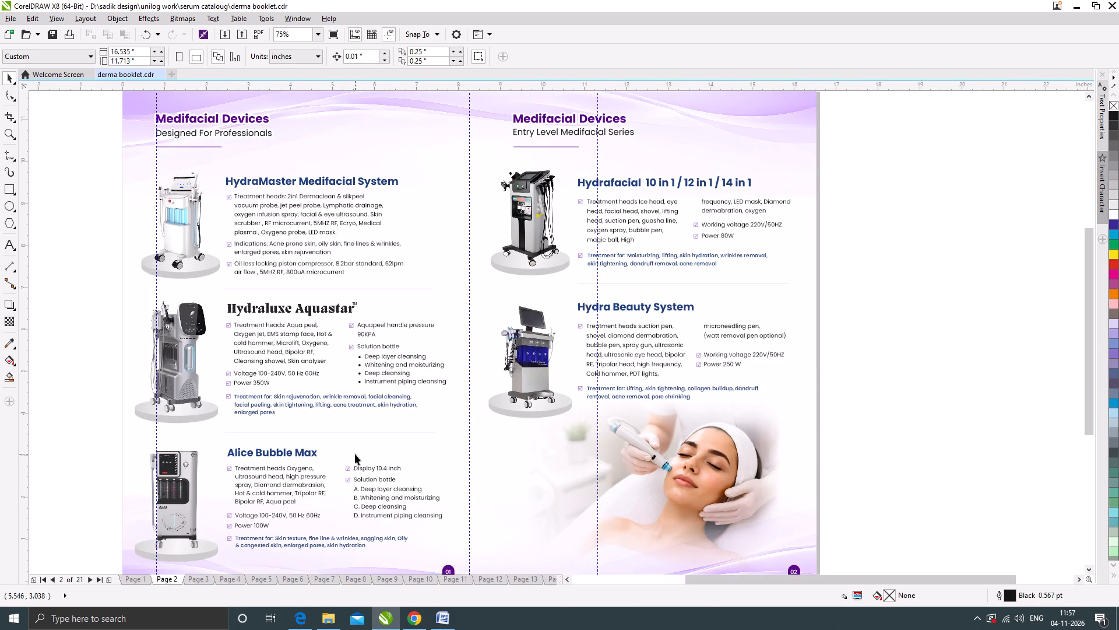
click(196, 579)
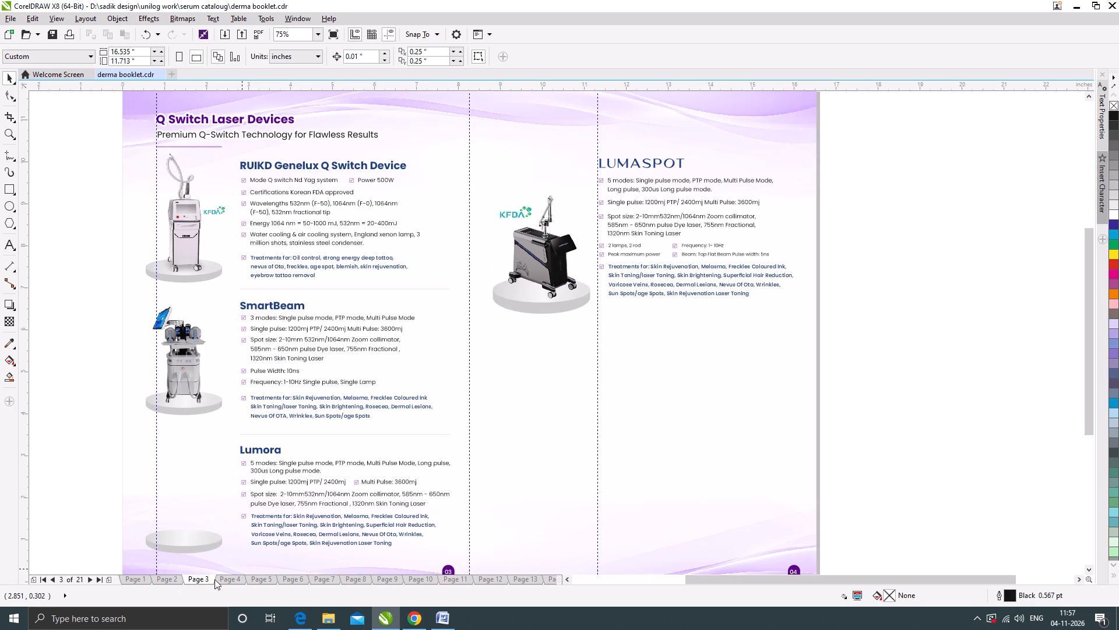
click(234, 581)
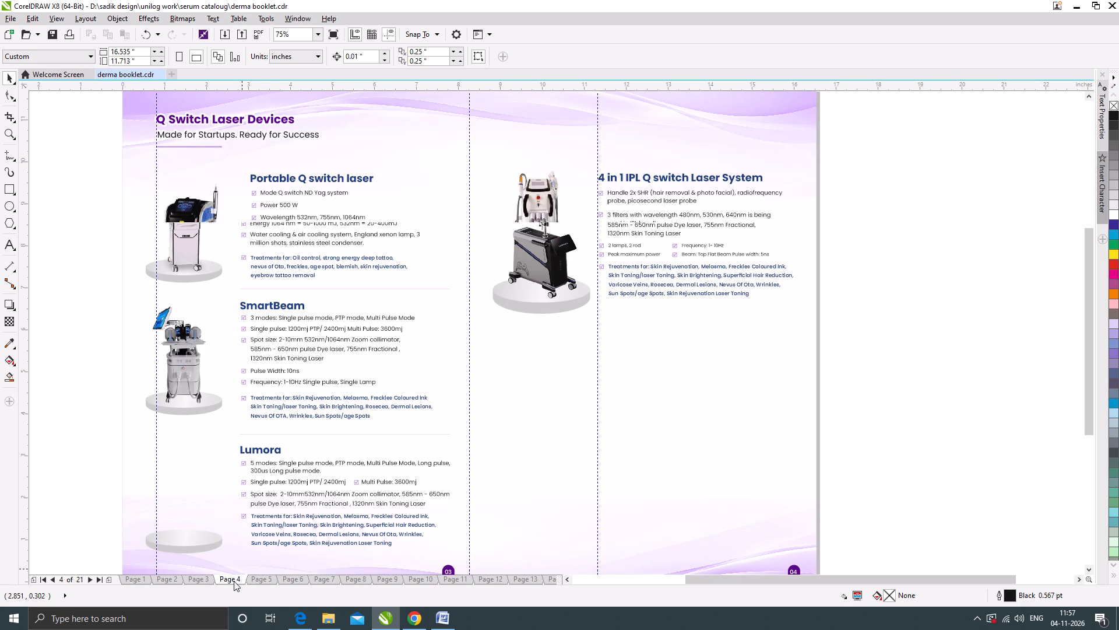
click(256, 581)
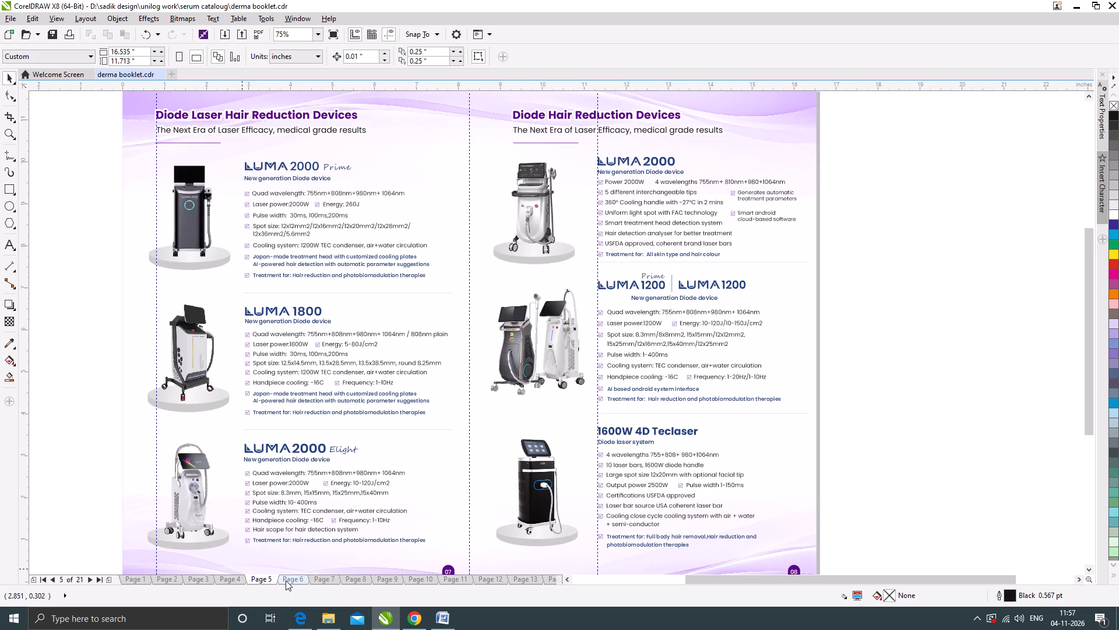
click(286, 580)
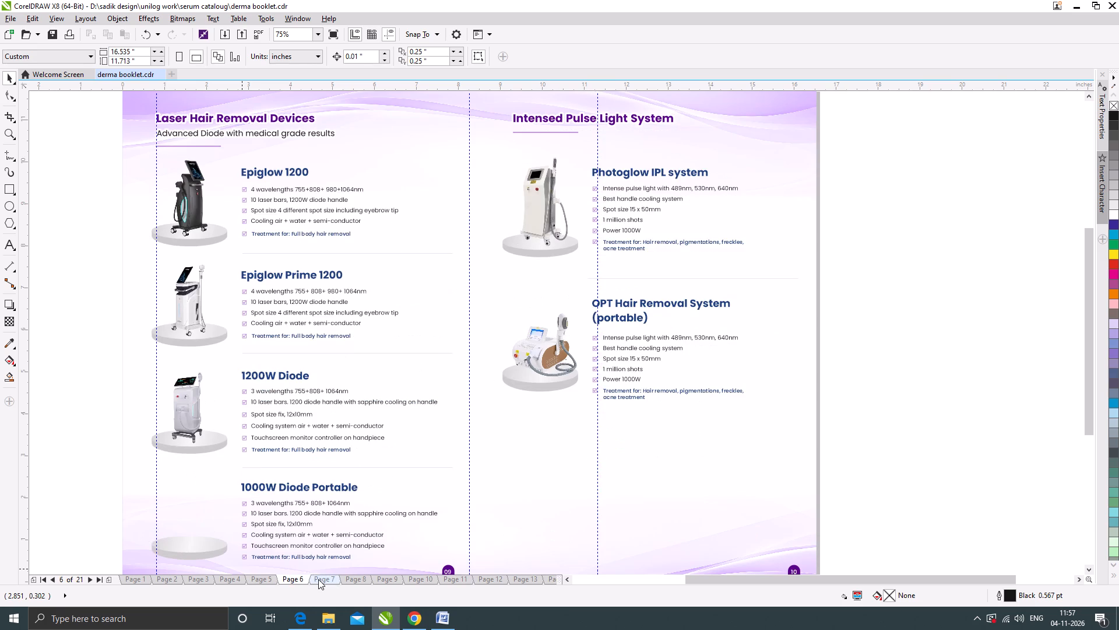
click(318, 579)
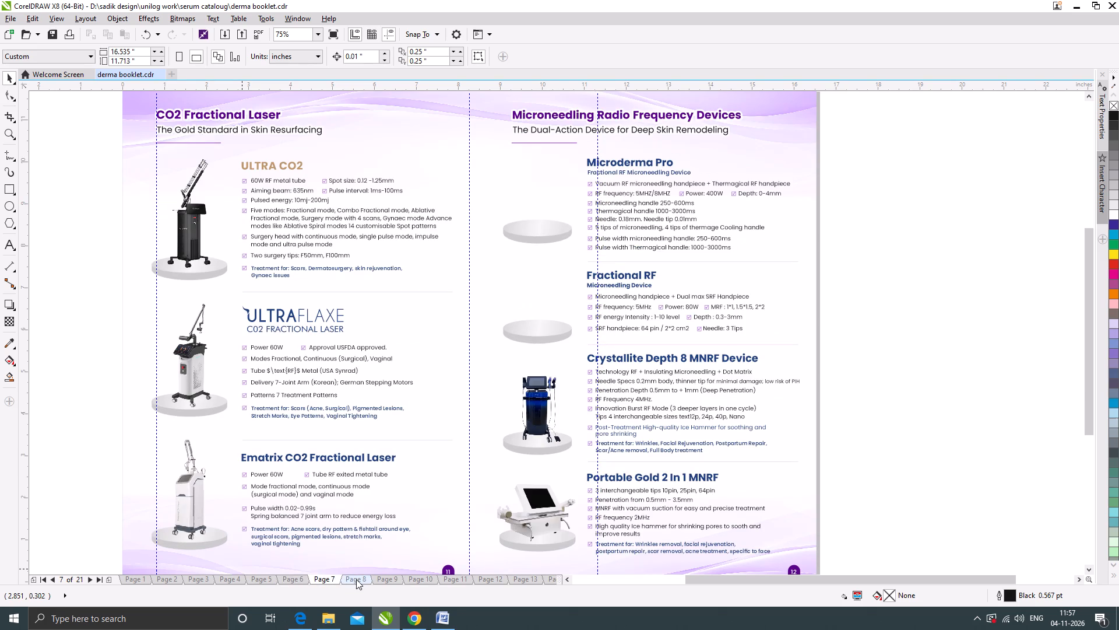
click(356, 579)
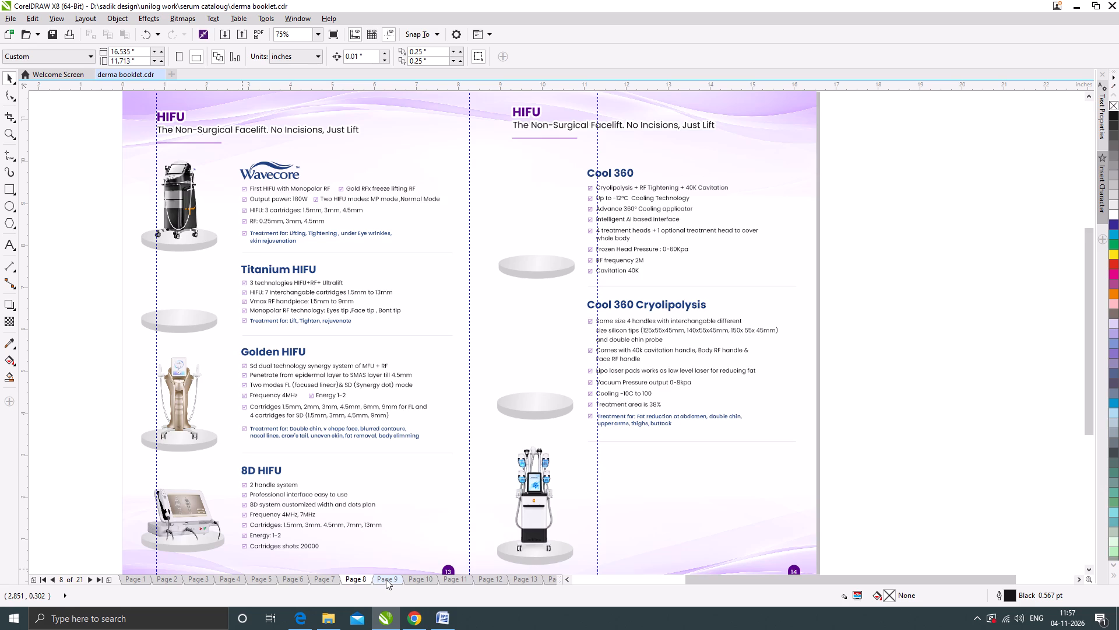
click(386, 579)
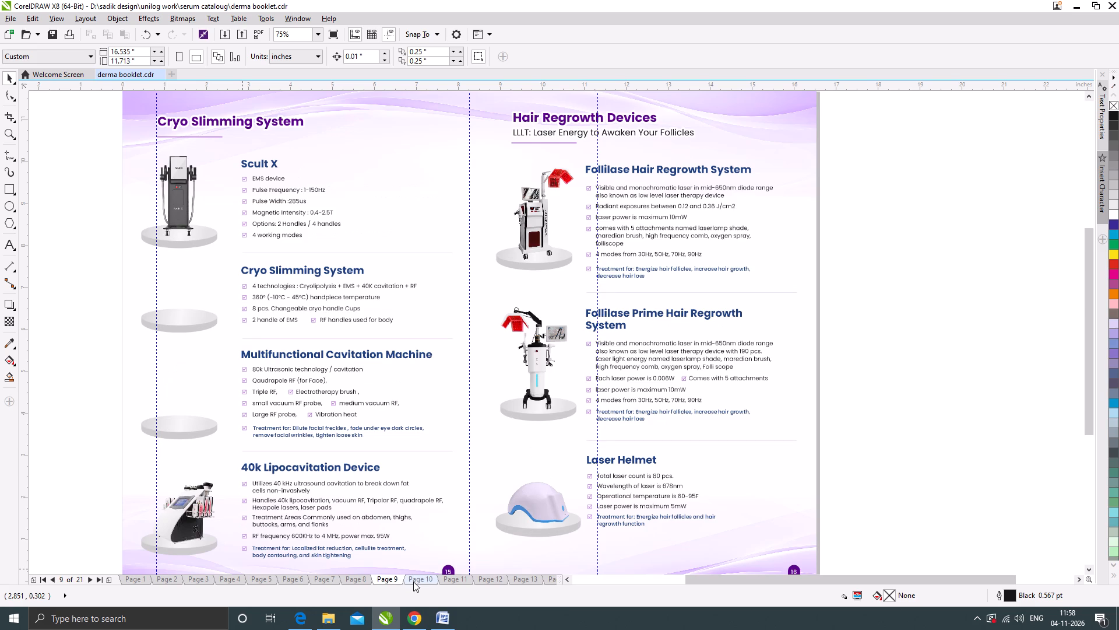
click(414, 582)
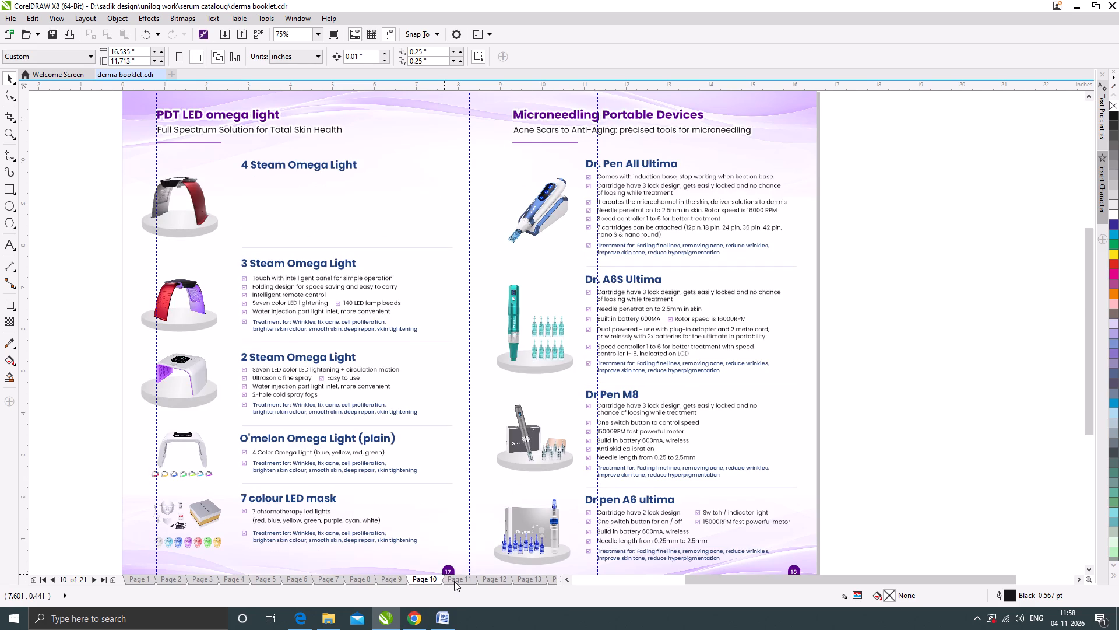
click(454, 581)
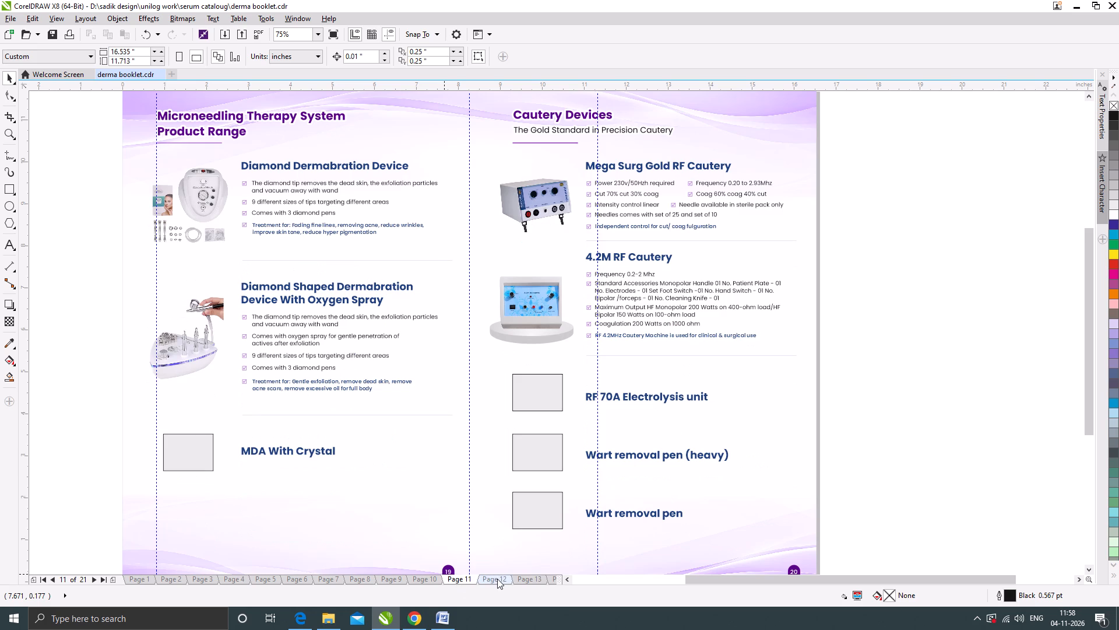
click(497, 579)
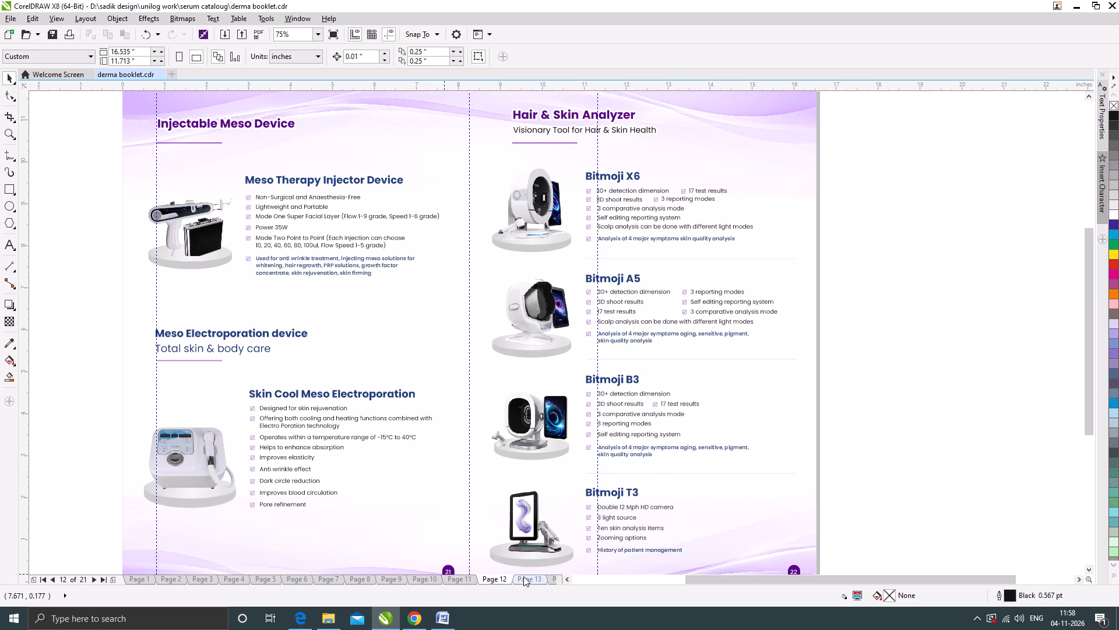
click(523, 576)
scroll(501, 346, down, 1)
scroll(512, 371, up, 1)
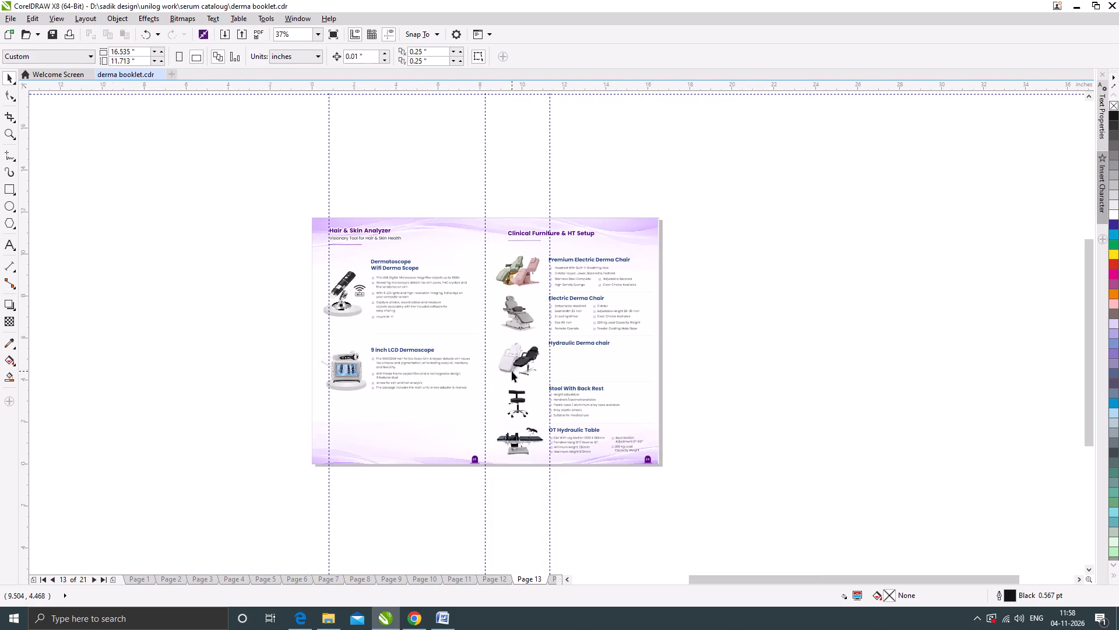
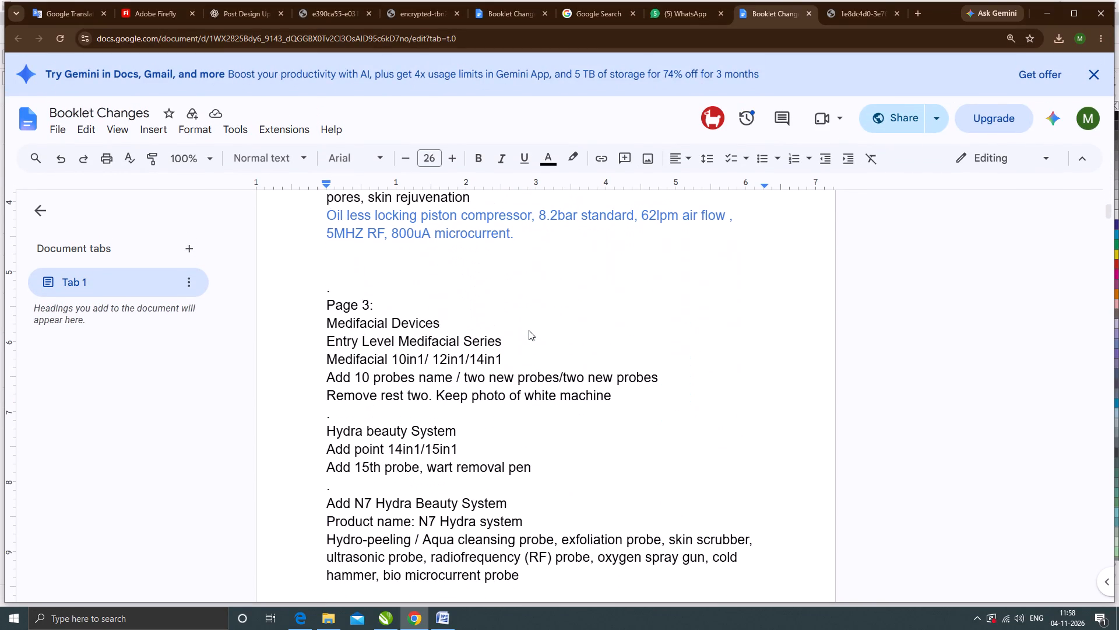
Read the Booklet Changes document's page 3 notes on the Medifacial, Hydra beauty, N7 and N3 devices.
scroll(529, 330, down, 3)
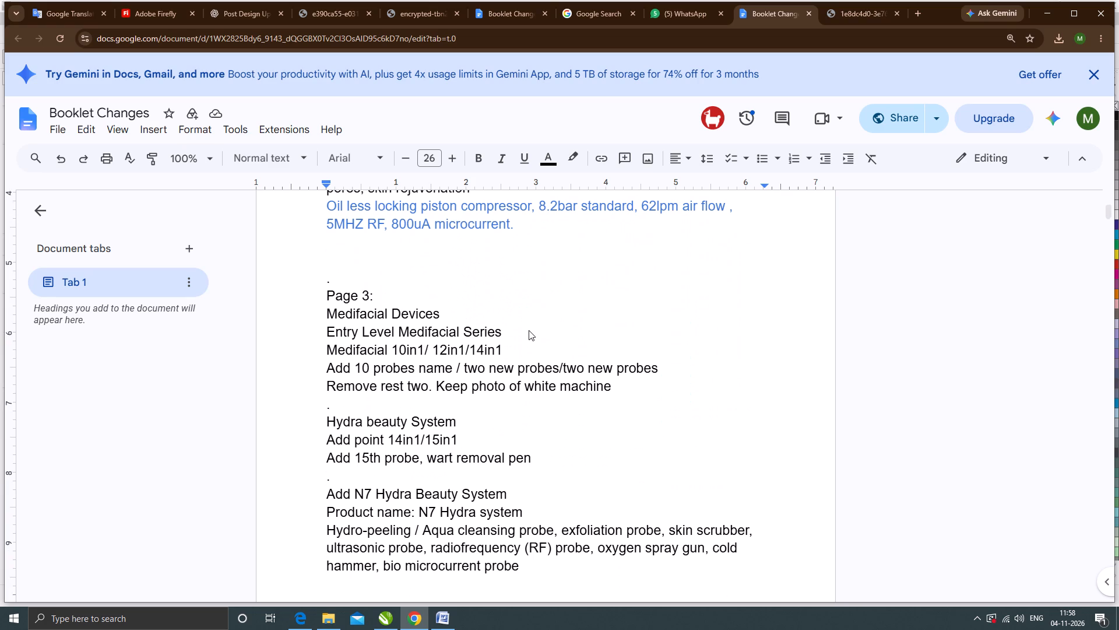
scroll(529, 330, down, 4)
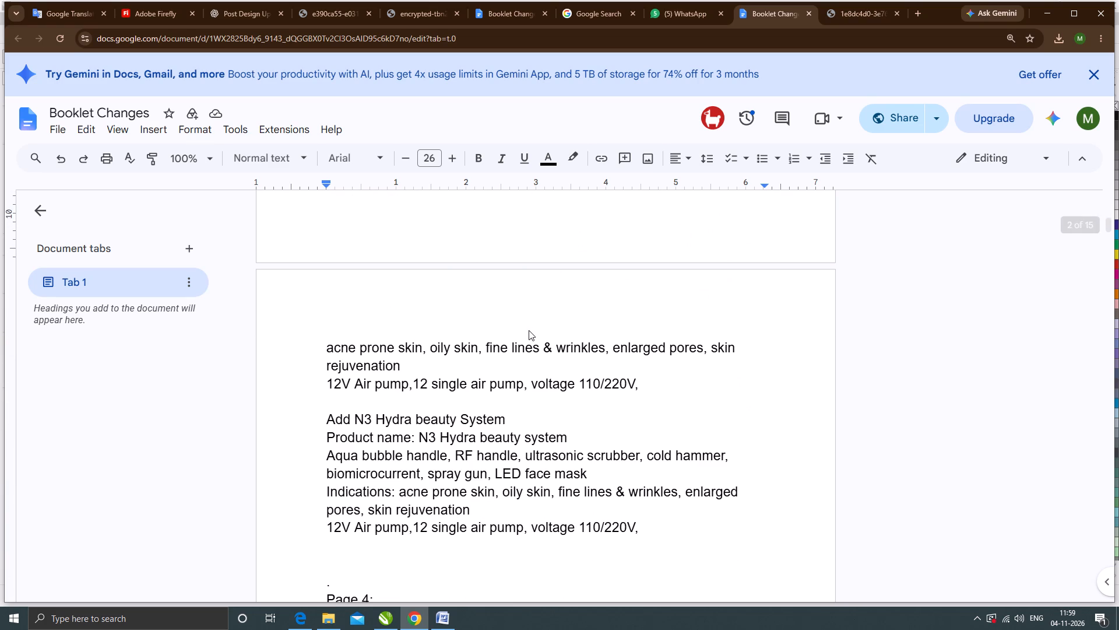
scroll(529, 330, down, 1)
scroll(532, 338, up, 4)
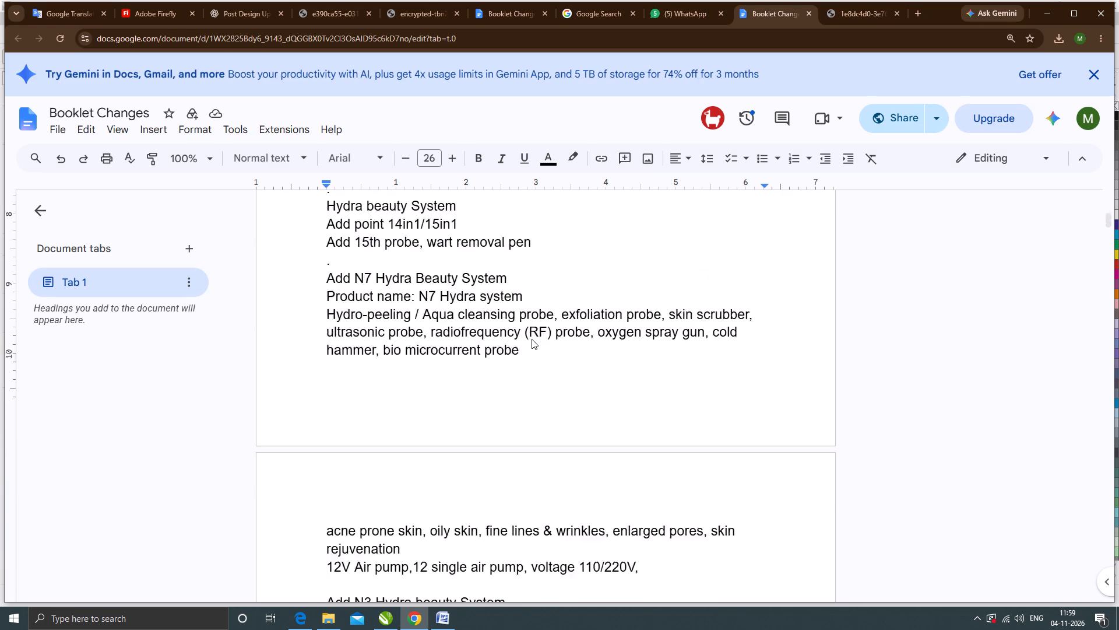
scroll(532, 339, up, 5)
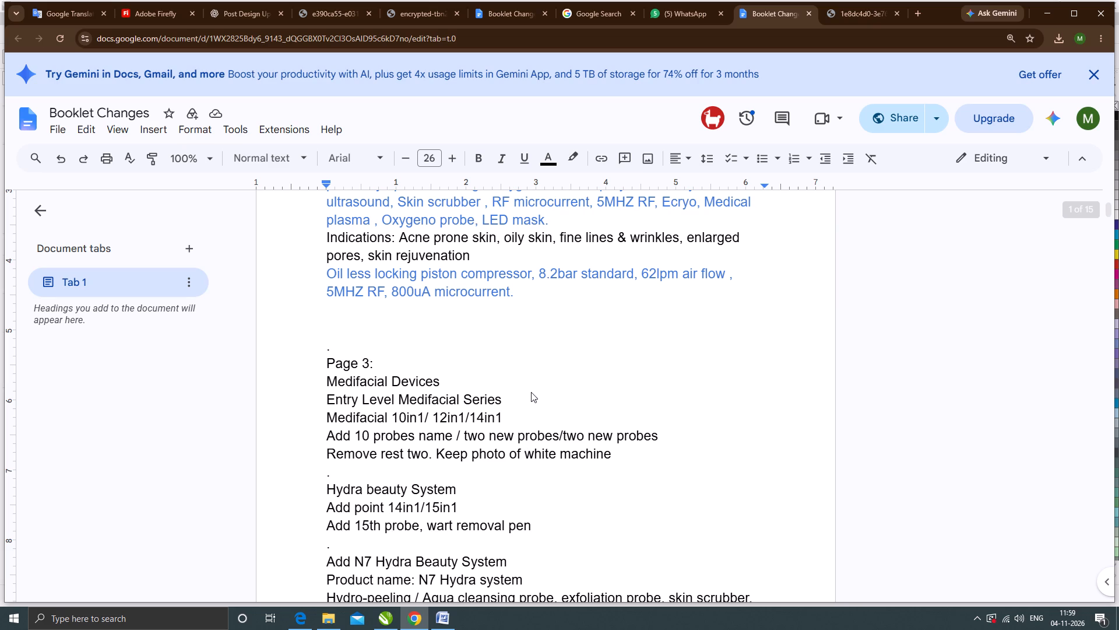
scroll(514, 379, down, 2)
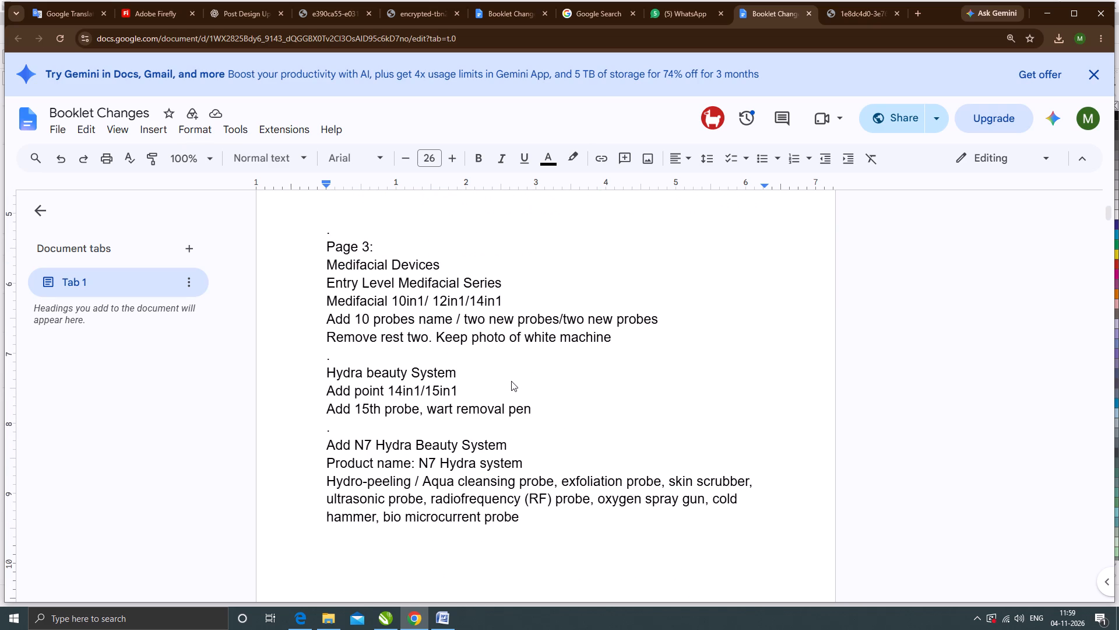
scroll(511, 381, down, 2)
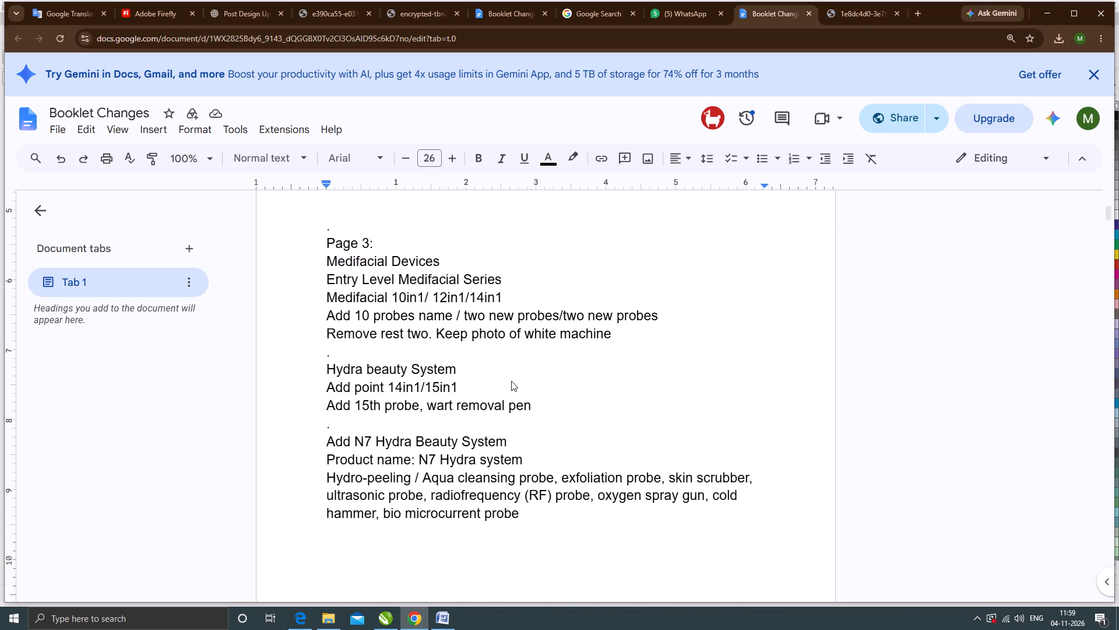
scroll(511, 381, down, 7)
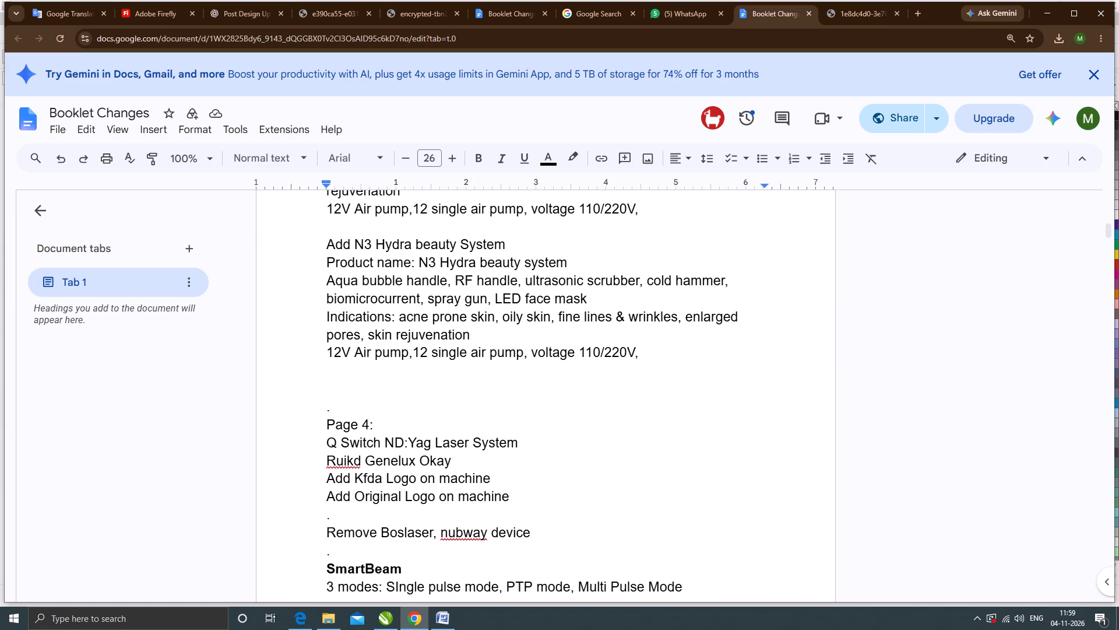
Read through the remaining Booklet Changes notes, from page 4's Q Switch ND:Yag lasers to the end of the document.
scroll(511, 381, down, 3)
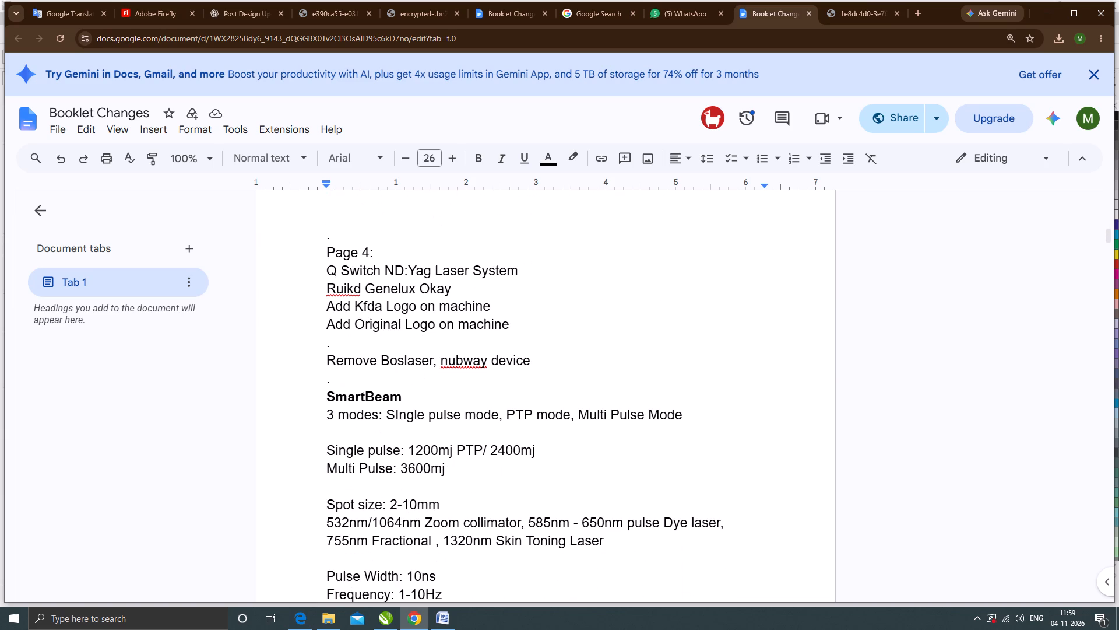
scroll(506, 384, down, 1)
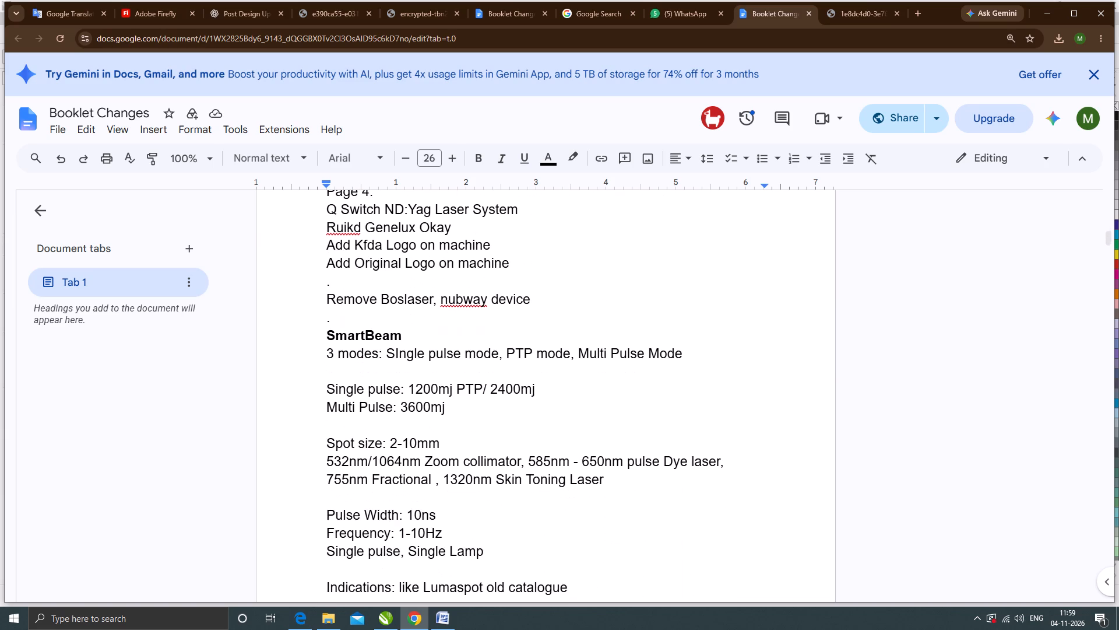
scroll(506, 384, down, 5)
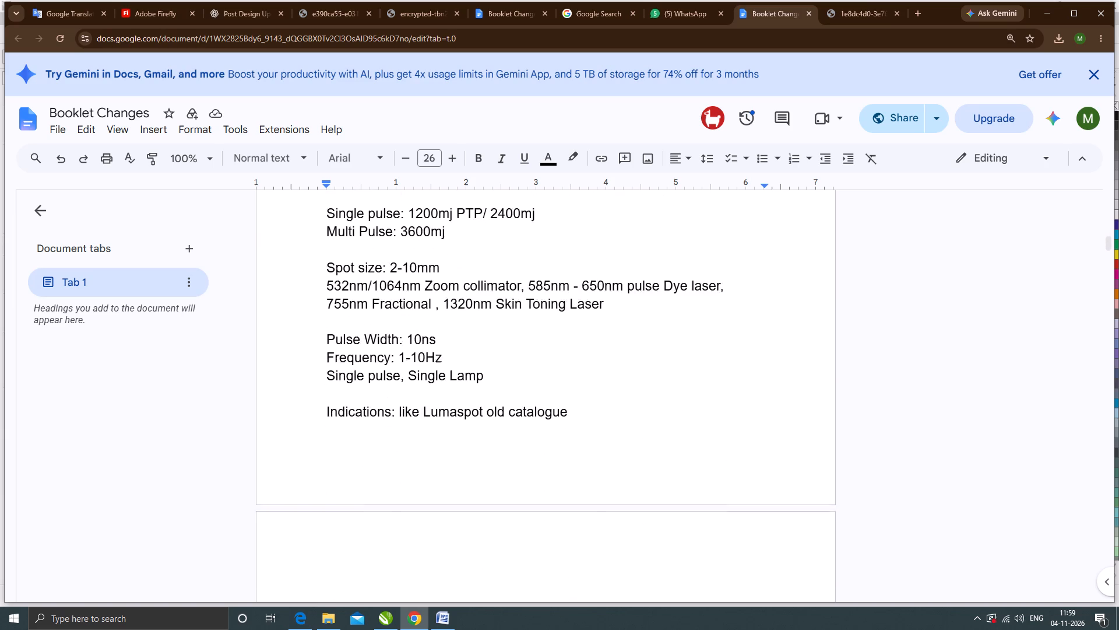
scroll(506, 385, down, 8)
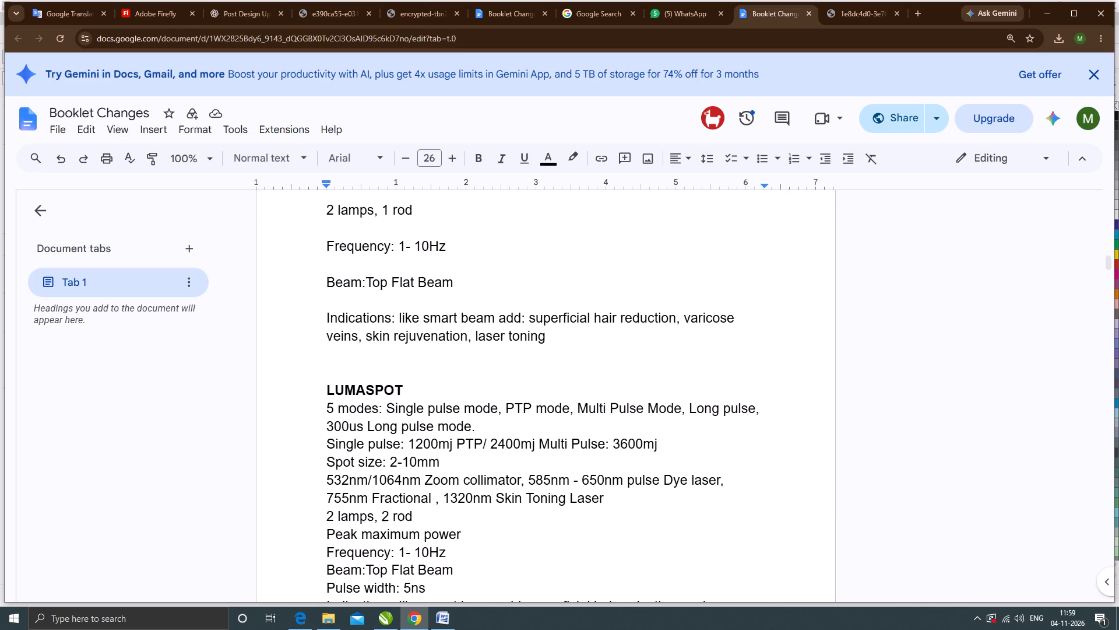
scroll(506, 385, down, 13)
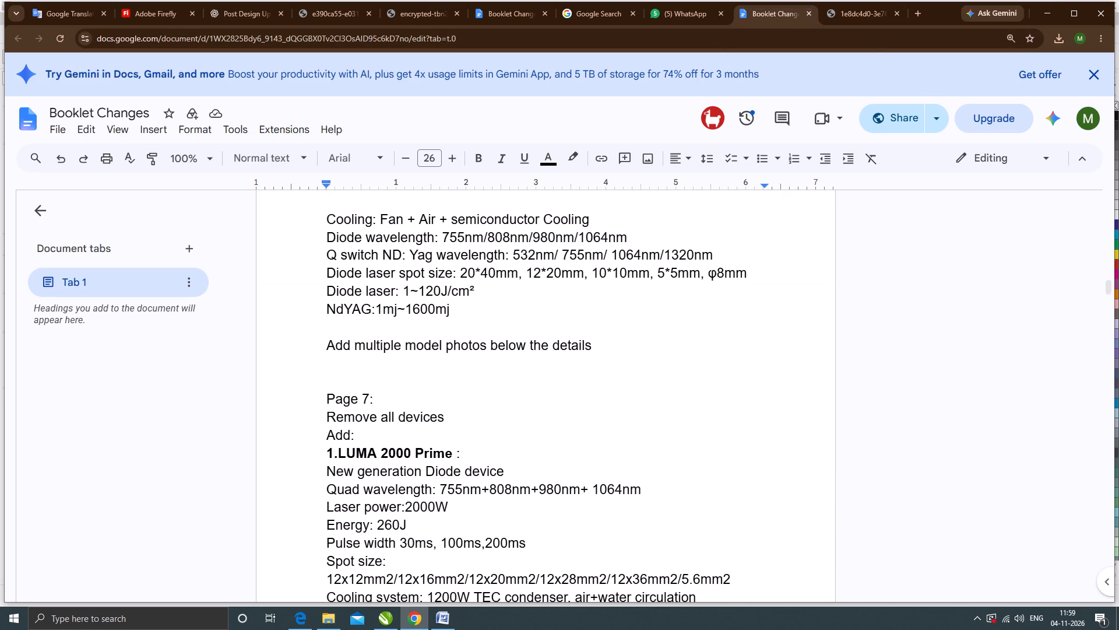
scroll(459, 426, down, 5)
drag(1111, 296, 1100, 511)
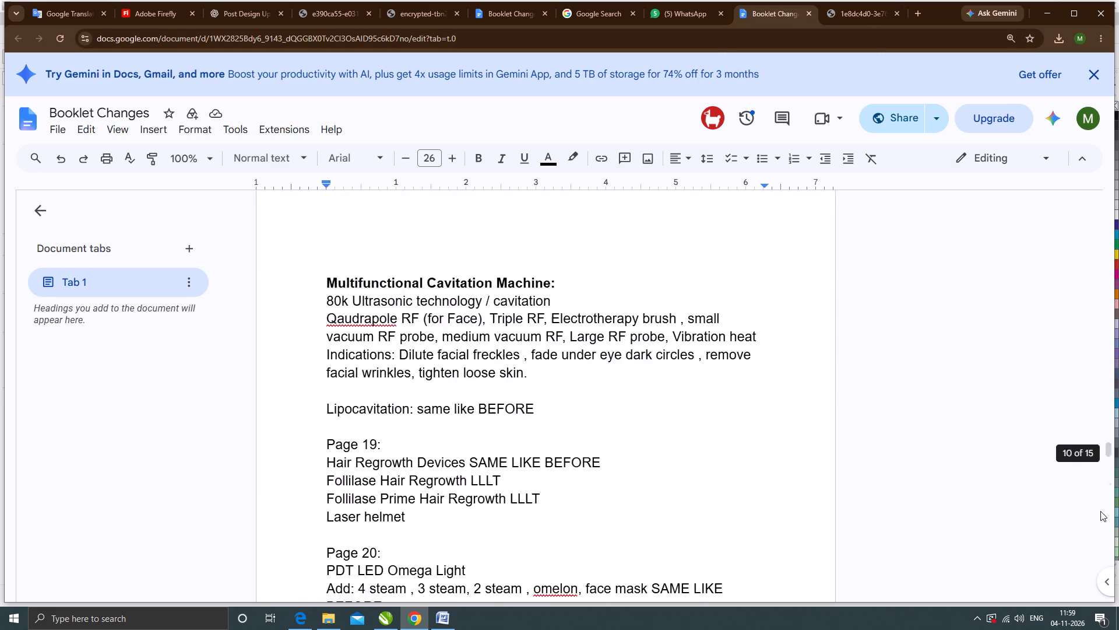
drag(1100, 511, 1104, 577)
scroll(480, 417, down, 7)
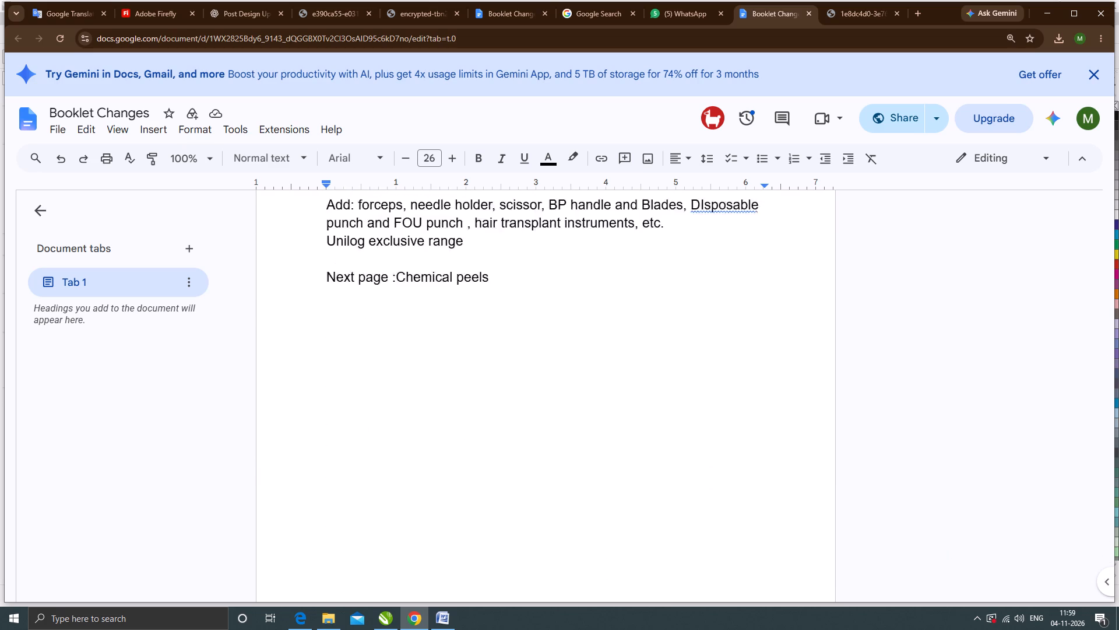
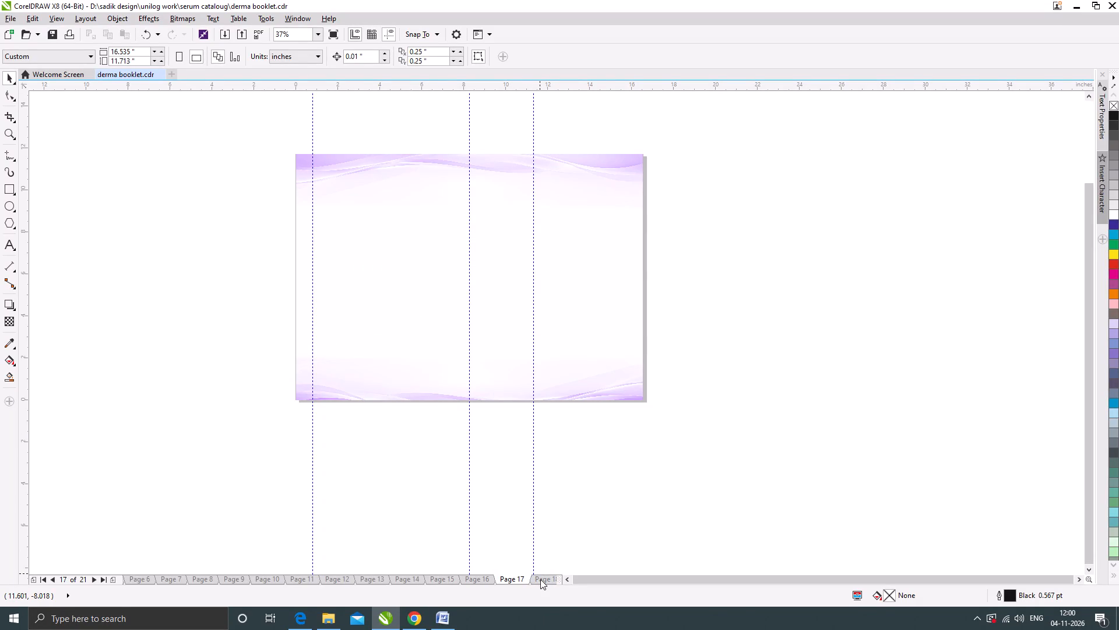
Check the booklet's blank pages and capture the Consumables Series cover spread, page 16 of the mix 3 catalogue, as a screenshot.
click(541, 580)
click(546, 580)
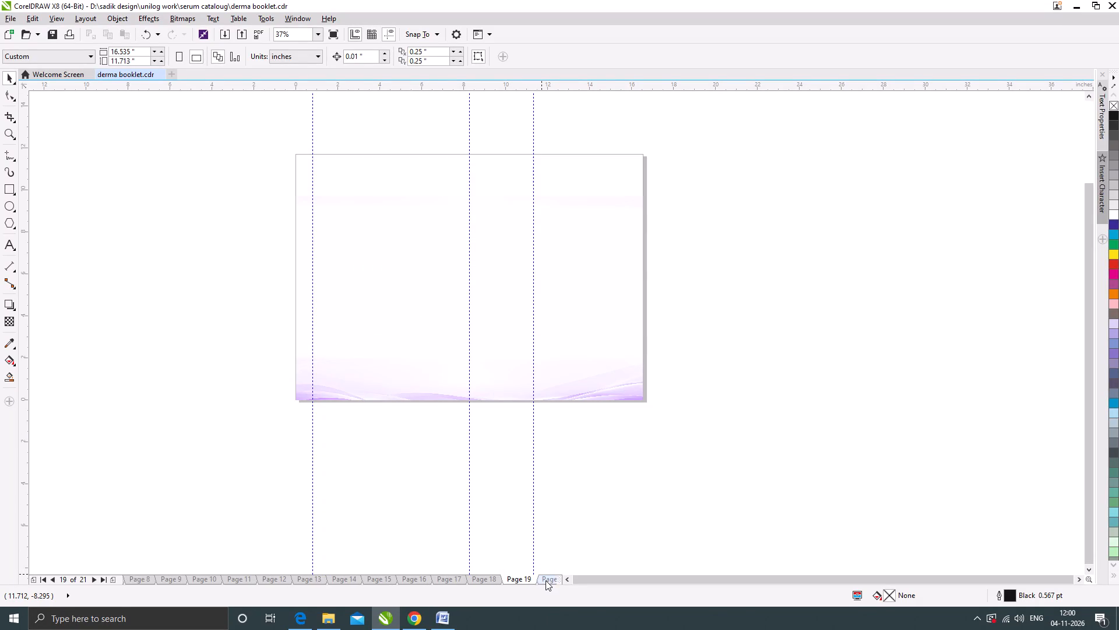
click(412, 579)
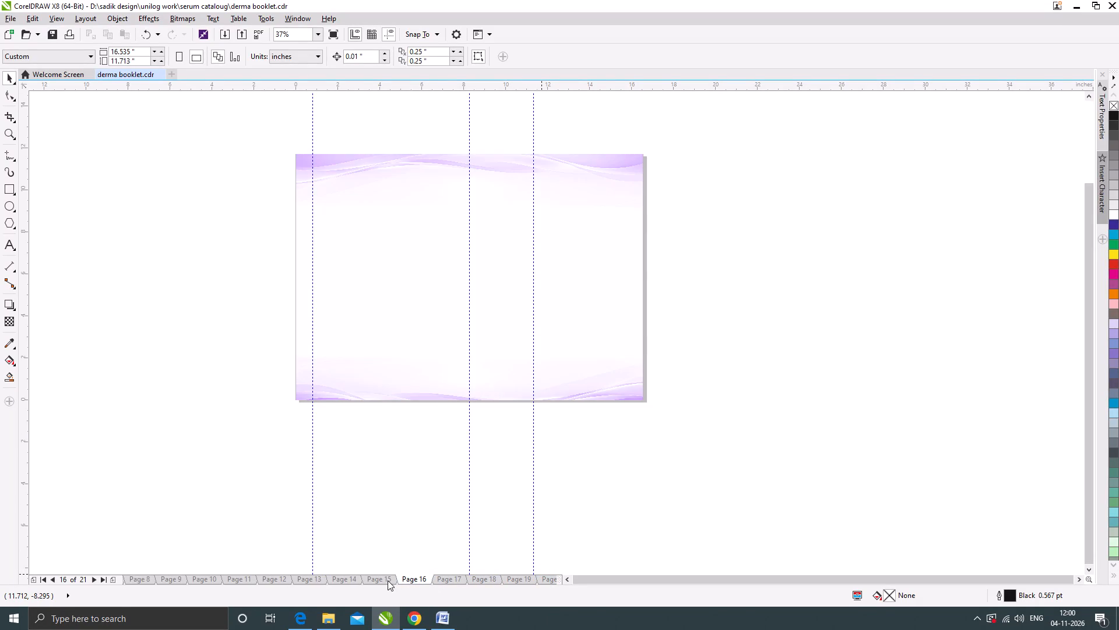
click(383, 580)
click(413, 578)
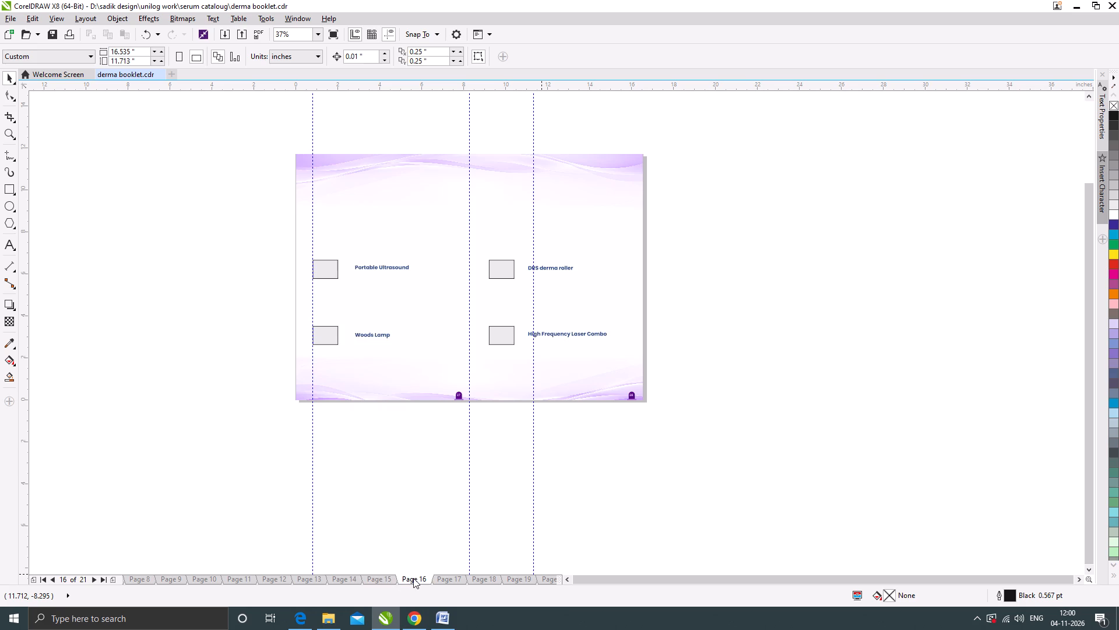
click(301, 623)
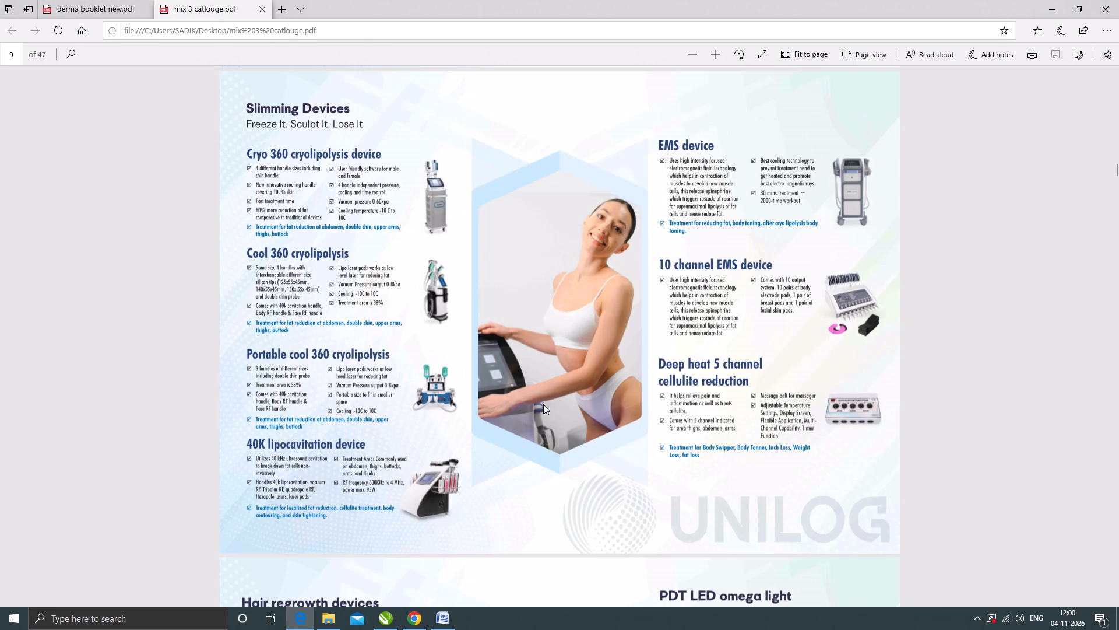
scroll(557, 402, down, 17)
scroll(553, 409, down, 8)
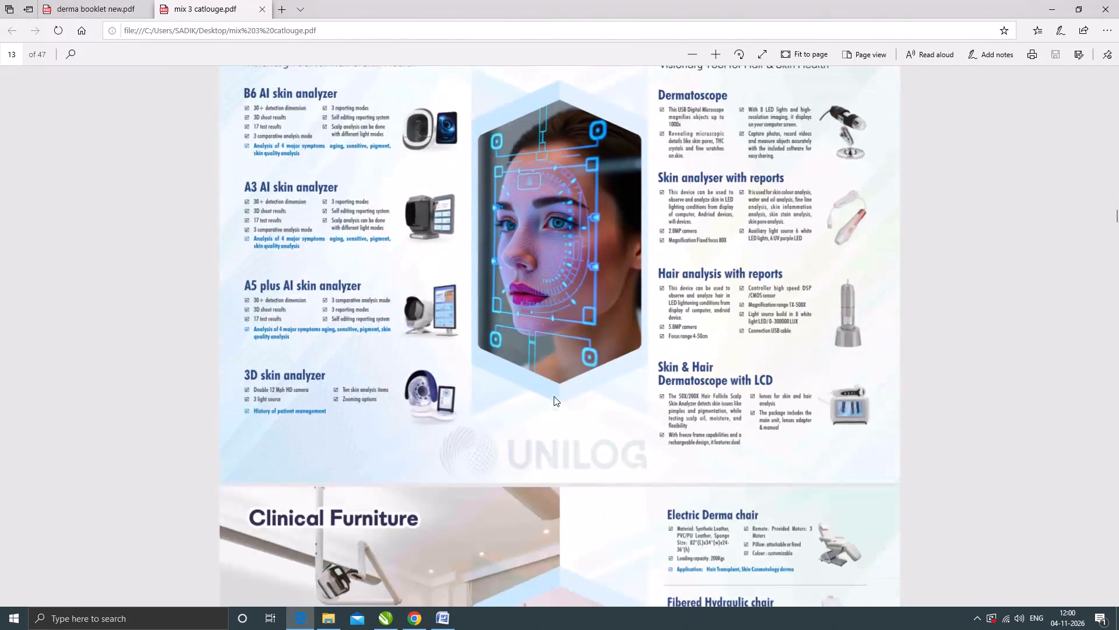
scroll(558, 382, down, 16)
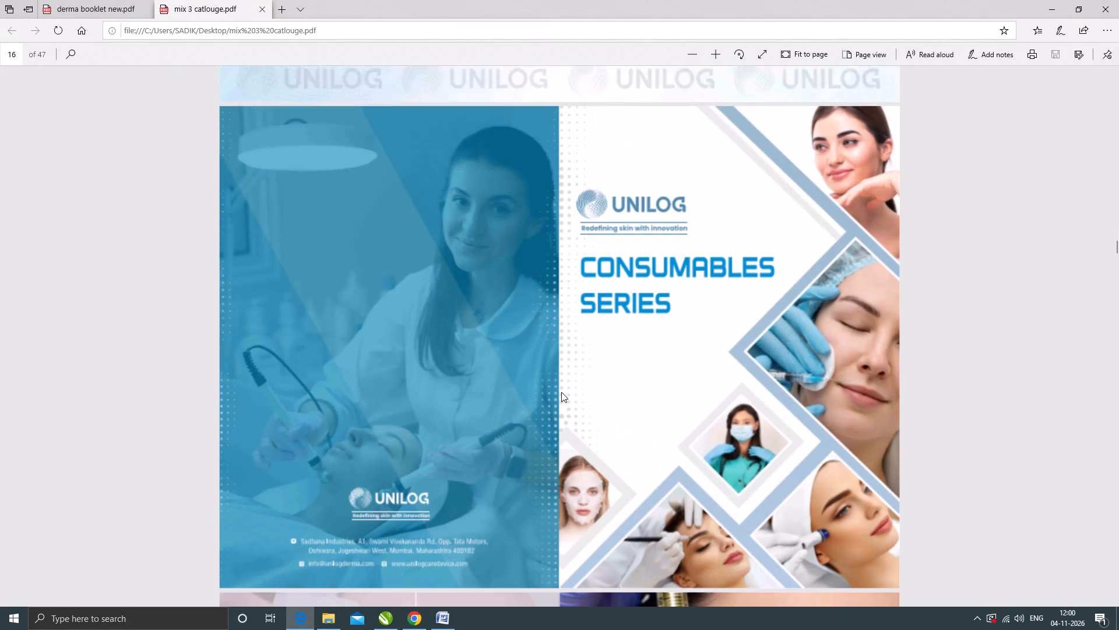
key(Print)
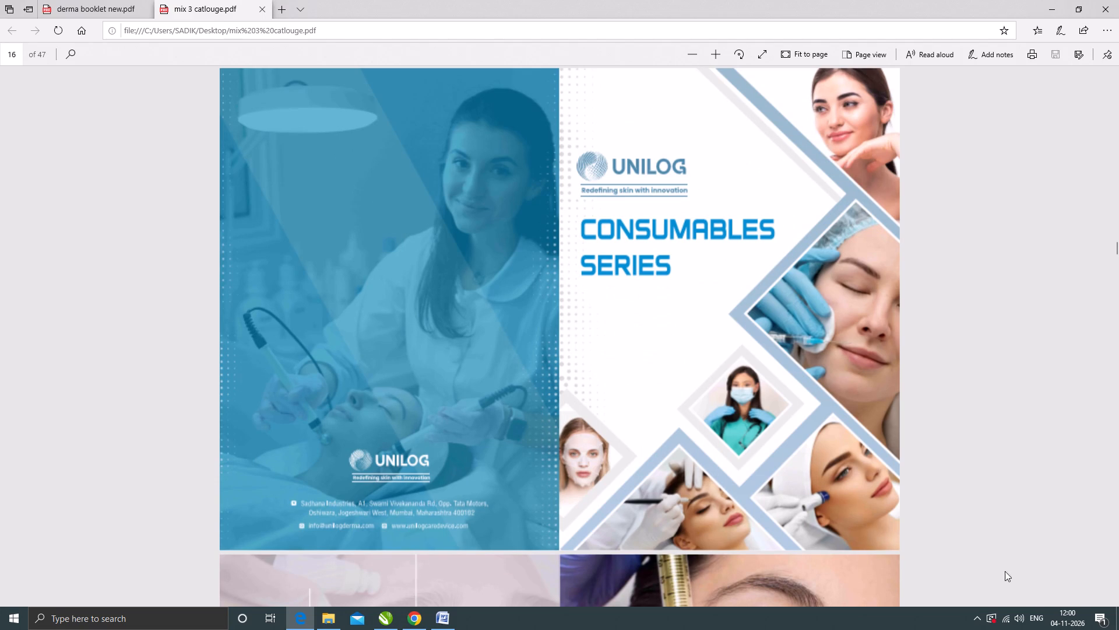
click(1054, 9)
Paste the captured screenshot onto blank booklet page 16 and crop it to the Consumables Series spread, about 16.5 by 11.3 inches.
click(726, 312)
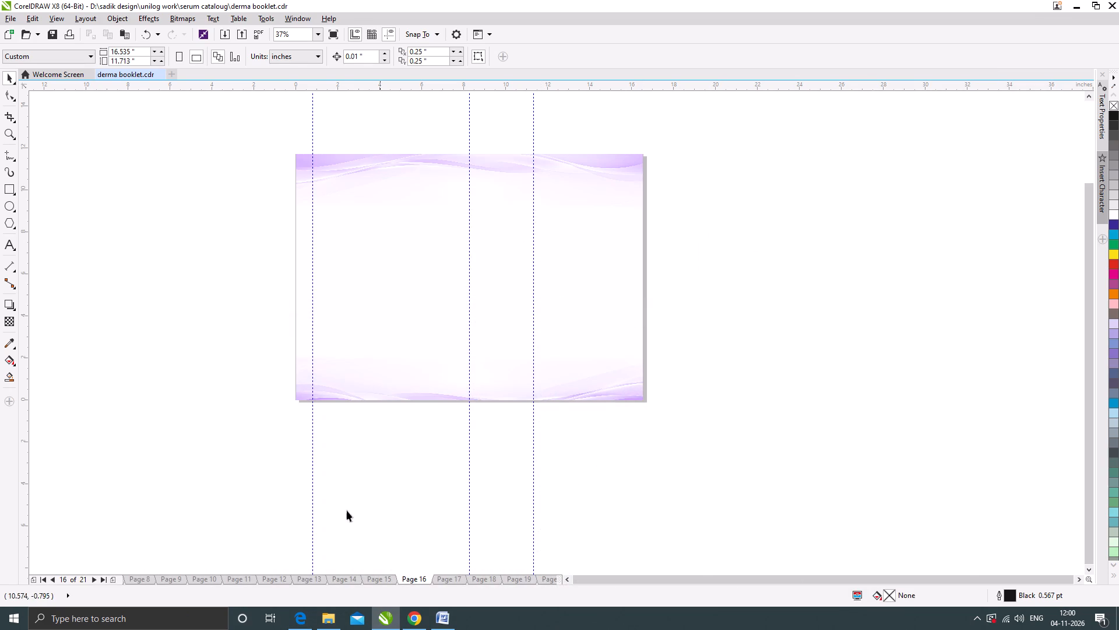
click(381, 579)
click(420, 582)
key(ctrl+v)
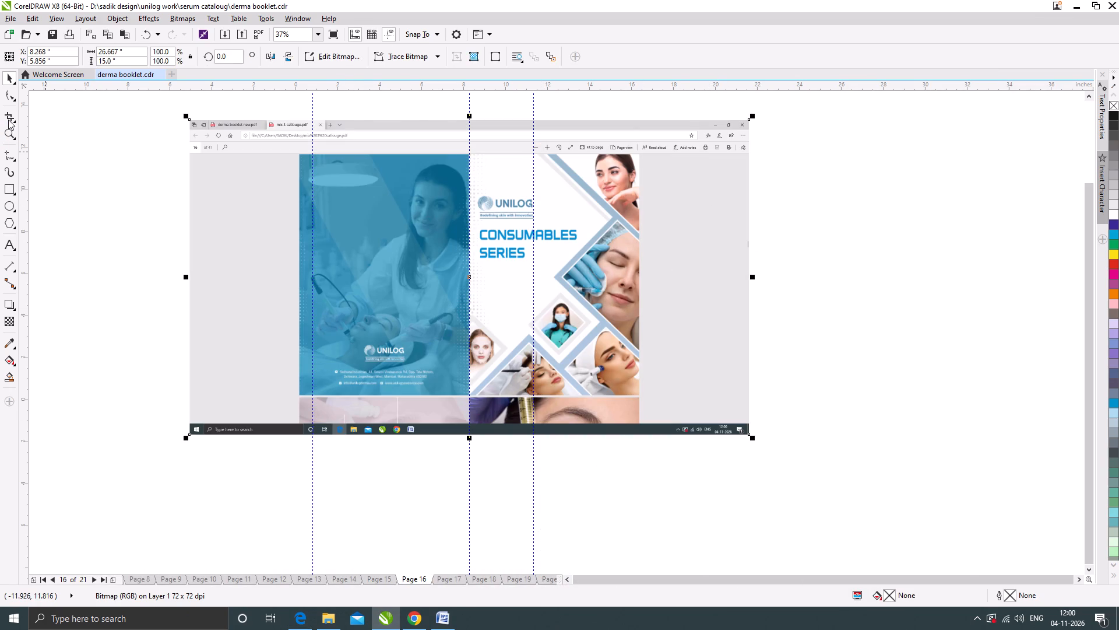
click(11, 115)
drag(297, 157, 549, 274)
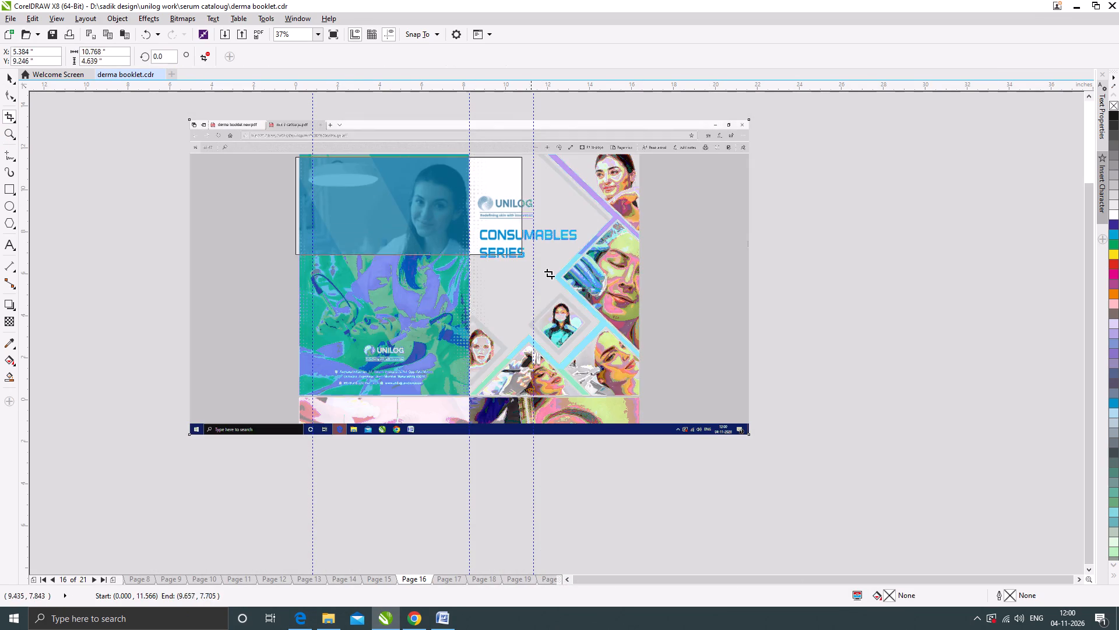
drag(549, 274, 639, 395)
key(Return)
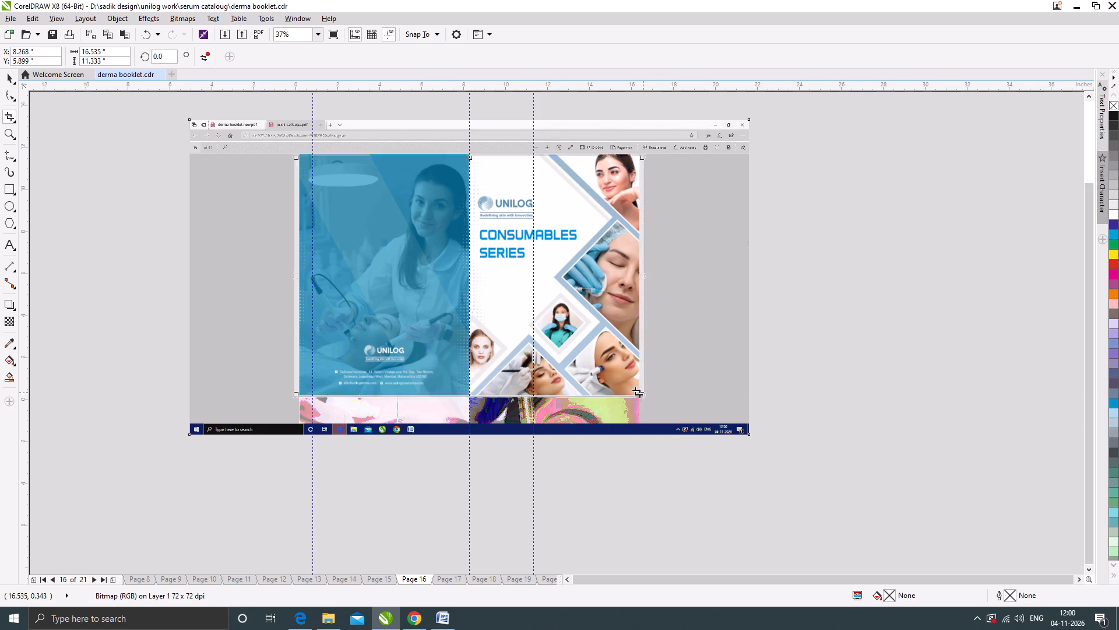
Scale down the cropped Consumables Series image about its centre so the purple page background frames it on all sides.
click(8, 73)
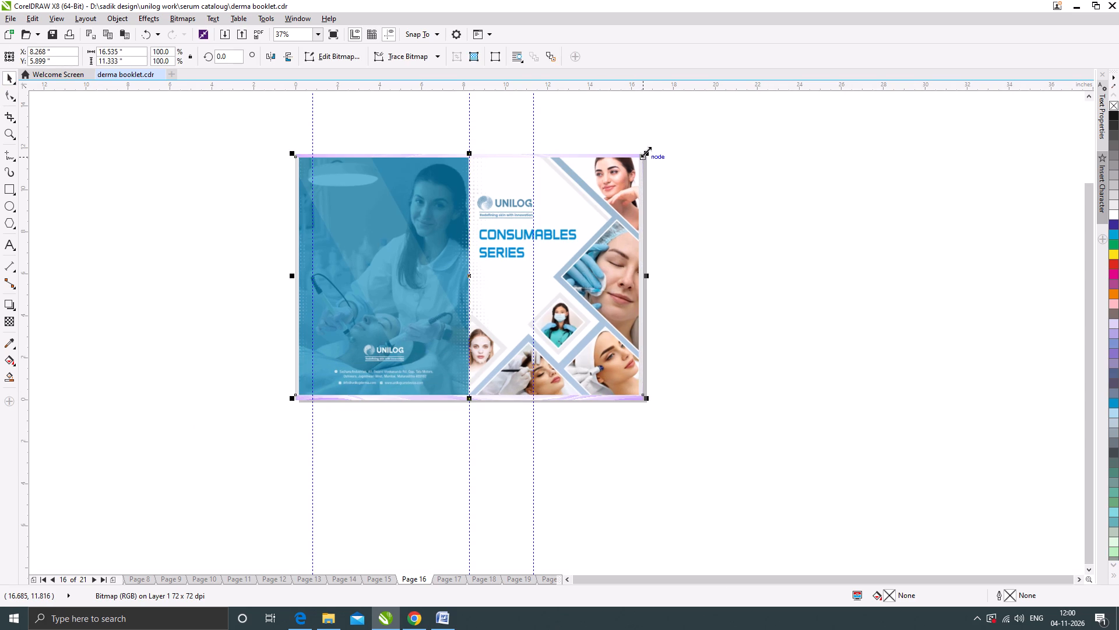
drag(646, 152, 606, 166)
click(699, 230)
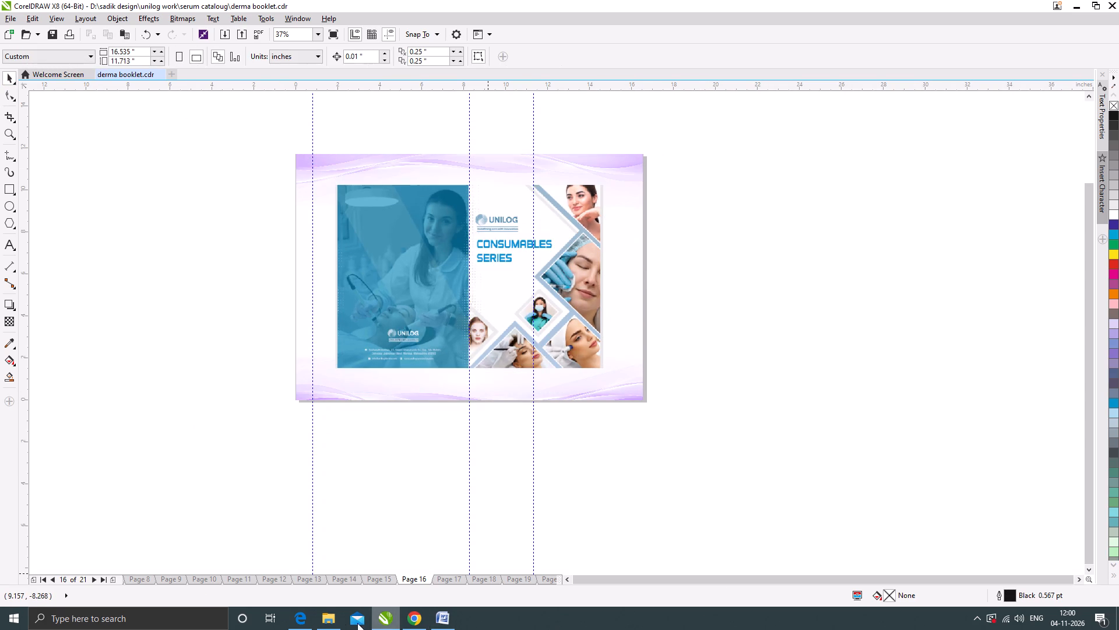
Capture the Microneedling & semi permanent product series spread, page 17 of the mix 3 catalogue, as a screenshot.
click(299, 619)
scroll(519, 350, down, 6)
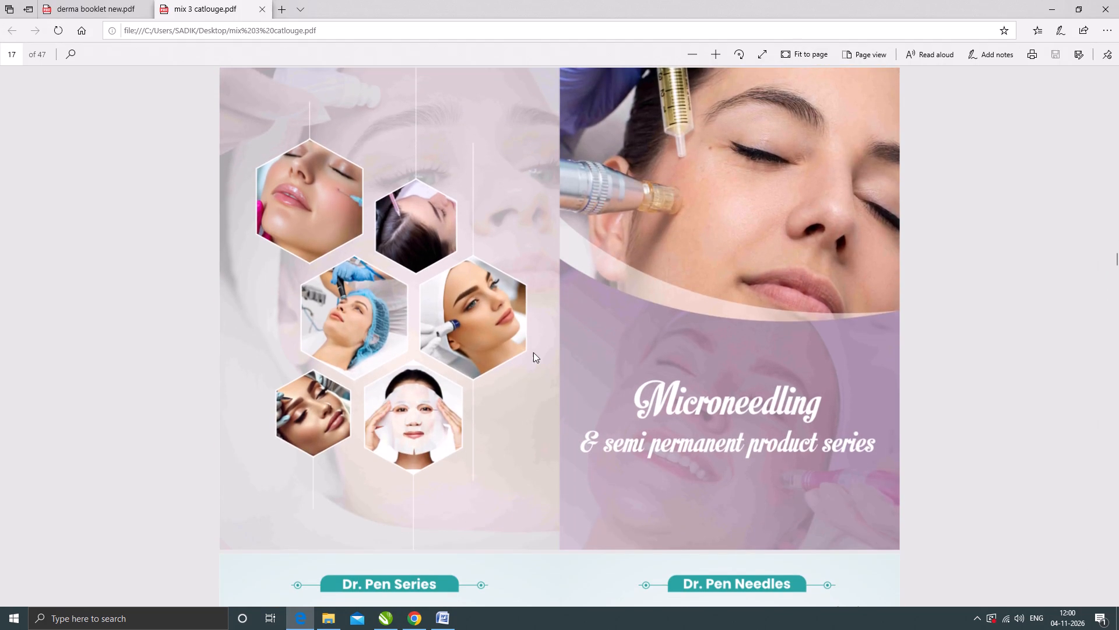
key(Print)
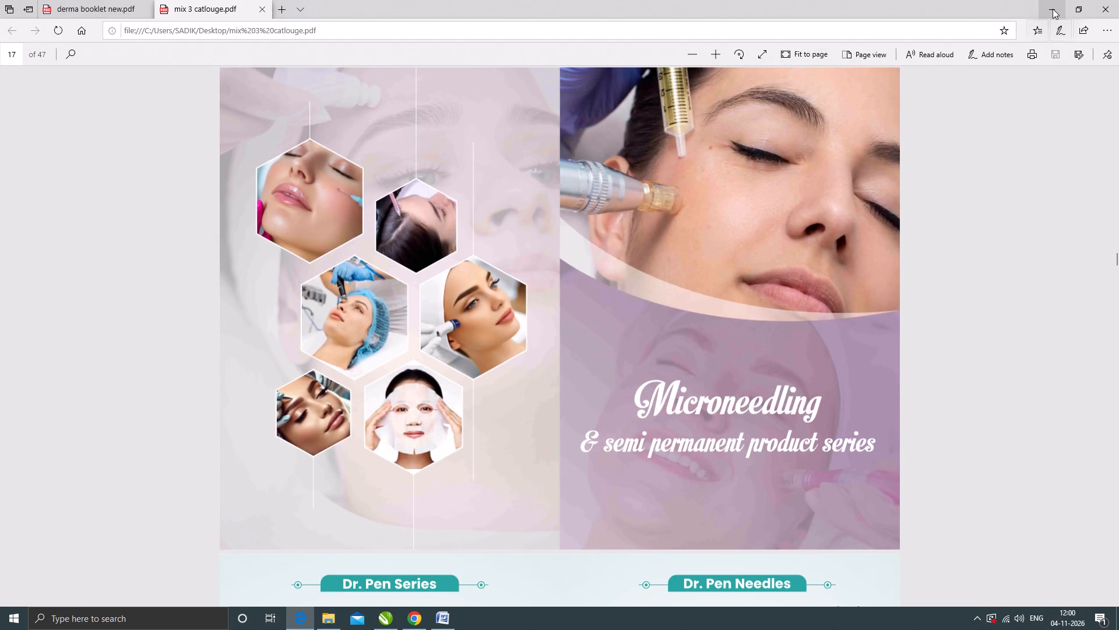
click(1053, 9)
Paste the screenshot onto blank booklet page 17 and crop it to the Microneedling spread, about 16.2 by 11.3 inches.
click(452, 579)
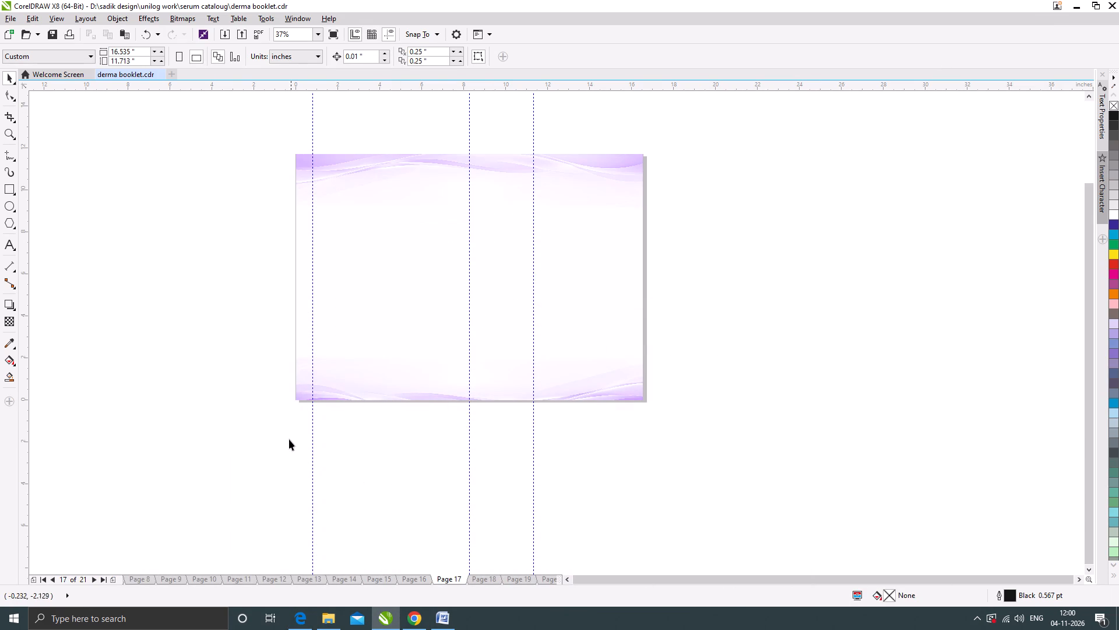
key(ctrl+v)
click(6, 114)
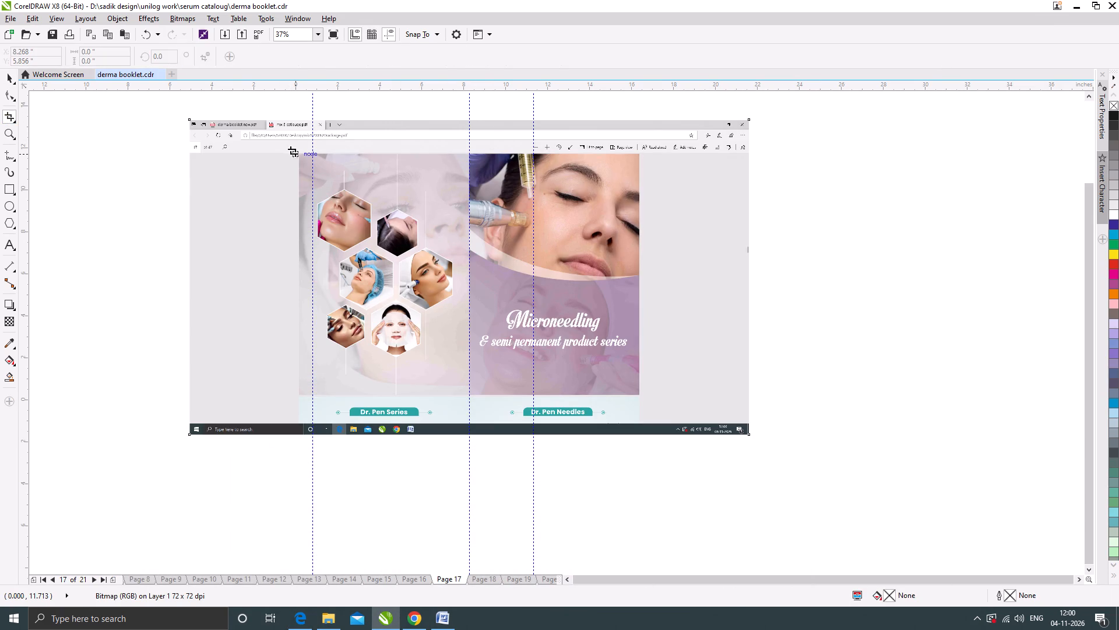
drag(298, 155, 635, 395)
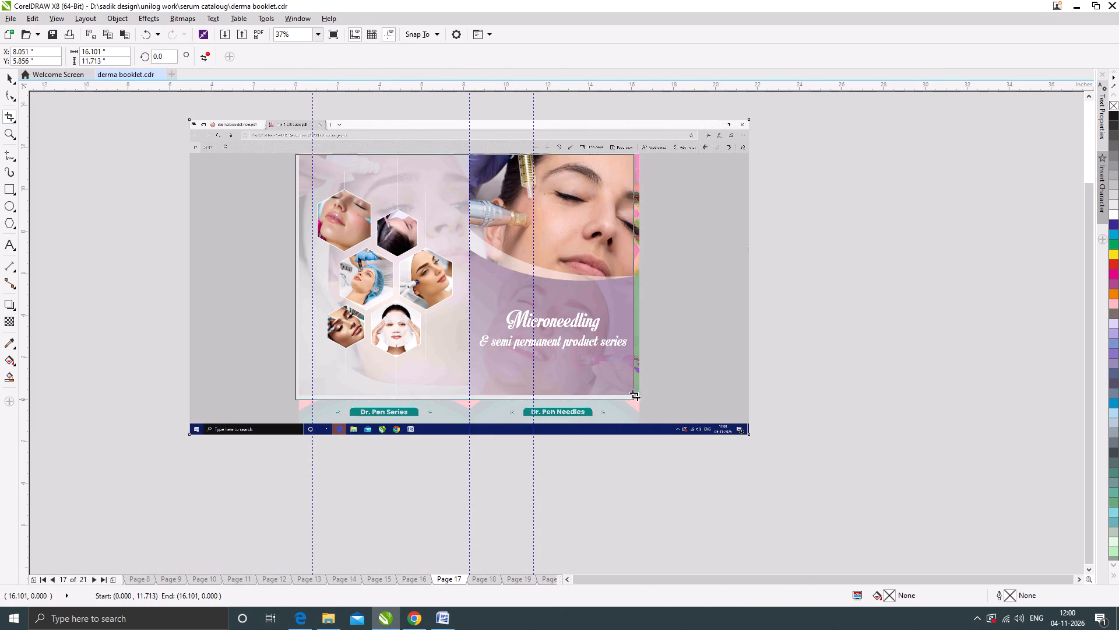
drag(635, 395, 635, 392)
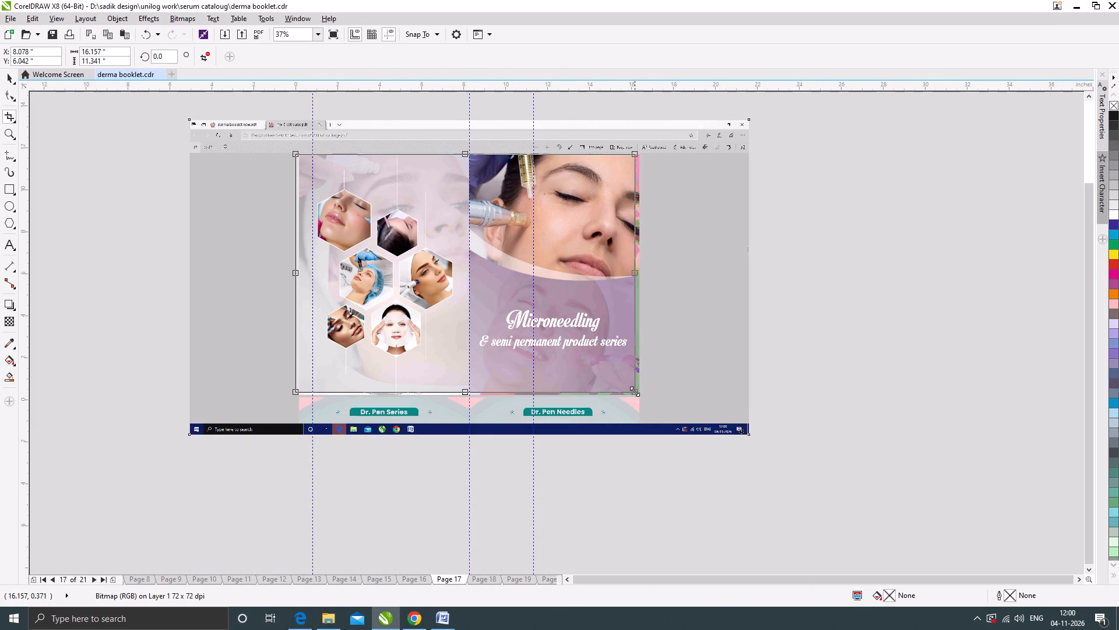
key(Return)
Scale down the cropped Microneedling image and position it near the centre of page 17, within the purple background.
click(8, 71)
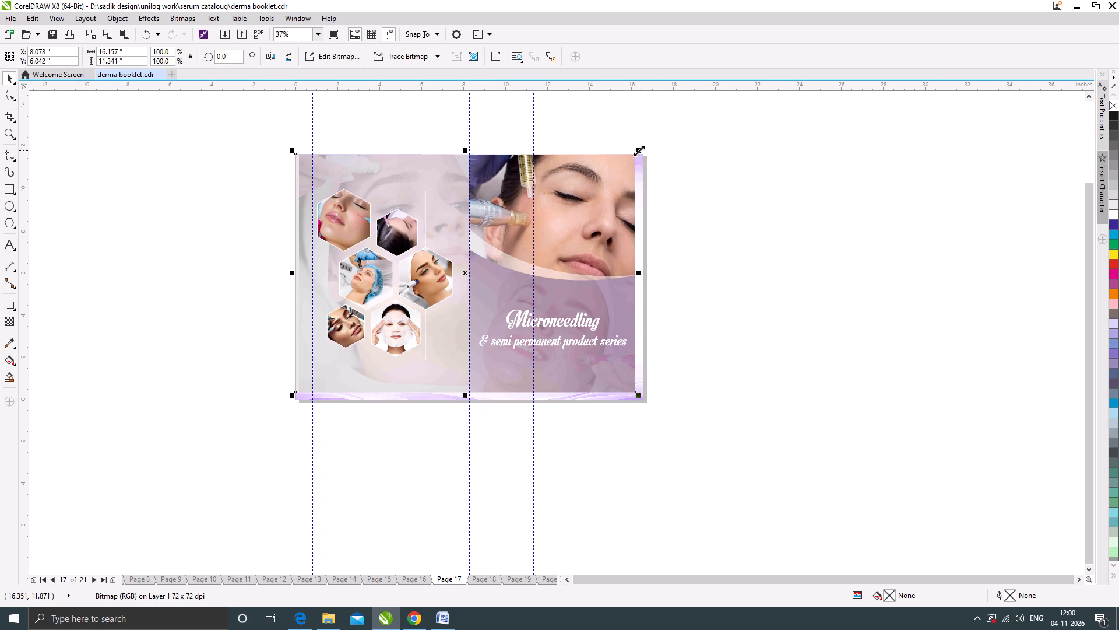
shift+drag(639, 150, 608, 160)
drag(562, 256, 566, 261)
drag(613, 175, 605, 177)
click(742, 258)
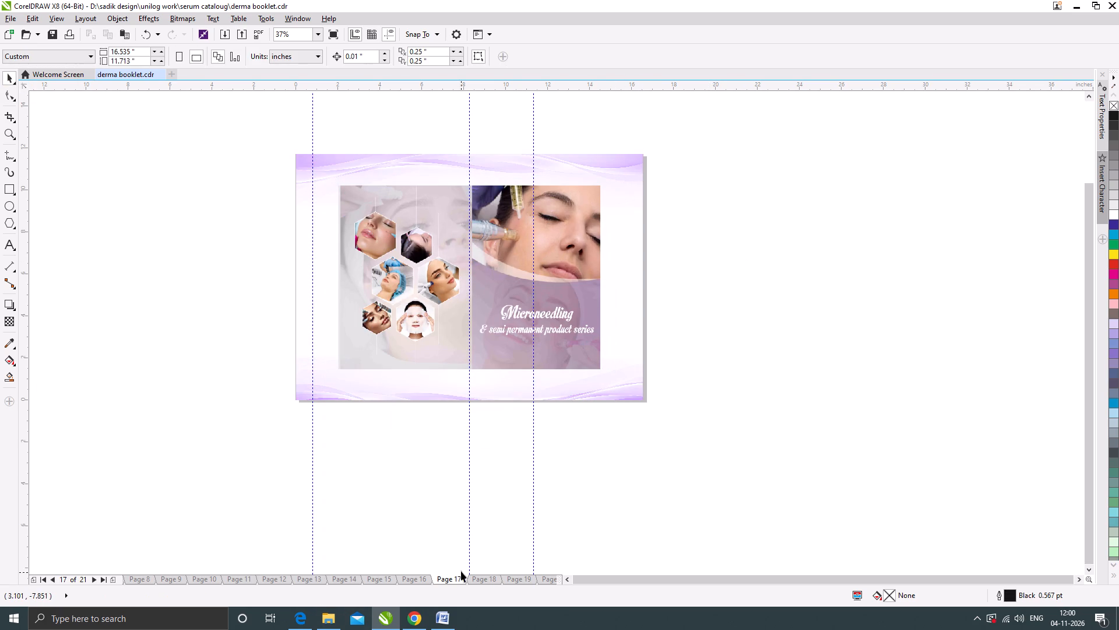
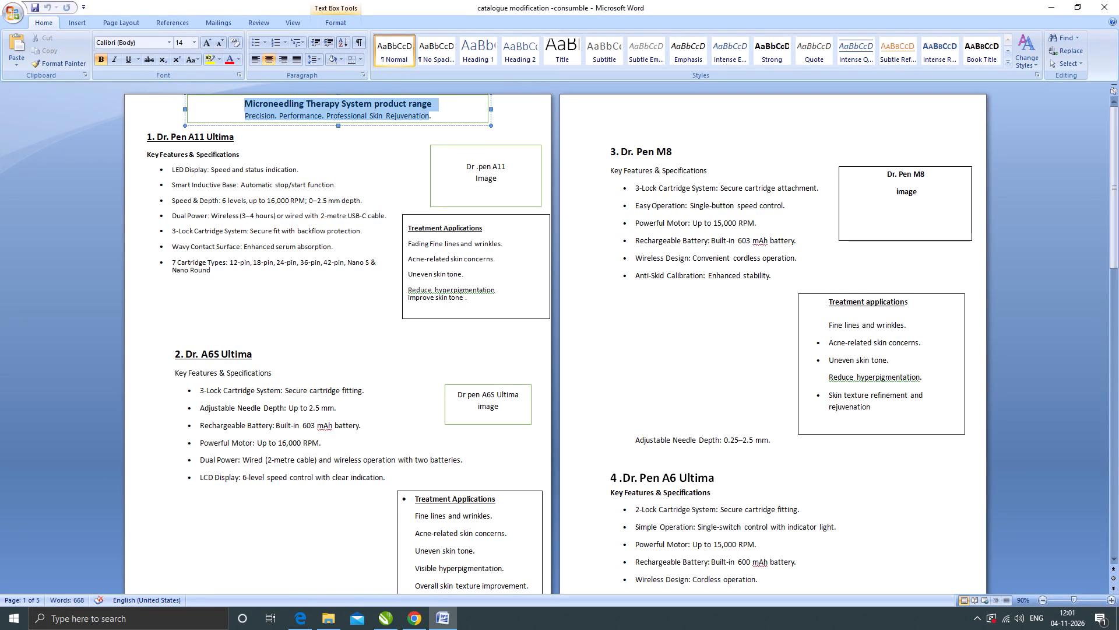
Copy the heading "Microneedling Therapy System product range" with its tagline "Precision. Performance. Professional Skin Rejuvenation." from the catalogue modification document.
drag(406, 123, 449, 122)
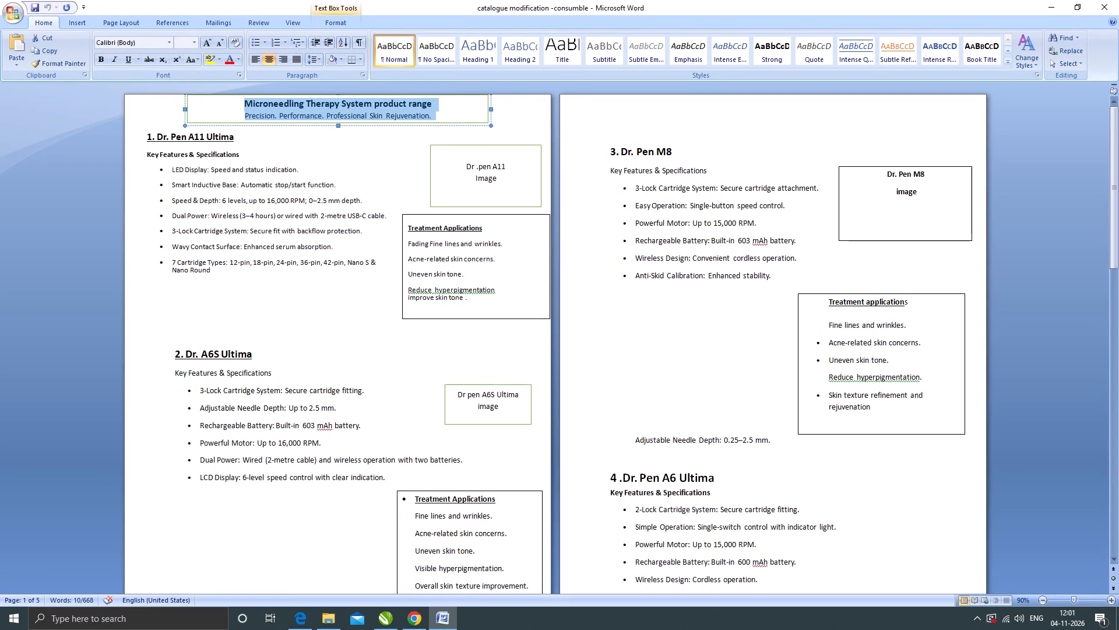
key(ctrl+c)
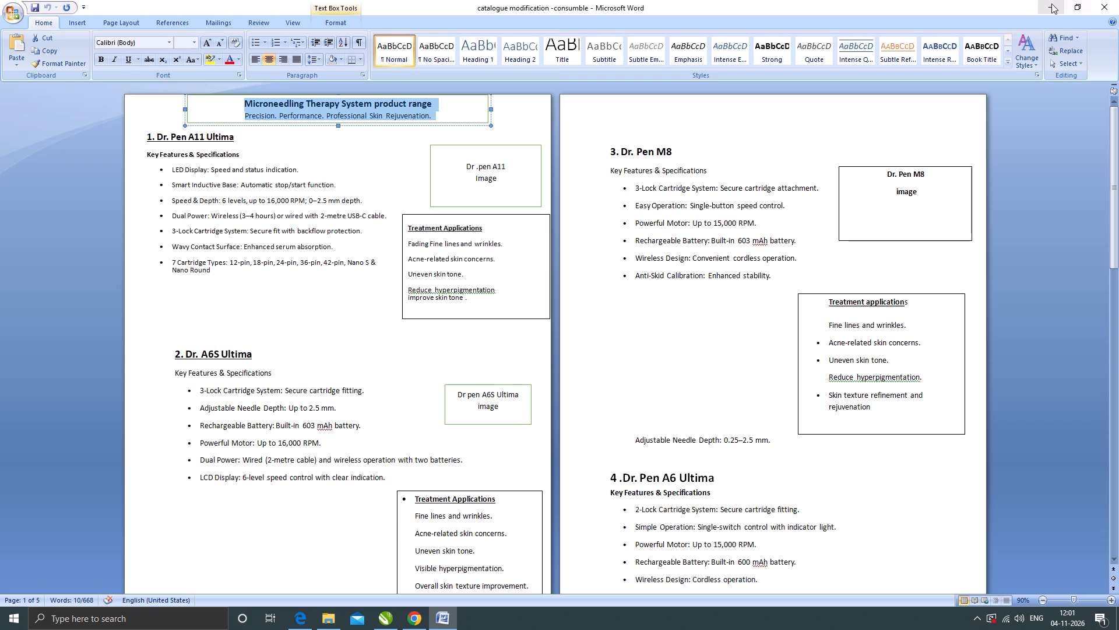
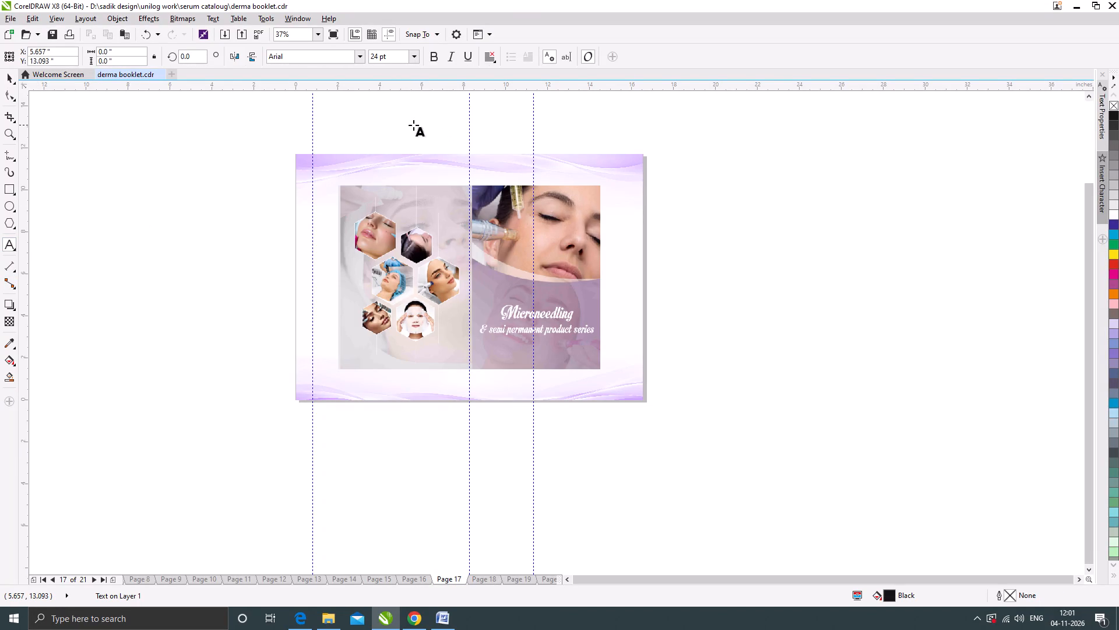
Place the copied Microneedling heading and tagline as artistic text in the empty area above page 17.
click(507, 407)
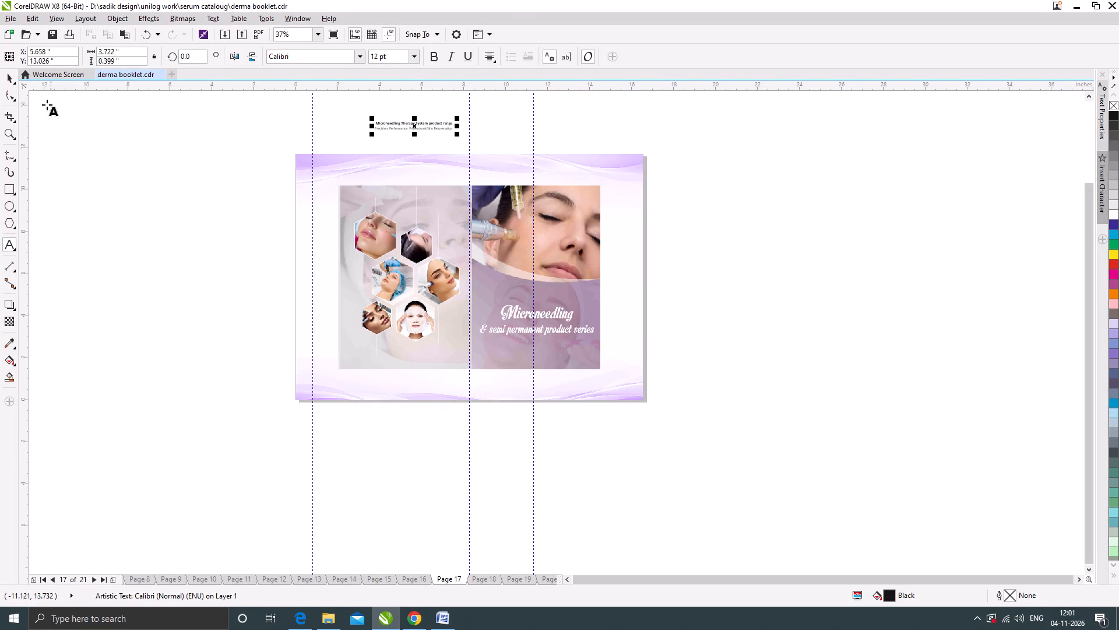
click(8, 78)
Copy the first "Clinical Furniture & HT Setup" heading from page 14 onto page 18 as a style sample.
click(376, 582)
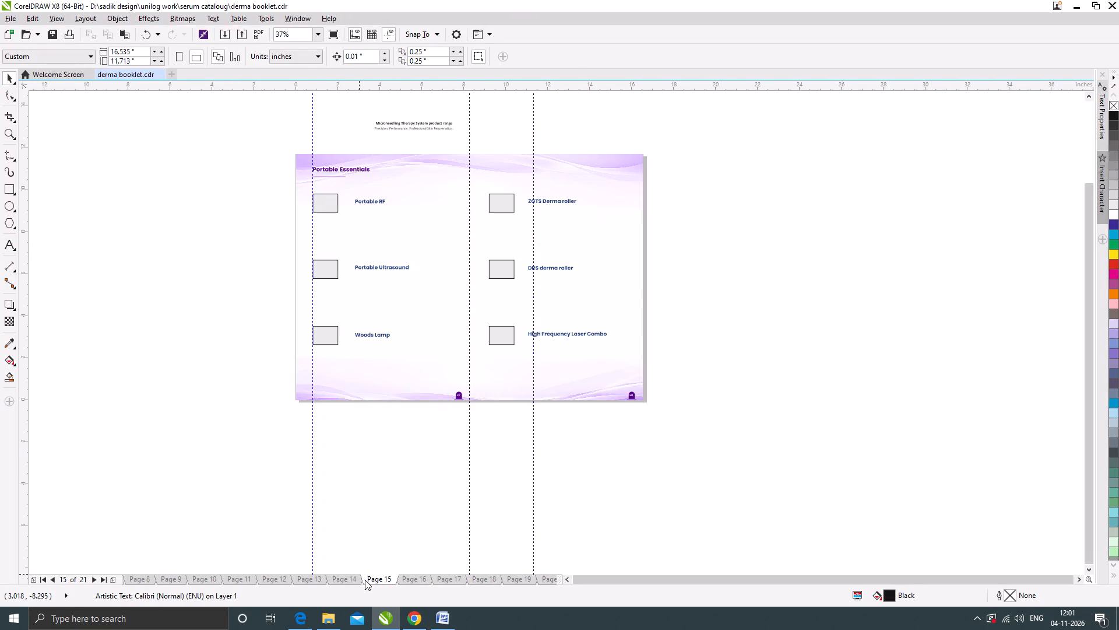
click(340, 577)
scroll(396, 112, up, 1)
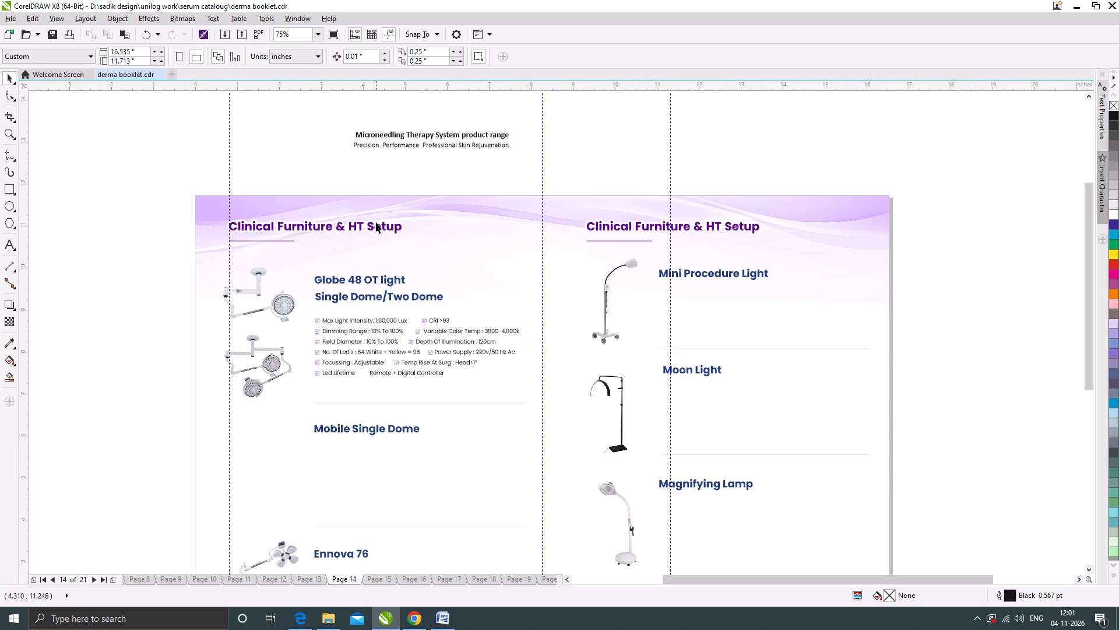
click(375, 224)
key(ctrl+c)
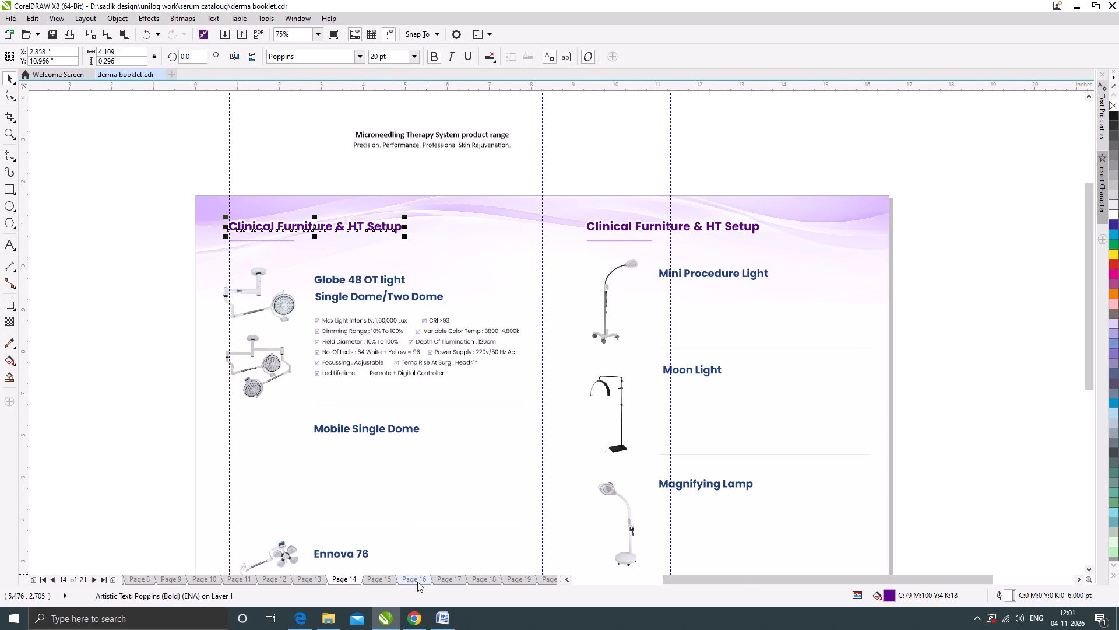
click(417, 582)
click(449, 579)
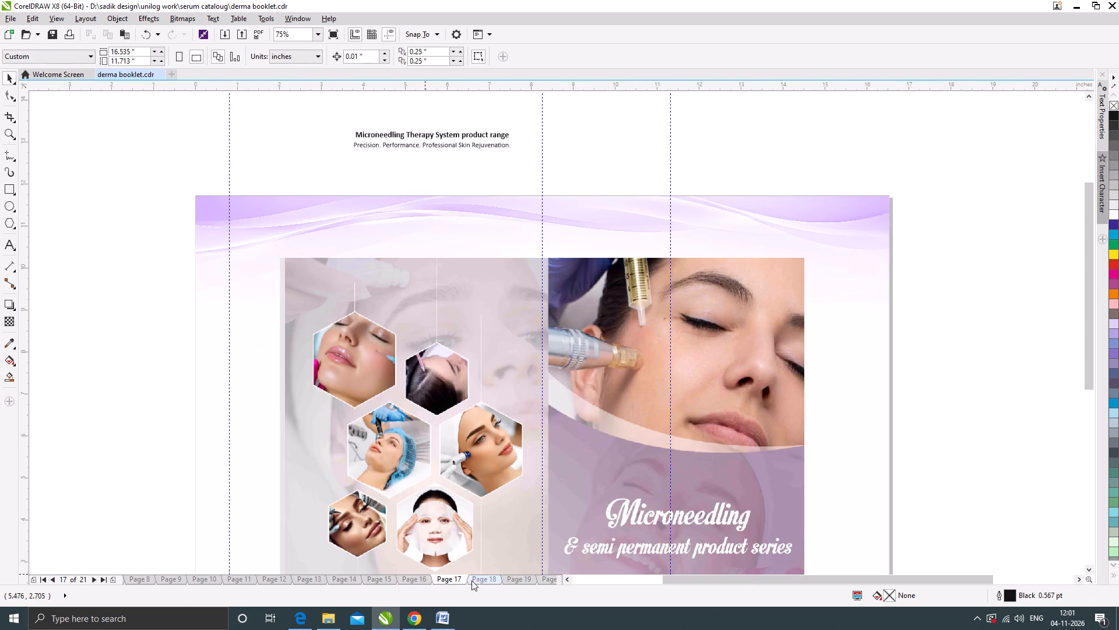
click(476, 580)
key(ctrl+v)
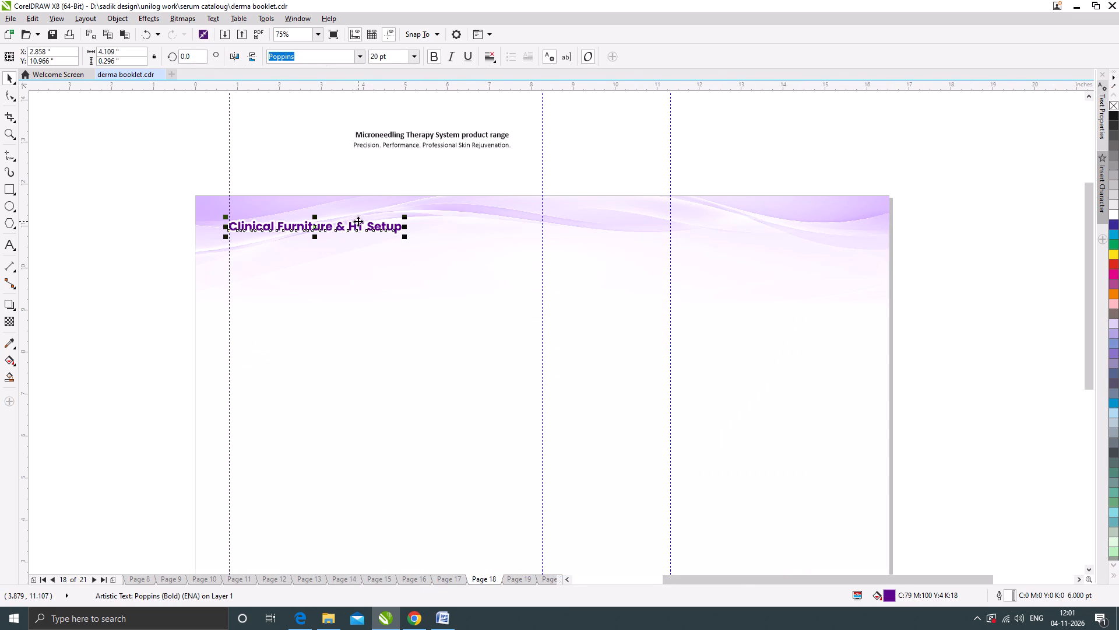
Break the pasted Microneedling text into separate heading and tagline lines, moving the heading to just above page 18's top edge.
click(268, 150)
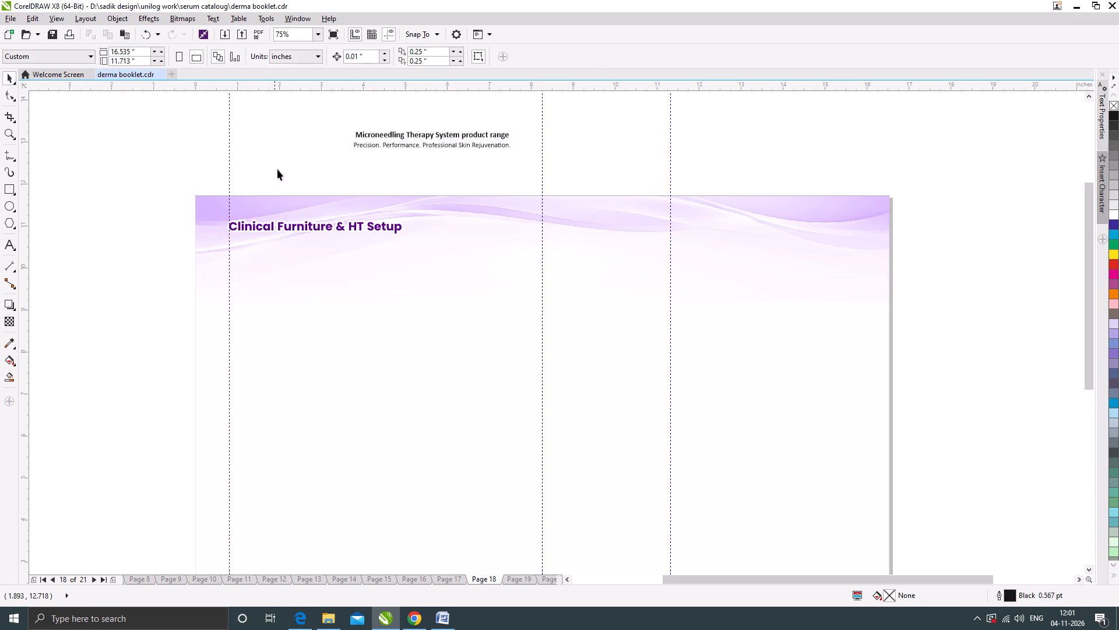
drag(430, 134, 353, 146)
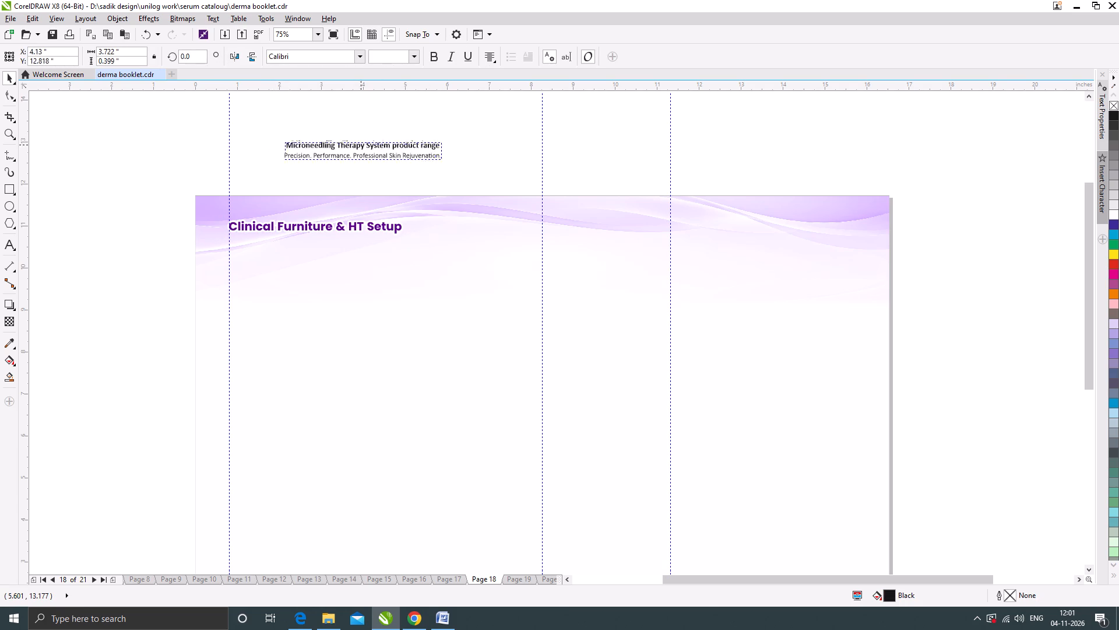
drag(353, 146, 347, 149)
scroll(298, 141, up, 1)
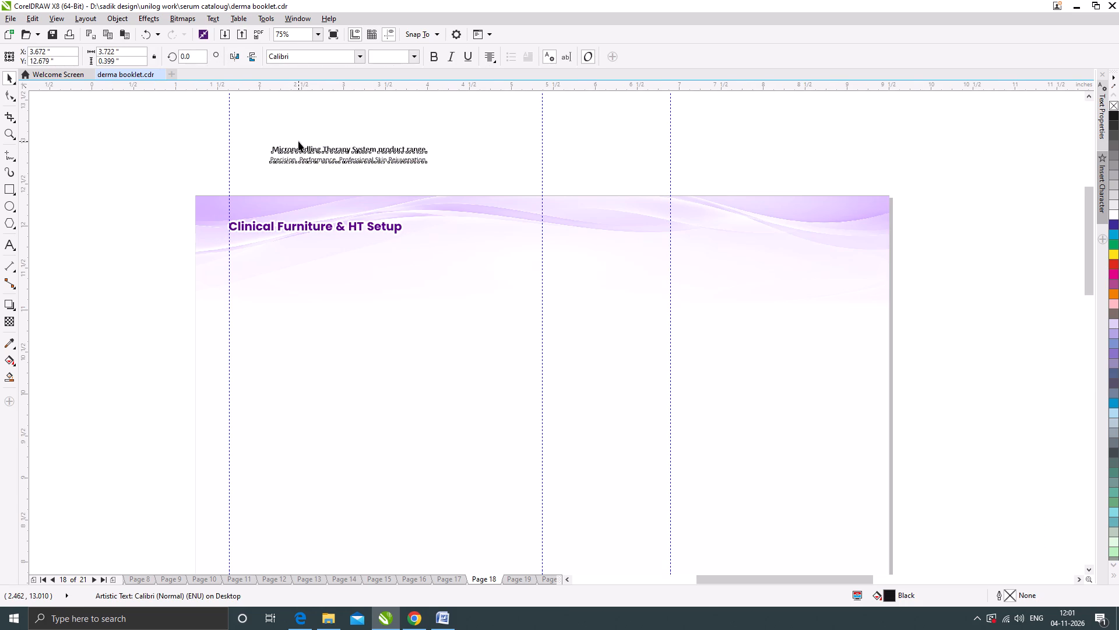
key(ctrl+k)
drag(383, 159, 377, 166)
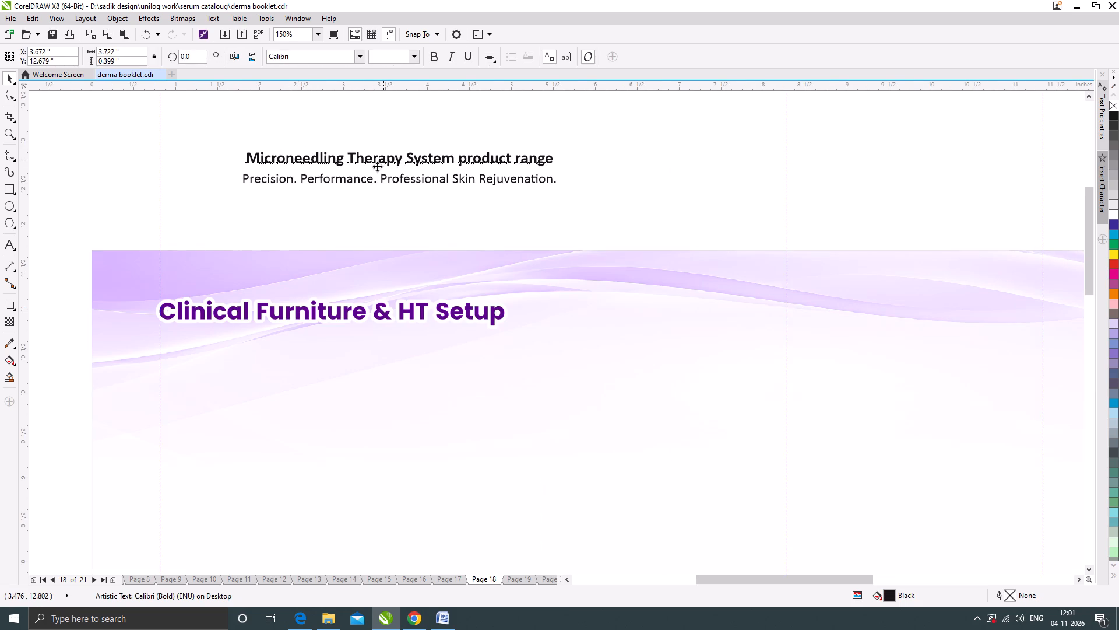
drag(377, 166, 307, 239)
Copy the text, fill and outline properties of "Clinical Furniture & HT Setup" to the Microneedling heading.
key(alt+e)
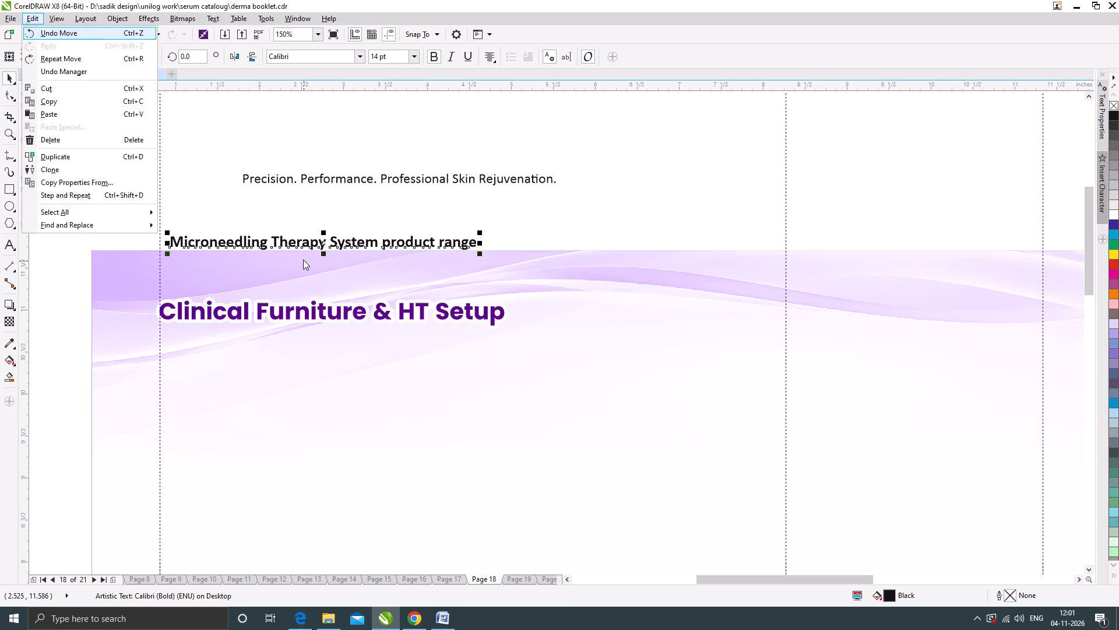
key(alt+m)
click(565, 335)
click(401, 309)
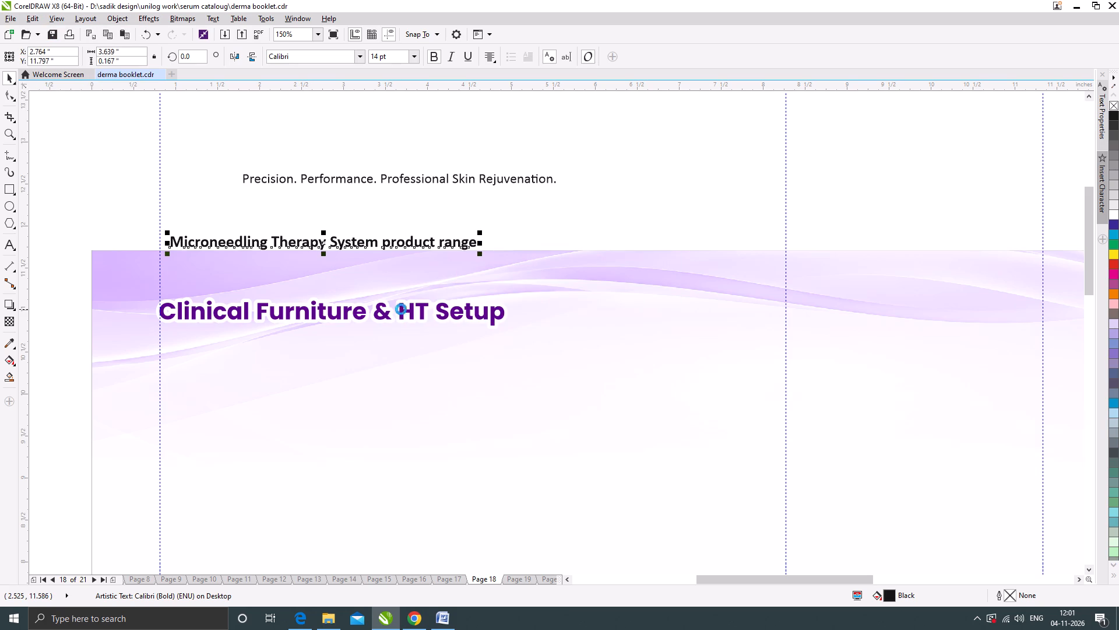
Replace the "Clinical Furniture & HT Setup" heading with the Microneedling heading, aligned beneath a new horizontal guideline at about 11.16 inches.
click(356, 307)
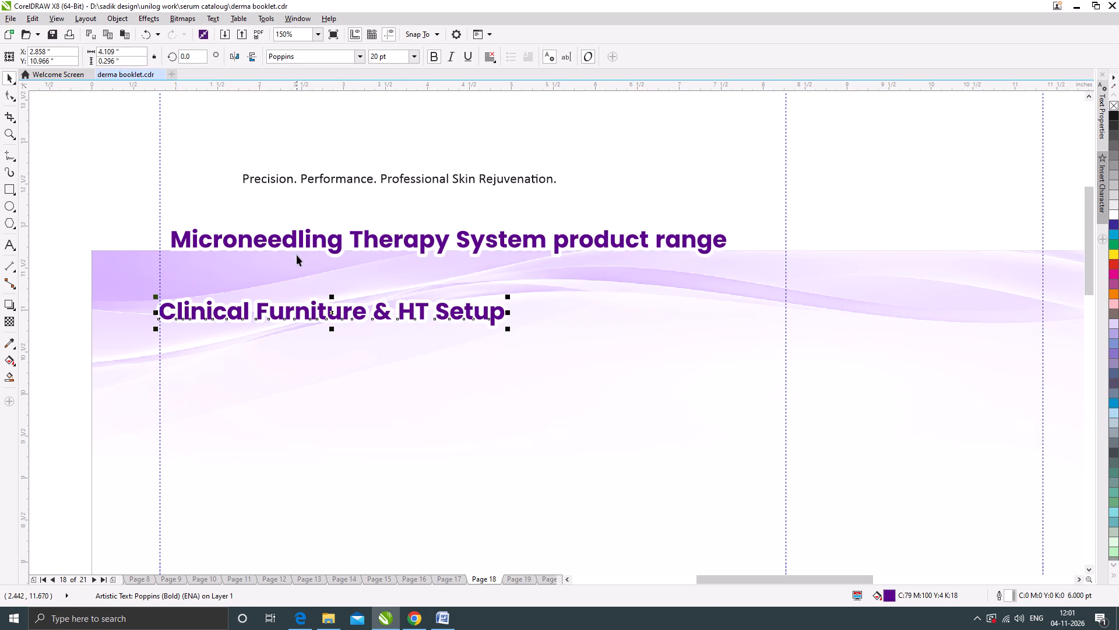
drag(244, 88, 265, 297)
click(276, 311)
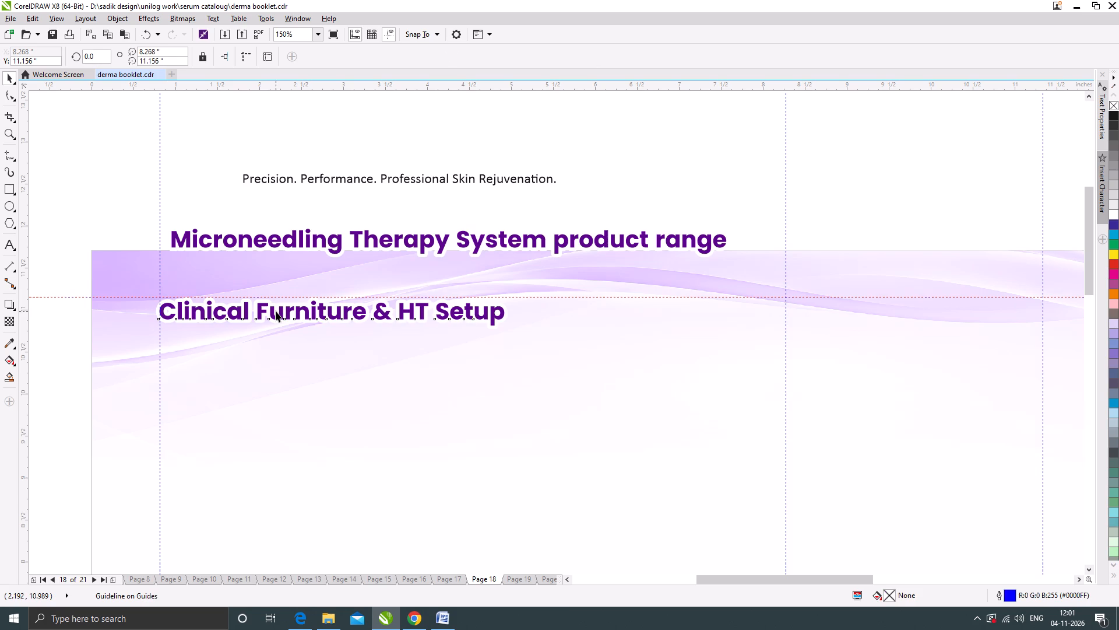
key(Delete)
drag(357, 239, 357, 297)
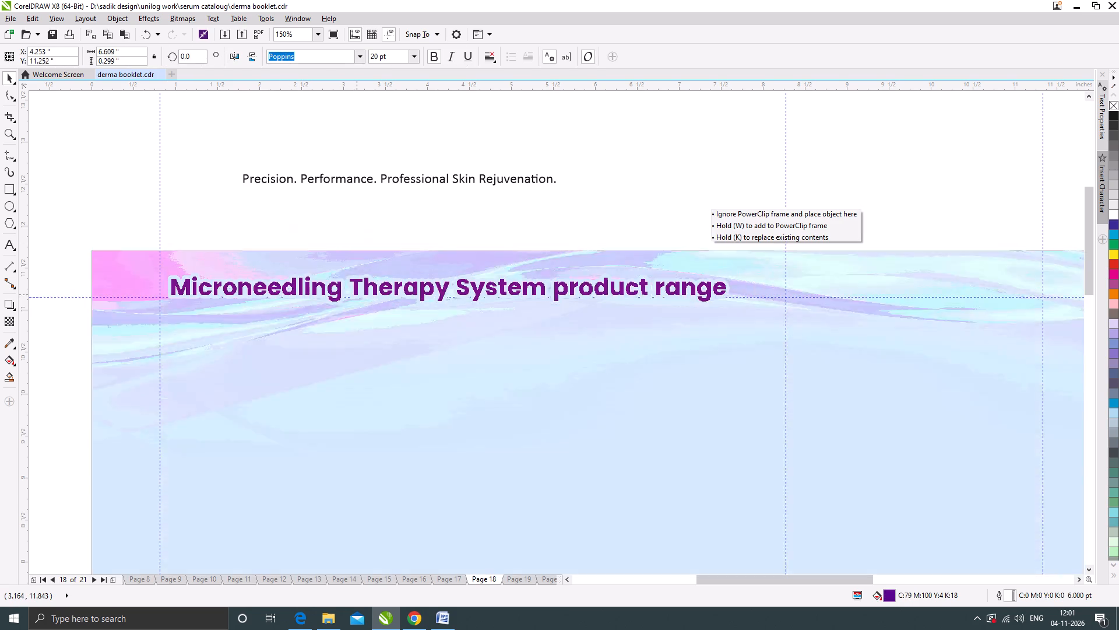
drag(357, 297, 351, 313)
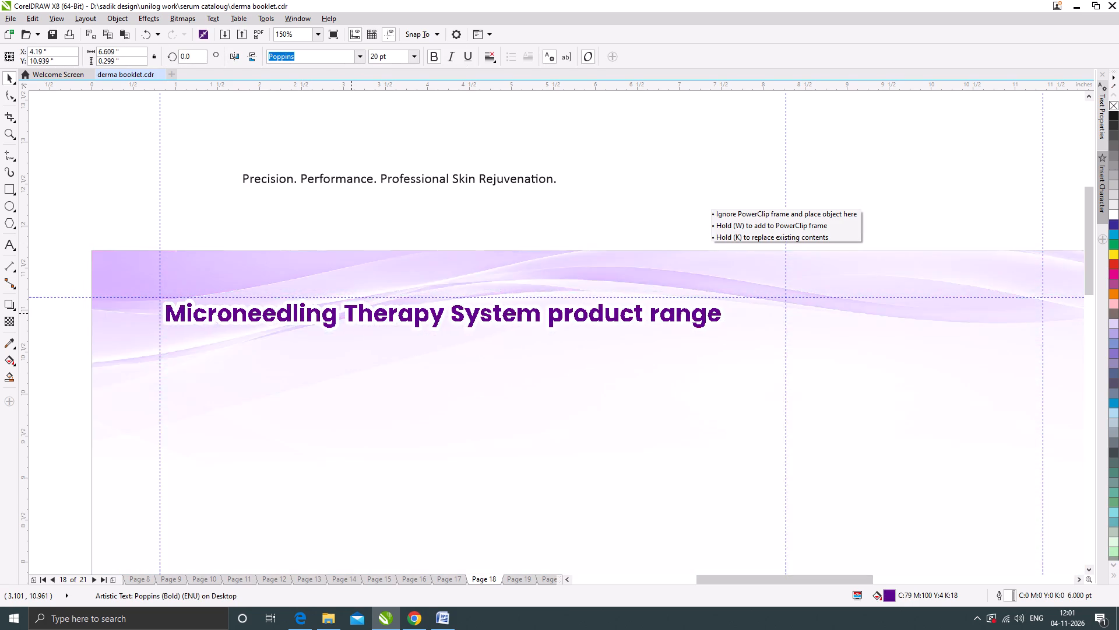
drag(351, 313, 349, 311)
Change the heading's case so that it reads "Microneedling Therapy System Product Range".
double_click(349, 311)
key(ctrl+a)
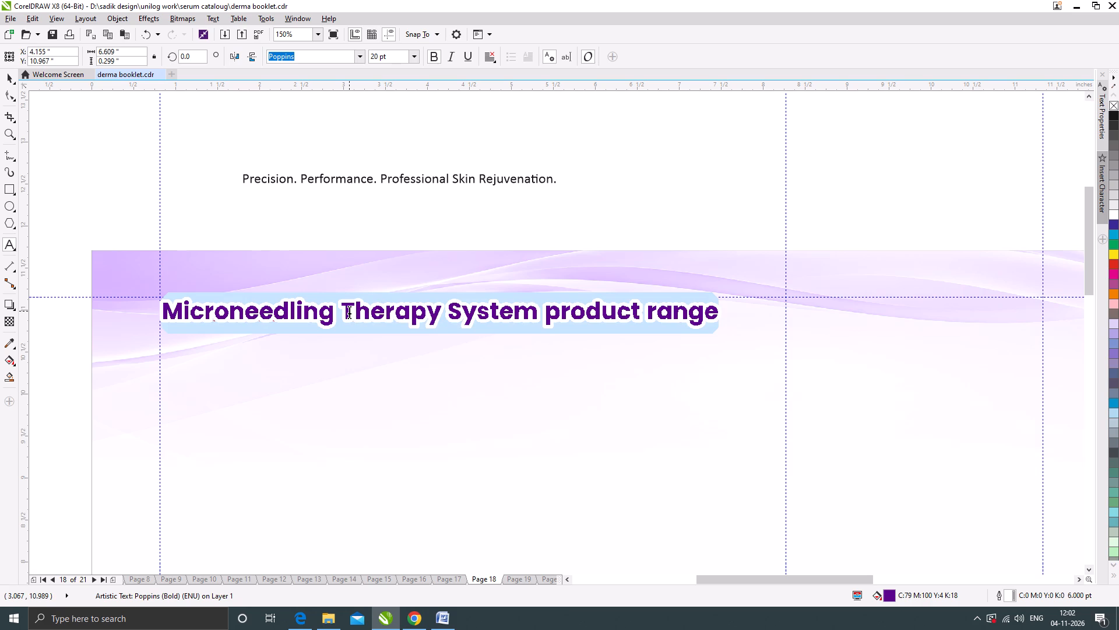
right_click(349, 311)
click(519, 464)
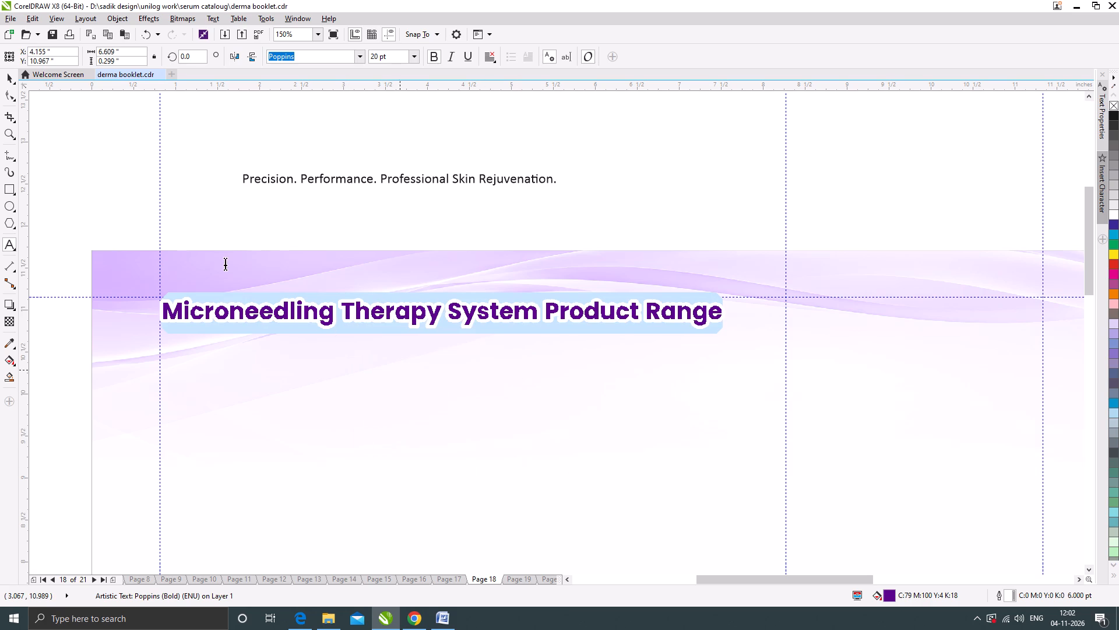
click(5, 75)
Duplicate page 13's tagline "Visionary Tool for Hair & Skin Health" above the page as a style sample, and return to page 18.
click(354, 159)
click(361, 183)
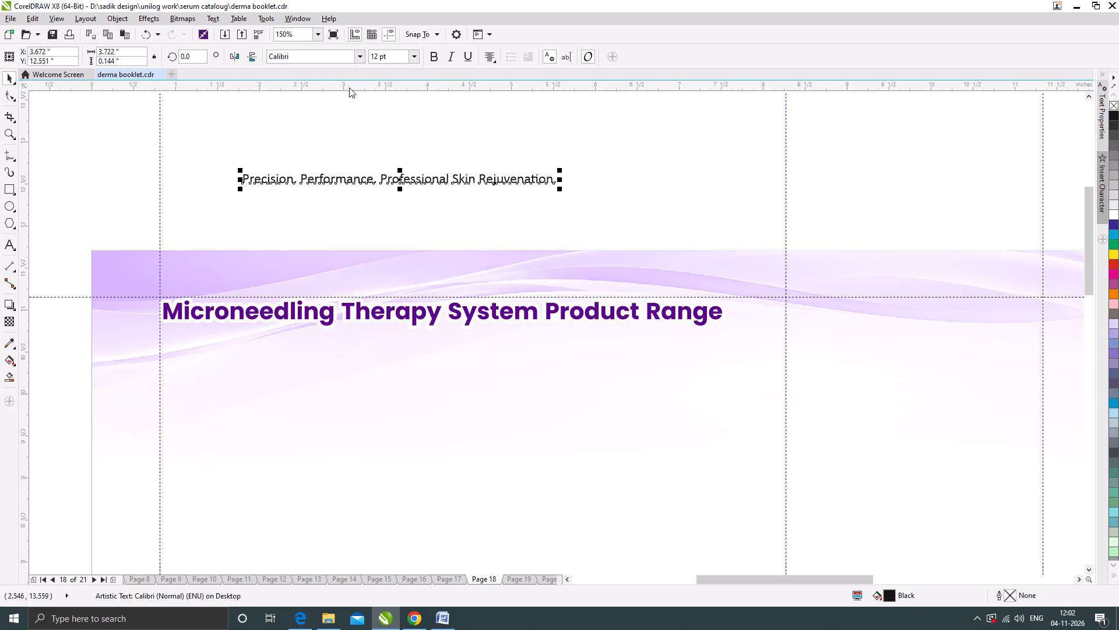
click(442, 579)
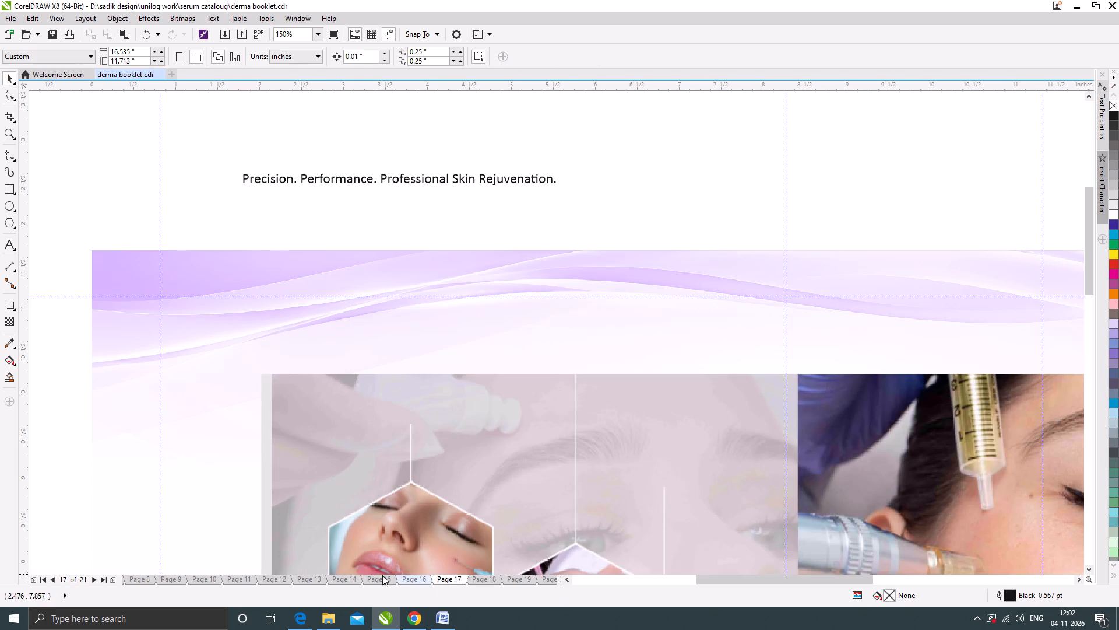
click(385, 579)
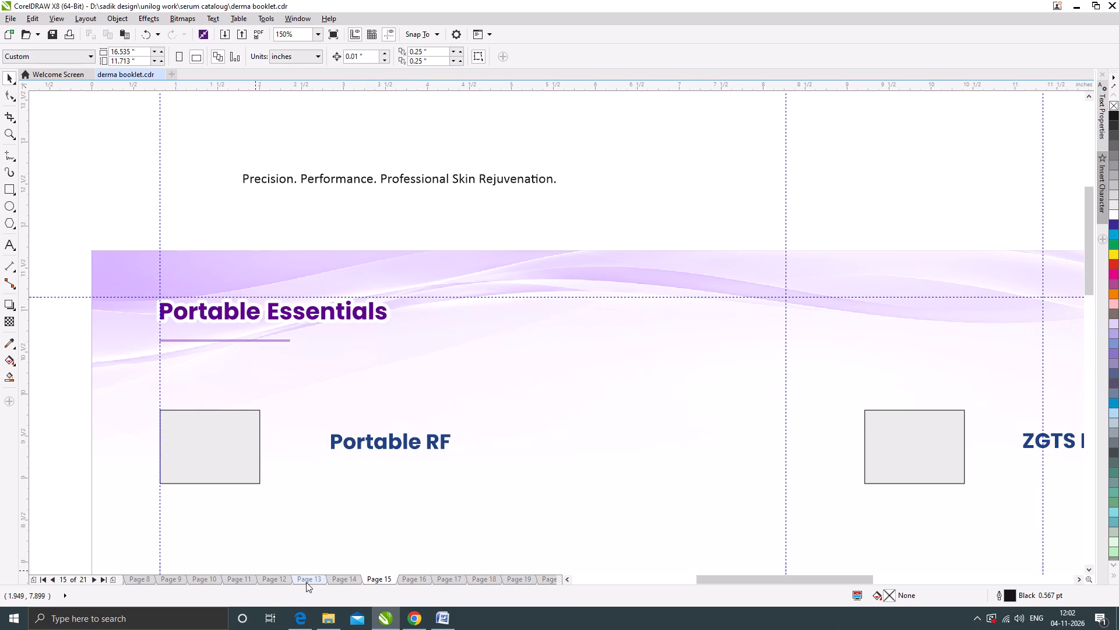
click(306, 582)
drag(314, 332, 397, 216)
right_click(397, 216)
click(416, 576)
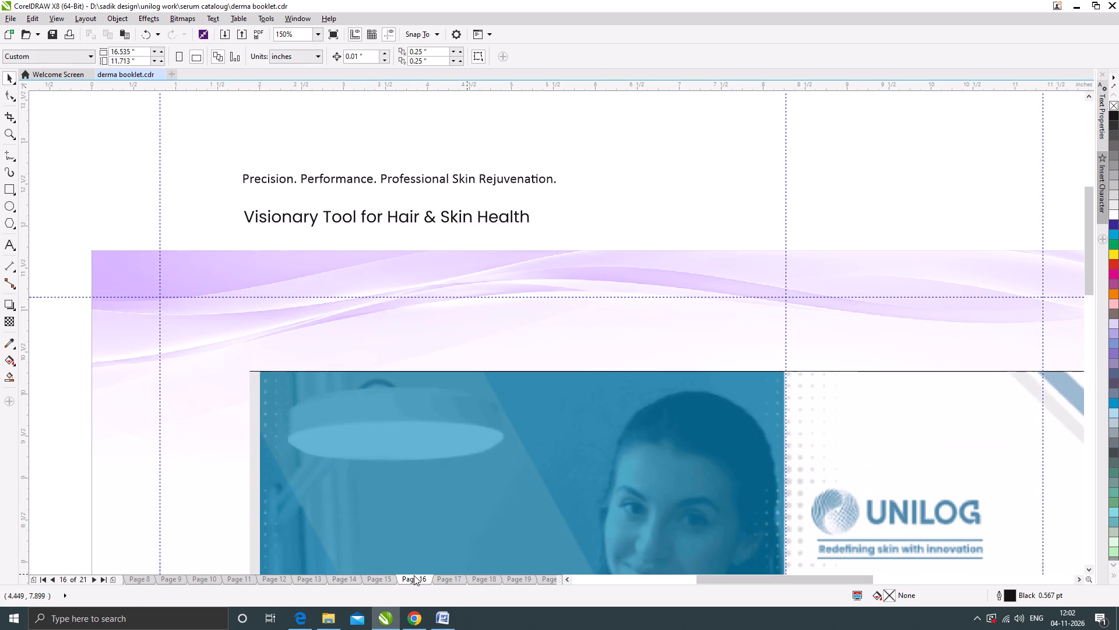
click(456, 581)
click(475, 578)
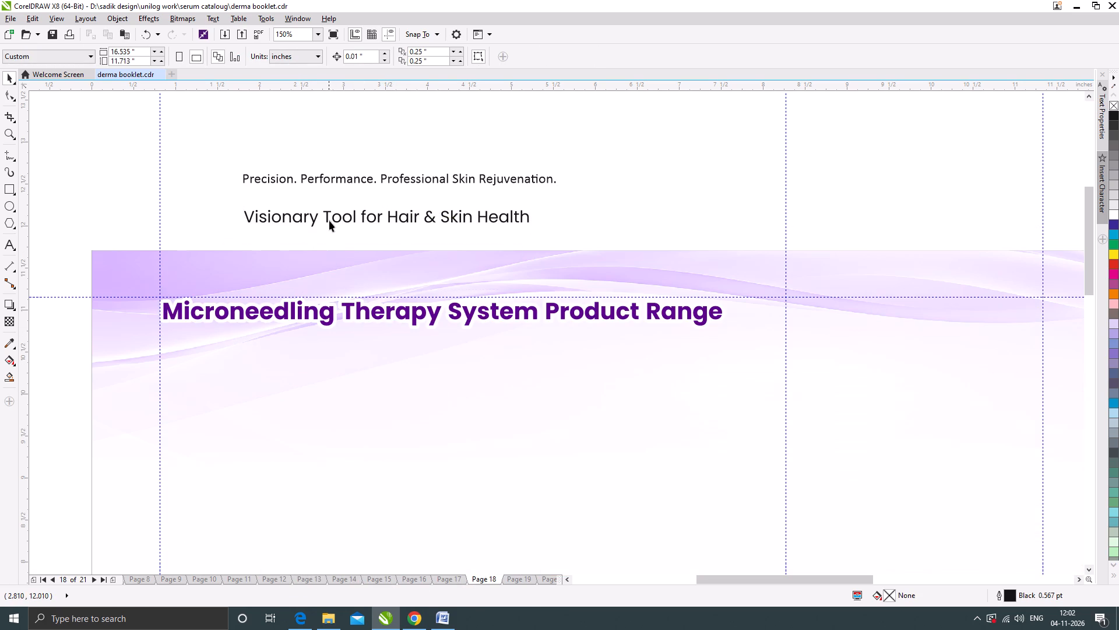
Copy the text style of "Visionary Tool for Hair & Skin Health" to the tagline "Precision. Performance. Professional Skin Rejuvenation.".
click(333, 179)
key(alt+e)
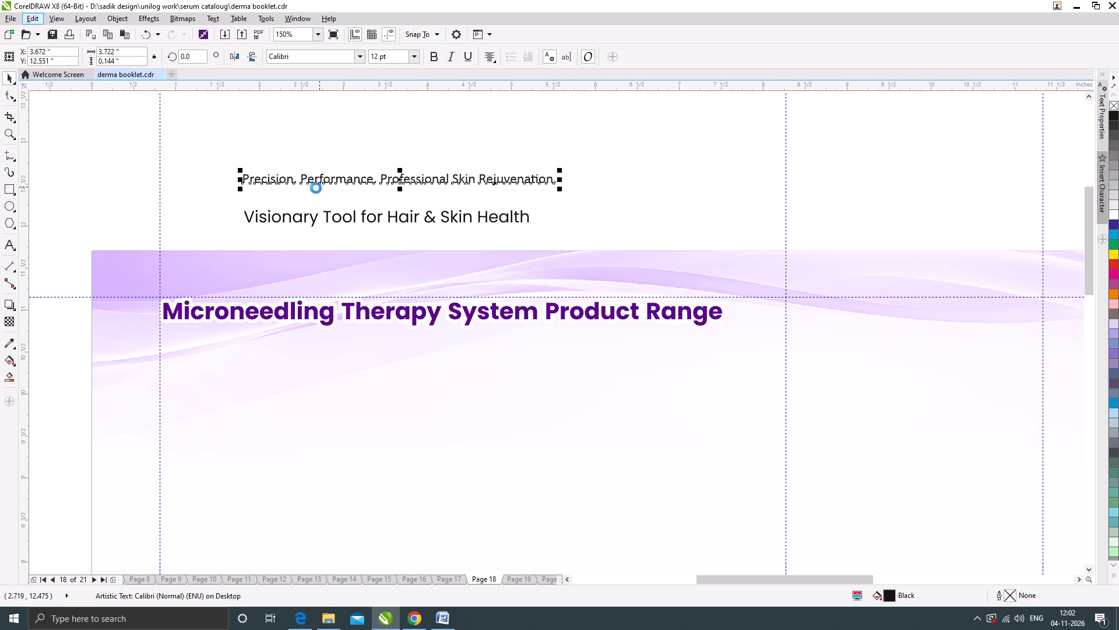
key(alt+m)
click(554, 334)
click(451, 216)
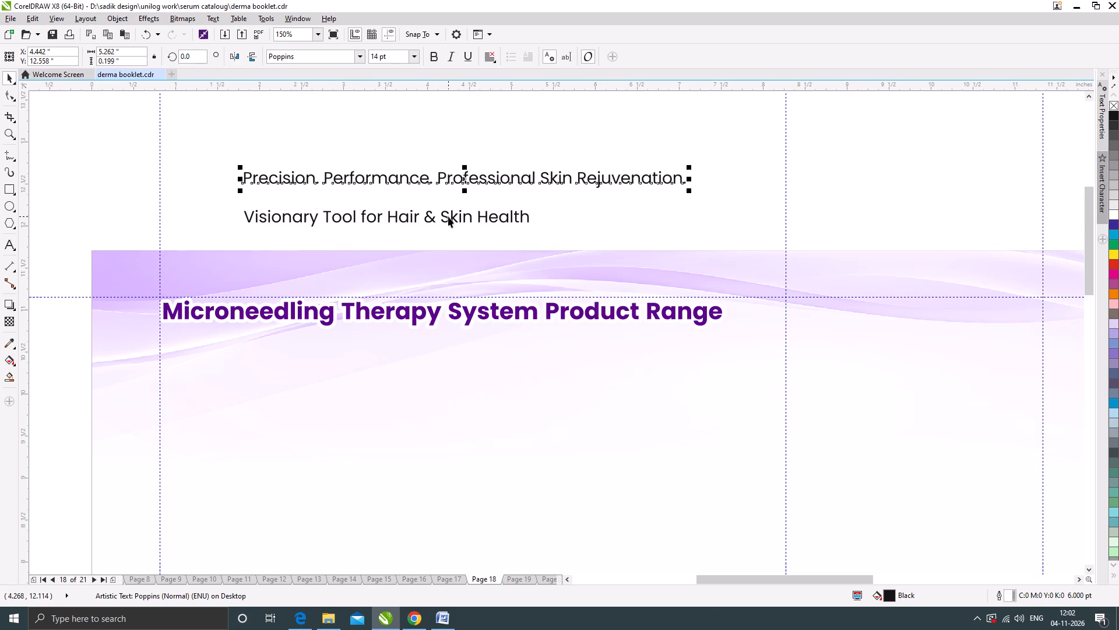
Place the "Precision. Performance. Professional Skin Rejuvenation." tagline directly under the page 18 heading, aligned to its starting edge.
drag(437, 178, 368, 338)
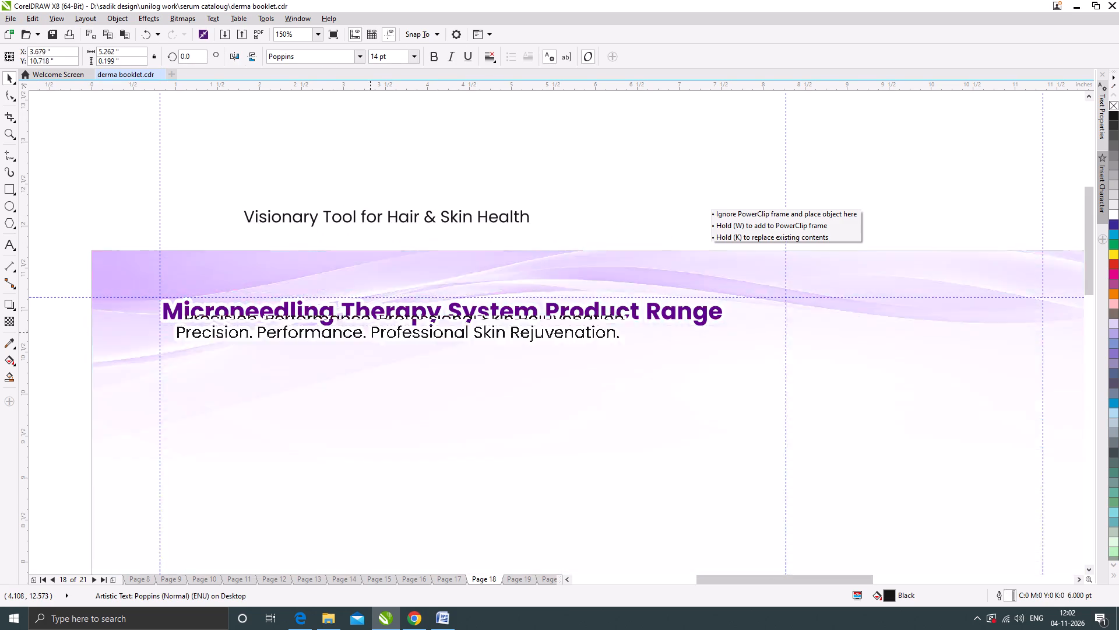
drag(368, 338, 356, 341)
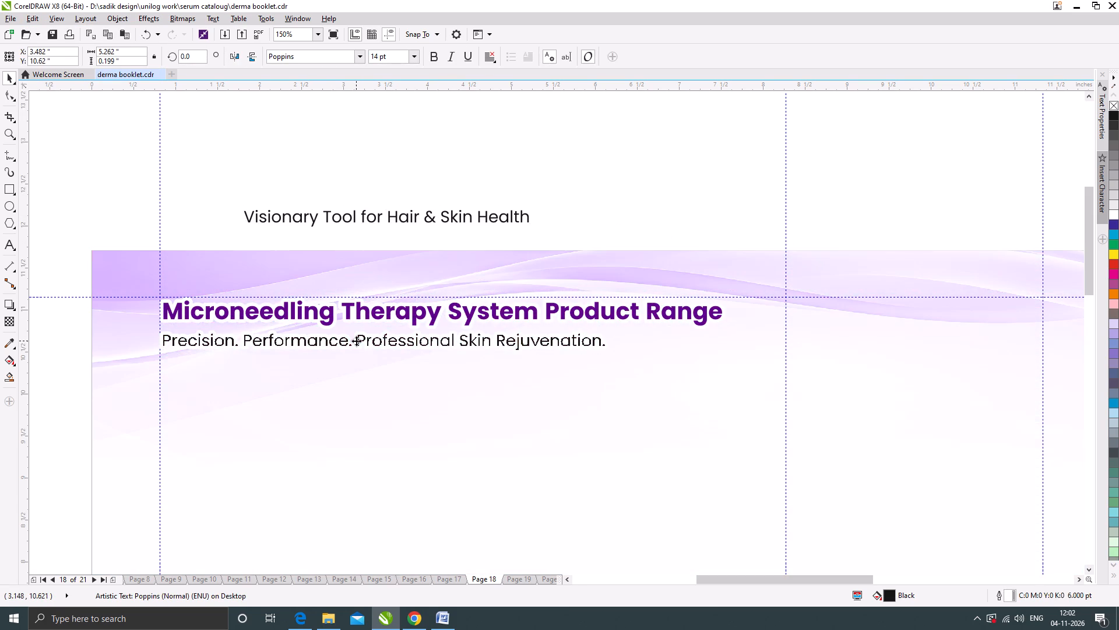
click(330, 176)
Delete the sample text "Visionary Tool for Hair & Skin Health" above page 18.
click(411, 212)
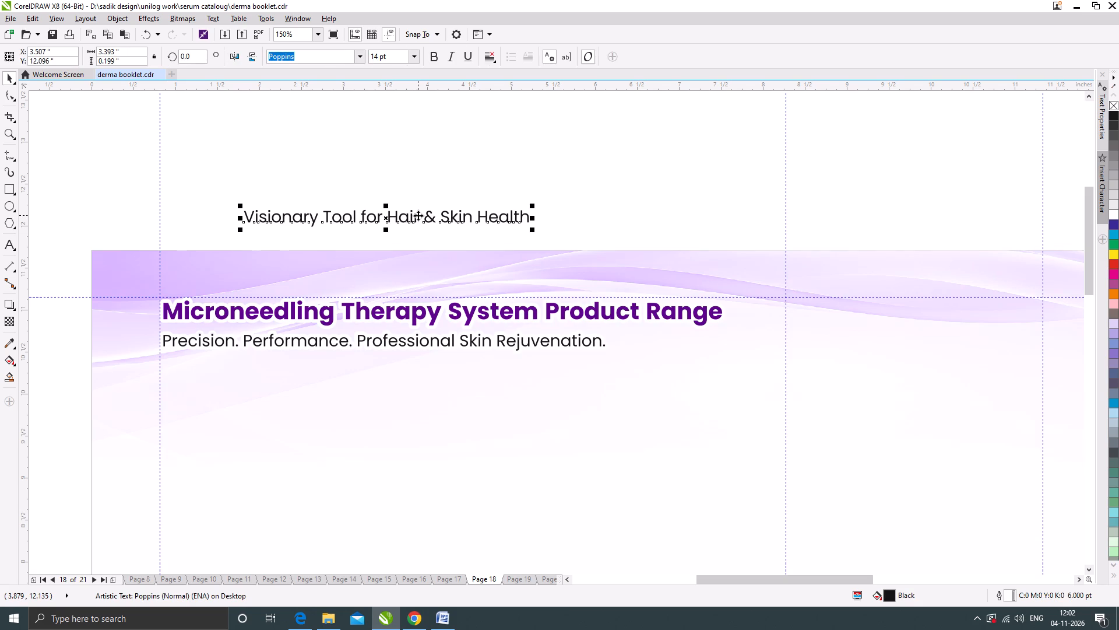
key(Delete)
click(335, 208)
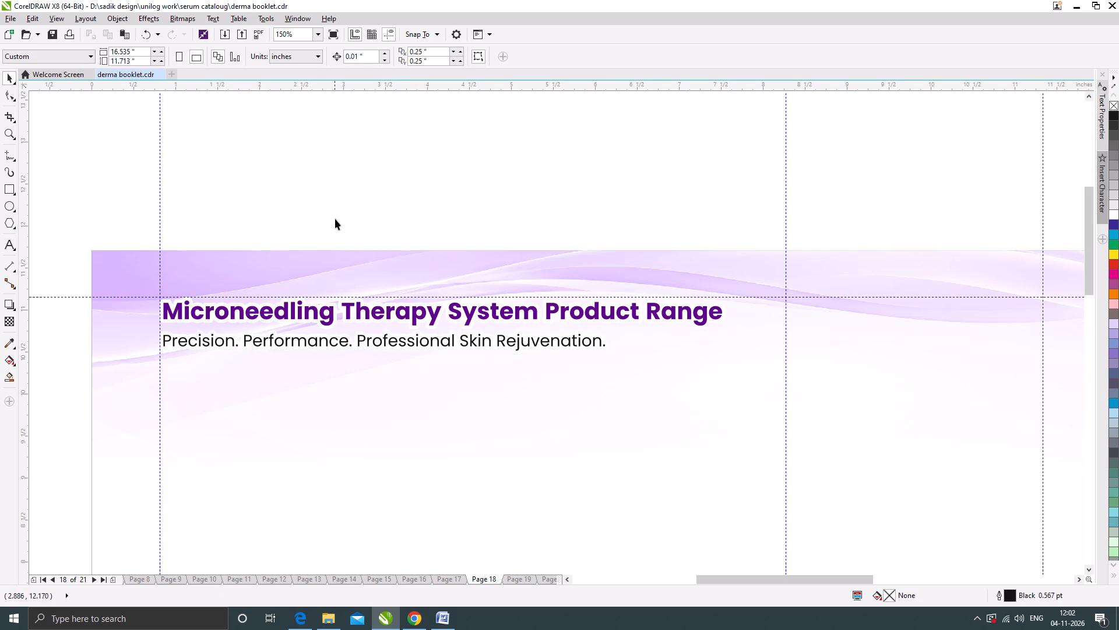
Set the font size of the page 18 heading "Microneedling Therapy System Product Range" to 19 pt.
scroll(366, 276, down, 1)
click(375, 218)
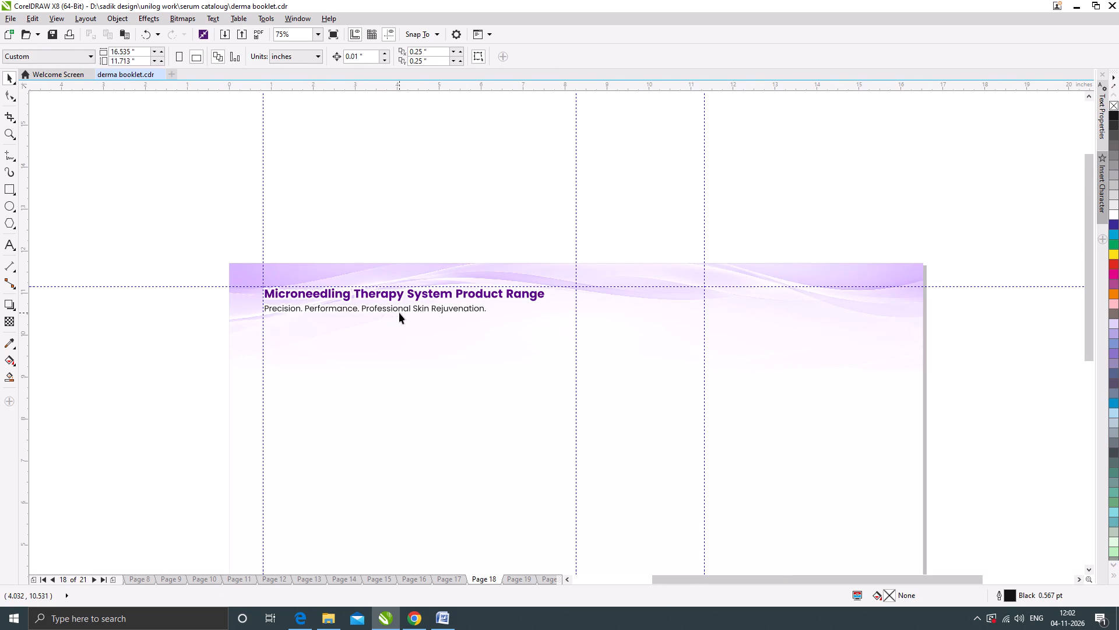
click(399, 313)
click(370, 224)
click(428, 295)
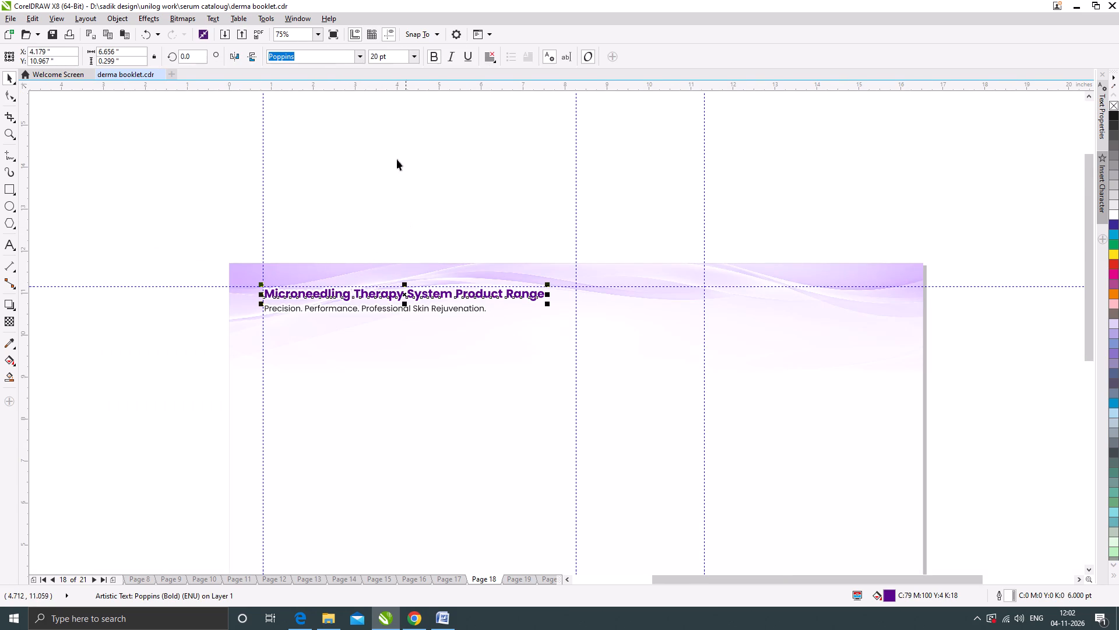
drag(393, 57, 358, 65)
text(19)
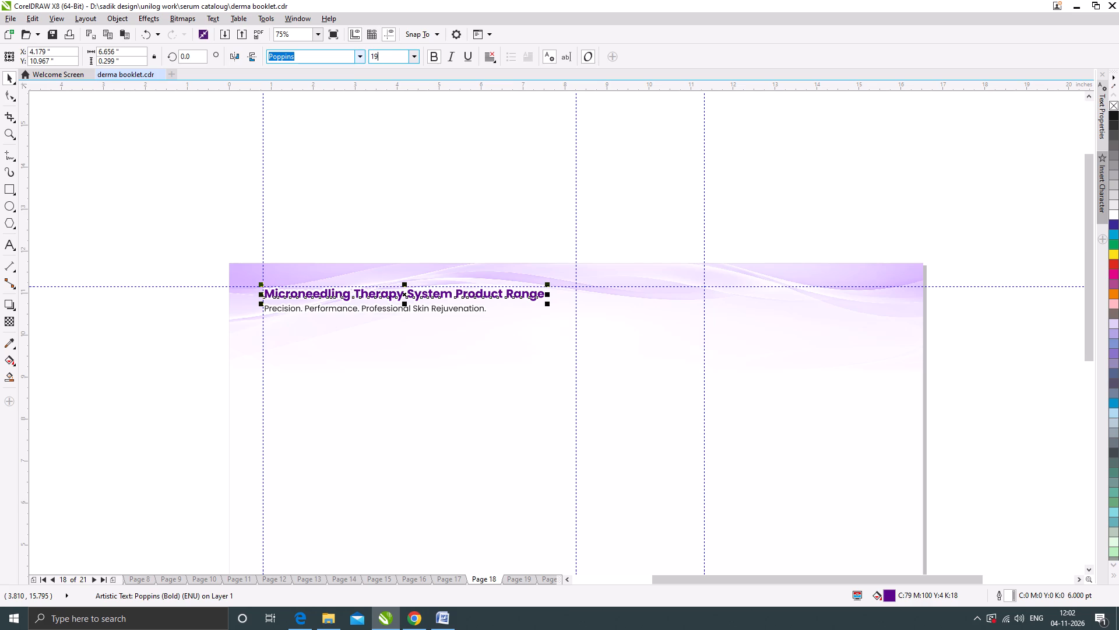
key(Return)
click(366, 228)
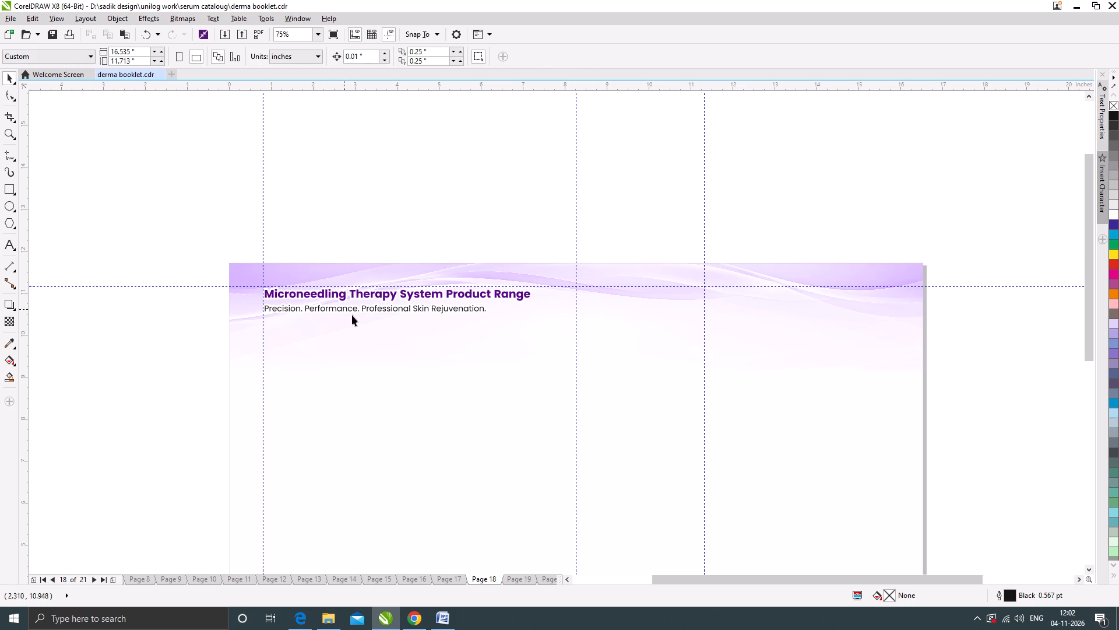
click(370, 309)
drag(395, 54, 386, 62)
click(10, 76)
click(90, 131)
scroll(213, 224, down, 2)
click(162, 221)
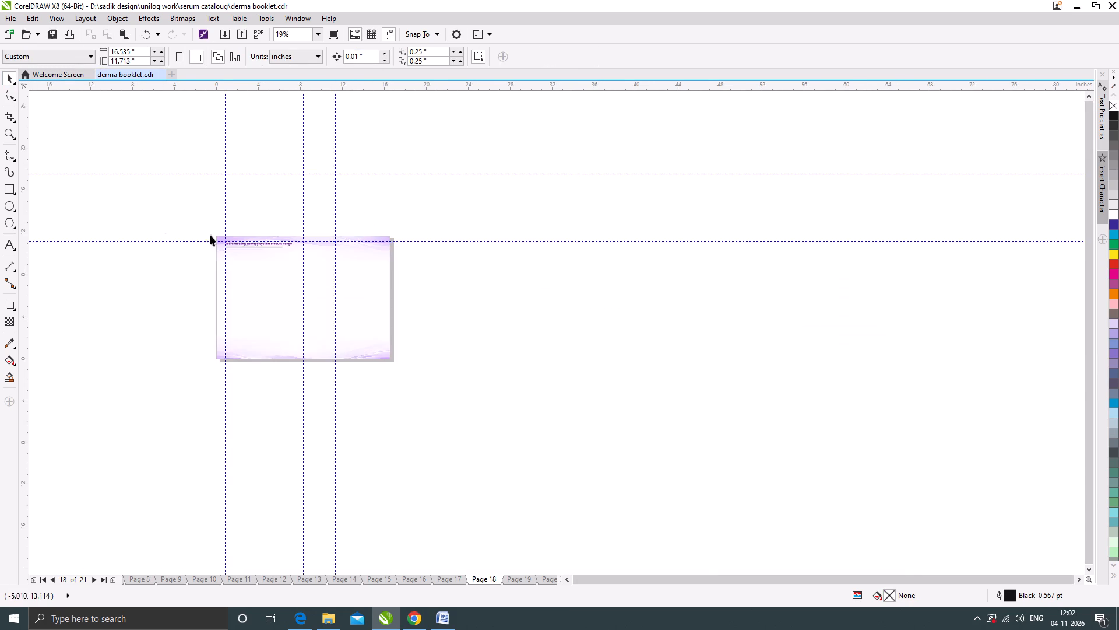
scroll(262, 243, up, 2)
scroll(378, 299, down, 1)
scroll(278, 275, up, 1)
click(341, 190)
Capture the Dr. Pen Series and Dr. Pen Needles spread from mix 3 catlouge.pdf and paste the screenshot beside booklet page 18.
click(440, 624)
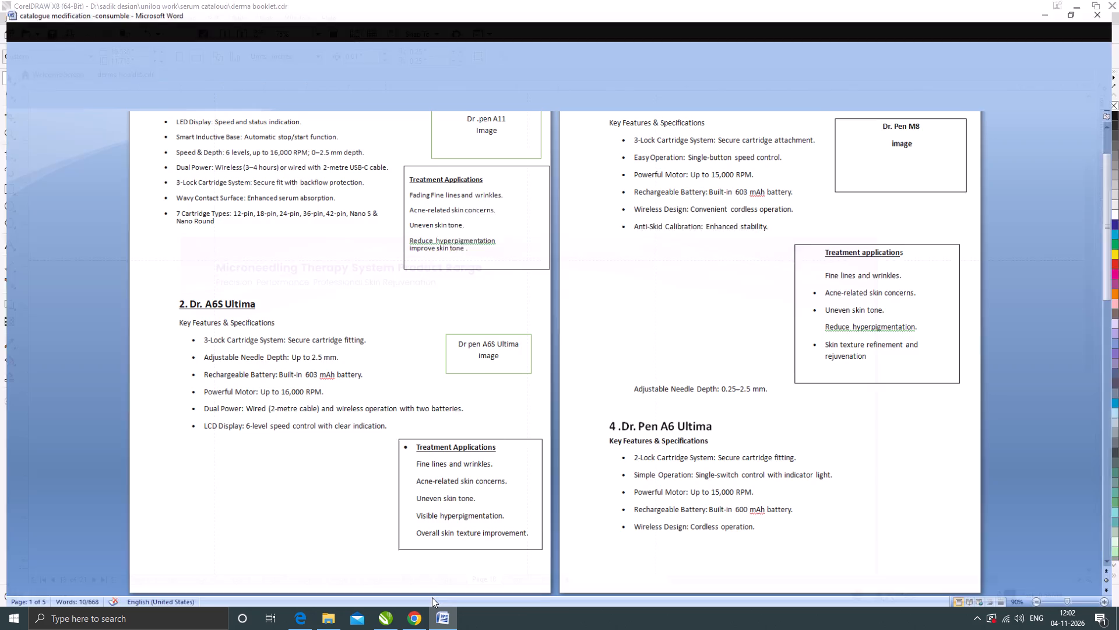
click(439, 620)
click(304, 615)
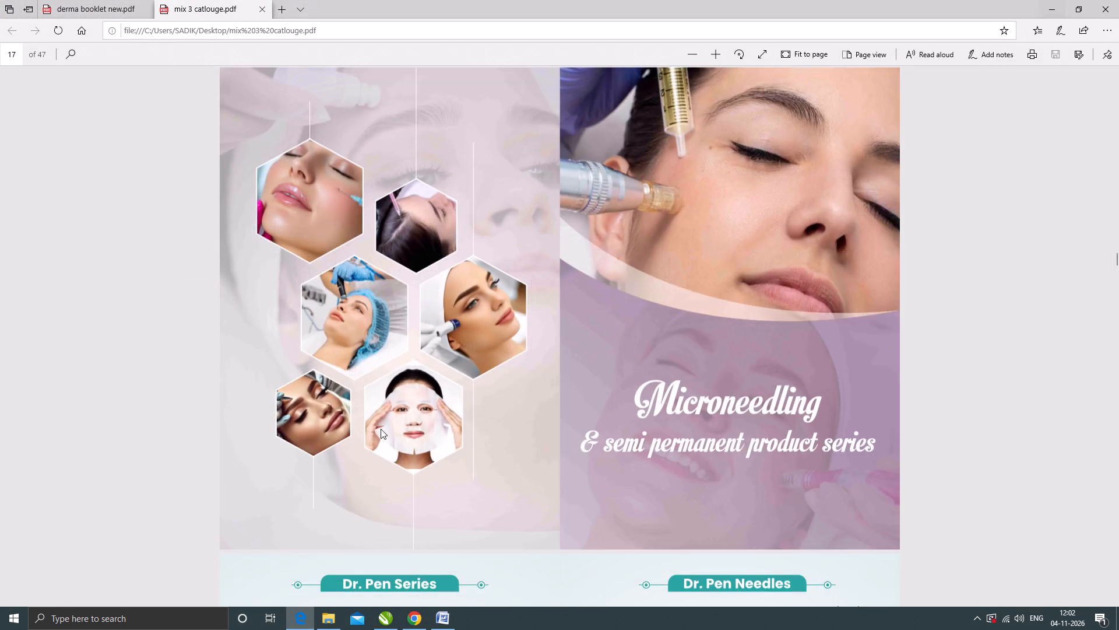
scroll(378, 396, down, 6)
key(Print)
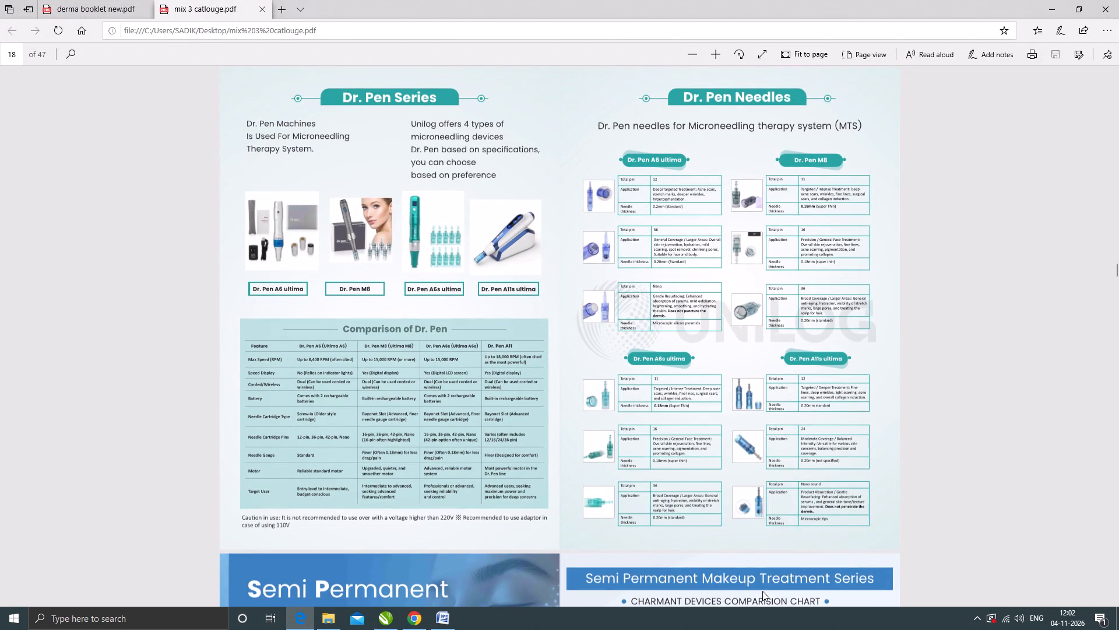
click(1054, 8)
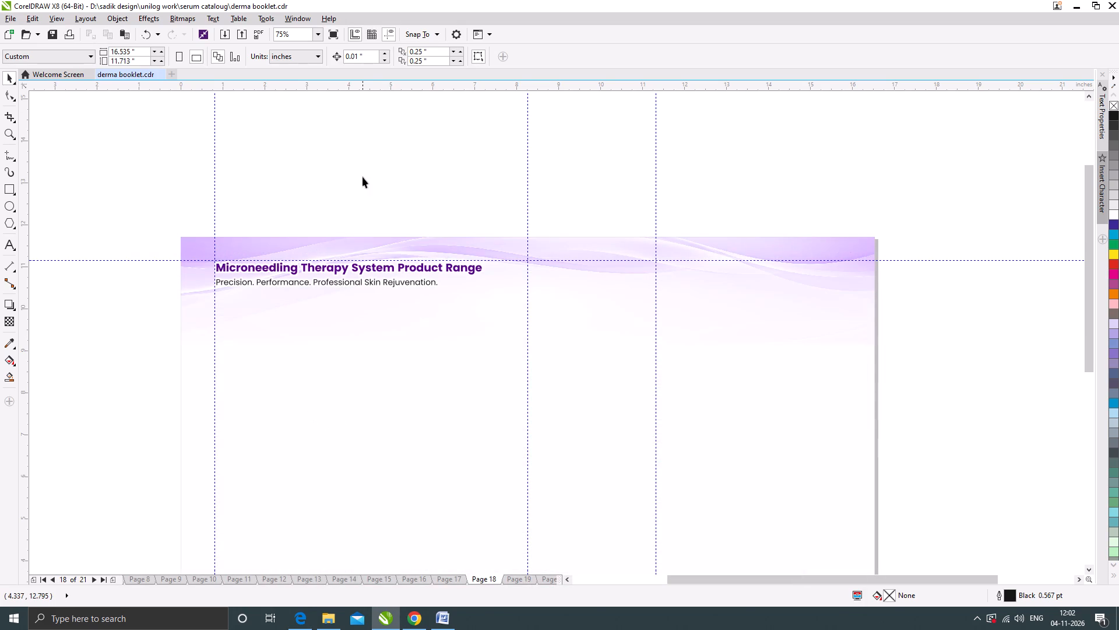
click(360, 170)
scroll(372, 194, down, 2)
key(ctrl+v)
drag(529, 277, 824, 274)
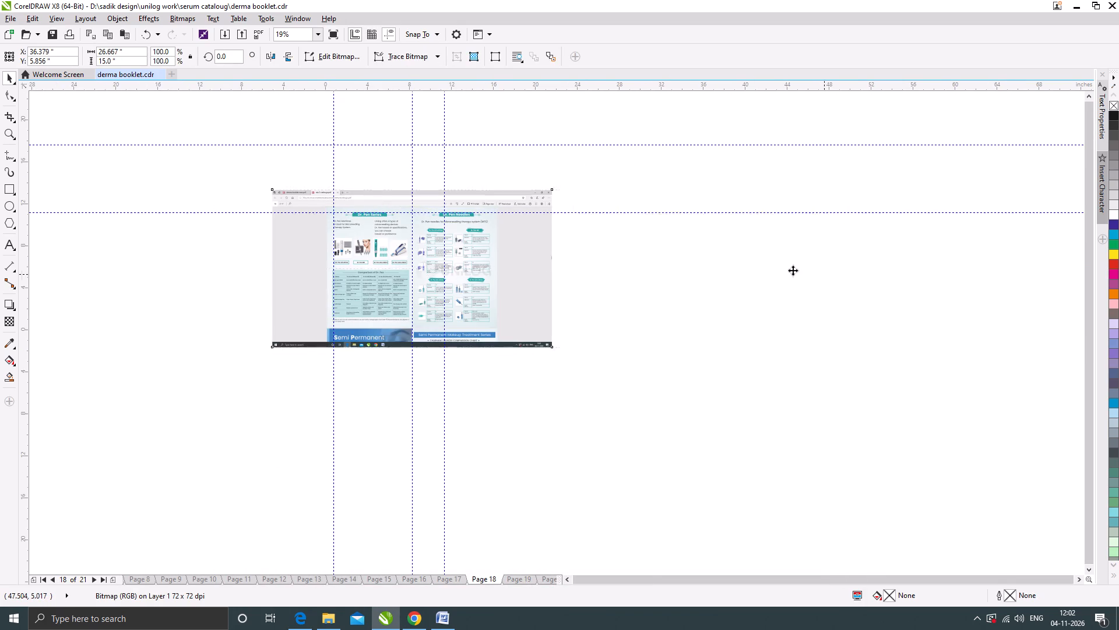
Crop the pasted PDF screenshot to only the Dr. Pen Series and Dr. Pen Needles pages.
click(5, 114)
scroll(713, 235, up, 1)
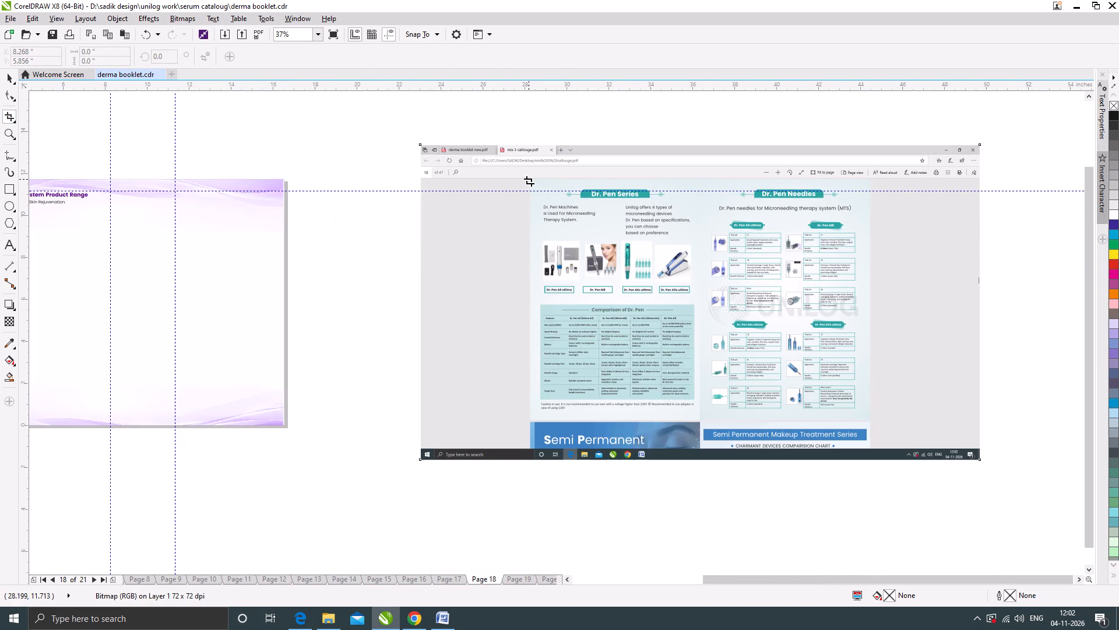
drag(529, 180, 869, 418)
key(Return)
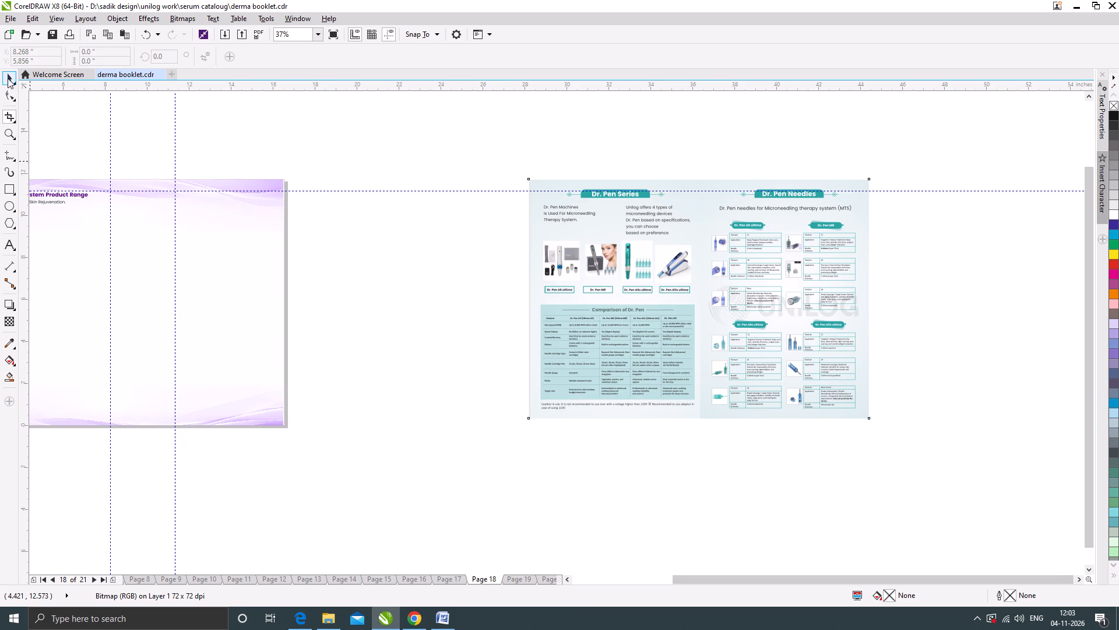
Move the cropped Dr. Pen catalogue image close beside page 18 and scale it down to about 88%.
click(7, 75)
scroll(648, 276, down, 1)
drag(657, 274, 544, 273)
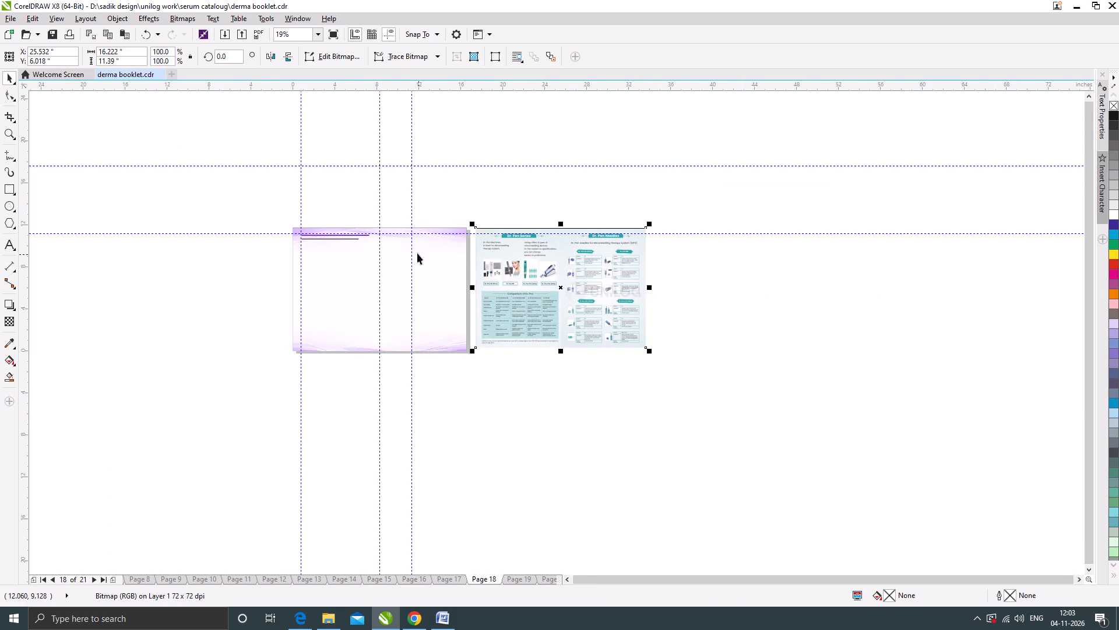
scroll(407, 240, up, 1)
drag(887, 211, 867, 217)
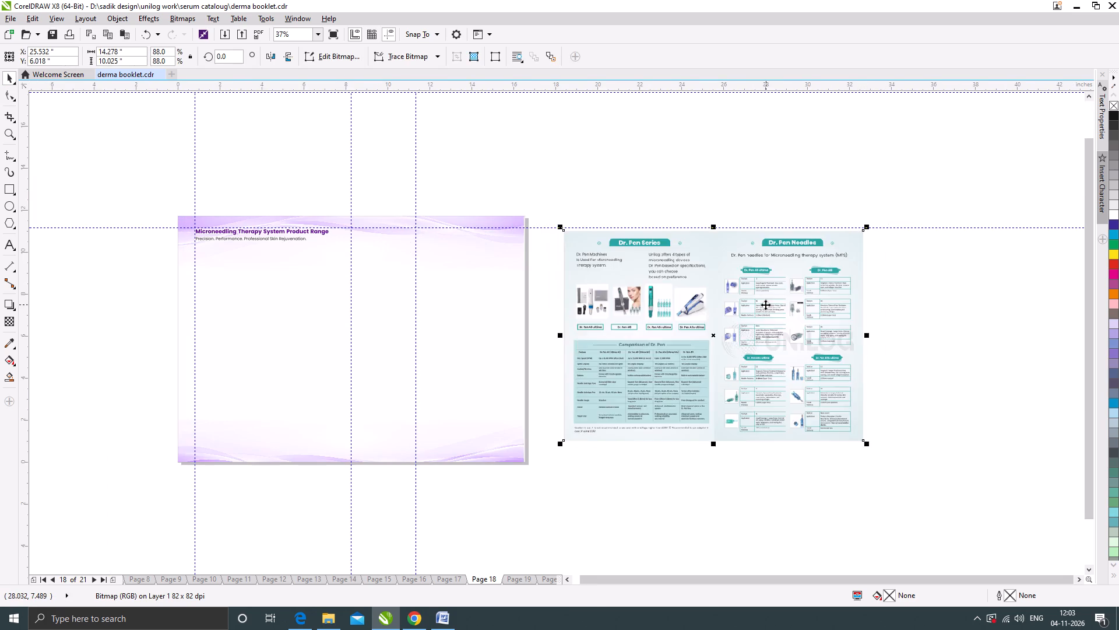
drag(763, 305, 754, 308)
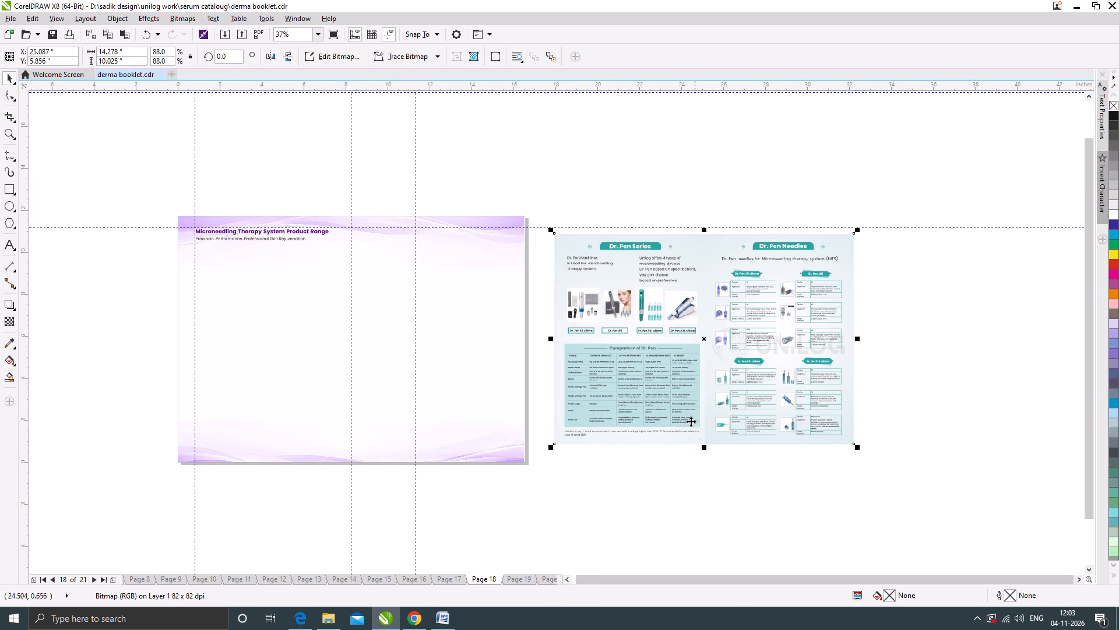
click(691, 463)
scroll(717, 297, up, 1)
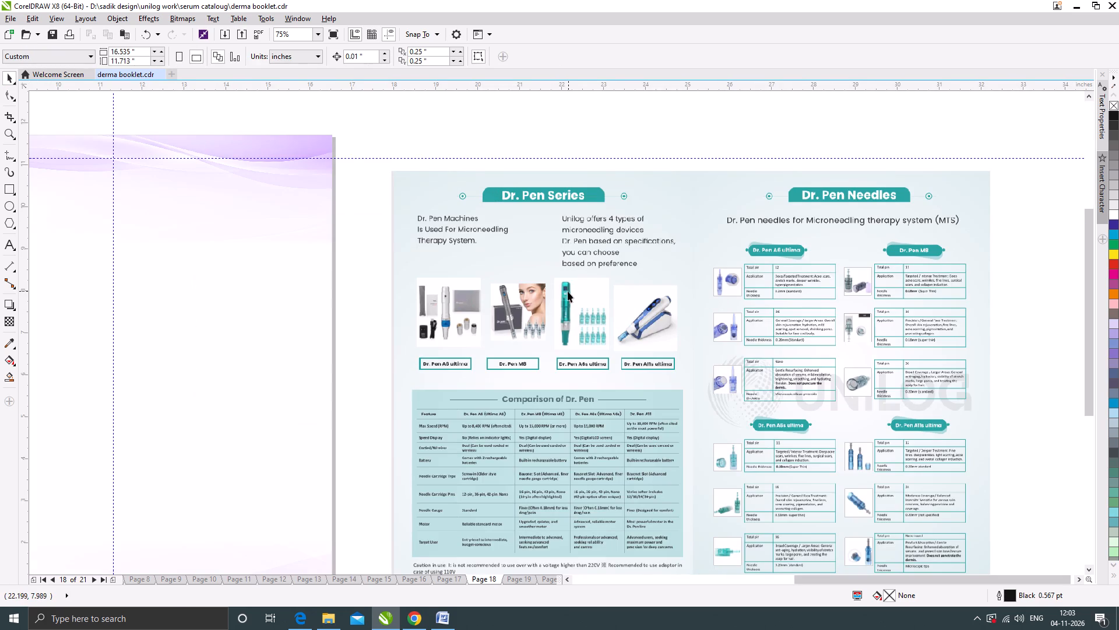
scroll(530, 226, down, 1)
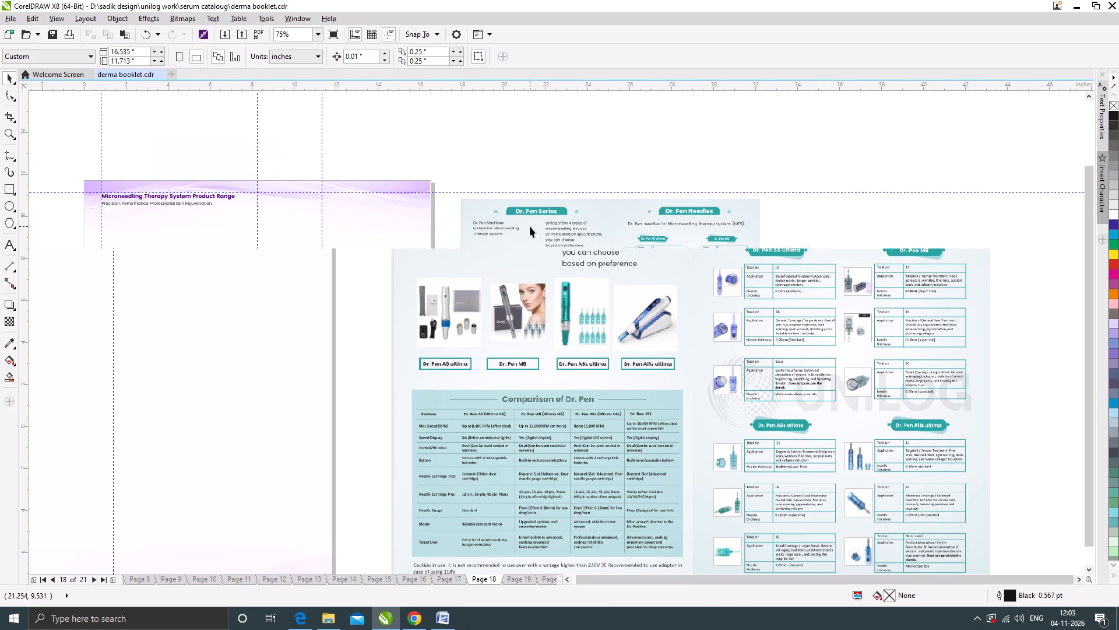
Capture the Dr. Pen specification pages of the Word document and paste the screenshot beside the catalogue image next to page 18.
click(438, 616)
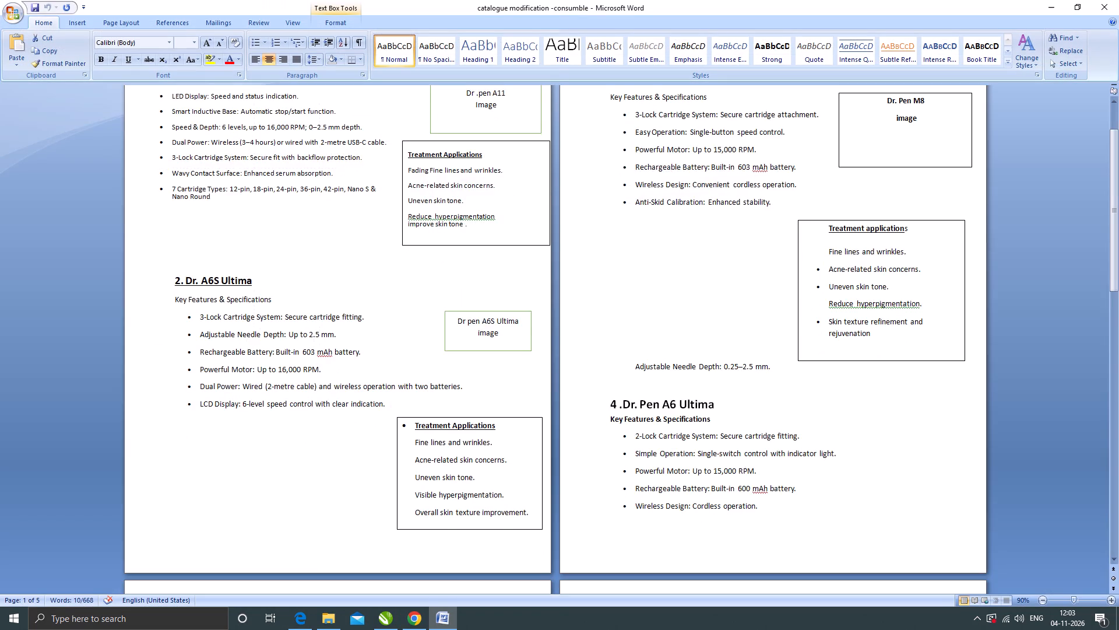
scroll(227, 211, up, 2)
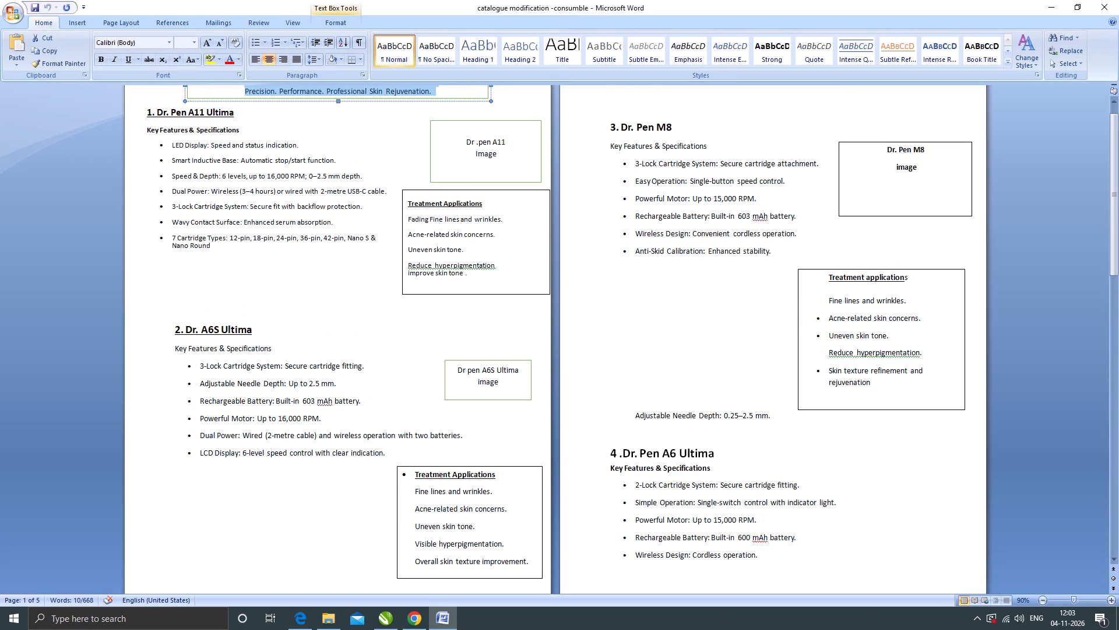
key(Print)
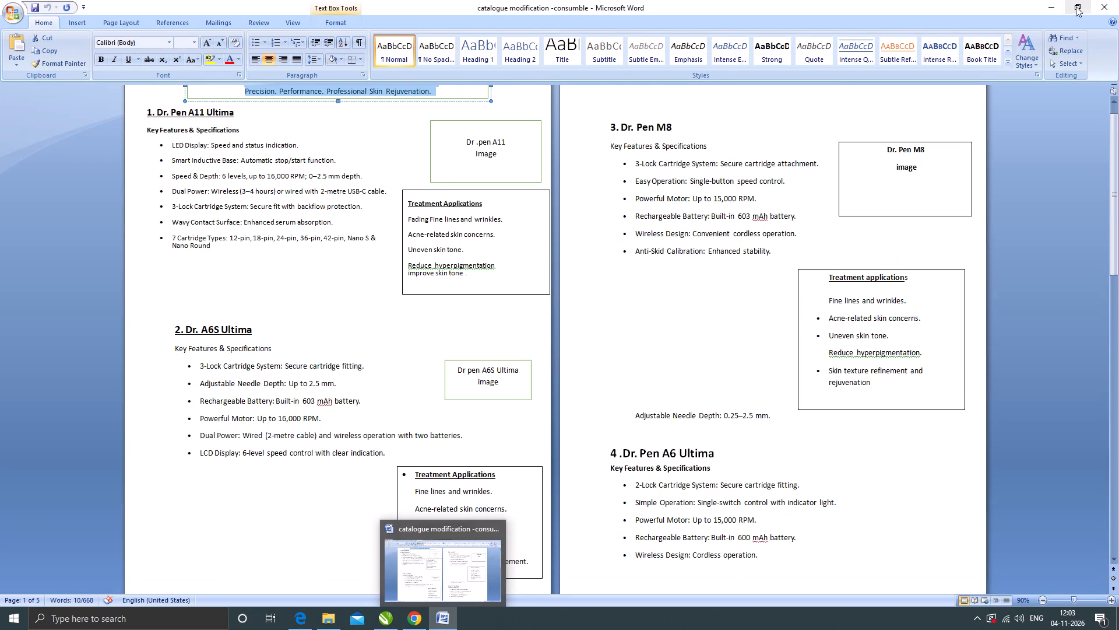
click(1054, 3)
scroll(332, 283, down, 1)
key(ctrl+v)
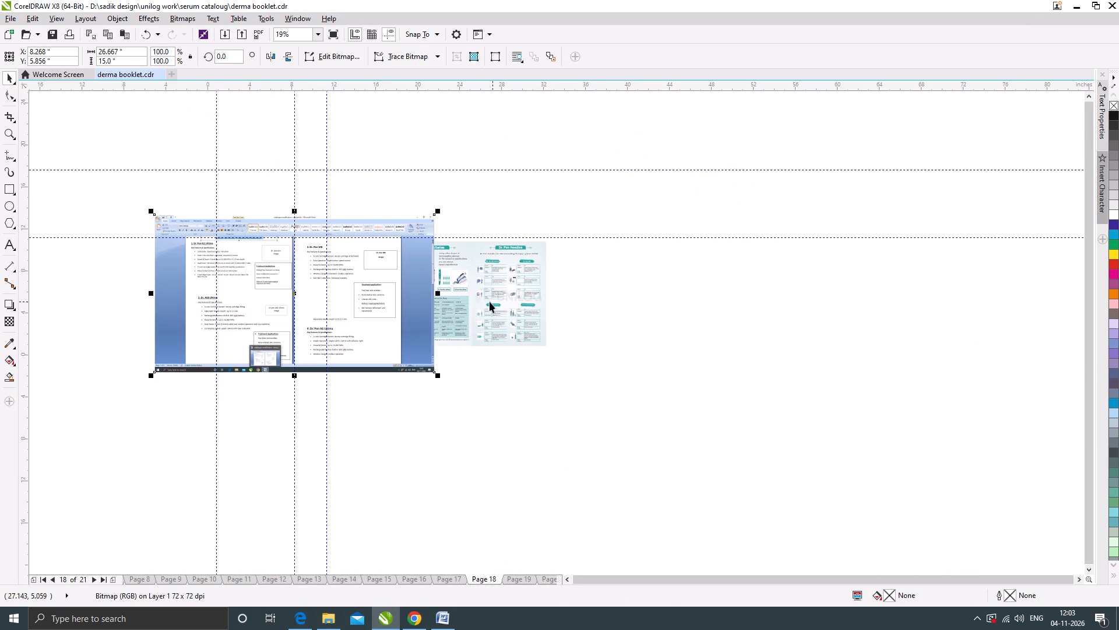
drag(420, 280, 765, 279)
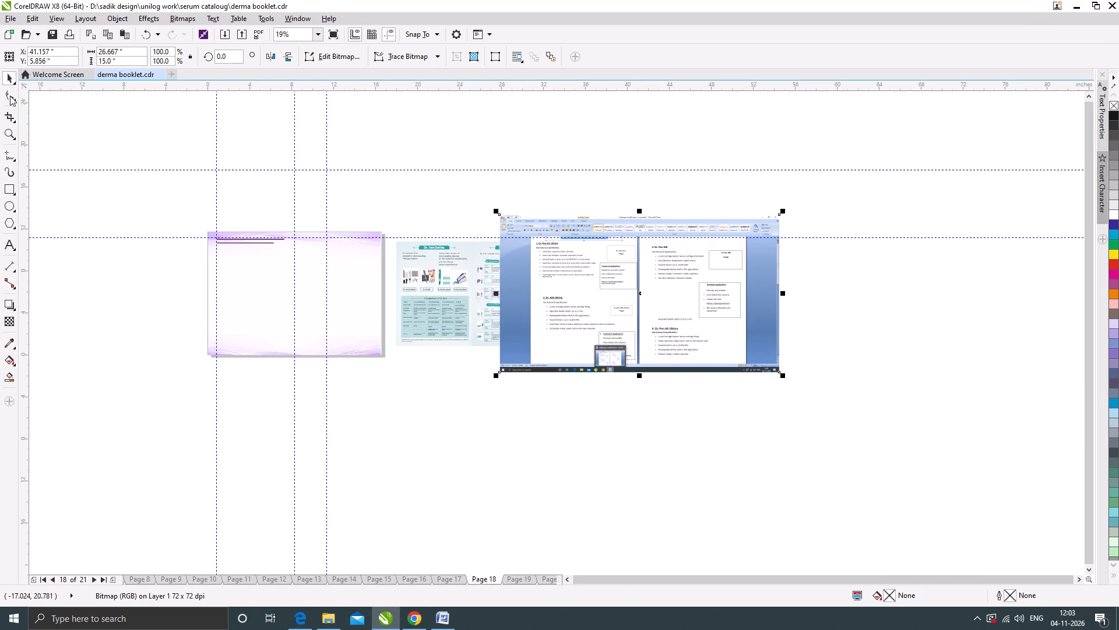
Trim the Word screenshot with the Shape tool to the Dr. Pen A11 Ultima and Dr. A6S Ultima specifications, about 10.5 by 8.8 inches.
click(10, 96)
drag(779, 278, 642, 275)
scroll(516, 272, up, 1)
drag(484, 273, 536, 272)
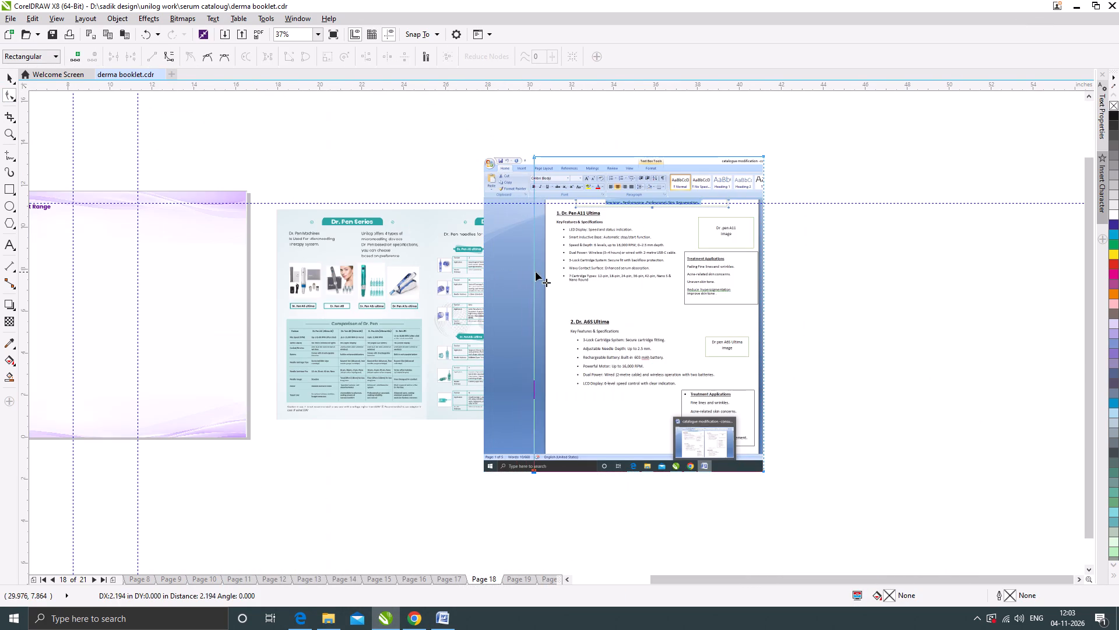
drag(536, 272, 543, 271)
drag(484, 123, 839, 173)
scroll(777, 167, up, 1)
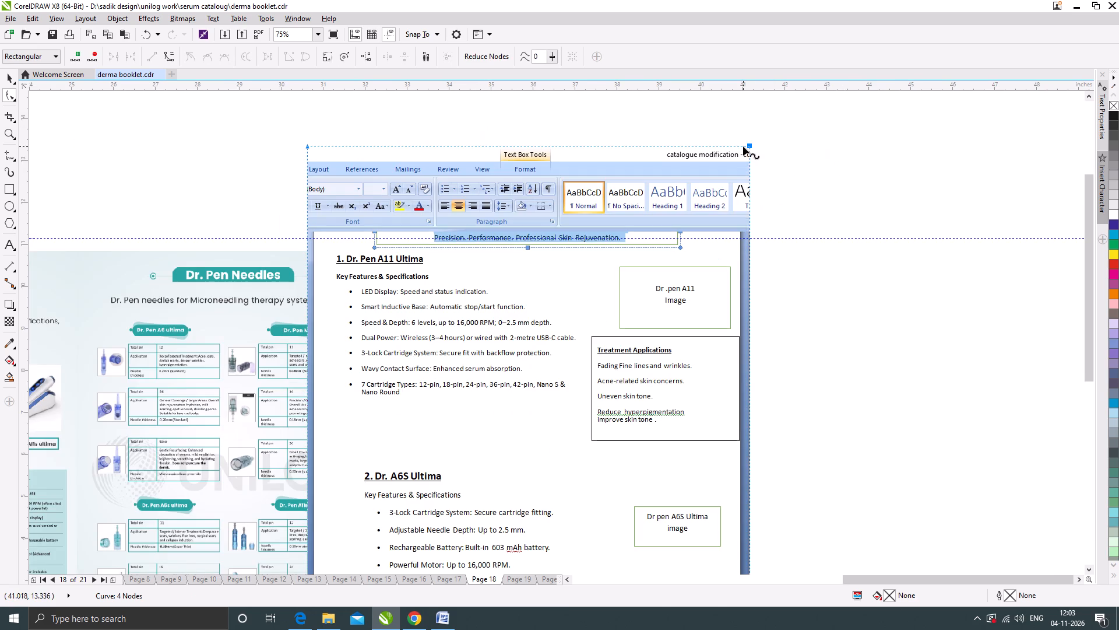
drag(750, 145, 750, 239)
scroll(648, 233, down, 1)
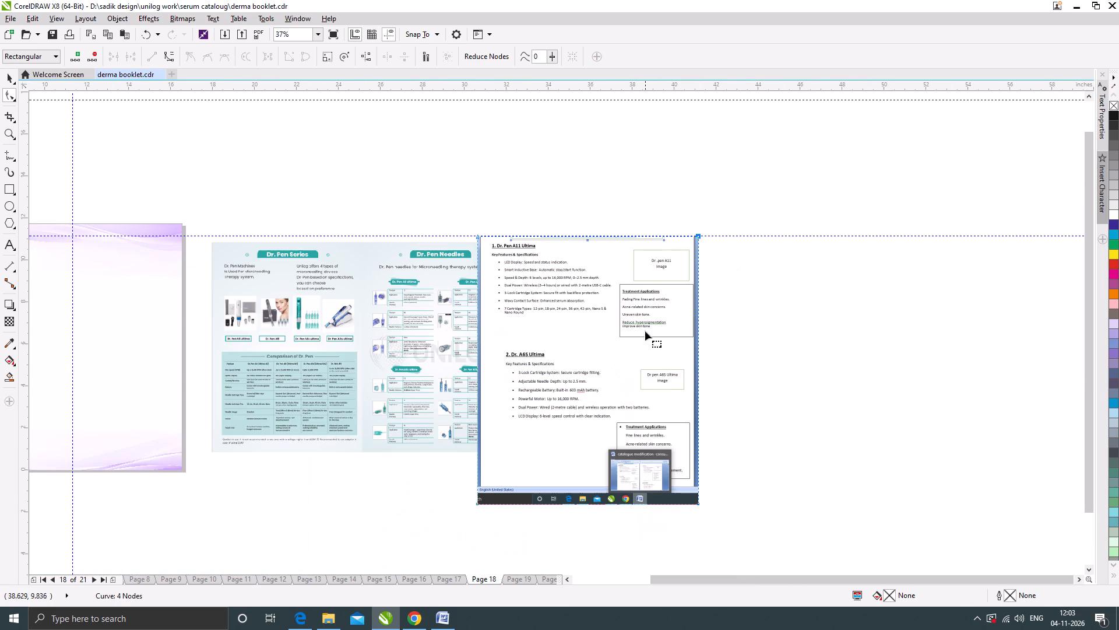
drag(730, 520, 466, 495)
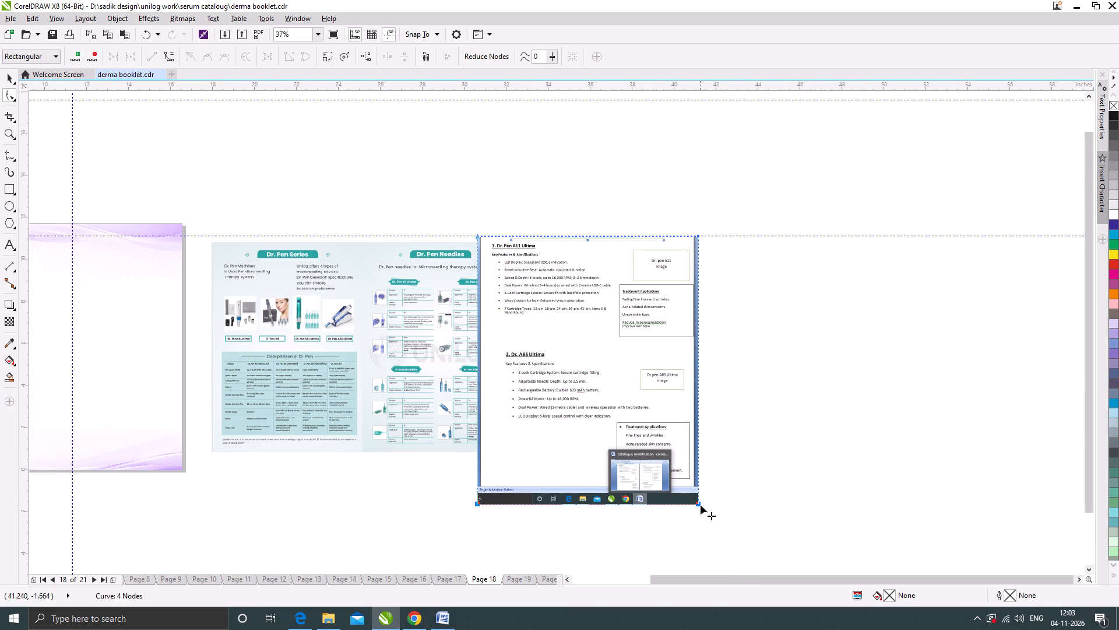
drag(698, 505, 703, 421)
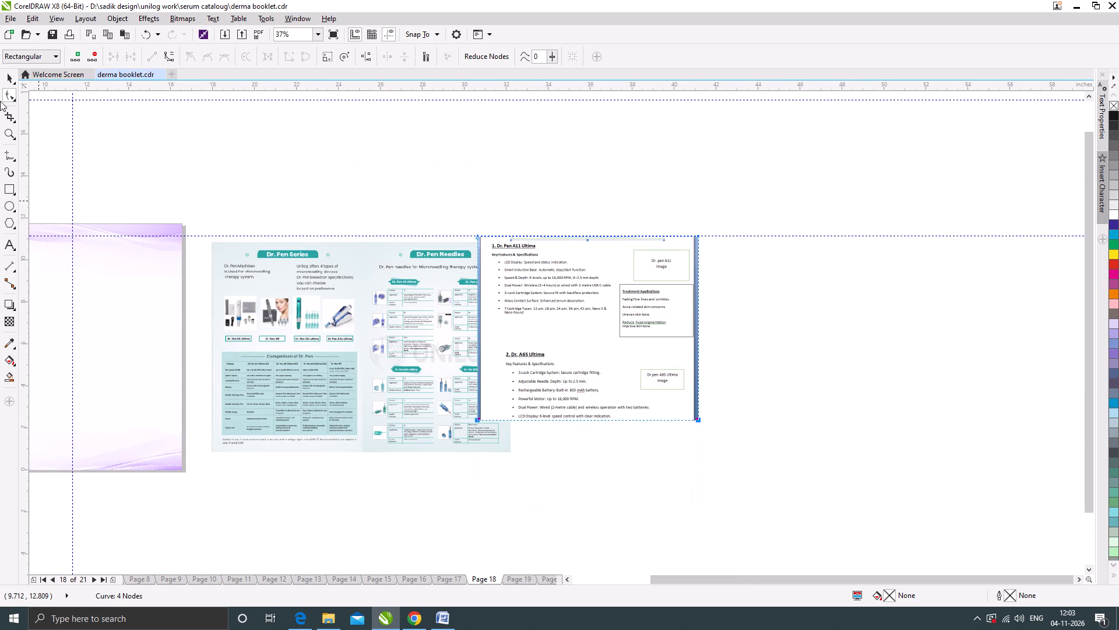
Place the trimmed Word specifications image directly beside the Dr. Pen catalogue image, clear of the Dr. Pen Needles page.
click(12, 73)
scroll(392, 316, up, 1)
drag(726, 302, 527, 337)
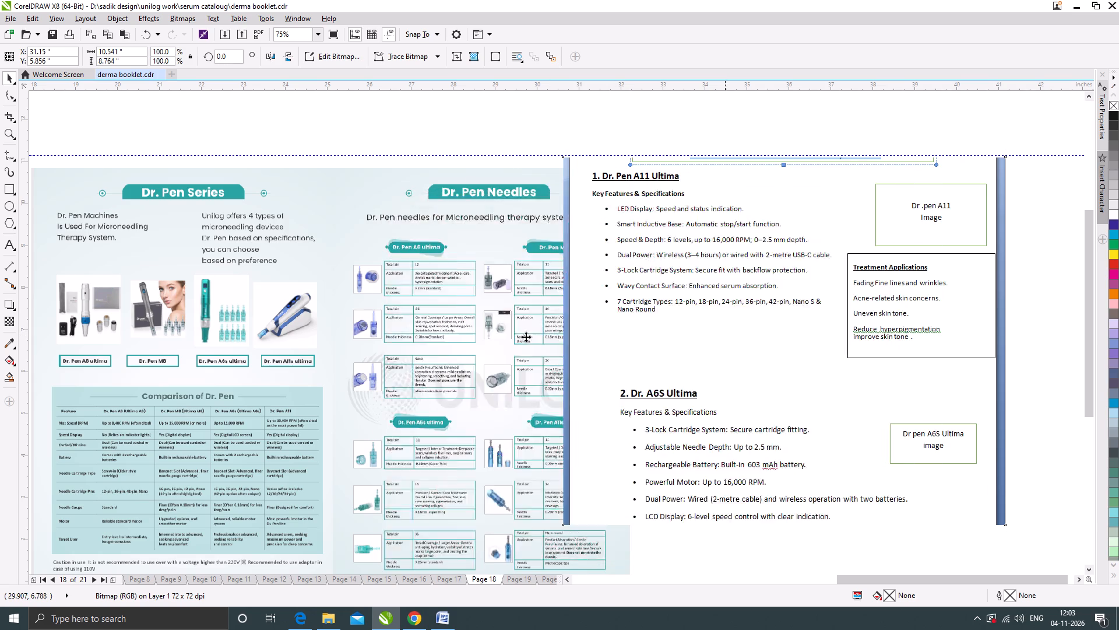
scroll(652, 281, down, 1)
scroll(435, 281, up, 1)
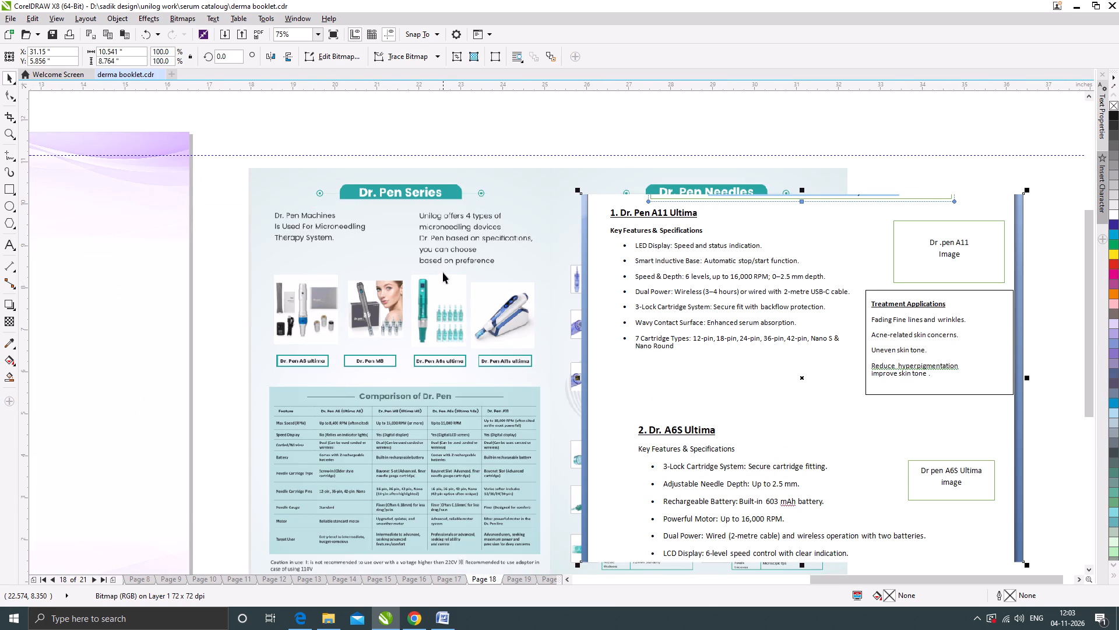
scroll(405, 225, down, 1)
drag(613, 251, 709, 249)
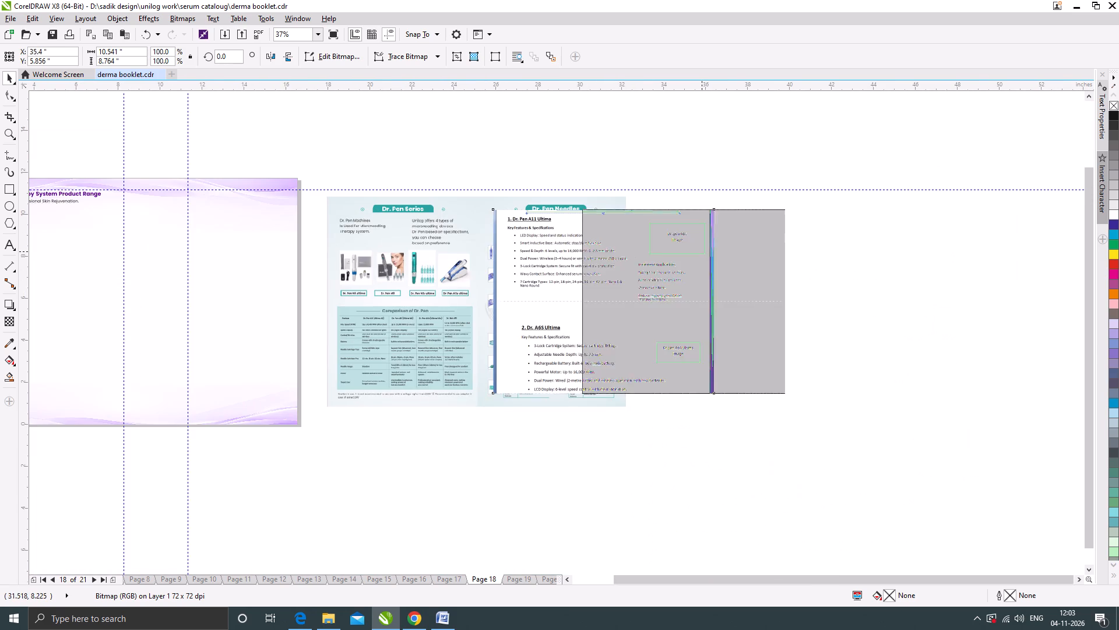
drag(709, 249, 752, 244)
scroll(694, 248, up, 1)
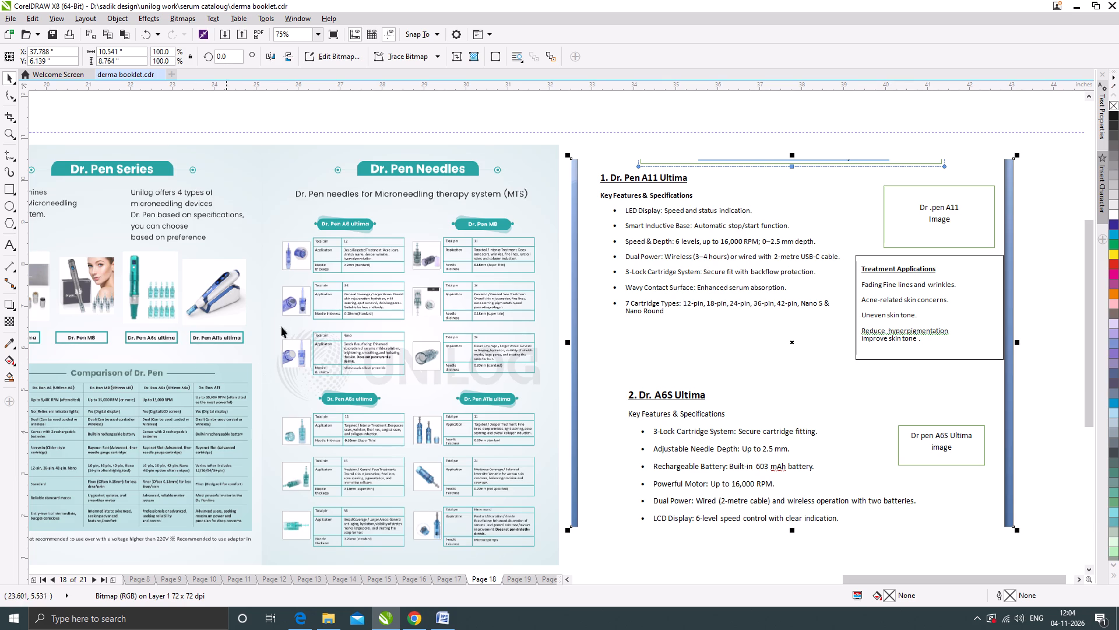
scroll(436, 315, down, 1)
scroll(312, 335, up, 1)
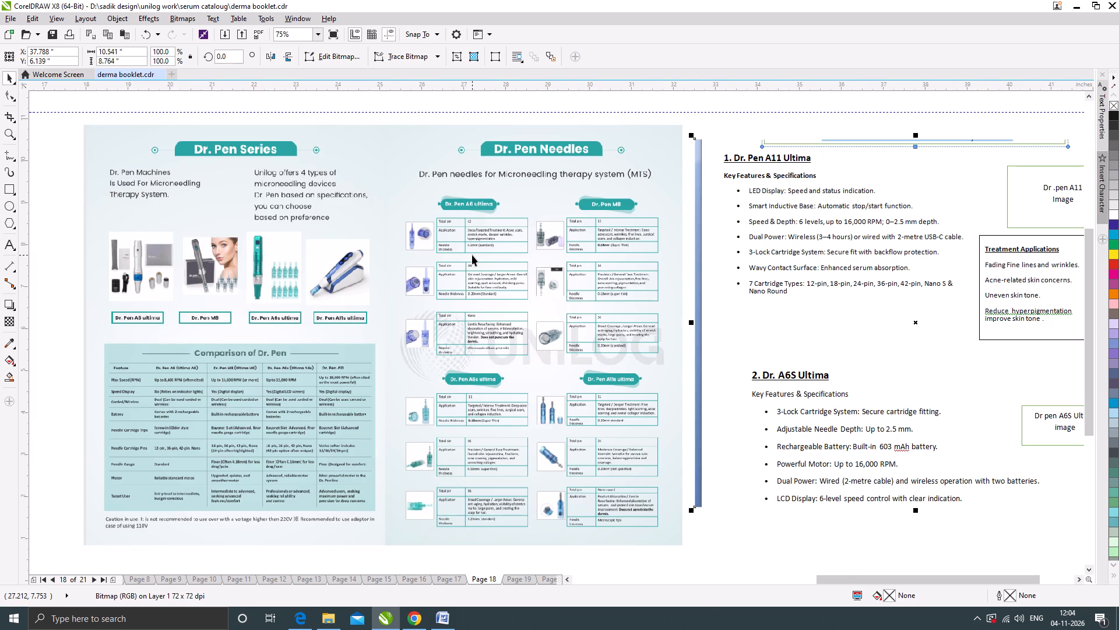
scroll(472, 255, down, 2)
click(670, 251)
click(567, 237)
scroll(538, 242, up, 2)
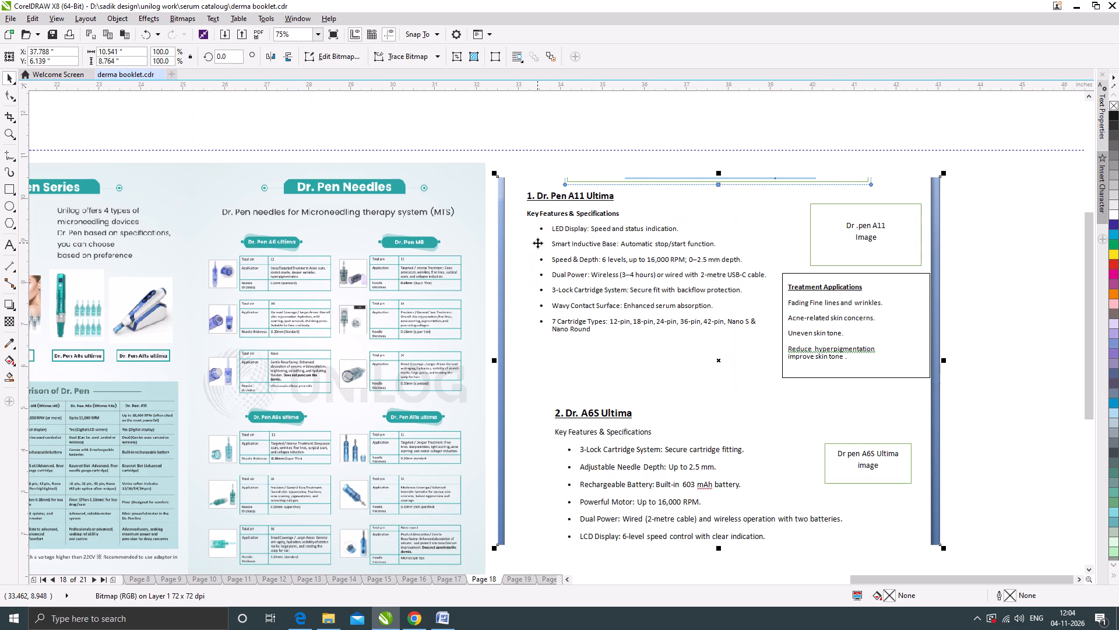
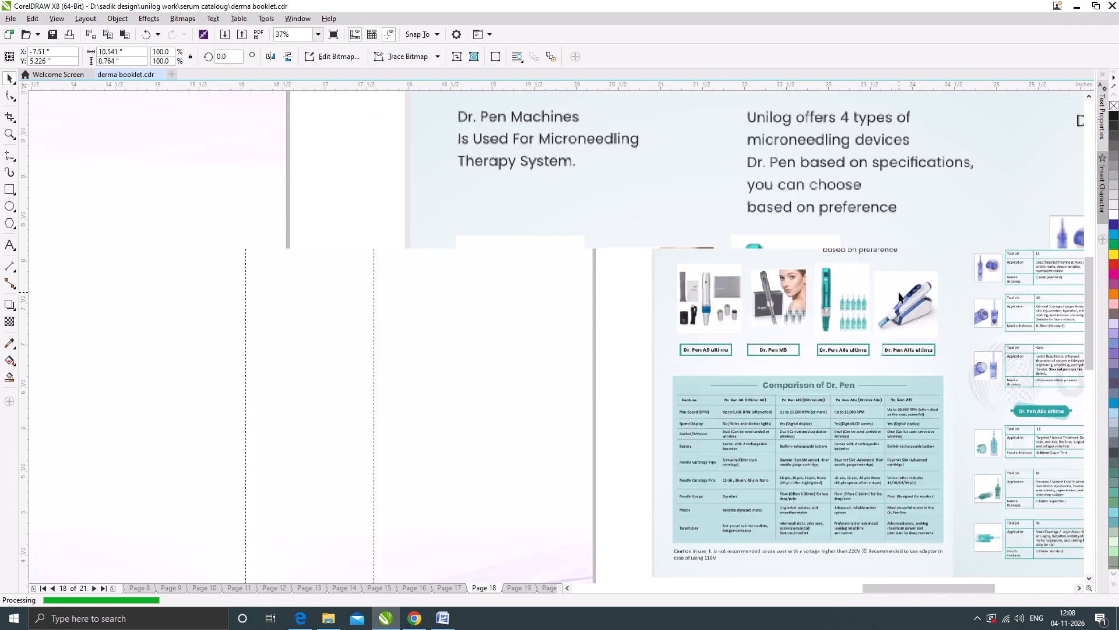
Delete the Dr. Pen Series and Dr. Pen Needles reference spread placed beside page 18.
scroll(565, 247, down, 3)
click(516, 150)
click(681, 311)
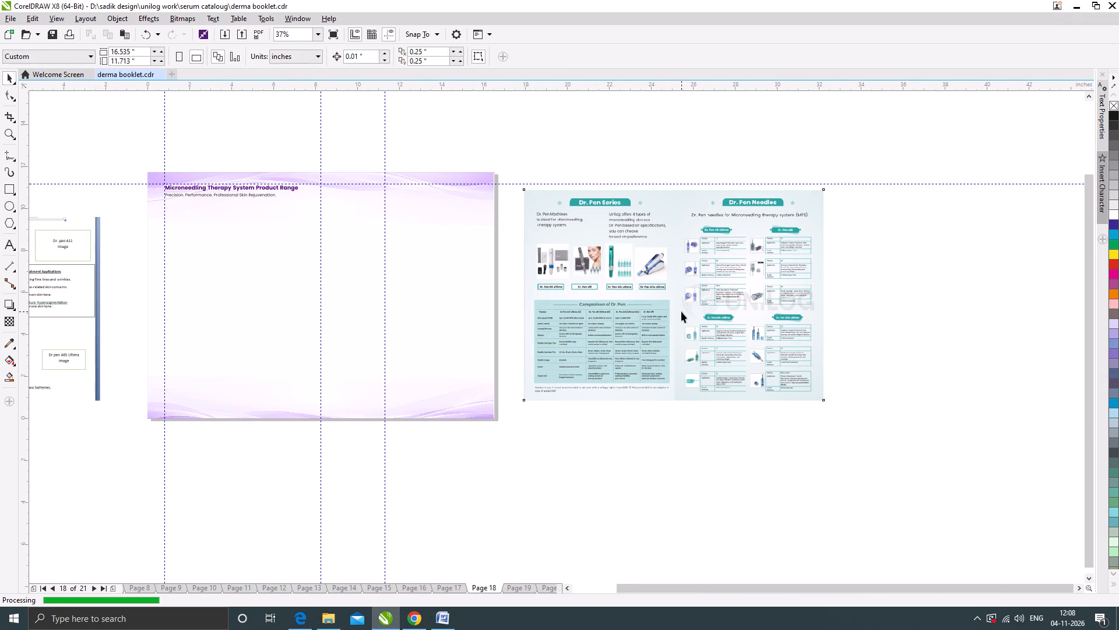
key(Delete)
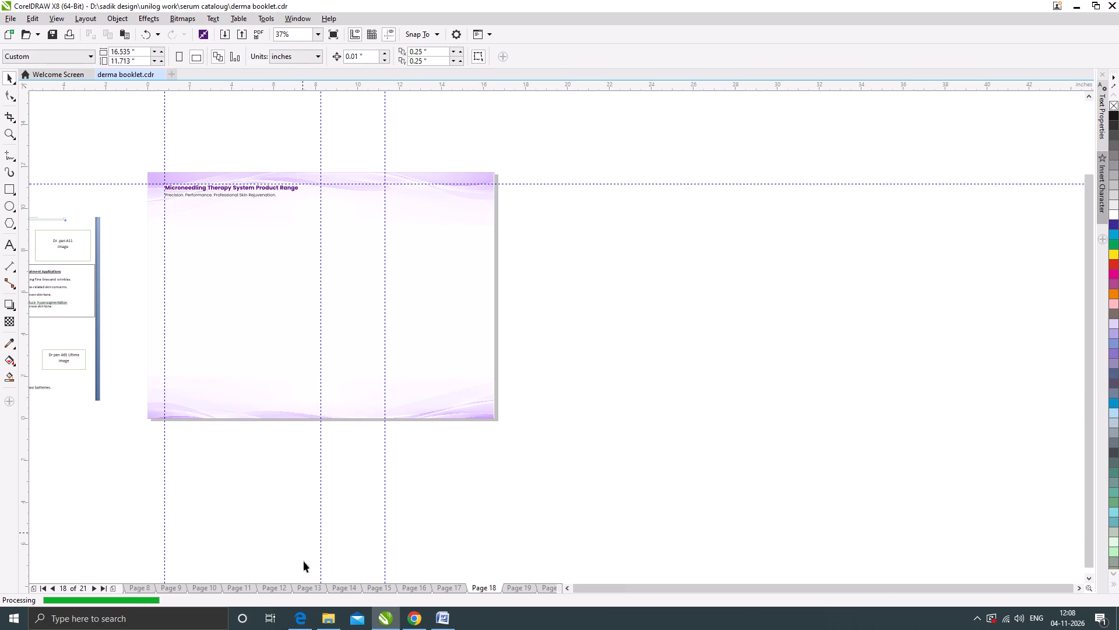
Copy the "1. Dr. Pen A11 Ultima" title and its "Key Features & Specifications" line from the Word document.
click(445, 618)
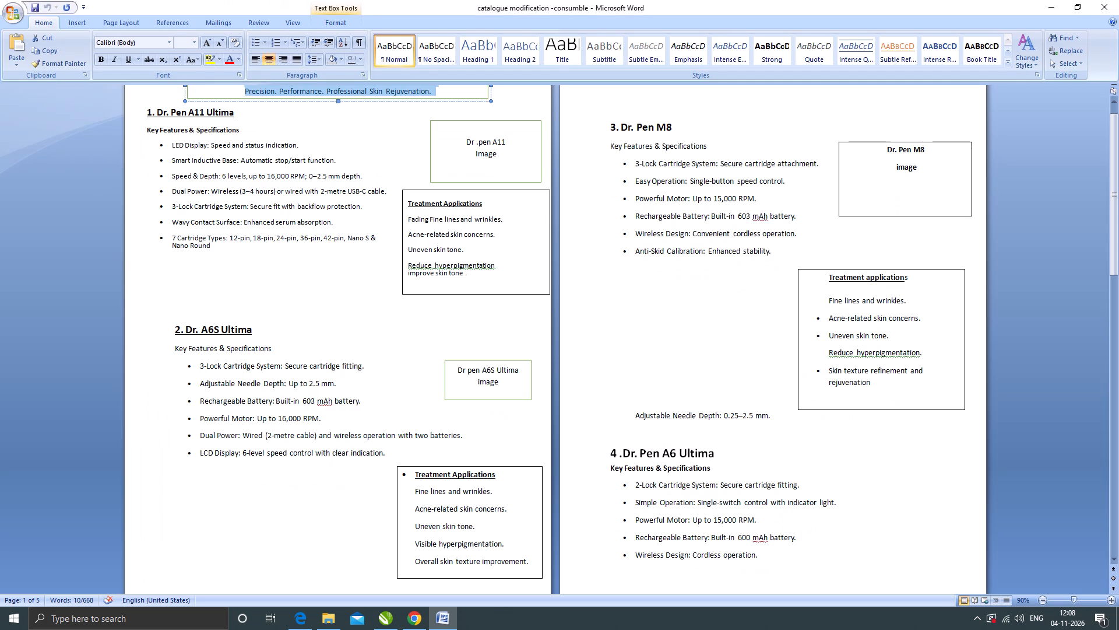
scroll(374, 172, up, 2)
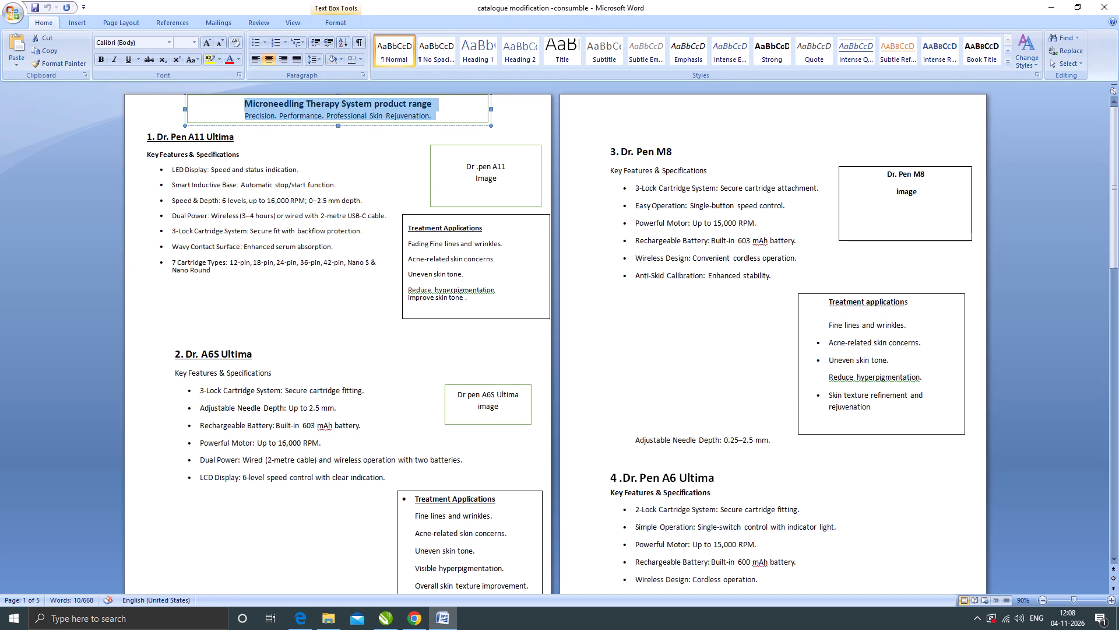
drag(146, 137, 242, 150)
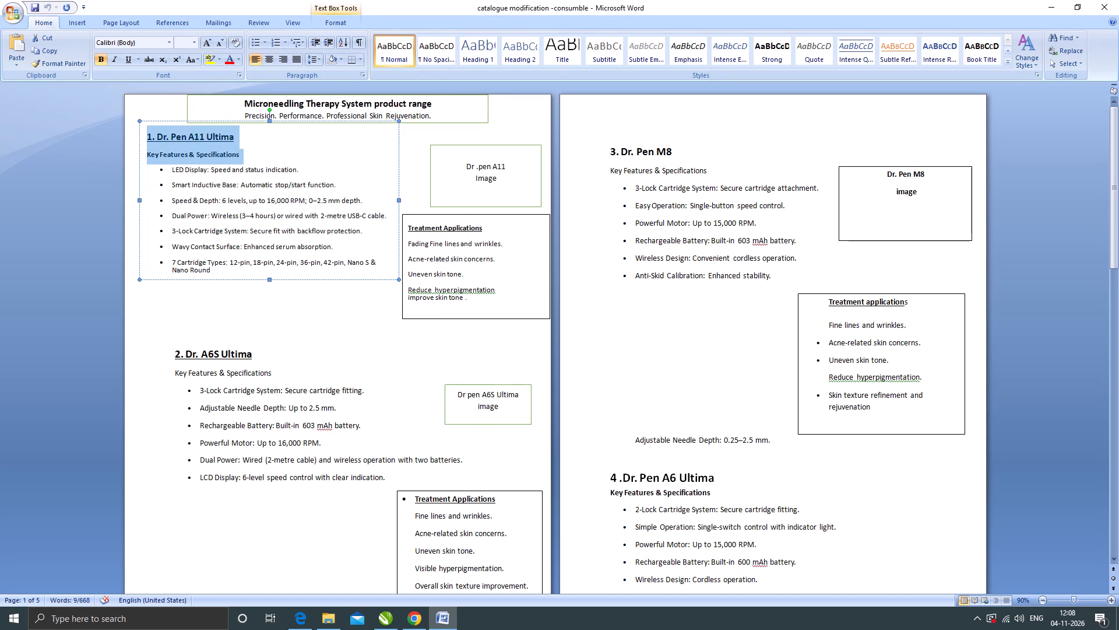
key(ctrl+c)
click(1055, 5)
Duplicate the page 18 tagline below itself and replace its text with the copied A11 Ultima heading, maintaining fonts and formatting.
scroll(566, 328, down, 1)
scroll(335, 258, up, 1)
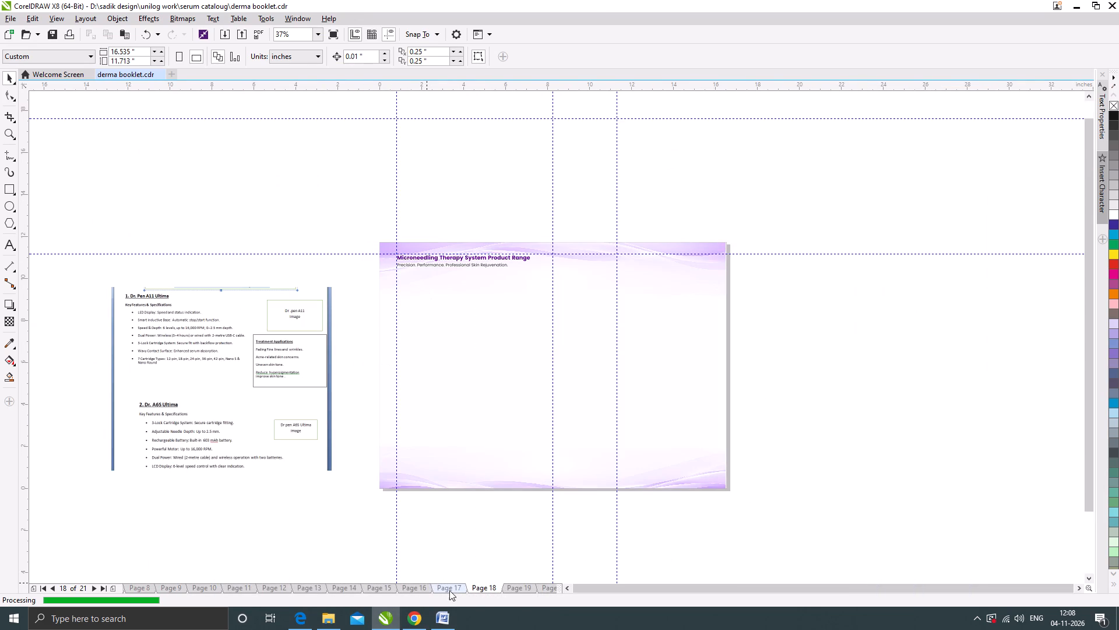
scroll(397, 313, up, 1)
drag(448, 218, 448, 261)
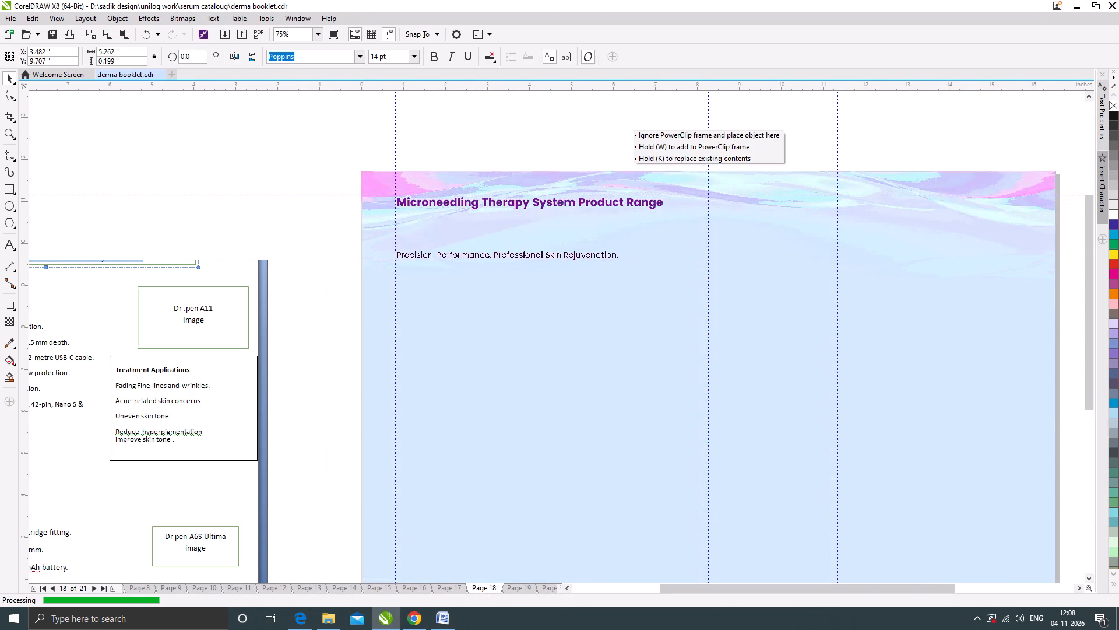
drag(448, 261, 448, 261)
shift+right_click(448, 261)
double_click(448, 261)
key(ctrl+a)
key(ctrl+v)
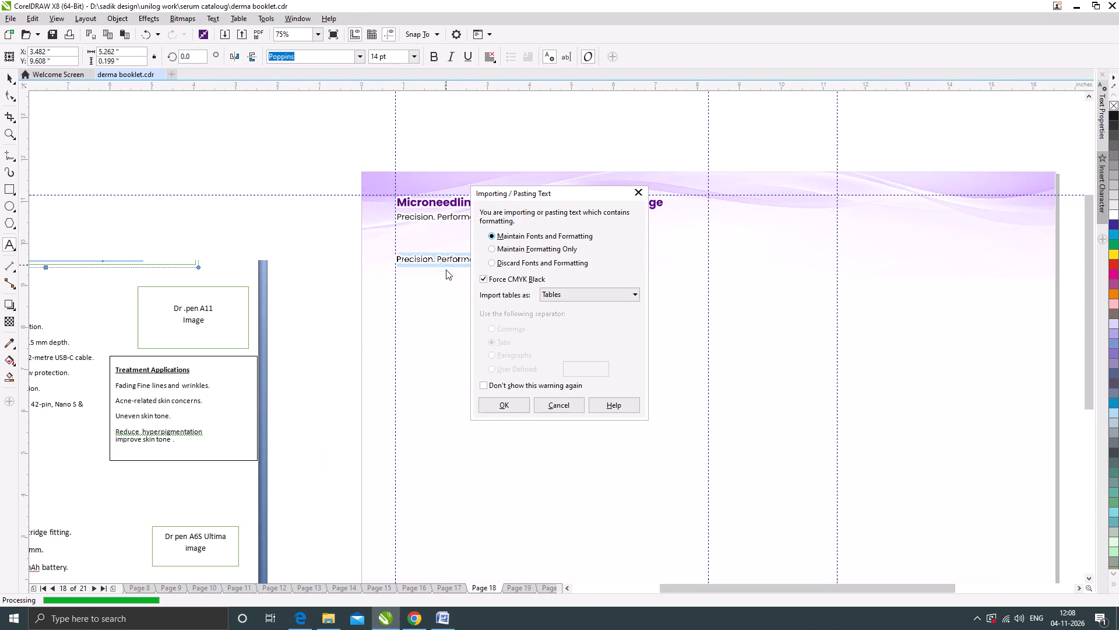
click(505, 402)
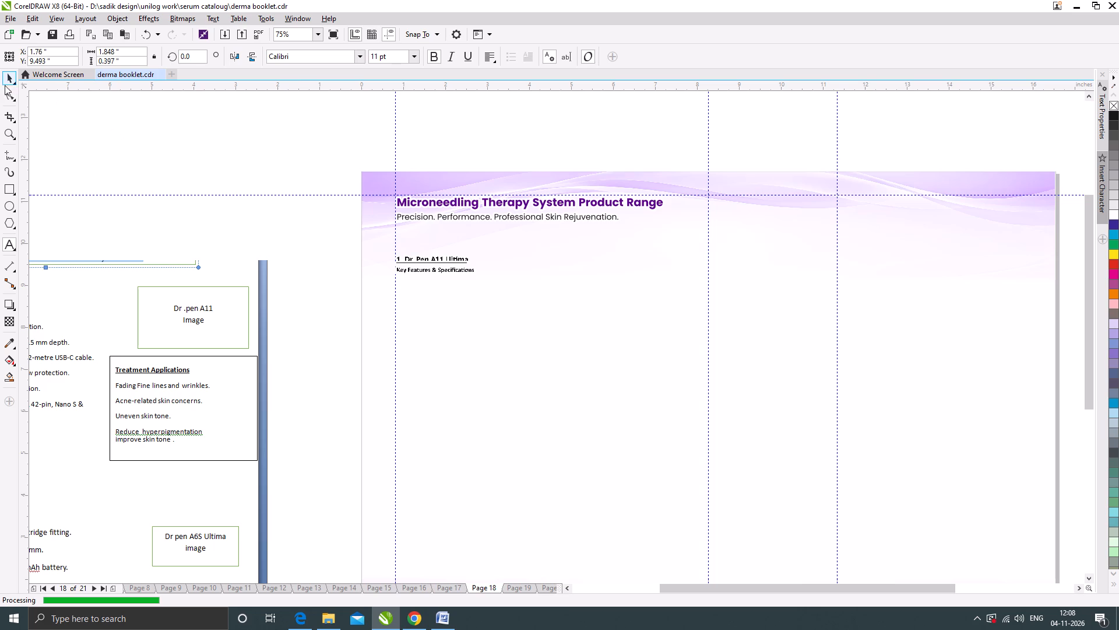
click(5, 77)
click(272, 228)
Remove the underline from the A11 Ultima heading text and set it to Poppins SemiBold at 10 pt.
scroll(451, 267, up, 1)
click(455, 257)
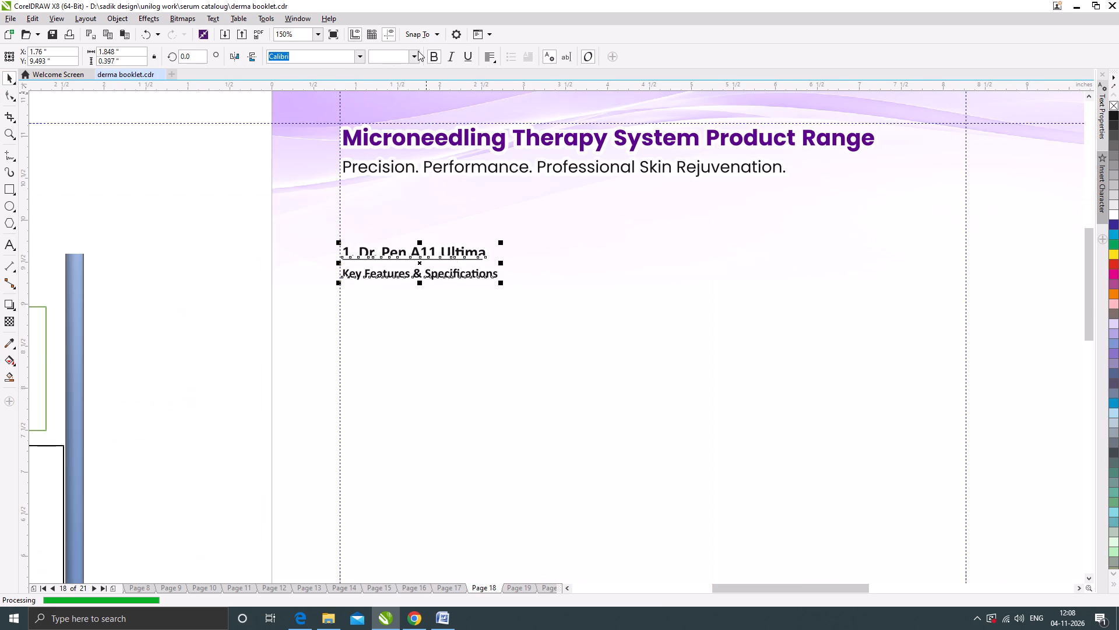
click(467, 57)
click(199, 218)
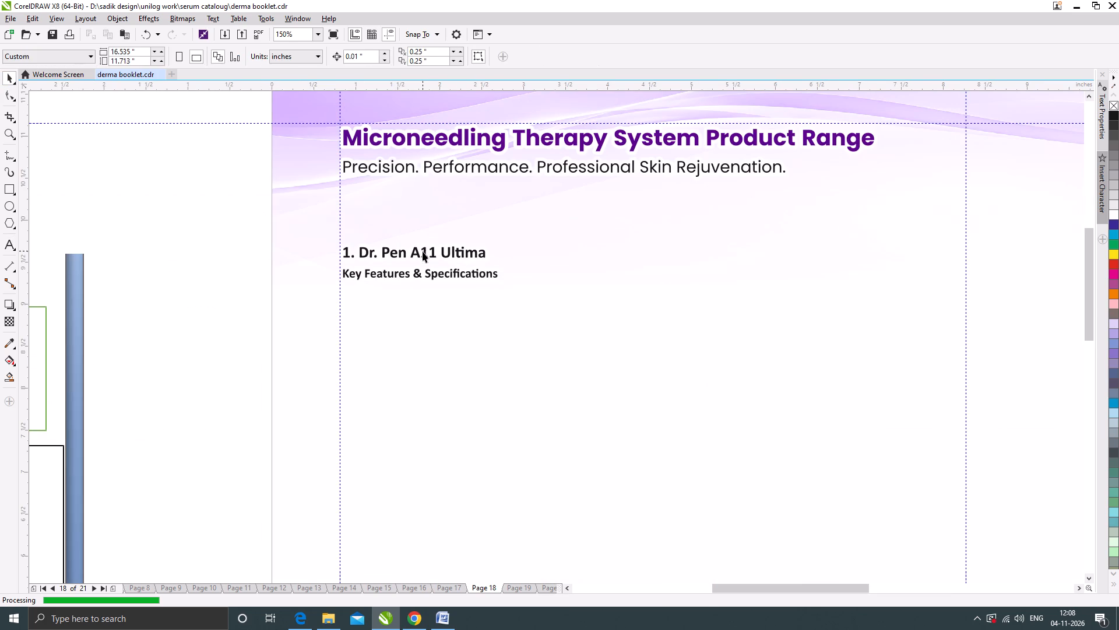
click(423, 251)
click(362, 55)
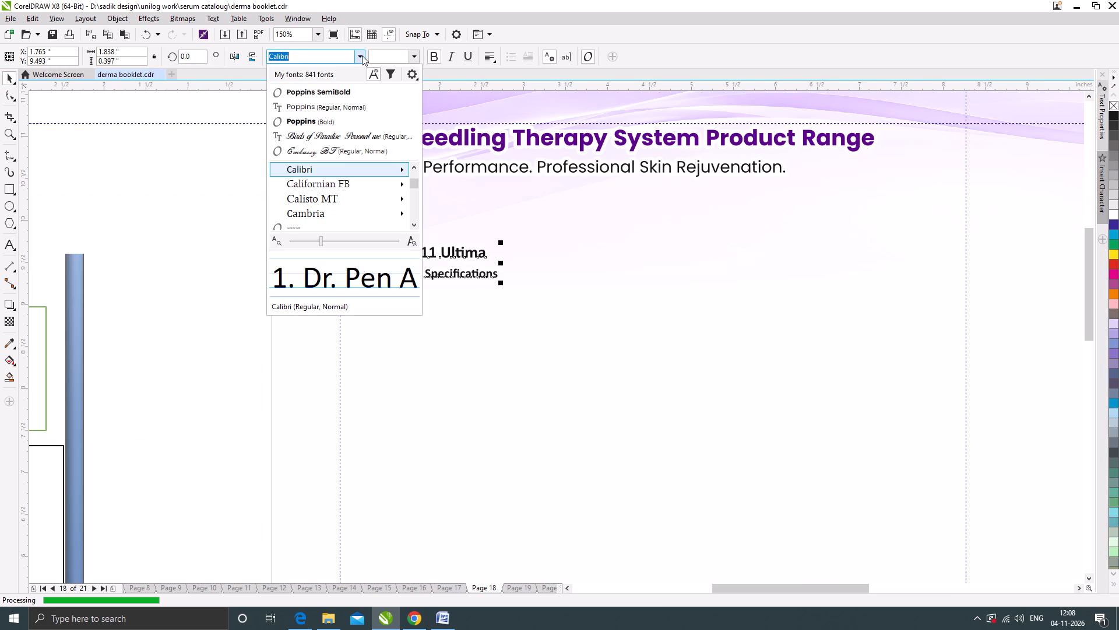
click(340, 91)
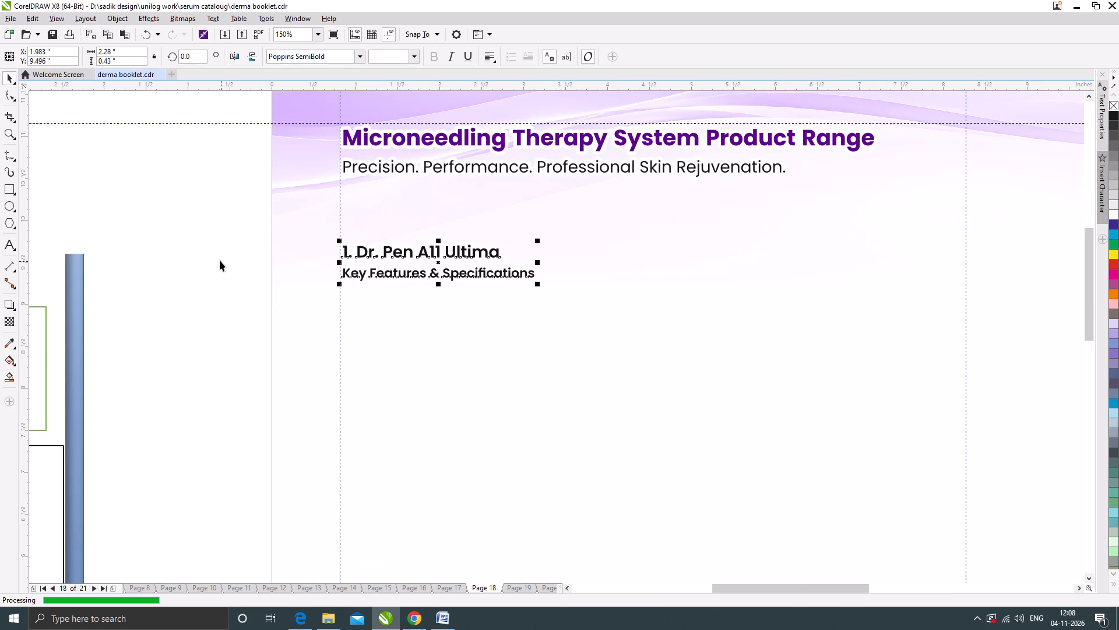
click(209, 261)
click(427, 251)
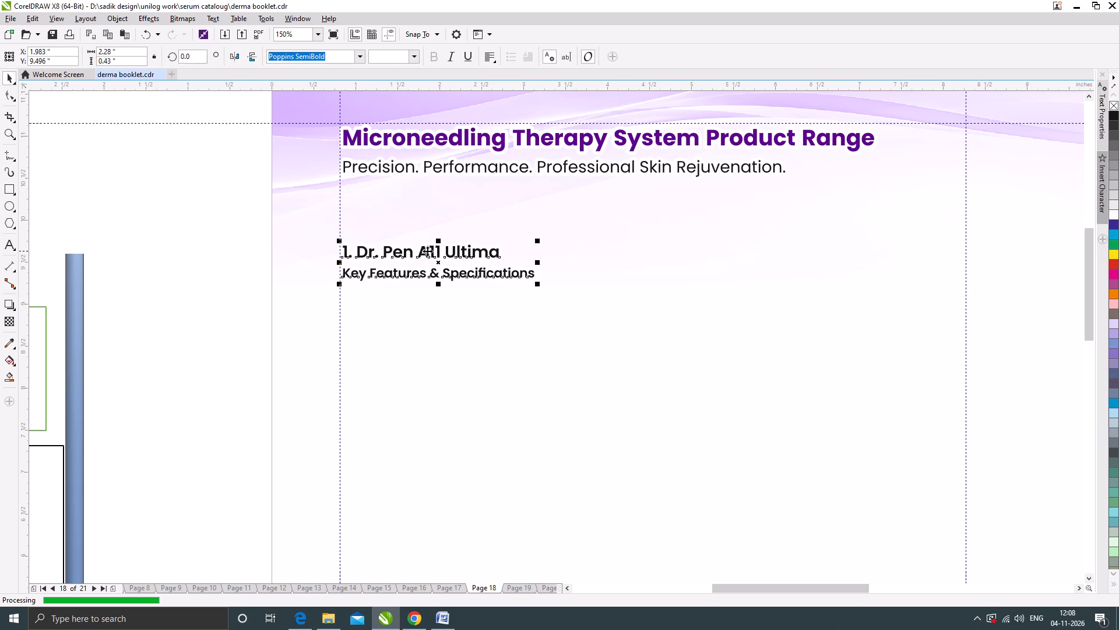
click(390, 57)
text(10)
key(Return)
scroll(451, 211, down, 1)
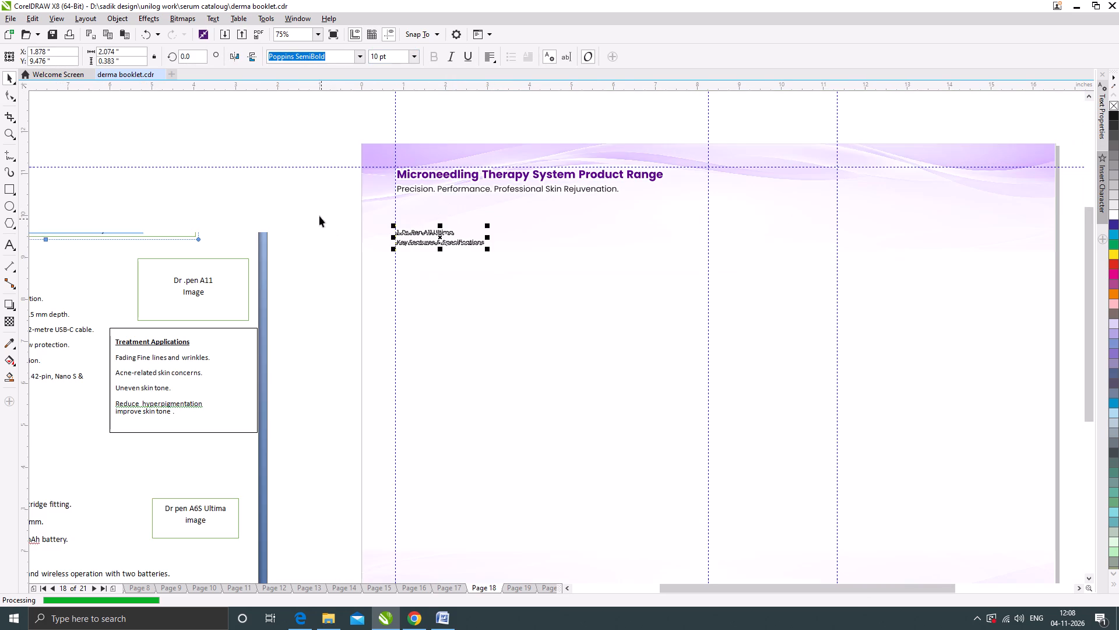
click(319, 216)
Move the A11 Ultima heading up closer to the tagline and break it apart into separate lines.
scroll(450, 185, up, 1)
drag(452, 282, 451, 276)
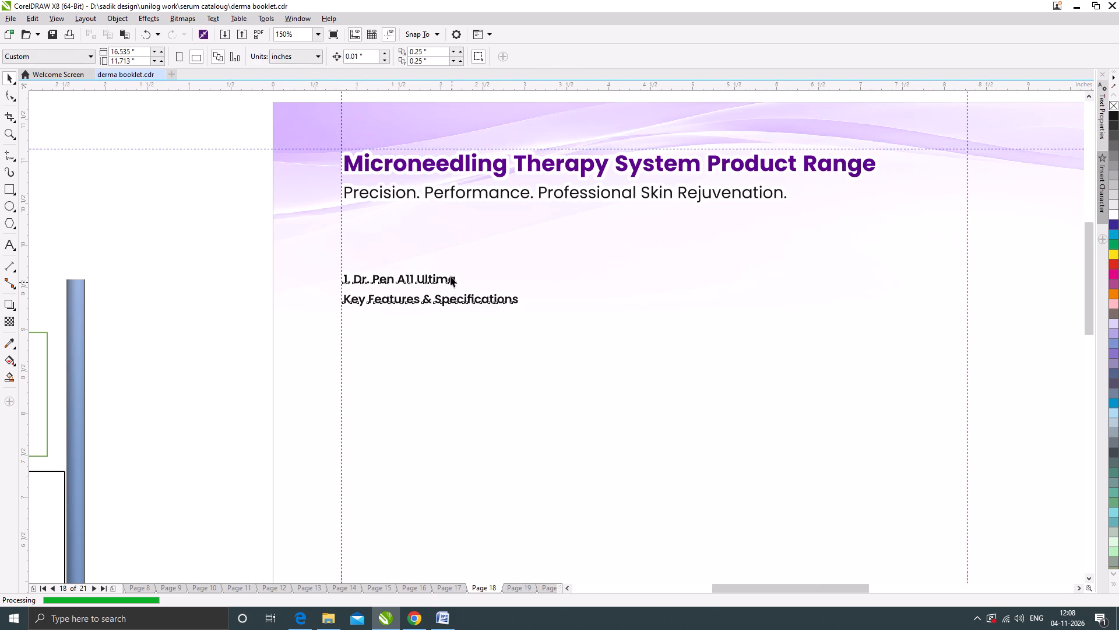
drag(451, 276, 449, 258)
key(ctrl+k)
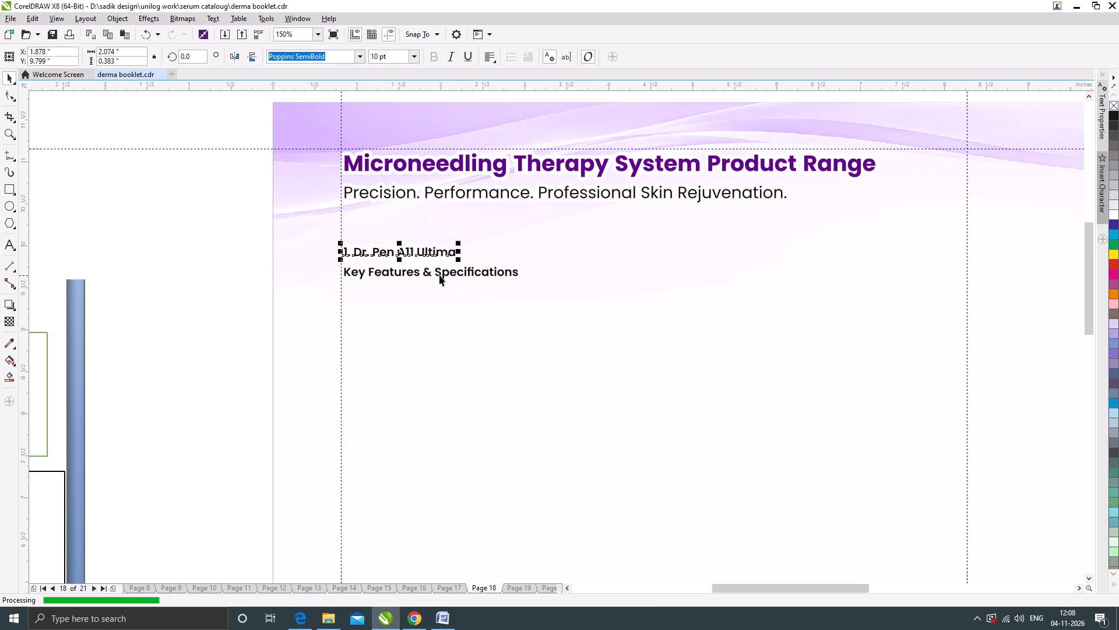
Enlarge the "1. Dr. Pen A11 Ultima" title line to 14 pt.
scroll(445, 278, down, 1)
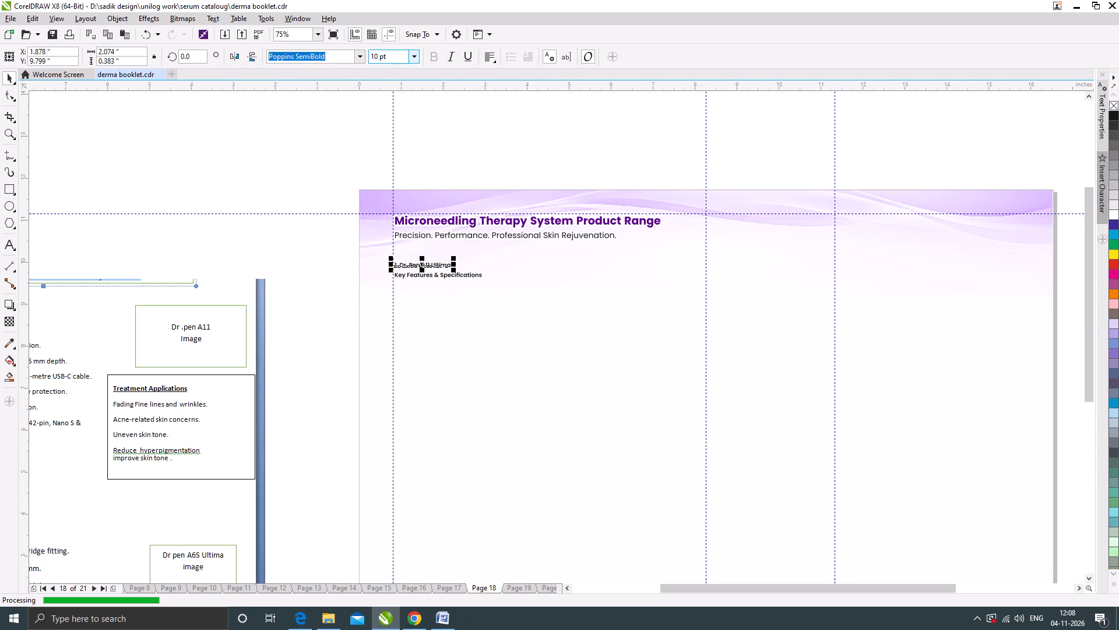
drag(395, 58, 360, 64)
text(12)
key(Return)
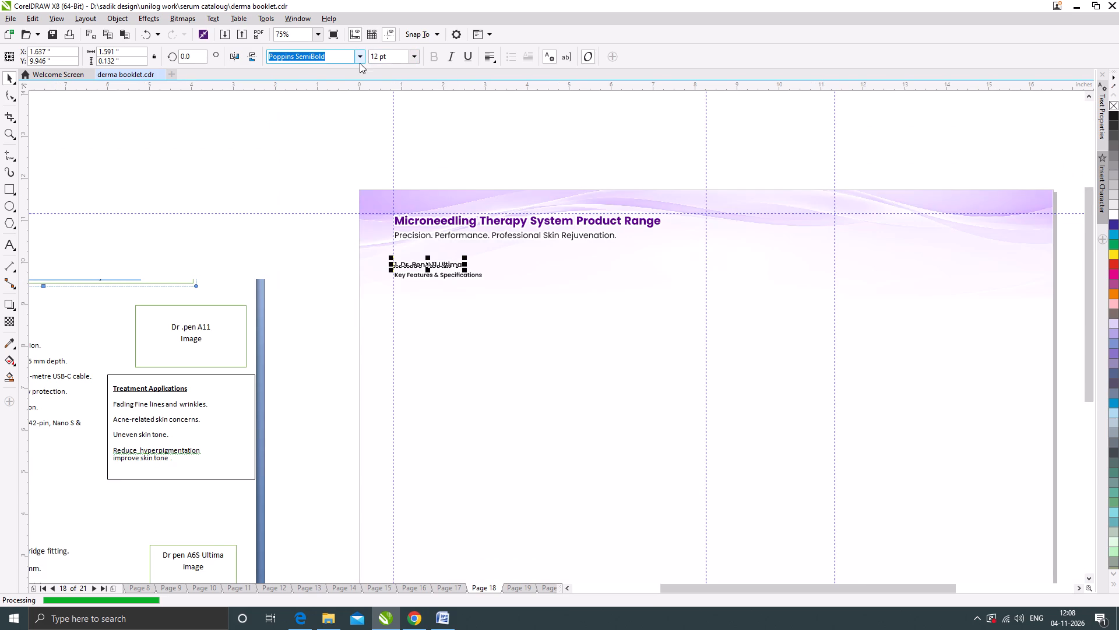
drag(392, 57, 364, 62)
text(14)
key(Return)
click(311, 282)
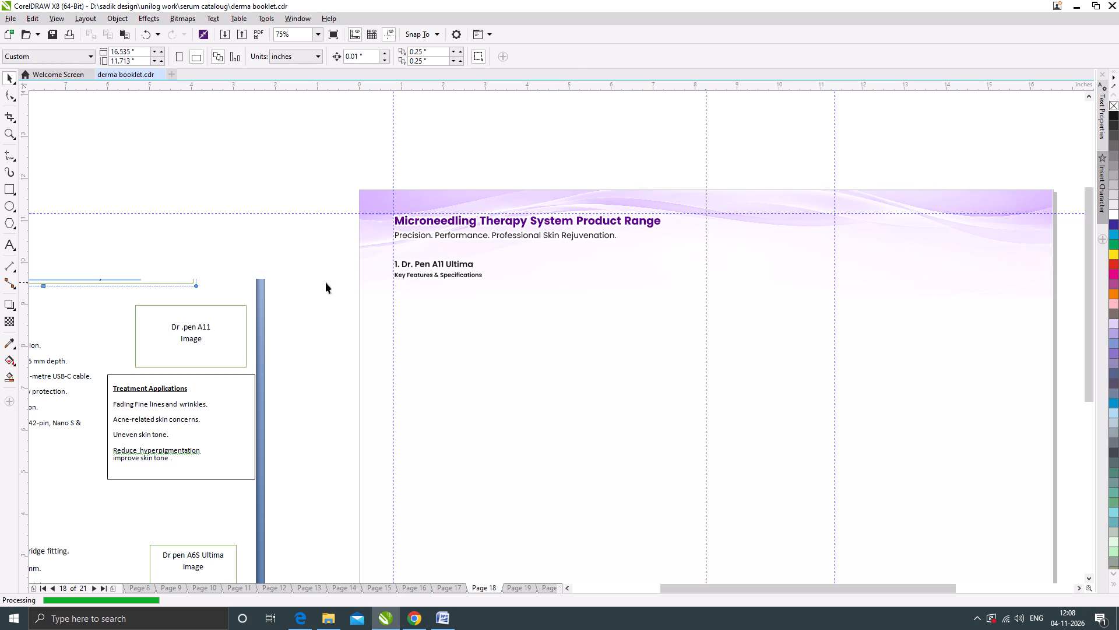
Copy the seven Dr. Pen A11 Ultima feature bullets, from LED Display to 7 Cartridge Types, from the Word document.
scroll(437, 267, up, 1)
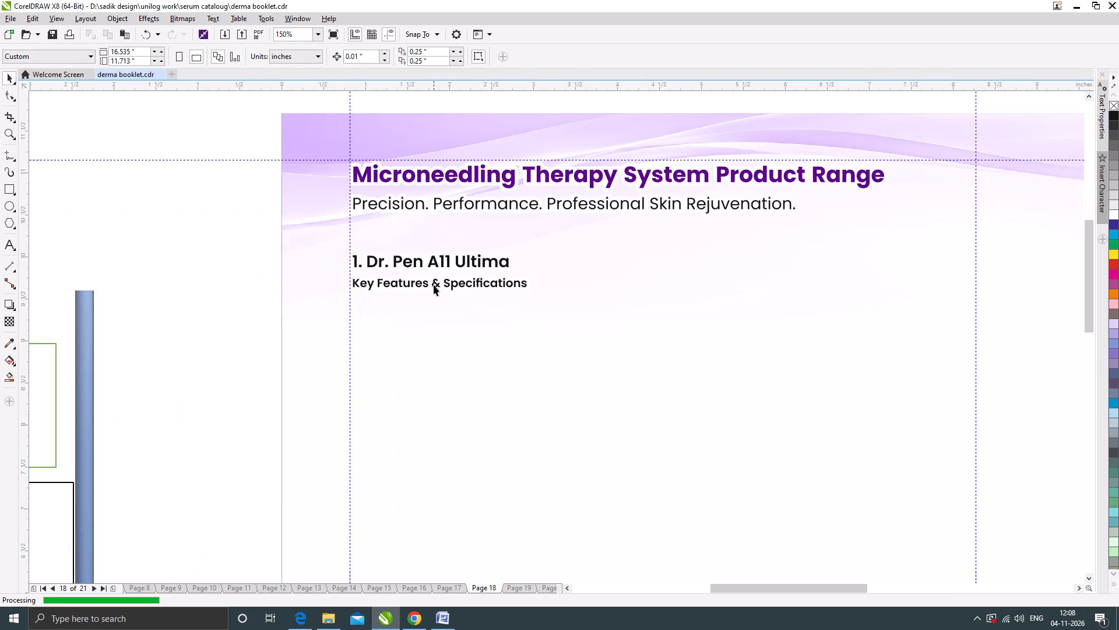
scroll(438, 285, down, 2)
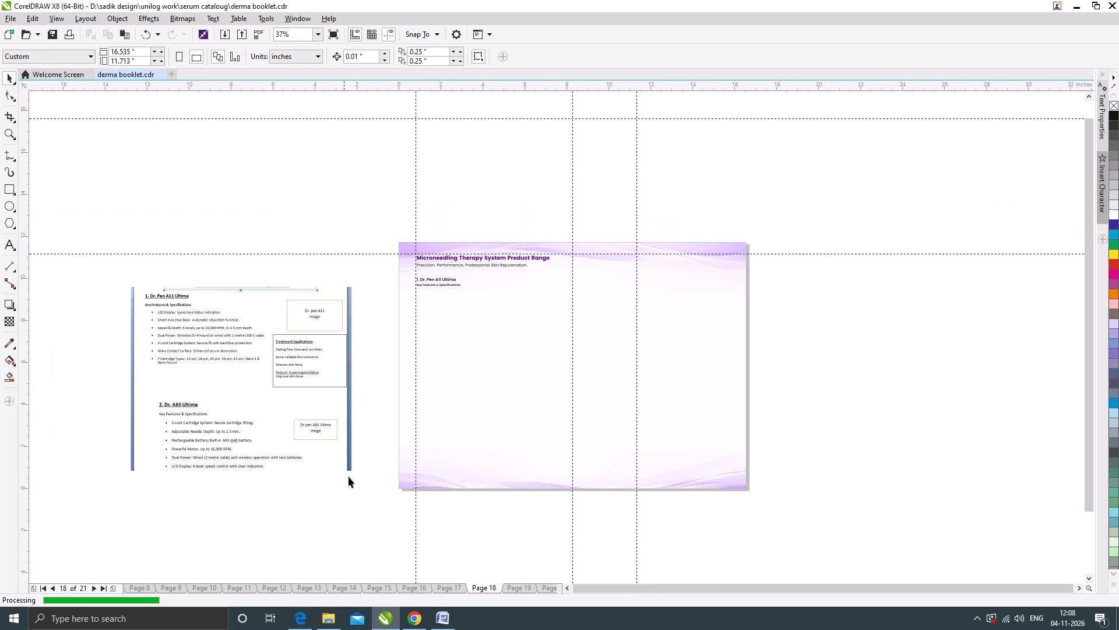
click(447, 625)
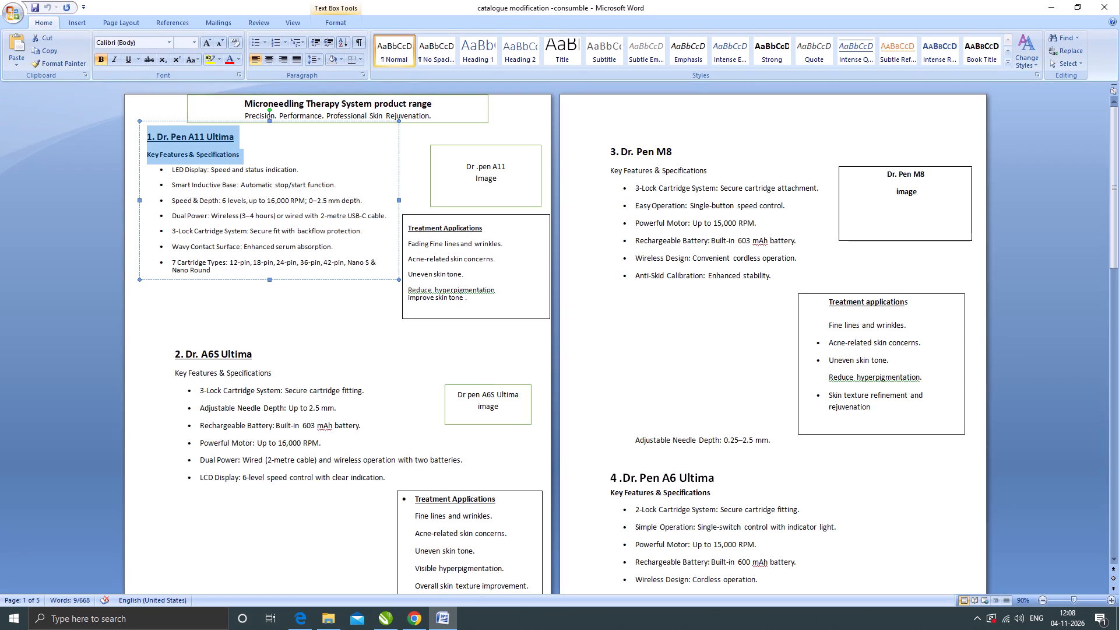
drag(171, 169, 212, 268)
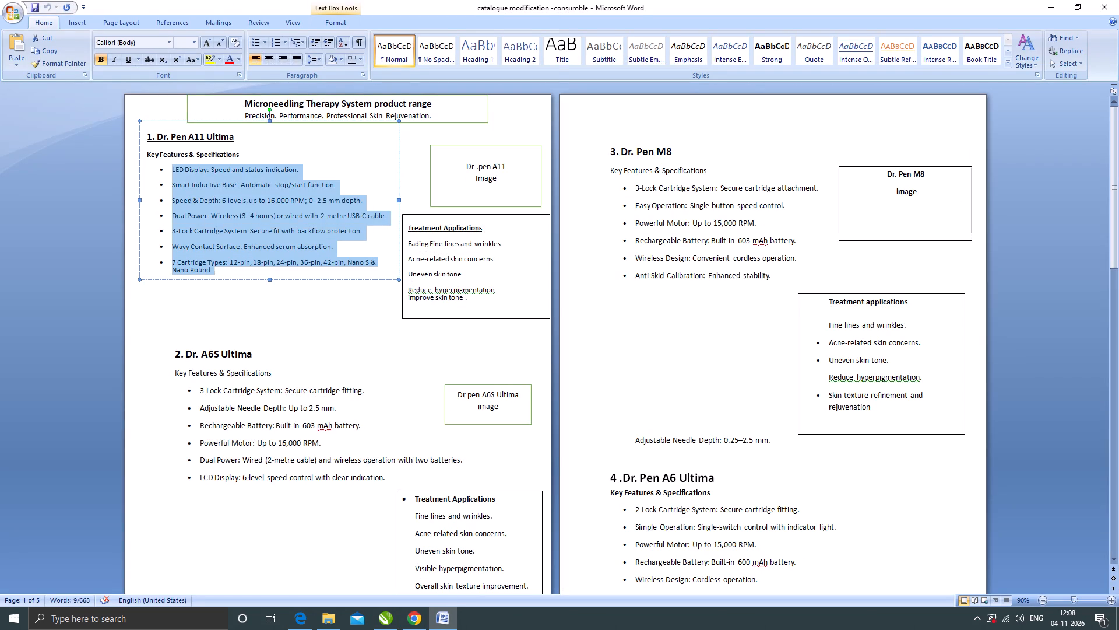
drag(212, 268, 214, 269)
key(ctrl+c)
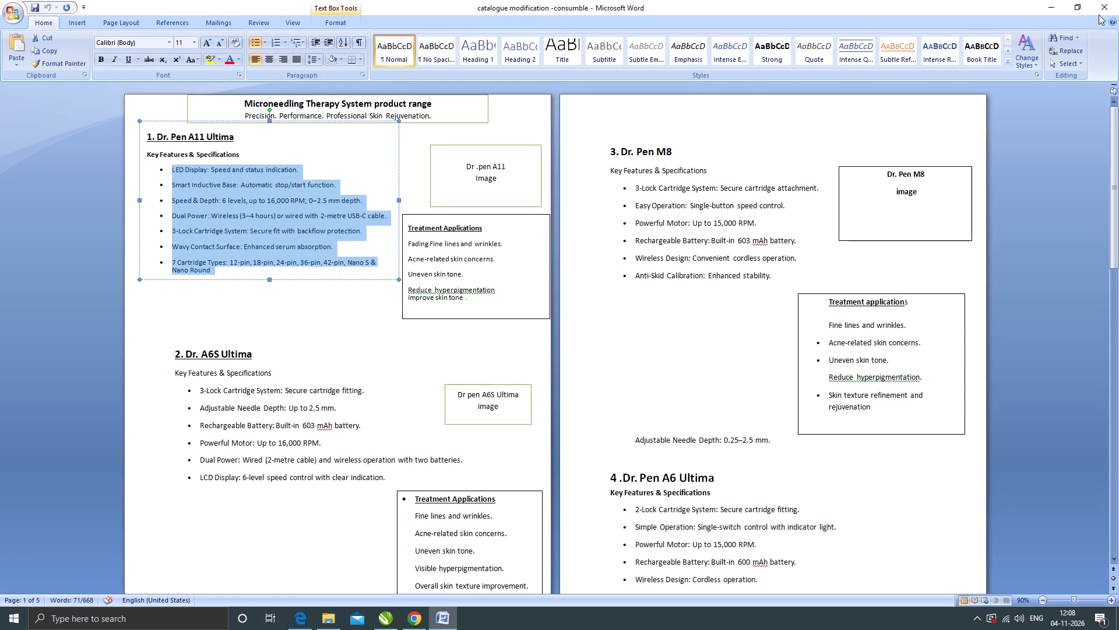
click(1051, 1)
Duplicate the "Key Features & Specifications" line below itself and replace its text with the copied feature bullets, keeping their formatting.
scroll(431, 300, up, 1)
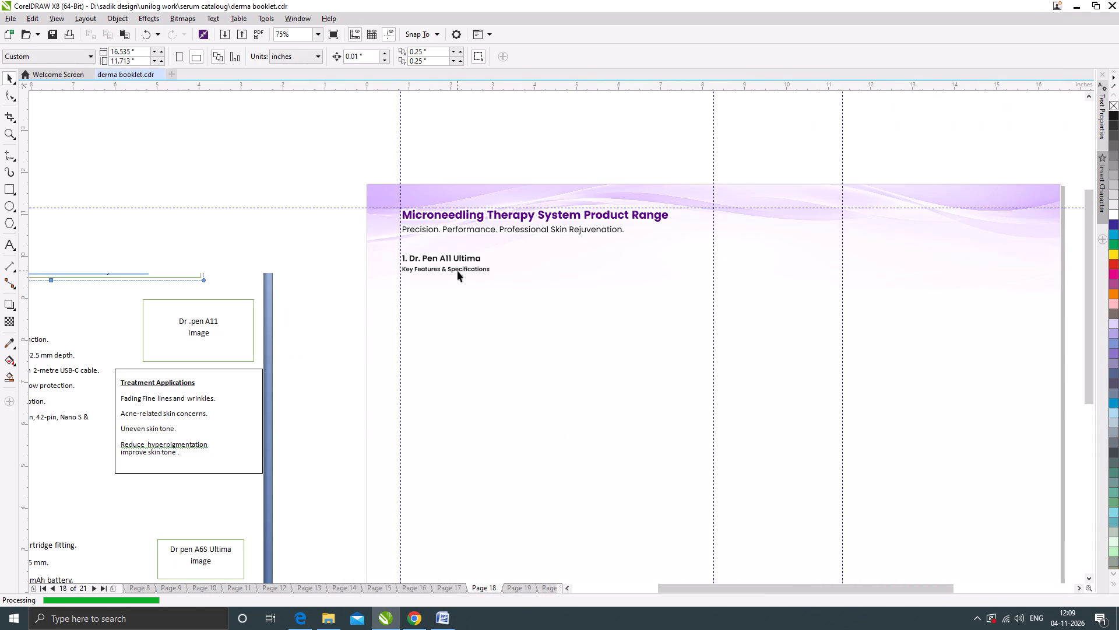
drag(458, 271, 457, 299)
shift+right_click(458, 299)
double_click(457, 299)
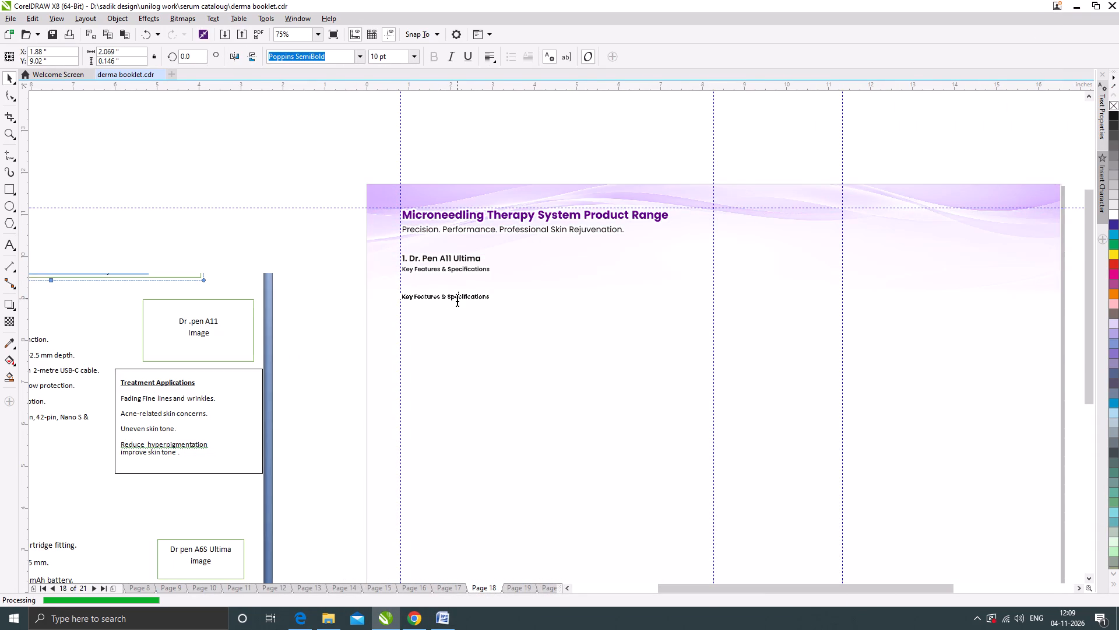
key(ctrl+a)
key(ctrl+v)
click(503, 402)
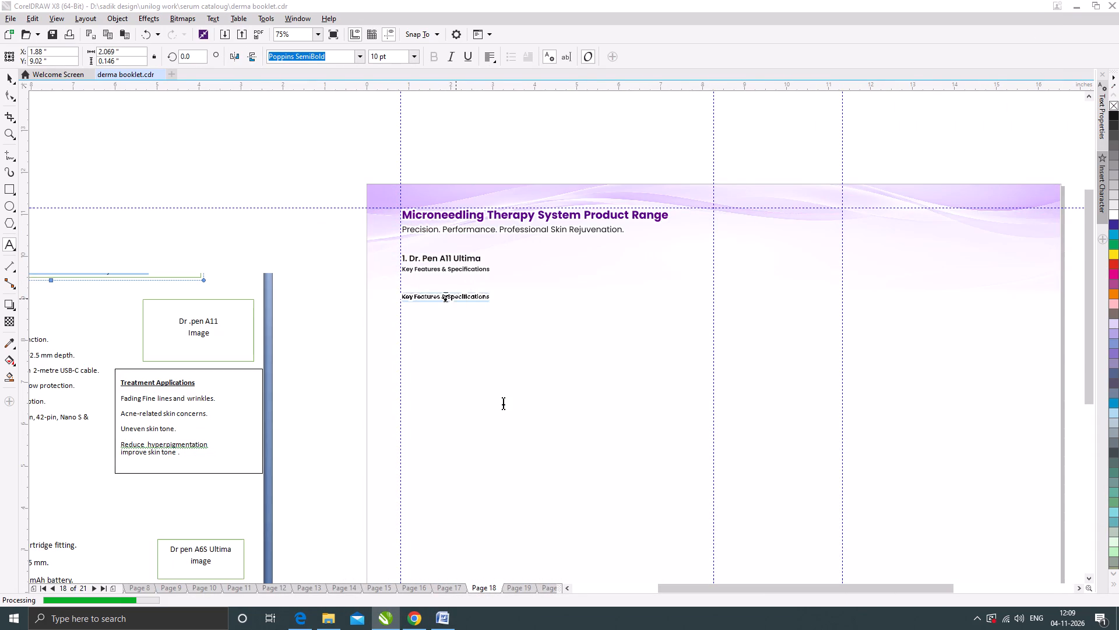
click(7, 75)
Set the A11 Ultima feature list to the Poppins regular font and move it up closer to the Key Features line.
click(358, 59)
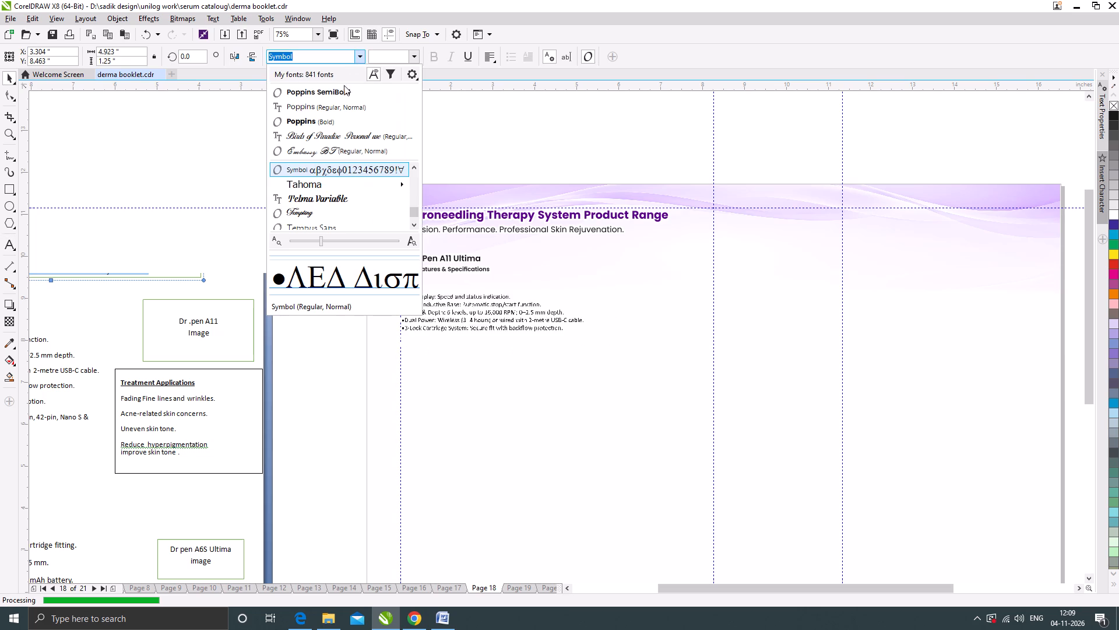
click(318, 103)
scroll(430, 324, up, 1)
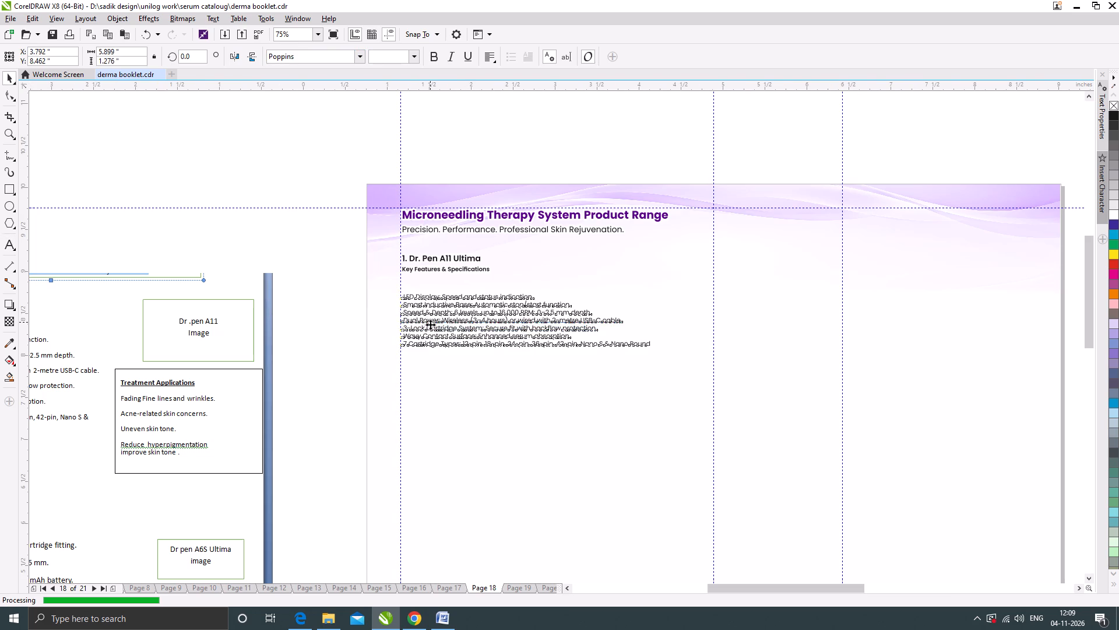
drag(443, 271, 442, 259)
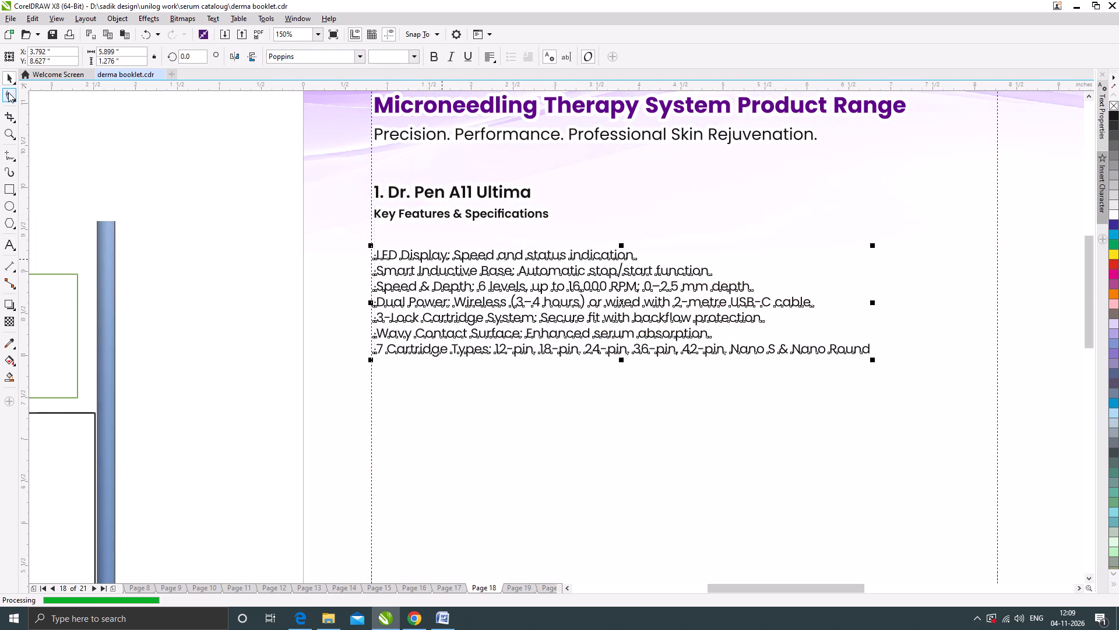
Increase the line spacing of the A11 Ultima feature list with the Shape tool, making the text block about 1.97 inches tall.
click(7, 96)
drag(371, 363, 378, 402)
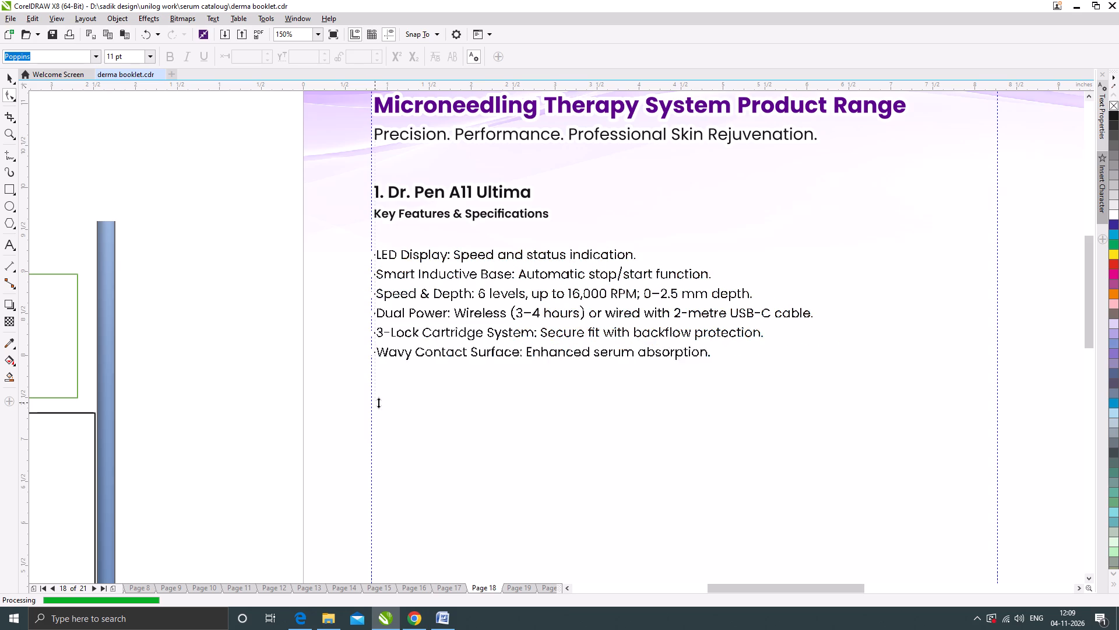
drag(378, 402, 383, 409)
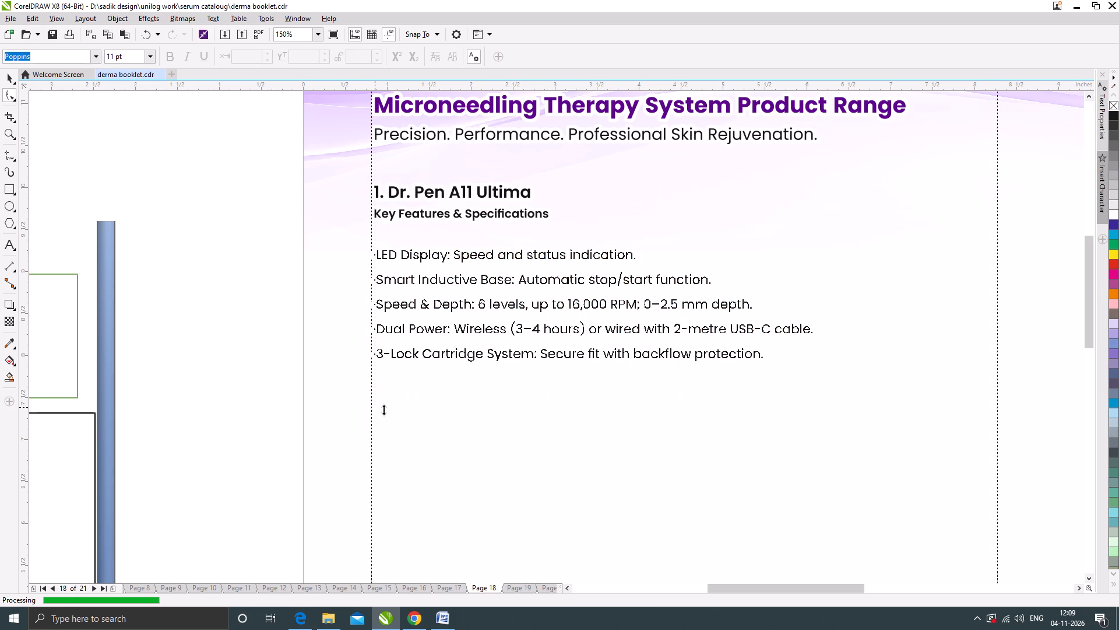
drag(383, 409, 385, 410)
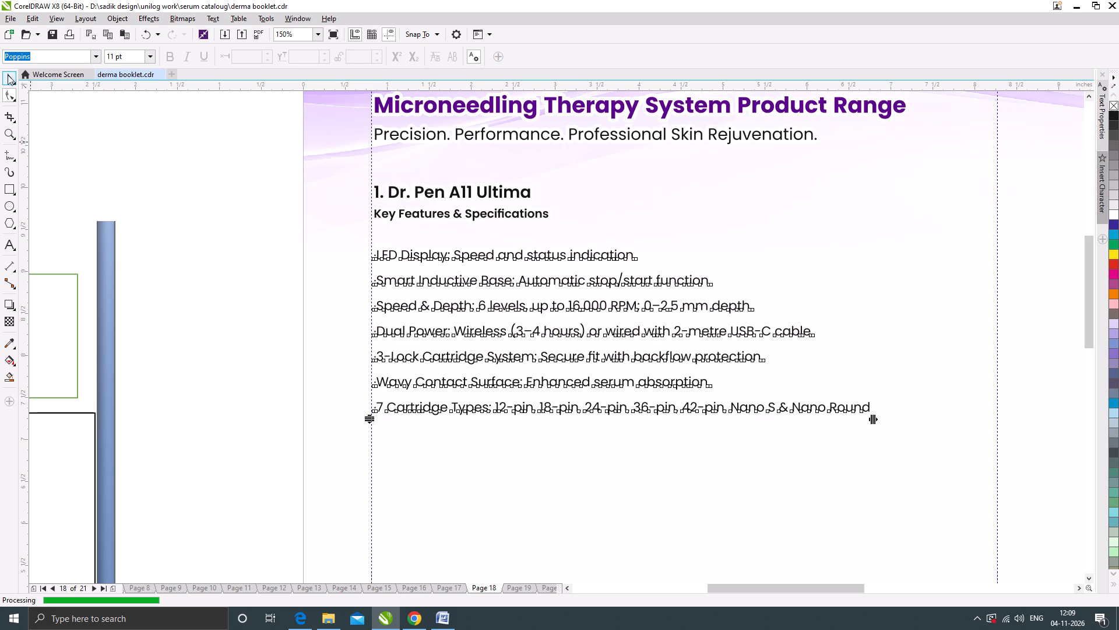
click(8, 75)
click(213, 135)
Remove the leading bullet dot from the LED Display line of the A11 Ultima feature list.
scroll(452, 265, down, 1)
scroll(495, 302, down, 1)
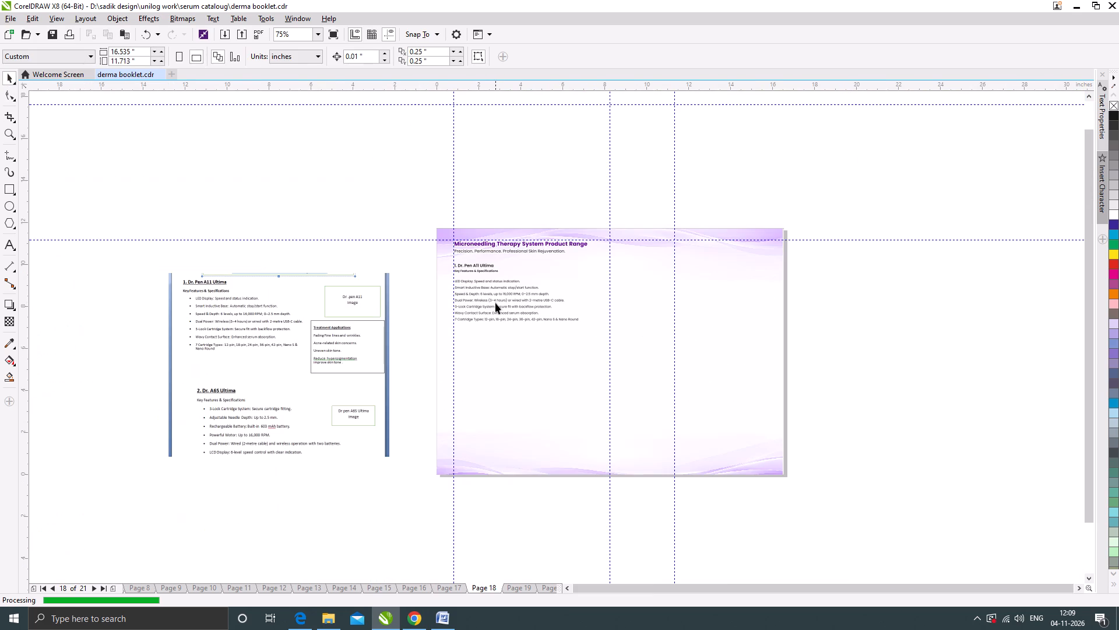
scroll(495, 305, up, 1)
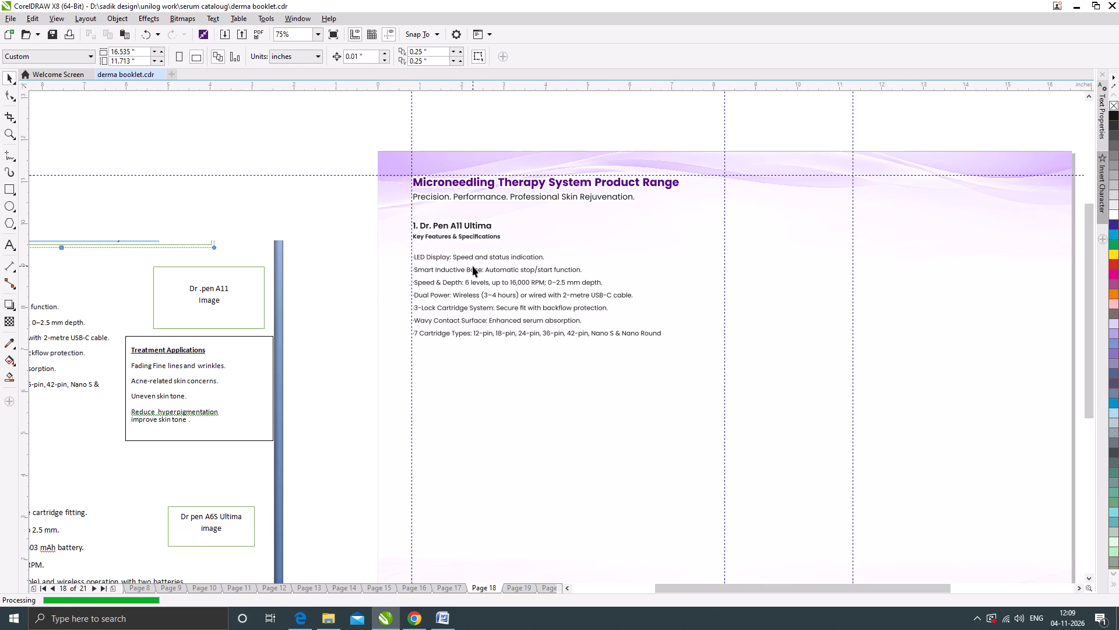
scroll(606, 313, up, 1)
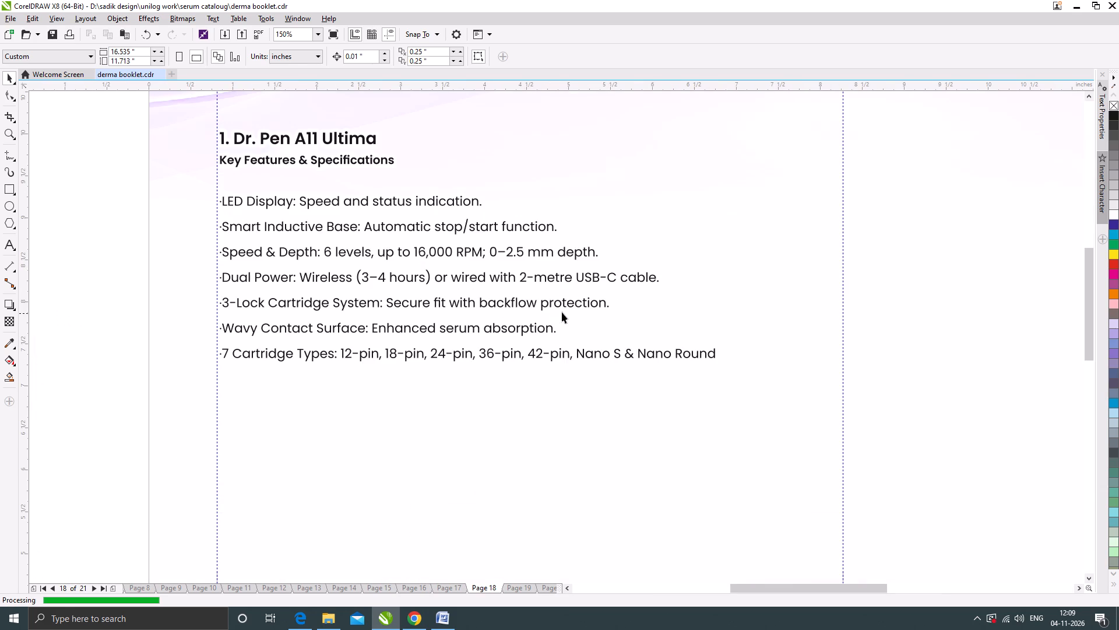
double_click(224, 205)
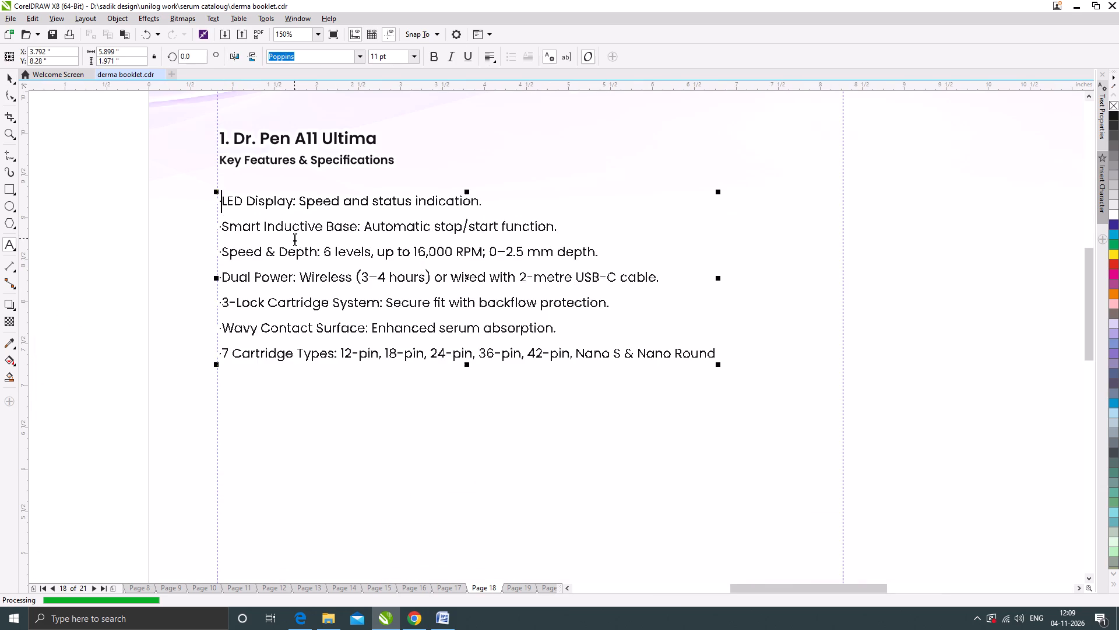
key(BackSpace)
Delete the leading bullet dots from all seven feature lines, from LED Display through 7 Cartridge Types.
scroll(216, 204, up, 1)
key(BackSpace)
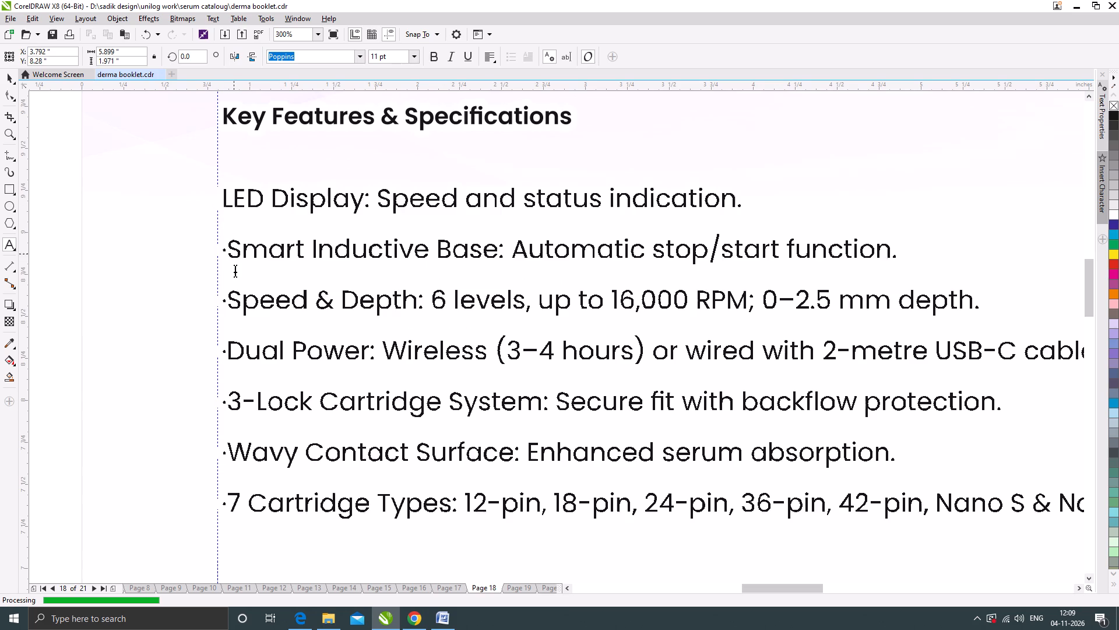
click(231, 254)
key(BackSpace)
key(BackSpace)
click(231, 303)
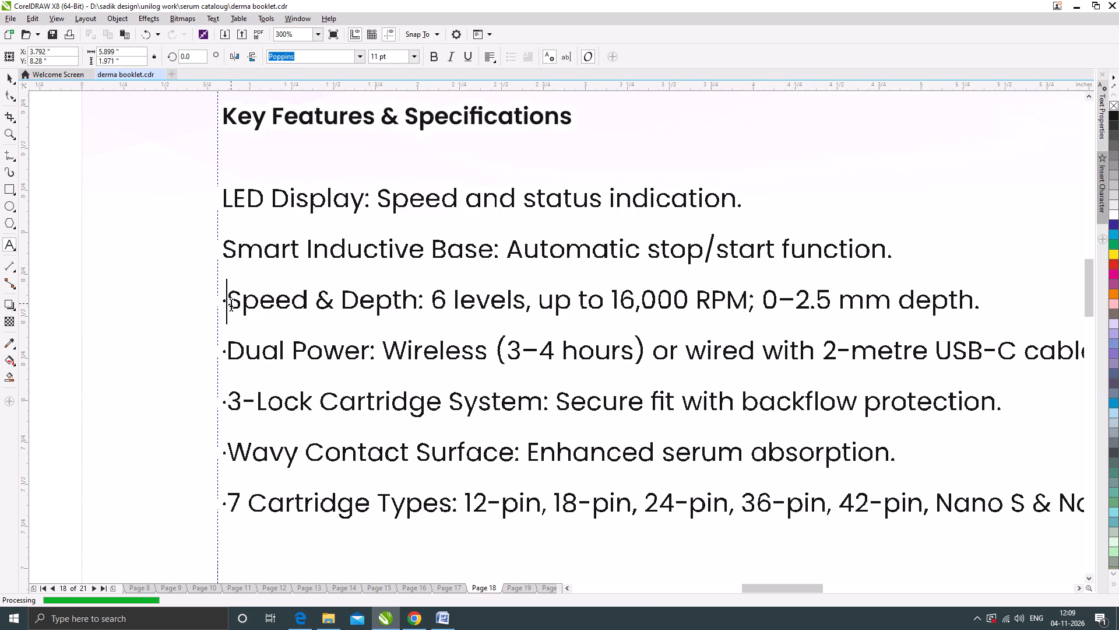
key(BackSpace)
key(BackSpace)
click(230, 357)
key(BackSpace)
key(BackSpace)
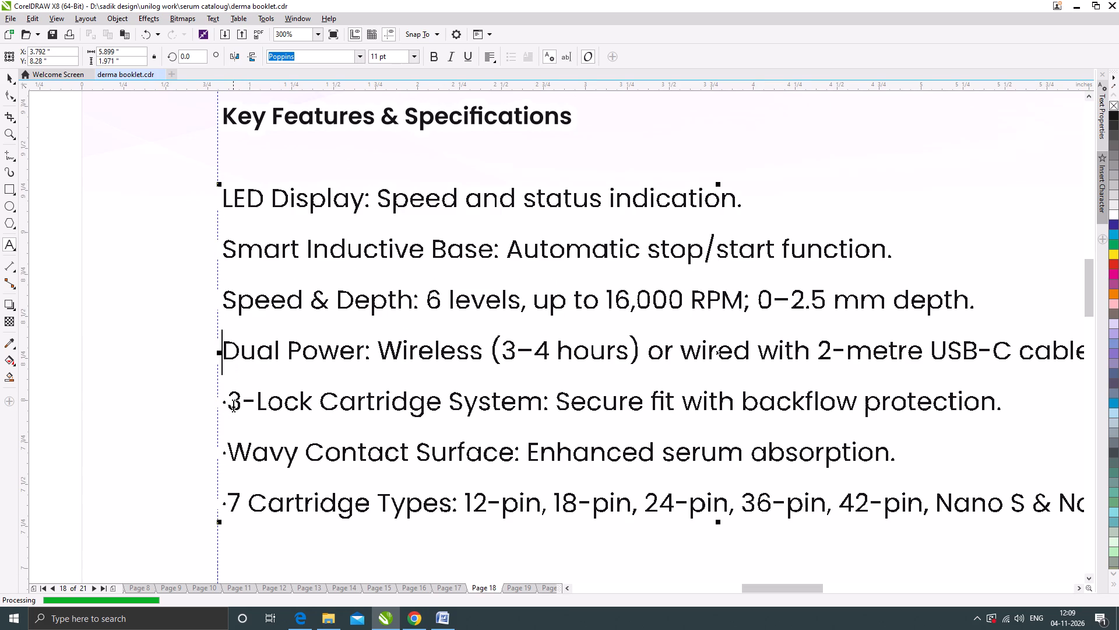
click(234, 402)
key(BackSpace)
key(BackSpace)
click(231, 456)
key(BackSpace)
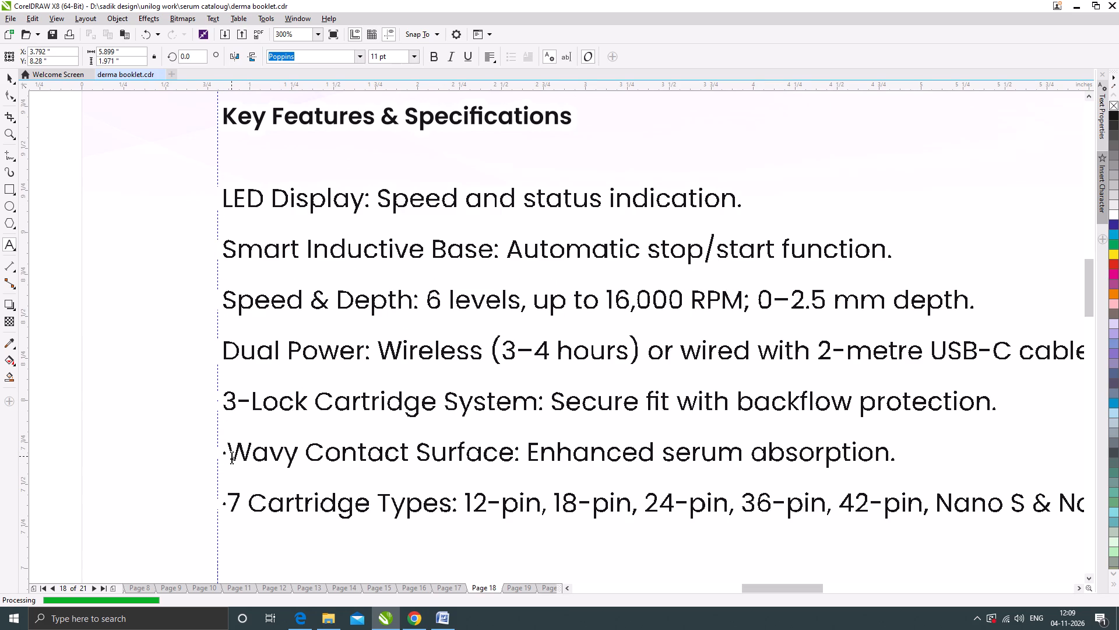
key(BackSpace)
click(233, 501)
key(BackSpace)
key(BackSpace)
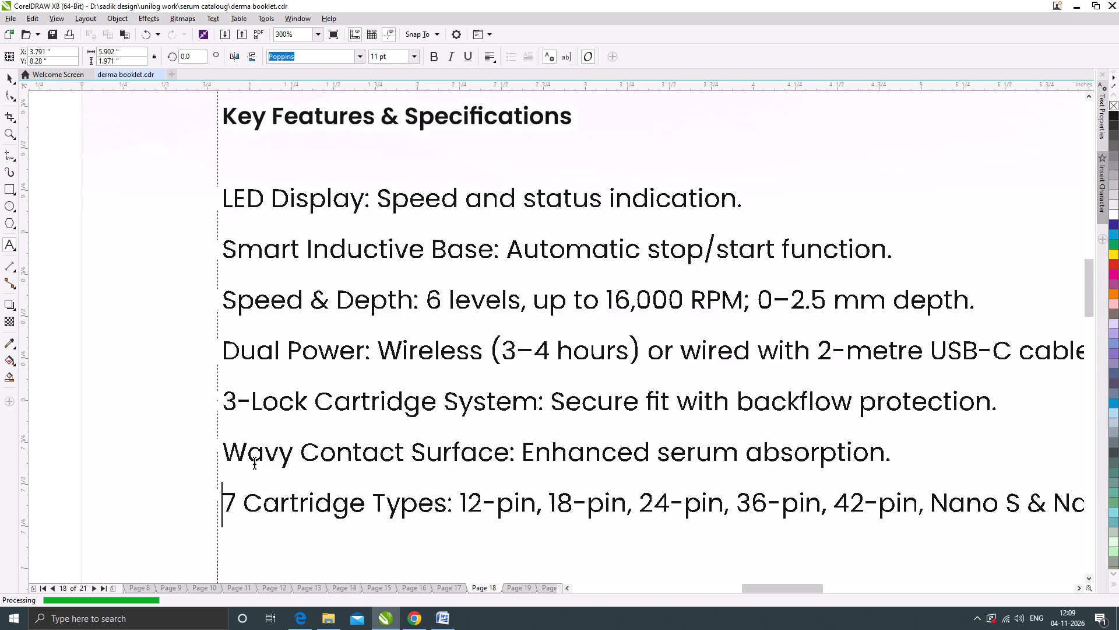
Delete the closing full stops from the first six feature lines, from Wavy Contact Surface up to LED Display.
scroll(203, 373, down, 1)
scroll(591, 467, up, 1)
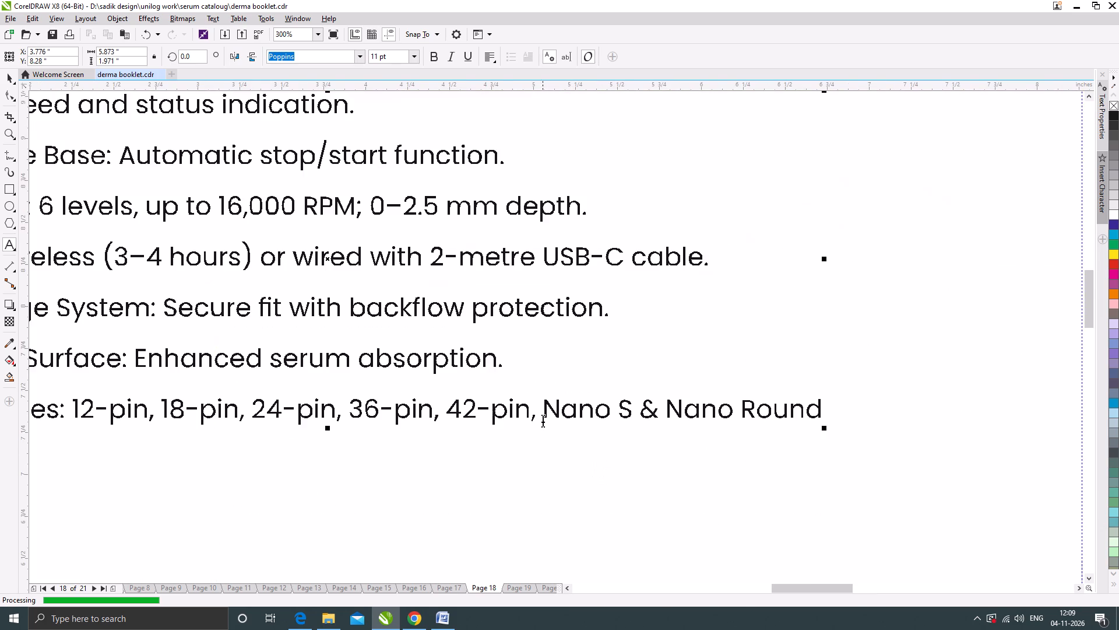
click(543, 414)
click(521, 367)
key(BackSpace)
click(613, 314)
key(BackSpace)
click(713, 264)
key(BackSpace)
click(593, 209)
key(BackSpace)
click(509, 162)
key(BackSpace)
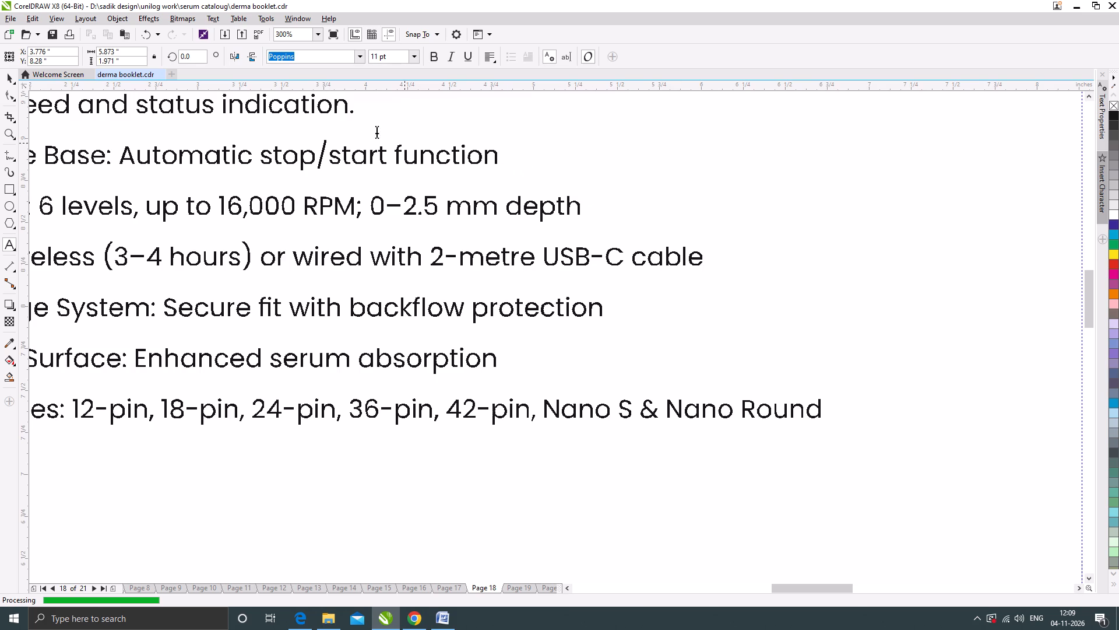
click(354, 113)
key(BackSpace)
Remove the outline from the feature list and from the "1. Dr. Pen A11 Ultima" and "Key Features & Specifications" headings.
scroll(624, 393, down, 1)
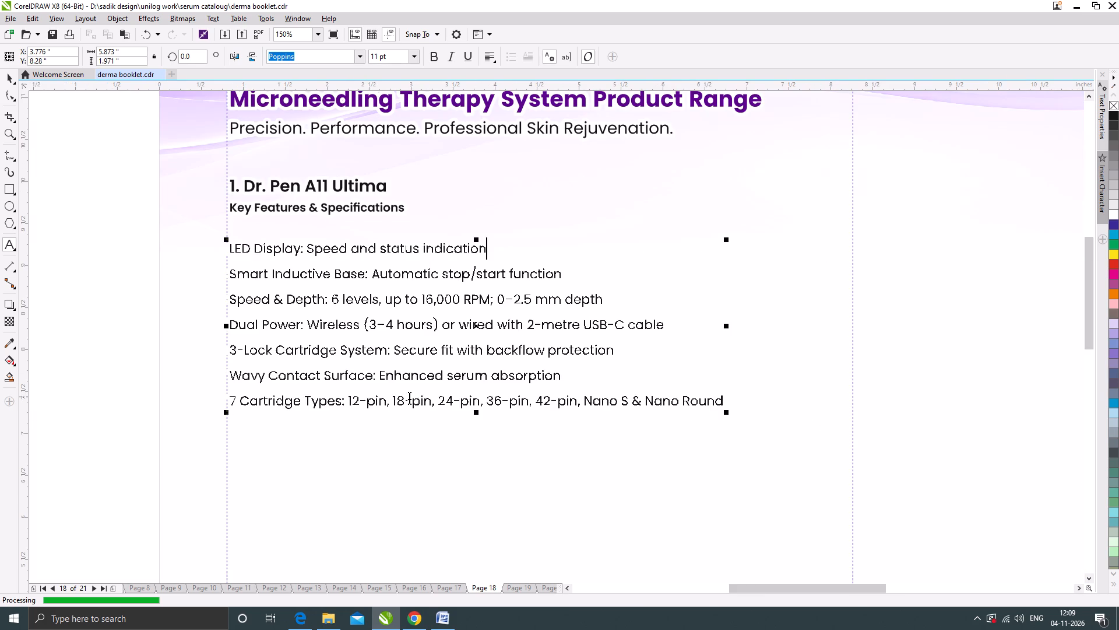
click(8, 74)
click(61, 157)
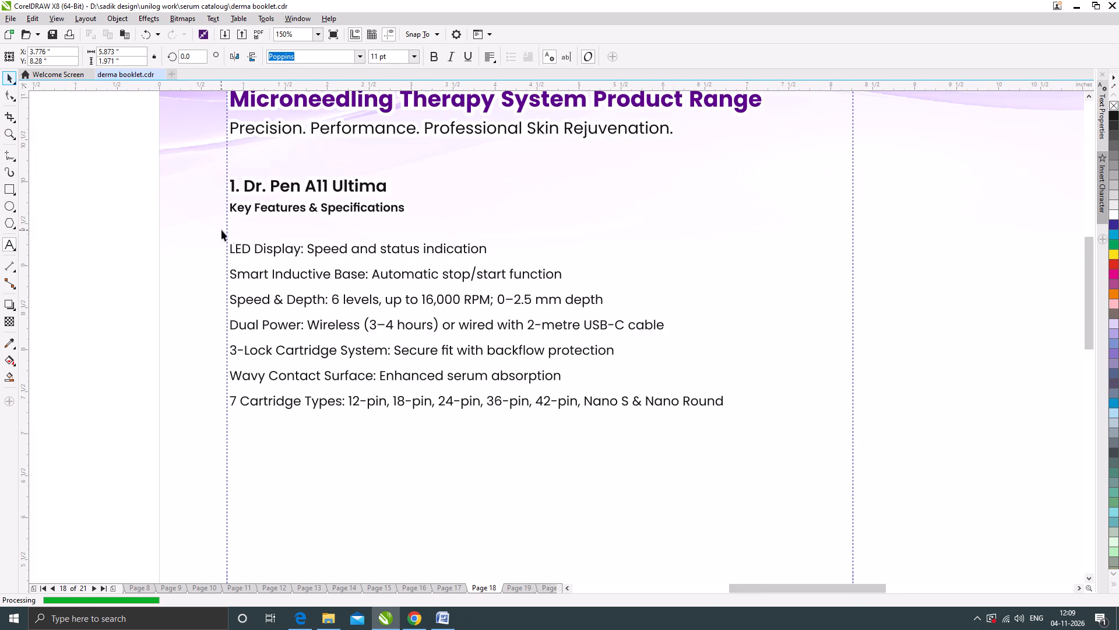
click(256, 253)
right_click(1114, 103)
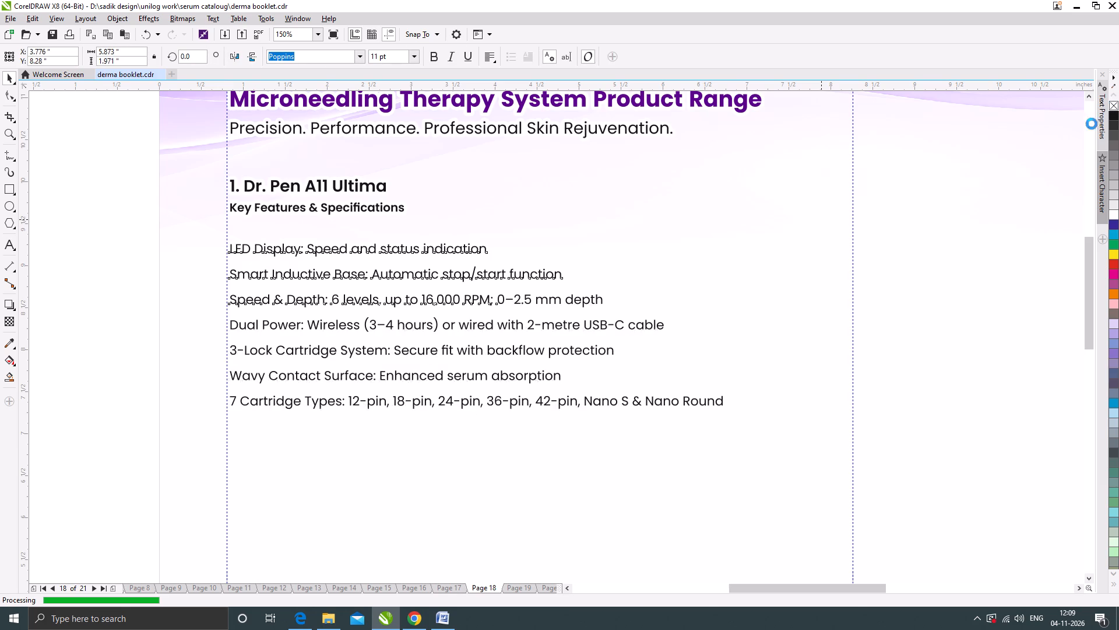
click(122, 267)
drag(100, 159, 453, 217)
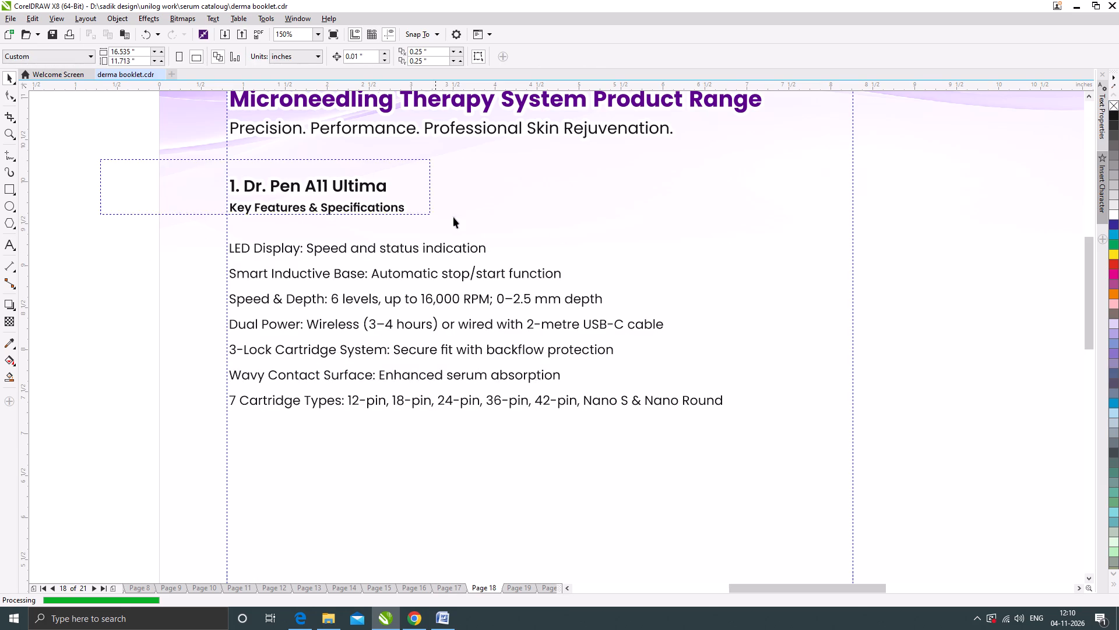
drag(453, 217, 492, 226)
right_click(1116, 104)
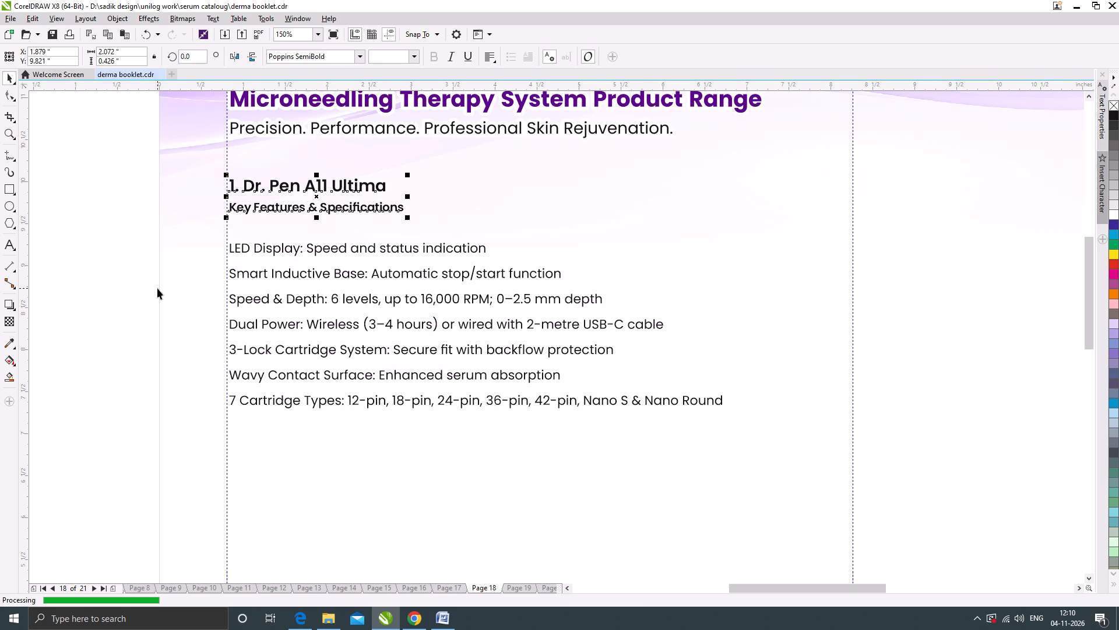
click(124, 272)
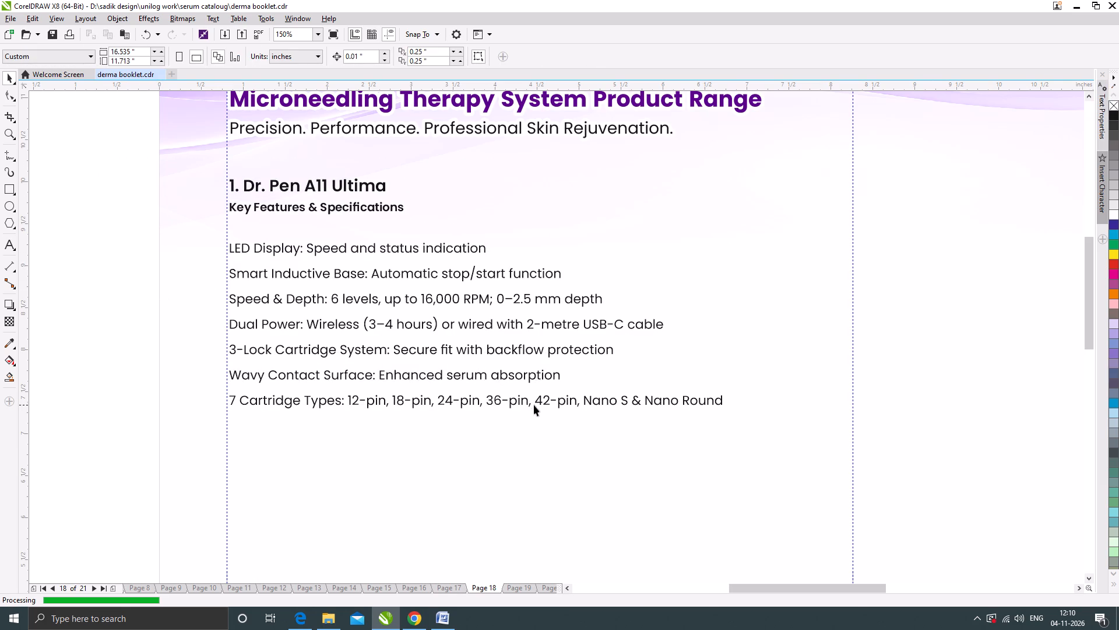
Set the font size of the Dr. Pen A11 Ultima feature list to 10 pt.
scroll(492, 281, down, 1)
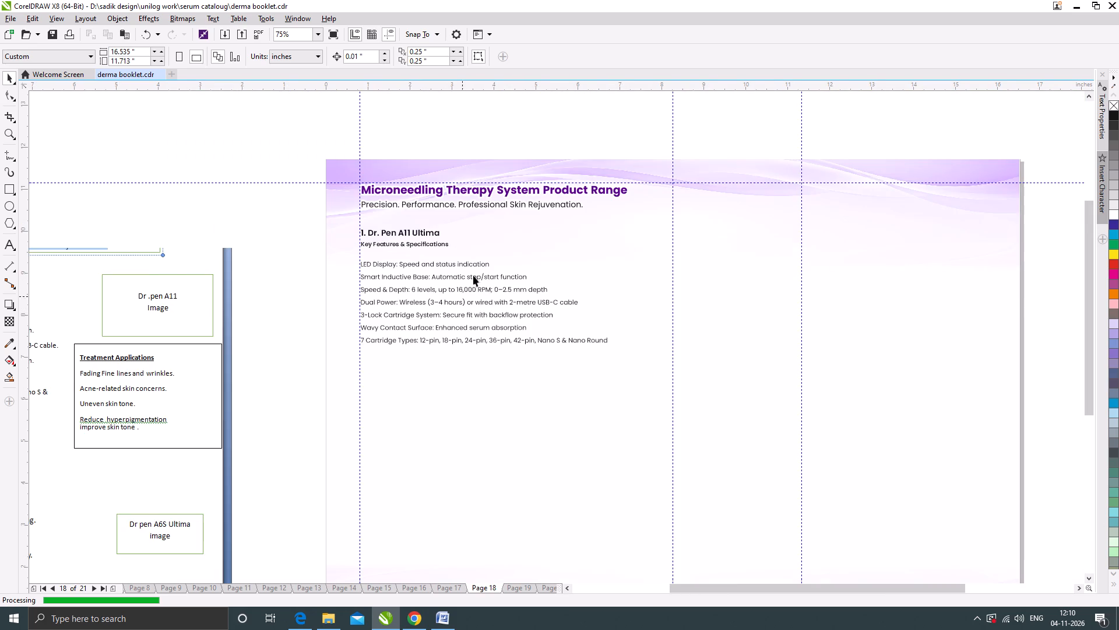
scroll(487, 264, down, 1)
scroll(266, 281, up, 1)
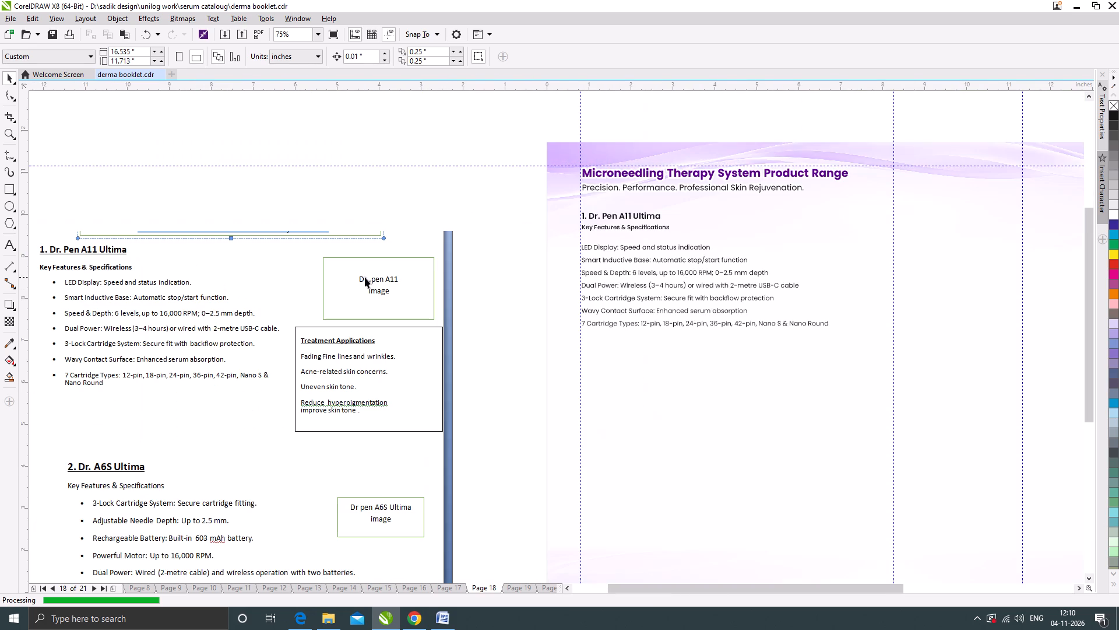
click(698, 272)
click(651, 257)
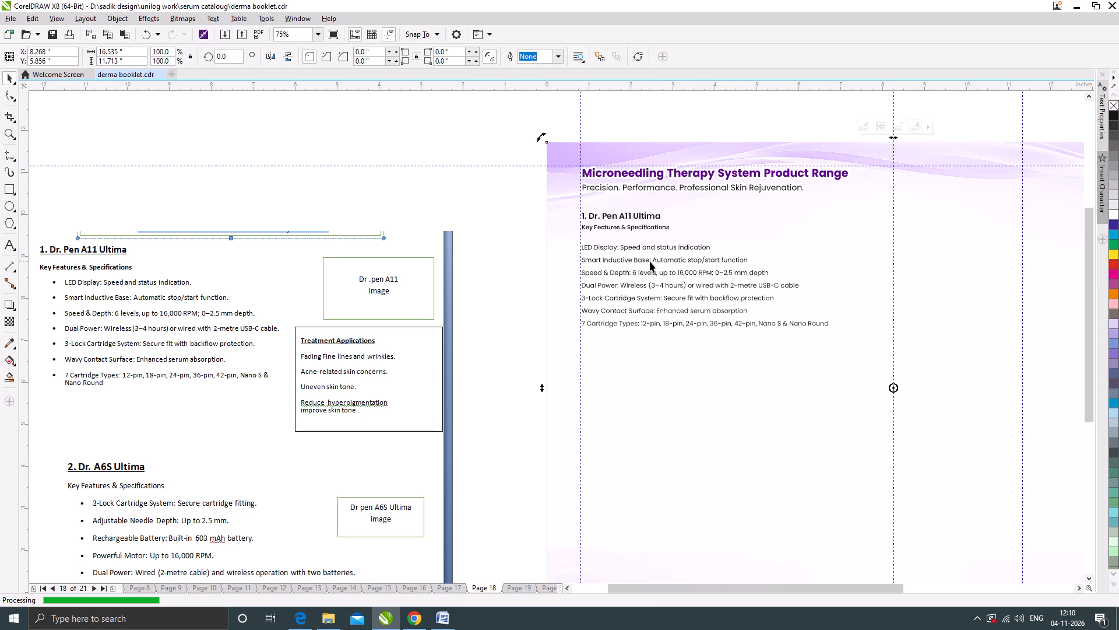
click(650, 261)
drag(395, 56, 373, 58)
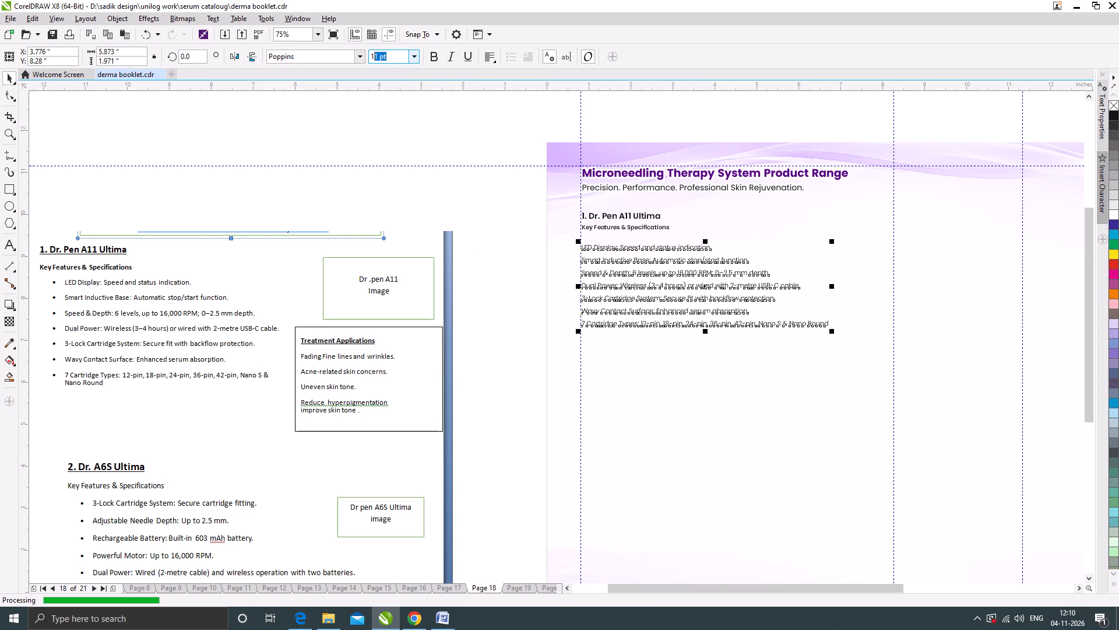
drag(373, 58, 370, 59)
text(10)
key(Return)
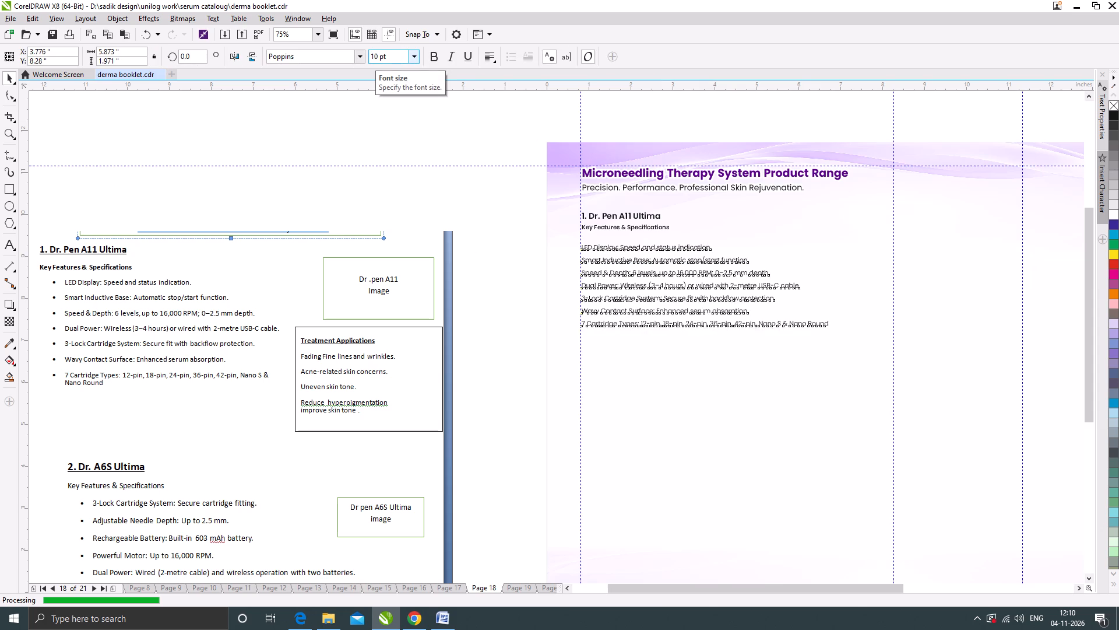
click(492, 184)
Draw an image placeholder rectangle about 1.5 by 1.7 inches beside the feature list, before the page's centre guideline.
scroll(495, 260, down, 1)
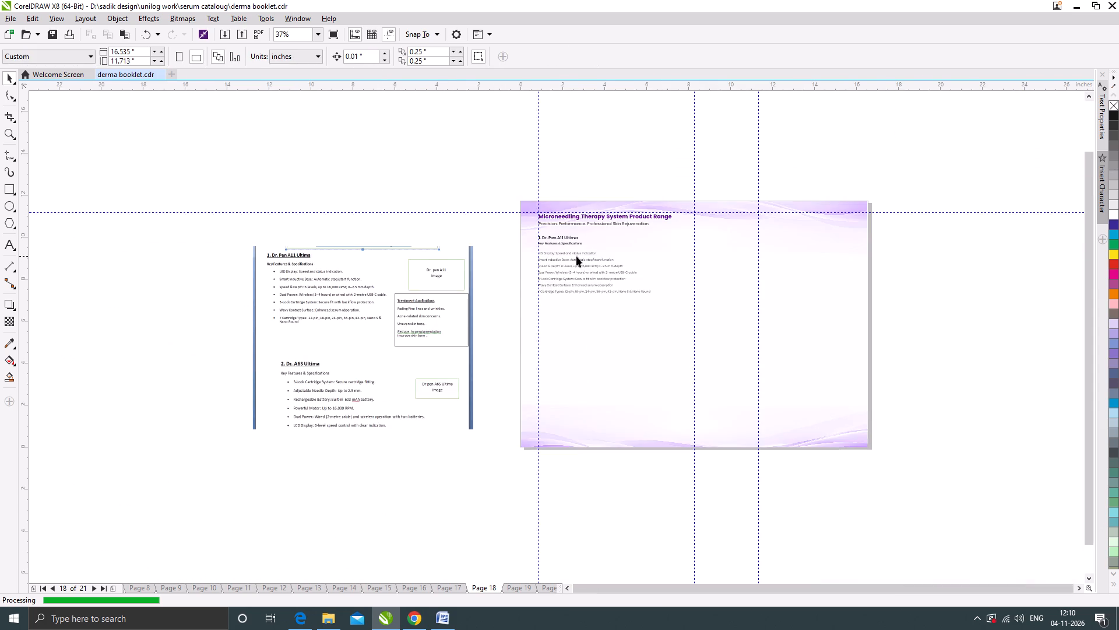
scroll(578, 256, up, 1)
click(584, 251)
scroll(631, 295, up, 1)
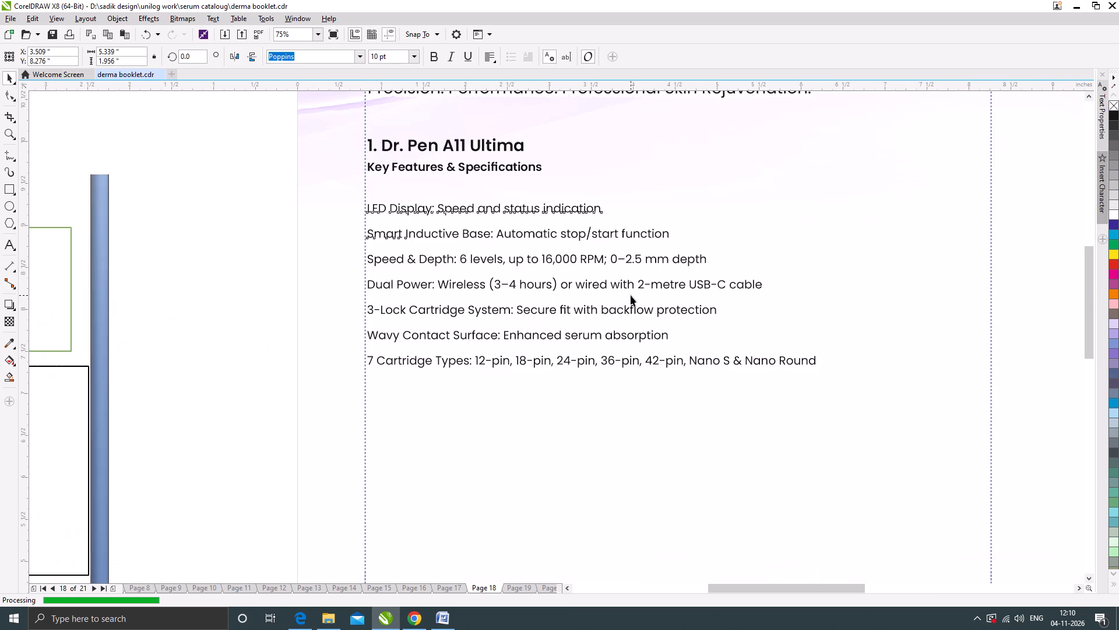
scroll(625, 270, down, 1)
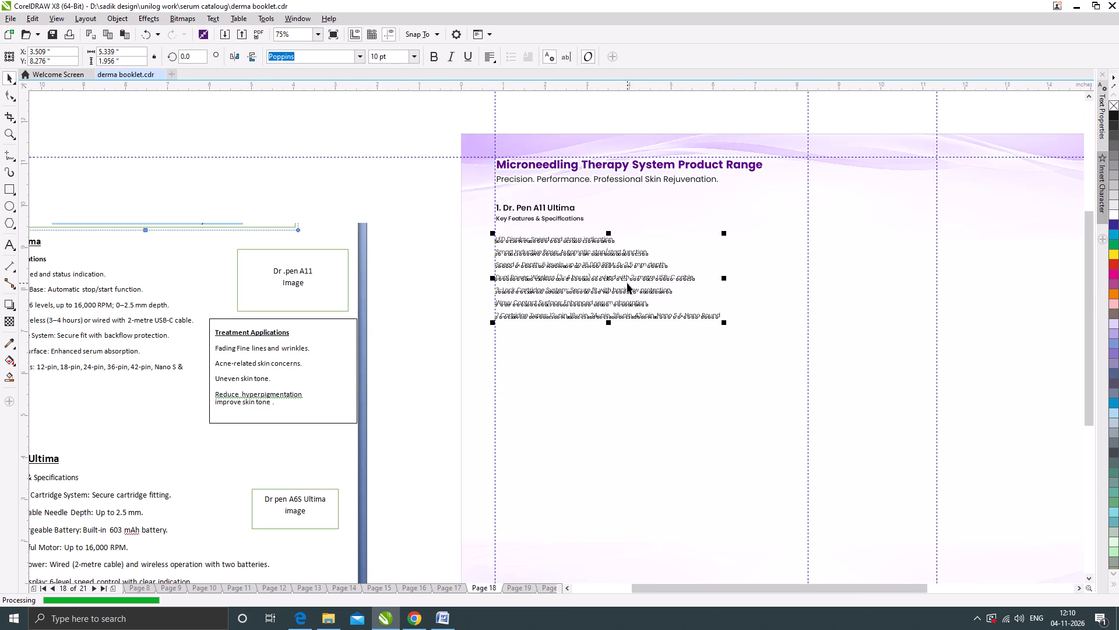
click(9, 190)
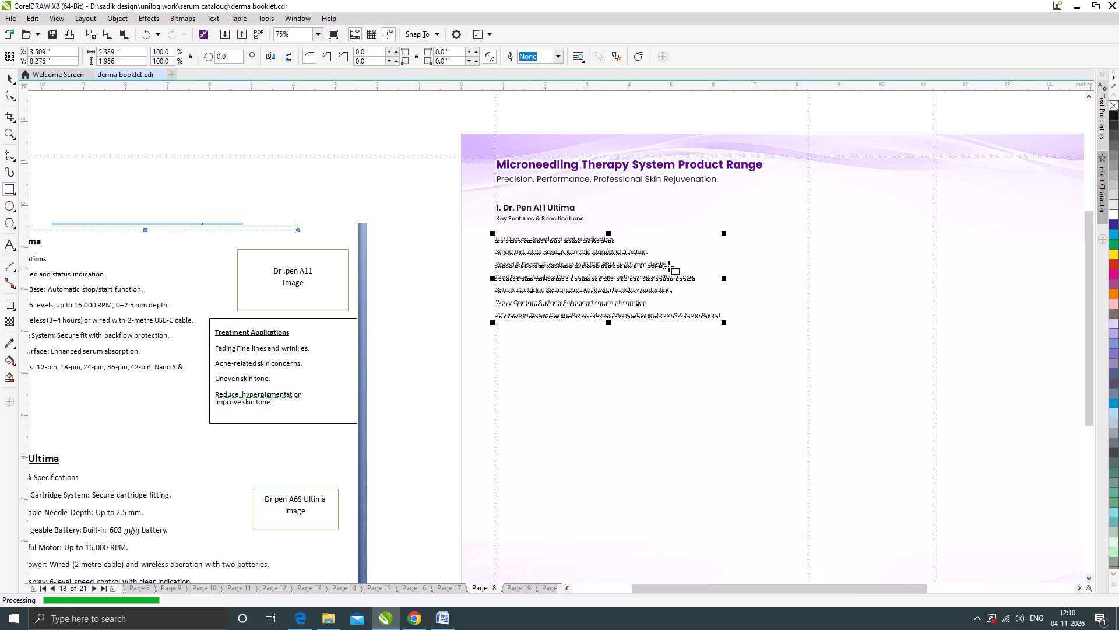
drag(729, 220, 792, 289)
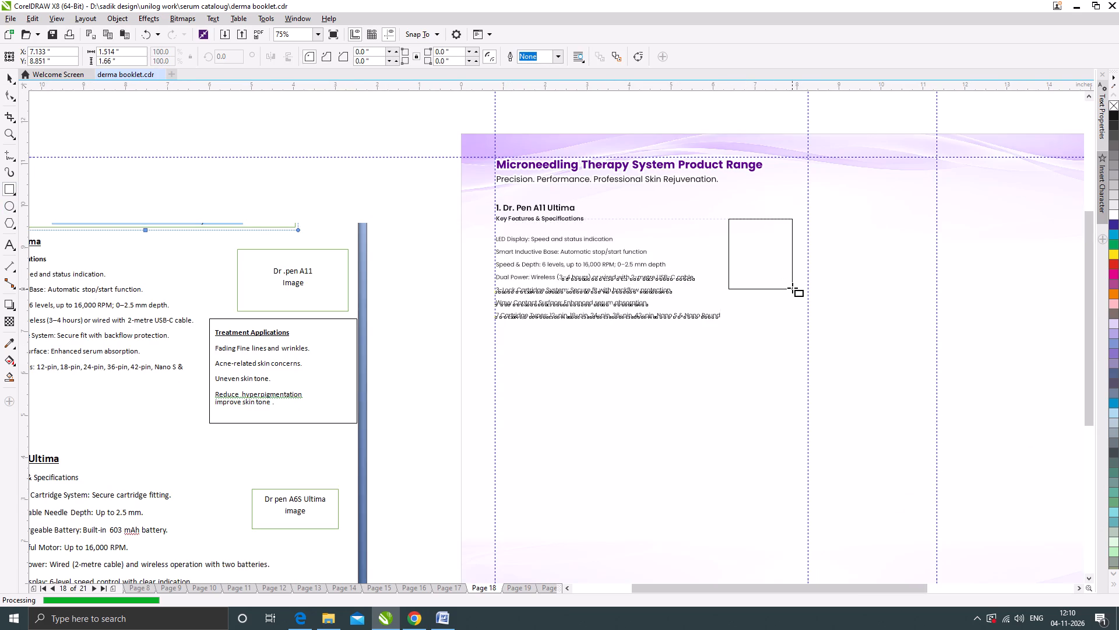
click(8, 76)
scroll(582, 246, down, 1)
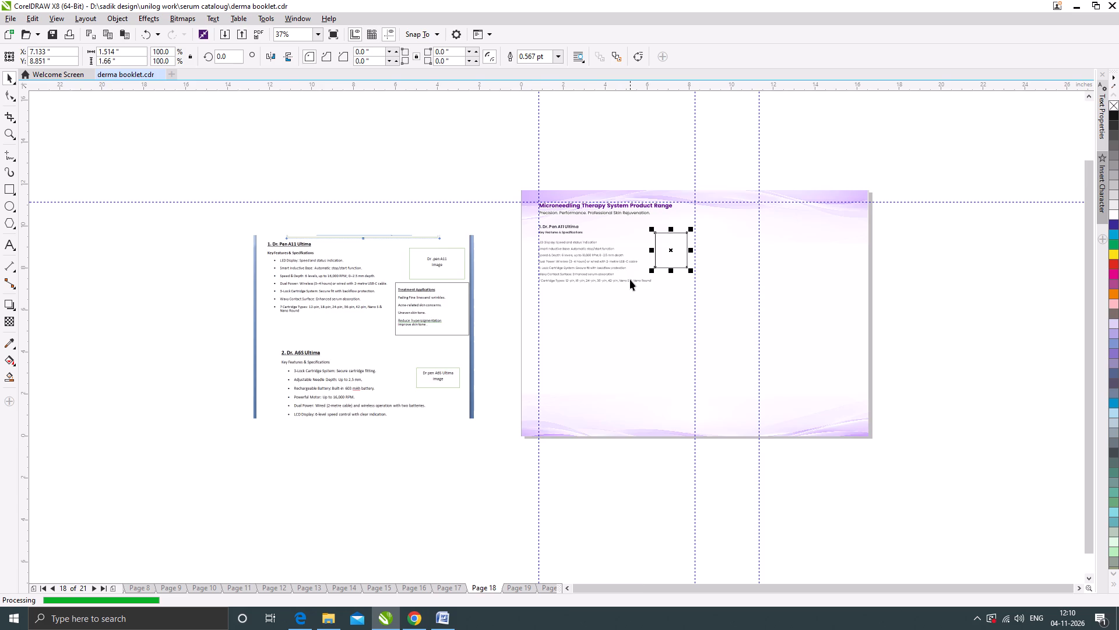
scroll(630, 280, up, 1)
Switch to the Word document and copy the Treatment Applications text box content for Dr. Pen A11 Ultima.
click(442, 622)
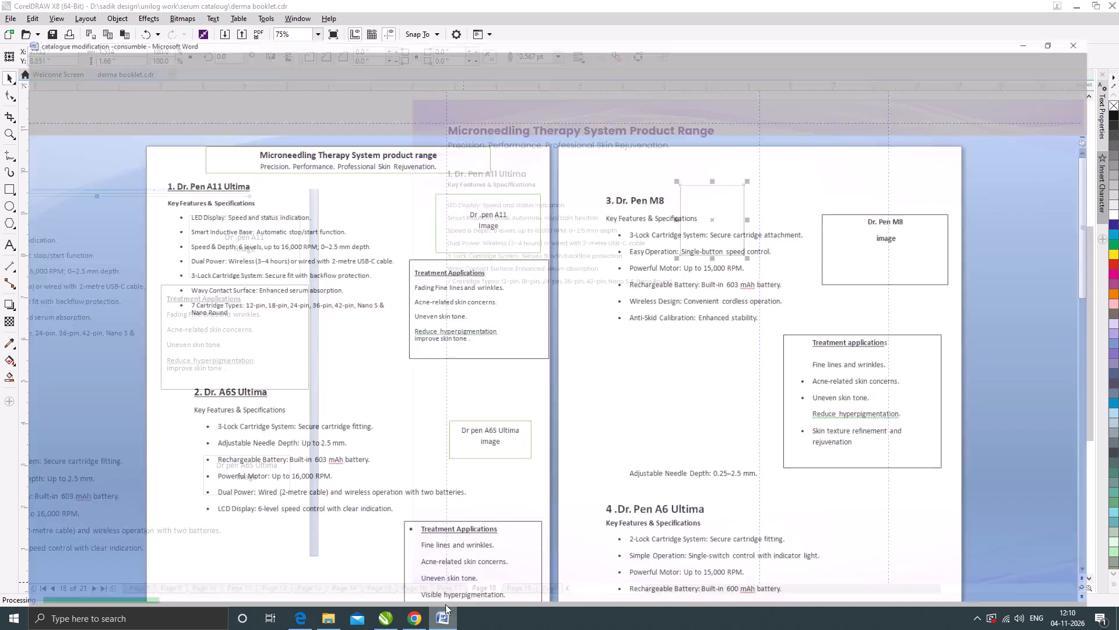
drag(408, 228, 471, 302)
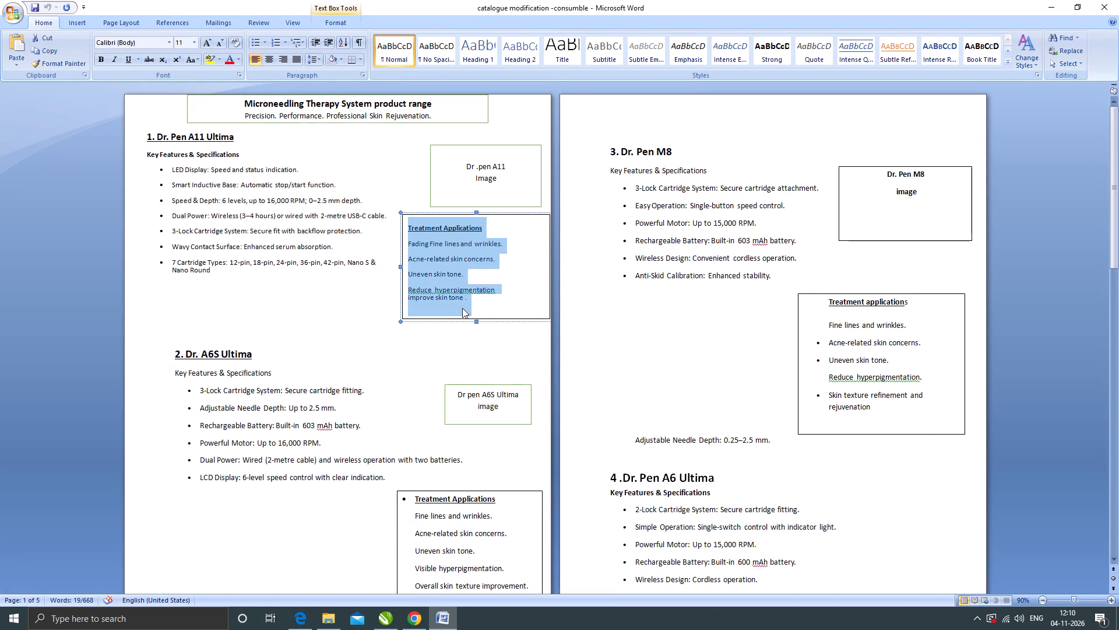
key(ctrl+c)
click(1053, 3)
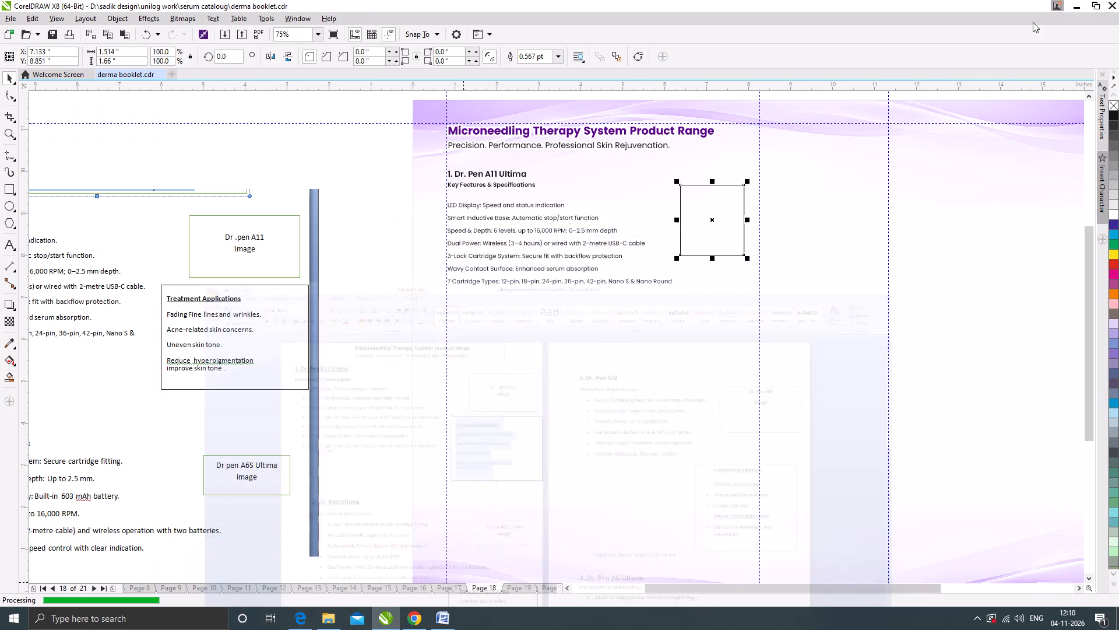
Duplicate the feature list directly below the original and replace the duplicate's text with the copied Treatment Applications text.
click(504, 256)
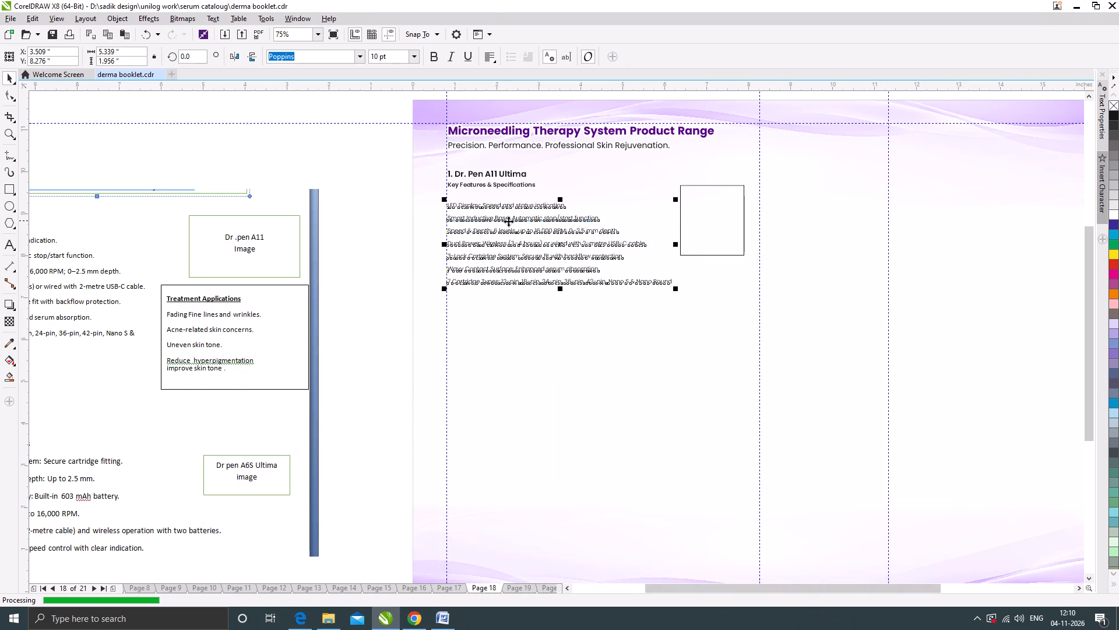
drag(508, 221, 511, 317)
shift+right_click(511, 317)
double_click(512, 304)
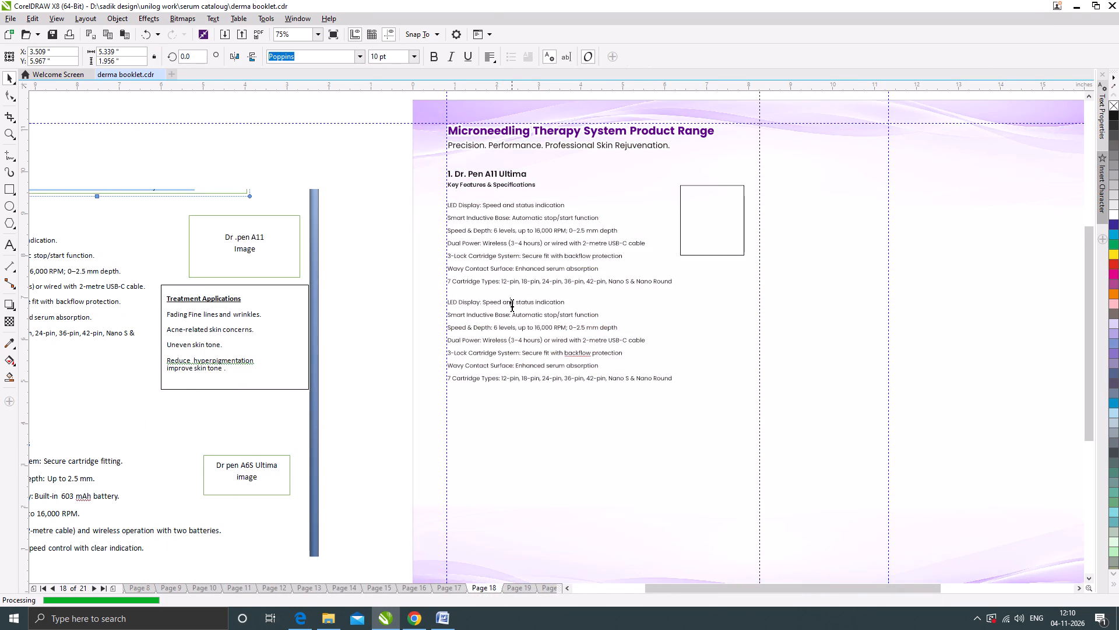
key(ctrl+a)
key(ctrl+v)
click(497, 407)
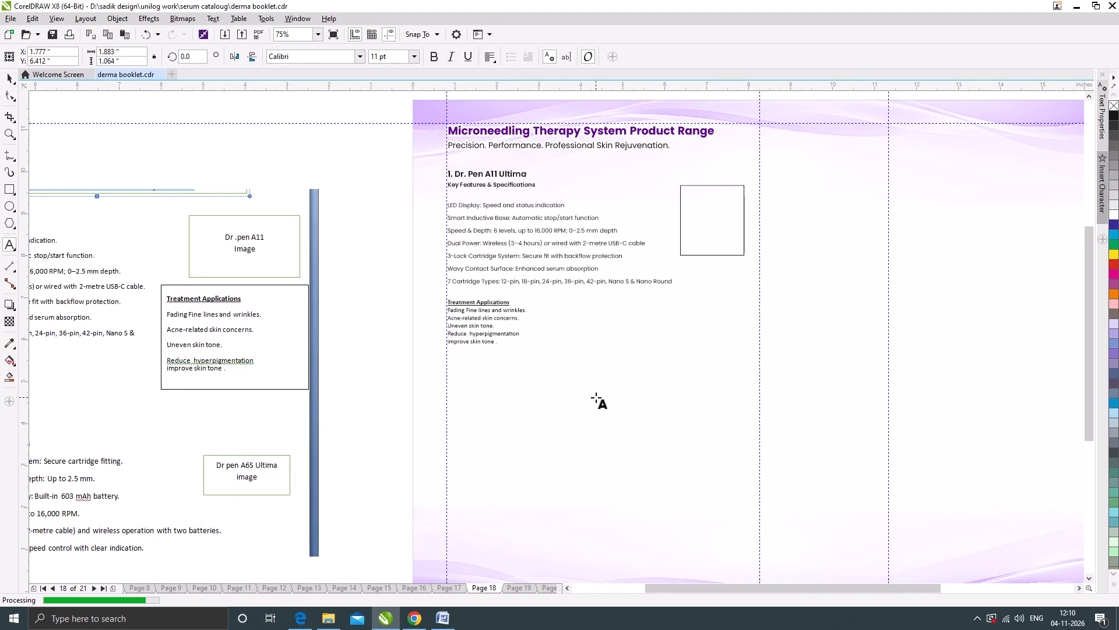
Set the Treatment Applications text block to Poppins at 10 pt.
click(11, 76)
click(361, 57)
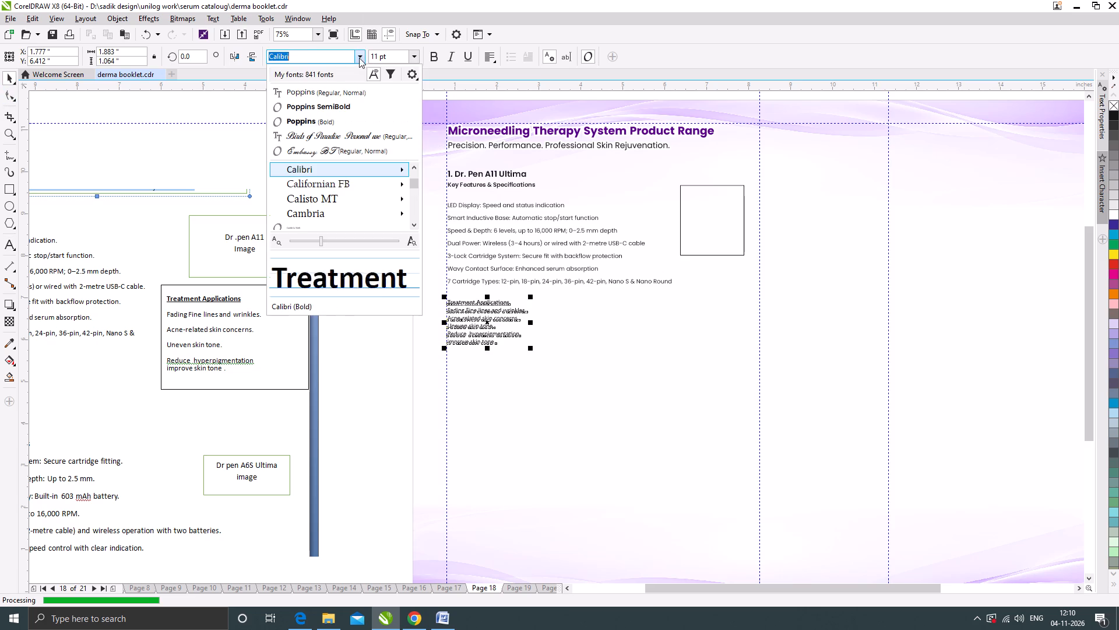
click(330, 92)
scroll(453, 307, up, 1)
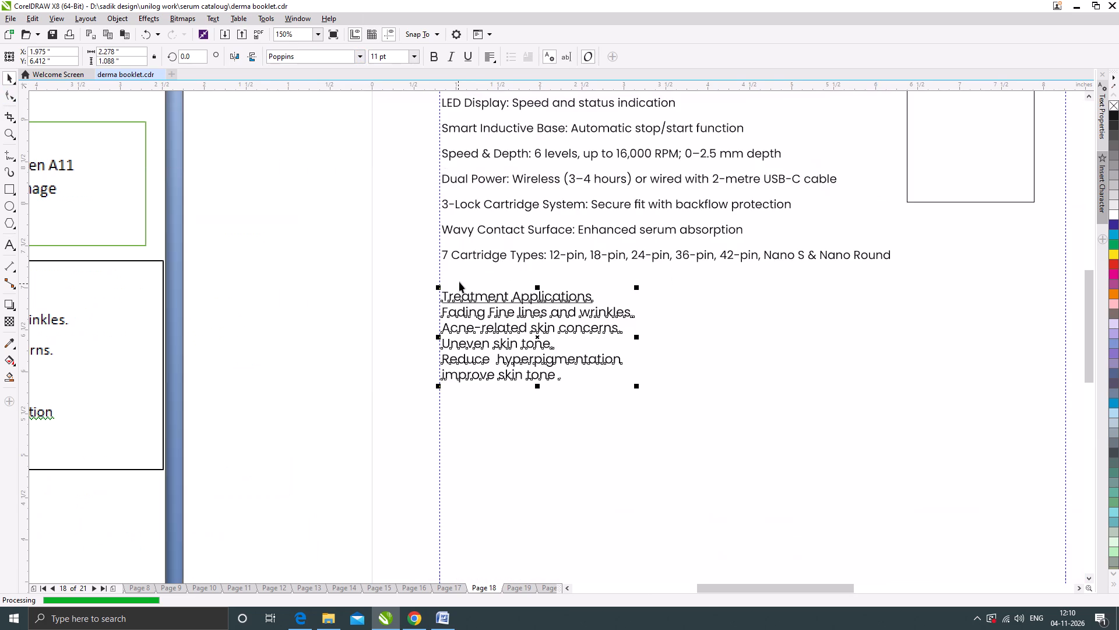
drag(395, 61, 360, 65)
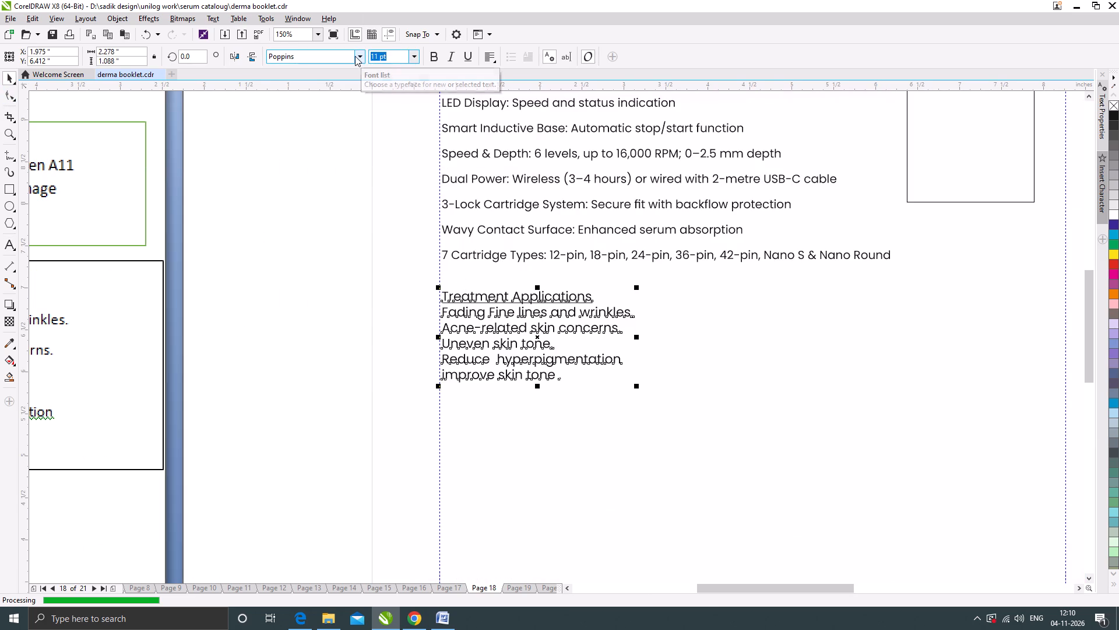
text(10)
key(Return)
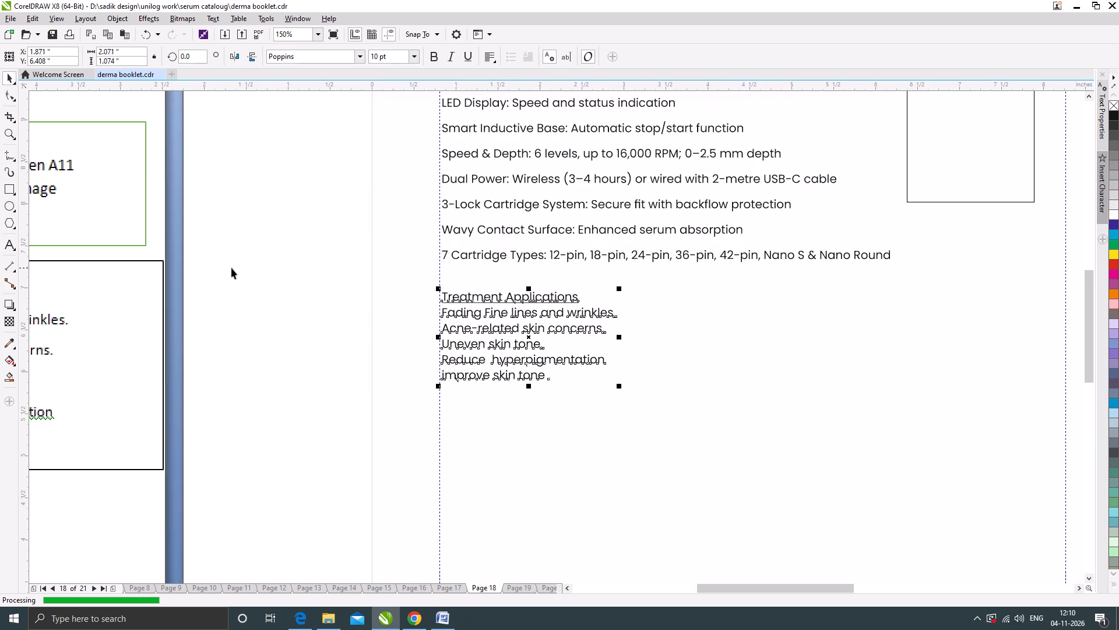
Remove the underline from the Treatment Applications text block.
click(231, 268)
click(526, 298)
click(525, 300)
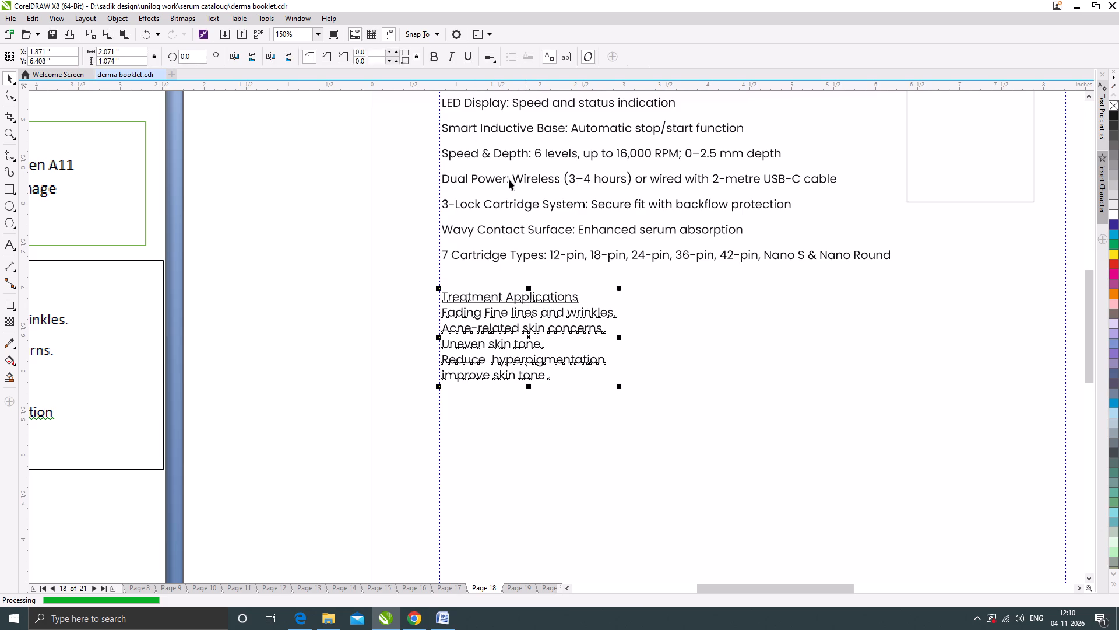
click(466, 58)
click(319, 315)
Cut the "Treatment Applications" heading out of its list and paste it as separate text beside the feature list, at the page's left edge.
scroll(393, 314, down, 1)
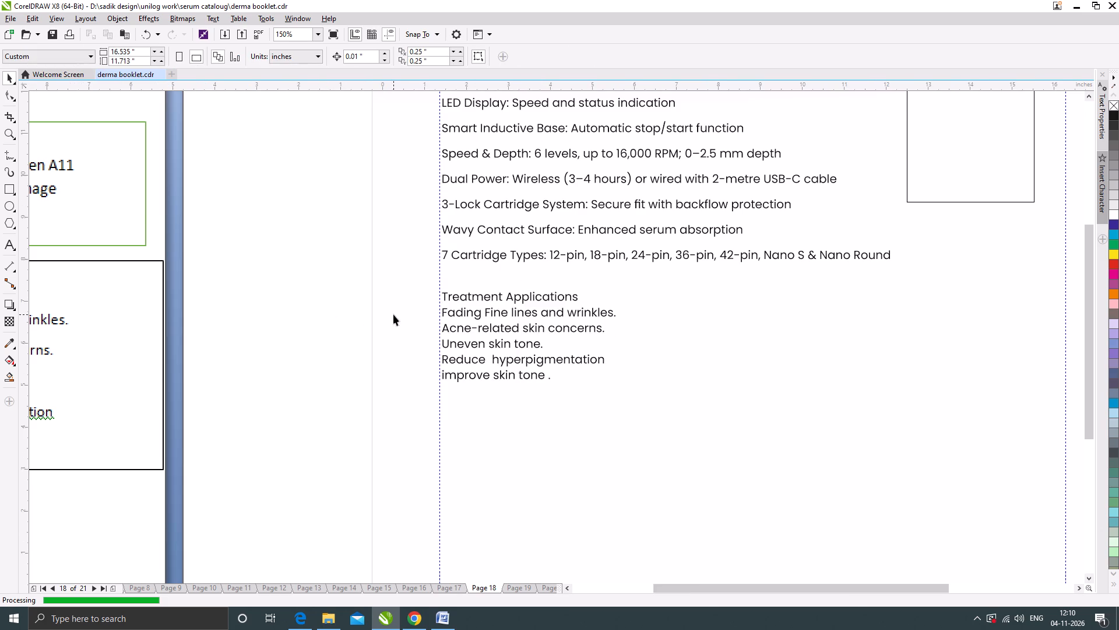
scroll(487, 313, up, 1)
click(487, 313)
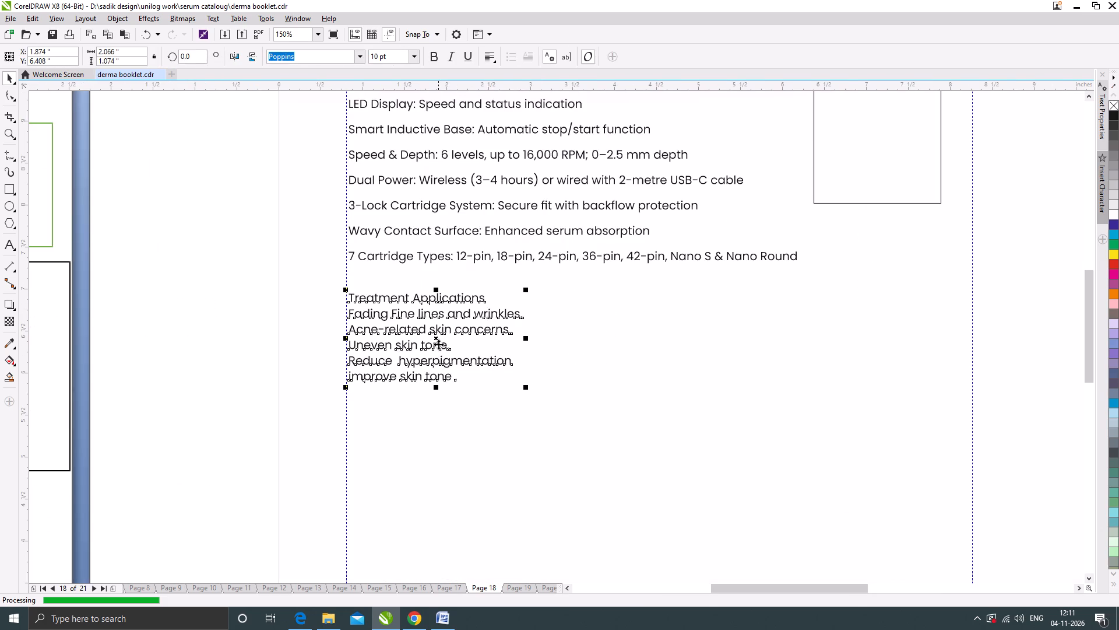
double_click(430, 303)
drag(488, 300, 339, 300)
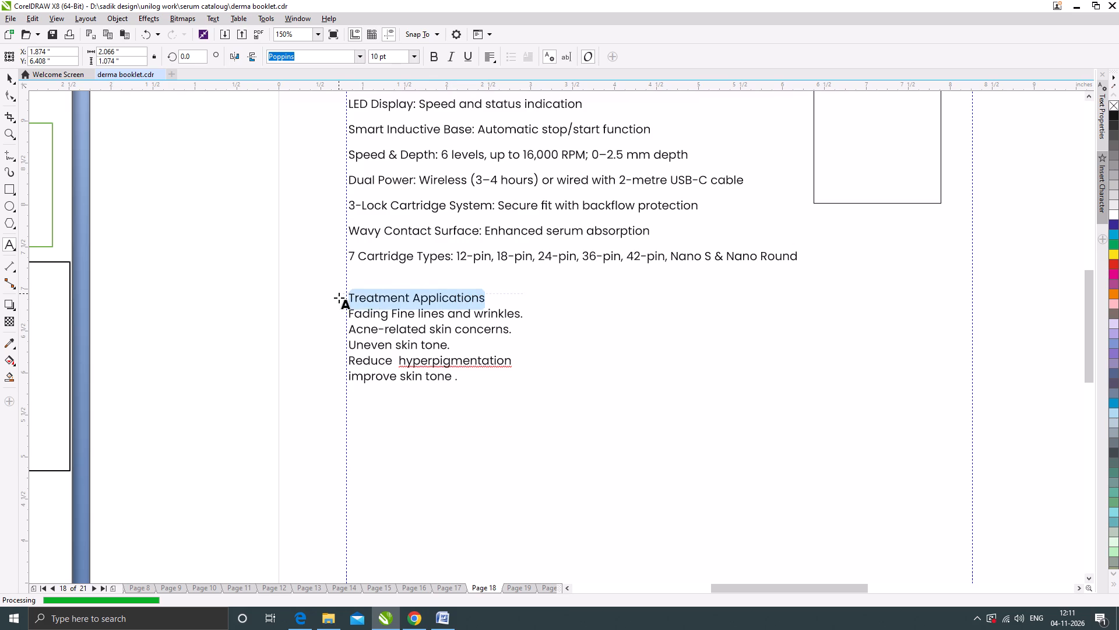
key(ctrl+x)
click(191, 217)
key(ctrl+v)
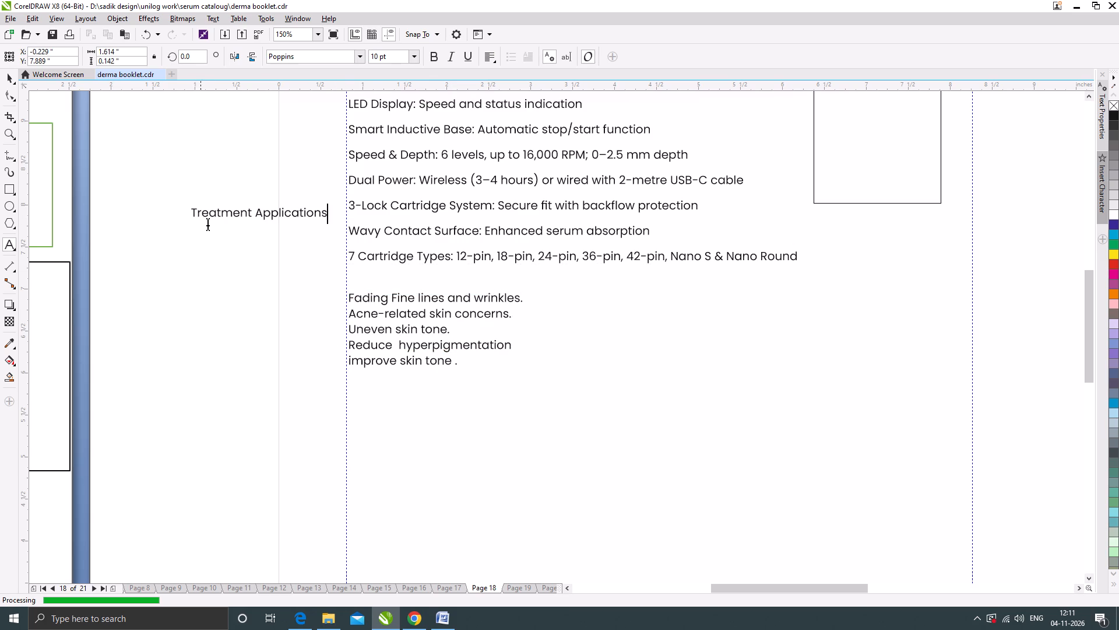
Move the treatment list slightly down and widen its line spacing.
click(9, 77)
drag(435, 296, 435, 316)
click(10, 92)
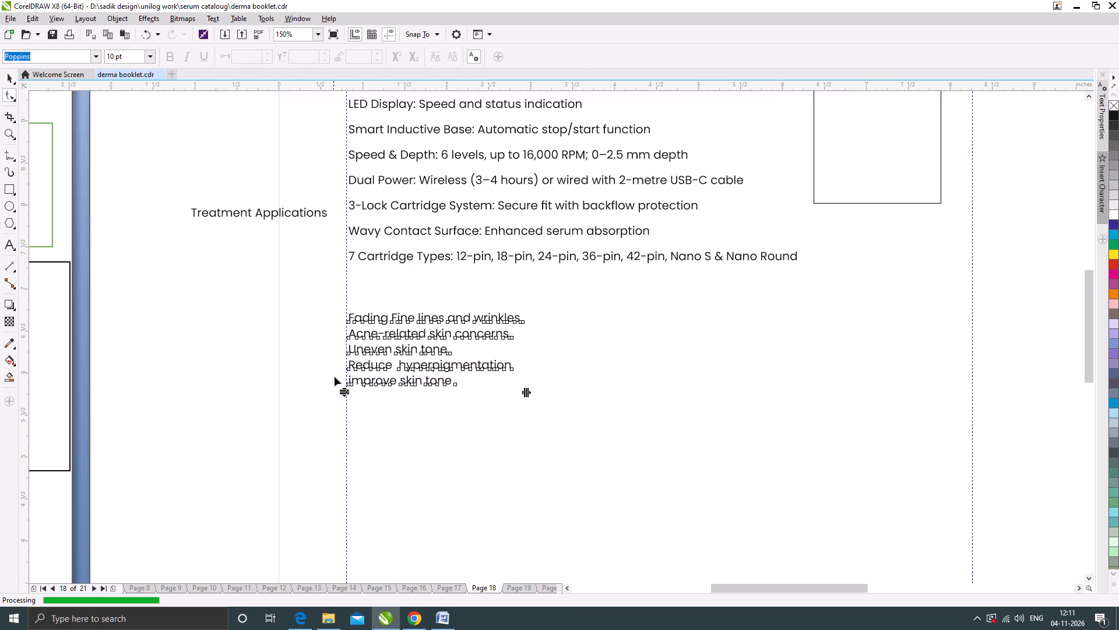
drag(345, 394, 347, 403)
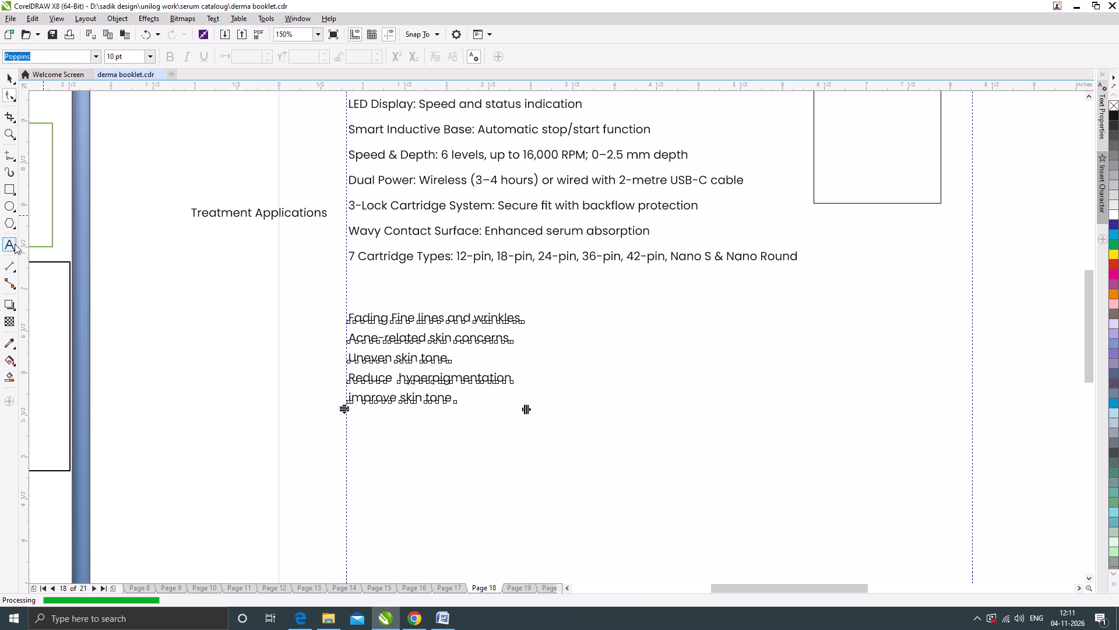
Delete the closing full stops from the treatment lines on skin tone, uneven skin tone, acne-related concerns, and fine lines and wrinkles.
click(15, 244)
scroll(464, 397, up, 1)
key(BackSpace)
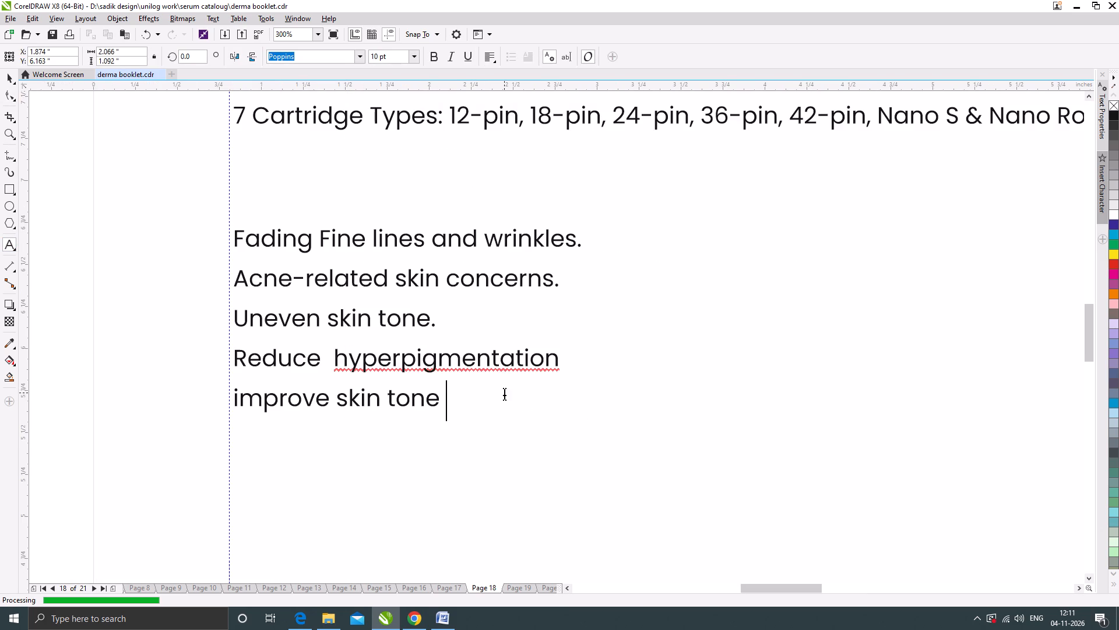
click(441, 326)
key(BackSpace)
click(563, 283)
key(BackSpace)
click(584, 243)
key(BackSpace)
Change the case of all five treatment lines so that every word starts with a capital letter.
key(ctrl+a)
right_click(364, 243)
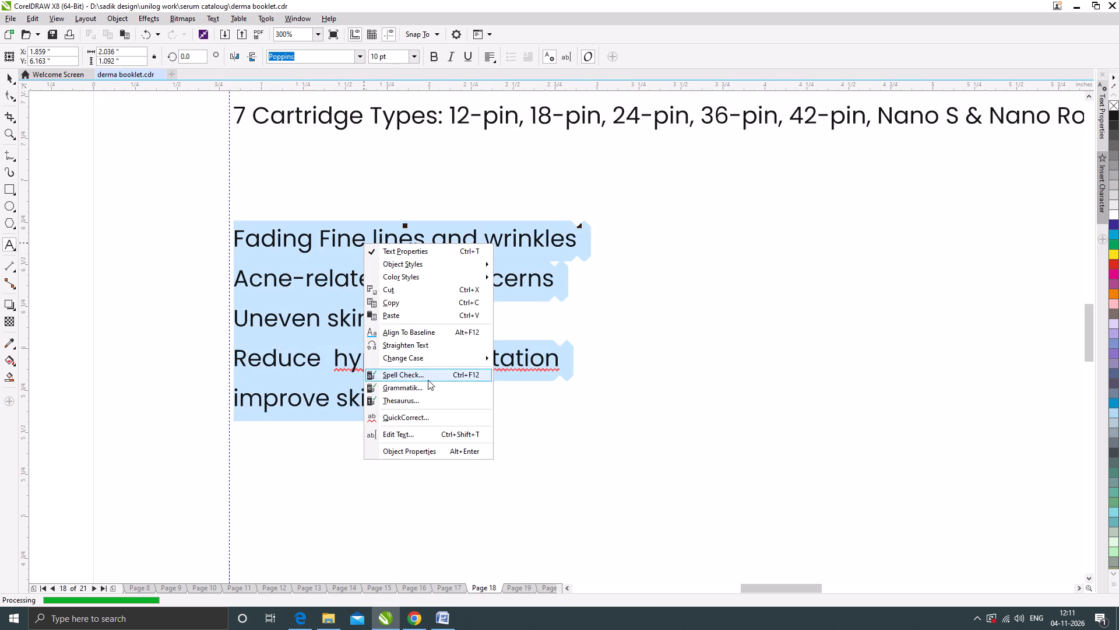
click(524, 396)
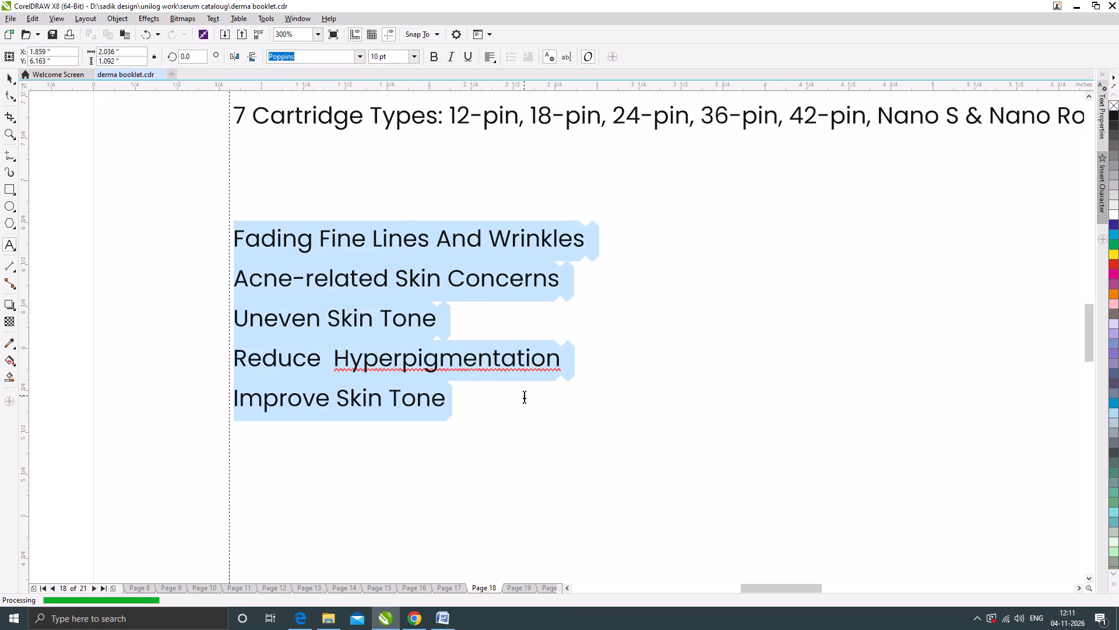
click(11, 77)
Move the "Treatment Applications" heading directly above the treatment list, aligned with the list's left edge.
scroll(404, 352, down, 1)
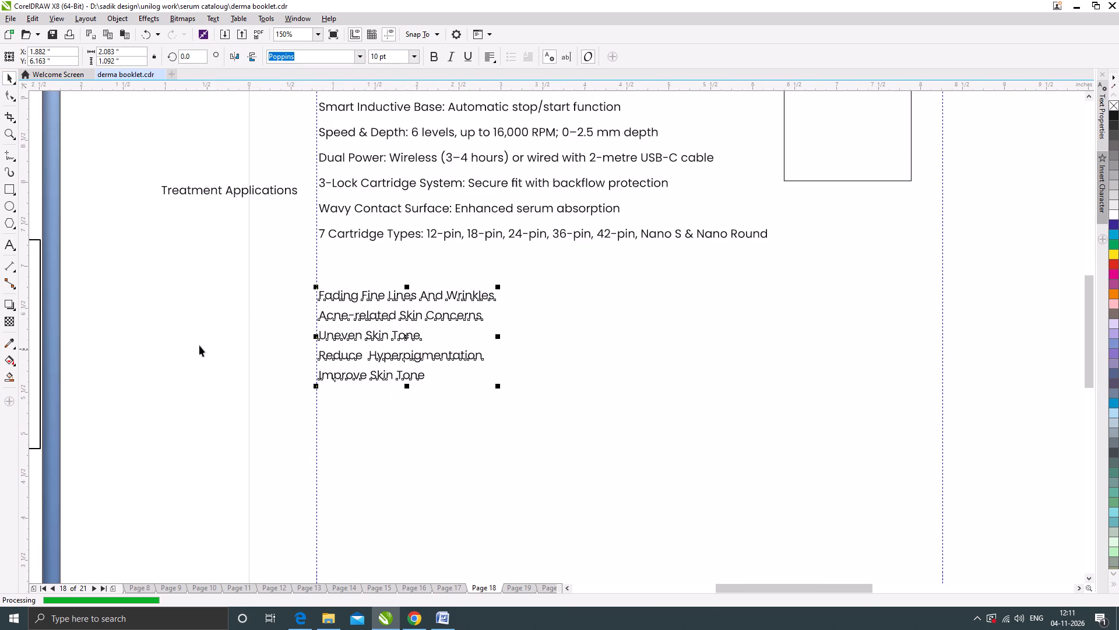
click(195, 344)
drag(268, 192, 431, 276)
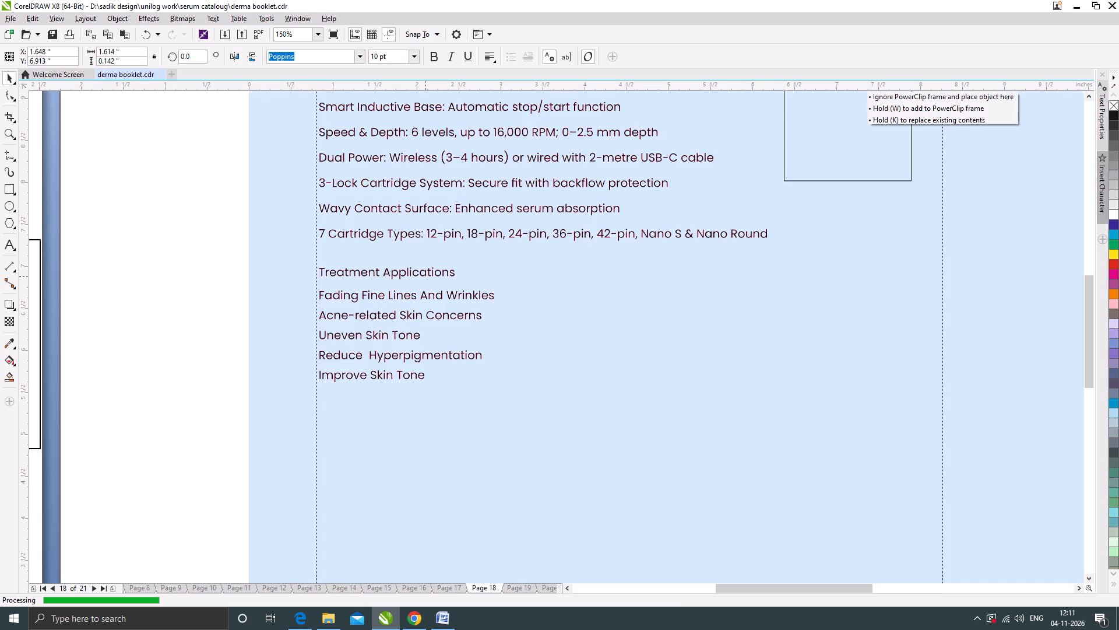
drag(431, 276, 424, 275)
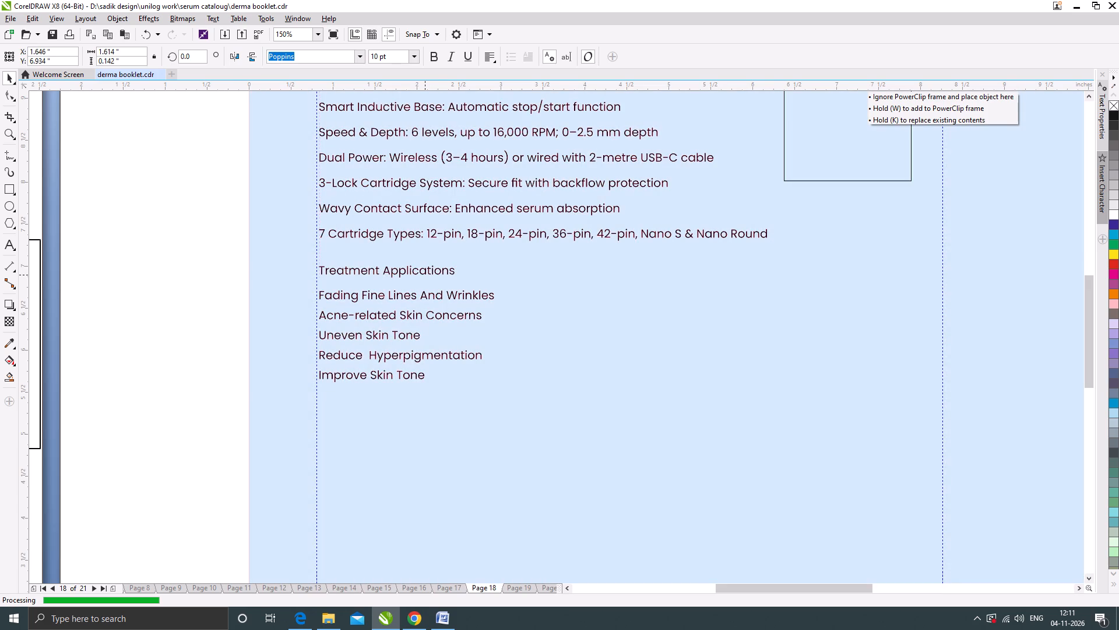
drag(424, 275, 423, 275)
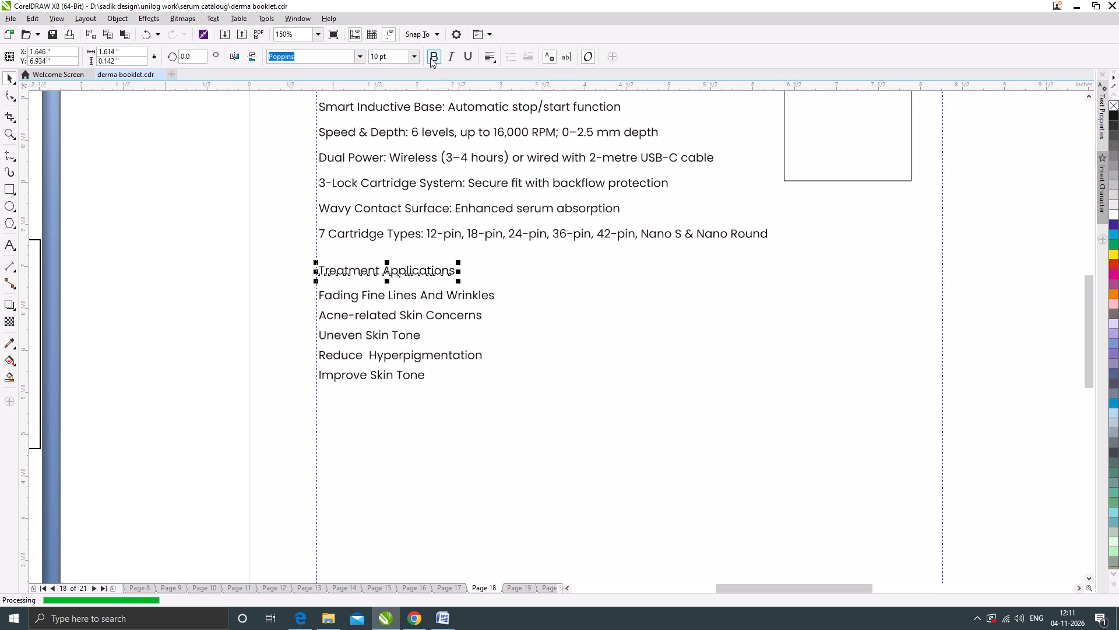
Make the "Treatment Applications" heading bold and set its size to 12 pt.
click(432, 57)
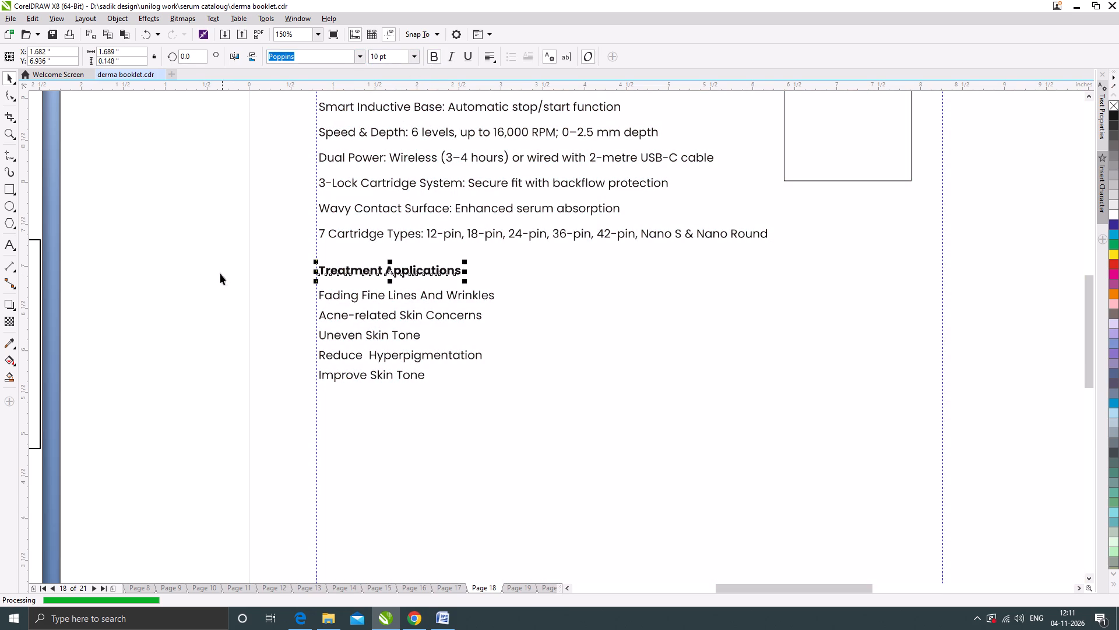
click(203, 274)
scroll(345, 333, down, 1)
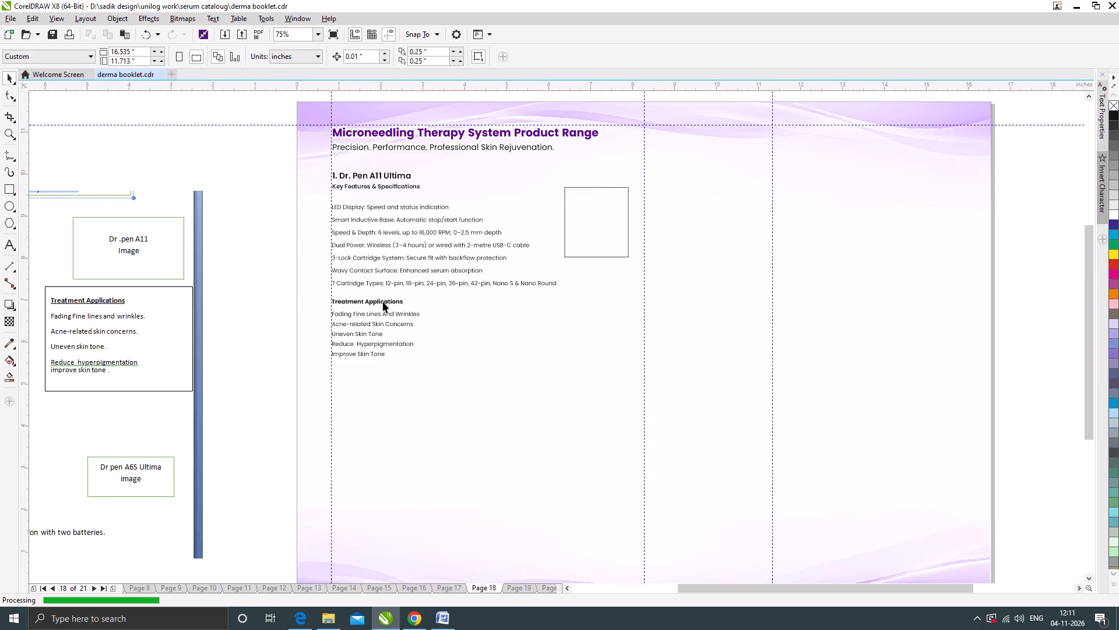
click(383, 302)
drag(393, 57, 353, 65)
text(12)
key(Return)
click(286, 325)
Bring "Acne-related Skin Concerns" onto the "Fading Fine Lines And Wrinkles" line, separated by a wide gap of spaces.
scroll(412, 311, up, 1)
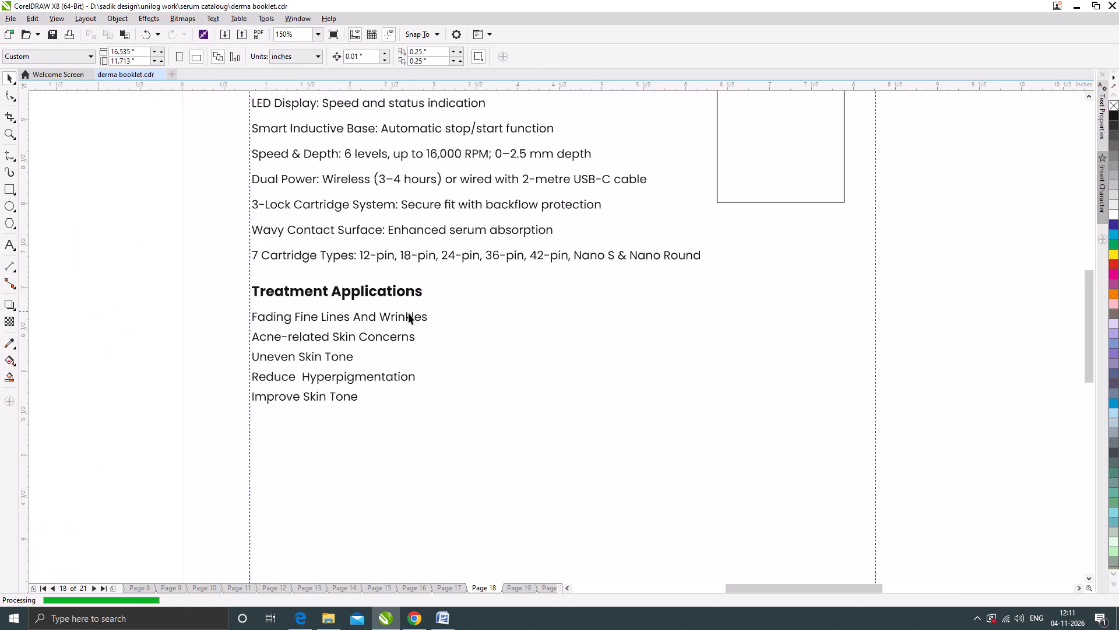
double_click(254, 357)
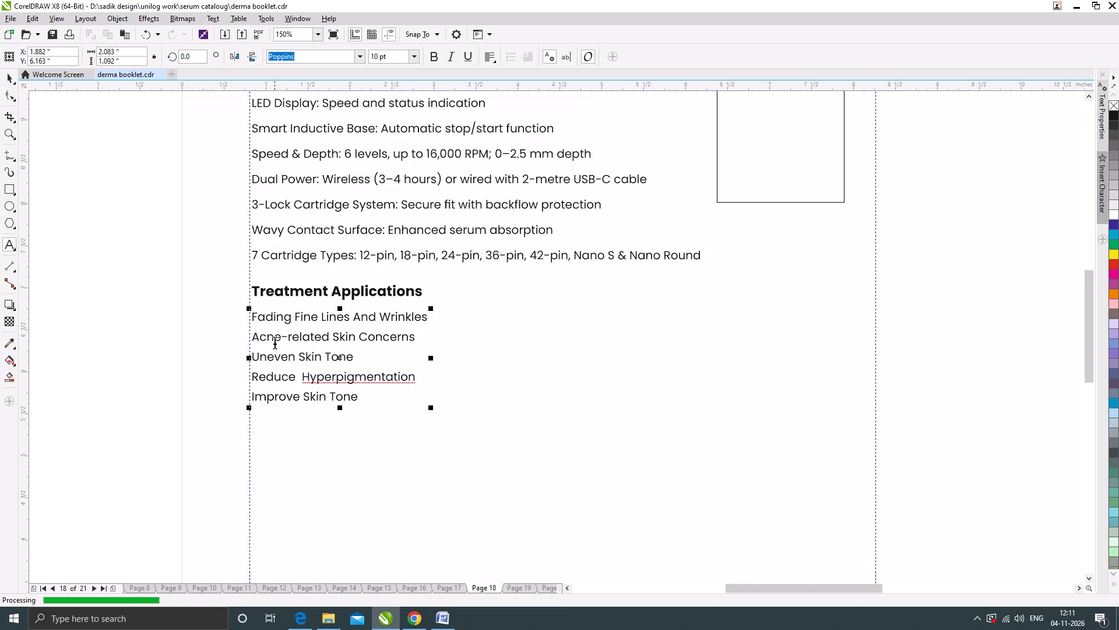
click(253, 337)
key(BackSpace)
key(space)
key(space)
key(space)
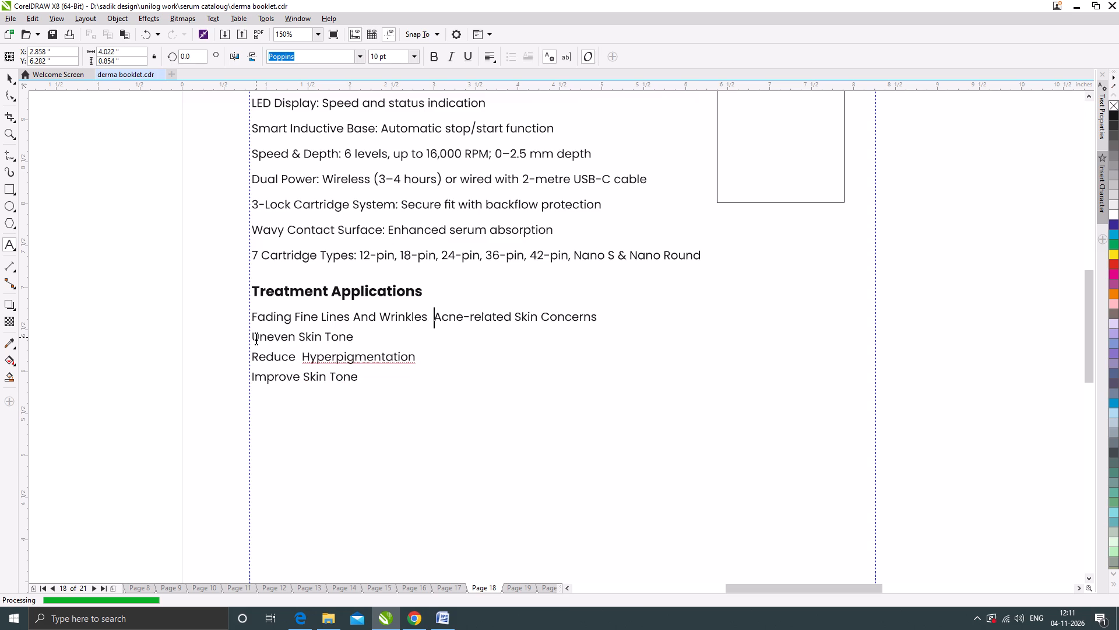
key(space)
key(space)
key(space)
key(space)
key(space)
key(space)
key(space)
key(space)
key(space)
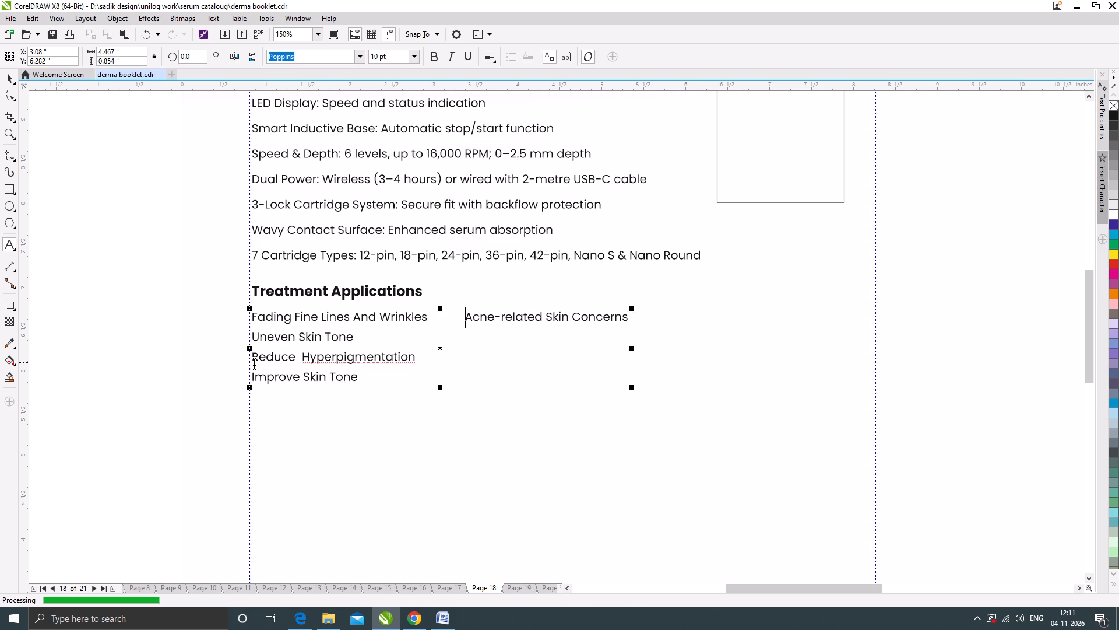
Bring "Reduce Hyperpigmentation" and "Improve Skin Tone" onto the "Uneven Skin Tone" line, with wide gaps of spaces between the items.
click(254, 362)
key(BackSpace)
key(space)
key(space)
key(space)
key(space)
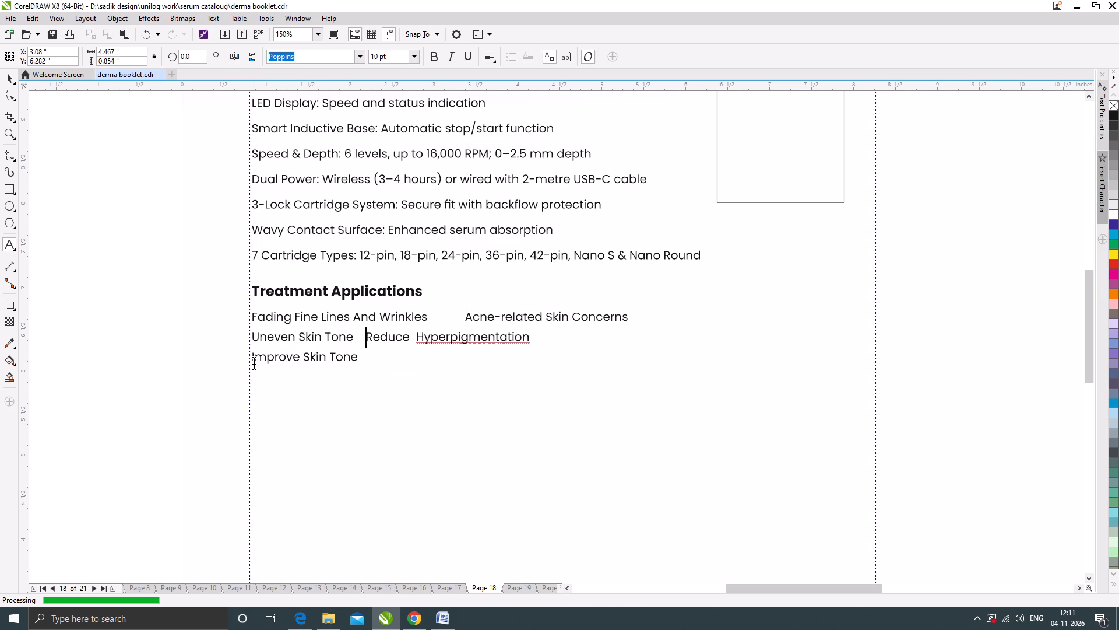
key(space)
key(space)
key(space)
click(257, 358)
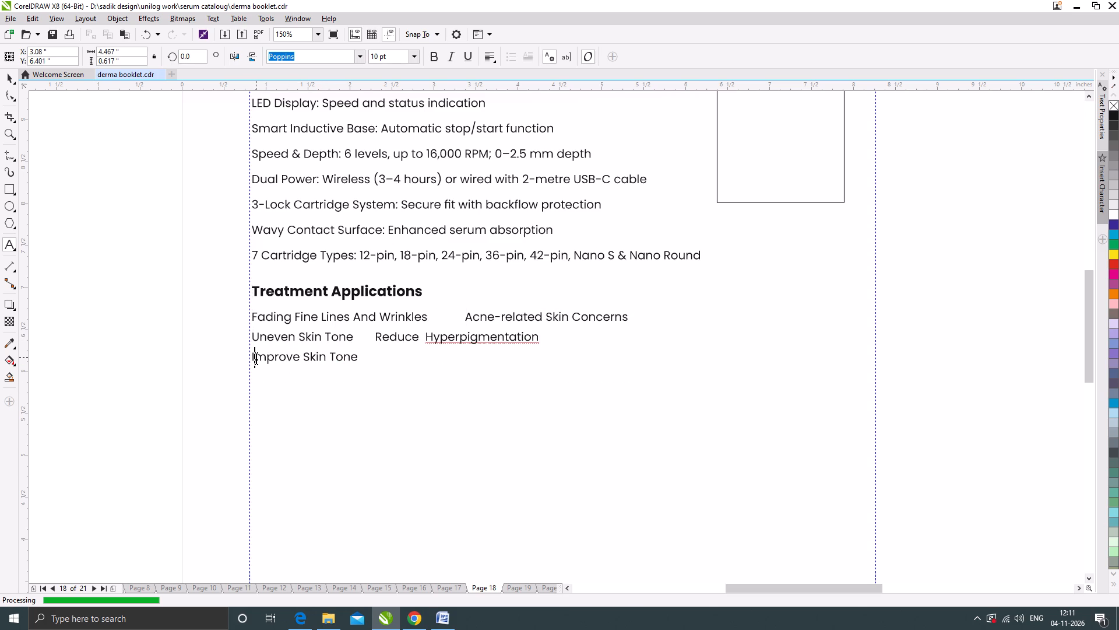
key(Left)
key(BackSpace)
key(space)
key(space)
key(space)
key(space)
key(space)
key(space)
key(space)
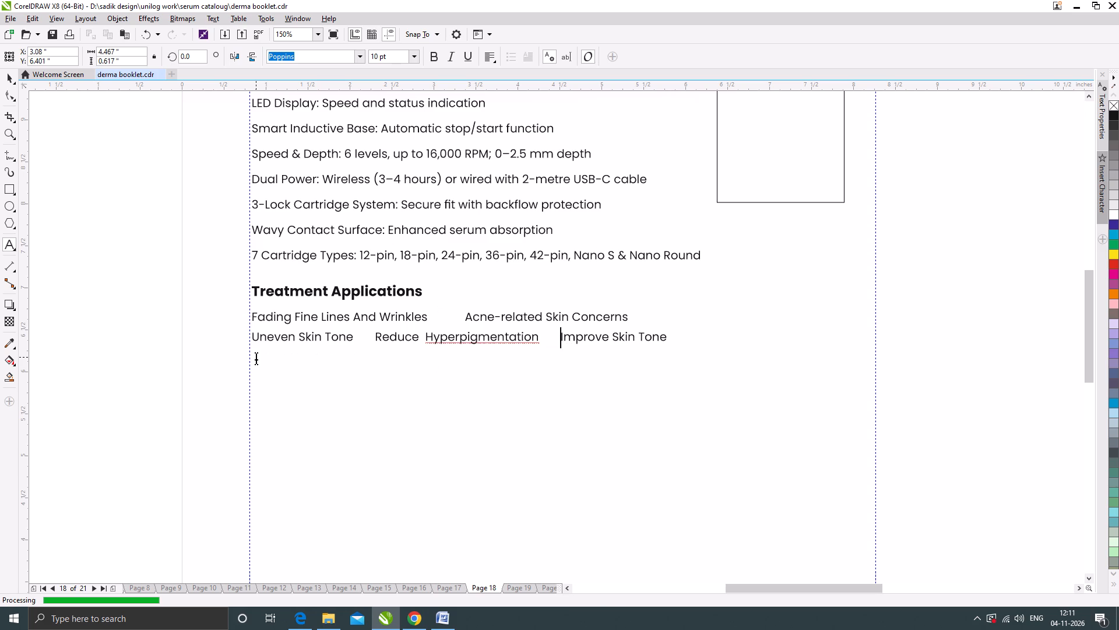
key(space)
key(space)
click(375, 339)
key(space)
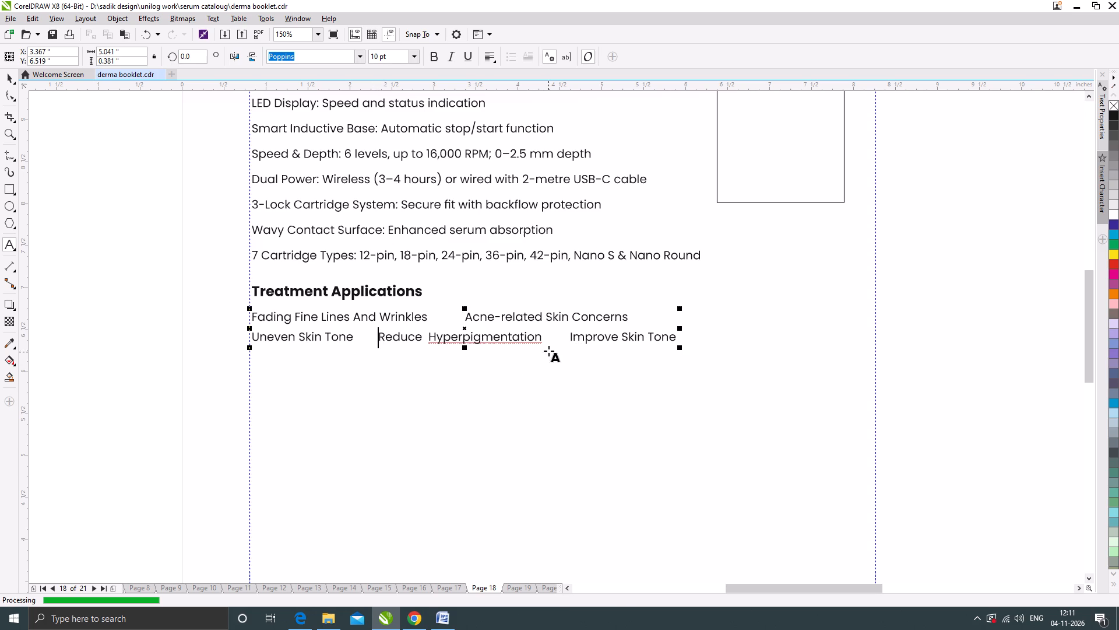
click(566, 339)
key(space)
click(8, 76)
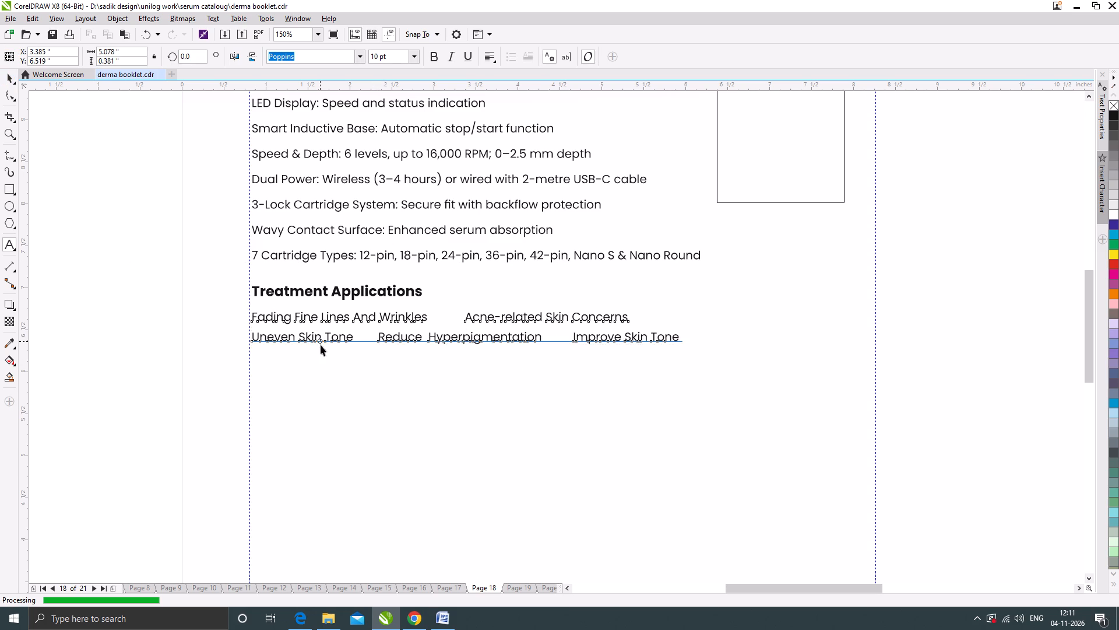
Shift the treatment list and the feature list slightly right to leave room for bullets beside the margin guide.
drag(322, 320, 342, 318)
scroll(371, 347, down, 1)
scroll(353, 223, up, 1)
drag(351, 230, 371, 230)
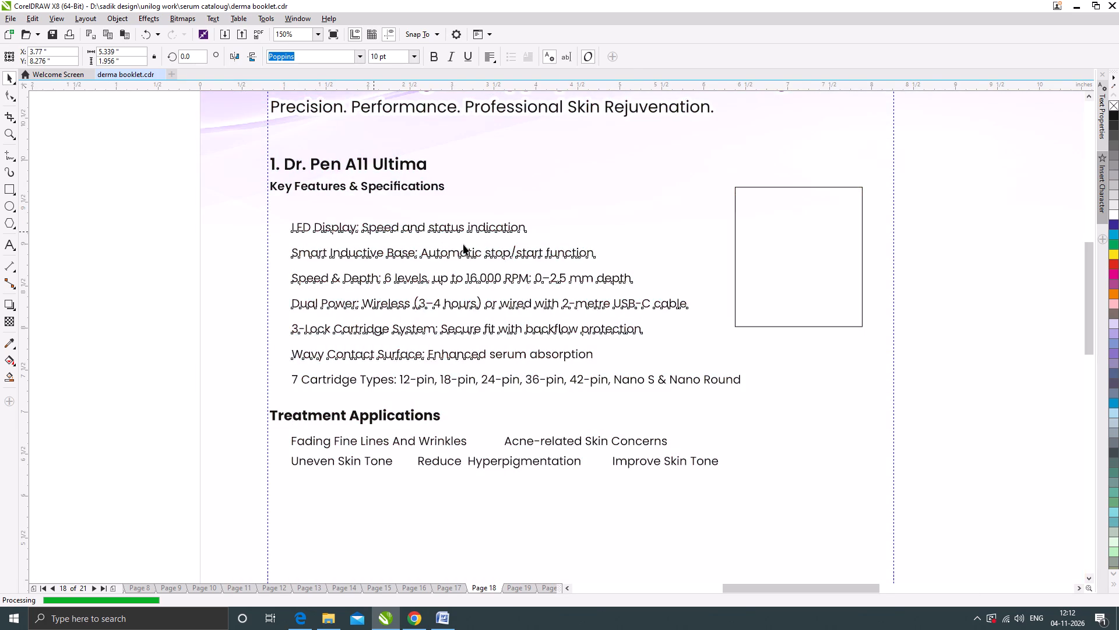
Copy a purple checkbox bullet from page 13's Dermatoscope list and paste it on page 18.
scroll(476, 249, down, 1)
click(308, 349)
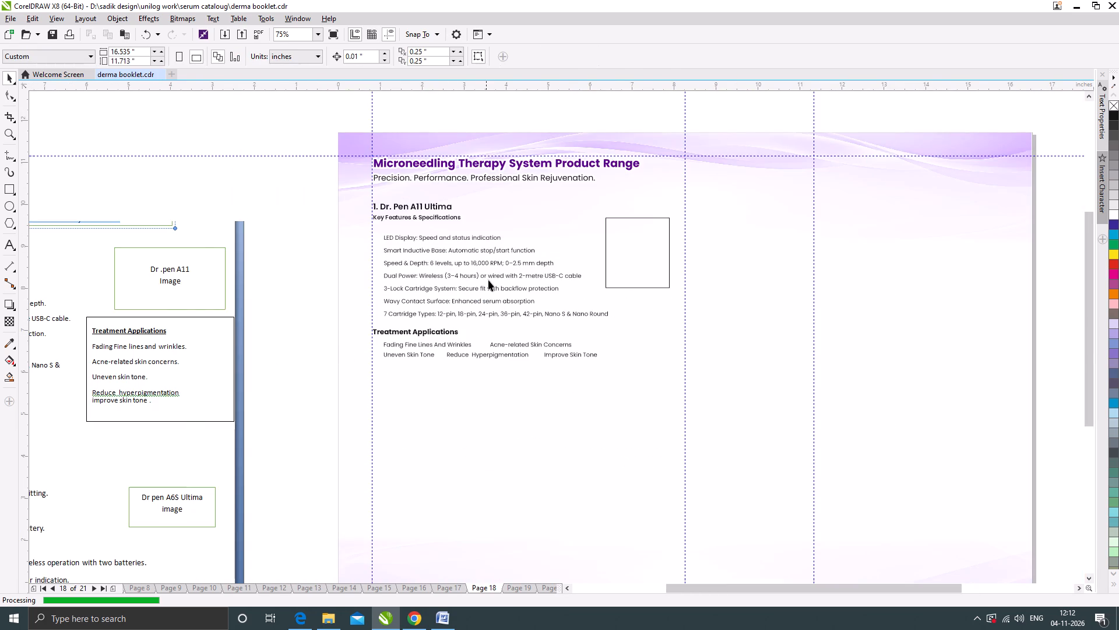
scroll(488, 279, down, 1)
click(390, 589)
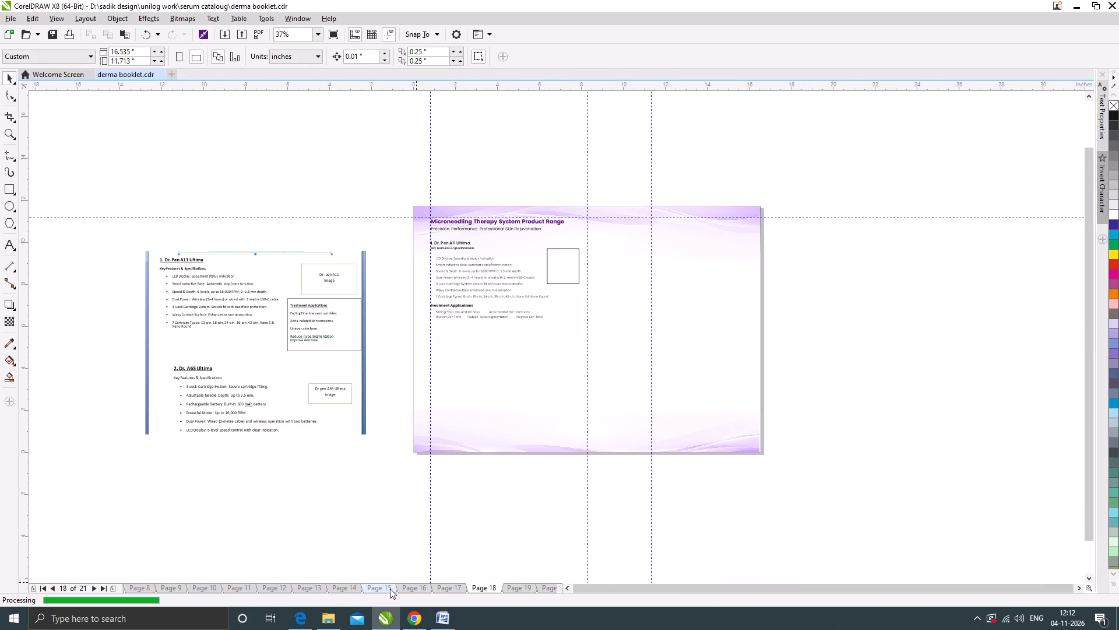
click(310, 589)
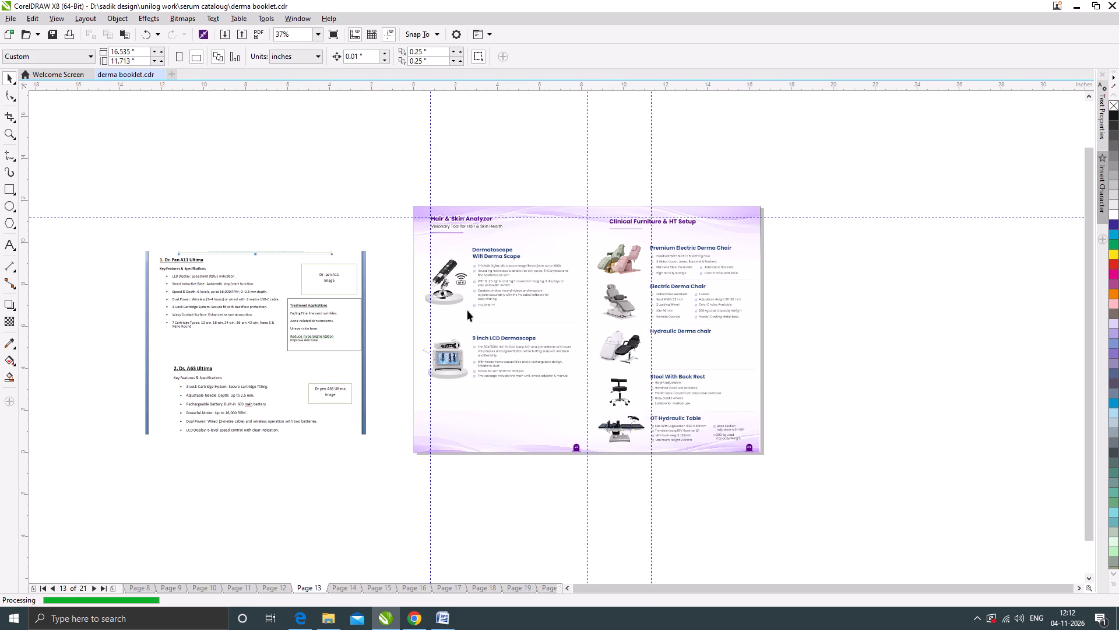
scroll(465, 266, up, 1)
click(484, 265)
key(ctrl+c)
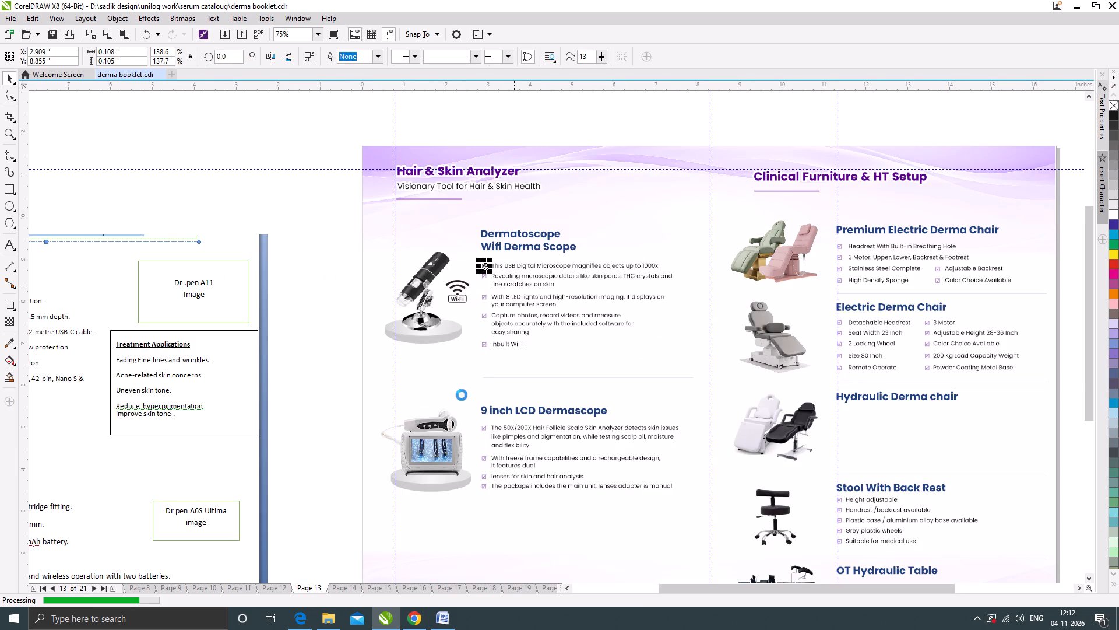
click(428, 590)
click(441, 586)
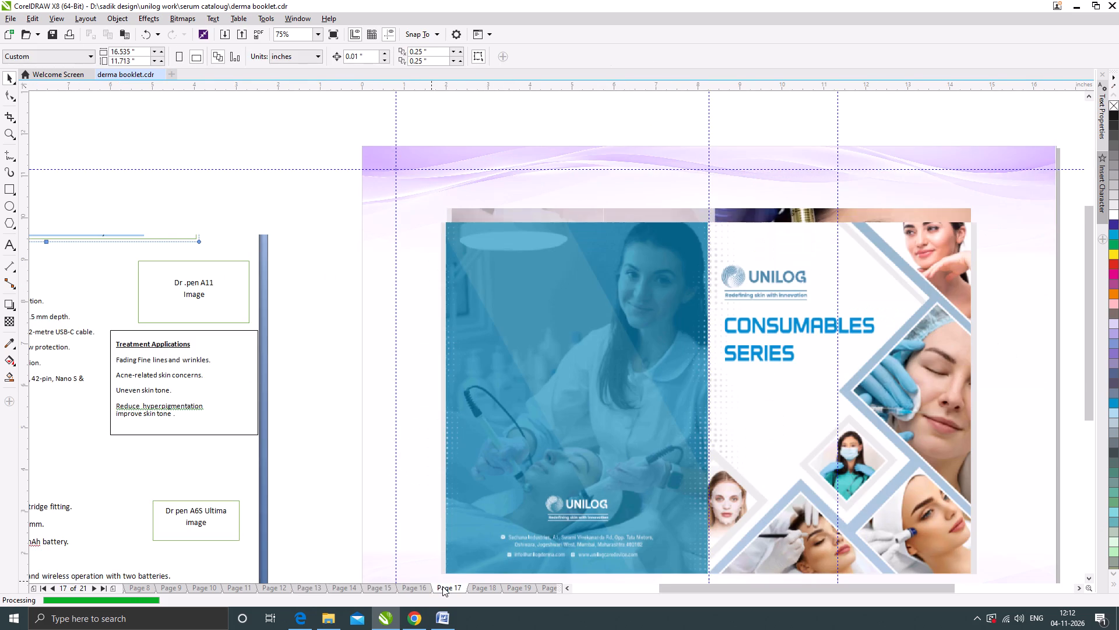
click(477, 590)
key(ctrl+v)
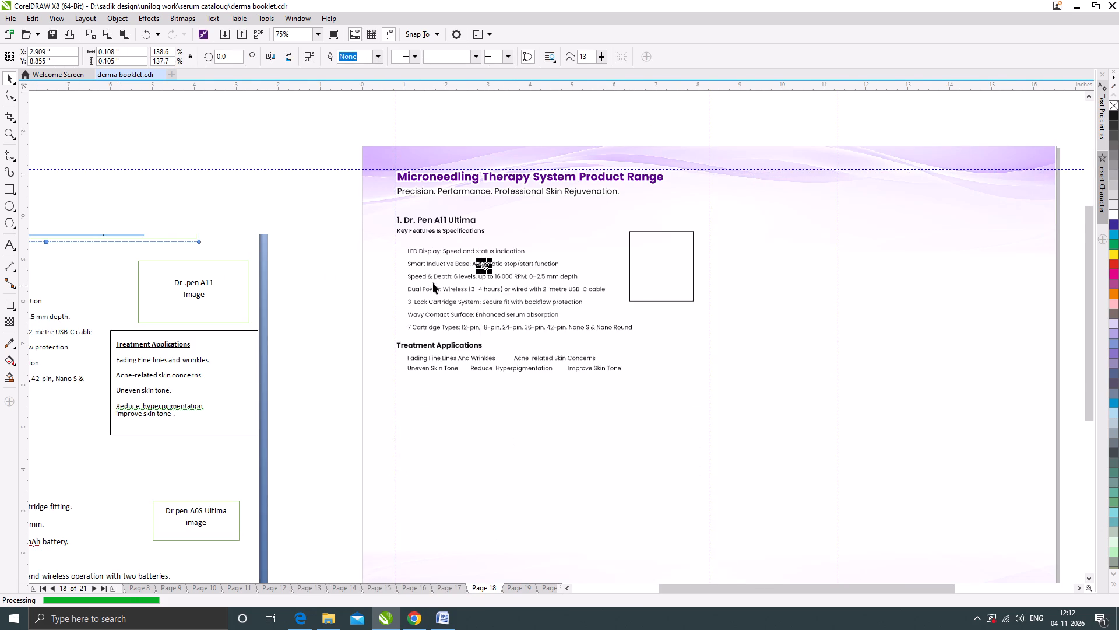
Place the checkbox bullet beside the "LED Display" line, with its box flush against the vertical margin guide.
scroll(464, 243, up, 1)
drag(506, 290, 328, 259)
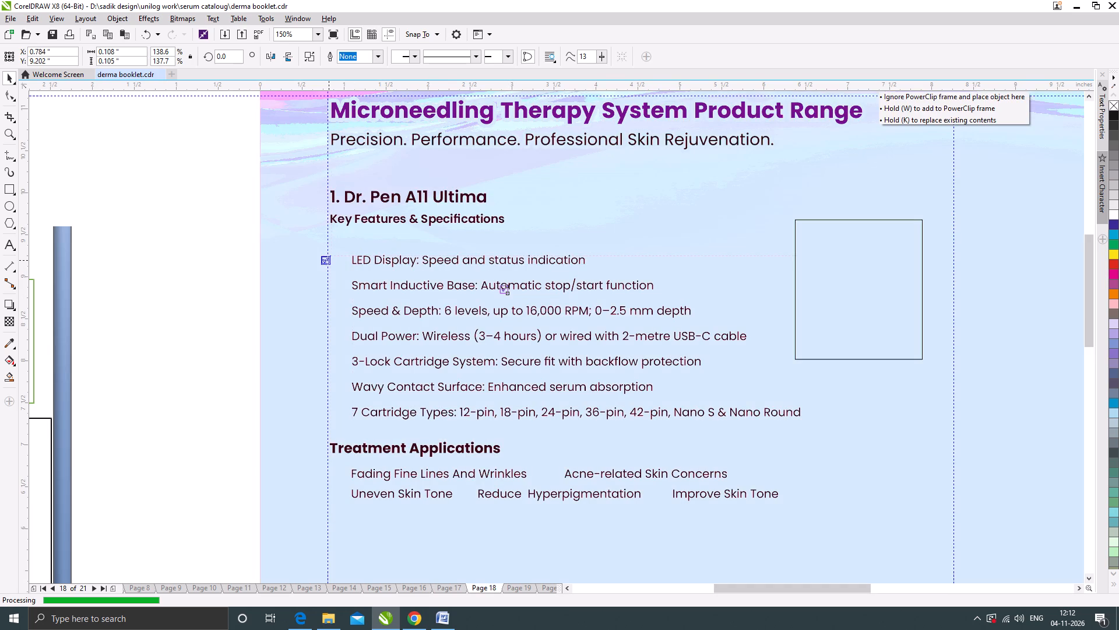
drag(328, 259, 333, 258)
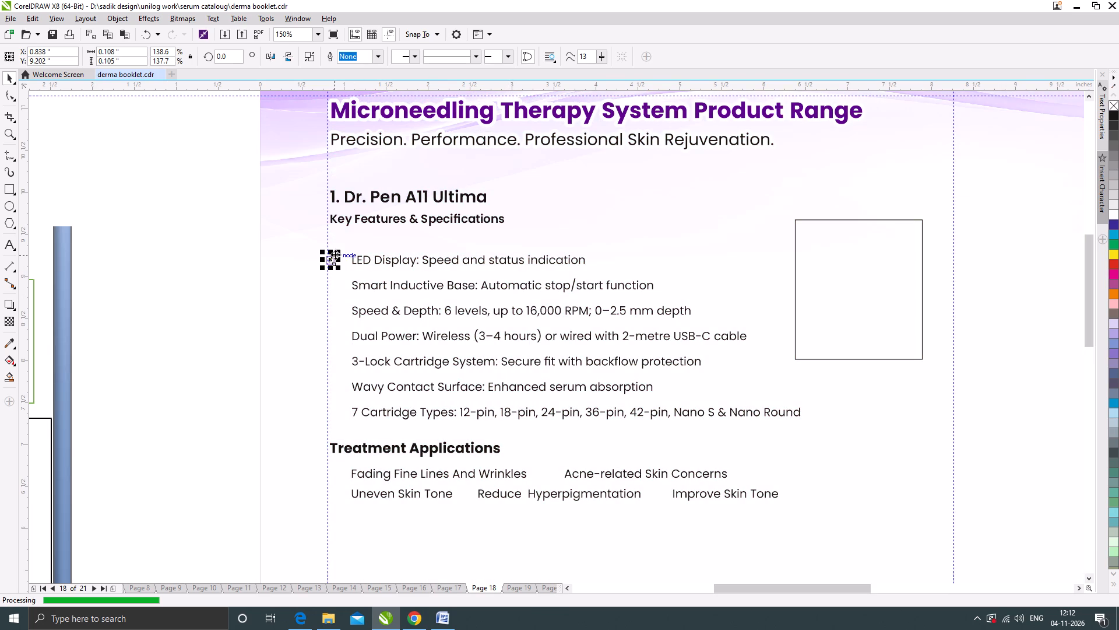
scroll(337, 257, up, 4)
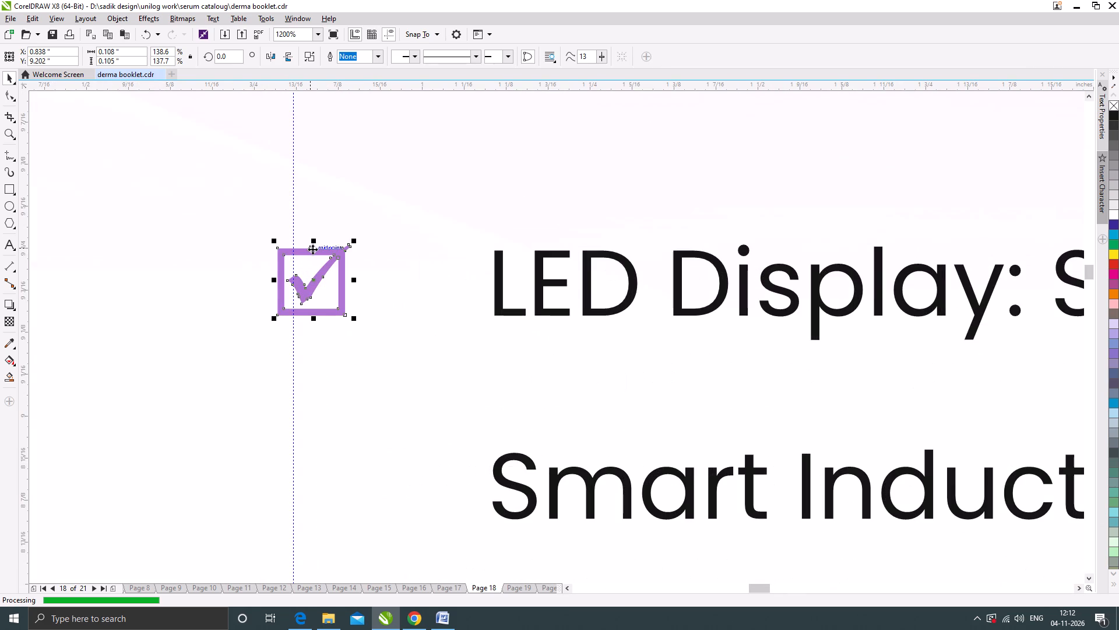
drag(312, 250, 326, 249)
Duplicate the checkbox bullet down to the "Smart Inductive Base" line and repeat it for all remaining feature lines.
scroll(418, 256, down, 1)
drag(374, 267, 376, 363)
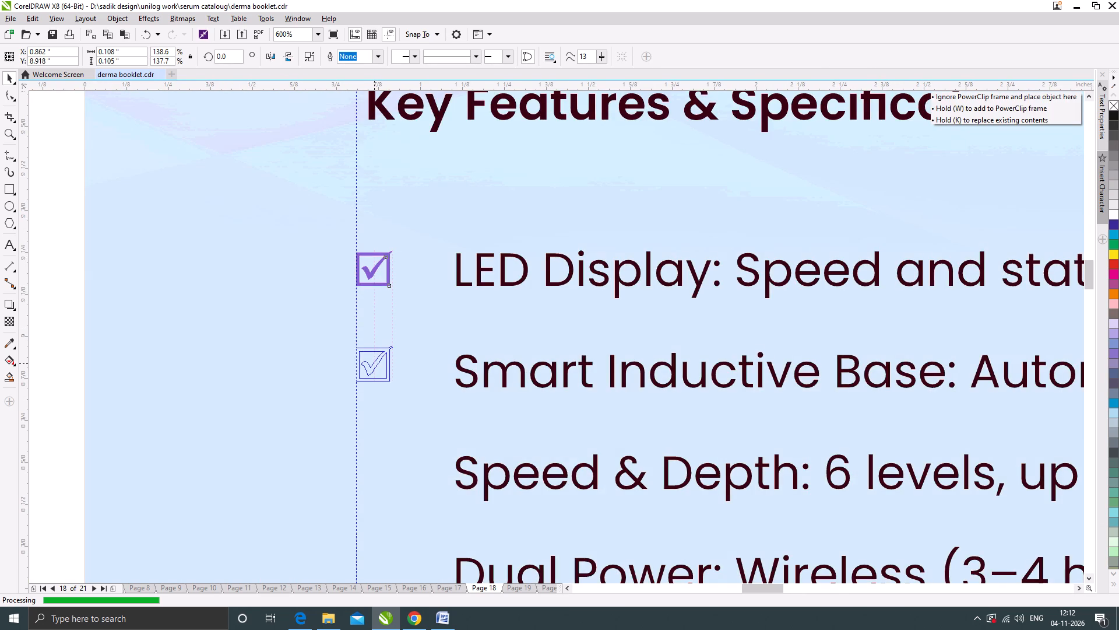
drag(376, 363, 378, 368)
shift+right_click(378, 368)
scroll(417, 303, down, 2)
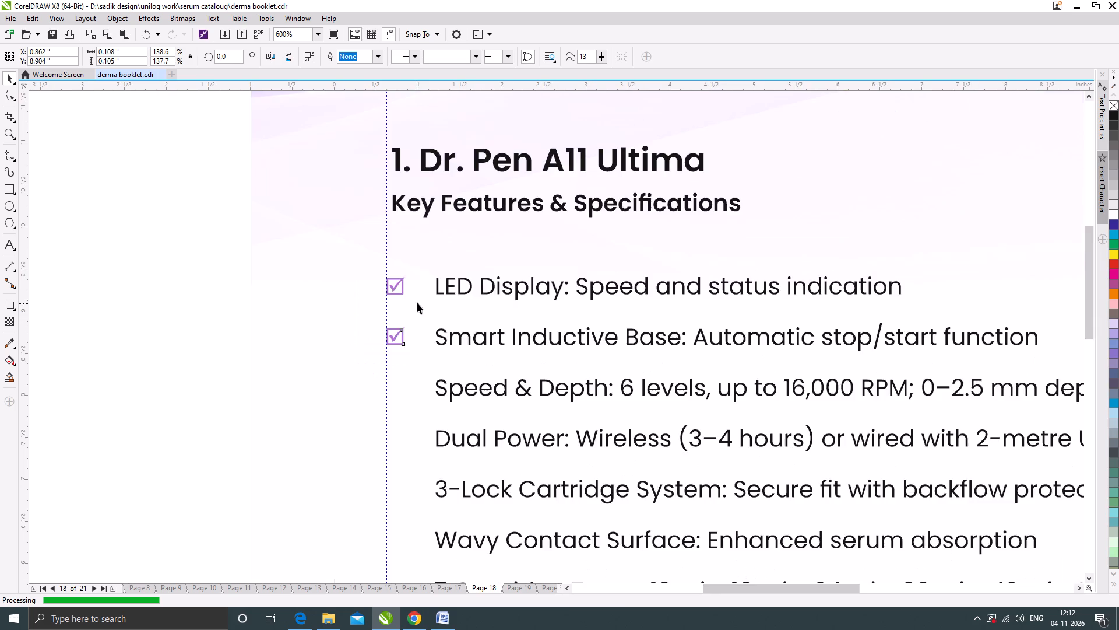
key(ctrl+r)
key(ctrl+r)
key(ctrl+r)
key(ctrl+r)
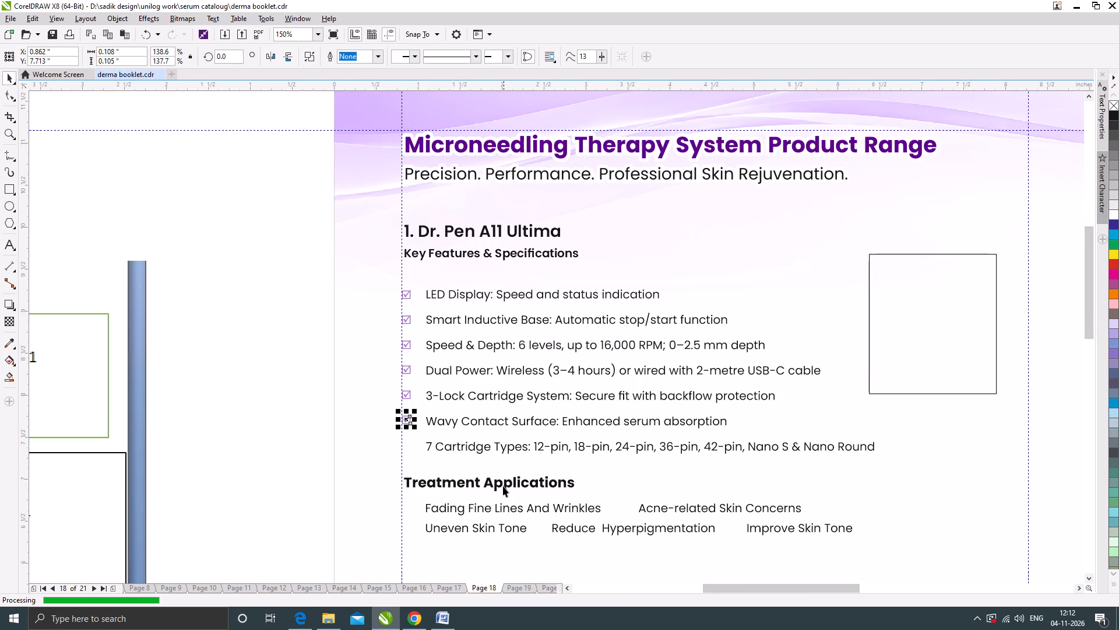
key(ctrl+r)
Lower the checkbox bullets from "7 Cartridge Types" up to "Speed & Depth" slightly, aligning each with its text line.
scroll(391, 456, up, 3)
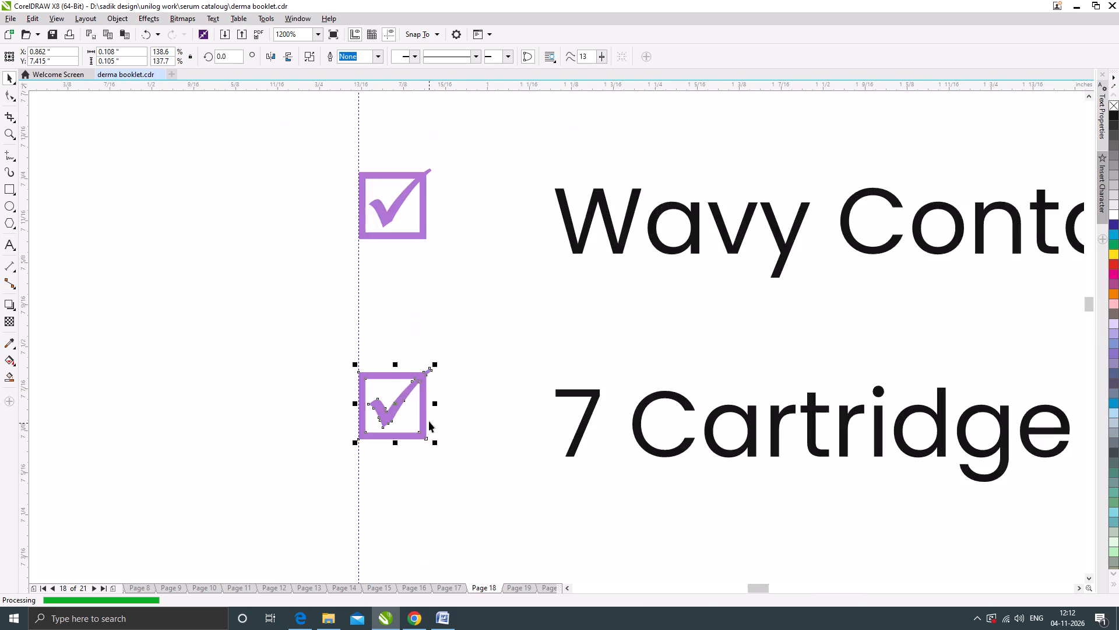
scroll(430, 421, up, 1)
drag(414, 373, 415, 398)
scroll(460, 402, down, 3)
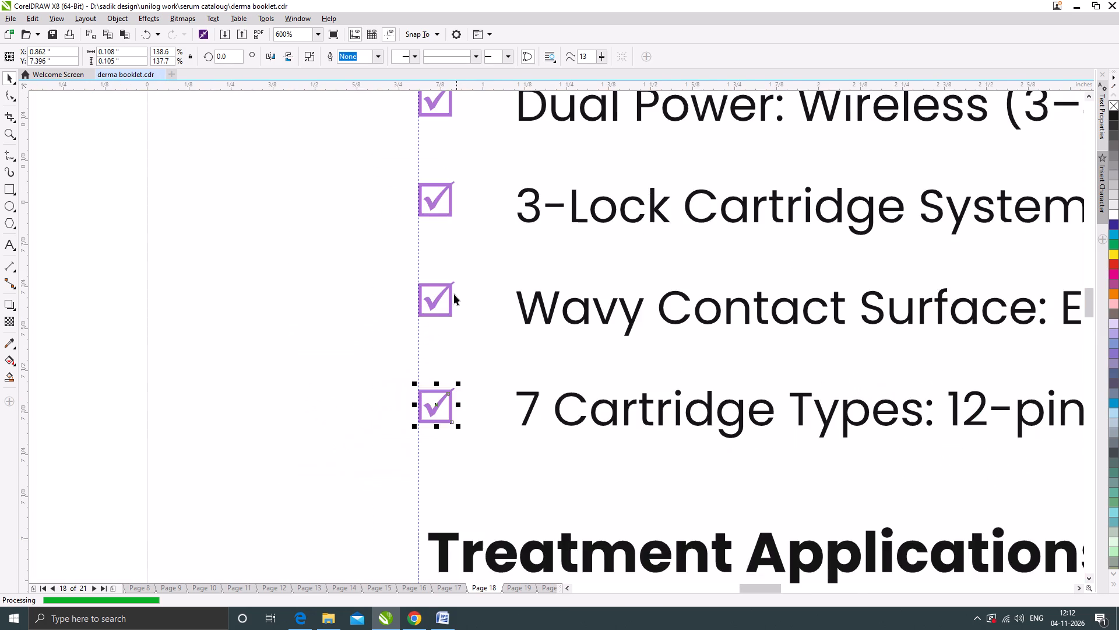
scroll(453, 293, up, 2)
drag(444, 293, 445, 319)
scroll(453, 334, down, 4)
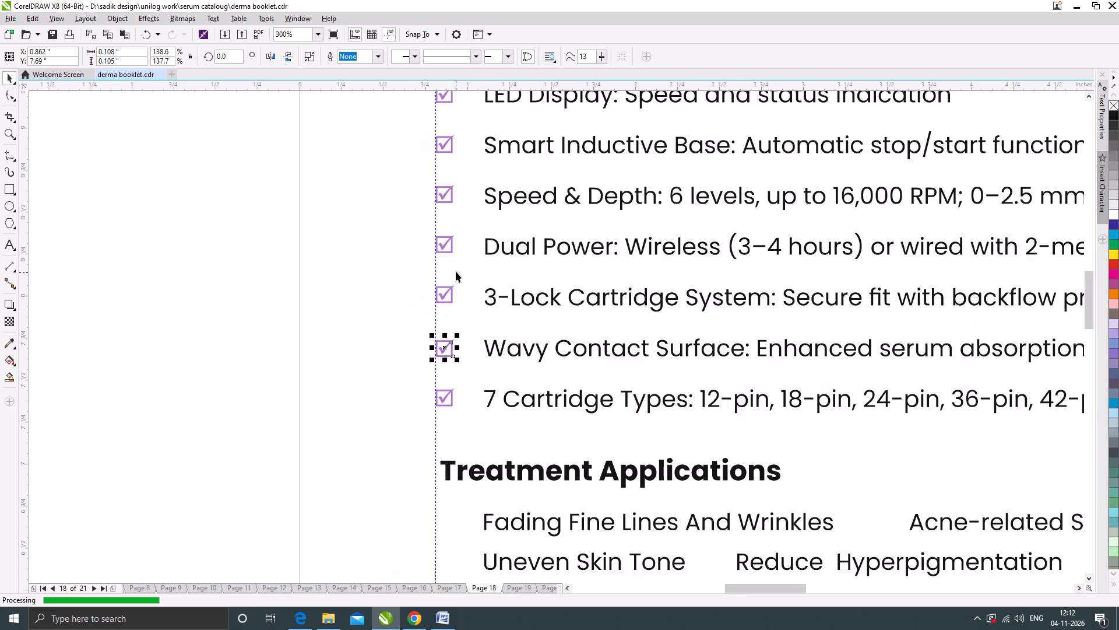
scroll(455, 254, up, 2)
scroll(448, 419, up, 1)
drag(435, 408, 438, 433)
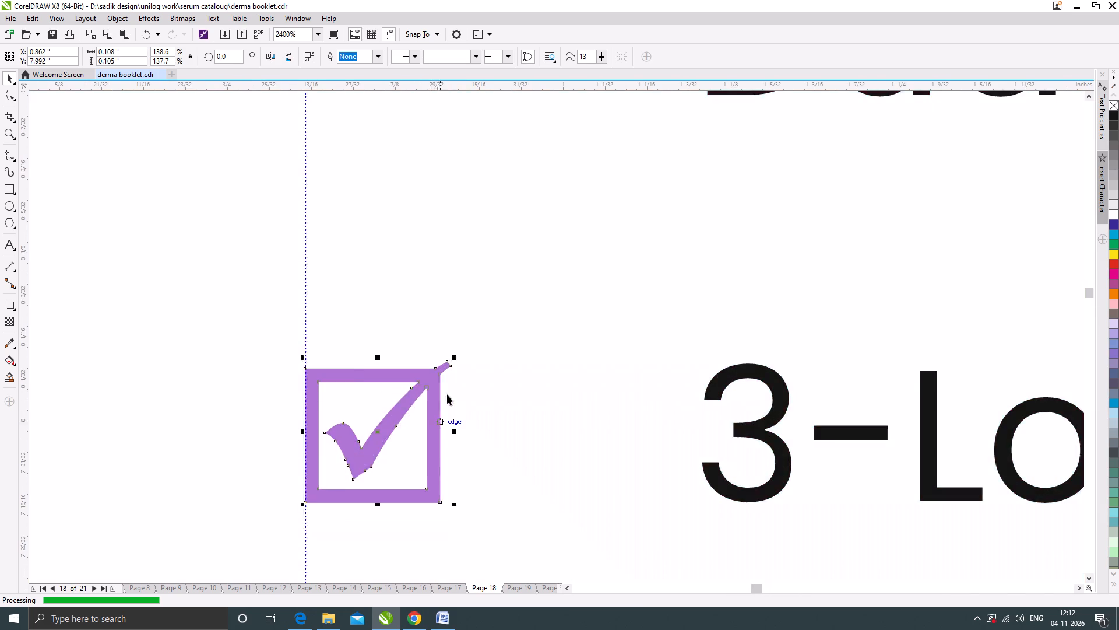
scroll(439, 345, down, 2)
scroll(436, 246, up, 2)
drag(446, 241, 447, 258)
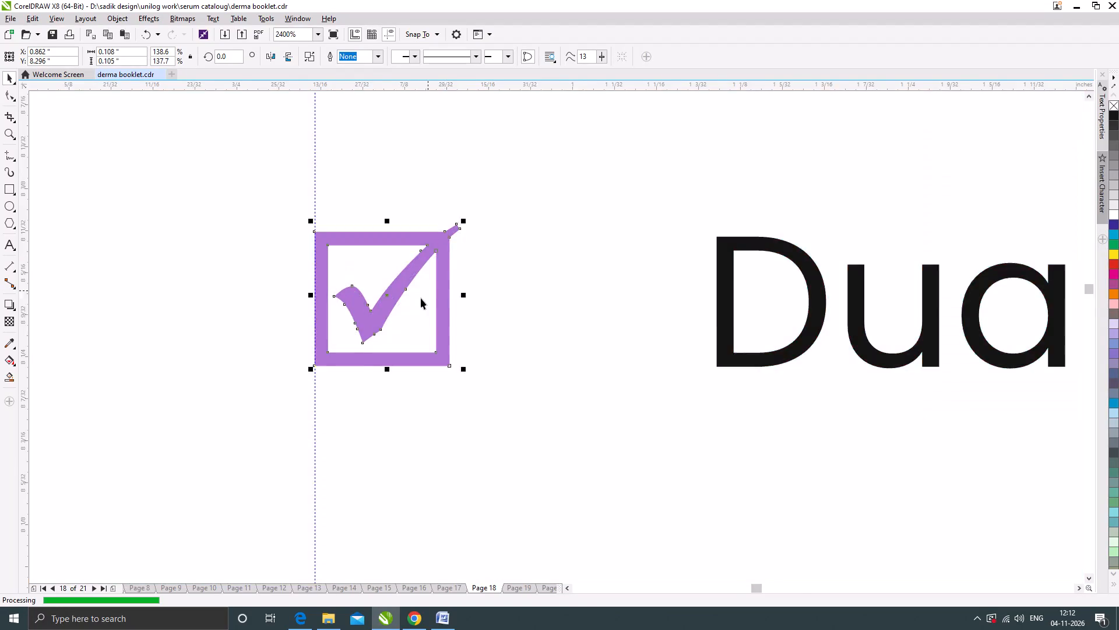
scroll(415, 303, down, 2)
scroll(423, 182, up, 2)
drag(427, 176, 428, 191)
scroll(390, 237, down, 1)
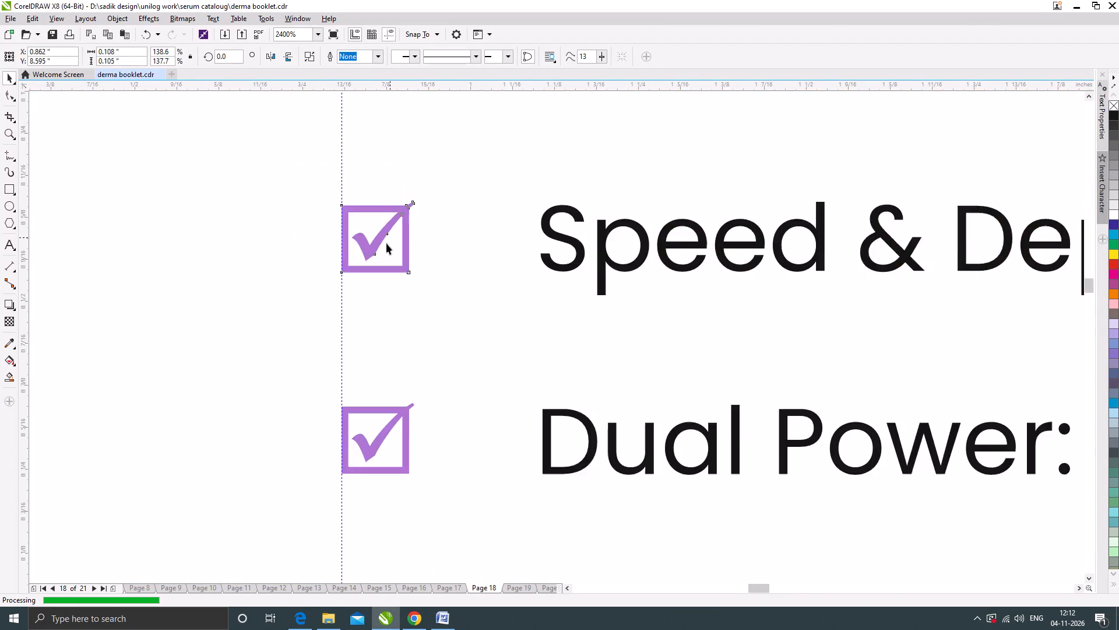
Move the feature list text slightly left, closer to its checkbox bullets.
scroll(386, 243, down, 2)
drag(433, 247, 431, 247)
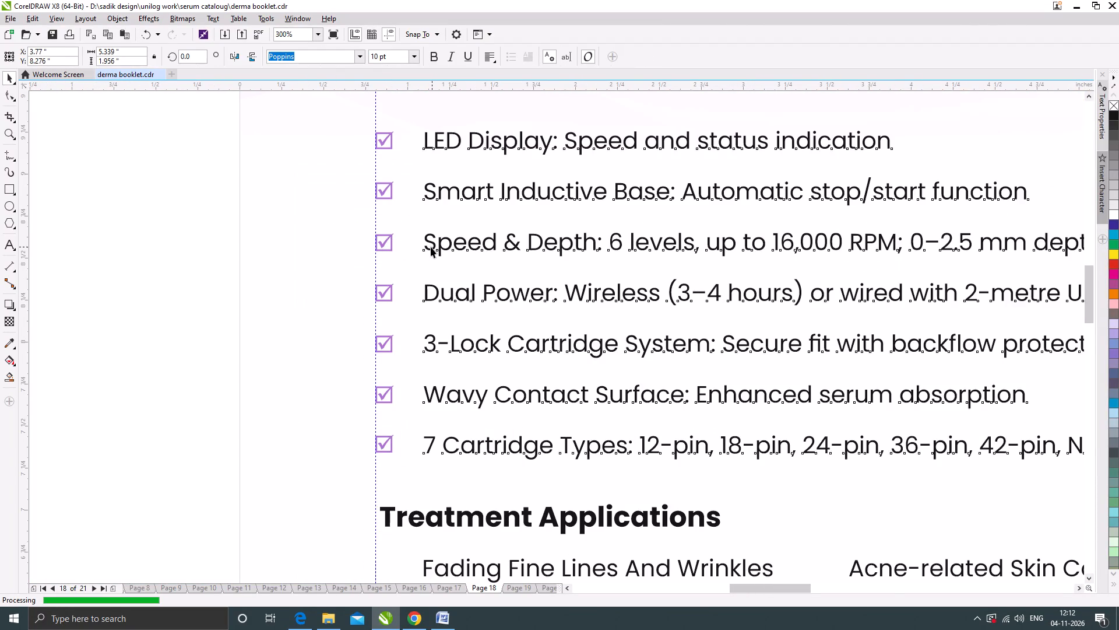
drag(431, 247, 421, 247)
scroll(413, 252, down, 2)
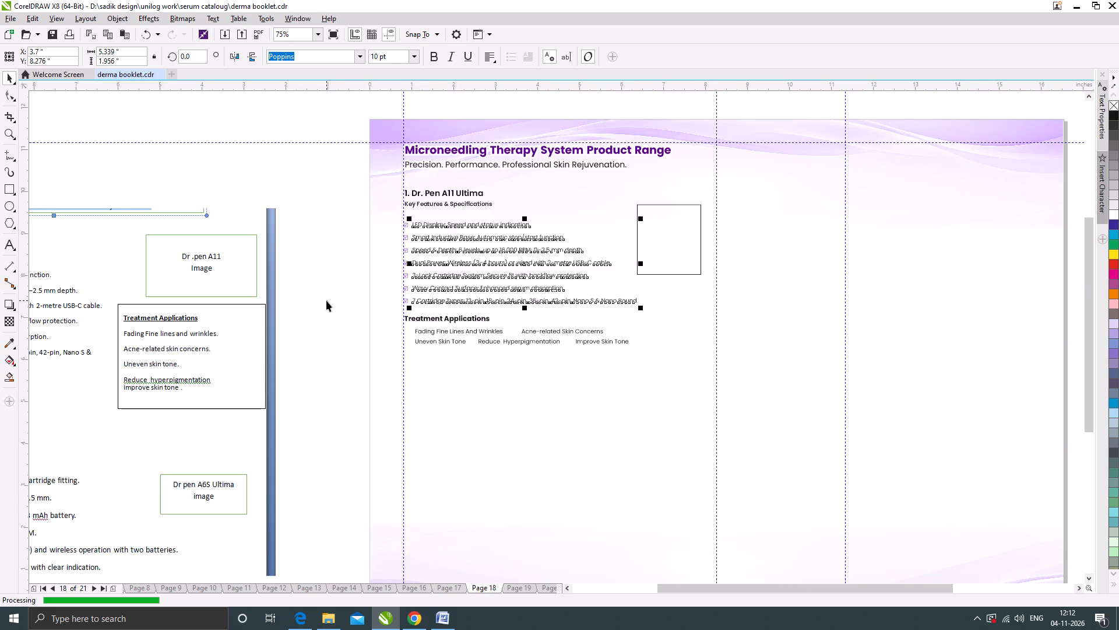
click(326, 300)
click(675, 236)
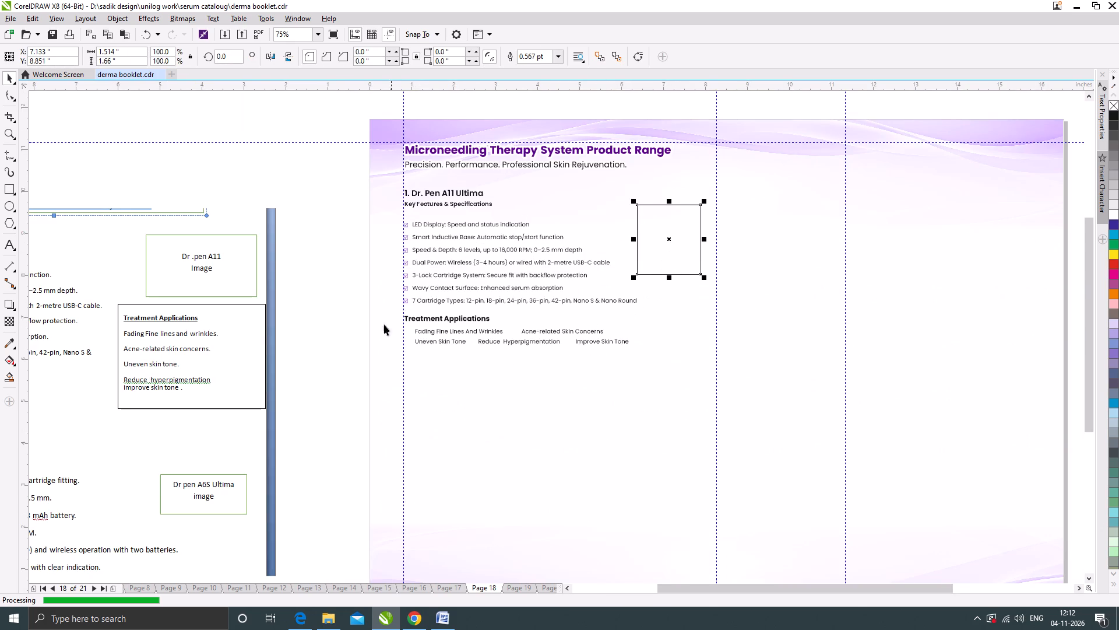
click(353, 327)
Sample the main title's purple and apply it to the "1. Dr. Pen A11 Ultima" and "Treatment Applications" headings.
scroll(422, 314, up, 1)
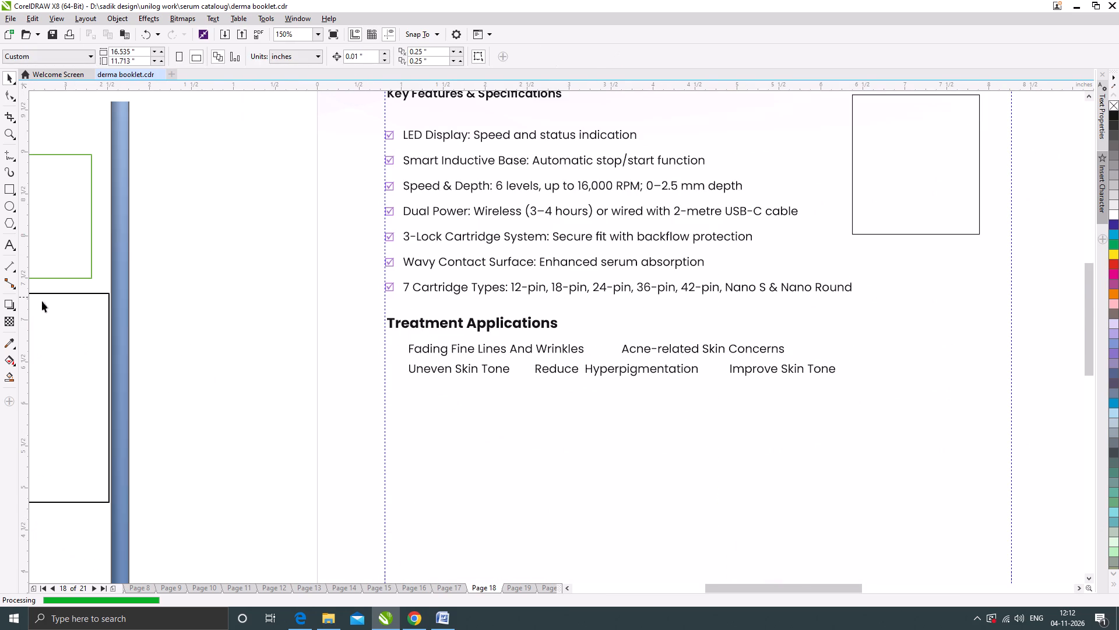
click(6, 343)
scroll(378, 268, down, 1)
scroll(422, 129, up, 1)
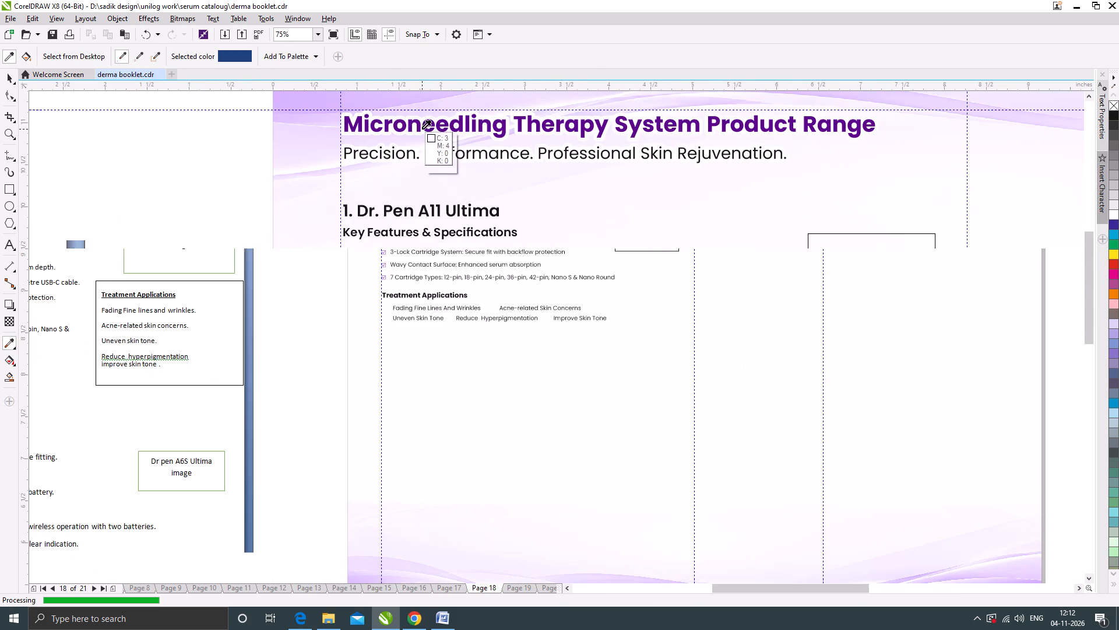
click(418, 125)
scroll(409, 211, up, 1)
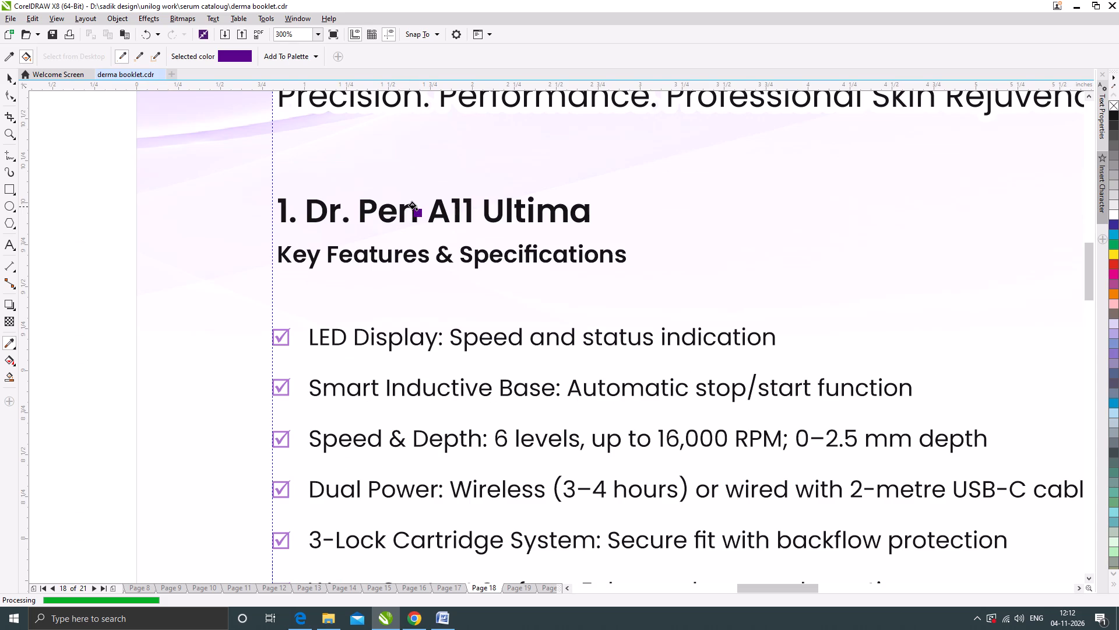
click(413, 206)
scroll(413, 206, down, 2)
scroll(428, 359, up, 1)
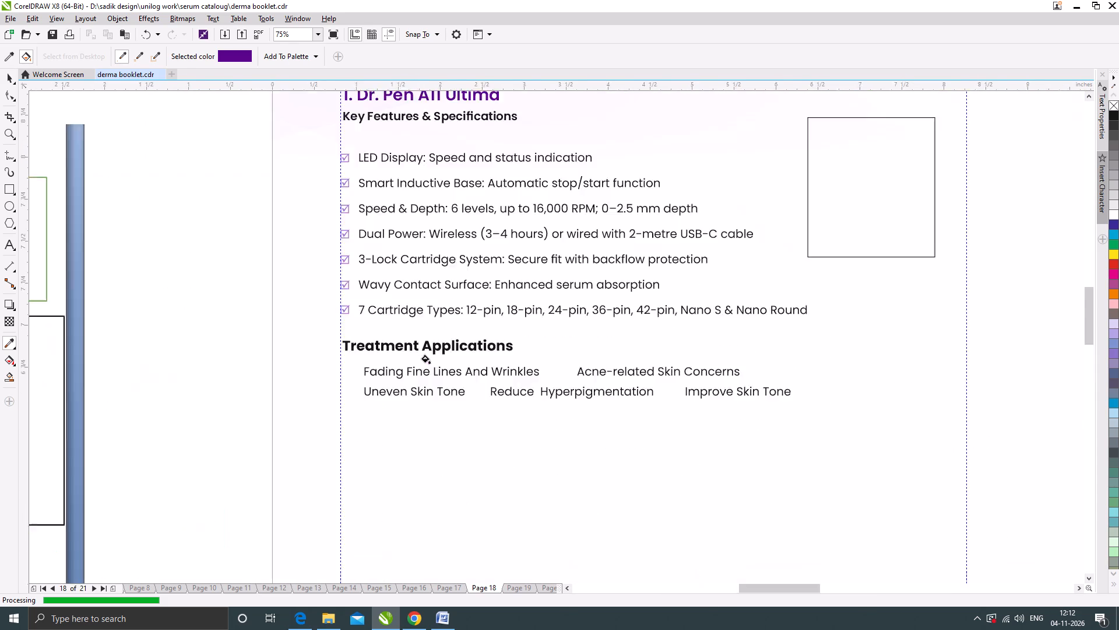
scroll(426, 359, up, 2)
click(418, 323)
scroll(439, 337, down, 3)
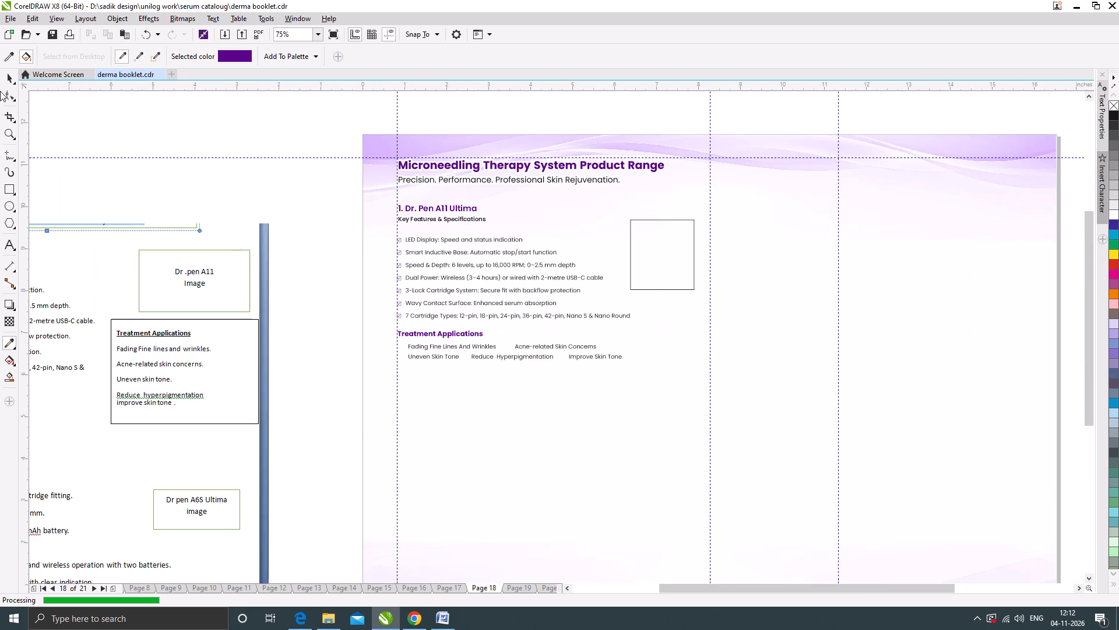
click(10, 78)
click(286, 188)
Use Poppins SemiBold for both the "1. Dr. Pen A11 Ultima" and "Treatment Applications" headings.
scroll(460, 216, up, 1)
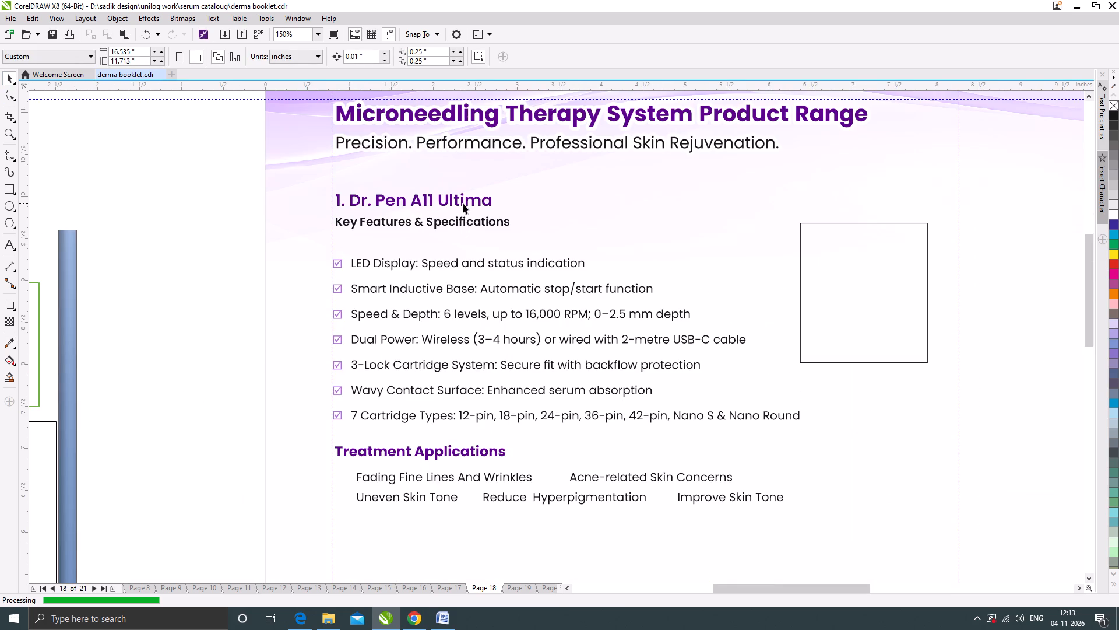
click(463, 203)
click(359, 57)
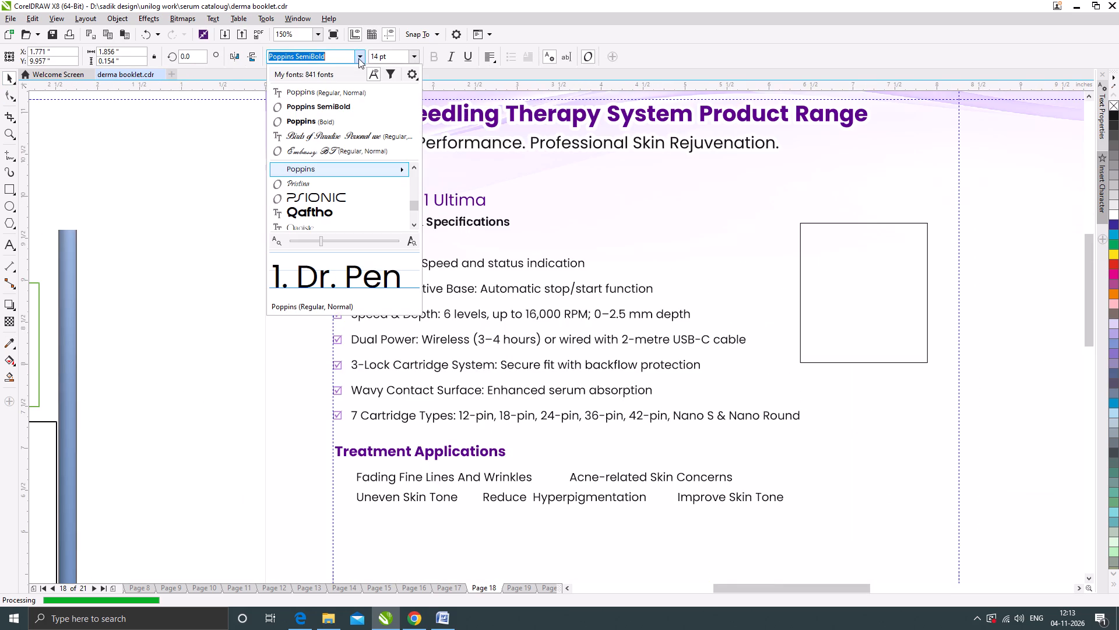
click(336, 108)
click(497, 453)
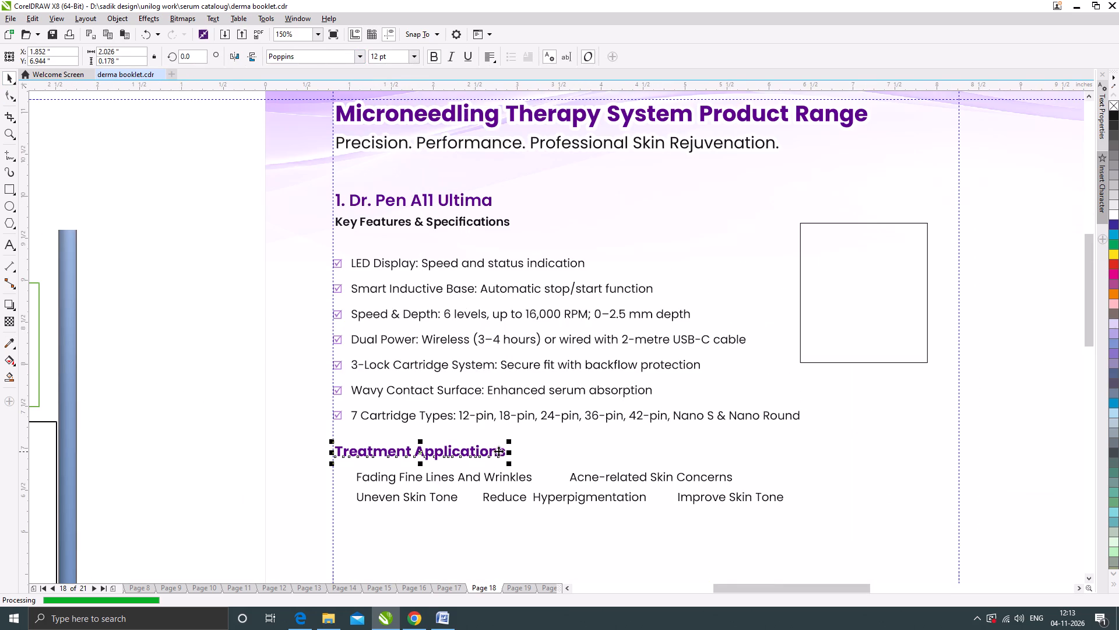
click(359, 55)
click(332, 88)
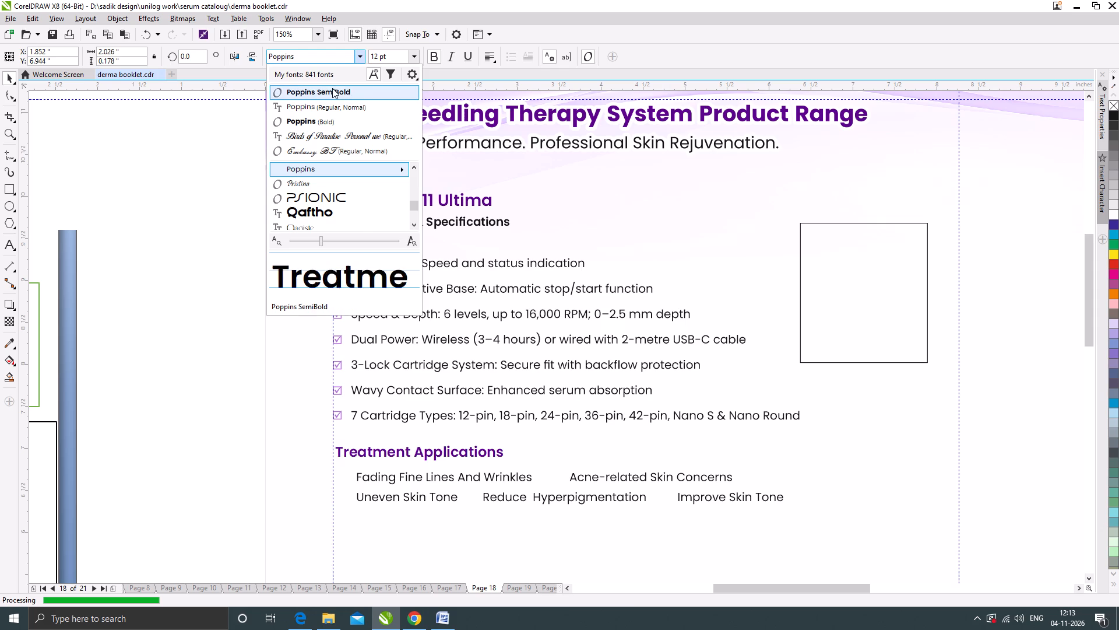
click(448, 207)
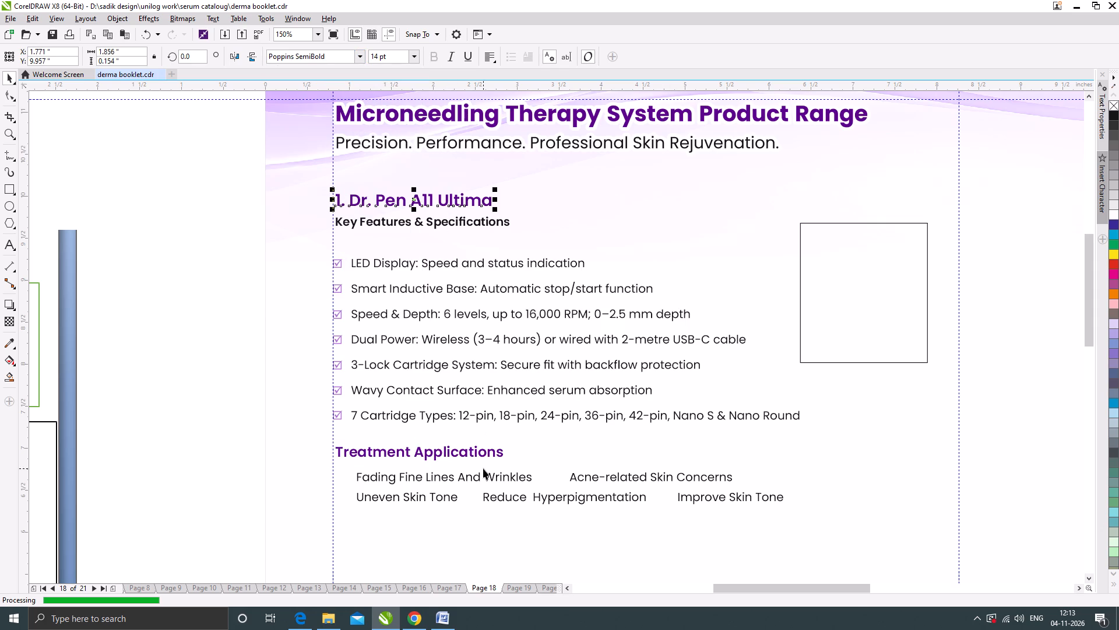
click(491, 450)
scroll(446, 246, down, 1)
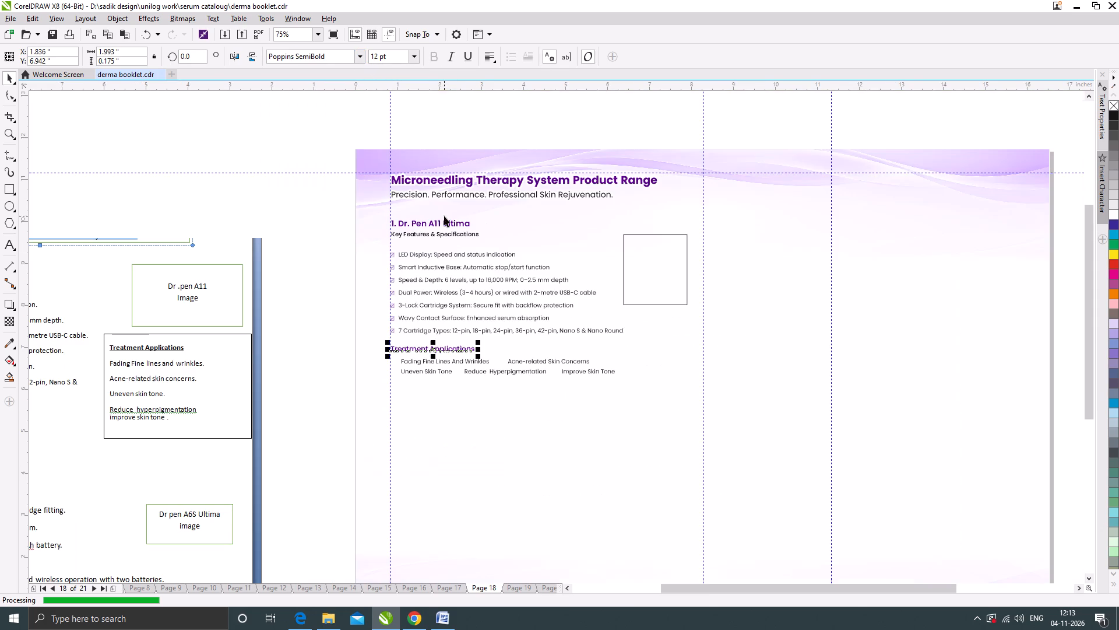
click(307, 384)
Move the two-line treatment list slightly down, away from the "Treatment Applications" heading.
scroll(436, 376, up, 1)
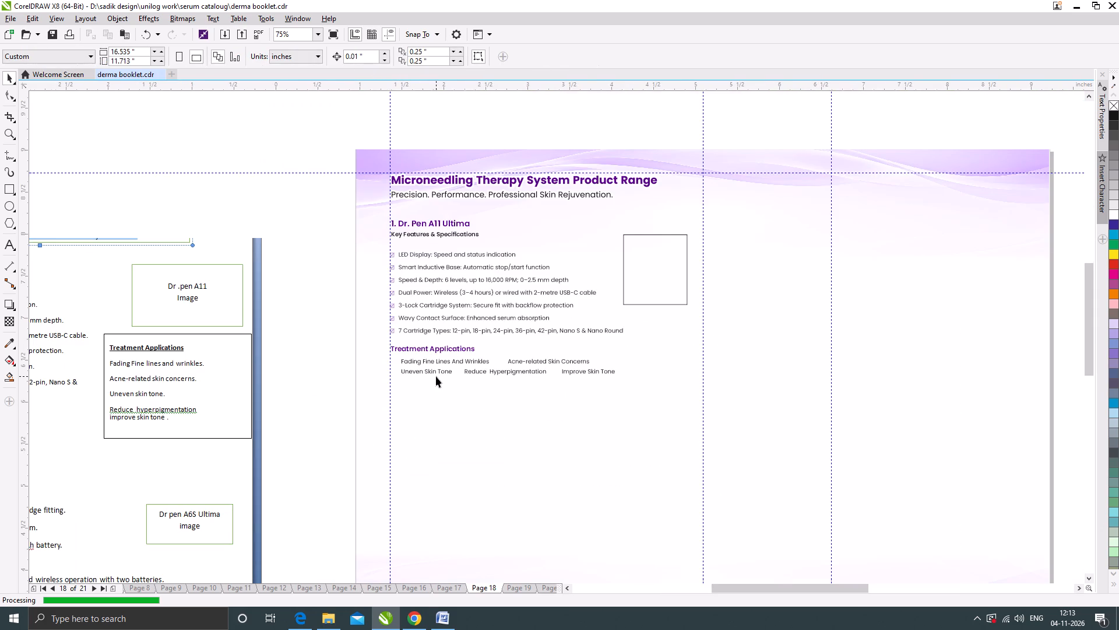
scroll(508, 363, up, 1)
click(514, 372)
click(515, 368)
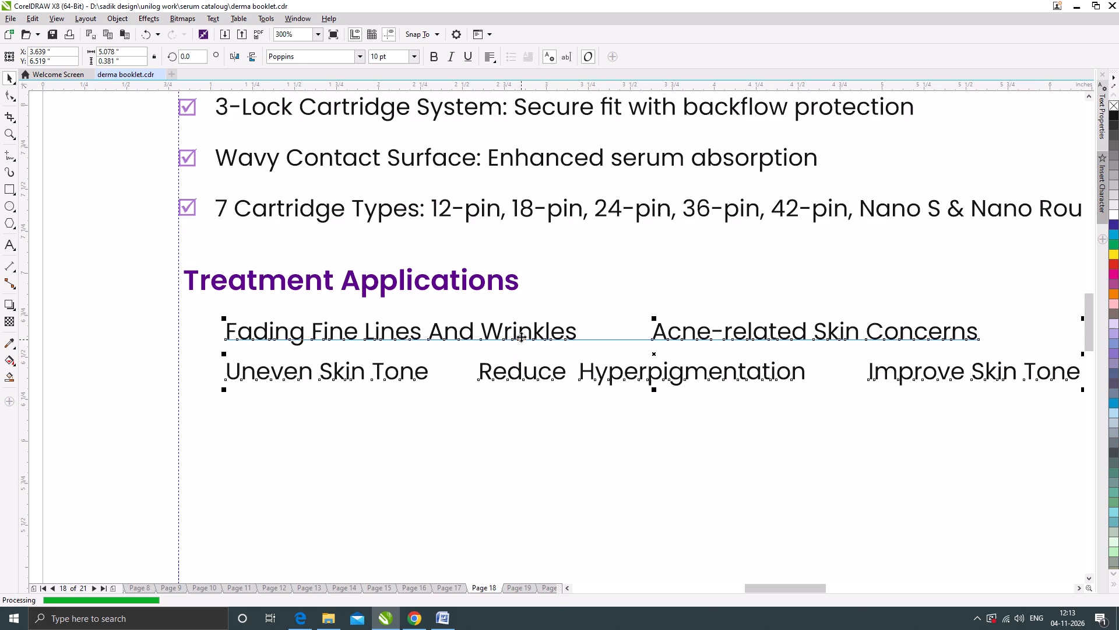
drag(520, 335, 520, 342)
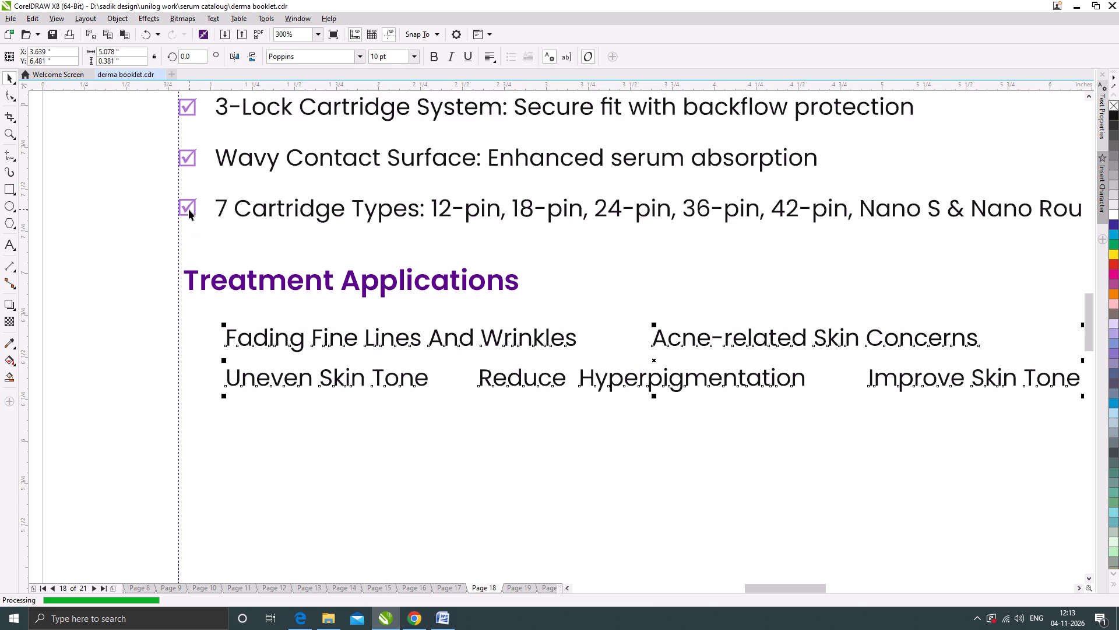
Copy the checkbox bullet beside "Fading Fine Lines And Wrinkles", aligned with the text, and duplicate it down towards "Uneven Skin Tone".
drag(189, 209, 193, 338)
shift+right_click(193, 338)
scroll(193, 339, up, 4)
drag(205, 285, 206, 275)
scroll(260, 246, down, 2)
drag(228, 268, 228, 324)
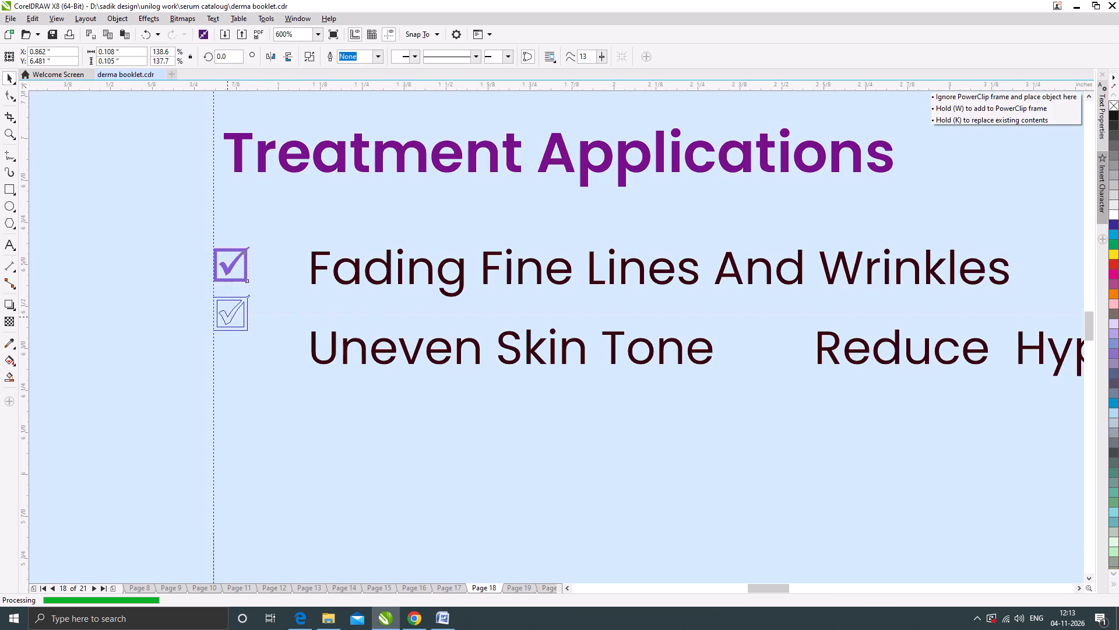
Copy the purple checkbox bullet in front of "Uneven Skin Tone" and in front of "Acne-related Skin Concerns".
drag(228, 324, 233, 349)
shift+right_click(233, 349)
shift+click(230, 278)
scroll(165, 285, down, 1)
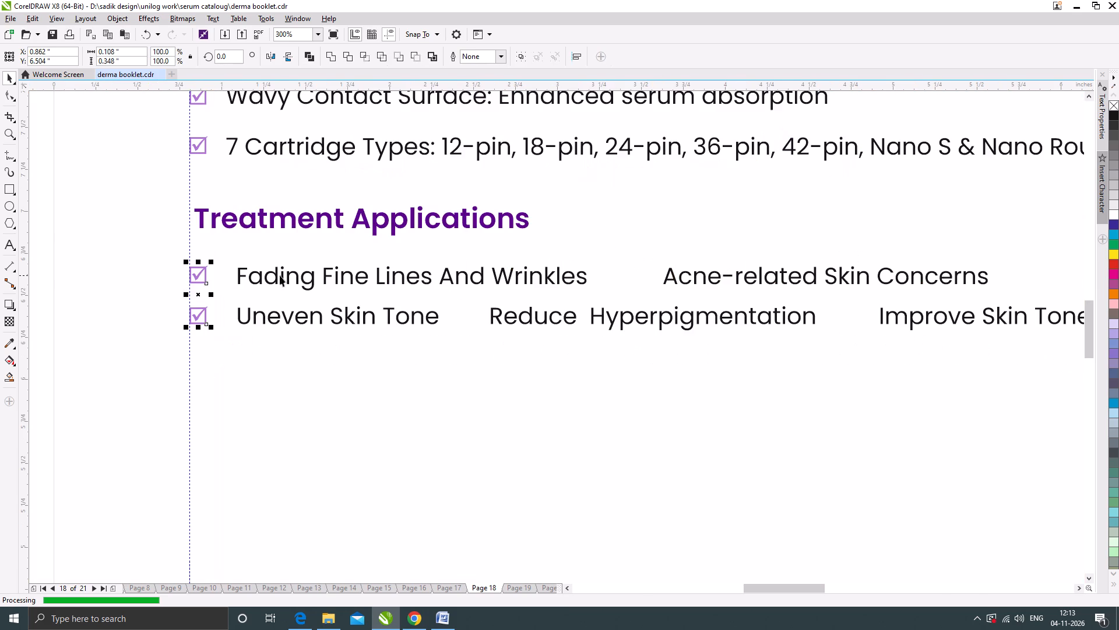
click(84, 291)
drag(197, 277, 636, 275)
shift+right_click(636, 275)
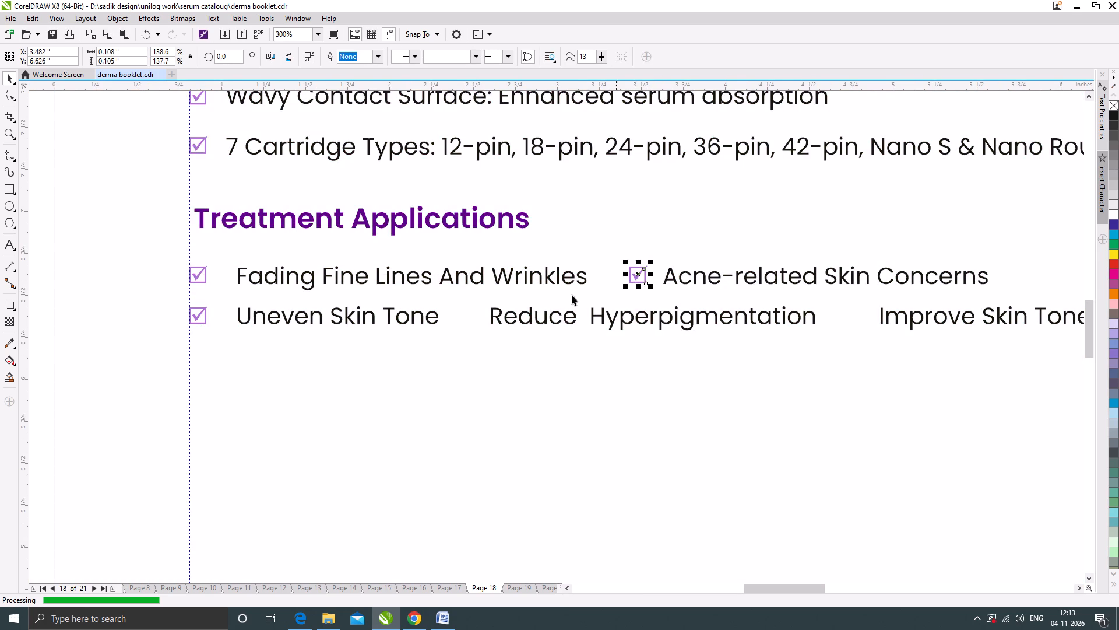
Copy a checkbox bullet in front of "Reduce Hyperpigmentation" and insert two spaces before that text to make room.
drag(199, 318, 456, 318)
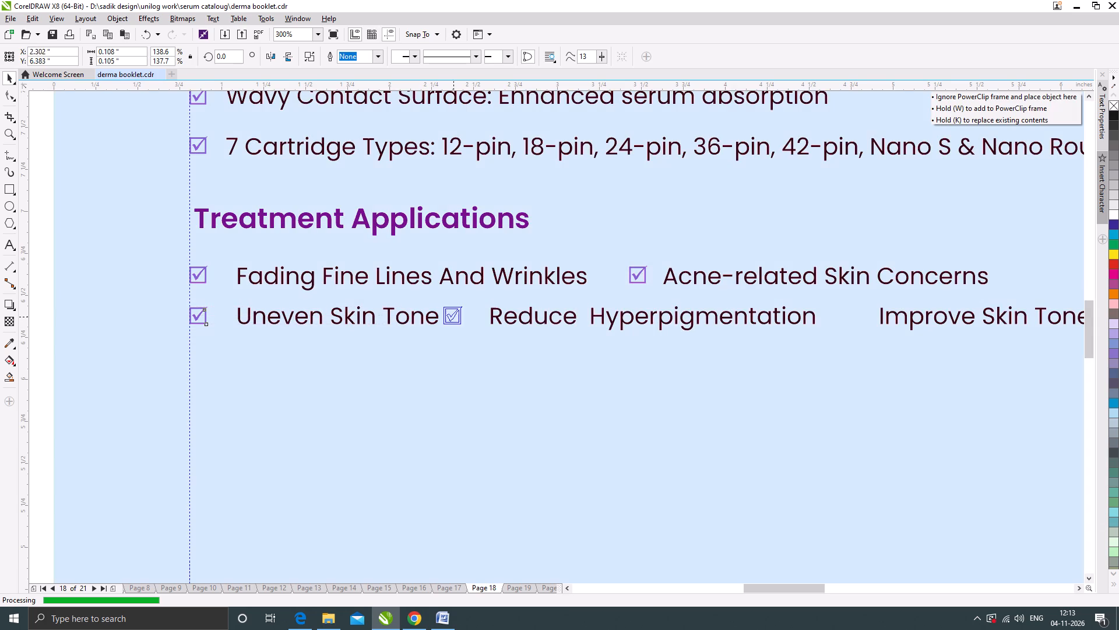
drag(456, 318, 479, 316)
shift+right_click(479, 316)
double_click(497, 314)
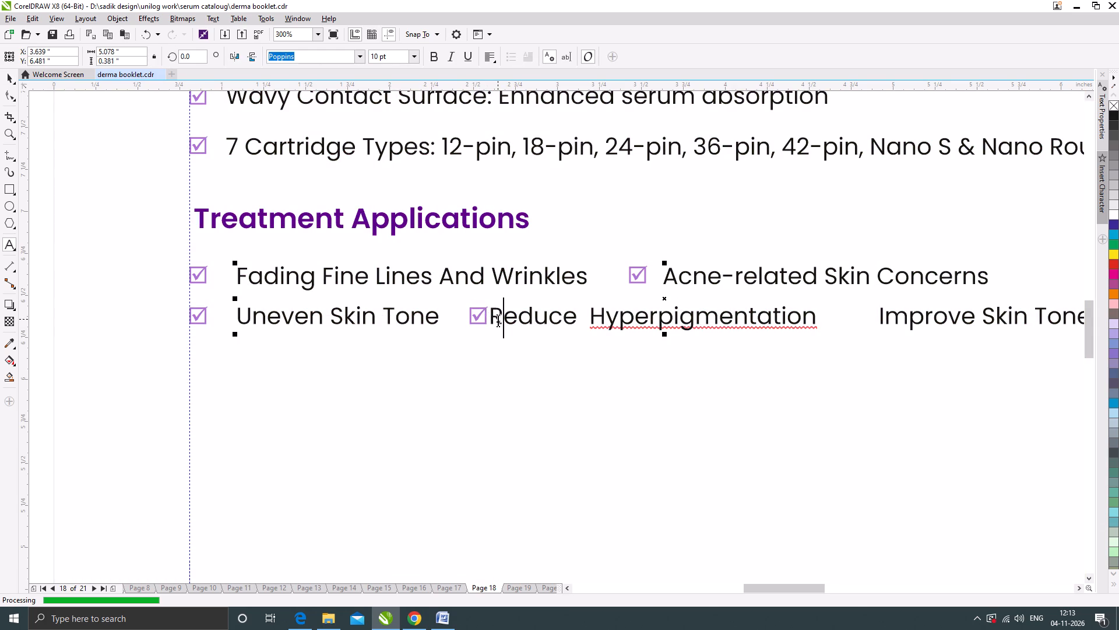
click(492, 318)
key(space)
key(space)
click(8, 83)
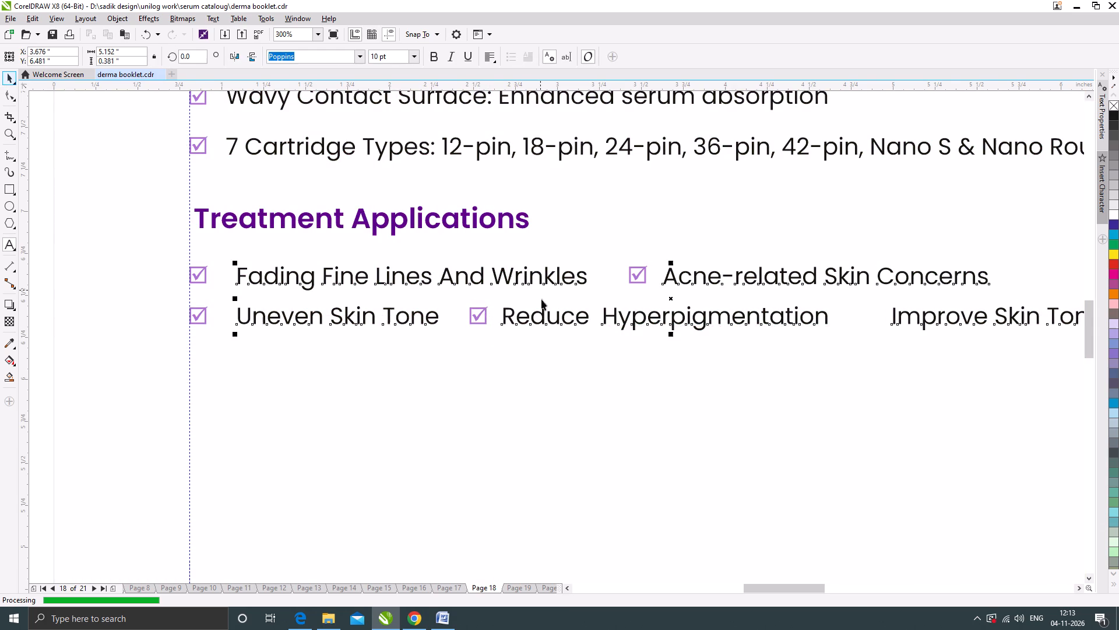
Shift the "Reduce Hyperpigmentation" checkbox slightly right, closer to its text.
scroll(491, 316, up, 2)
scroll(483, 319, down, 1)
click(479, 316)
scroll(486, 302, up, 2)
drag(463, 314, 482, 318)
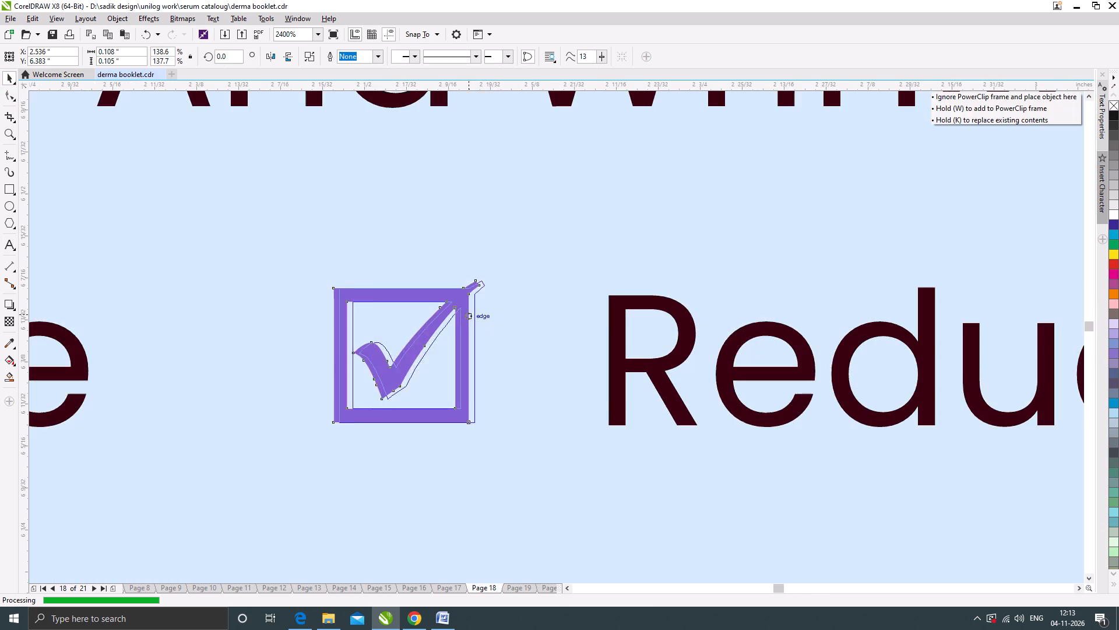
drag(482, 318, 492, 320)
scroll(333, 289, down, 5)
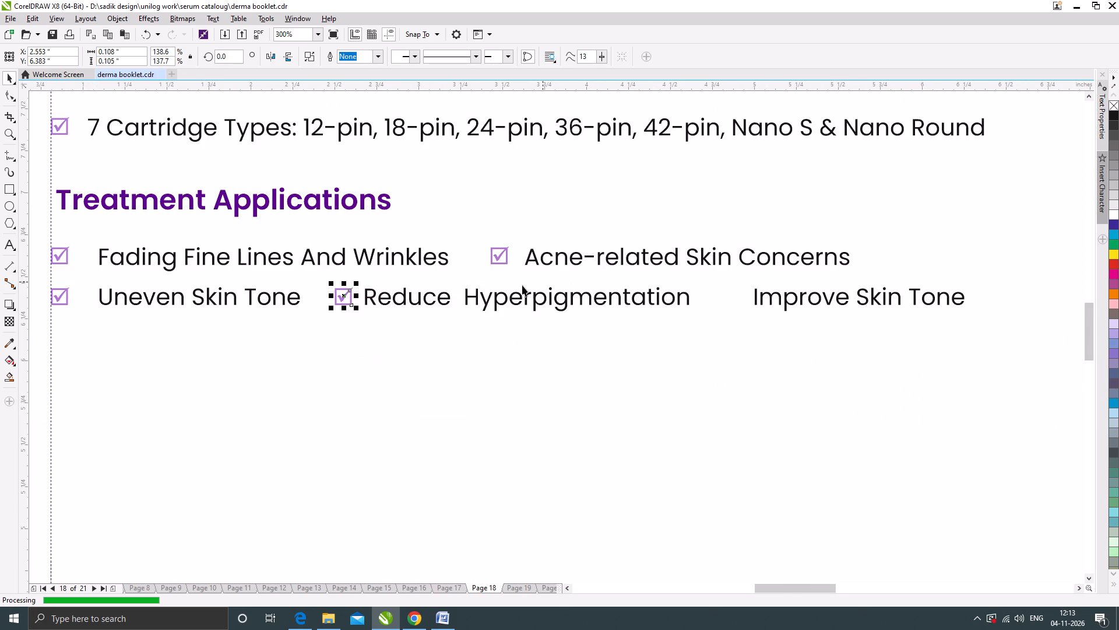
Copy the checkbox bullet in front of "Improve Skin Tone".
drag(347, 295, 736, 302)
shift+right_click(736, 302)
scroll(513, 258, down, 2)
click(302, 295)
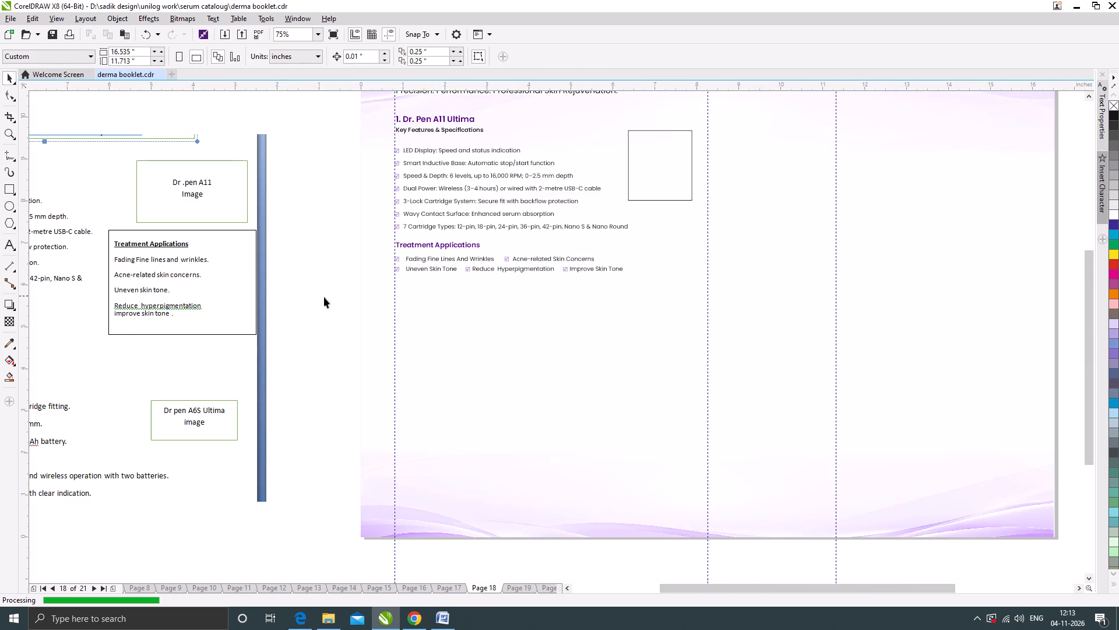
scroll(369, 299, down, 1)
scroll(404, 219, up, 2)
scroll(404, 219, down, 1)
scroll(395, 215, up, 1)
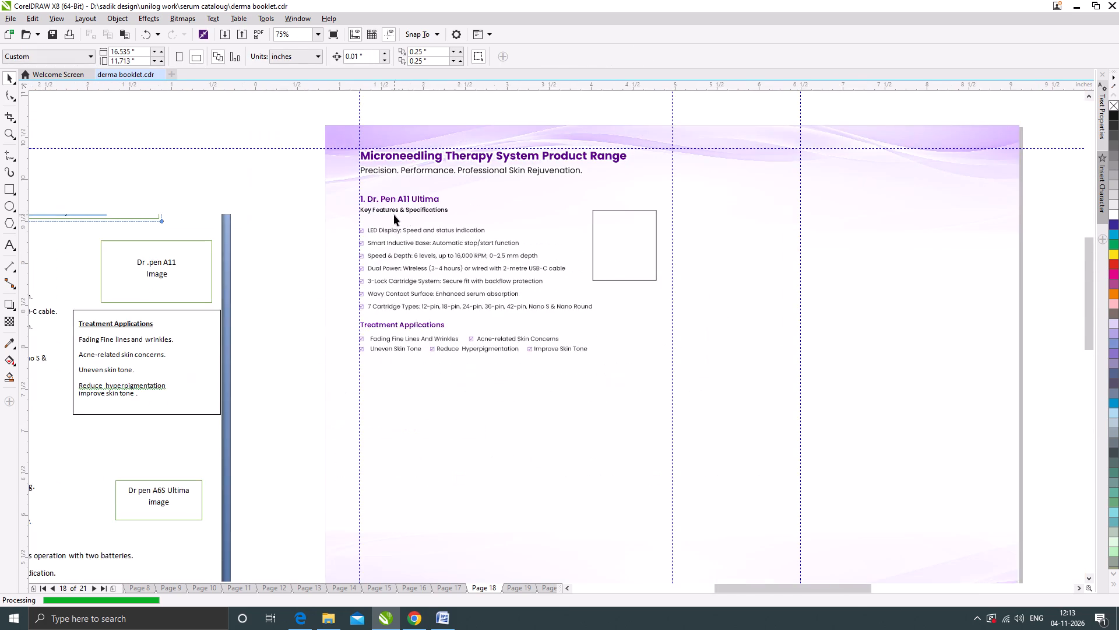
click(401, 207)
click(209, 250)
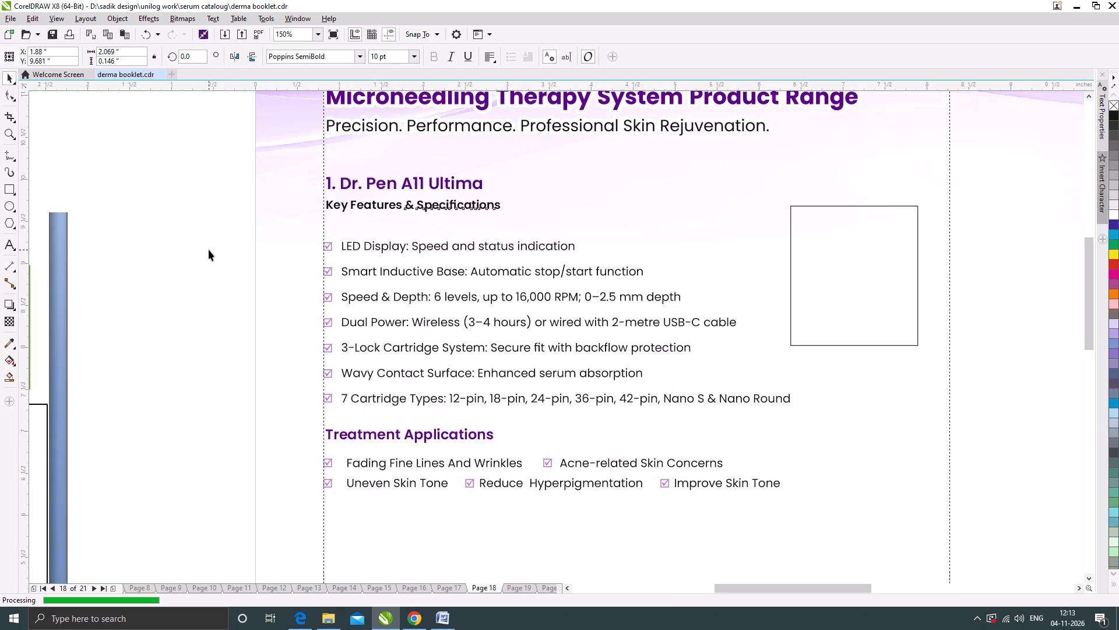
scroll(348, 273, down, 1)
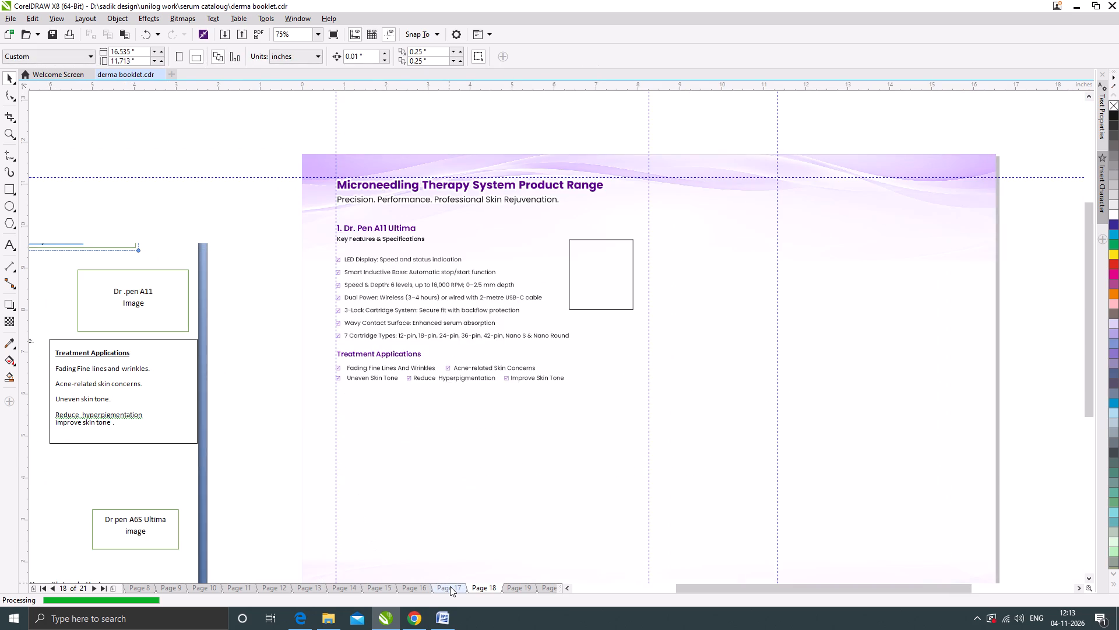
Copy the purple line beneath "Portable Essentials" on page 15 and place it under page 18's "Precision. Performance. Professional Skin Rejuvenation." tagline.
click(450, 586)
click(379, 588)
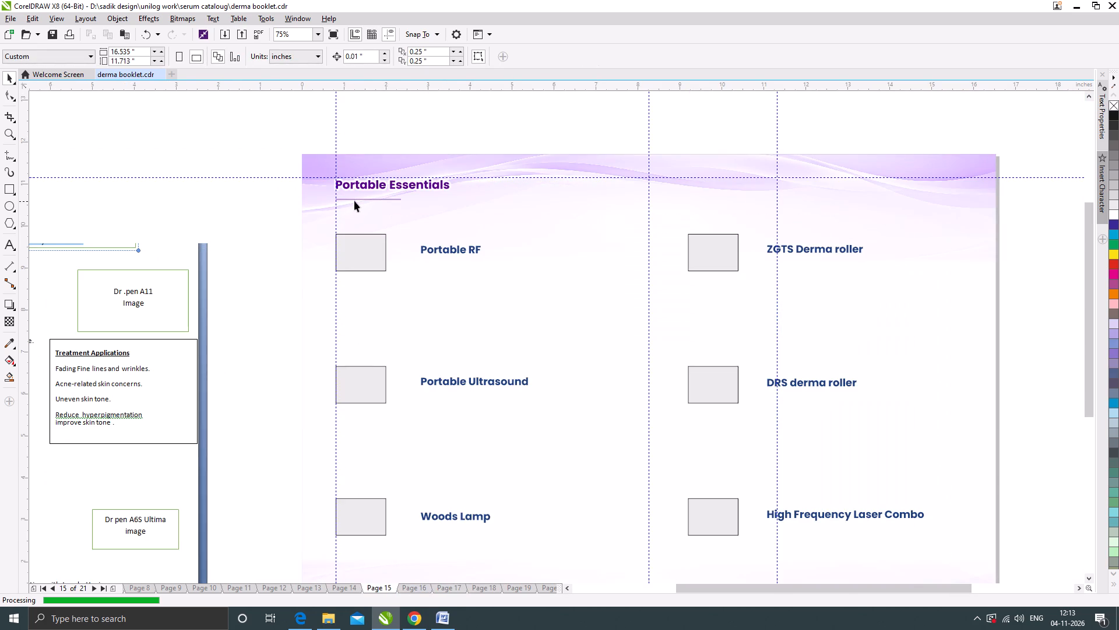
click(356, 199)
key(ctrl+c)
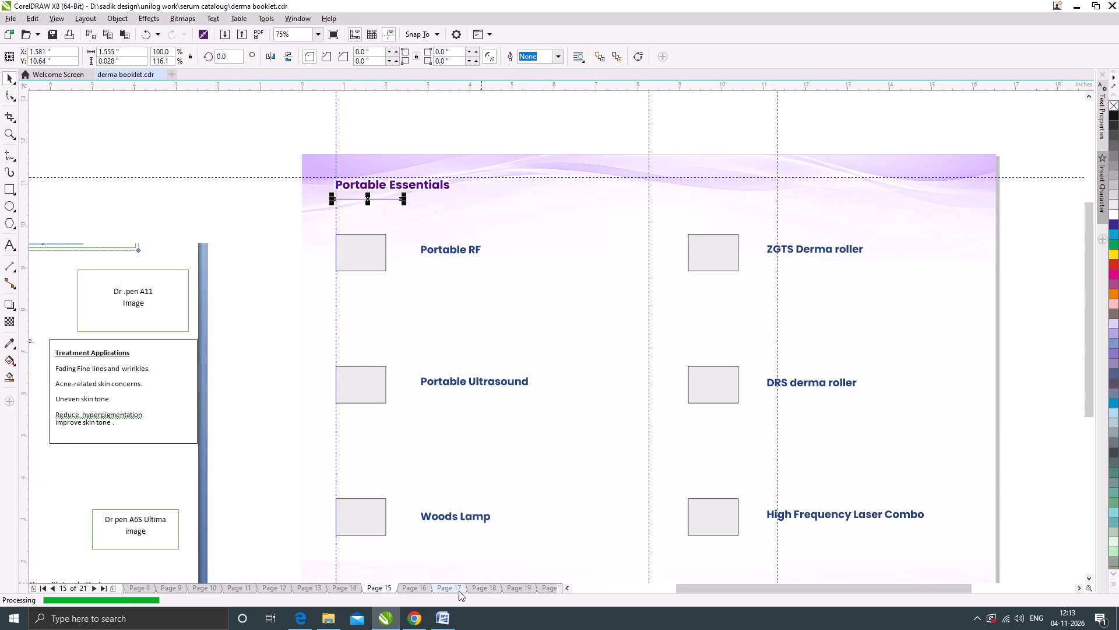
click(459, 591)
click(488, 589)
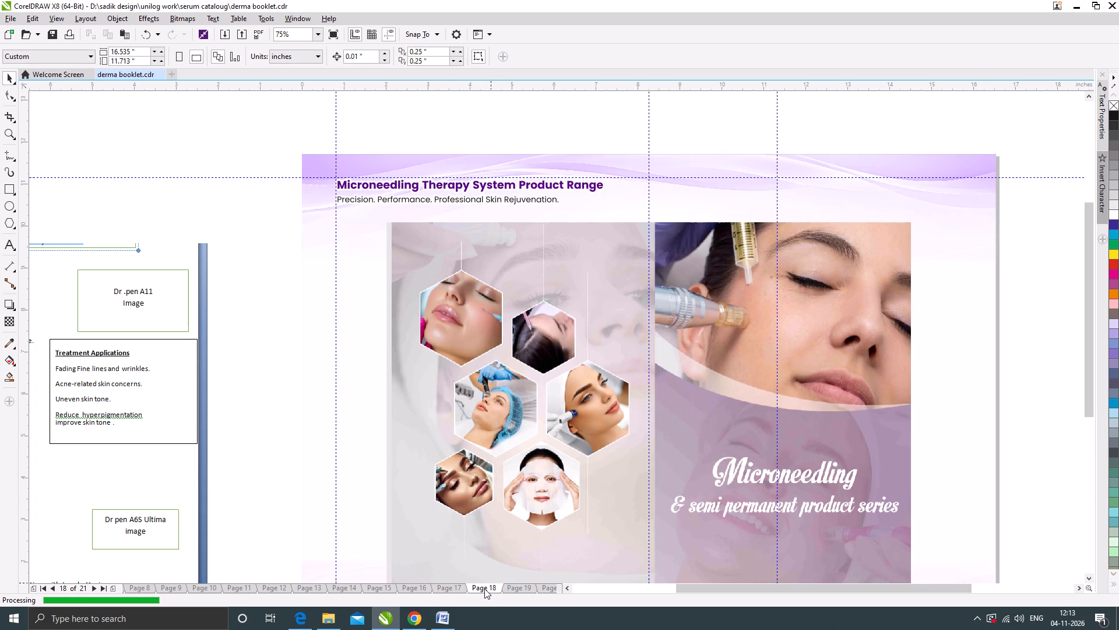
key(ctrl+v)
scroll(353, 200, up, 2)
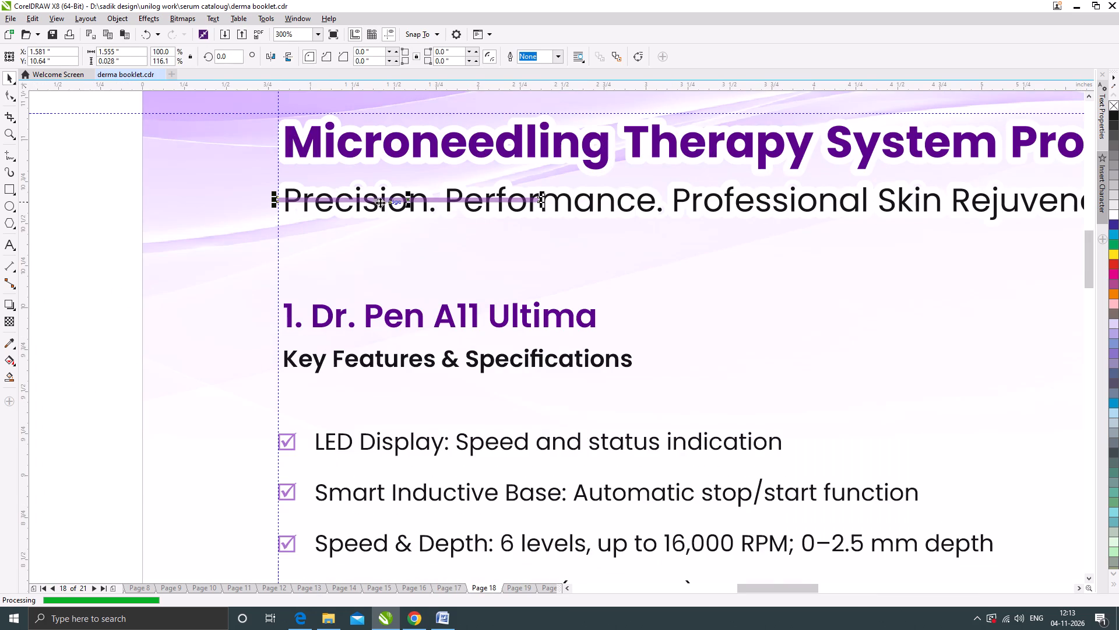
drag(407, 201, 412, 243)
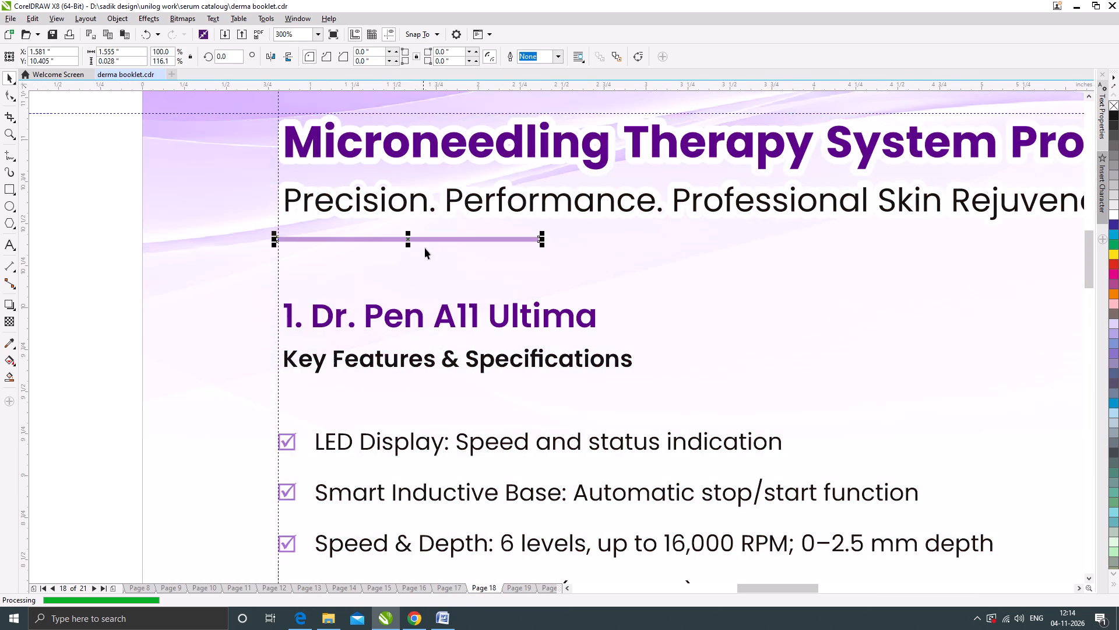
scroll(448, 268, down, 2)
click(322, 283)
scroll(484, 253, up, 2)
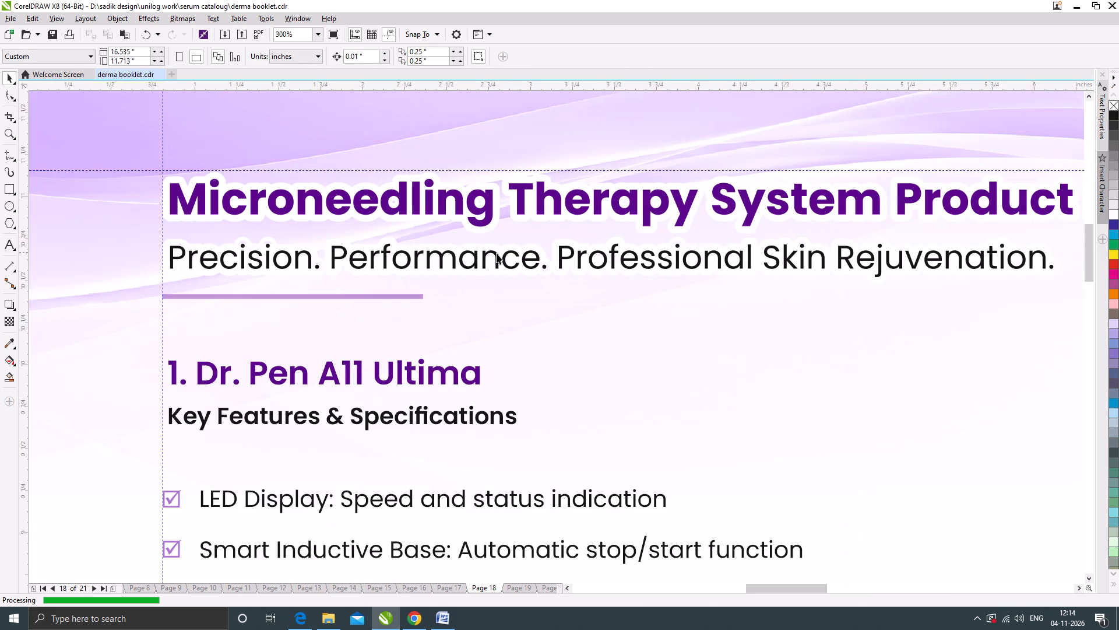
Nudge the tagline "Precision. Performance. Professional Skin Rejuvenation." up about 0.01 inch, closer to the main title on page 18.
click(497, 253)
scroll(495, 255, up, 1)
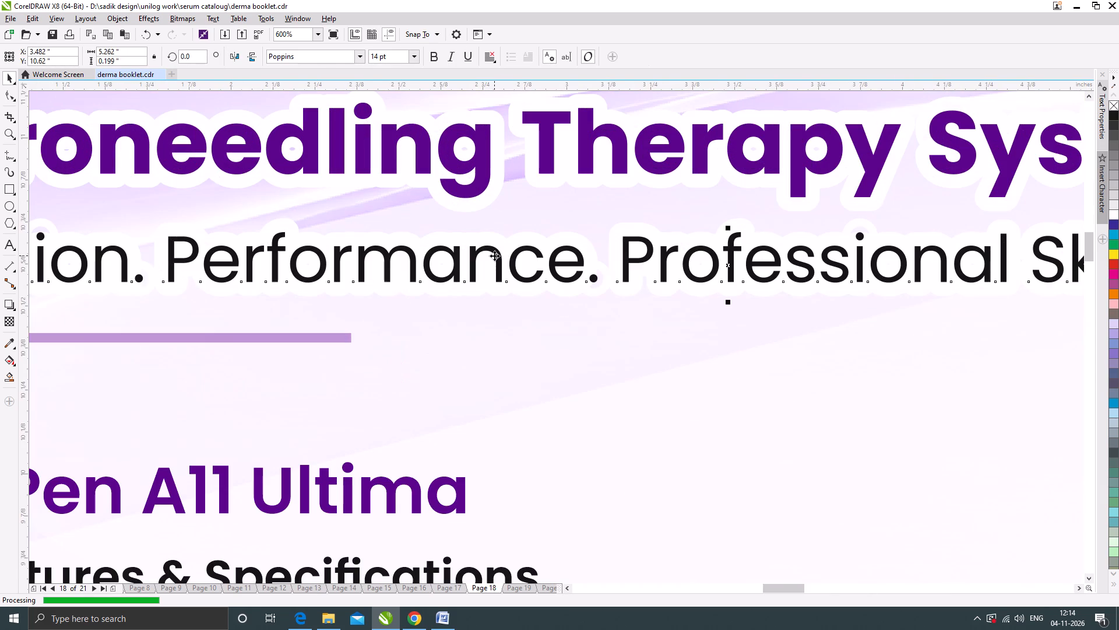
scroll(492, 256, up, 1)
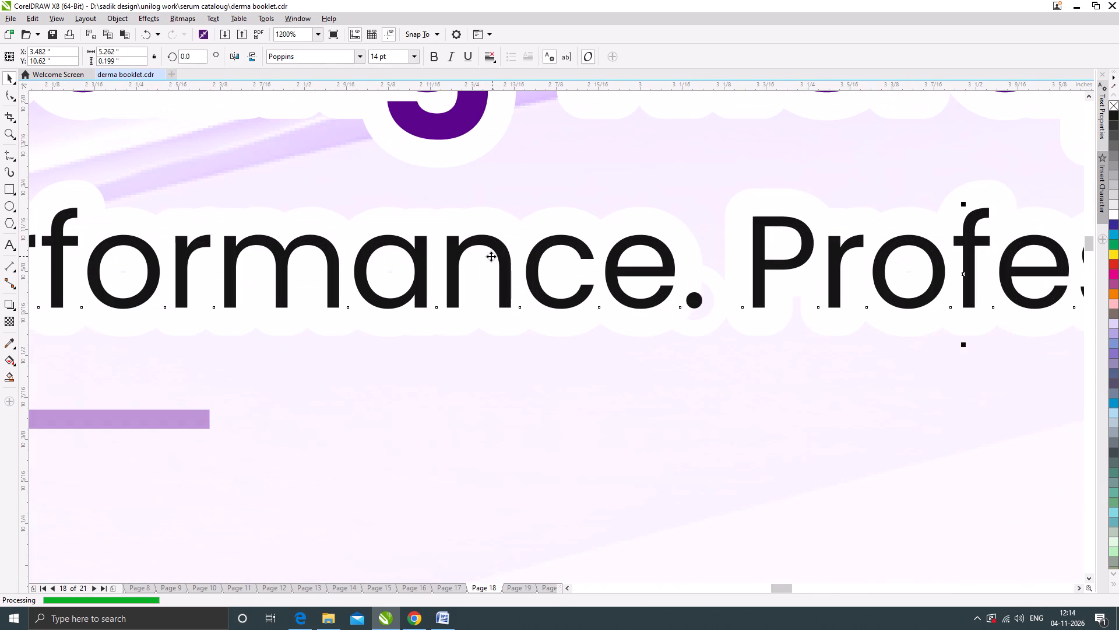
drag(455, 258, 456, 249)
scroll(456, 249, down, 1)
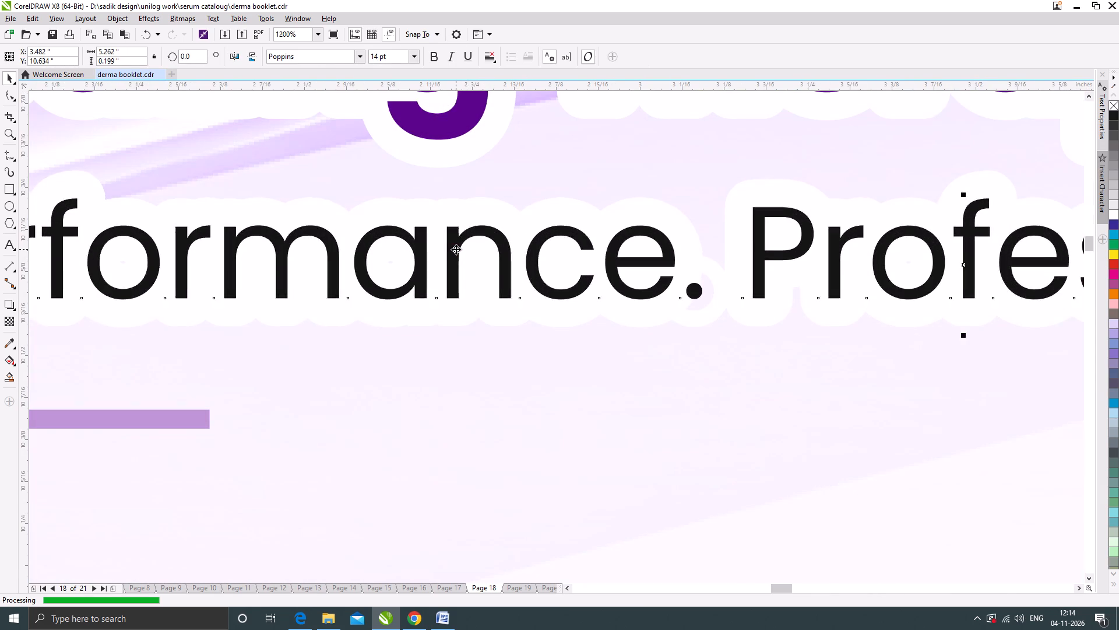
scroll(456, 249, down, 3)
click(215, 261)
scroll(427, 255, down, 1)
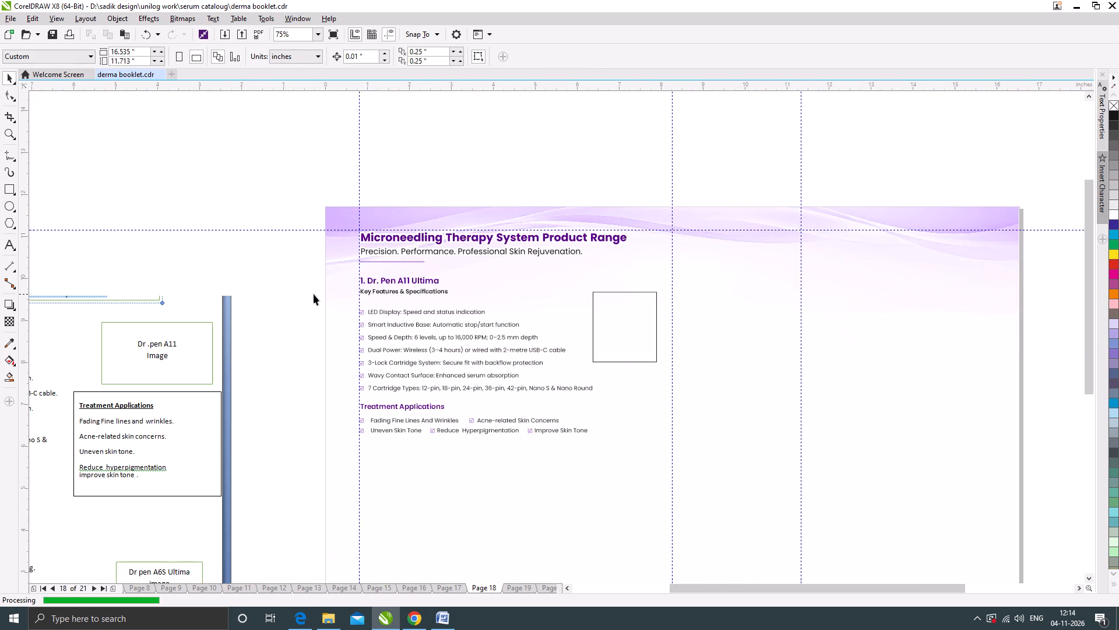
Move the vertical guideline along the text's left edge to about 0.5 inch outside the page's left side.
click(312, 292)
scroll(419, 302, up, 1)
click(432, 284)
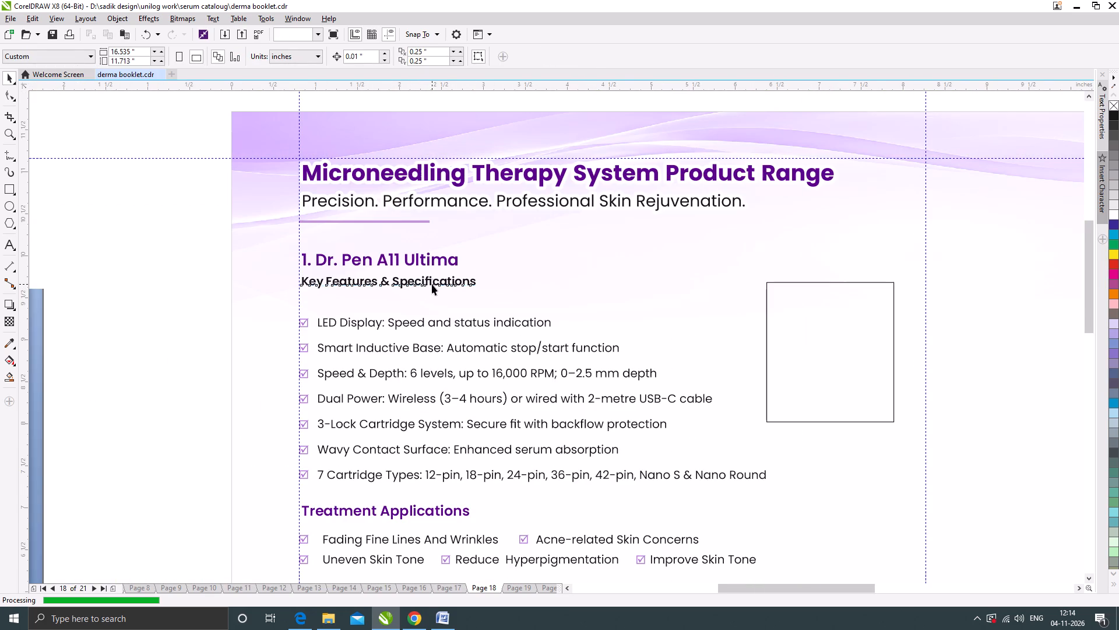
scroll(425, 264, down, 1)
click(286, 310)
drag(363, 249, 344, 253)
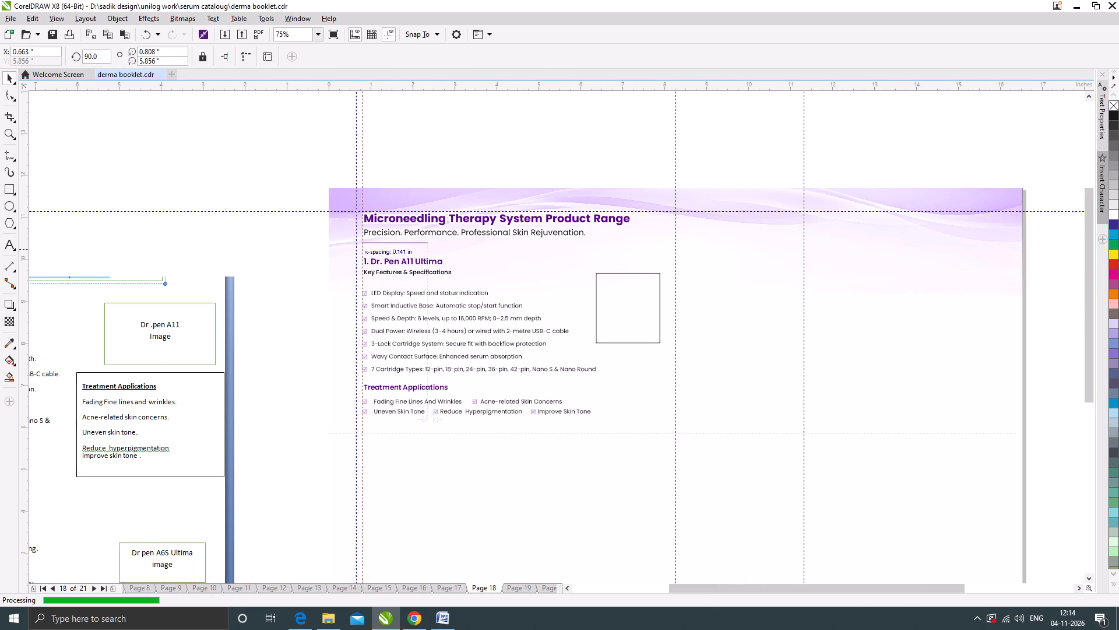
drag(344, 253, 307, 258)
click(318, 228)
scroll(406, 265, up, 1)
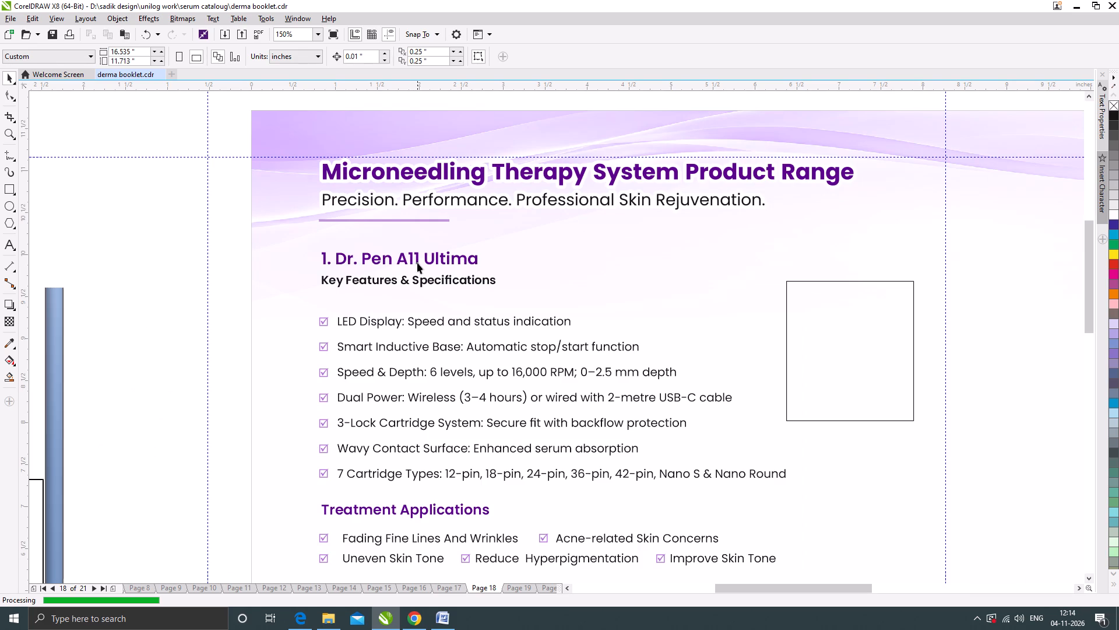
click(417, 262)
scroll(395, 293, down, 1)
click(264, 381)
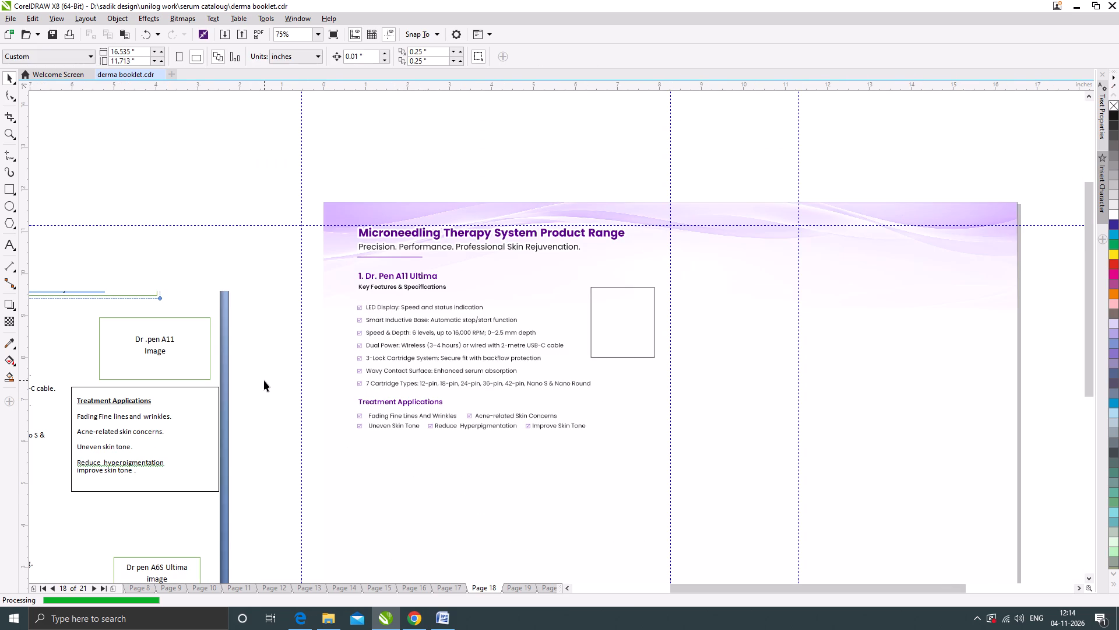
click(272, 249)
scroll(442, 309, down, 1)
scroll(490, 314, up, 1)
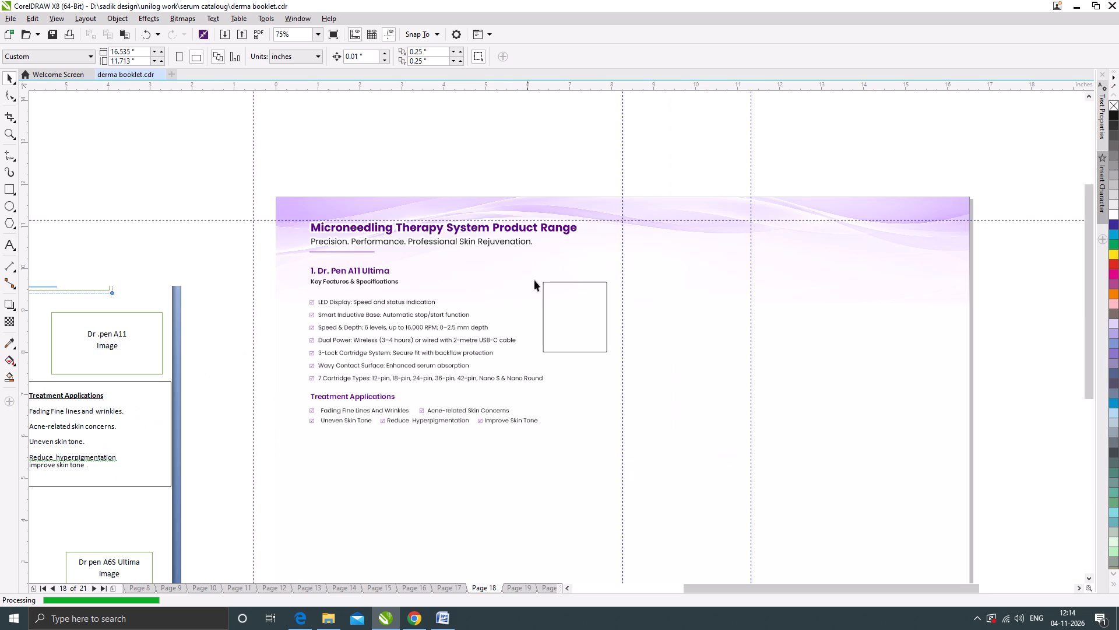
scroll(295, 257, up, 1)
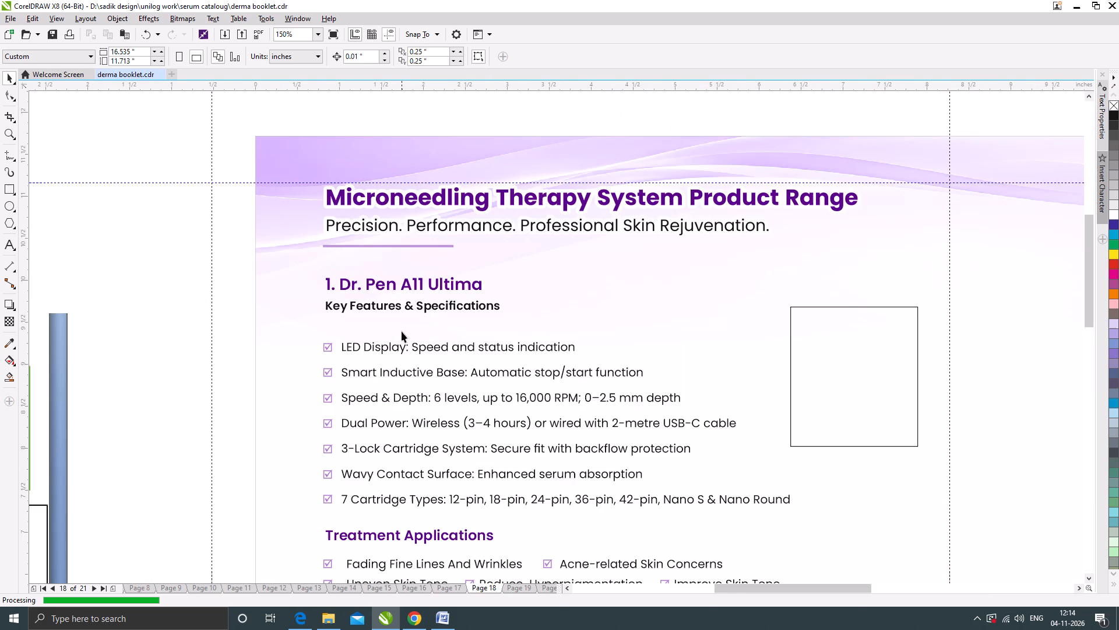
Set the "1. Dr. Pen A11 Ultima" heading to Poppins Bold at 15 pt.
scroll(390, 309, down, 1)
click(403, 297)
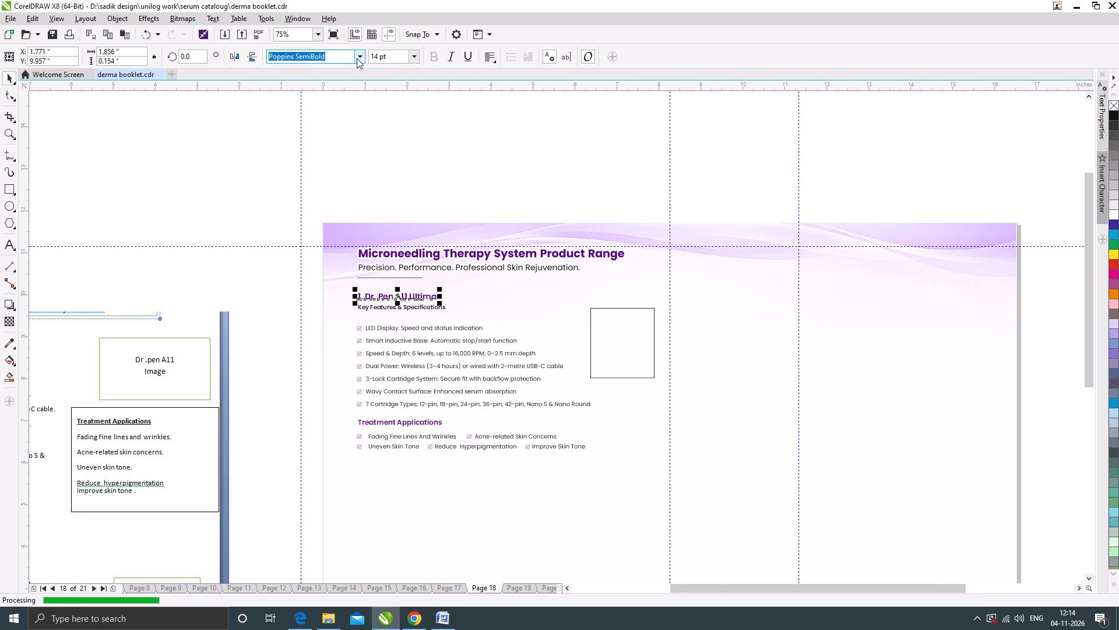
click(360, 58)
click(312, 121)
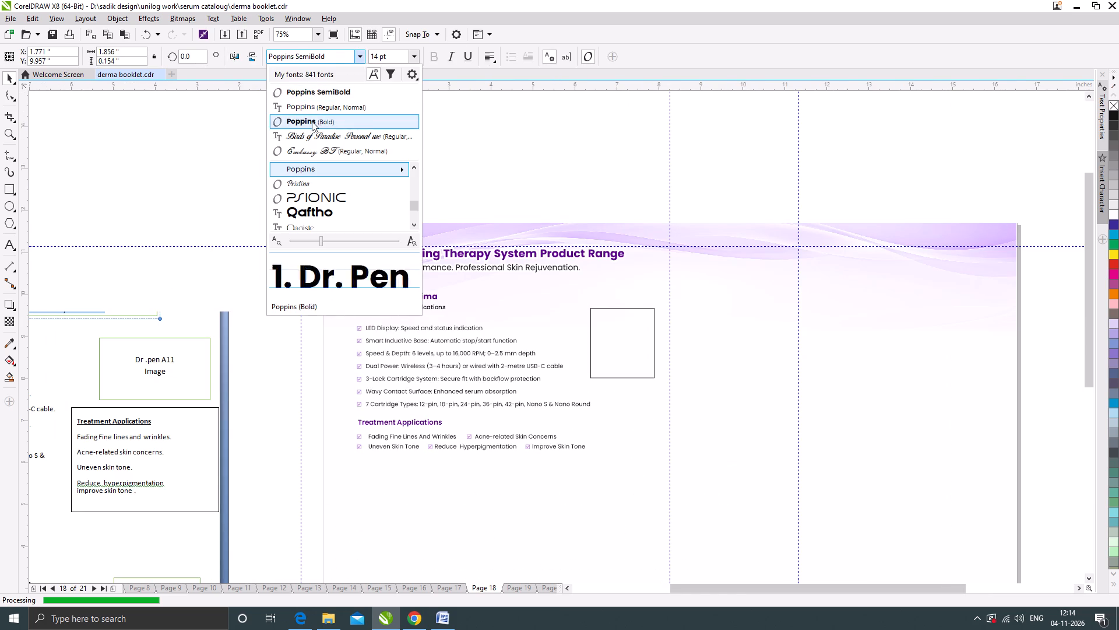
click(266, 308)
click(428, 298)
scroll(438, 294, up, 1)
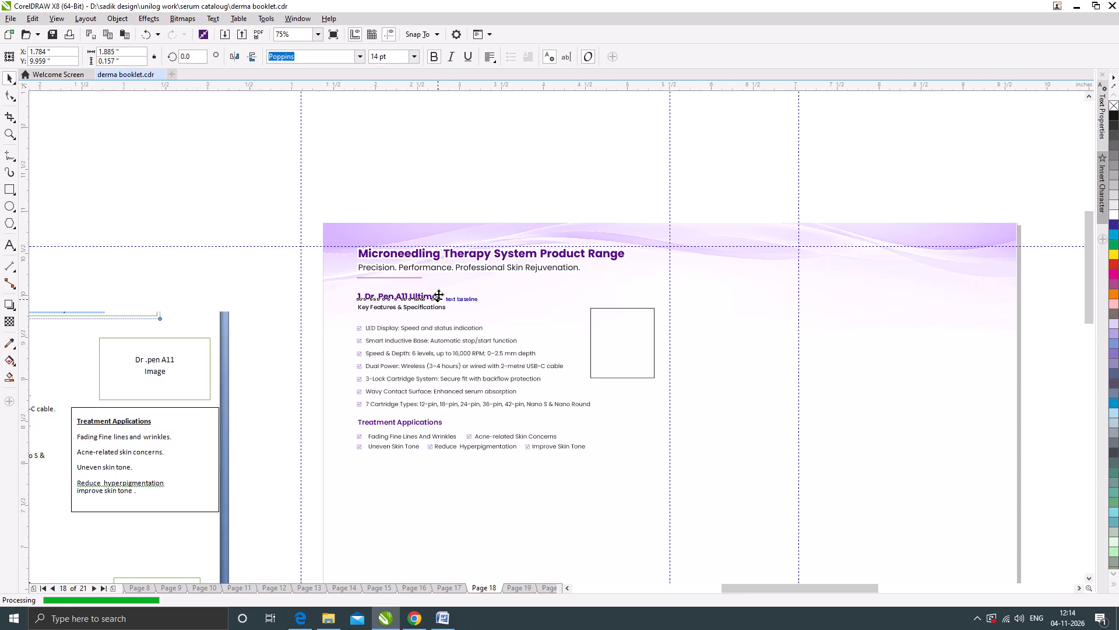
scroll(438, 294, up, 1)
drag(392, 58, 360, 62)
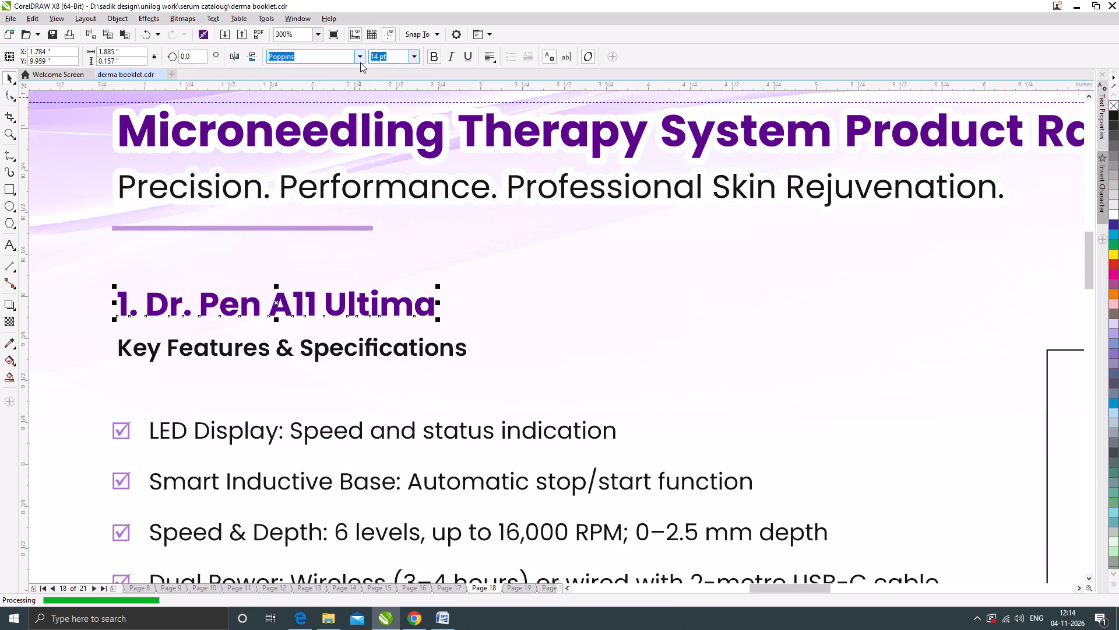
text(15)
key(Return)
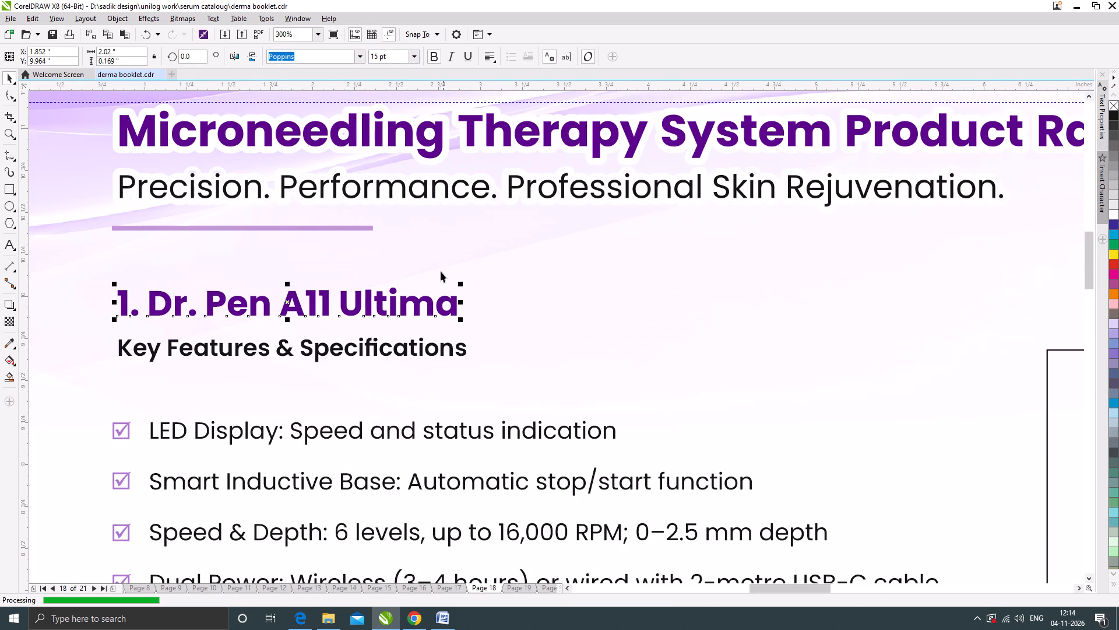
scroll(436, 278, down, 2)
click(268, 282)
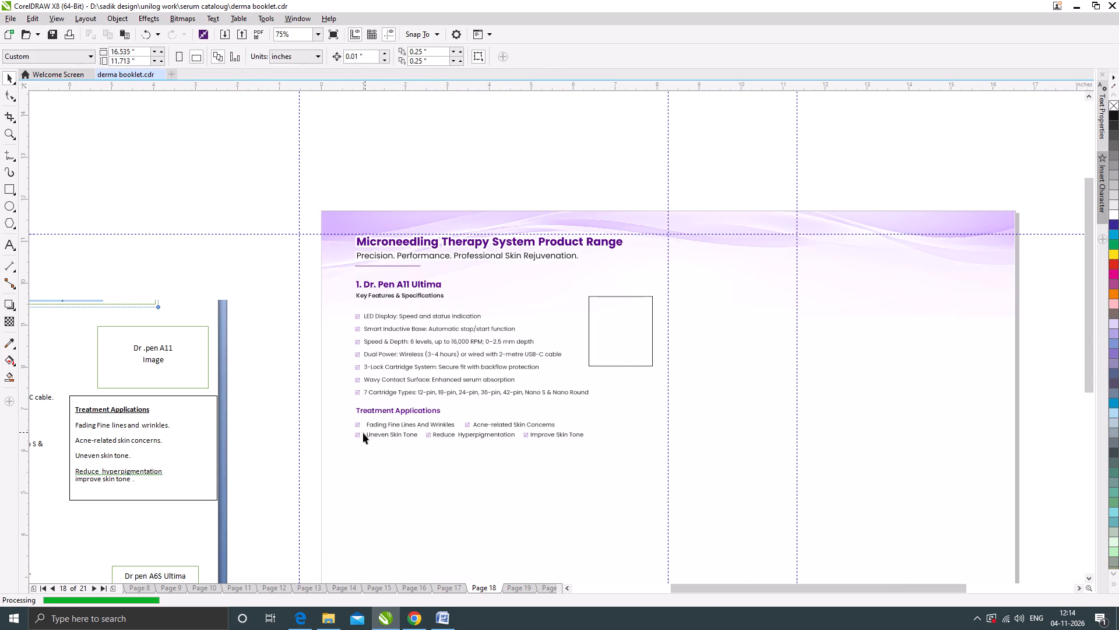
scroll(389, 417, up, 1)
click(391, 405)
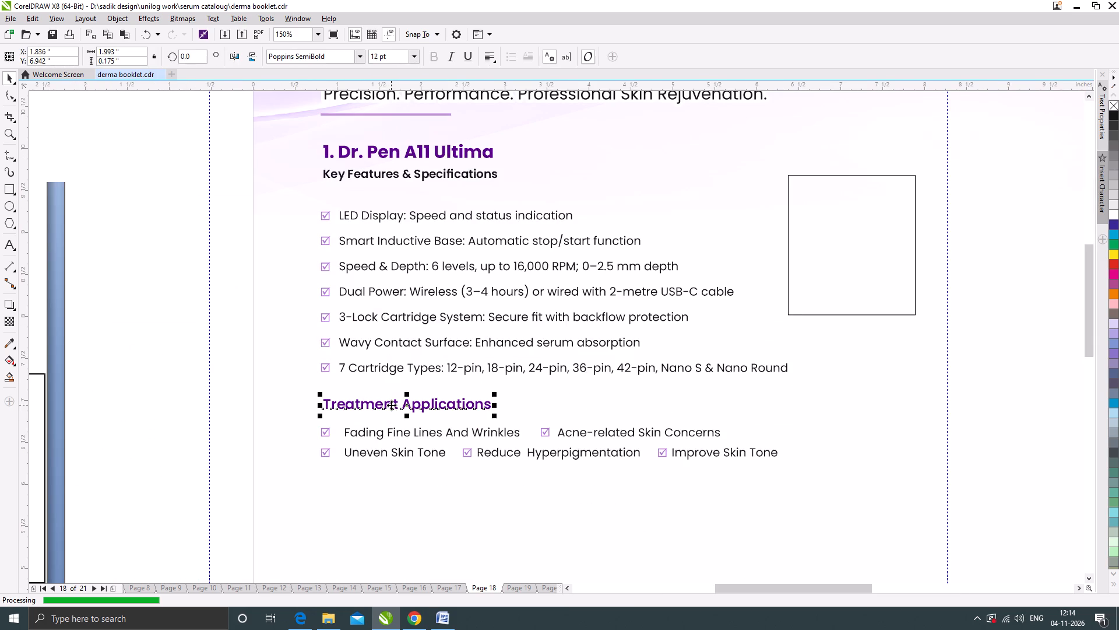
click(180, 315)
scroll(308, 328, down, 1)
Move the seven feature lines with their checkboxes up about 0.07 inch and right about 0.02 inch beneath "Key Features & Specifications".
scroll(342, 264, up, 1)
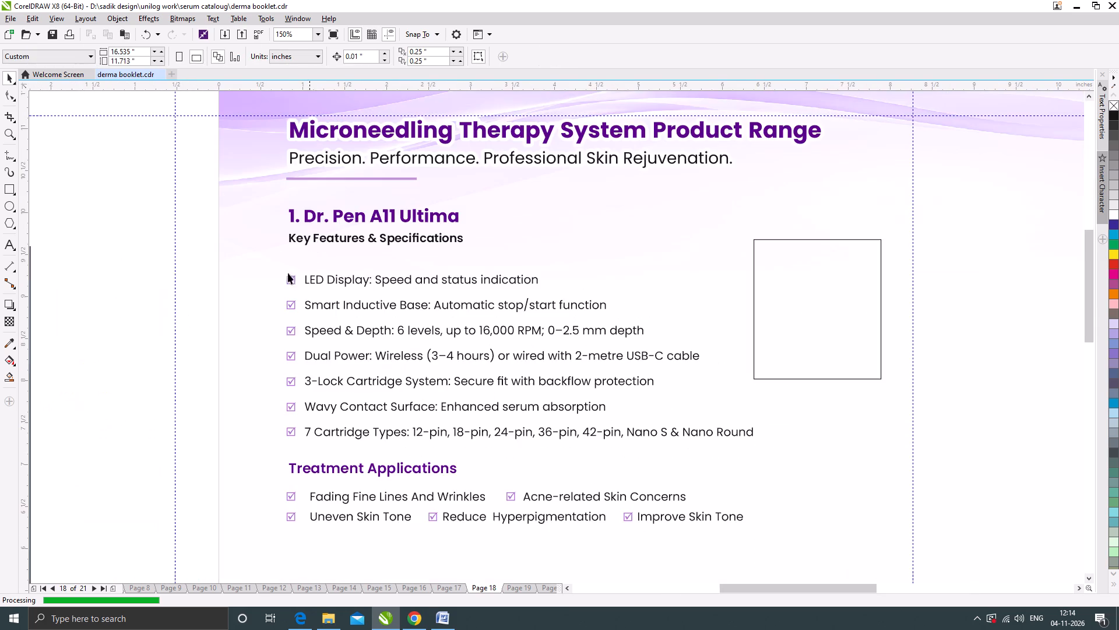
drag(131, 258, 769, 450)
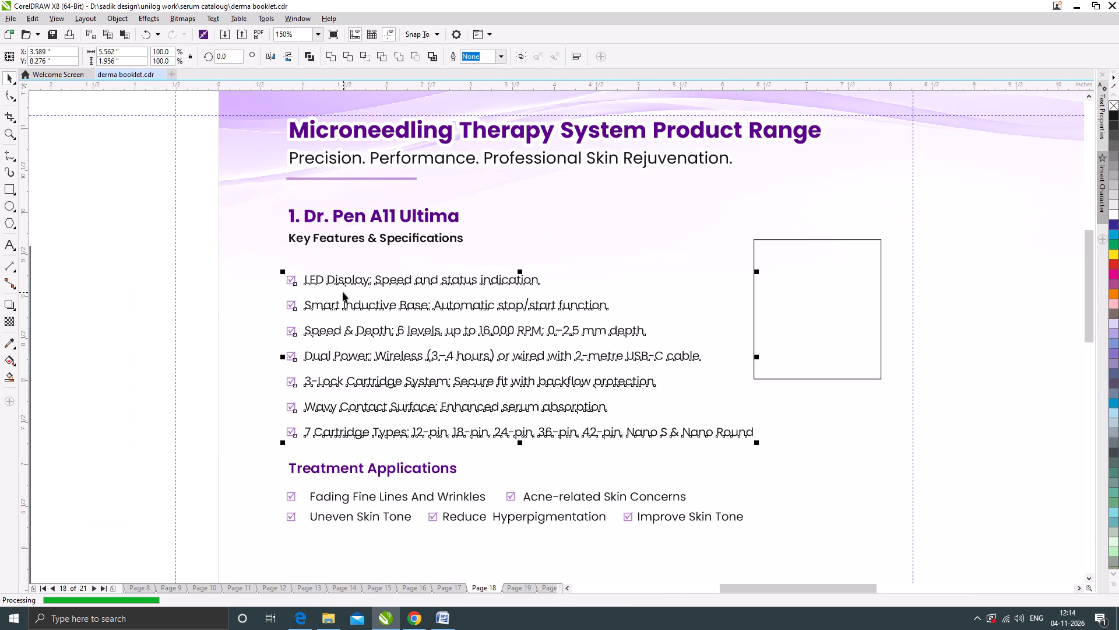
scroll(331, 285, up, 1)
drag(326, 274, 326, 265)
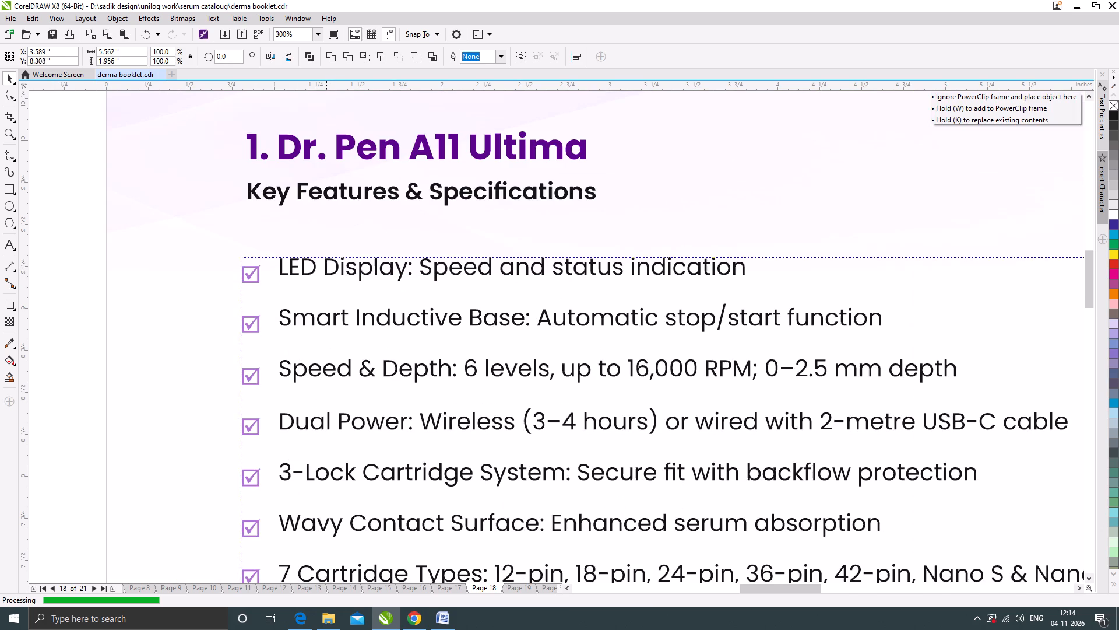
drag(326, 265, 328, 263)
scroll(347, 295, down, 1)
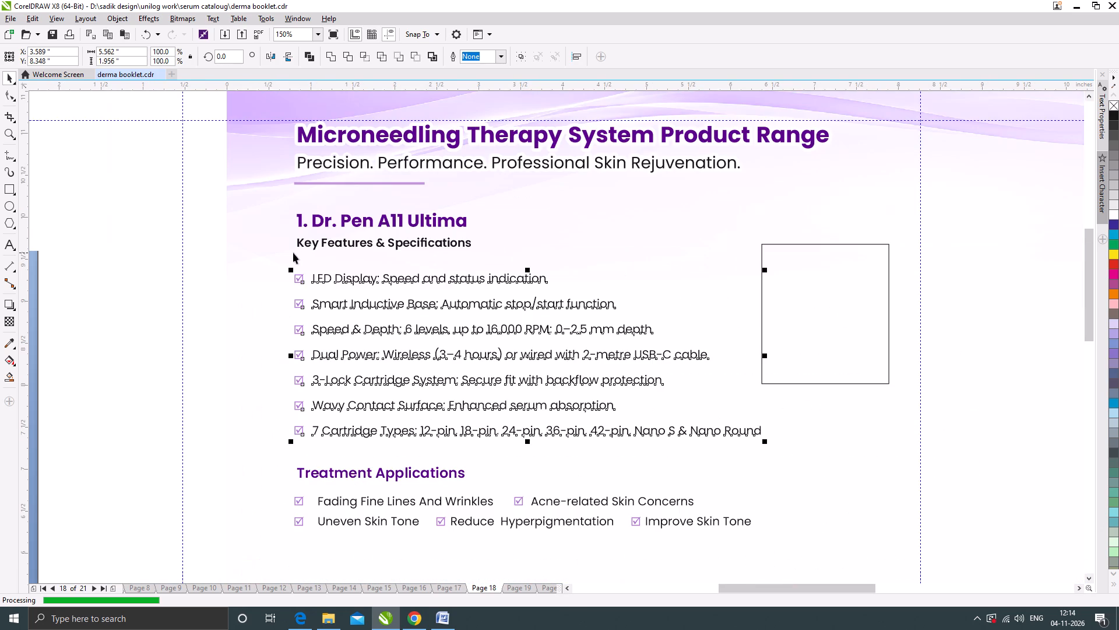
scroll(305, 279, up, 3)
drag(291, 268, 304, 268)
scroll(304, 260, down, 3)
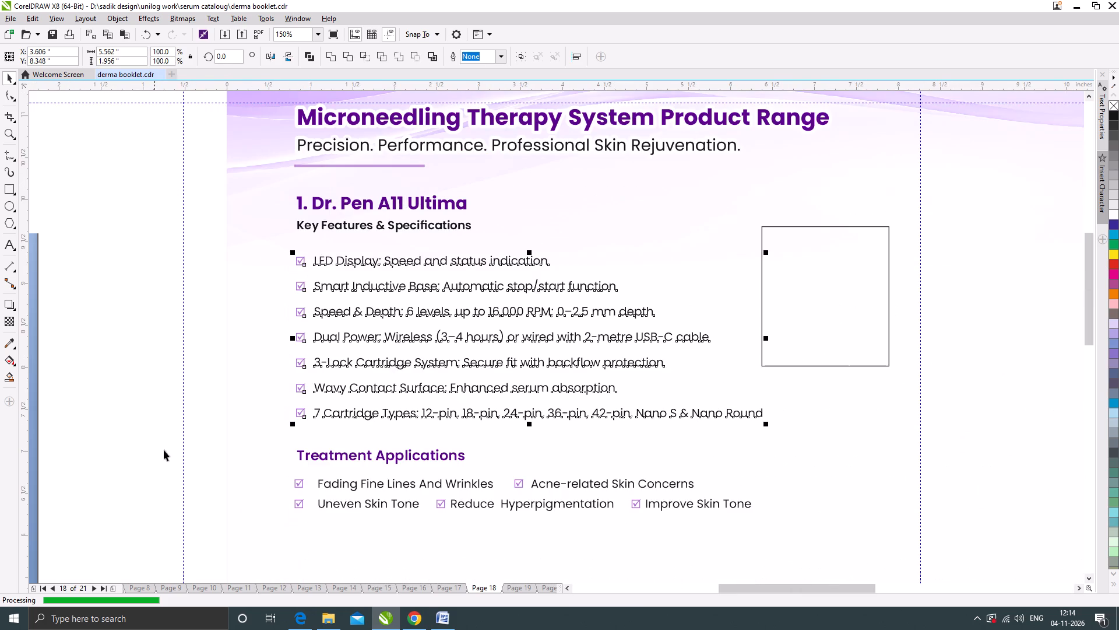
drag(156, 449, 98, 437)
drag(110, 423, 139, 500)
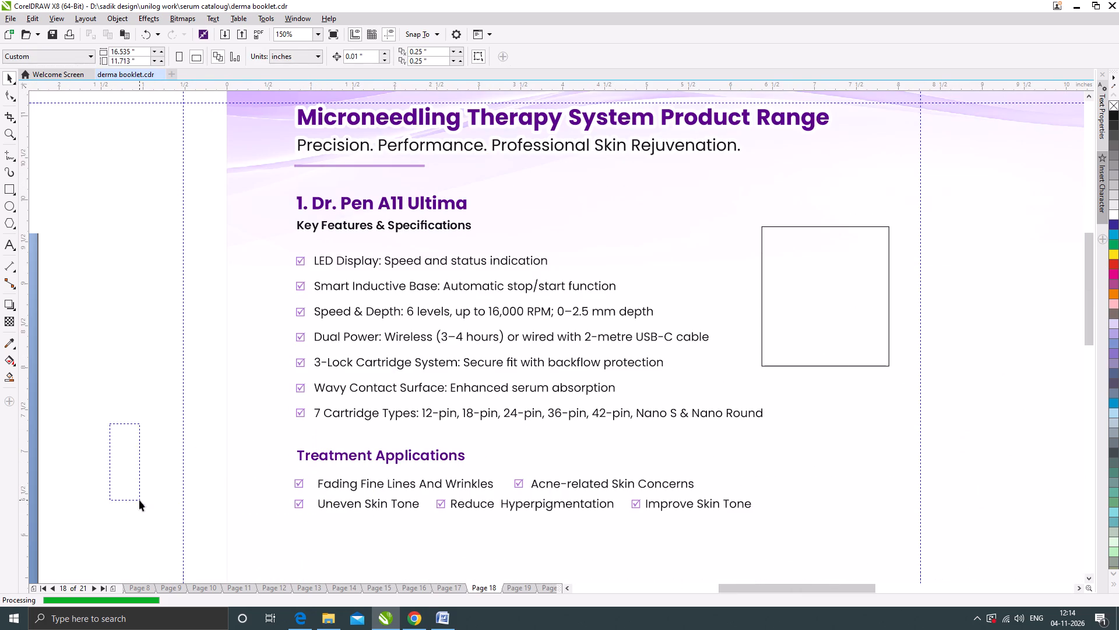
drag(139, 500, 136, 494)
Shift both rows of treatment application items with their checkboxes slightly right to line up with the "Treatment Applications" heading and feature bullets.
drag(142, 467, 822, 533)
scroll(287, 484, up, 1)
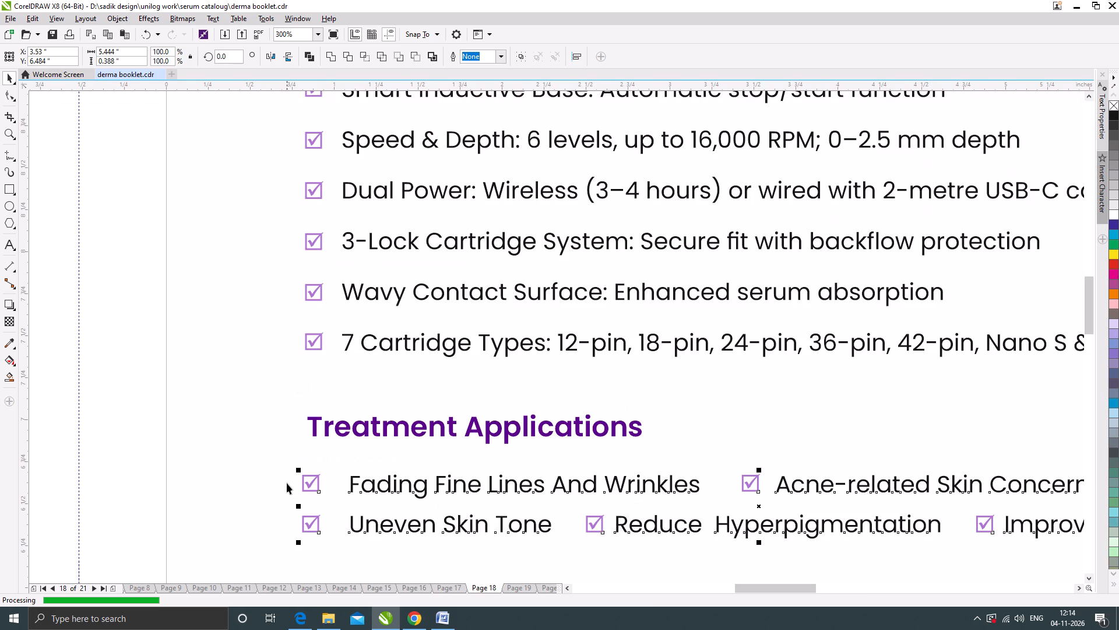
scroll(304, 475, up, 1)
drag(311, 475, 318, 475)
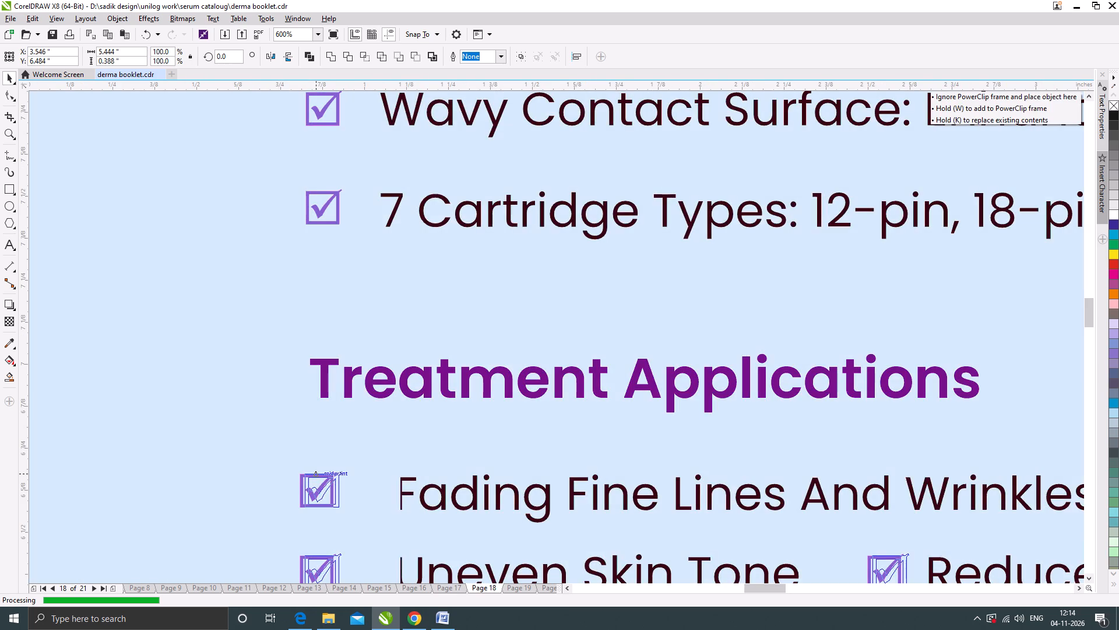
drag(318, 475, 320, 475)
scroll(317, 354, down, 1)
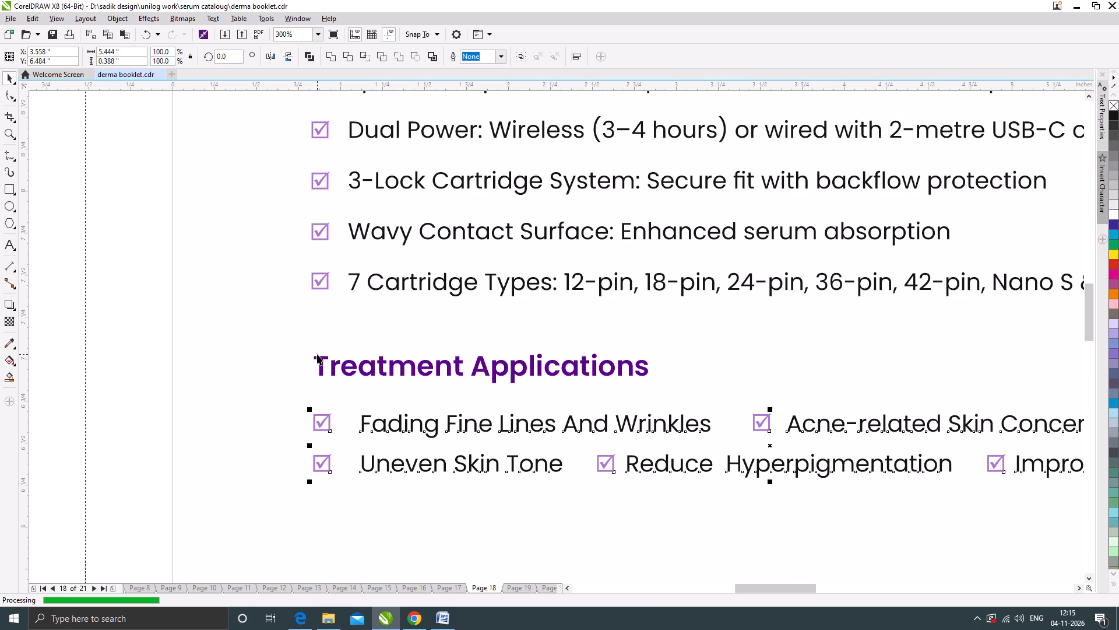
scroll(317, 354, down, 1)
click(172, 387)
Change the "Treatment Applications" heading font to Poppins Bold.
click(428, 361)
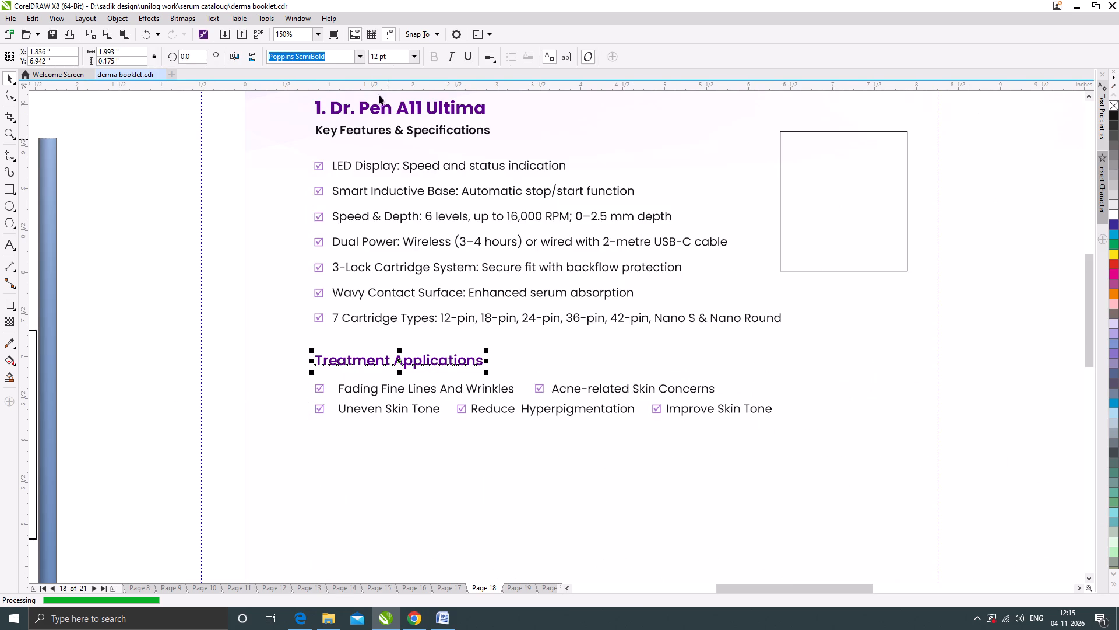
click(360, 57)
click(328, 93)
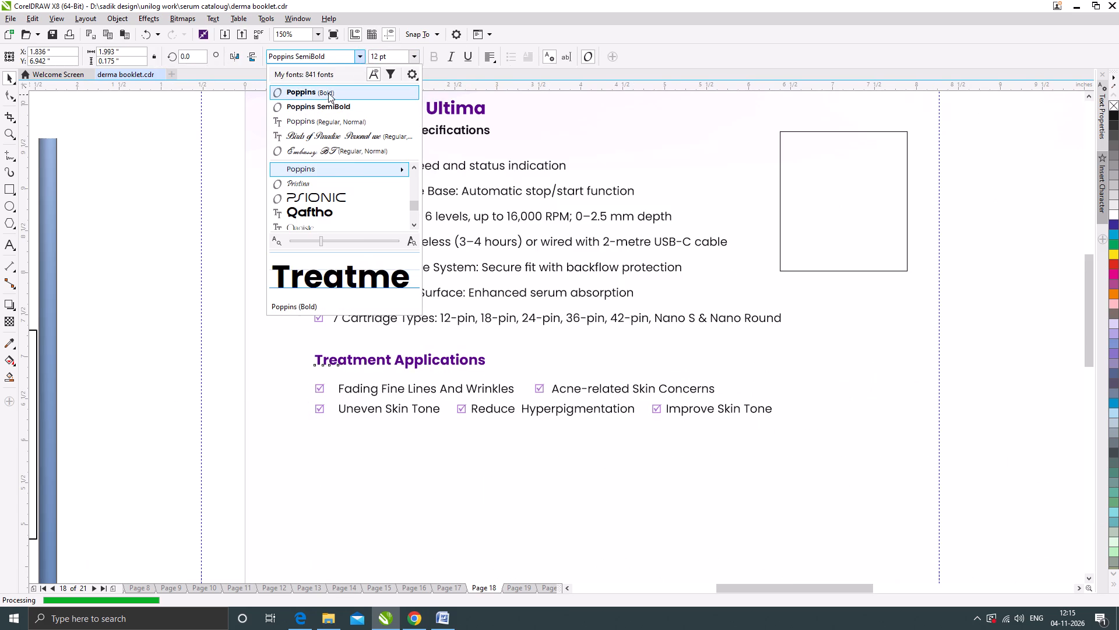
scroll(312, 367, down, 1)
click(219, 376)
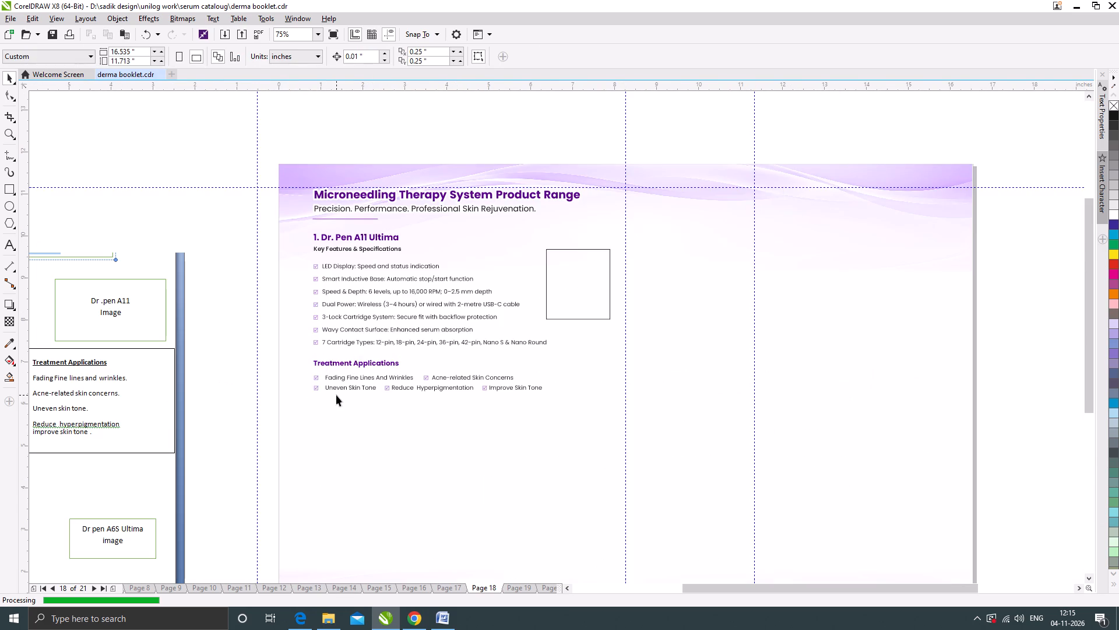
Enlarge the empty image placeholder rectangle beside the Dr. Pen A11 Ultima features by extending its upper-left corner outward.
scroll(399, 313, down, 1)
scroll(416, 353, up, 1)
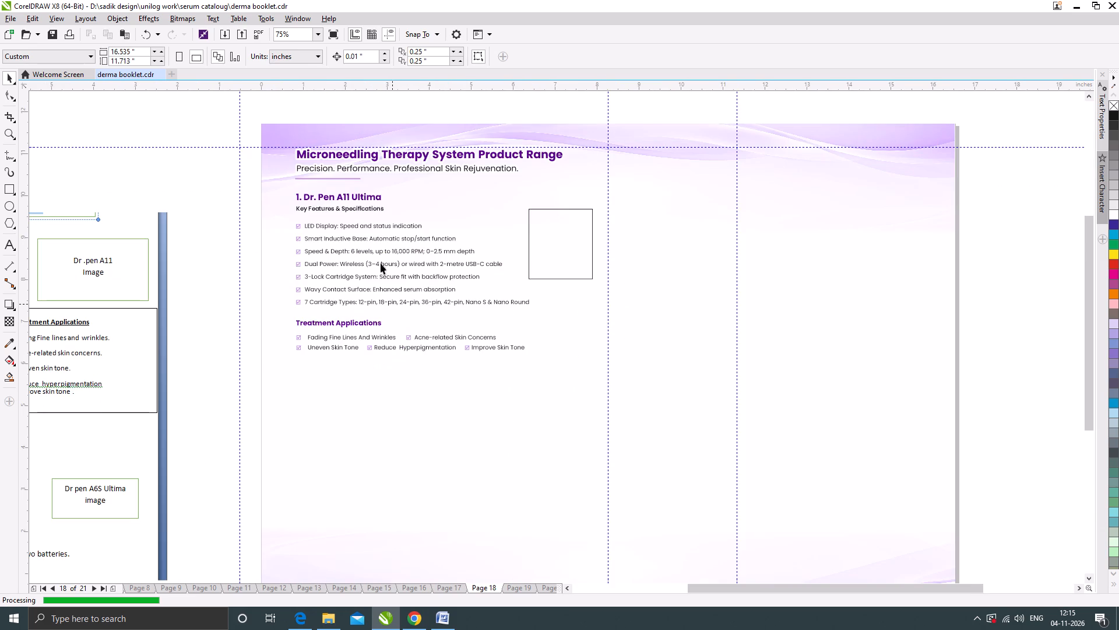
scroll(434, 238, down, 1)
scroll(495, 247, up, 1)
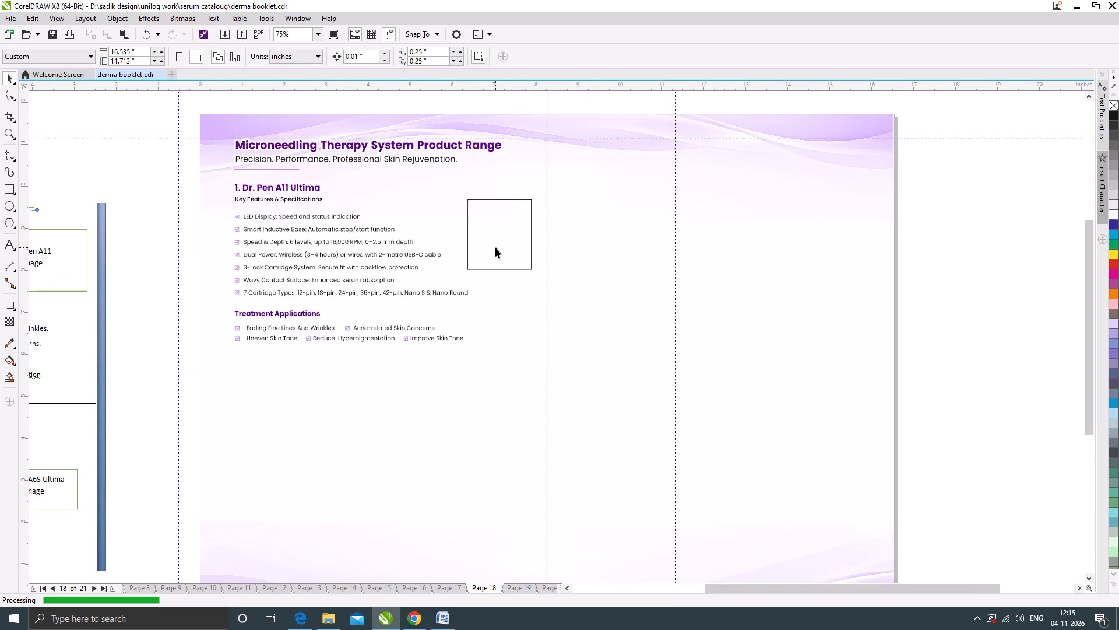
click(495, 247)
drag(462, 196, 451, 184)
scroll(506, 262, down, 1)
click(473, 145)
scroll(434, 241, up, 1)
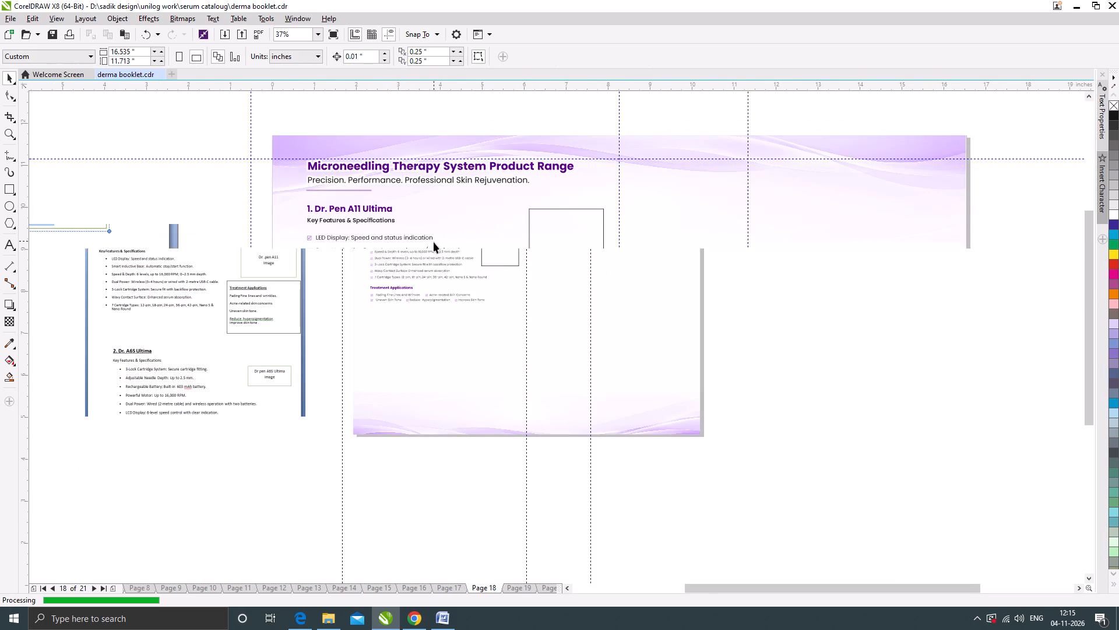
Save the derma booklet document.
scroll(431, 272, down, 1)
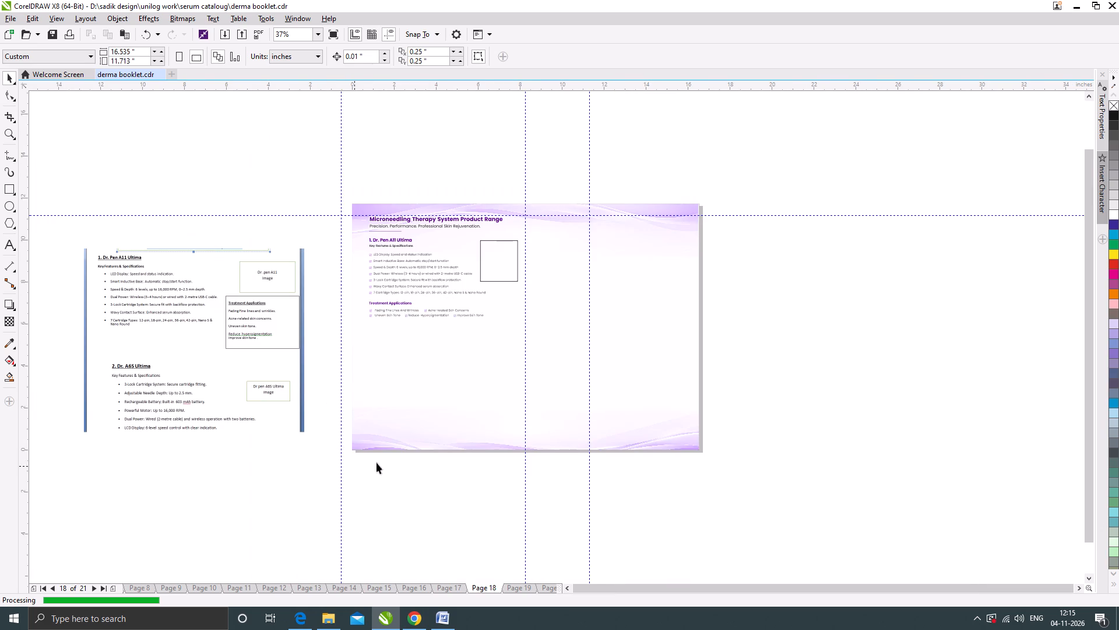
key(ctrl+s)
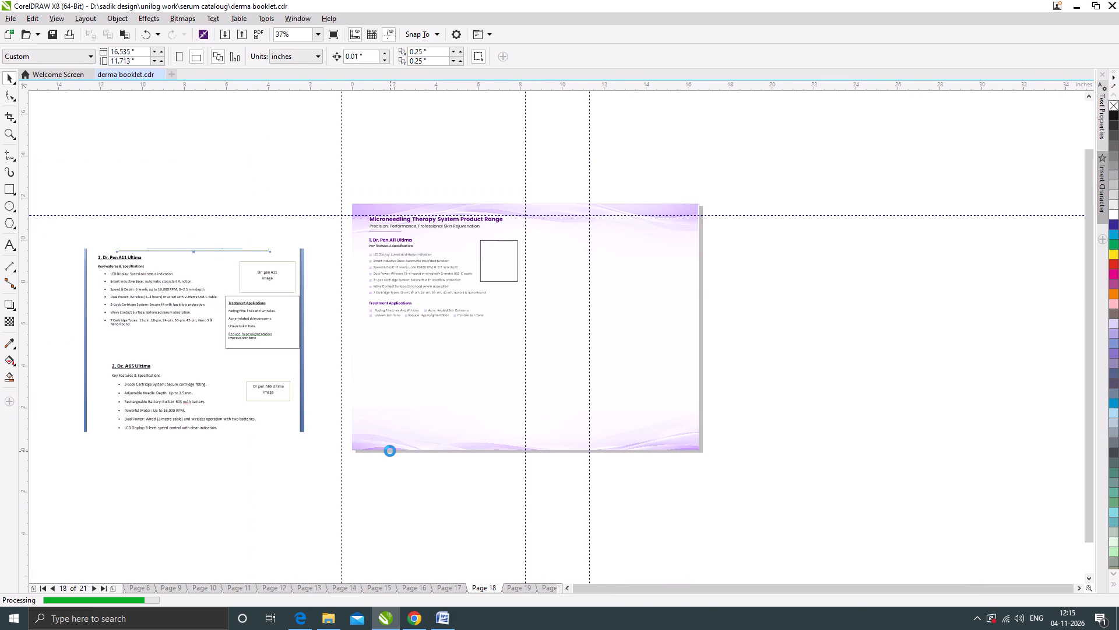
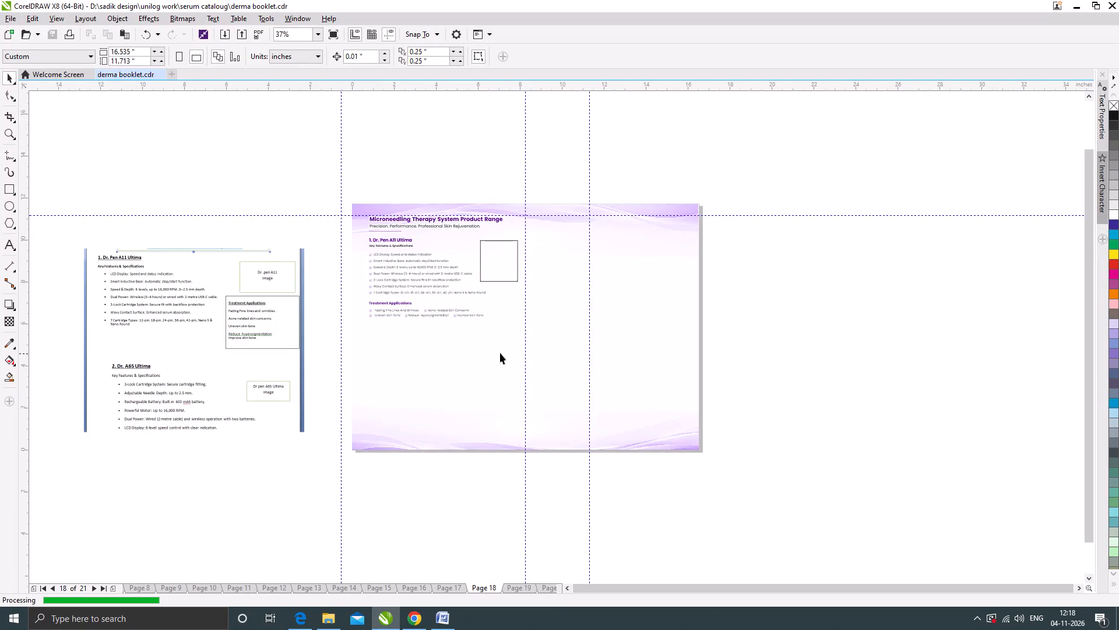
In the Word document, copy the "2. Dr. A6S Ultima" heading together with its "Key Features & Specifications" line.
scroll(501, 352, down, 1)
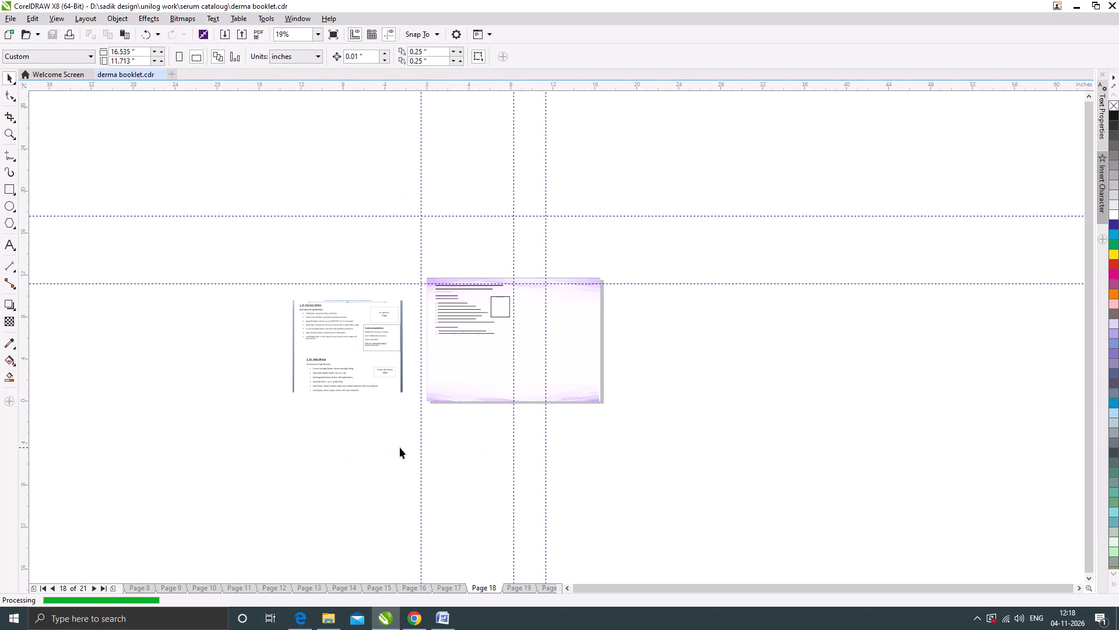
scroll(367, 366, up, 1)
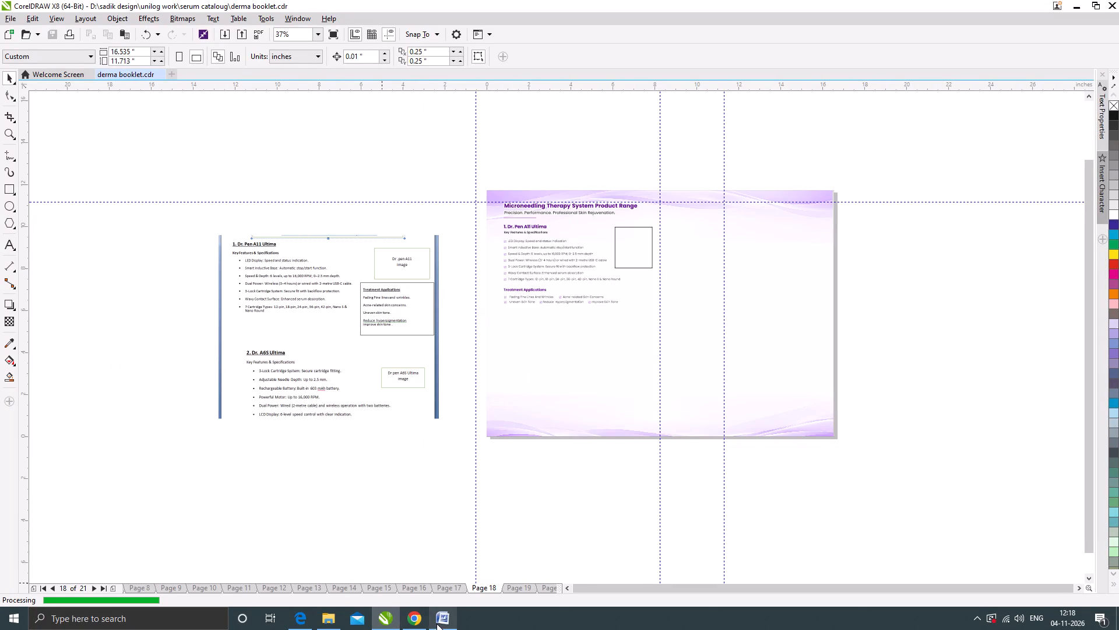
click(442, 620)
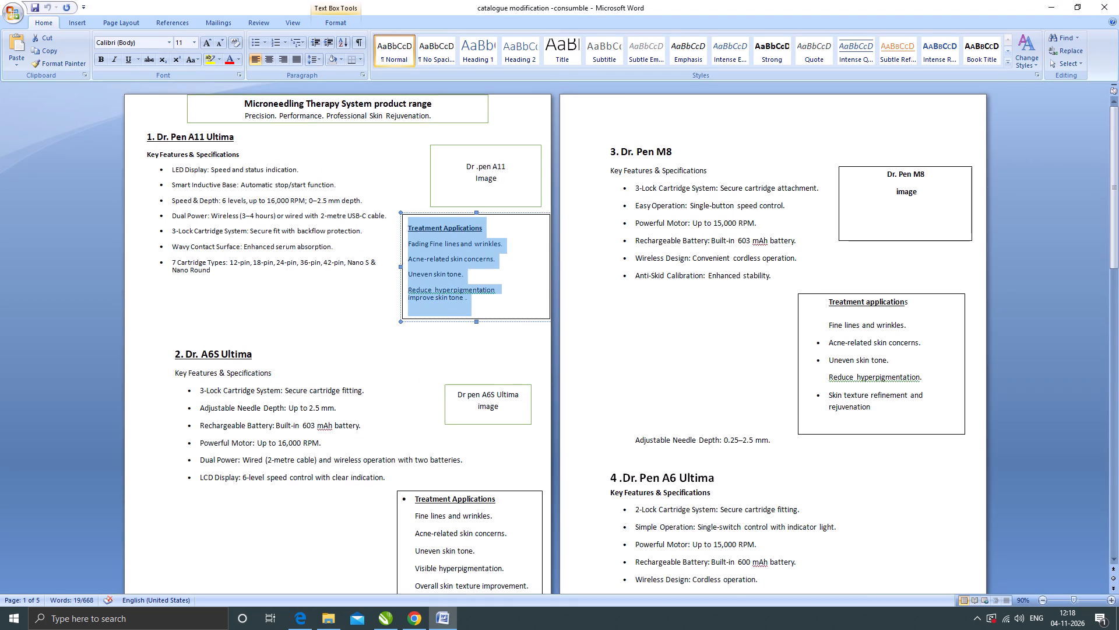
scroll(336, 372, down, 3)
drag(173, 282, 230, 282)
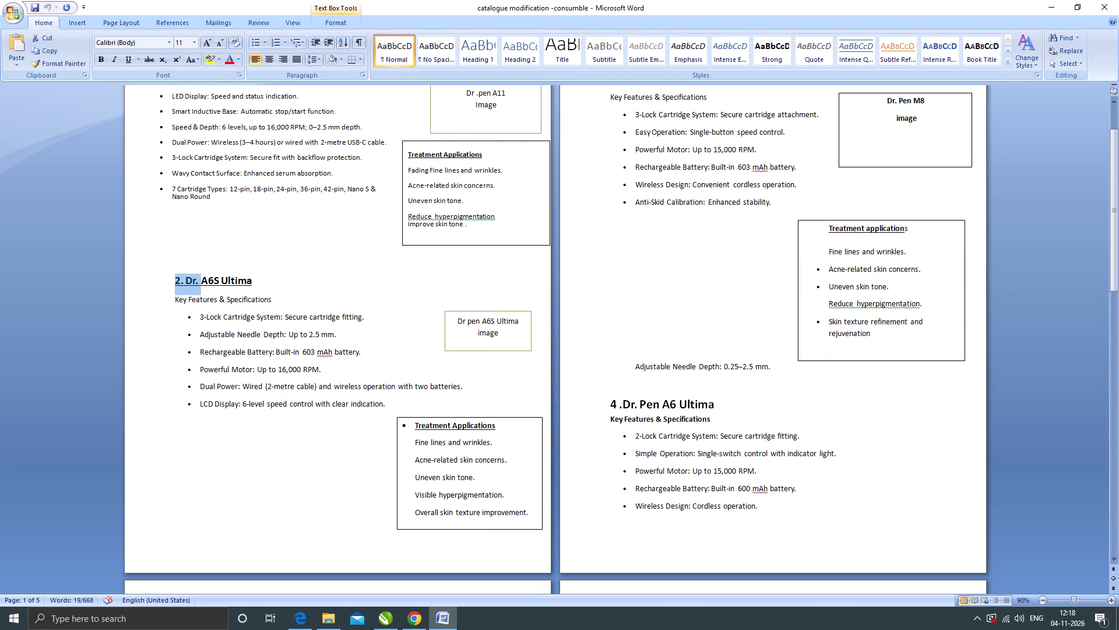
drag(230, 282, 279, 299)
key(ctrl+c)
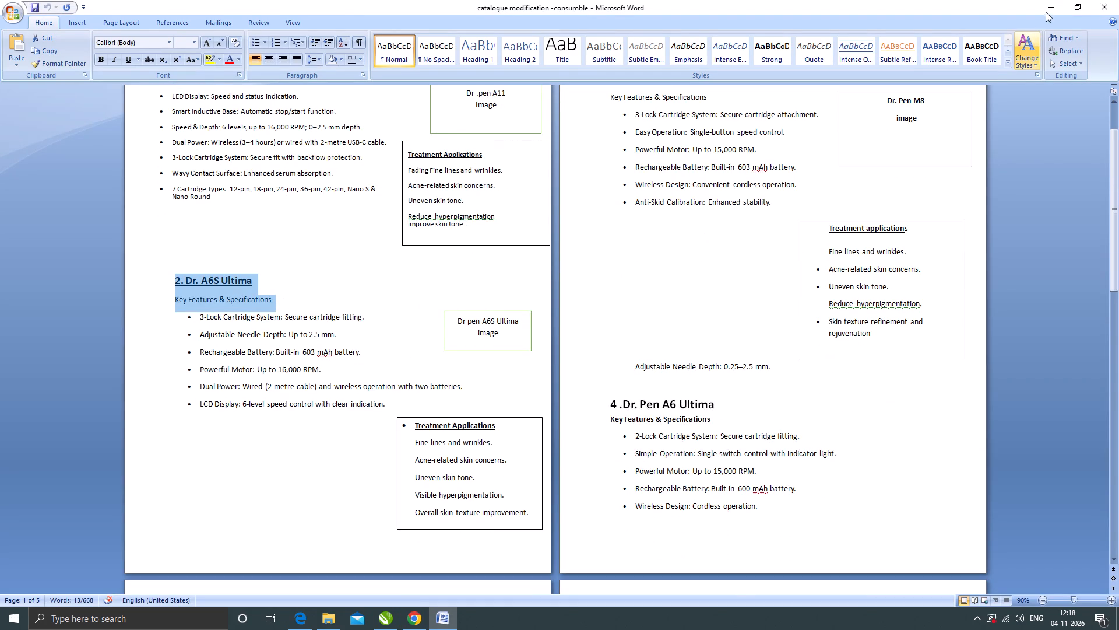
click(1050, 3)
In CorelDRAW, move the "1. Dr. Pen A11 Ultima" heading slightly down, closer to the "Key Features & Specifications" line.
scroll(497, 282, down, 1)
scroll(533, 240, up, 1)
scroll(555, 287, up, 1)
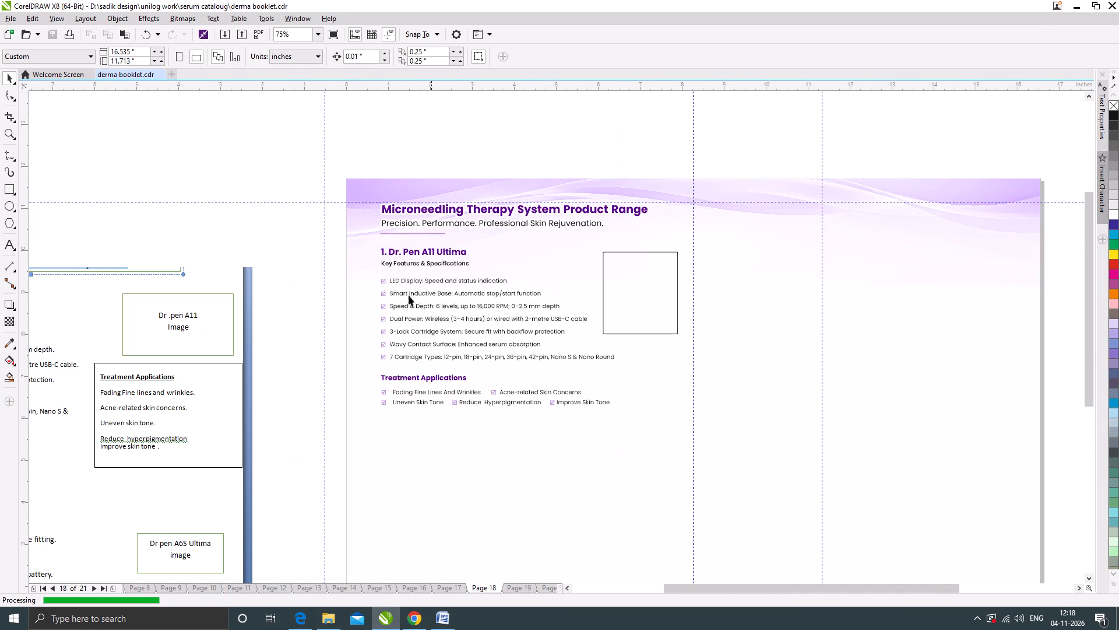
drag(301, 239, 470, 271)
drag(470, 271, 403, 257)
scroll(413, 252, up, 3)
drag(413, 252, 414, 254)
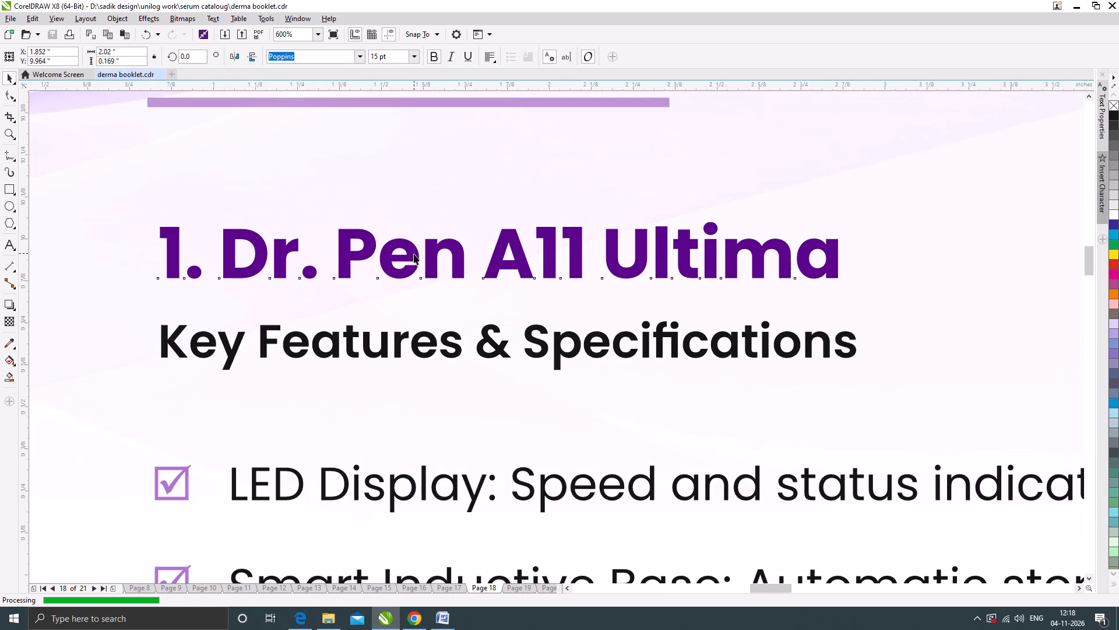
drag(414, 254, 414, 261)
scroll(438, 257, down, 3)
click(330, 283)
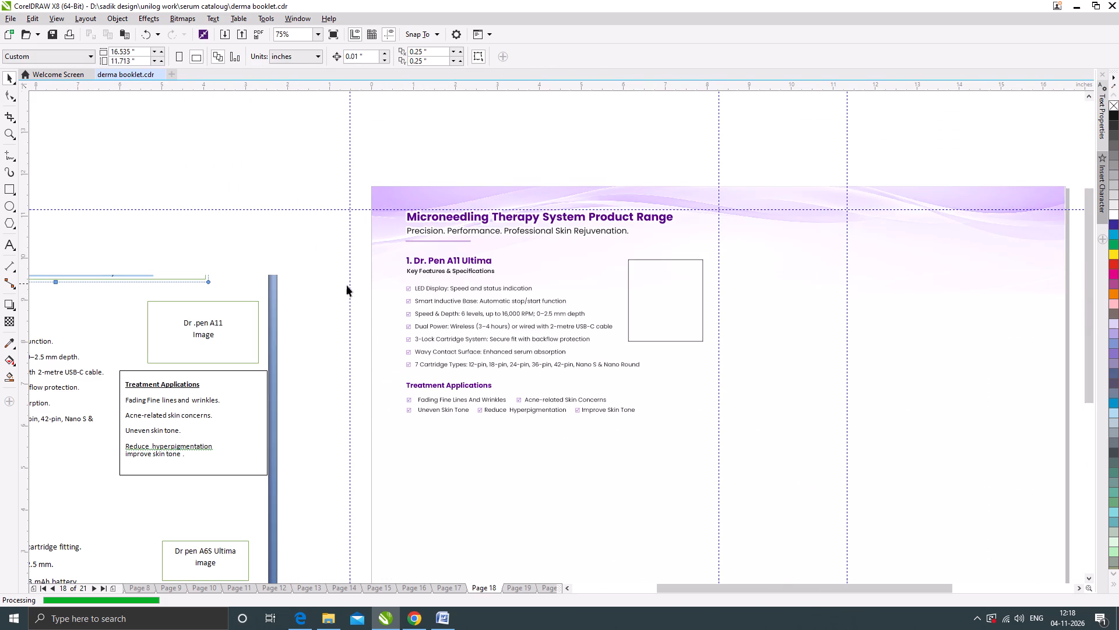
Move the "Treatment Applications" heading and both checkbox rows together slightly up toward the feature bullets.
scroll(477, 264, up, 1)
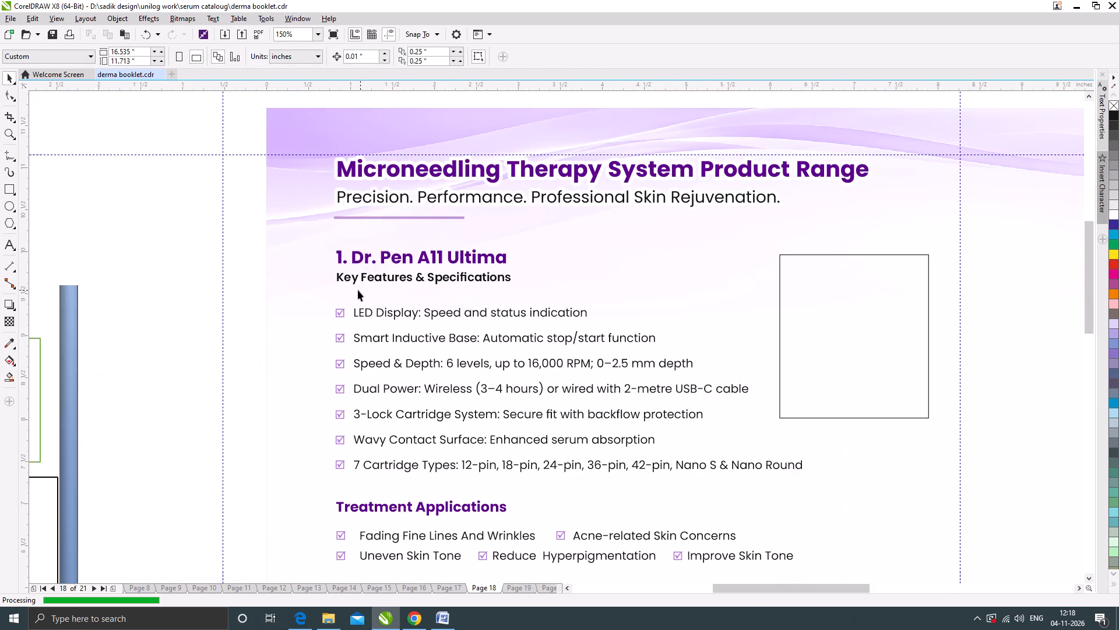
scroll(469, 316, down, 1)
click(323, 324)
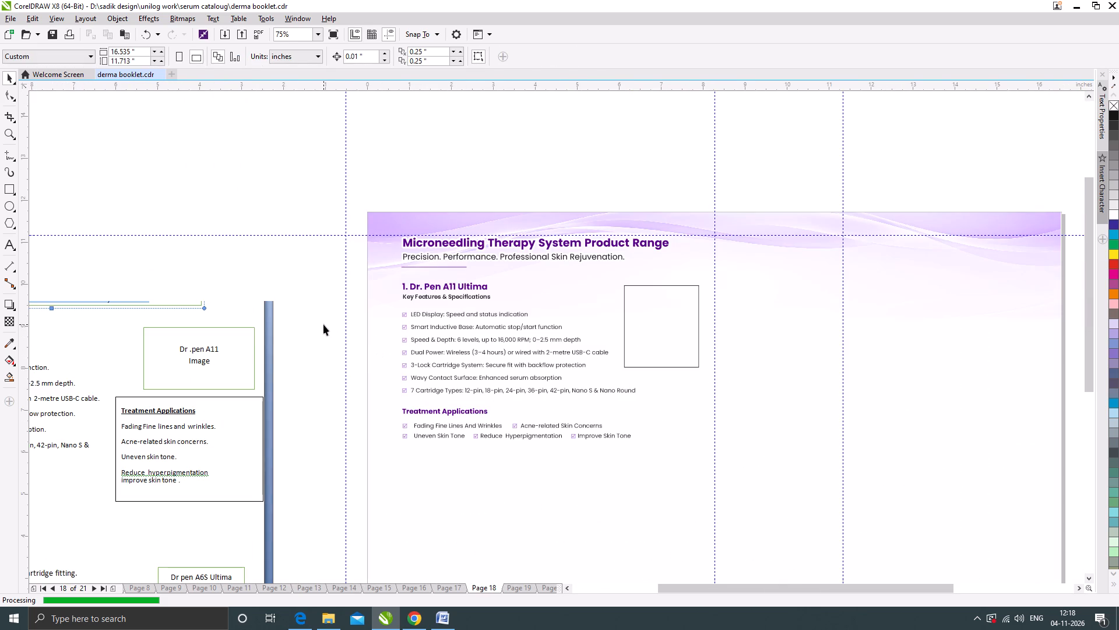
scroll(439, 346, down, 1)
scroll(495, 353, up, 1)
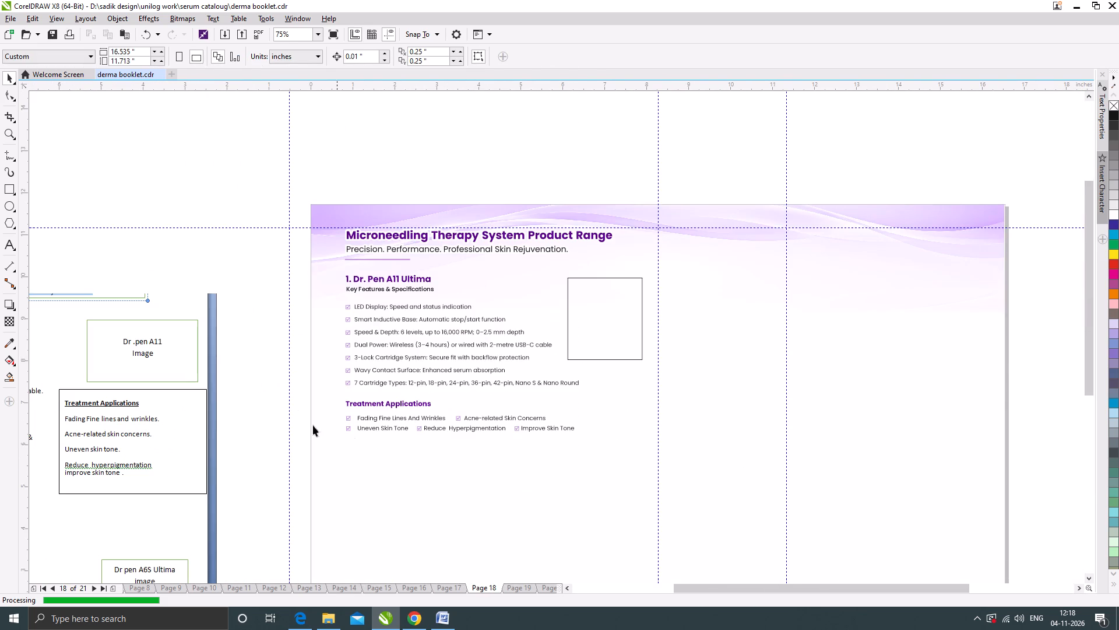
drag(265, 394, 617, 456)
scroll(392, 411, up, 2)
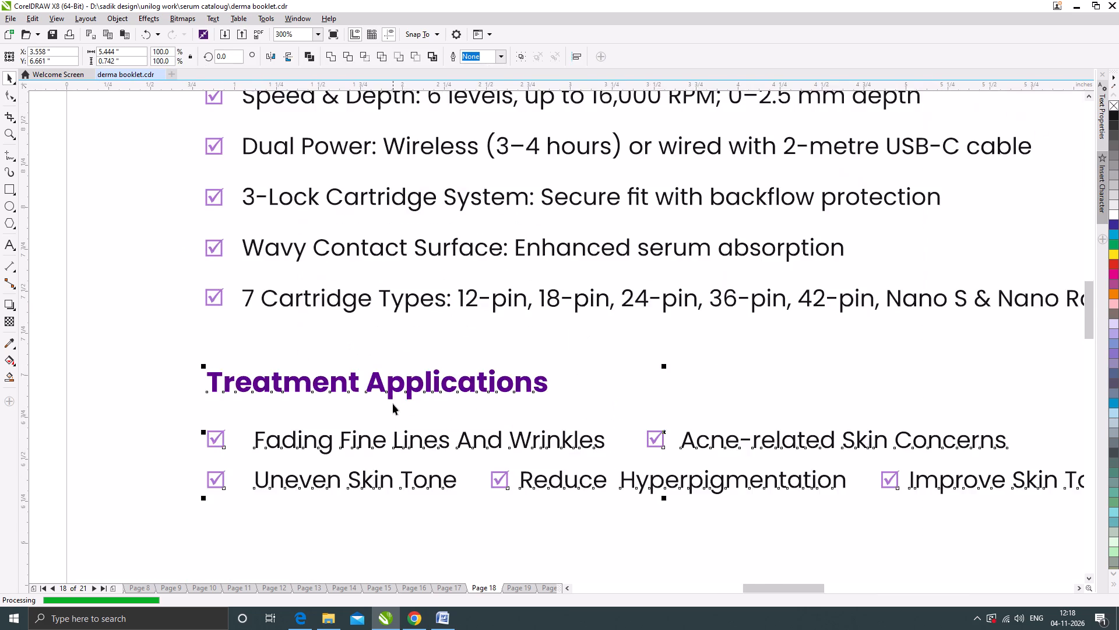
scroll(393, 403, up, 1)
drag(392, 385, 393, 373)
scroll(416, 369, down, 3)
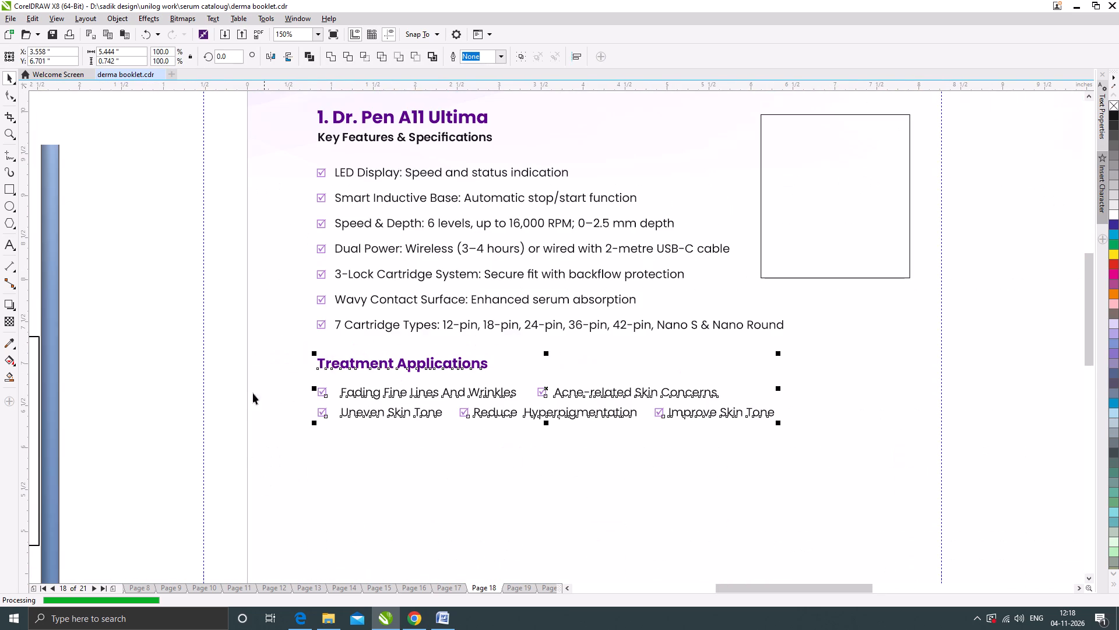
click(223, 388)
Move the two treatment application checkbox rows slightly up, closer to the "Treatment Applications" heading.
drag(227, 379, 857, 441)
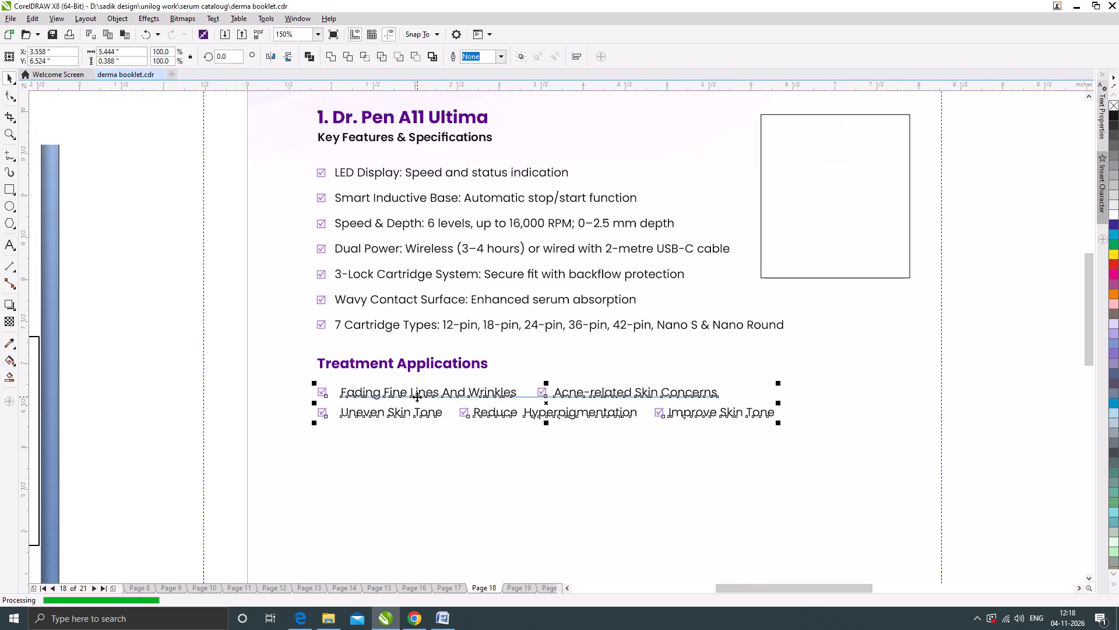
scroll(417, 397, up, 2)
drag(417, 382, 418, 370)
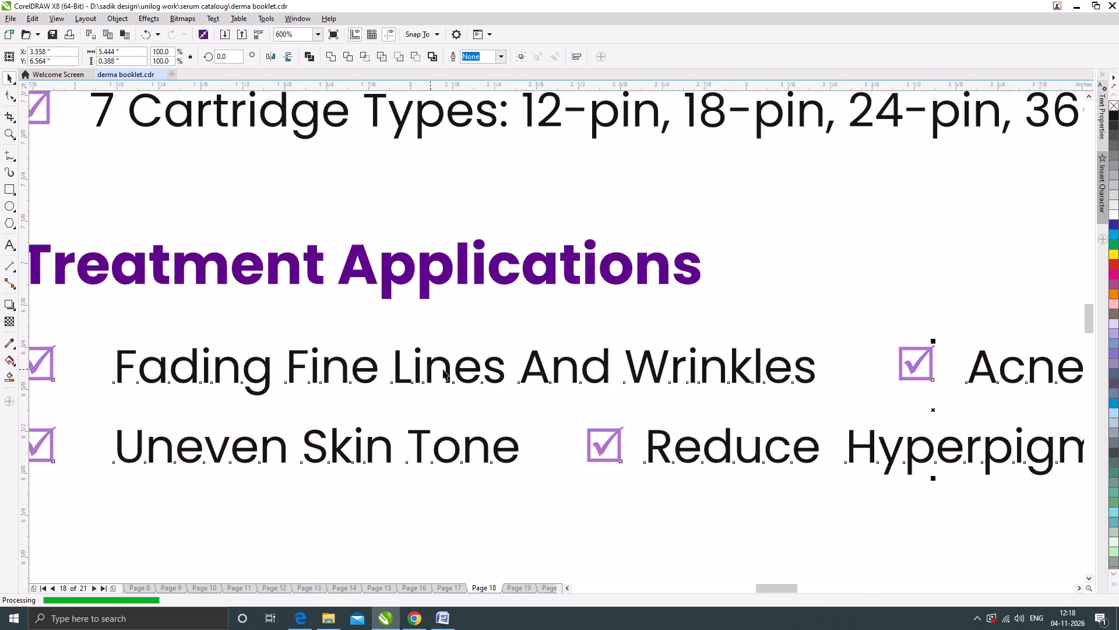
scroll(447, 370, down, 3)
click(344, 379)
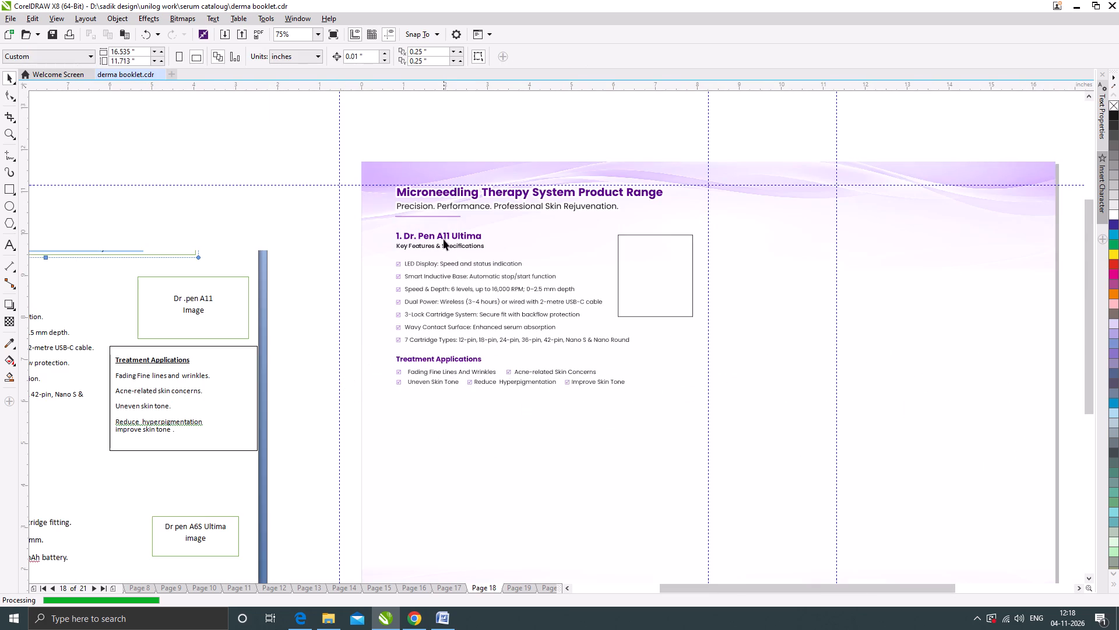
Duplicate the "1. Dr. Pen A11 Ultima" heading and its "Key Features & Specifications" line straight down, below the treatment application rows with a small gap.
drag(352, 227, 490, 250)
drag(490, 250, 517, 253)
drag(480, 238, 480, 414)
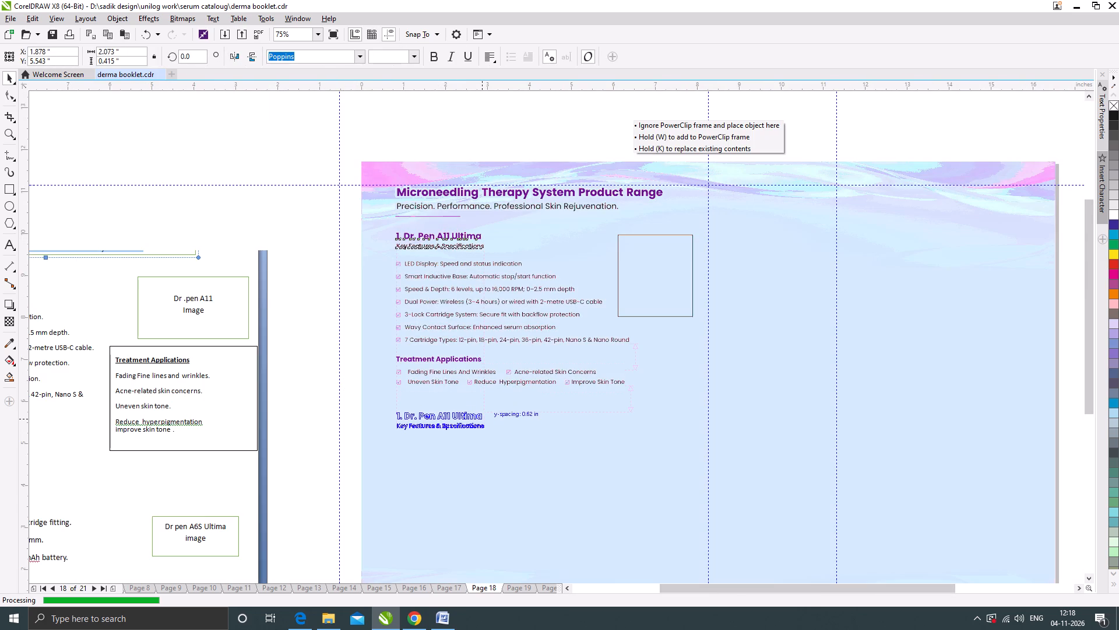
drag(480, 414, 481, 411)
shift+right_click(481, 411)
scroll(438, 411, up, 1)
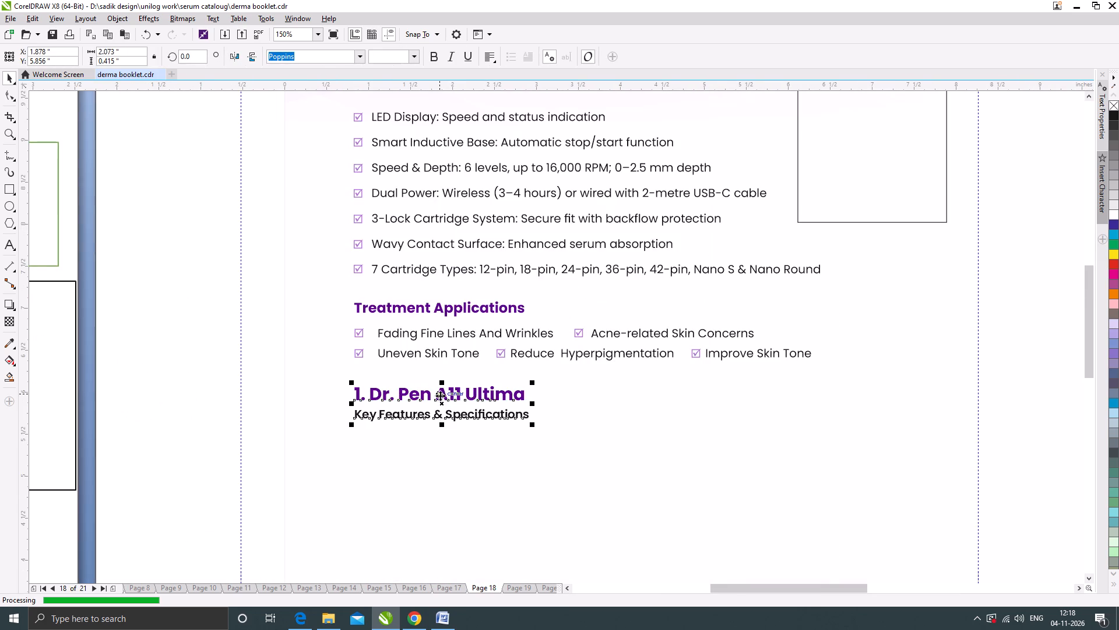
drag(440, 395, 439, 408)
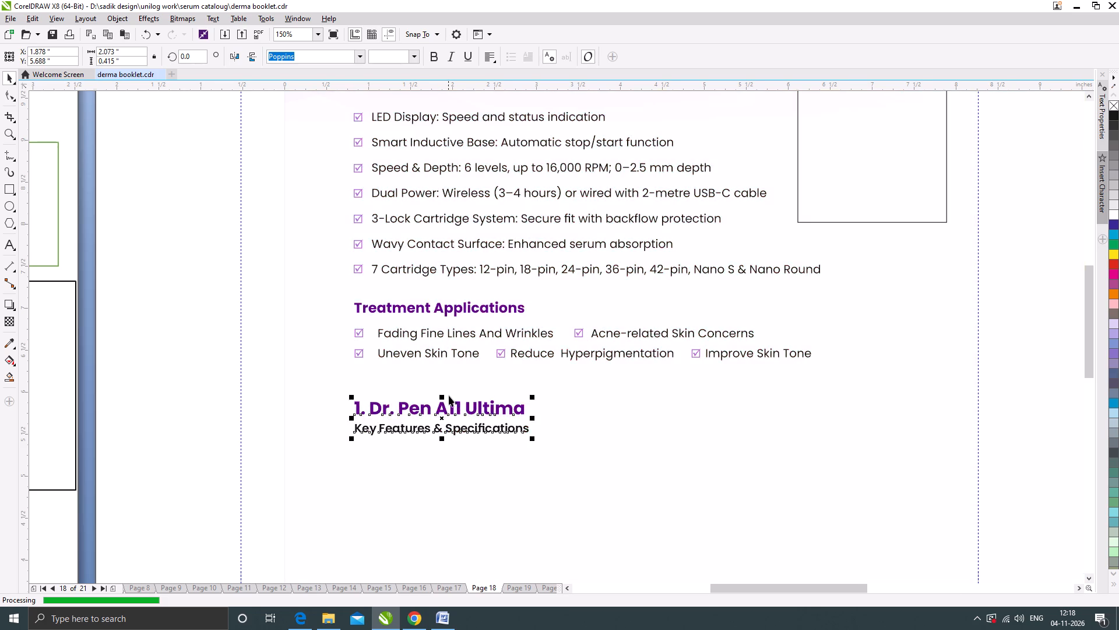
scroll(449, 395, down, 1)
Replace the duplicated heading's text with "2. Dr. A6S Ultima" copied from the Word document.
click(438, 623)
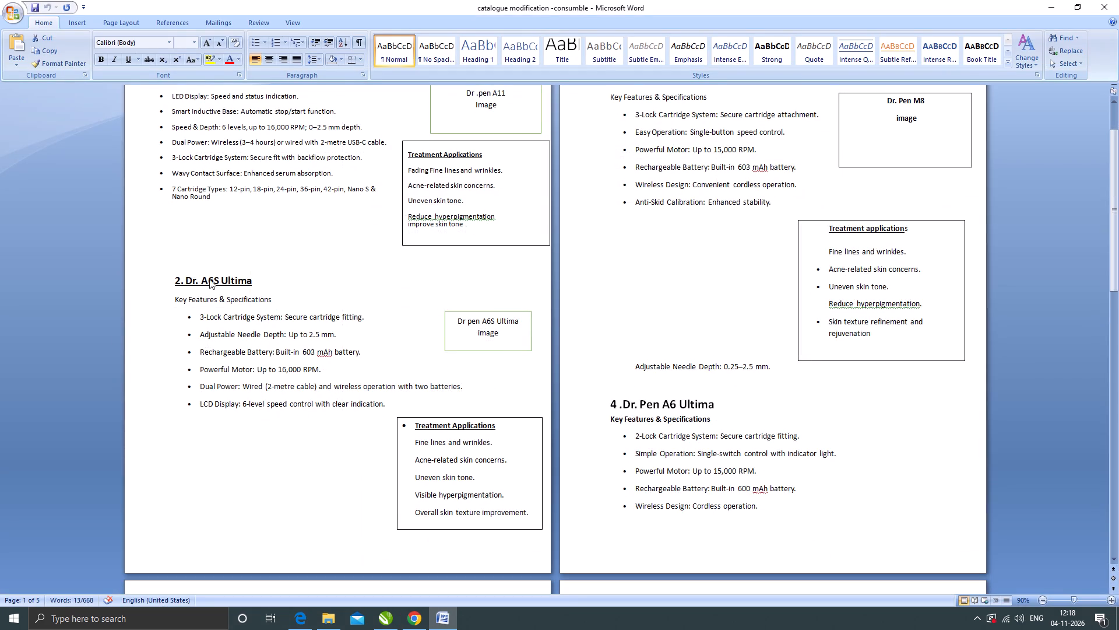
click(209, 279)
drag(173, 279, 262, 279)
key(ctrl+c)
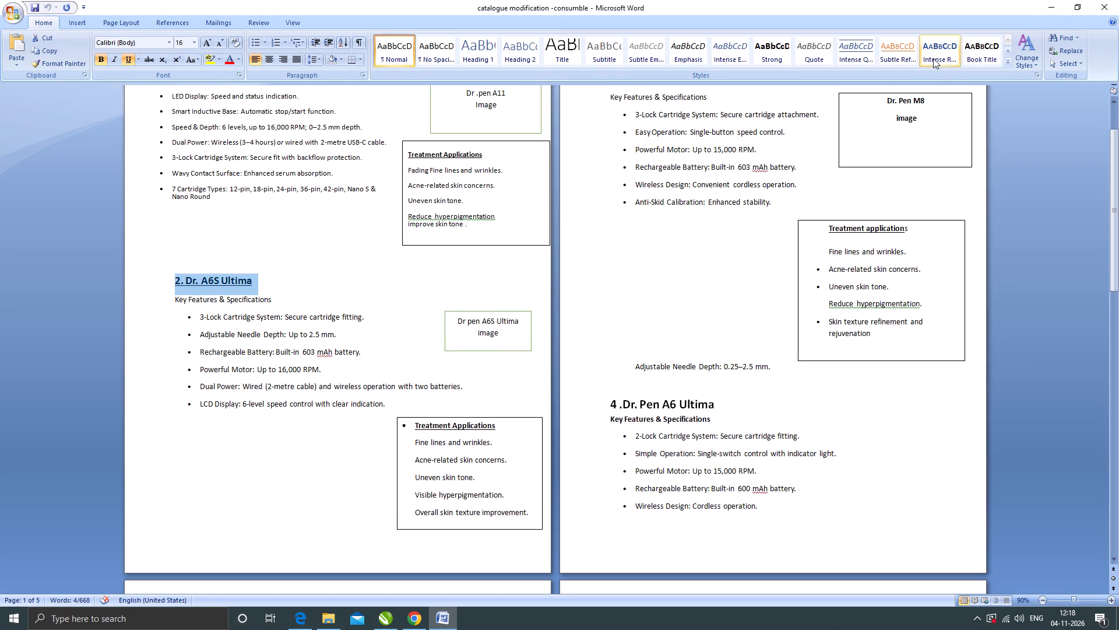
click(1054, 6)
scroll(458, 409, up, 1)
click(465, 401)
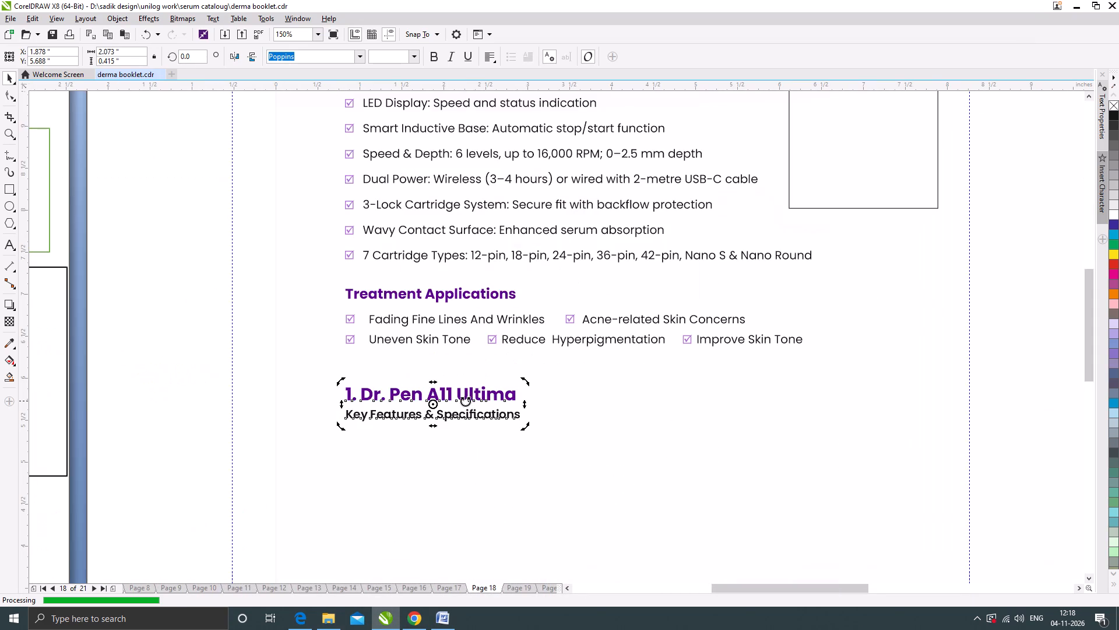
click(471, 363)
double_click(460, 397)
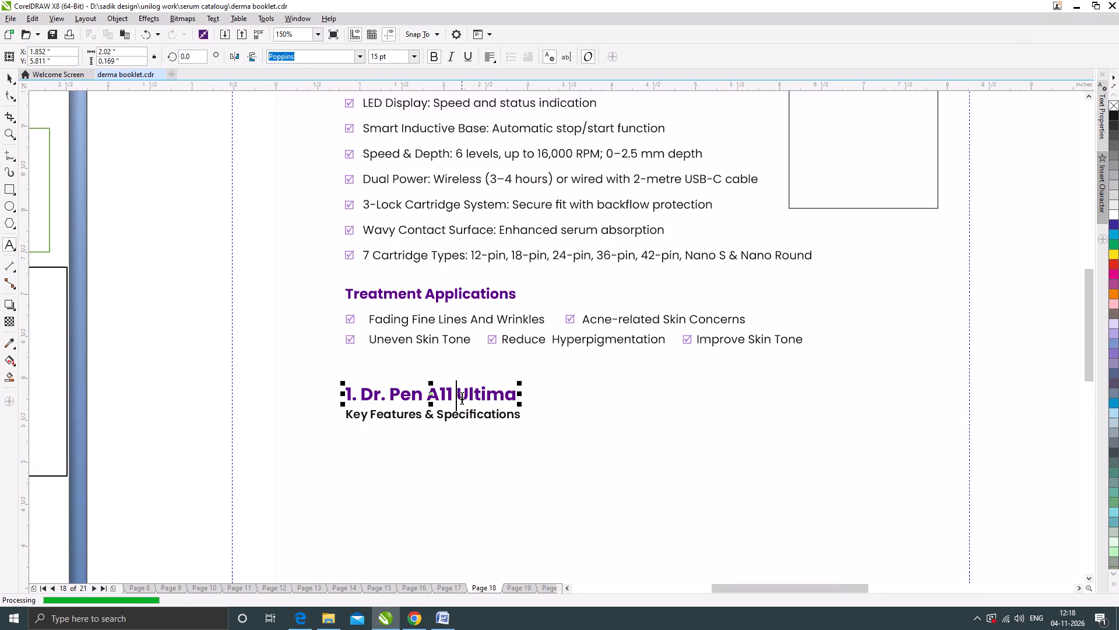
key(ctrl+a)
key(ctrl+v)
click(511, 406)
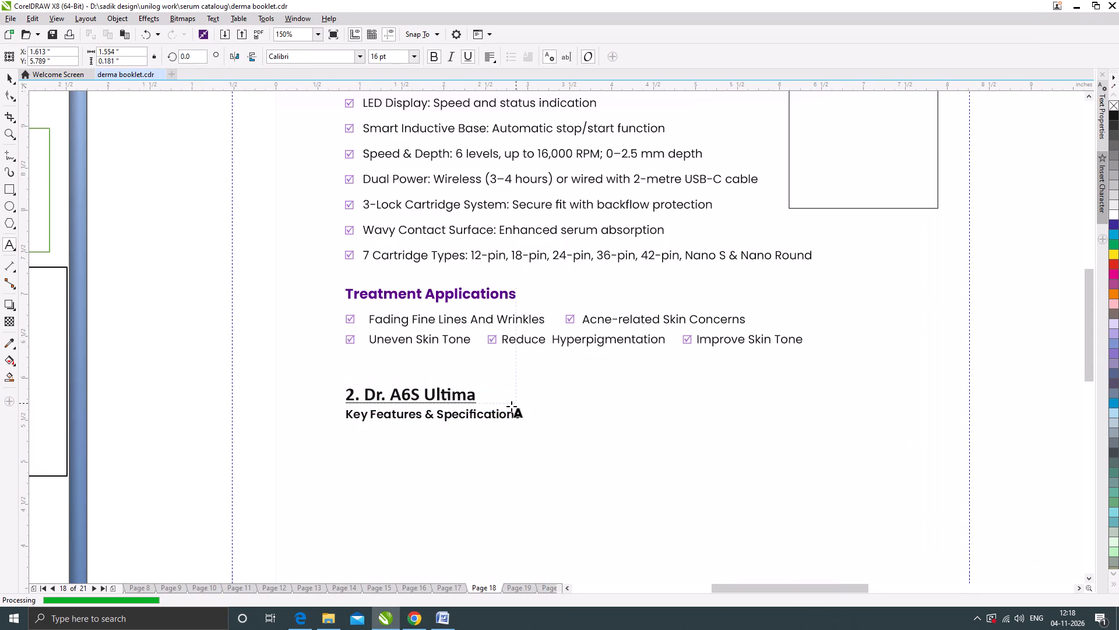
key(ctrl+z)
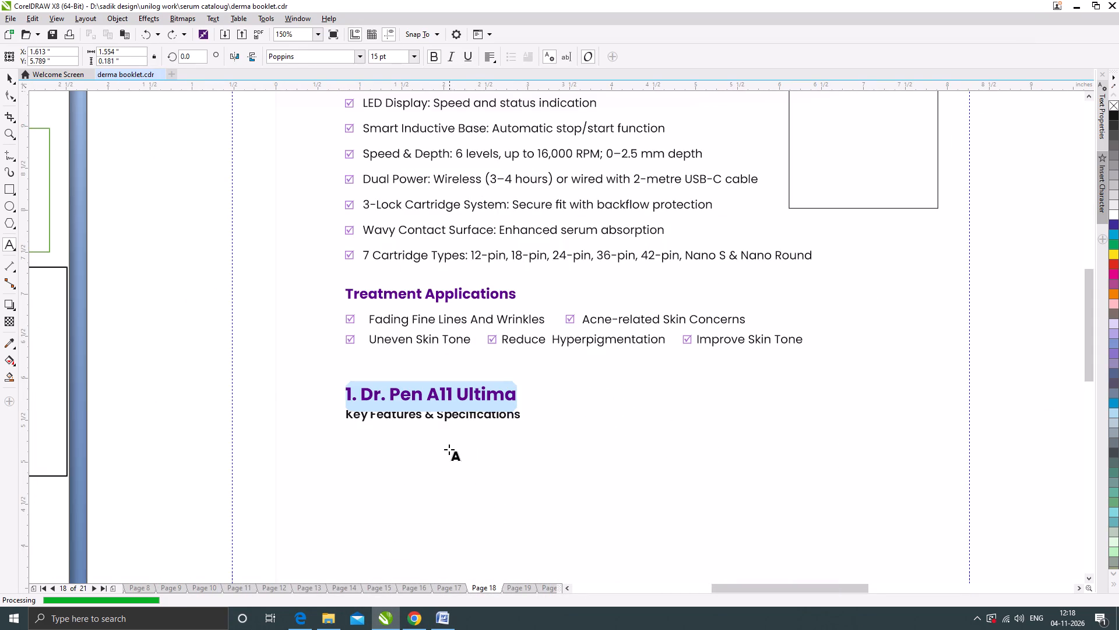
key(ctrl+v)
click(498, 404)
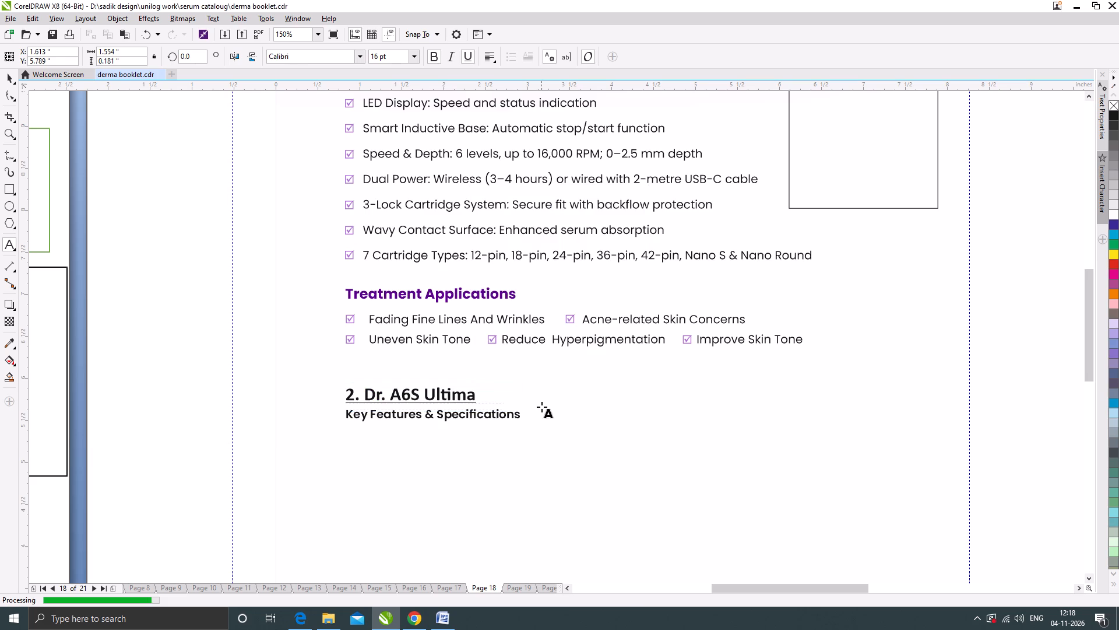
Set the "2. Dr. A6S Ultima" heading in Poppins Bold and remove its underline.
click(10, 73)
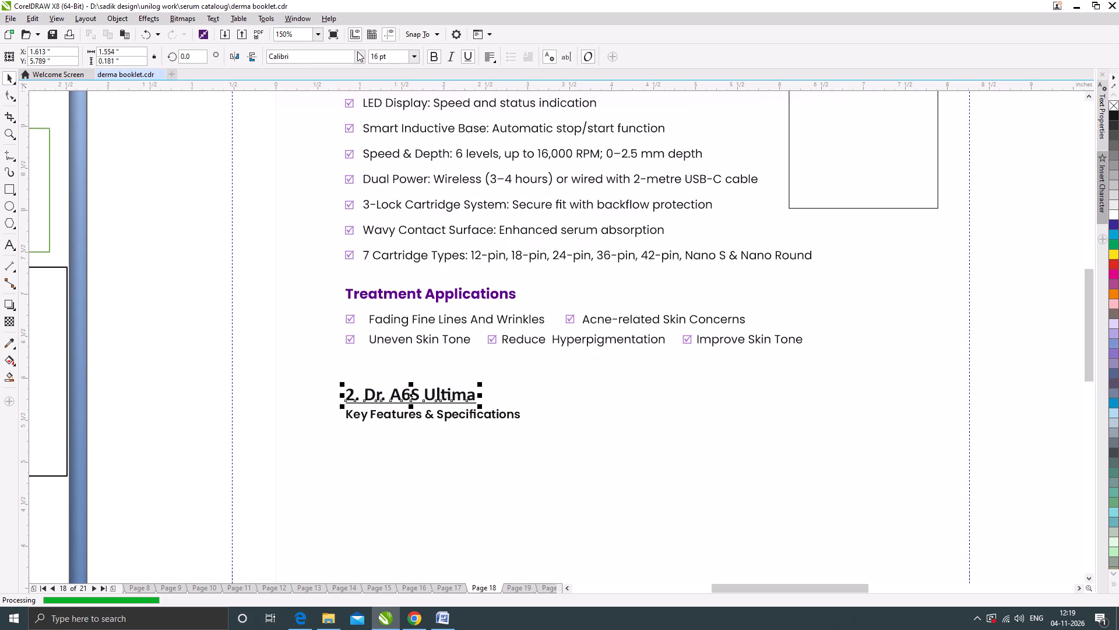
click(358, 52)
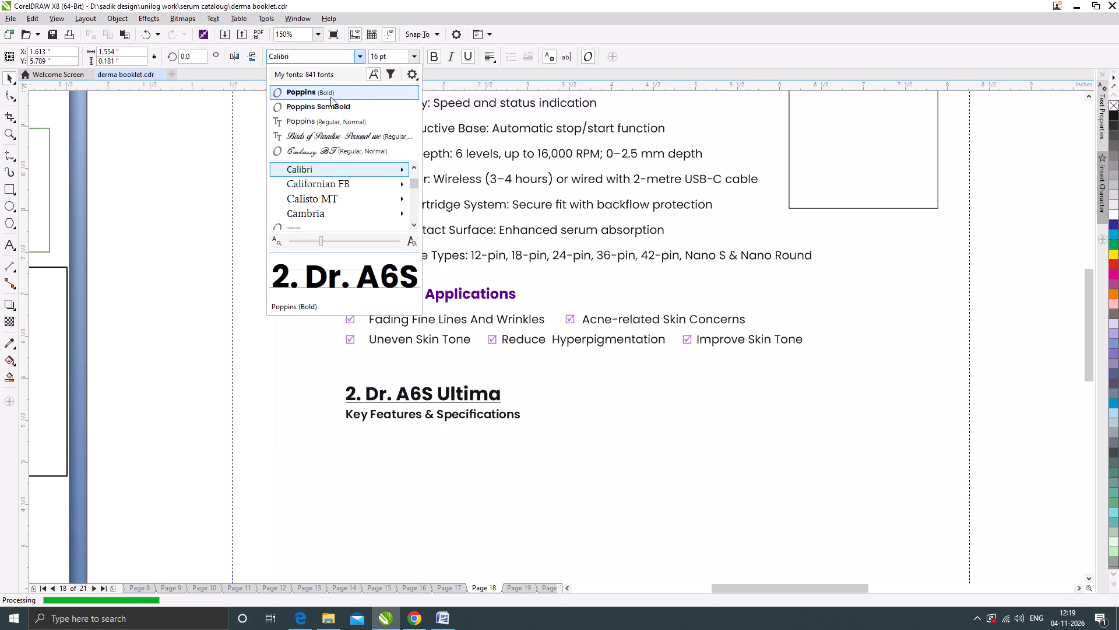
click(330, 97)
click(470, 56)
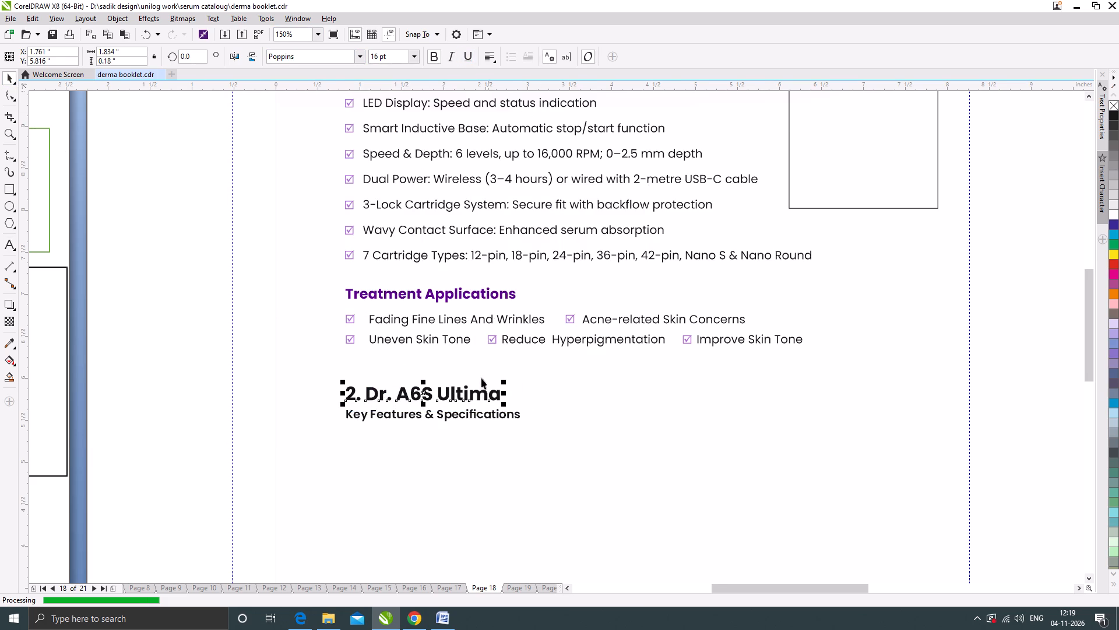
Set the font size of the "2. Dr. A6S Ultima" heading to 15 pt.
scroll(497, 434, down, 1)
click(477, 243)
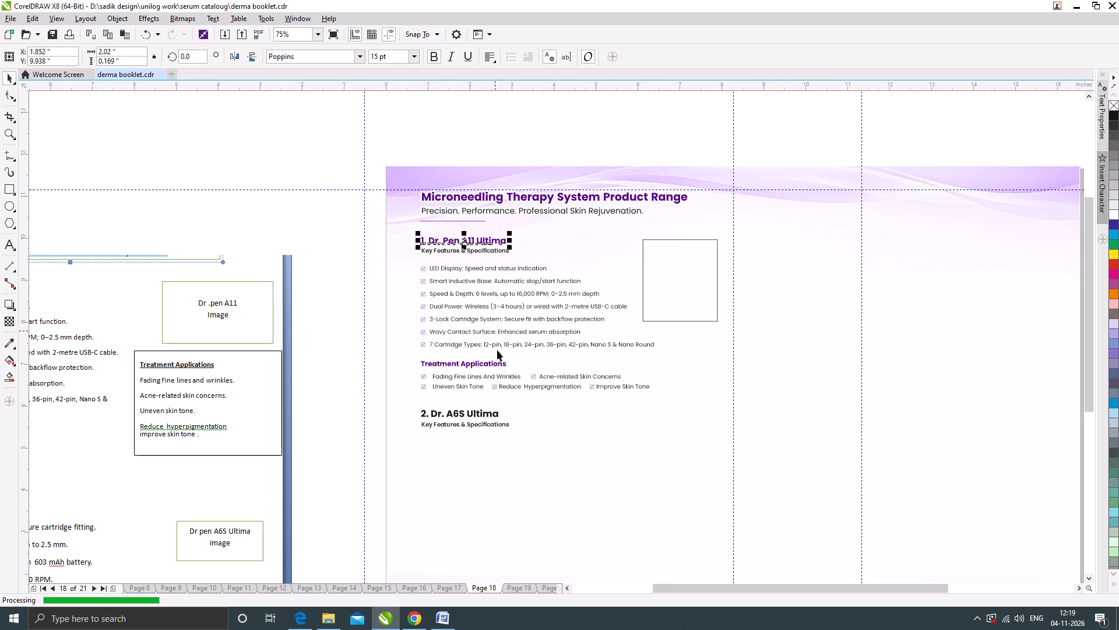
click(491, 415)
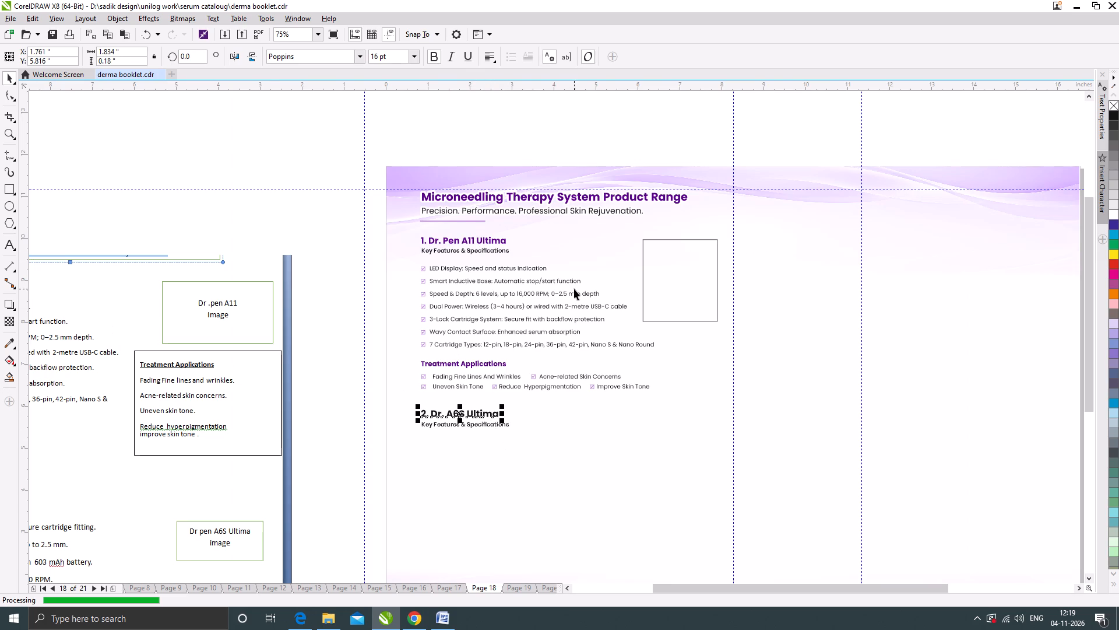
click(498, 242)
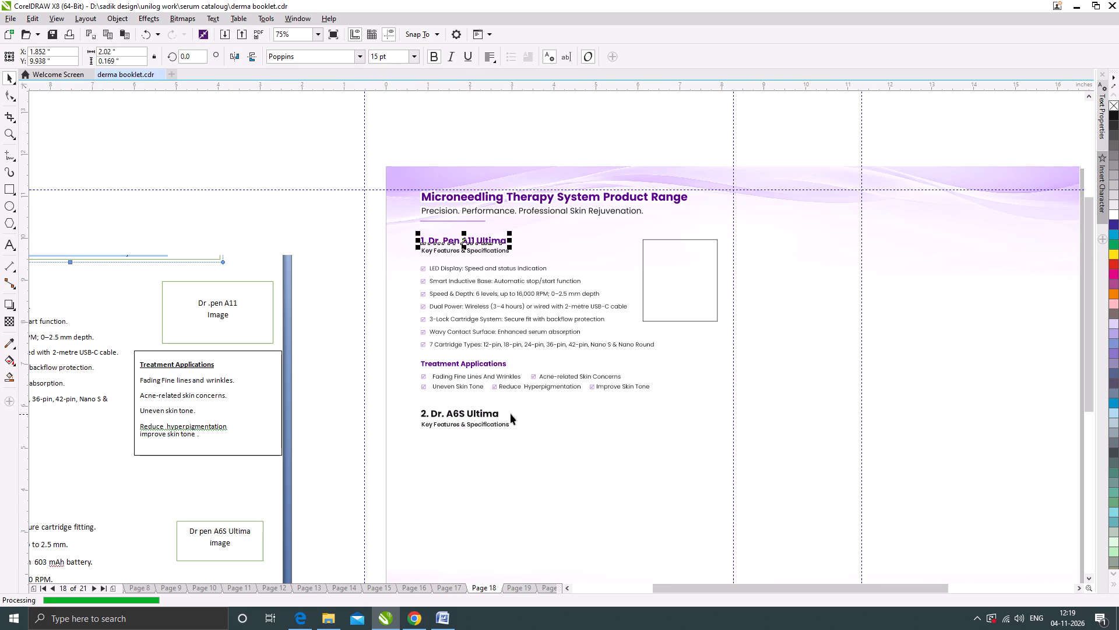
click(497, 412)
drag(396, 55, 370, 61)
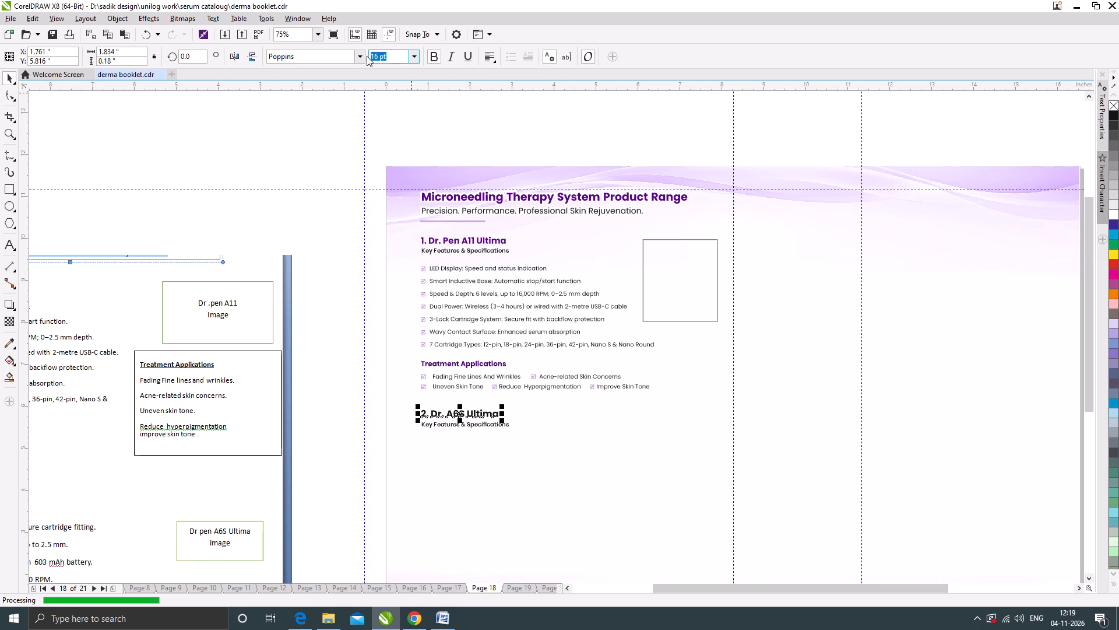
text(15)
key(Return)
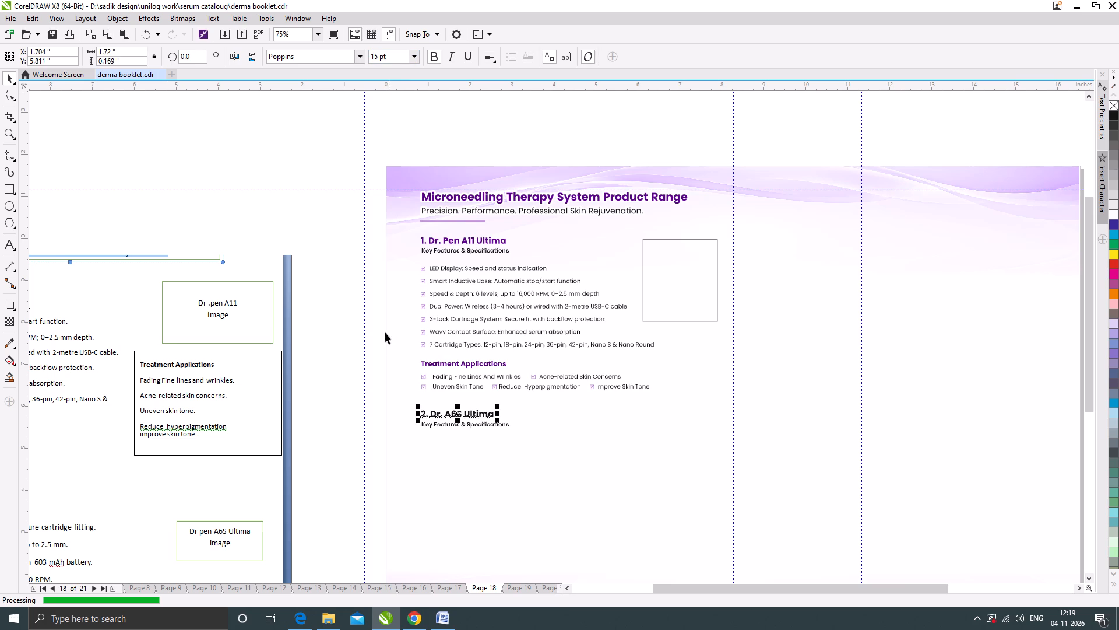
Sample the dark purple of the "1. Dr. Pen A11 Ultima" heading and apply it to the "2. Dr. A6S Ultima" heading.
click(6, 340)
scroll(453, 248, up, 2)
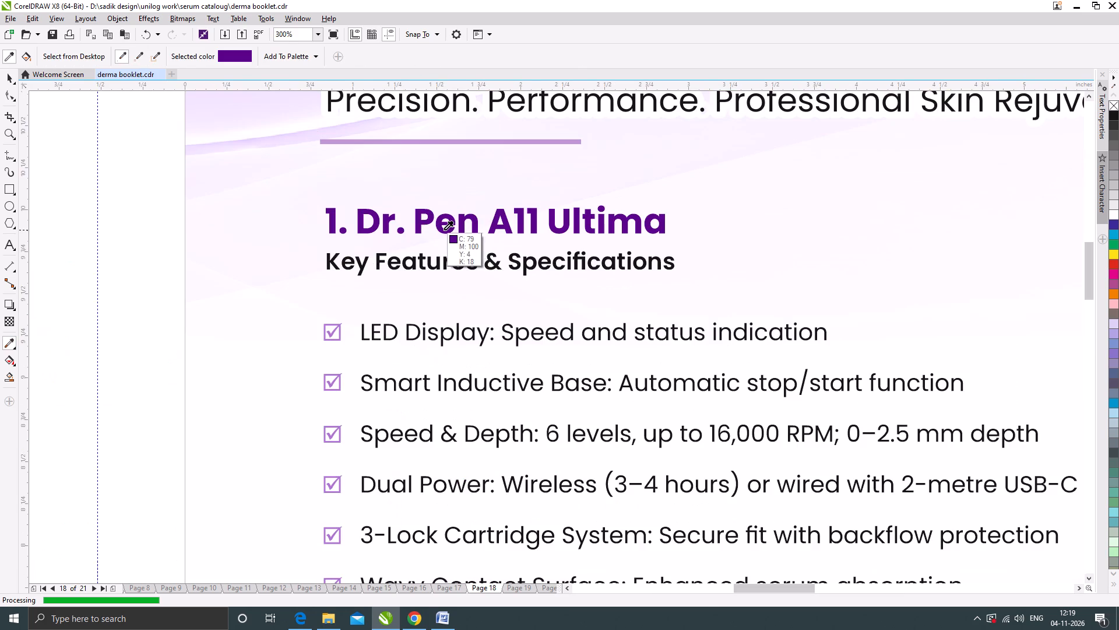
click(444, 230)
scroll(447, 223, down, 2)
scroll(481, 403, up, 4)
click(487, 376)
scroll(492, 399, down, 4)
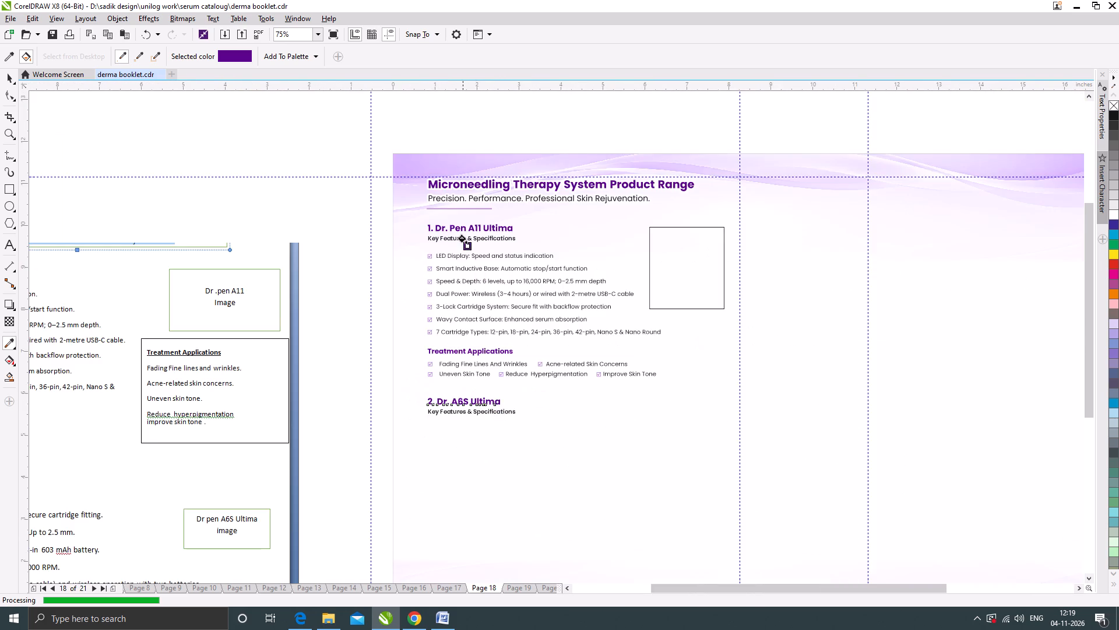
Apply the sampled dark purple to the "Key Features & Specifications" subheading below "1. Dr. Pen A11 Ultima".
scroll(463, 239, up, 3)
click(457, 232)
scroll(474, 297, down, 2)
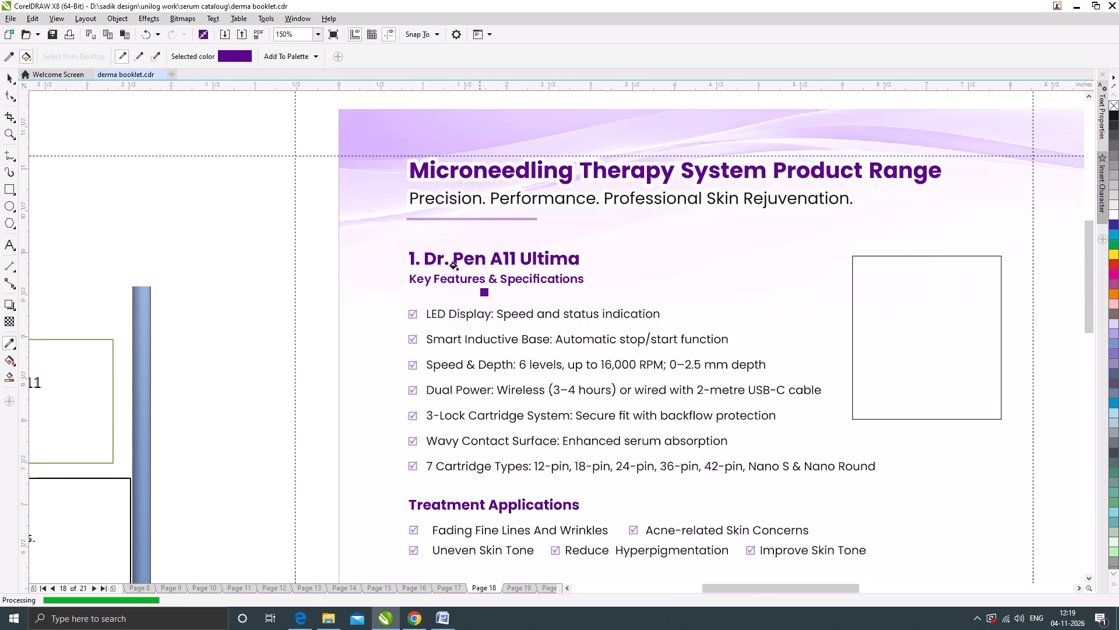
scroll(425, 237, down, 1)
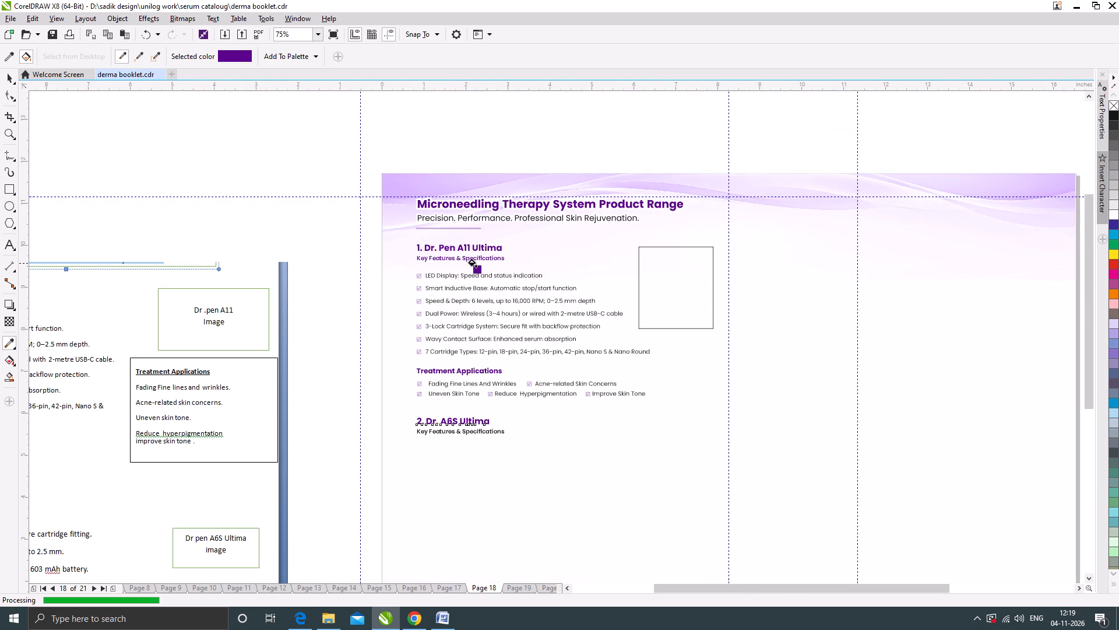
click(8, 78)
click(166, 147)
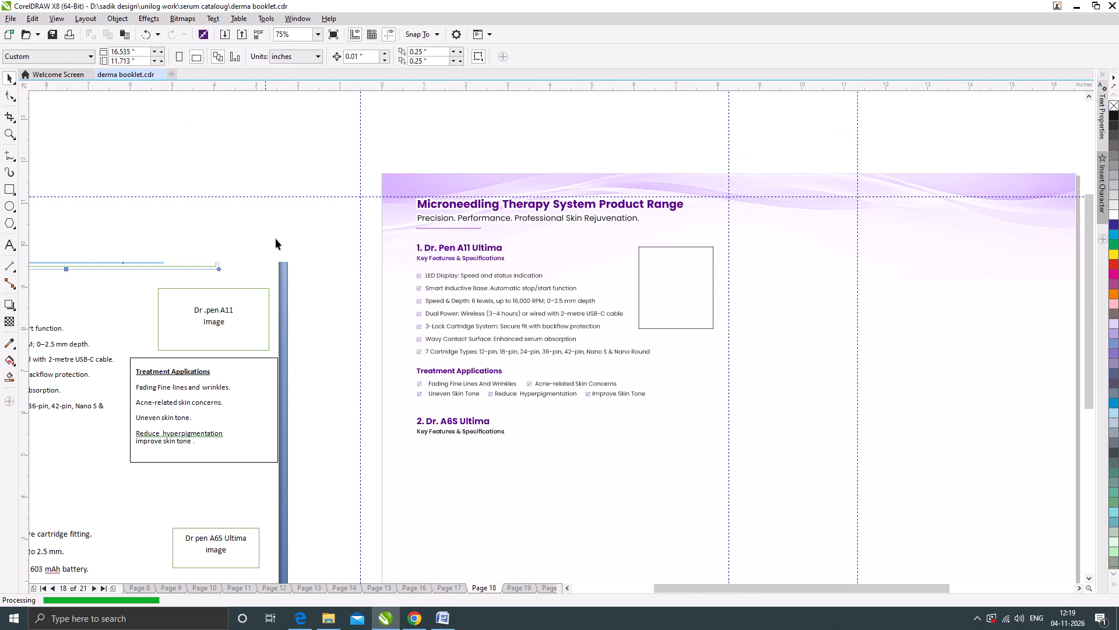
scroll(301, 262, down, 1)
scroll(418, 248, up, 1)
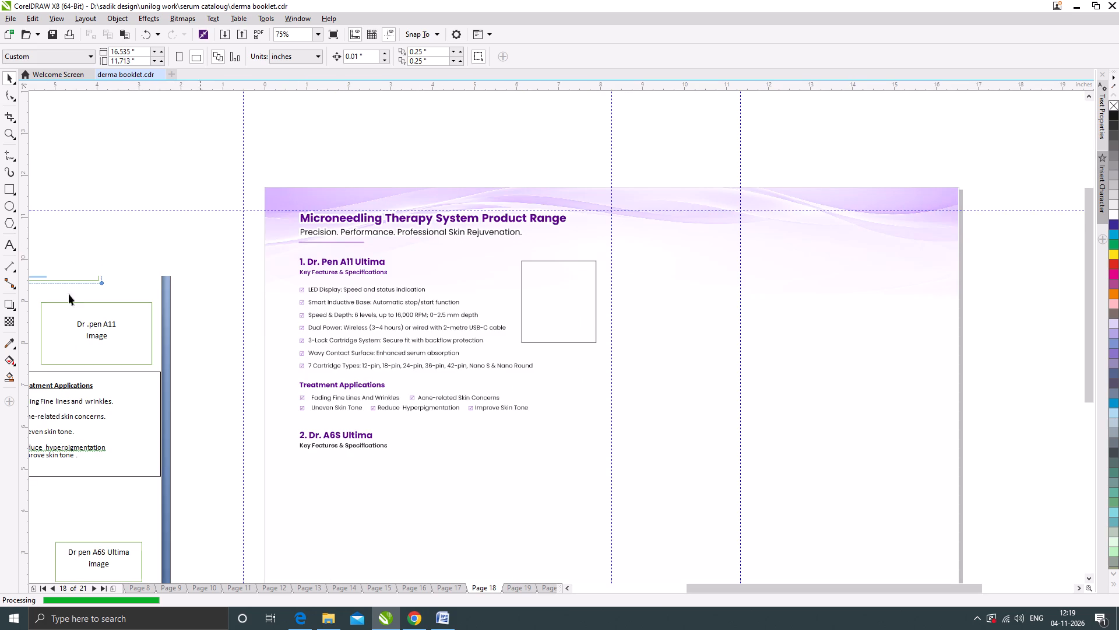
Draw a rectangle about 2.19 × 0.27 inches around the "1. Dr. Pen A11 Ultima" heading.
click(9, 187)
scroll(297, 249, up, 2)
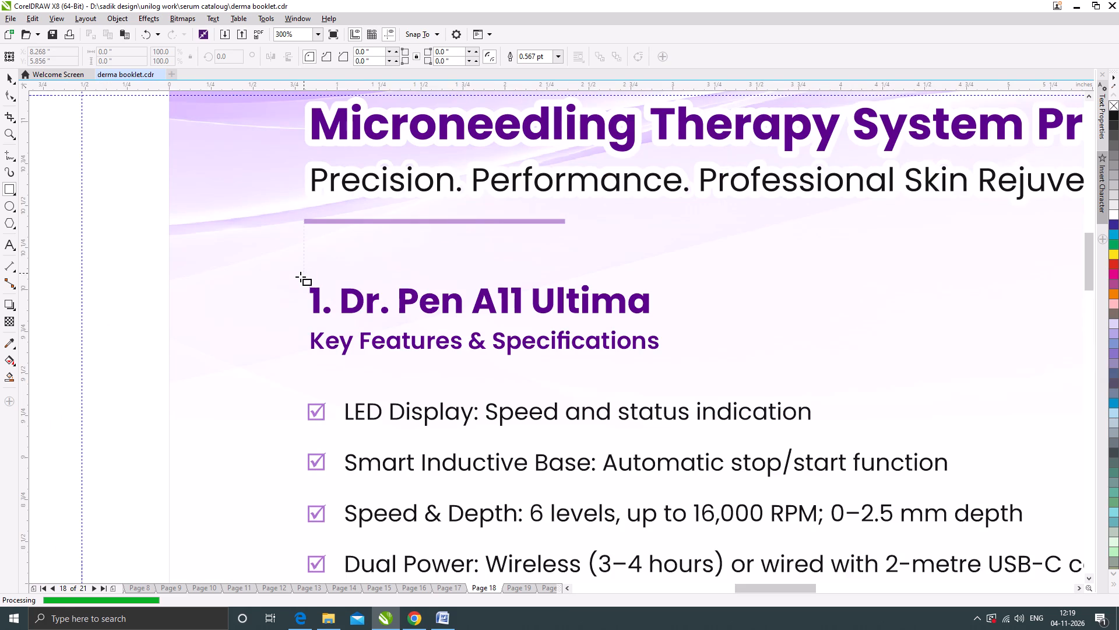
drag(301, 279, 665, 324)
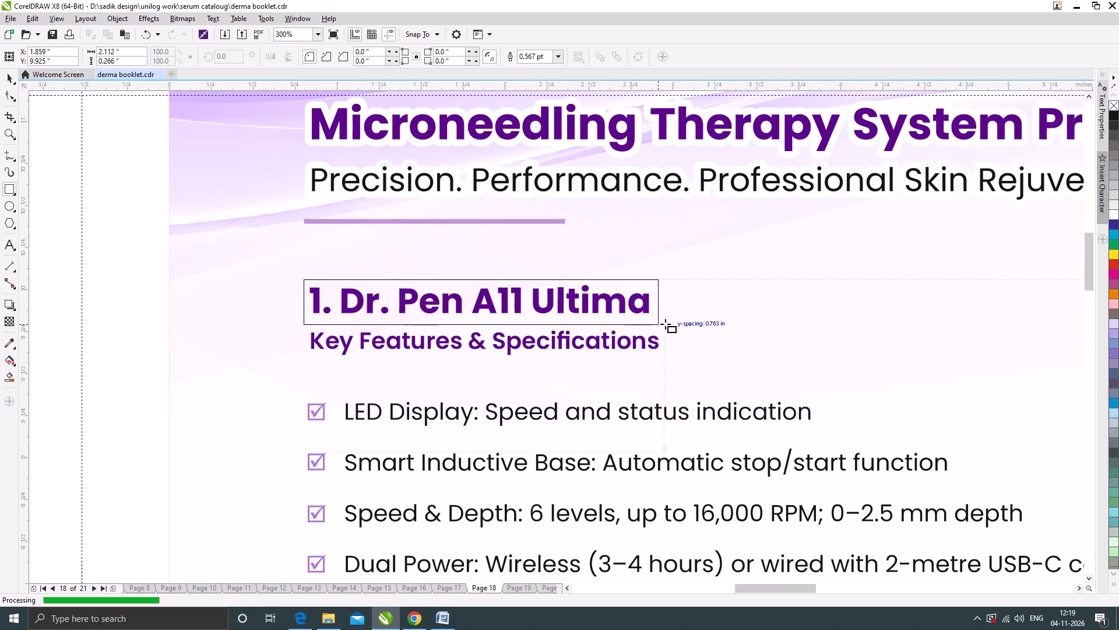
drag(665, 324, 672, 324)
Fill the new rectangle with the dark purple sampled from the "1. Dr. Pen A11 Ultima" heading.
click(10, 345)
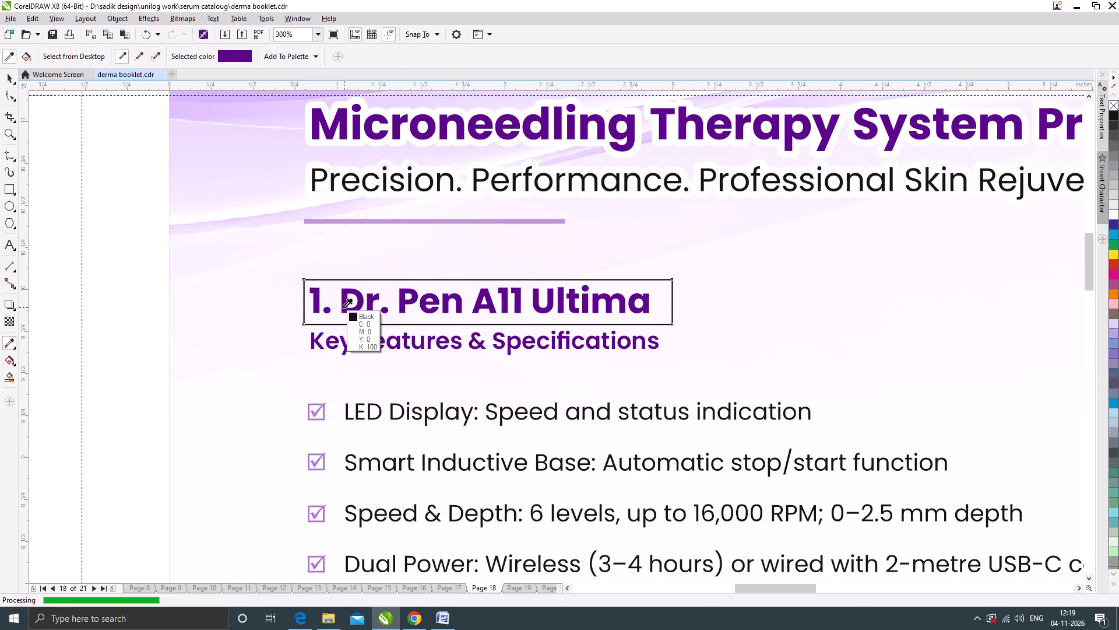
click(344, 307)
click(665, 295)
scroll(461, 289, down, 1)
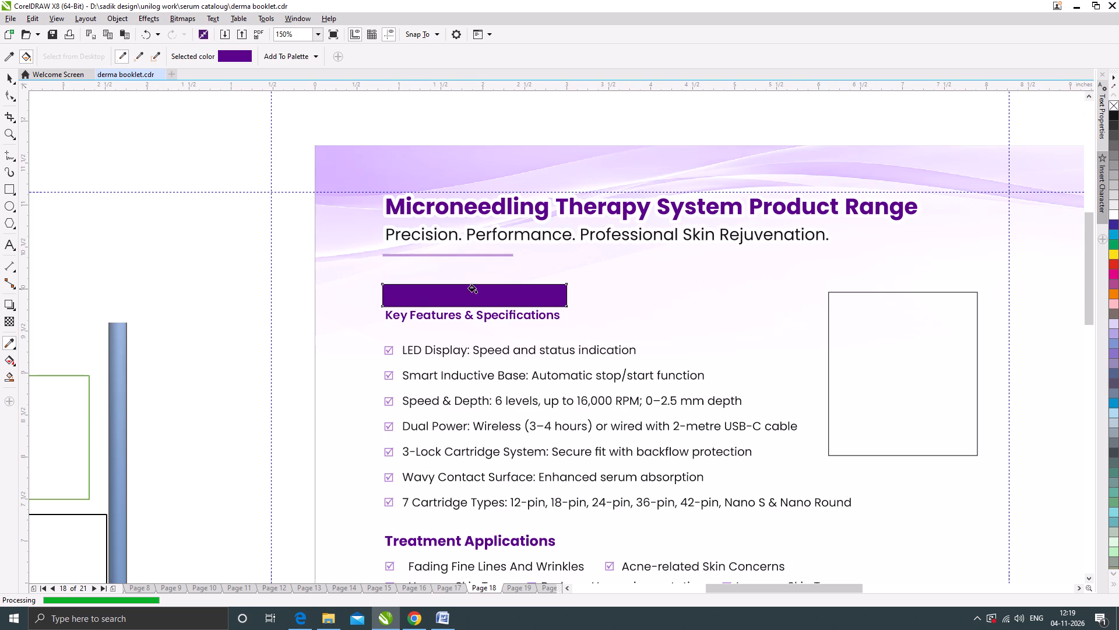
Remove the outline of the rectangle over the first product heading.
right_click(1115, 103)
scroll(372, 281, down, 1)
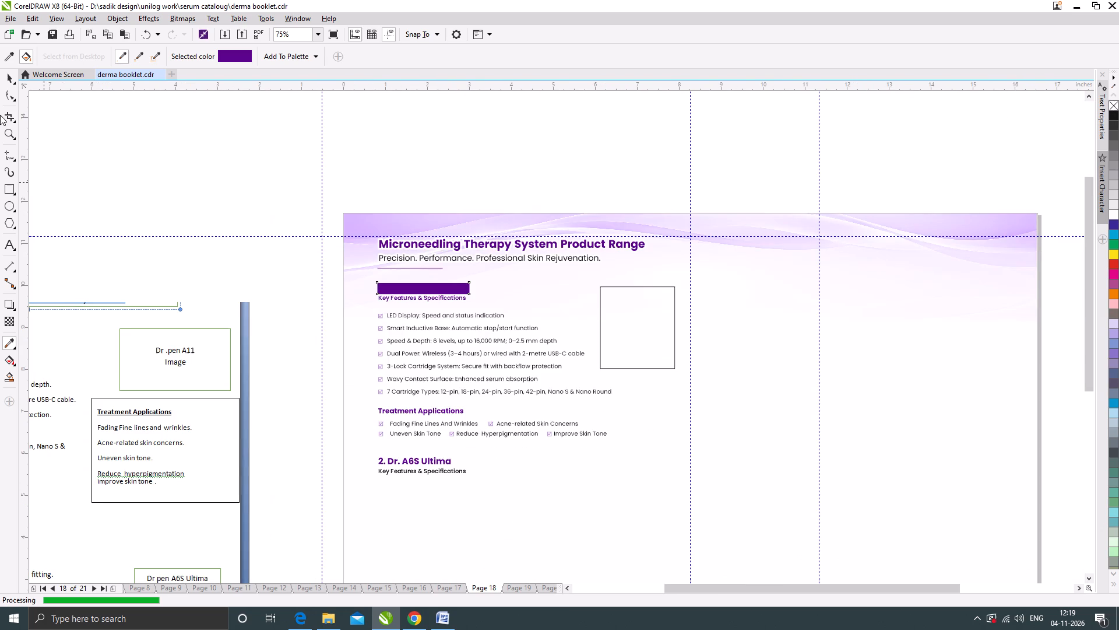
Round both right-hand corners of the heading rectangle to a 0.133 inch radius, leaving the left corners square.
click(6, 93)
scroll(476, 299, up, 1)
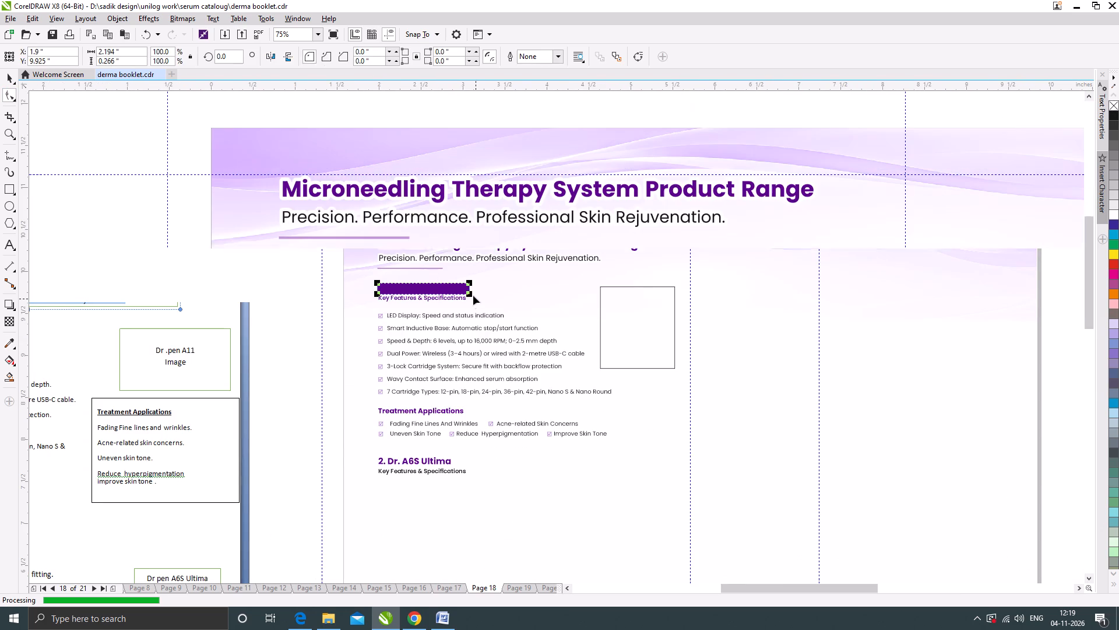
ctrl+drag(464, 266, 466, 289)
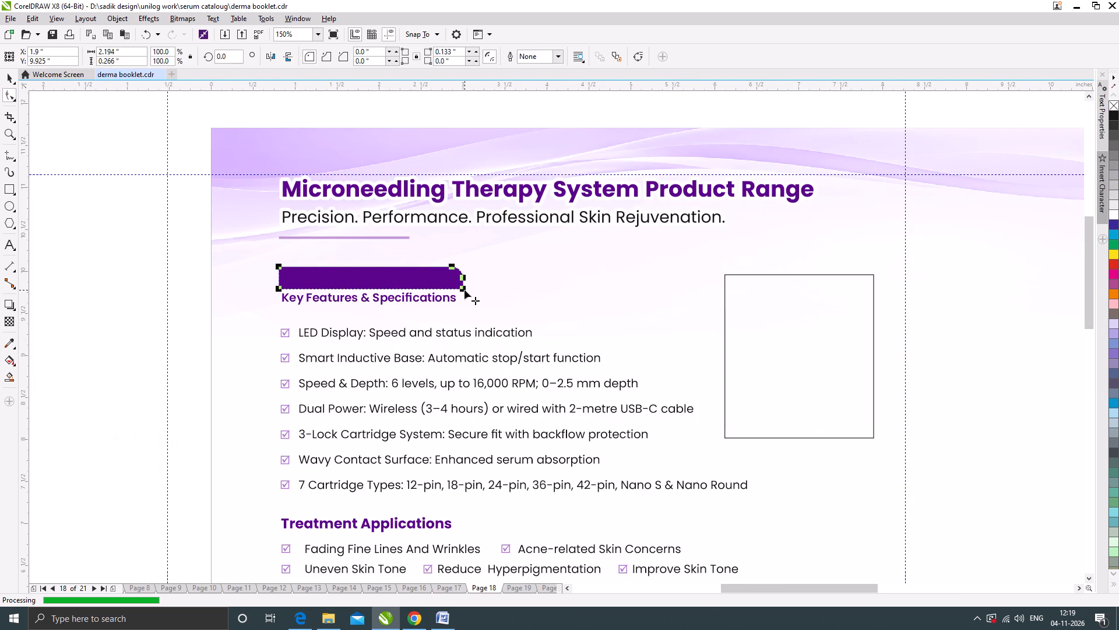
ctrl+drag(465, 290, 471, 256)
click(6, 75)
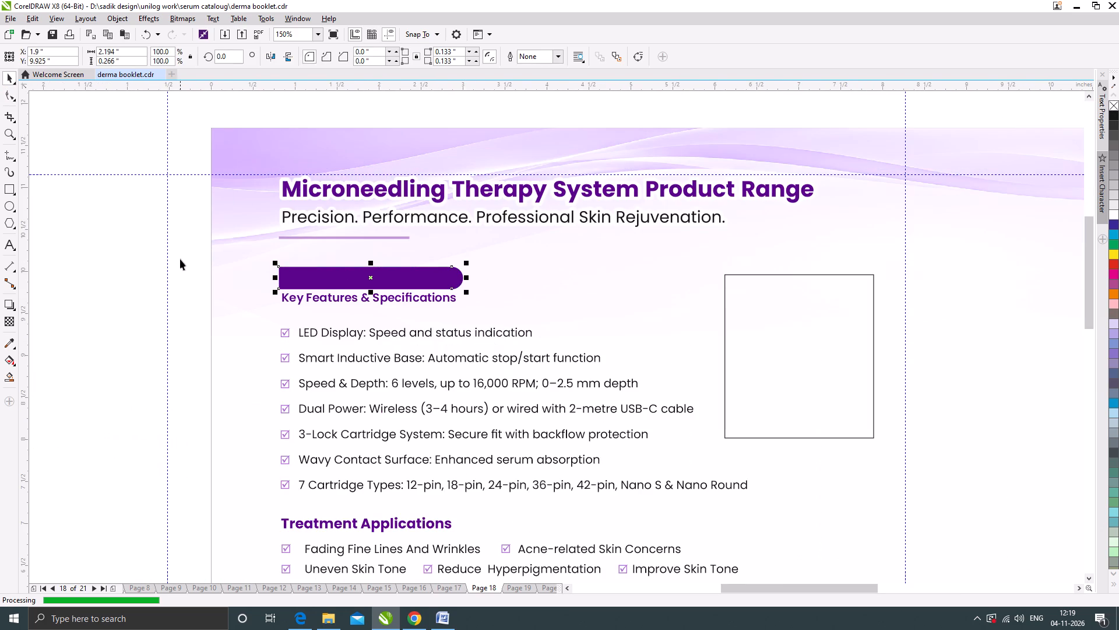
scroll(372, 311, down, 1)
scroll(325, 281, up, 1)
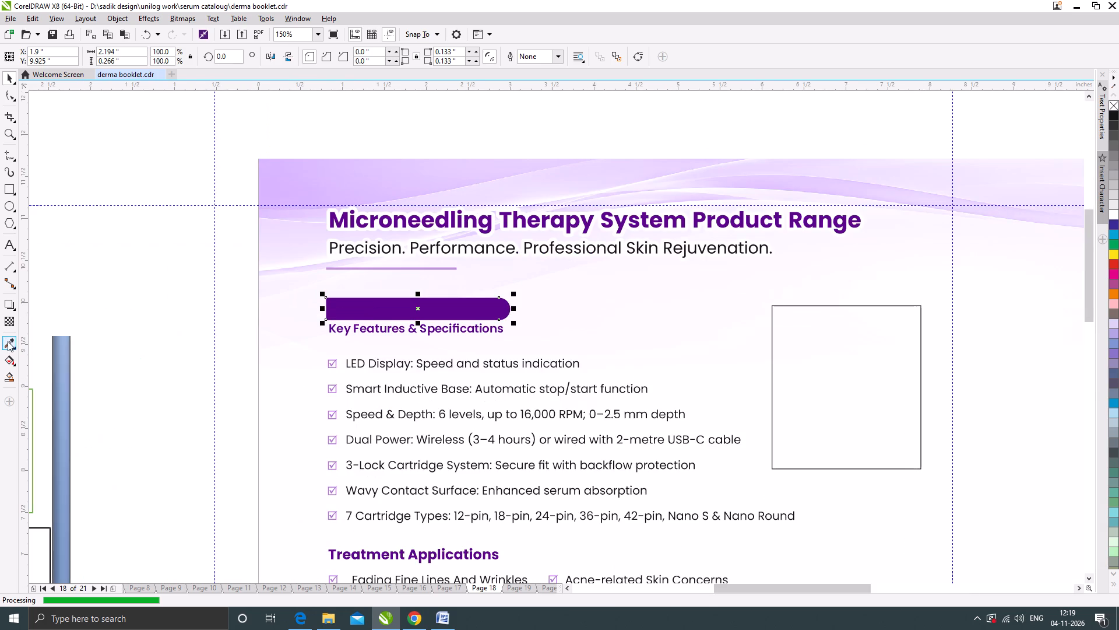
Fill the rounded heading bar with the light purple sampled from the page's top background.
click(8, 342)
click(275, 181)
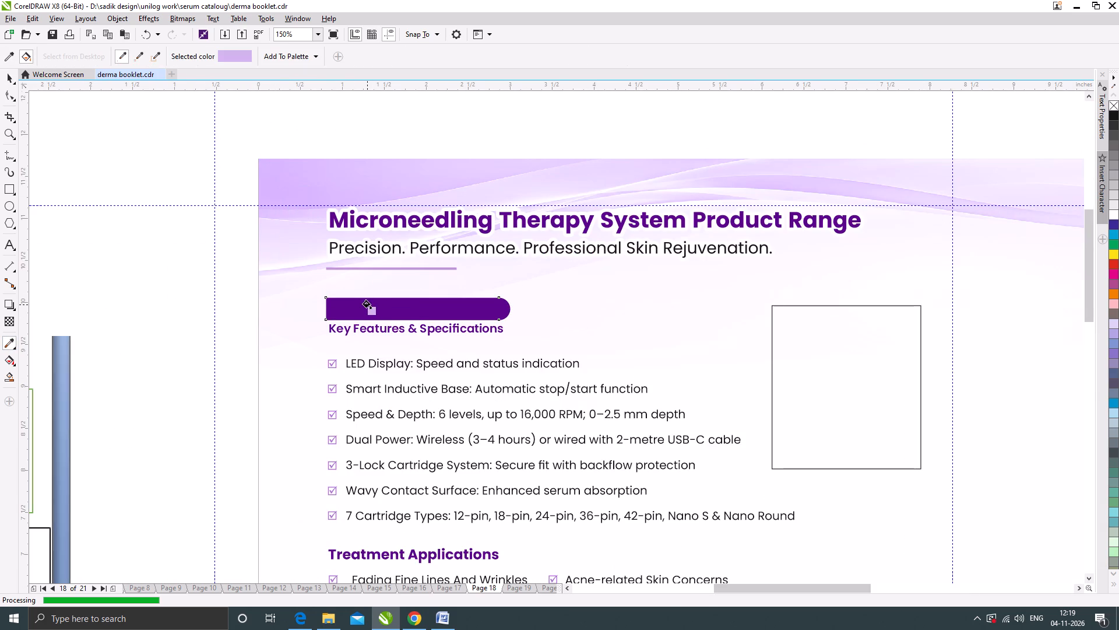
click(367, 304)
scroll(428, 290, down, 1)
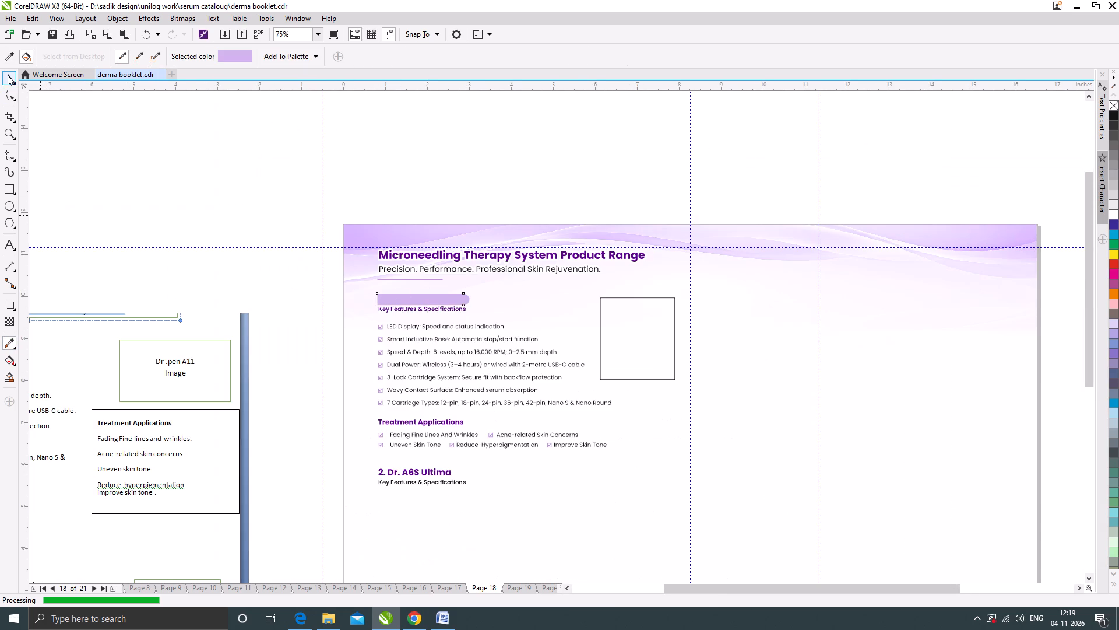
click(8, 75)
click(89, 96)
click(433, 300)
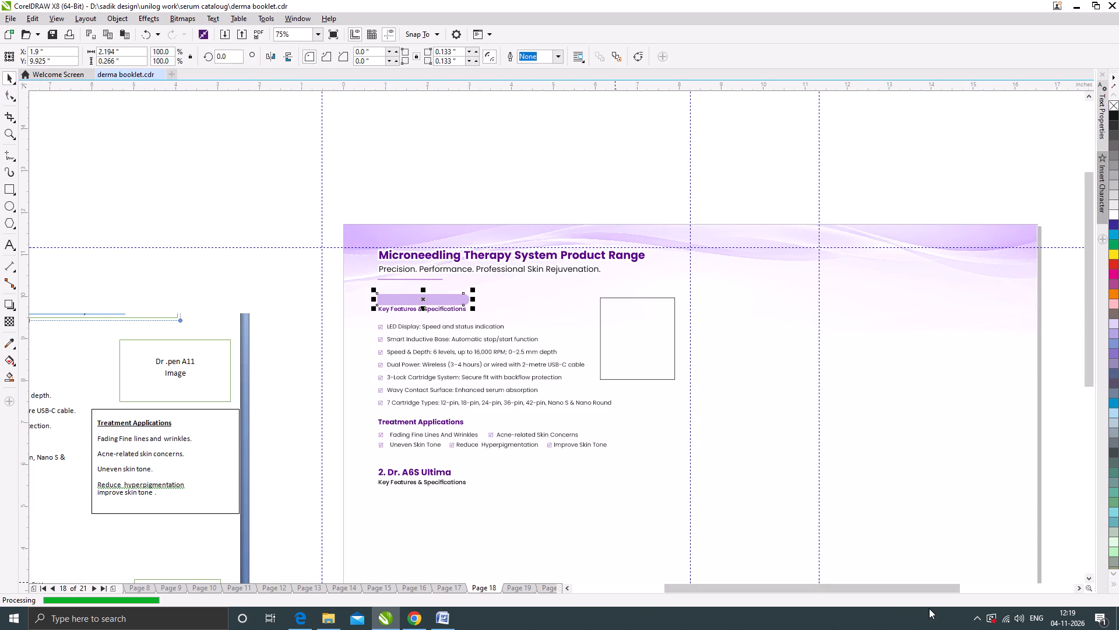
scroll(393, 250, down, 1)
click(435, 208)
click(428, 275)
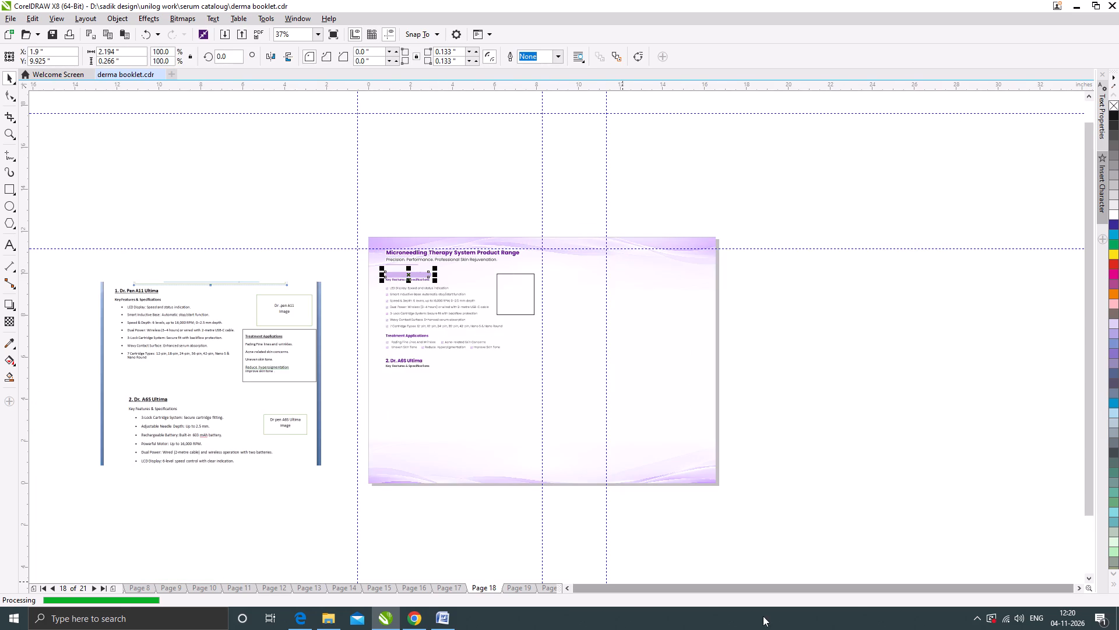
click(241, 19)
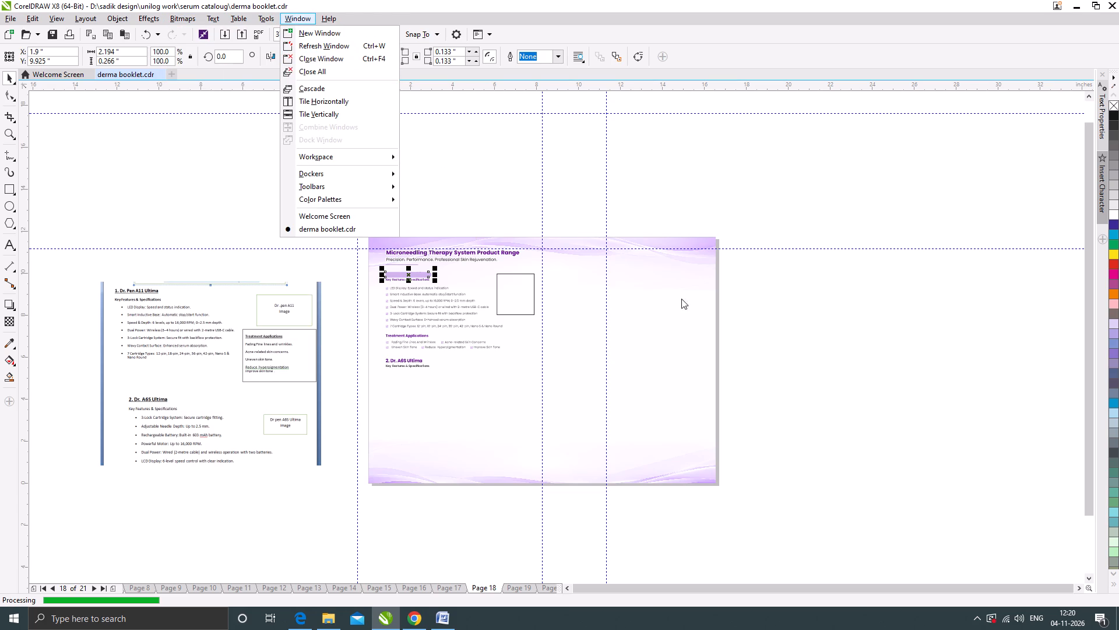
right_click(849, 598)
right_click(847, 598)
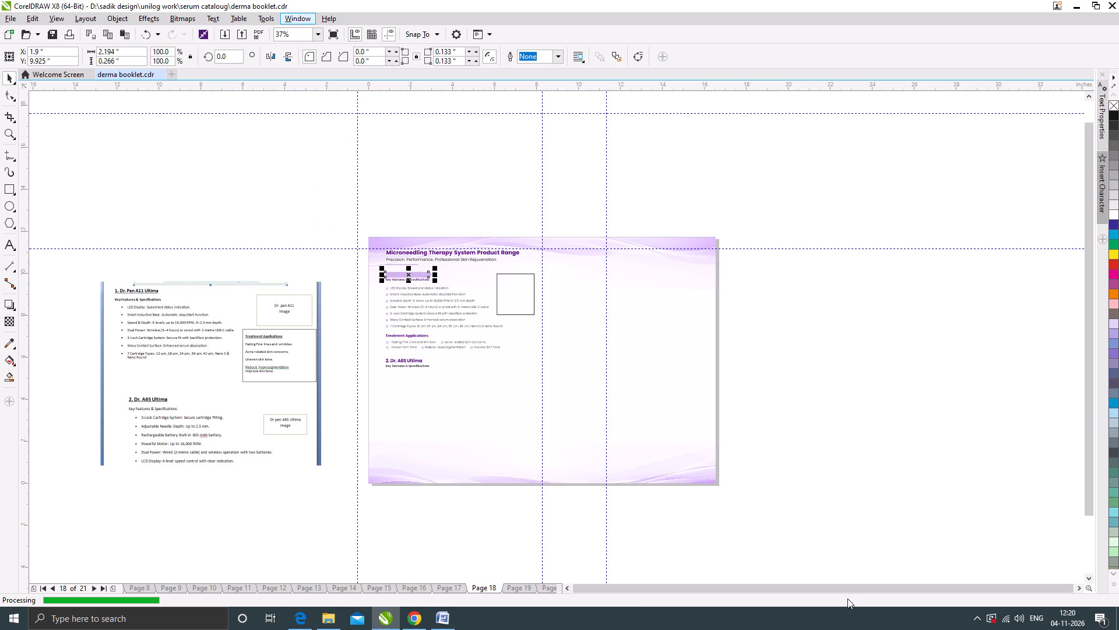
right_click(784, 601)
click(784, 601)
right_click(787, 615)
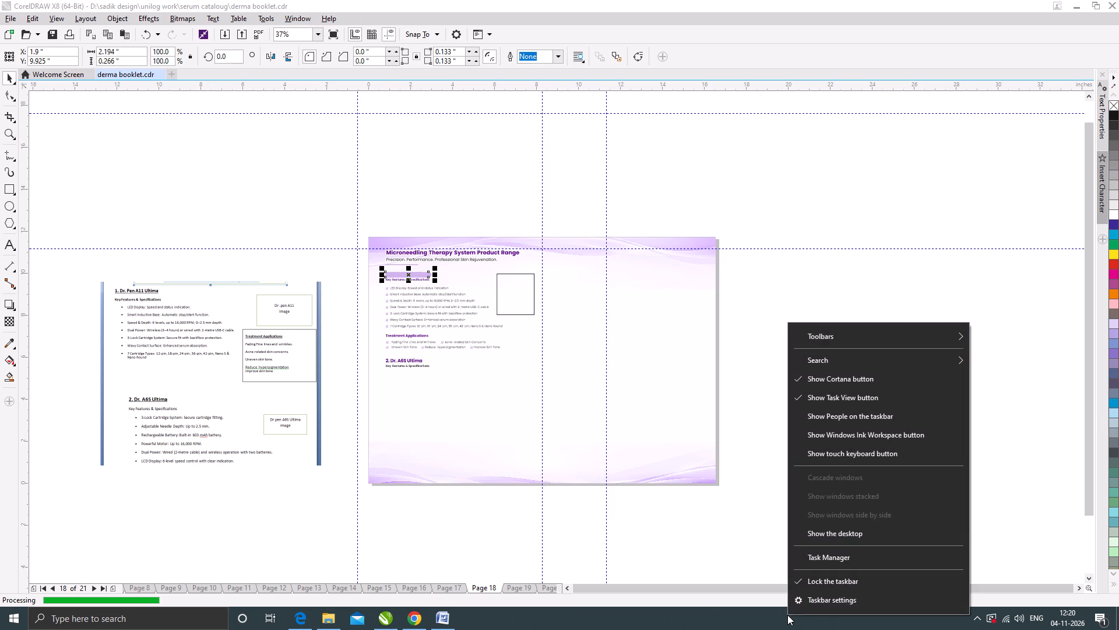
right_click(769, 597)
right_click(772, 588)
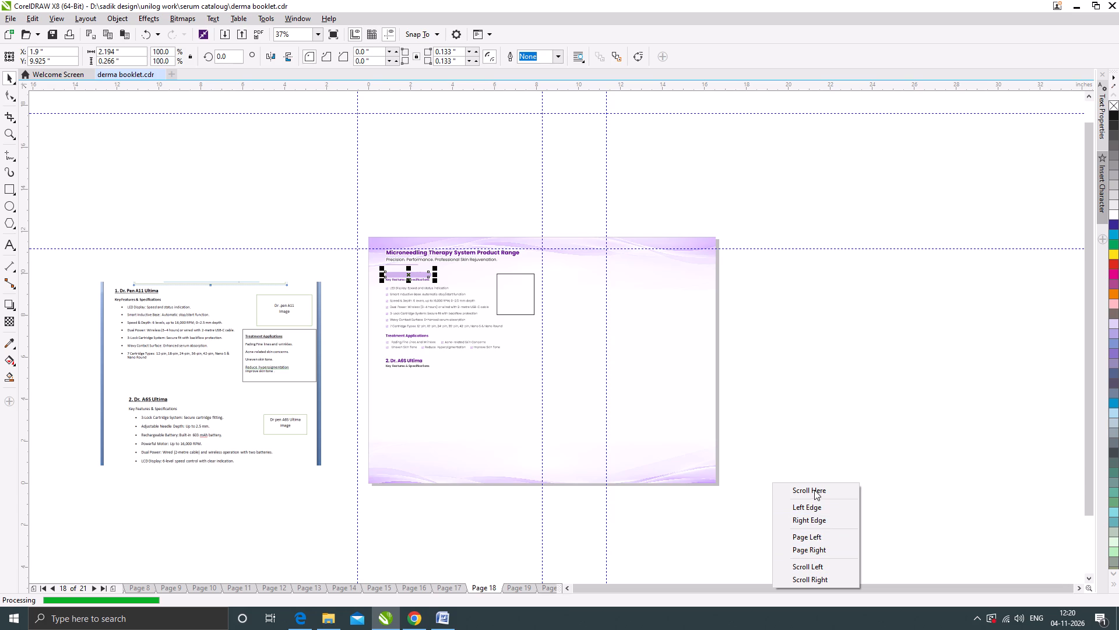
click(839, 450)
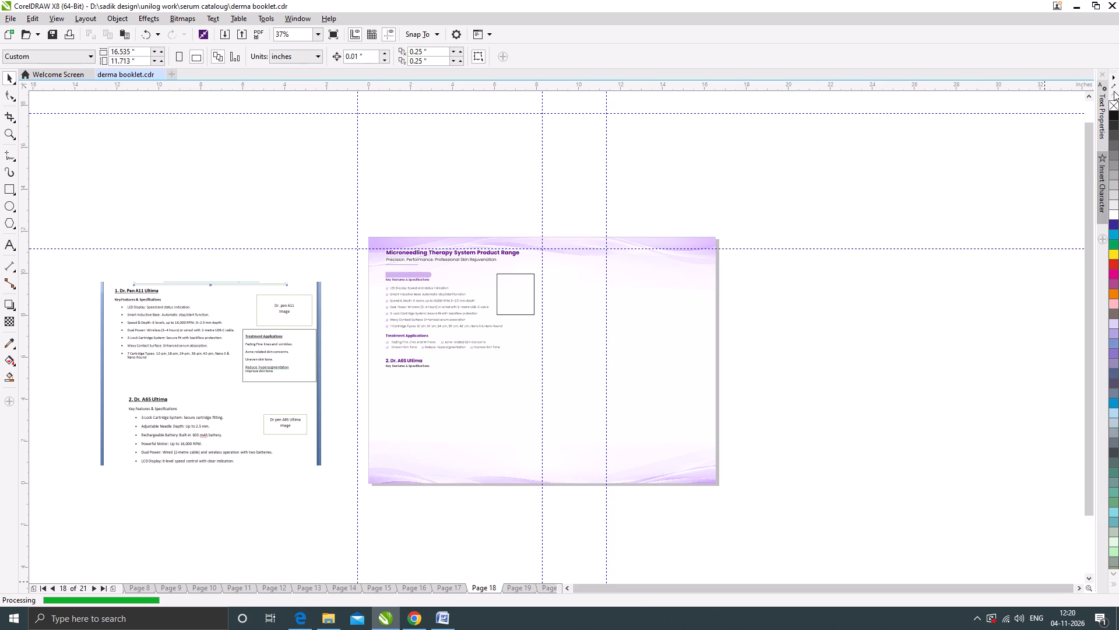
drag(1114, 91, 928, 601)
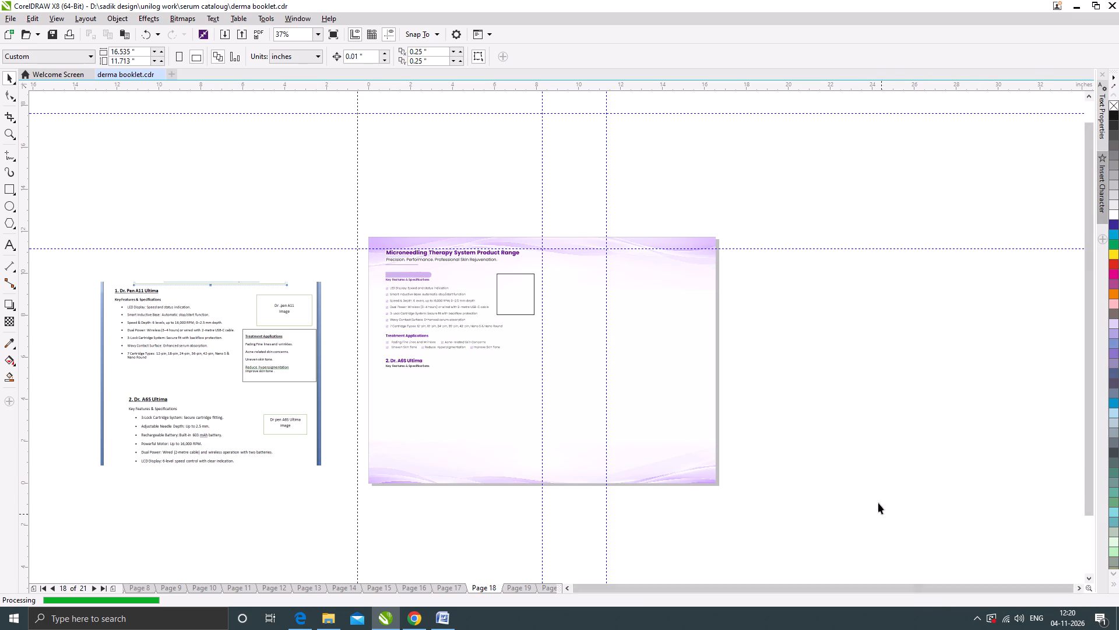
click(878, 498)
Open the Tray docker and close the Get More docker.
click(298, 20)
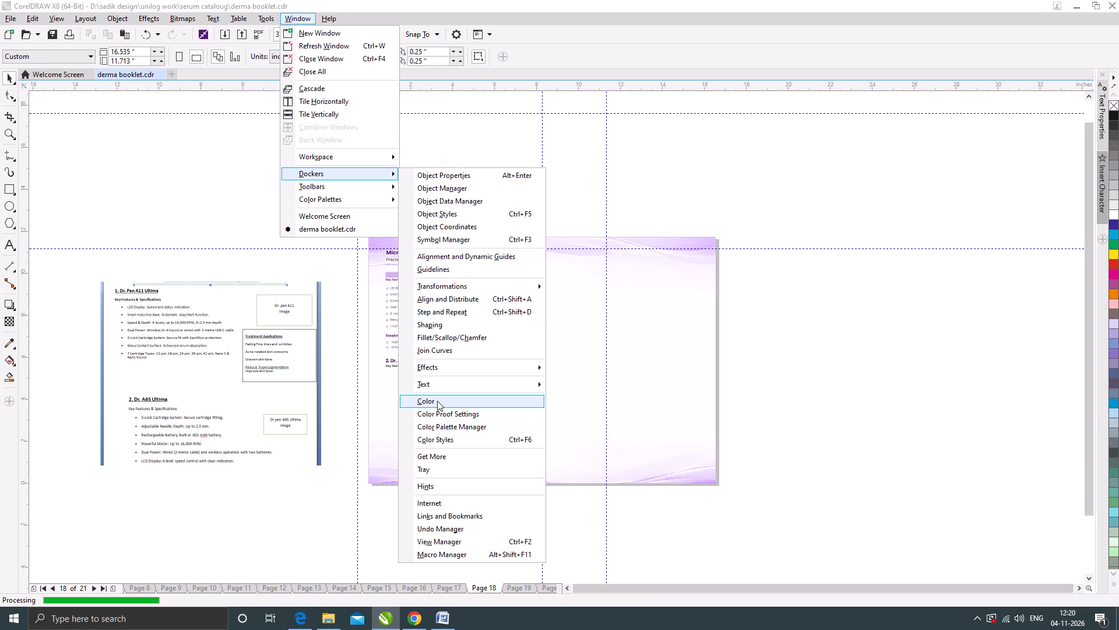
click(434, 470)
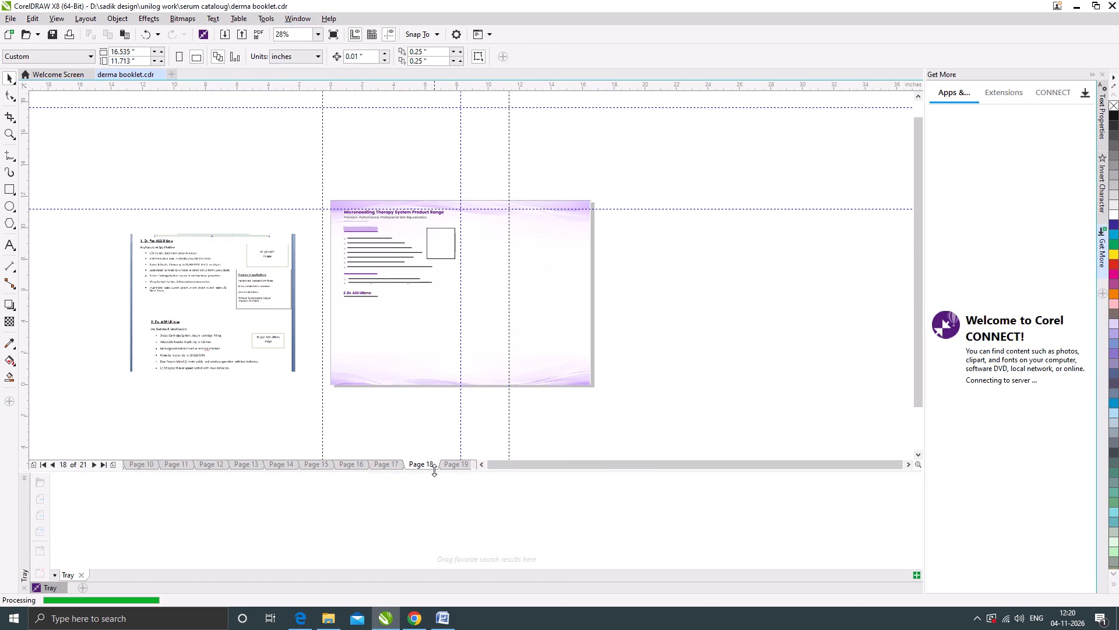
click(1102, 73)
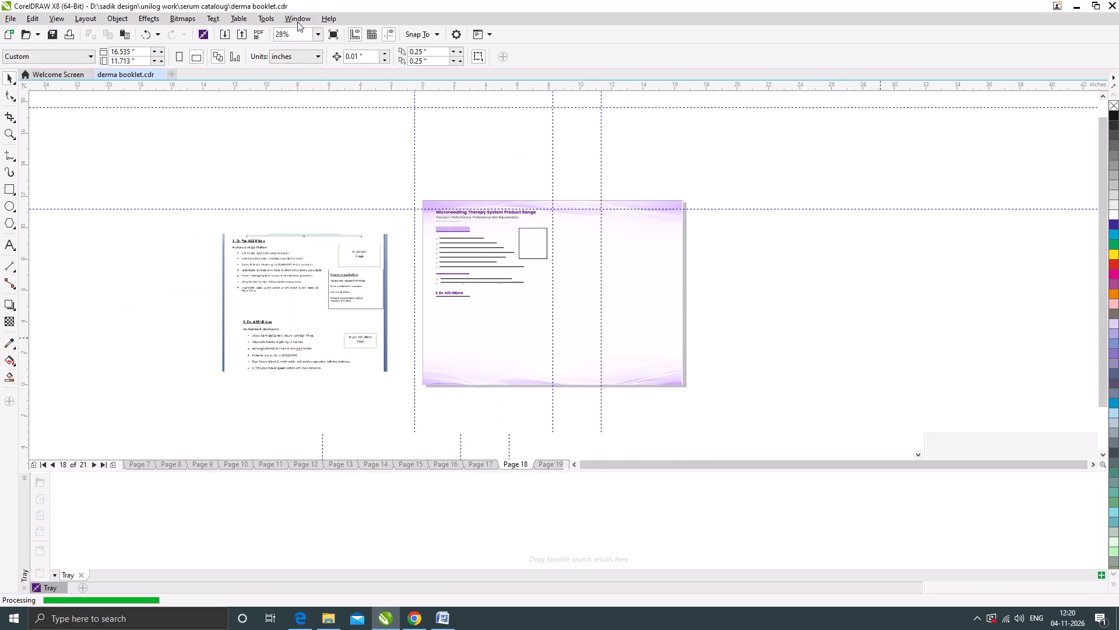
Open the Color docker.
click(297, 18)
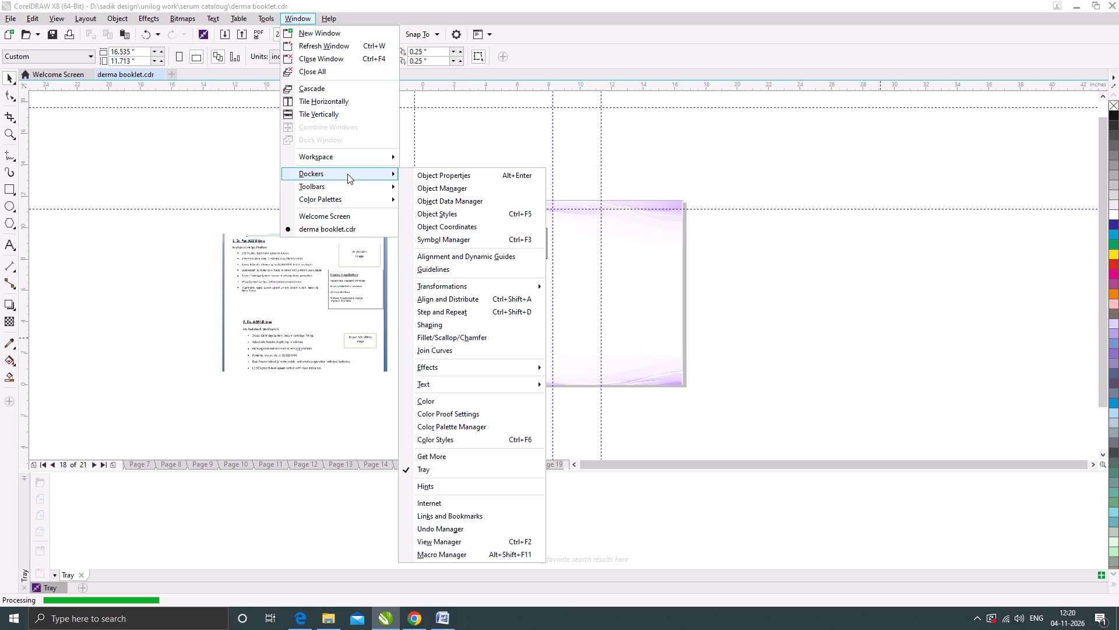
click(445, 404)
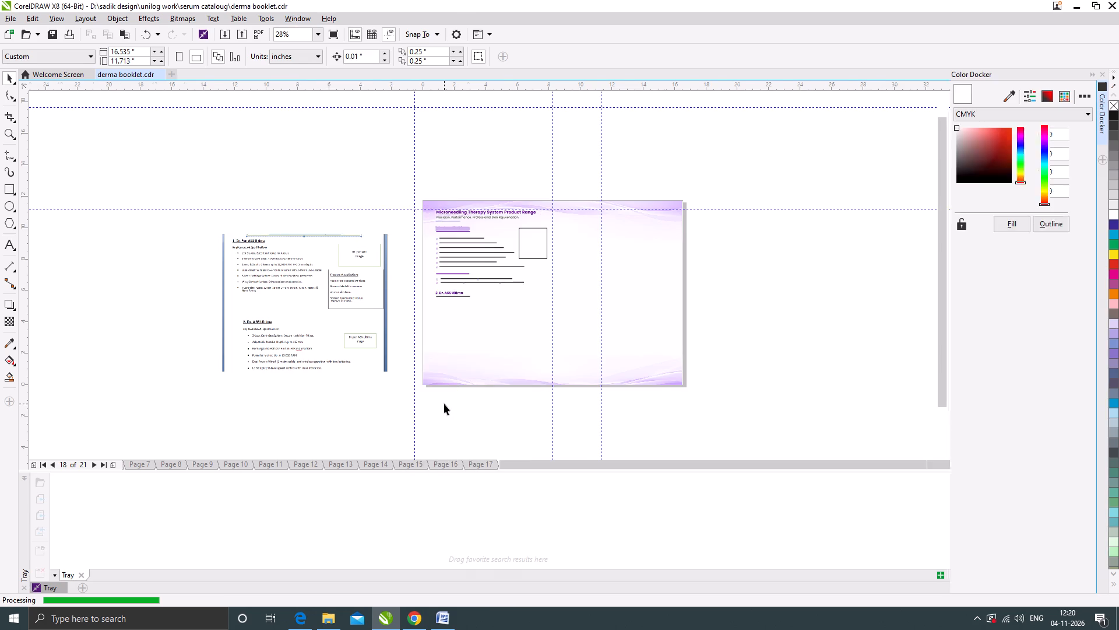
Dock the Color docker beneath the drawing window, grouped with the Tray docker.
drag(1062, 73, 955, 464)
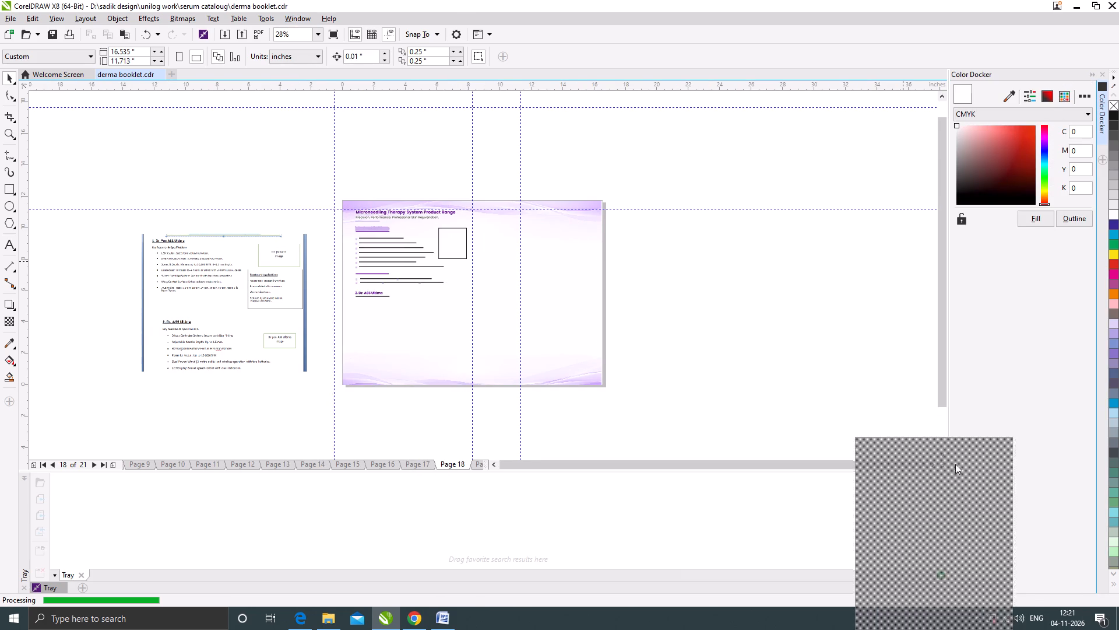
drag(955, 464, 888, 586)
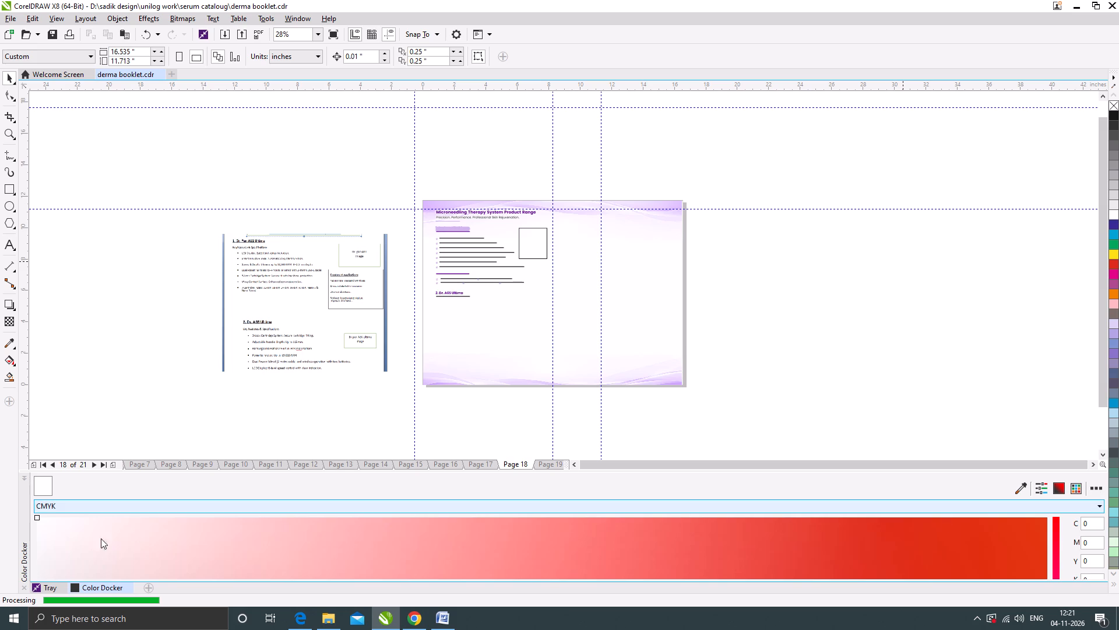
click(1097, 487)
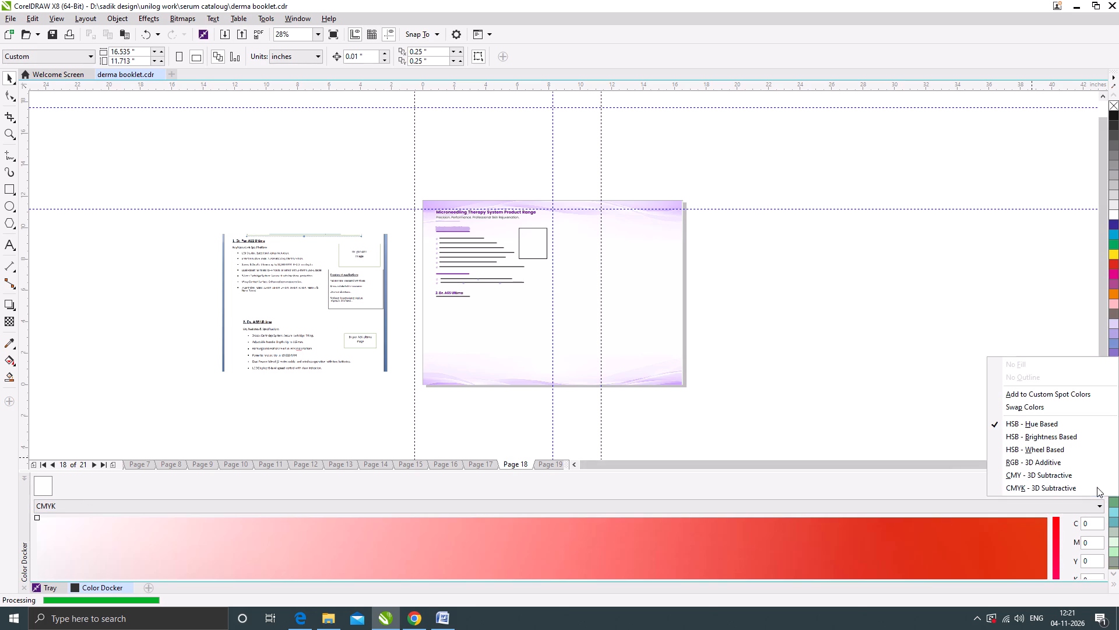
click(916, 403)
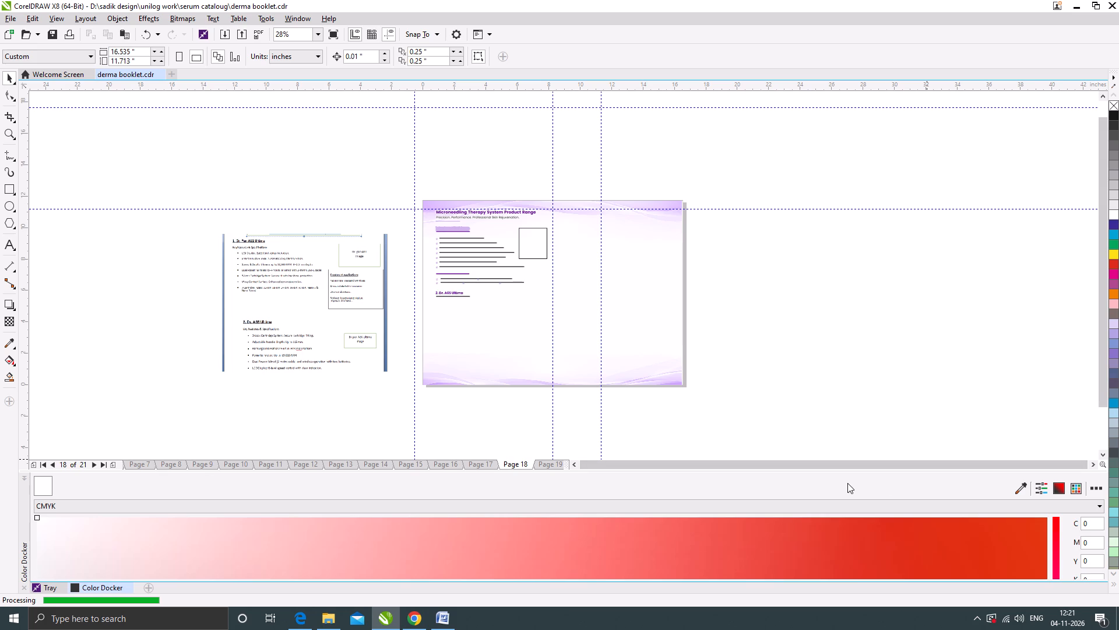
Undo the light purple fill on the page 18 heading bar and leave nothing selected.
key(ctrl+z)
click(824, 358)
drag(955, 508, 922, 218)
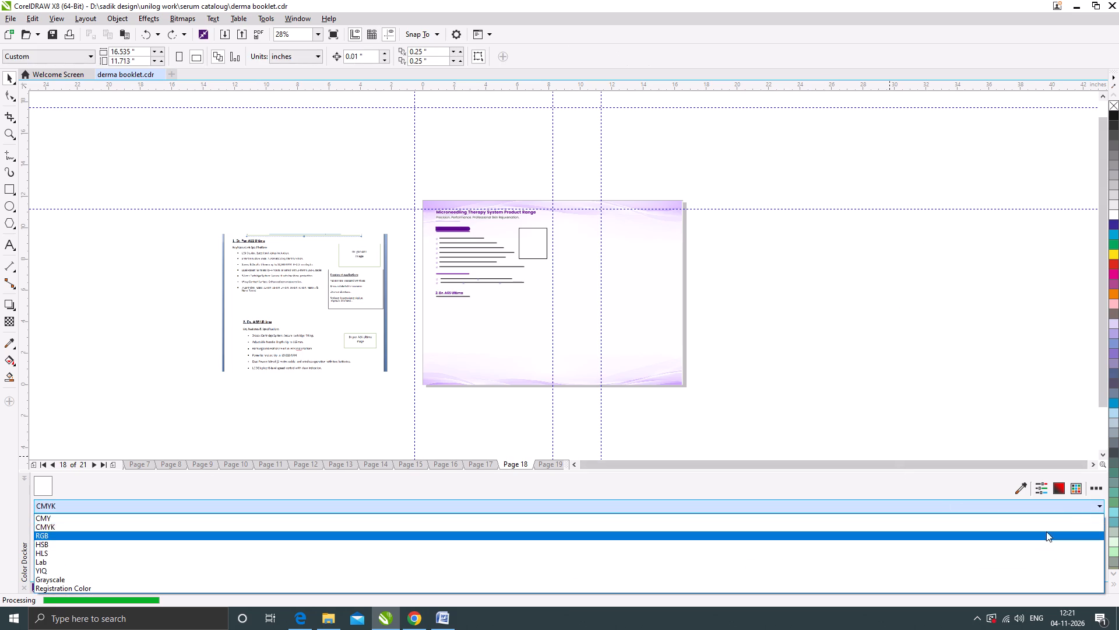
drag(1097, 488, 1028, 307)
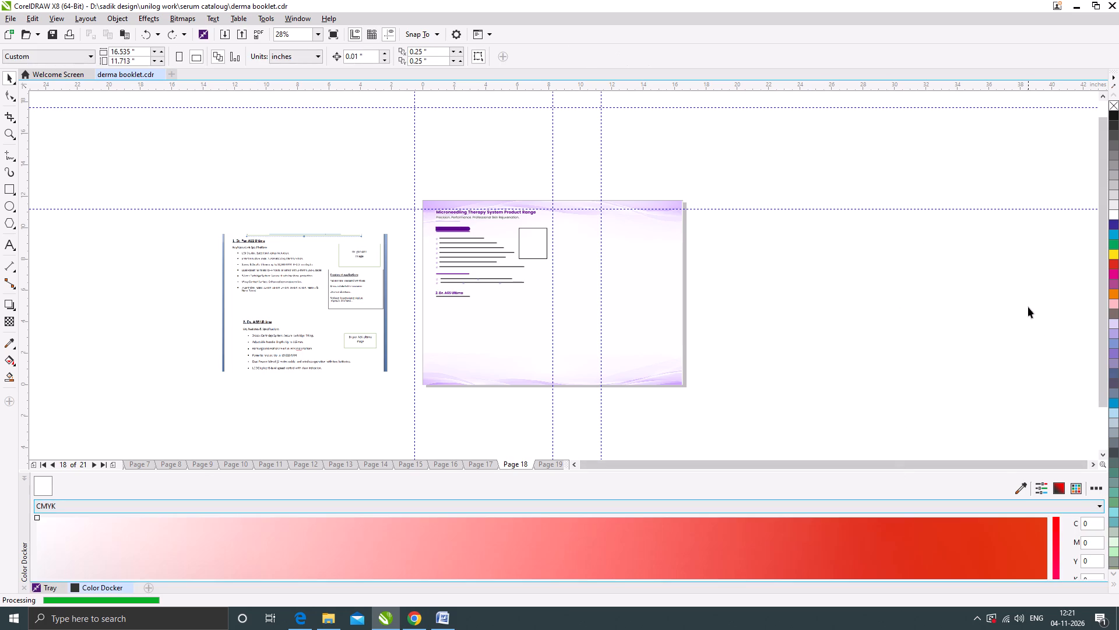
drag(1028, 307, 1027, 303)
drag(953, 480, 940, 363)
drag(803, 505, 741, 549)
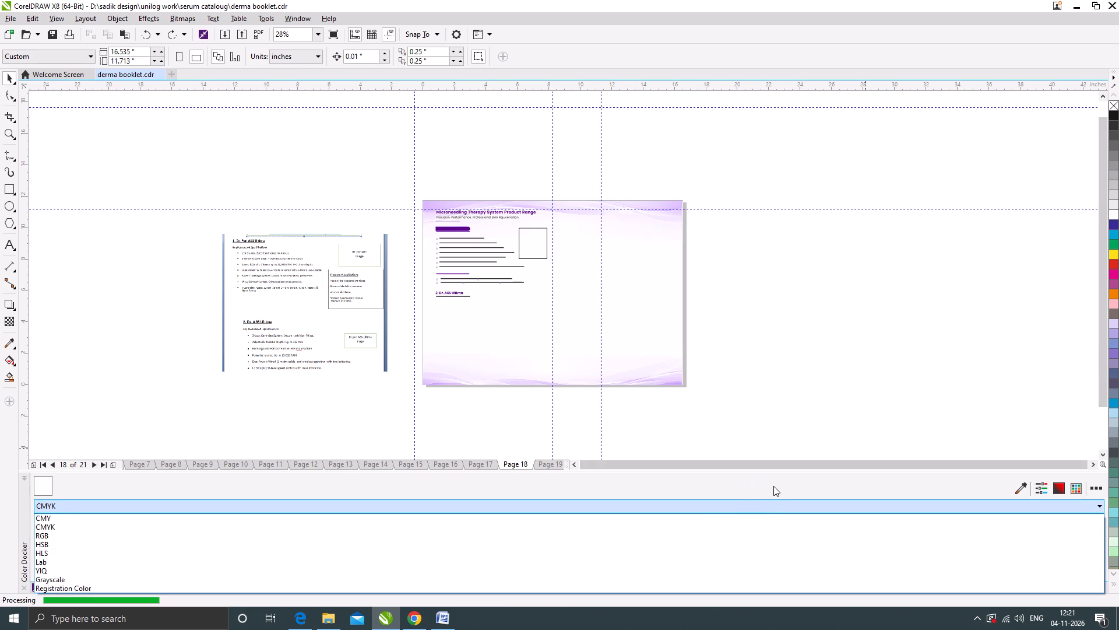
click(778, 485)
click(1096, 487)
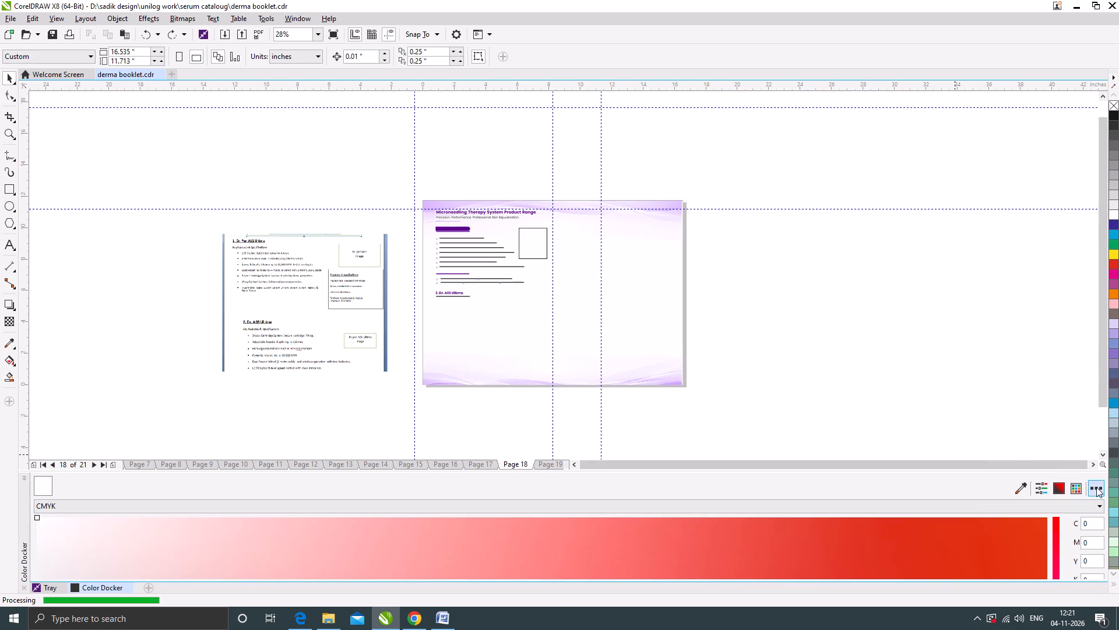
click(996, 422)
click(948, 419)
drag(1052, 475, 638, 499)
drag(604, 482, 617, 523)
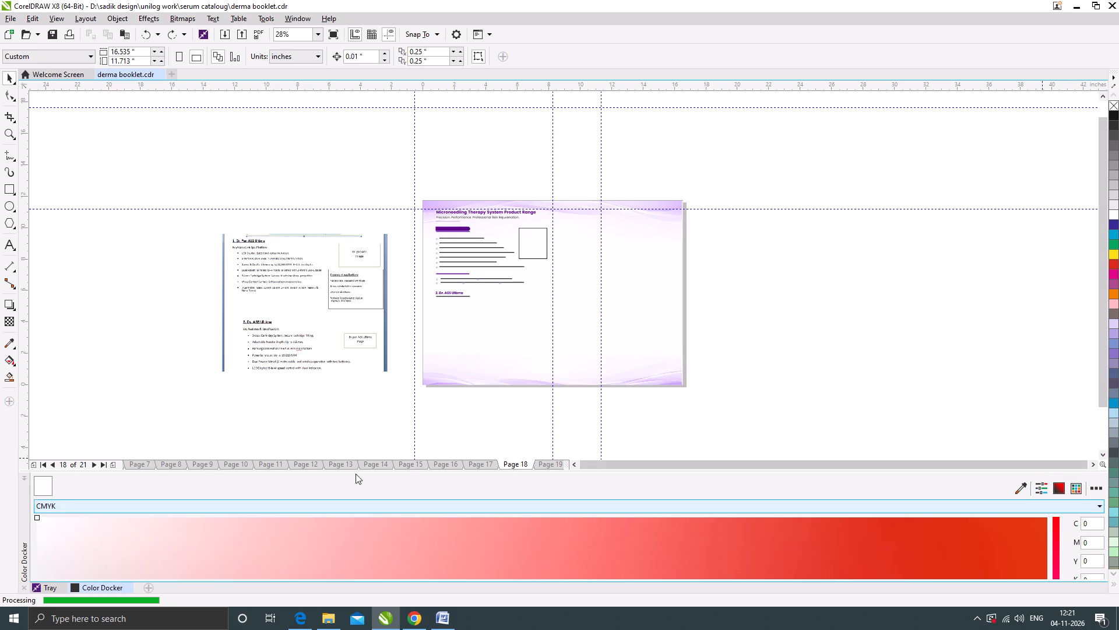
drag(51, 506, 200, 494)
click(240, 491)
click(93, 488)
Close CorelDRAW X8 together with the open derma booklet document.
click(1116, 0)
click(554, 335)
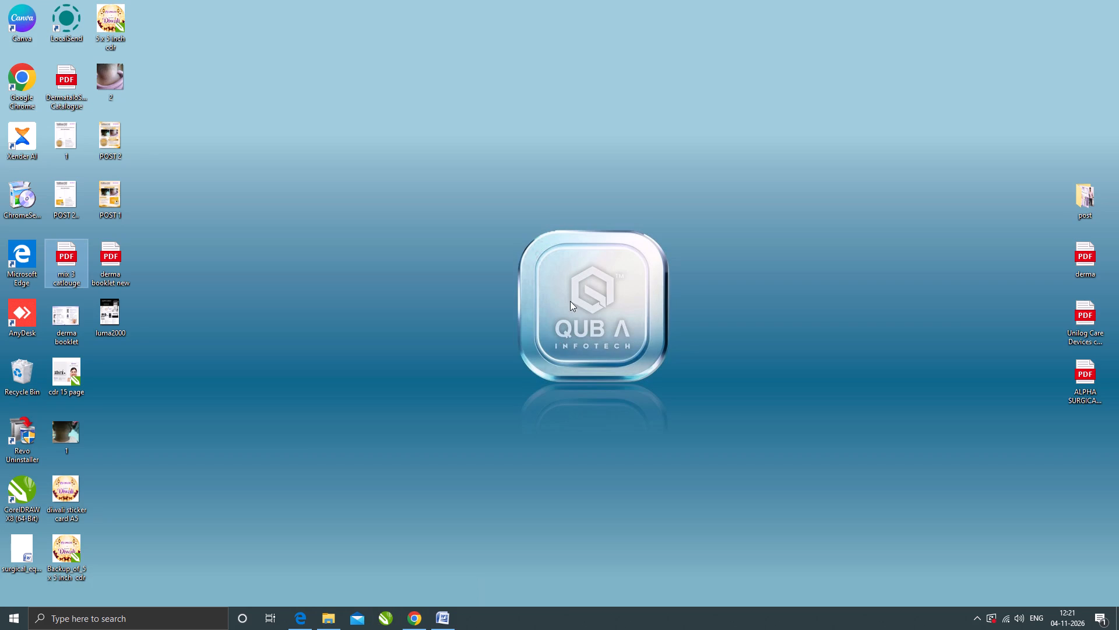
Turn on Airplane mode to take the computer offline.
click(1008, 618)
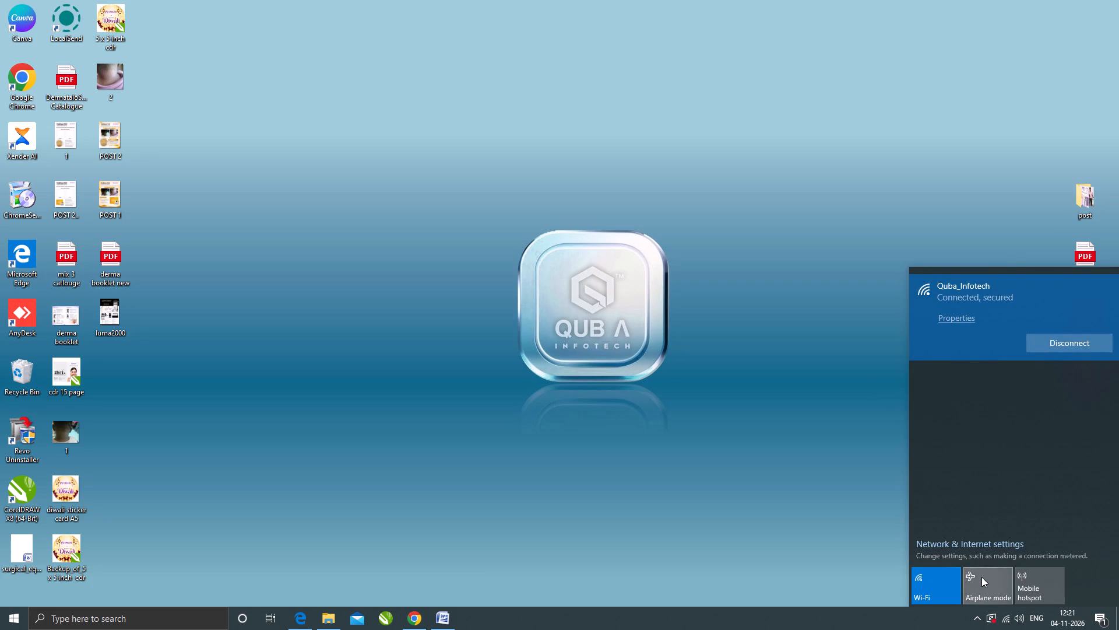
click(986, 575)
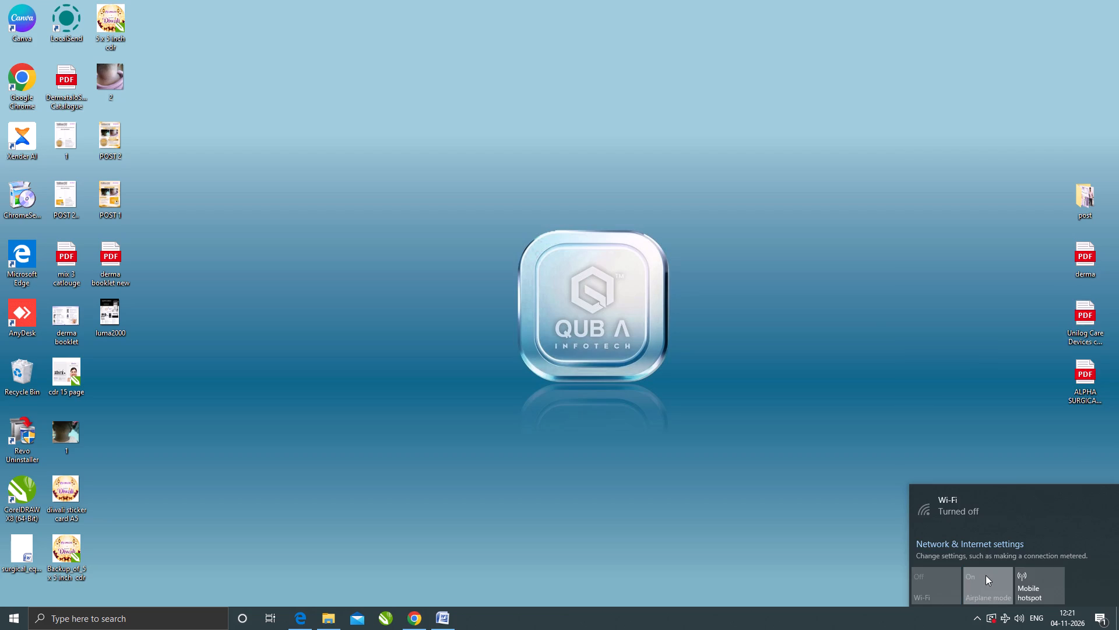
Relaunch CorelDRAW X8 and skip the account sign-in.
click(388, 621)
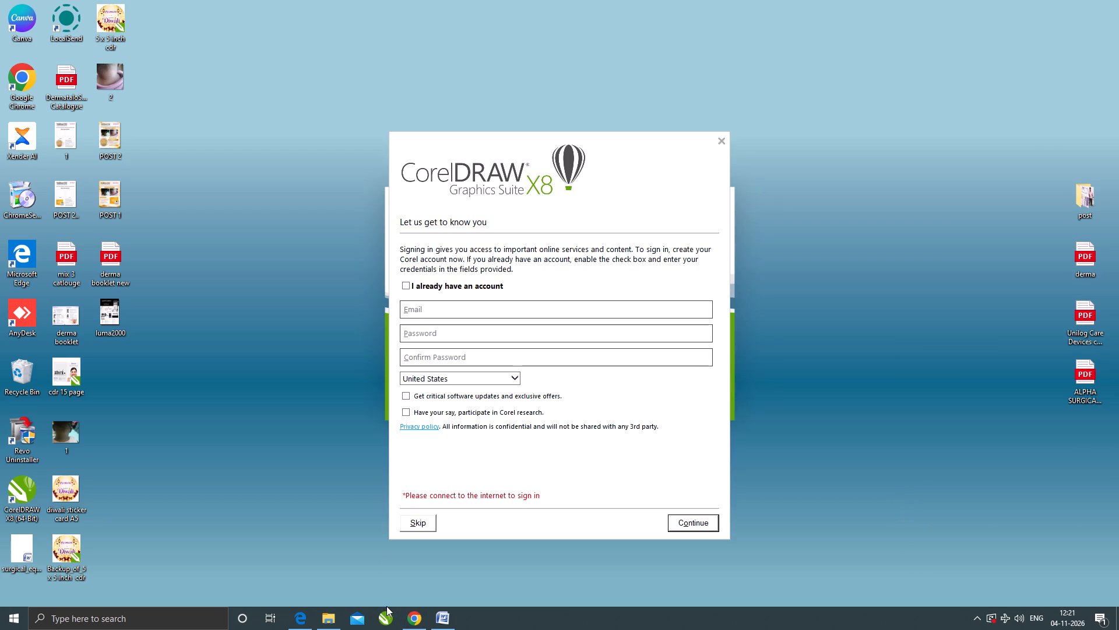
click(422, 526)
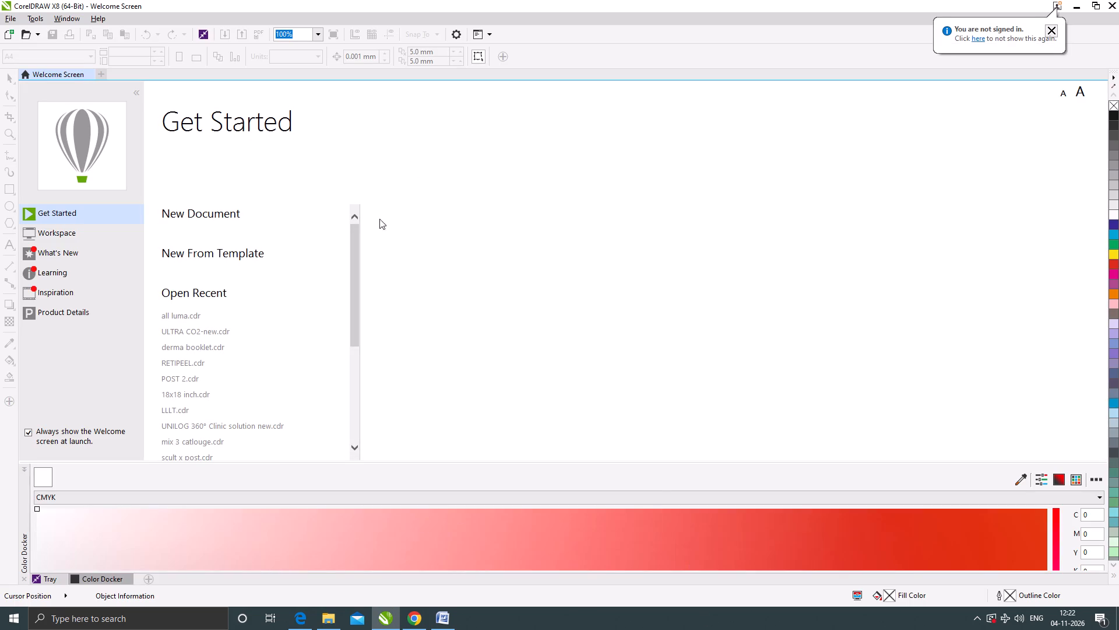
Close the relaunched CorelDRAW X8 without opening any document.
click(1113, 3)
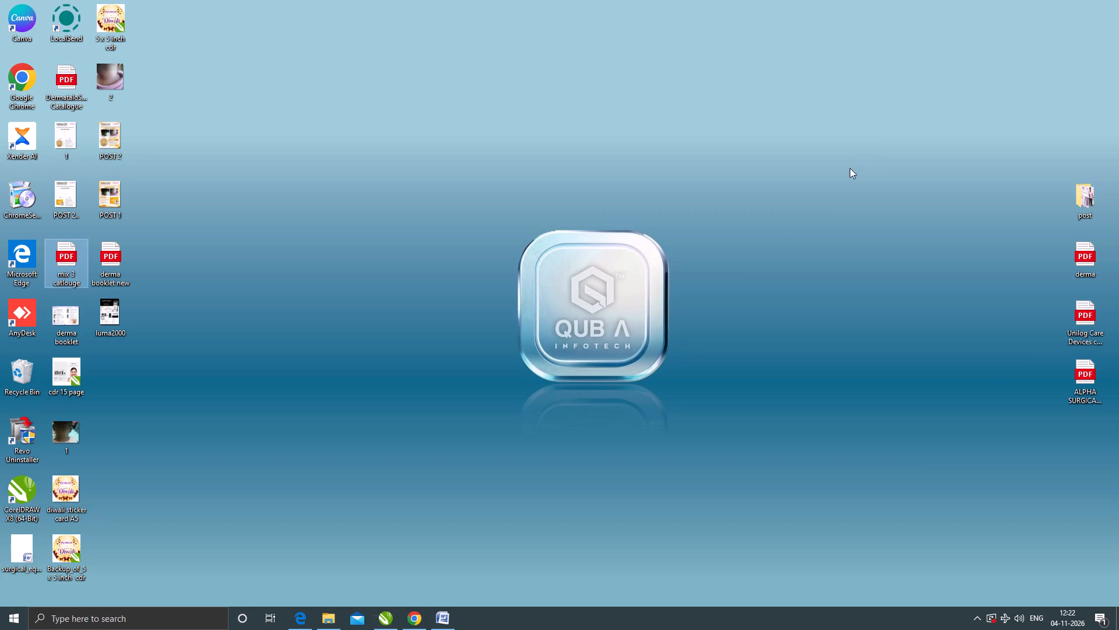
Refresh the desktop and relaunch CorelDRAW X8, skipping the account sign-in.
right_click(482, 175)
click(518, 209)
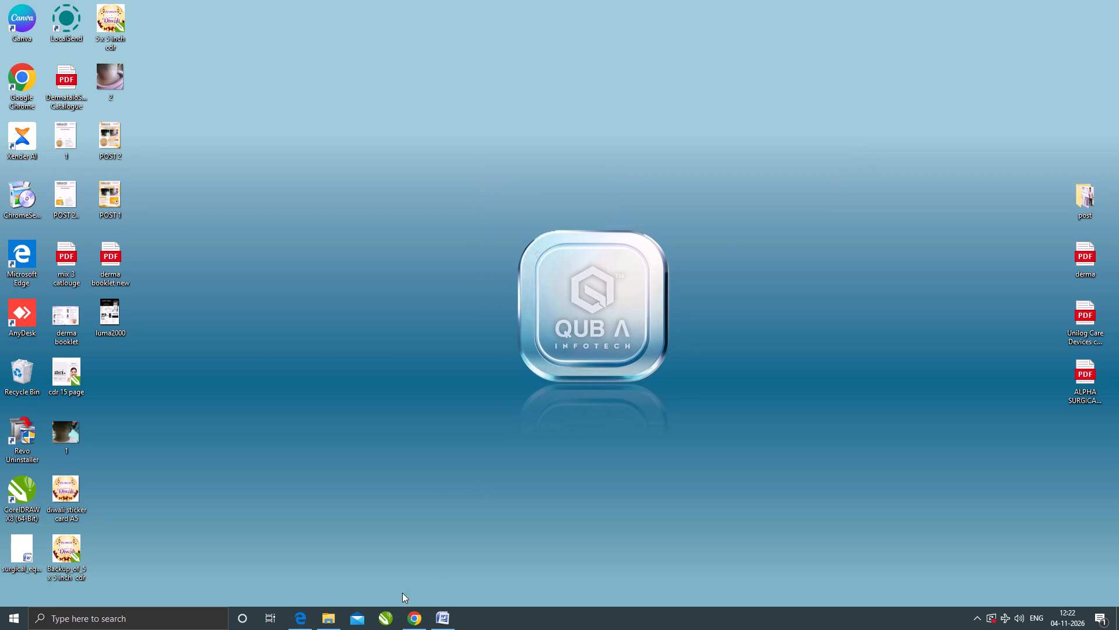
click(387, 617)
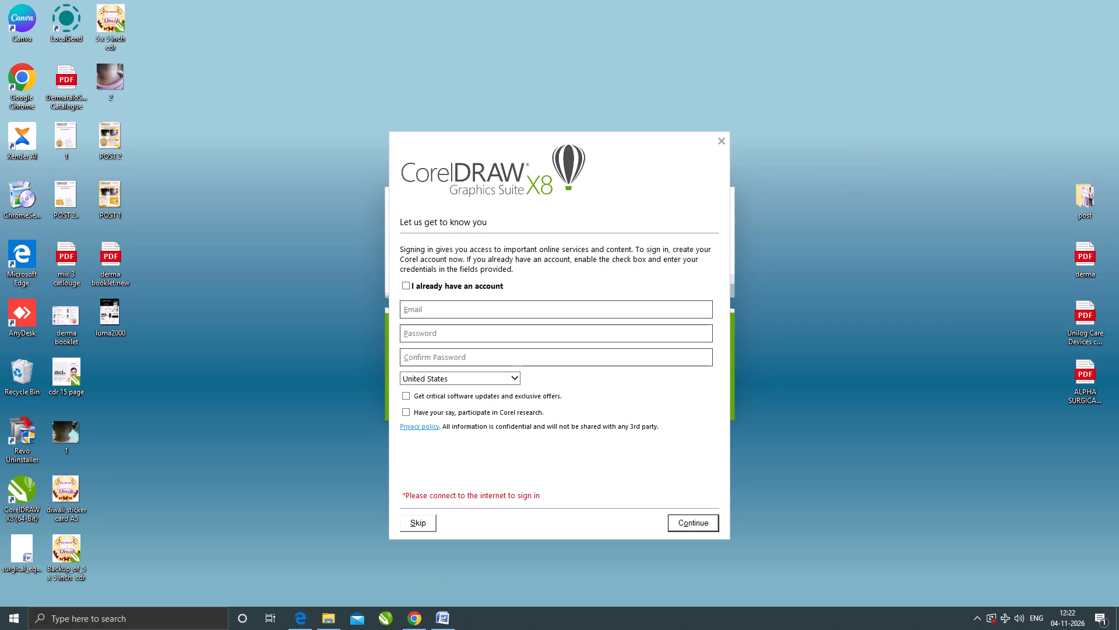
click(424, 524)
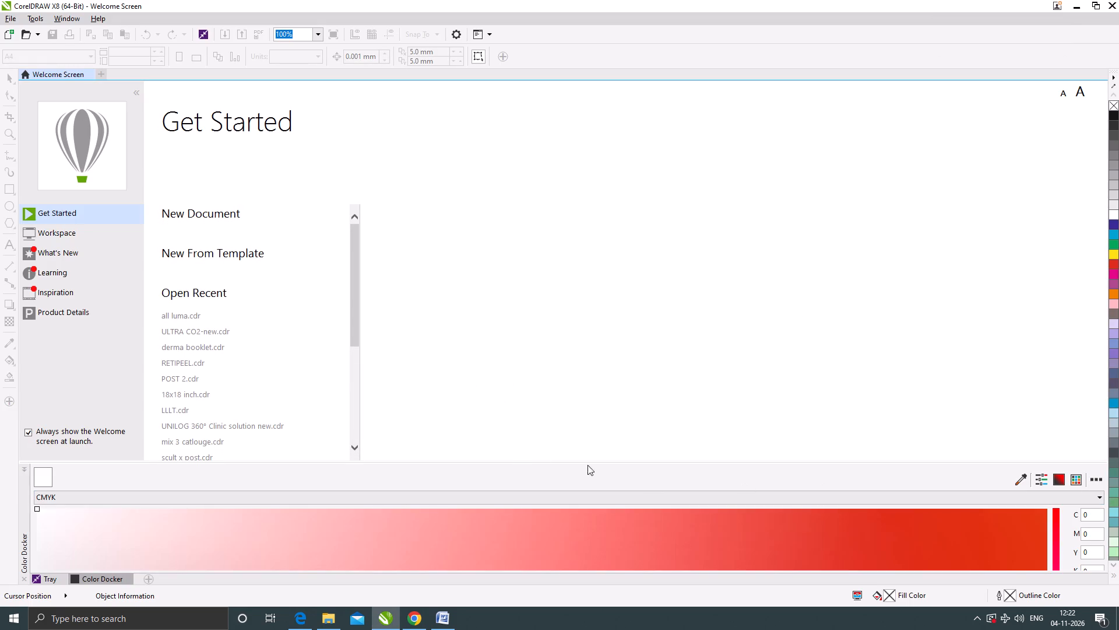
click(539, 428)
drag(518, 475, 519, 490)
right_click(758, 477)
Create a new A4 portrait document with CMYK colour mode and 72 dpi rendering resolution.
click(9, 32)
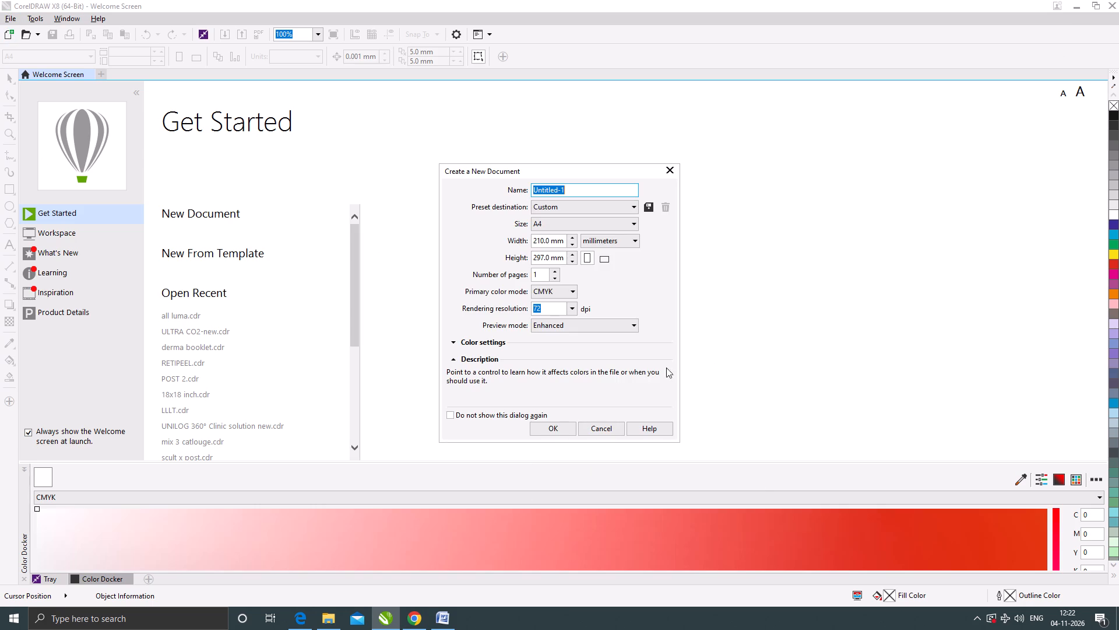
click(548, 428)
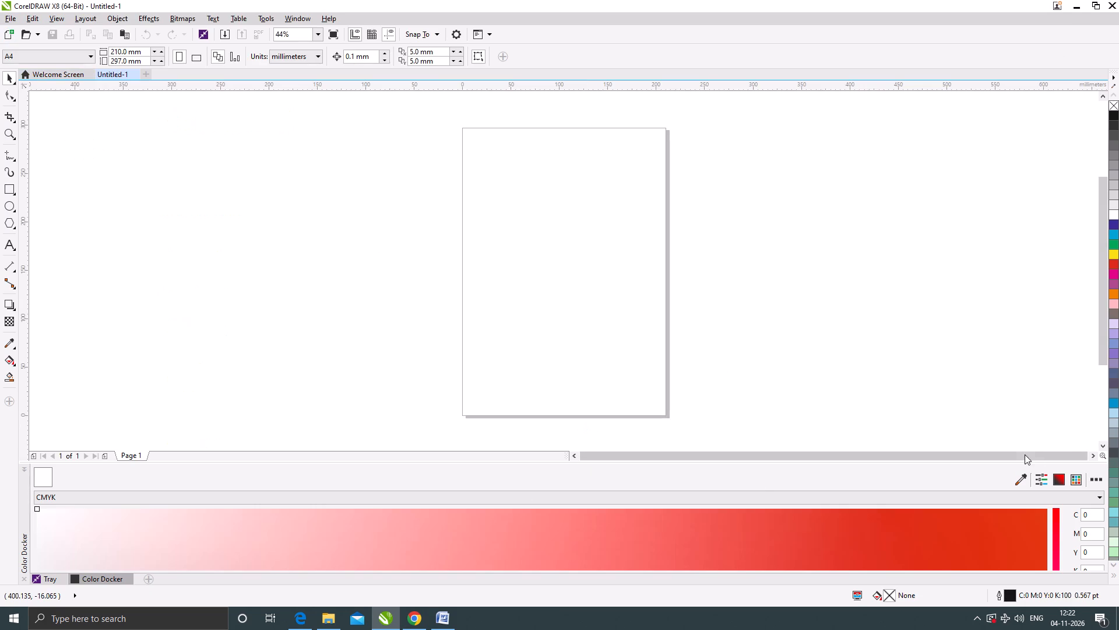
Close the Color docker, leaving only the Tray docker open.
right_click(903, 470)
click(295, 17)
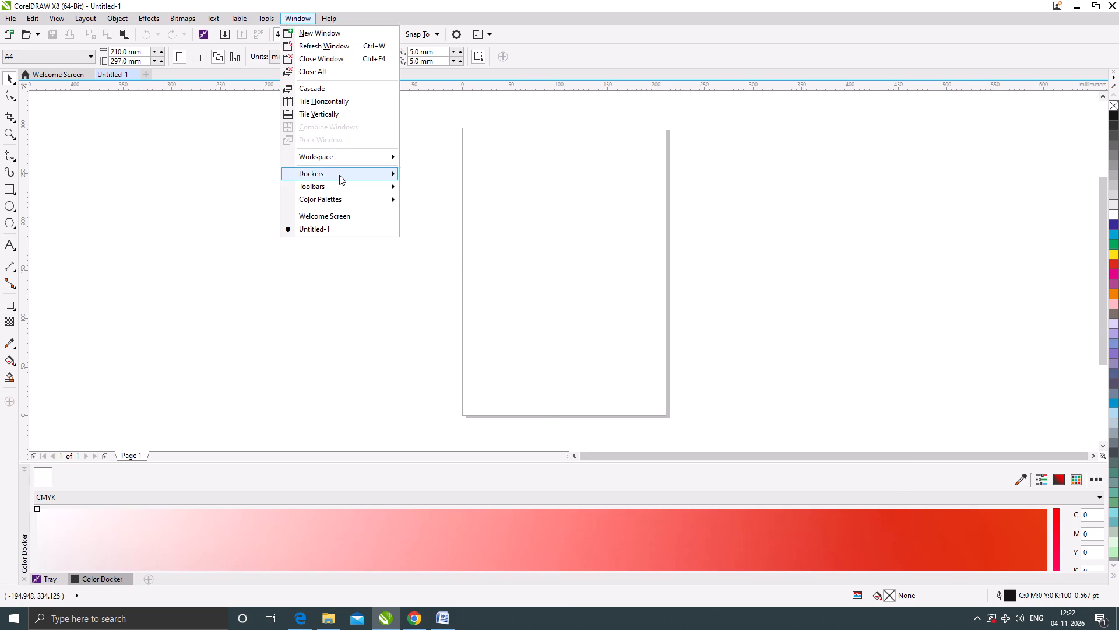
click(405, 406)
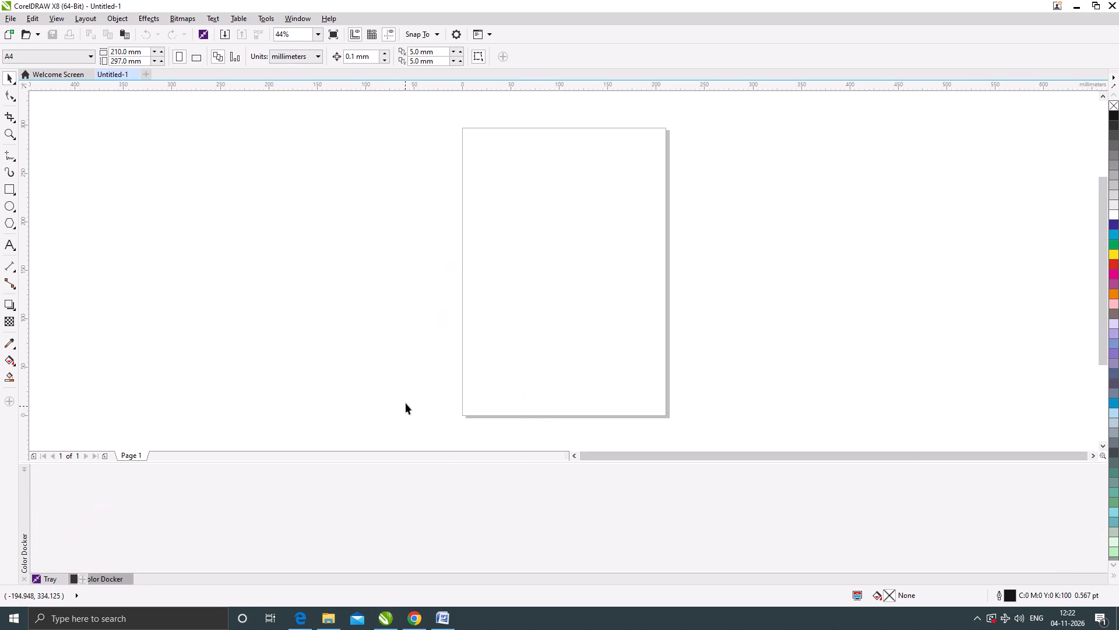
Enlarge the Tray docker upward until it covers most of the drawing area.
click(812, 293)
scroll(746, 409, down, 2)
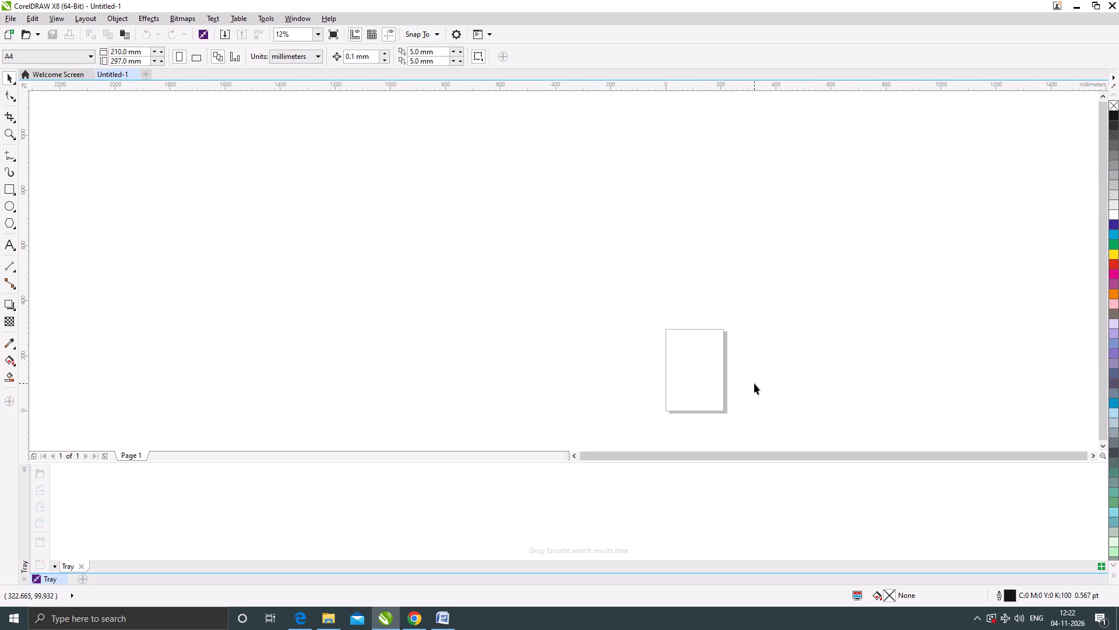
scroll(808, 460, up, 1)
drag(1005, 463, 699, 131)
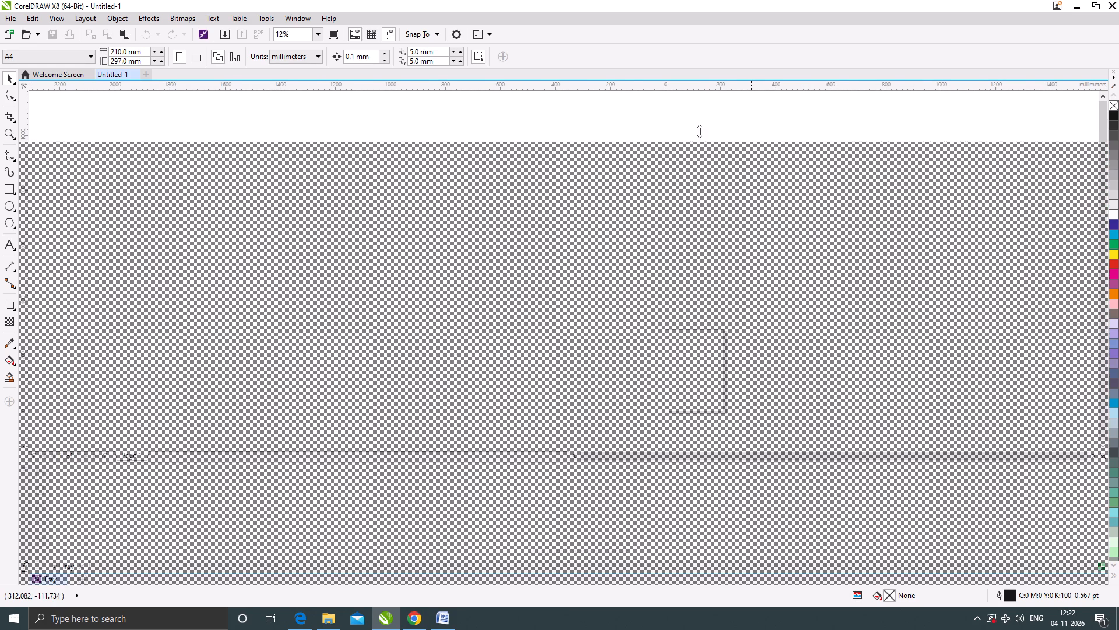
drag(699, 131, 699, 131)
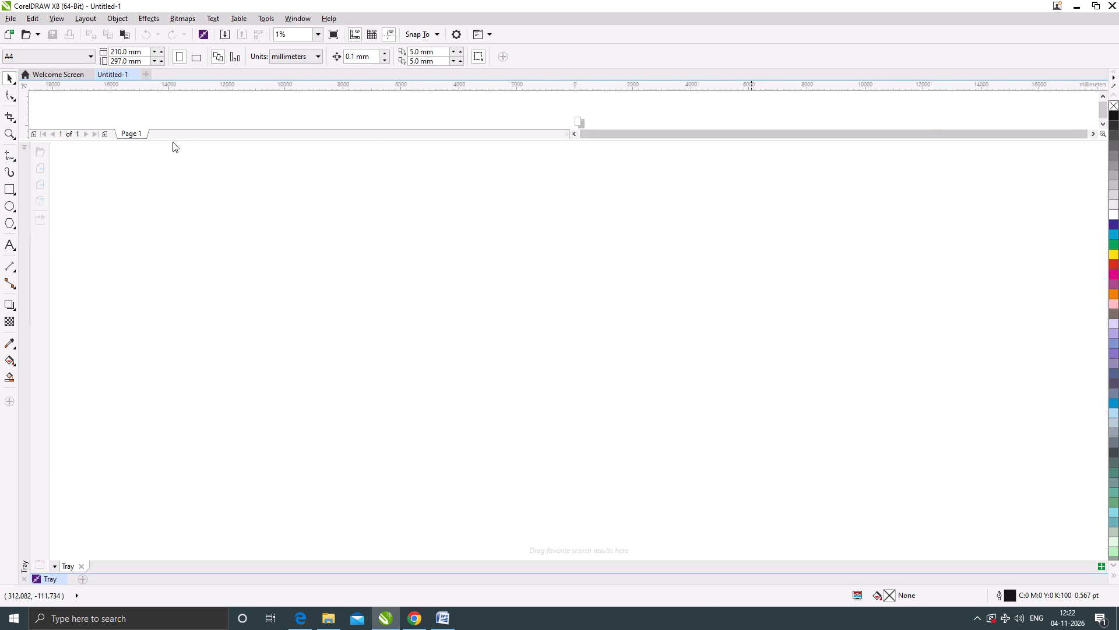
drag(179, 132, 175, 61)
drag(522, 132, 516, 187)
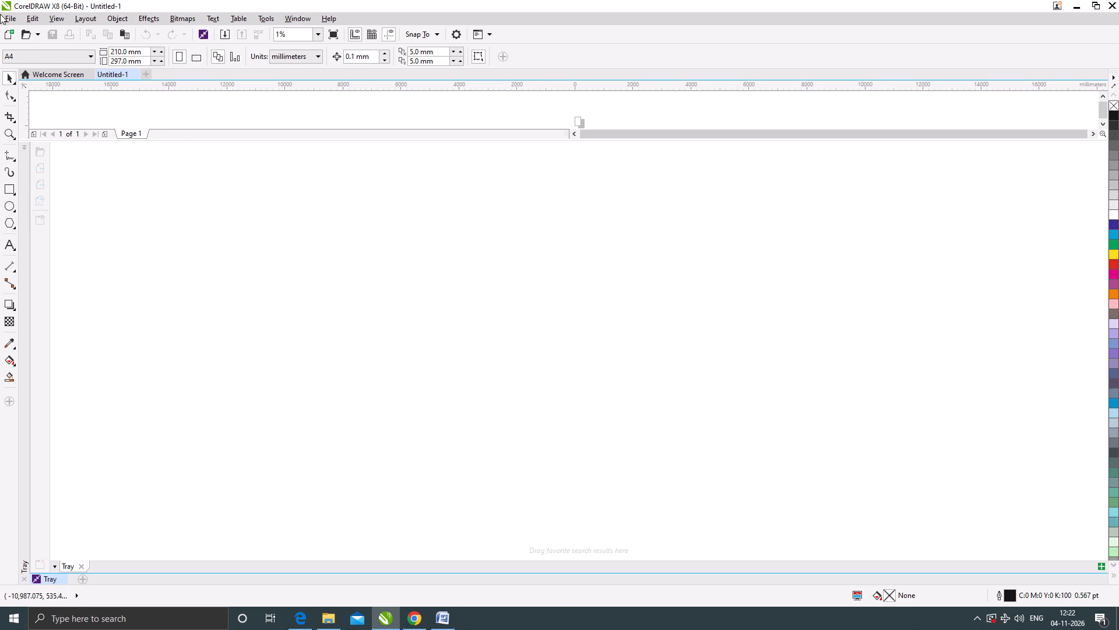
Create a second blank A4 portrait document.
click(9, 33)
click(555, 429)
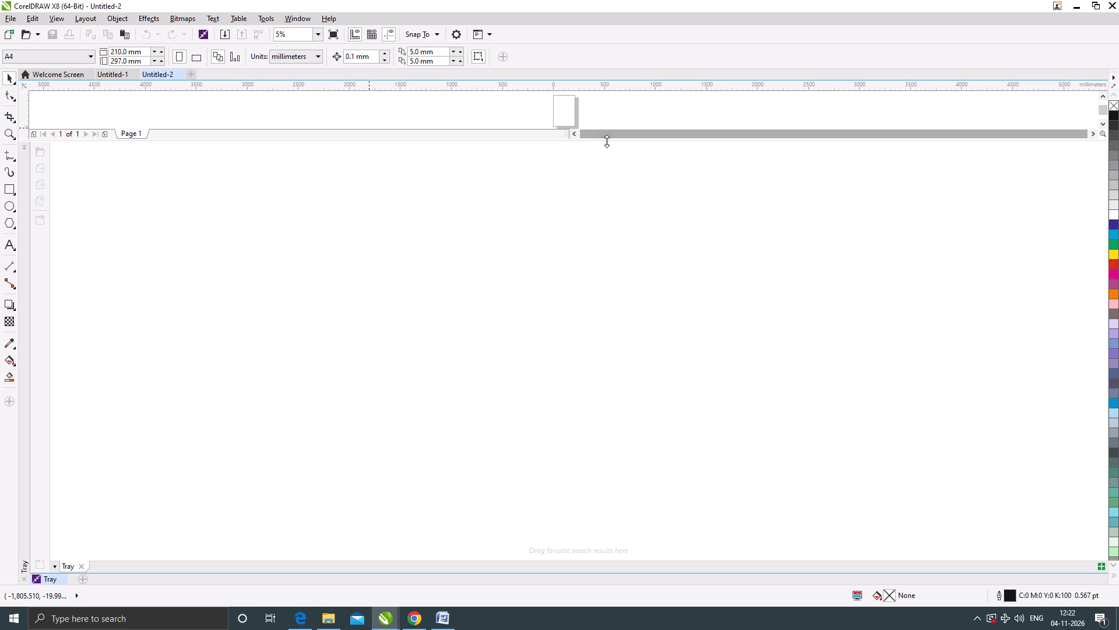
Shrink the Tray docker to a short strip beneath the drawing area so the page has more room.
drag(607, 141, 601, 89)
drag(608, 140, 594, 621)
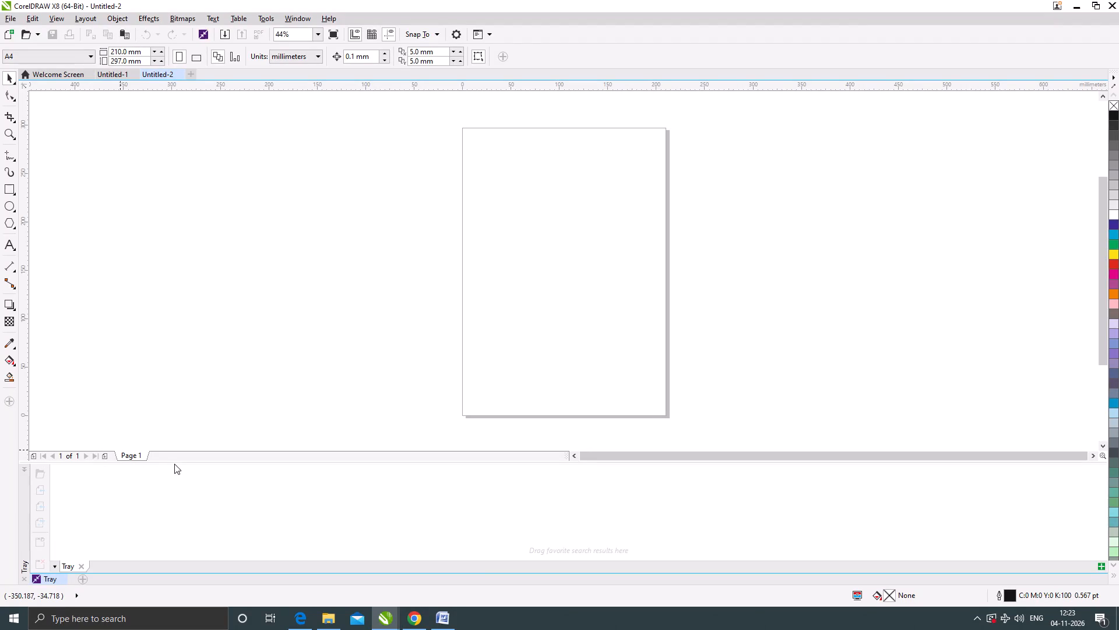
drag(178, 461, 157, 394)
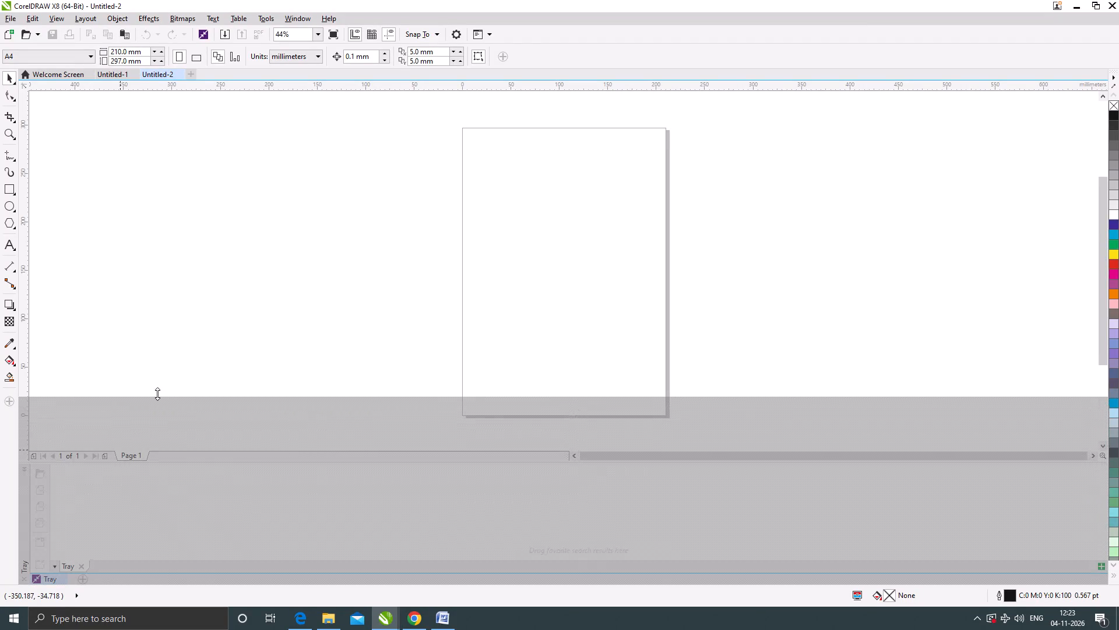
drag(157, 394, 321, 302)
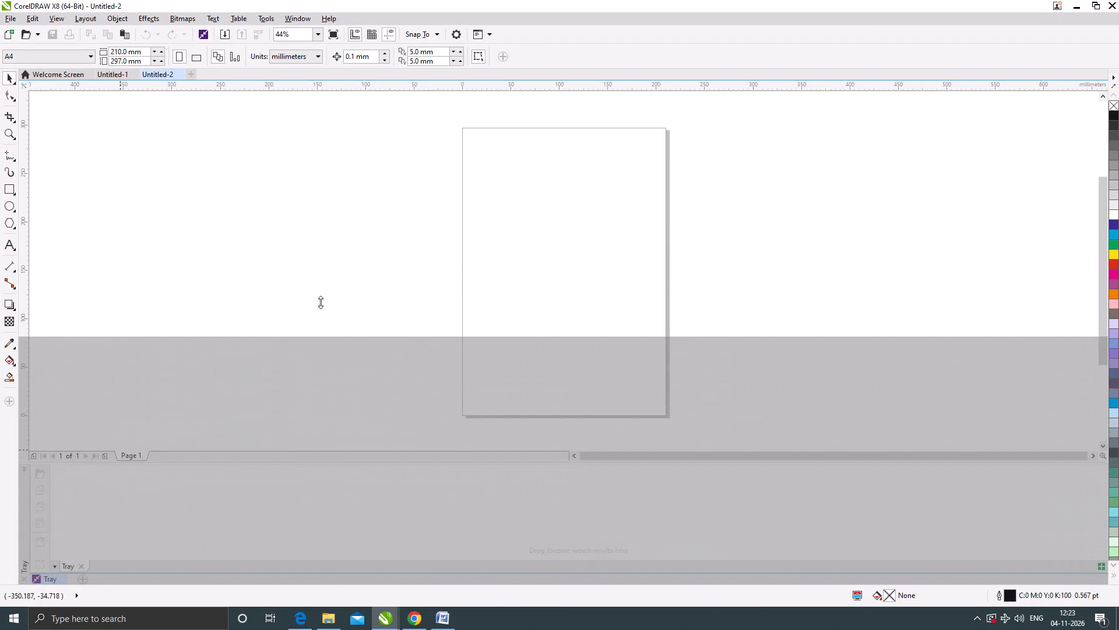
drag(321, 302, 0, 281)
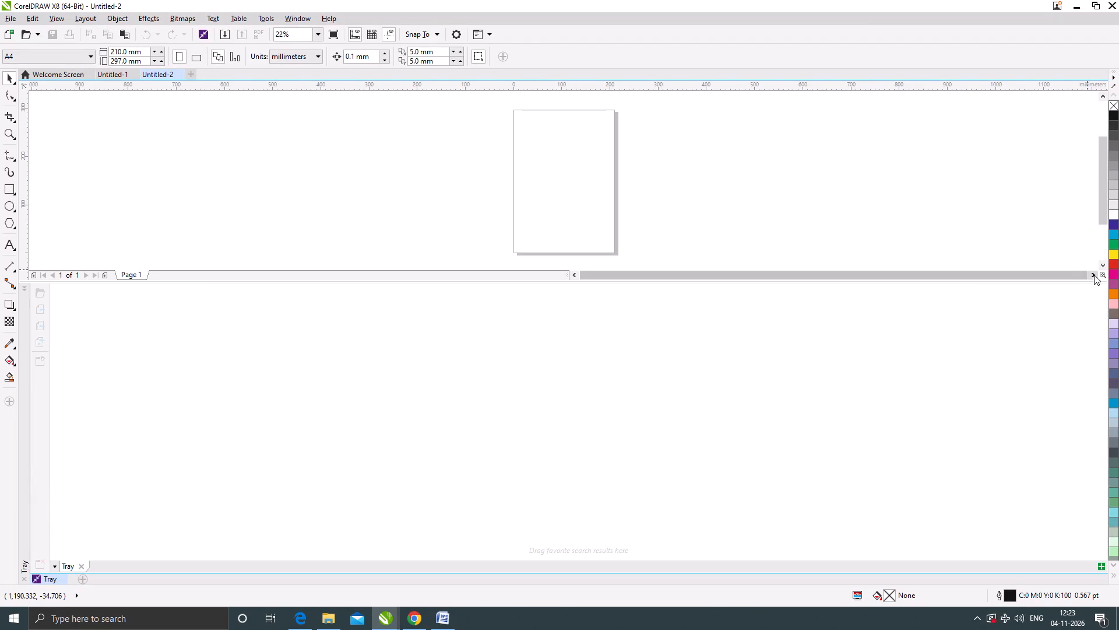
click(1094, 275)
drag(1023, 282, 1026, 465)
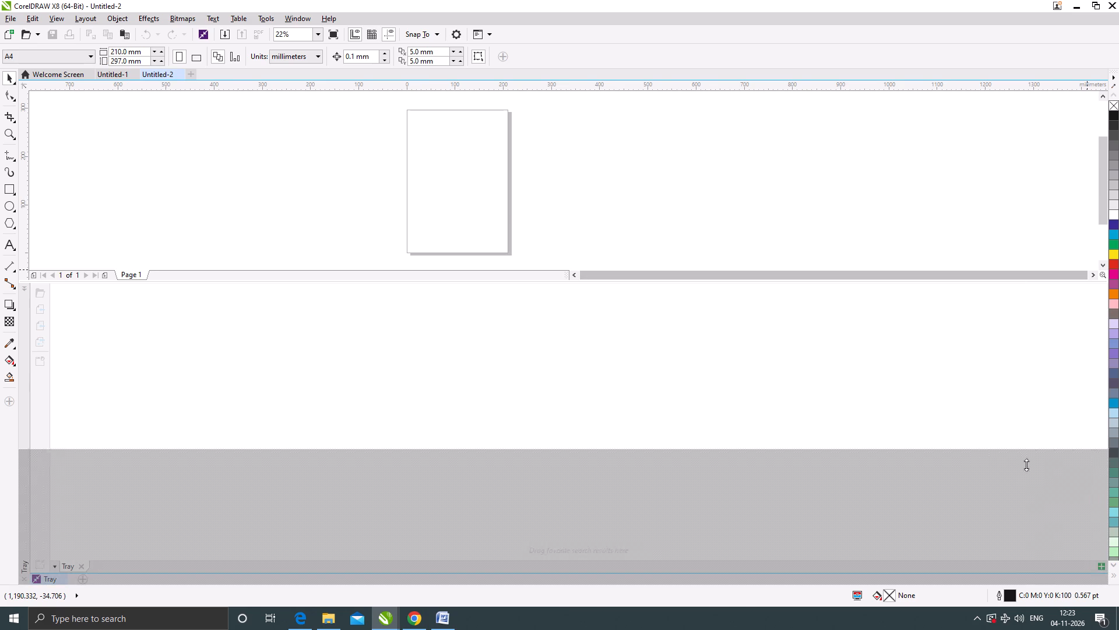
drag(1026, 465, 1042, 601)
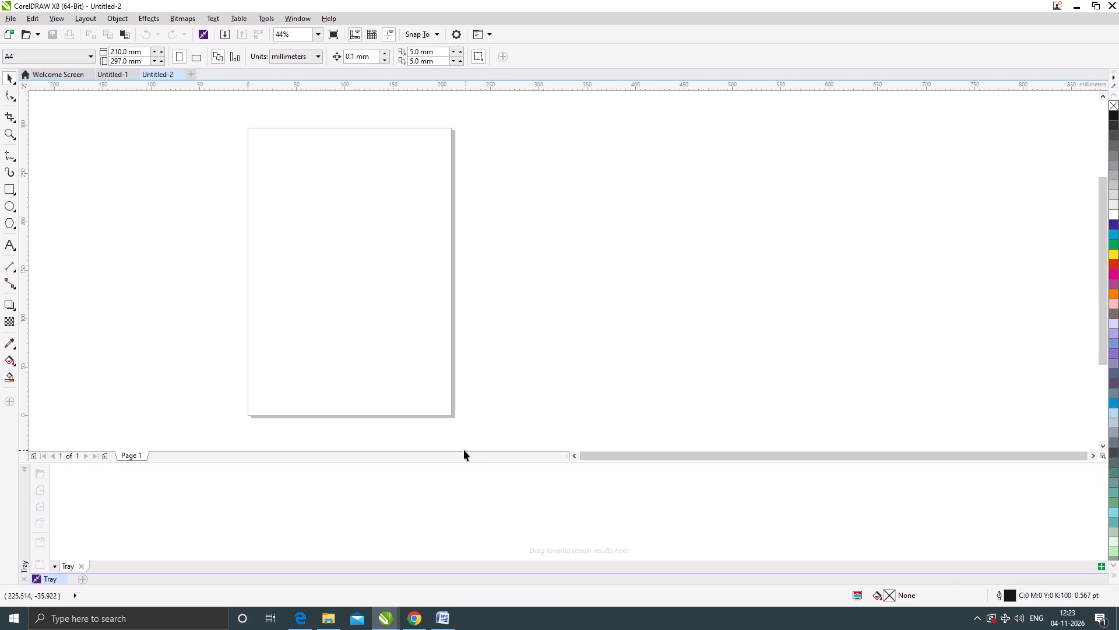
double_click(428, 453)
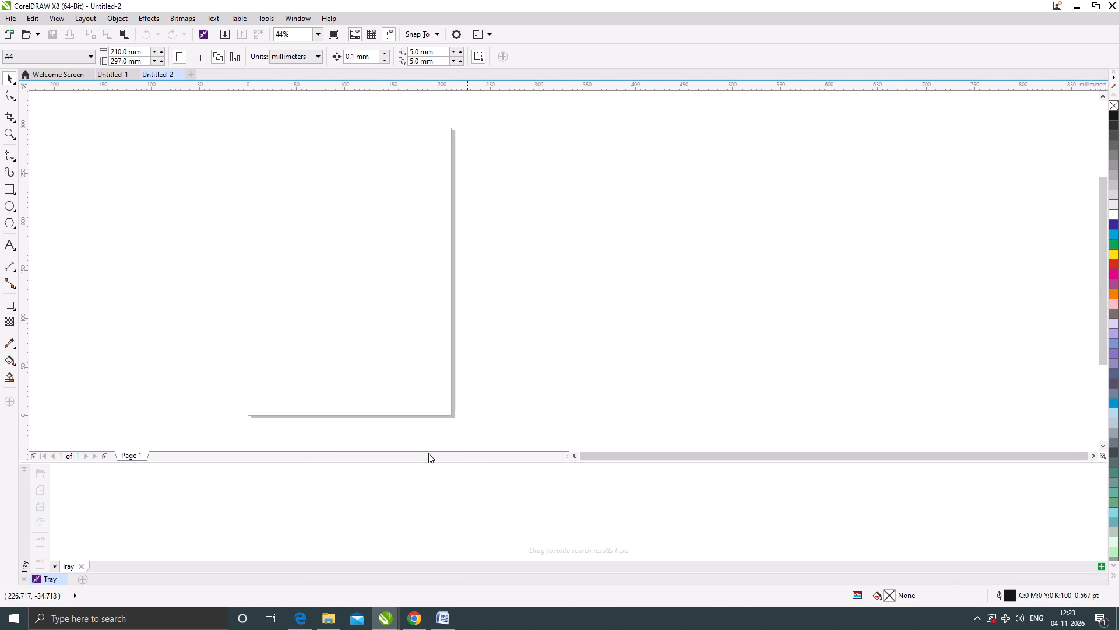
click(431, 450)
Close the Tray docker so the drawing area takes up the full window height.
click(82, 565)
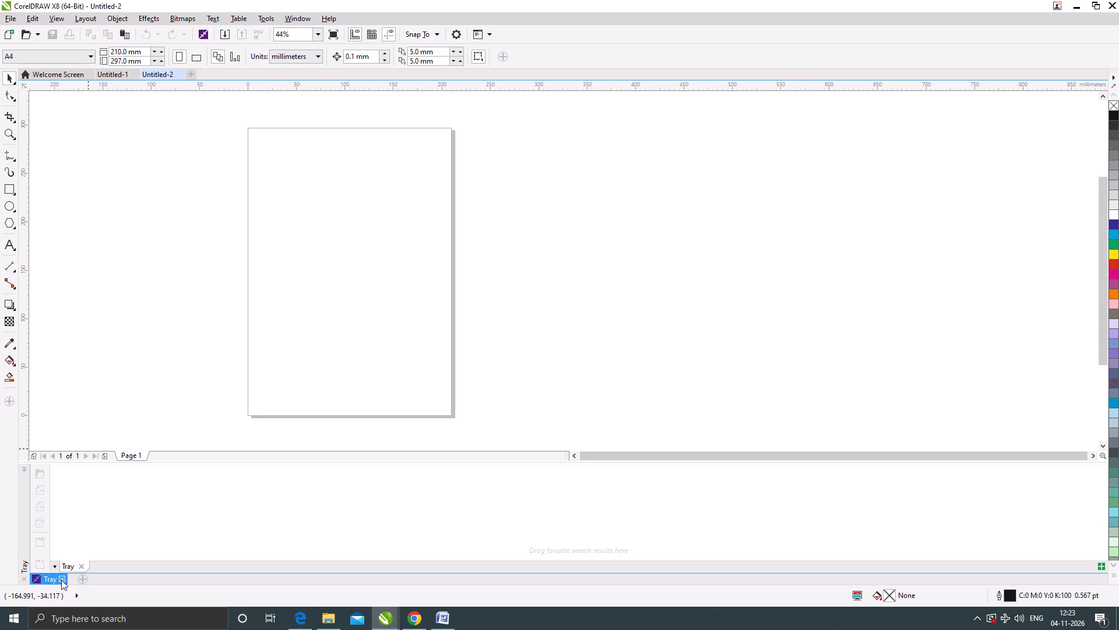
click(61, 580)
scroll(660, 325, down, 2)
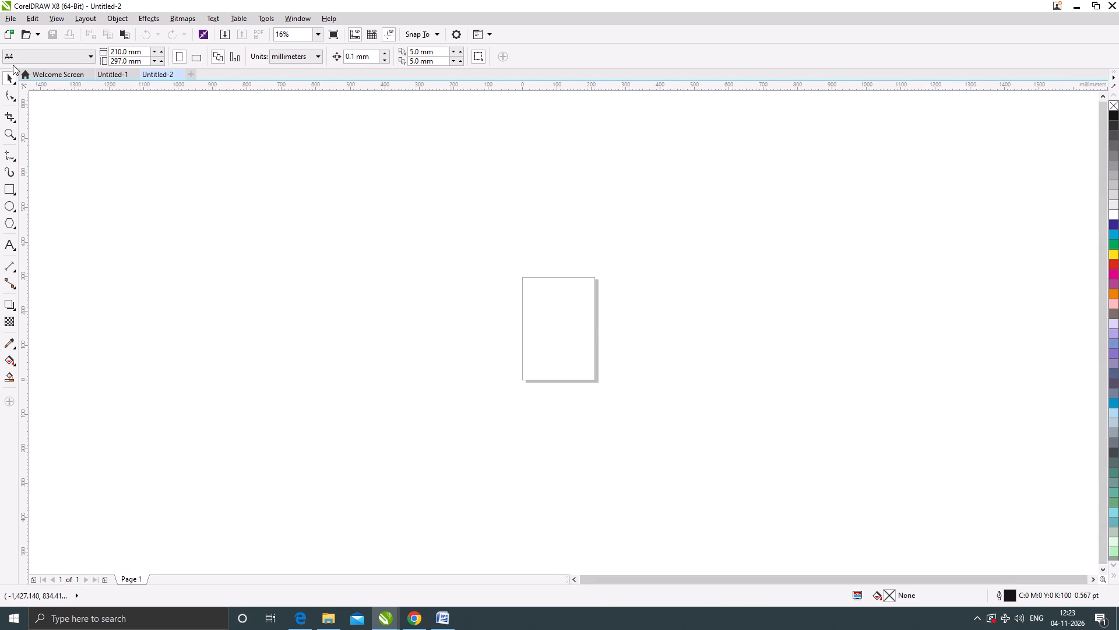
Open the "derma booklet" drawing from the "serum cataloug" folder inside "unilog work".
click(25, 33)
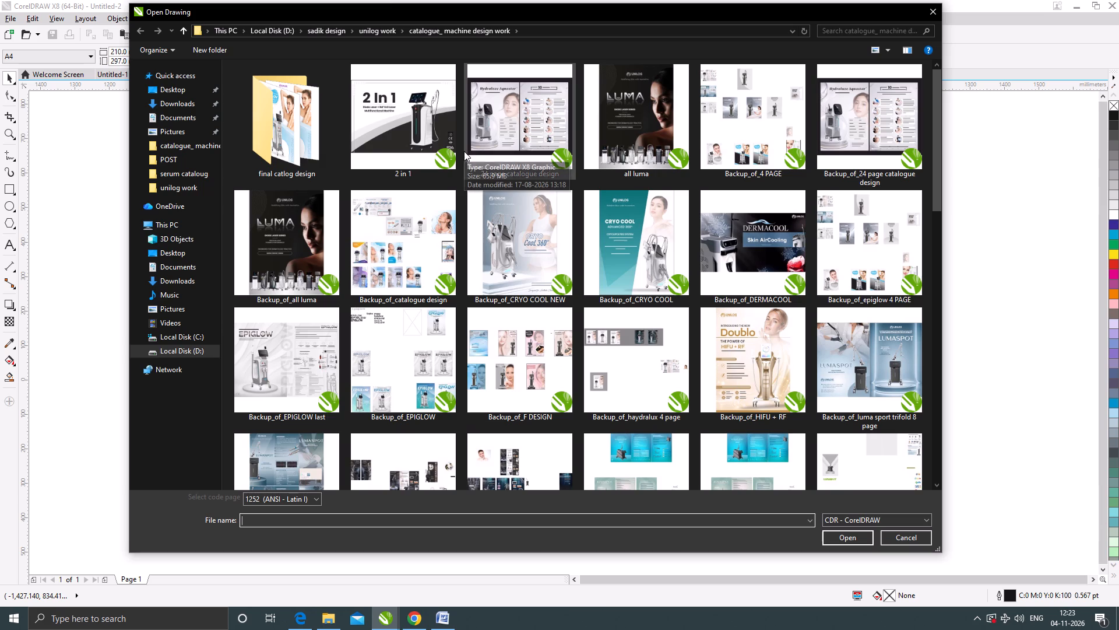
click(381, 29)
click(653, 341)
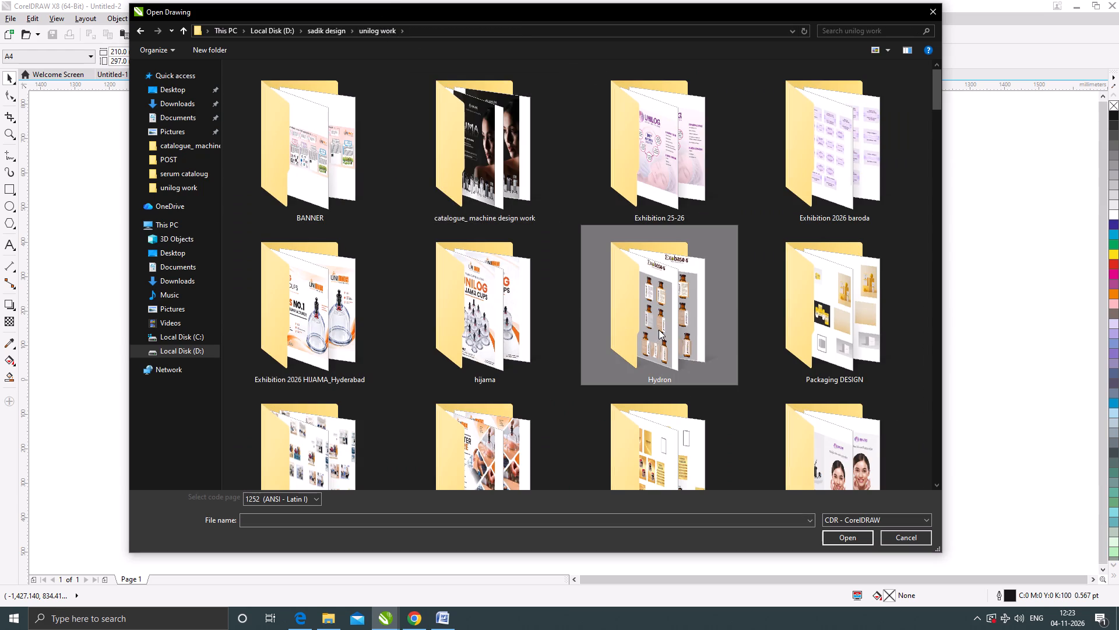
double_click(857, 443)
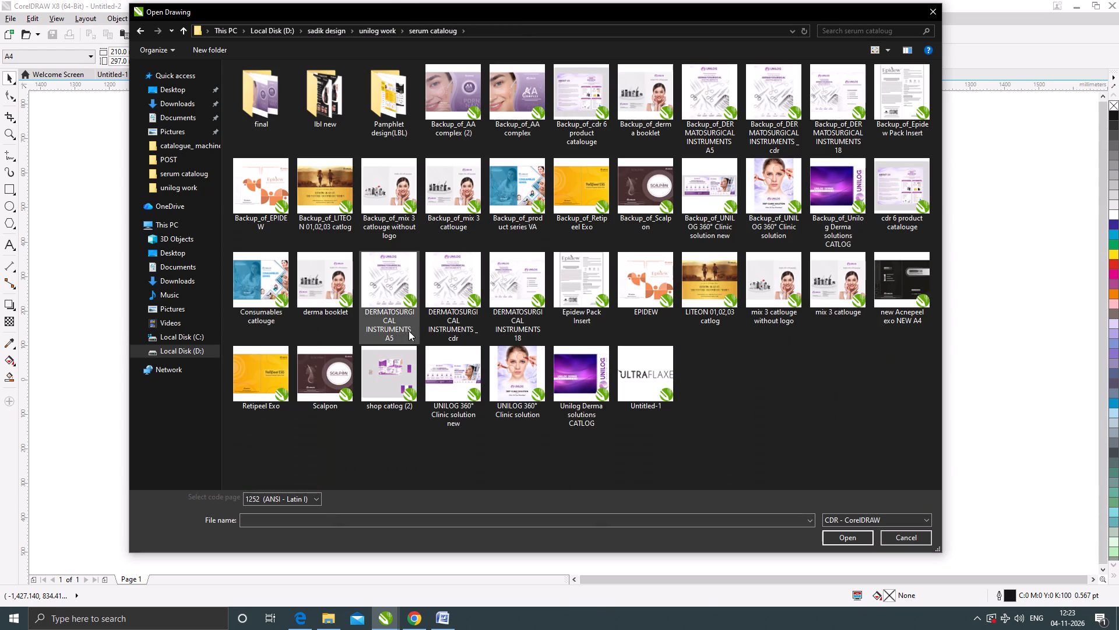
click(326, 277)
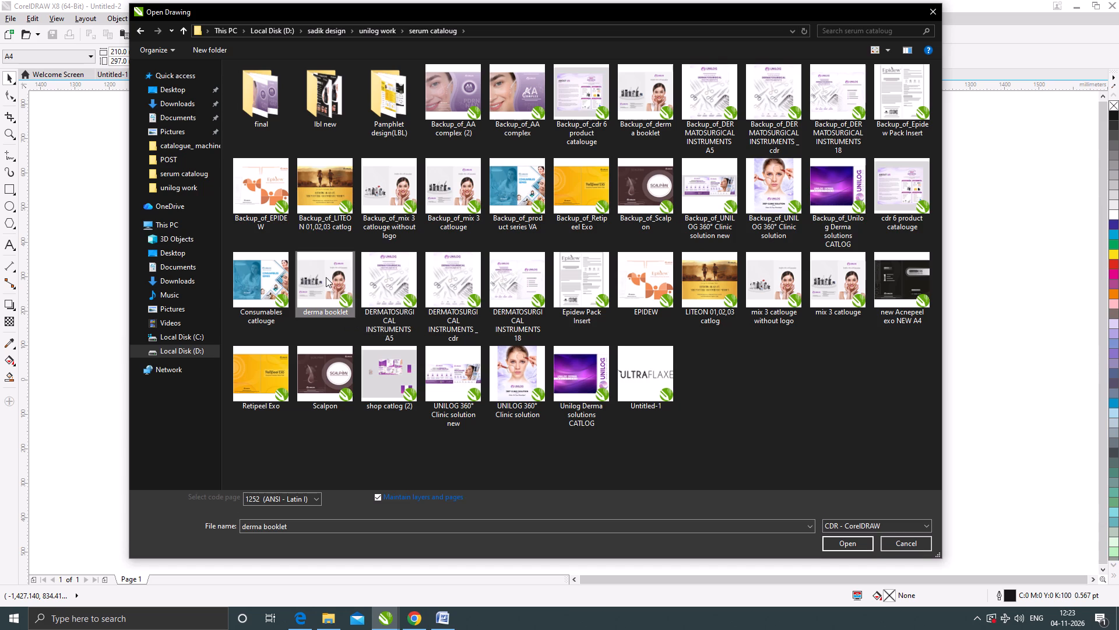
key(Return)
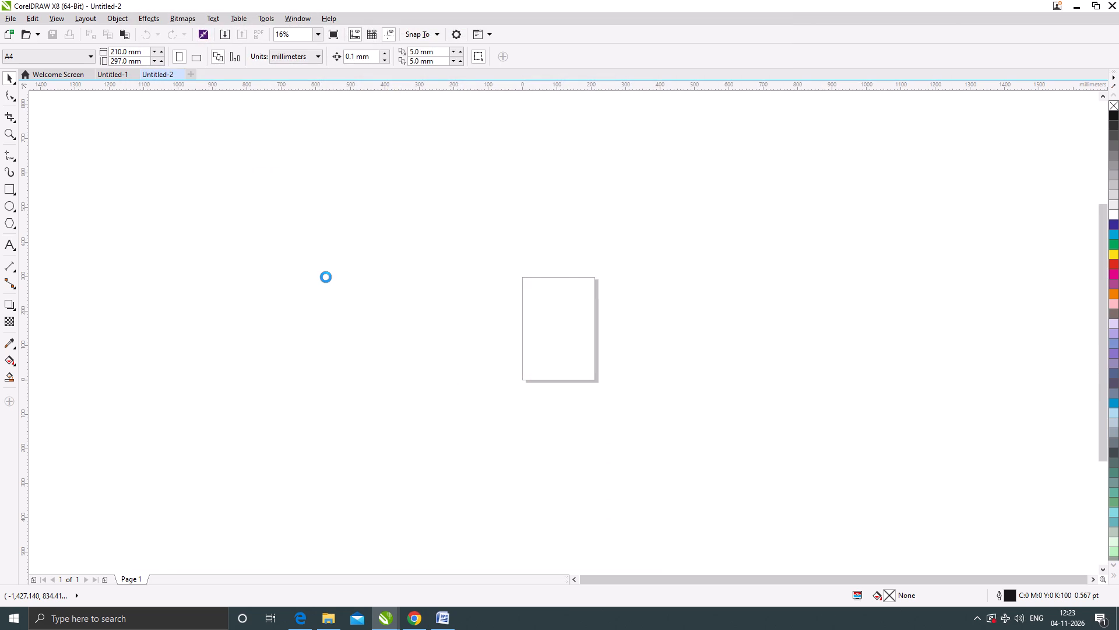
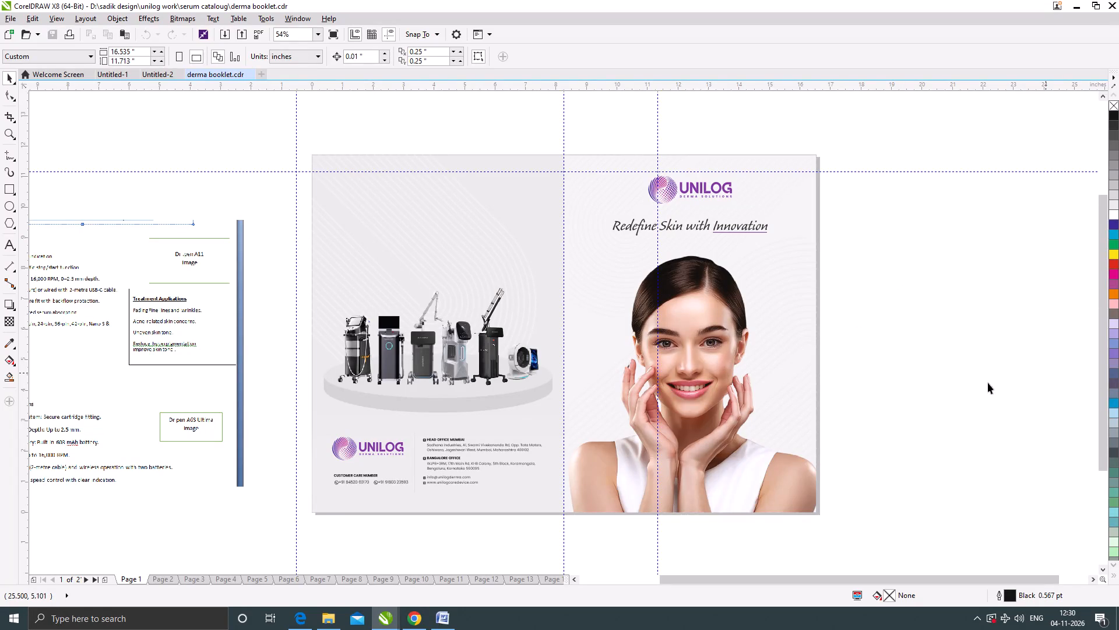
Go to page 18 of the derma booklet.
click(228, 187)
scroll(652, 300, down, 1)
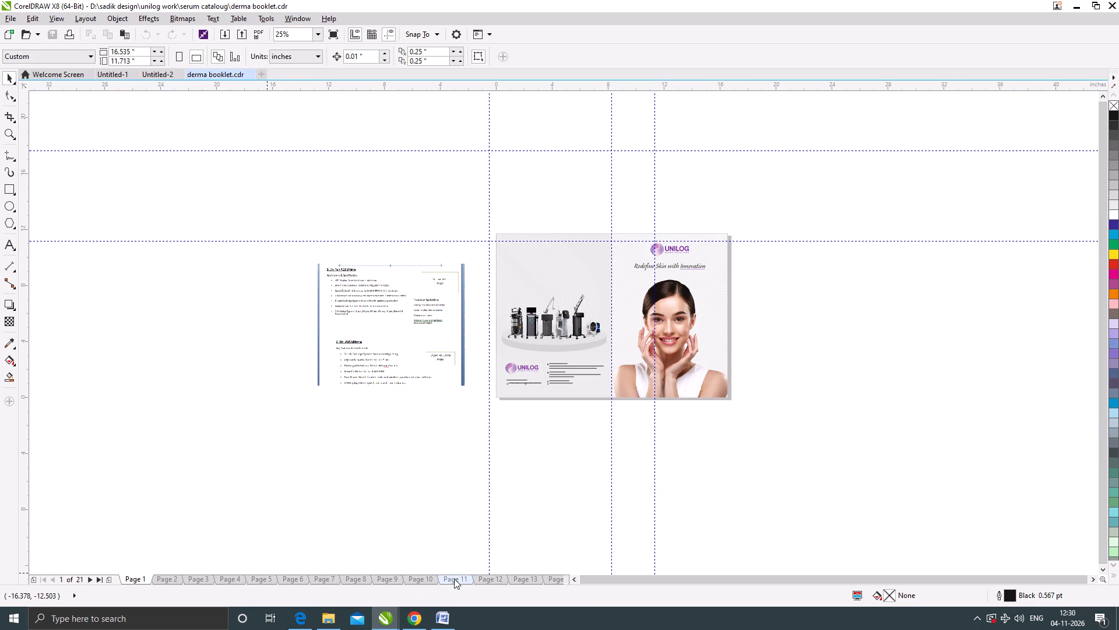
click(454, 579)
click(424, 581)
click(466, 581)
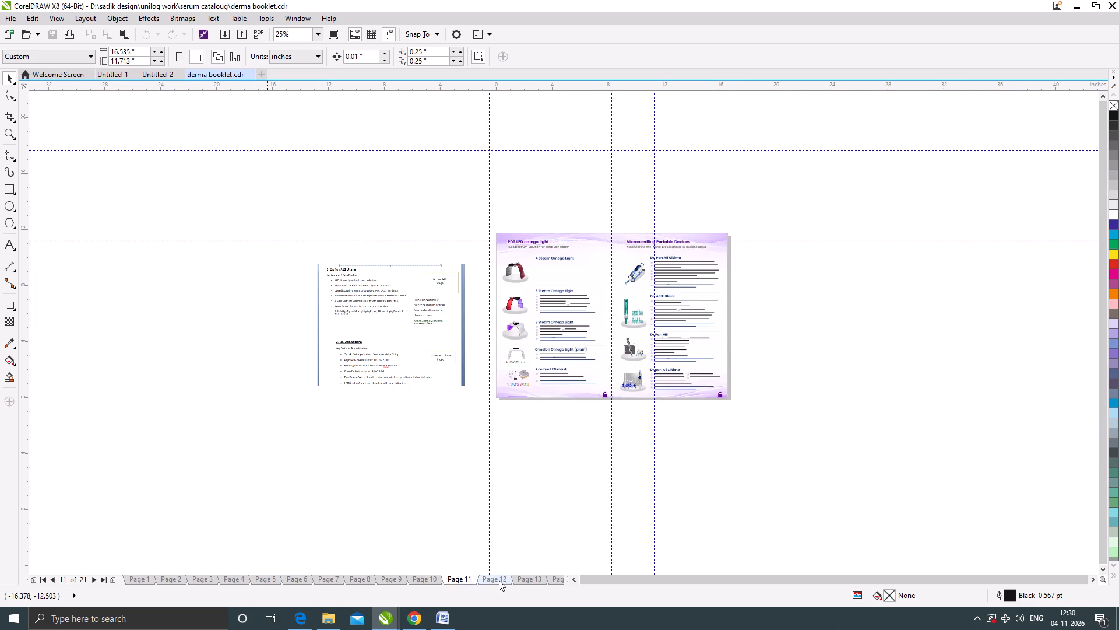
Go to page 18 of the derma booklet.
click(499, 580)
click(524, 581)
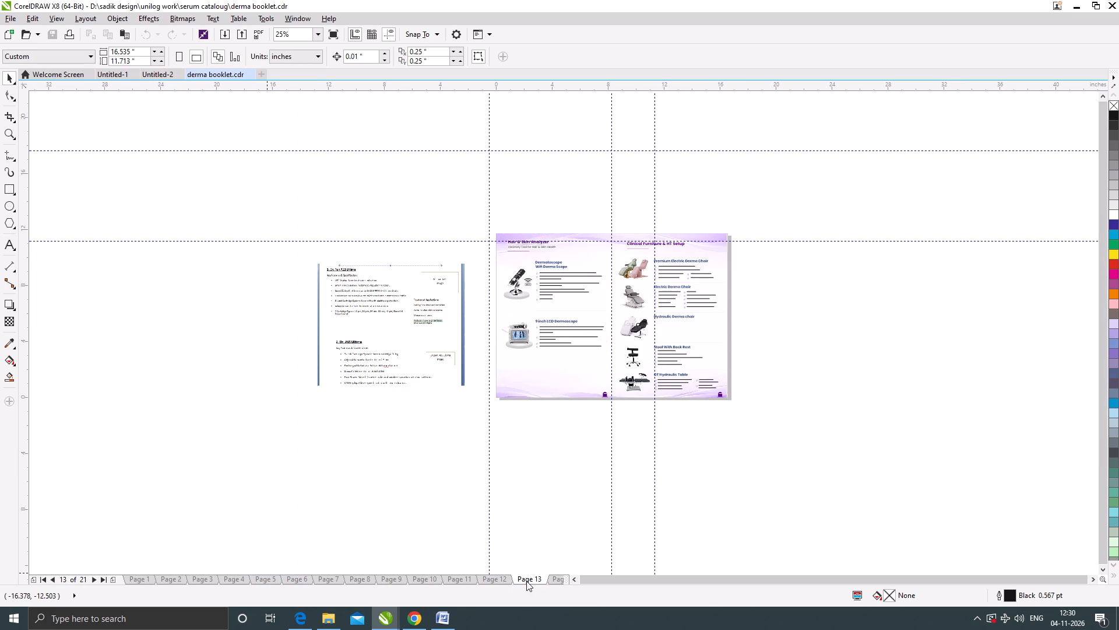
key(Page_Down)
key(Page_Down)
key(Page_Down)
key(Page_Down)
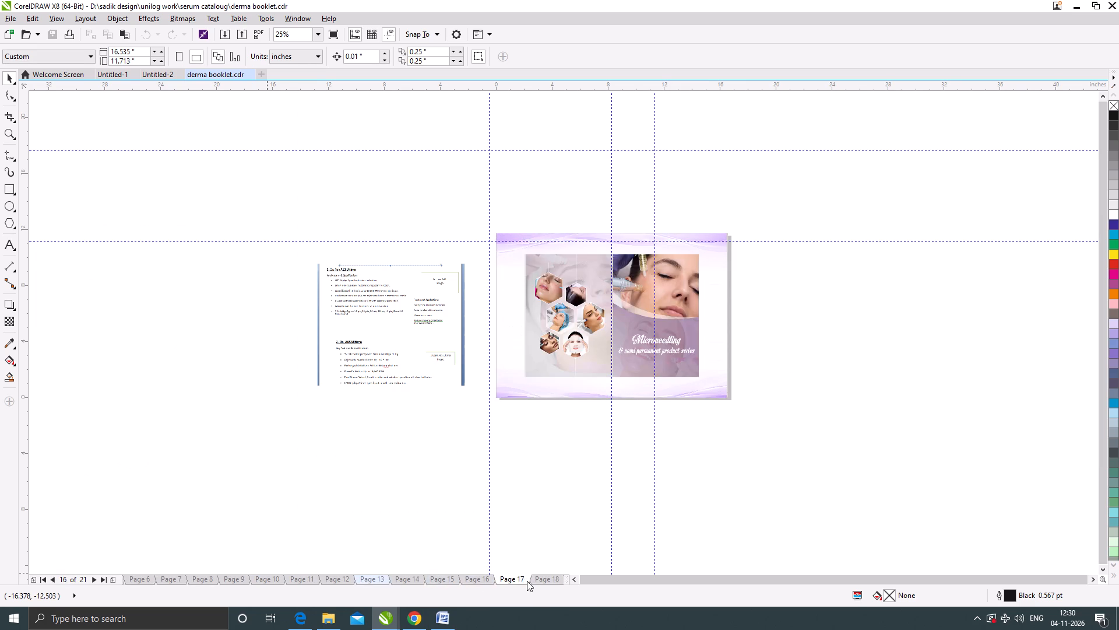
key(Page_Down)
Move the two lines of checkmarked Treatment Applications items slightly up, closer to their heading.
scroll(462, 302, up, 1)
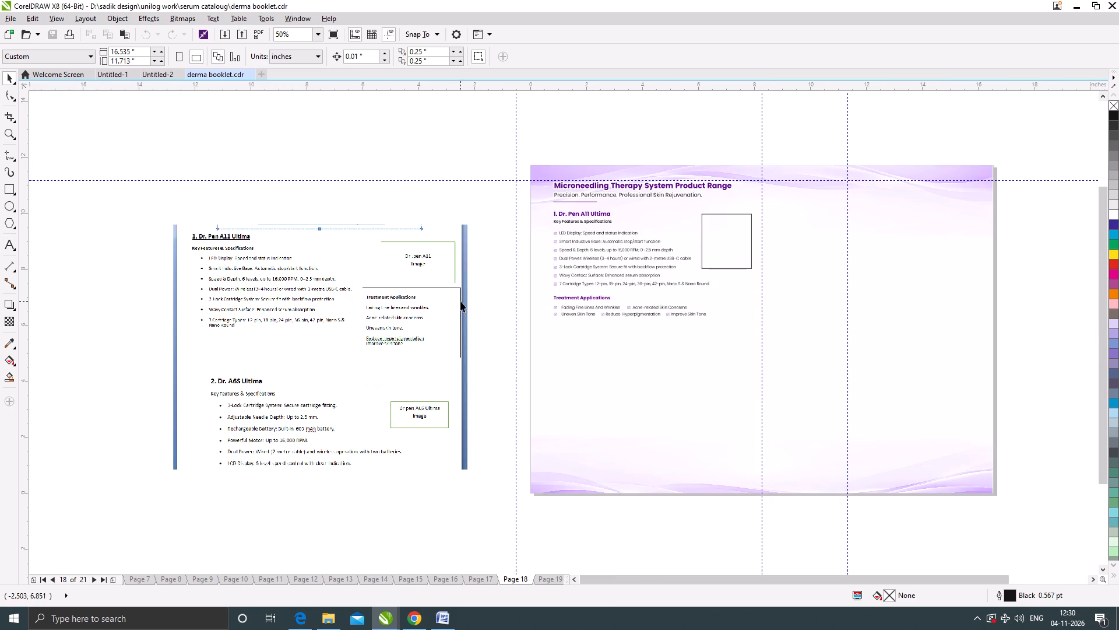
scroll(593, 286, up, 1)
scroll(517, 282, down, 1)
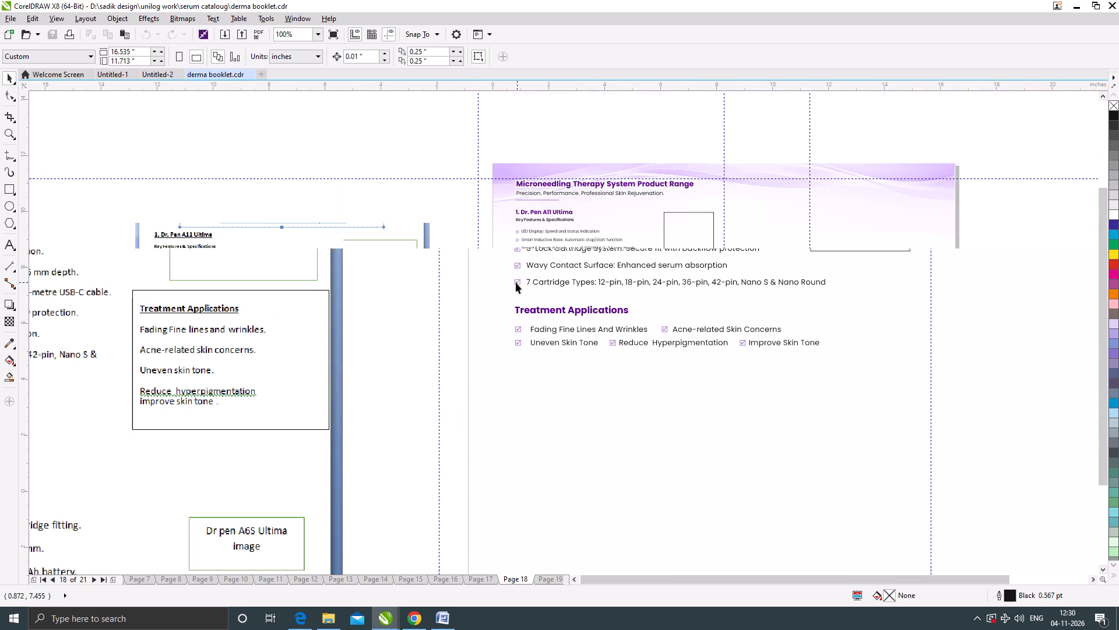
scroll(522, 296, up, 1)
drag(397, 302, 874, 369)
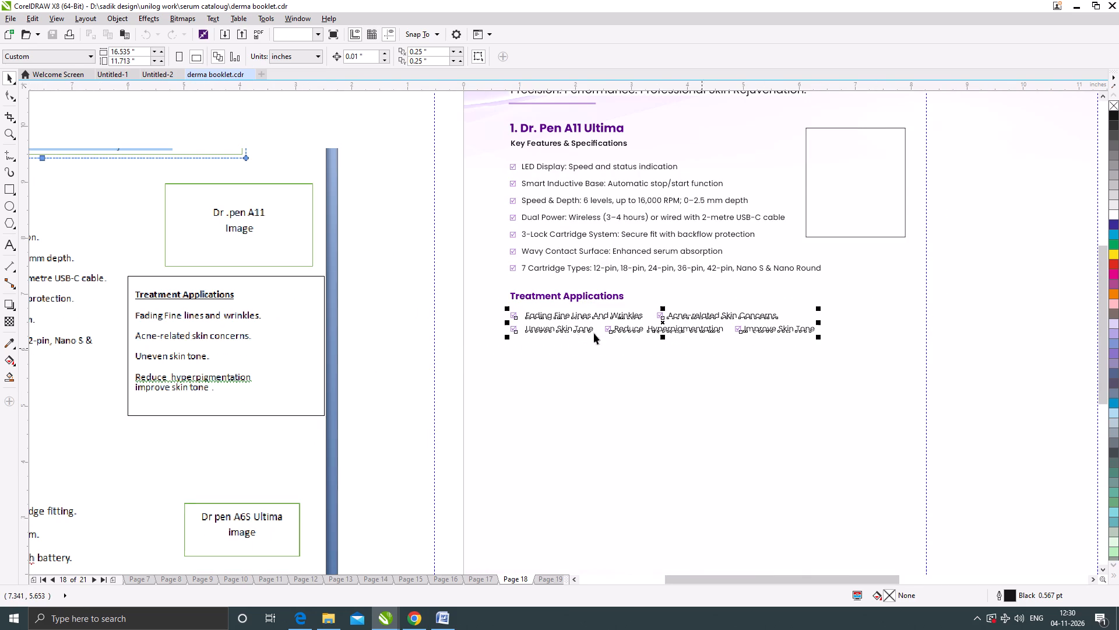
scroll(548, 319, up, 2)
drag(550, 309, 551, 302)
scroll(550, 302, down, 2)
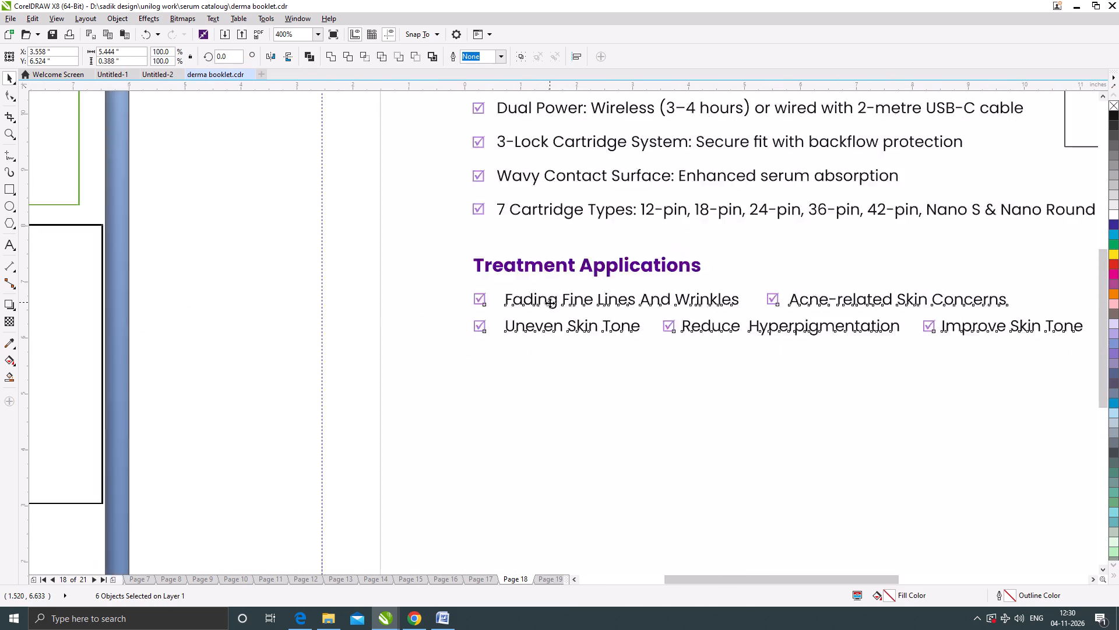
scroll(550, 303, down, 1)
click(470, 307)
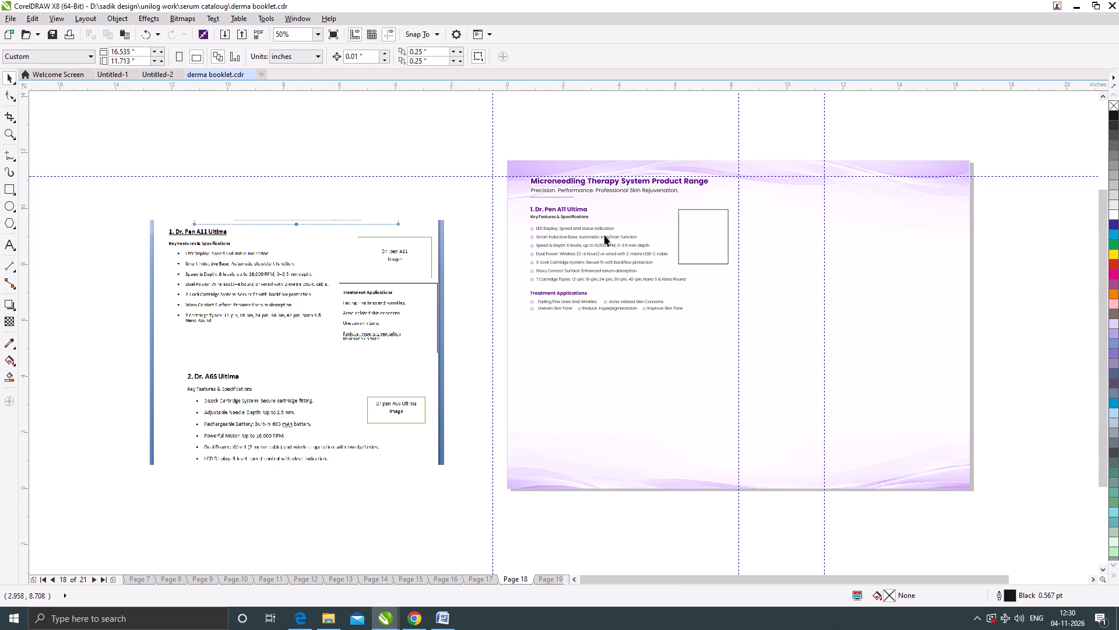
Draw a rectangle about 2.2 × 0.26 in around the "1. Dr. Pen A11 Ultima" heading.
scroll(618, 220, up, 1)
click(6, 189)
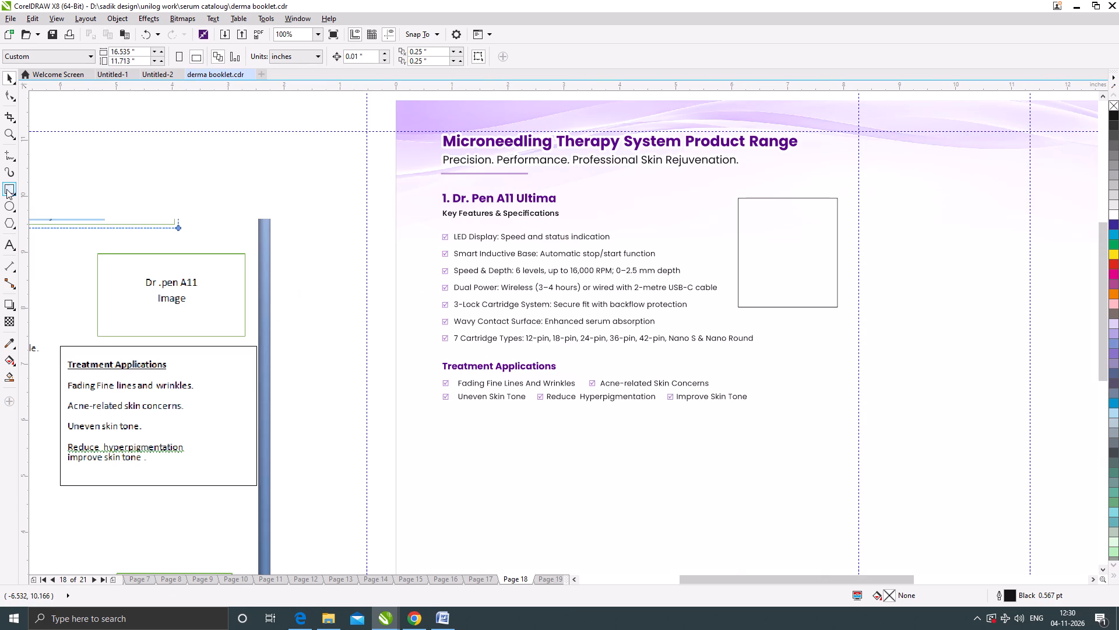
scroll(469, 184, up, 2)
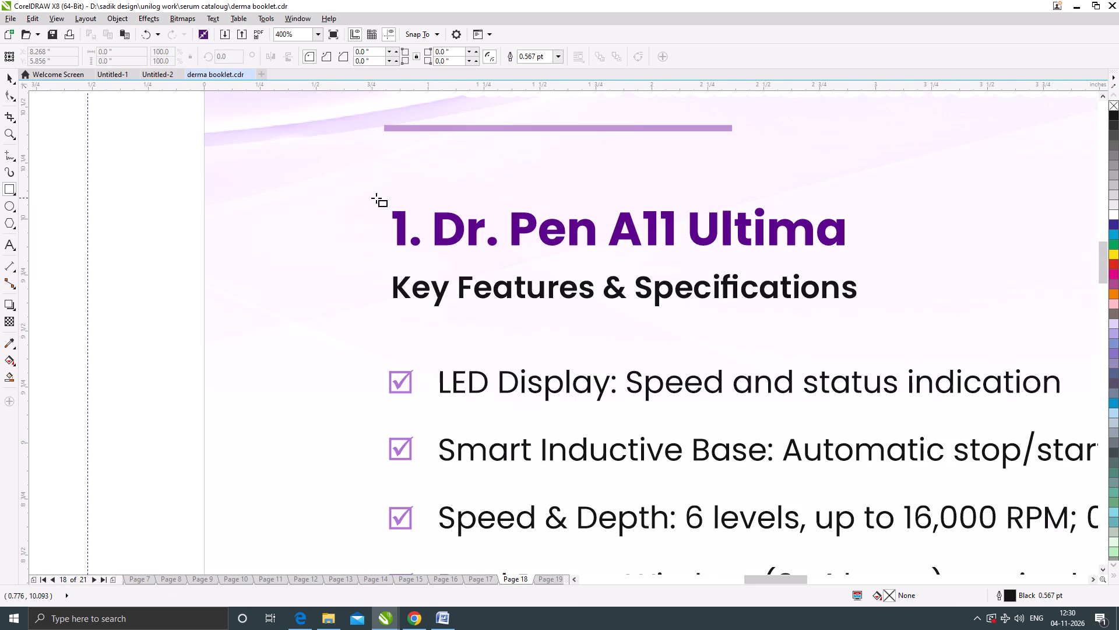
drag(380, 199, 826, 251)
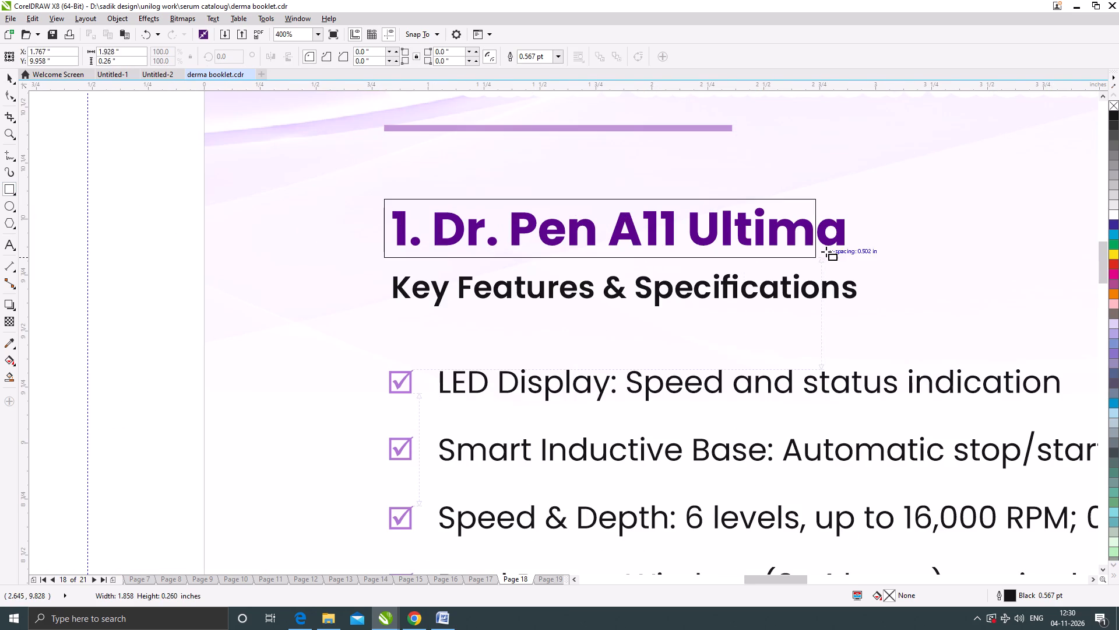
drag(826, 251, 880, 259)
Fully round the two right-hand corners of the heading rectangle to a 0.13 in radius.
click(6, 92)
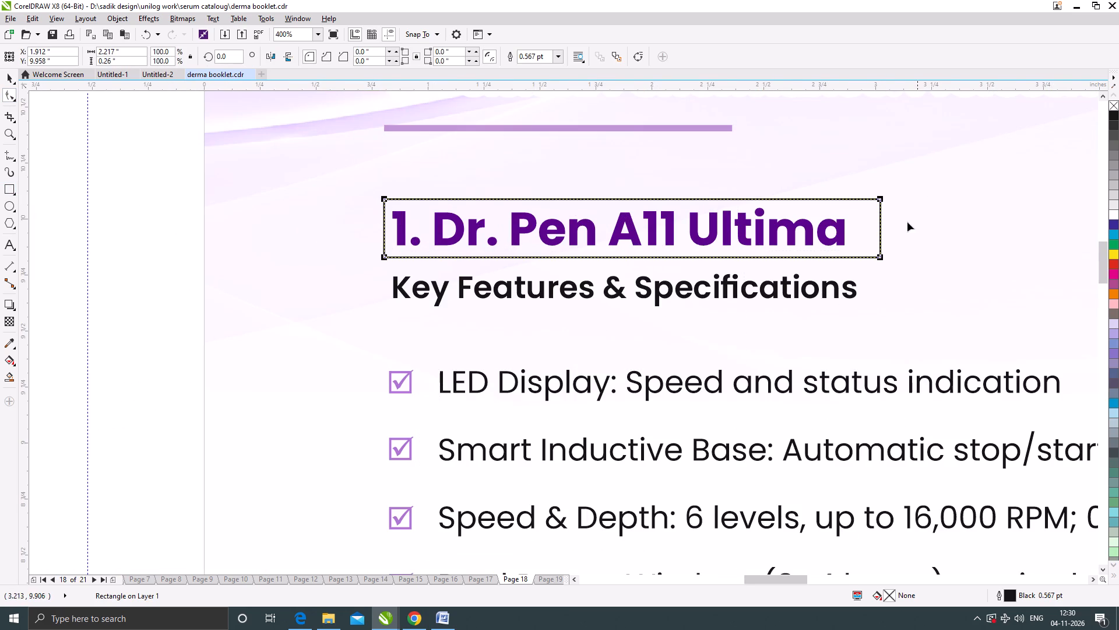
ctrl+drag(881, 198, 872, 264)
ctrl+drag(878, 258, 894, 216)
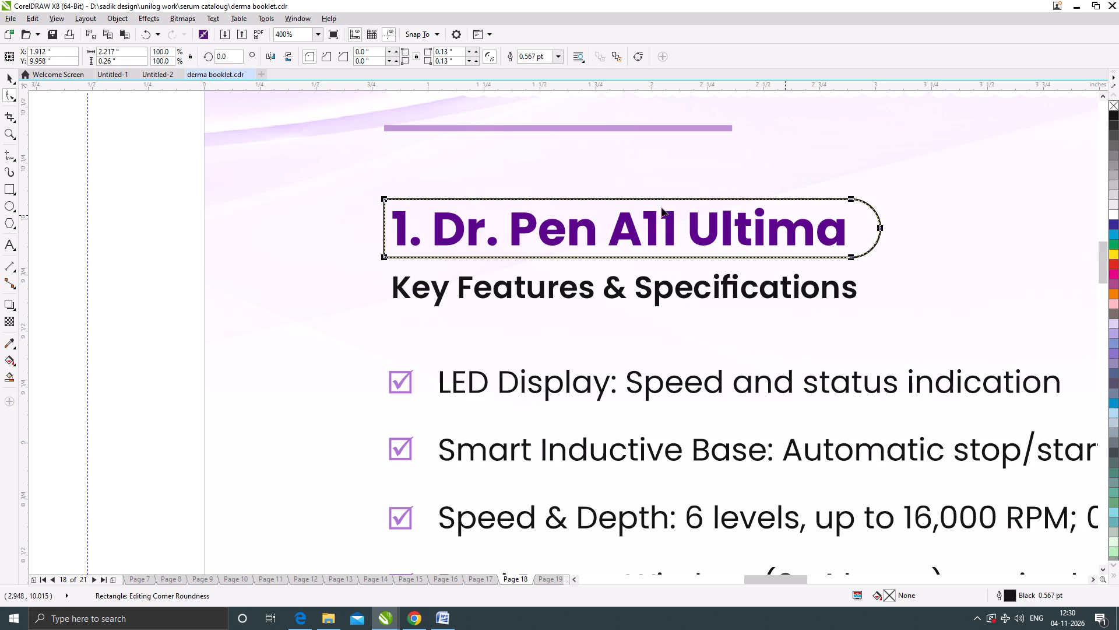
click(9, 76)
Fill the heading bar with the lilac sampled from the page's top-left corner (C27 M34 Y0 K0) and remove its outline.
click(9, 342)
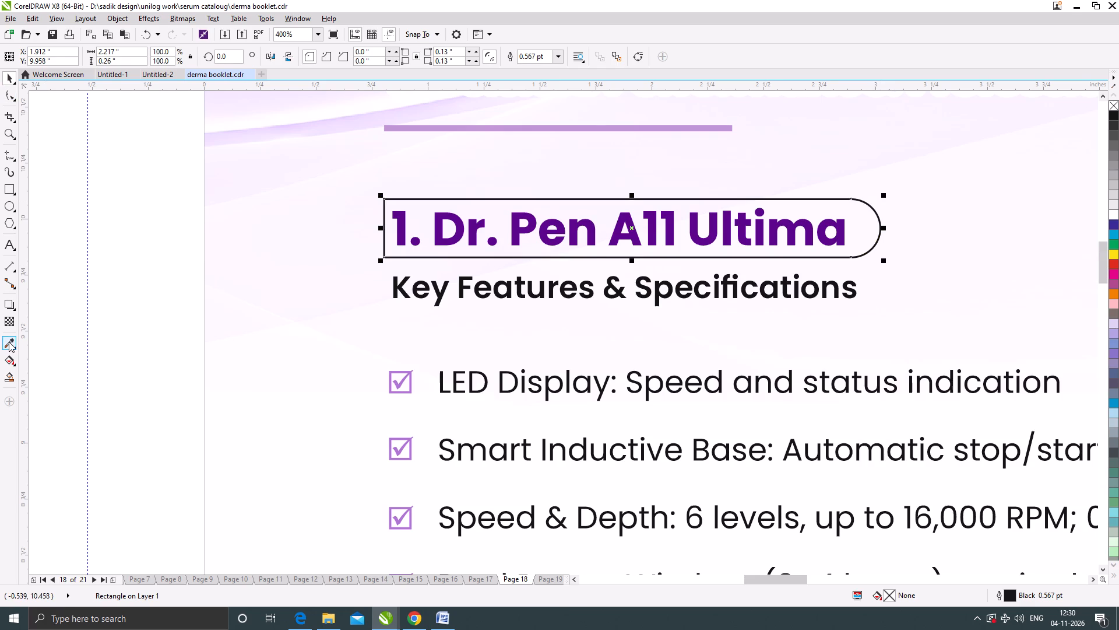
scroll(427, 276, down, 2)
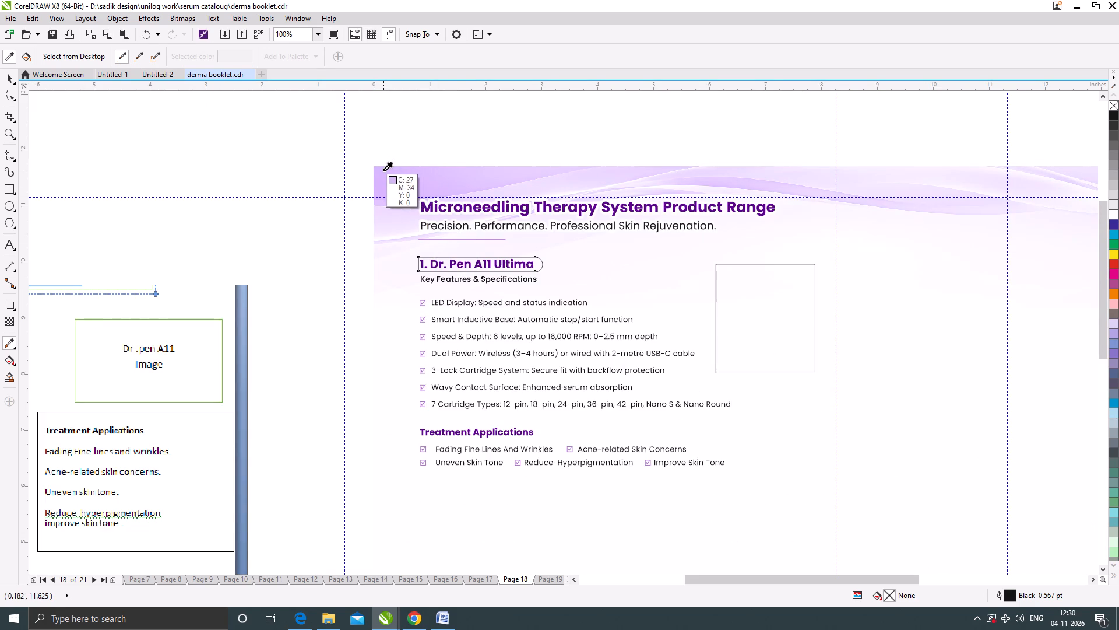
click(383, 171)
scroll(465, 254, up, 2)
click(691, 275)
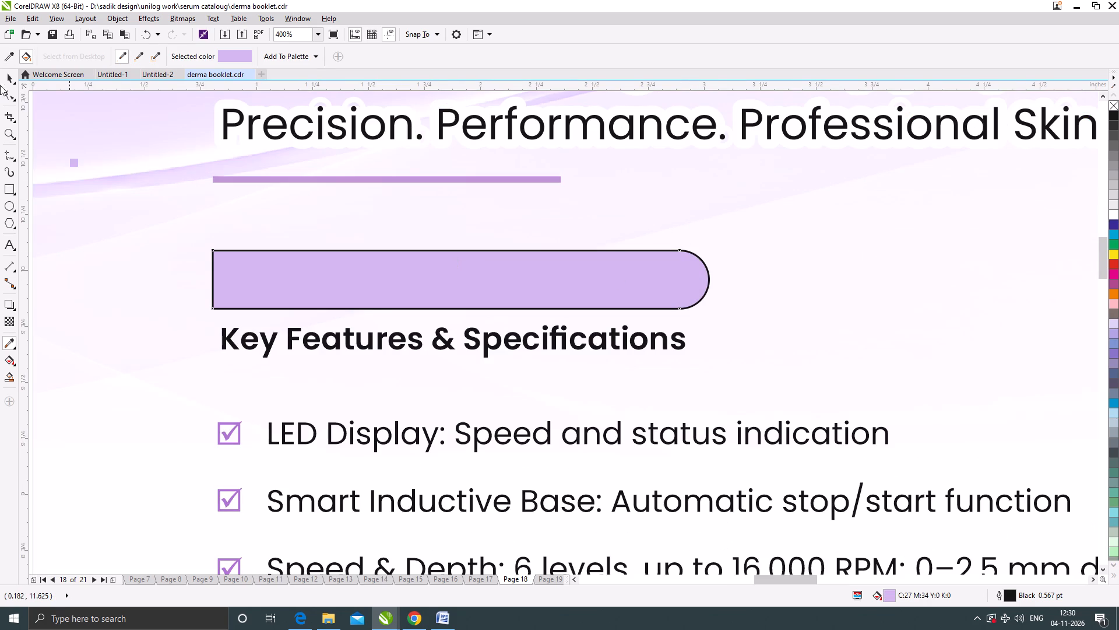
click(9, 75)
scroll(458, 281, down, 1)
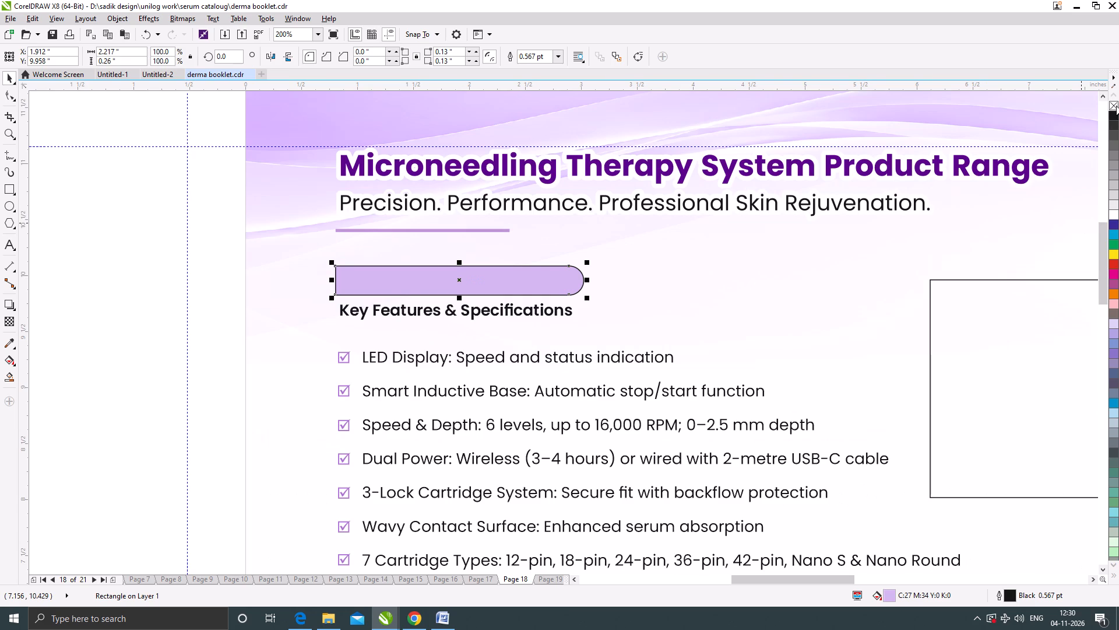
right_click(1114, 105)
Darken the heading bar's fill to C40 M47 Y3 K0.
double_click(888, 593)
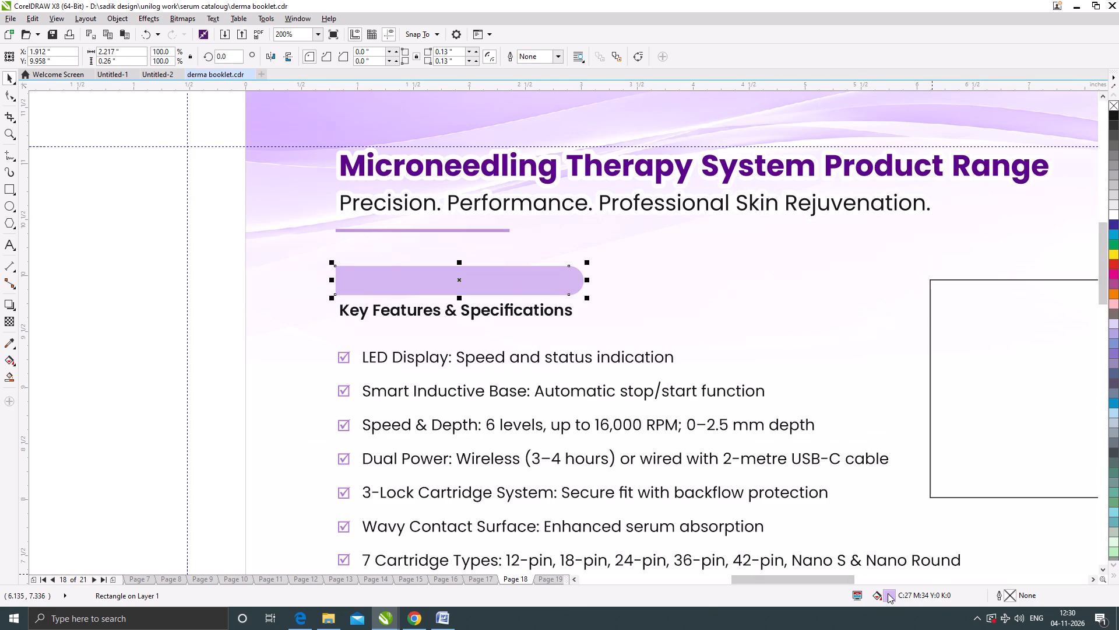
drag(398, 195, 609, 225)
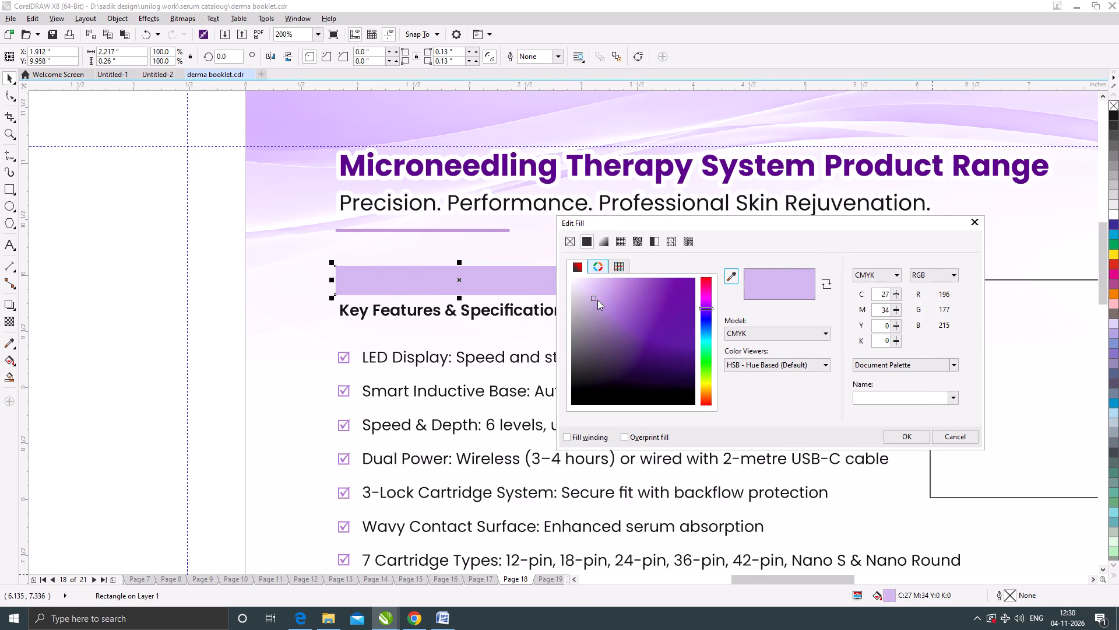
click(599, 303)
click(600, 309)
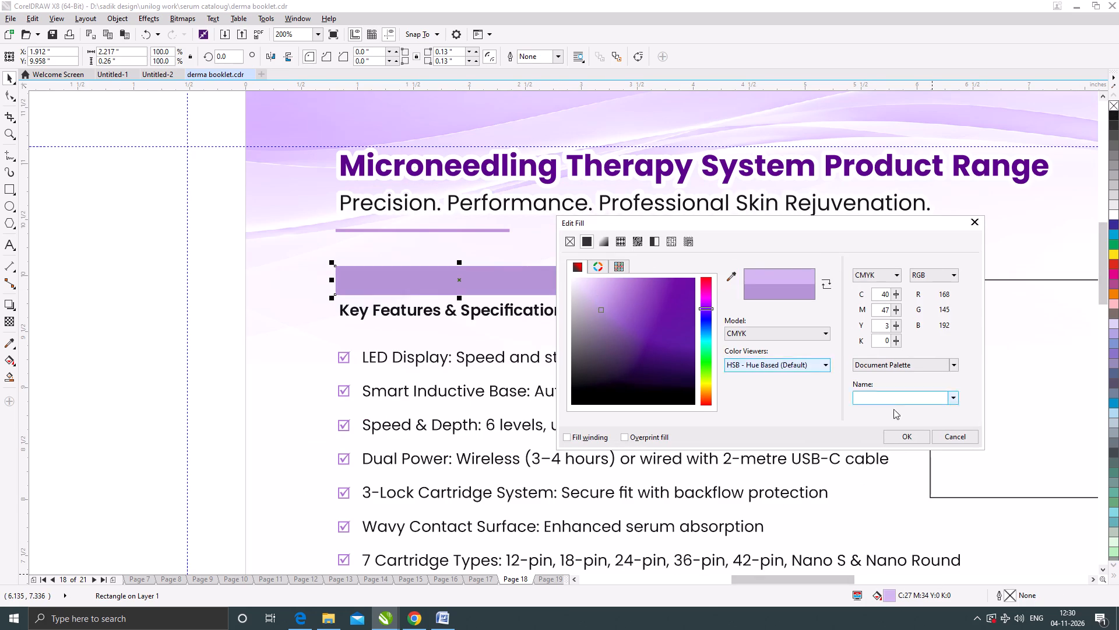
click(894, 432)
Recolour the "1. Dr. Pen A11 Ultima" heading text white and bring it in front of the purple bar.
drag(205, 239, 530, 327)
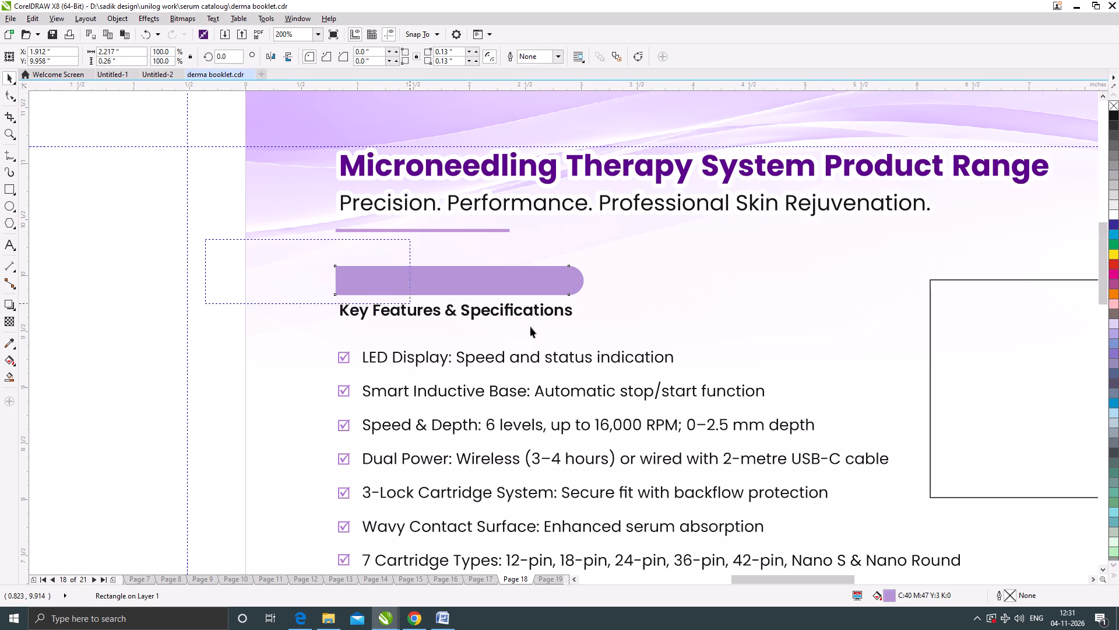
drag(530, 327, 577, 300)
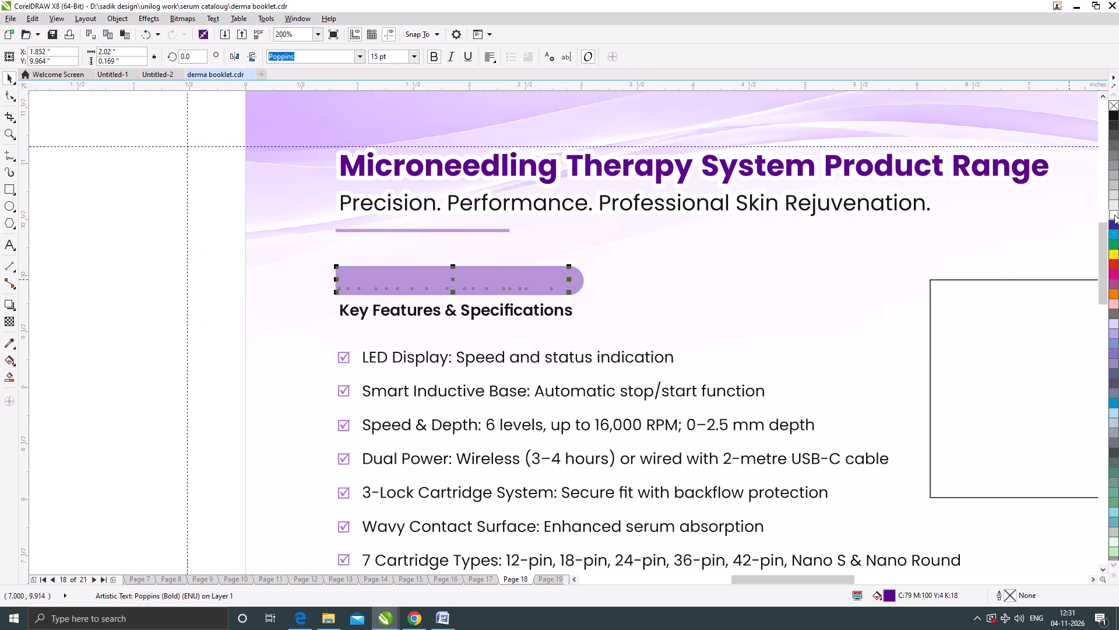
click(1114, 215)
key(ctrl+x)
key(ctrl+v)
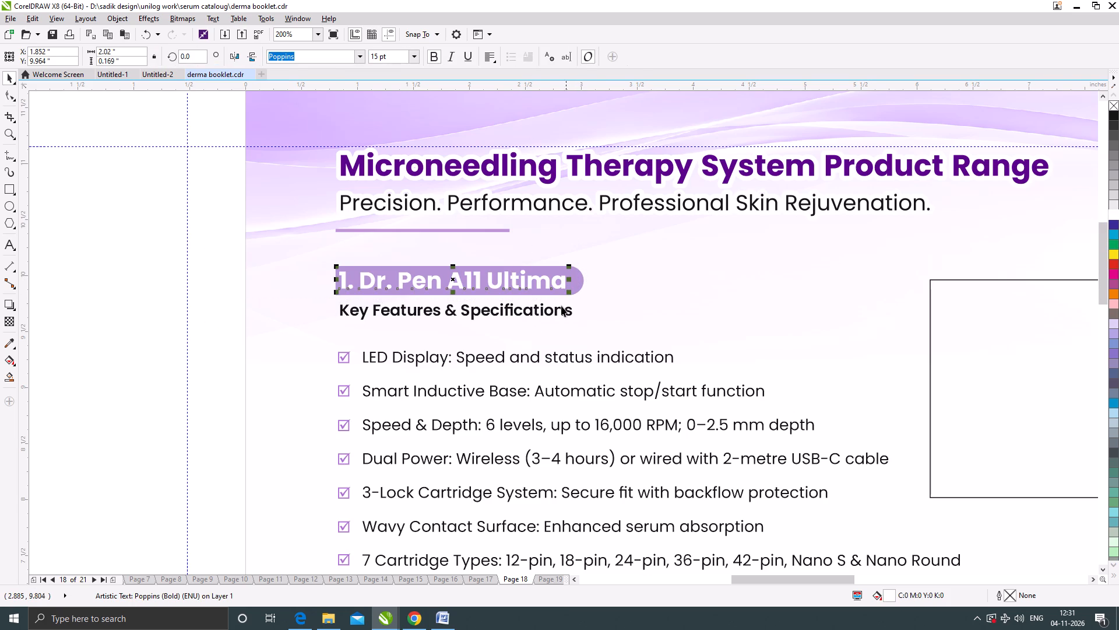
Stretch the purple heading bar's left edge outward so it extends slightly beyond the start of the heading text.
scroll(454, 245, down, 1)
click(342, 285)
scroll(476, 262, up, 1)
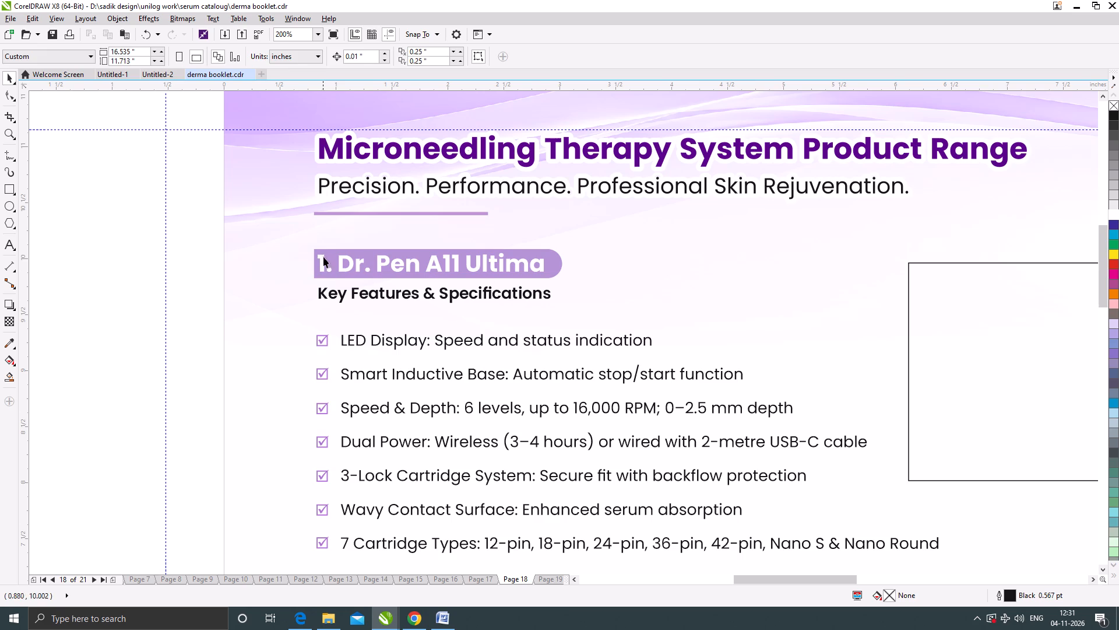
click(330, 249)
scroll(314, 262, up, 1)
drag(307, 264, 284, 274)
scroll(414, 265, down, 1)
click(248, 273)
scroll(408, 261, down, 1)
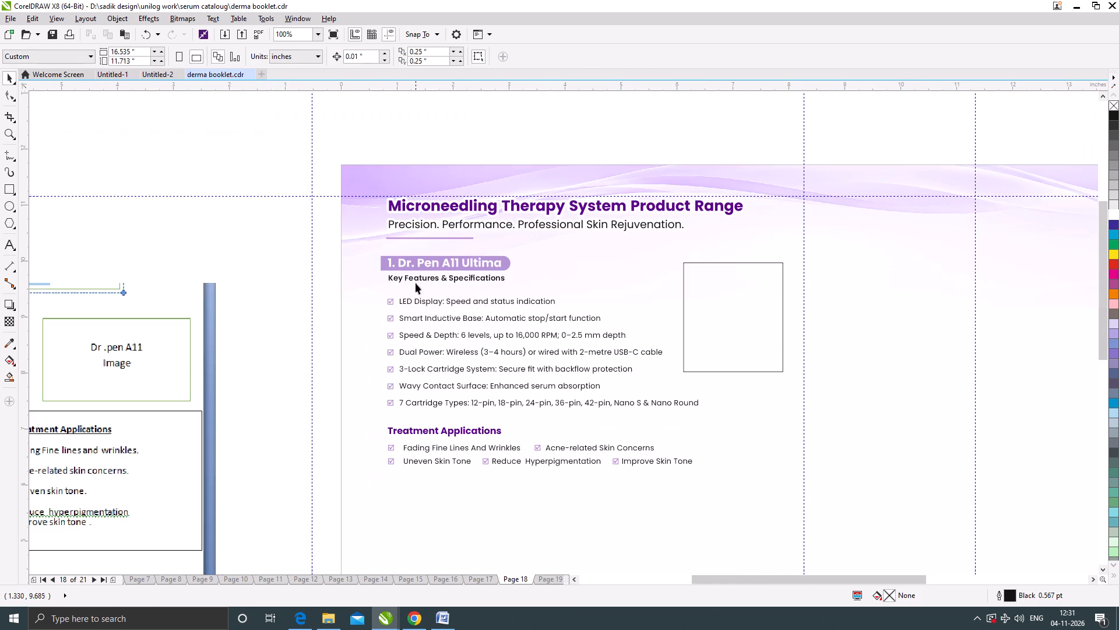
click(248, 253)
scroll(421, 251, down, 1)
scroll(425, 282, up, 1)
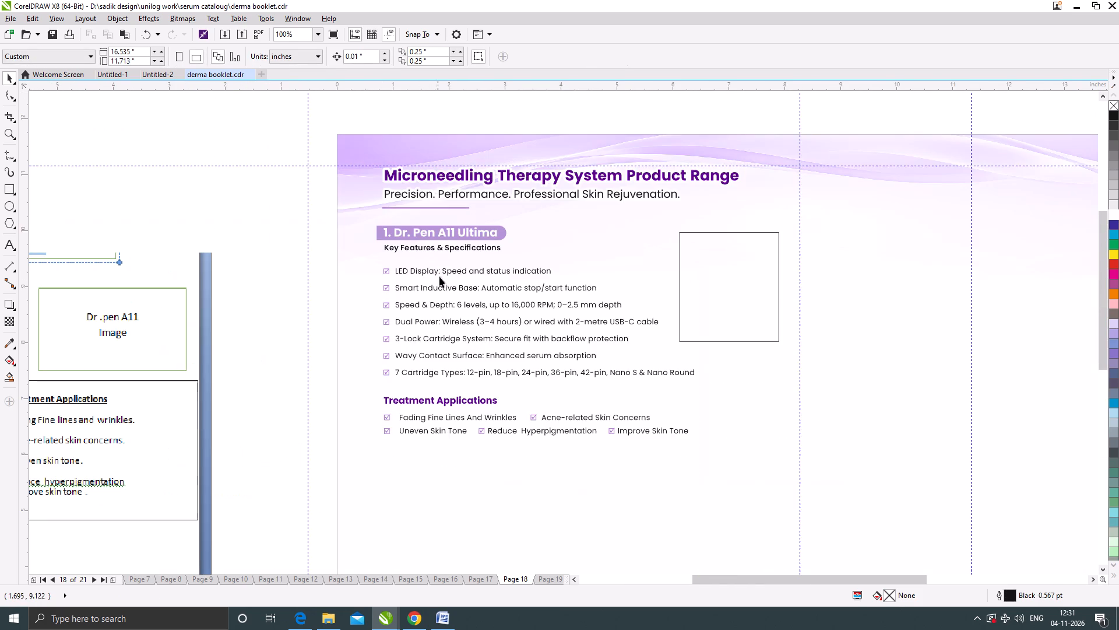
Set the "1. Dr. Pen A11 Ultima" heading's font size to 14 pt.
click(470, 235)
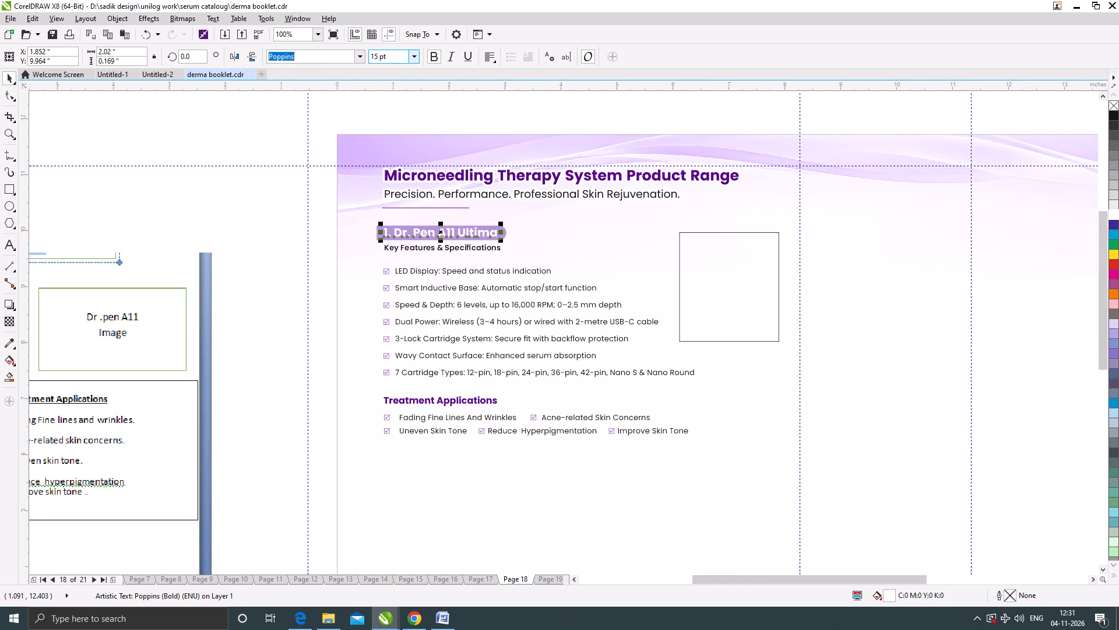
drag(392, 58, 364, 65)
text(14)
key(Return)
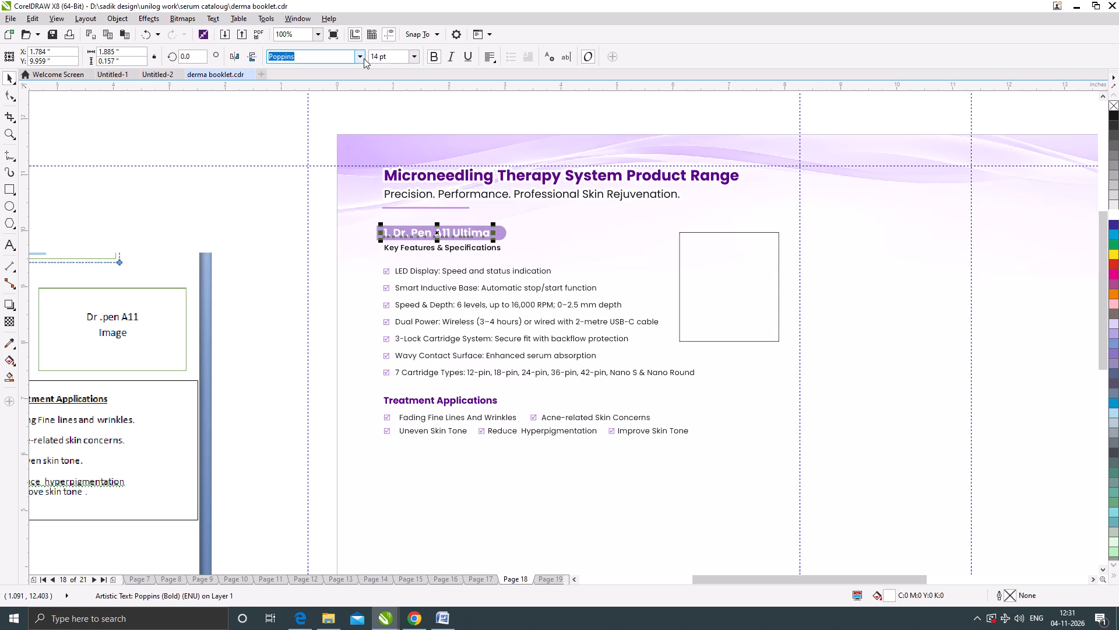
click(268, 253)
scroll(470, 250, down, 1)
scroll(473, 260, up, 1)
scroll(452, 249, down, 1)
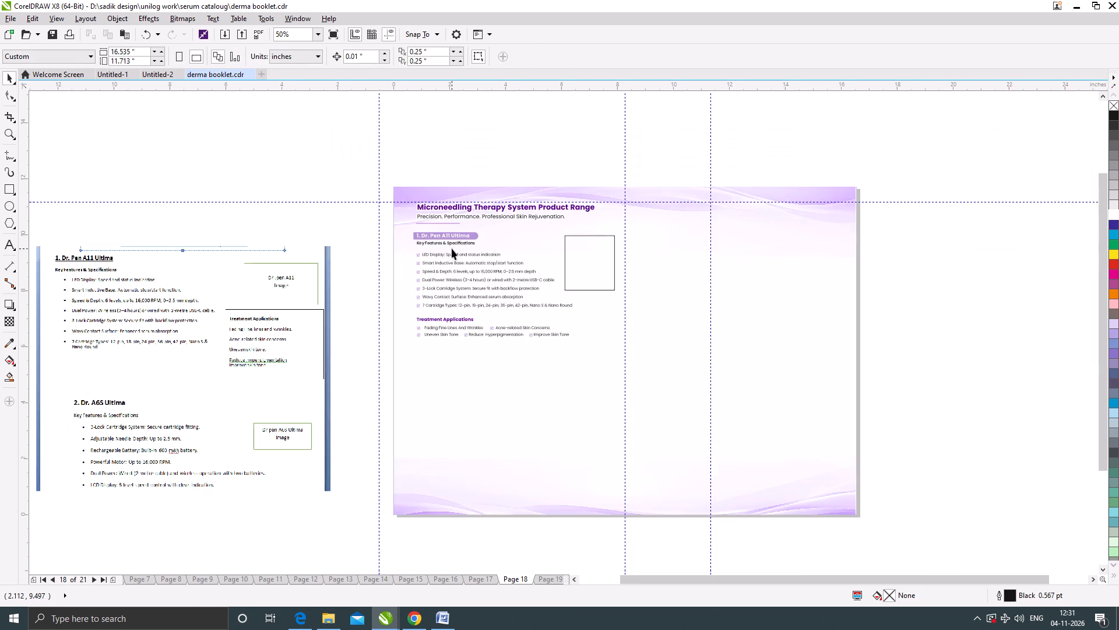
Duplicate the purple heading bar of "1. Dr. Pen A11 Ultima" straight down to below the Treatment Applications list.
scroll(480, 293, up, 1)
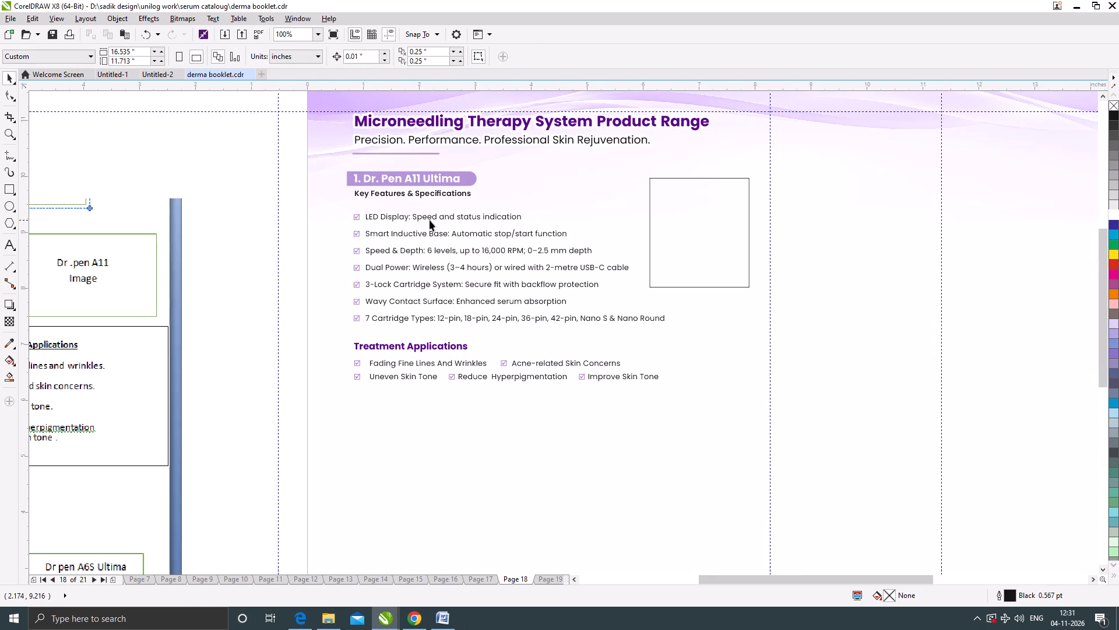
scroll(409, 278, down, 1)
click(331, 308)
scroll(422, 292, up, 1)
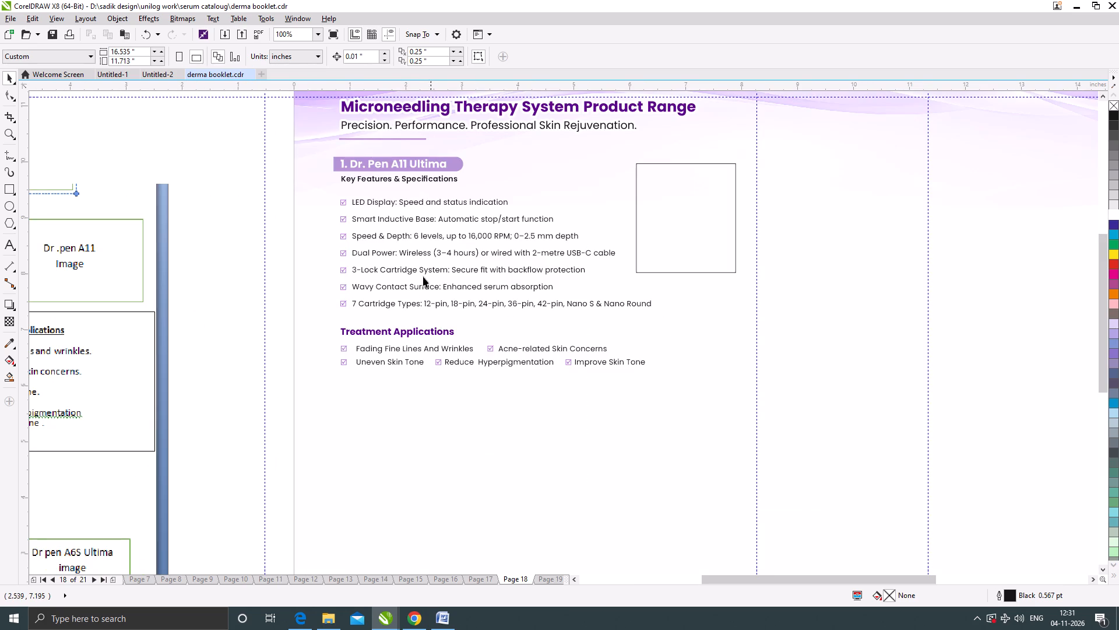
drag(458, 168, 456, 394)
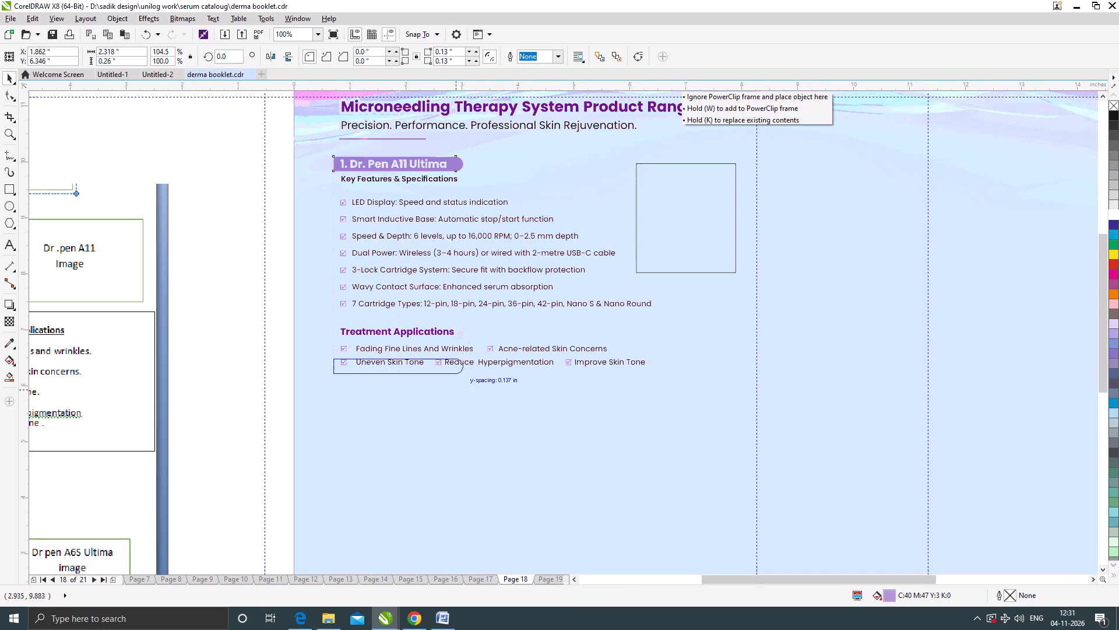
drag(456, 394, 455, 408)
shift+right_click(455, 408)
Copy the "2. Dr. A6S Ultima" heading from the Word catalogue document and paste it below the duplicated bar, maintaining fonts and formatting.
scroll(416, 293, down, 1)
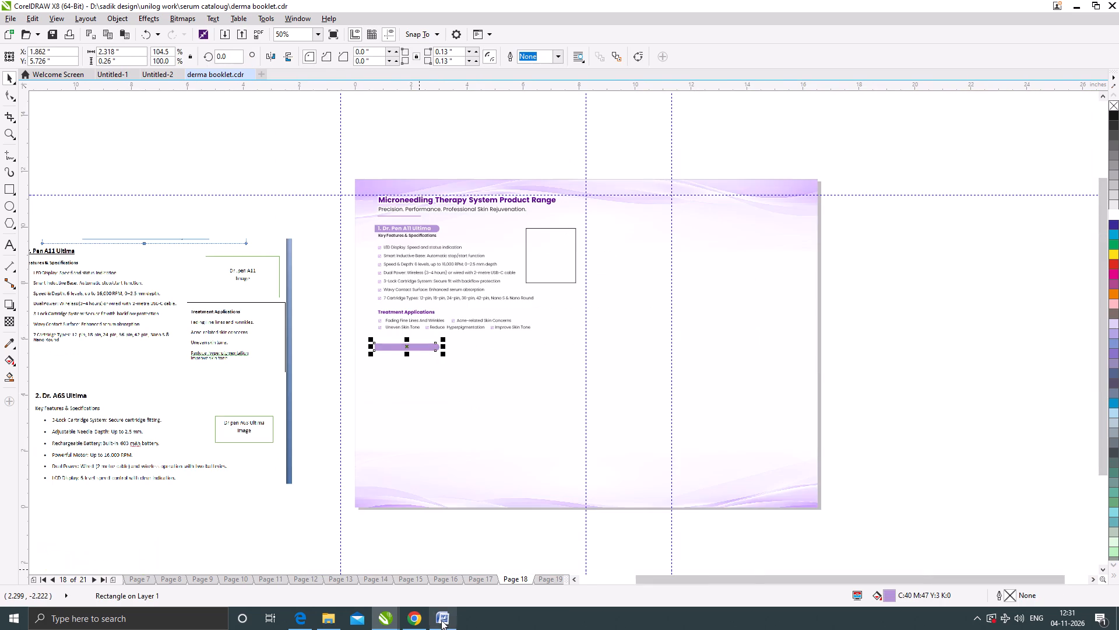
click(444, 625)
click(175, 281)
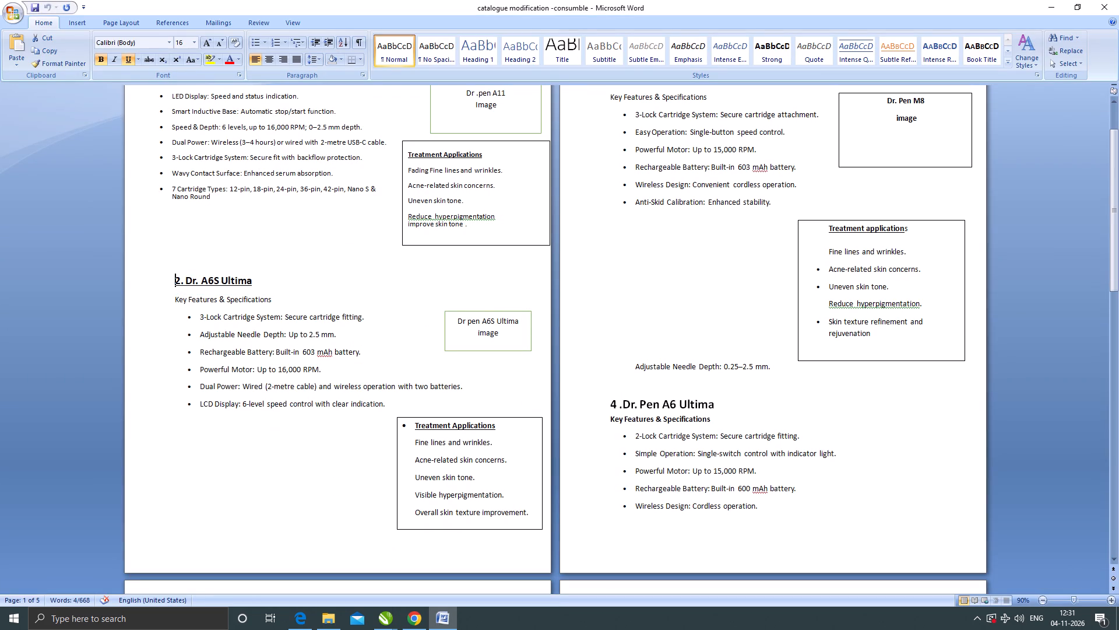
drag(175, 278, 286, 279)
key(ctrl+c)
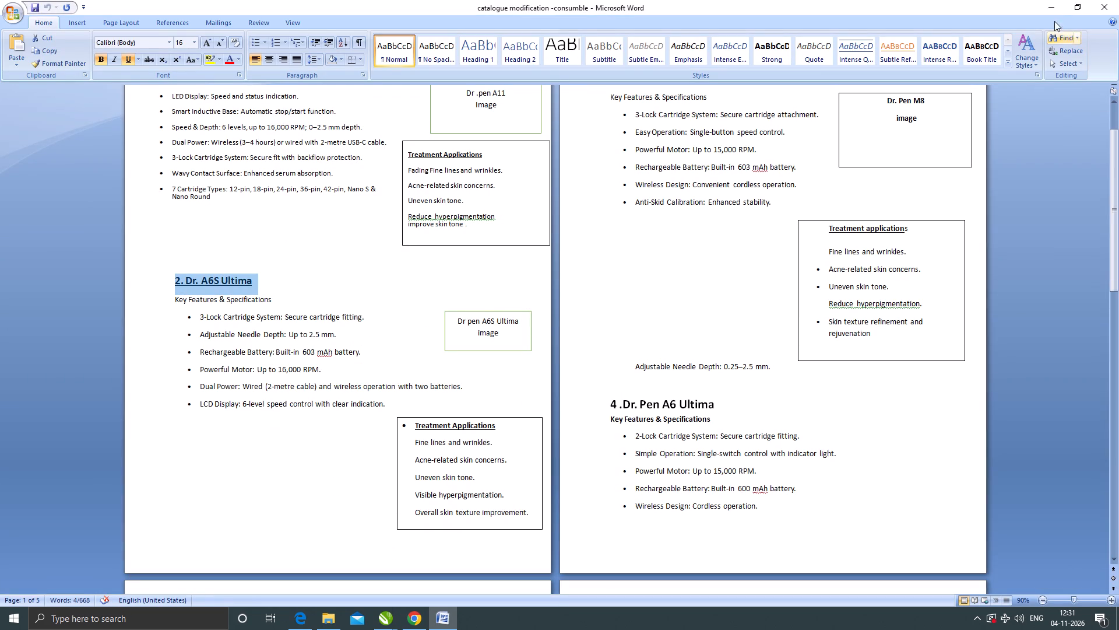
click(1056, 3)
scroll(393, 293, up, 1)
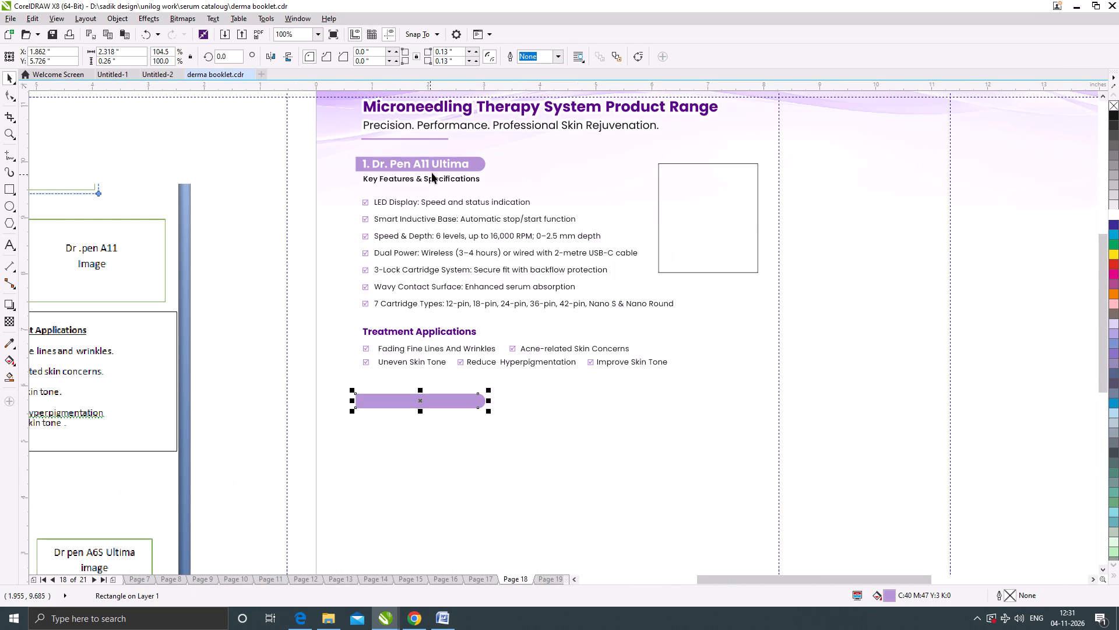
click(8, 242)
click(374, 435)
key(ctrl+v)
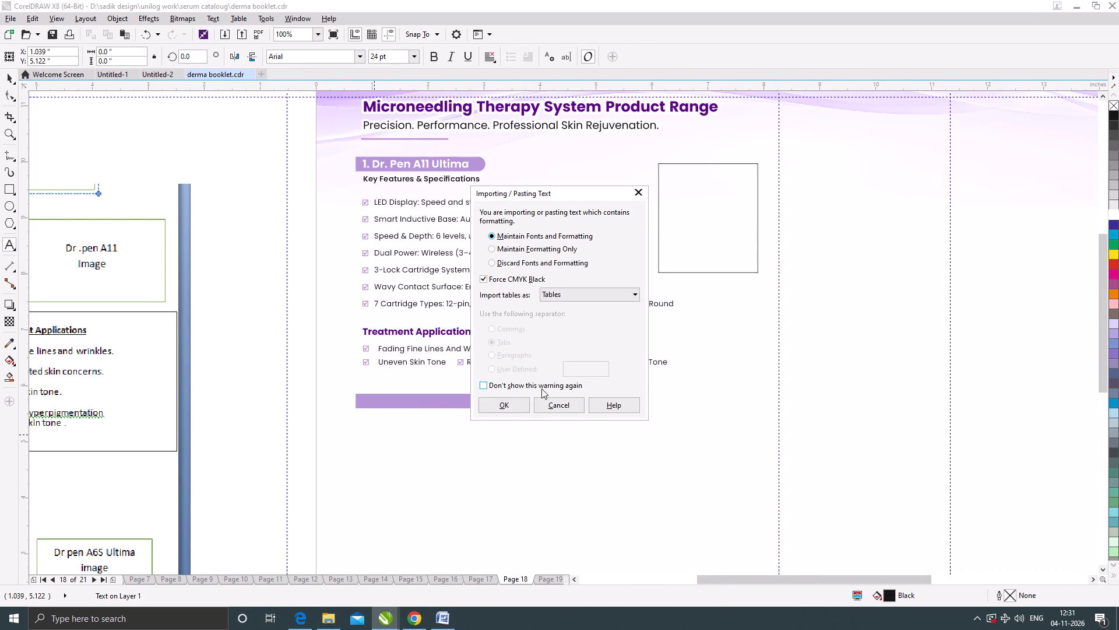
click(516, 402)
Format the "2. Dr. A6S Ultima" heading in Poppins SemiBold at 14 pt without underline.
click(9, 79)
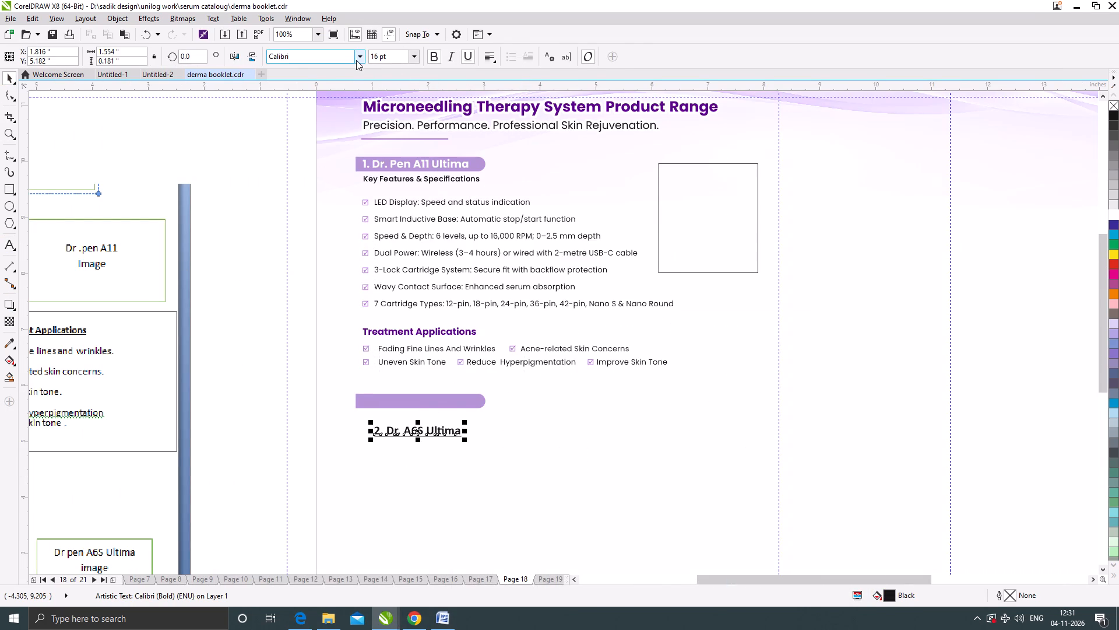
click(357, 57)
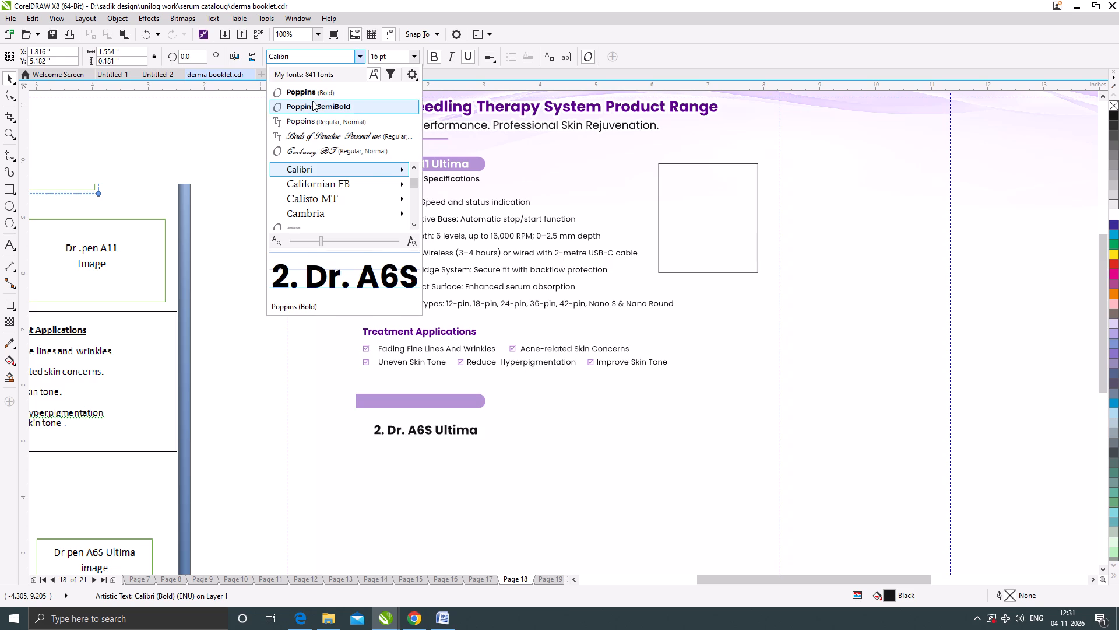
click(312, 101)
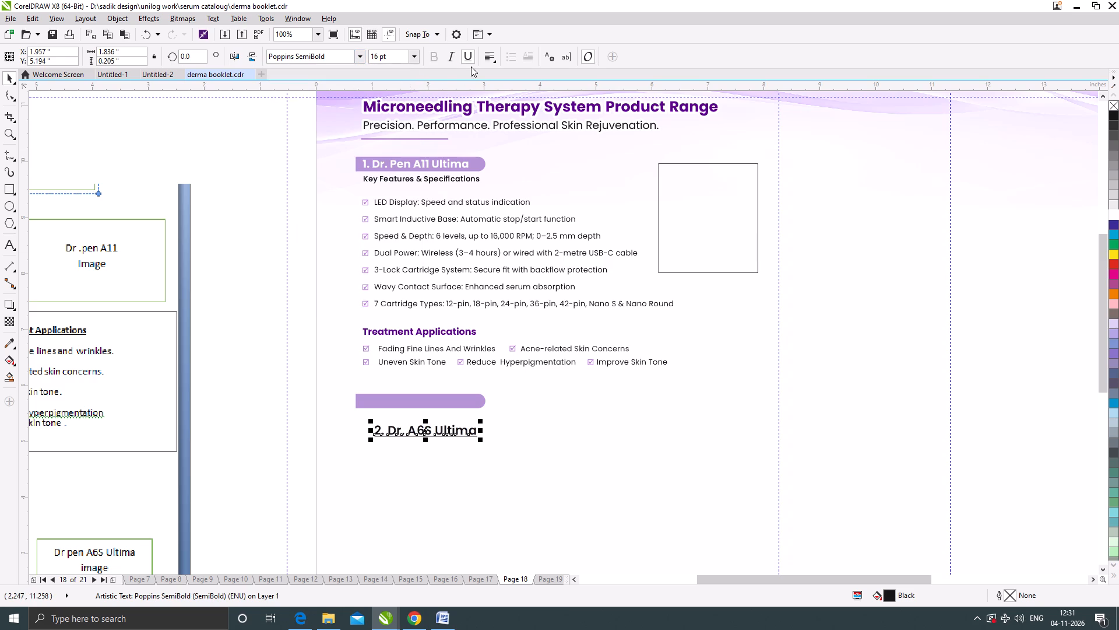
click(471, 56)
click(450, 164)
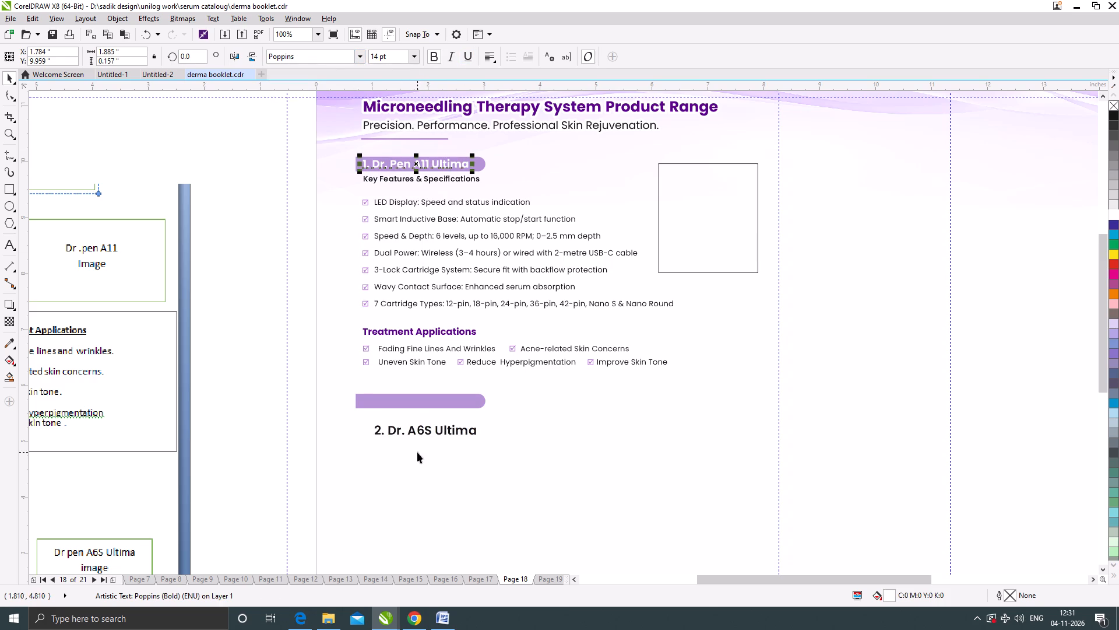
click(426, 437)
click(430, 433)
drag(395, 58, 359, 64)
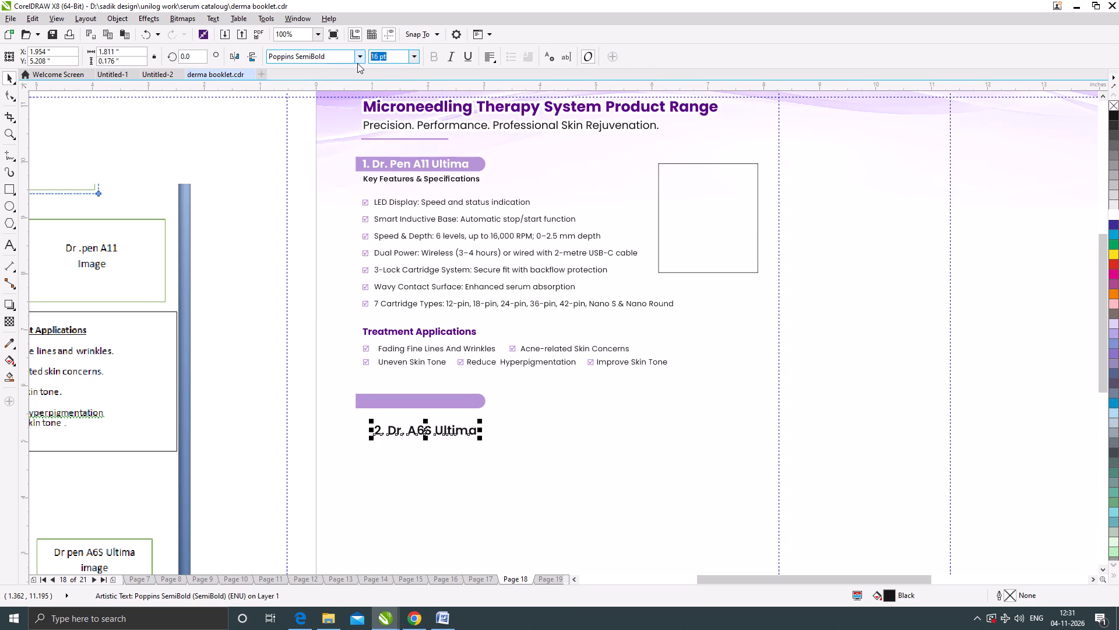
text(14)
key(Return)
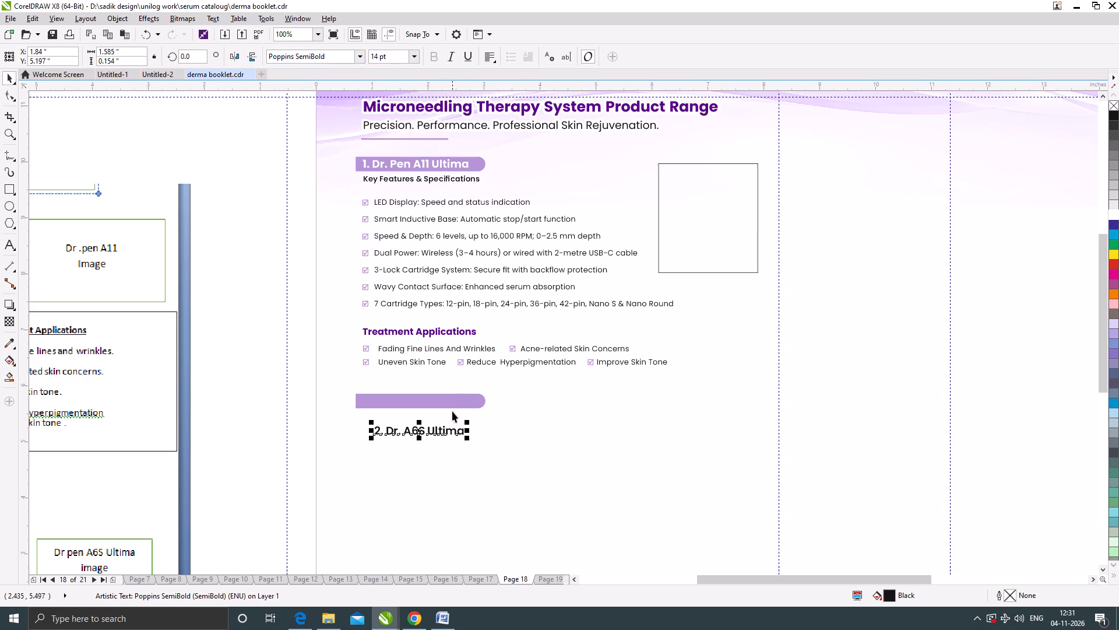
Centre the "2. Dr. A6S Ultima" heading on the duplicated purple bar and fill the text white.
shift+click(446, 398)
text(CE)
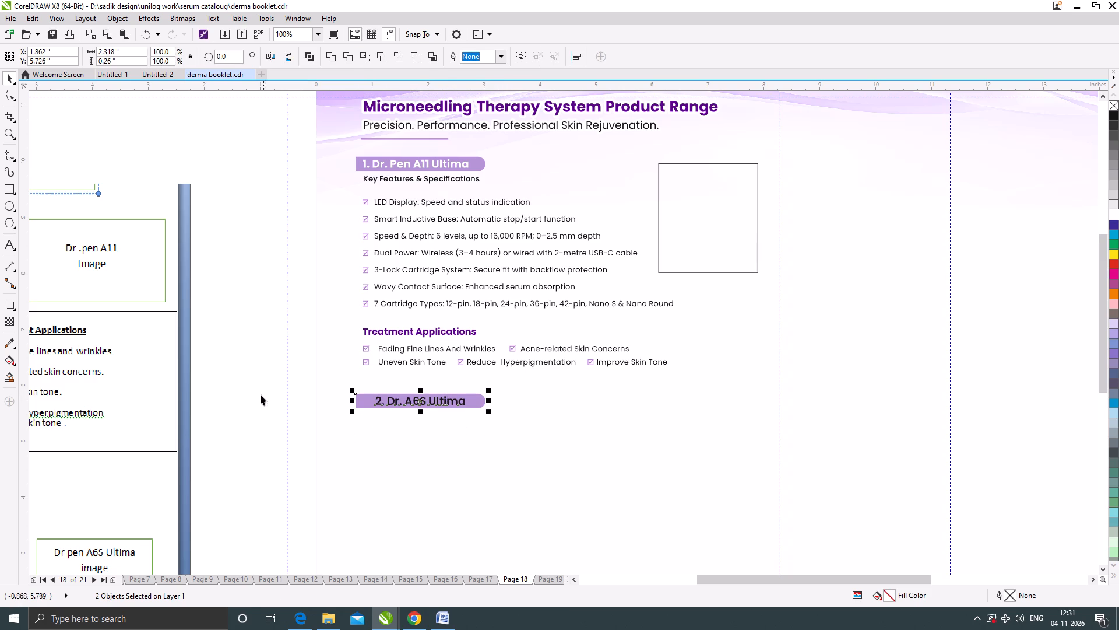
click(260, 394)
click(389, 401)
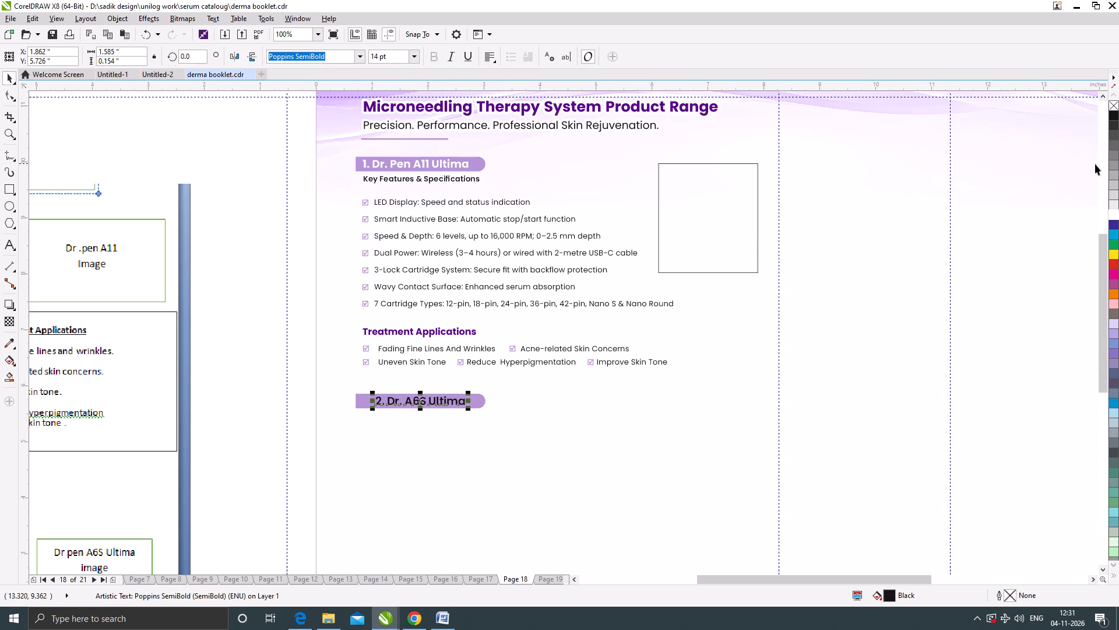
click(1113, 217)
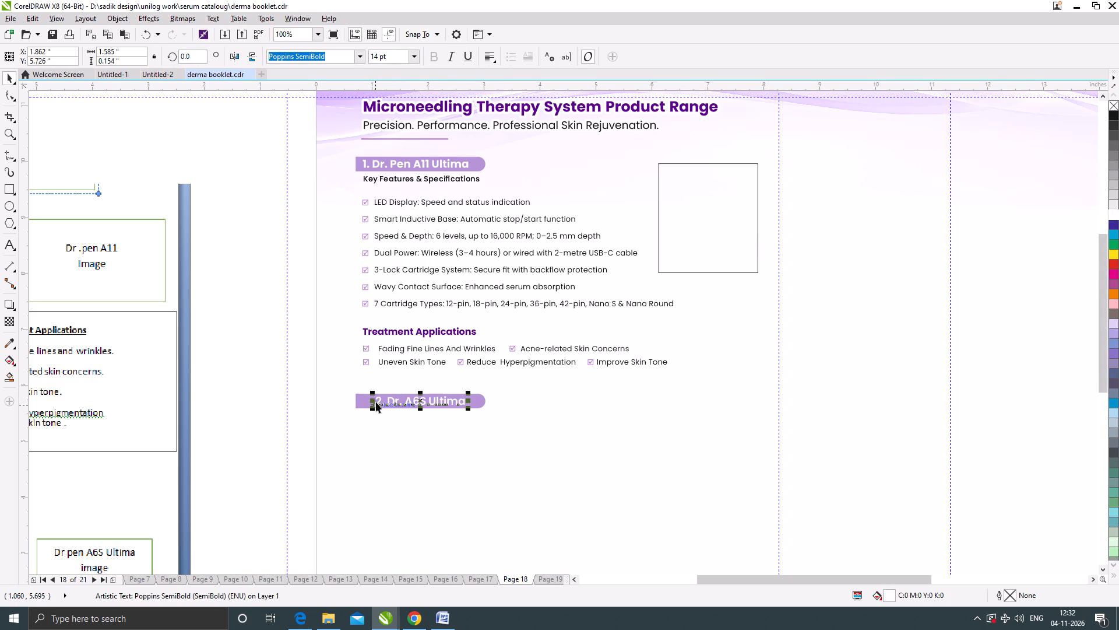
Shift the "2. Dr. A6S Ultima" text along its bar and left-align it with the "1. Dr. Pen A11 Ultima" heading.
scroll(377, 401, up, 1)
drag(379, 397, 359, 398)
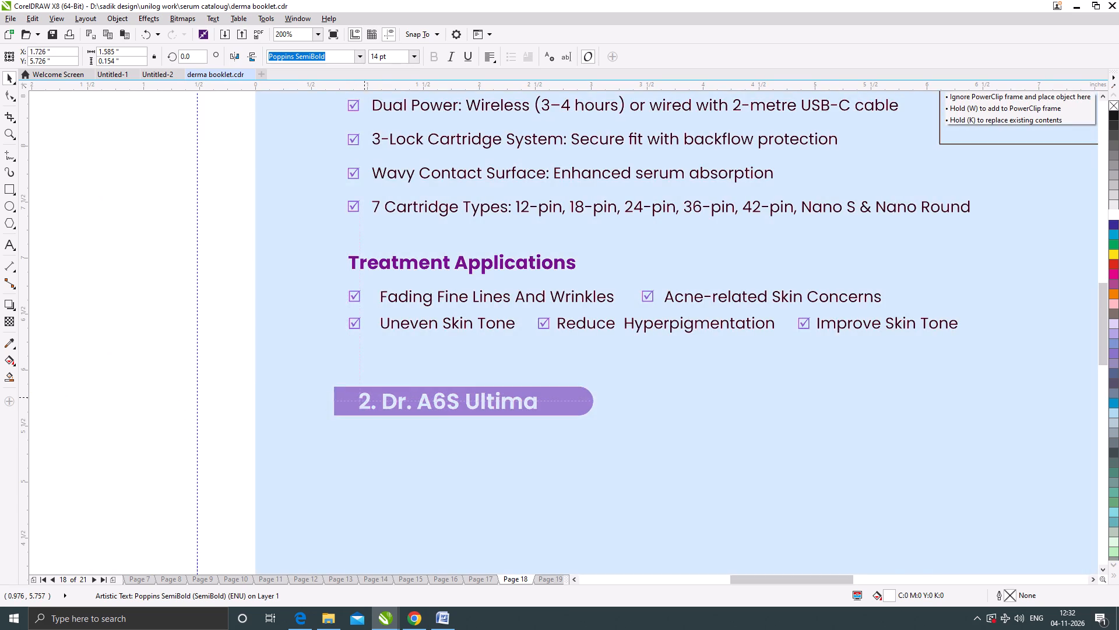
drag(359, 398, 356, 398)
scroll(415, 370, down, 1)
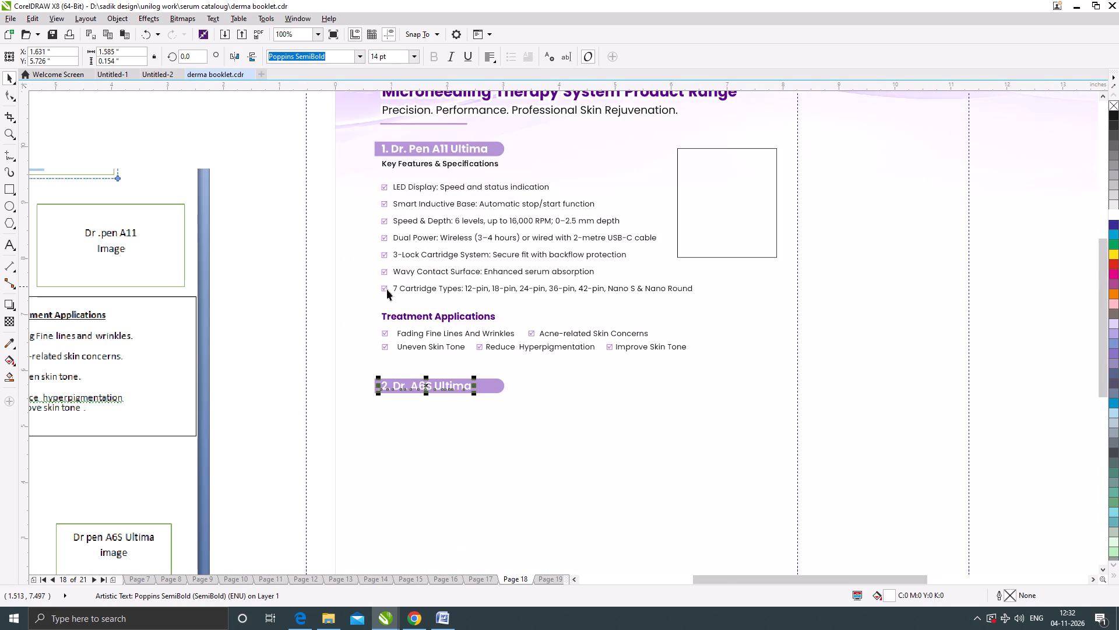
shift+click(400, 148)
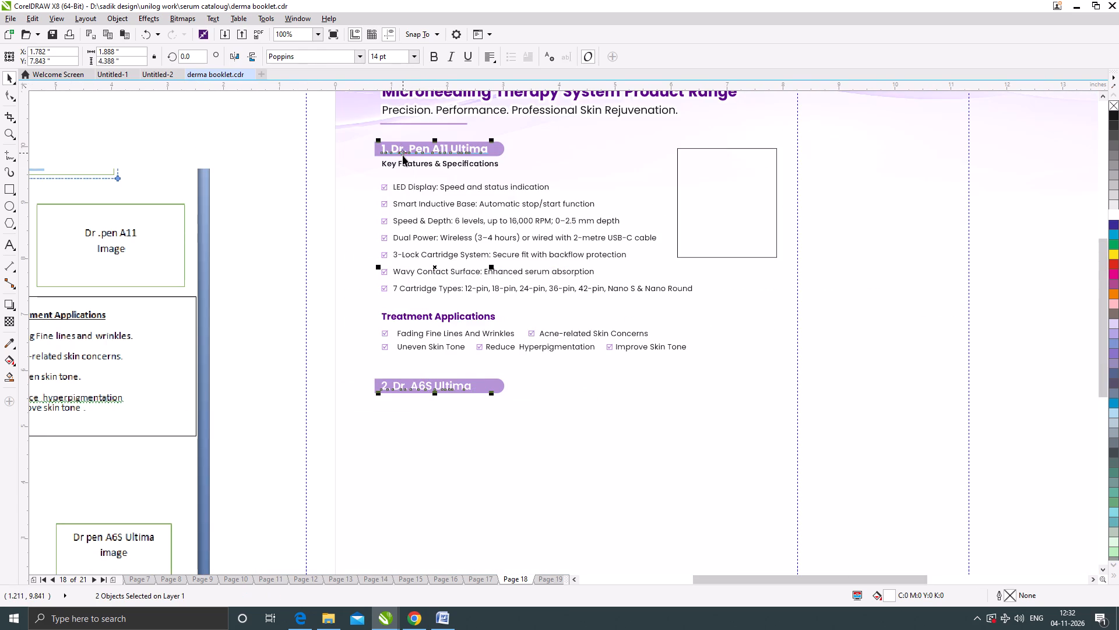
key(l)
click(279, 309)
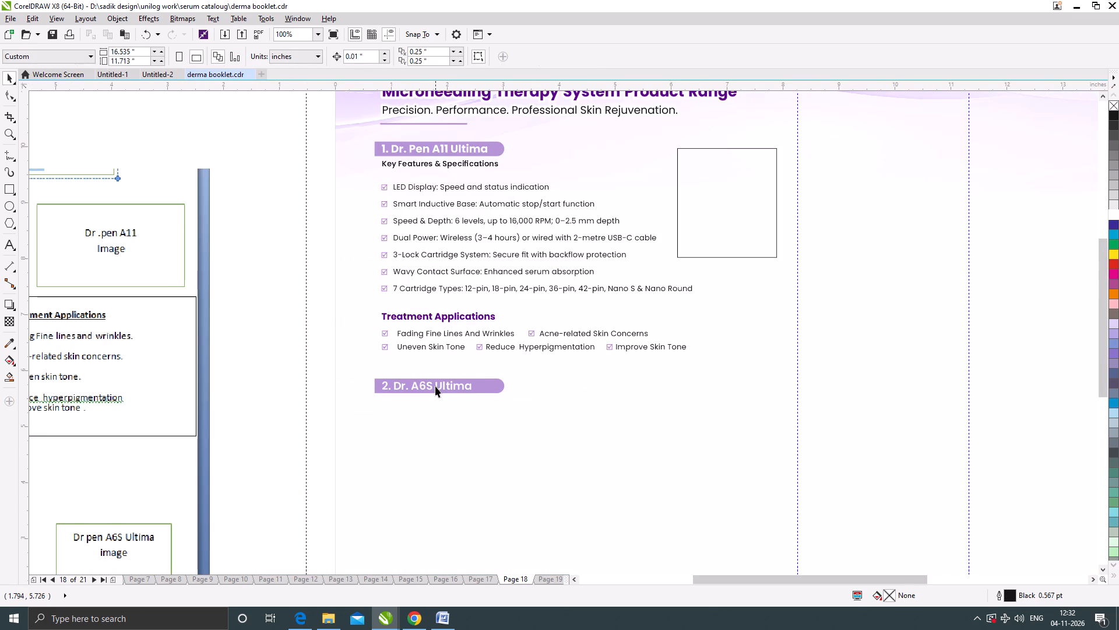
Change the "2. Dr. A6S Ultima" heading font to Poppins Bold to match the "1. Dr. Pen A11 Ultima" heading.
click(440, 388)
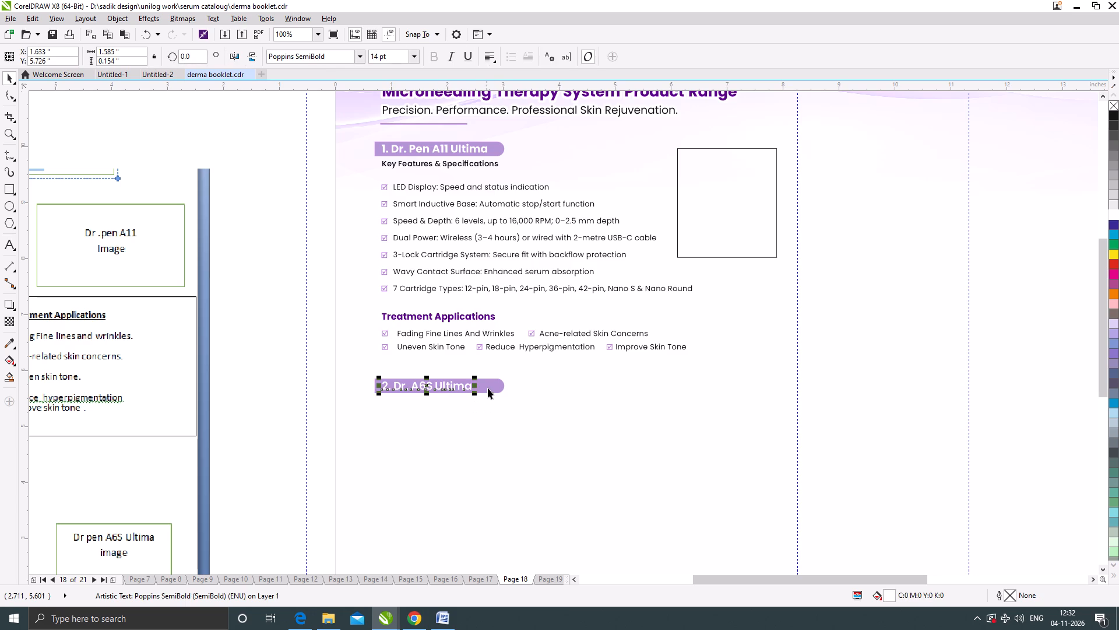
click(488, 386)
scroll(499, 394, up, 1)
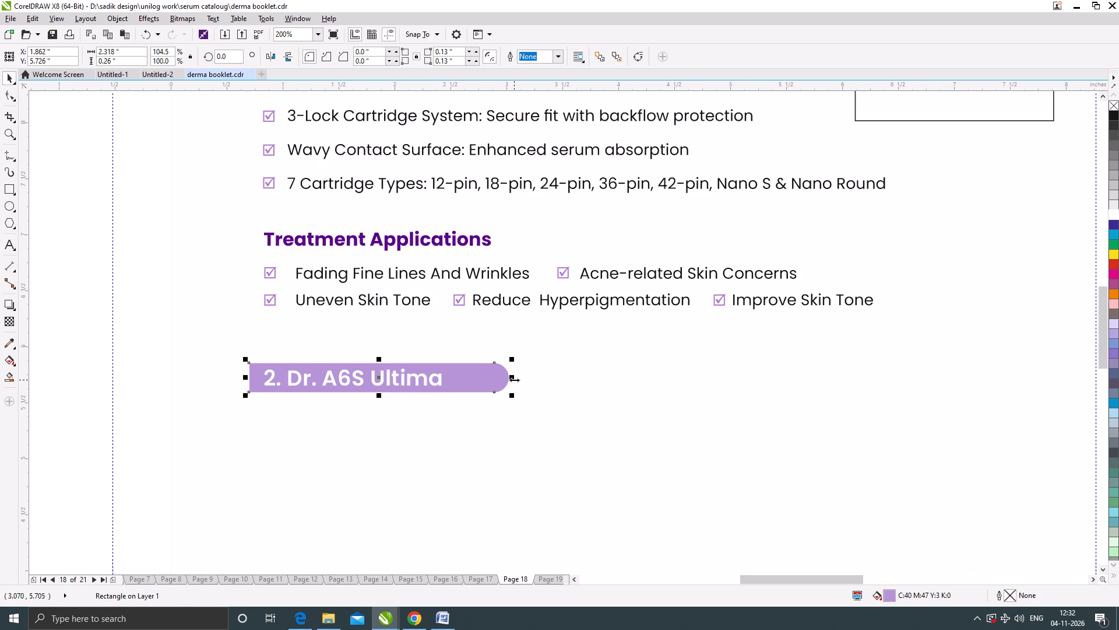
scroll(422, 374, down, 1)
click(432, 139)
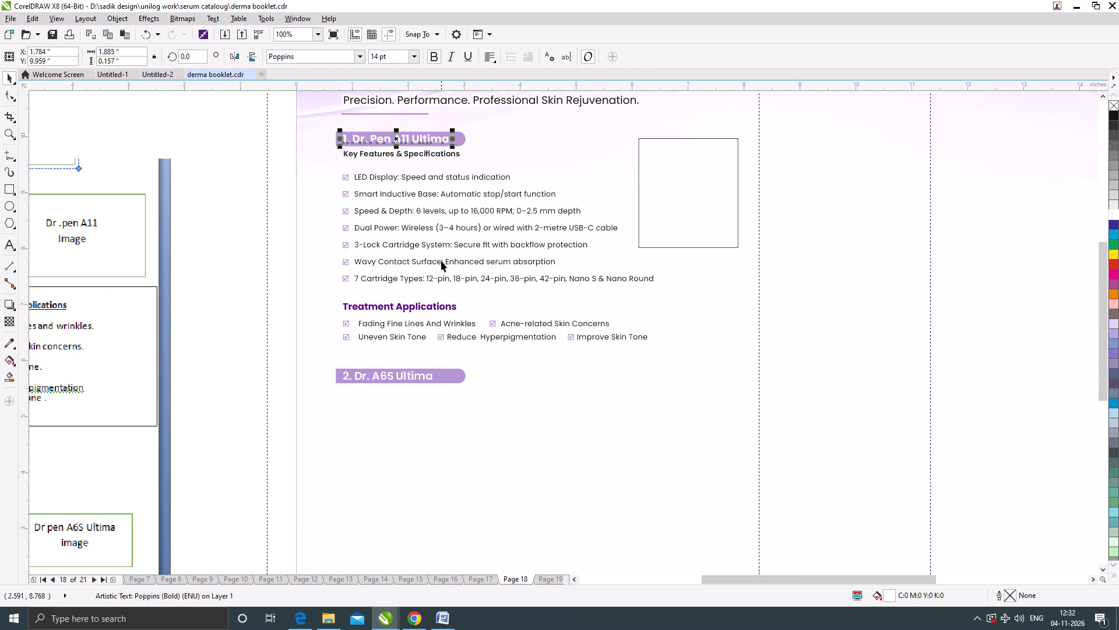
click(430, 379)
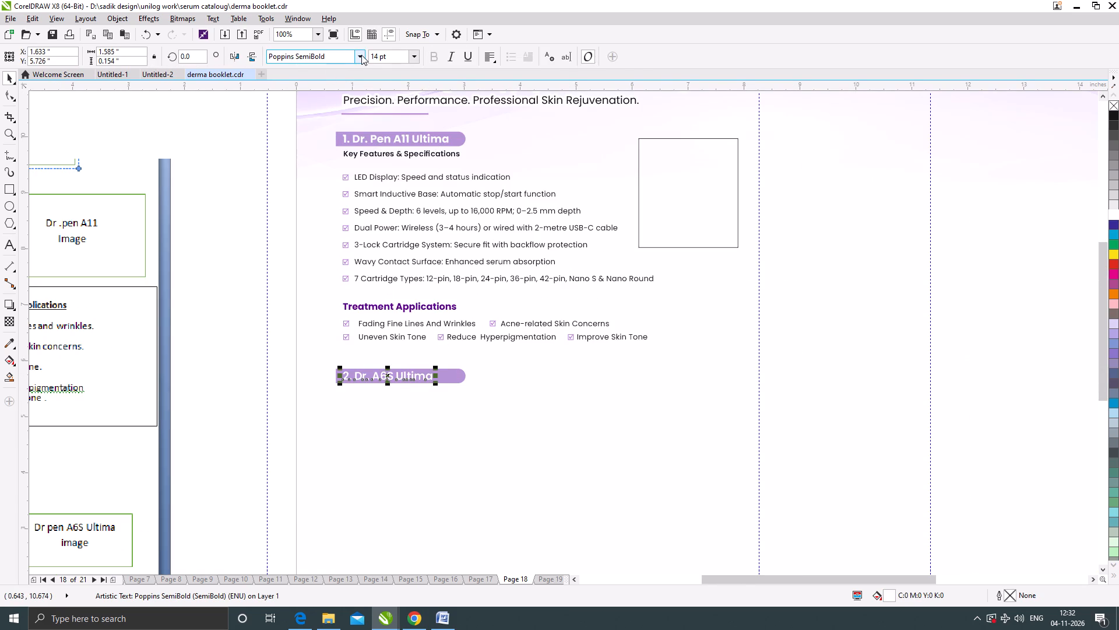
click(361, 55)
click(327, 104)
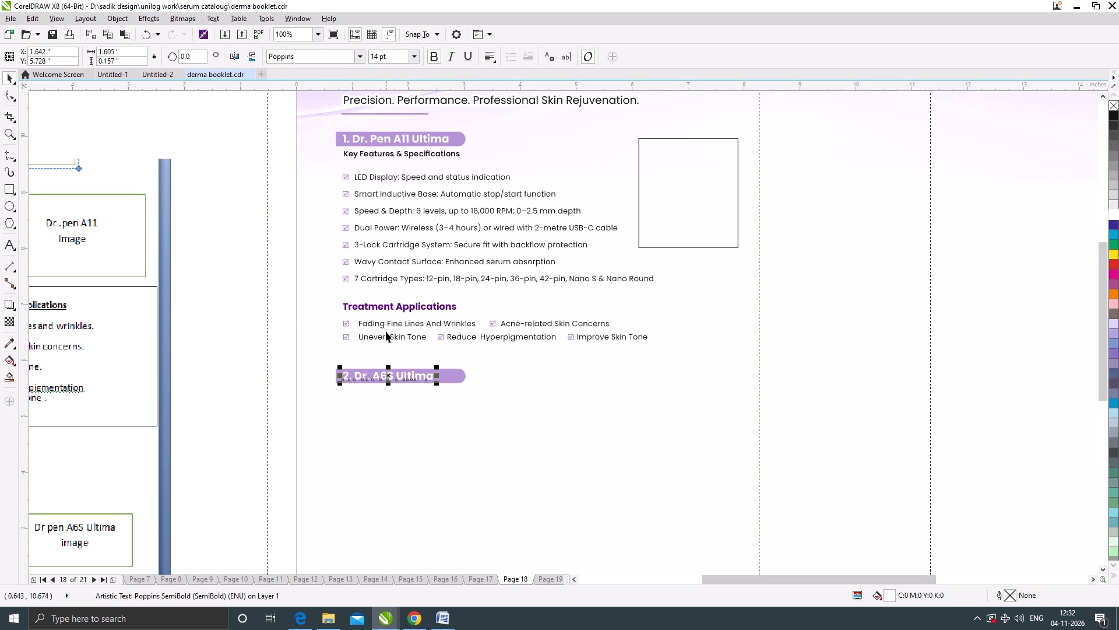
click(277, 354)
click(387, 376)
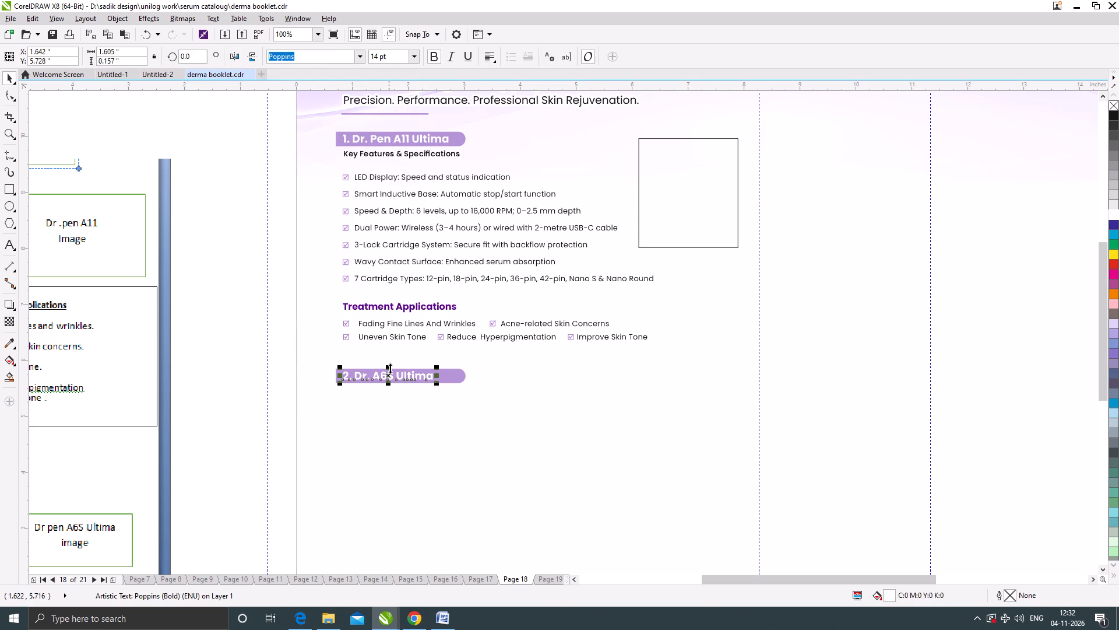
click(406, 141)
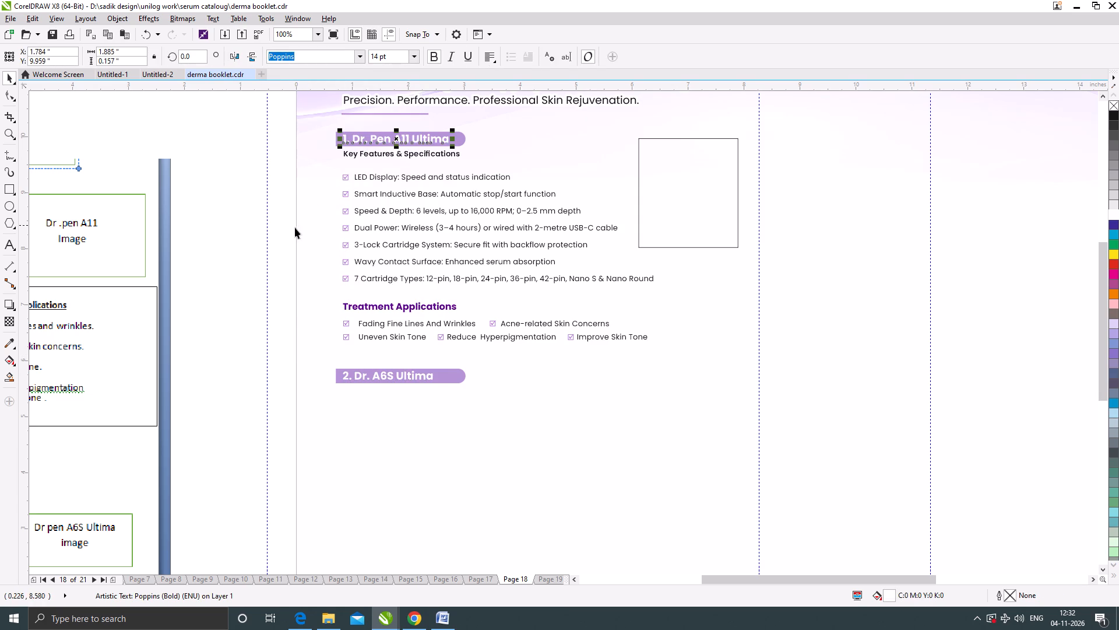
click(368, 377)
drag(281, 352, 290, 354)
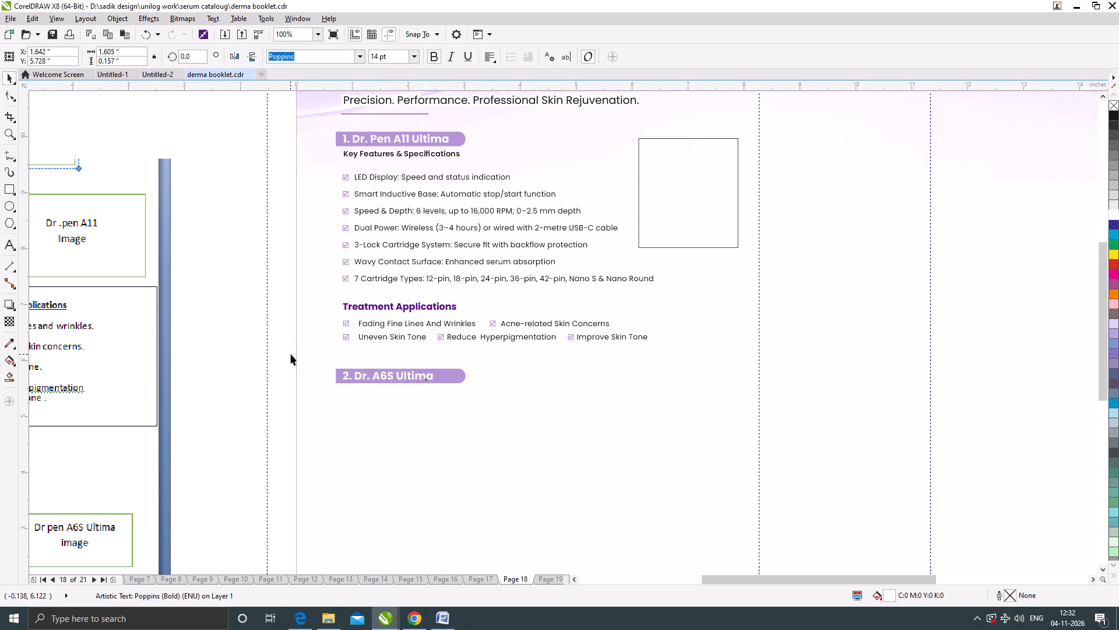
Move the "1. Dr. Pen A11 Ultima" heading, its purple bar and the "Key Features & Specifications" line down together by about 0.05 inch.
scroll(397, 367, down, 1)
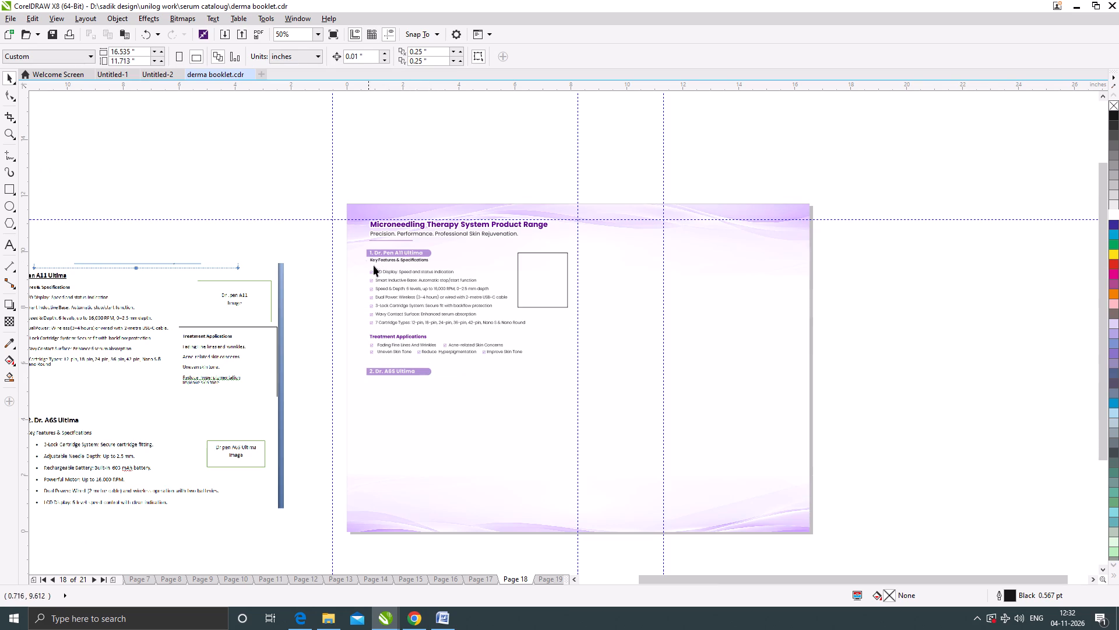
scroll(416, 253, up, 1)
scroll(352, 269, down, 1)
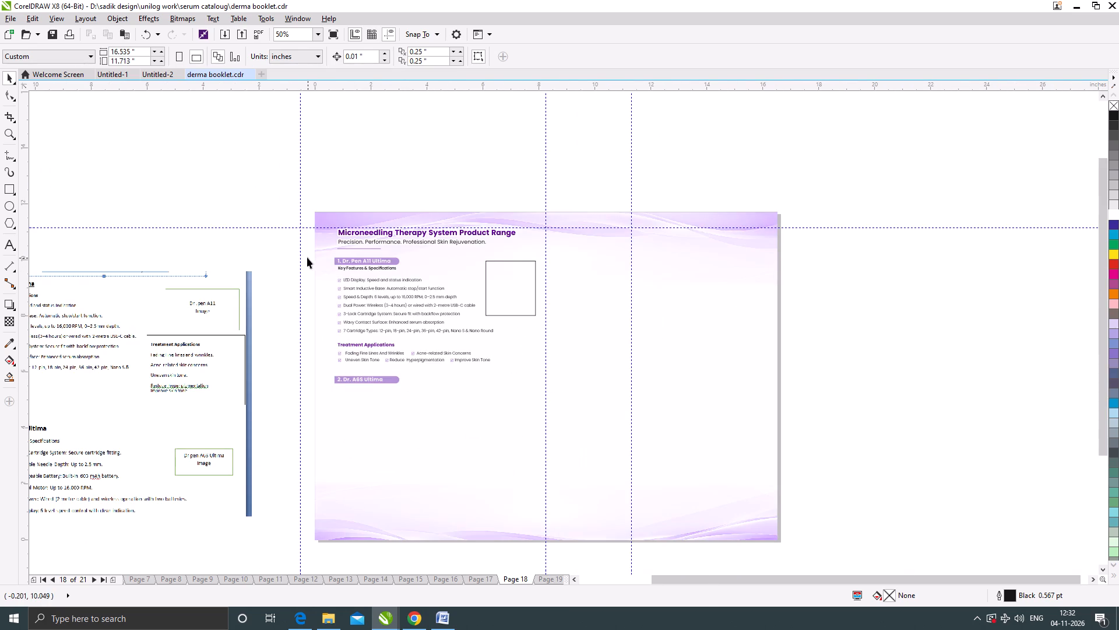
drag(308, 254, 441, 274)
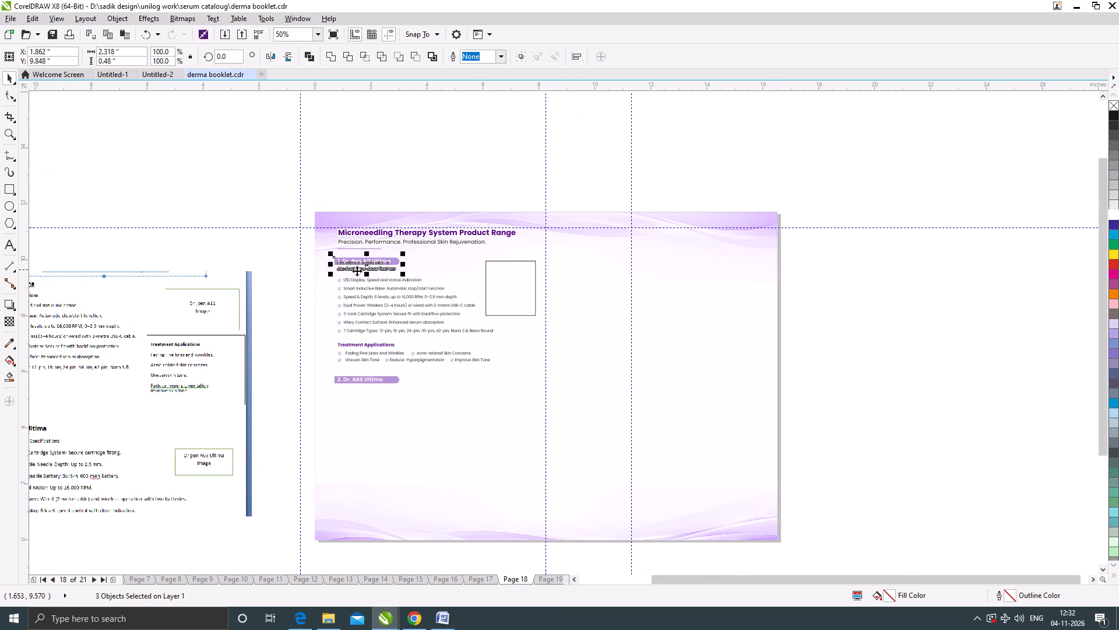
scroll(355, 270, up, 2)
drag(359, 241, 360, 249)
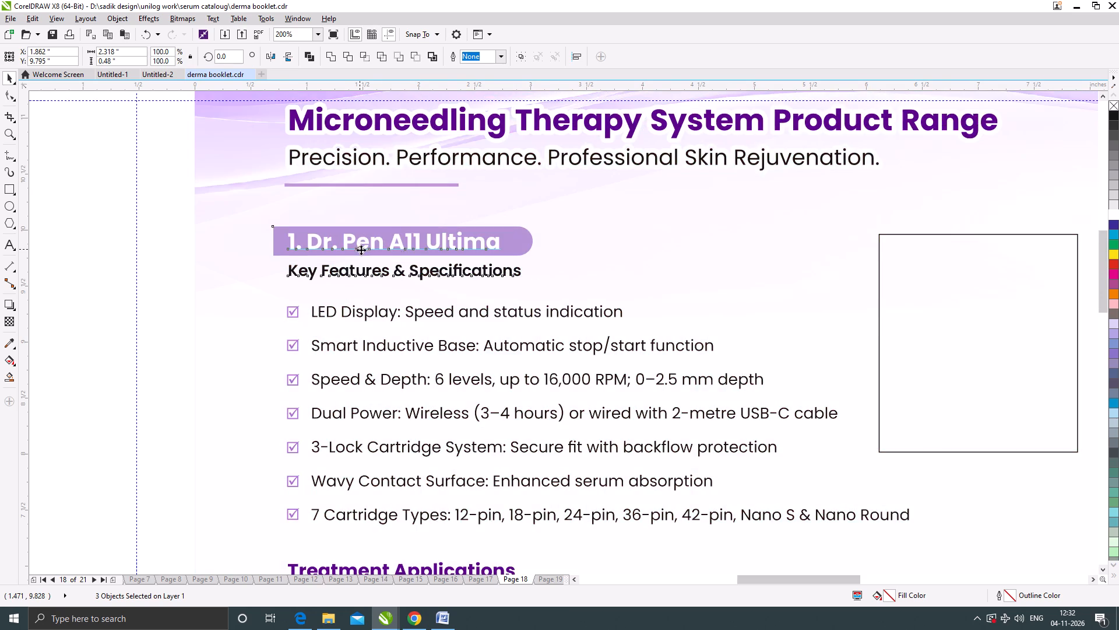
Move the "2. Dr. A6S Ultima" heading and its purple bar down together by about 0.13 inch, away from the Treatment Applications list.
scroll(363, 247, down, 2)
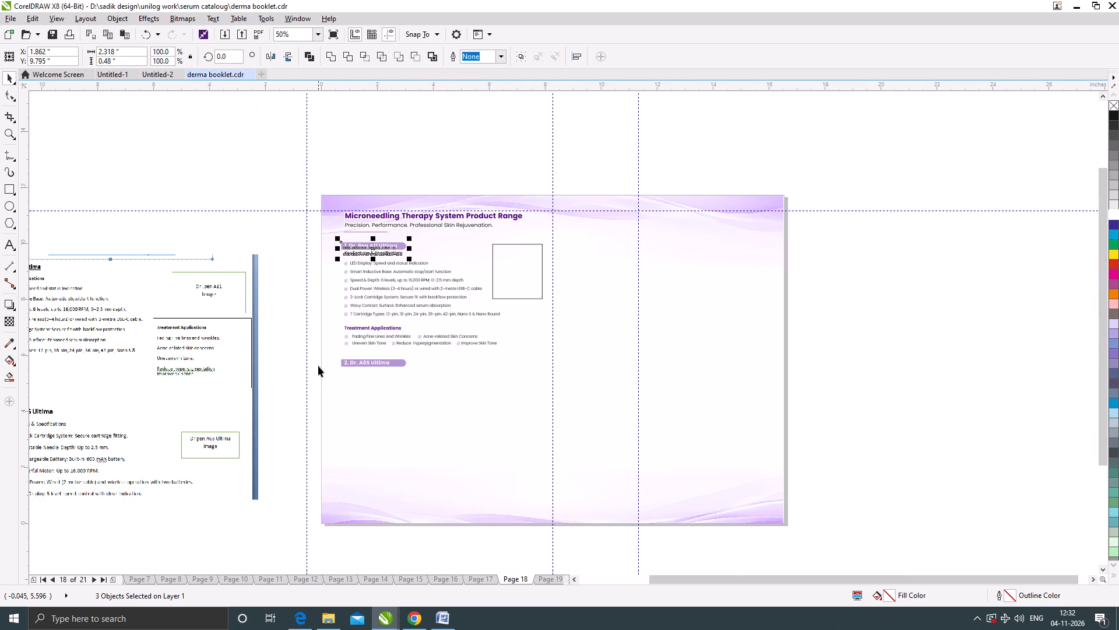
drag(313, 355, 434, 379)
scroll(370, 363, up, 2)
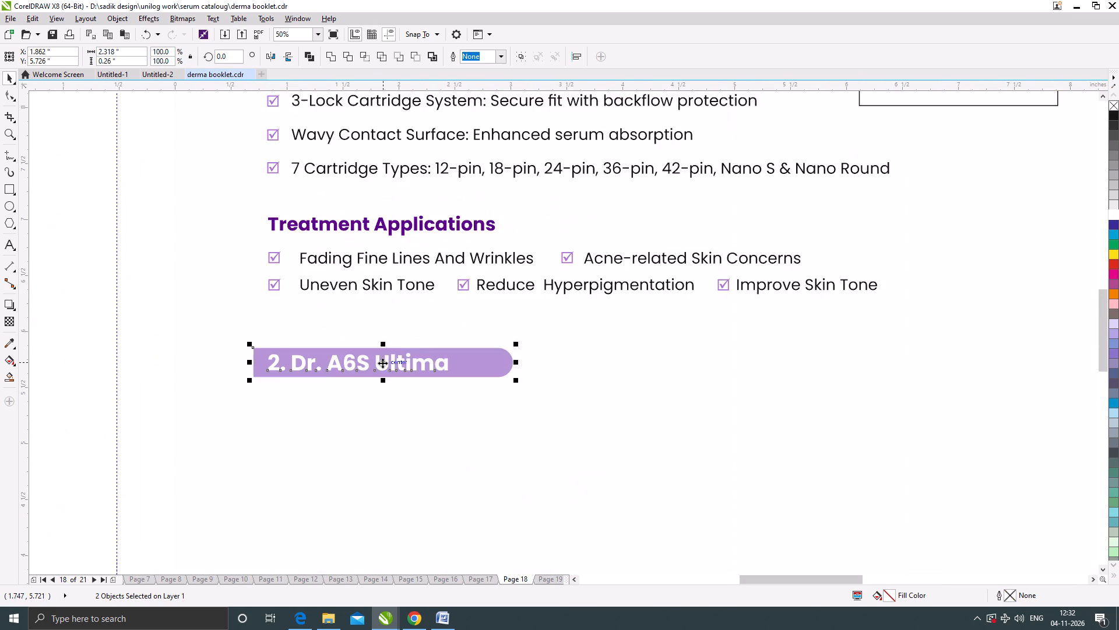
drag(384, 363, 385, 374)
scroll(411, 341, down, 2)
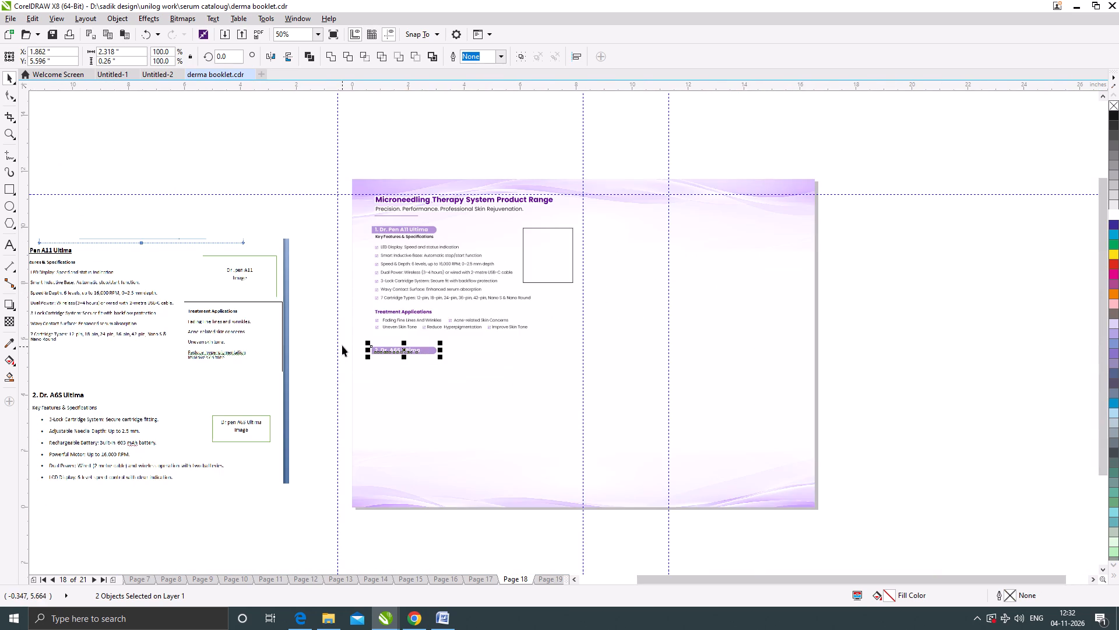
click(349, 337)
scroll(461, 313, up, 1)
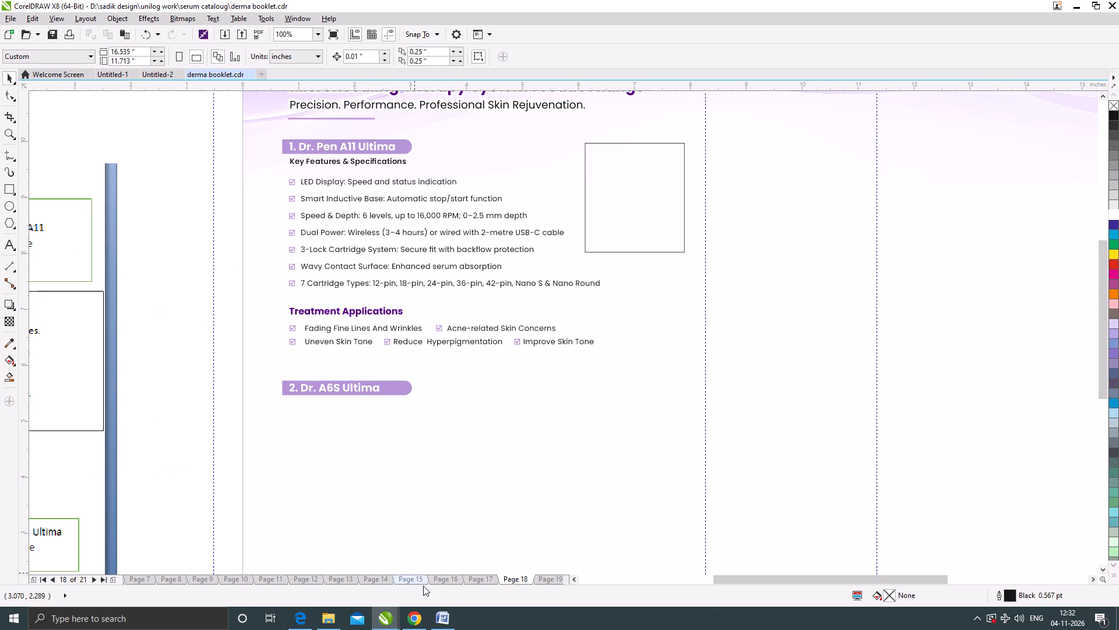
Switch to the Word catalogue document at the "2. Dr. A6S Ultima" section.
click(442, 618)
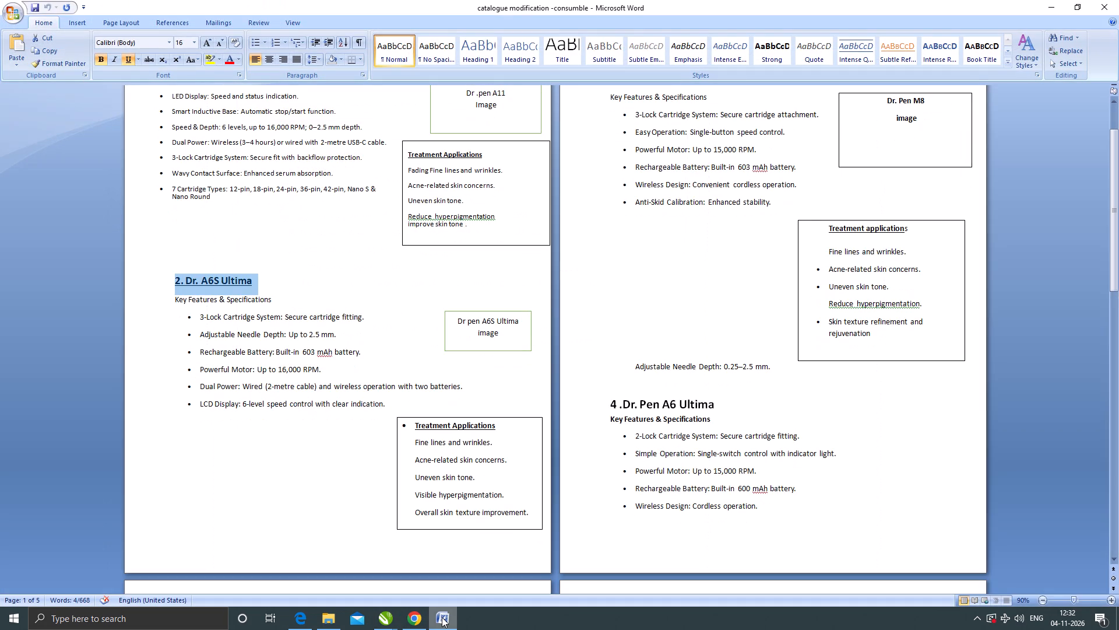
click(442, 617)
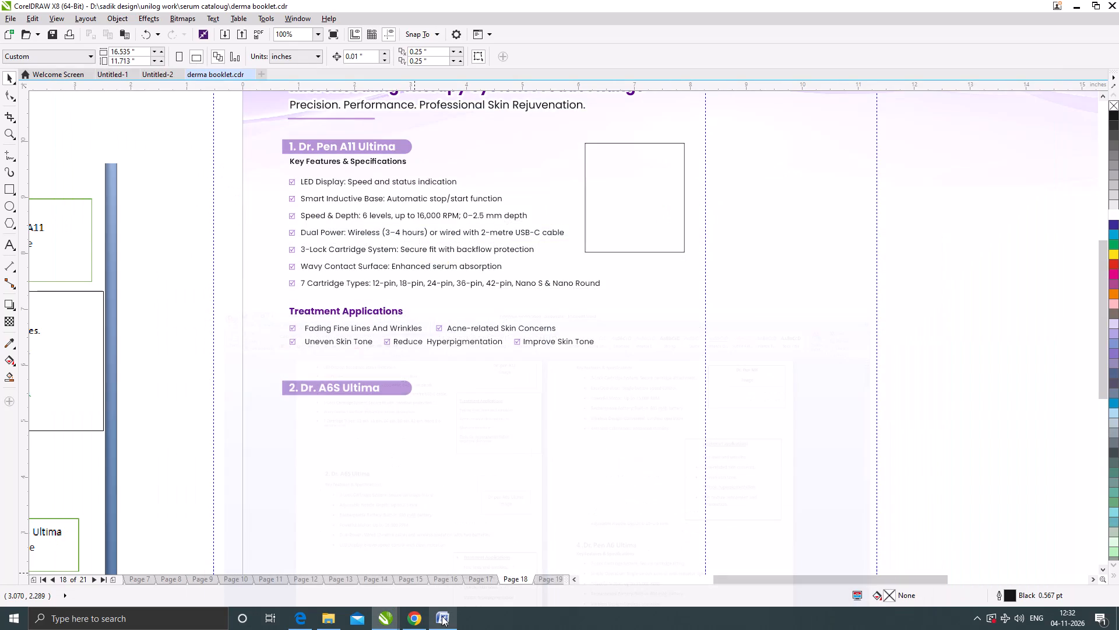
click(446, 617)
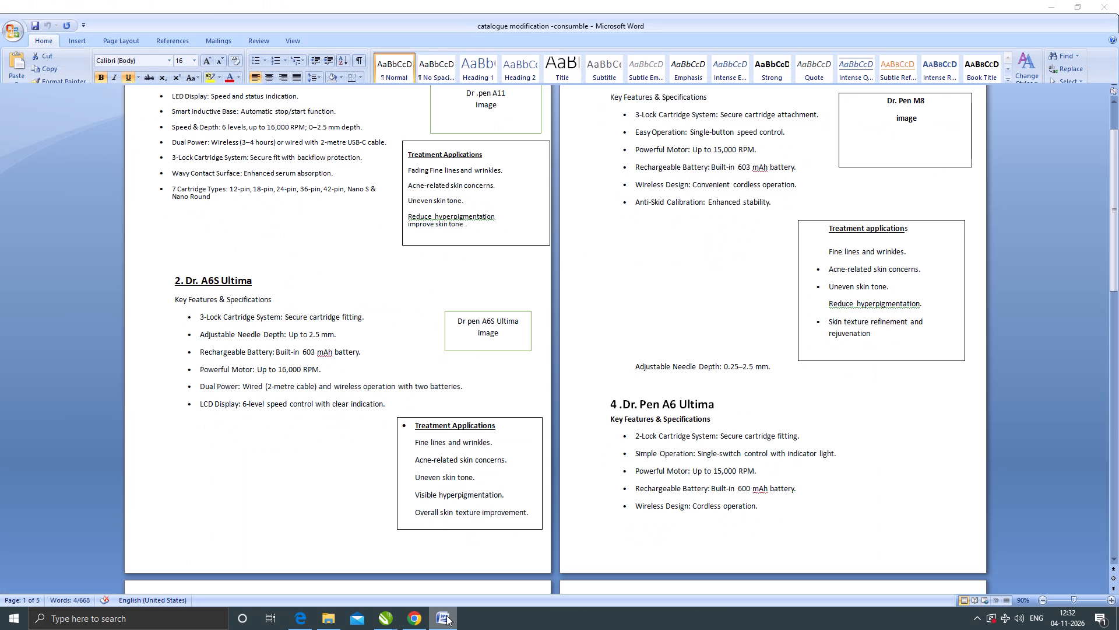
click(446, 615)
Duplicate the "Key Features & Specifications" subheading under the "2. Dr. A6S Ultima" bar and tighten the gap between them.
drag(368, 162, 363, 344)
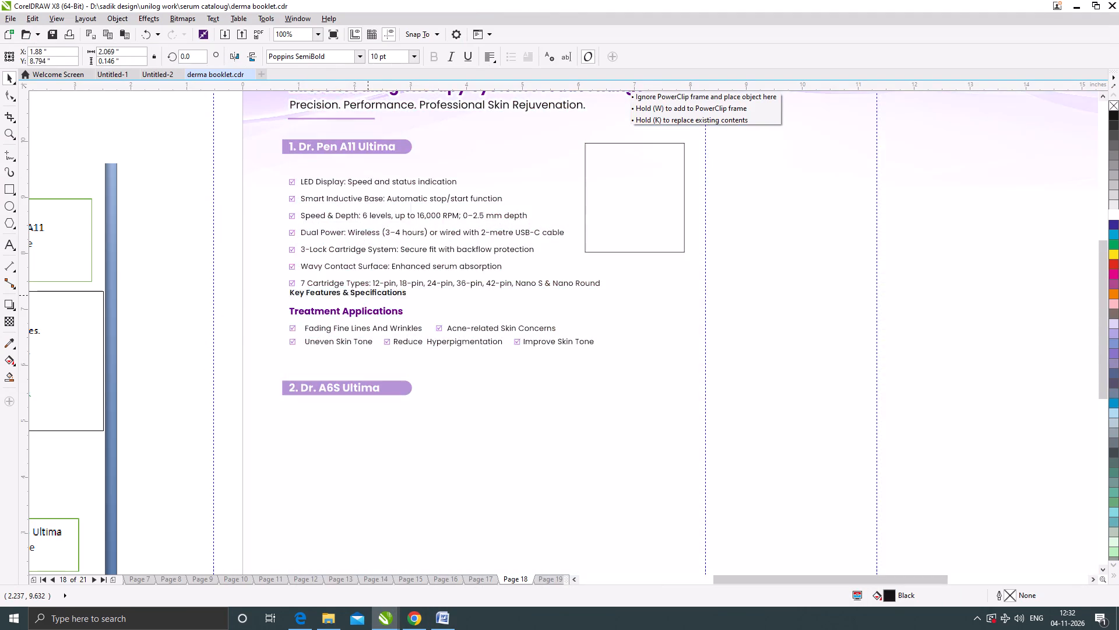
drag(363, 344, 360, 409)
shift+right_click(360, 409)
scroll(335, 410, up, 2)
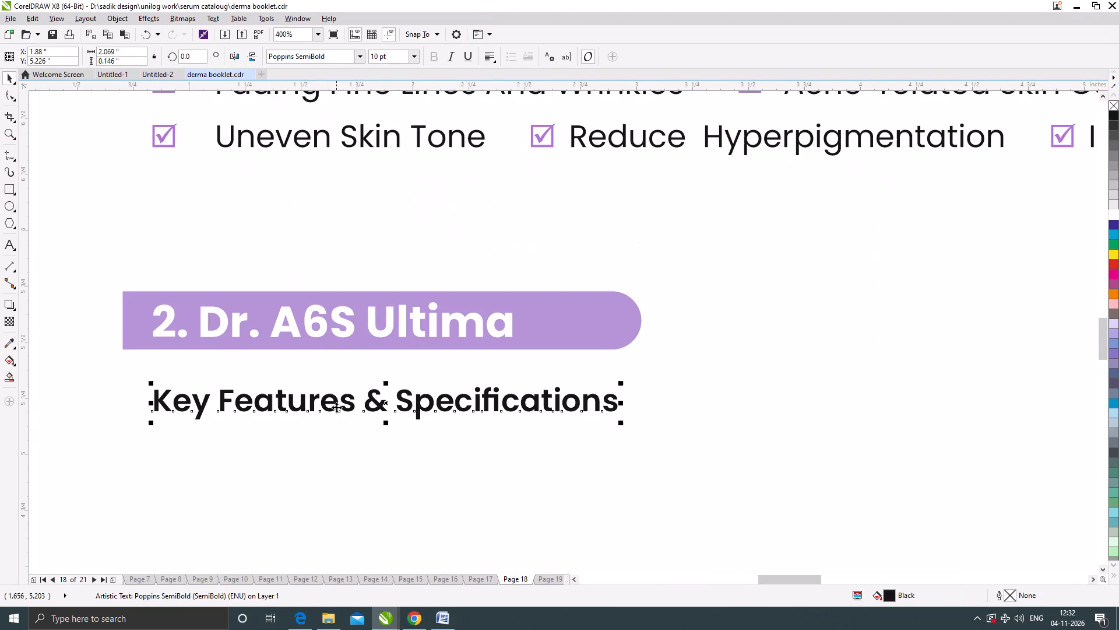
drag(344, 400, 347, 382)
scroll(399, 367, down, 3)
scroll(396, 342, up, 2)
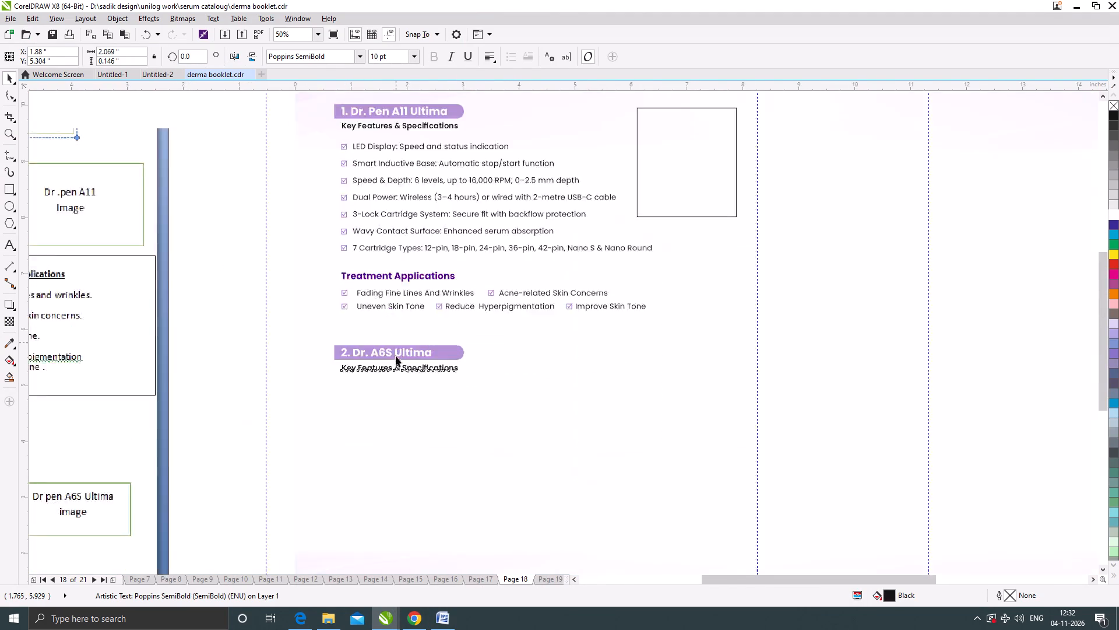
scroll(396, 356, up, 2)
drag(403, 409, 403, 399)
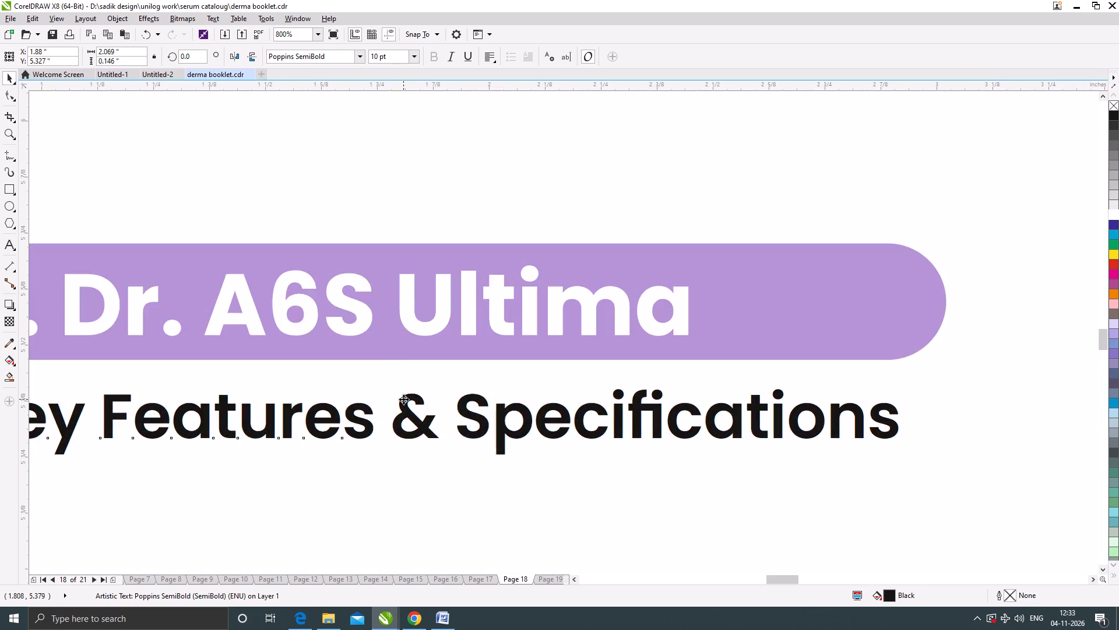
scroll(397, 341, down, 3)
click(285, 382)
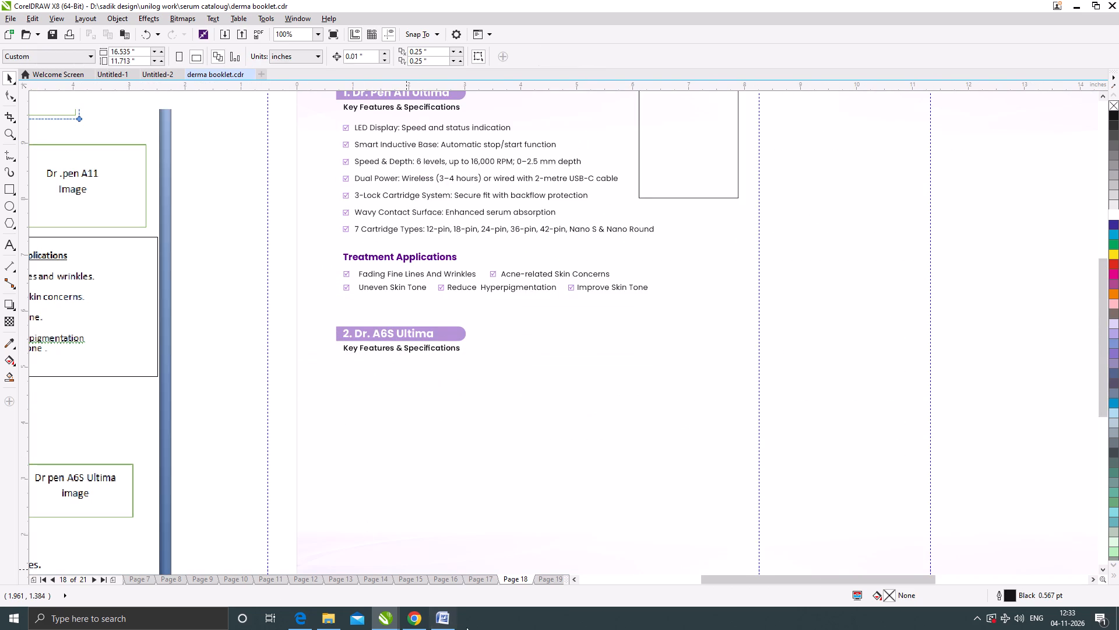
Copy the Dr. A6S Ultima feature lines, from "3-Lock Cartridge System" to "LCD Display", in the Word catalogue document.
click(443, 615)
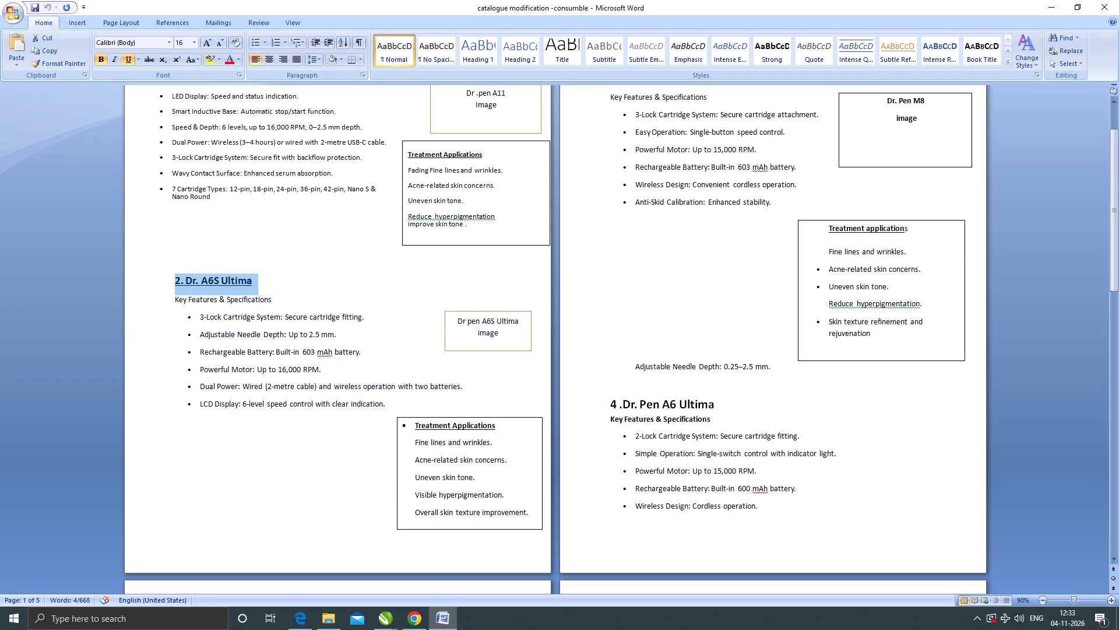
drag(198, 318, 390, 407)
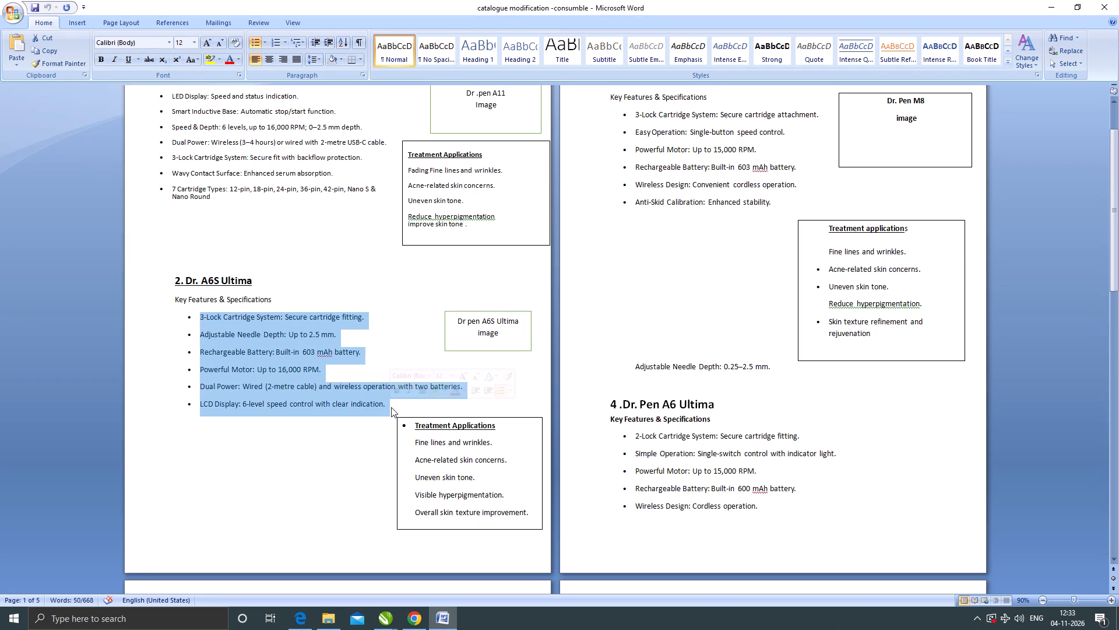
key(ctrl+c)
click(1055, 5)
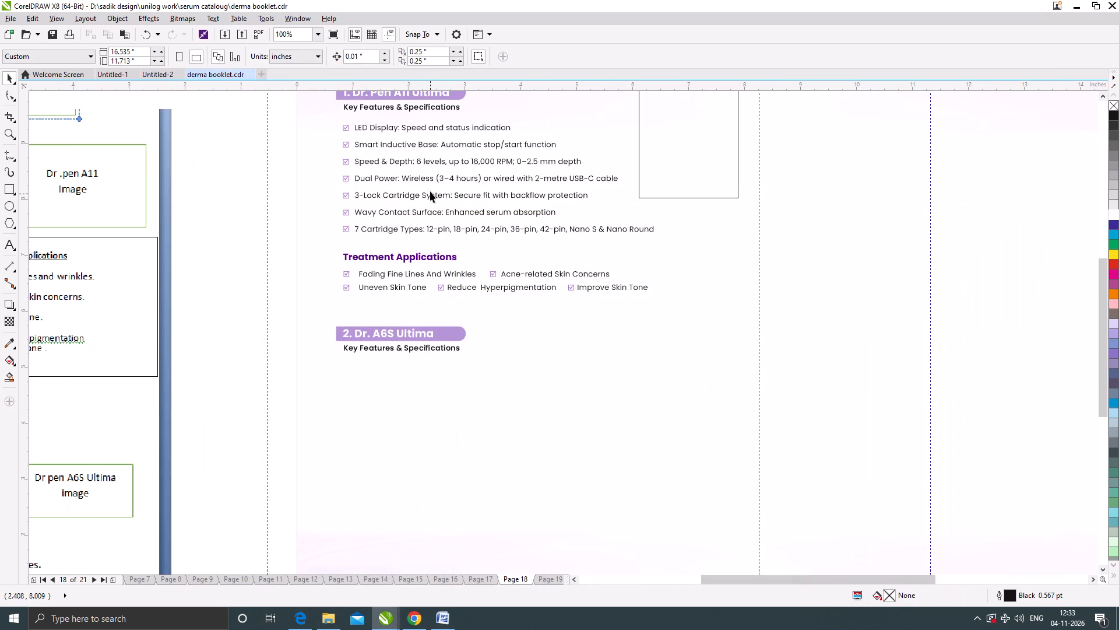
Duplicate the Dr. Pen A11 Ultima feature text block below the "Key Features & Specifications" subheading of "2. Dr. A6S Ultima".
click(432, 177)
drag(406, 129, 412, 361)
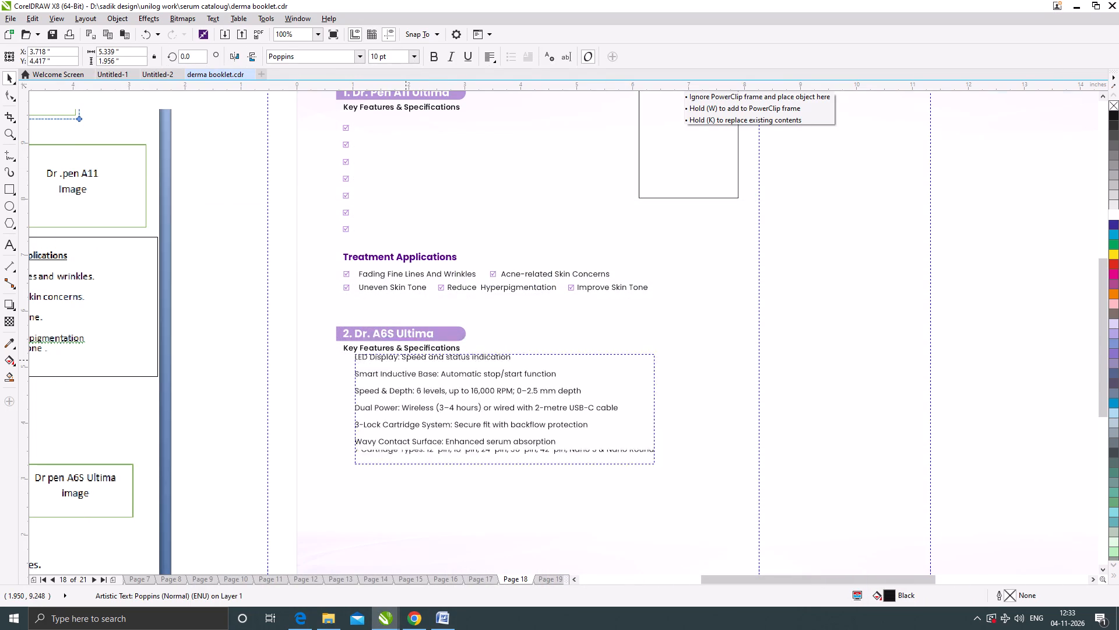
drag(412, 361, 415, 370)
shift+right_click(415, 370)
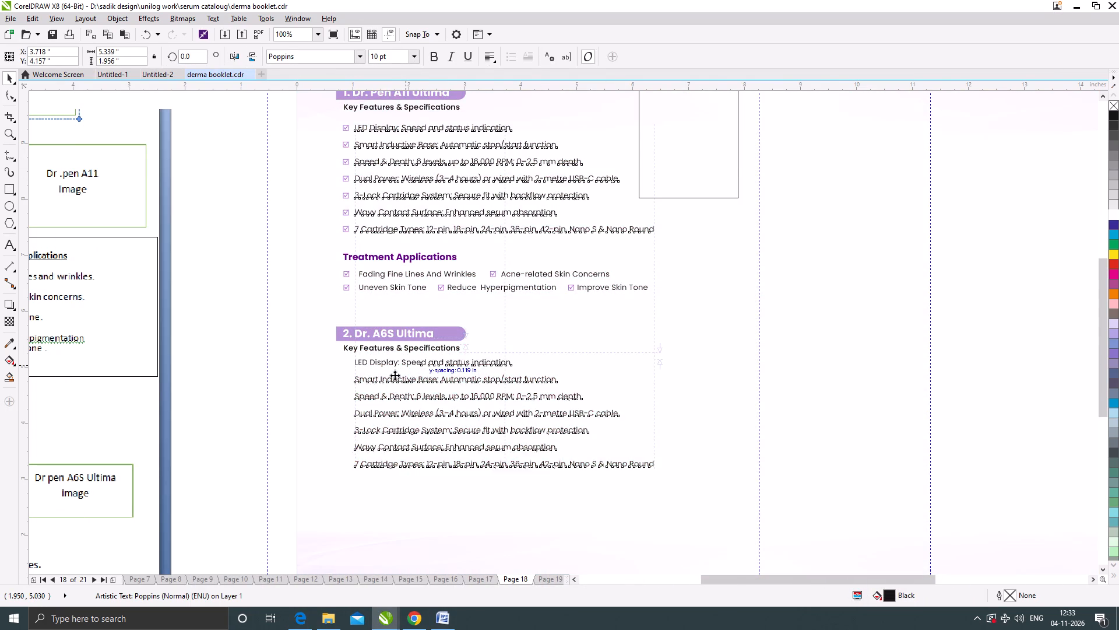
scroll(385, 375, up, 2)
drag(381, 350, 383, 364)
Replace all text in the duplicated block with the copied Dr. A6S Ultima feature lines, maintaining fonts and formatting.
double_click(383, 364)
key(ctrl+a)
key(ctrl+v)
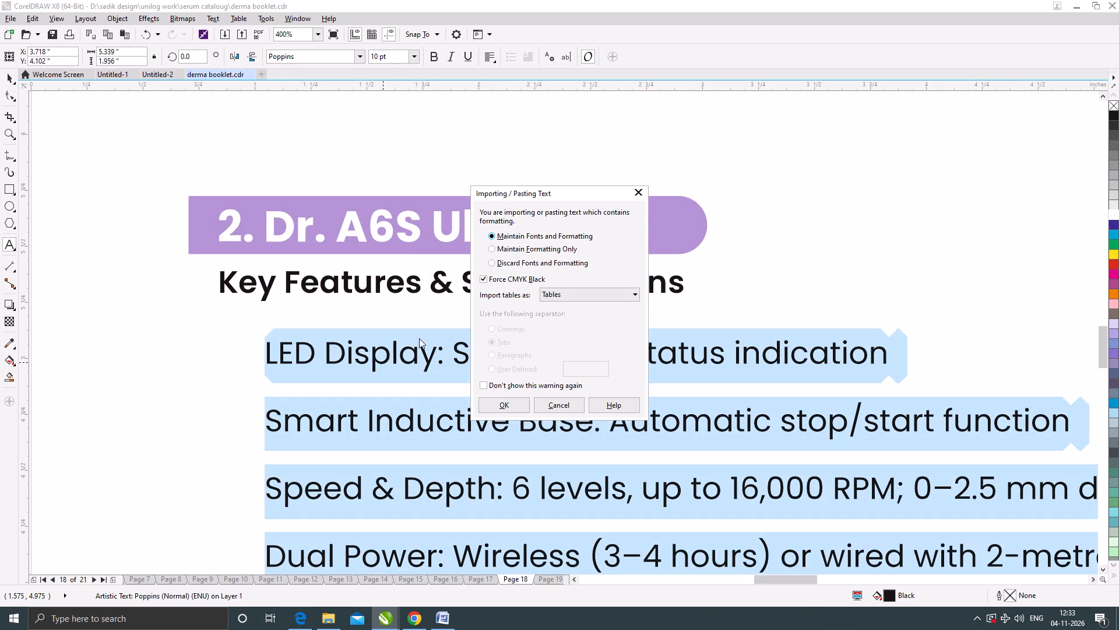
click(516, 404)
Set the pasted Dr. A6S Ultima feature text to Poppins Regular at 10 pt.
click(8, 75)
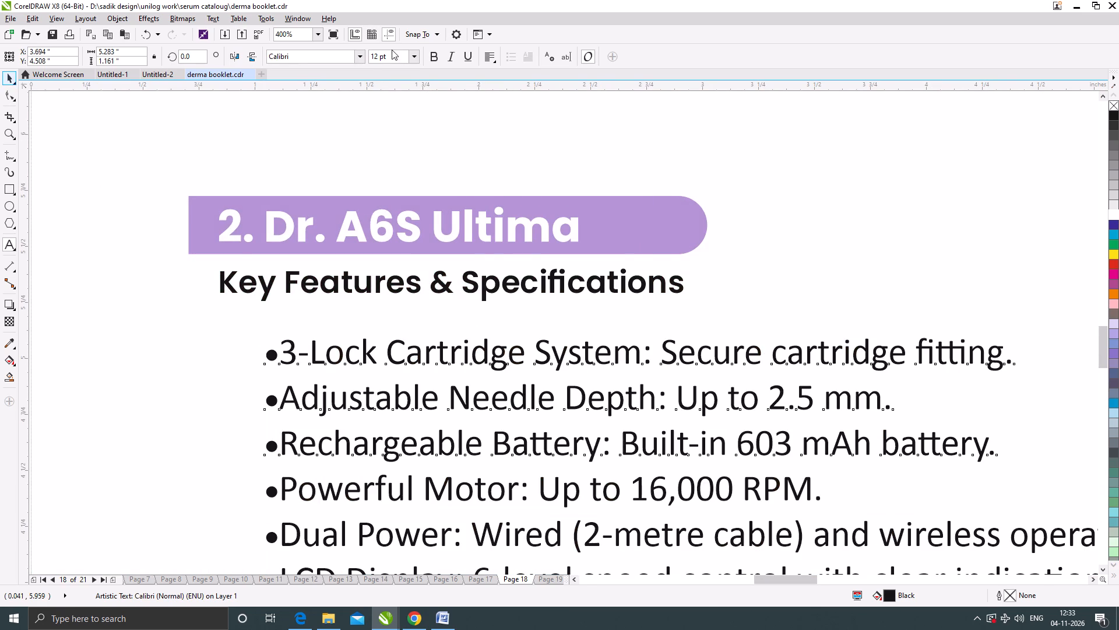
click(364, 58)
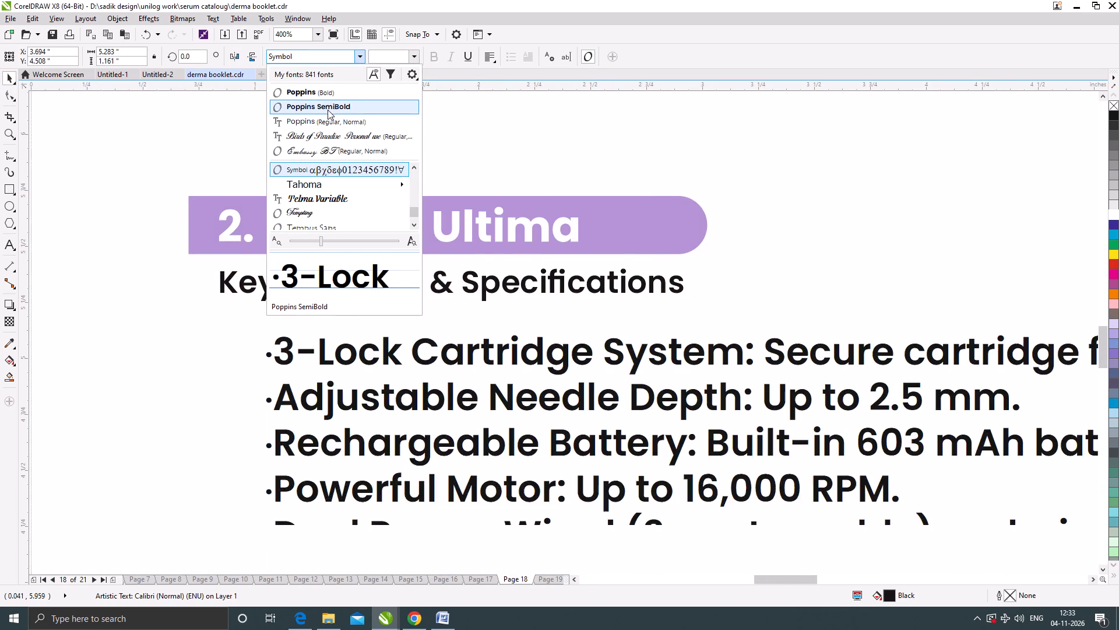
click(323, 120)
click(389, 51)
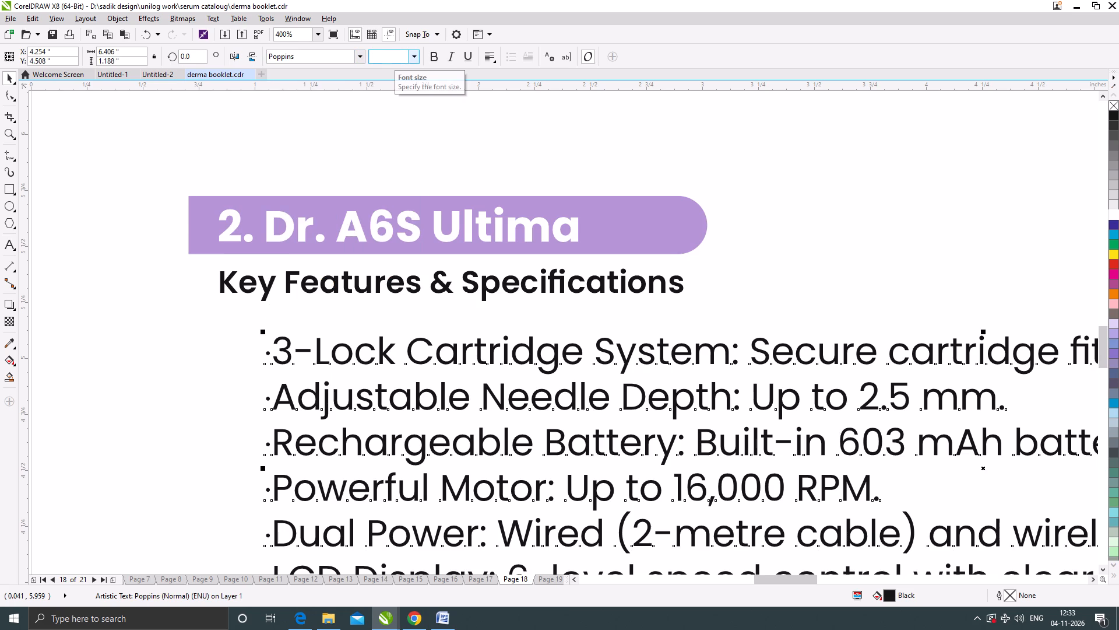
text(10)
key(Return)
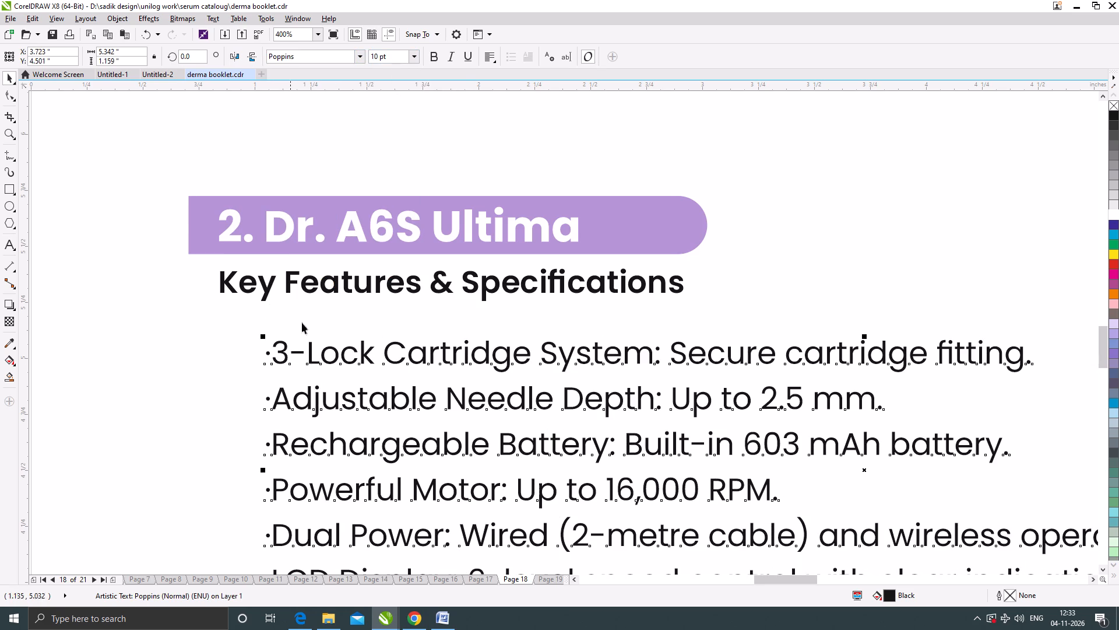
Delete the bullet dots before the "3-Lock Cartridge System" and "Adjustable Needle Depth" lines, keeping each on its own line.
scroll(327, 307, down, 1)
scroll(383, 230, down, 1)
click(392, 146)
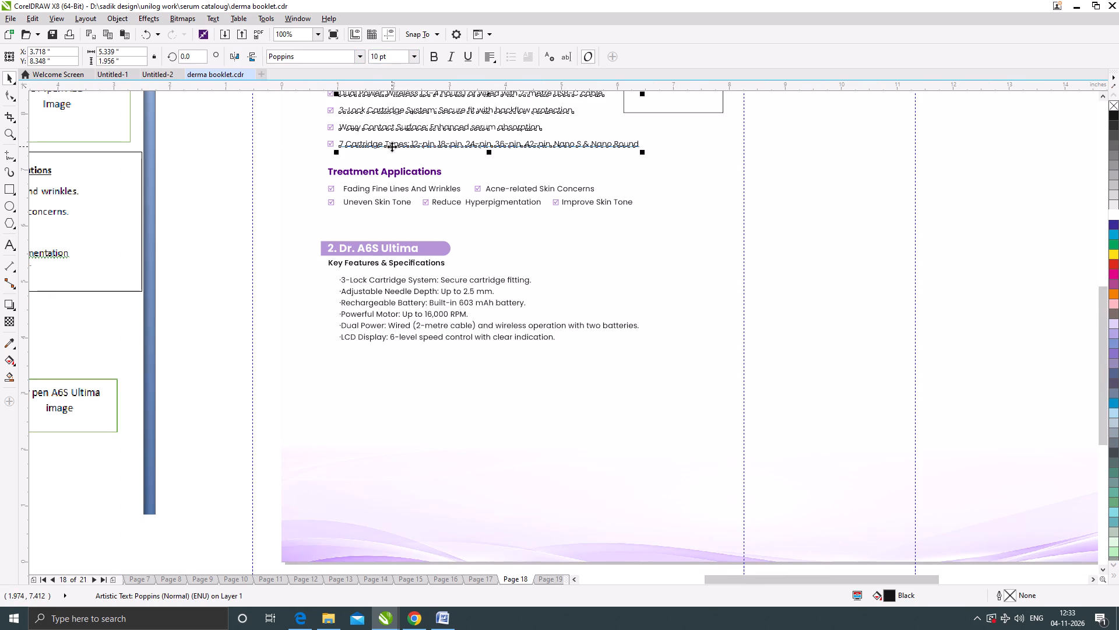
click(391, 292)
scroll(335, 289, up, 1)
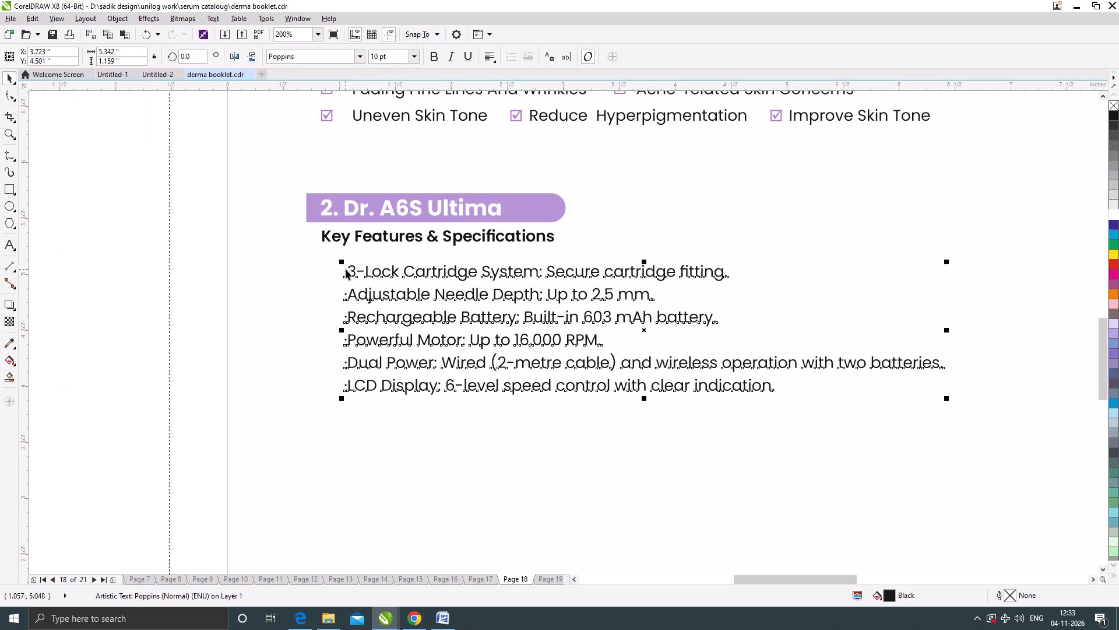
double_click(351, 274)
key(BackSpace)
key(BackSpace)
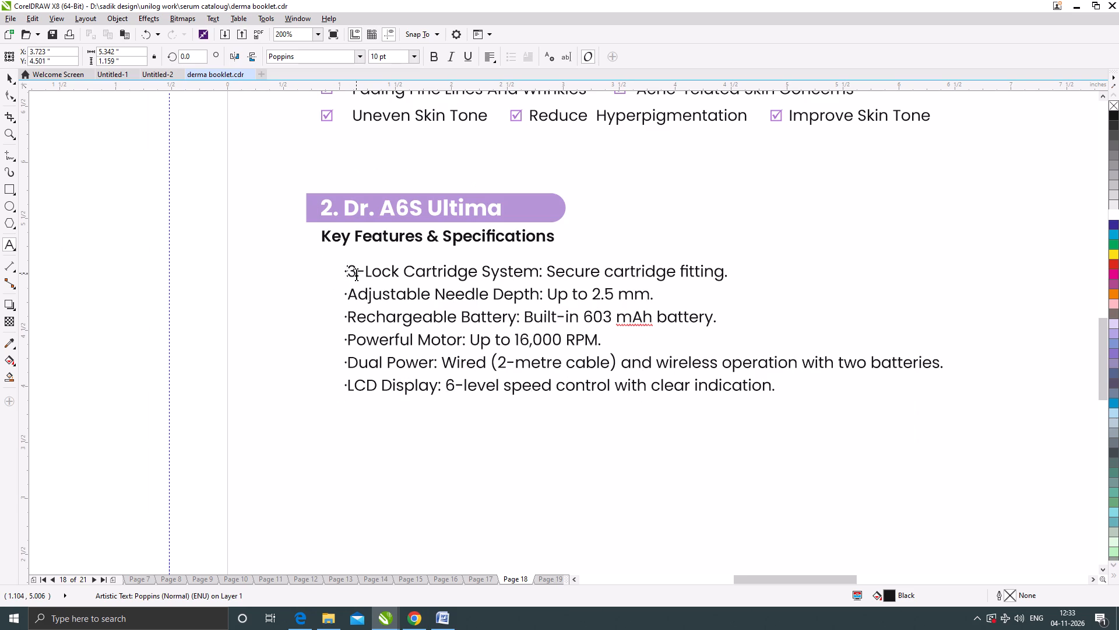
key(Right)
key(Right)
key(Down)
key(Left)
key(Left)
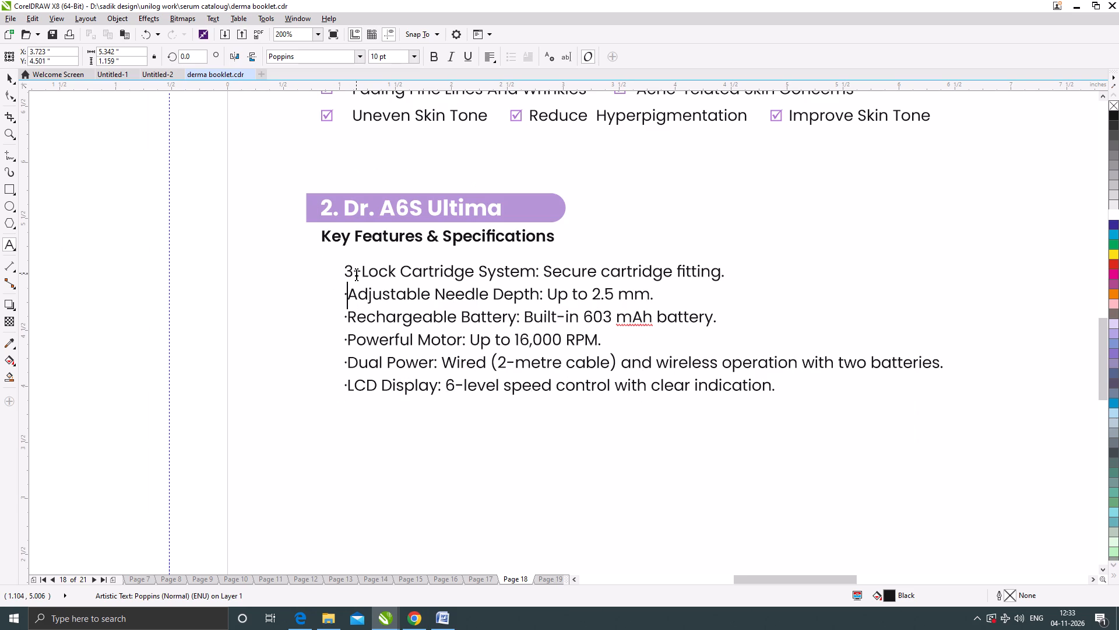
key(BackSpace)
key(BackSpace)
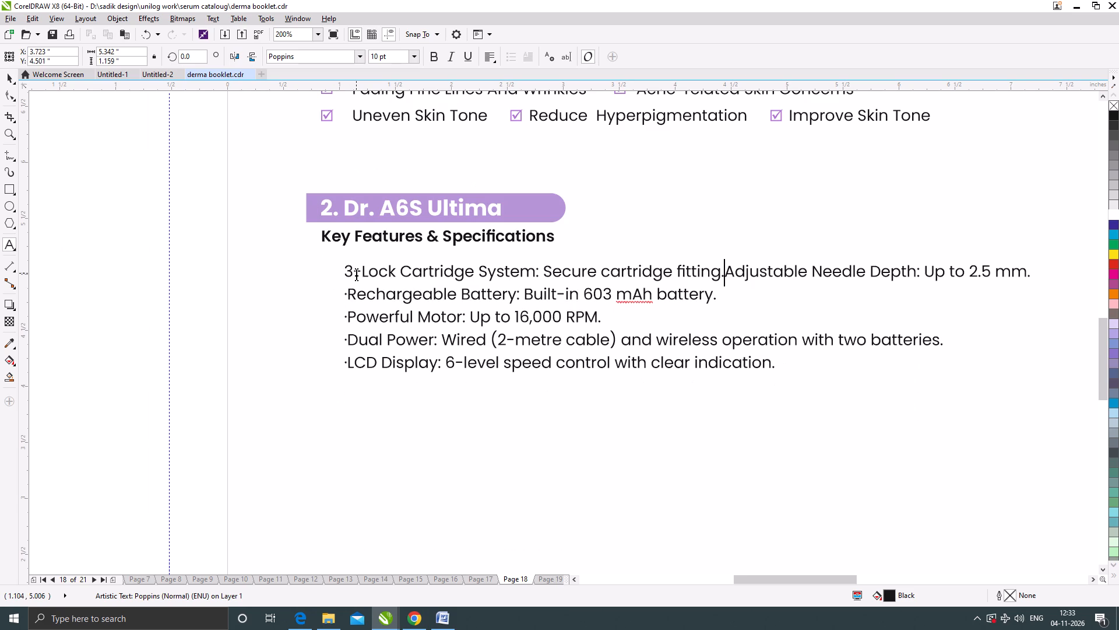
key(ctrl+z)
key(Right)
key(BackSpace)
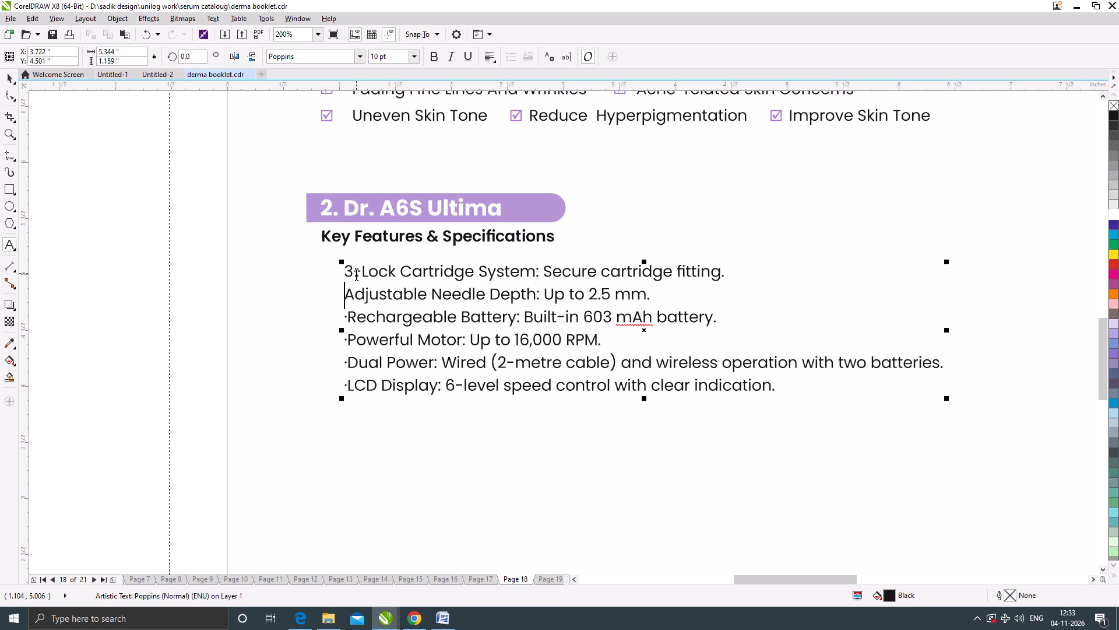
Delete the bullet dots before the "Rechargeable Battery", "Powerful Motor", "Dual Power" and "LCD Display" lines.
key(Down)
key(Right)
key(BackSpace)
key(Down)
key(Right)
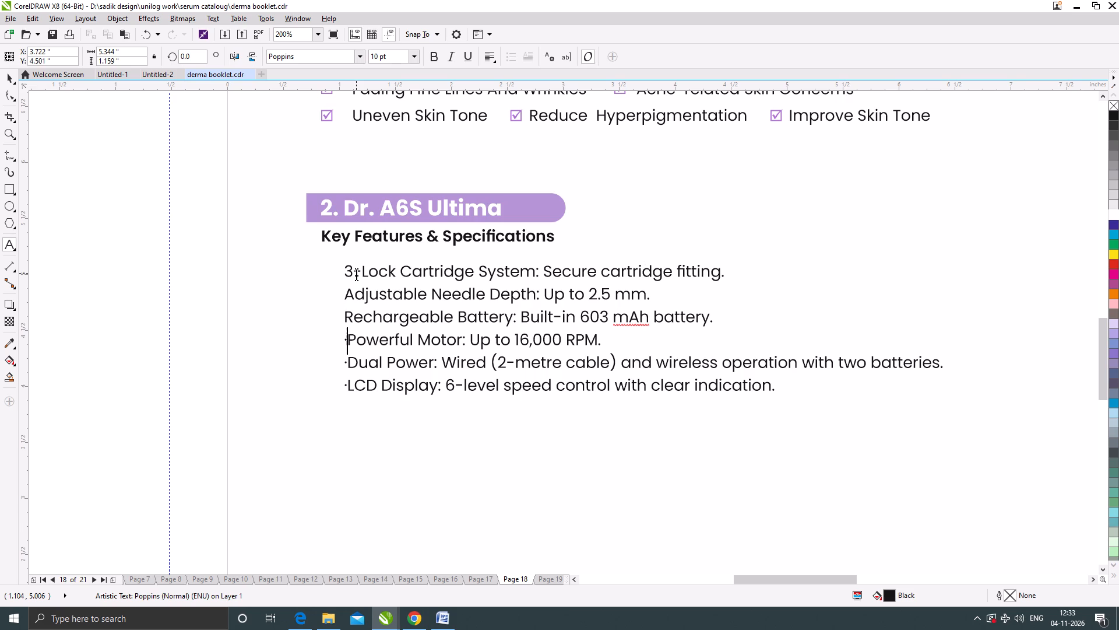
key(BackSpace)
key(Down)
key(Right)
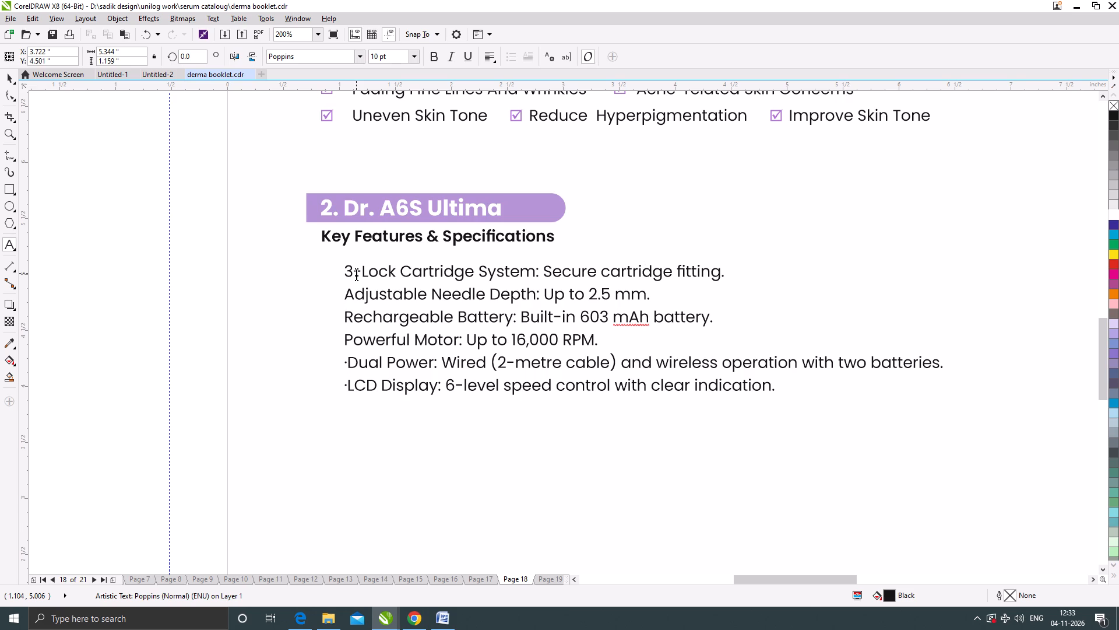
key(BackSpace)
key(Down)
key(Right)
key(BackSpace)
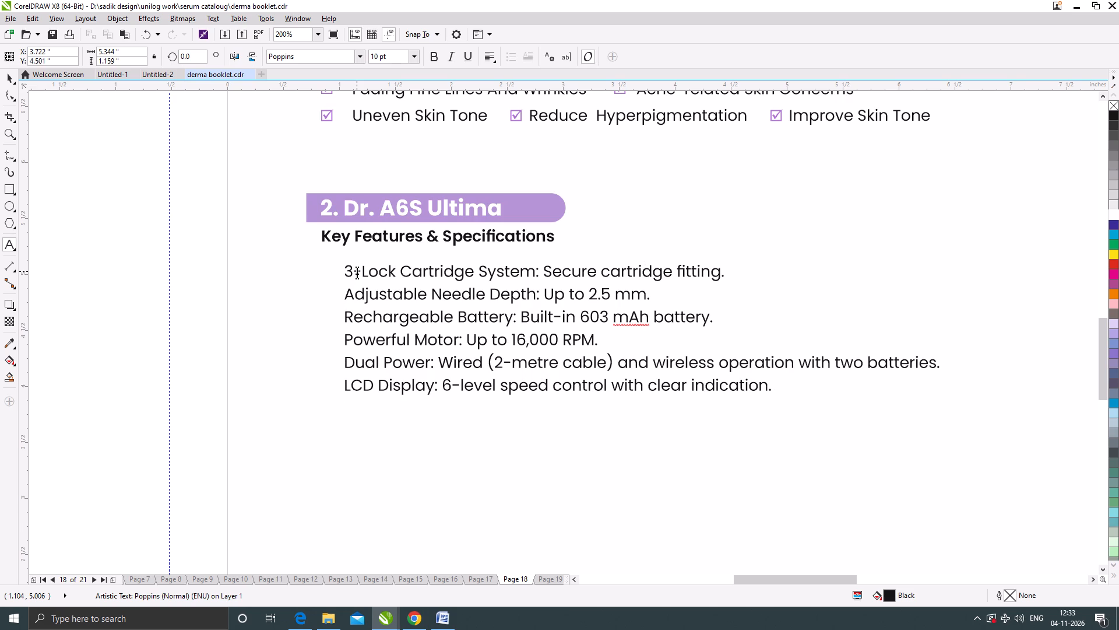
Break the "Dual Power" line after "(2-metre cable)" so "and wireless operation with two batteries." starts a new line.
scroll(570, 304, down, 1)
scroll(616, 344, up, 1)
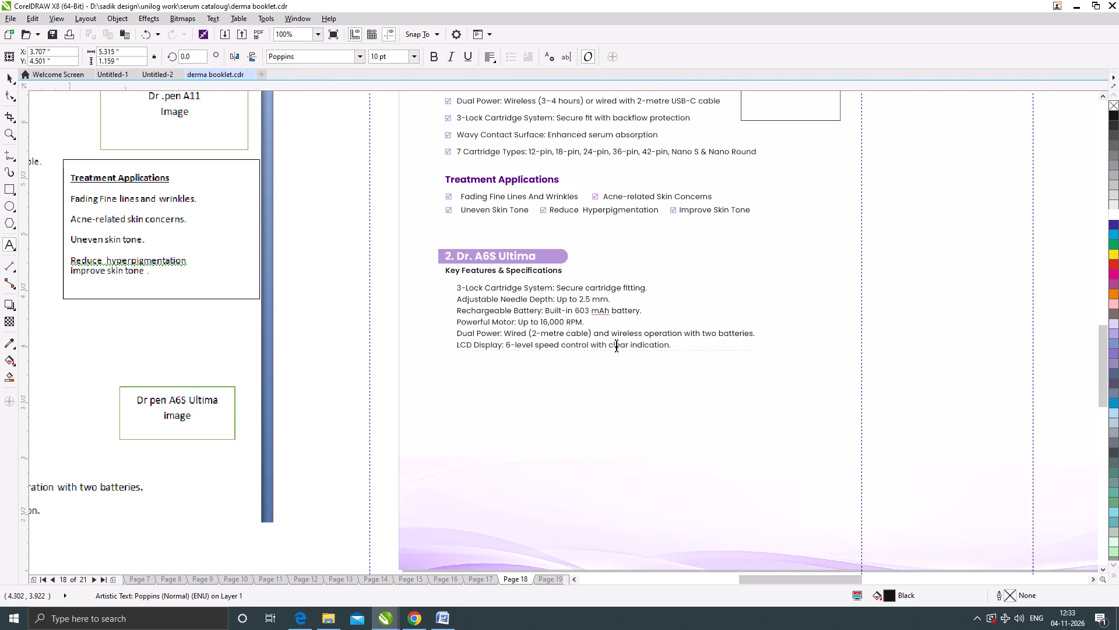
click(574, 326)
key(Return)
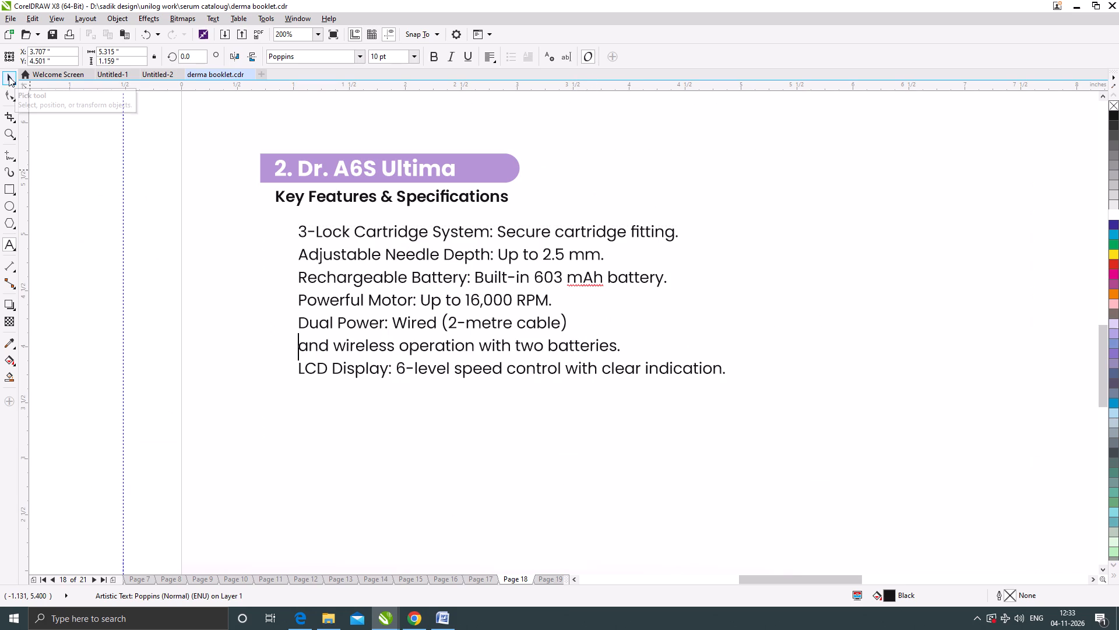
Increase the line spacing of the Dr. A6S Ultima feature text block with the Shape tool.
click(8, 96)
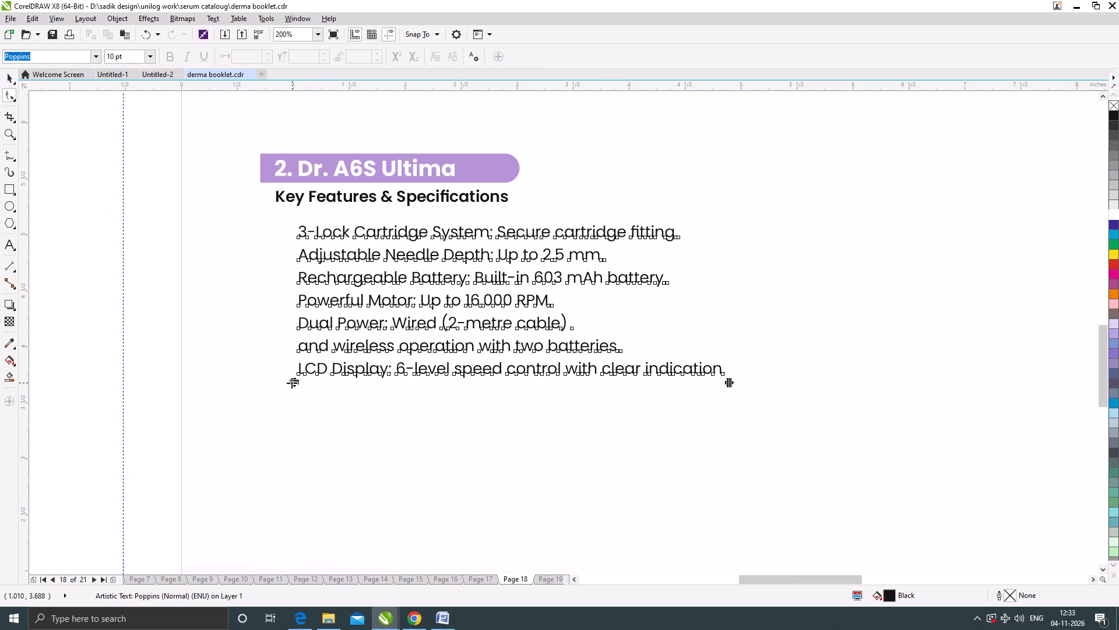
drag(291, 383, 289, 419)
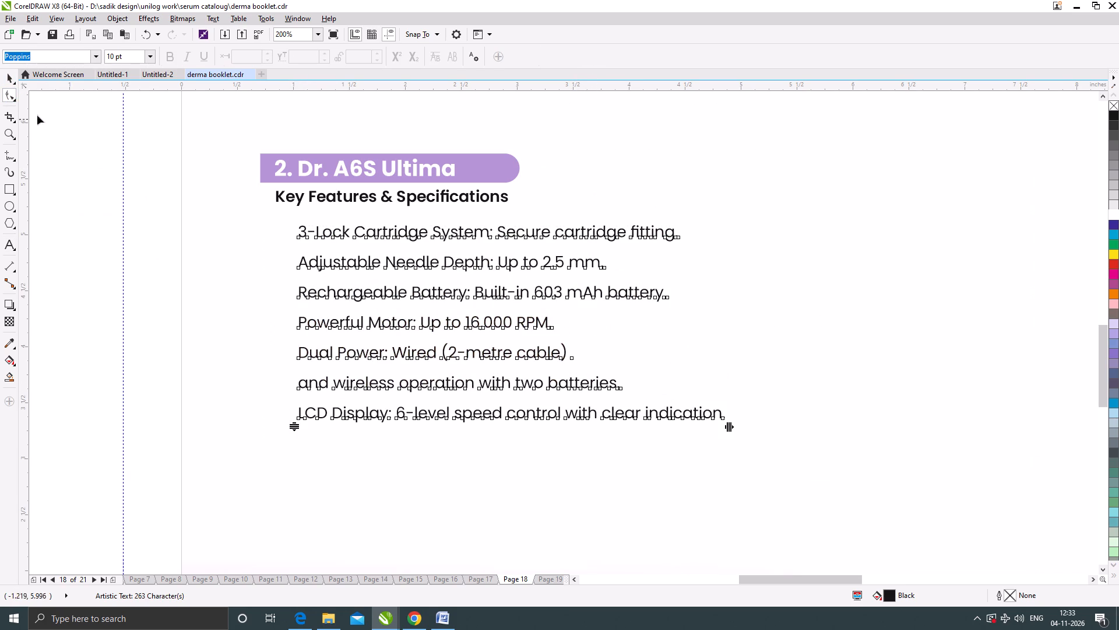
click(9, 79)
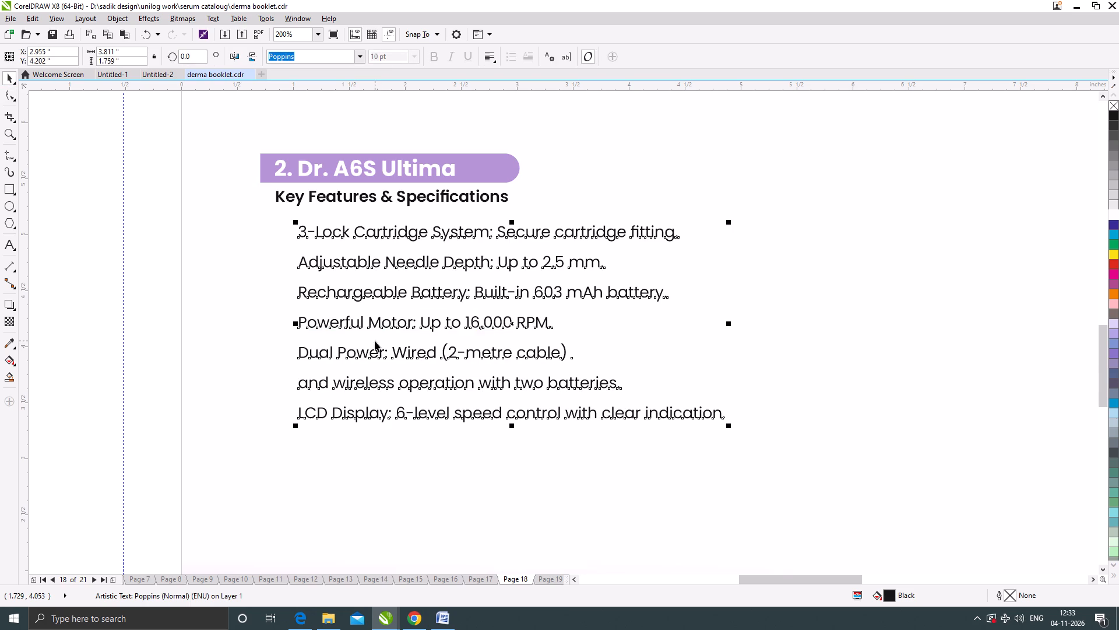
Break the feature text apart into lines, then raise the "and wireless operation" line towards "Dual Power" and the "LCD Display" line after it.
key(ctrl+k)
click(344, 387)
scroll(339, 380, up, 1)
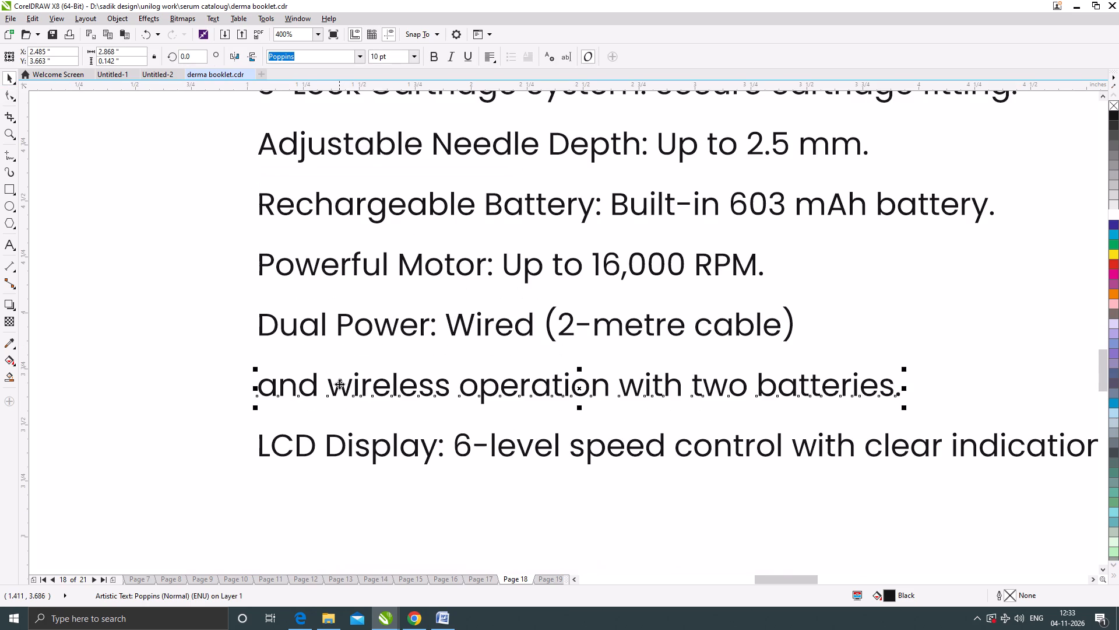
drag(339, 384, 340, 363)
drag(360, 444, 360, 427)
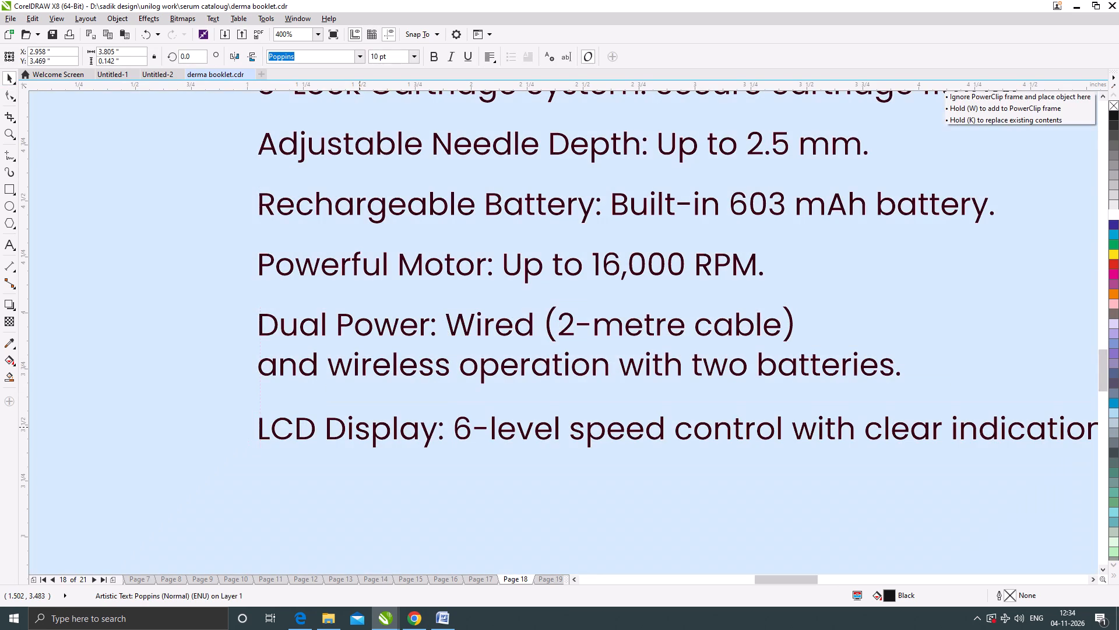
drag(360, 427, 361, 425)
scroll(404, 326, down, 1)
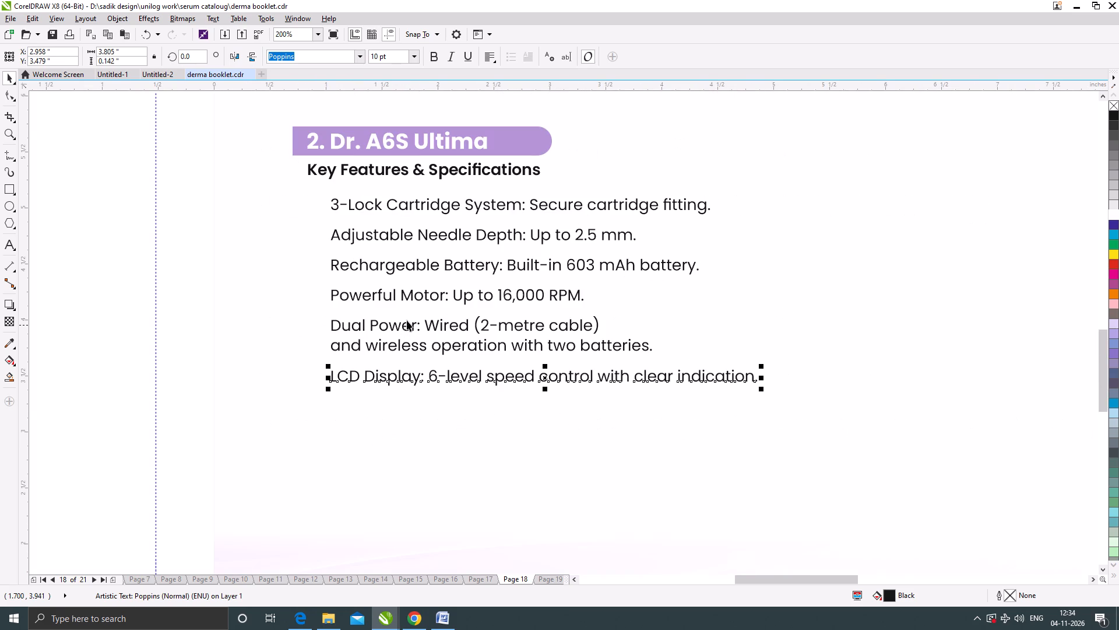
Copy the purple tick-box icon from beside "Fading Fine Lines And Wrinkles" straight down to the front of the "3-Lock Cartridge System" line.
scroll(385, 312, down, 1)
click(351, 168)
scroll(353, 190, up, 1)
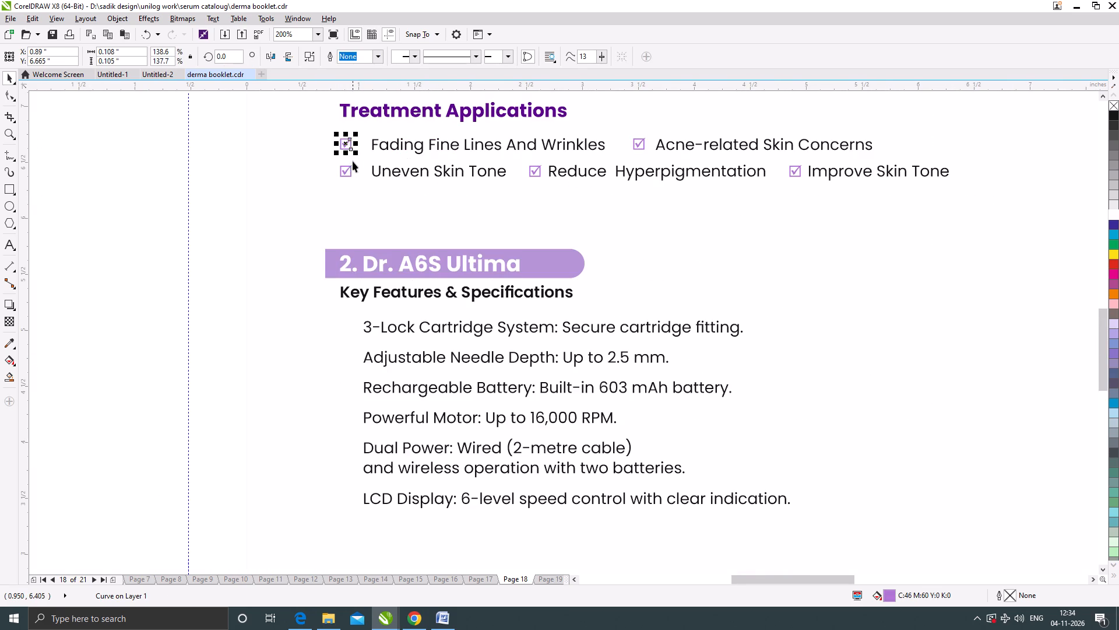
drag(347, 148, 349, 328)
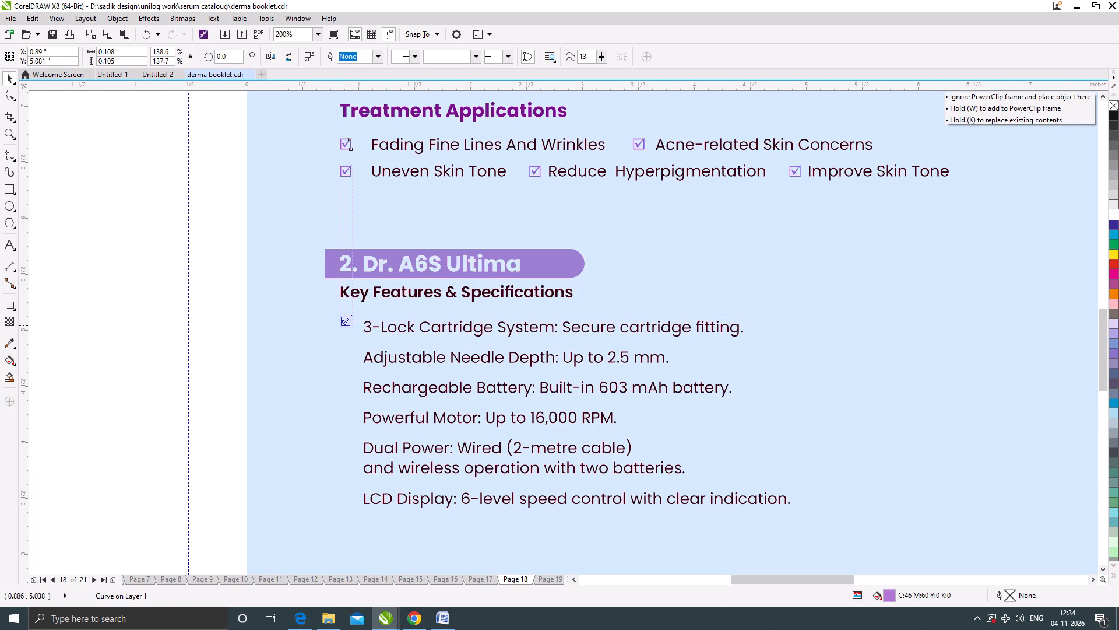
drag(349, 328, 348, 330)
shift+right_click(348, 330)
scroll(348, 330, up, 3)
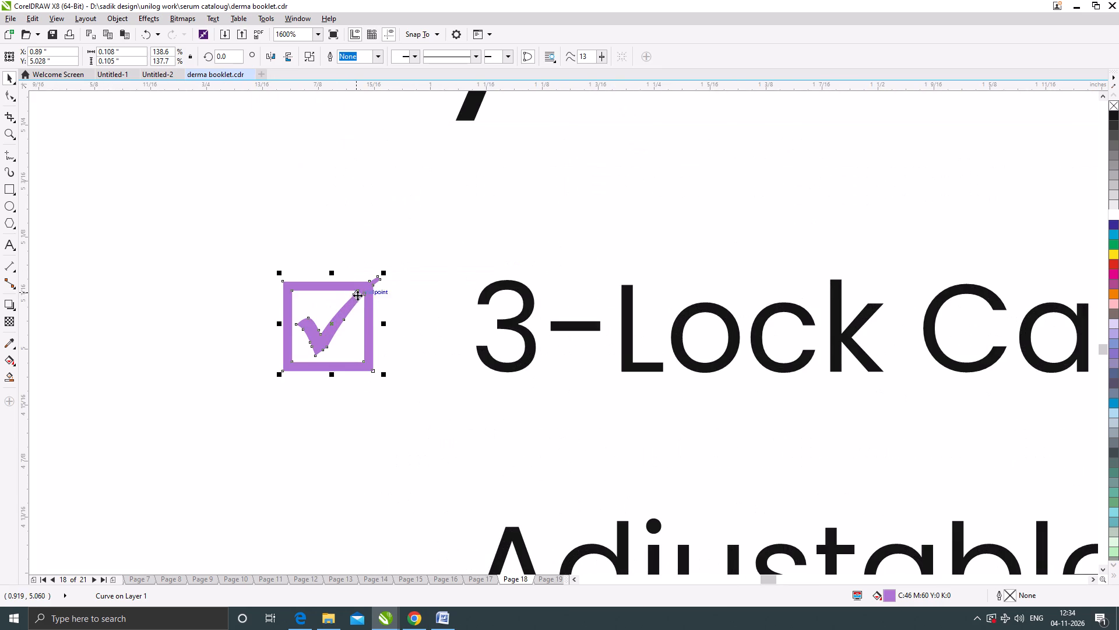
Place tick-box copies, vertically aligned, in front of the "Adjustable Needle Depth", "Rechargeable Battery" and "Powerful Motor" lines.
scroll(363, 271, down, 2)
drag(351, 289, 354, 346)
shift+right_click(354, 346)
scroll(364, 386, up, 1)
scroll(358, 267, down, 1)
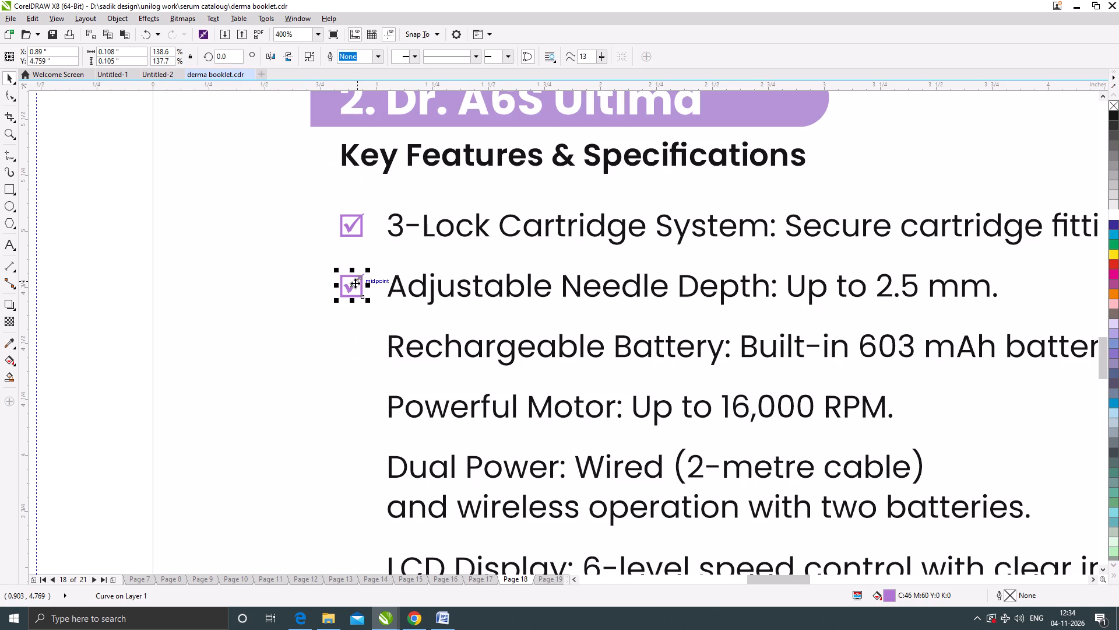
drag(355, 283, 360, 346)
shift+right_click(360, 346)
scroll(358, 381, up, 1)
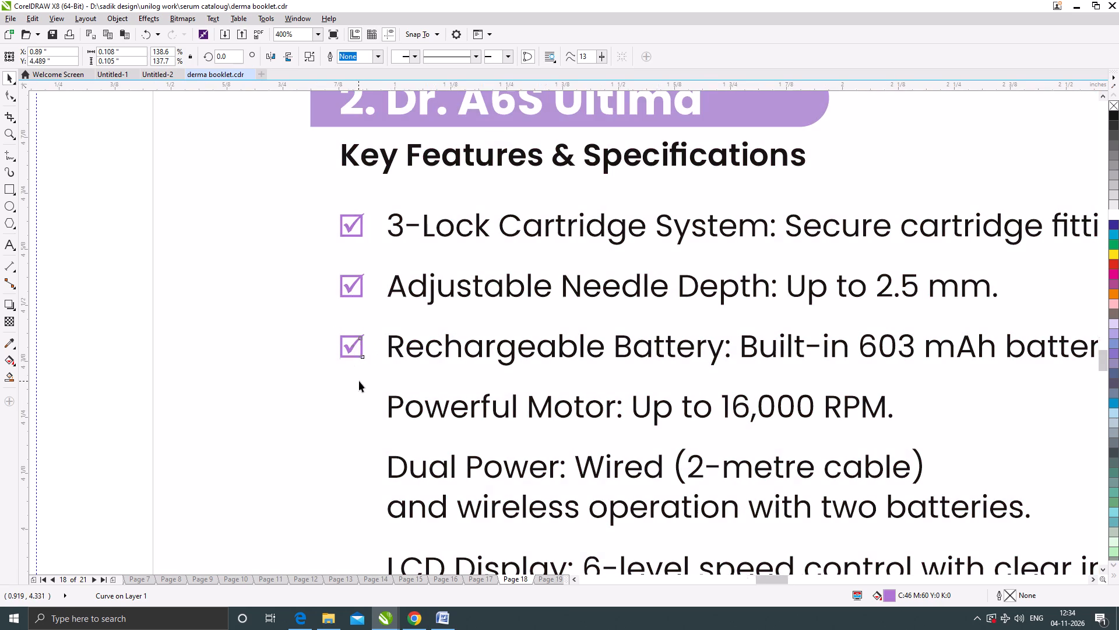
drag(351, 310, 359, 425)
shift+right_click(356, 426)
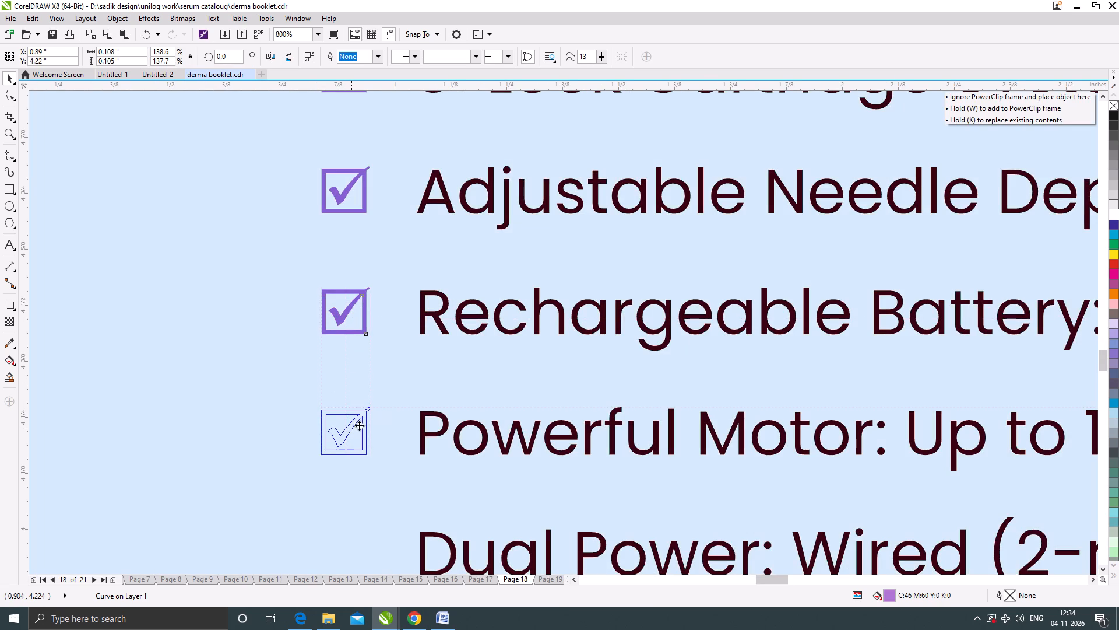
drag(359, 425, 357, 426)
Place tick-box copies, aligned with those above, in front of the "Dual Power" and "LCD Display" lines.
scroll(371, 244, down, 1)
scroll(383, 391, up, 1)
drag(333, 286, 342, 393)
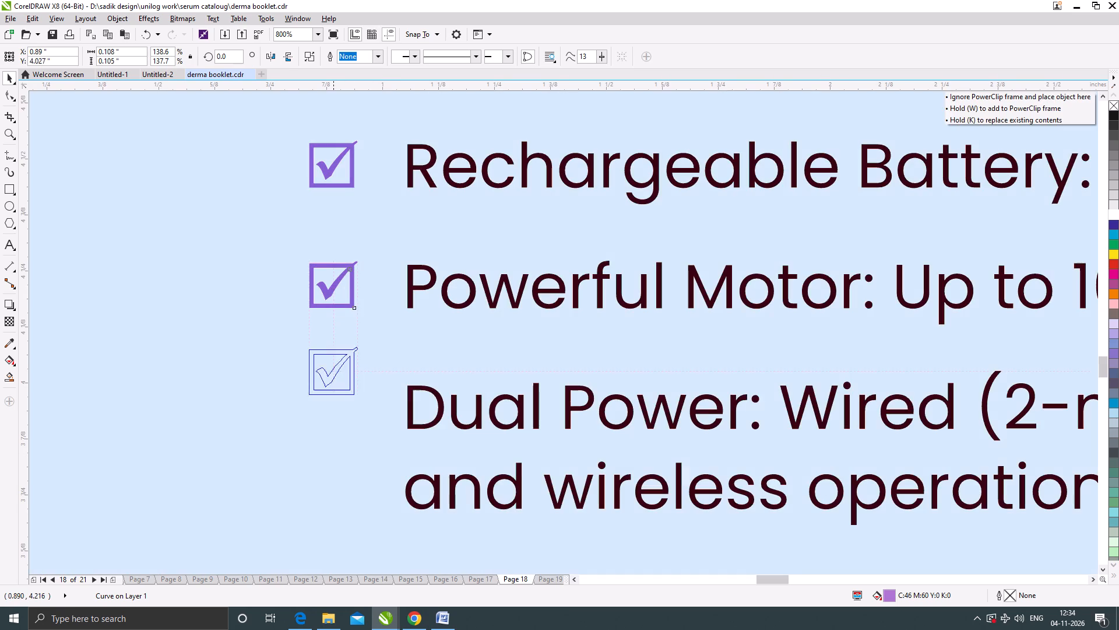
drag(342, 393, 343, 408)
shift+right_click(343, 408)
scroll(374, 251, down, 1)
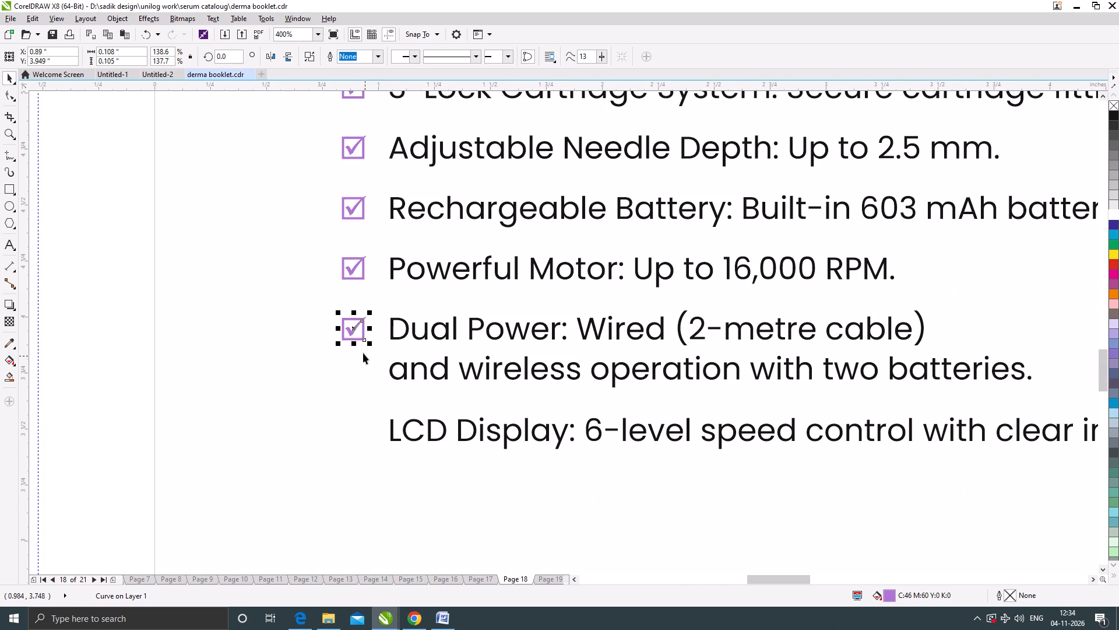
drag(353, 332, 354, 432)
shift+right_click(354, 432)
scroll(380, 361, down, 2)
click(307, 337)
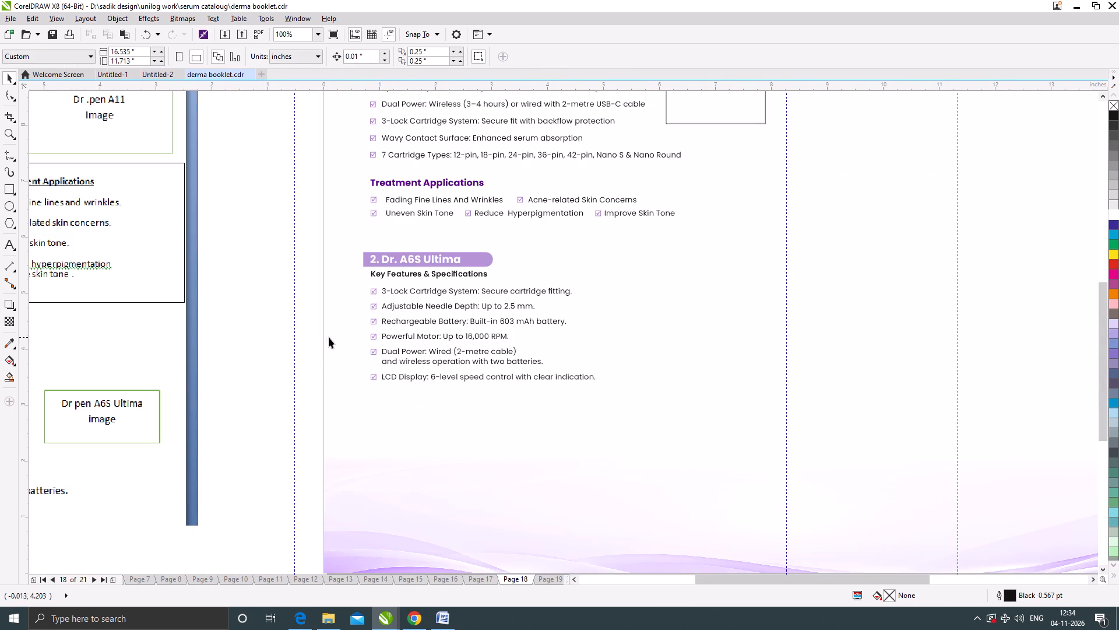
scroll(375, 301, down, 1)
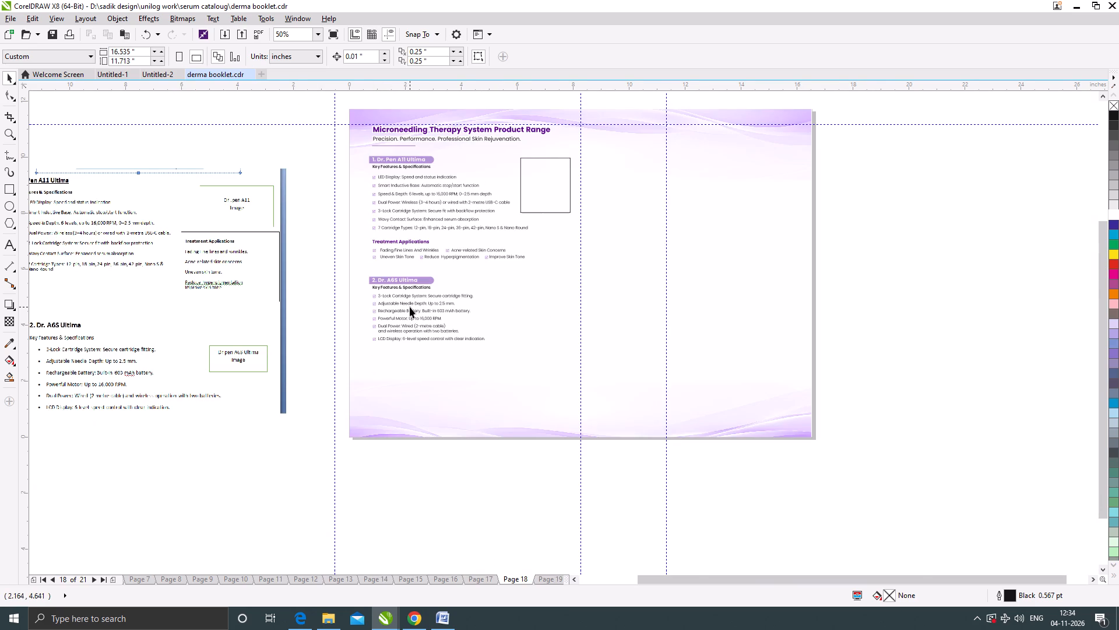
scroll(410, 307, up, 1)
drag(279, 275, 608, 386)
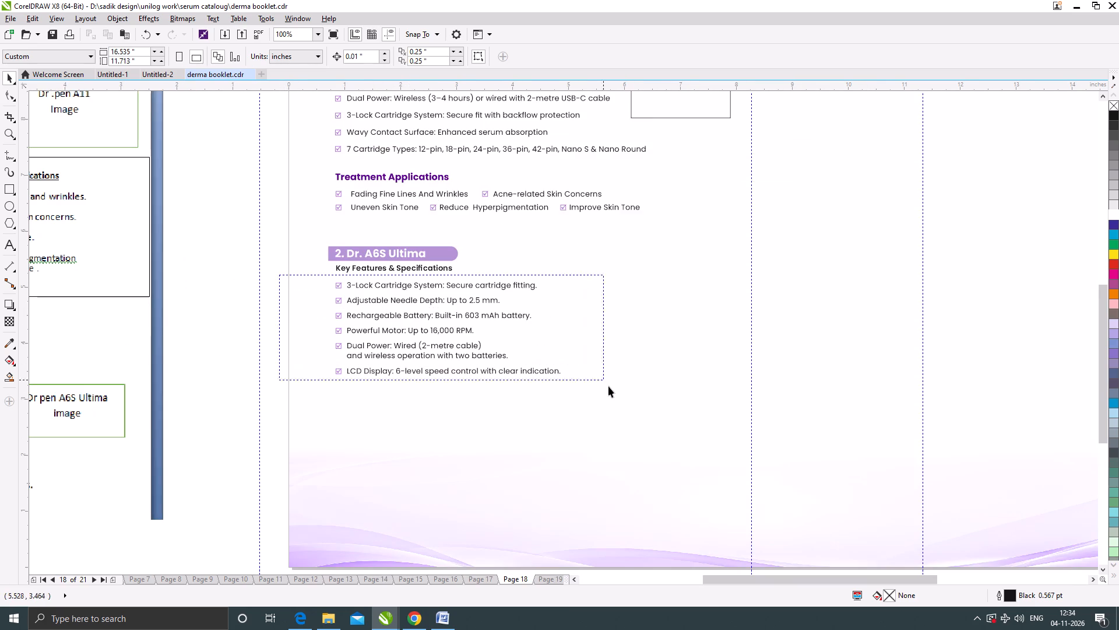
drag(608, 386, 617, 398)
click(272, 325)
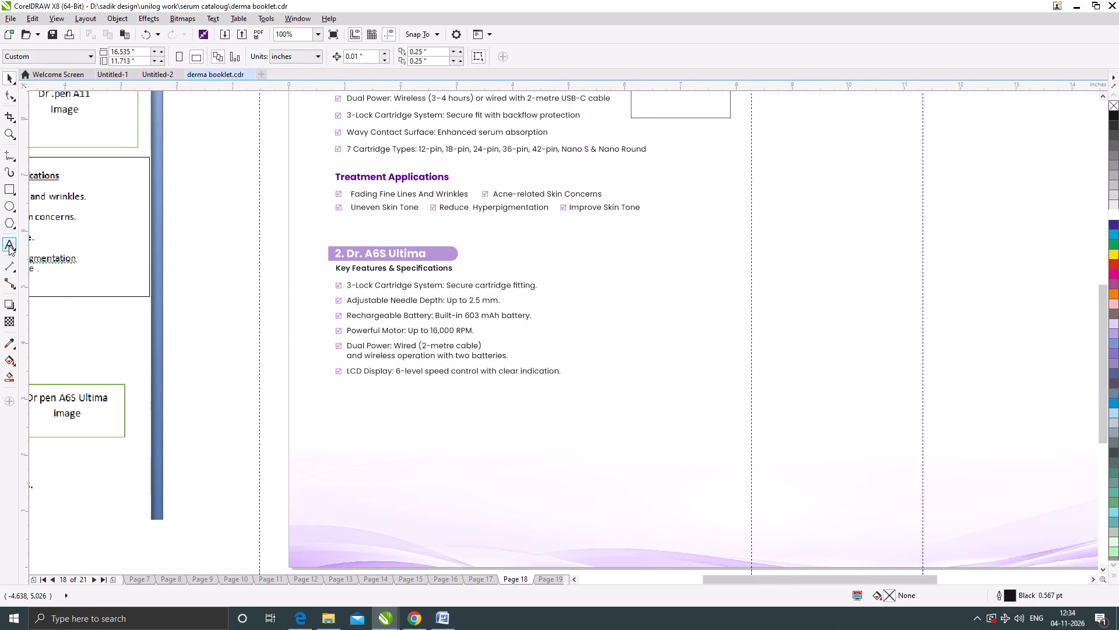
Select the full stop at the end of the "3-Lock Cartridge System: Secure cartridge fitting." line with the Text tool.
click(9, 244)
scroll(532, 290, up, 3)
drag(552, 275, 565, 283)
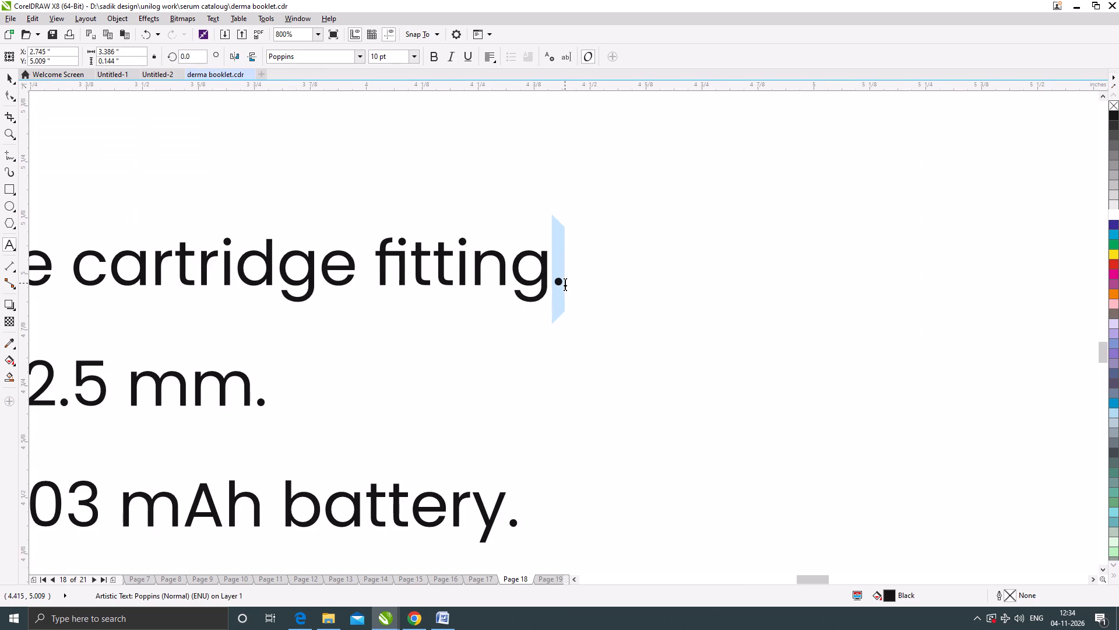
Delete the full stops ending the "3-Lock Cartridge System", "Adjustable Needle Depth", "Rechargeable Battery" and "Powerful Motor" lines.
key(BackSpace)
drag(258, 402, 261, 402)
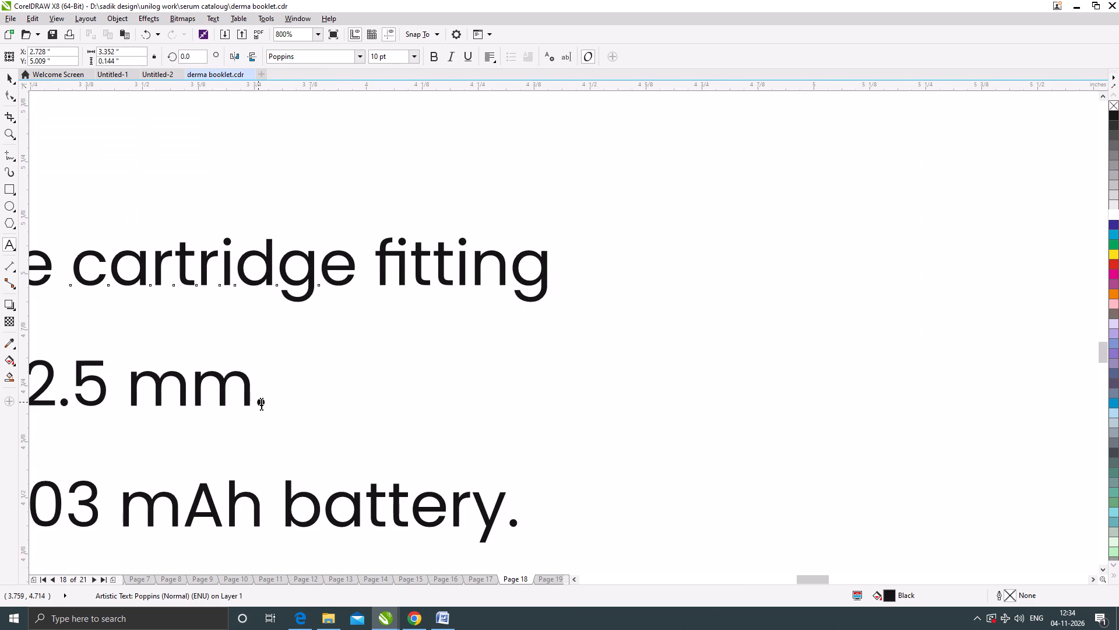
drag(261, 402, 270, 405)
key(BackSpace)
scroll(432, 285, down, 1)
scroll(473, 411, up, 1)
drag(467, 400, 472, 402)
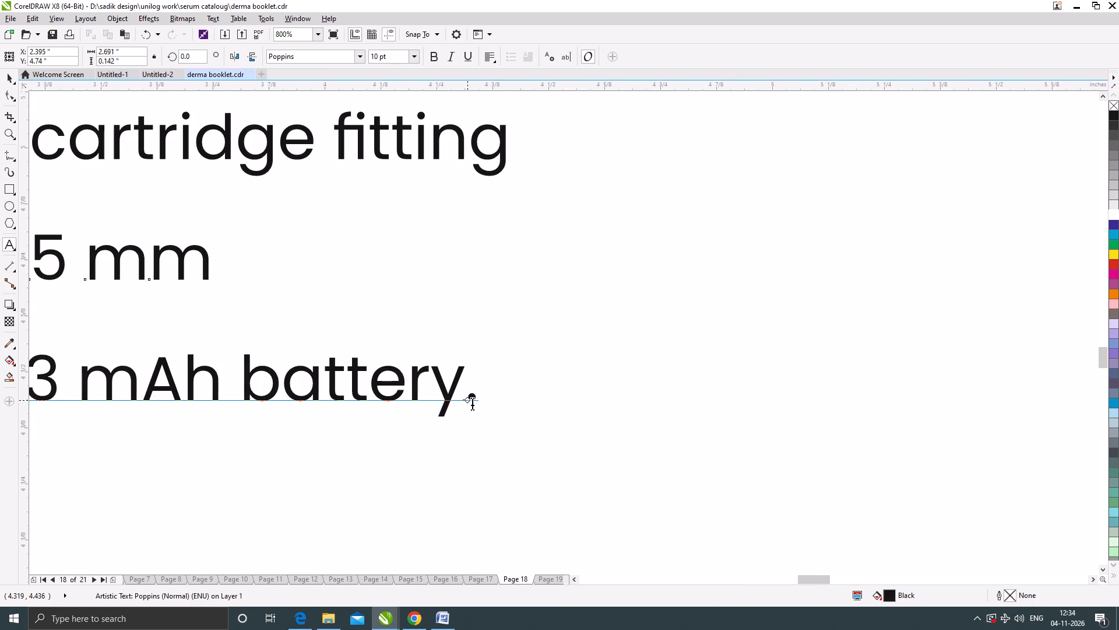
drag(472, 402, 477, 403)
key(BackSpace)
scroll(462, 251, down, 2)
scroll(349, 327, up, 3)
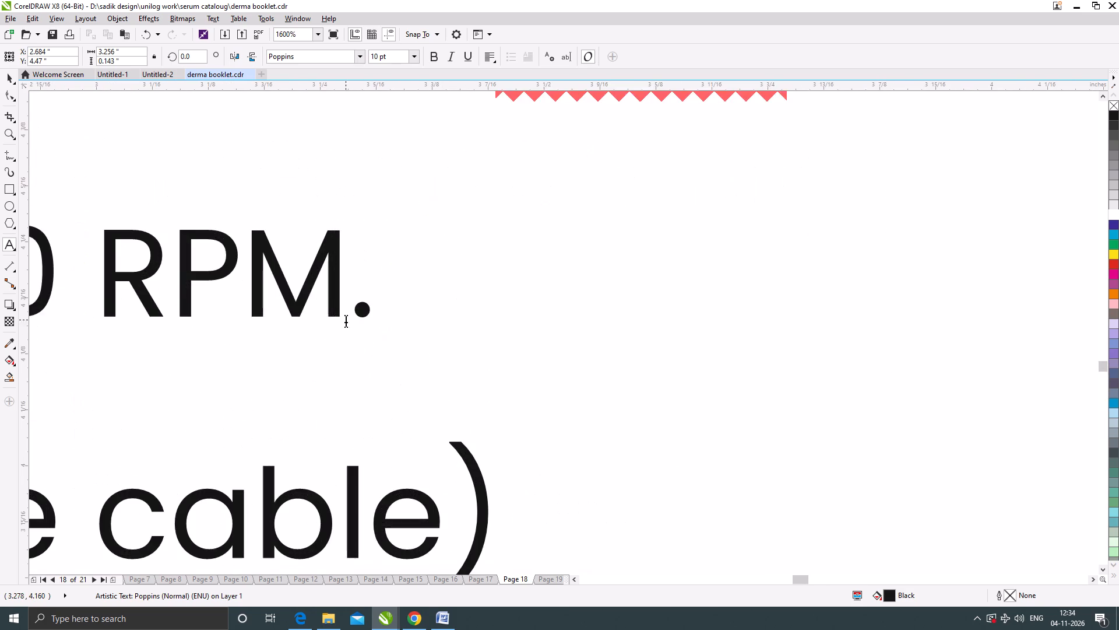
drag(351, 316, 369, 319)
key(BackSpace)
Delete the full stops after "two batteries" and "clear indication" in the last Dr. A6S Ultima feature lines.
scroll(423, 257, down, 4)
scroll(483, 313, up, 1)
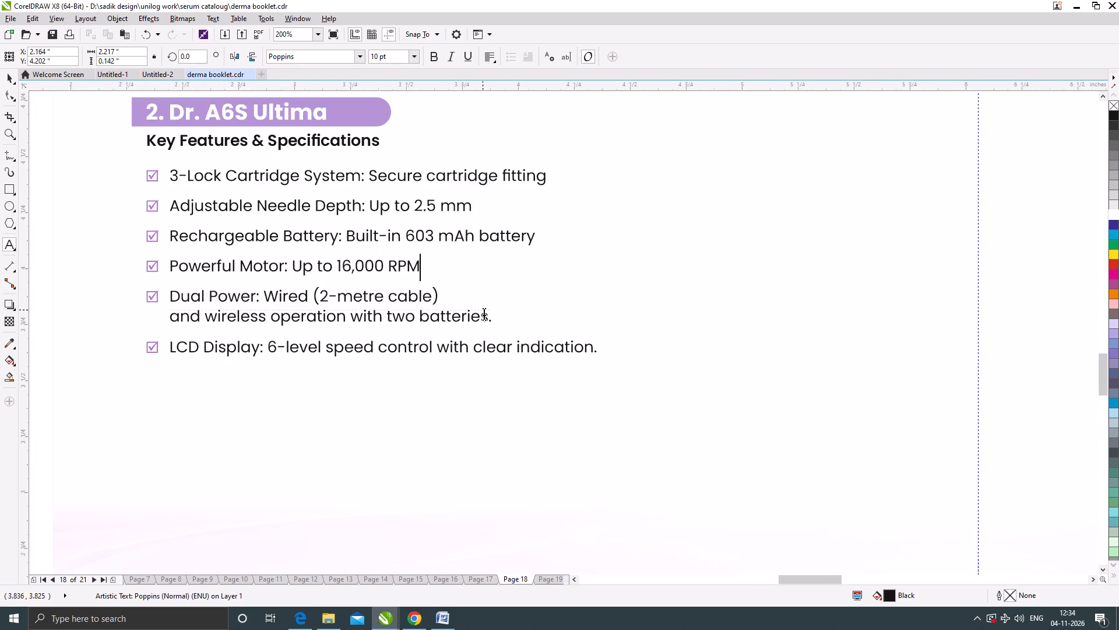
scroll(484, 313, up, 2)
drag(512, 352, 519, 355)
key(BackSpace)
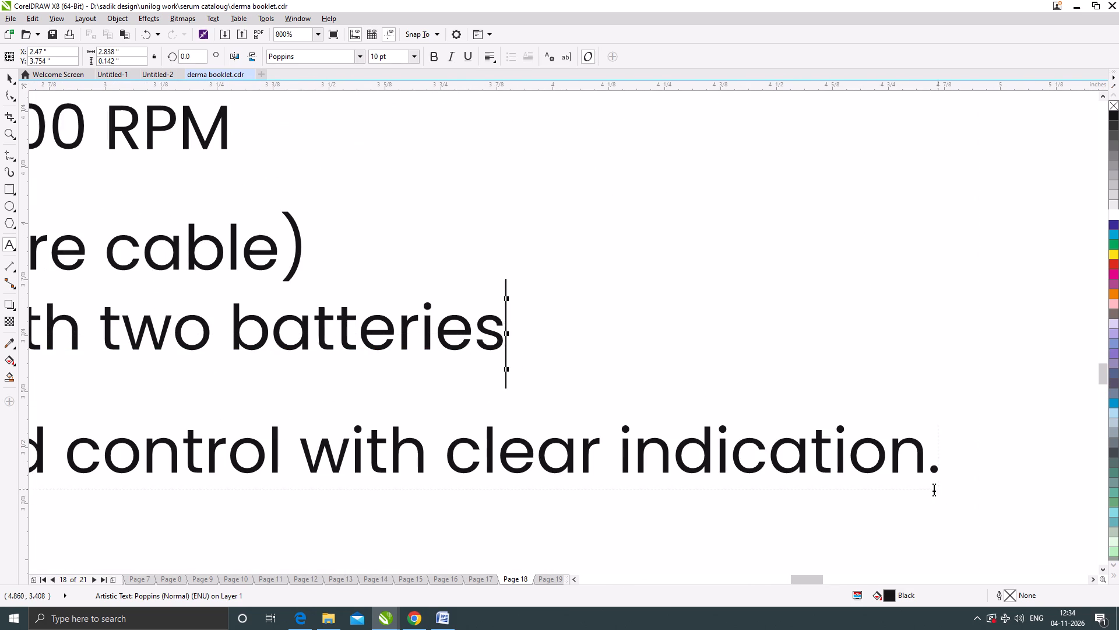
drag(930, 474, 936, 475)
key(BackSpace)
scroll(660, 418, down, 4)
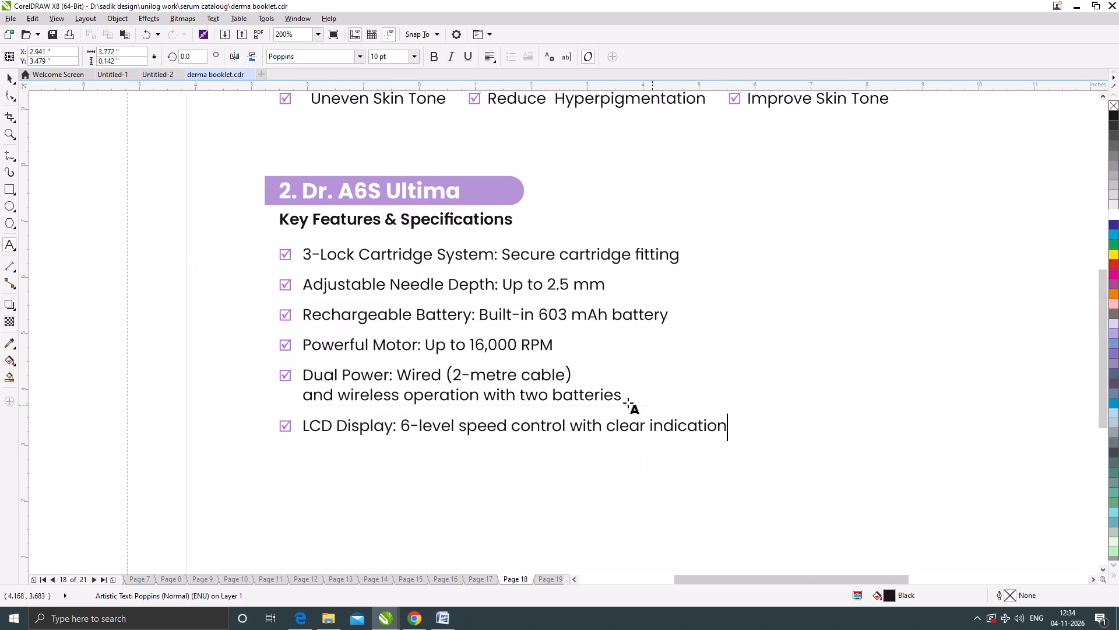
click(9, 74)
click(356, 292)
Shift all Dr. A6S Ultima feature lines with their checkboxes down about 0.02 in below the subheading.
scroll(392, 318, down, 1)
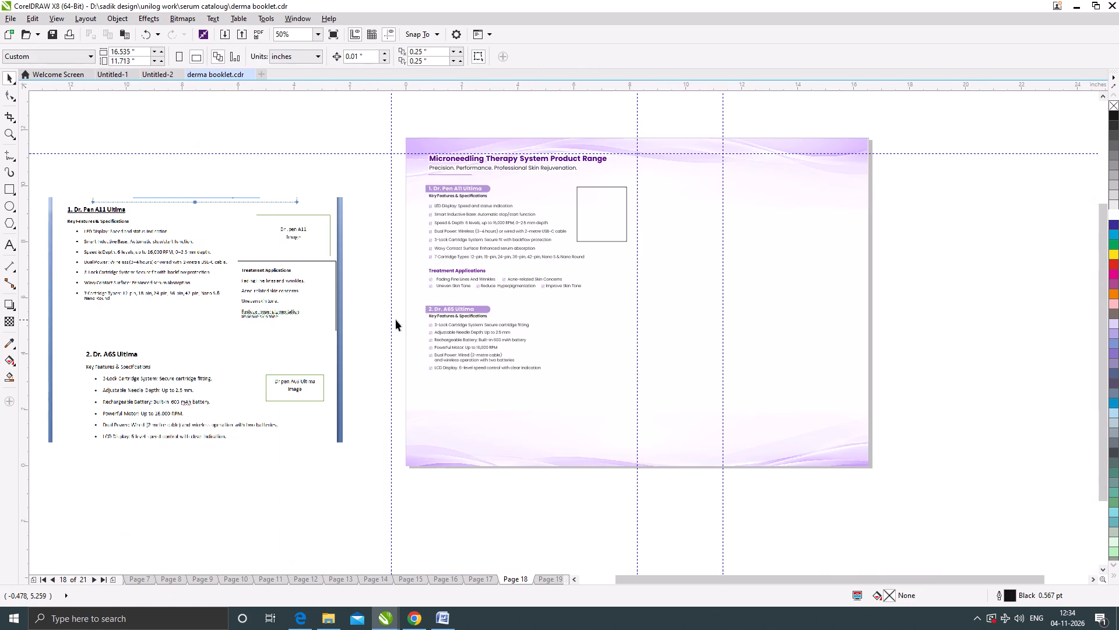
scroll(456, 338, up, 1)
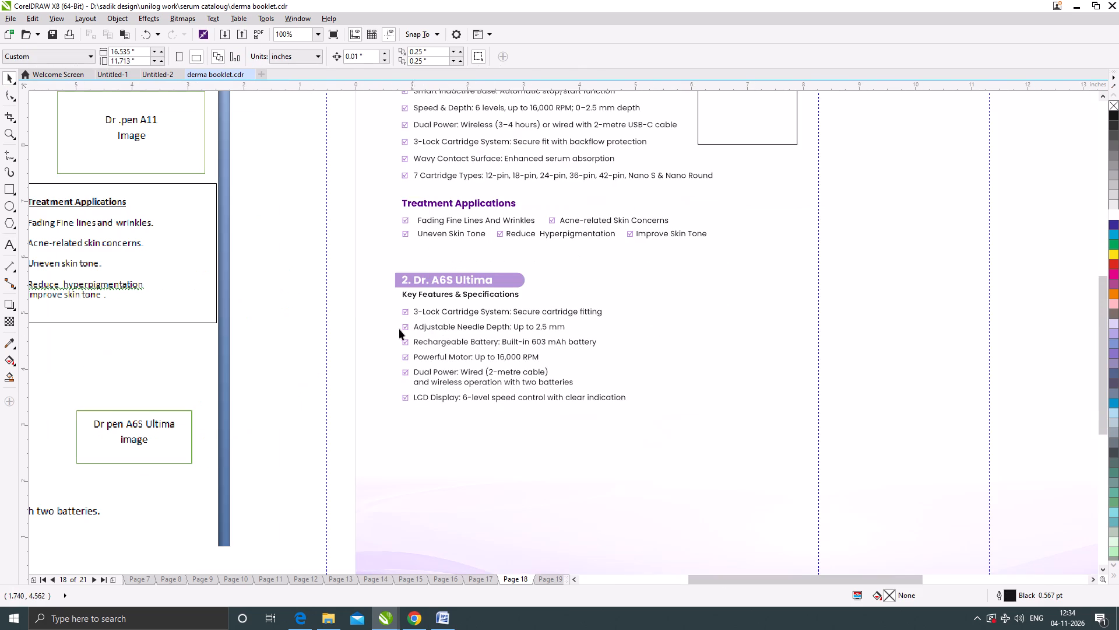
drag(346, 307, 706, 428)
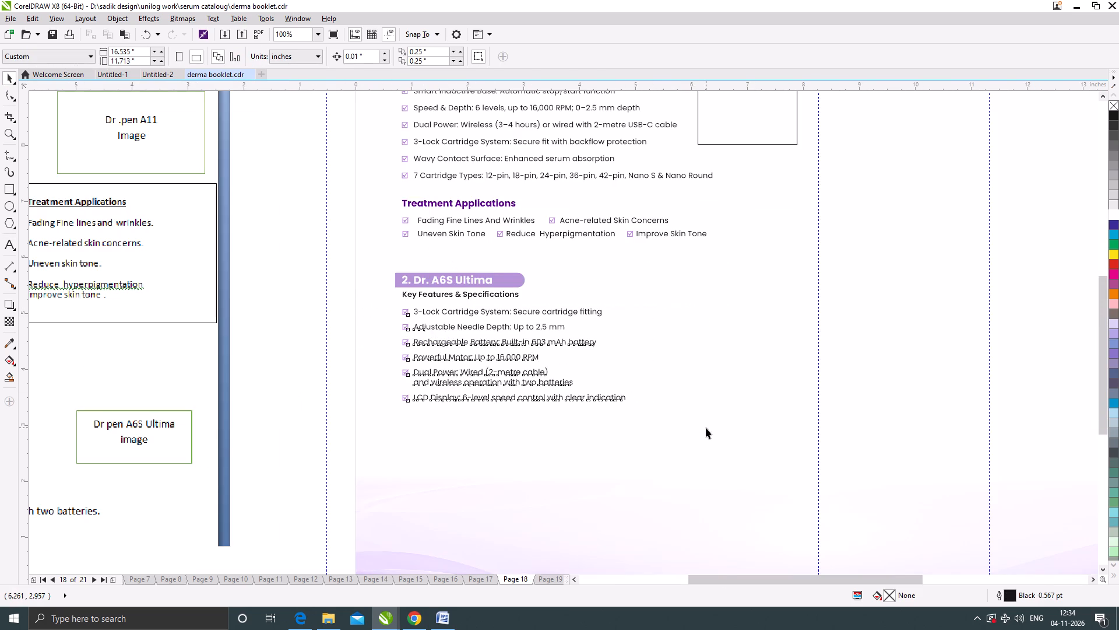
scroll(431, 318, up, 3)
drag(416, 298, 416, 300)
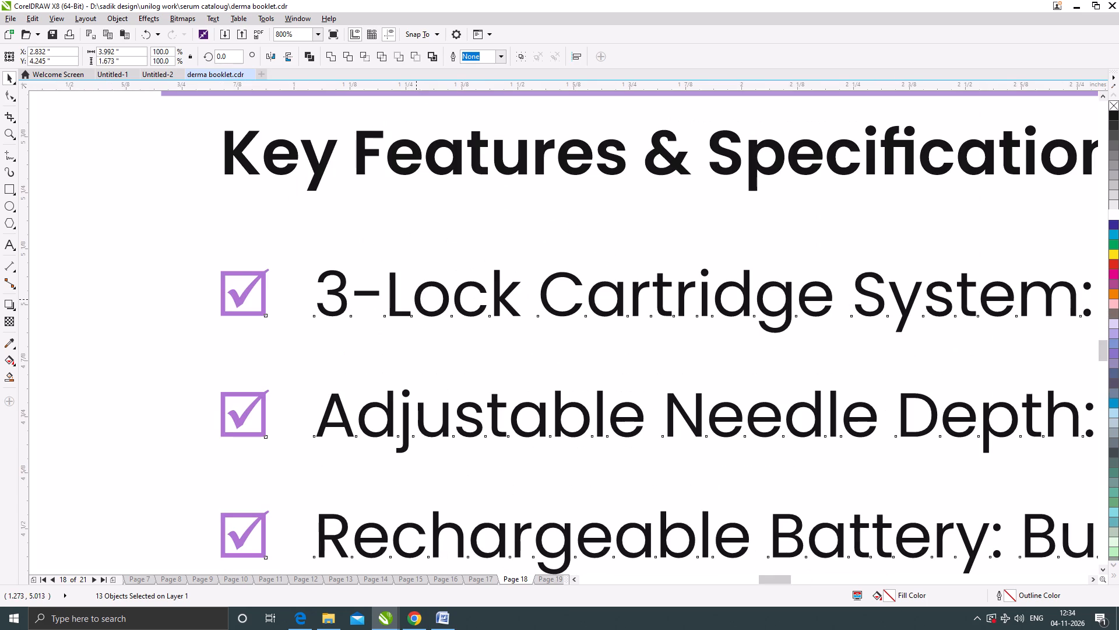
drag(416, 300, 416, 308)
scroll(419, 290, down, 3)
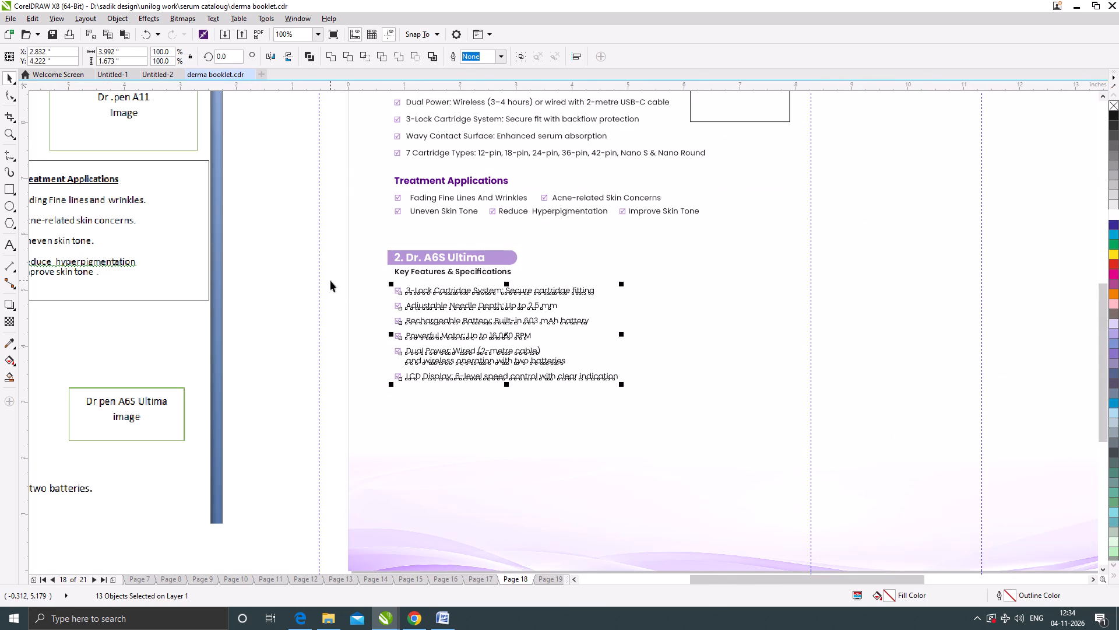
Shorten the purple banner behind the "2. Dr. A6S Ultima" heading to about 2.07 in wide.
click(330, 281)
scroll(404, 308, down, 1)
scroll(419, 293, up, 1)
click(486, 274)
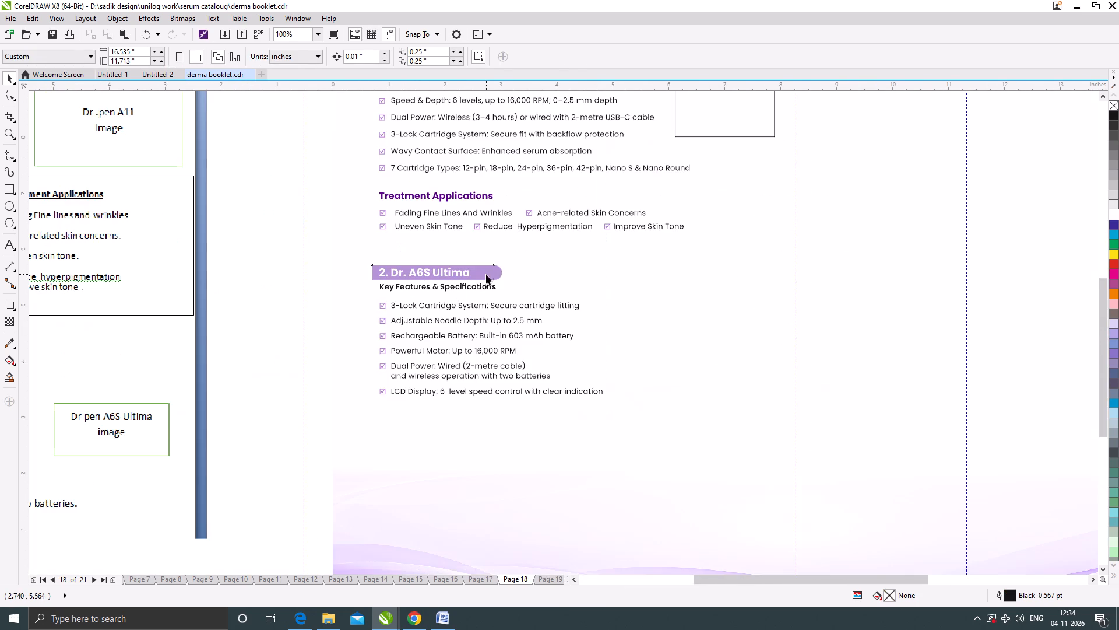
scroll(504, 274, up, 1)
drag(506, 271, 480, 274)
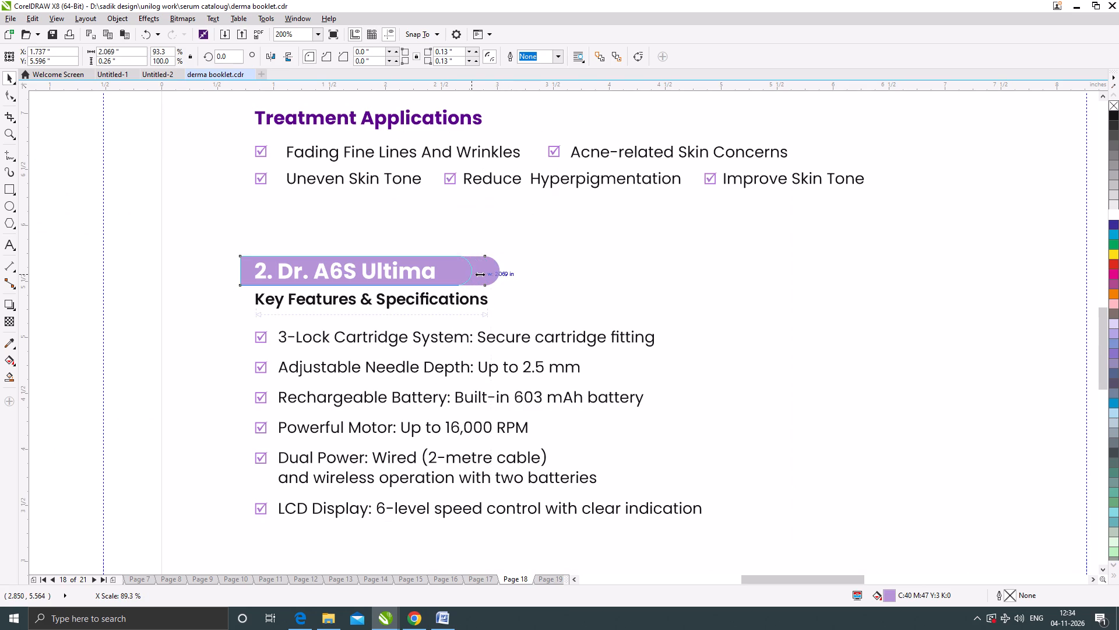
drag(480, 274, 476, 274)
scroll(489, 271, down, 1)
click(310, 332)
scroll(449, 303, down, 1)
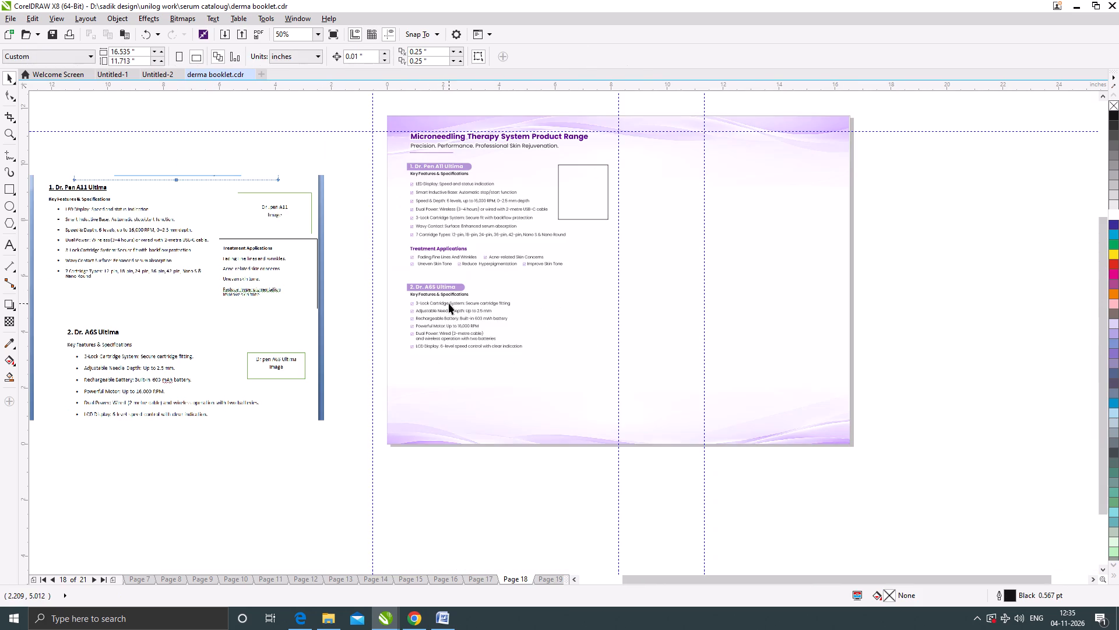
Copy the Dr. A6S Ultima Treatment Applications heading and its five lines from the Word document, and return to the booklet.
click(439, 619)
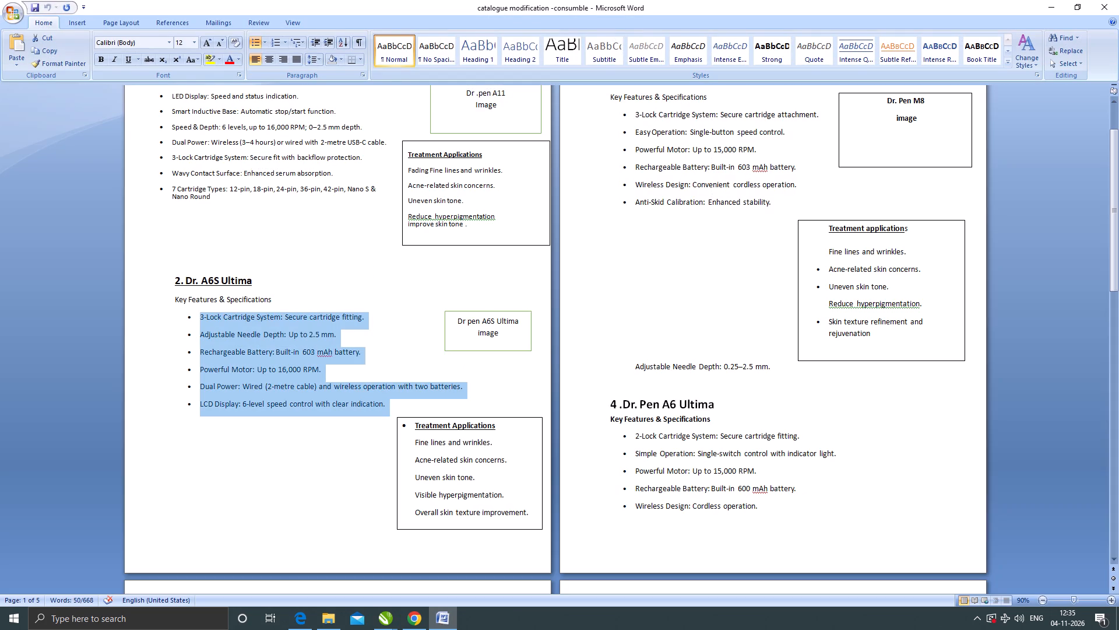
drag(414, 427, 434, 433)
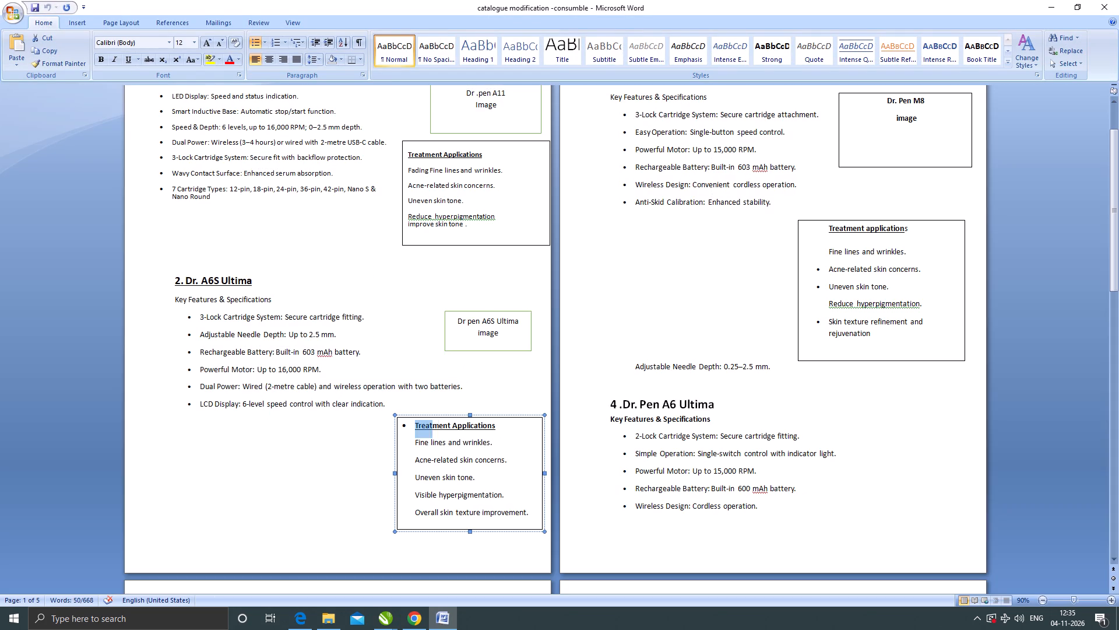
drag(434, 433, 525, 516)
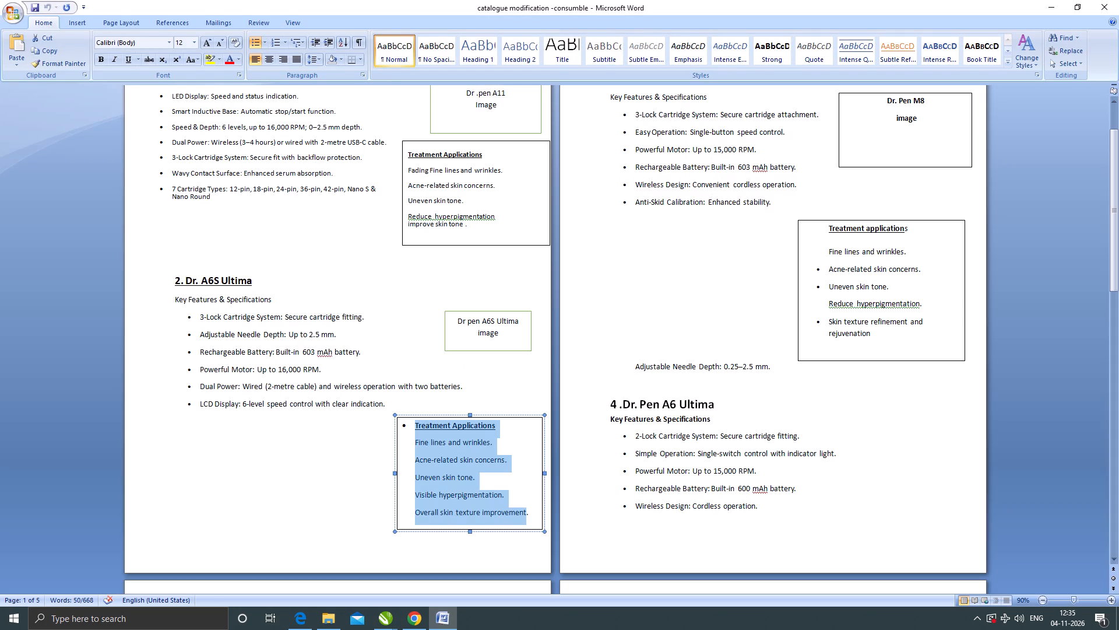
drag(525, 516, 532, 517)
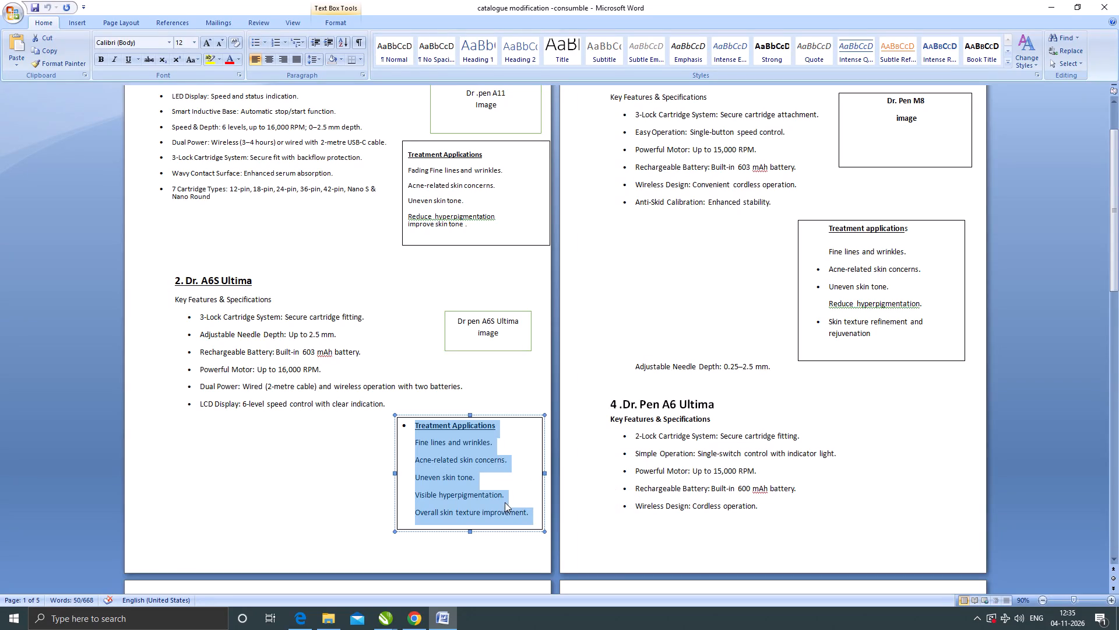
key(ctrl+c)
click(1054, 6)
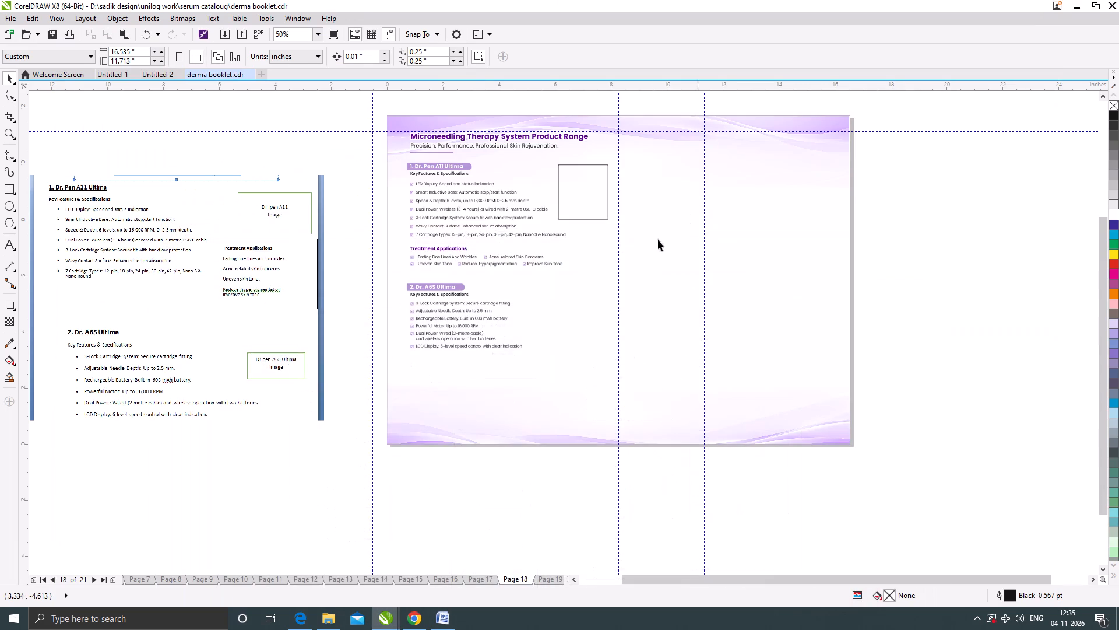
scroll(481, 254, up, 1)
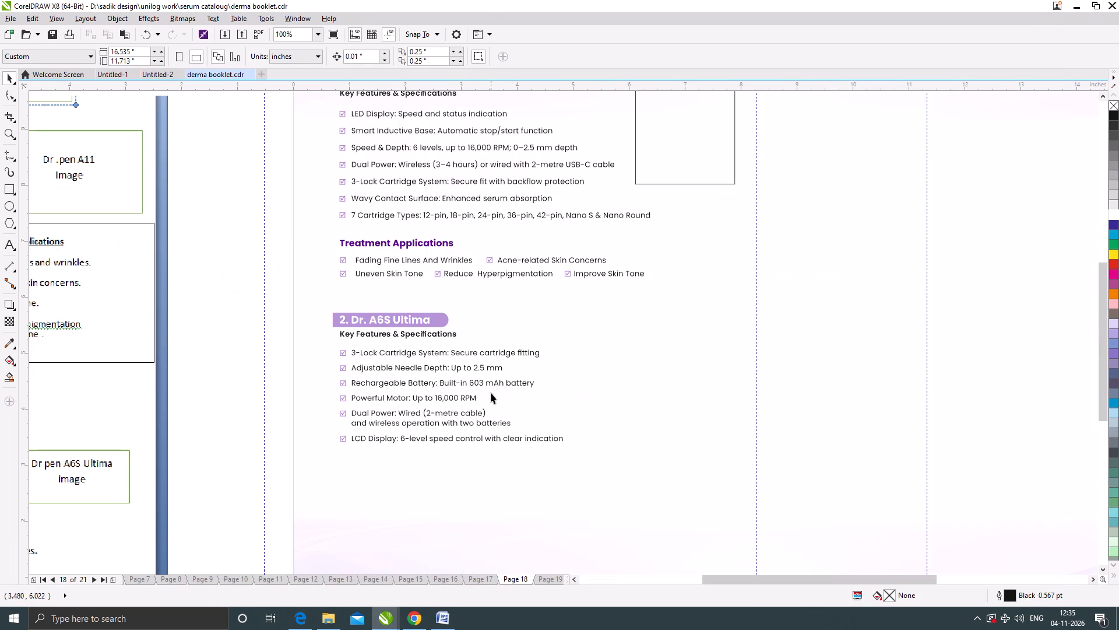
click(441, 618)
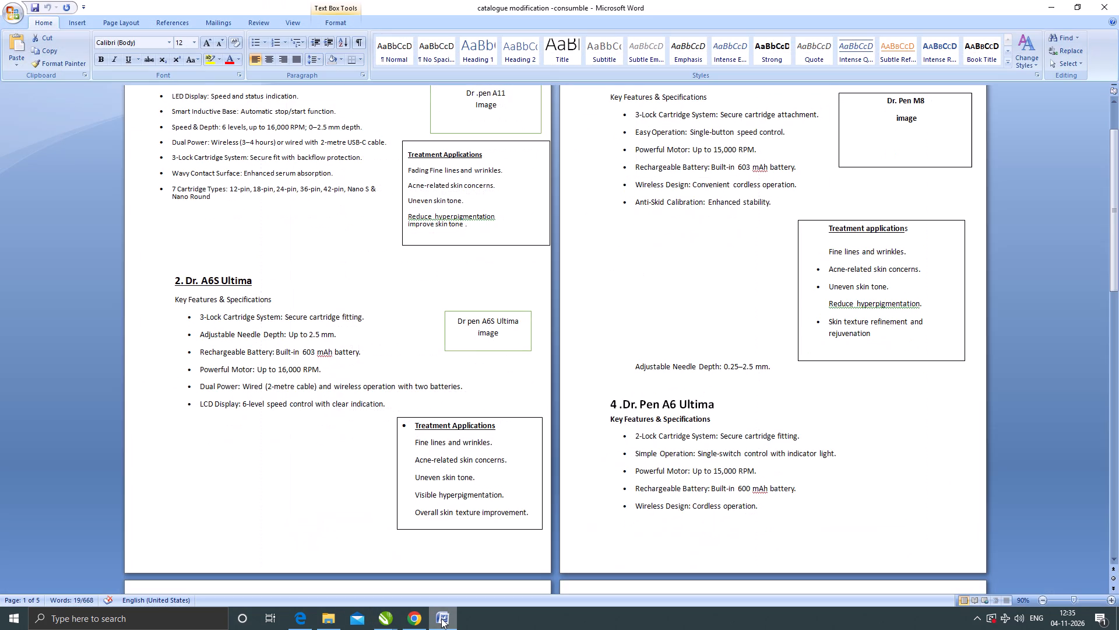
click(441, 618)
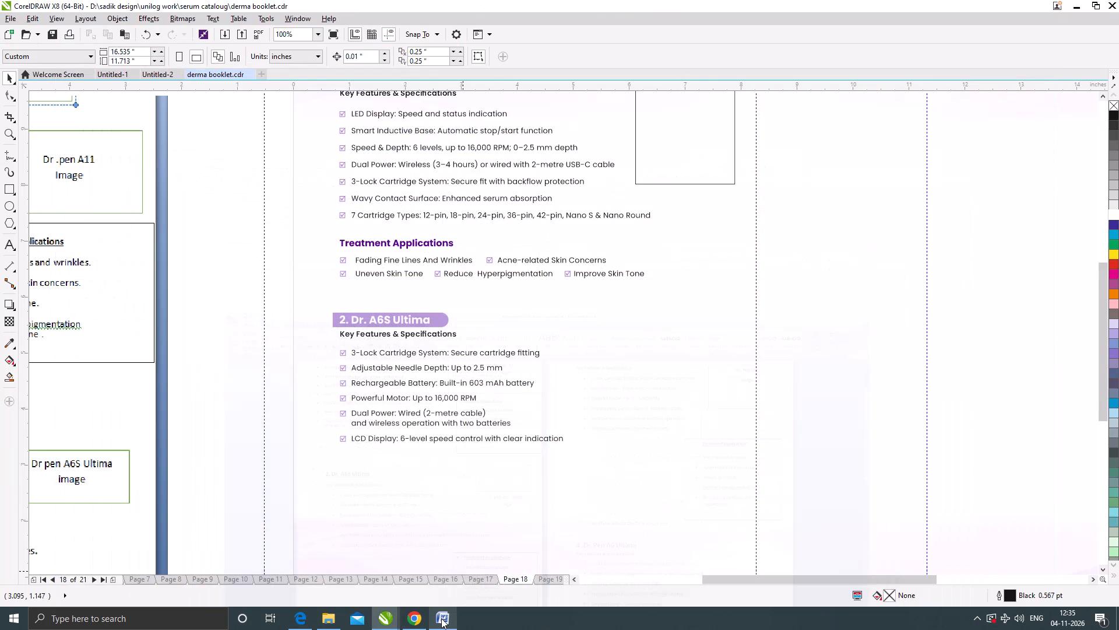
click(441, 618)
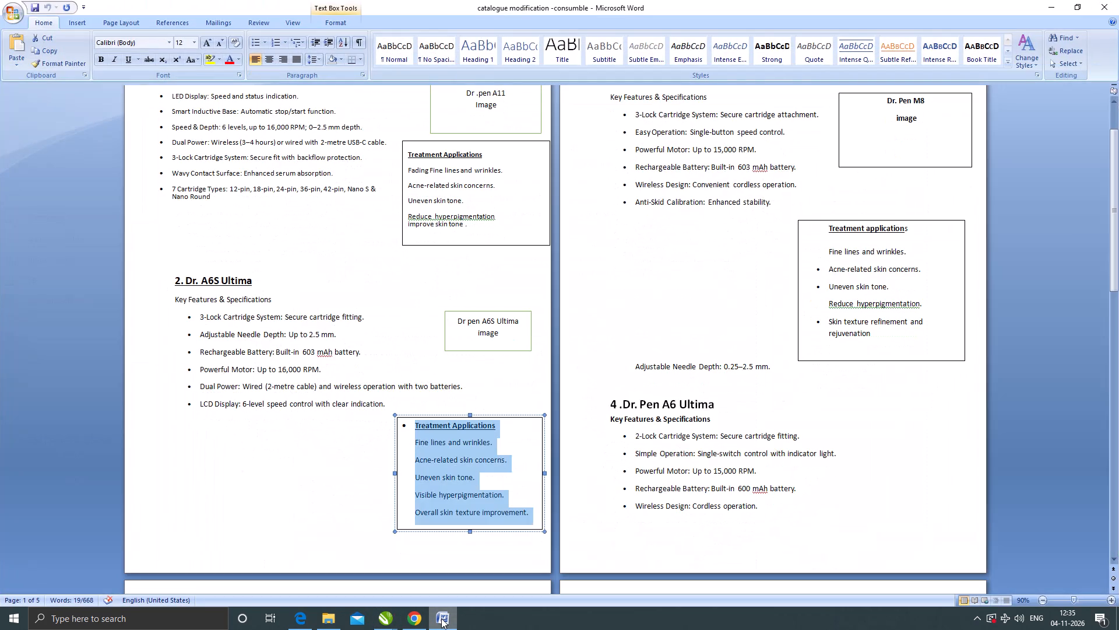
click(441, 618)
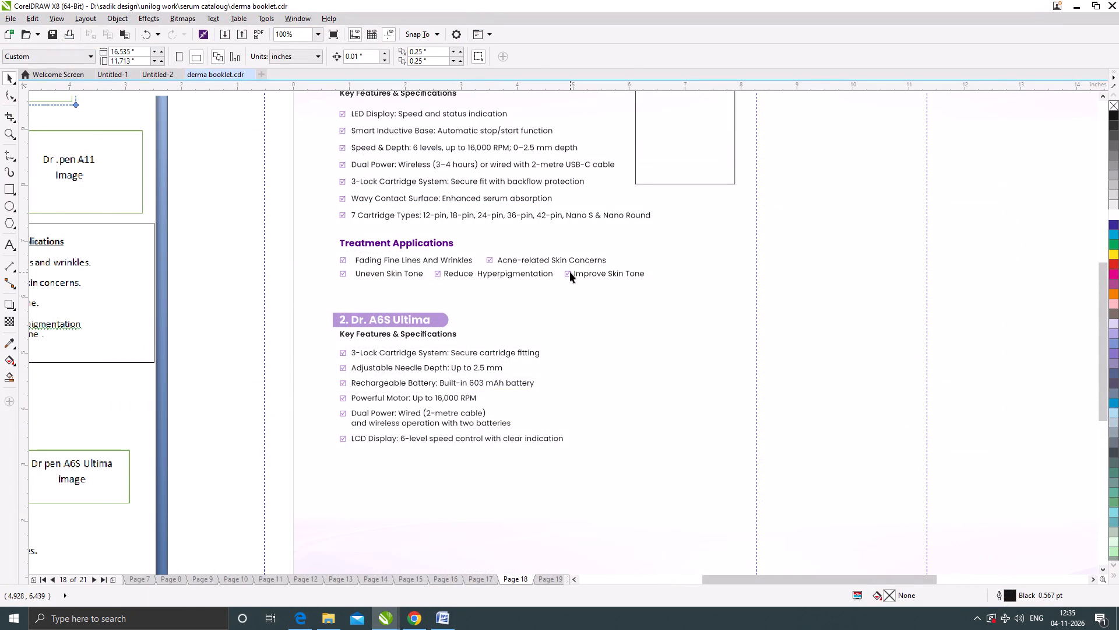
Delete the checkbox before "Improve Skin Tone" in the first product's applications and close the gap after "Hyperpigmentation".
click(570, 272)
key(Delete)
scroll(570, 278, up, 1)
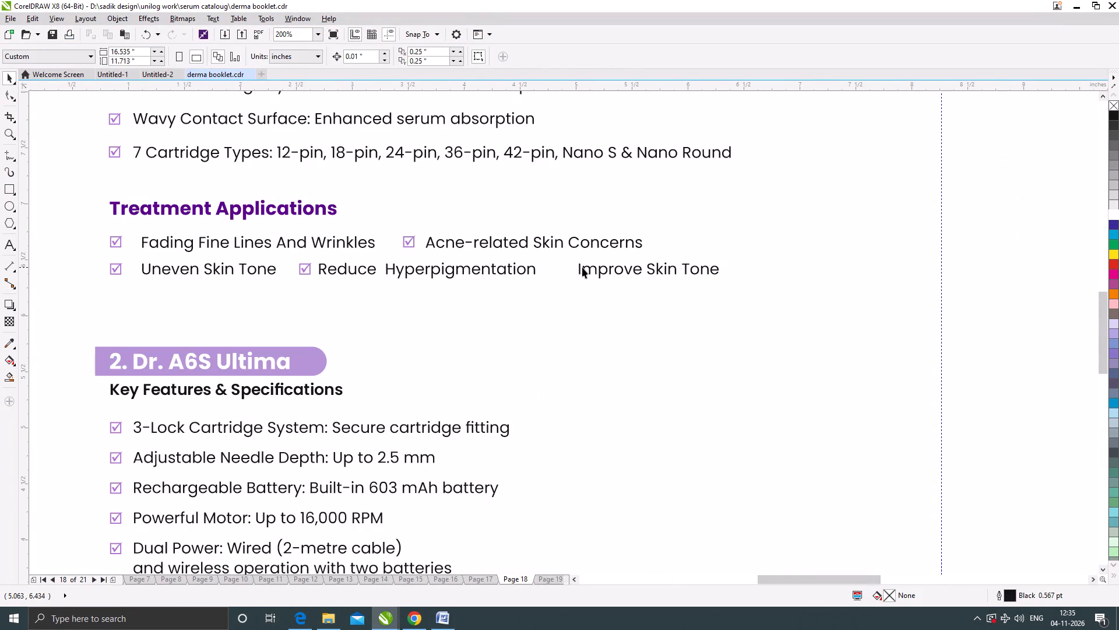
double_click(582, 267)
click(579, 272)
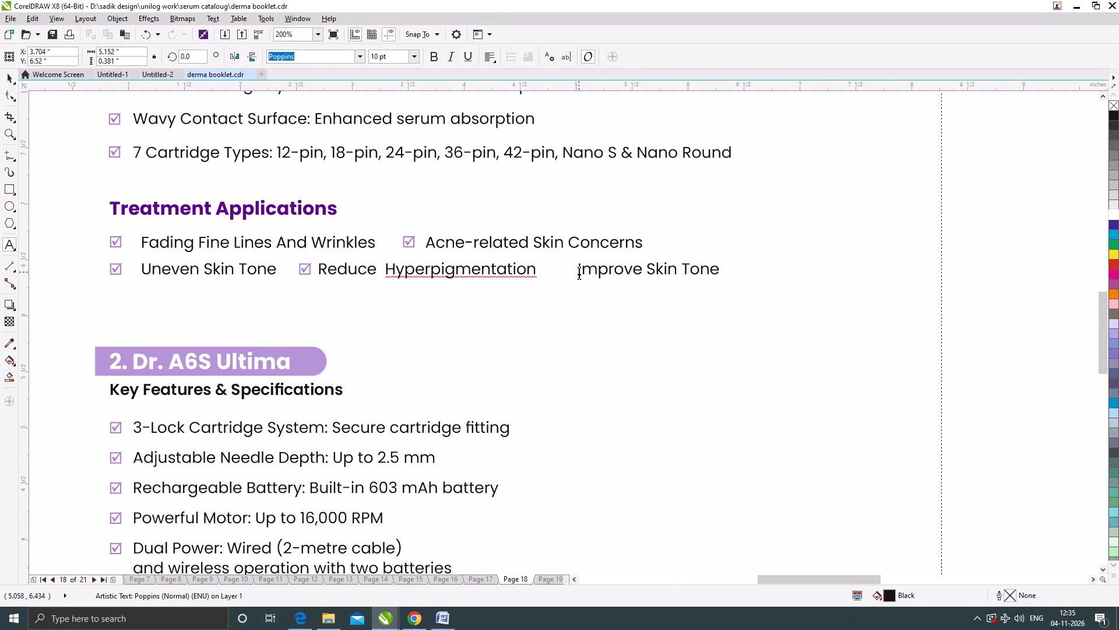
key(BackSpace)
key(BackSpace)
key(BackSpace)
key(BackSpace)
key(BackSpace)
key(BackSpace)
key(BackSpace)
key(BackSpace)
key(BackSpace)
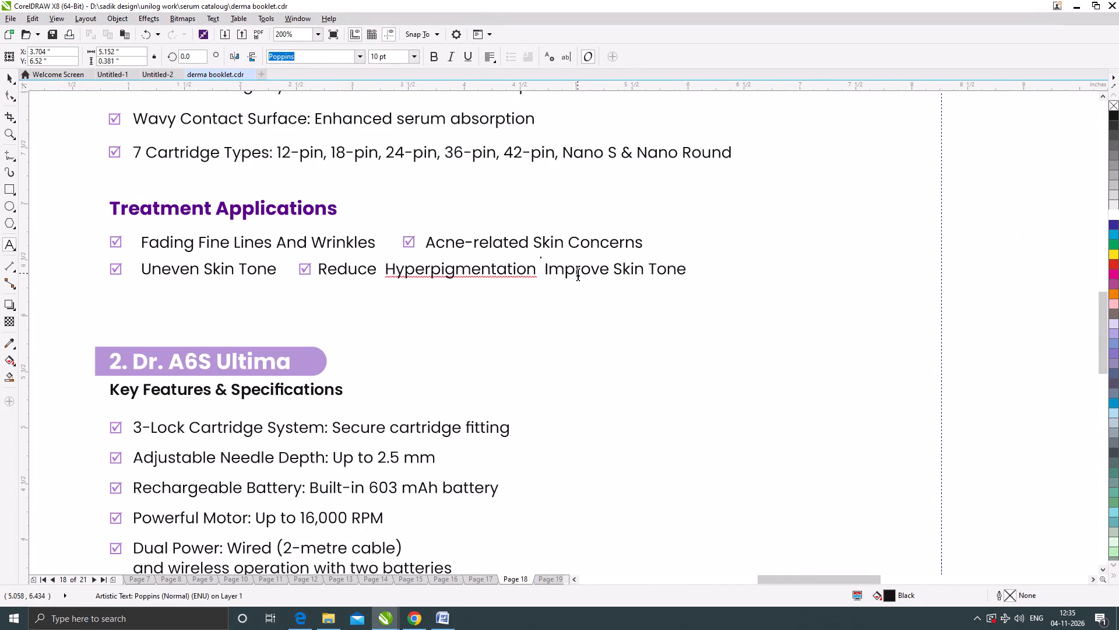
click(8, 71)
scroll(569, 263, down, 1)
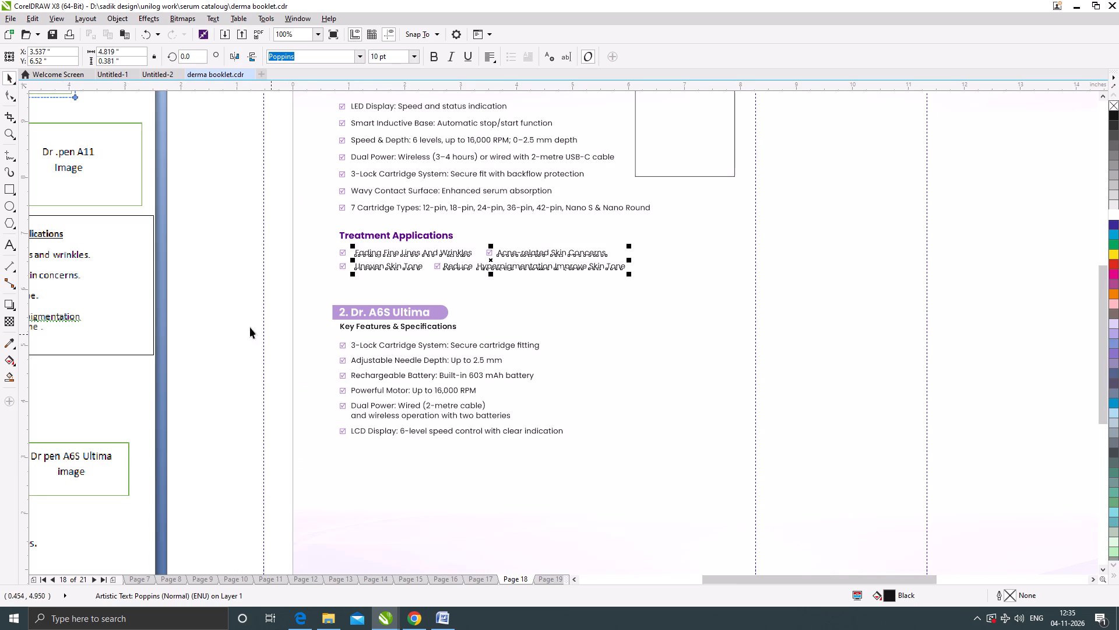
click(245, 307)
Duplicate the "Adjustable Needle Depth" line below "LCD Display" and replace the copy's text with the copied Treatment Applications text.
scroll(459, 318, down, 1)
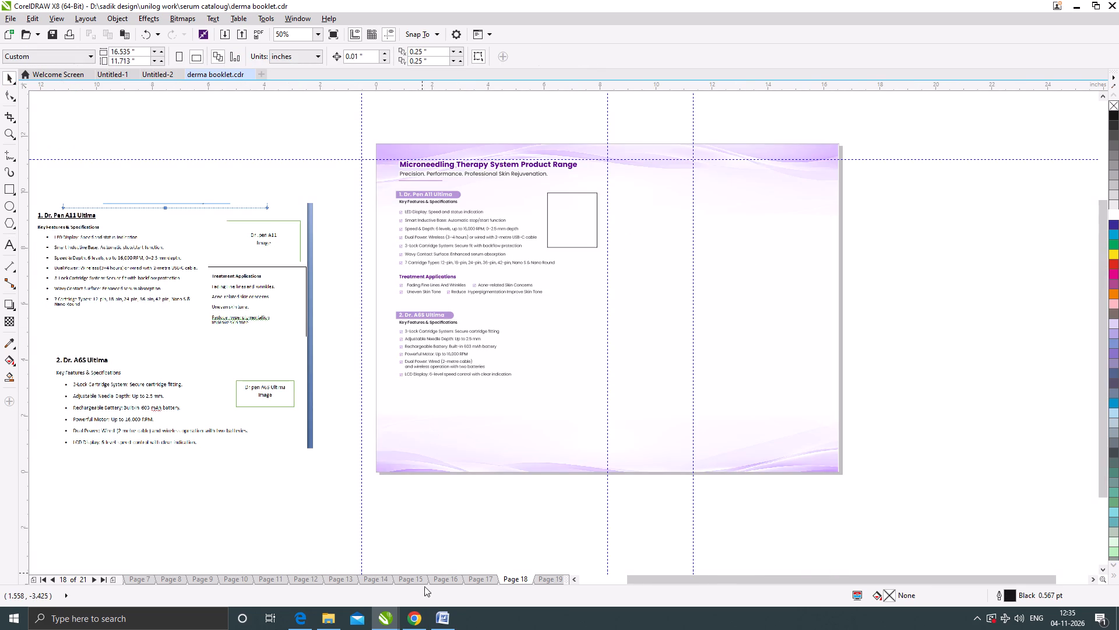
click(436, 338)
scroll(435, 372, up, 1)
drag(431, 309, 431, 376)
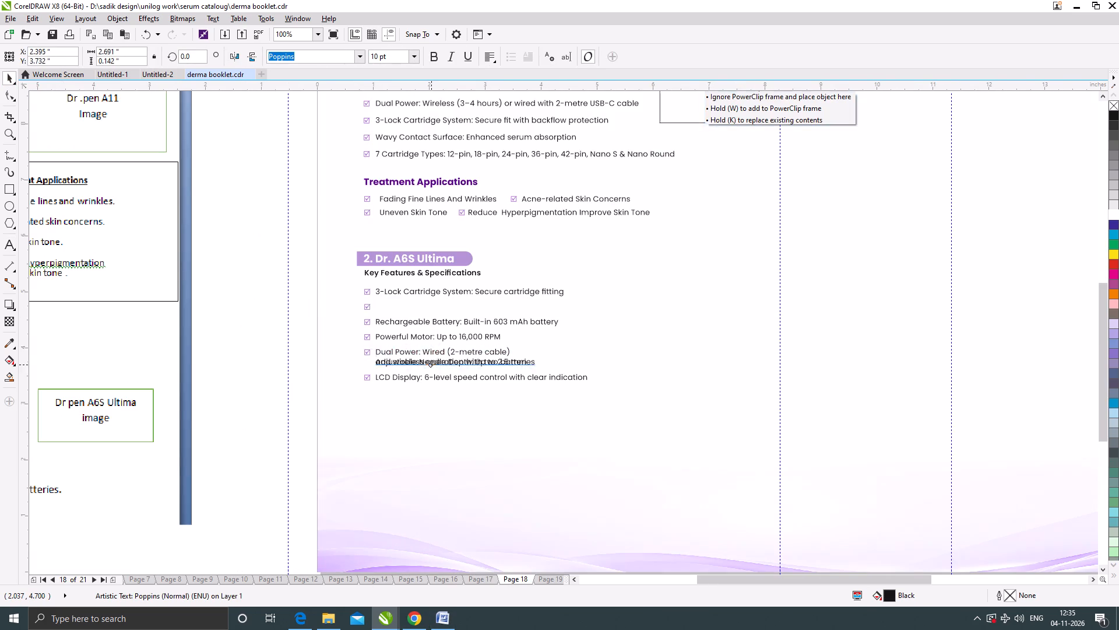
drag(431, 376, 431, 407)
shift+right_click(431, 407)
double_click(432, 407)
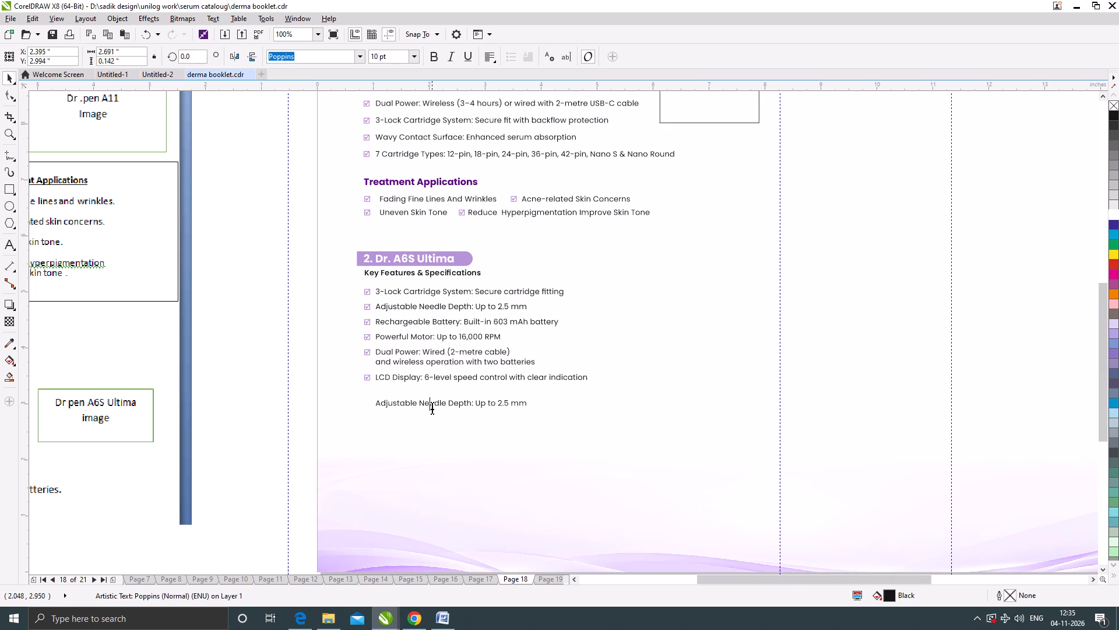
key(ctrl+a)
key(ctrl+v)
click(502, 403)
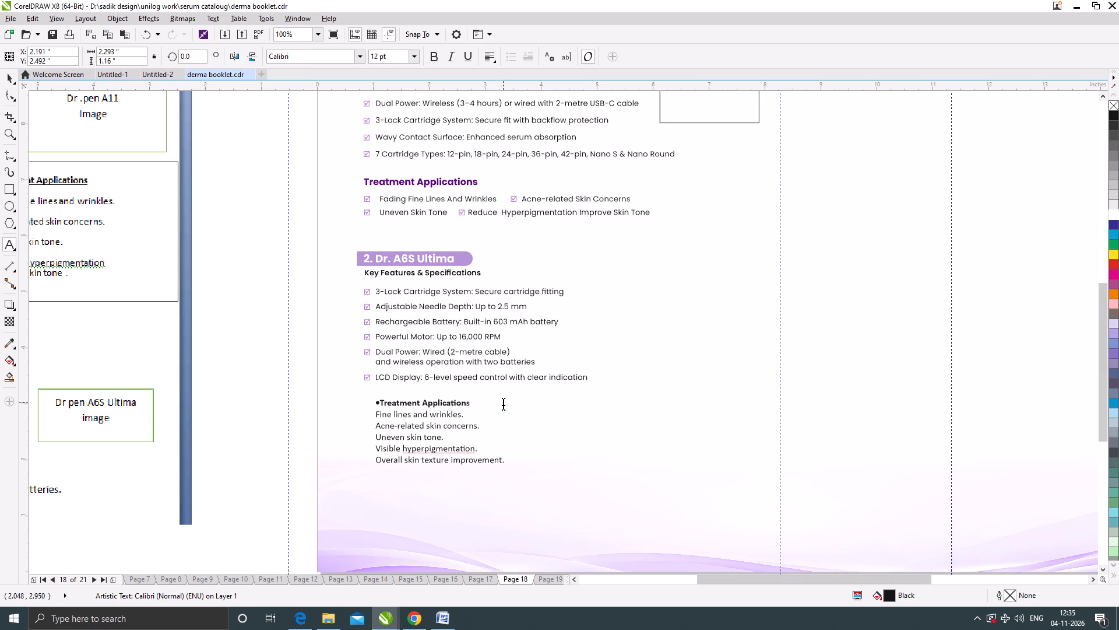
click(9, 78)
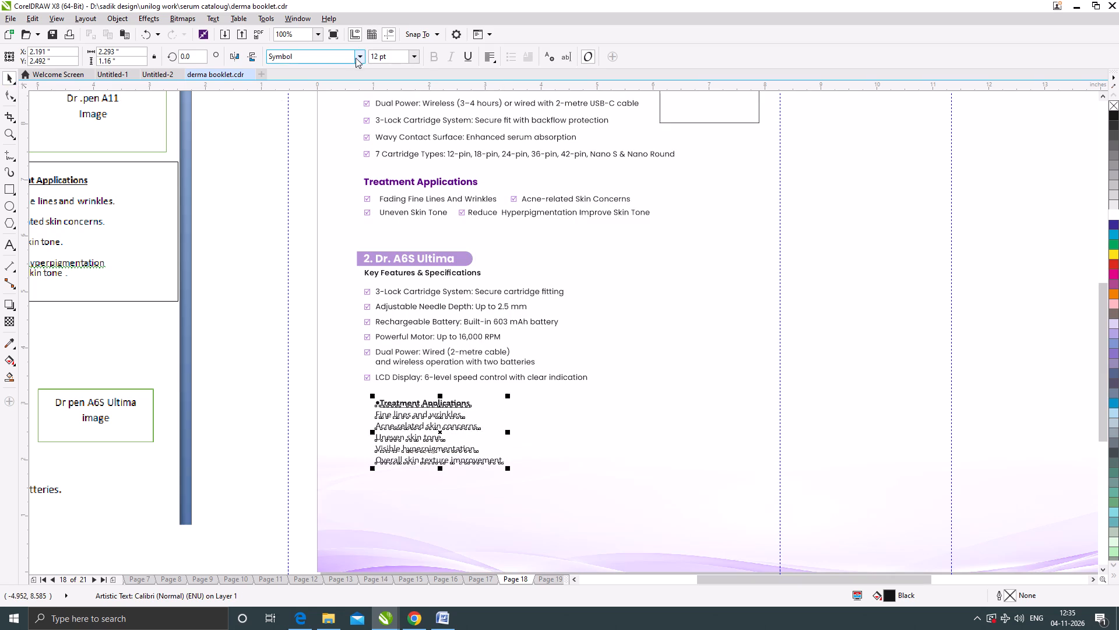
Set the pasted Treatment Applications text to Poppins at 10 pt.
click(360, 56)
click(337, 90)
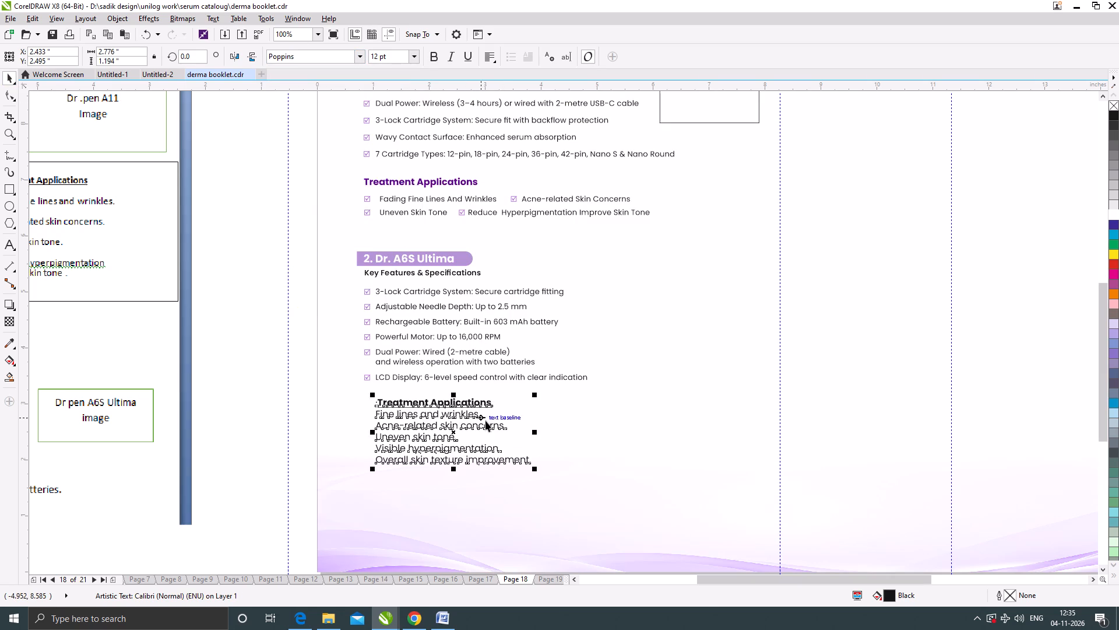
drag(390, 61, 368, 63)
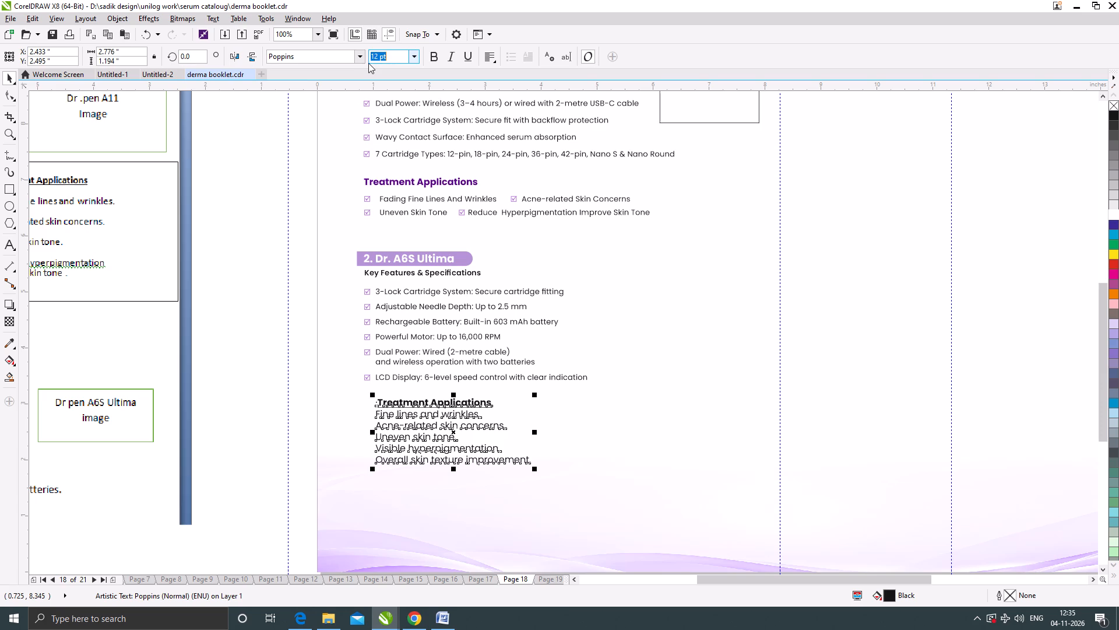
drag(368, 63, 368, 63)
text(10)
key(Return)
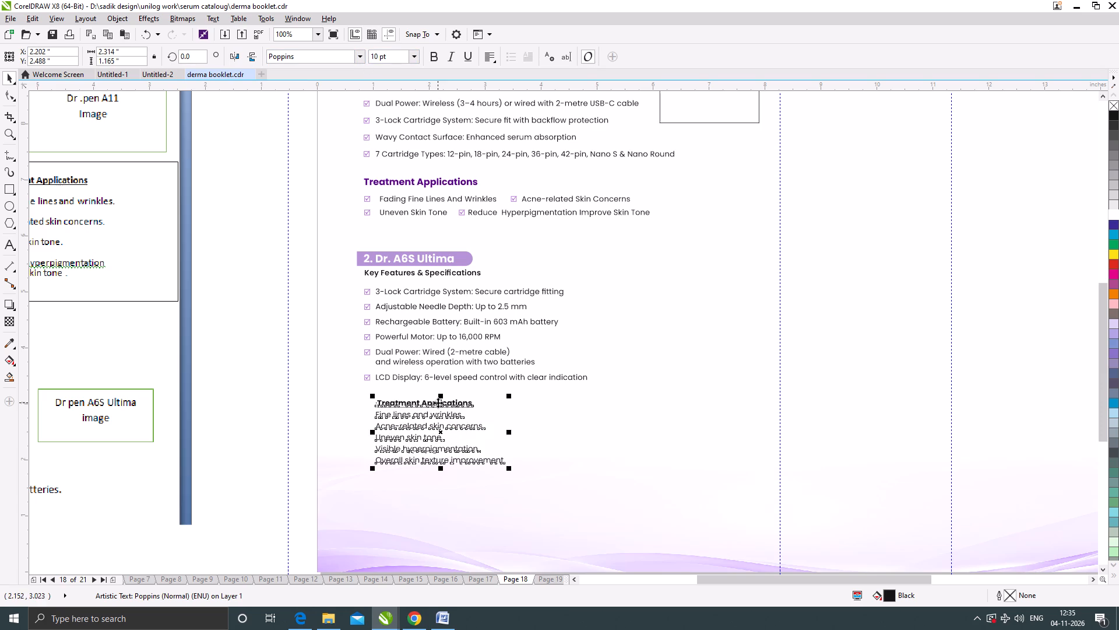
click(306, 432)
Delete the underlined "Treatment Applications" heading line from the pasted Dr. A6S Ultima text.
double_click(407, 405)
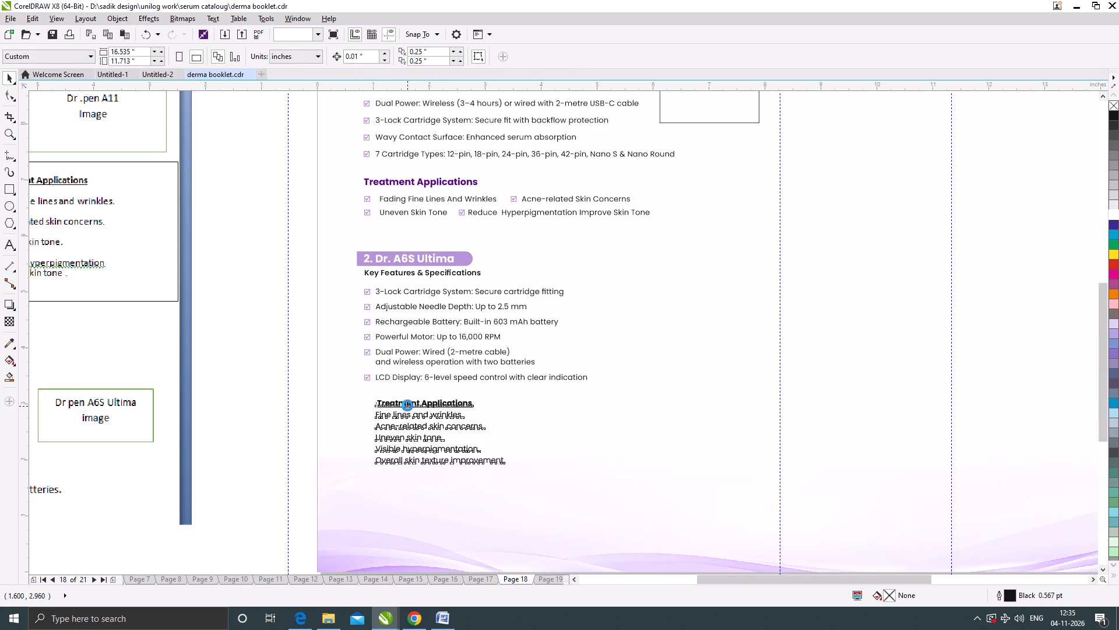
scroll(476, 412, up, 1)
drag(483, 392, 248, 392)
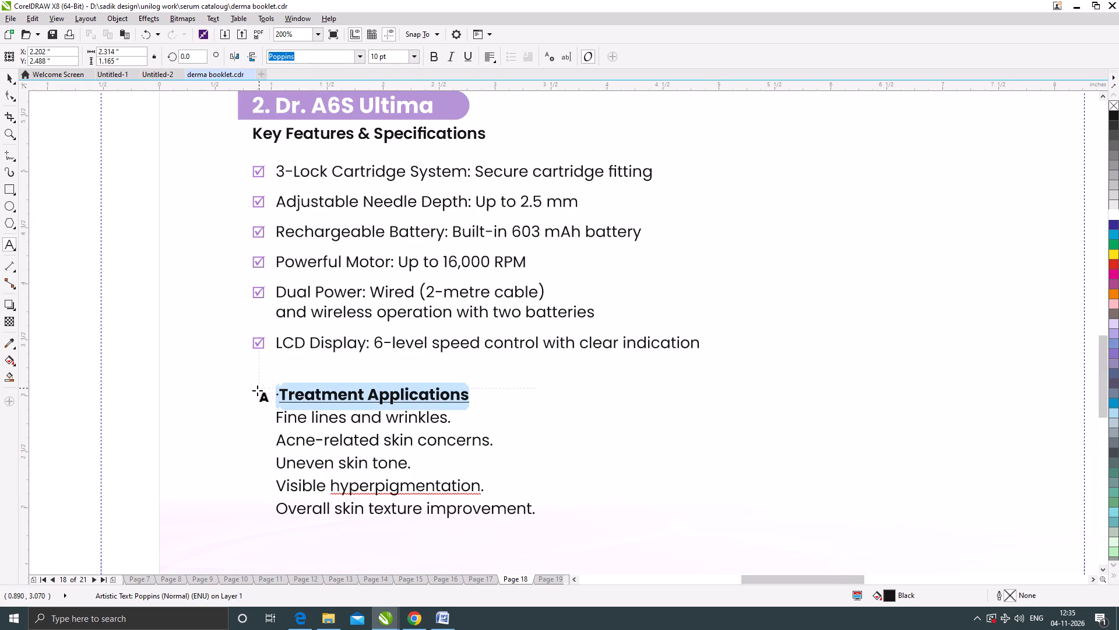
scroll(431, 433, down, 1)
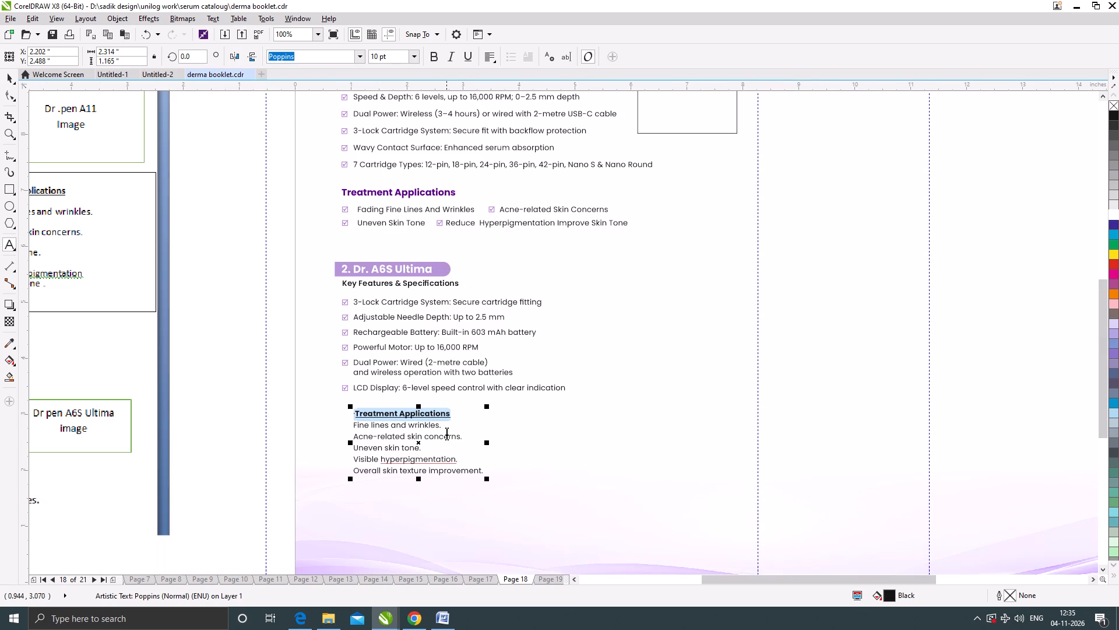
key(BackSpace)
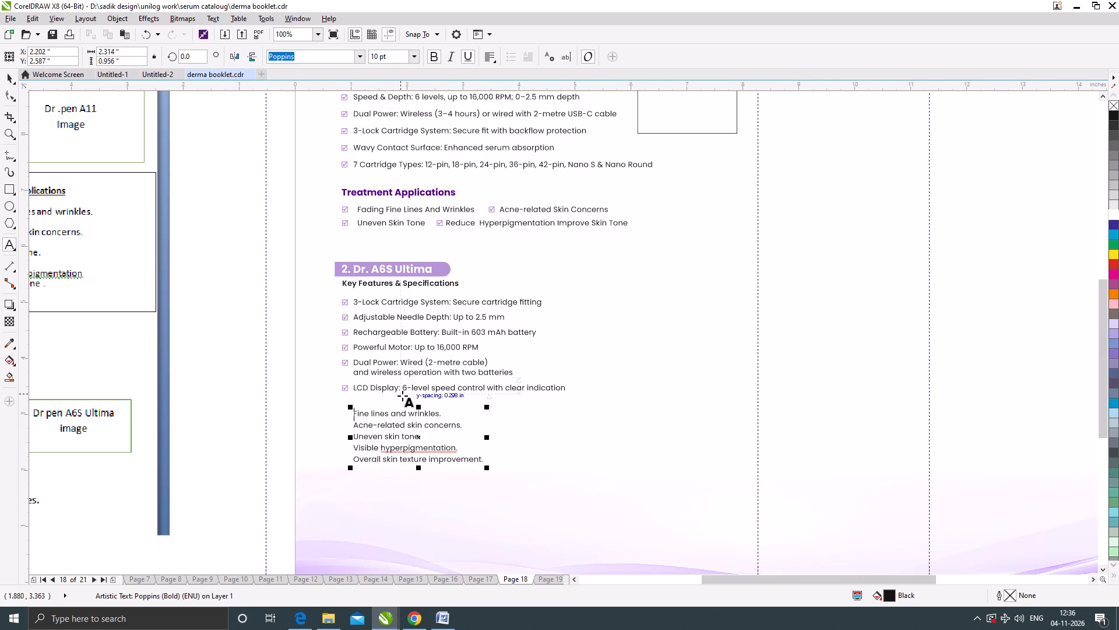
Join "Acne-related skin concerns." onto the "Fine lines and wrinkles." line, separated by a wide gap of spaces.
scroll(351, 442, up, 1)
click(358, 411)
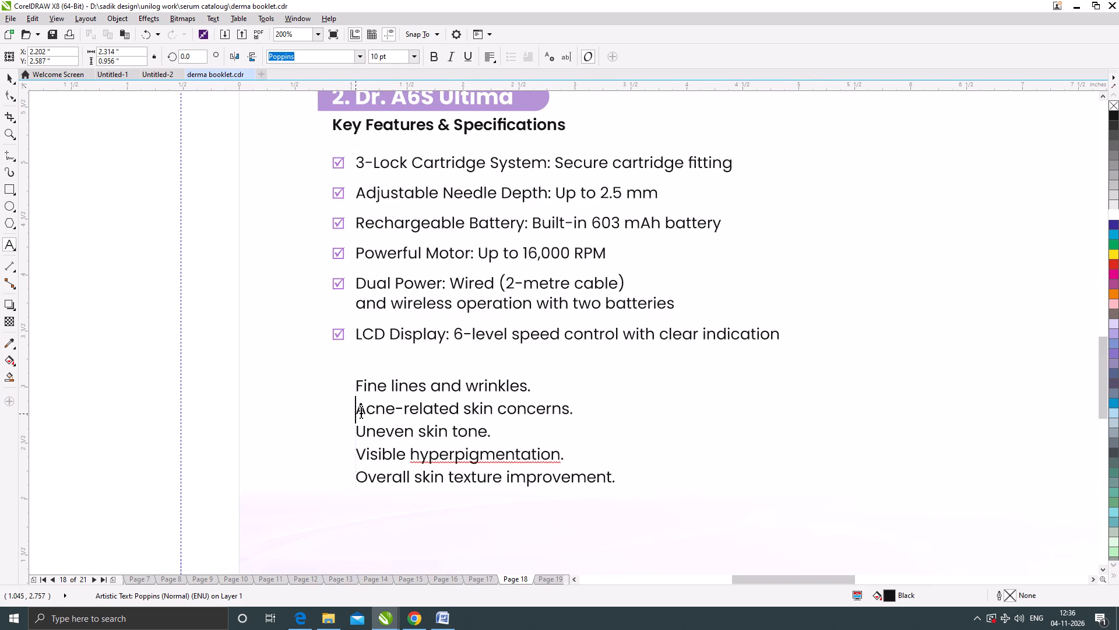
key(BackSpace)
key(space)
key(space)
key(space)
key(space)
key(space)
key(space)
key(space)
key(space)
key(space)
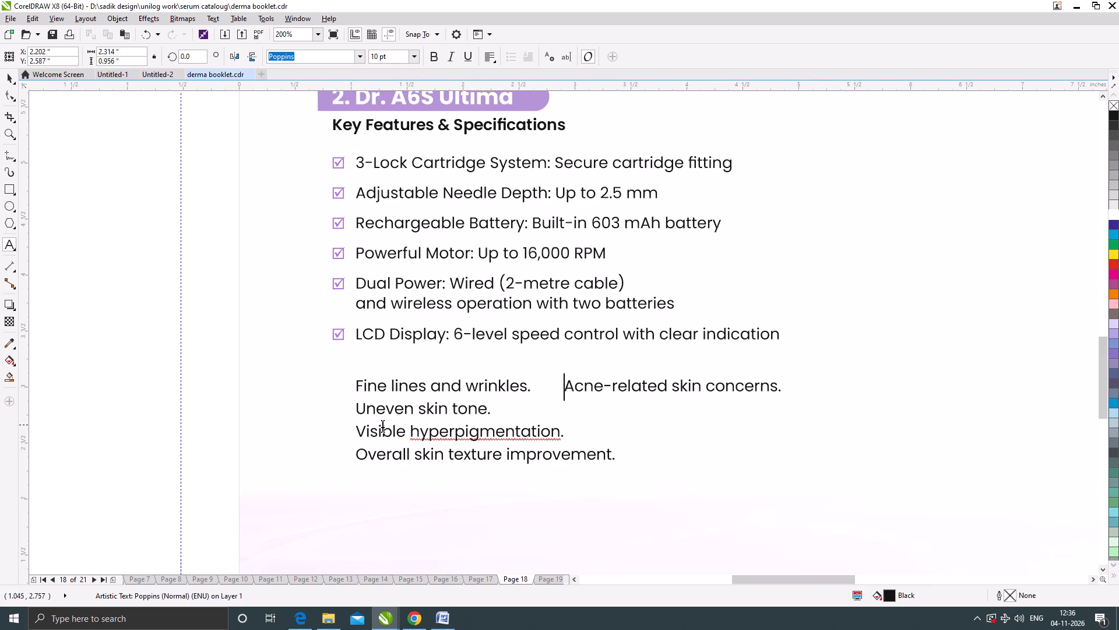
Join "Visible hyperpigmentation." onto the "Uneven skin tone." line, separated by a wide gap of spaces.
click(359, 433)
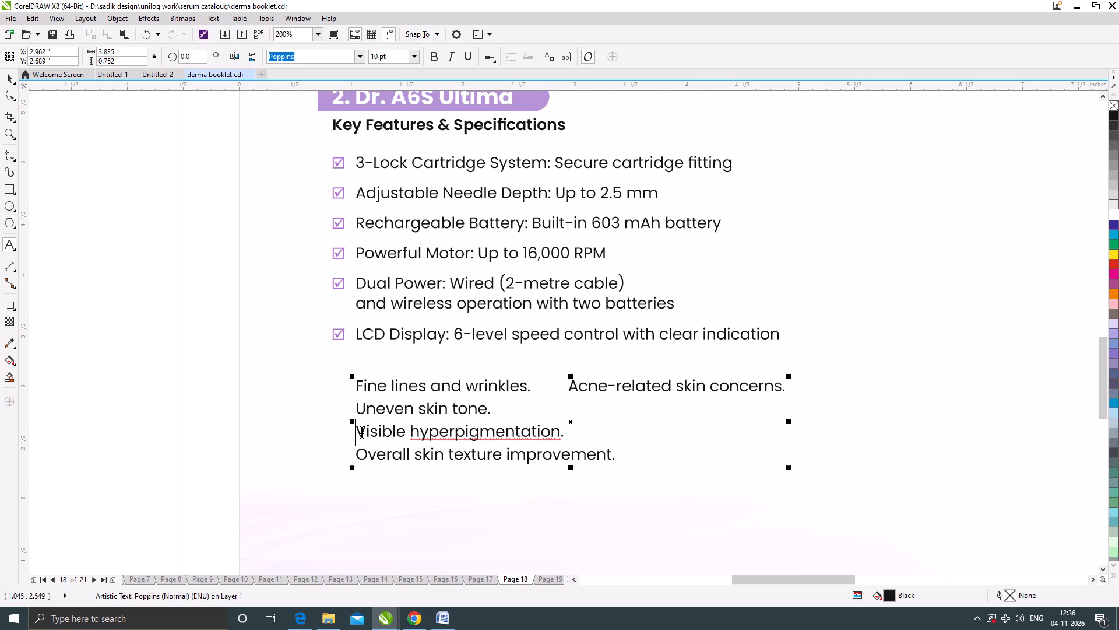
key(BackSpace)
key(space)
key(space)
key(space)
key(space)
key(space)
key(space)
key(space)
key(space)
key(space)
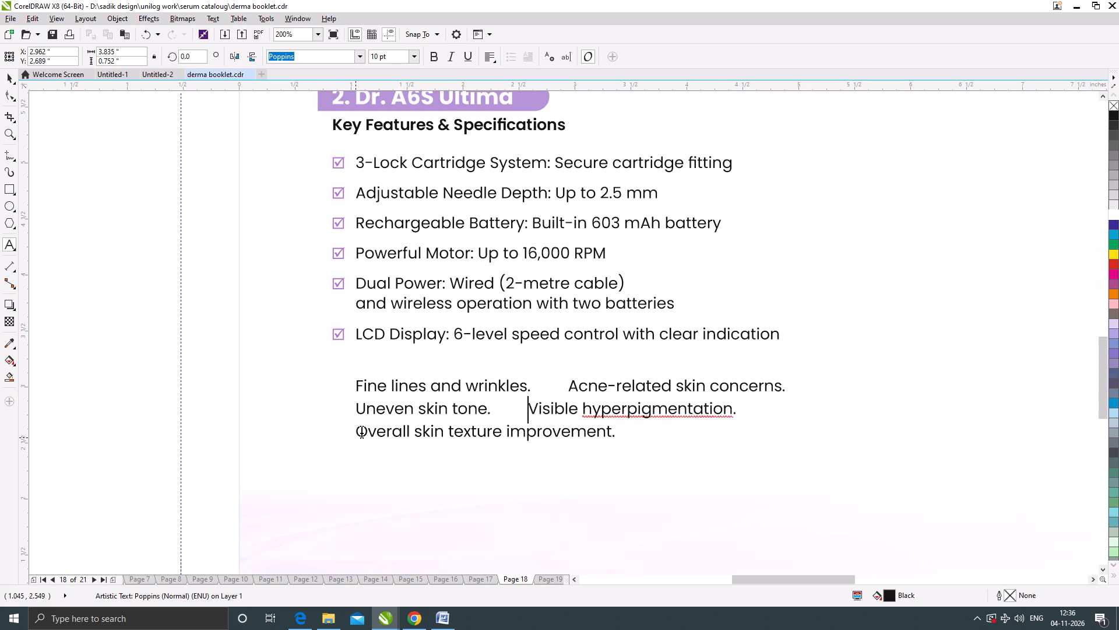
key(space)
scroll(457, 370, down, 1)
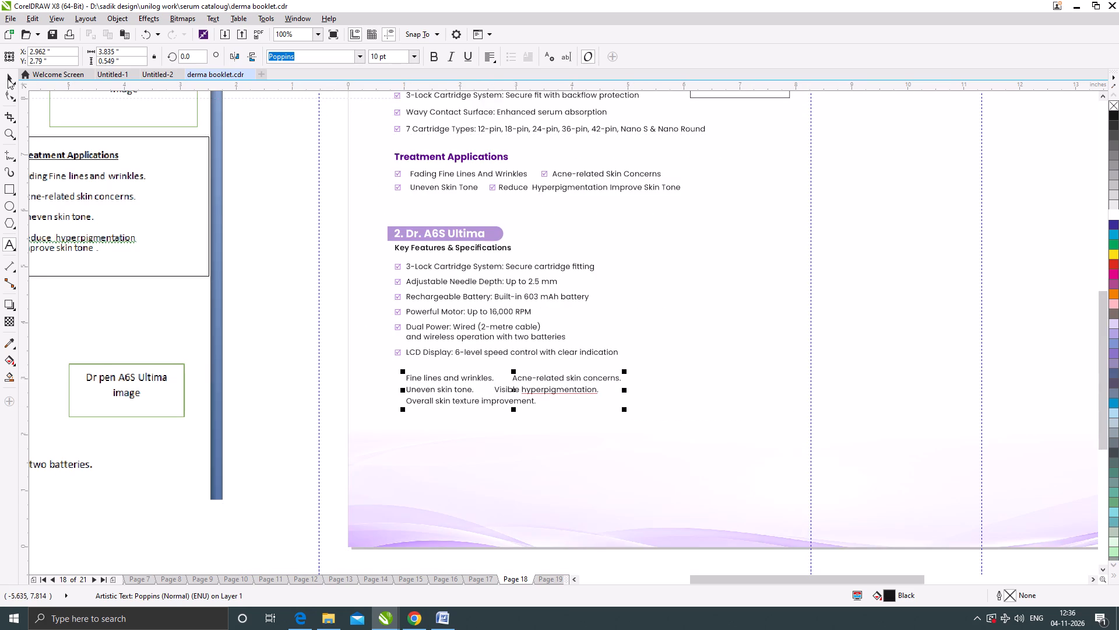
Increase the line spacing of the Dr. A6S Ultima treatment text slightly, to a block height of about 0.58 in.
click(10, 96)
scroll(406, 416, up, 2)
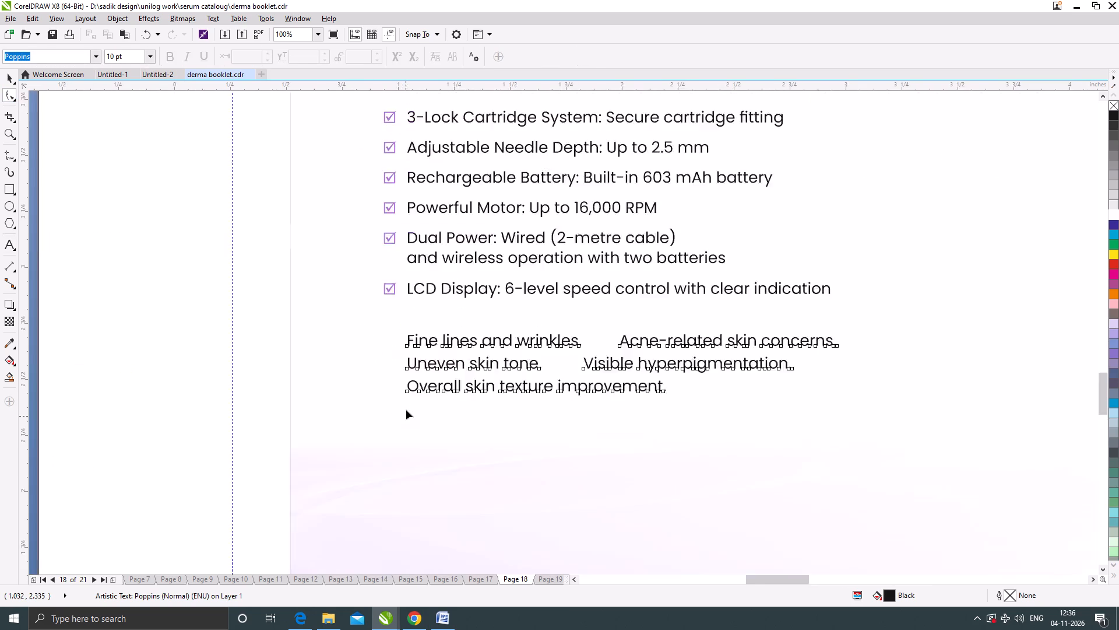
scroll(406, 410, up, 1)
drag(407, 346, 413, 355)
scroll(447, 353, down, 2)
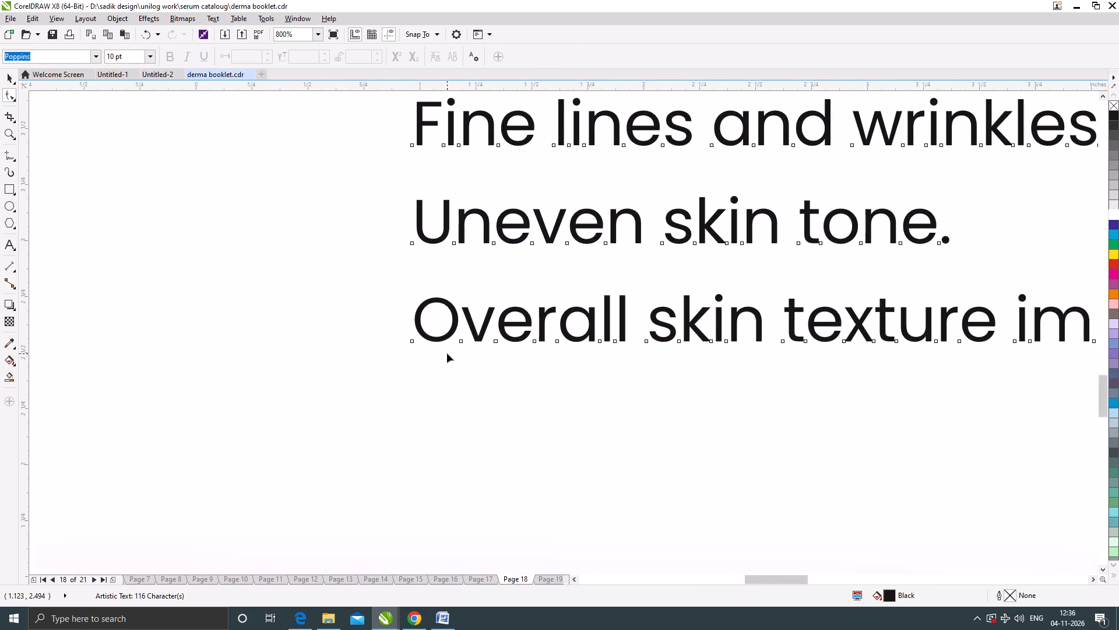
Move the Dr. A6S Ultima treatment text block down to about Y 2.52 in, leaving room for a heading.
click(9, 73)
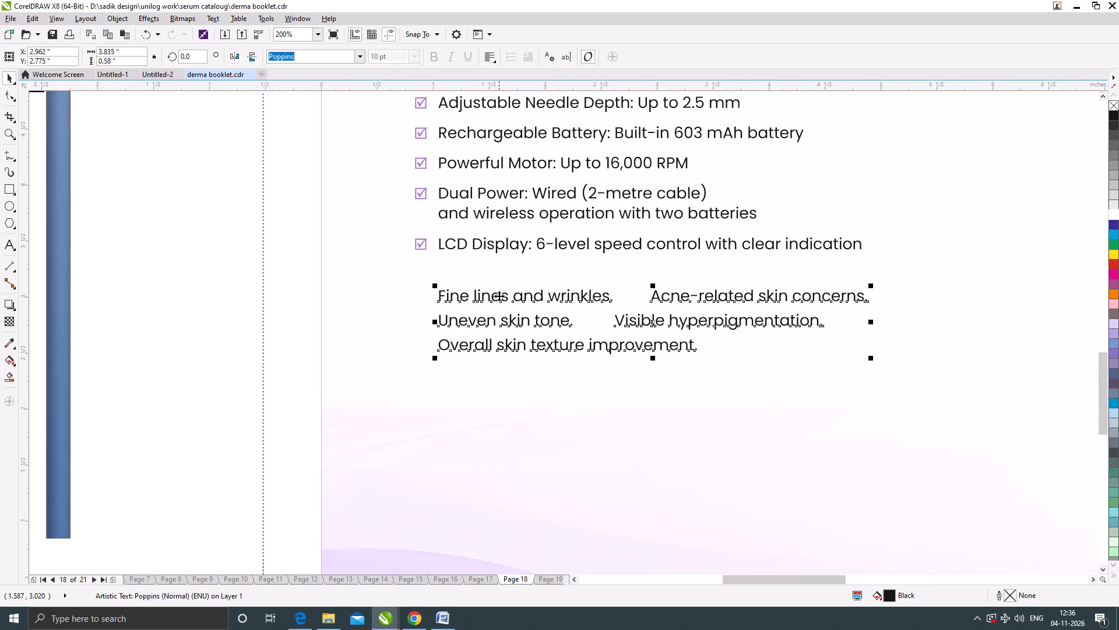
drag(499, 296, 504, 323)
Copy the first product's purple "Treatment Applications" heading to just above the Dr. A6S Ultima treatment text, at about Y 3.02 in.
scroll(501, 378, down, 2)
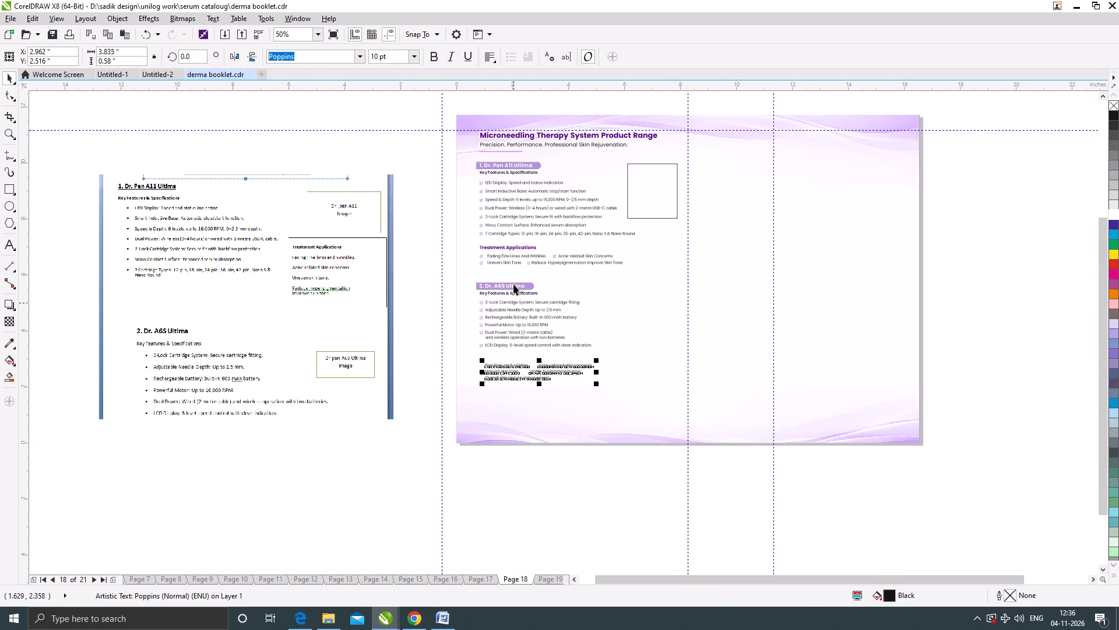
scroll(515, 300, up, 1)
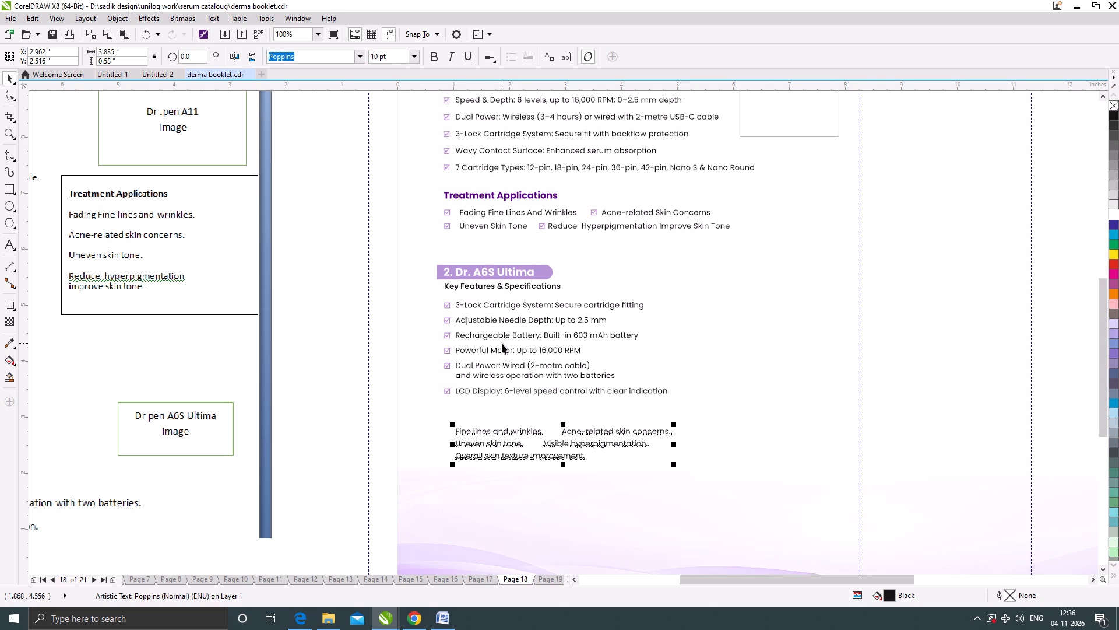
drag(492, 197, 499, 415)
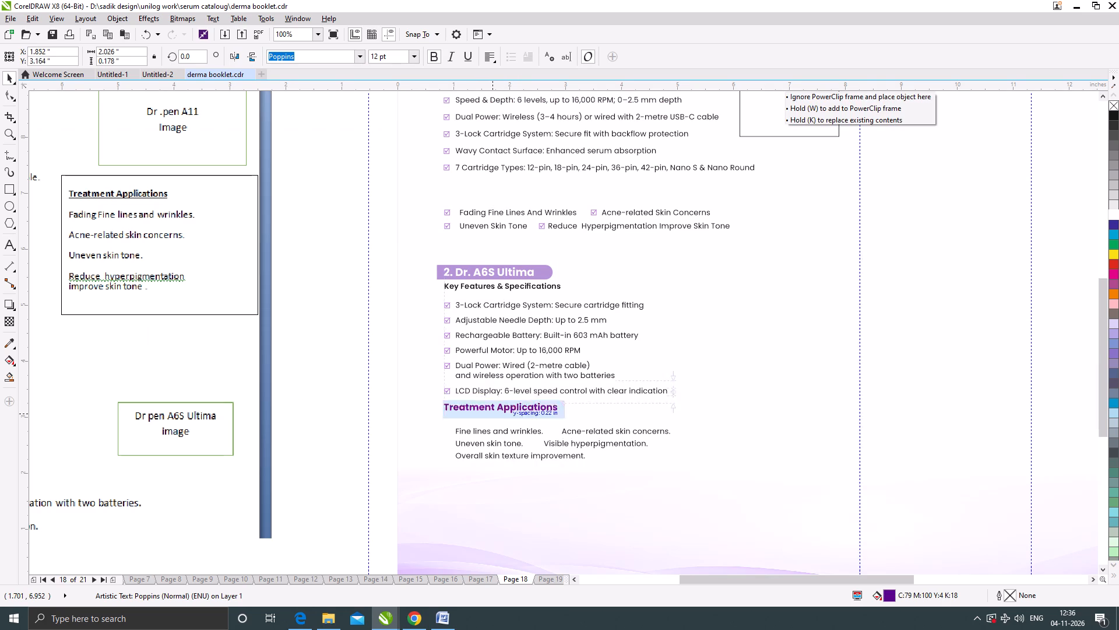
drag(499, 415, 501, 418)
shift+right_click(501, 419)
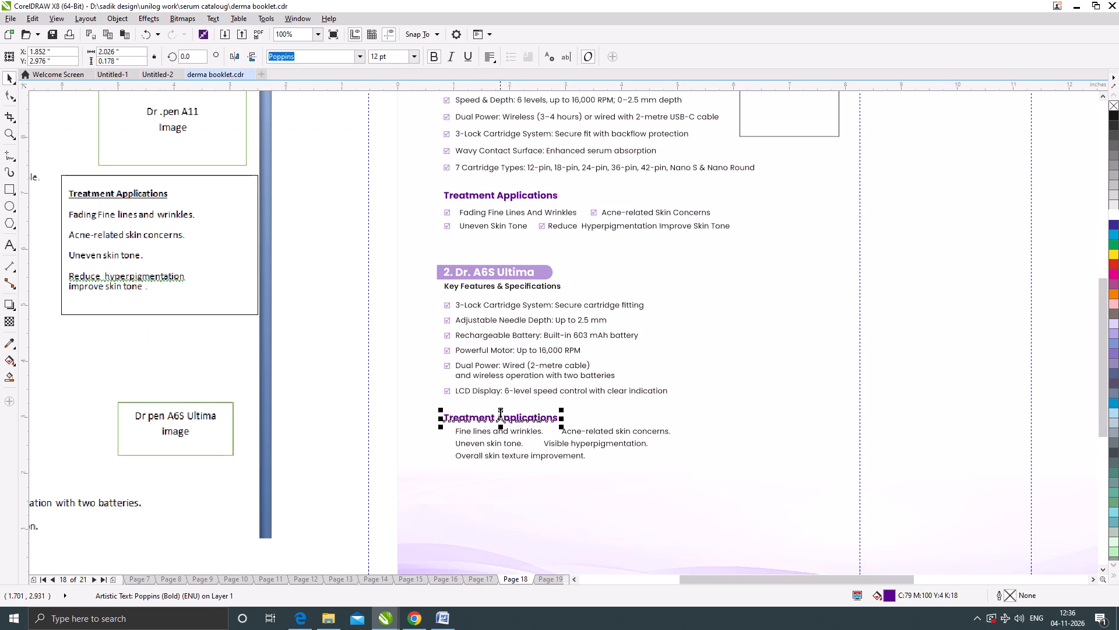
scroll(479, 307, down, 1)
scroll(486, 370, up, 2)
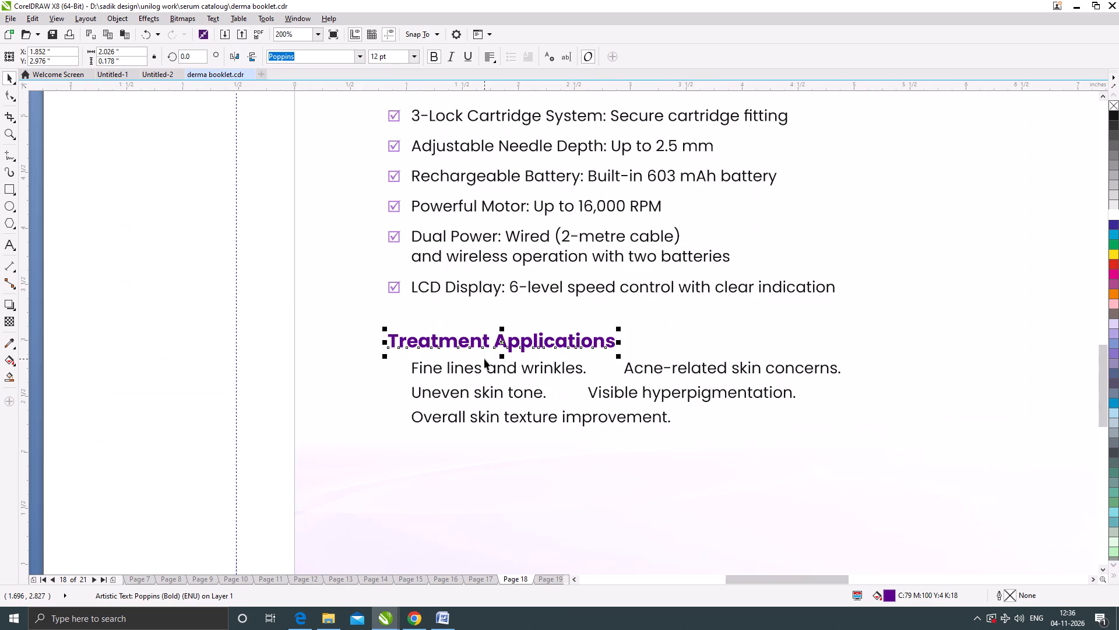
scroll(484, 358, up, 1)
drag(489, 327, 490, 317)
scroll(480, 321, down, 1)
Delete the full stops after all five treatment phrases in the Dr. A6S Ultima text.
click(593, 376)
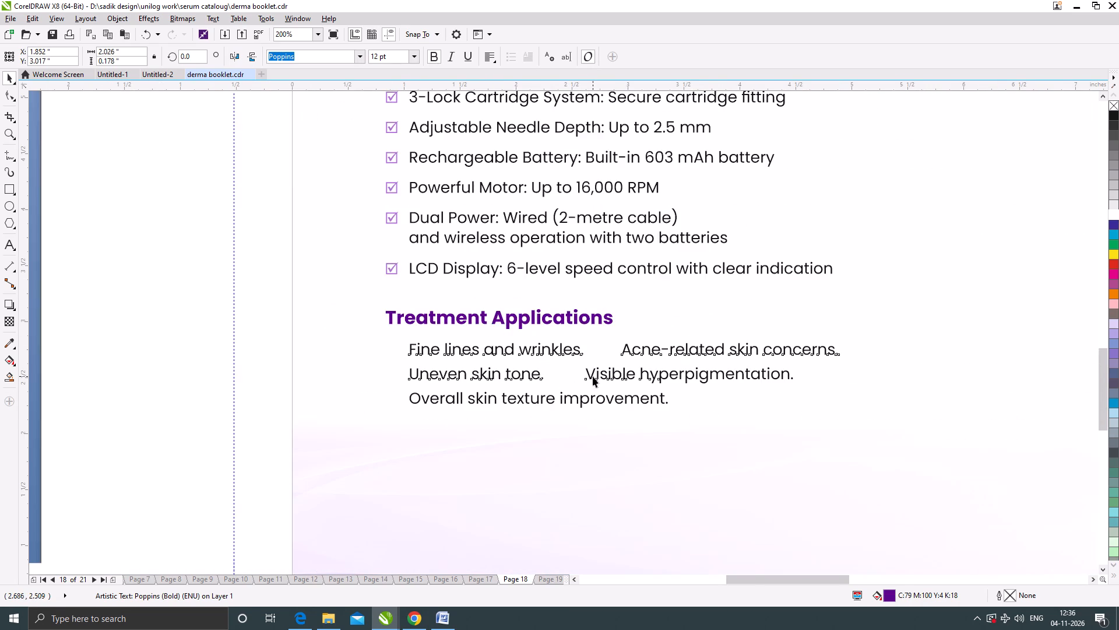
scroll(578, 344, up, 1)
double_click(575, 359)
drag(586, 363, 590, 369)
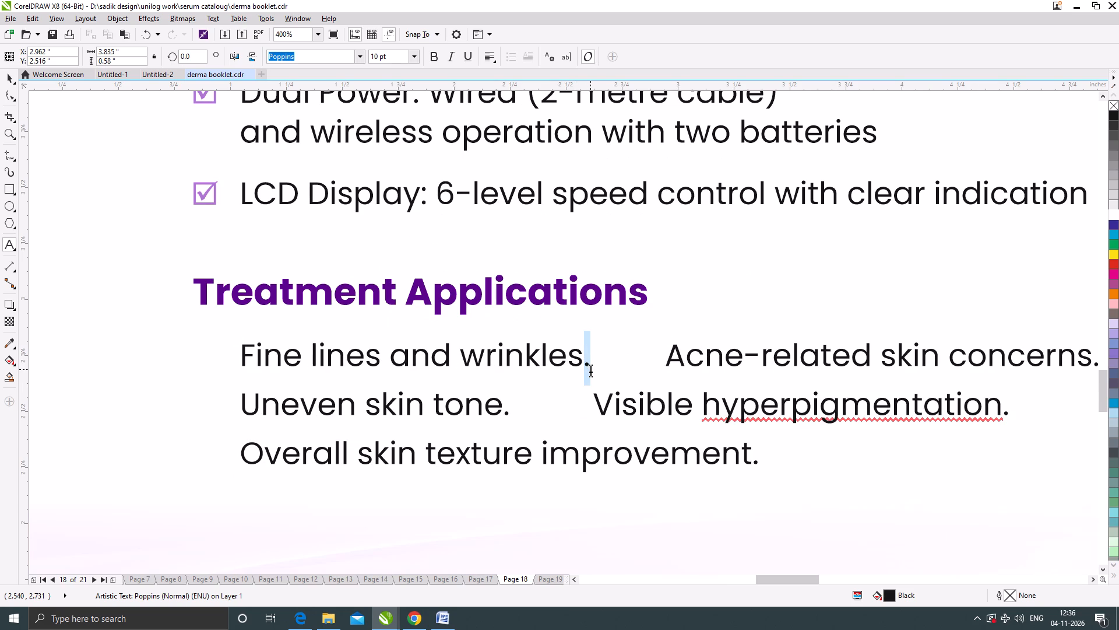
key(BackSpace)
drag(512, 415, 504, 416)
key(BackSpace)
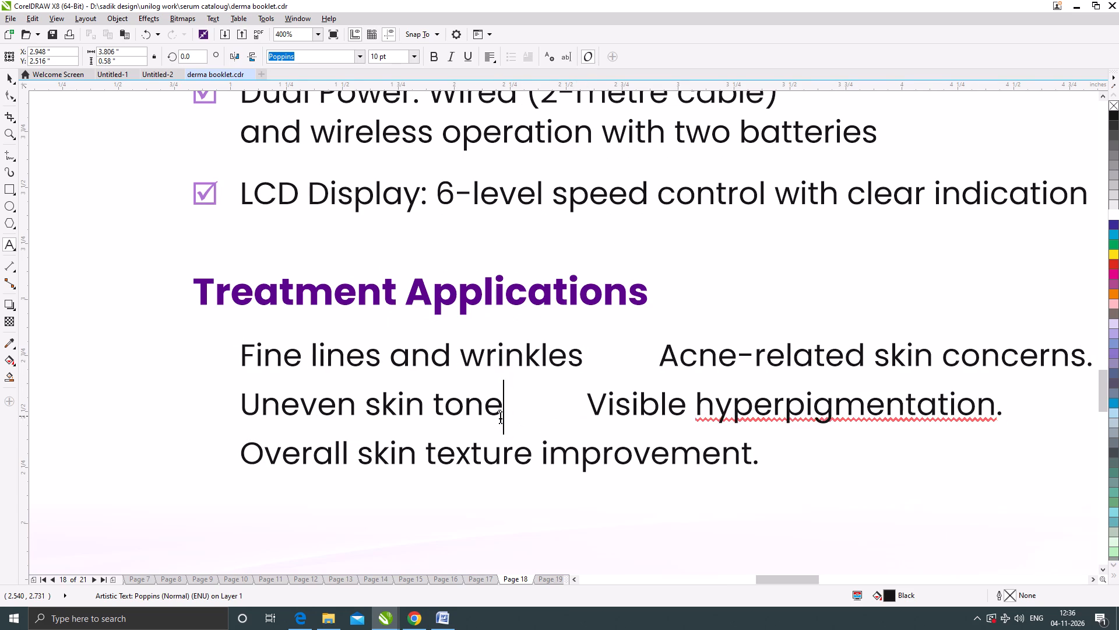
scroll(459, 388, down, 1)
scroll(749, 377, up, 1)
drag(805, 372, 800, 373)
key(BackSpace)
drag(719, 423, 710, 425)
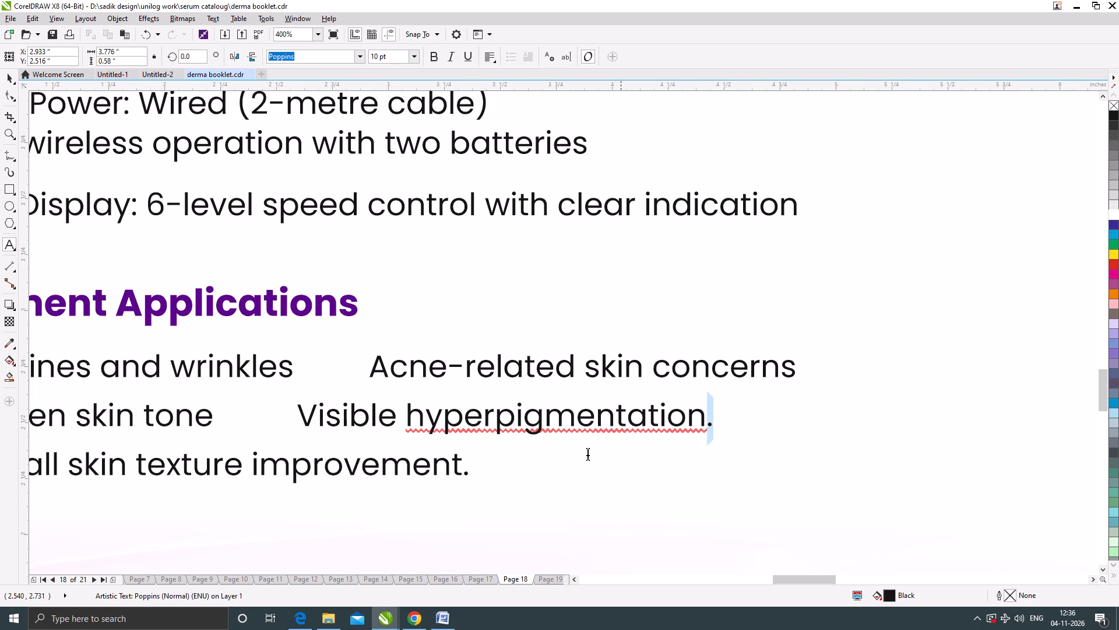
key(BackSpace)
click(469, 472)
key(BackSpace)
scroll(551, 349, down, 1)
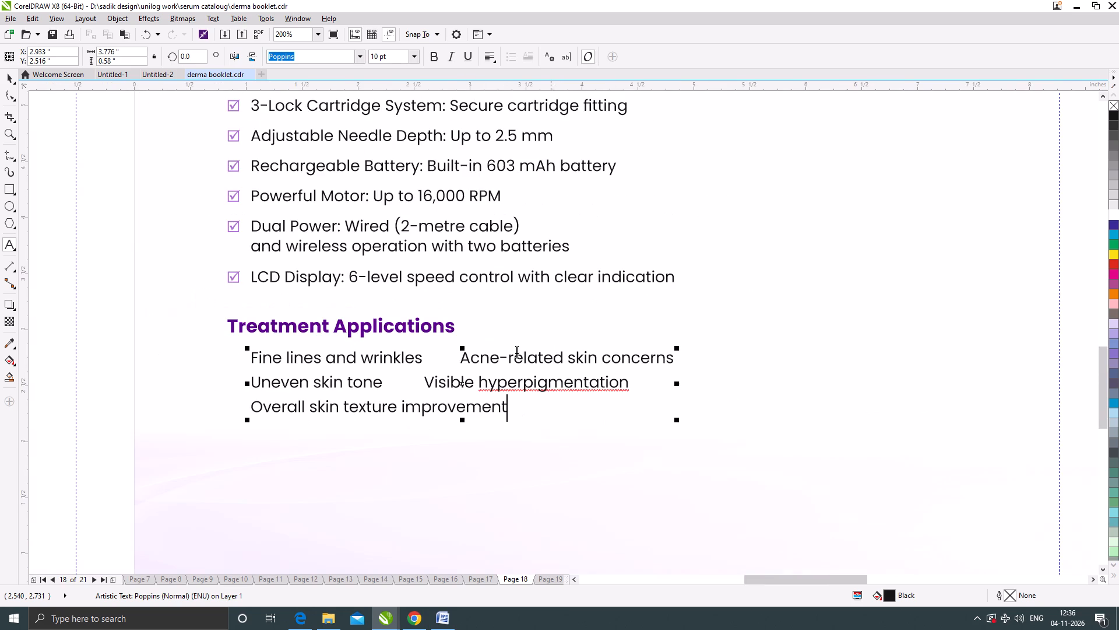
Increase the line spacing of the three treatment lines slightly more, to a block height of about 0.62 in.
click(9, 95)
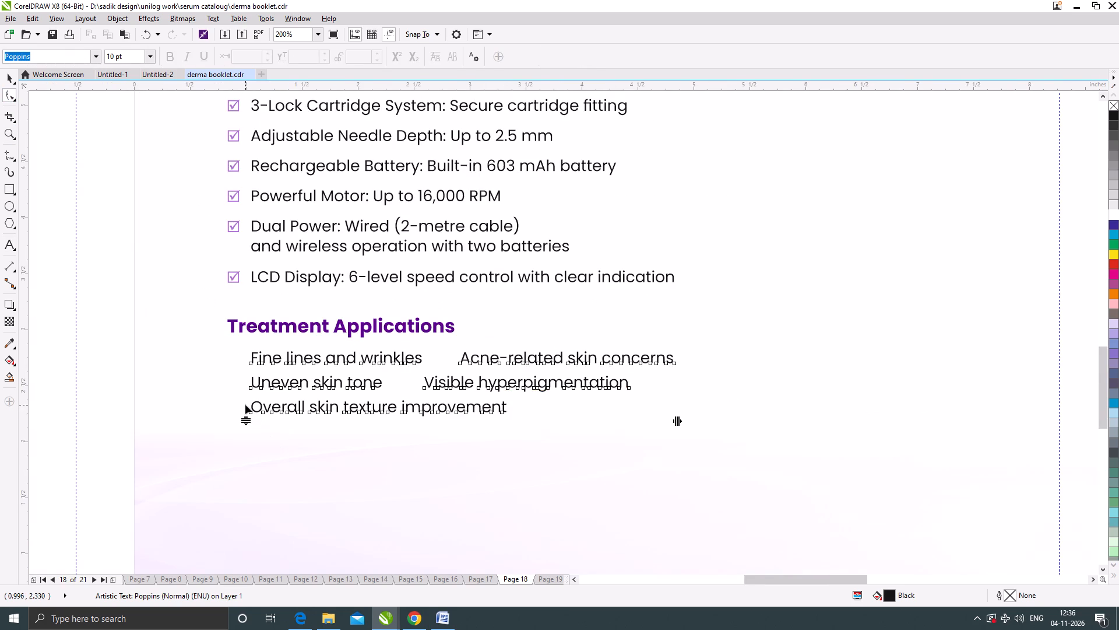
scroll(245, 405, up, 2)
drag(263, 461, 264, 470)
scroll(355, 362, down, 1)
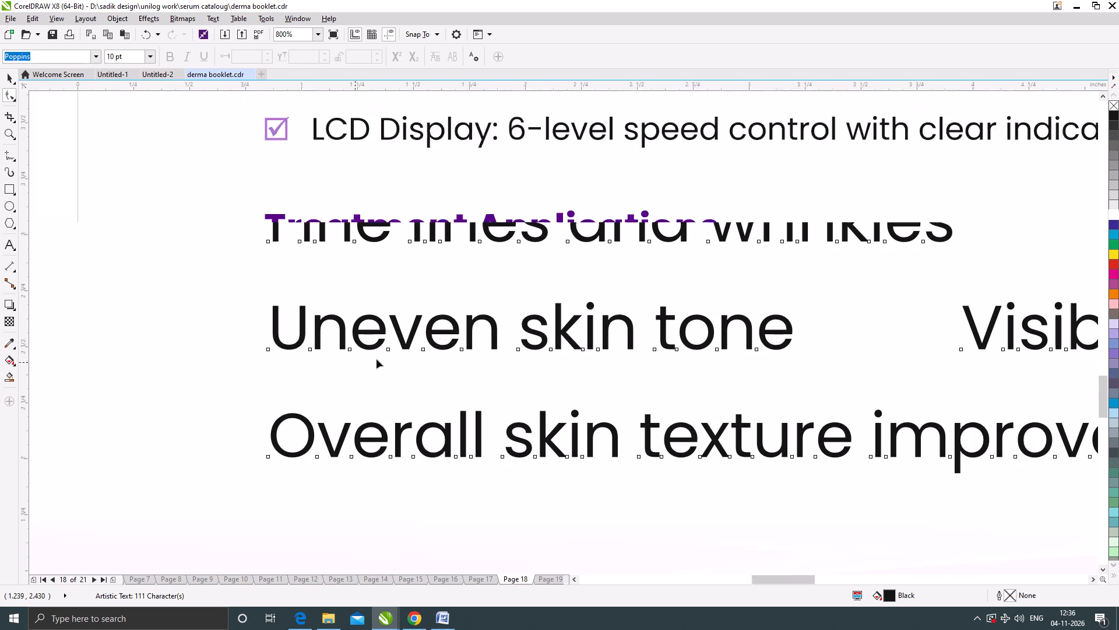
scroll(376, 359, down, 2)
click(12, 78)
click(229, 288)
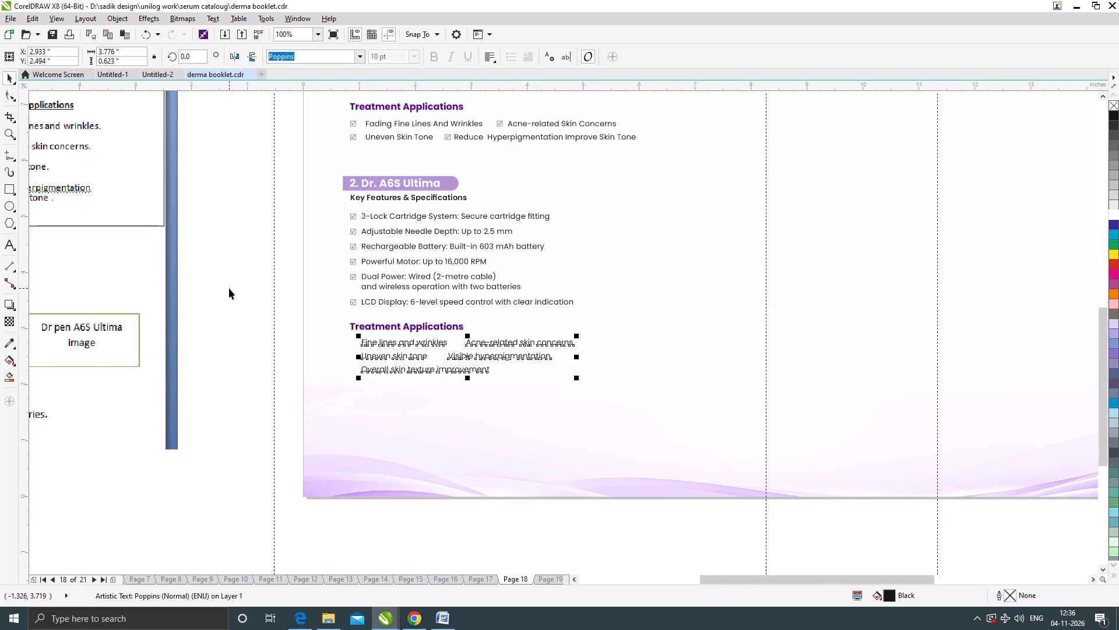
Copy the purple checkbox icon from the features list and align it beside the "Fine lines and wrinkles" line.
drag(352, 216, 352, 339)
shift+right_click(352, 339)
scroll(352, 341, up, 4)
scroll(355, 337, down, 1)
drag(359, 332, 359, 352)
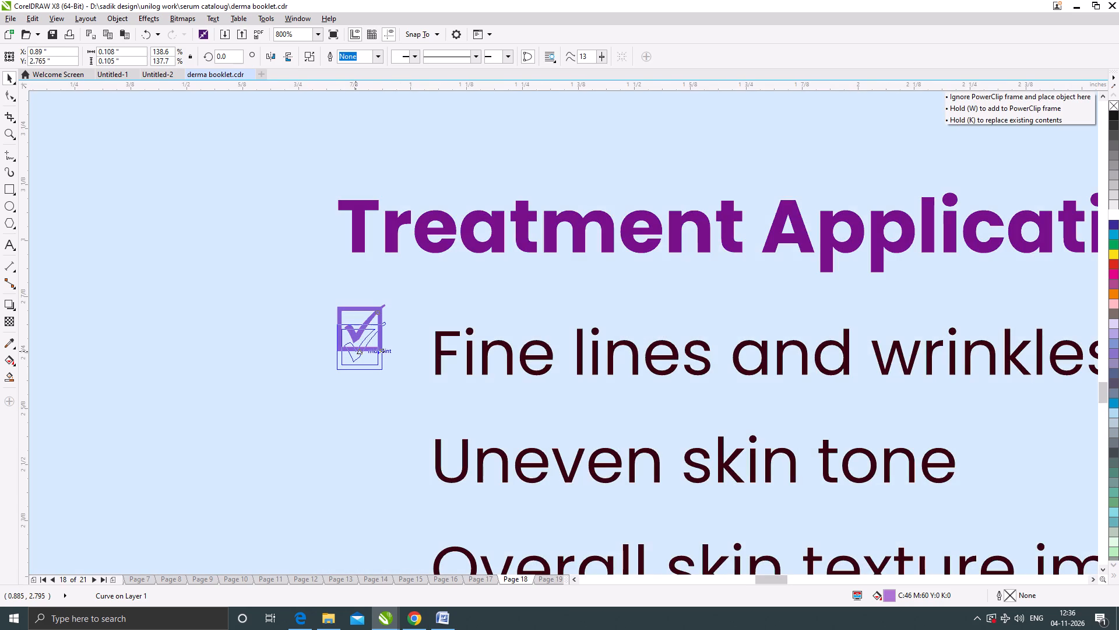
drag(359, 352, 359, 353)
scroll(385, 338, up, 2)
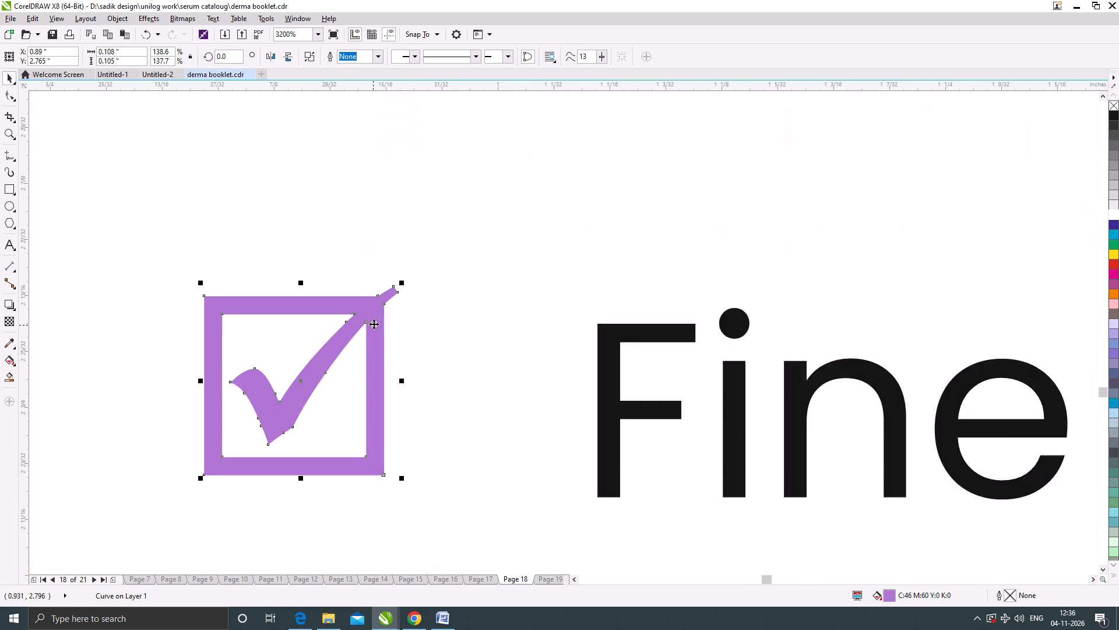
drag(376, 319, 376, 332)
scroll(423, 295, down, 4)
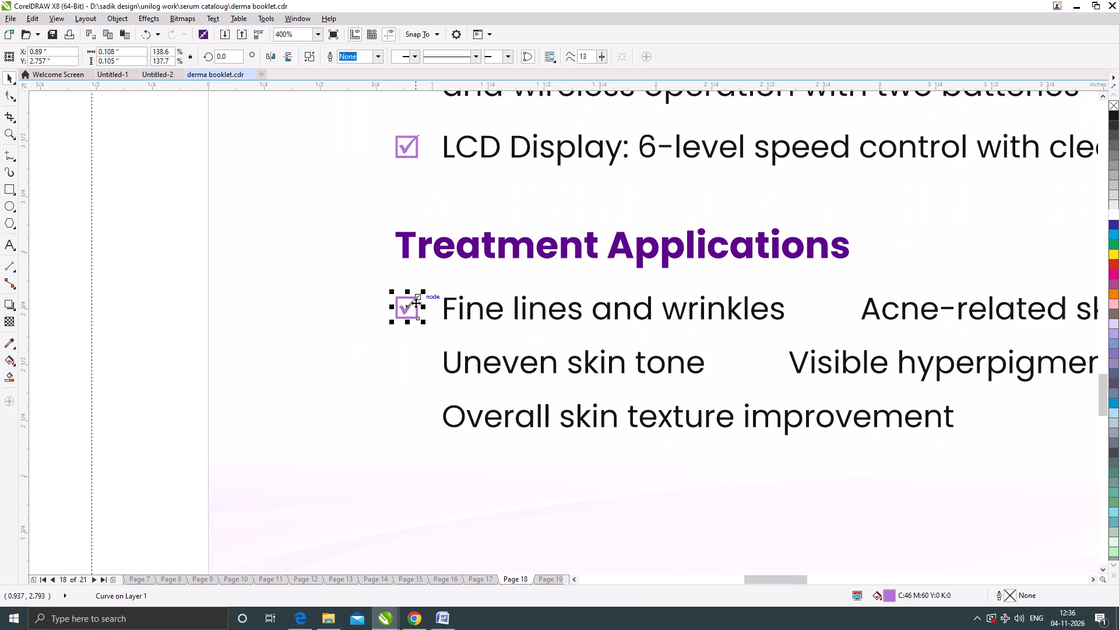
Copy the checkbox icon beside the "Uneven skin tone" and "Overall skin texture improvement" lines, aligning each with its text.
drag(408, 307, 407, 365)
shift+right_click(407, 365)
scroll(412, 362, up, 3)
drag(433, 348, 435, 330)
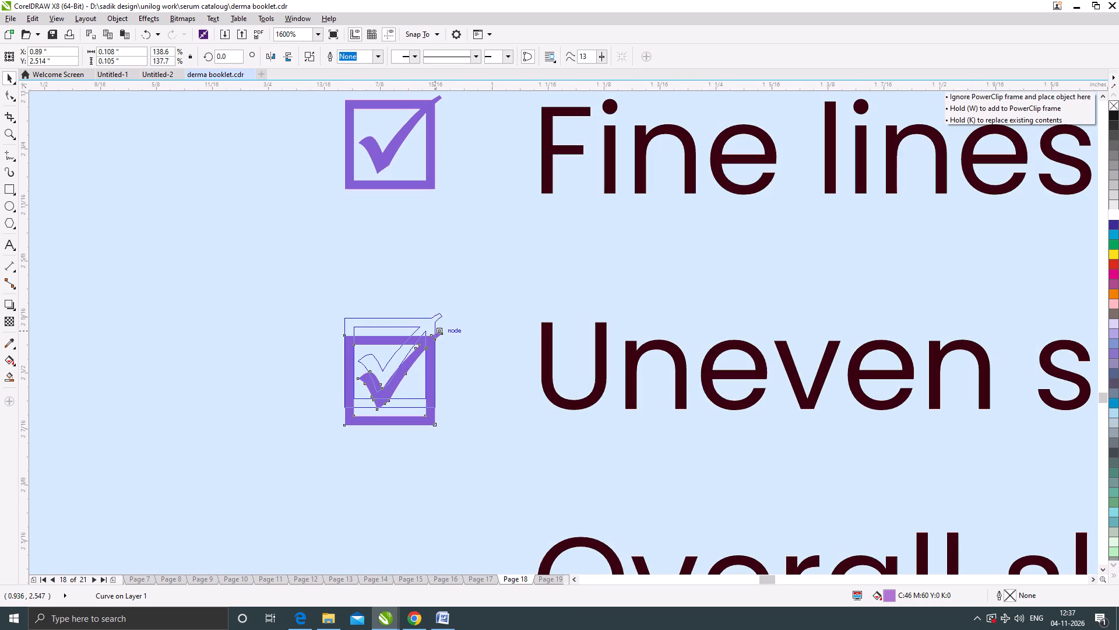
drag(435, 330, 435, 328)
scroll(430, 317, down, 1)
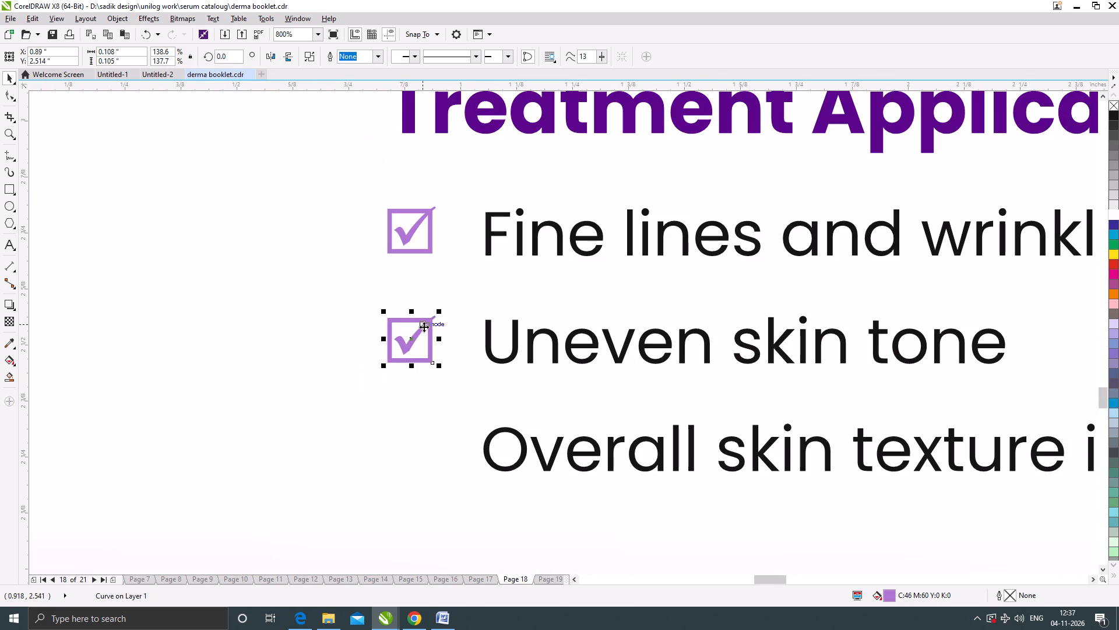
drag(424, 327, 424, 436)
shift+right_click(424, 436)
scroll(354, 382, down, 2)
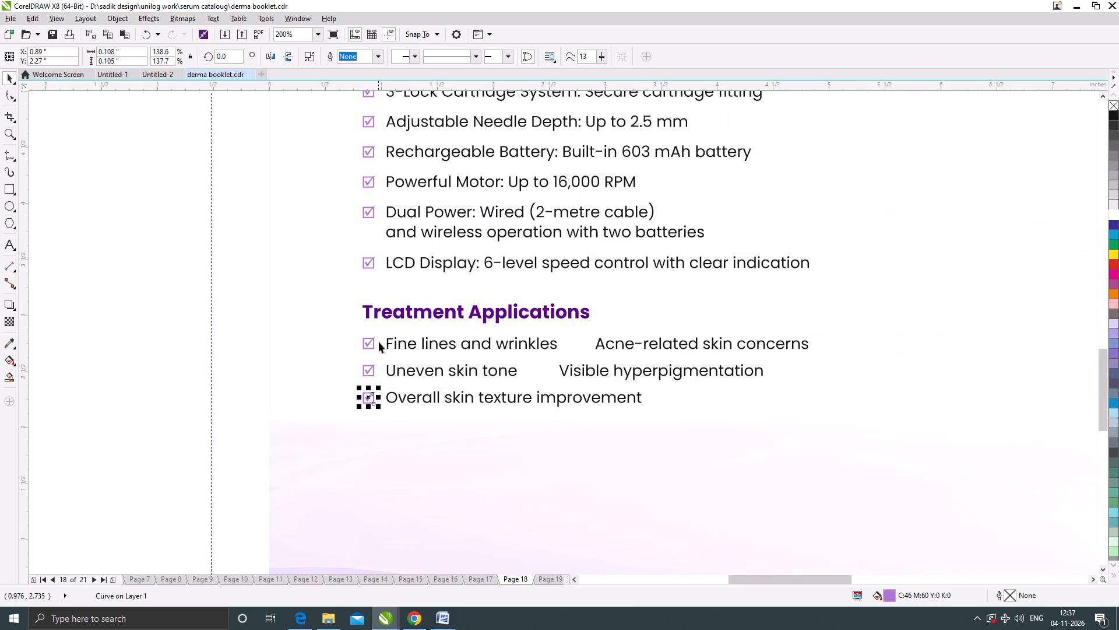
Place a checkbox copy before "Acne-related skin concerns", add two spaces before that phrase, and shift the icon closer to it.
drag(369, 339, 580, 339)
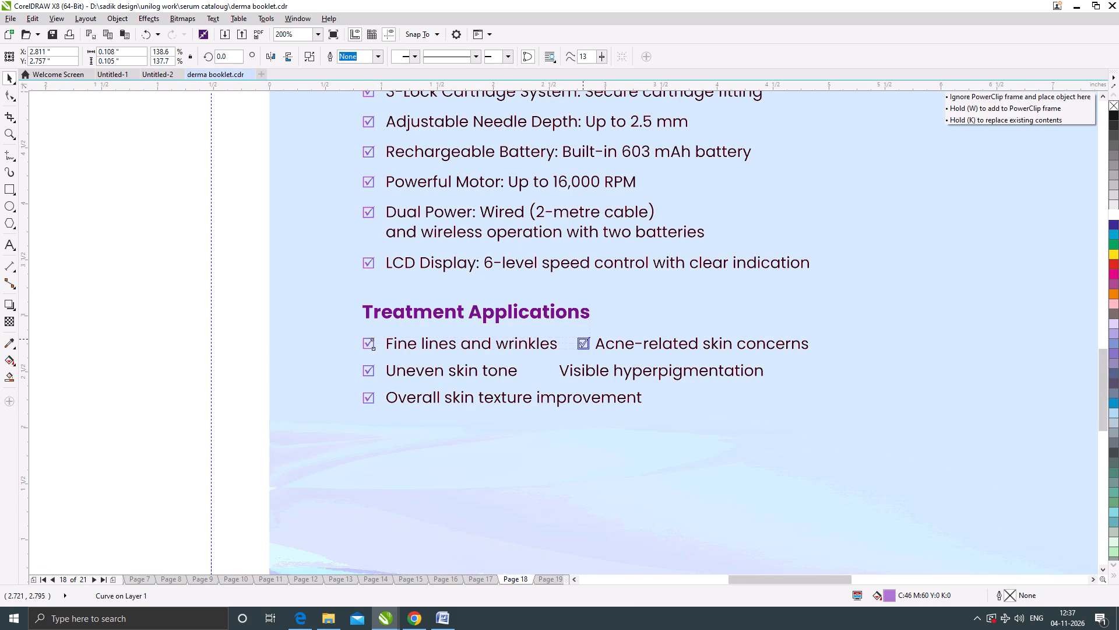
drag(580, 339, 583, 339)
shift+right_click(583, 339)
double_click(597, 346)
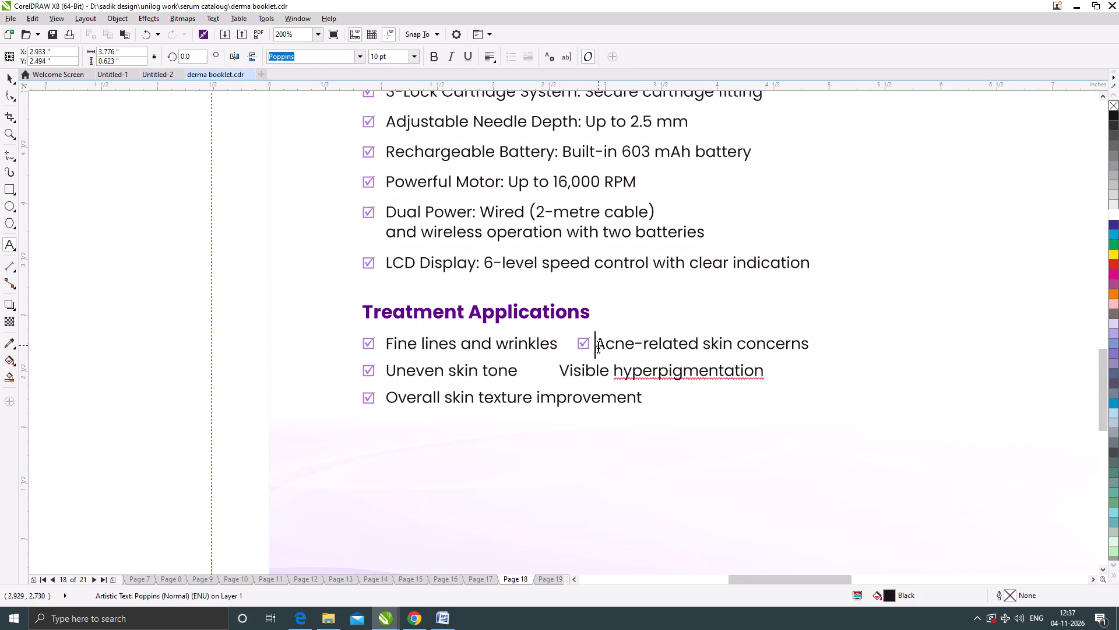
key(space)
key(space)
click(10, 77)
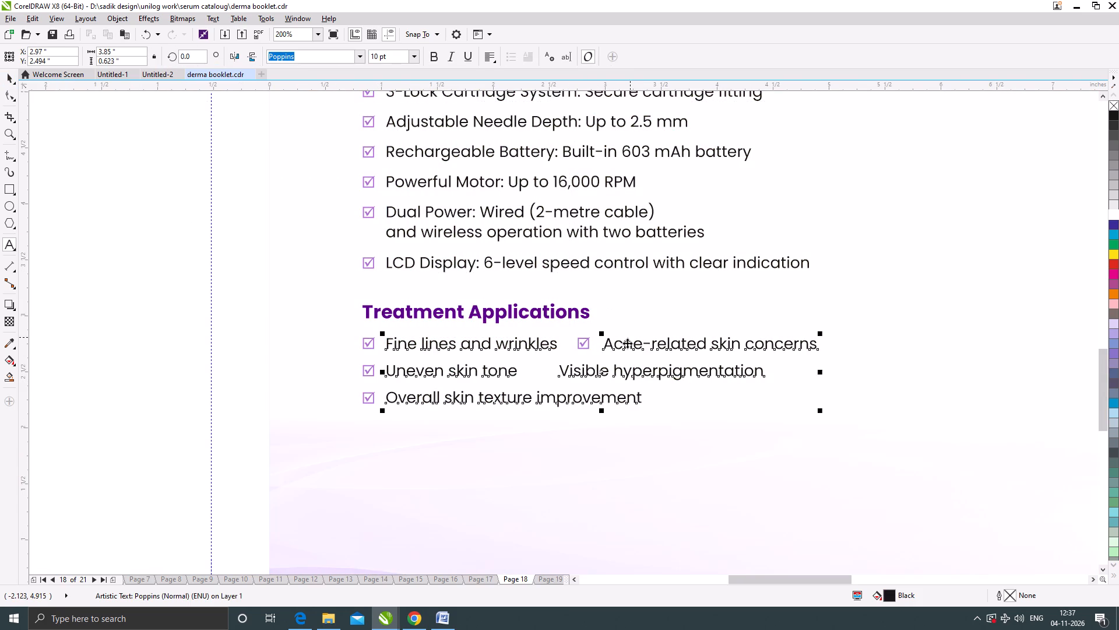
scroll(586, 347, up, 2)
click(577, 329)
scroll(596, 325, up, 1)
drag(593, 313, 634, 318)
scroll(636, 316, down, 3)
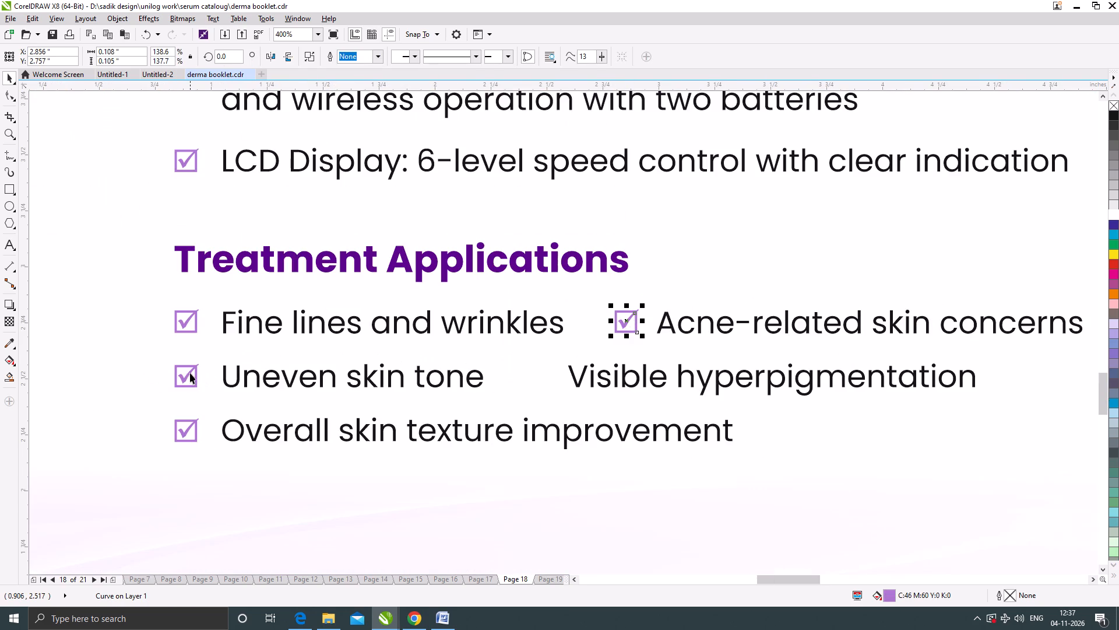
Place a copy of the checkbox icon before "Visible hyperpigmentation" and add one space in front of that phrase.
drag(190, 372, 553, 372)
shift+right_click(553, 372)
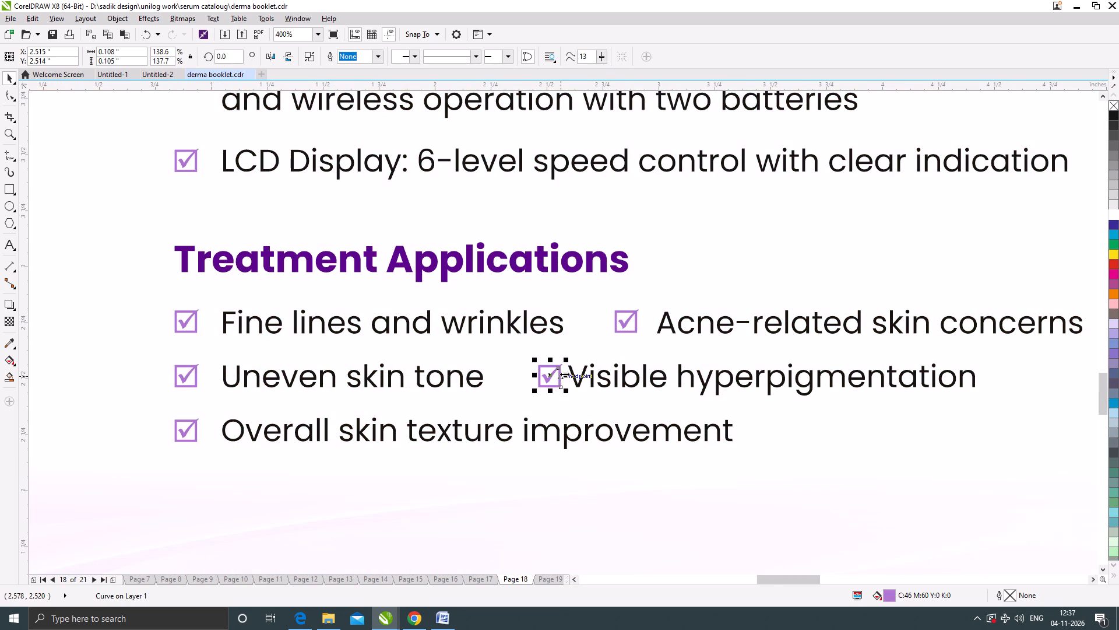
double_click(571, 372)
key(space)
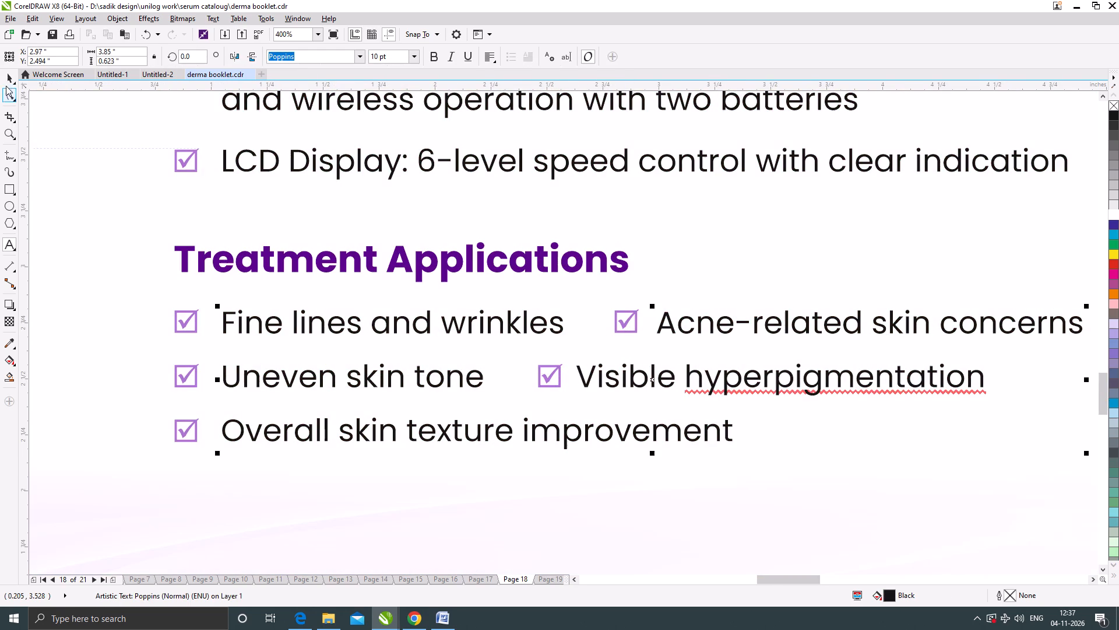
click(7, 78)
scroll(460, 285, down, 2)
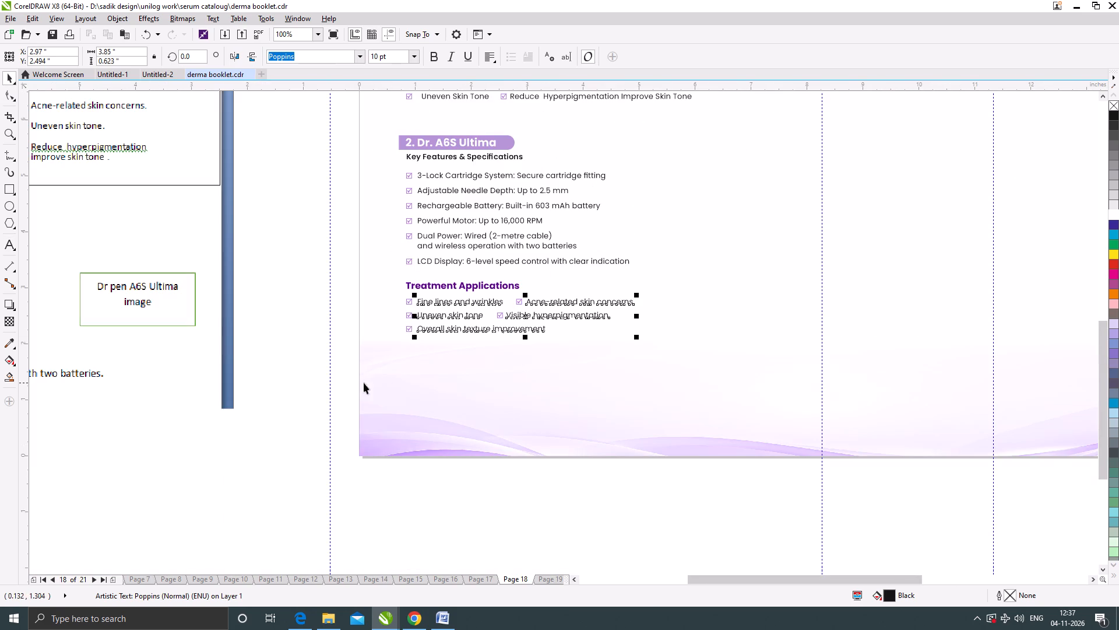
click(349, 381)
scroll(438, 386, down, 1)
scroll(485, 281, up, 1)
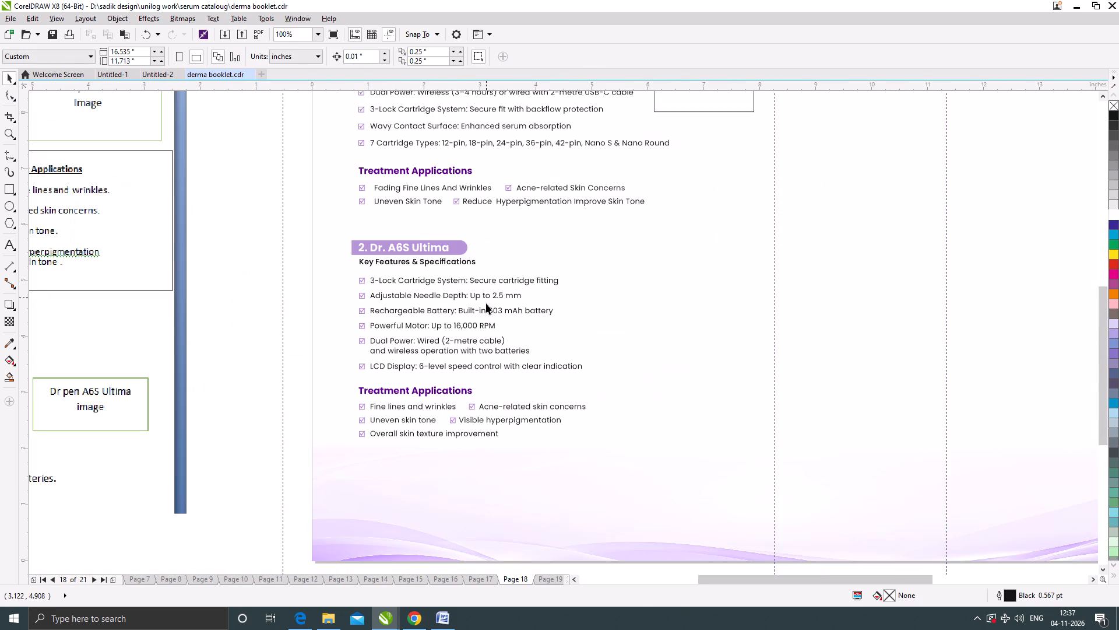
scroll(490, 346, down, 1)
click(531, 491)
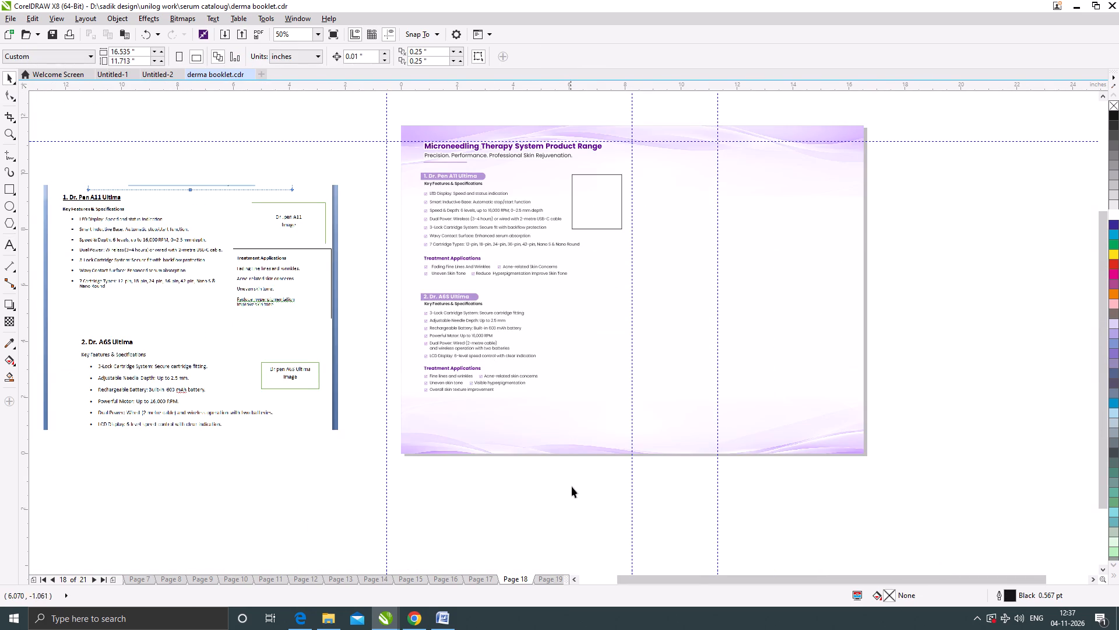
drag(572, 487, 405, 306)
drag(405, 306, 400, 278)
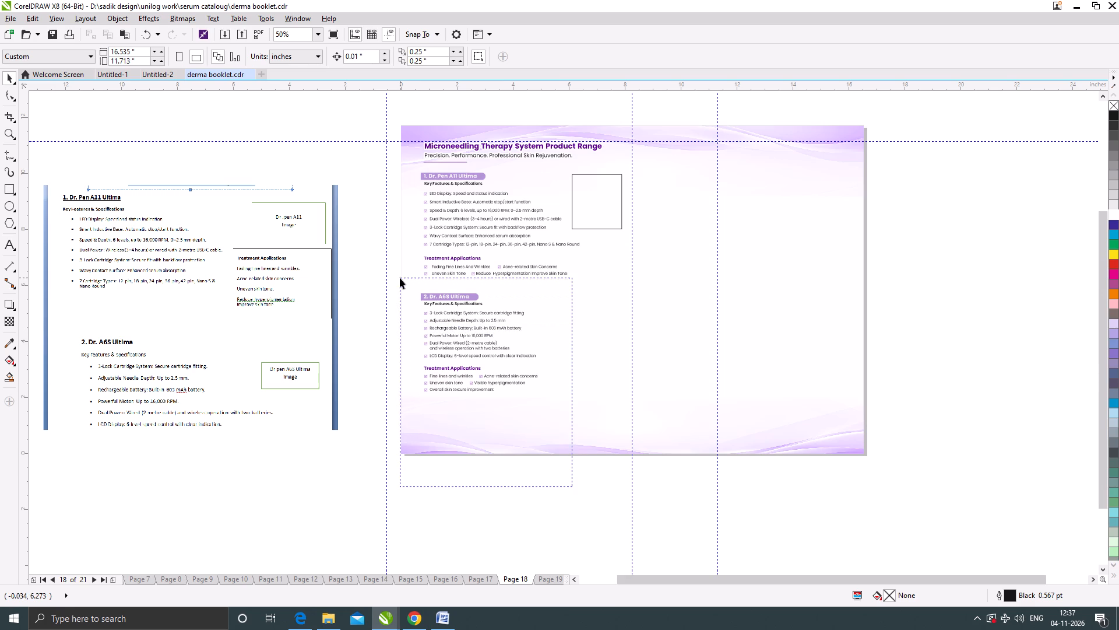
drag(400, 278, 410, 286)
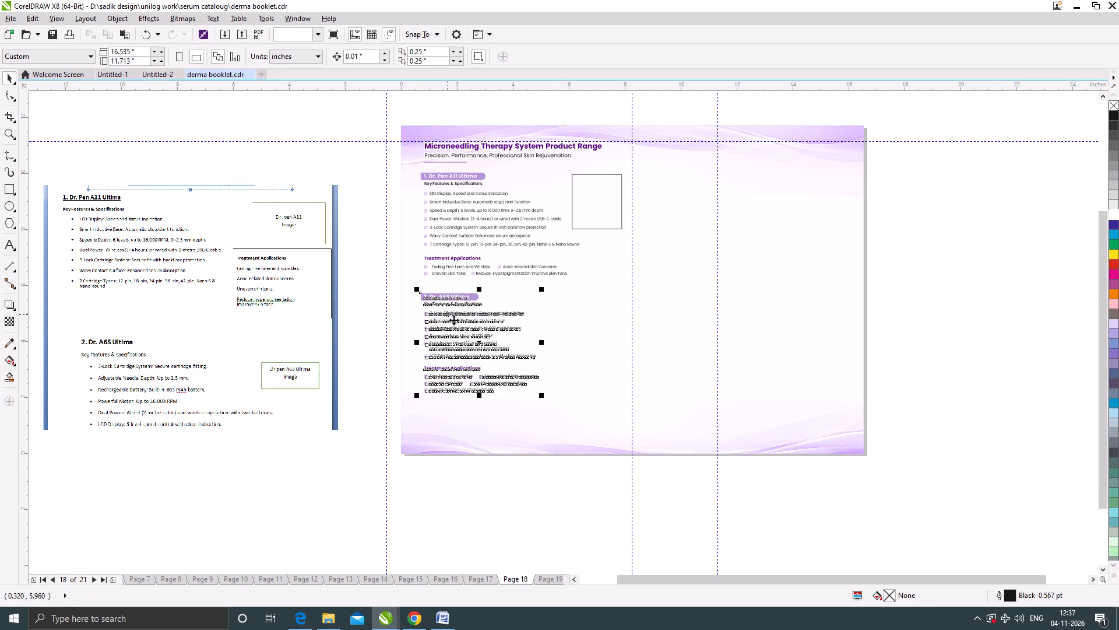
Switch to the Word catalogue document and review the Dr. A6S Ultima, Dr. Pen M8, Dr. Pen A6 Ultima and Medisco skin booster content.
click(444, 618)
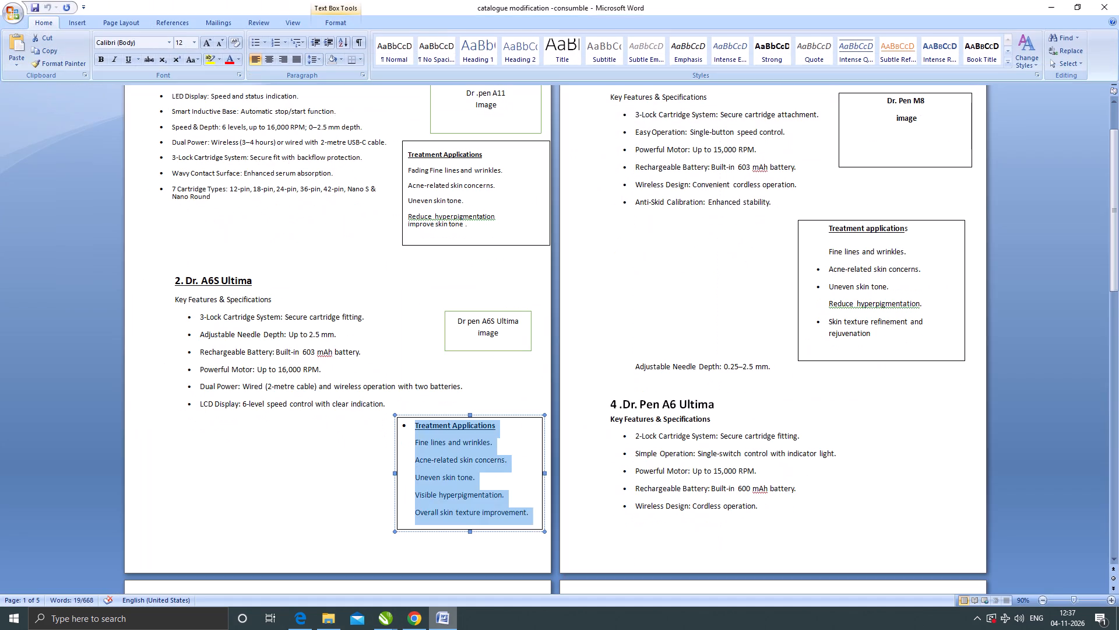
scroll(439, 400, down, 2)
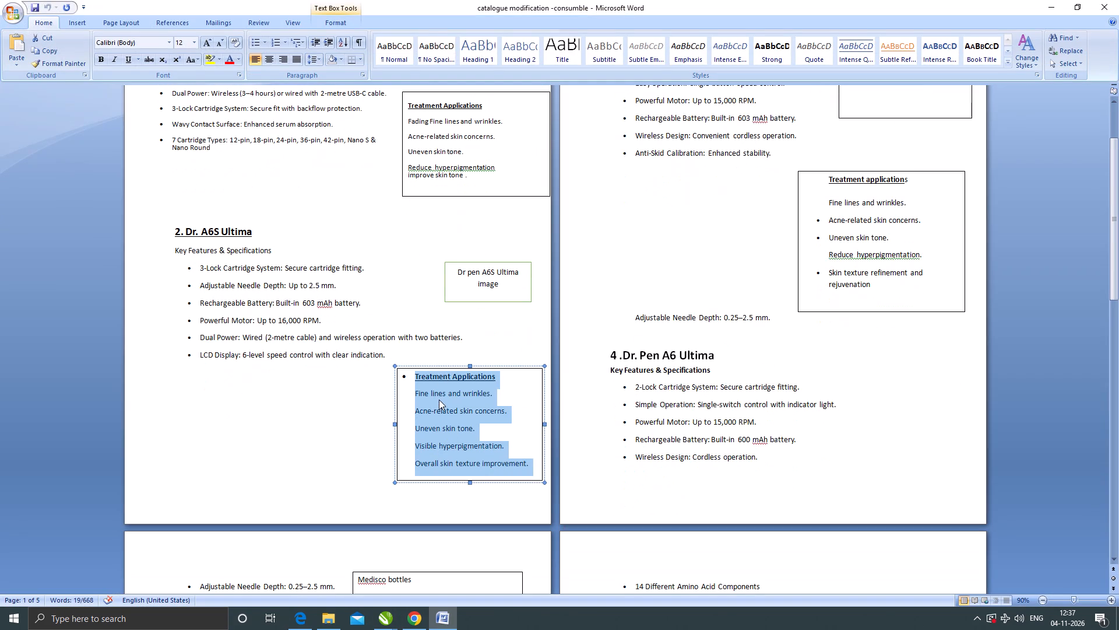
scroll(437, 400, down, 5)
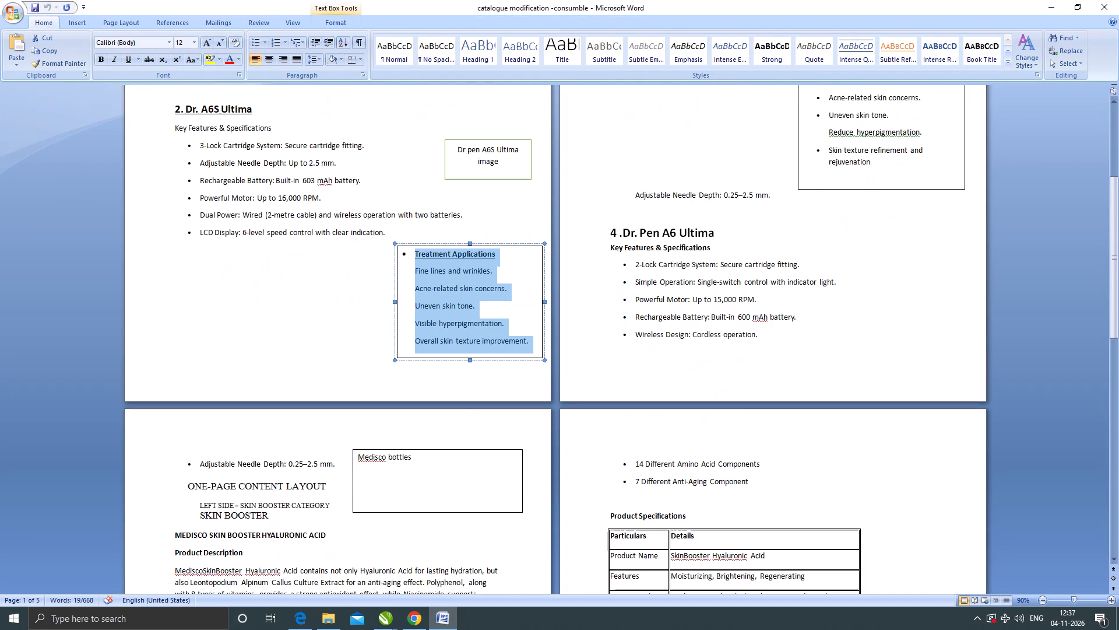
ctrl+scroll(407, 334, up, 2)
scroll(452, 355, up, 5)
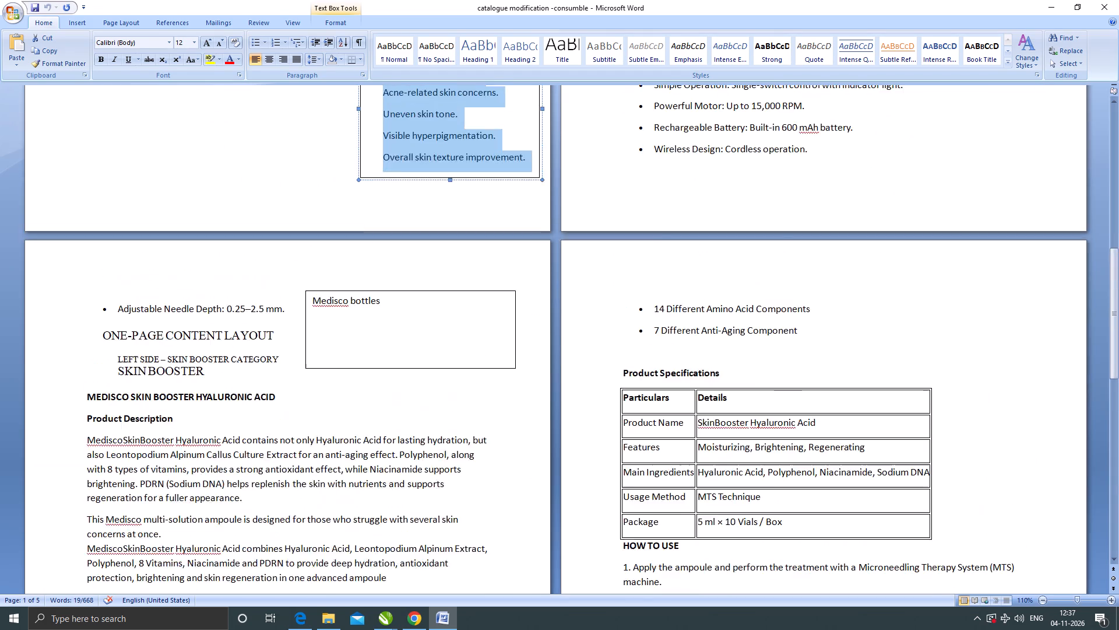
scroll(452, 356, up, 8)
ctrl+scroll(392, 350, up, 2)
scroll(452, 365, up, 6)
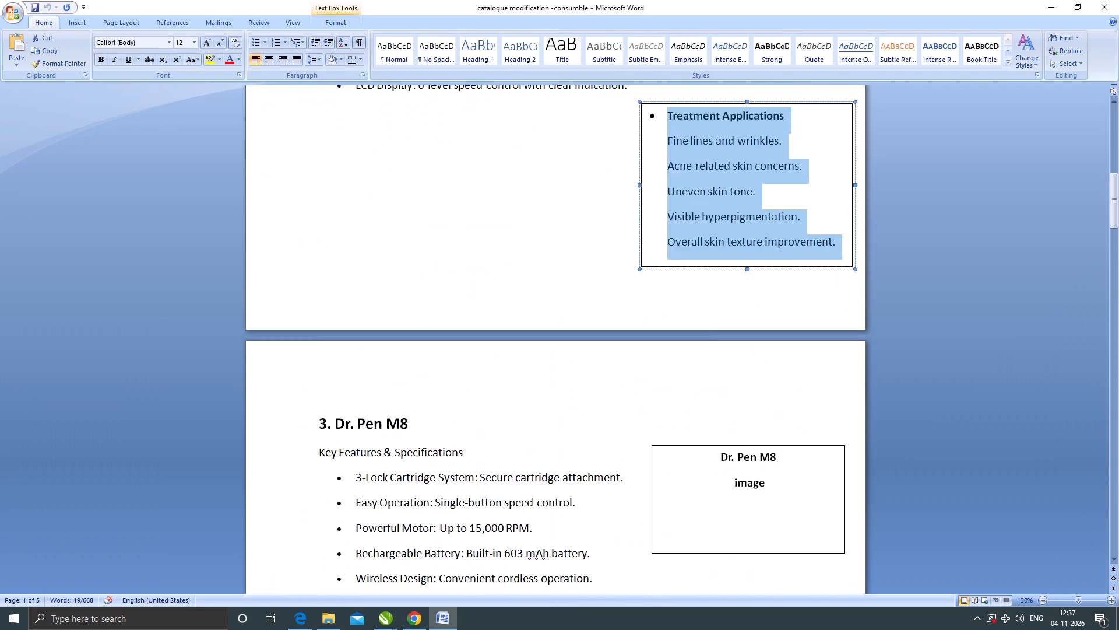
scroll(458, 374, up, 18)
scroll(464, 392, down, 4)
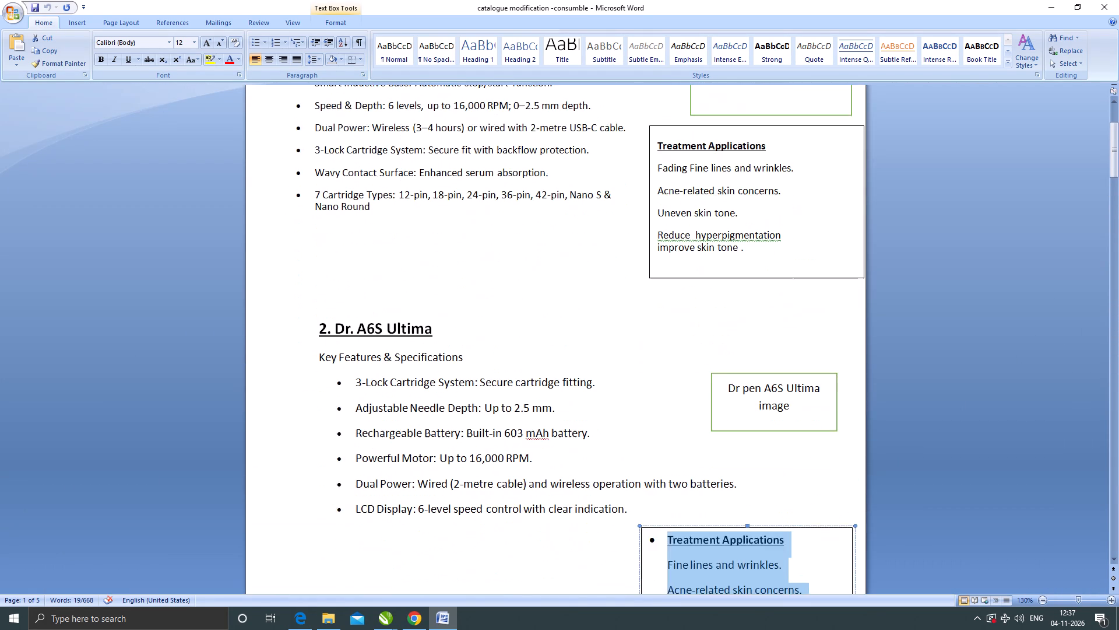
scroll(464, 392, down, 18)
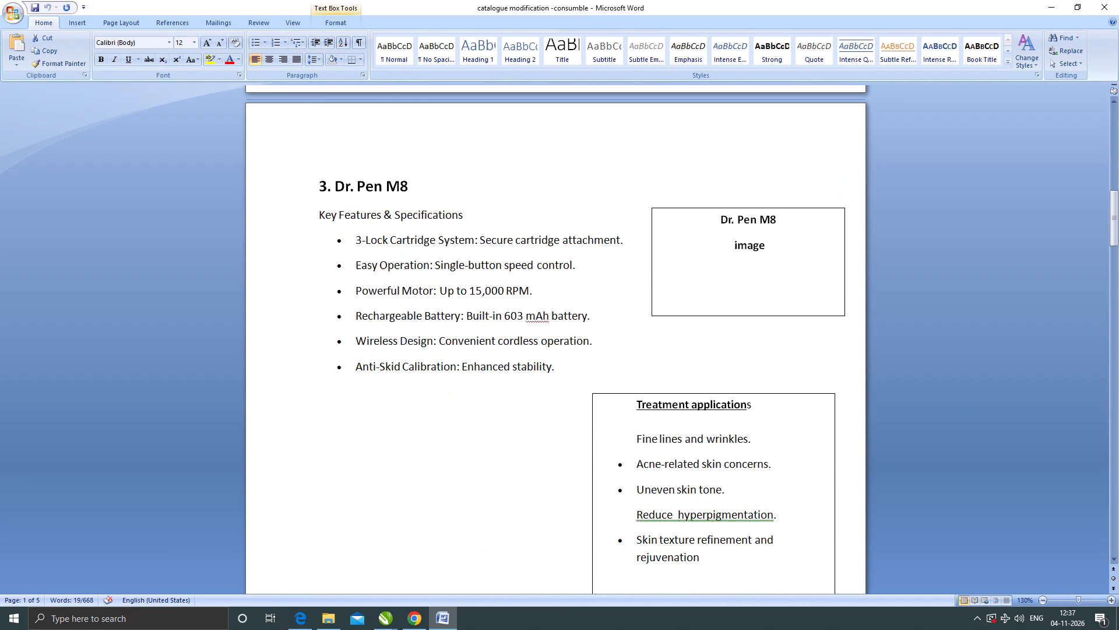
scroll(464, 392, down, 7)
scroll(464, 392, up, 3)
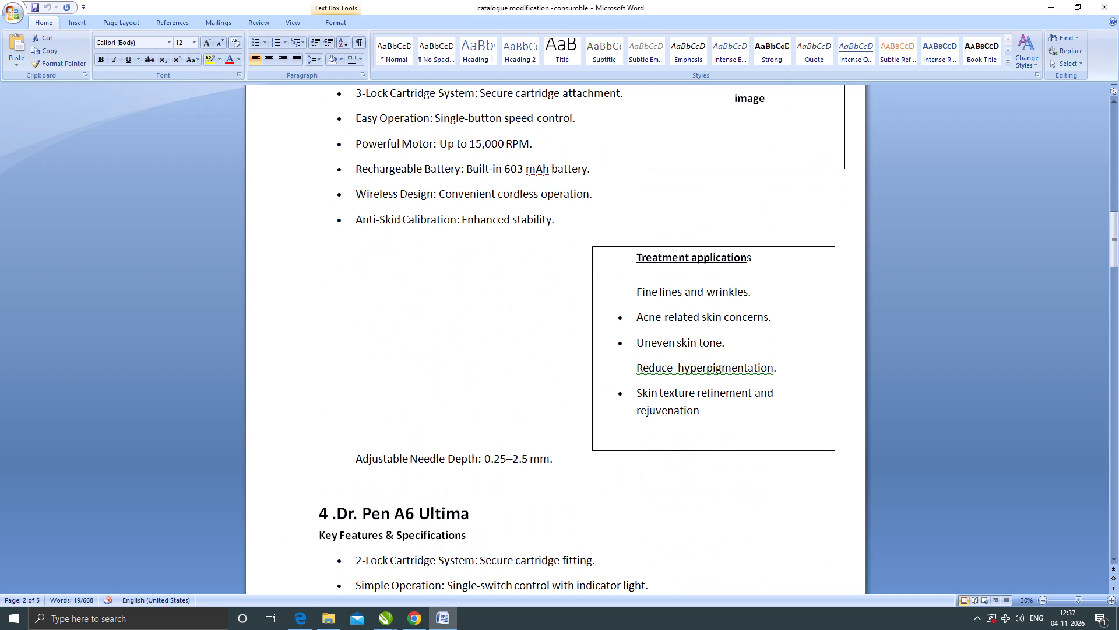
scroll(464, 392, up, 2)
scroll(464, 392, down, 9)
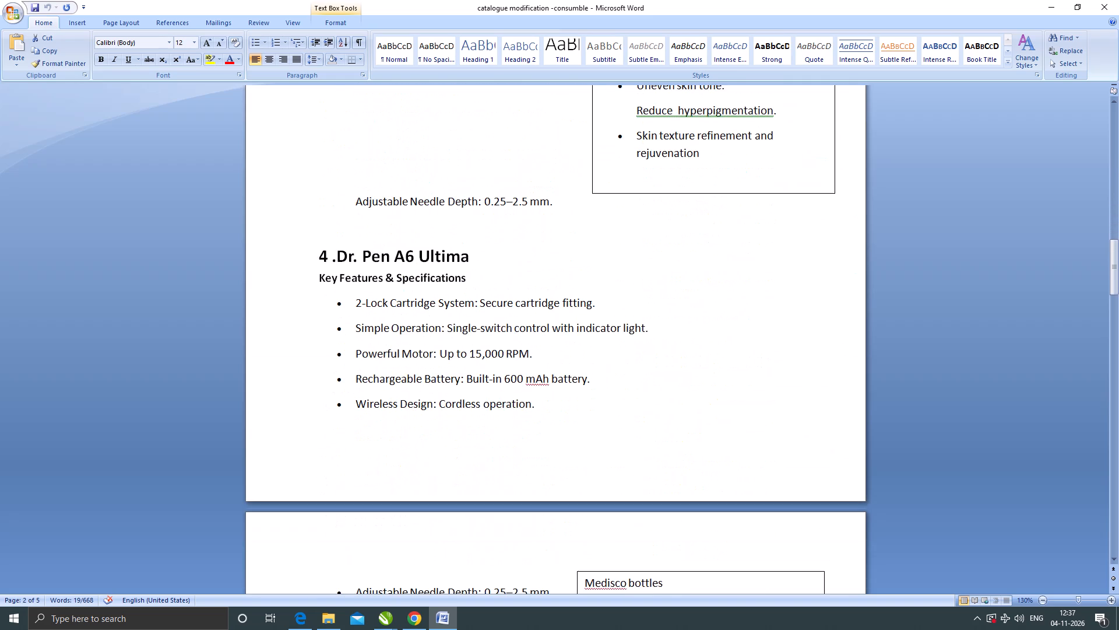
scroll(461, 390, down, 3)
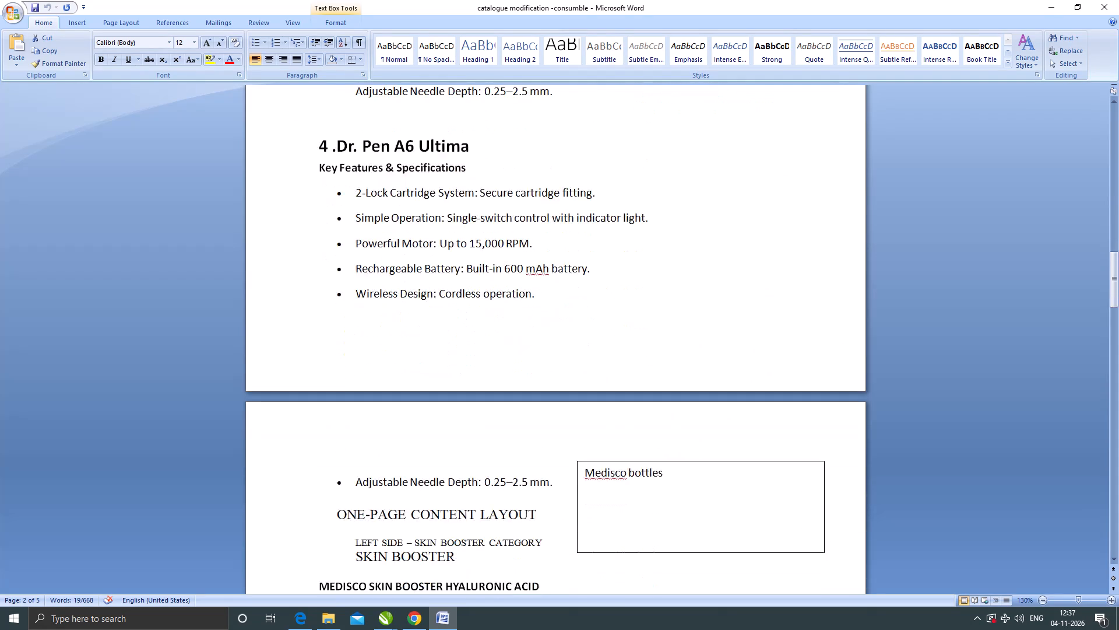
scroll(461, 390, down, 5)
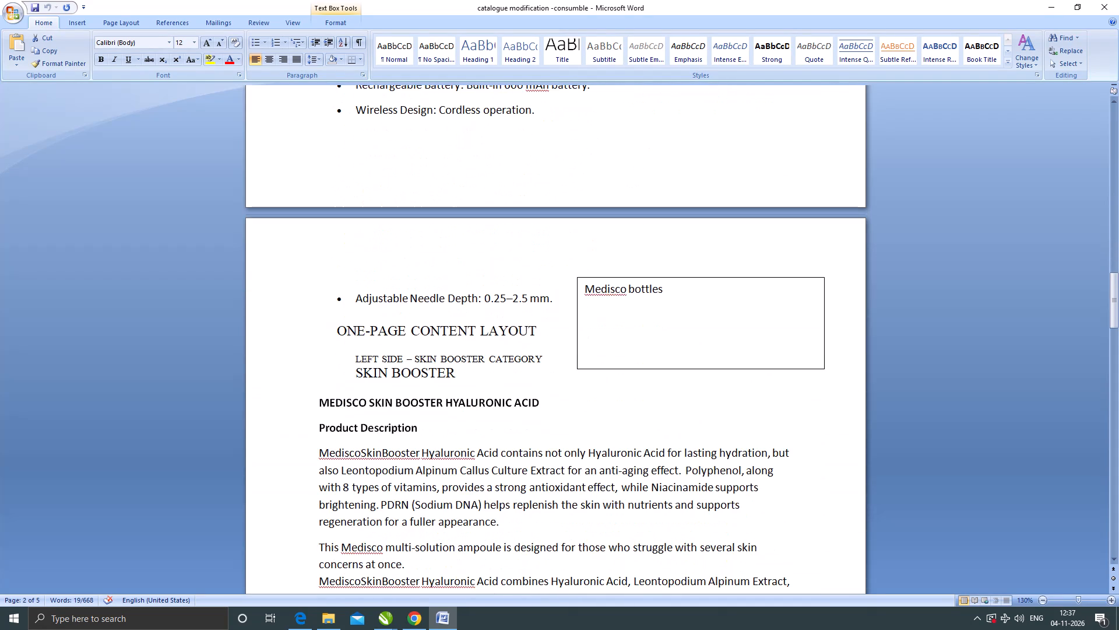
scroll(461, 390, up, 5)
scroll(461, 390, down, 3)
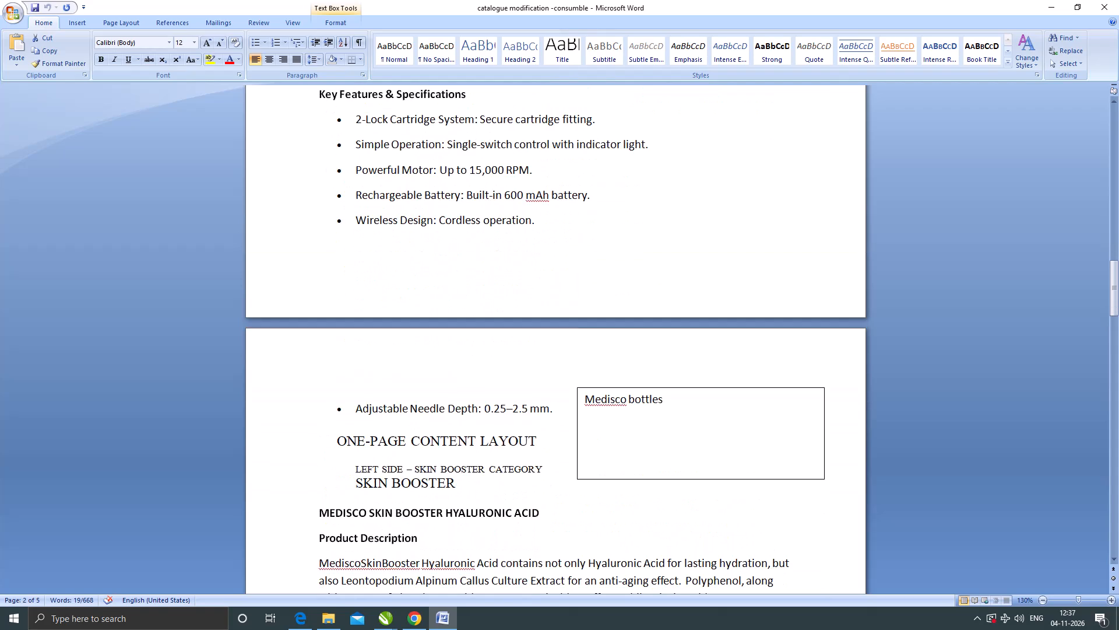
scroll(461, 390, down, 2)
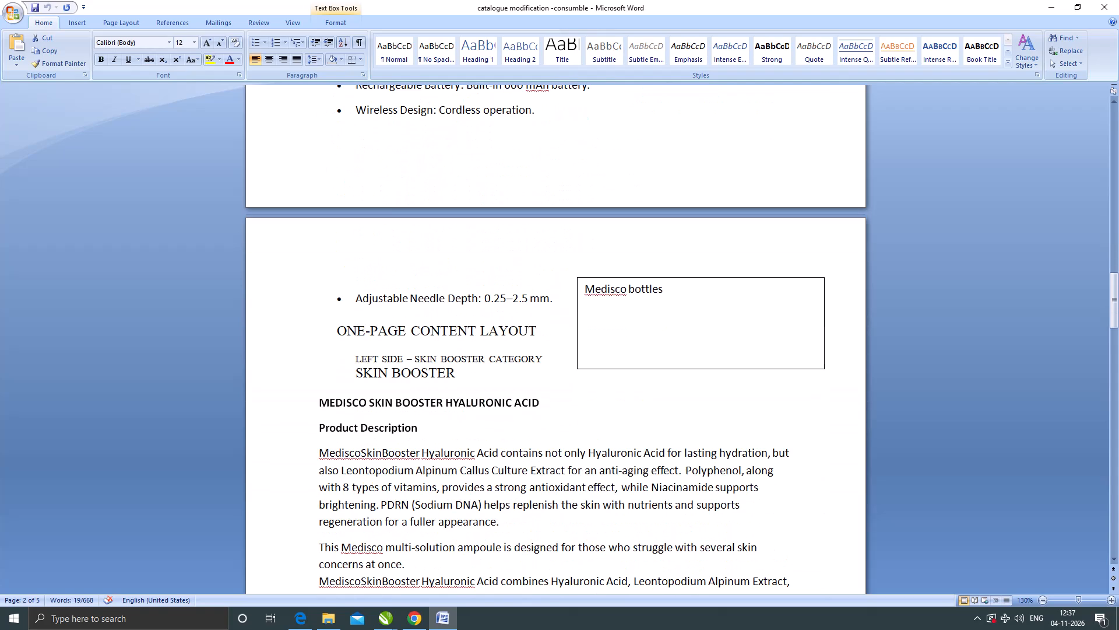
scroll(461, 390, down, 2)
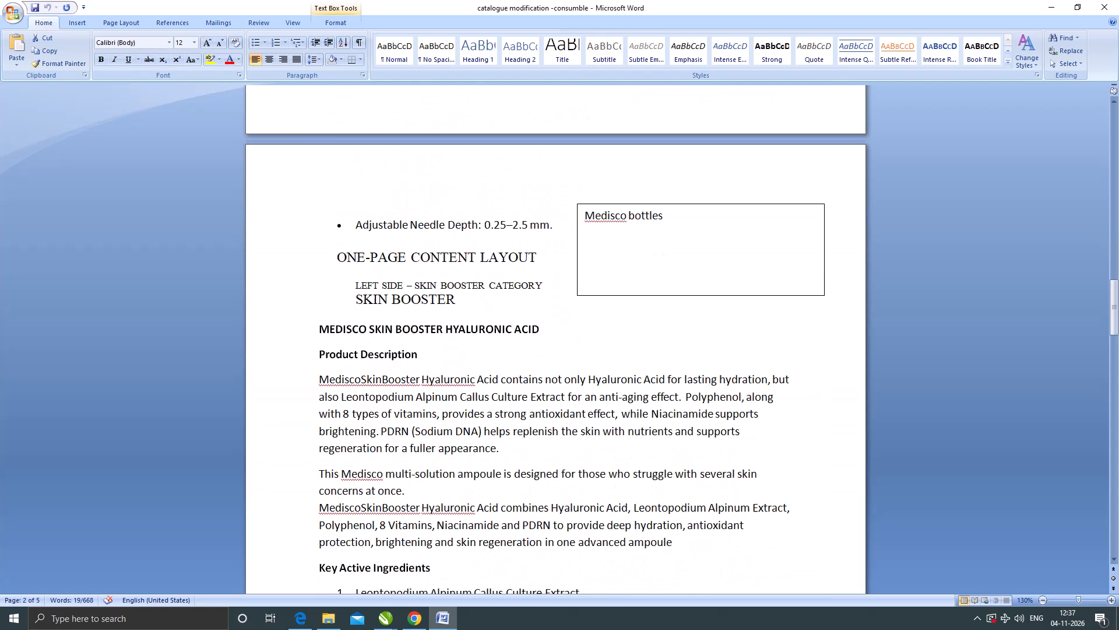
scroll(461, 390, down, 7)
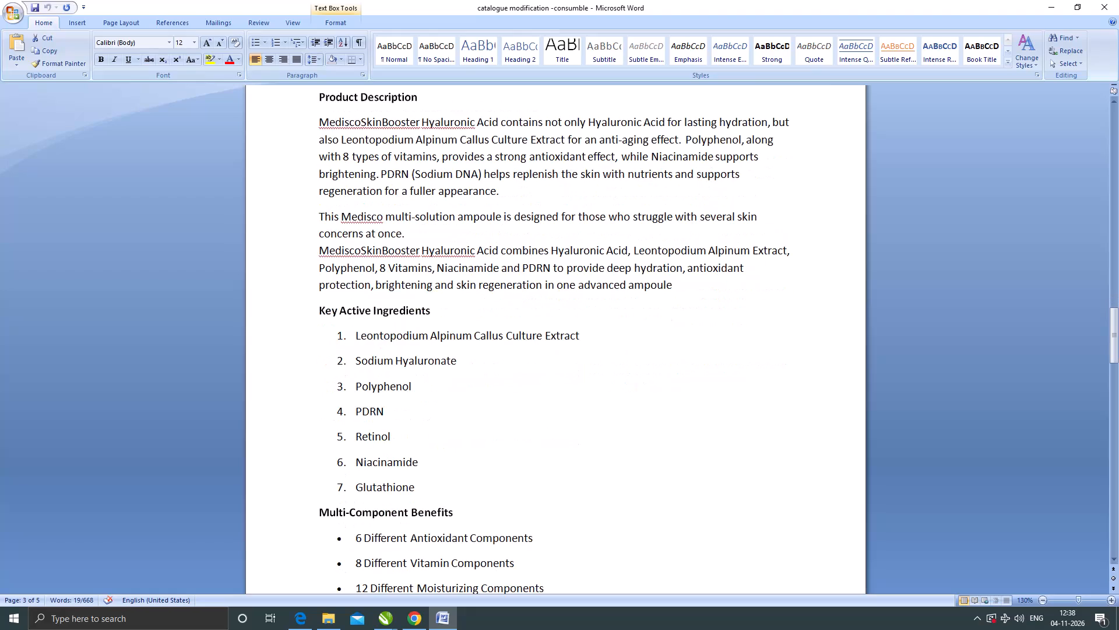
scroll(461, 390, up, 4)
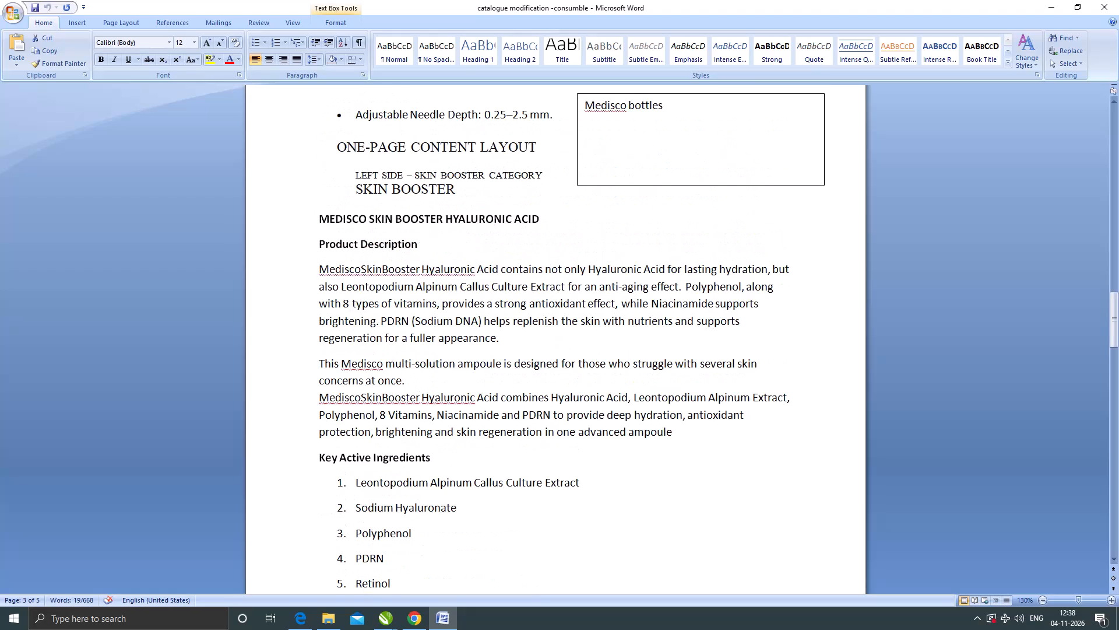
scroll(461, 388, up, 2)
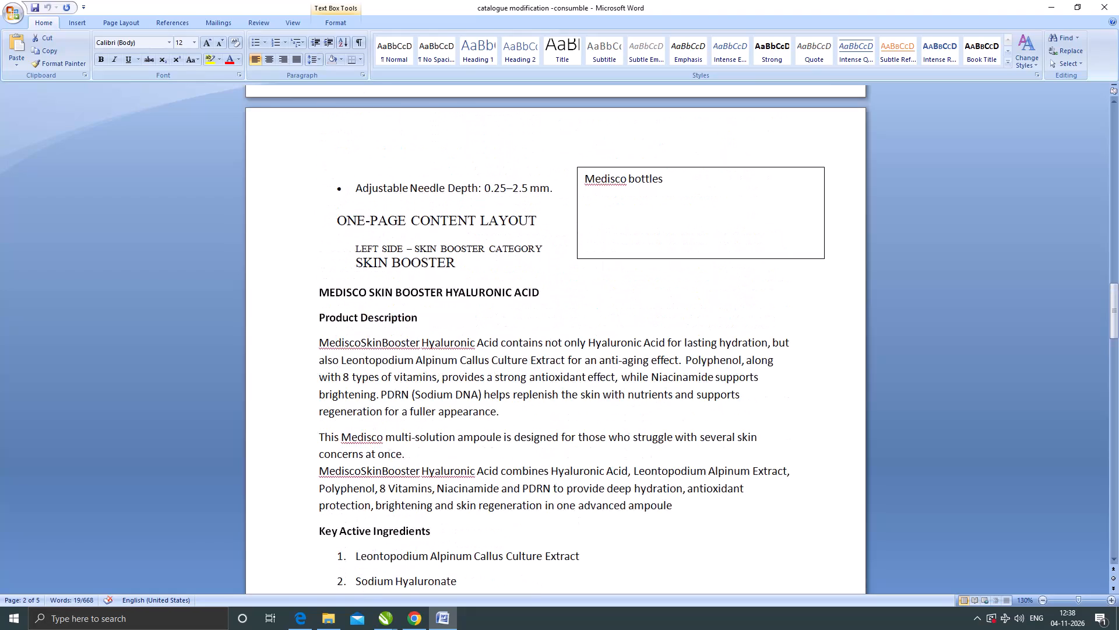
scroll(461, 388, up, 2)
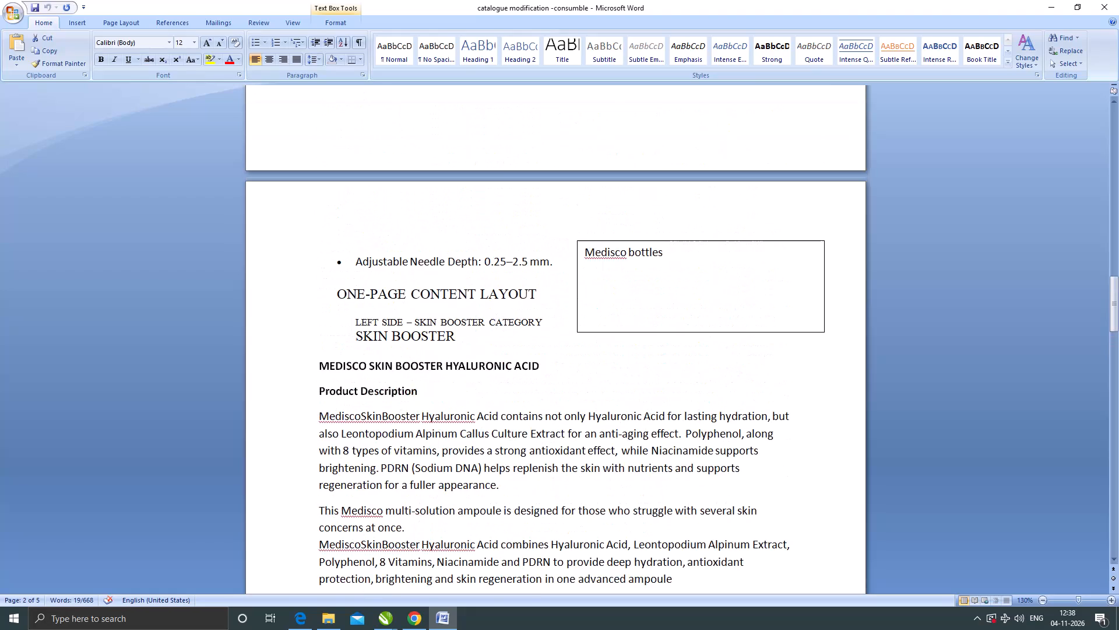
scroll(461, 388, up, 3)
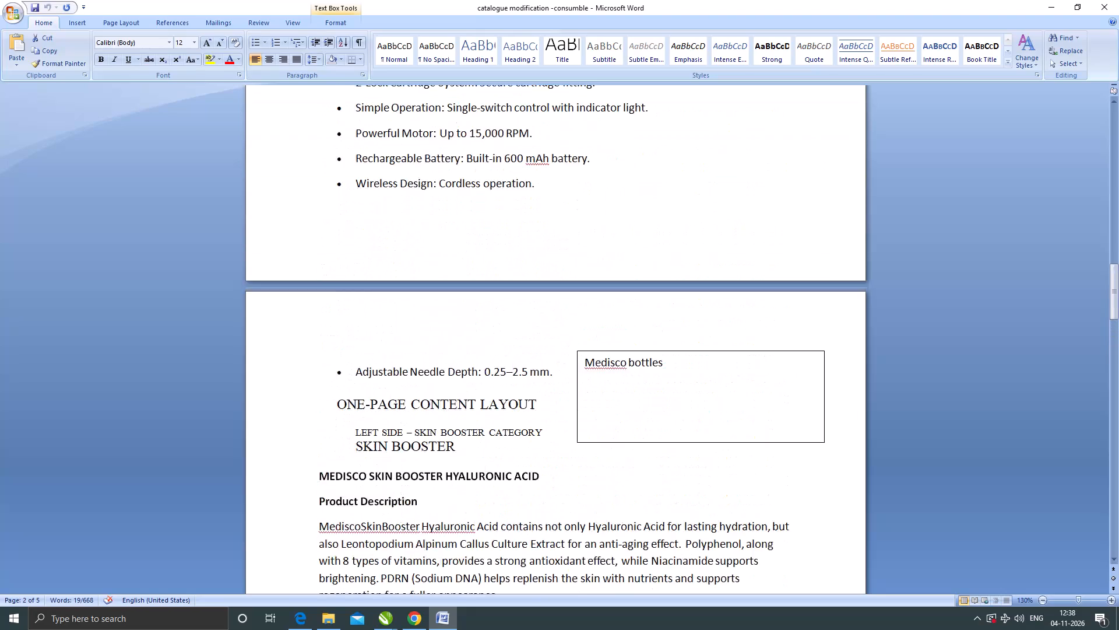
scroll(461, 388, up, 19)
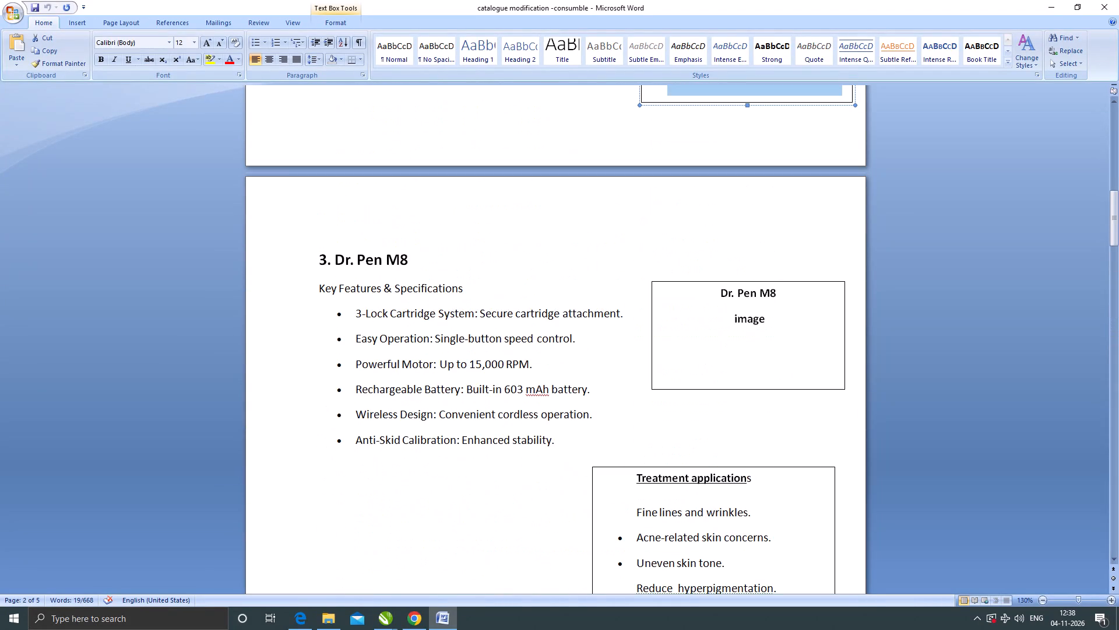
scroll(477, 423, up, 7)
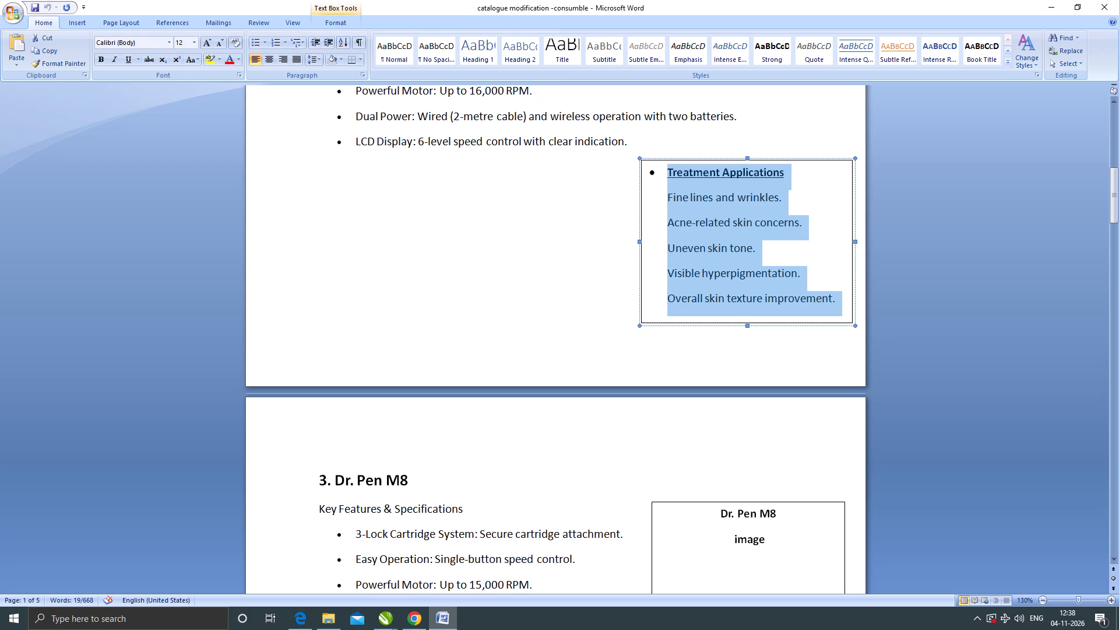
scroll(522, 354, down, 1)
scroll(551, 341, up, 6)
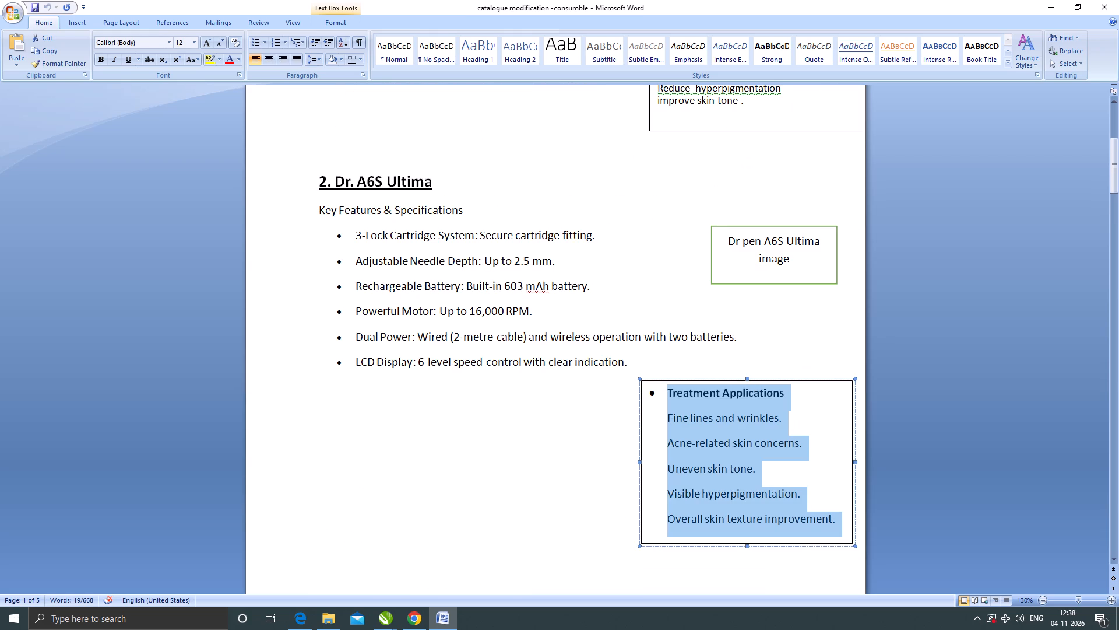
click(1053, 6)
Move the whole "2. Dr. A6S Ultima" section, from its heading through its treatment lines, about 0.84 in down page 18.
scroll(467, 373, up, 1)
click(638, 394)
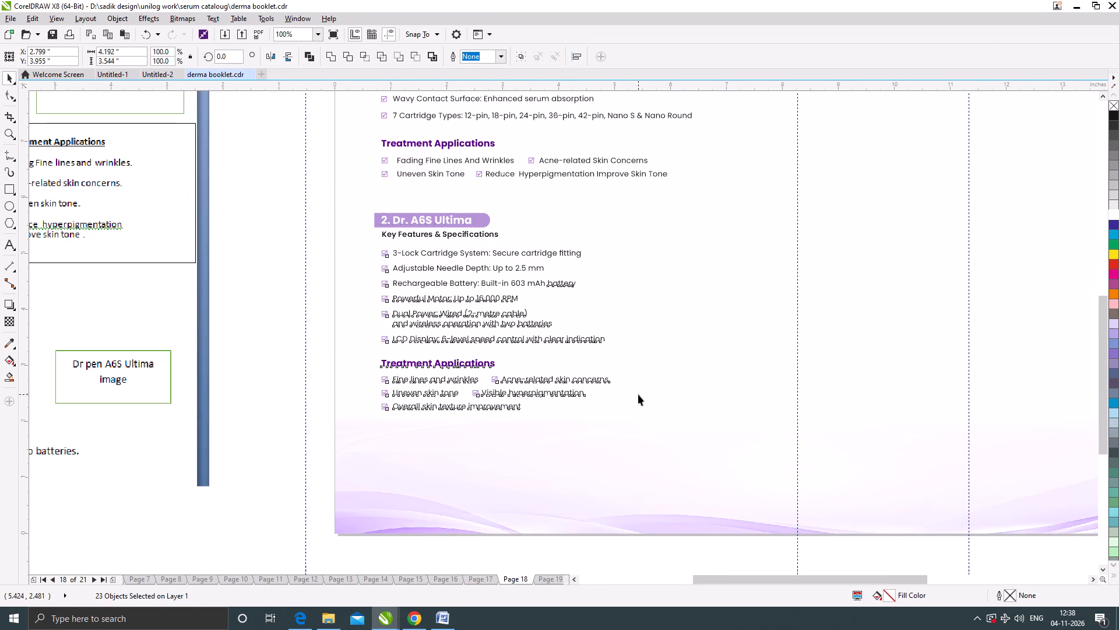
scroll(486, 342, down, 1)
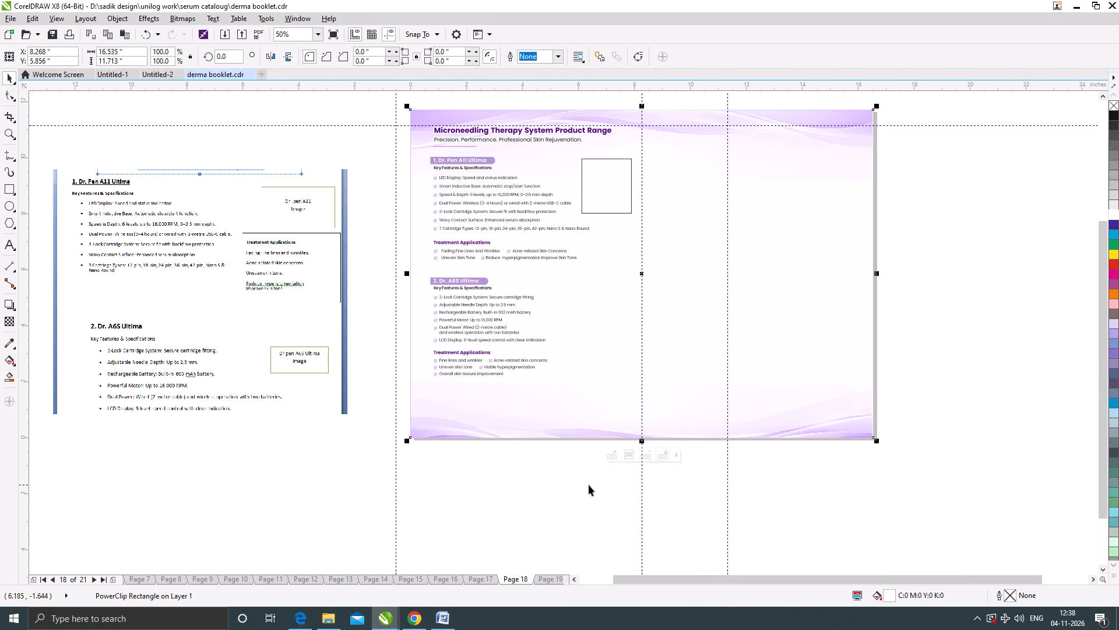
drag(593, 481, 418, 262)
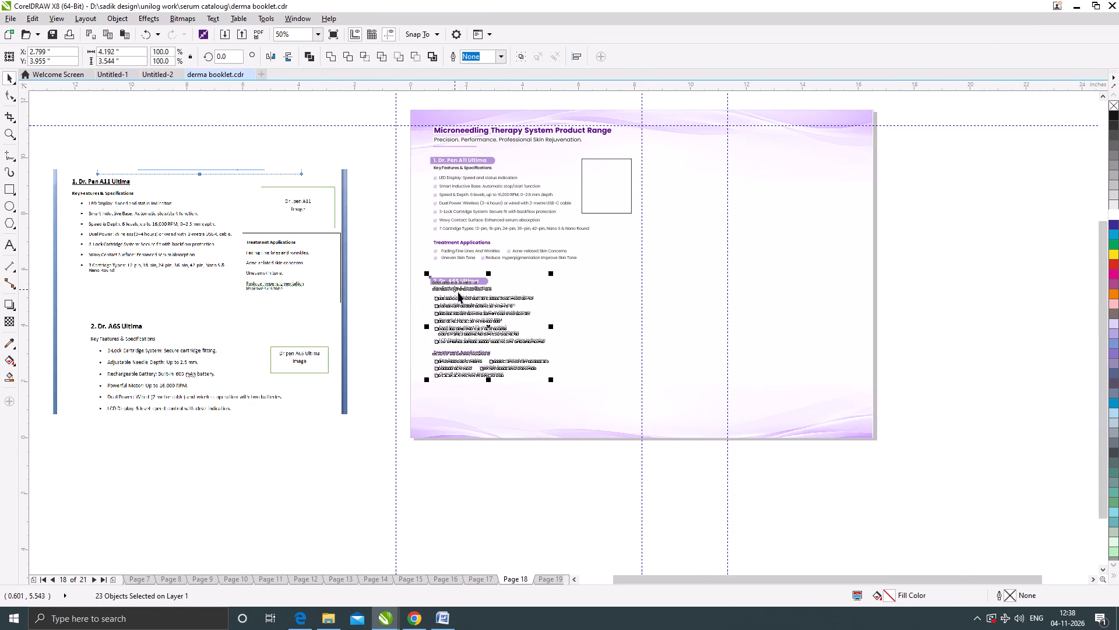
drag(469, 281, 469, 300)
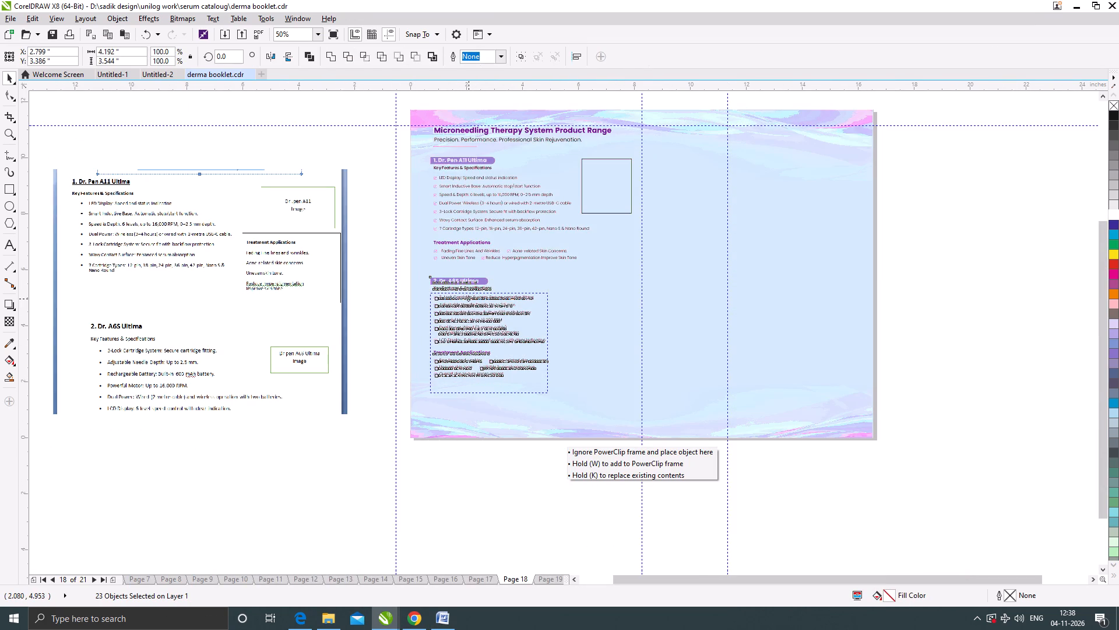
drag(469, 300, 469, 305)
Move the whole "1. Dr. Pen A11 Ultima" section, including its empty image frame, about 0.31 in down the page.
drag(389, 147, 483, 167)
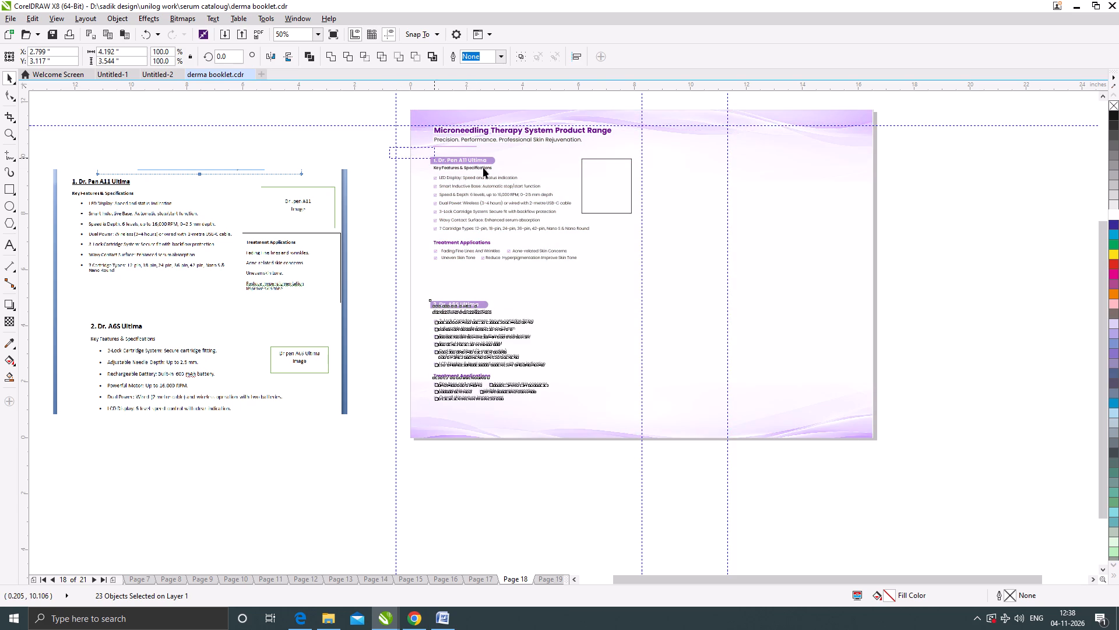
drag(483, 167, 674, 277)
scroll(455, 155, up, 1)
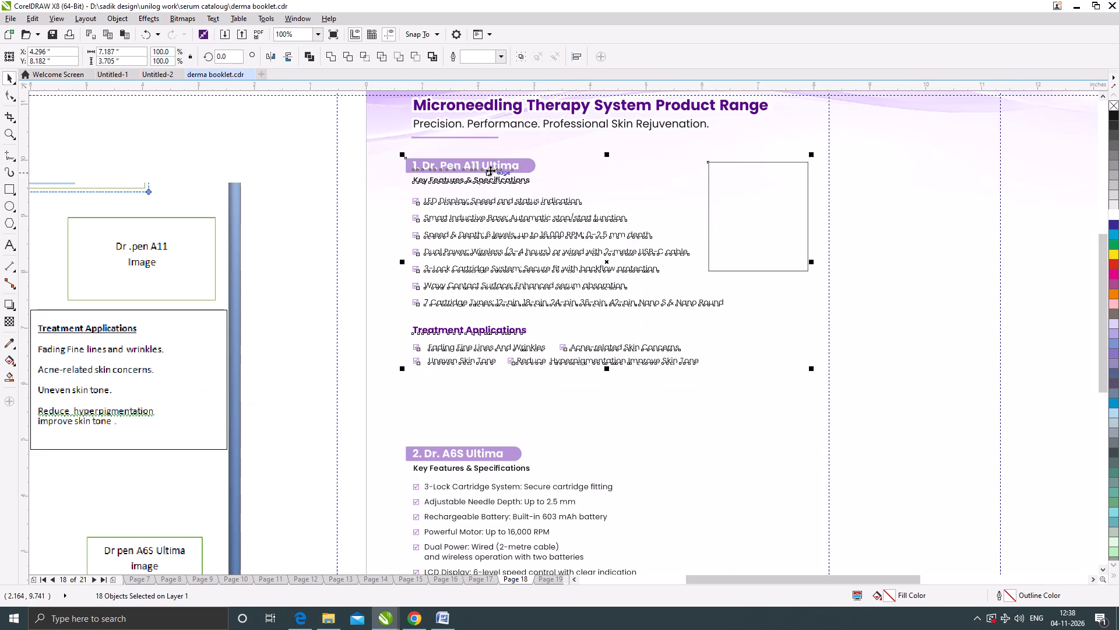
drag(493, 166, 492, 183)
scroll(496, 209, down, 1)
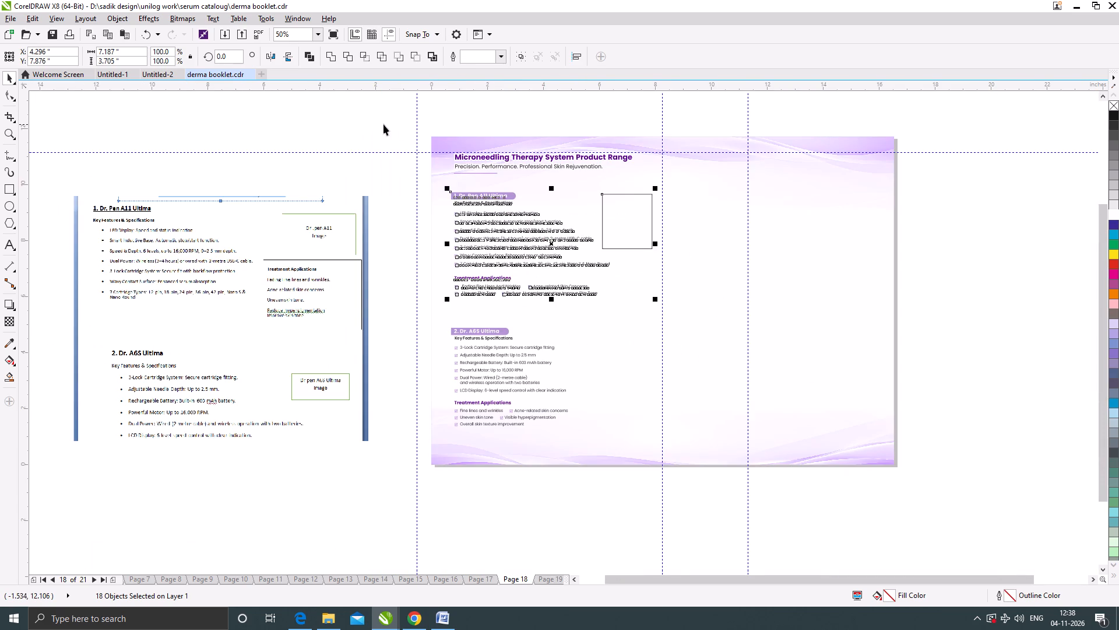
click(382, 124)
Move the Dr. Pen A11 Ultima heading, feature list and treatment lines about 0.1 in to the right, leaving out the image frame.
scroll(477, 155, up, 1)
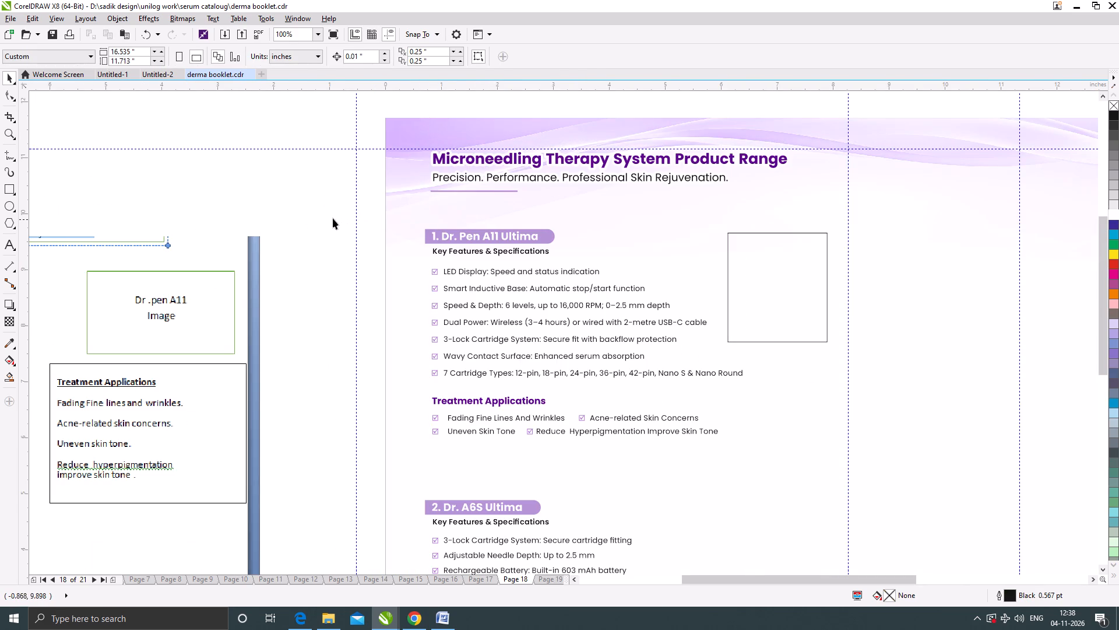
drag(326, 206, 758, 457)
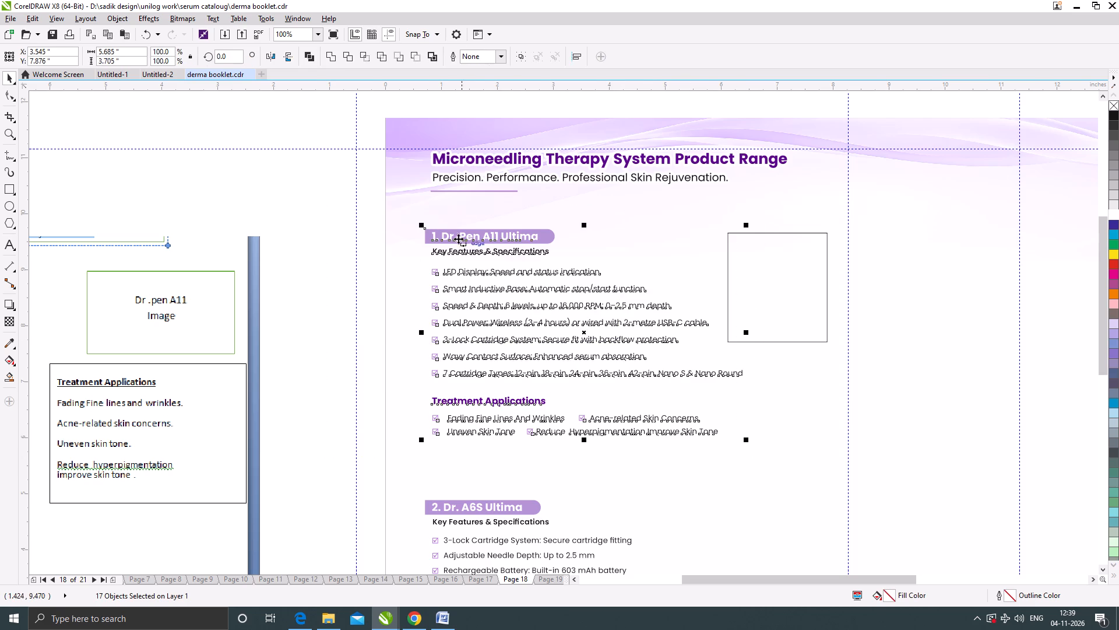
scroll(455, 235, up, 1)
drag(453, 227, 464, 227)
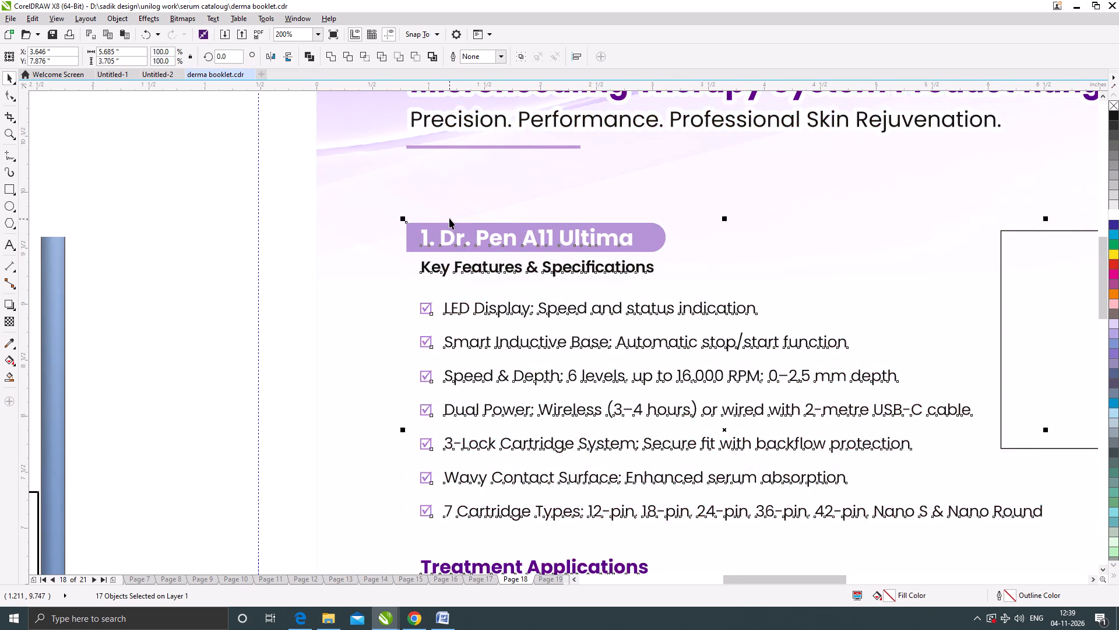
scroll(449, 218, down, 2)
Move the whole "2. Dr. A6S Ultima" section slightly to the right so it lines up with the section above.
drag(586, 513, 473, 384)
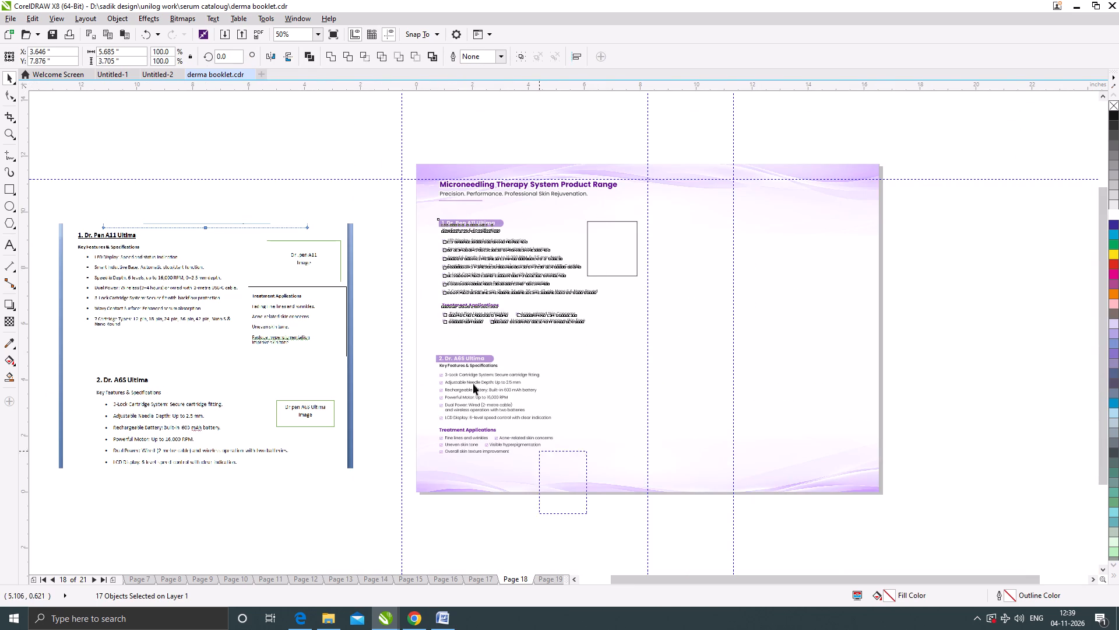
drag(473, 384, 423, 345)
scroll(453, 356, up, 2)
drag(453, 356, 464, 356)
scroll(459, 328, down, 2)
click(541, 514)
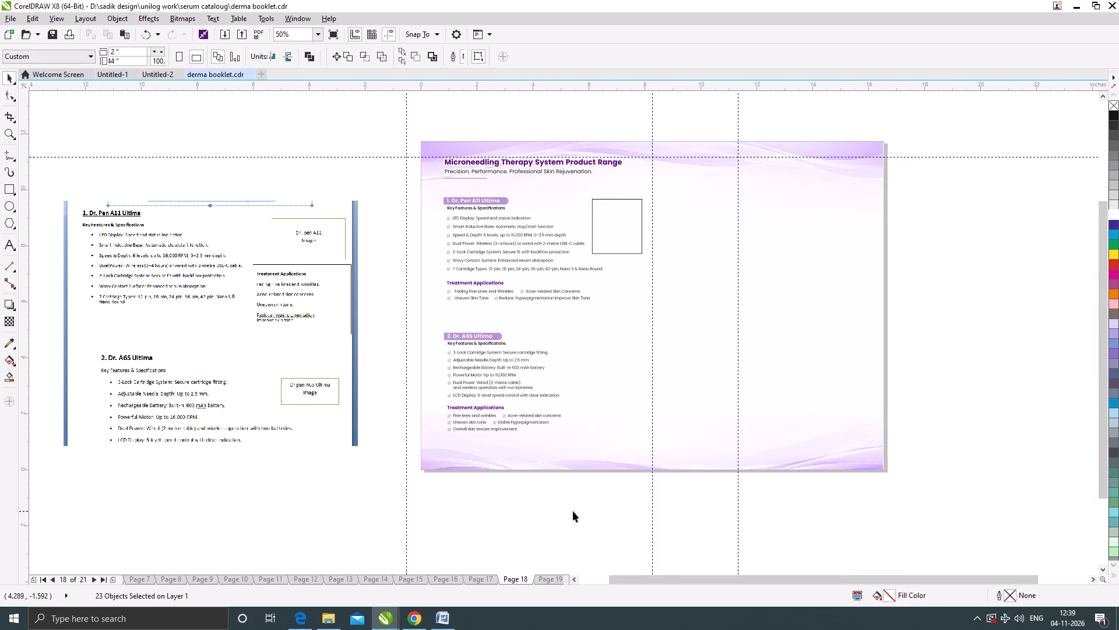
click(586, 512)
scroll(594, 487, up, 1)
scroll(559, 419, down, 1)
Place a copy of the empty image frame straight below the original, beside the Dr. A6S Ultima feature list.
drag(598, 199, 599, 213)
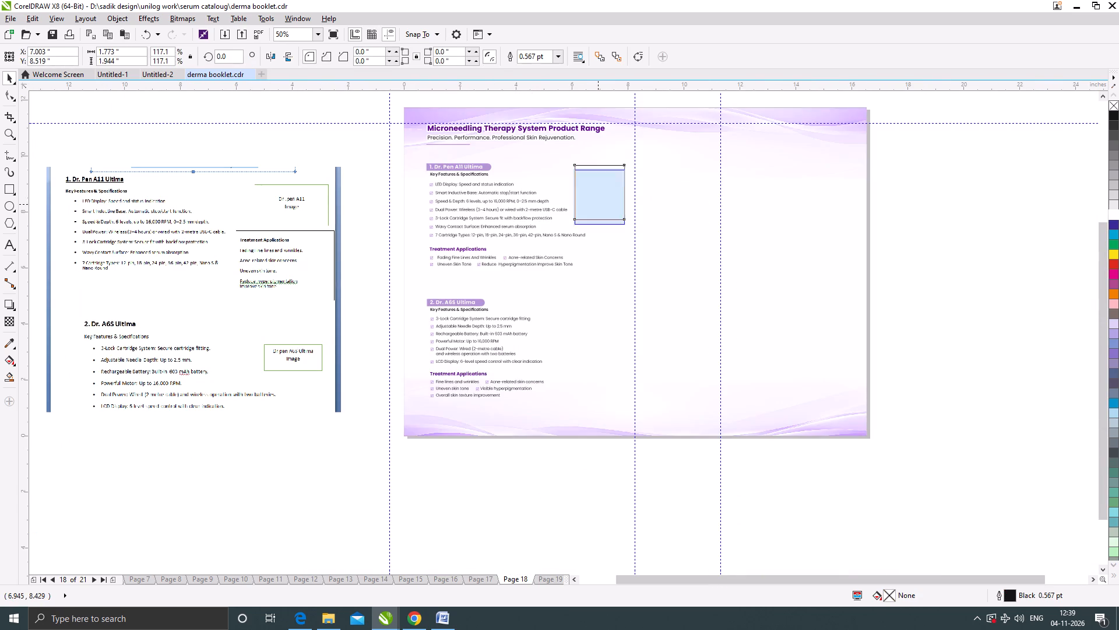
drag(599, 213, 601, 352)
shift+right_click(601, 352)
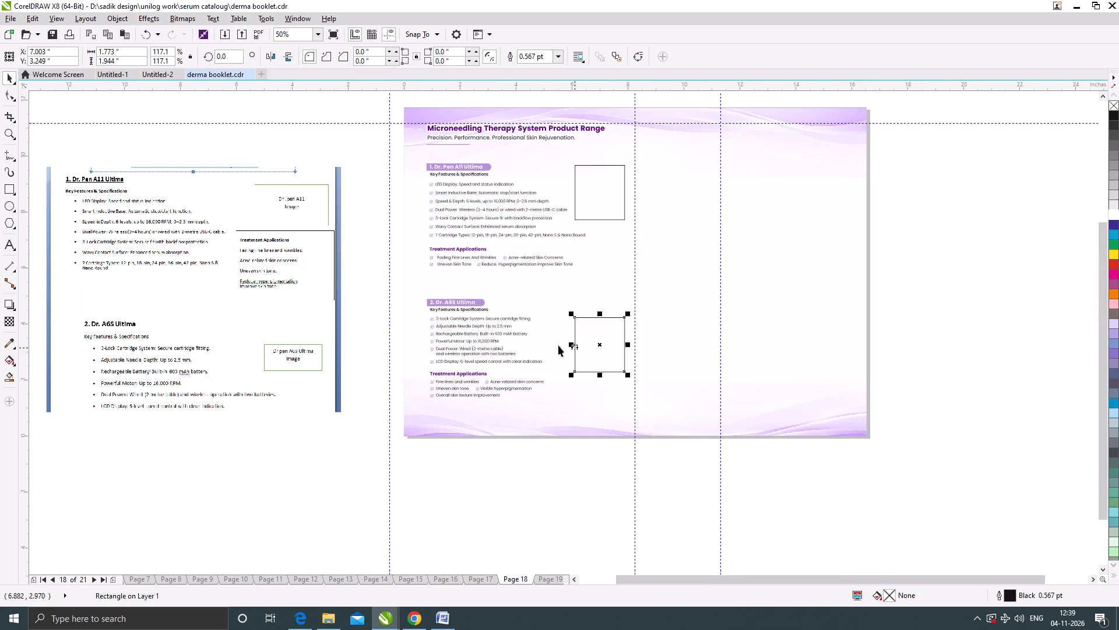
scroll(536, 344, down, 1)
click(528, 455)
Shift the "2. Dr. A6S Ultima" heading and its purple banner slightly up, away from "Key Features & Specifications".
scroll(501, 332, up, 2)
drag(344, 269, 561, 303)
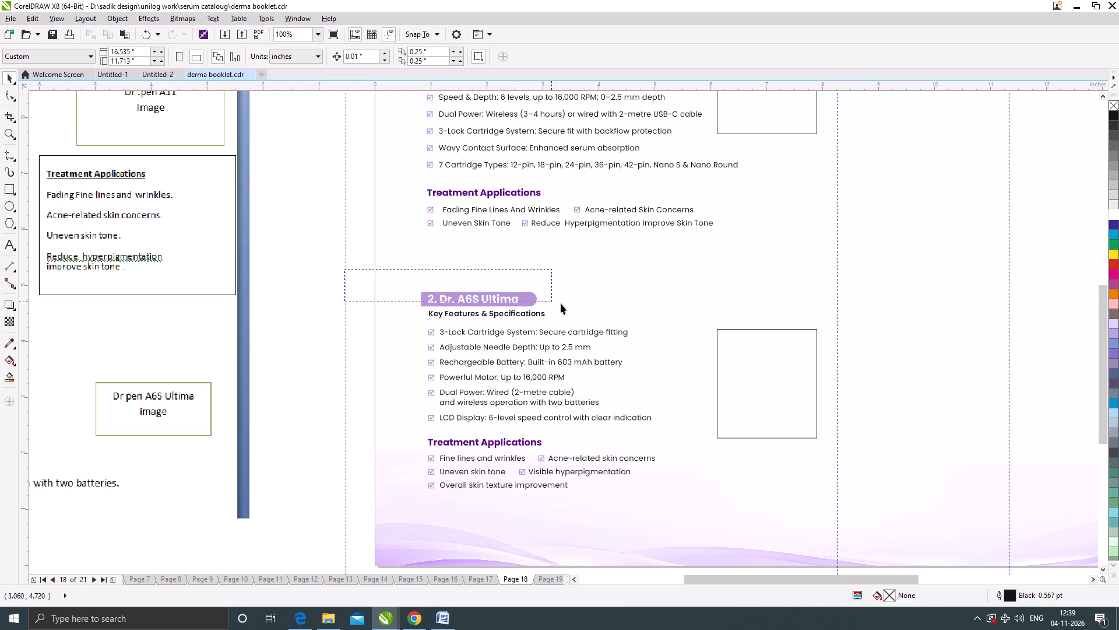
drag(561, 303, 592, 310)
scroll(472, 297, up, 2)
drag(491, 297, 492, 286)
scroll(473, 307, down, 6)
Shift the "1. Dr. Pen A11 Ultima" heading and its purple banner about 0.03 in up, away from "Key Features & Specifications".
scroll(473, 253, up, 3)
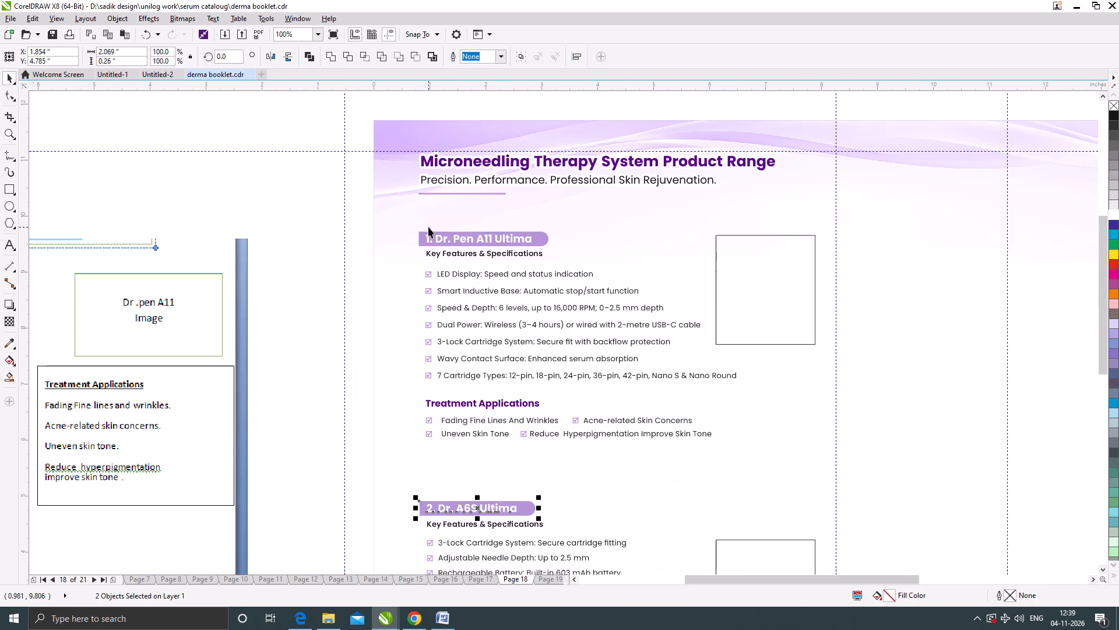
scroll(428, 227, up, 1)
drag(297, 207, 747, 274)
scroll(487, 274, up, 3)
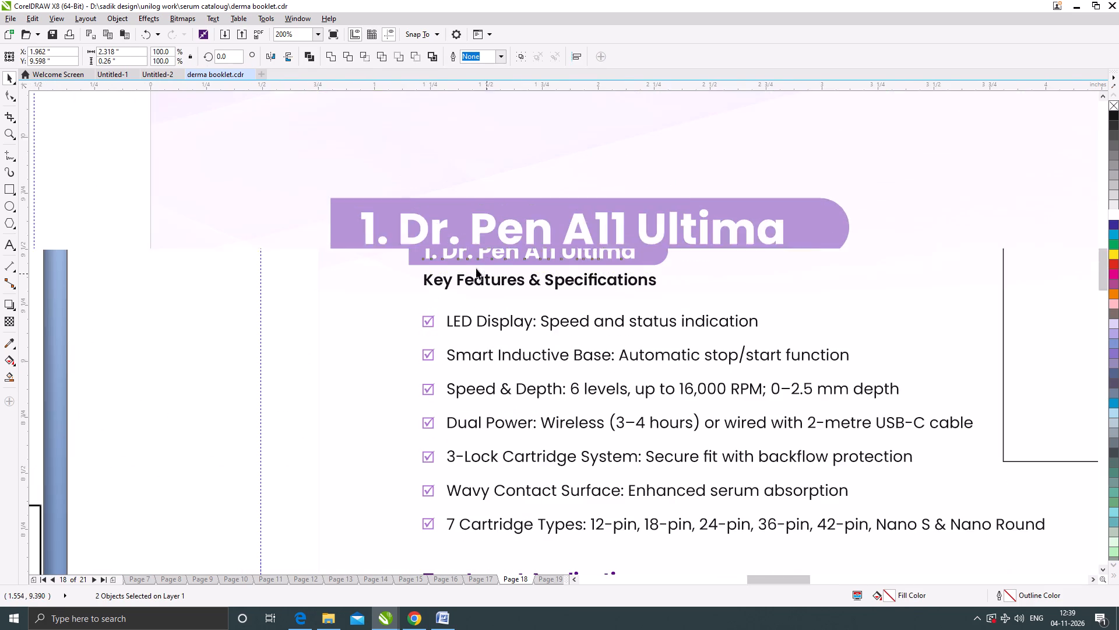
drag(471, 238, 471, 223)
scroll(463, 257, down, 4)
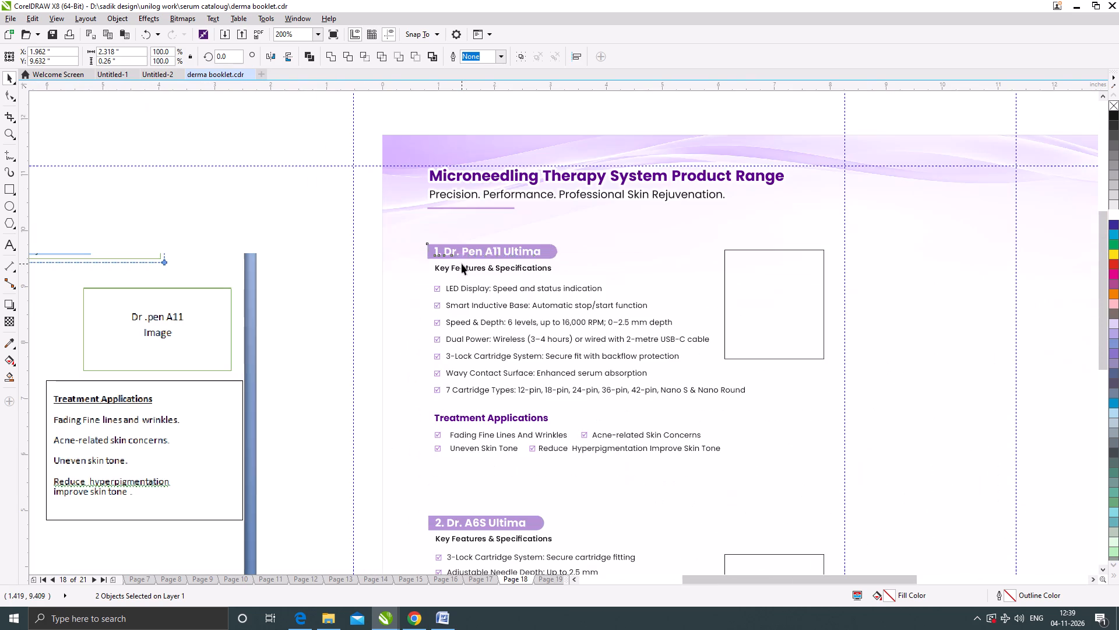
click(888, 377)
Draw a thin rectangle about 0.475 by 0.004 in after Dr. Pen A11's "Key Features & Specifications", filled black with no outline.
scroll(536, 267, down, 1)
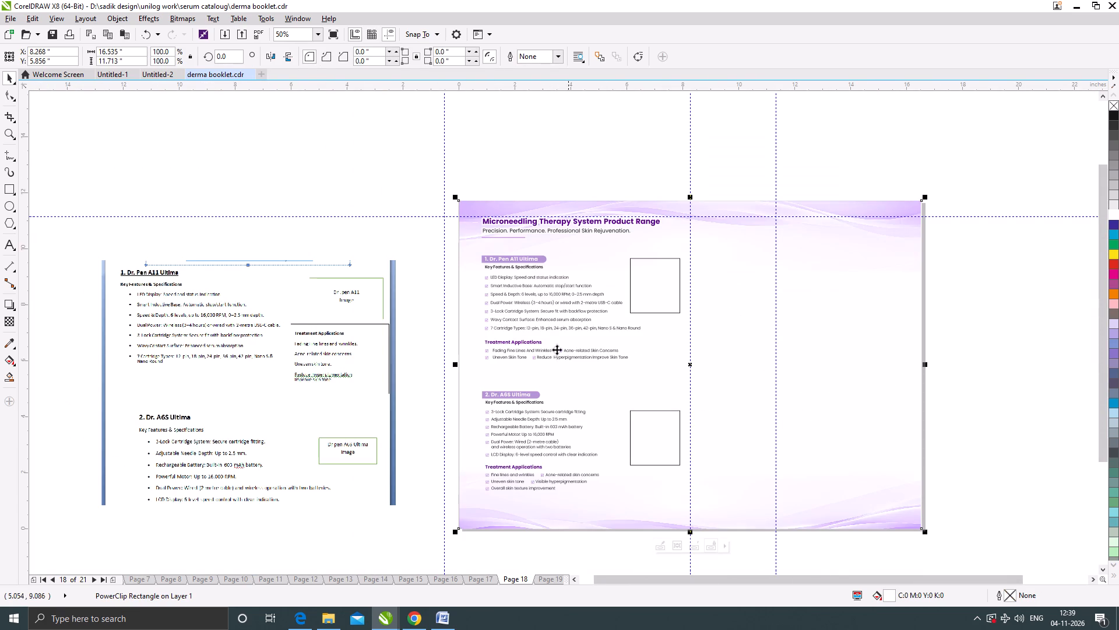
click(13, 188)
scroll(551, 272, up, 5)
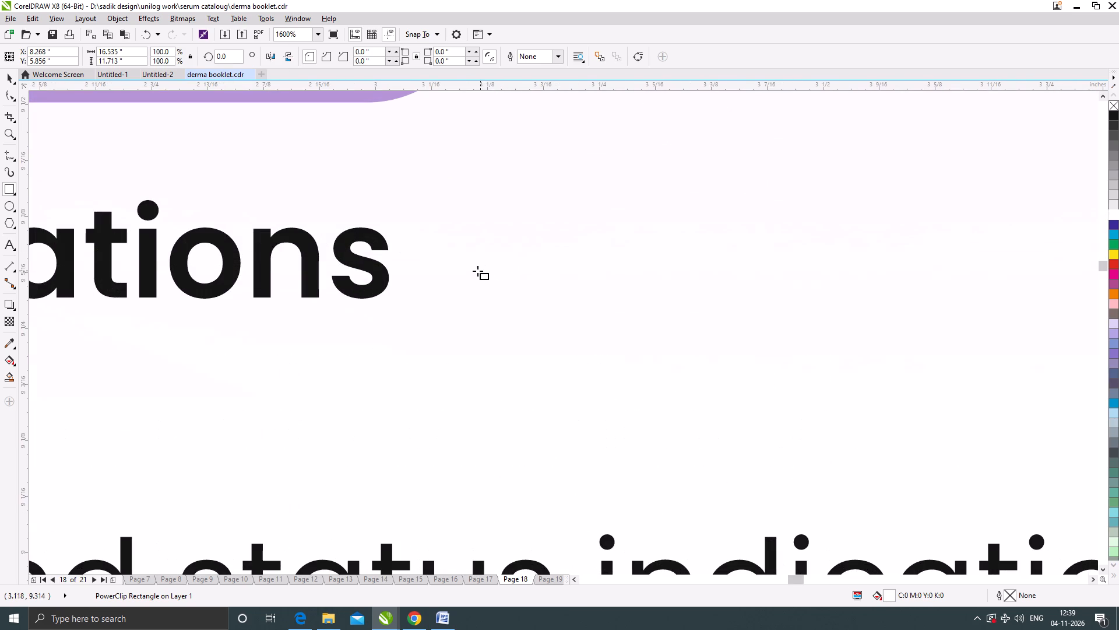
drag(460, 262, 885, 269)
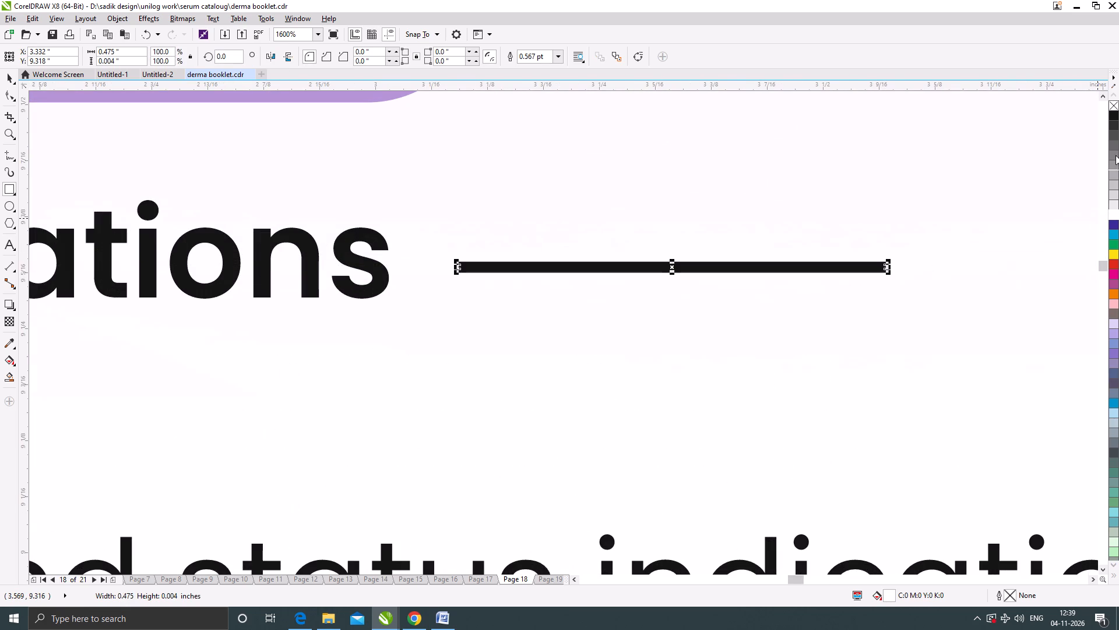
click(1112, 114)
right_click(1114, 105)
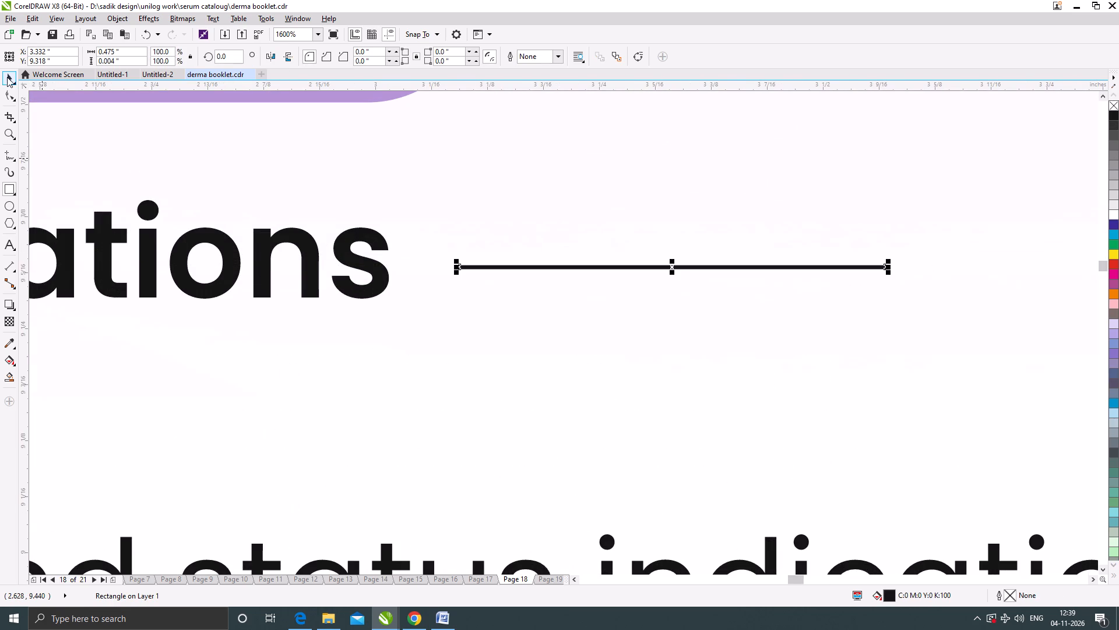
Stretch the thin line's far end away from the subheading to make it about 1.19 in long.
click(8, 77)
scroll(348, 241, down, 3)
drag(481, 254, 486, 256)
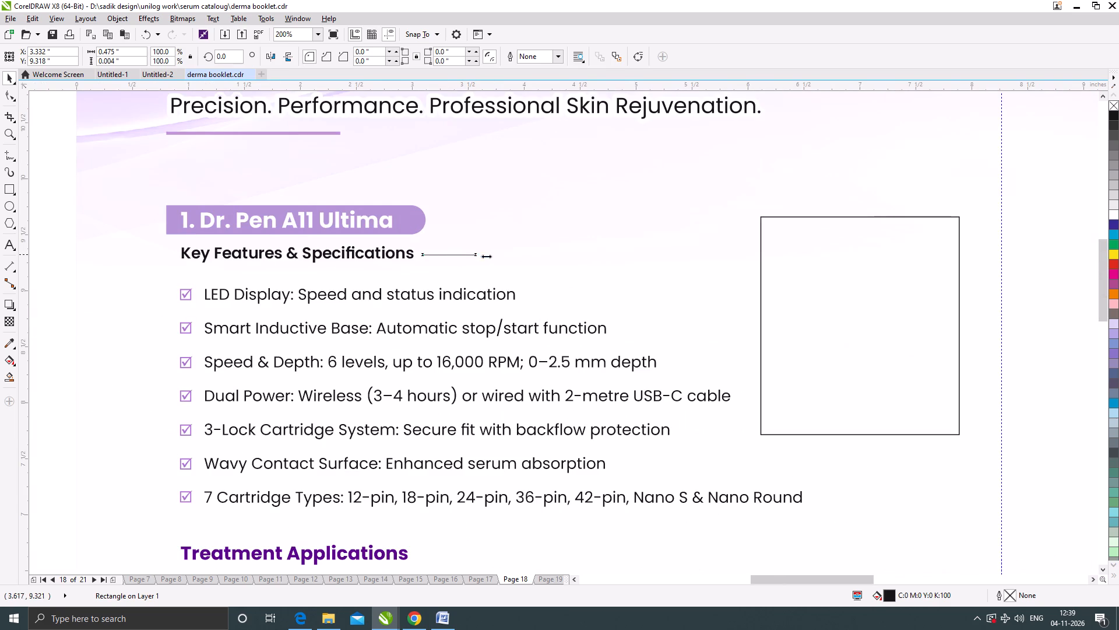
drag(486, 256, 565, 281)
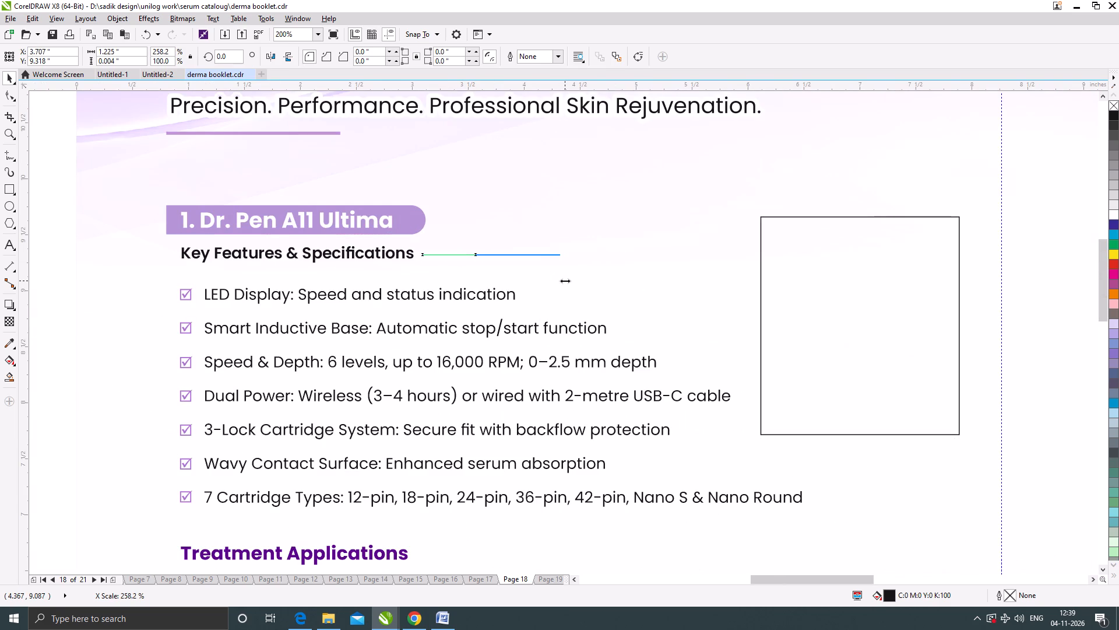
drag(565, 281, 561, 281)
Recolour the thin line beside "Key Features & Specifications" to 40% black grey, after trying a neighbouring grey swatch.
scroll(463, 239, down, 1)
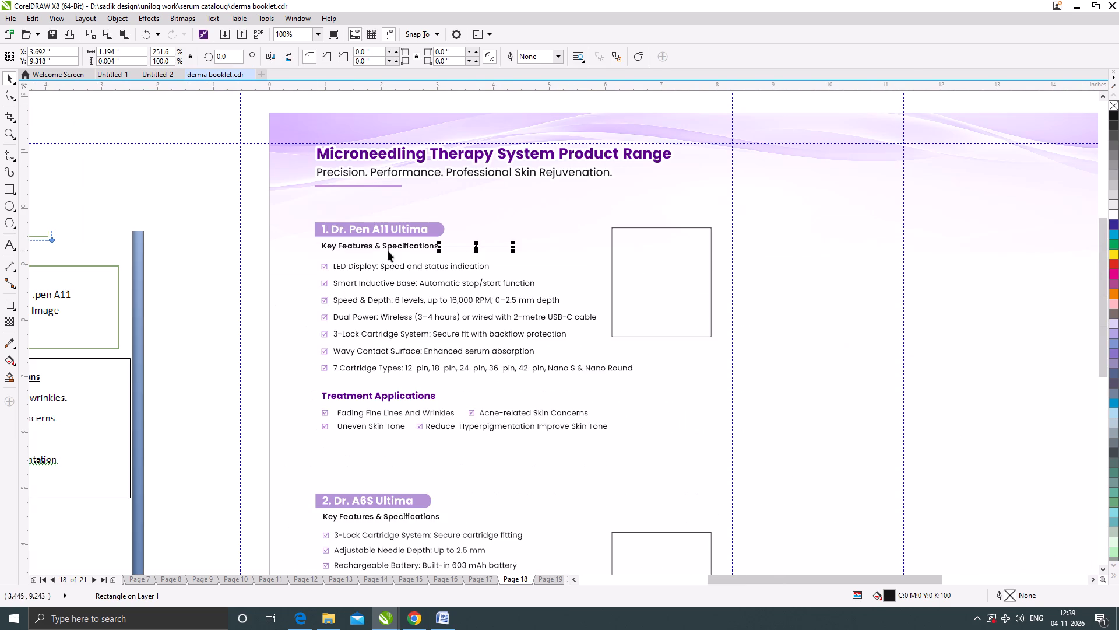
click(1113, 183)
click(253, 228)
scroll(486, 216, down, 1)
scroll(467, 233, up, 2)
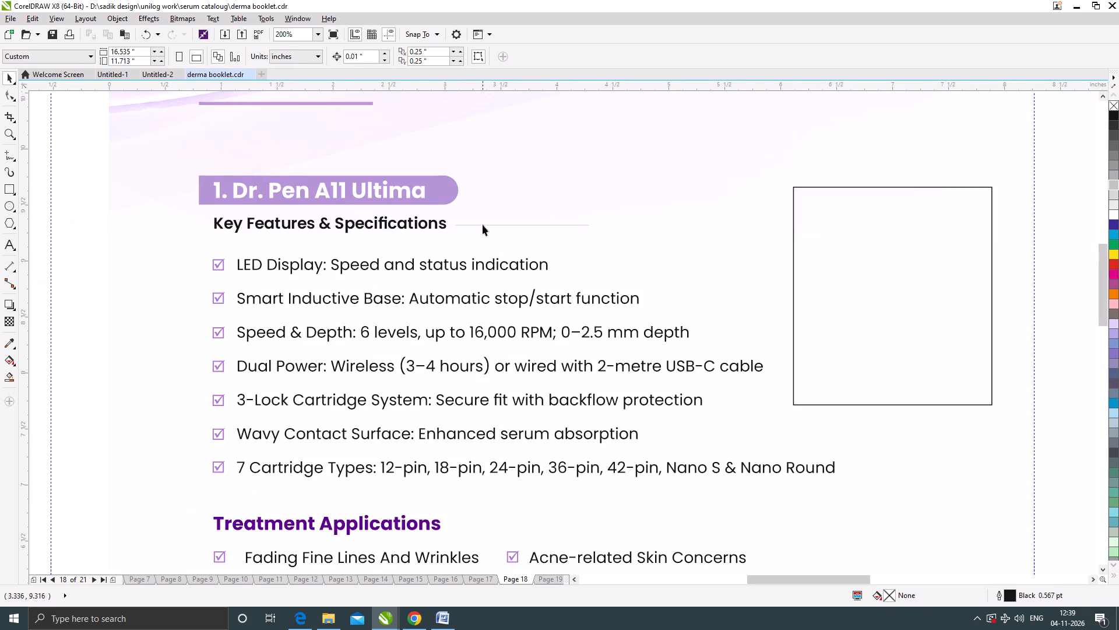
click(483, 225)
click(1114, 175)
Place a copy of the grey line after Dr. A6S Ultima's "Key Features & Specifications" and fine-tune its height to the text's middle.
scroll(599, 201, down, 1)
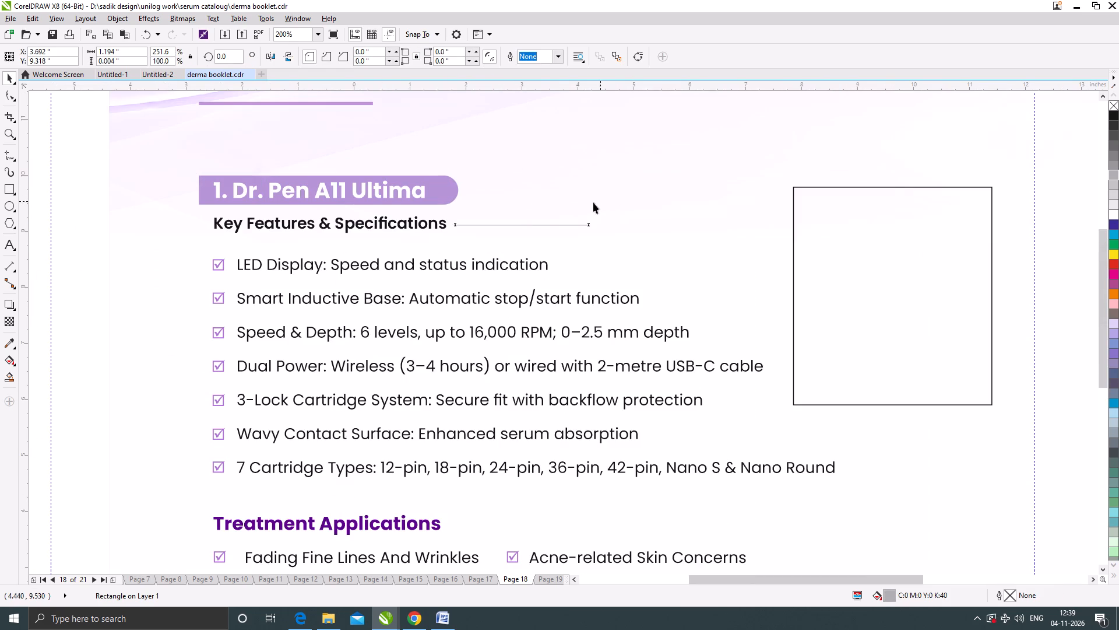
drag(560, 213, 571, 478)
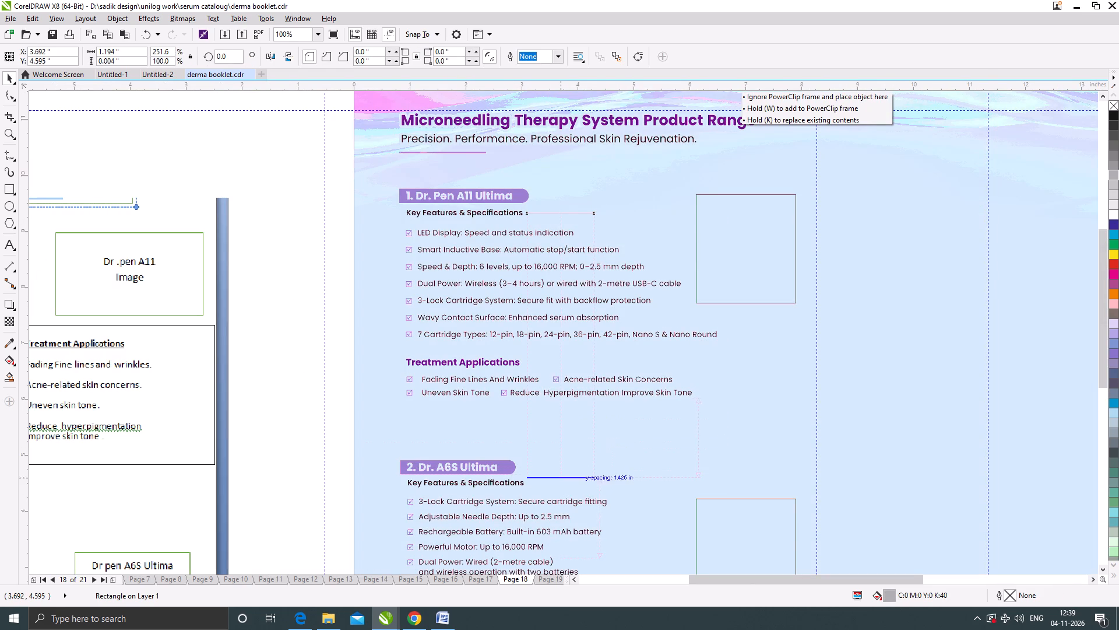
drag(571, 478, 572, 483)
shift+right_click(572, 483)
scroll(555, 486, up, 3)
scroll(388, 471, up, 2)
drag(388, 475, 388, 484)
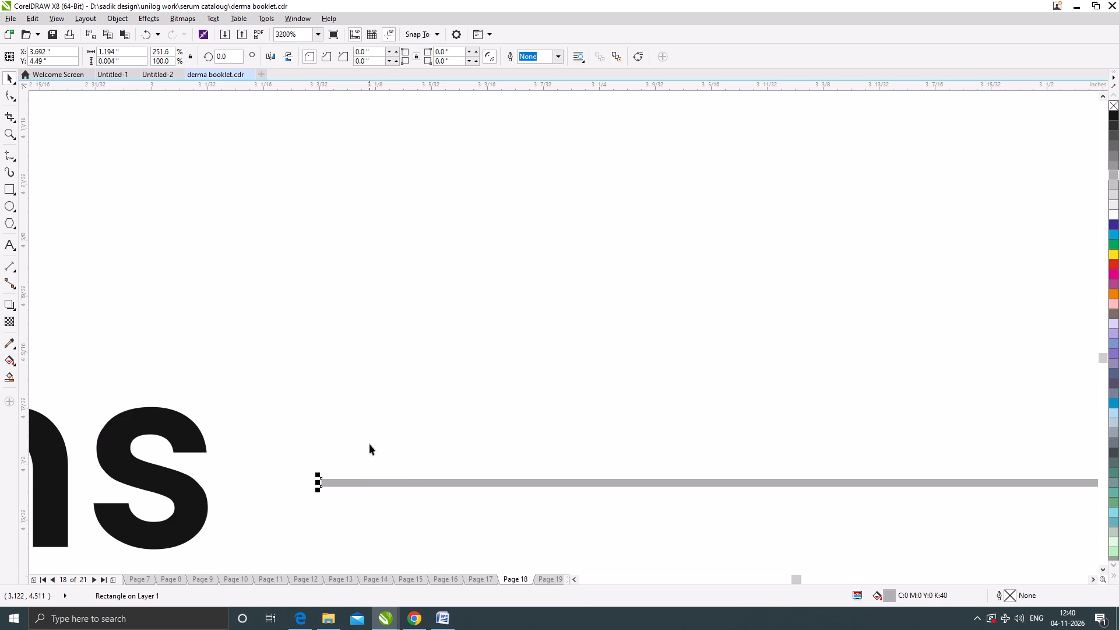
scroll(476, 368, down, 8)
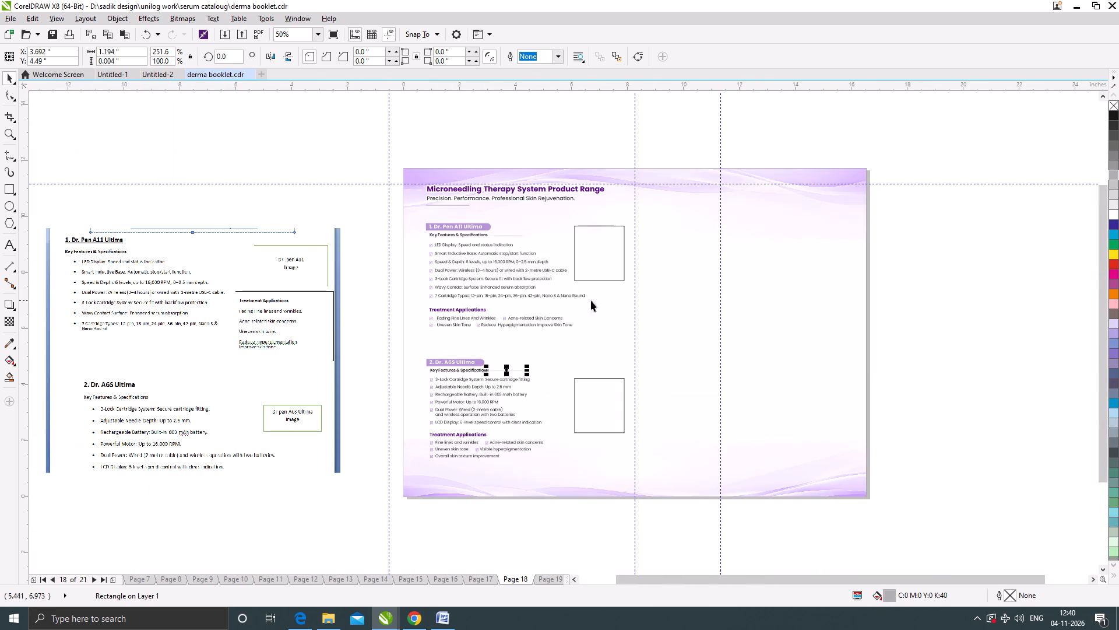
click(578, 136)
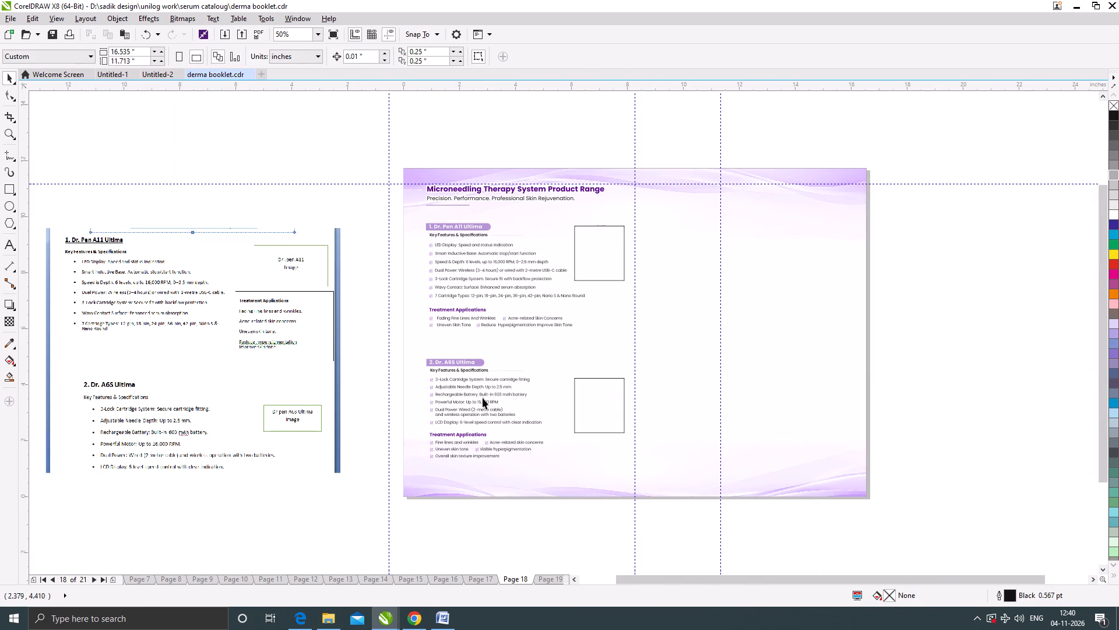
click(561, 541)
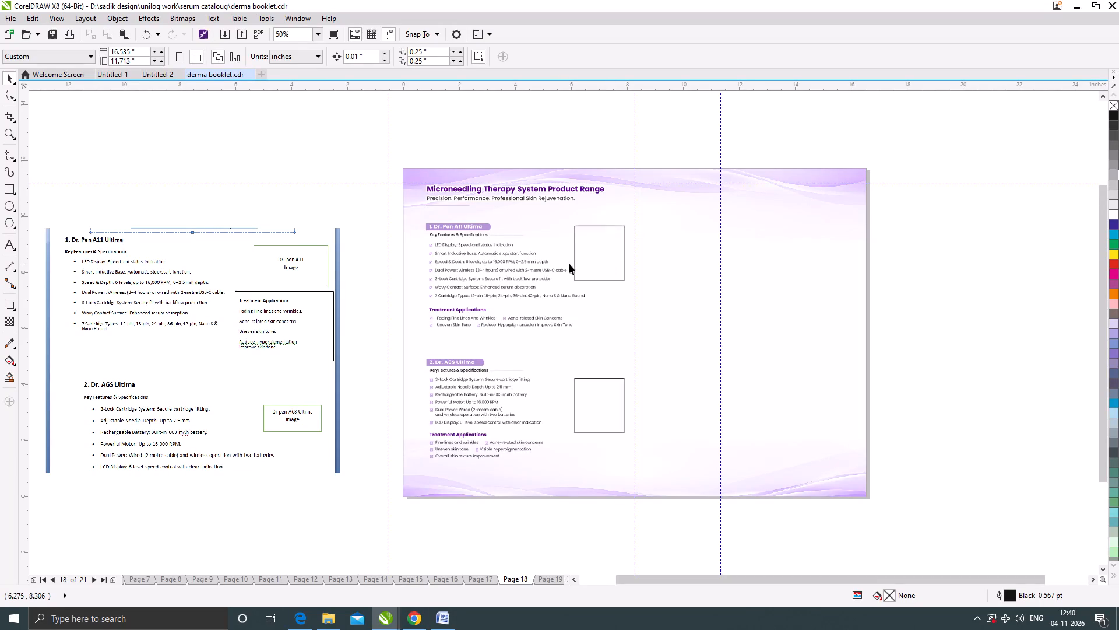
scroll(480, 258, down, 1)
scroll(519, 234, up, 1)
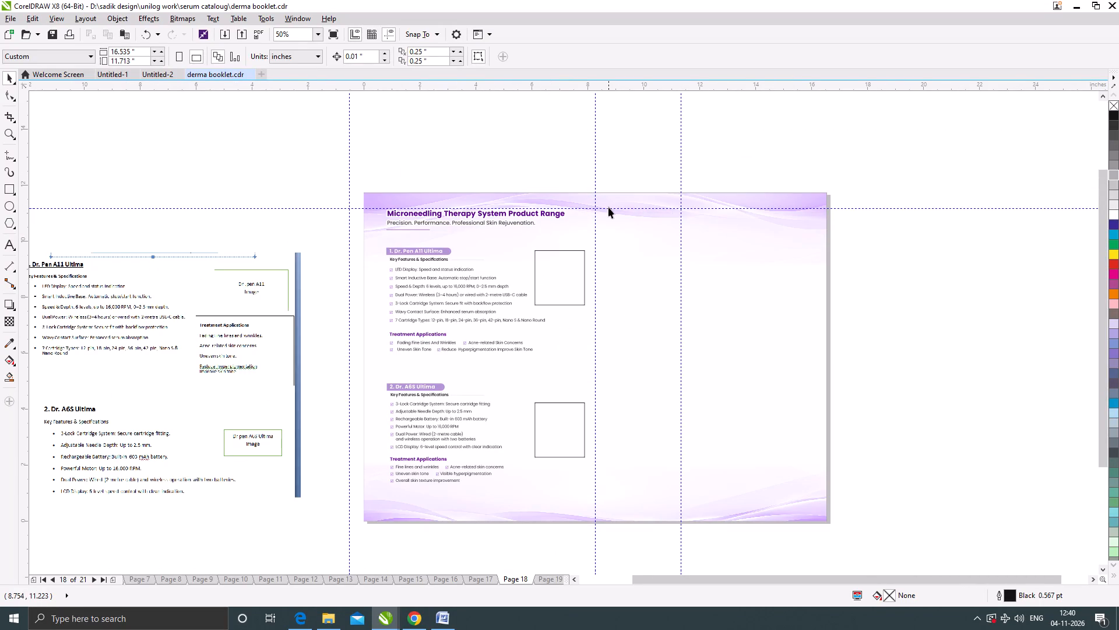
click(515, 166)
Save the derma booklet file.
key(ctrl+s)
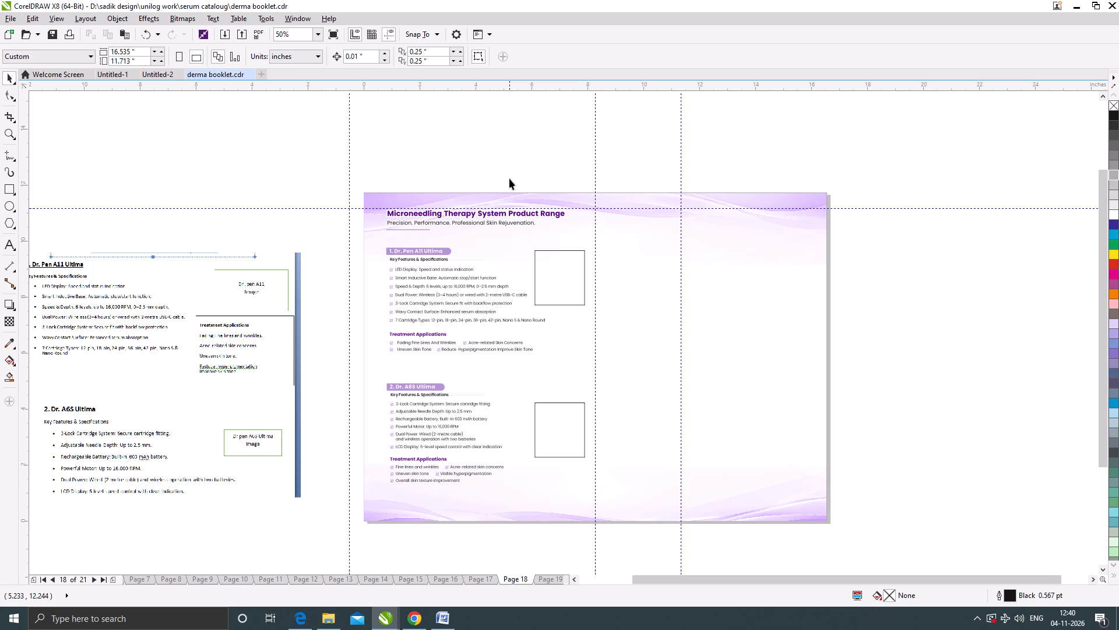
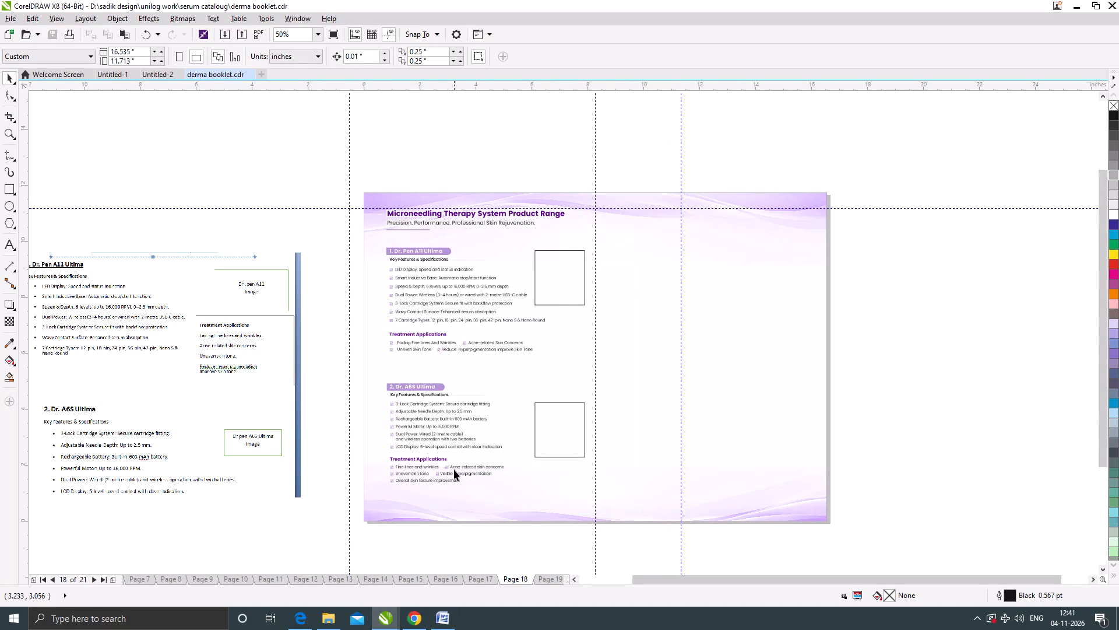
Switch to the Word catalogue document and copy the heading "3. Dr. Pen M8".
click(445, 618)
scroll(502, 331, down, 5)
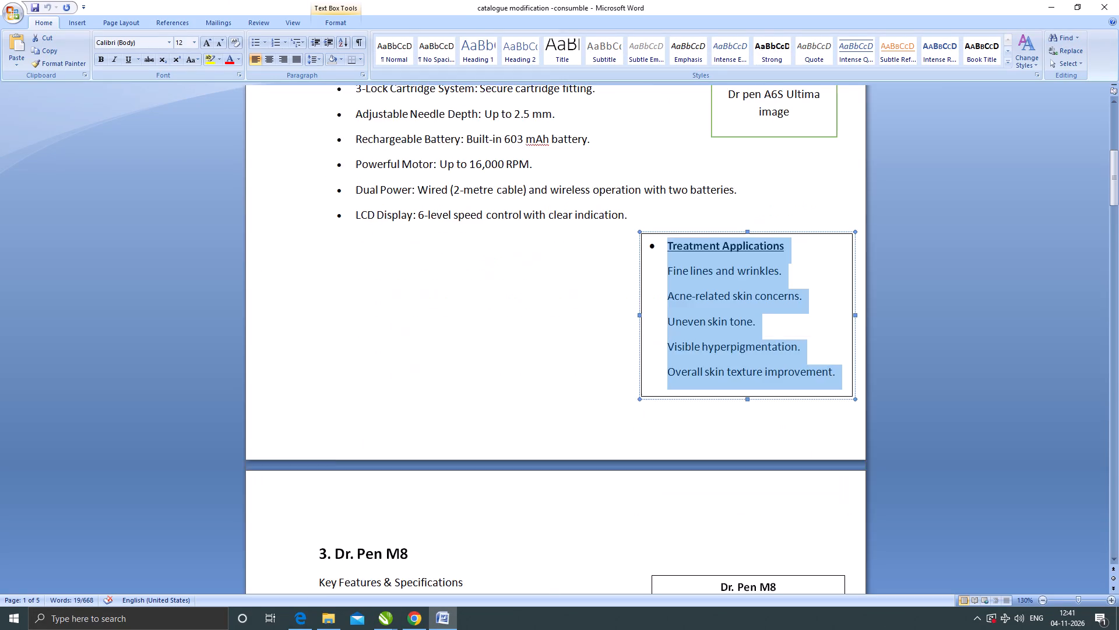
scroll(513, 373, down, 8)
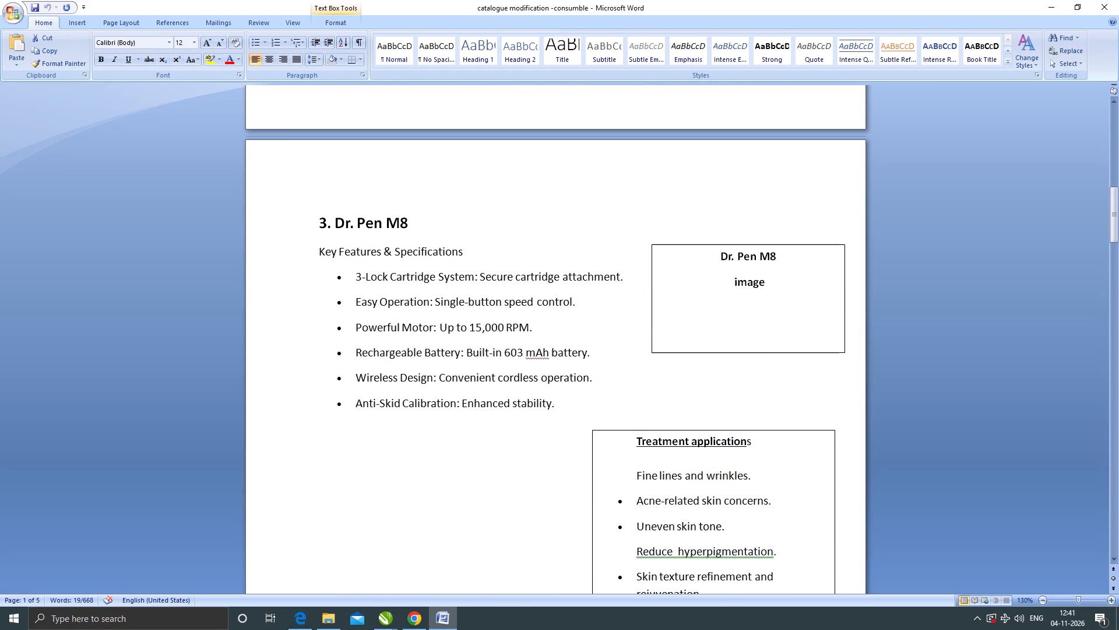
drag(319, 228, 427, 227)
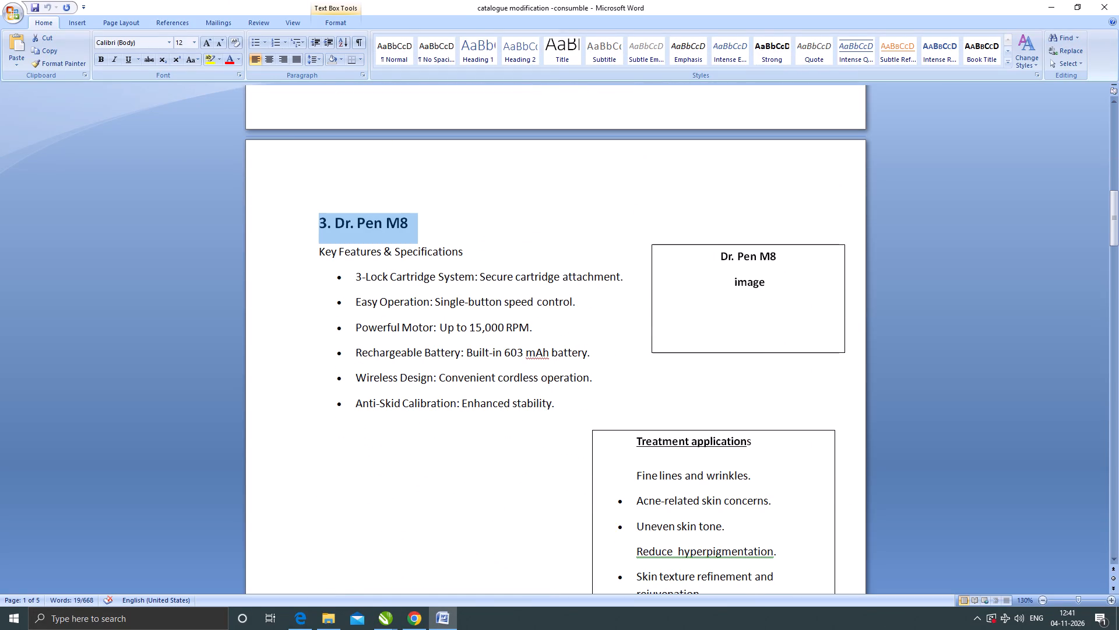
drag(427, 227, 430, 228)
key(ctrl+c)
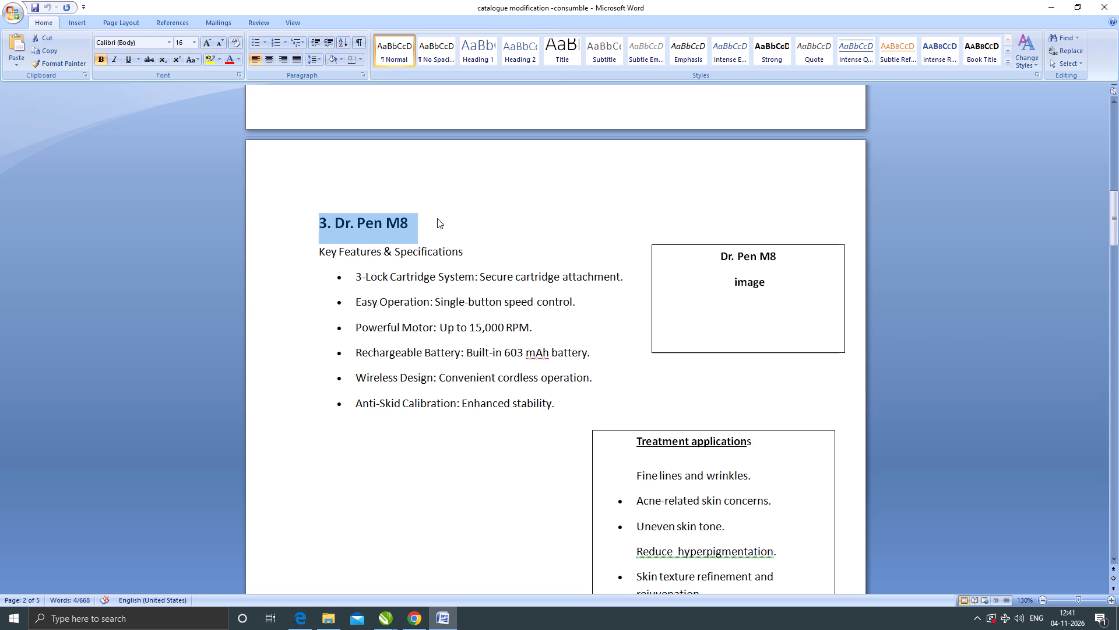
click(1051, 7)
Back in CorelDRAW, duplicate the Dr. Pen A11 Ultima text block level with the original, about 8.7 inches across onto the page's empty half.
scroll(434, 312, down, 2)
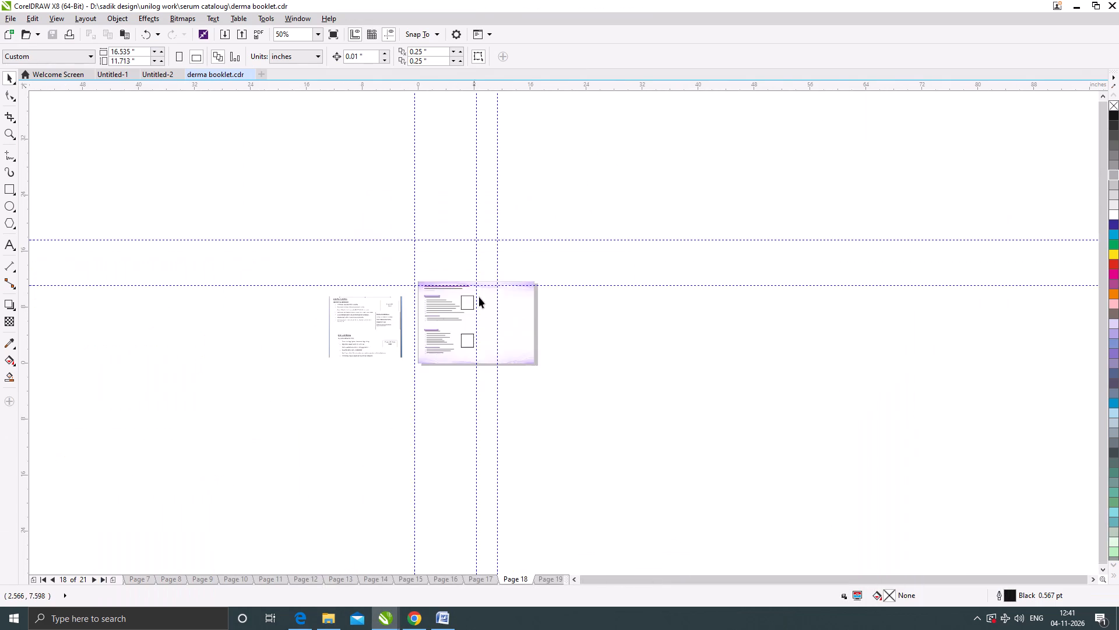
scroll(502, 294, up, 2)
scroll(498, 294, down, 1)
scroll(411, 316, up, 1)
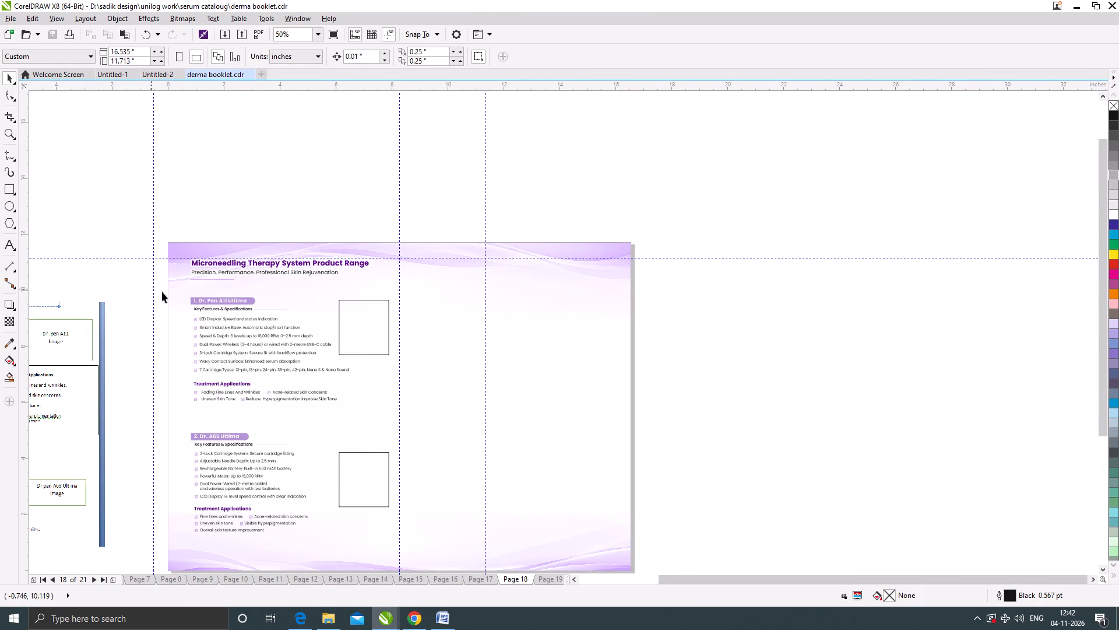
drag(139, 288, 352, 409)
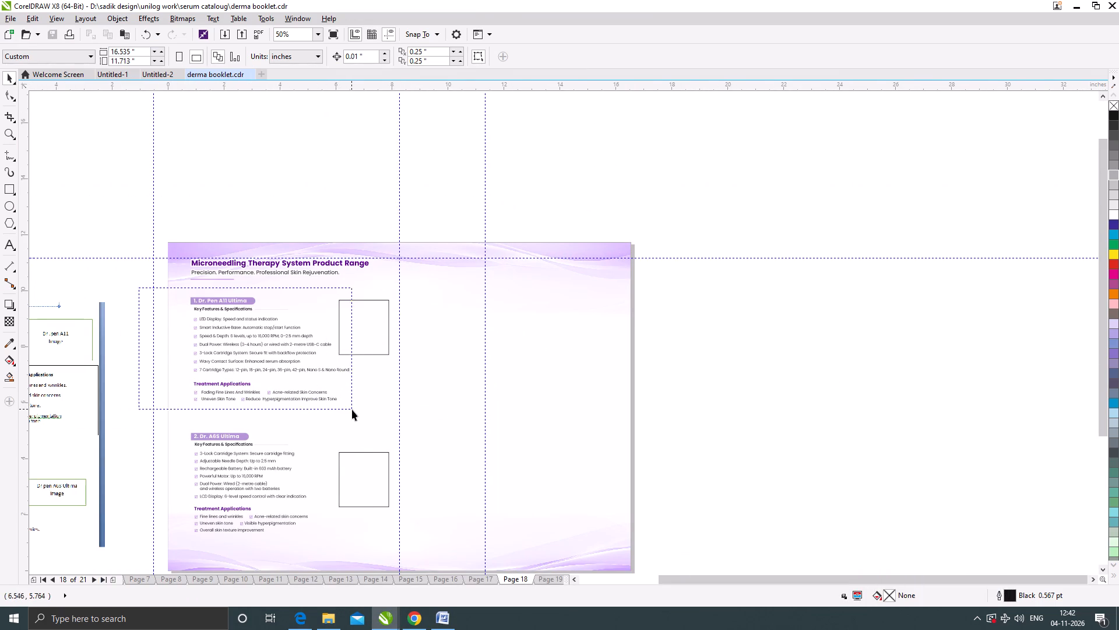
drag(352, 409, 357, 409)
drag(238, 306, 442, 305)
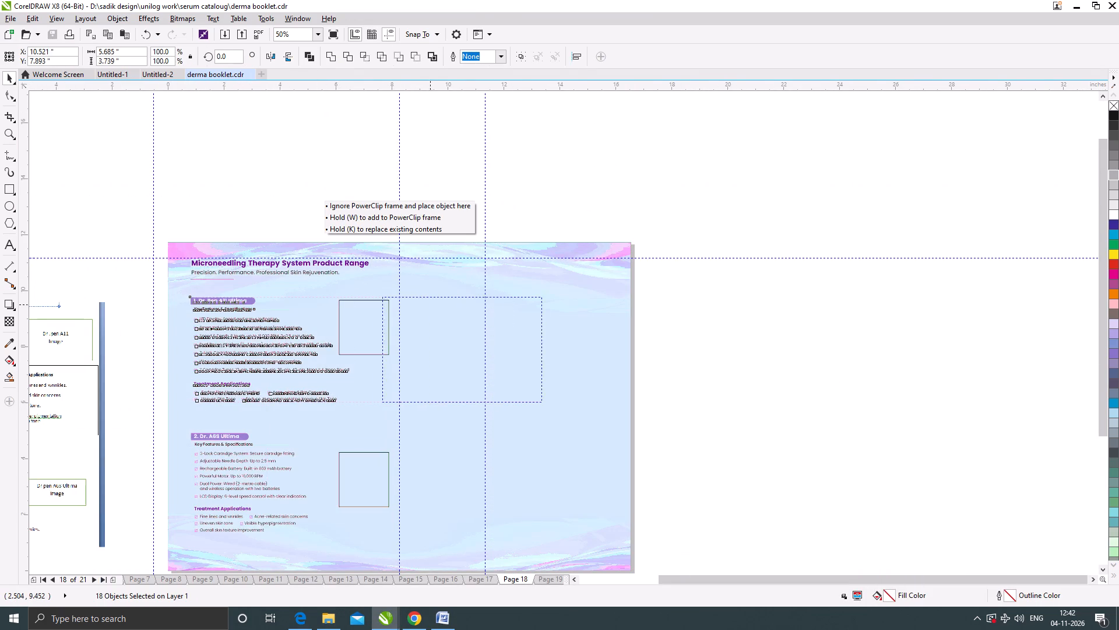
drag(442, 305, 483, 305)
shift+right_click(483, 305)
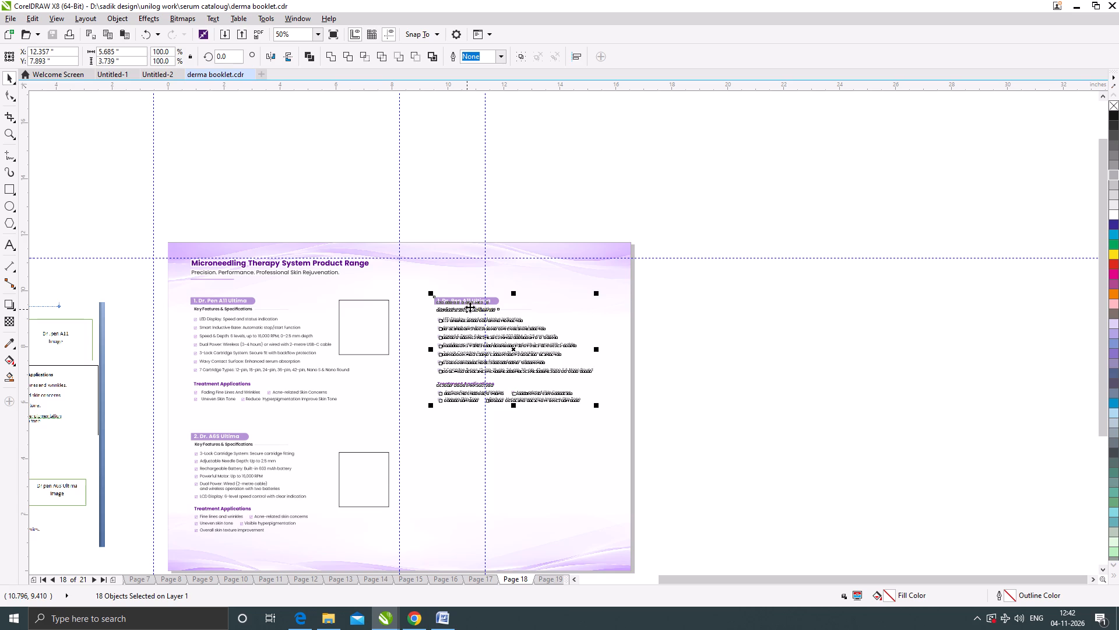
click(744, 347)
Replace the duplicated block's heading with the copied "3. Dr. Pen M8", maintaining fonts and formatting.
scroll(482, 298, up, 1)
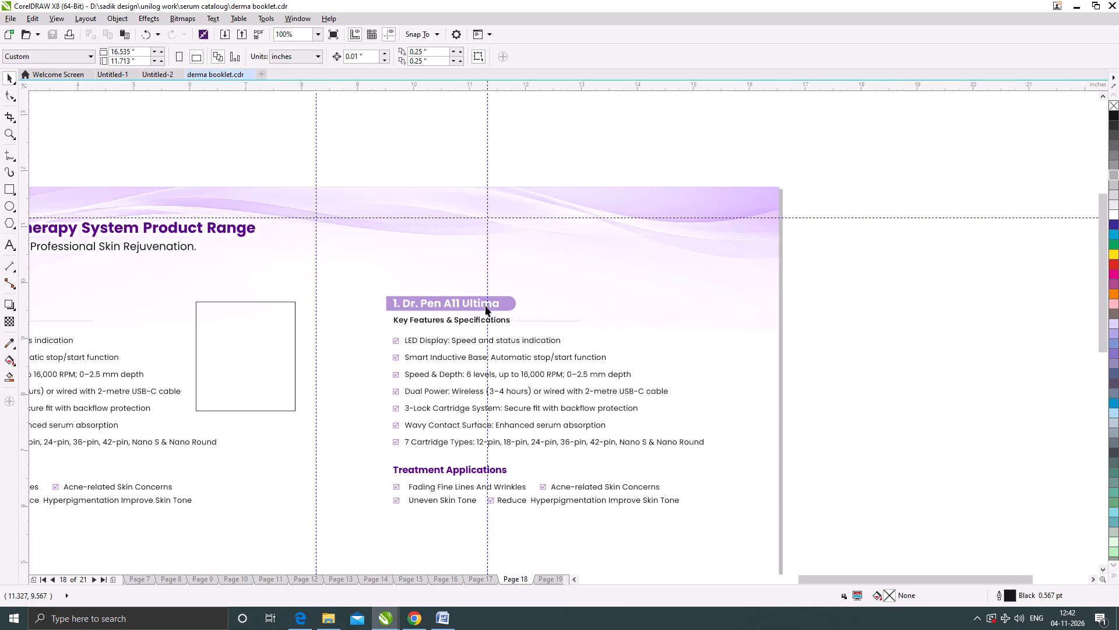
double_click(475, 303)
key(ctrl+a)
key(ctrl+v)
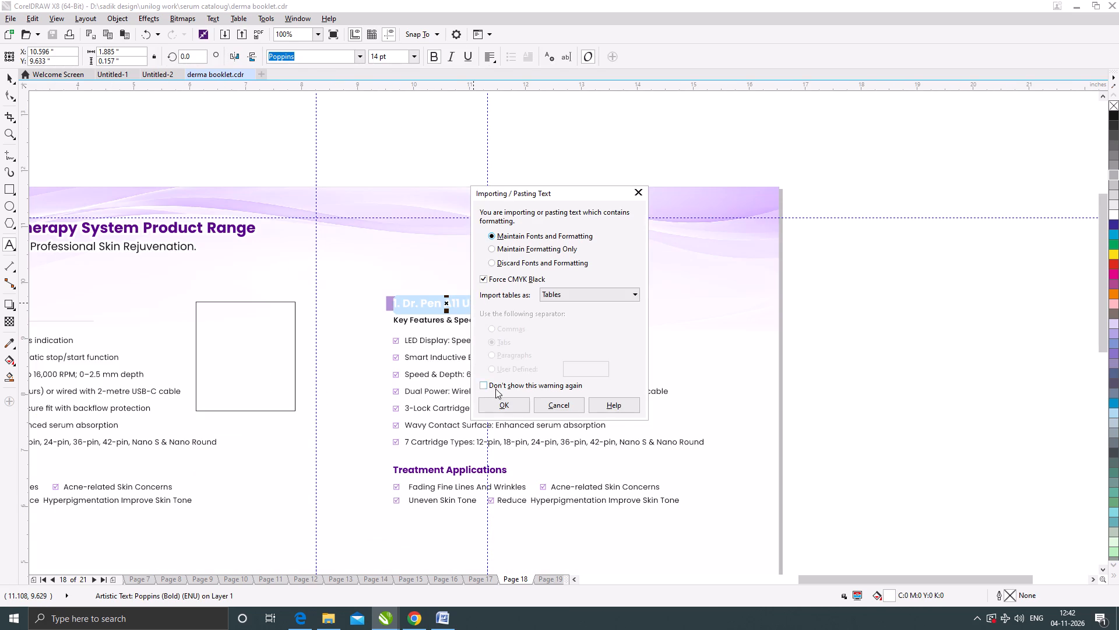
click(498, 409)
click(9, 75)
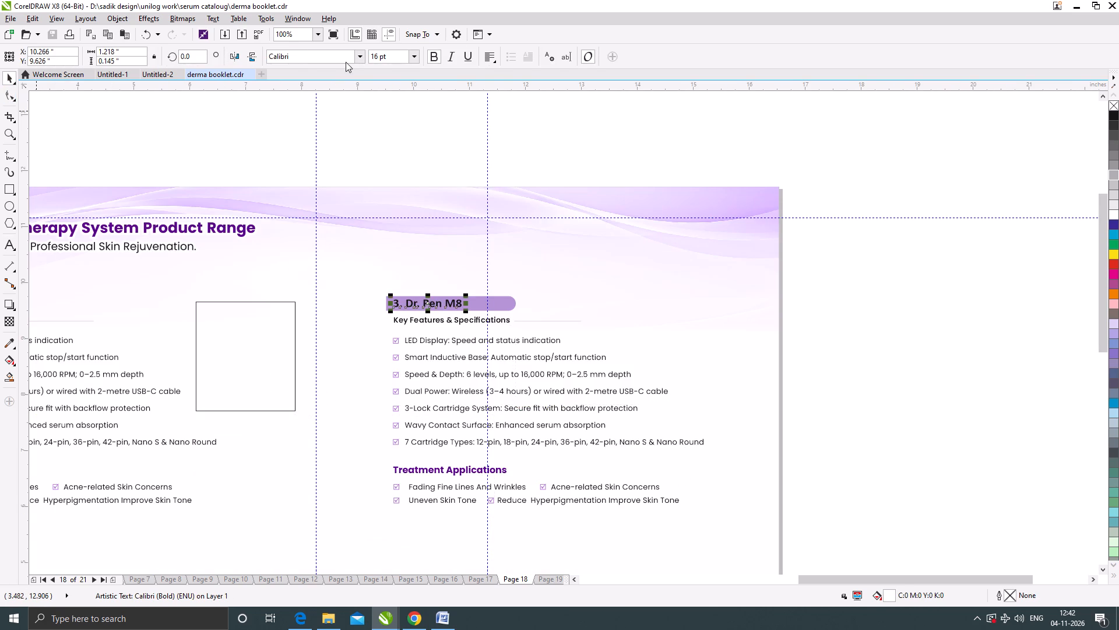
Format the "3. Dr. Pen M8" heading as Poppins Bold, 14 pt, with a white fill, matching the first product heading.
click(361, 55)
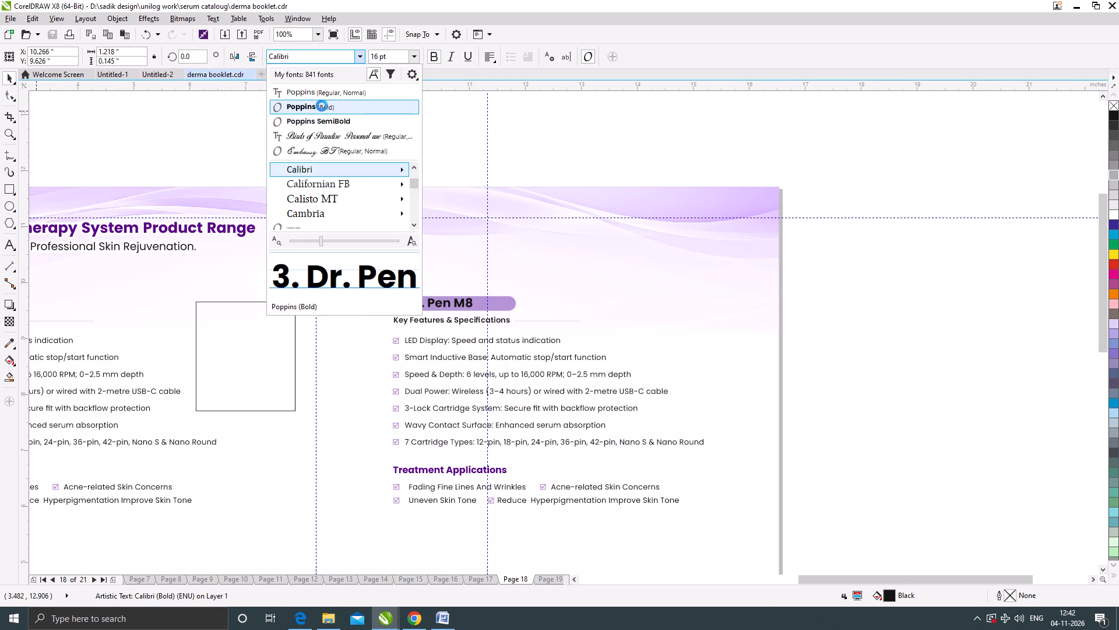
click(322, 106)
scroll(540, 296, down, 1)
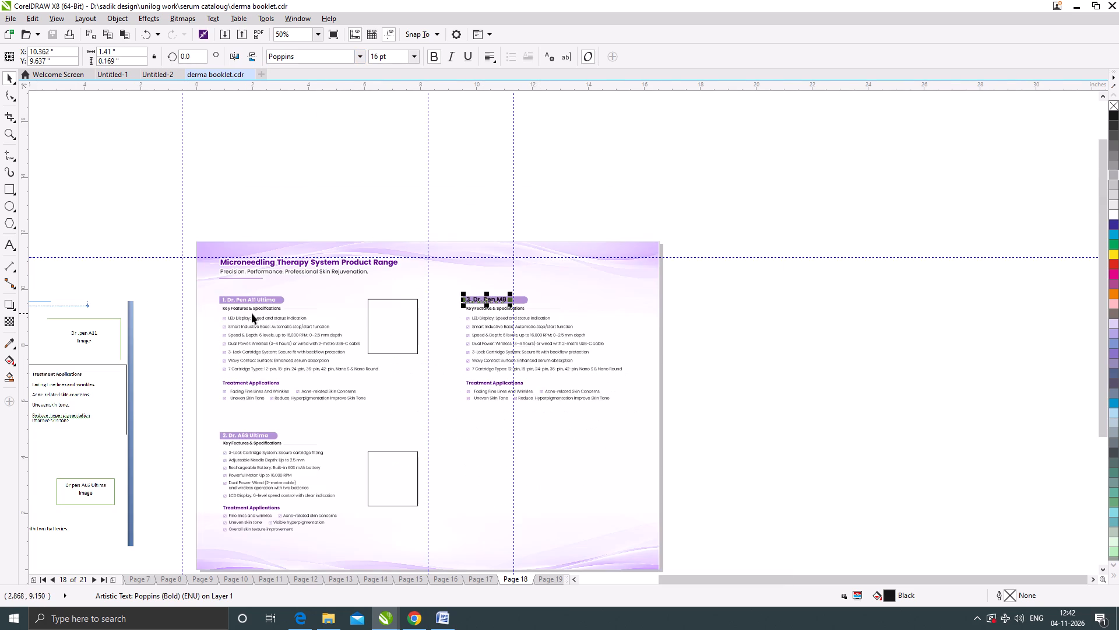
click(263, 299)
scroll(481, 288, up, 1)
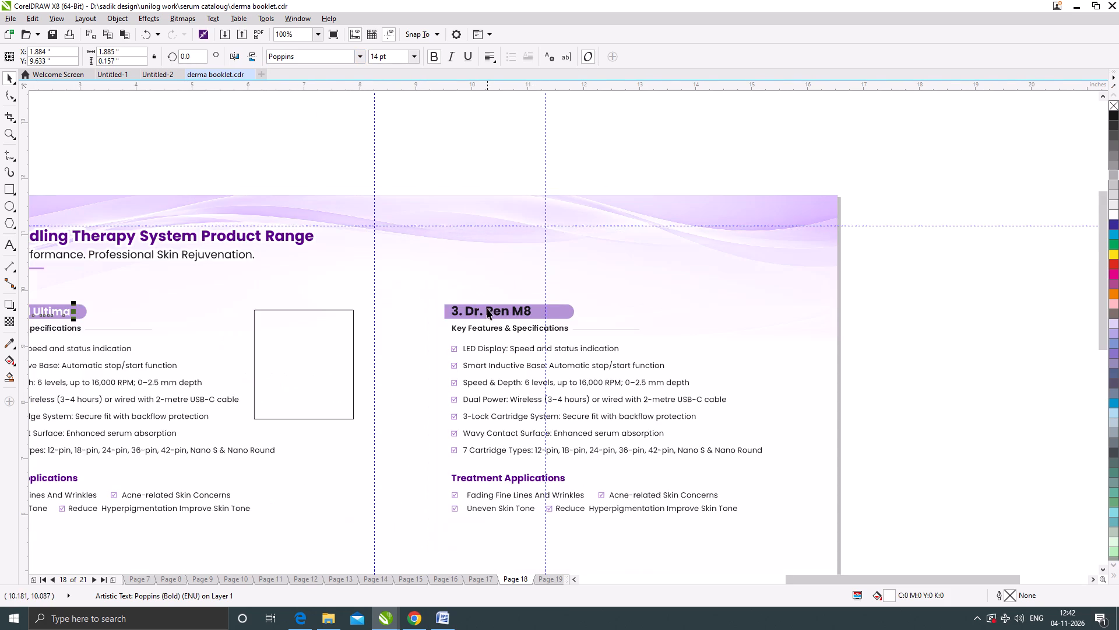
click(492, 313)
drag(390, 54, 367, 62)
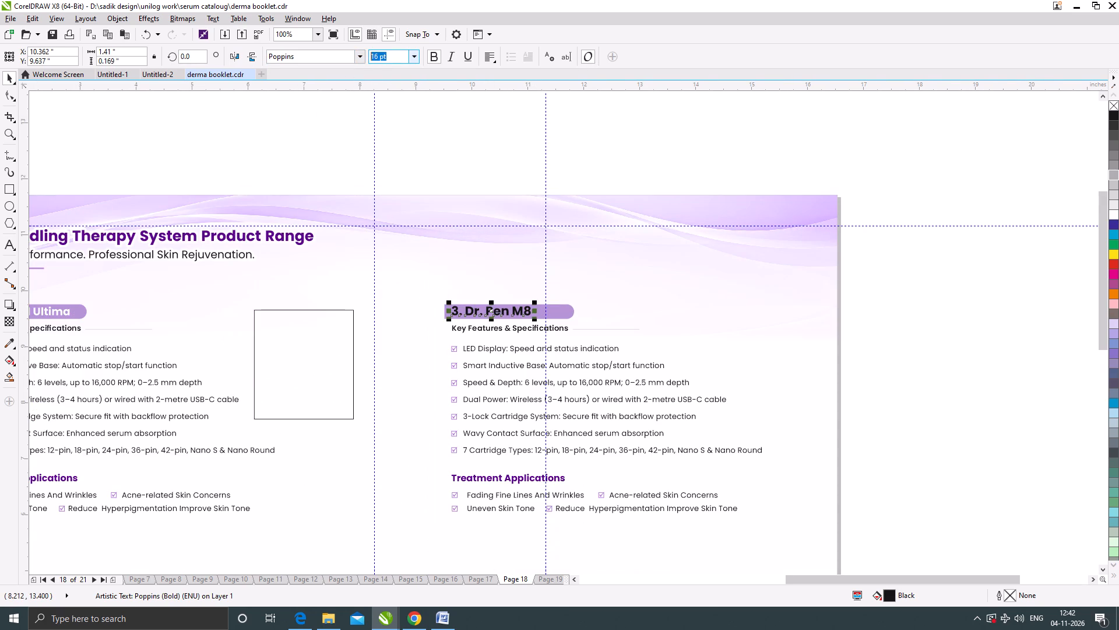
drag(367, 62, 365, 62)
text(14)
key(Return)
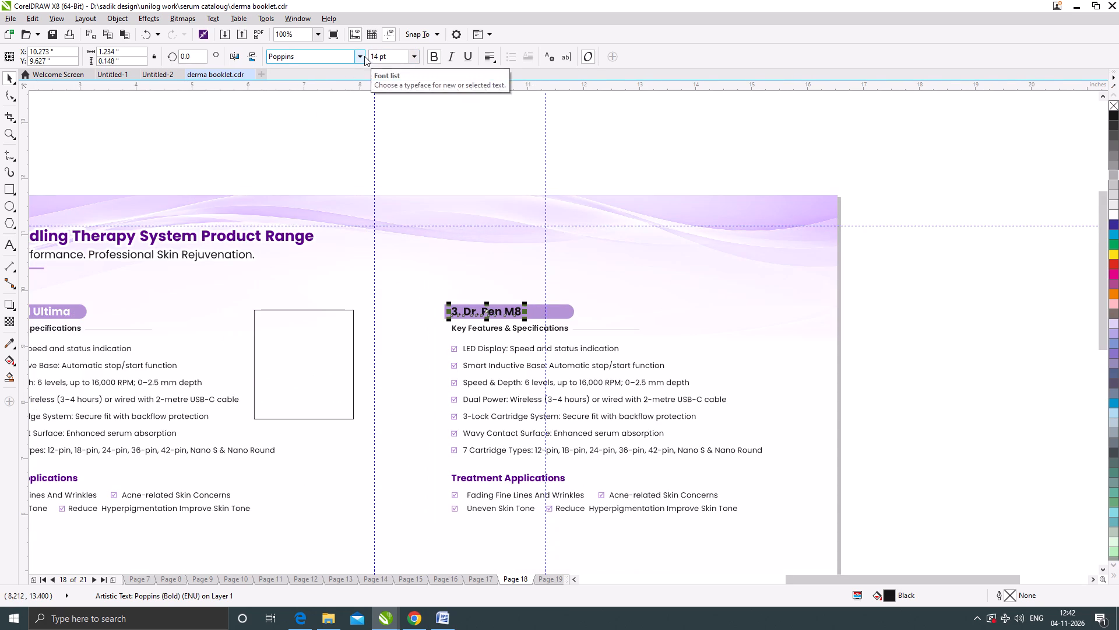
click(1116, 215)
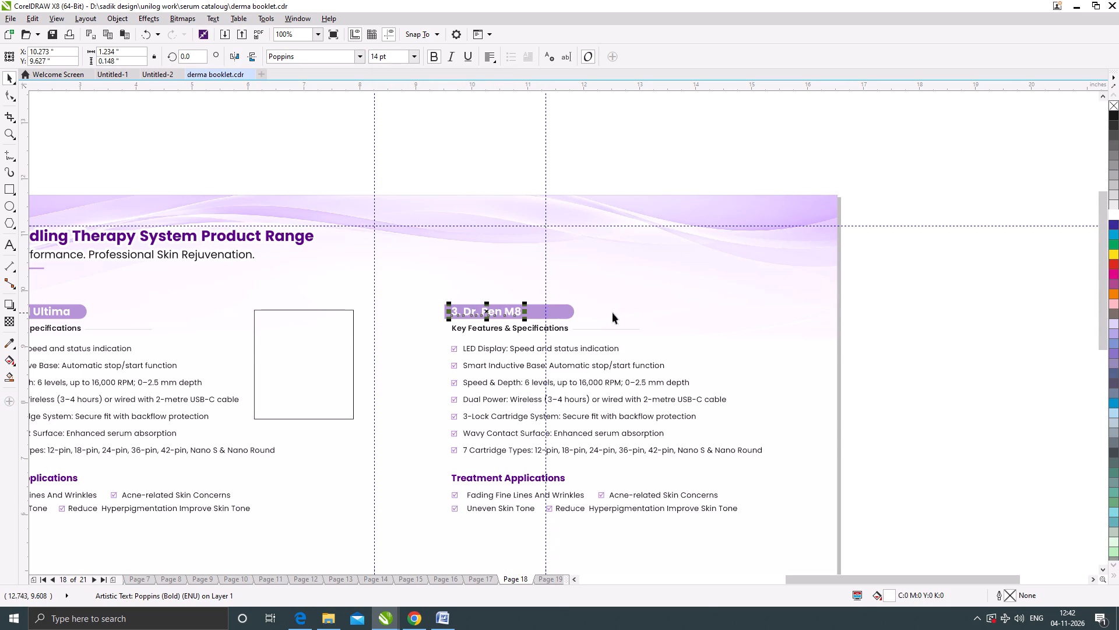
Shorten the purple bar behind the "3. Dr. Pen M8" heading to suit the shorter text.
click(559, 314)
scroll(571, 316, up, 1)
drag(581, 307, 555, 307)
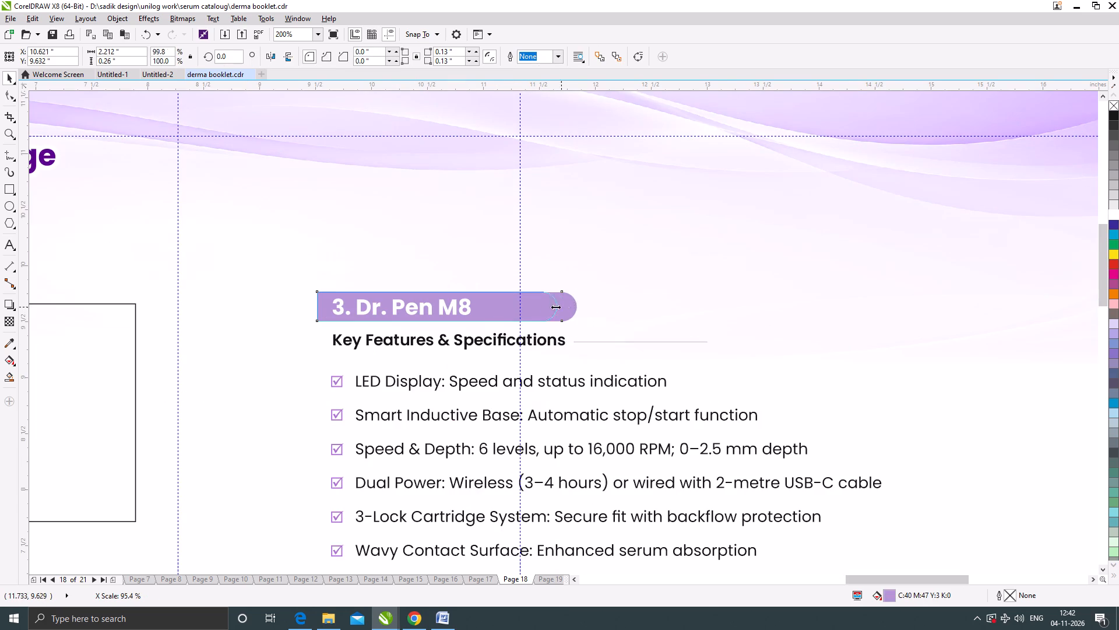
drag(555, 307, 530, 310)
scroll(526, 286, down, 2)
click(811, 327)
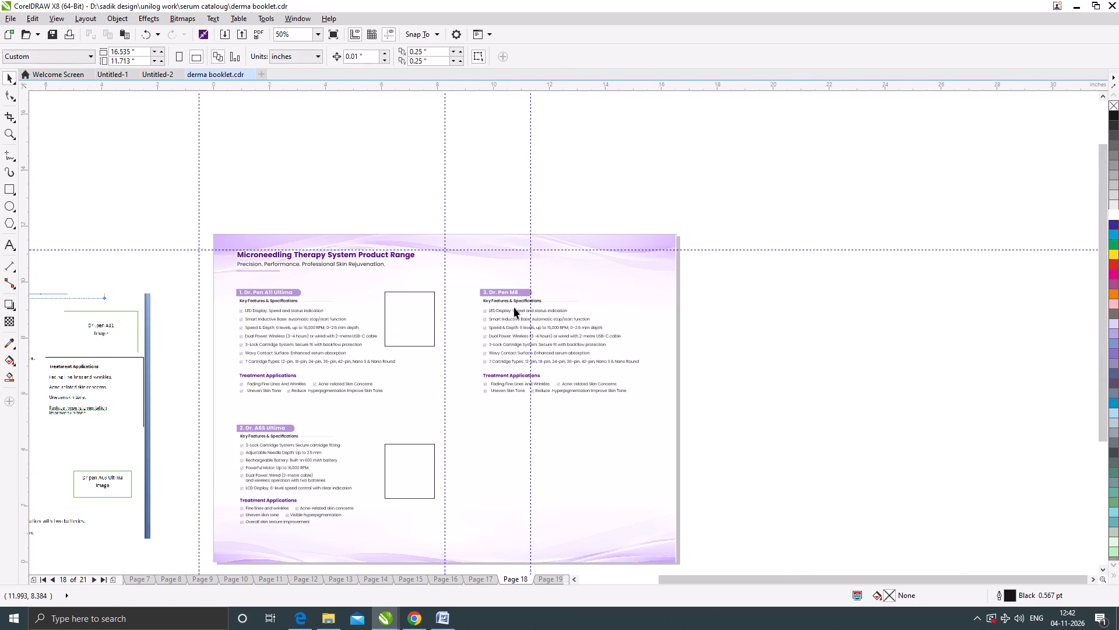
Copy the six Dr. Pen M8 feature lines, from "3-Lock Cartridge System" to "Anti-Skid Calibration", from the Word document.
scroll(510, 289, up, 1)
click(438, 619)
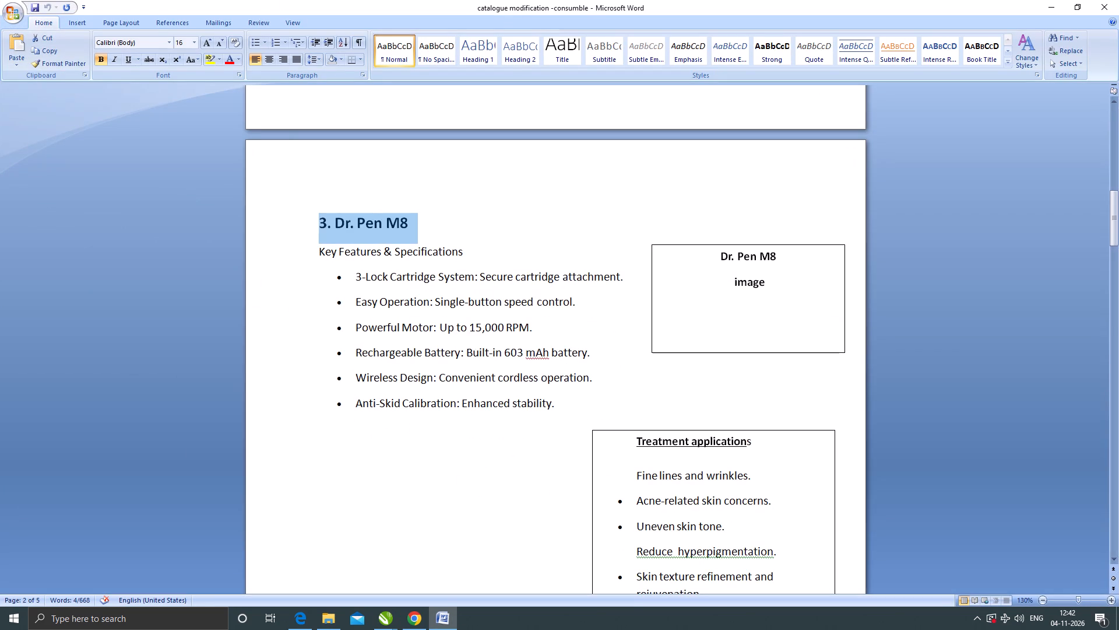
drag(356, 278, 559, 408)
key(ctrl+c)
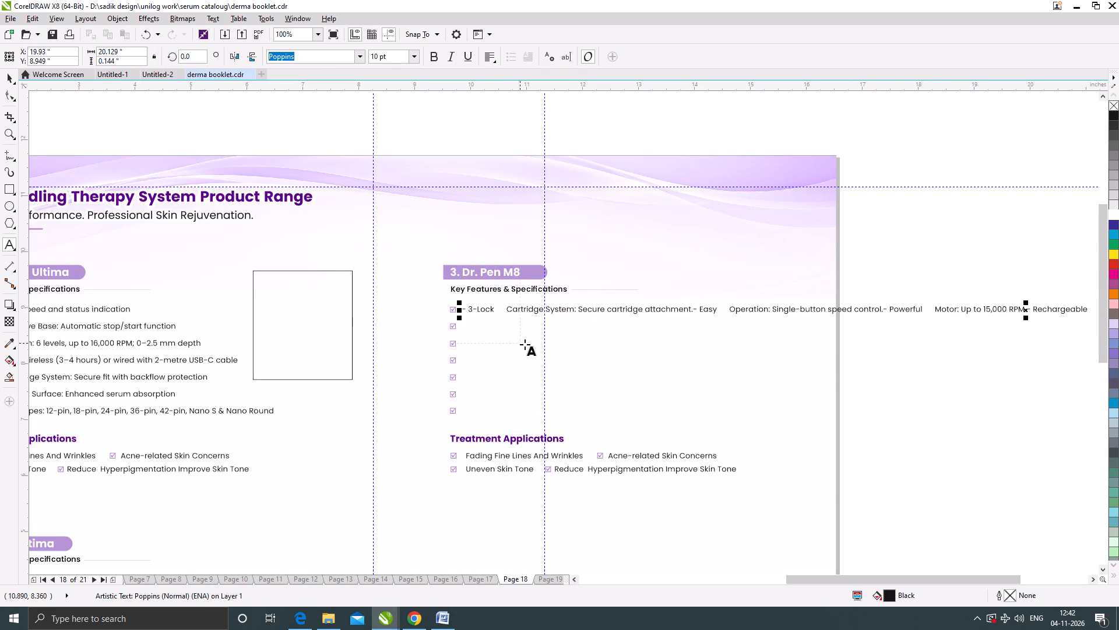
Remove the leading dash and the extra spaces so the Dr. Pen M8 features text starts with "3-Lock Cartridge System".
click(446, 619)
click(446, 619)
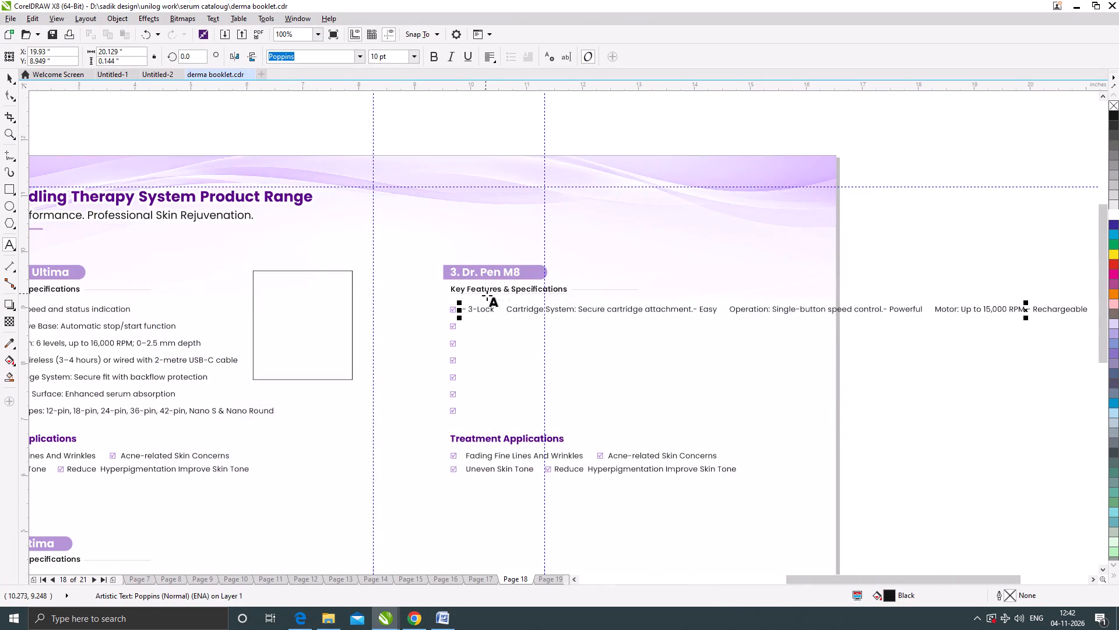
scroll(487, 295, up, 1)
click(529, 325)
key(BackSpace)
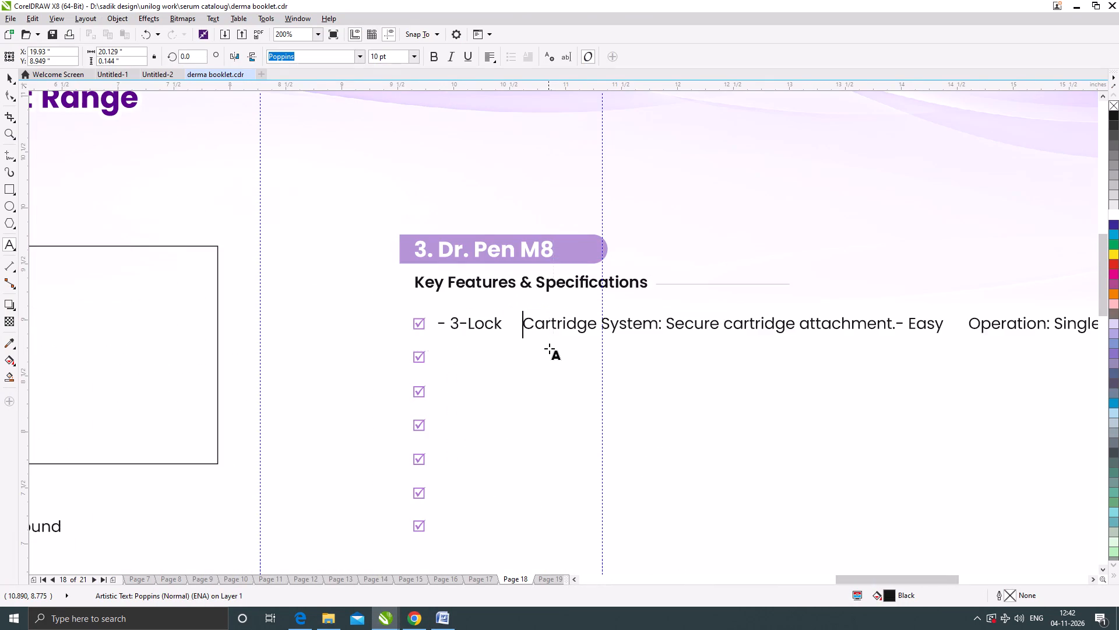
key(BackSpace)
key(BackSpace)
key(BackSpace)
click(442, 622)
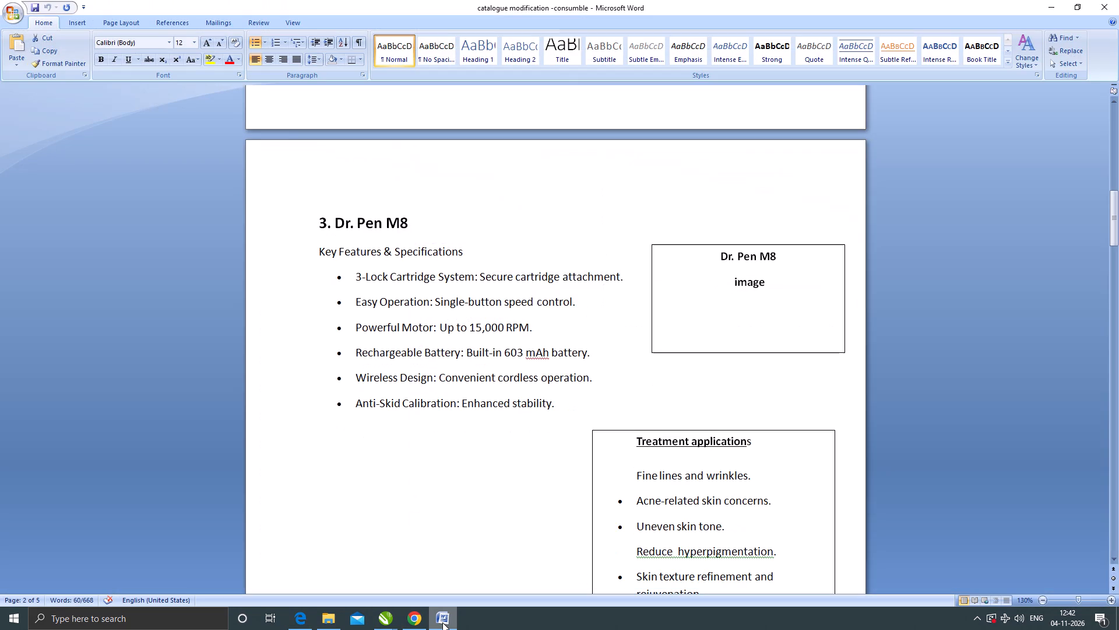
click(442, 622)
click(443, 618)
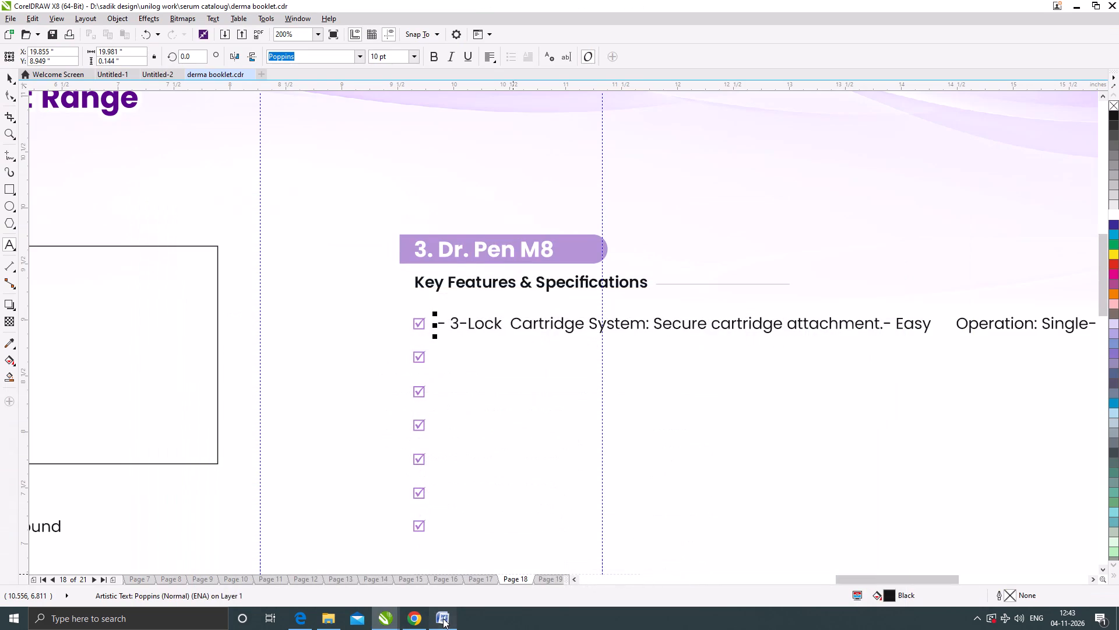
click(443, 618)
key(BackSpace)
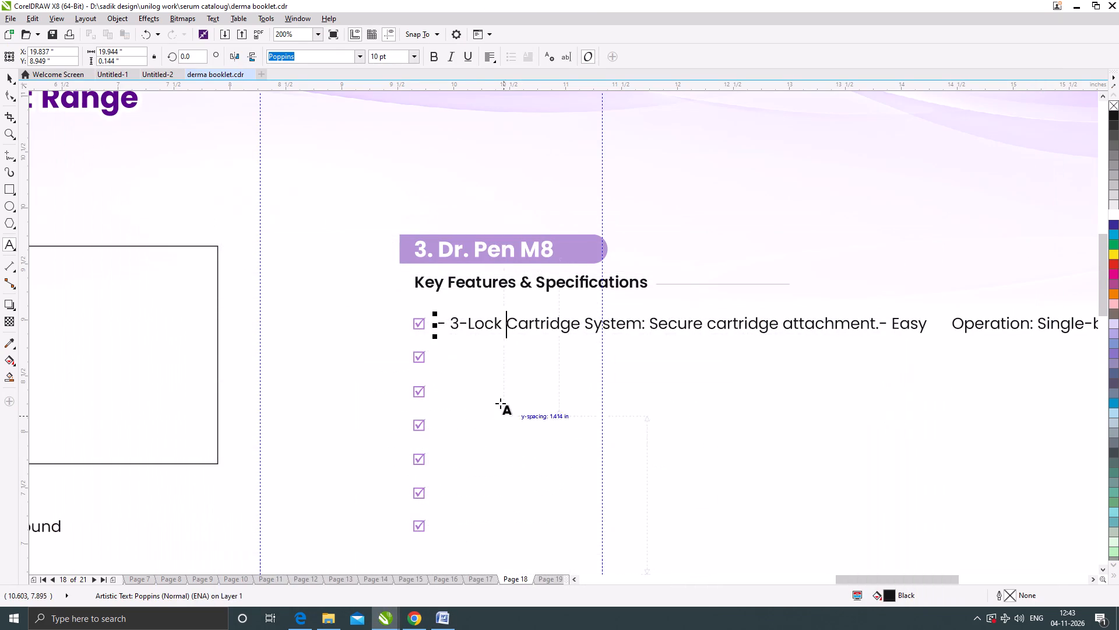
click(452, 324)
key(BackSpace)
key(BackSpace)
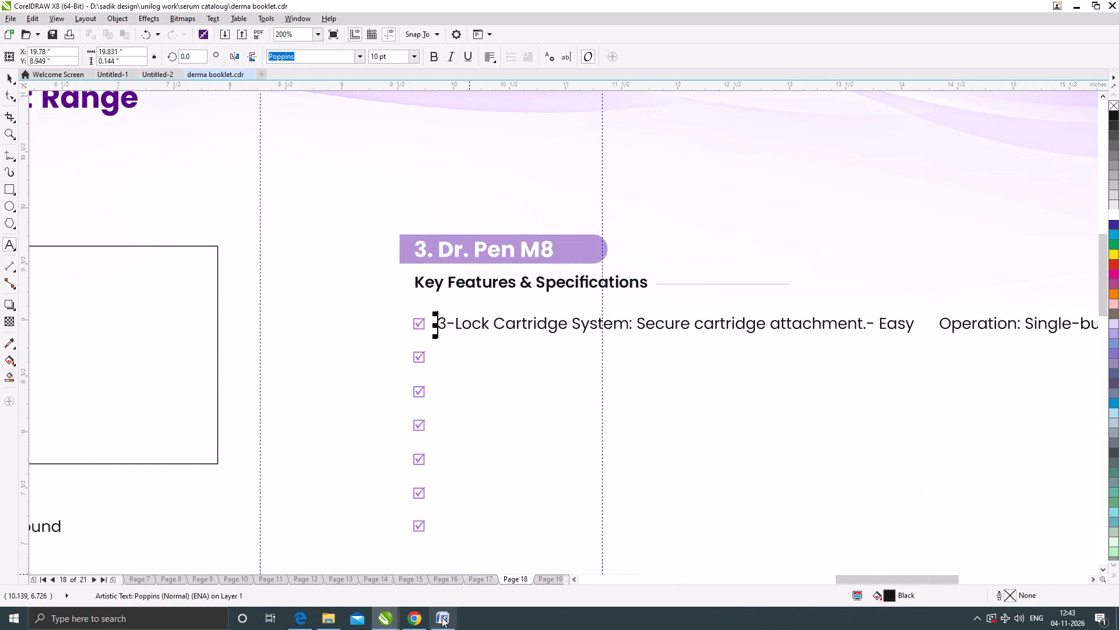
Break the features text before "Easy", deleting the period and dash there, and close the gap in "Easy Operation".
click(441, 619)
click(441, 619)
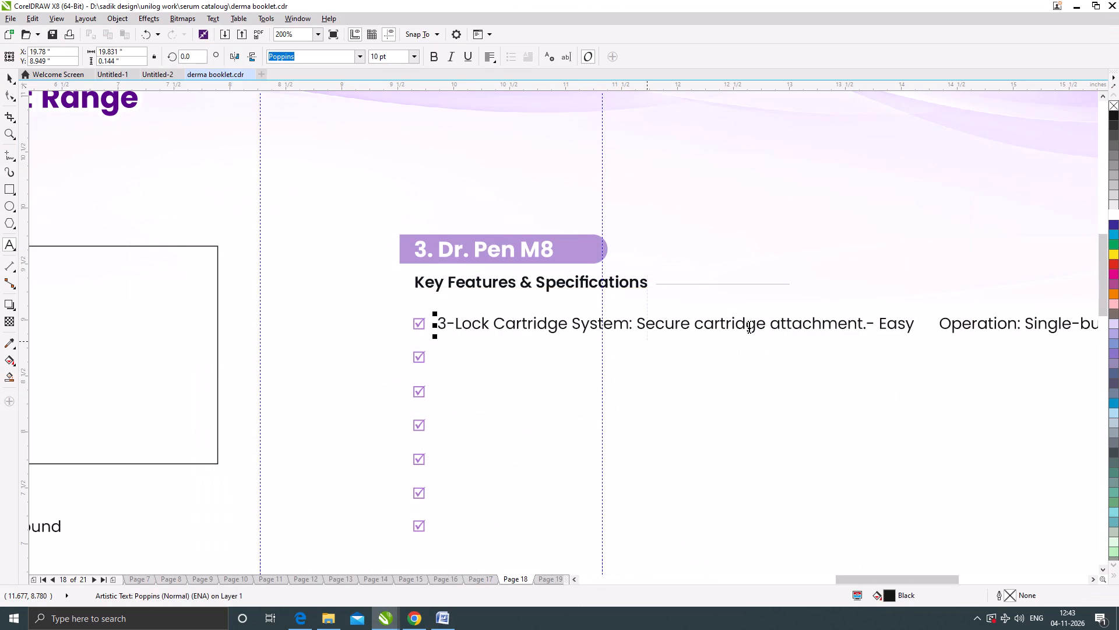
click(880, 326)
key(BackSpace)
key(BackSpace)
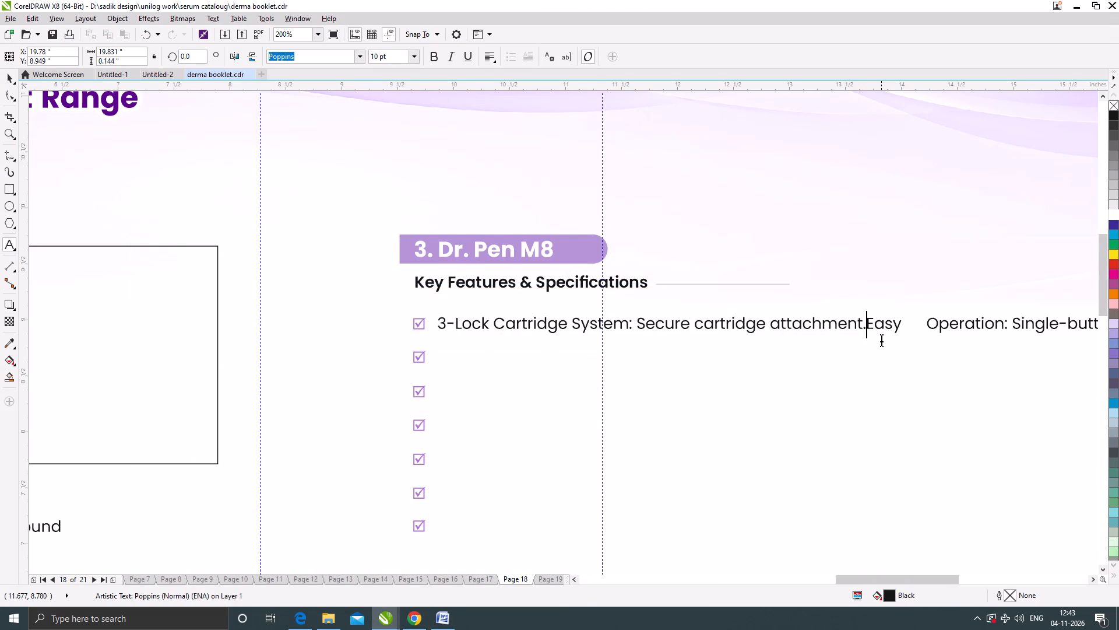
key(BackSpace)
key(Return)
click(502, 360)
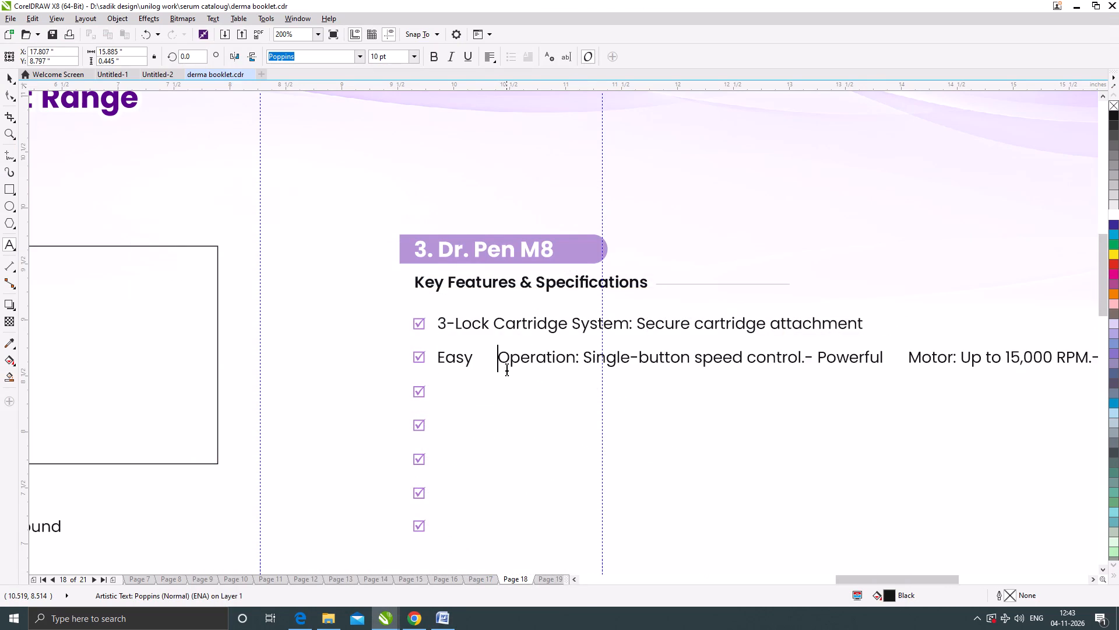
key(BackSpace)
key(BackSpace)
key(BackSpace)
key(BackSpace)
key(BackSpace)
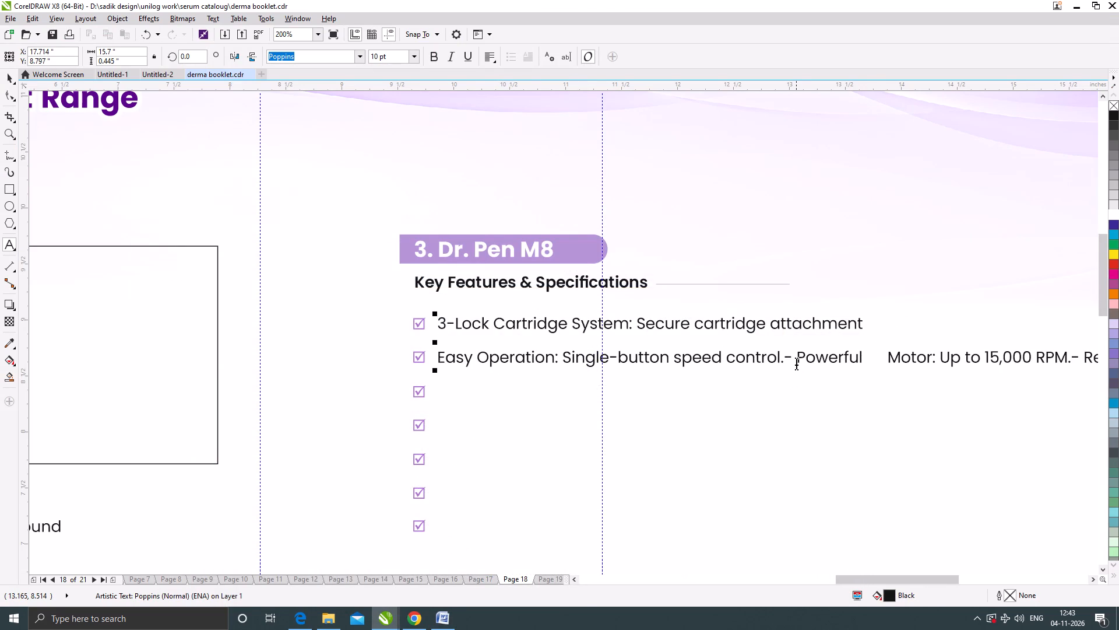
Start a new line at "Powerful", deleting the period and dash before it, and close the gap in "Powerful Motor".
click(796, 362)
key(BackSpace)
key(BackSpace)
key(BackSpace)
key(Return)
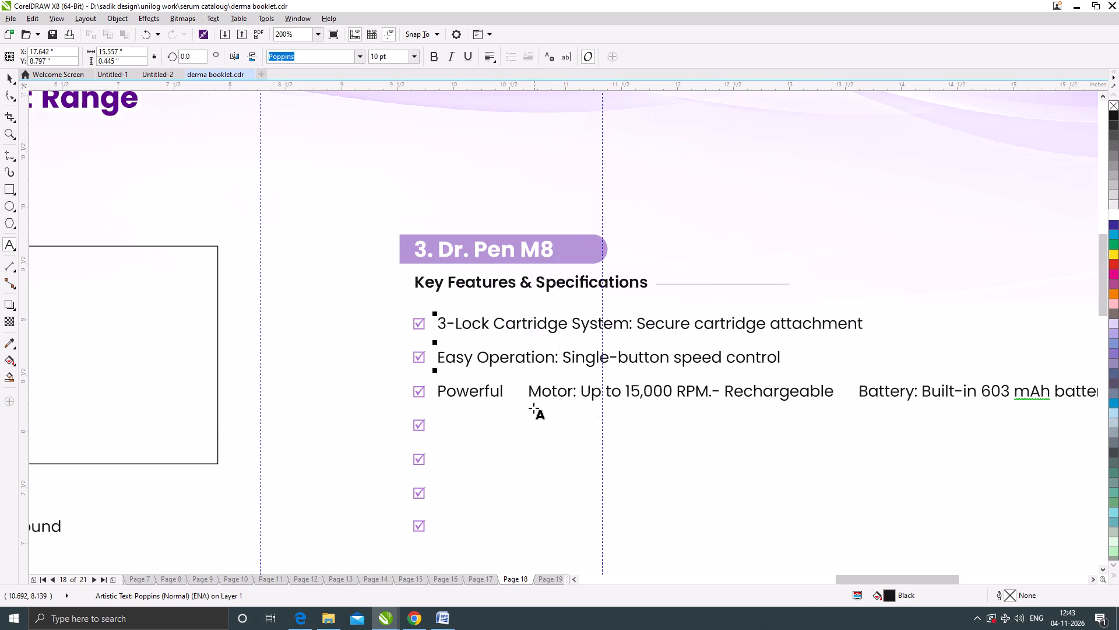
click(530, 395)
key(BackSpace)
key(BackSpace)
key(BackSpace)
key(BackSpace)
key(BackSpace)
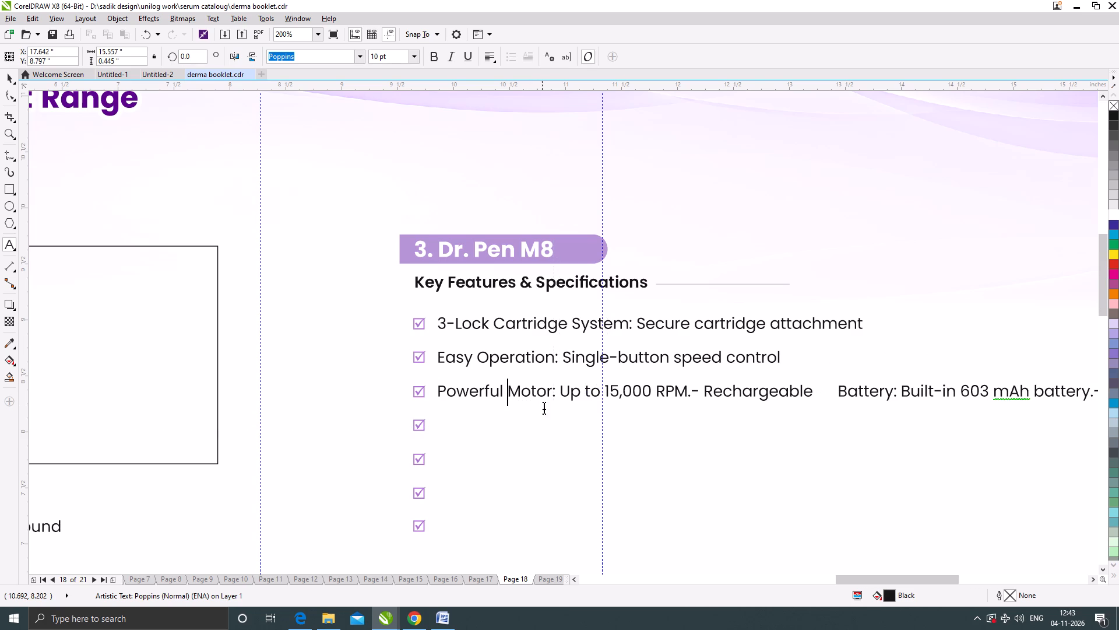
Start a new line at "Rechargeable", deleting the period and dash before it, and close the gap in "Rechargeable Battery".
click(704, 395)
key(BackSpace)
key(BackSpace)
key(BackSpace)
key(Return)
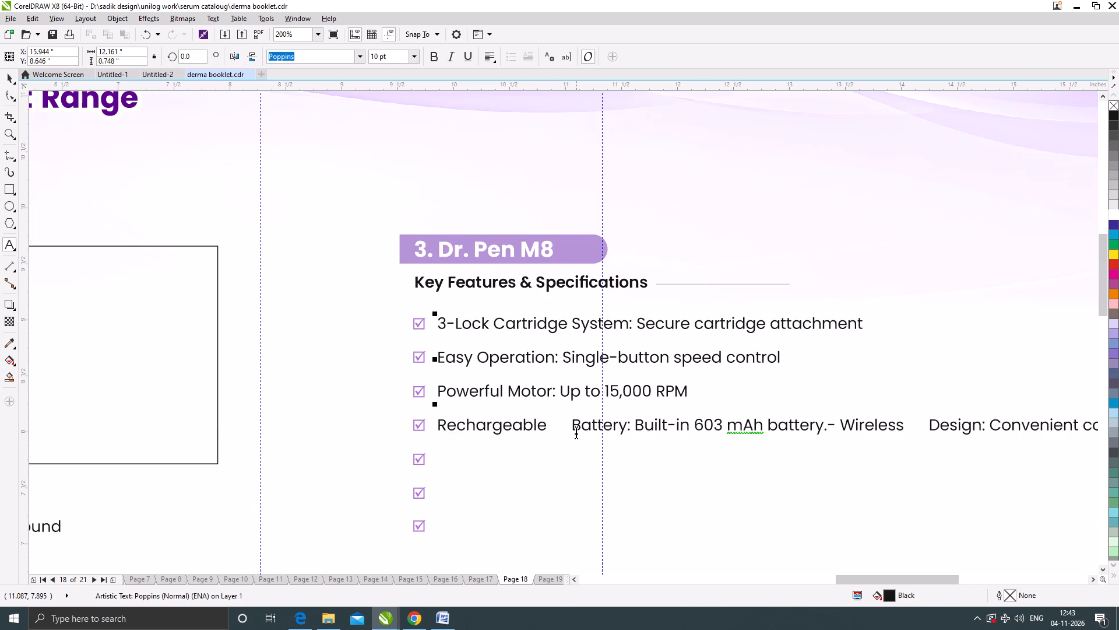
click(573, 428)
key(BackSpace)
key(BackSpace)
key(BackSpace)
key(BackSpace)
key(BackSpace)
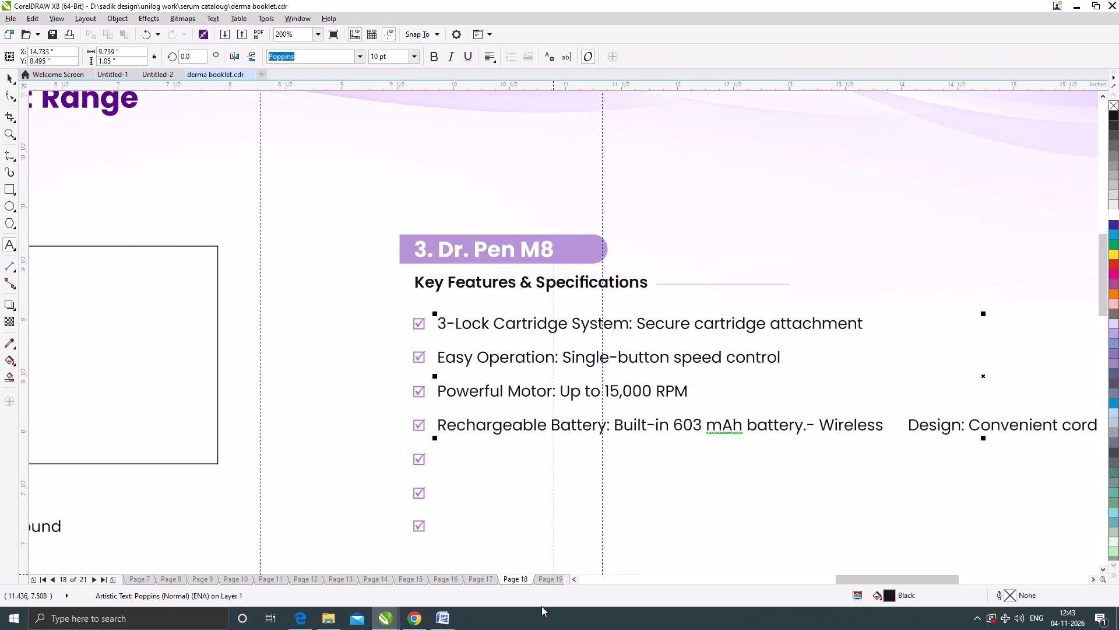
Check the feature list in the Word catalogue and start a new line at "Wireless", deleting the period and dash before it.
click(442, 619)
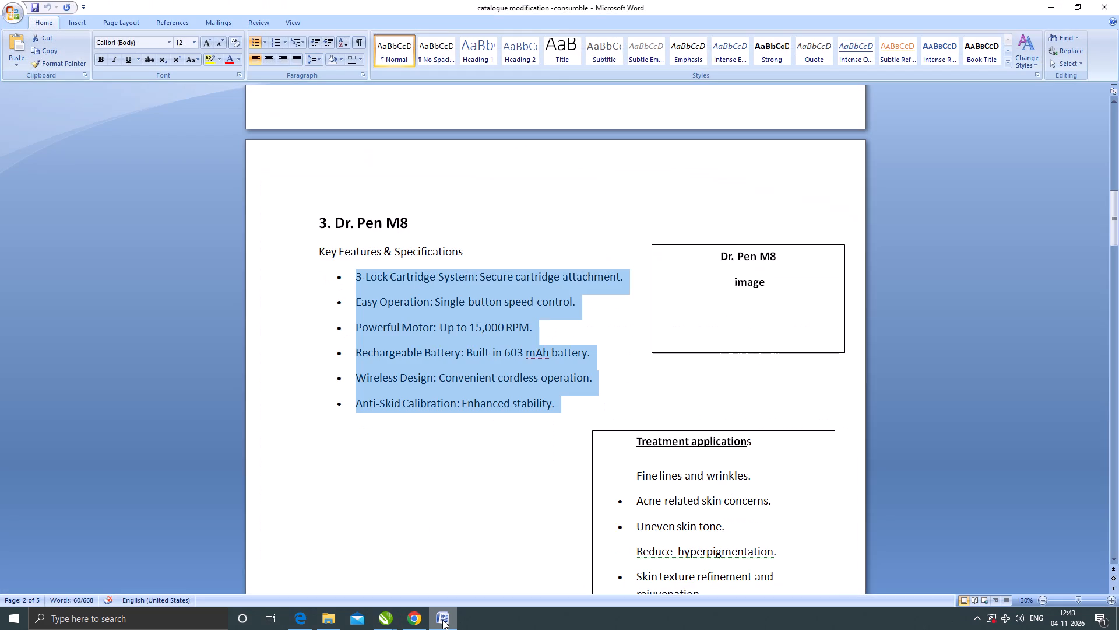
click(442, 619)
click(442, 619)
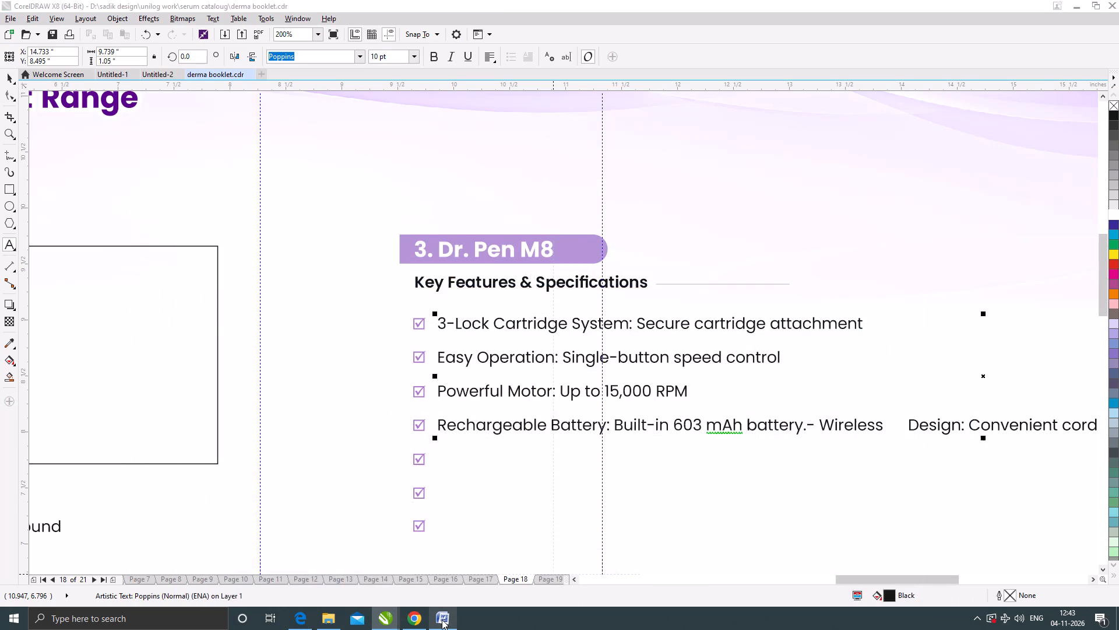
click(442, 619)
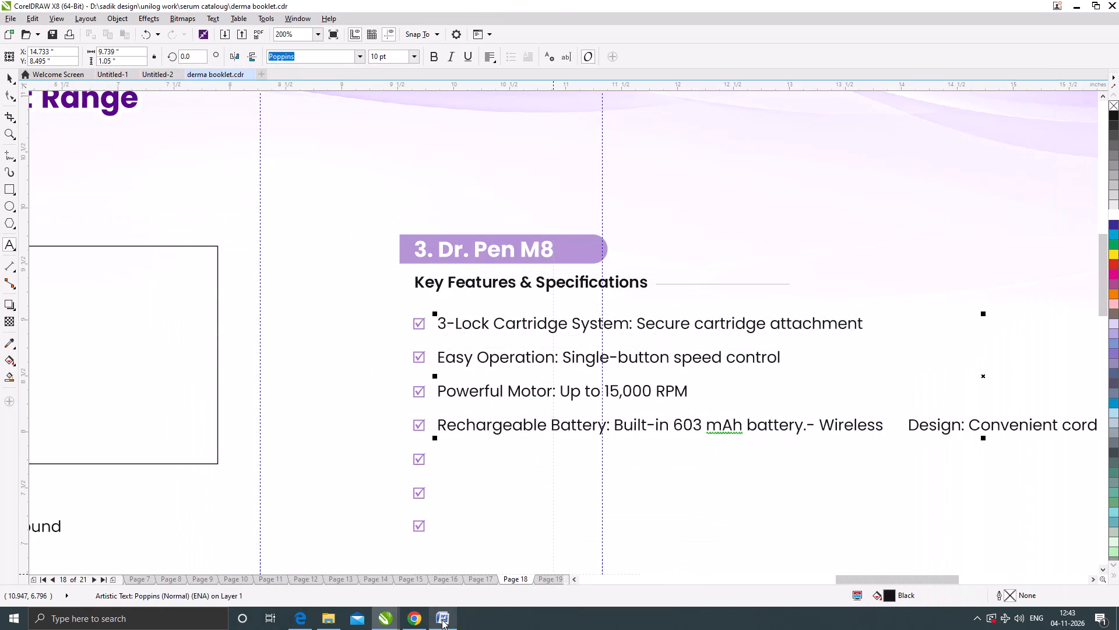
click(442, 620)
click(442, 620)
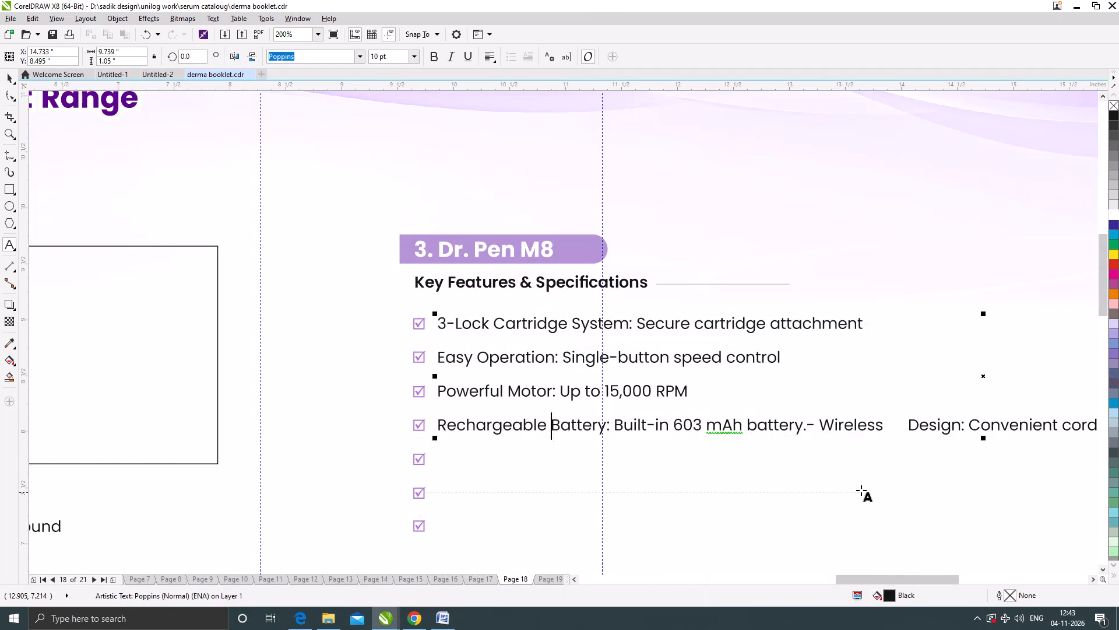
click(819, 425)
key(BackSpace)
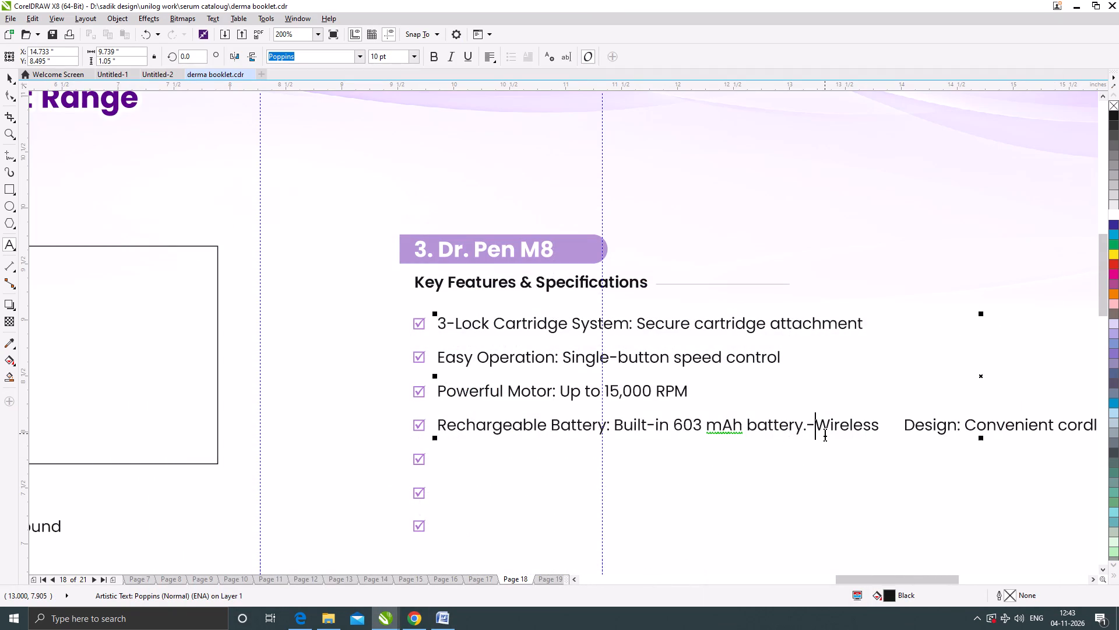
key(BackSpace)
key(BackSpace)
key(Return)
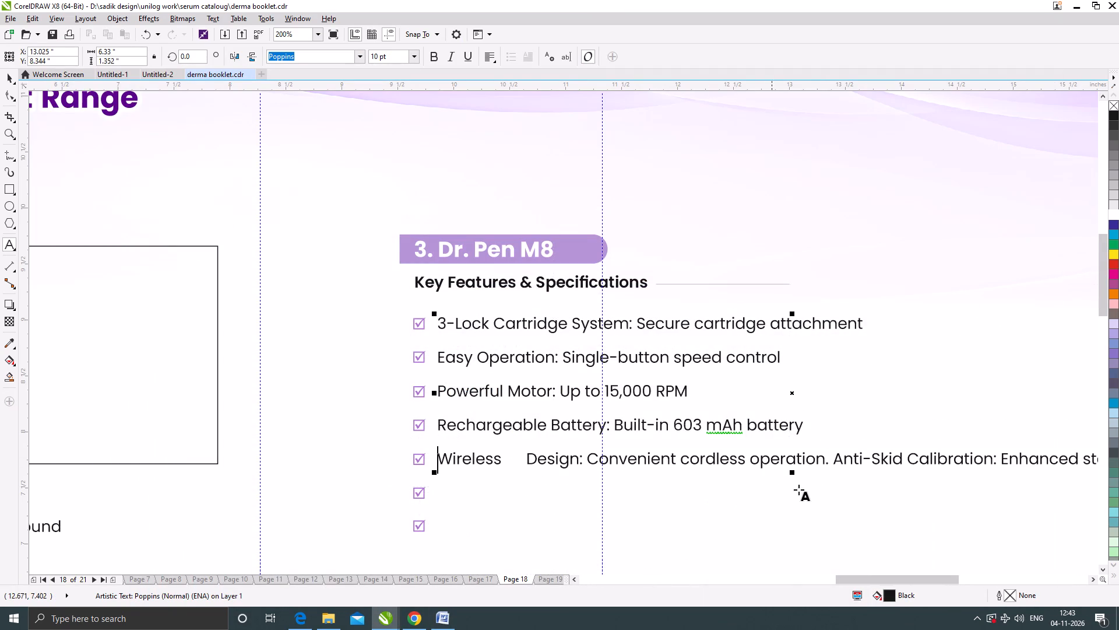
Check the Word list and start a new line at "Anti-Skid Calibration", deleting the period and space before it.
click(436, 621)
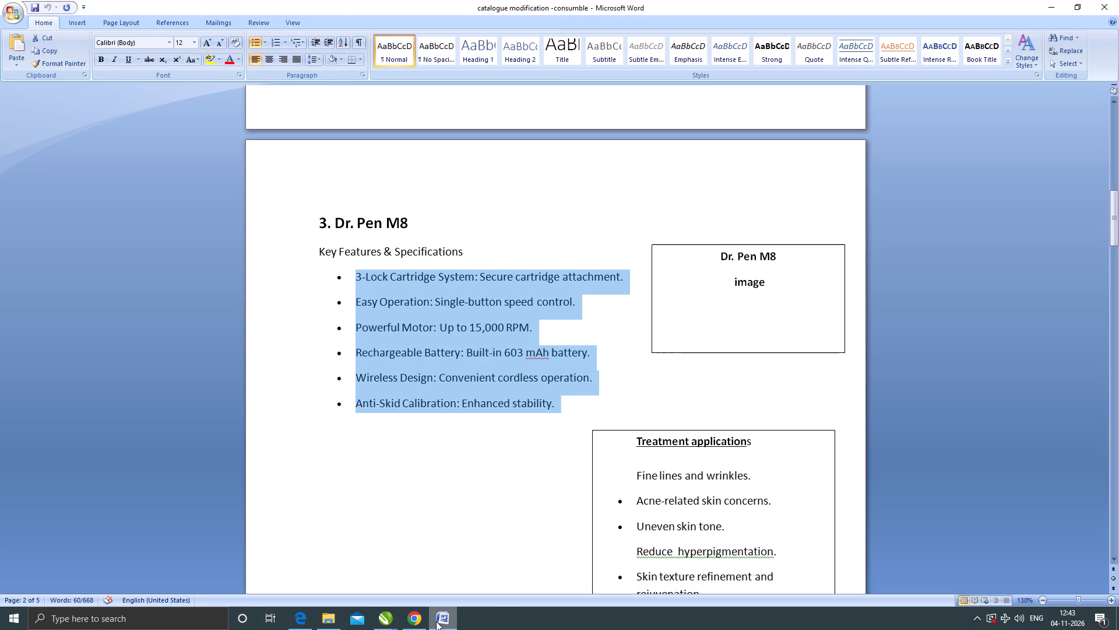
click(436, 621)
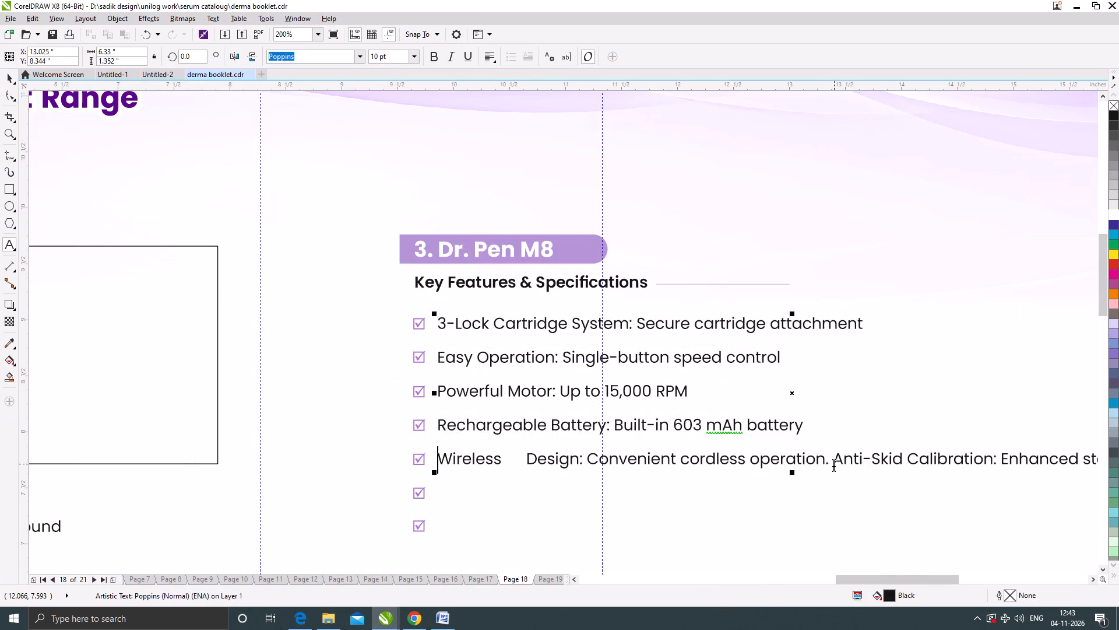
click(833, 463)
key(BackSpace)
key(BackSpace)
key(Return)
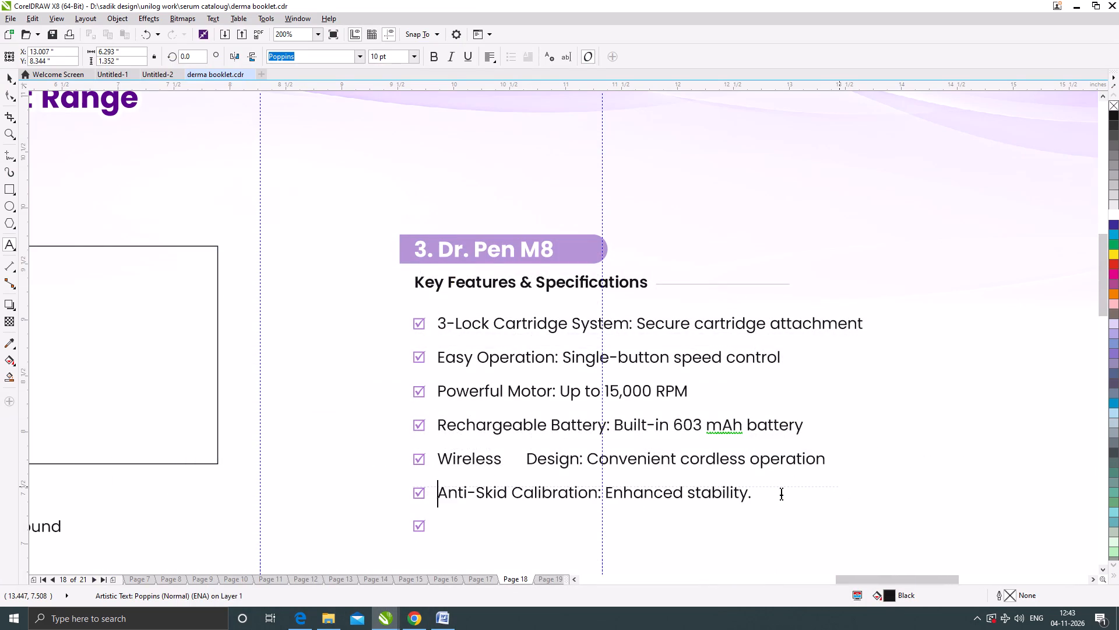
Close the extra gap in "Wireless Design" and compare the feature lines with the Word catalogue.
click(526, 463)
key(BackSpace)
key(BackSpace)
key(BackSpace)
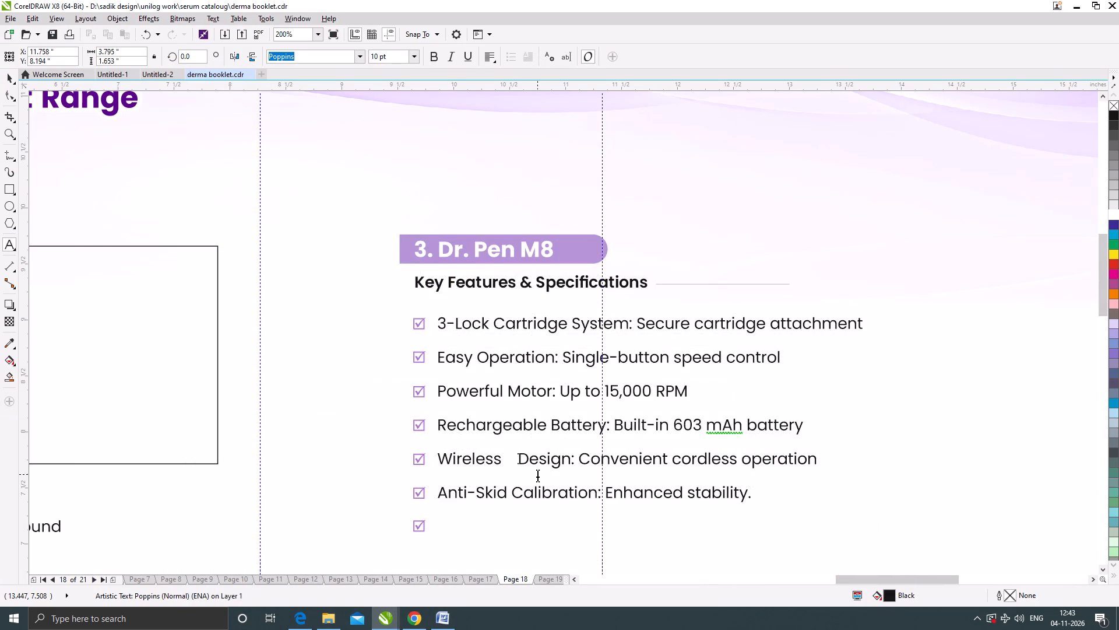
key(BackSpace)
key(BackSpace)
click(444, 620)
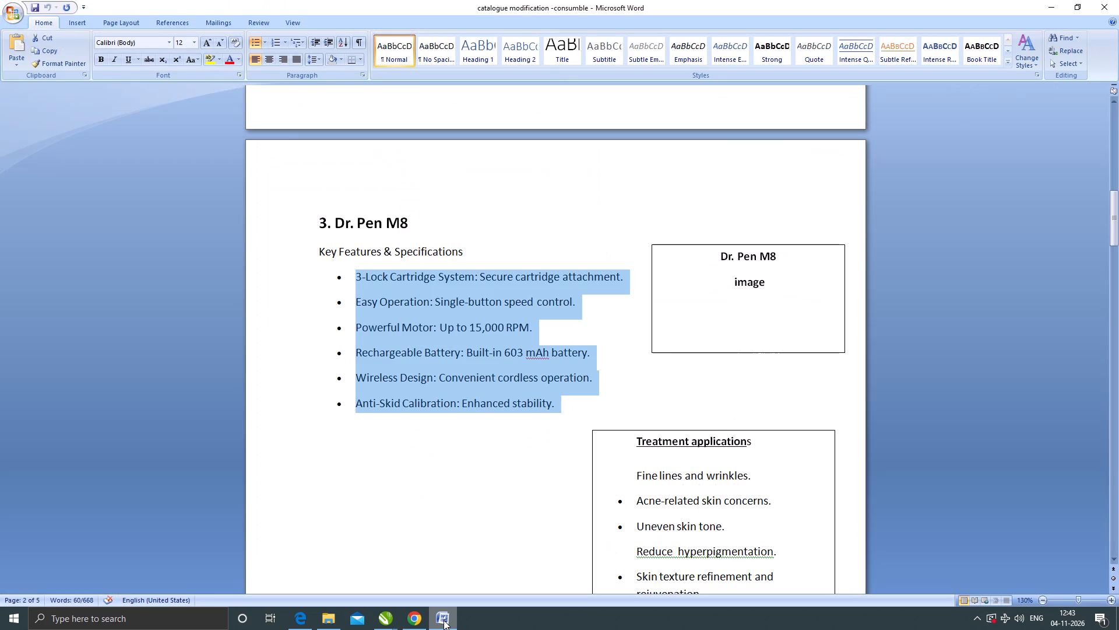
click(444, 620)
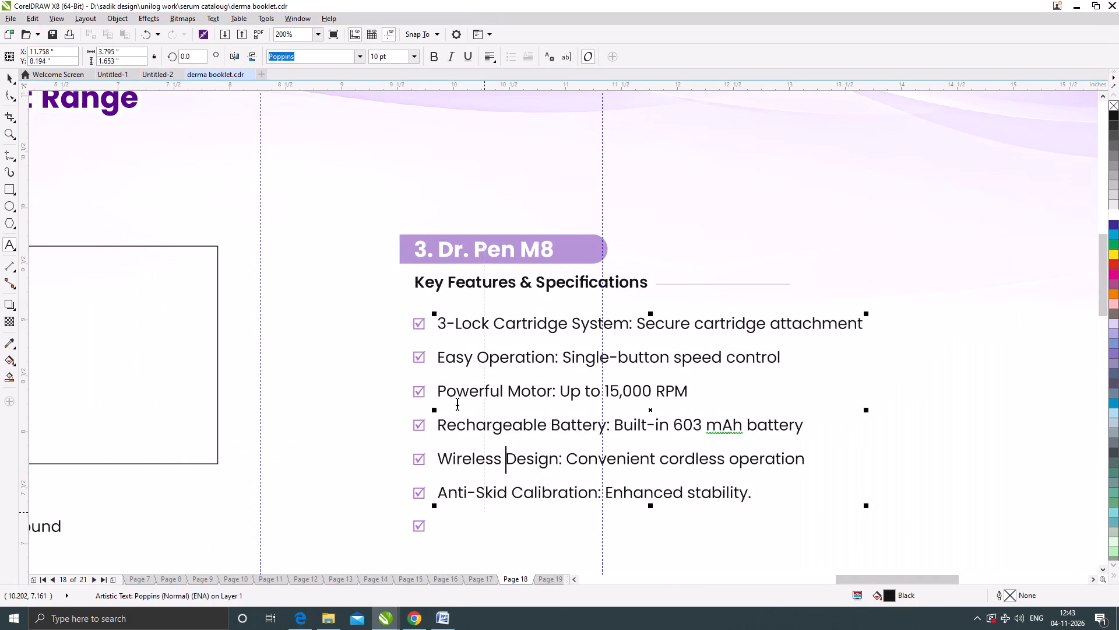
Delete the unused seventh checkbox icon below the "Anti-Skid Calibration" line.
click(8, 80)
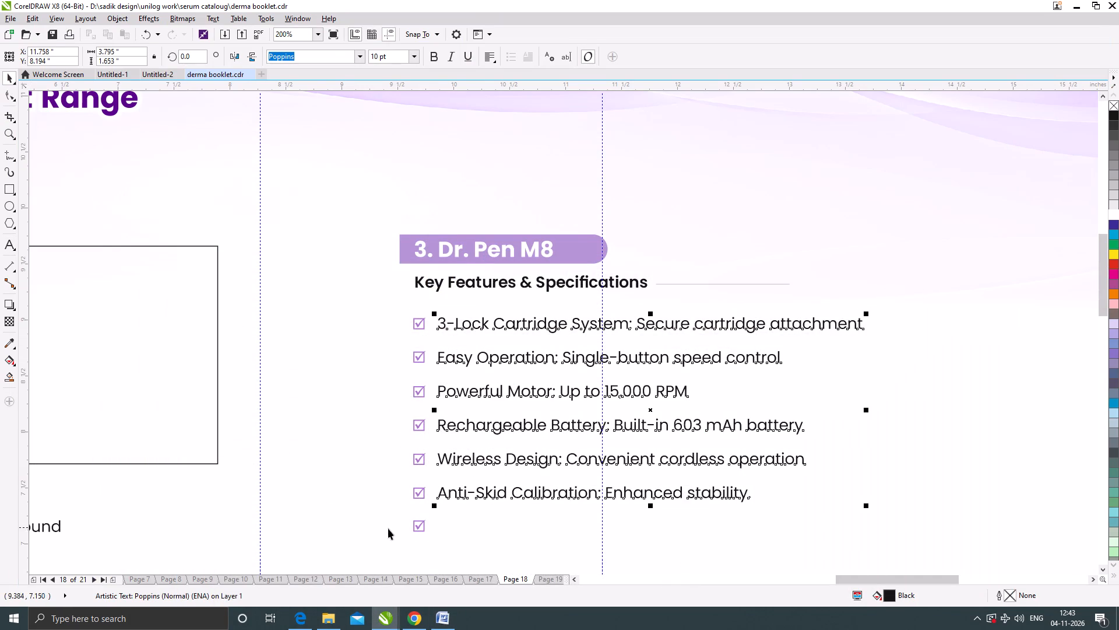
click(417, 526)
key(Delete)
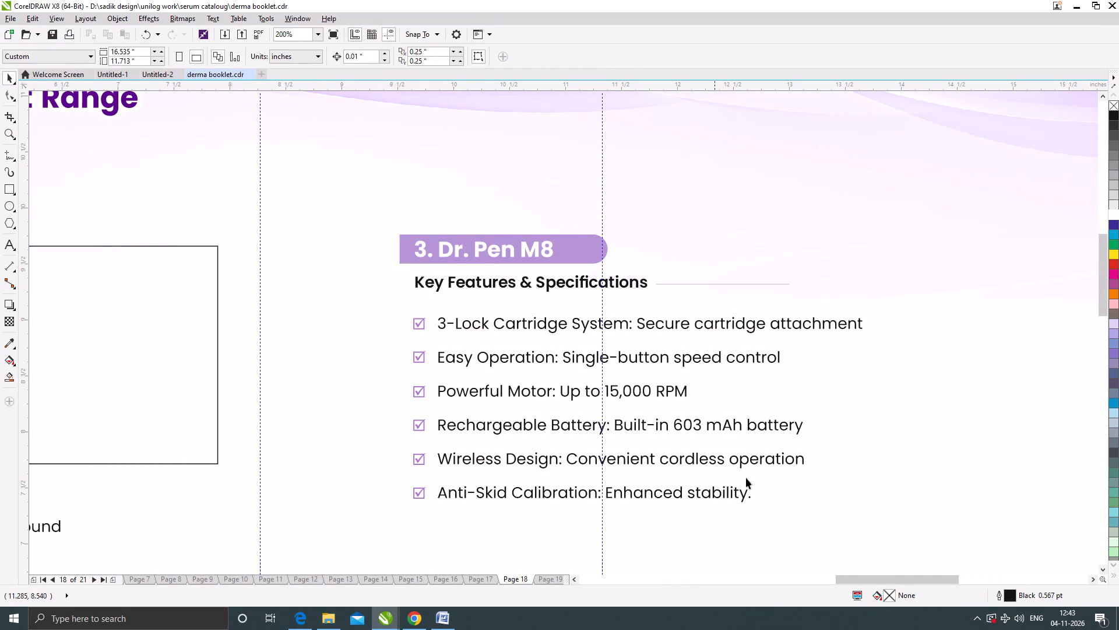
Delete the period after "Enhanced stability" in the last Dr. Pen M8 feature line.
double_click(744, 498)
click(749, 496)
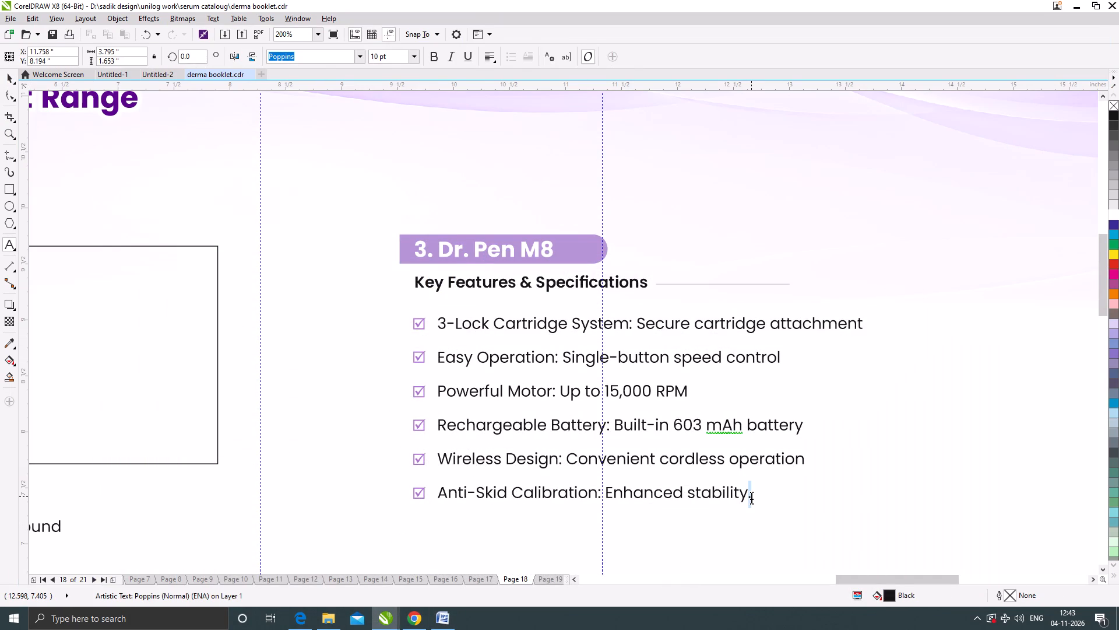
key(BackSpace)
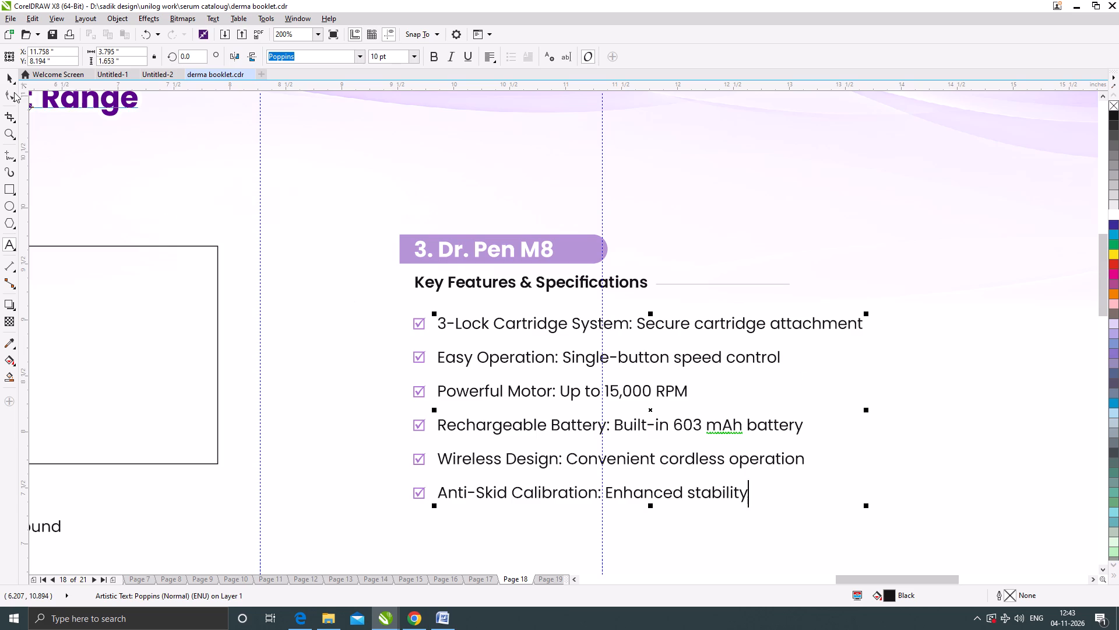
click(10, 76)
scroll(592, 339, down, 1)
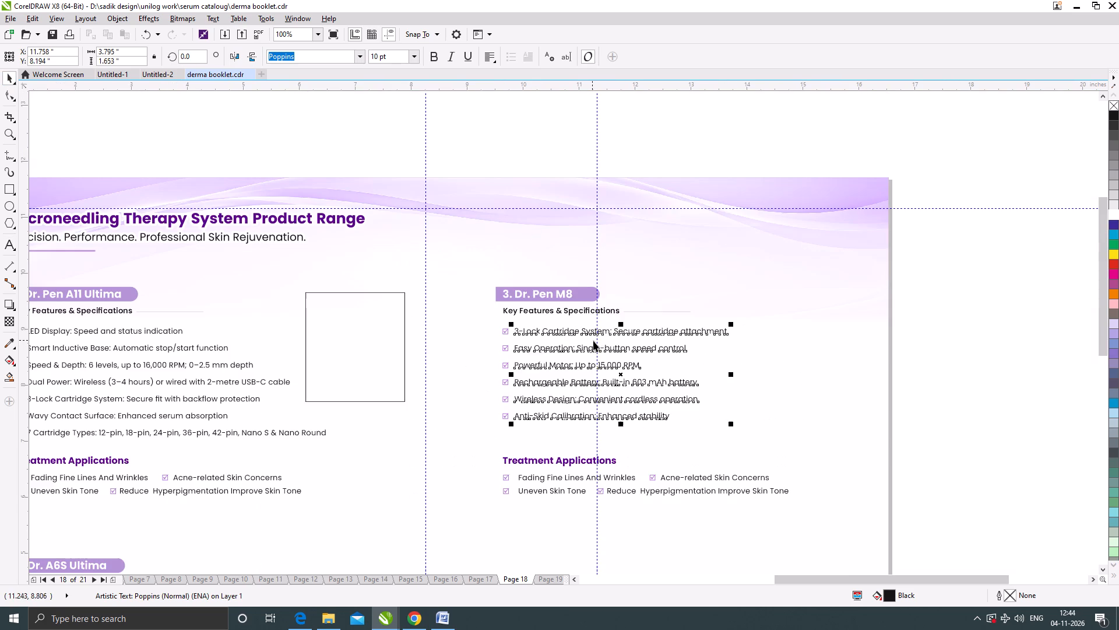
click(971, 415)
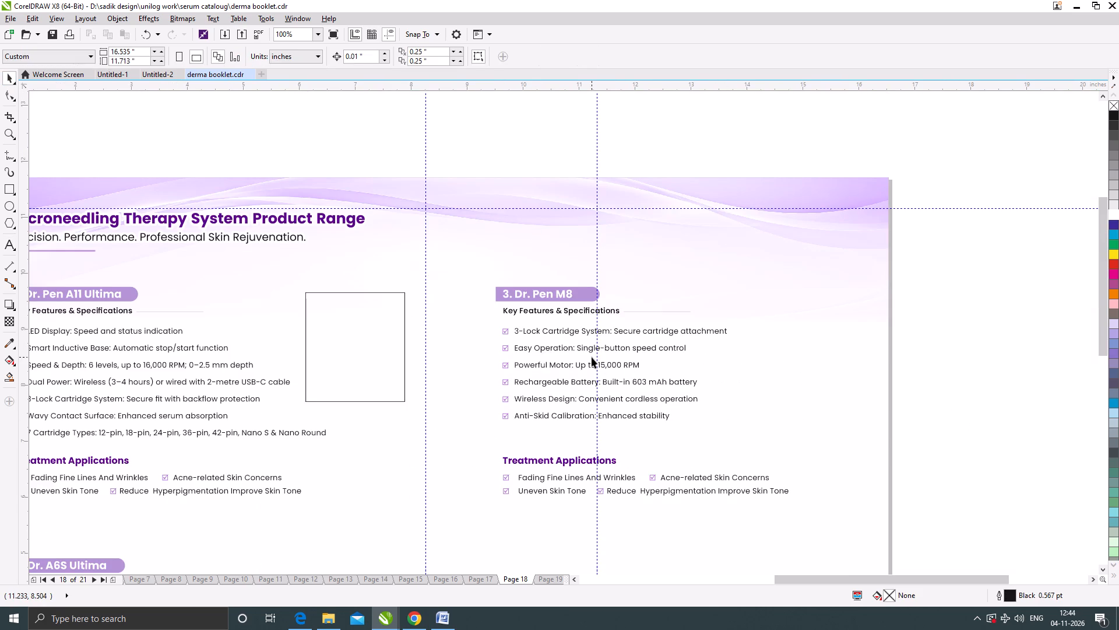
In the Word catalogue, select the Dr. Pen M8 treatment applications text starting from "Fine lines and wrinkles".
click(449, 611)
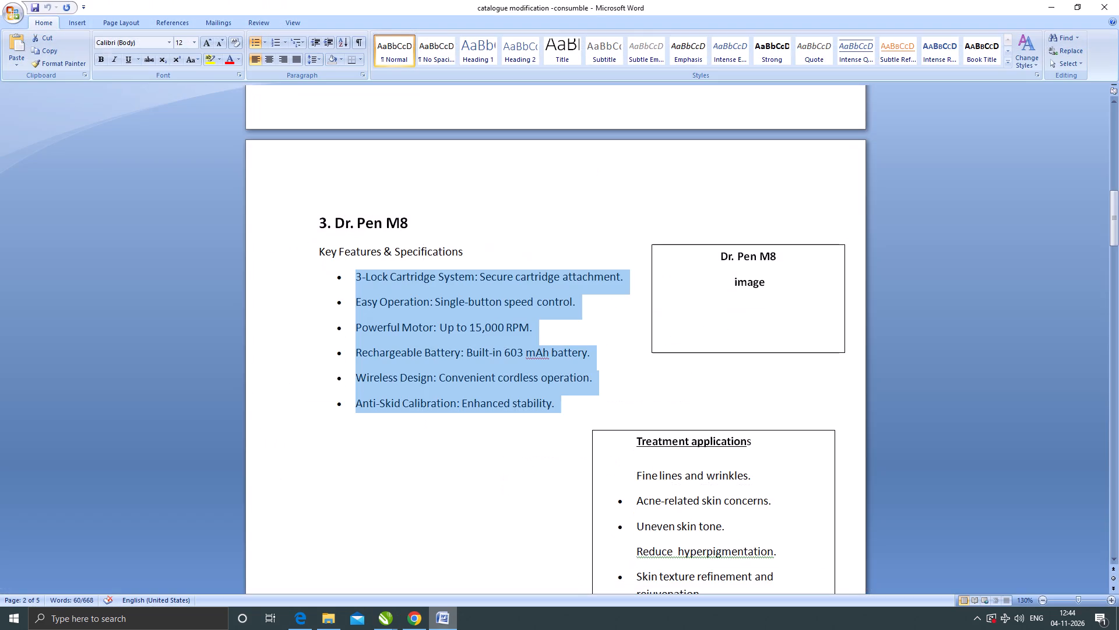
scroll(592, 345, down, 2)
scroll(646, 391, down, 1)
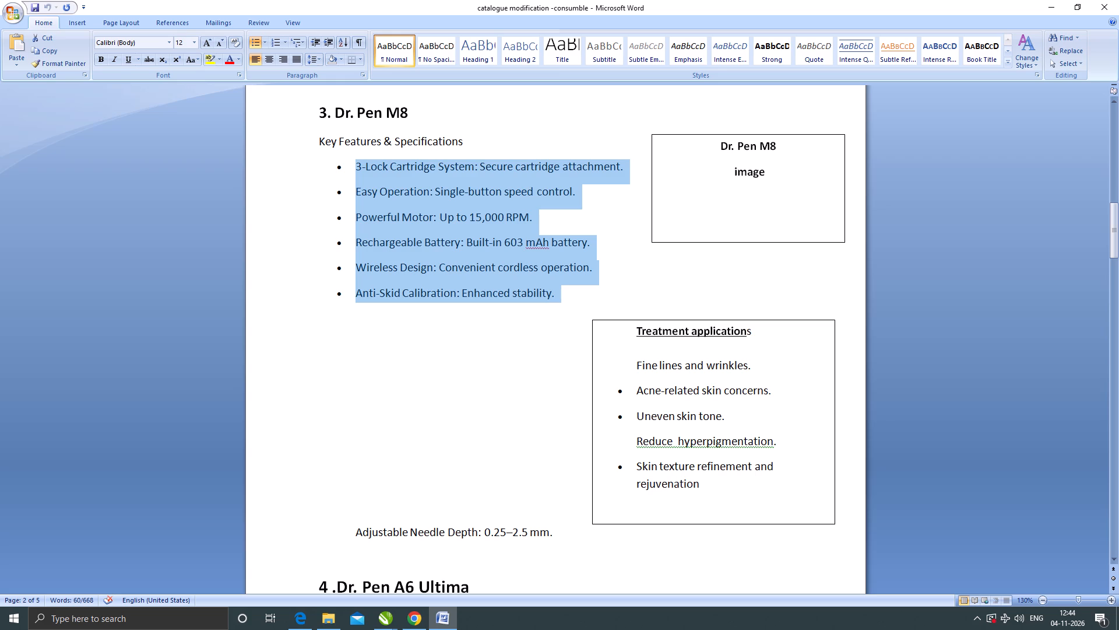
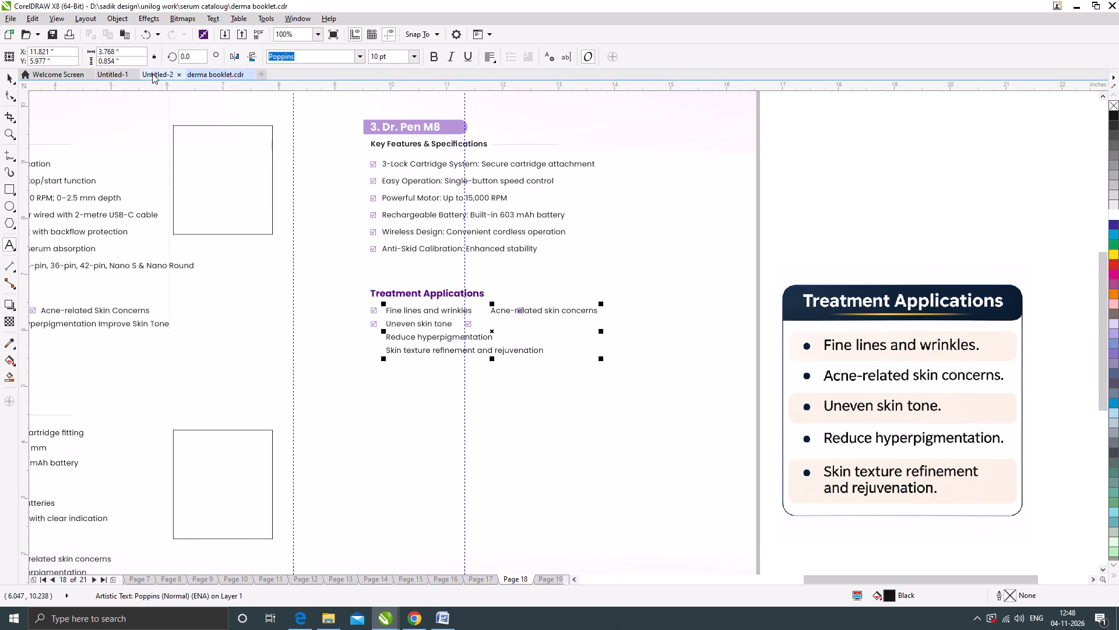
Close the Untitled-2 and Untitled-1 documents, keeping only the derma booklet open.
click(177, 74)
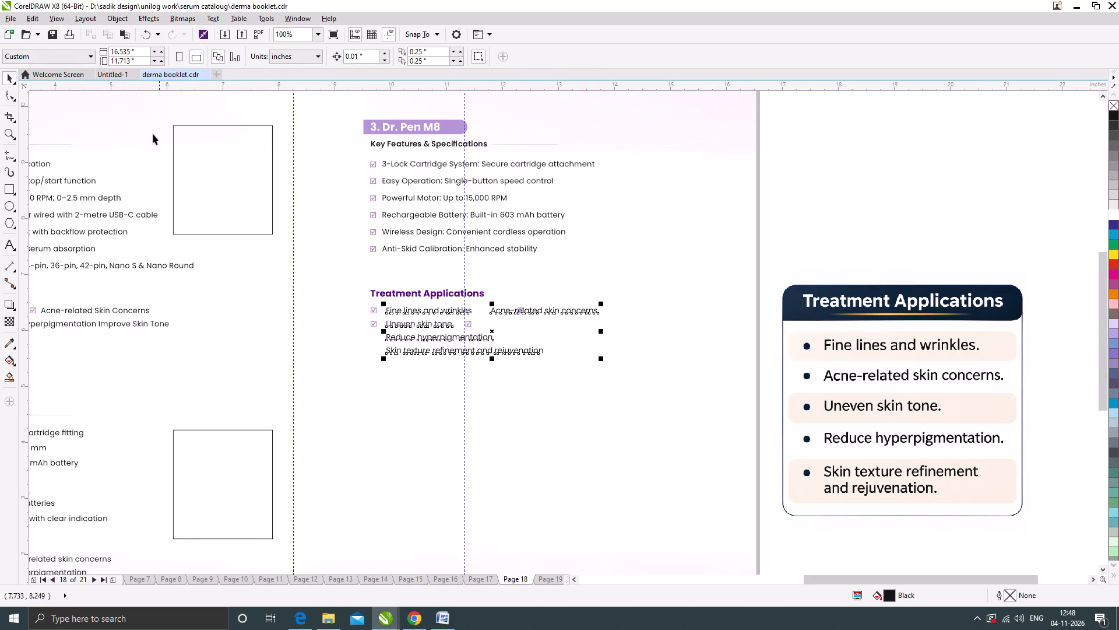
click(134, 75)
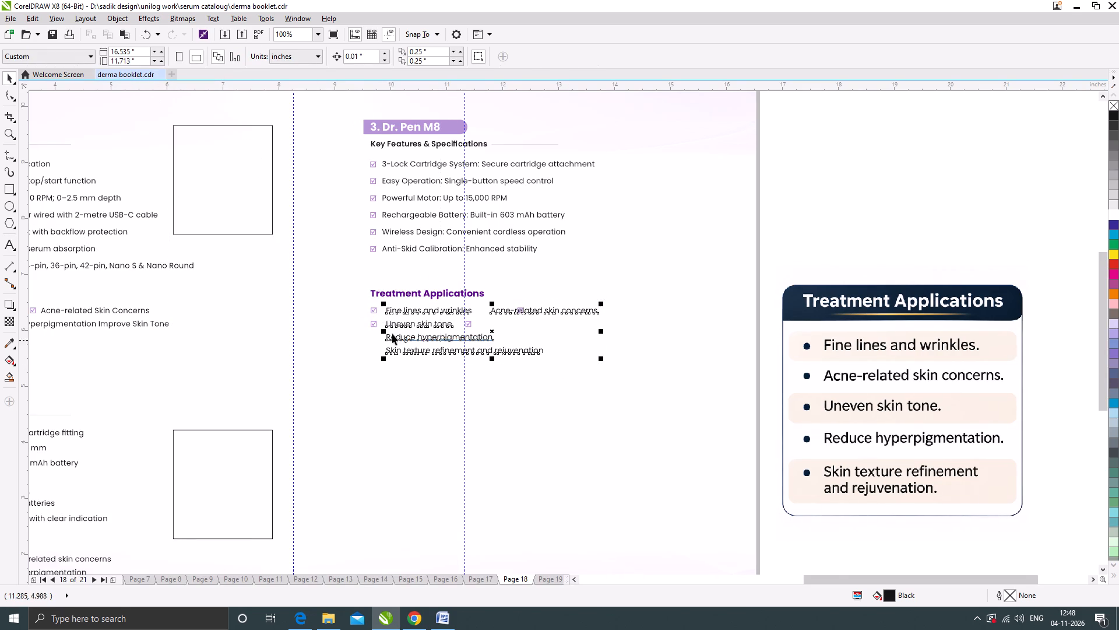
Open the Dr. Pen M8 Treatment Applications text for editing at the start of the "Reduce hyperpigmentation" line.
scroll(389, 332, up, 1)
scroll(512, 376, down, 1)
scroll(530, 337, up, 1)
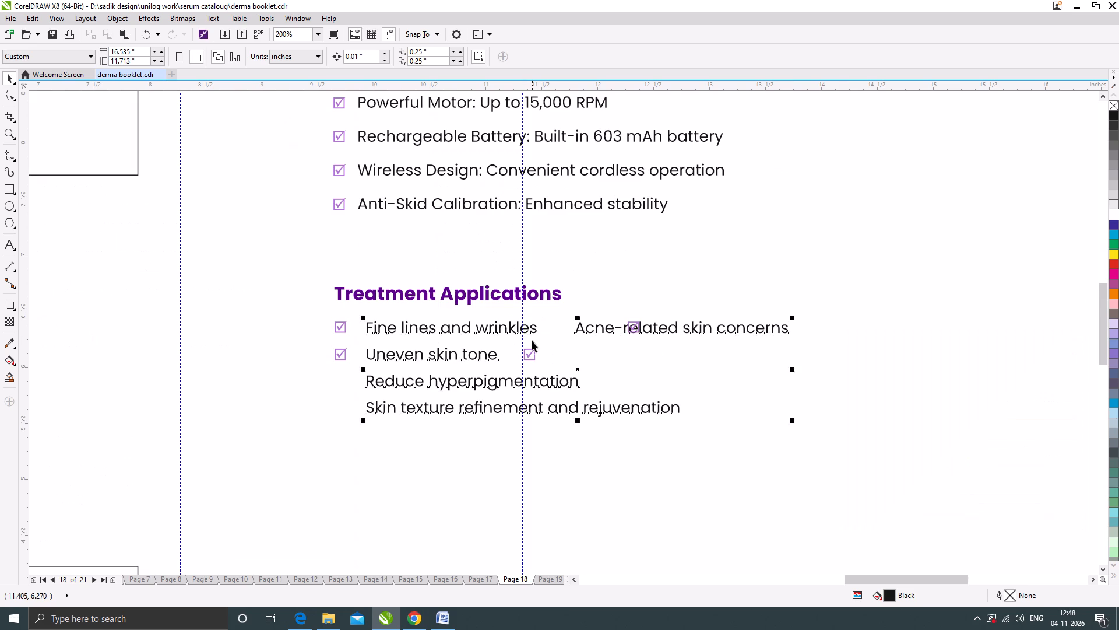
double_click(368, 383)
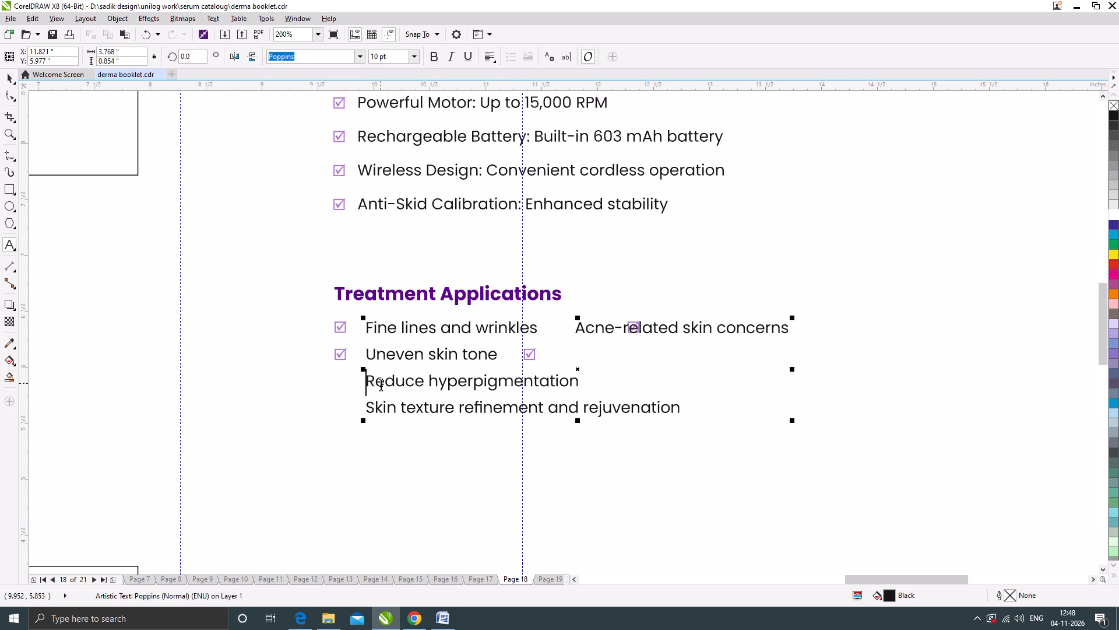
Bring "Reduce hyperpigmentation" up onto the "Uneven skin tone" line, spaced past its checkbox, and add three spaces before "Acne-related skin concerns".
key(BackSpace)
key(space)
key(space)
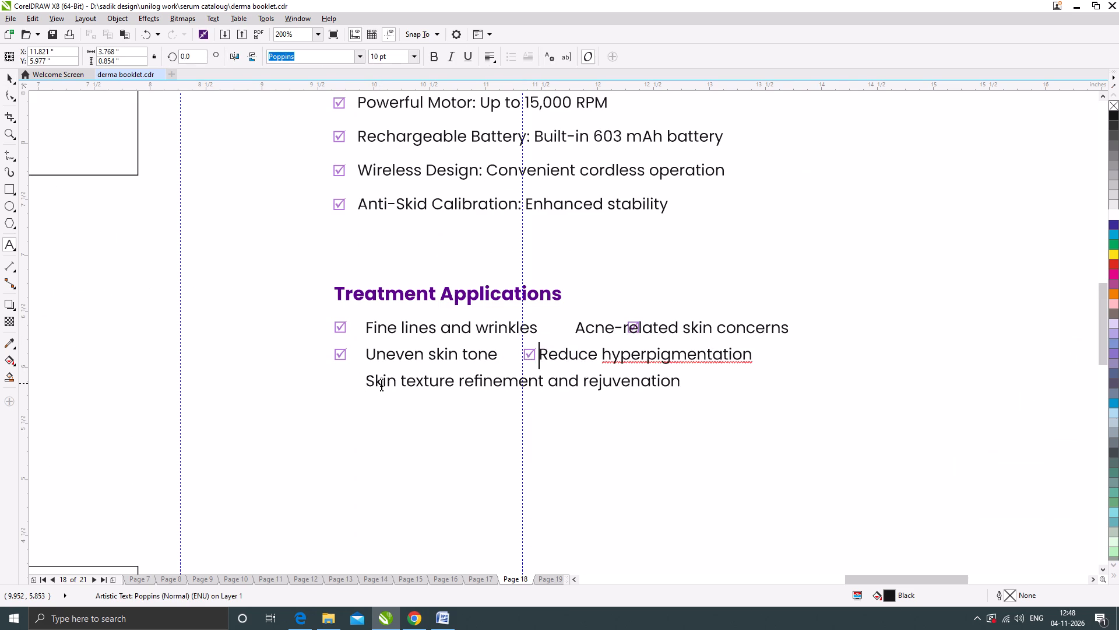
key(space)
click(577, 327)
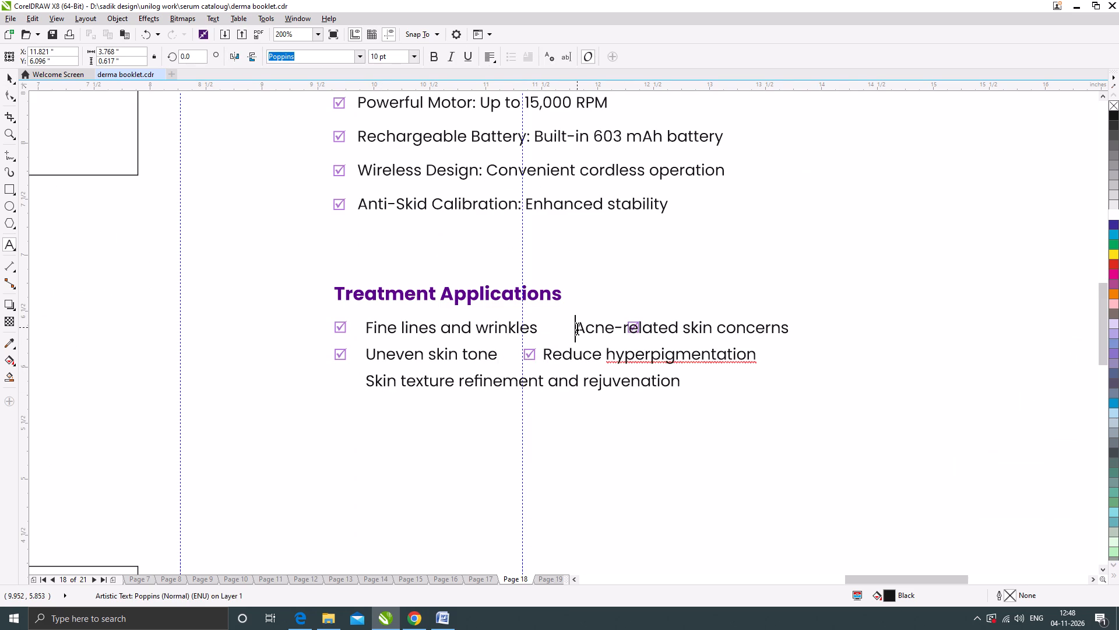
key(space)
key(space)
key(space)
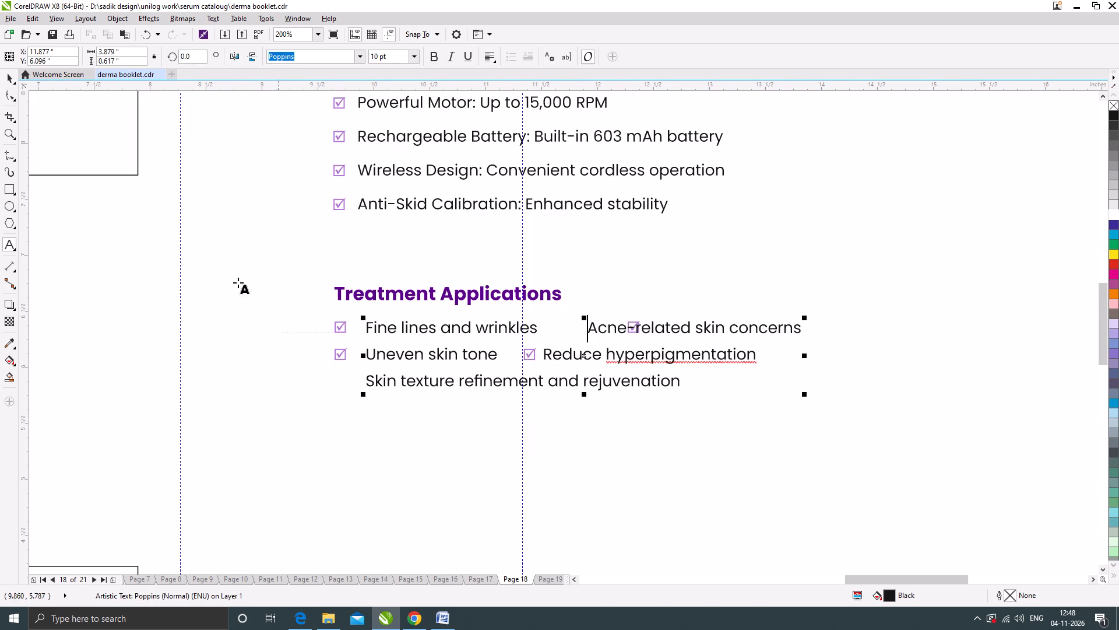
Copy the checkbox icon from the "Uneven skin tone" line down beside "Skin texture refinement and rejuvenation" and align it with that text.
click(8, 76)
scroll(343, 379, up, 1)
click(336, 332)
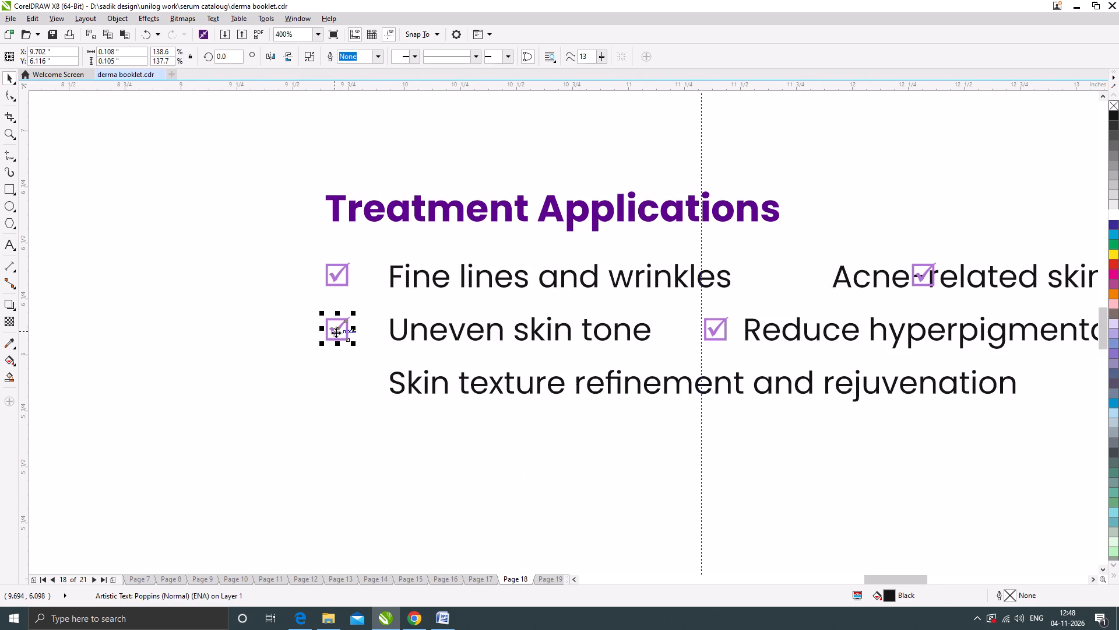
scroll(349, 334, up, 1)
click(342, 316)
click(343, 310)
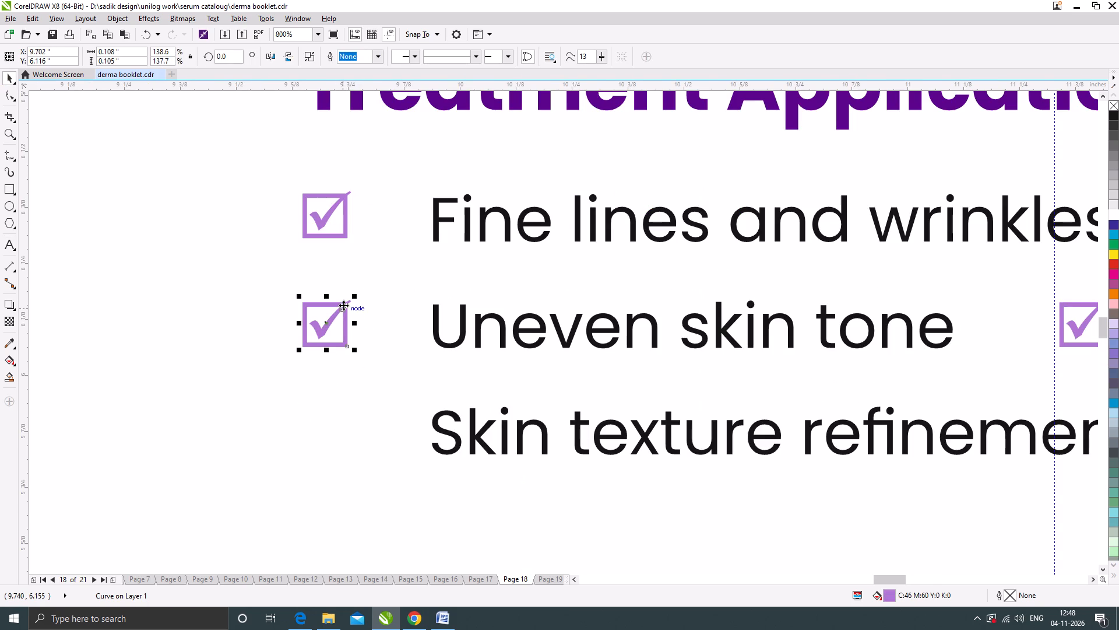
drag(343, 305, 352, 414)
shift+right_click(352, 414)
scroll(356, 416, down, 2)
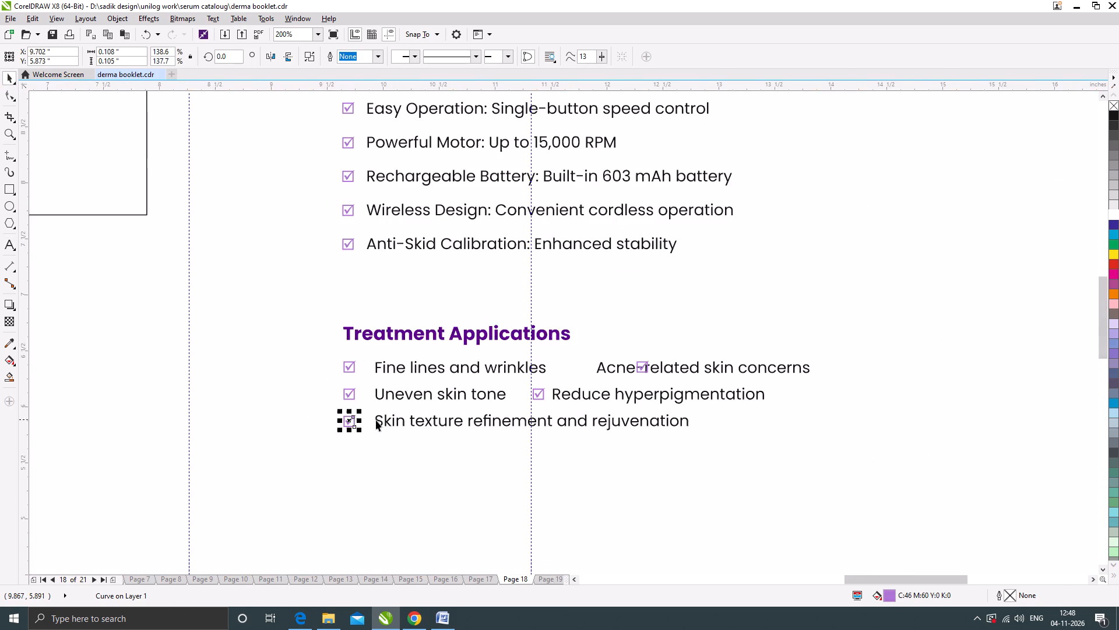
scroll(369, 420, up, 4)
scroll(321, 411, up, 1)
drag(256, 391, 257, 384)
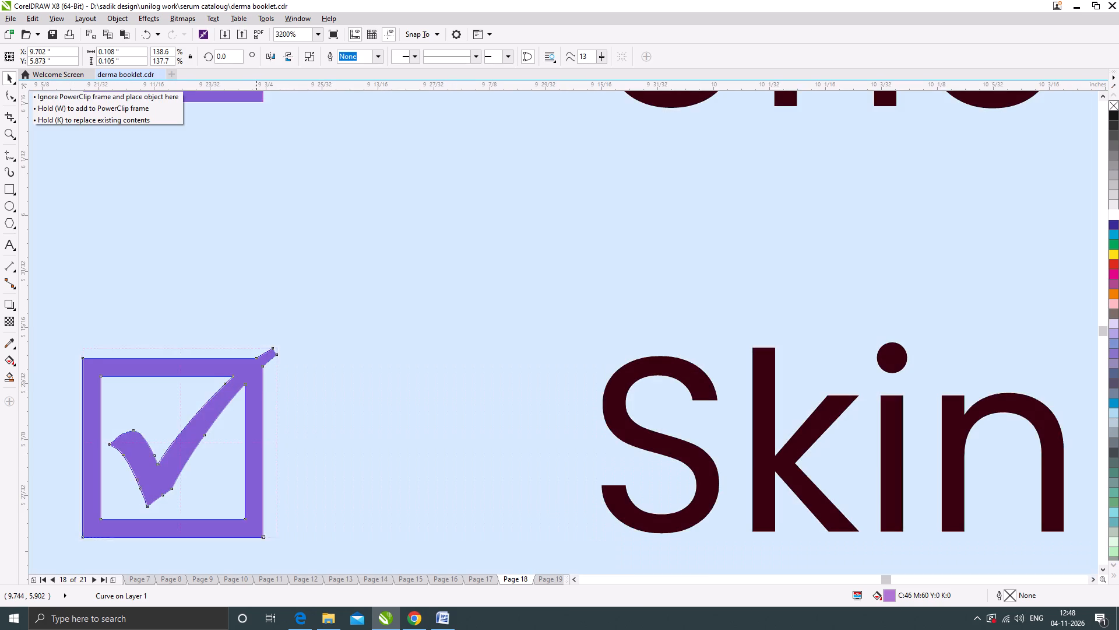
drag(257, 384, 258, 380)
scroll(356, 377, down, 5)
Move the checkbox overlapping "Acne-related skin concerns" into the gap just before that phrase.
scroll(641, 328, up, 1)
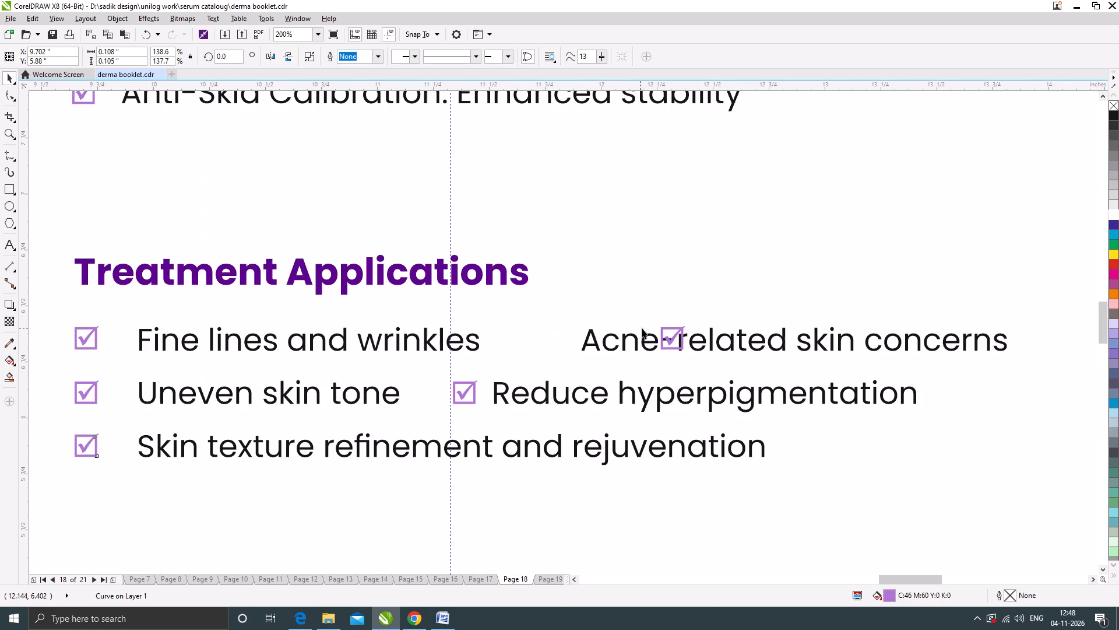
drag(679, 328, 564, 323)
Review the Dr. Pen M8 section within the whole page 18 spread and look through pages 13, 16 and 17 for comparison.
scroll(587, 340, down, 1)
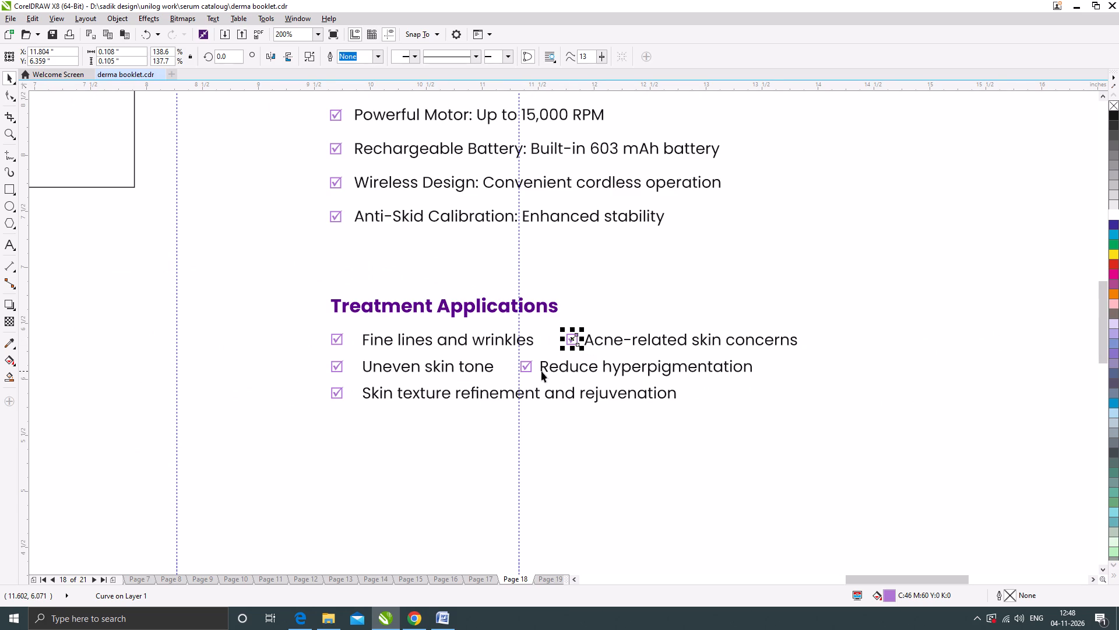
scroll(541, 371, up, 2)
click(544, 362)
scroll(547, 355, down, 4)
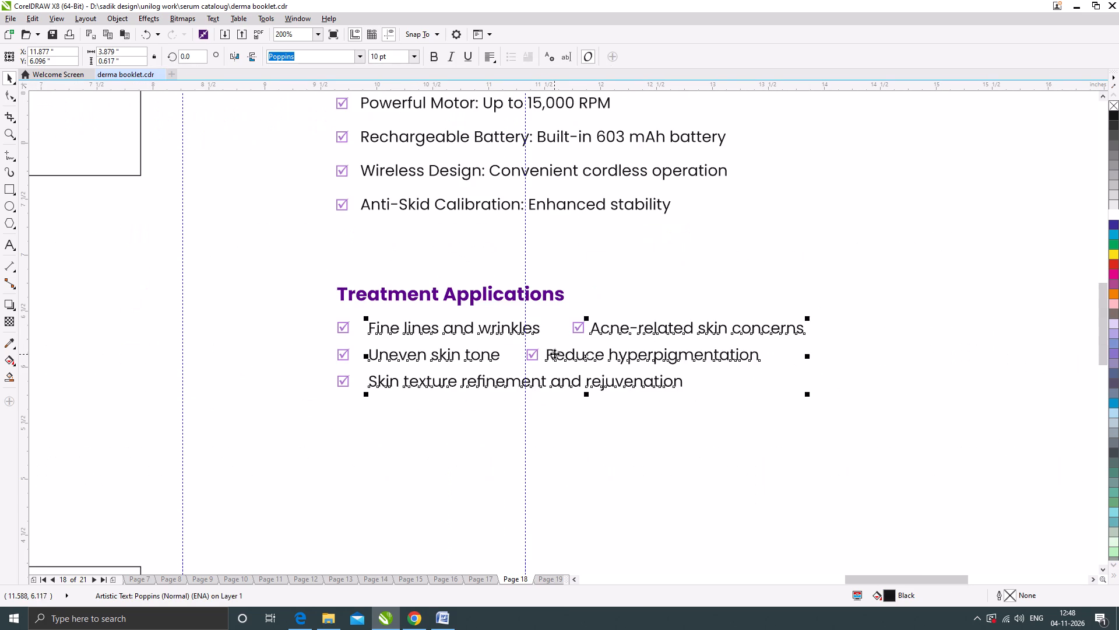
click(597, 282)
scroll(590, 312, down, 1)
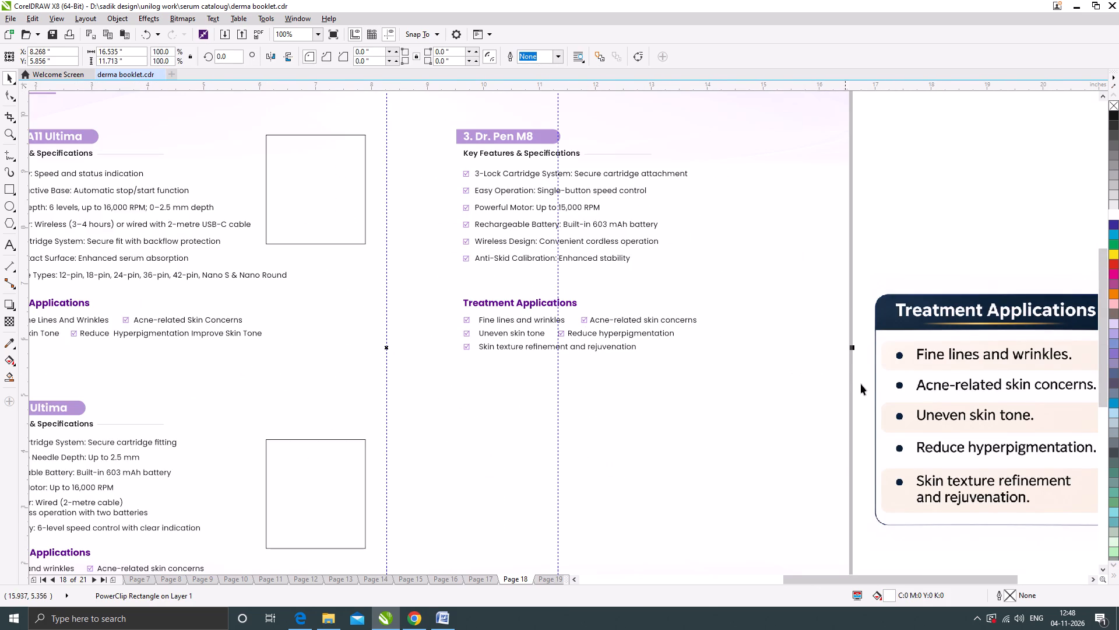
scroll(565, 381, down, 1)
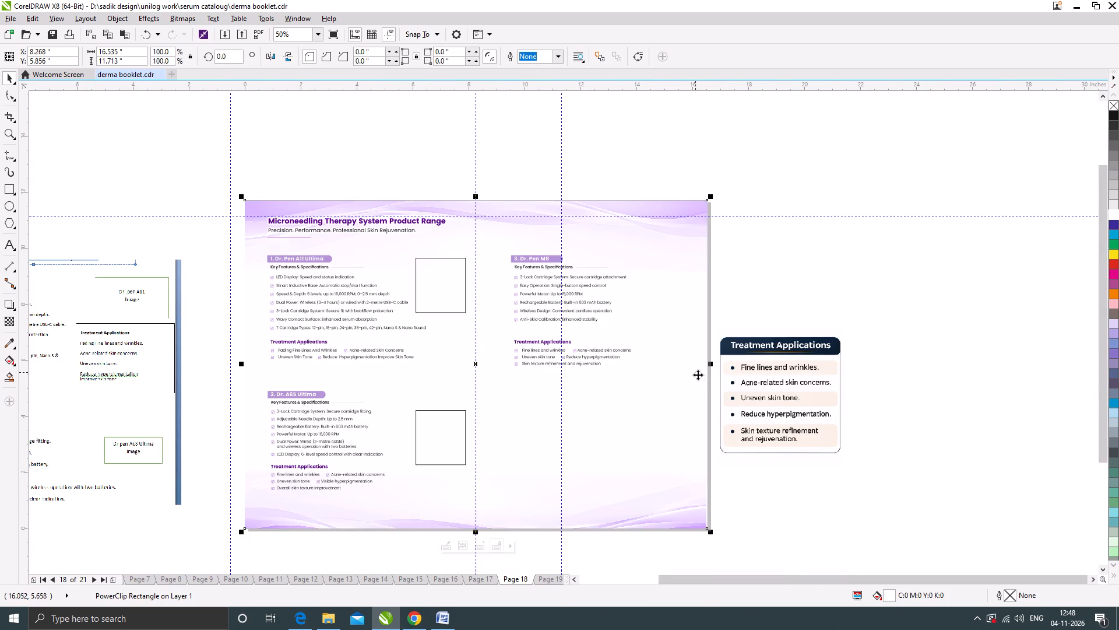
click(712, 383)
drag(712, 384, 698, 380)
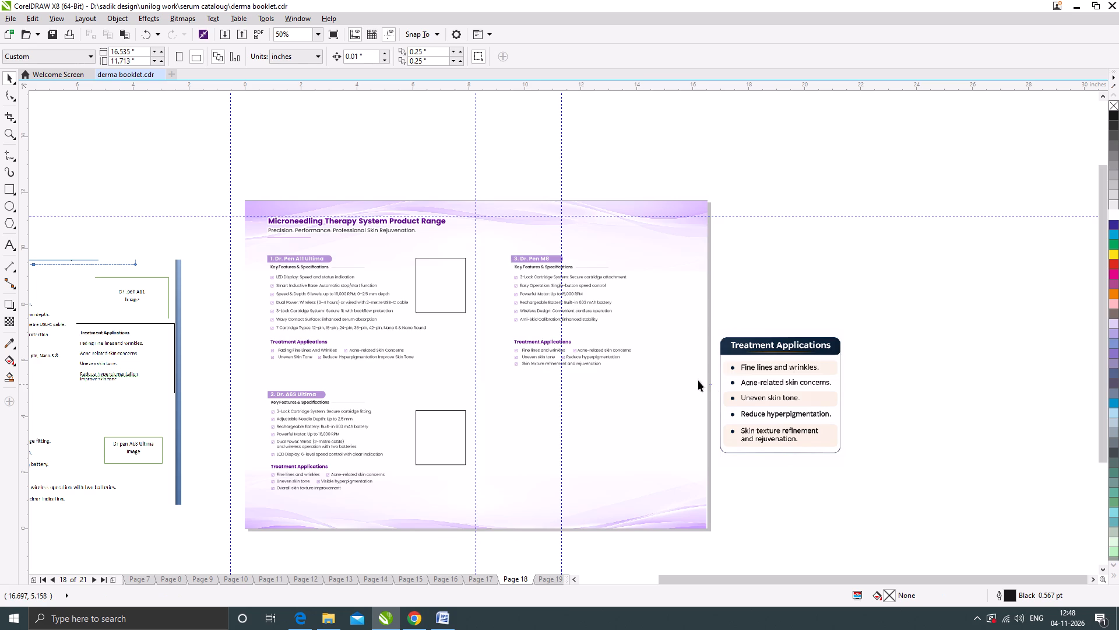
drag(698, 380, 507, 328)
click(340, 580)
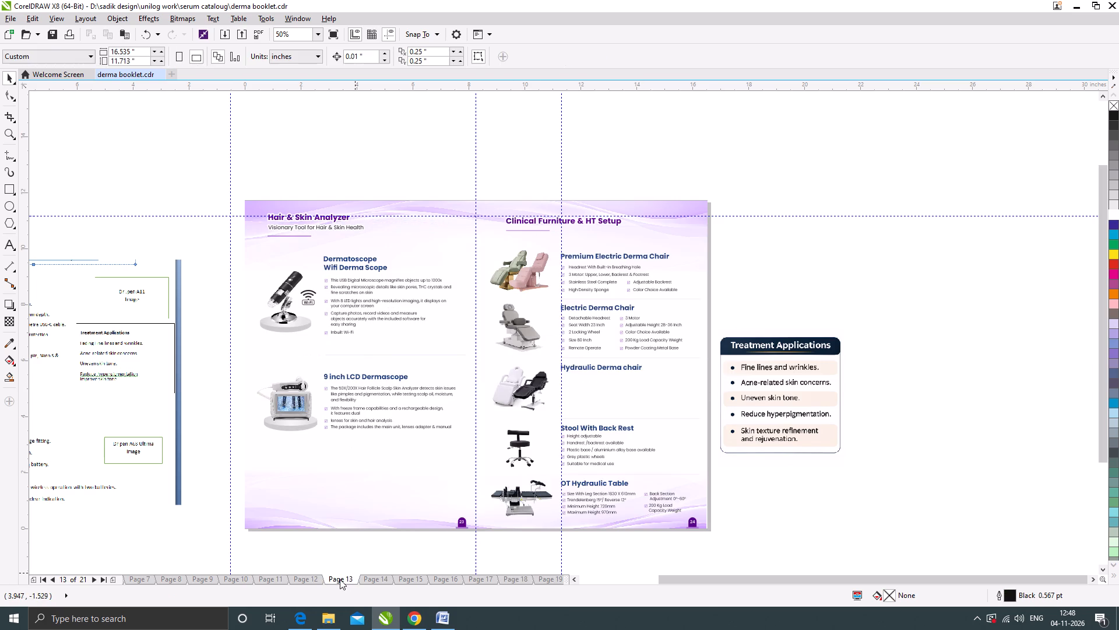
click(437, 577)
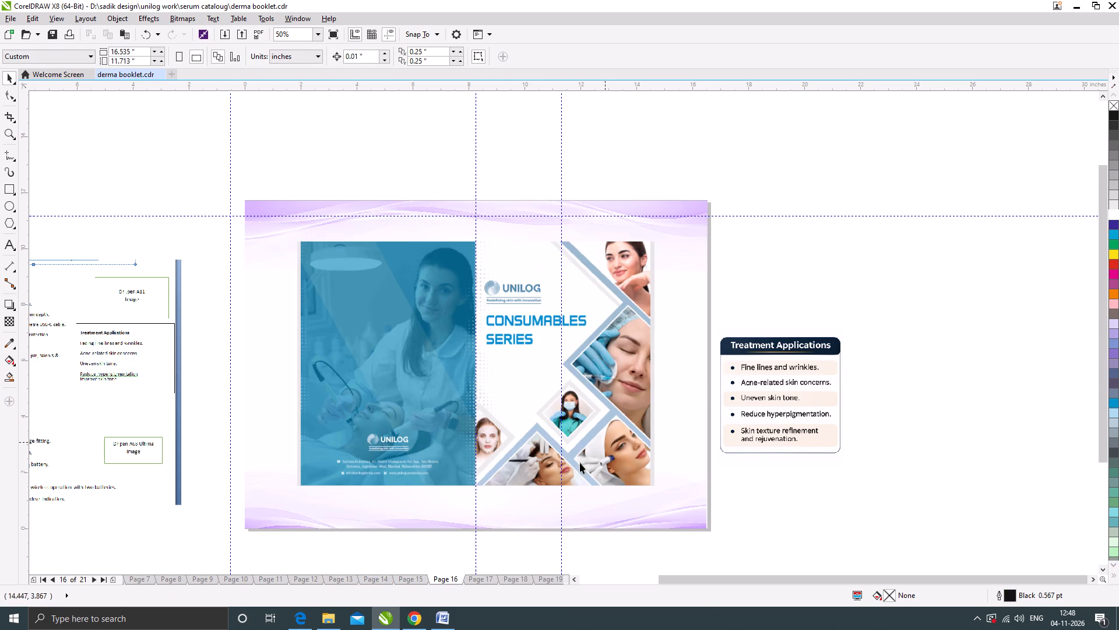
click(484, 579)
click(505, 577)
Move the Dr. Pen M8 Treatment Applications heading, list and checkboxes straight up about 0.24 inch, closer to the features list.
scroll(648, 347, up, 1)
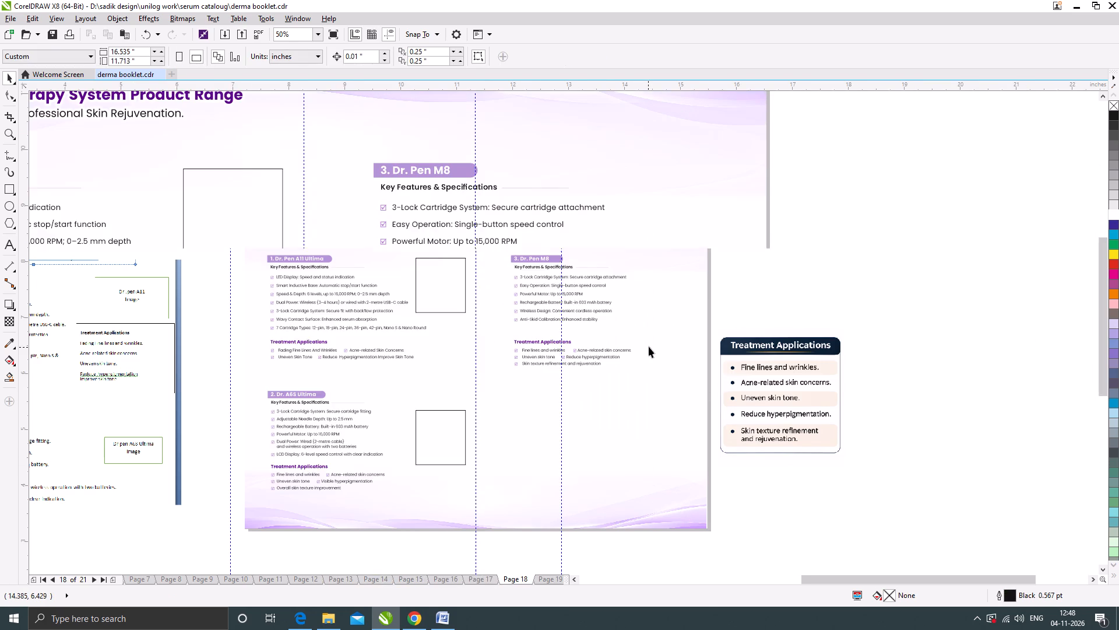
drag(774, 428, 360, 314)
scroll(473, 365, down, 1)
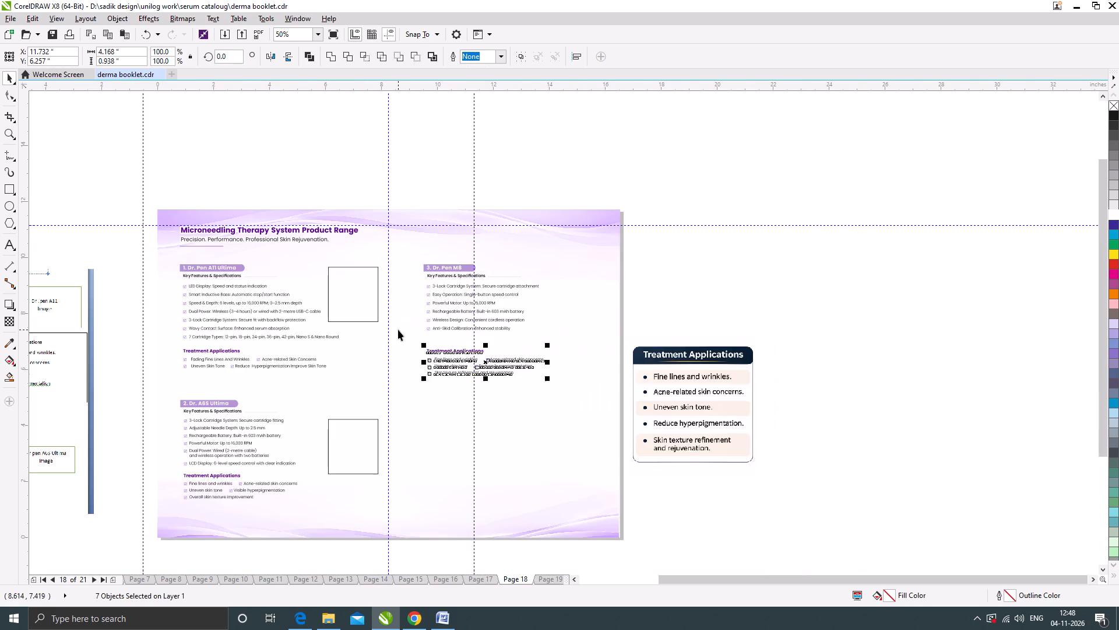
scroll(406, 323, up, 1)
scroll(456, 361, up, 1)
drag(466, 394, 467, 369)
scroll(497, 373, down, 3)
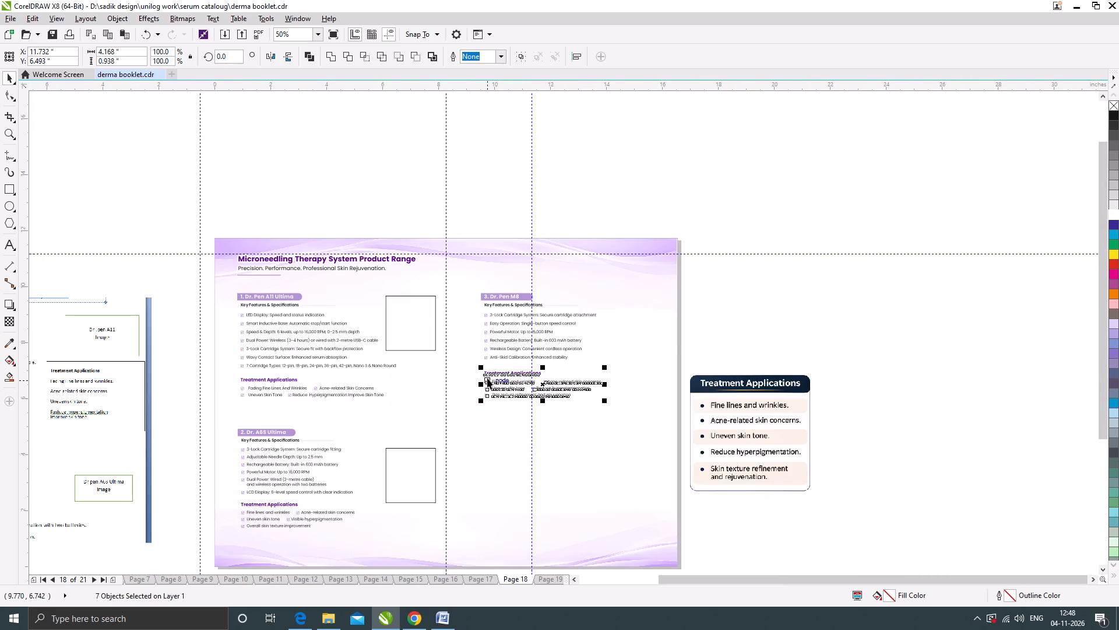
click(720, 311)
Delete the Treatment Applications reference image lying outside the page 18 spread.
scroll(596, 306, up, 1)
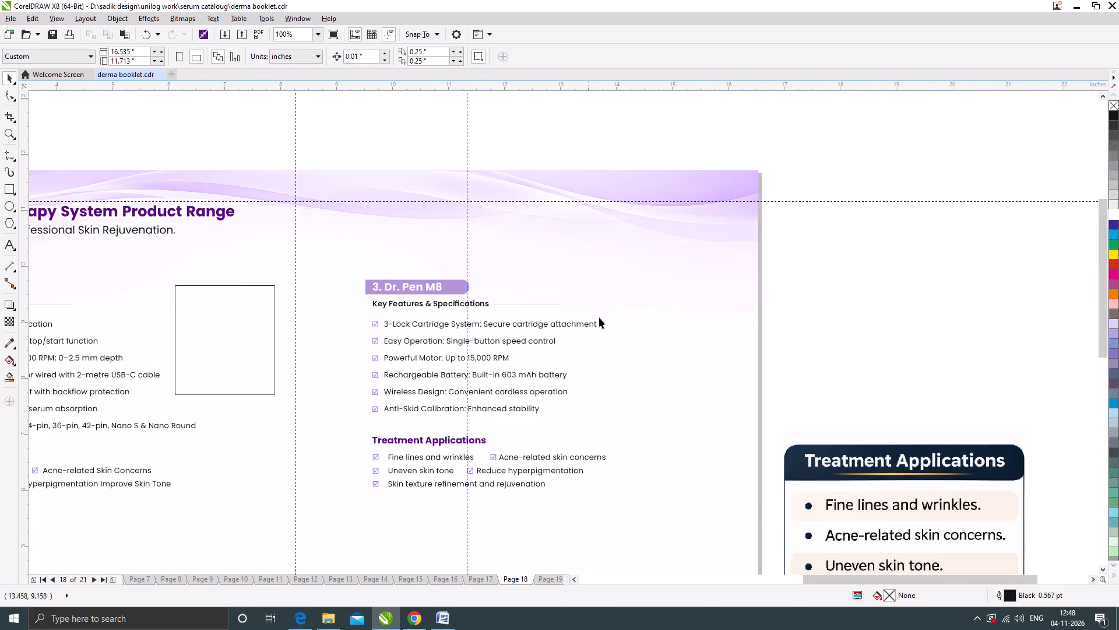
scroll(614, 319, down, 1)
click(728, 306)
drag(748, 430, 757, 384)
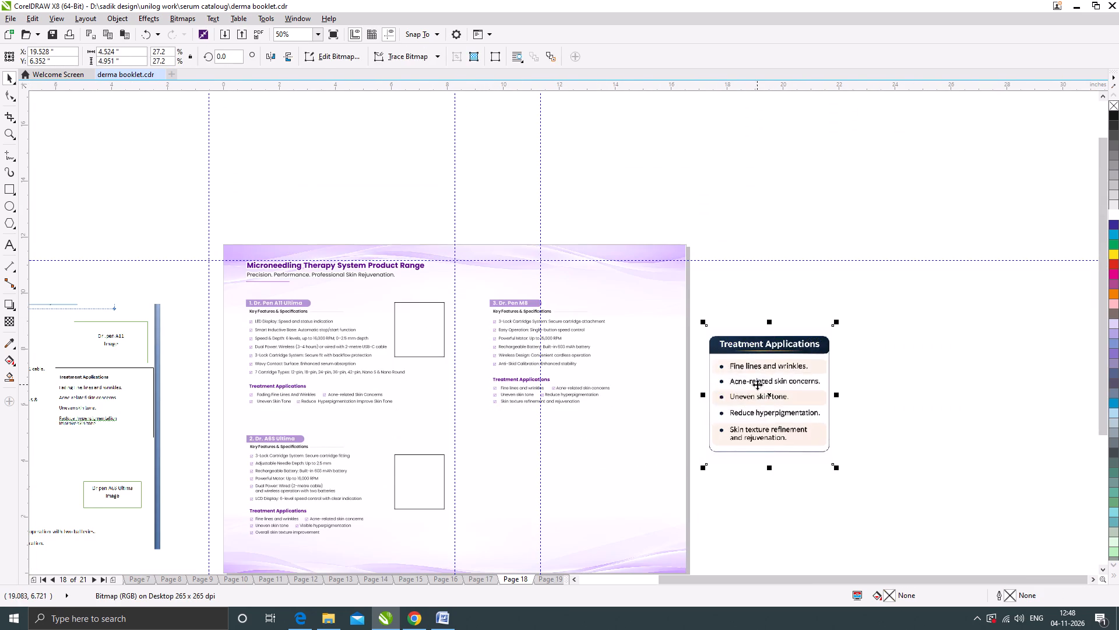
scroll(694, 401, up, 1)
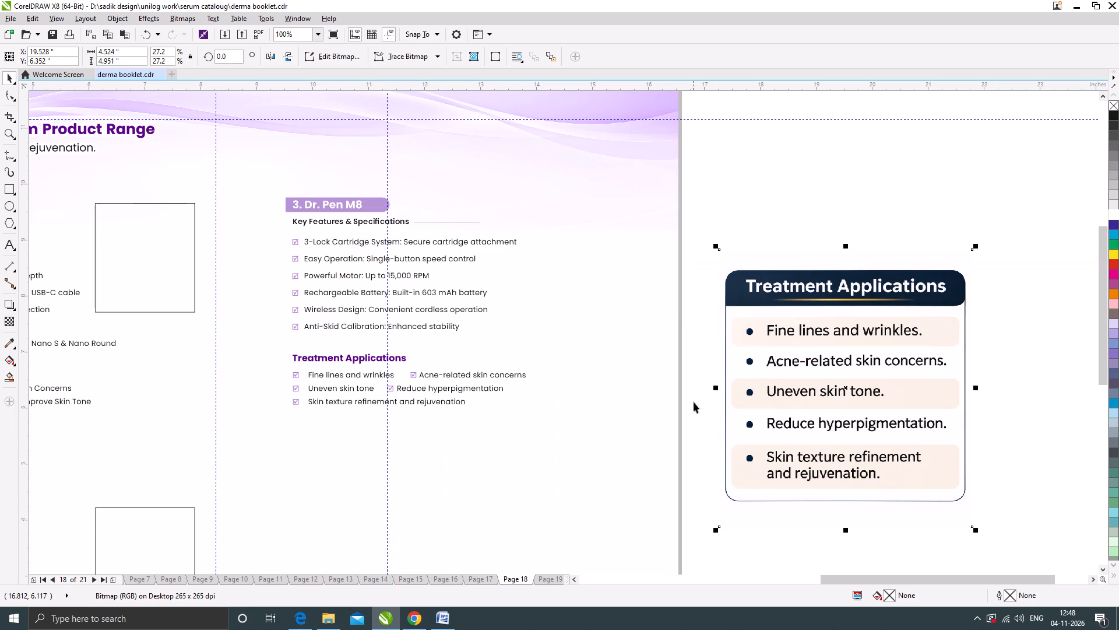
key(Delete)
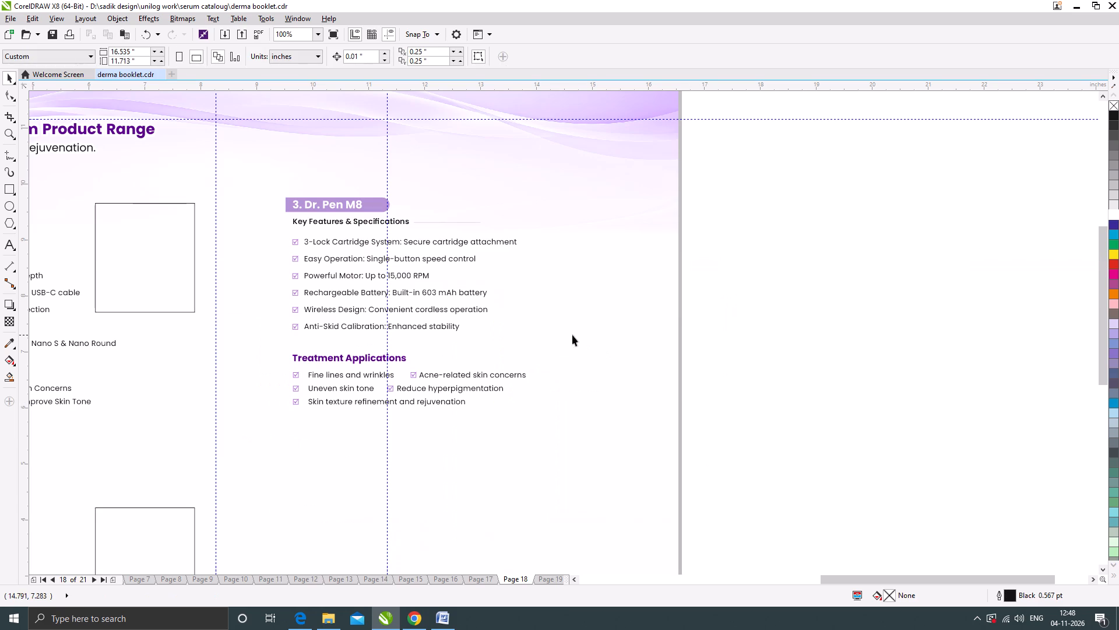
Copy the empty square image frame from the Dr. Pen A11 Ultima section to beside the Dr. Pen M8 features, at the same height.
scroll(569, 335, down, 1)
click(728, 353)
scroll(492, 275, up, 1)
scroll(748, 372, down, 1)
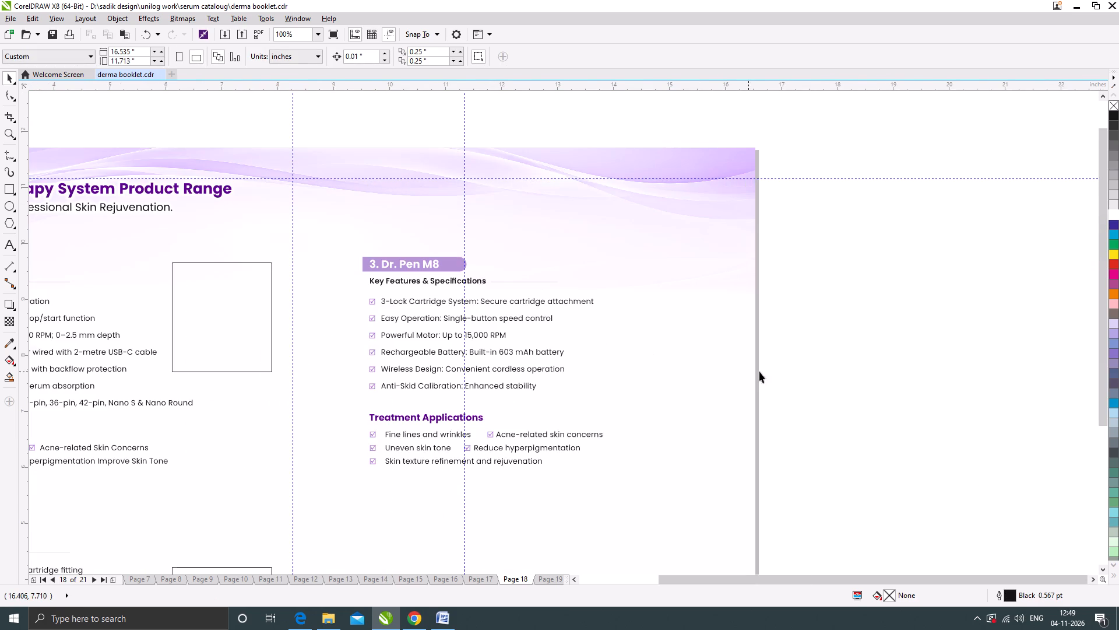
click(805, 372)
drag(480, 333, 702, 335)
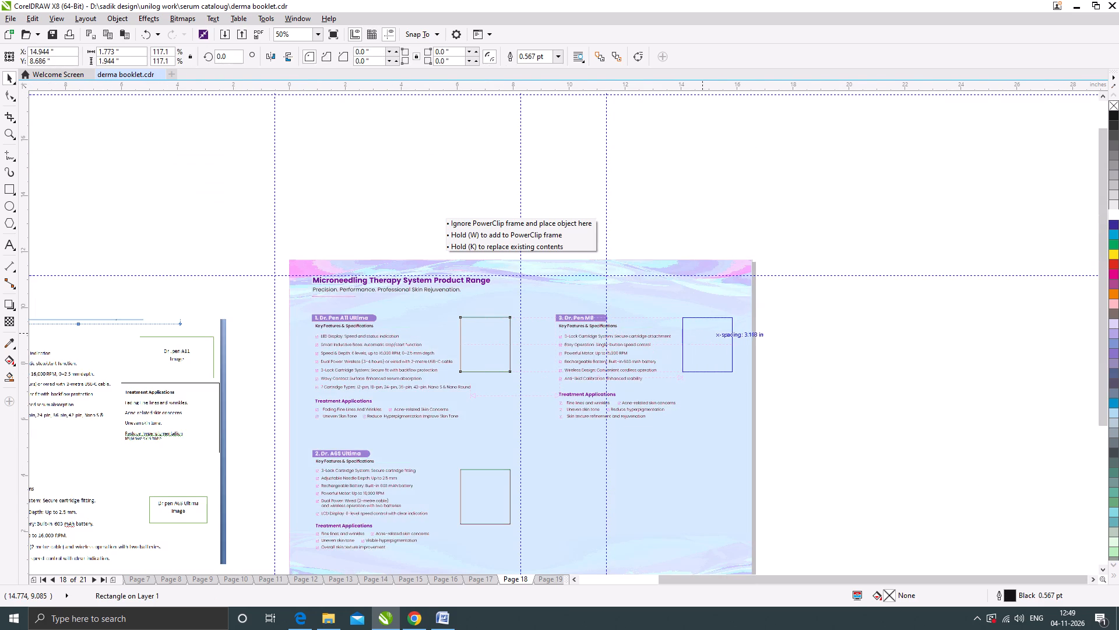
drag(702, 335, 700, 335)
shift+right_click(700, 335)
scroll(659, 311, down, 1)
click(812, 381)
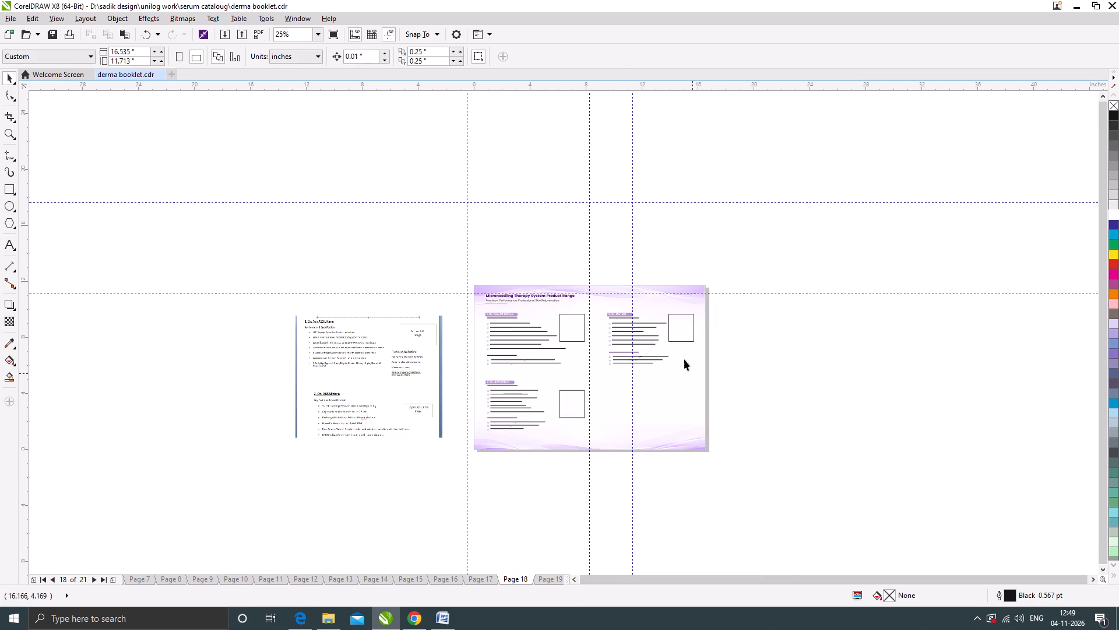
Save the derma booklet file.
scroll(677, 352, up, 2)
scroll(674, 351, down, 1)
scroll(545, 290, up, 1)
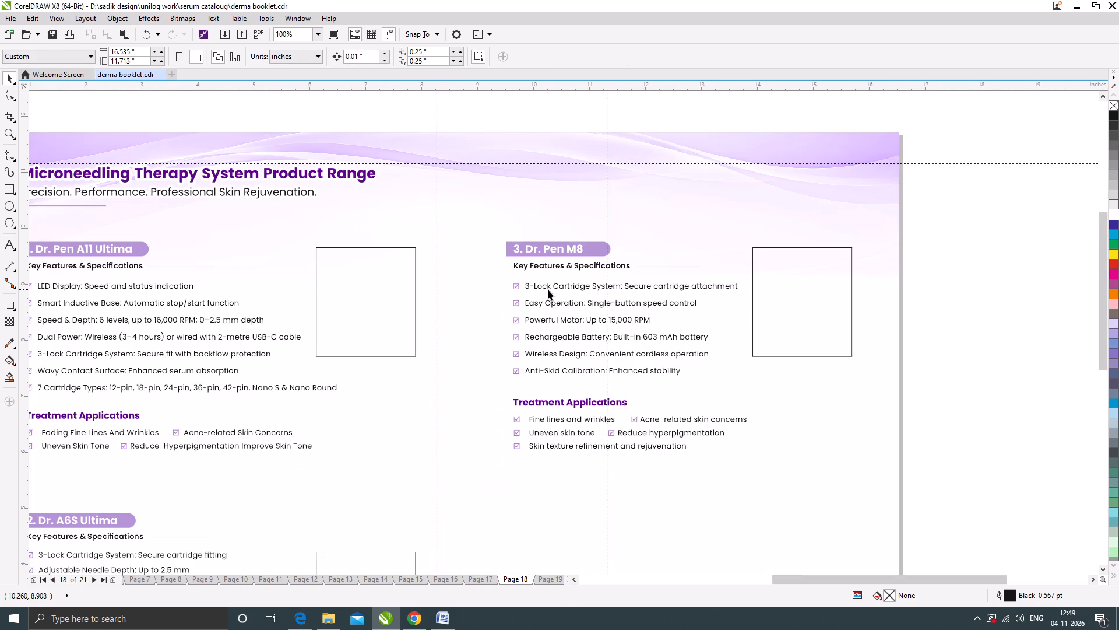
key(ctrl+s)
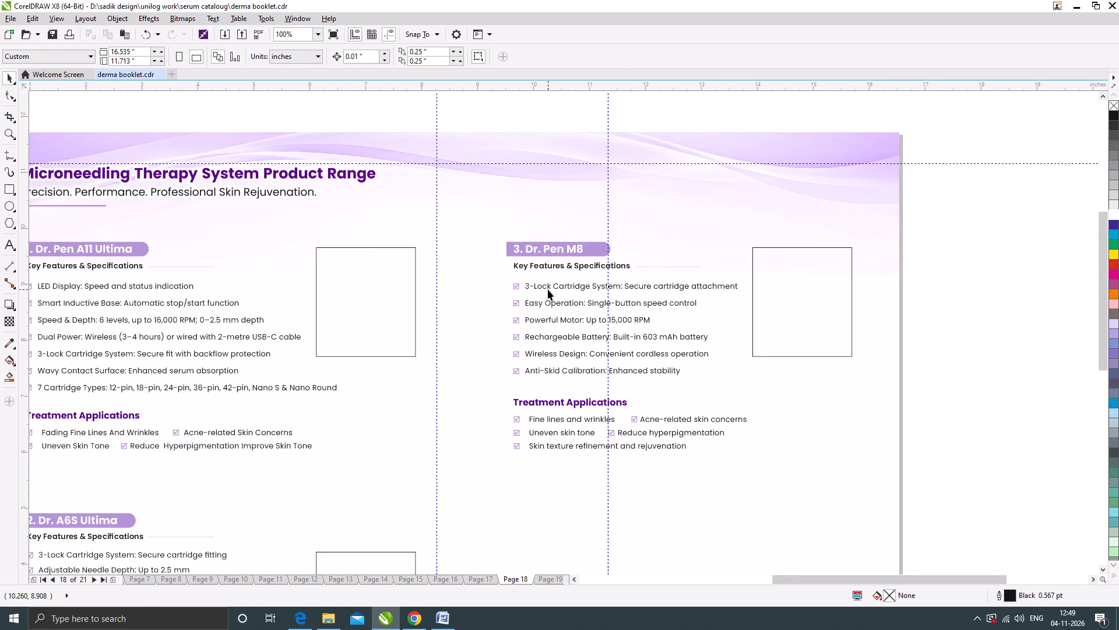
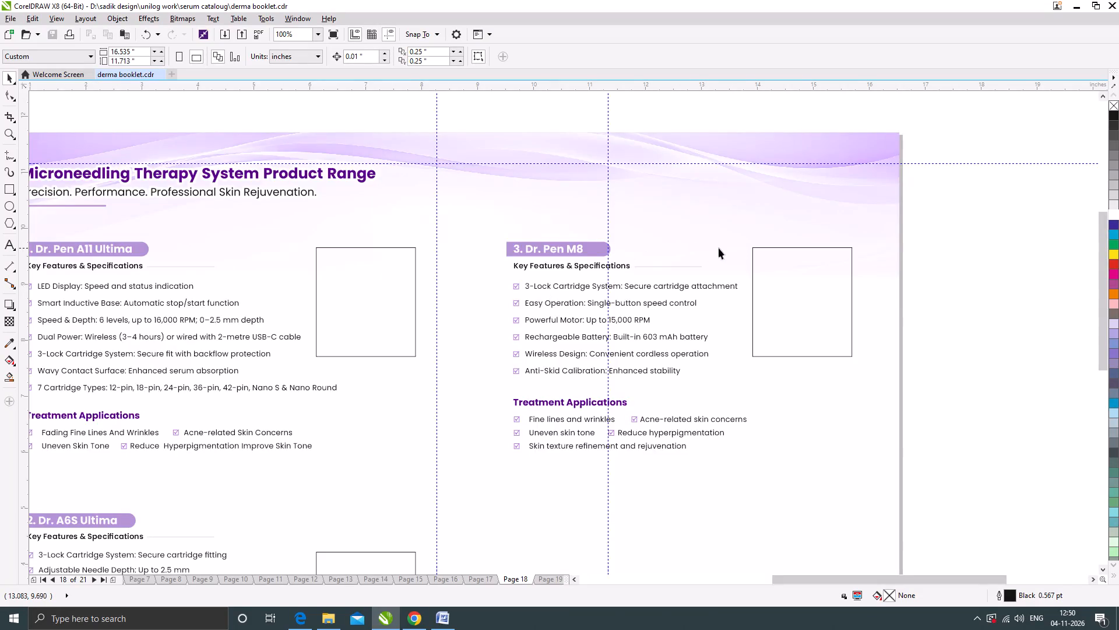
Copy the thin divider line between the Dermatoscope and 9 inch LCD Dermascope on page 13 and paste it onto page 18.
scroll(742, 248, down, 1)
click(898, 315)
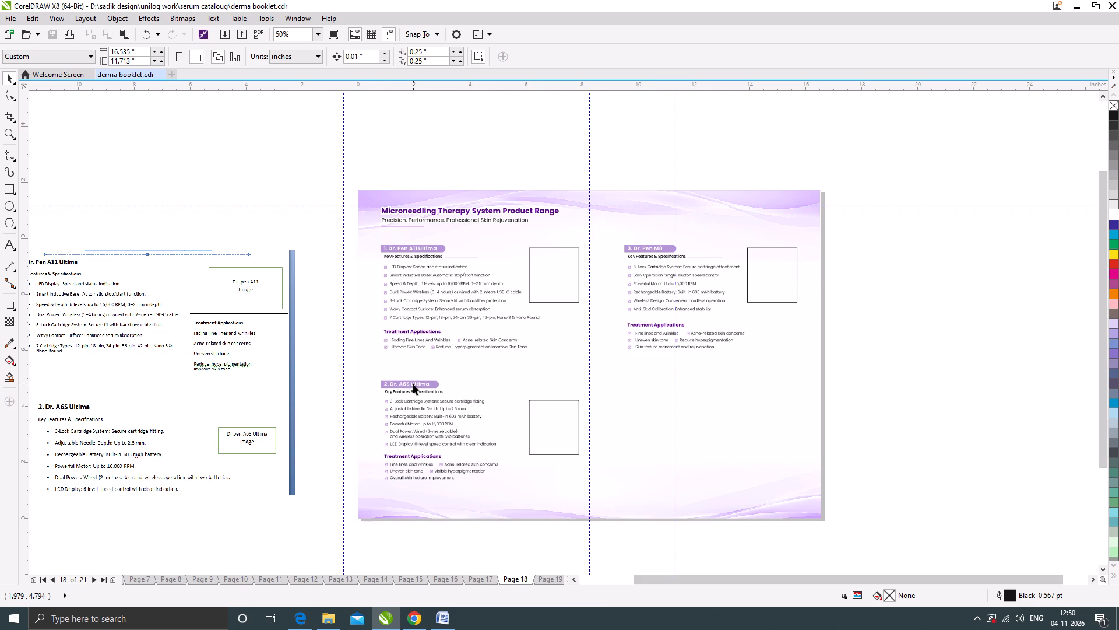
click(337, 577)
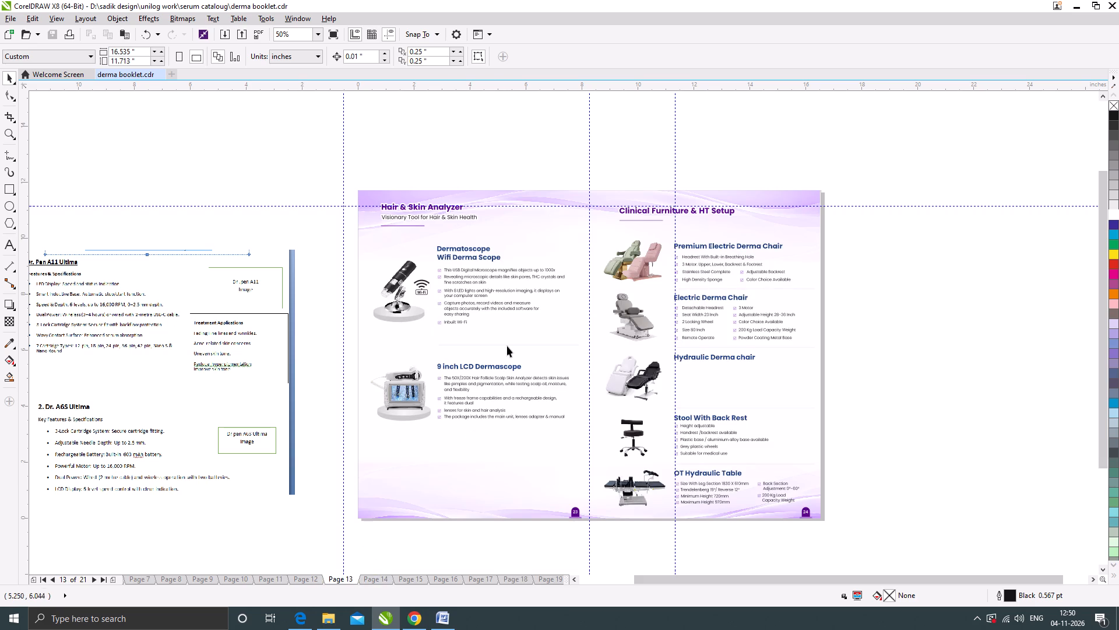
click(508, 345)
key(ctrl+c)
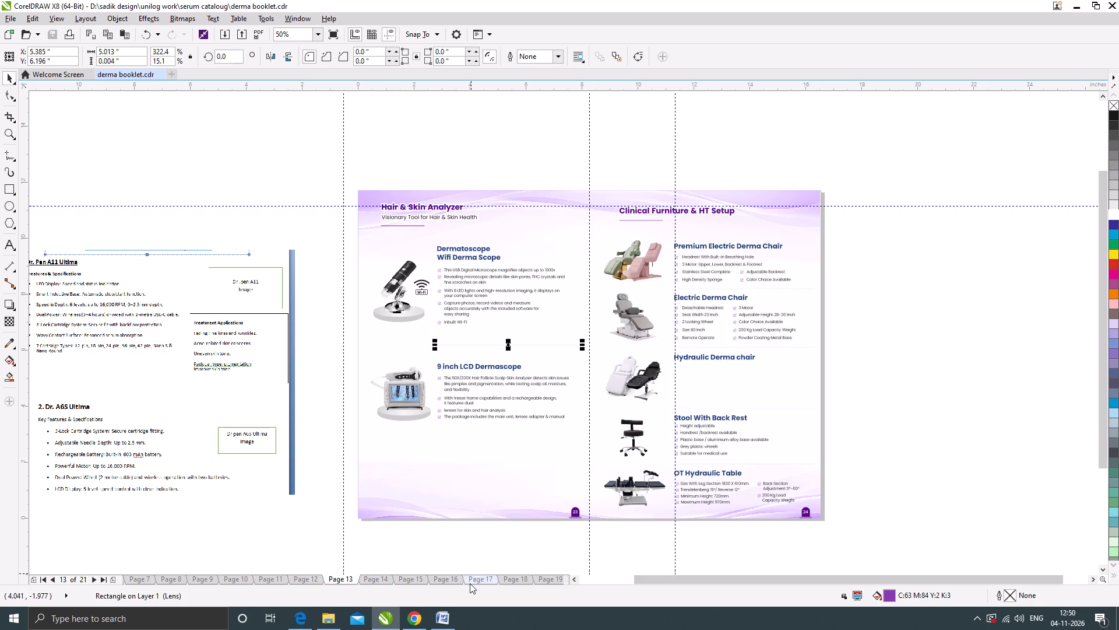
click(477, 581)
click(518, 577)
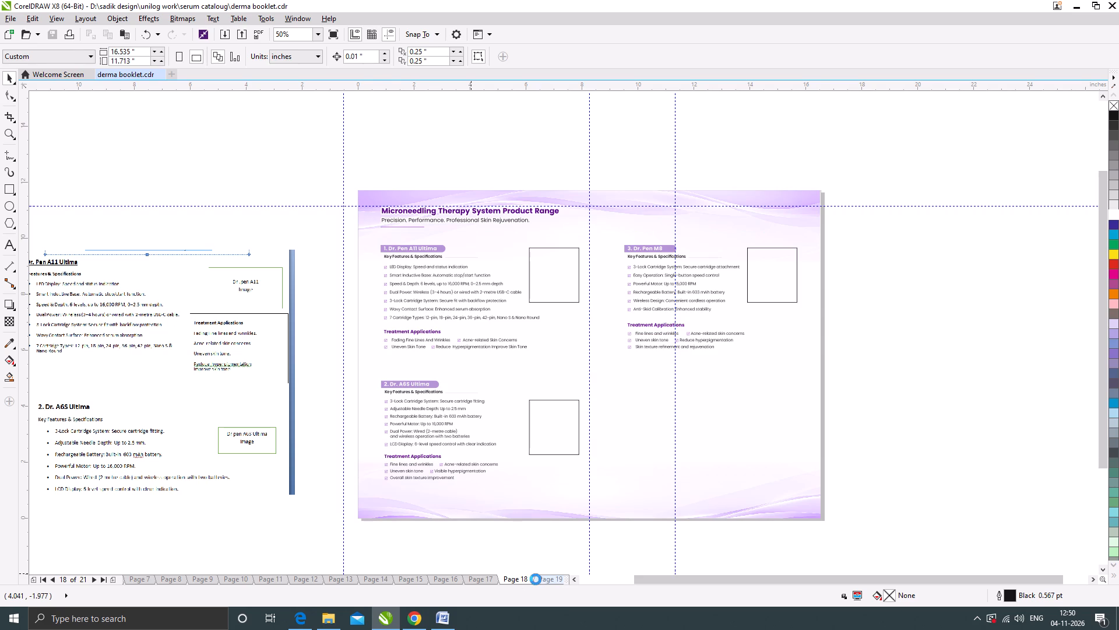
key(ctrl+v)
Move the pasted divider into the gap between the Dr. Pen A11 Ultima and Dr. A6S Ultima sections and widen it to about 6.86 in.
scroll(491, 353, up, 1)
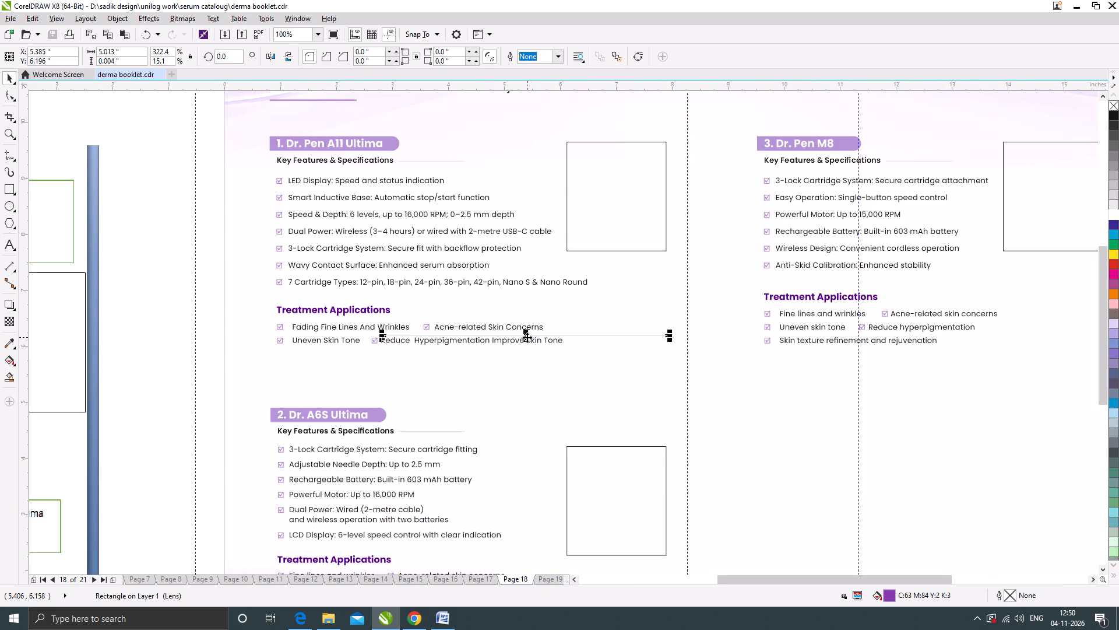
drag(527, 337, 406, 373)
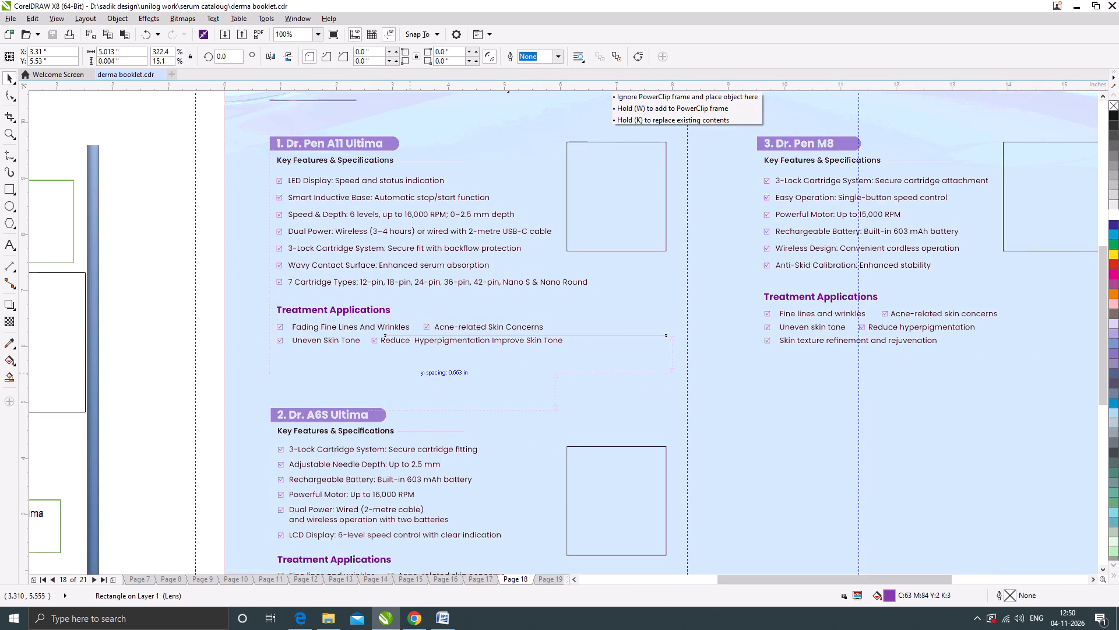
drag(406, 373, 406, 374)
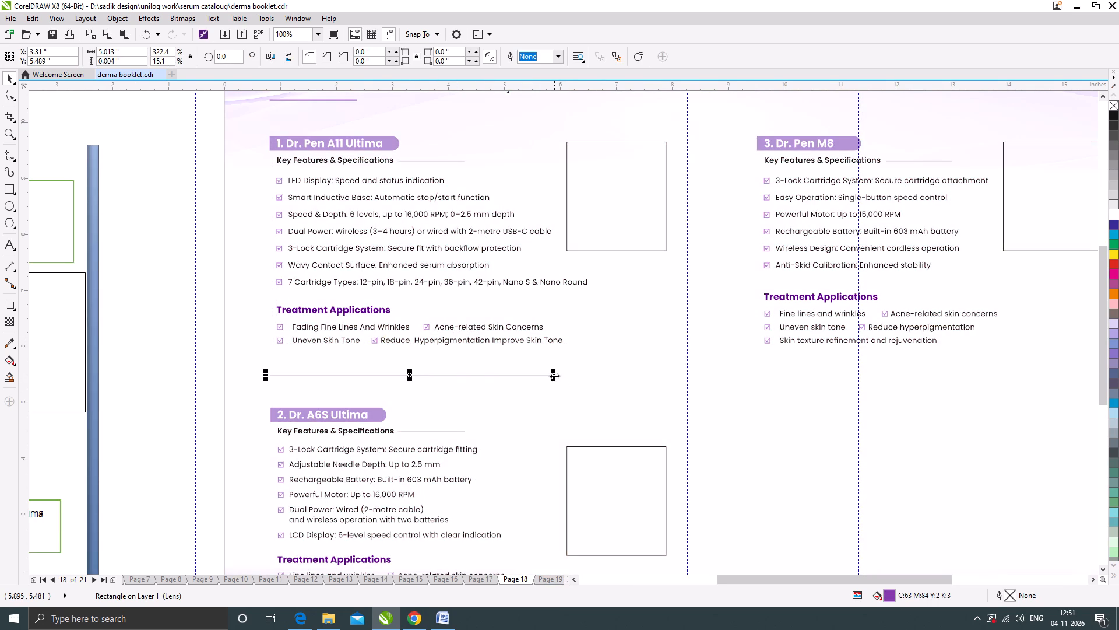
drag(554, 376, 658, 384)
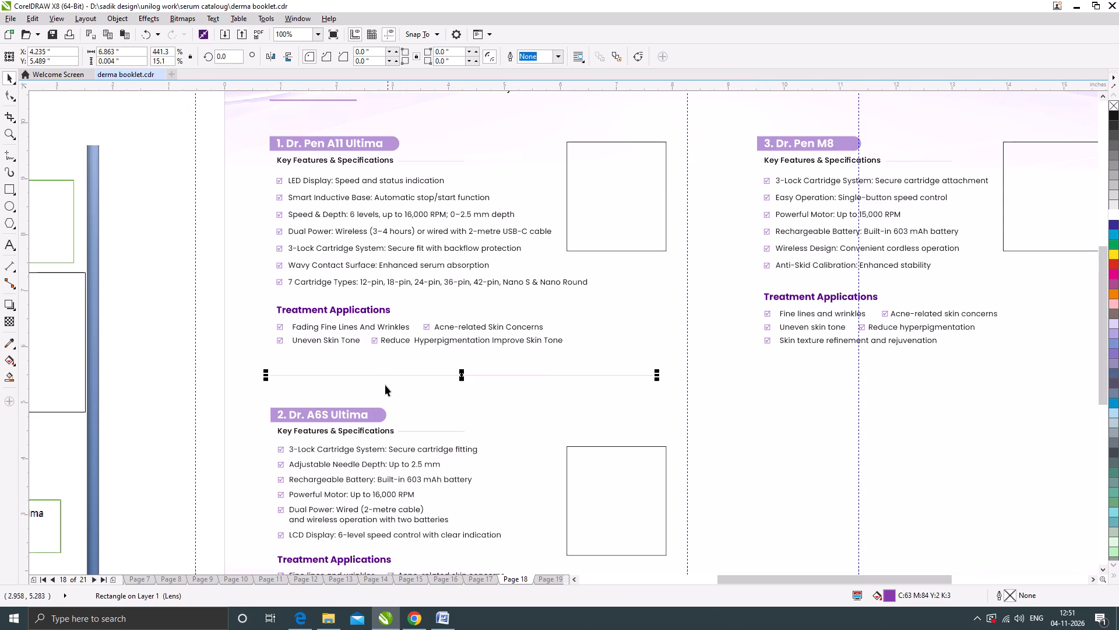
scroll(385, 384, down, 1)
click(808, 419)
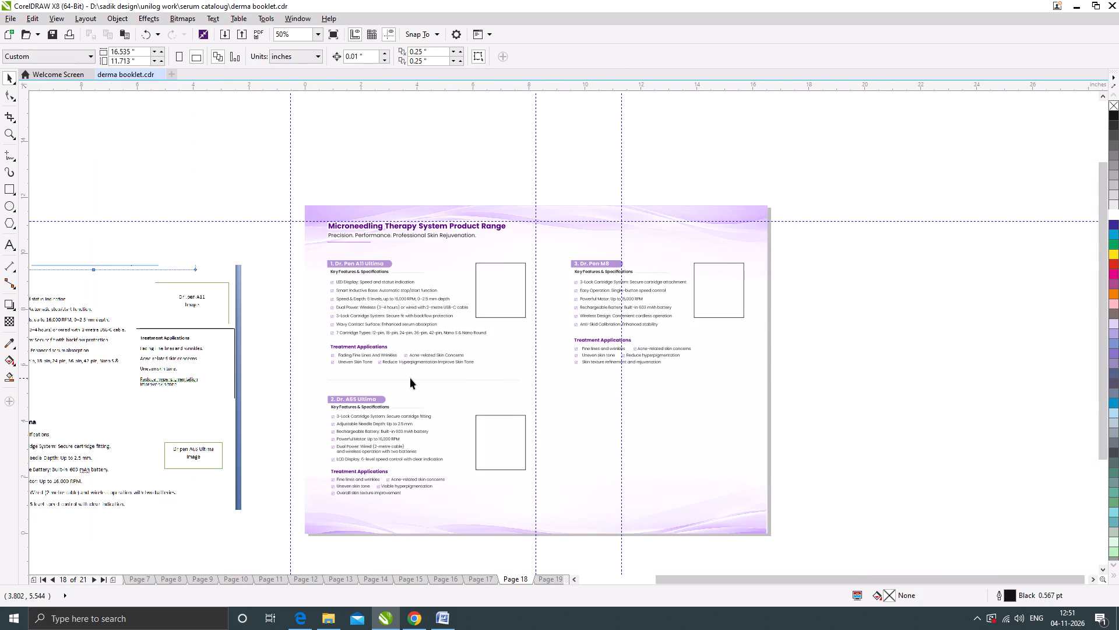
Copy the divider horizontally to below the Dr. Pen M8 section and shift it slightly right, centred at about X 12.36 in.
click(408, 380)
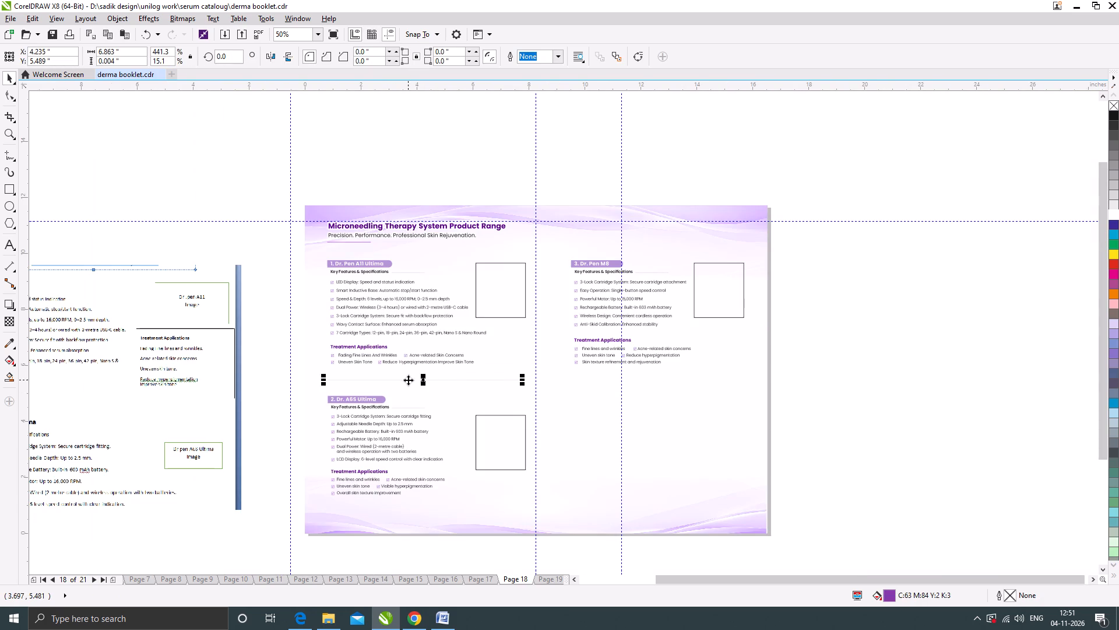
drag(427, 380, 648, 383)
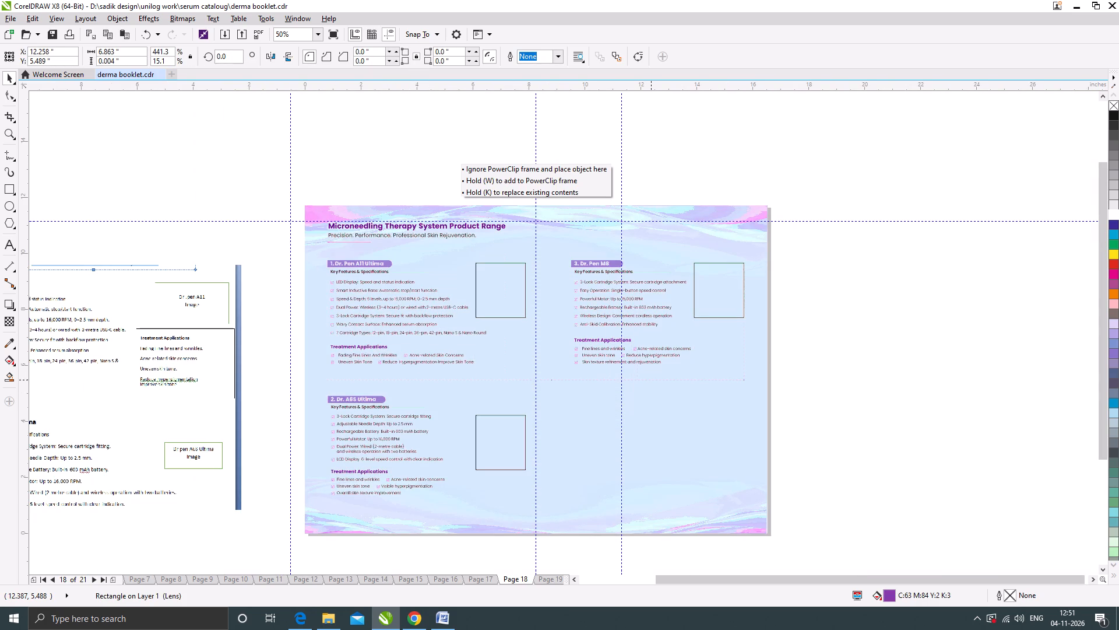
drag(648, 383, 653, 383)
shift+right_click(653, 383)
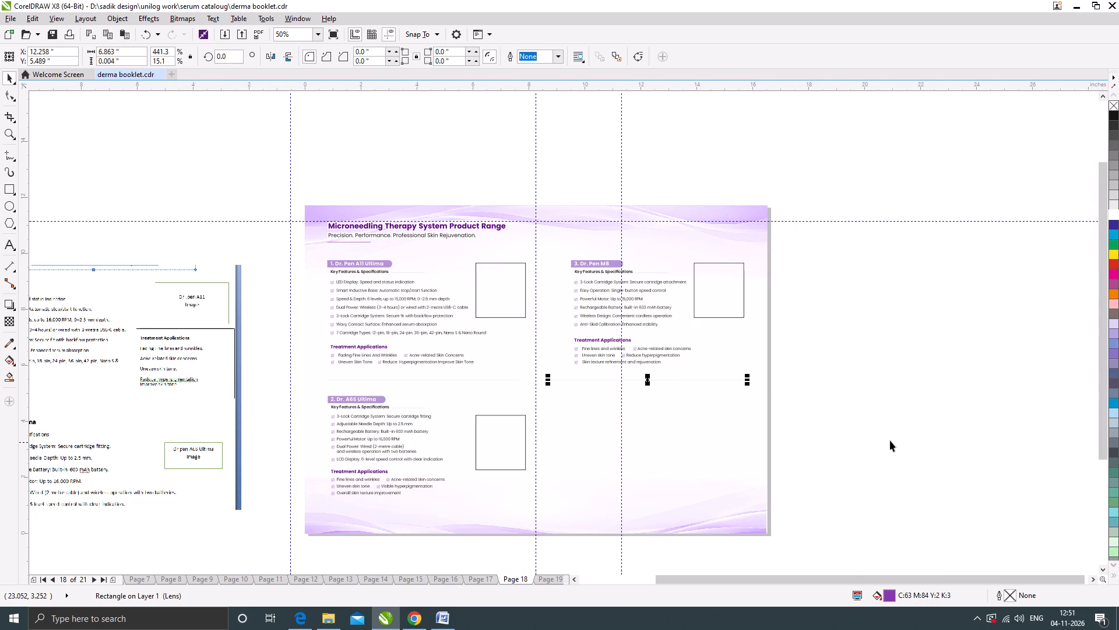
scroll(712, 378, up, 1)
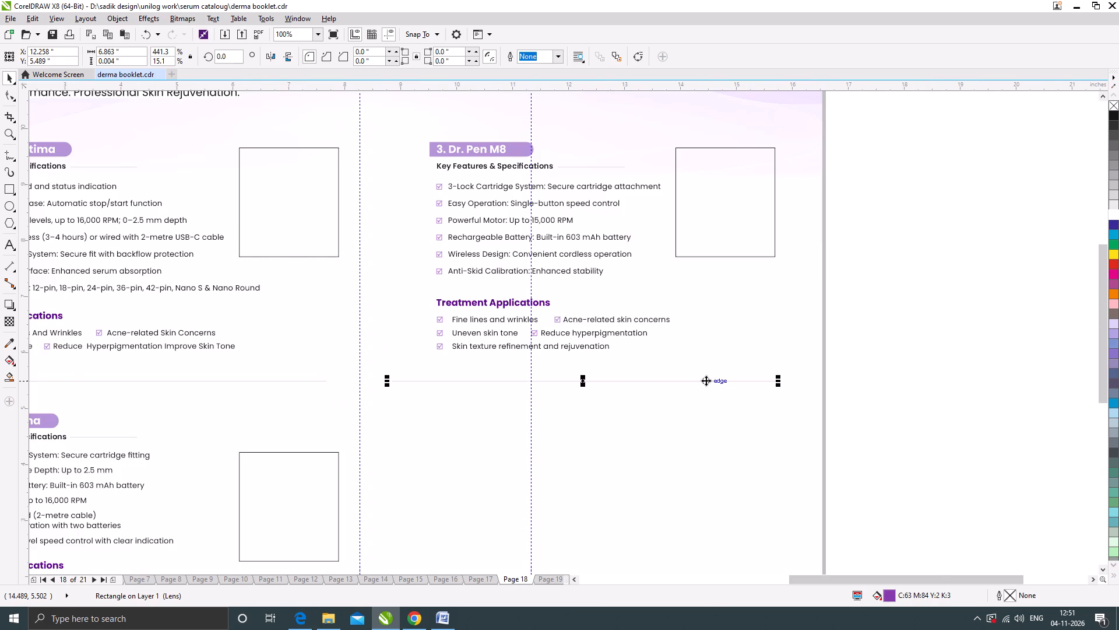
scroll(706, 380, up, 1)
drag(707, 383, 719, 383)
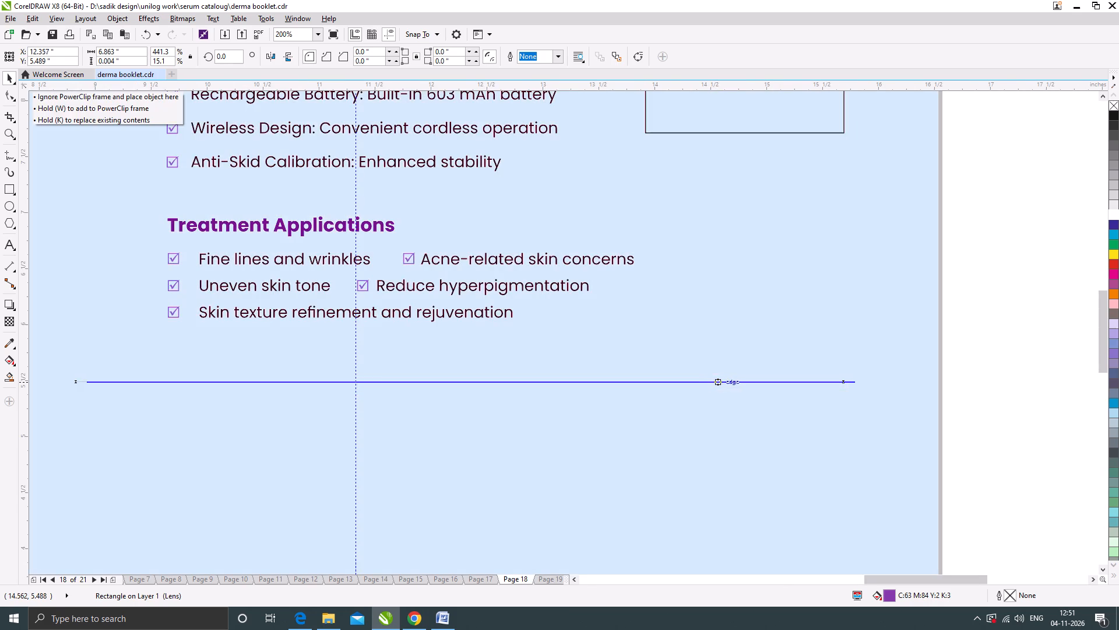
drag(719, 383, 719, 383)
scroll(660, 383, down, 2)
click(814, 406)
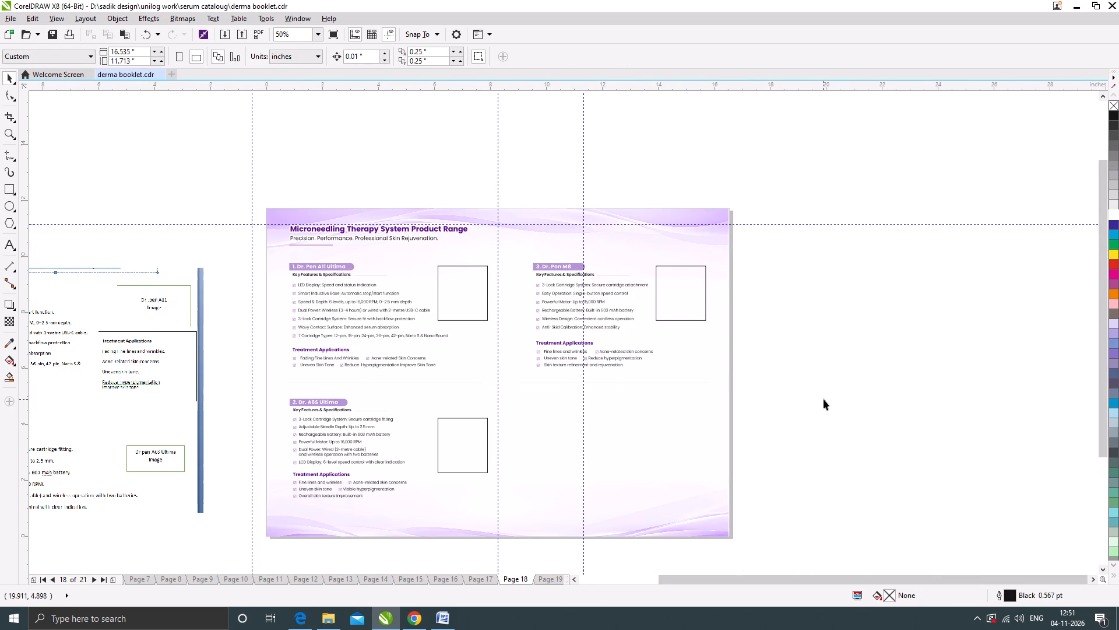
click(823, 400)
Switch to the Word catalogue document and review the source text around the Dr. Pen M8 section and the microneedling title and tagline.
click(442, 612)
scroll(516, 404, down, 3)
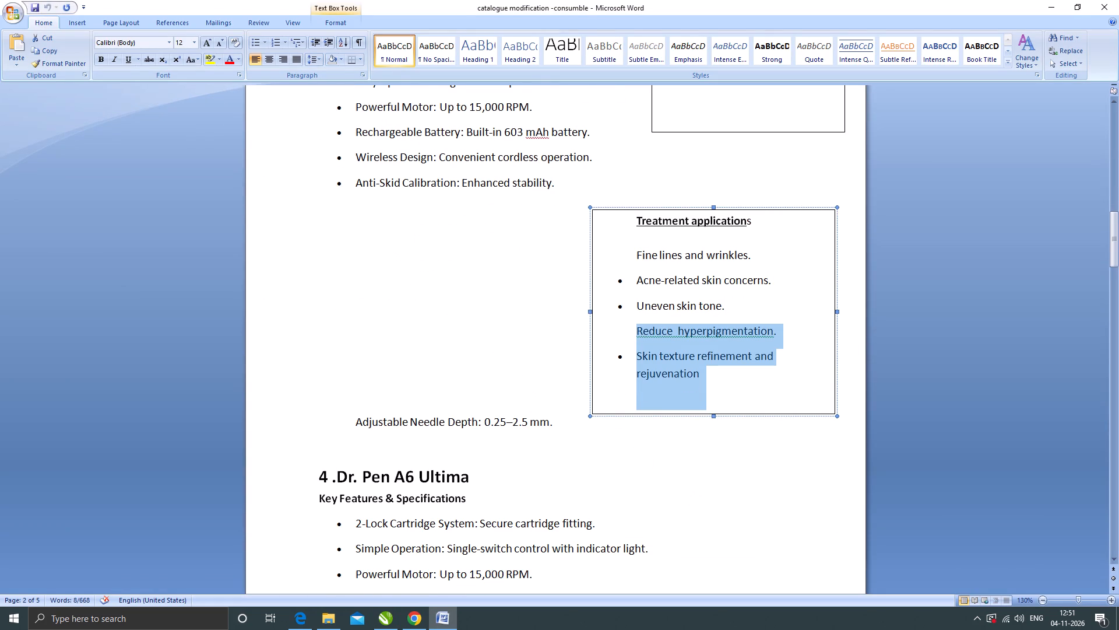
scroll(541, 429, up, 1)
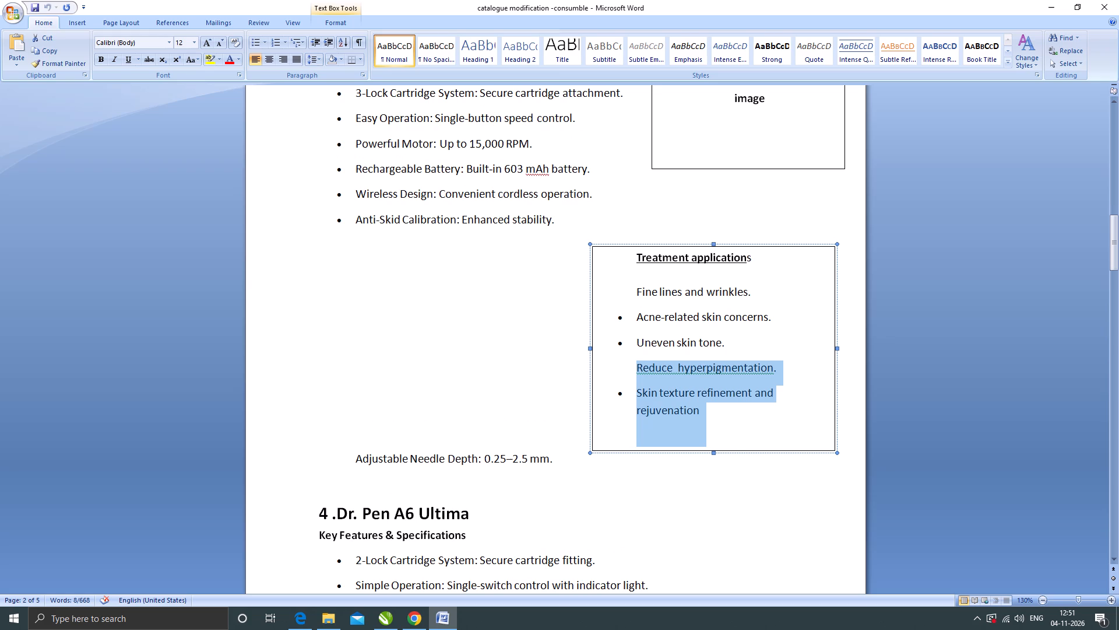
scroll(536, 386, up, 7)
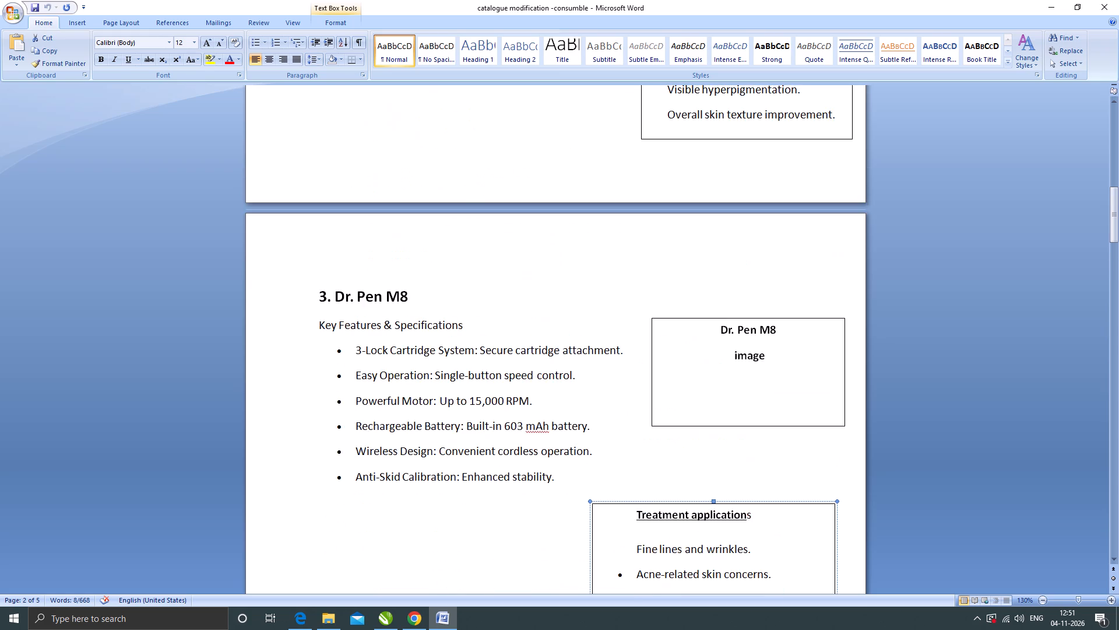
scroll(516, 355, up, 20)
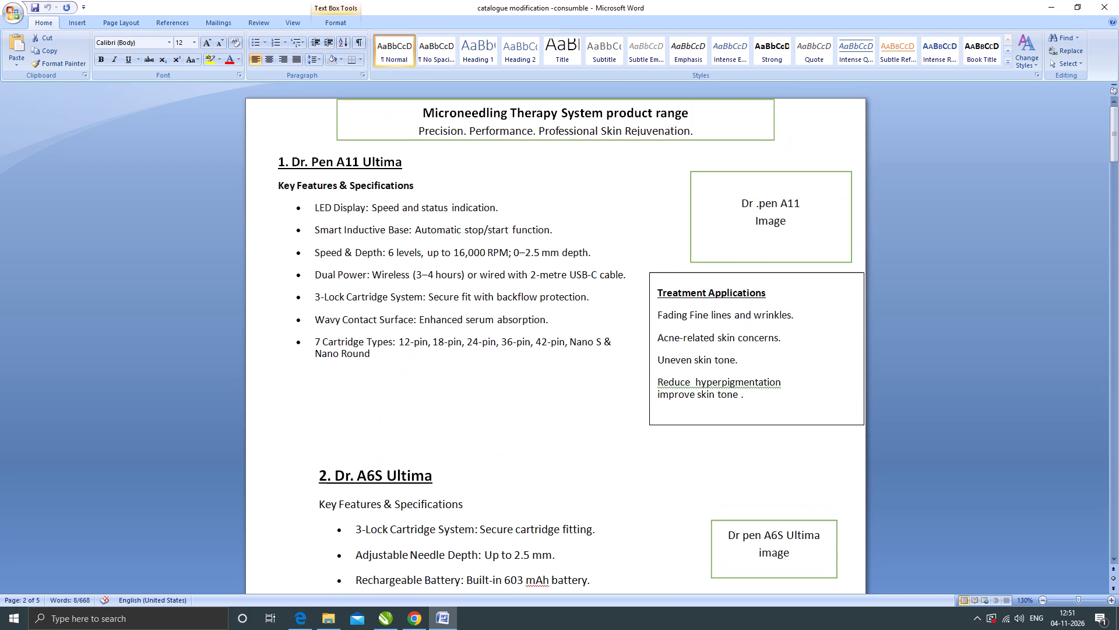
scroll(536, 360, up, 3)
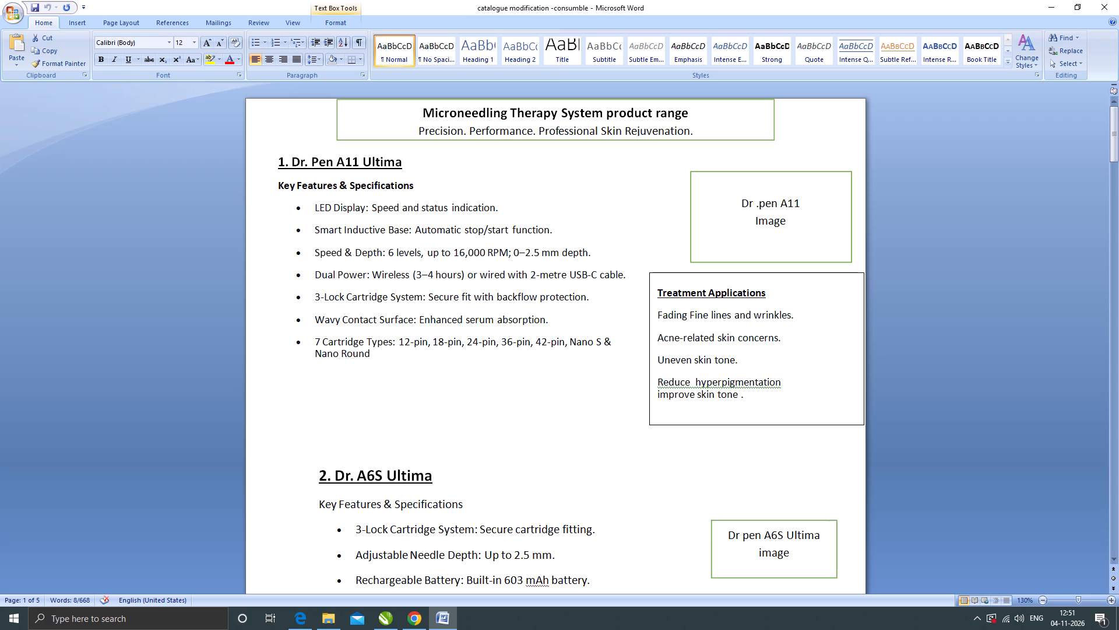
drag(423, 109, 712, 123)
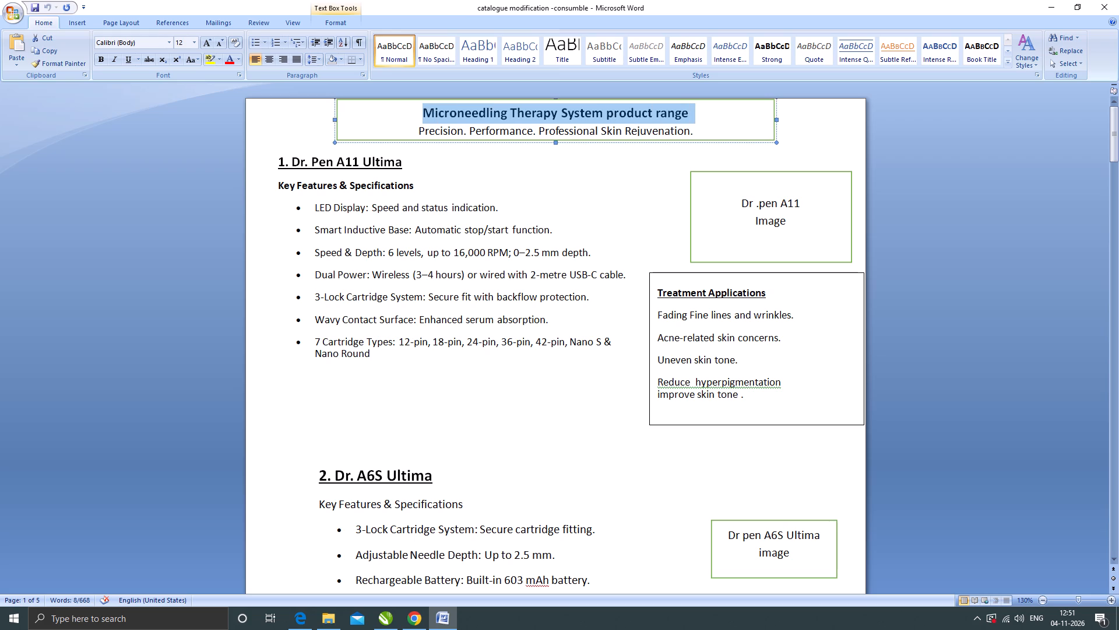
drag(712, 123, 712, 134)
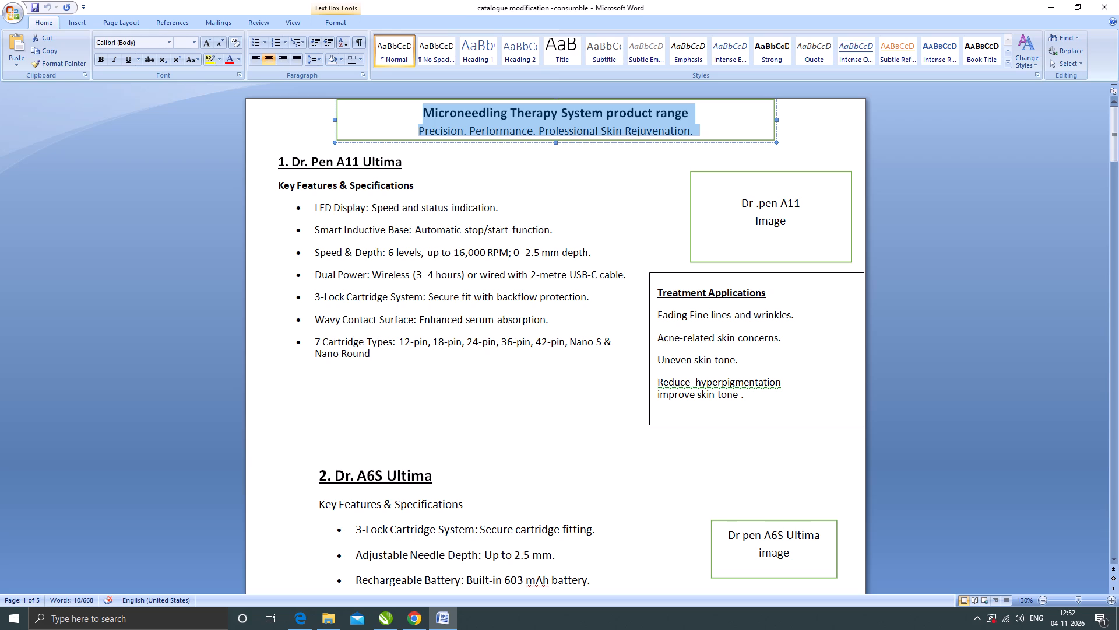
click(1048, 4)
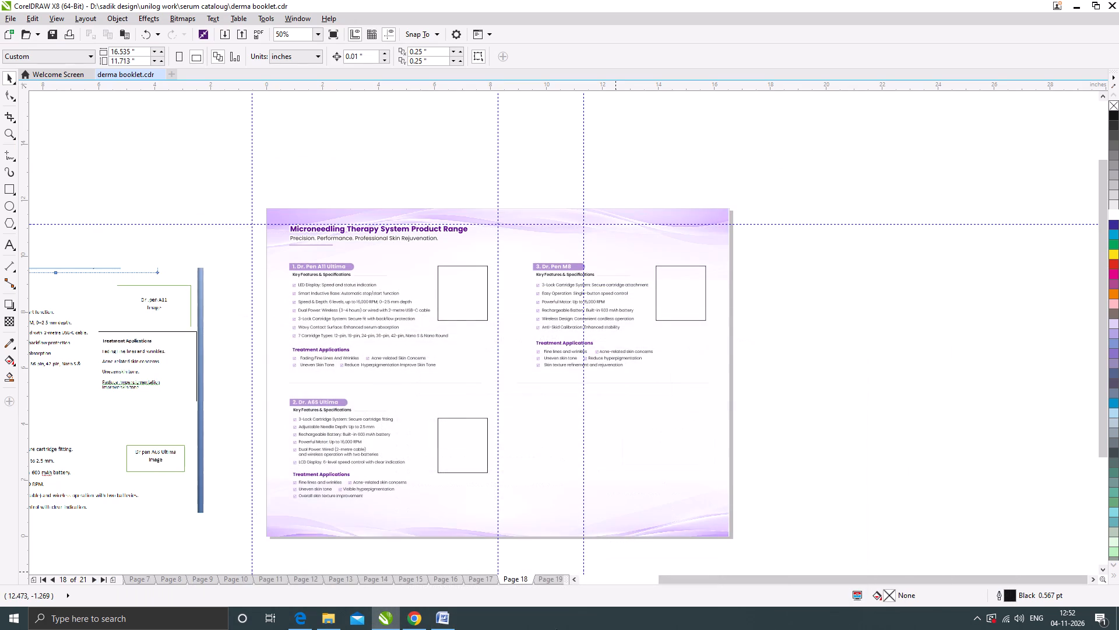
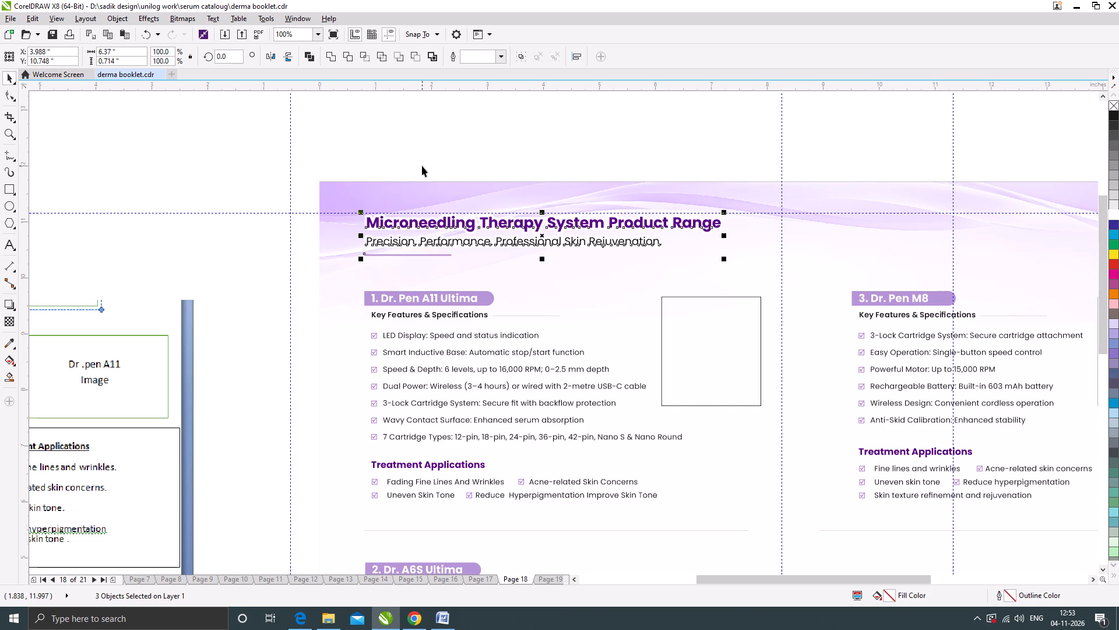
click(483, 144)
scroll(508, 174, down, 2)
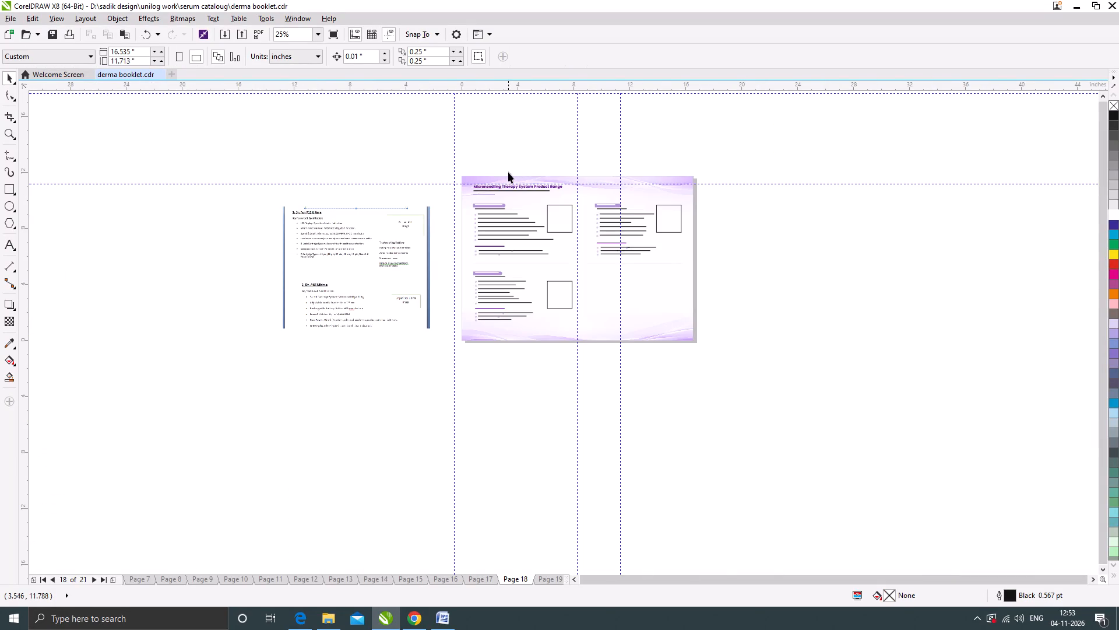
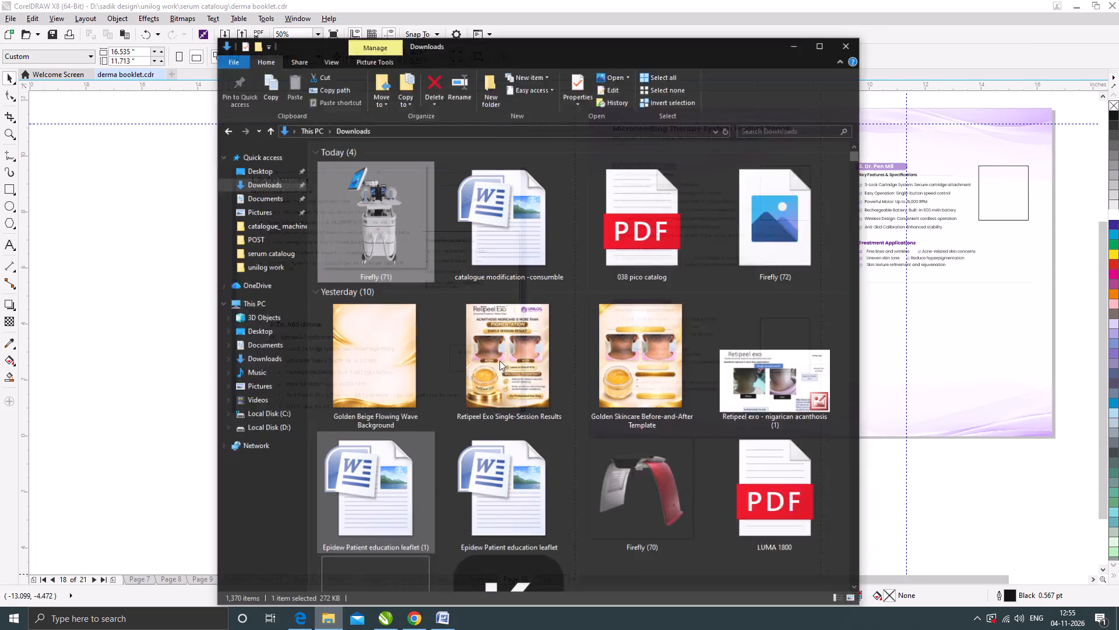
drag(789, 238, 945, 356)
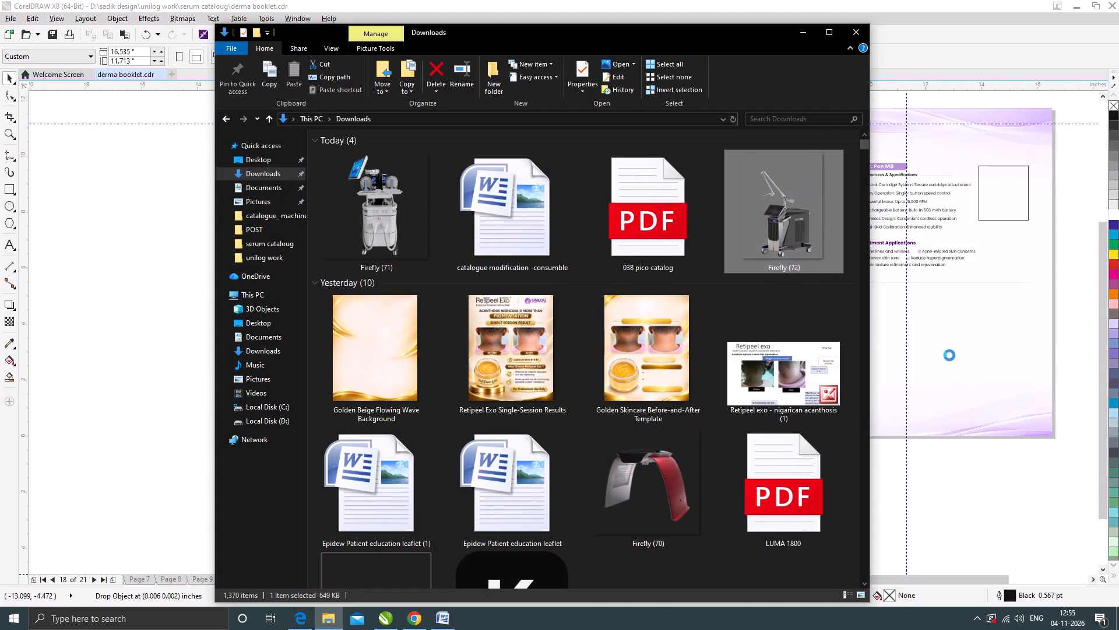
click(801, 27)
scroll(475, 304, down, 2)
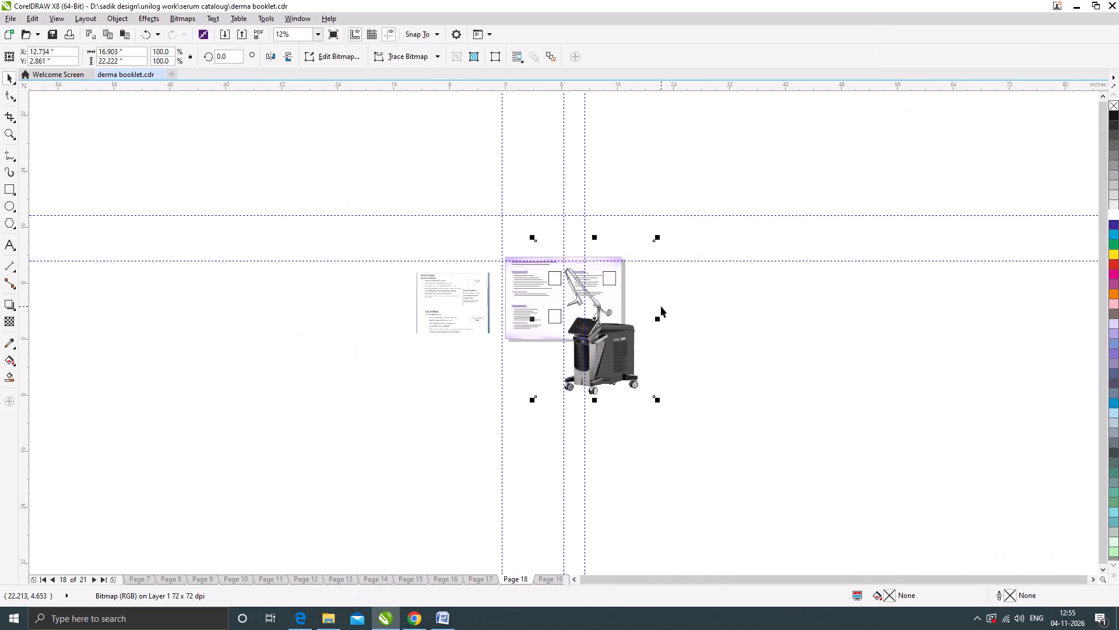
scroll(620, 306, up, 1)
drag(693, 171, 632, 306)
drag(573, 342, 347, 442)
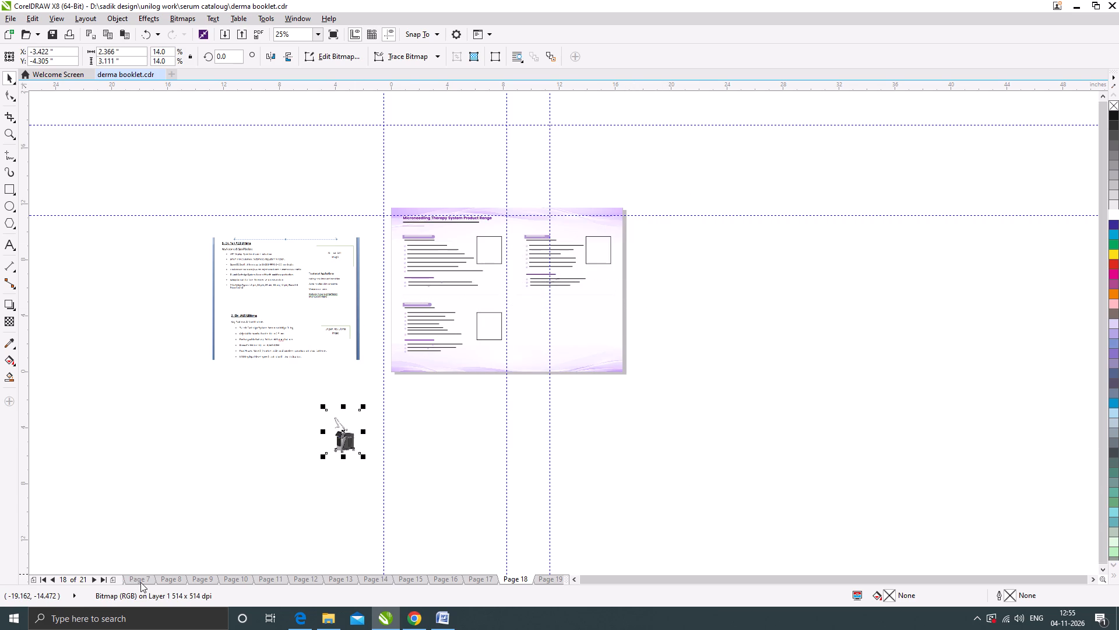
On page 7, delete the Dr. Pen reference screenshot lying on the pasteboard beside the page.
click(140, 582)
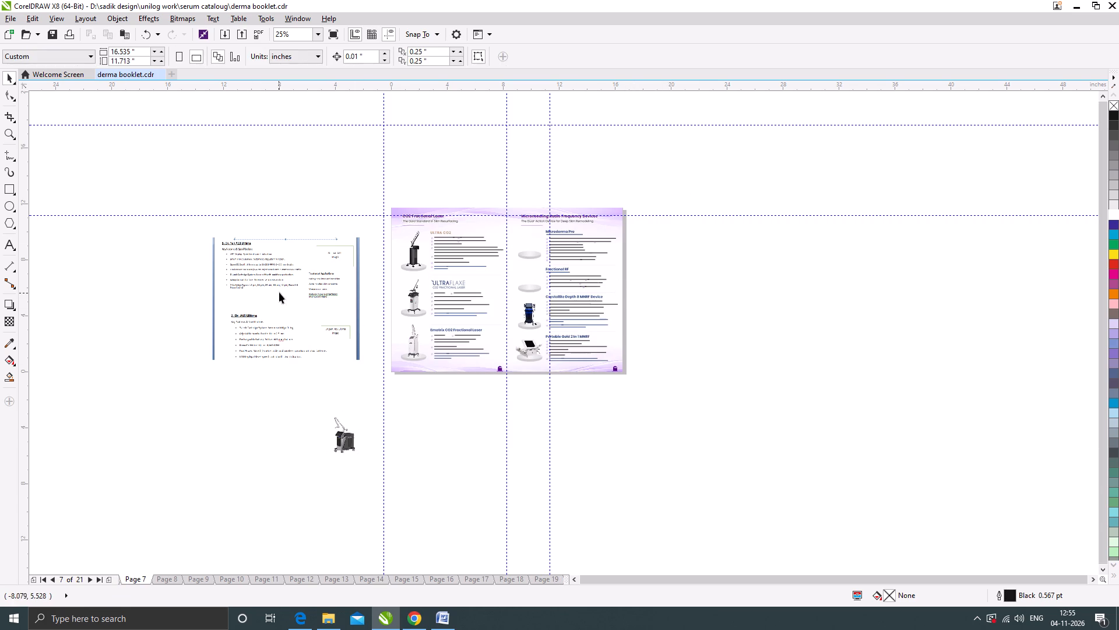
click(279, 292)
scroll(256, 288, up, 1)
key(Delete)
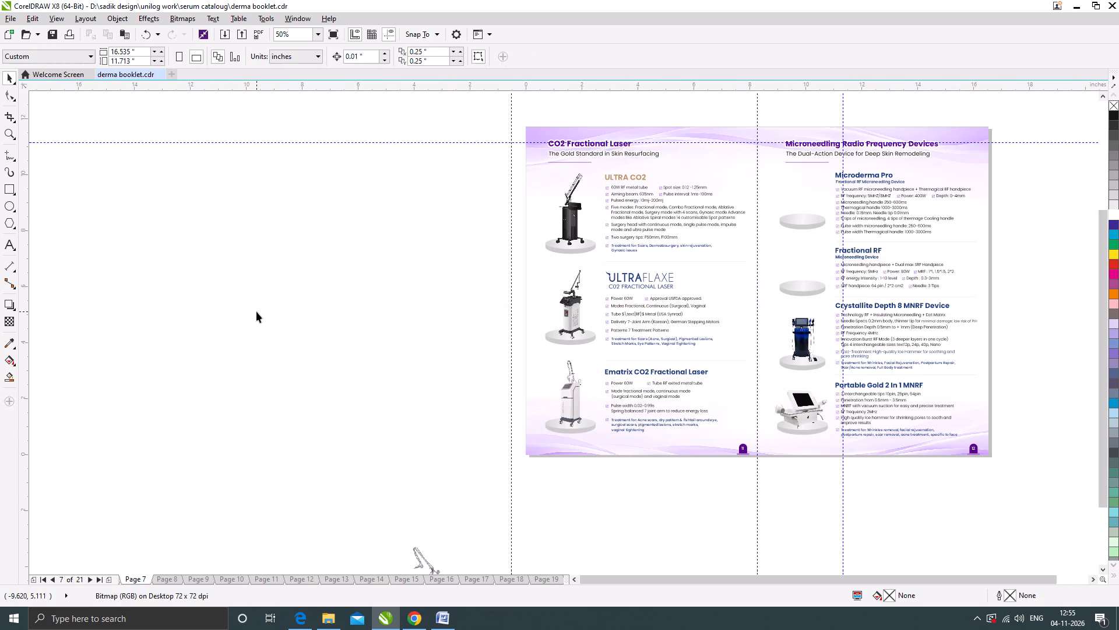
Move the laser machine image up the pasteboard to sit beside the CO2 Fractional Laser products.
scroll(444, 324, down, 1)
drag(438, 459, 452, 344)
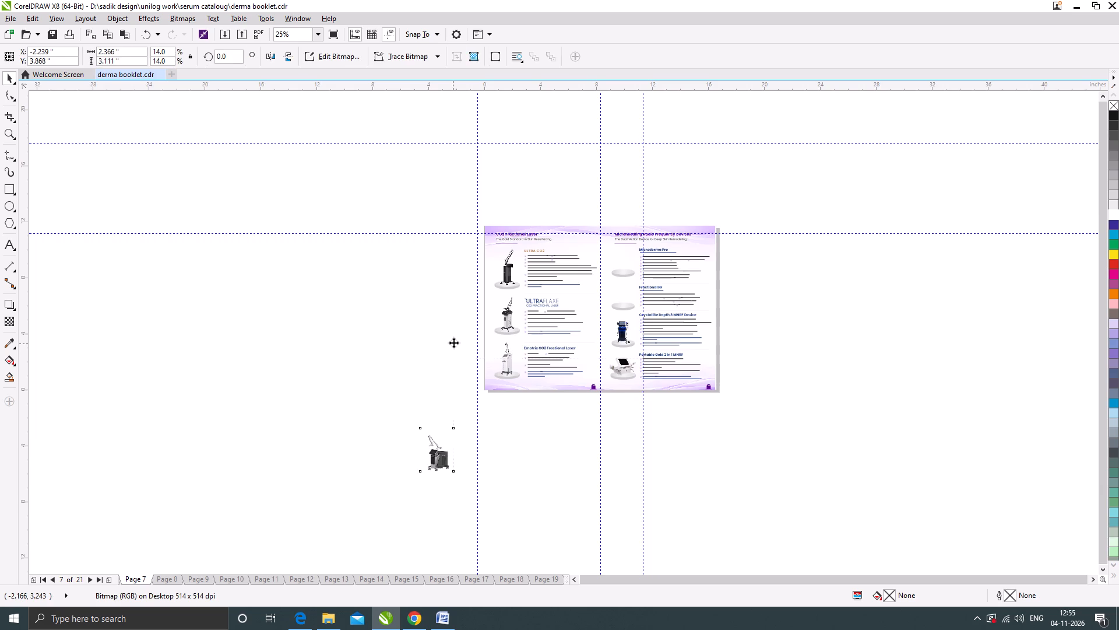
scroll(492, 324, up, 1)
drag(435, 358, 426, 326)
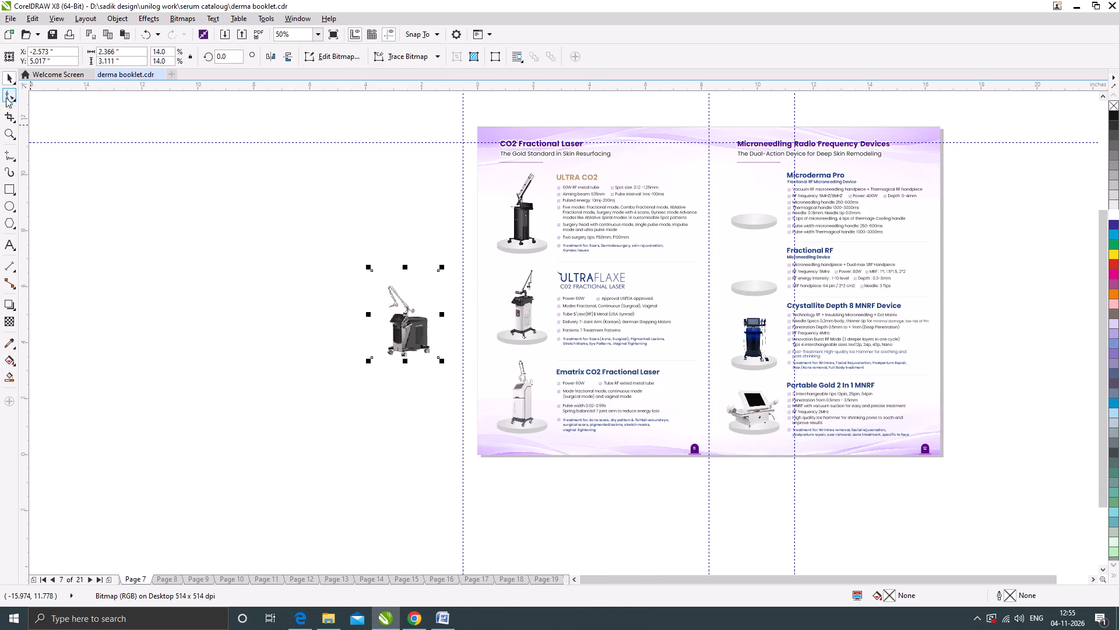
Trim the empty top and side margins of the laser machine image with the Shape tool, to about 1.74 by 2.63 inches.
click(6, 95)
scroll(403, 276, up, 2)
drag(409, 254, 409, 295)
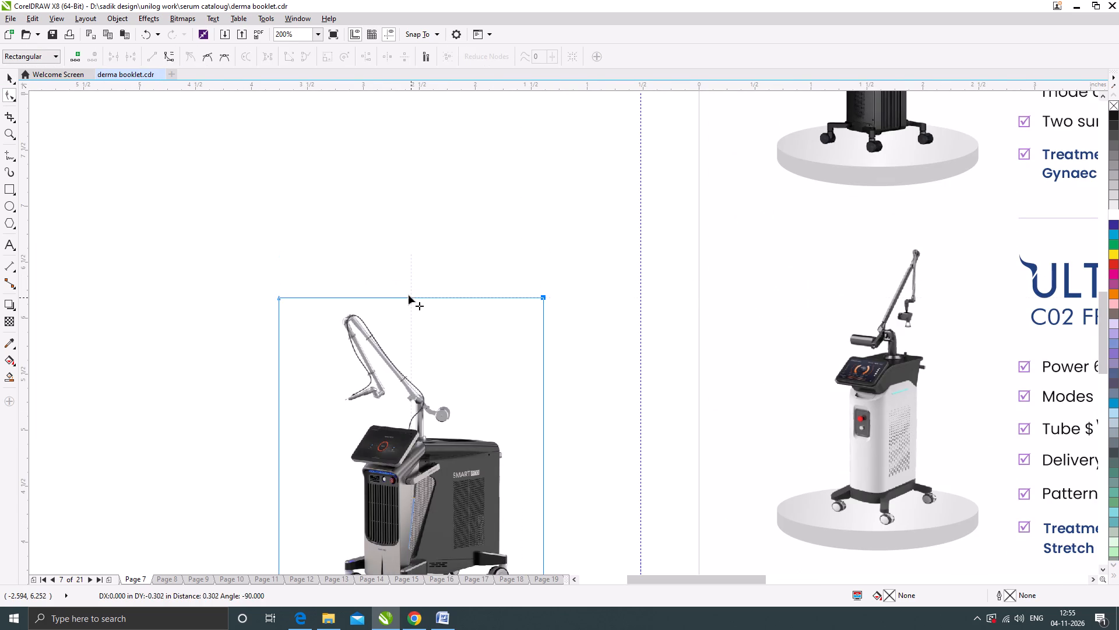
drag(409, 295, 410, 303)
scroll(427, 261, down, 1)
scroll(358, 356, up, 1)
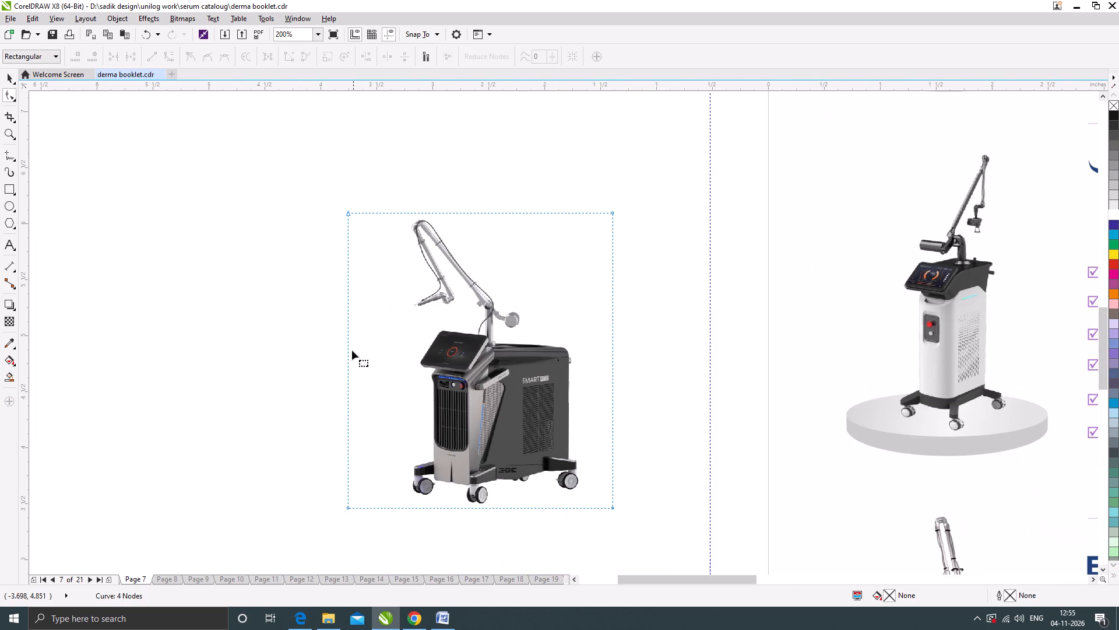
drag(349, 350, 394, 348)
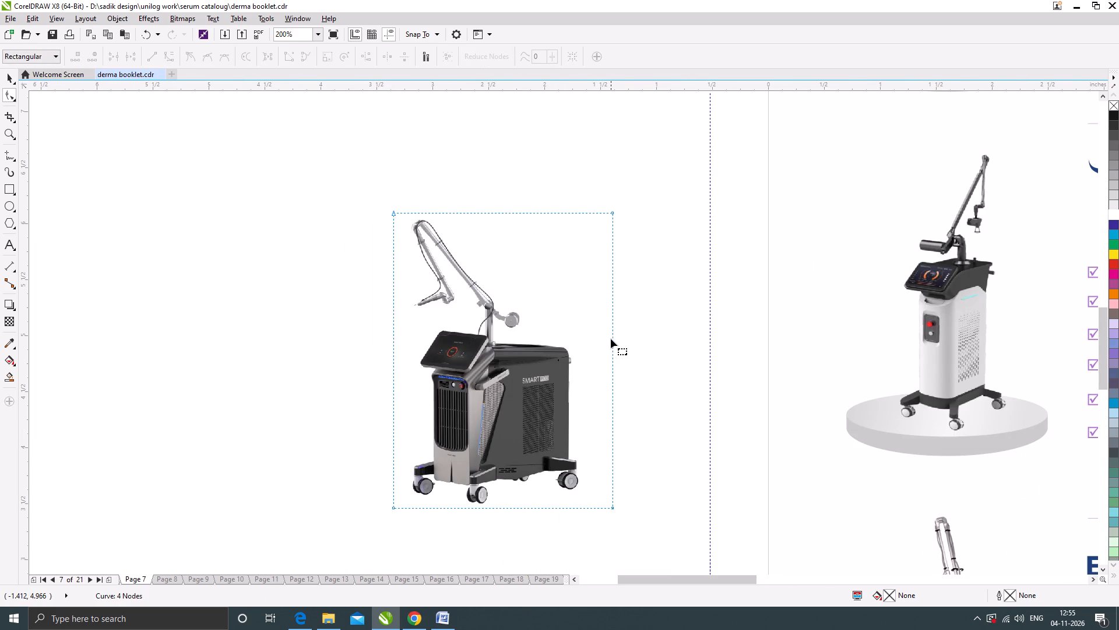
drag(613, 337, 587, 337)
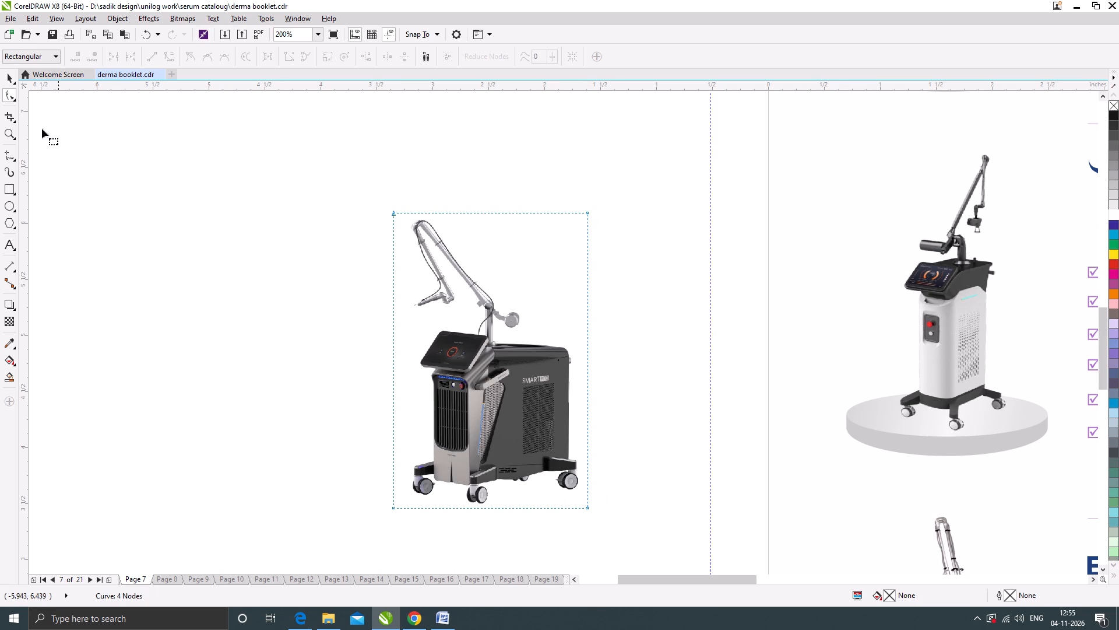
click(11, 79)
Go back through the booklet from page 7 to page 3 and examine the Q Switch Laser Devices product images.
scroll(385, 316, down, 1)
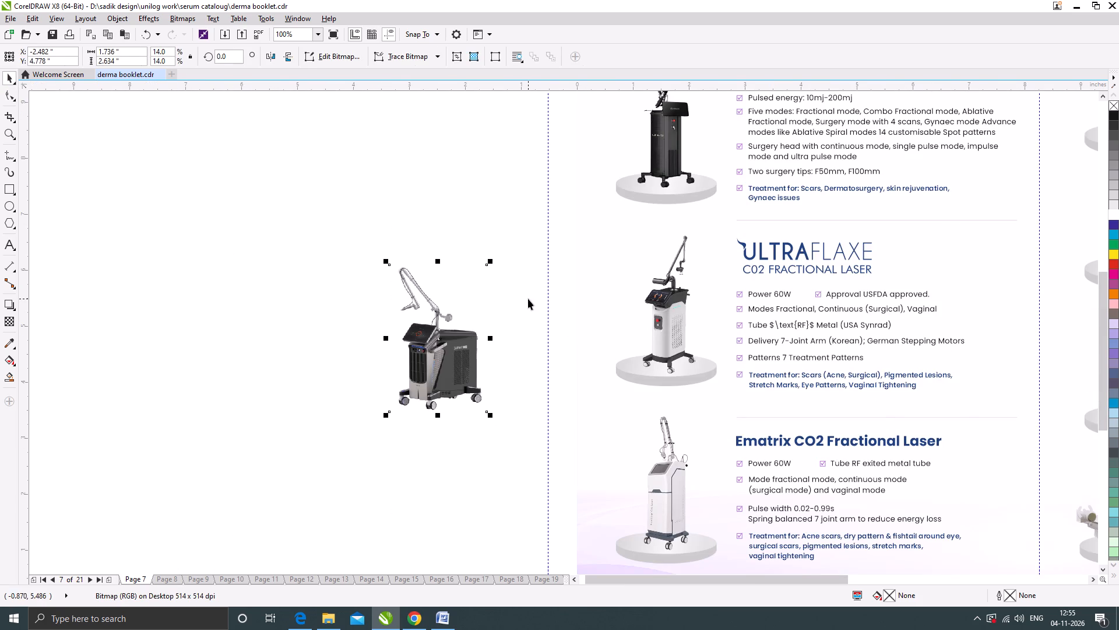
scroll(528, 299, down, 1)
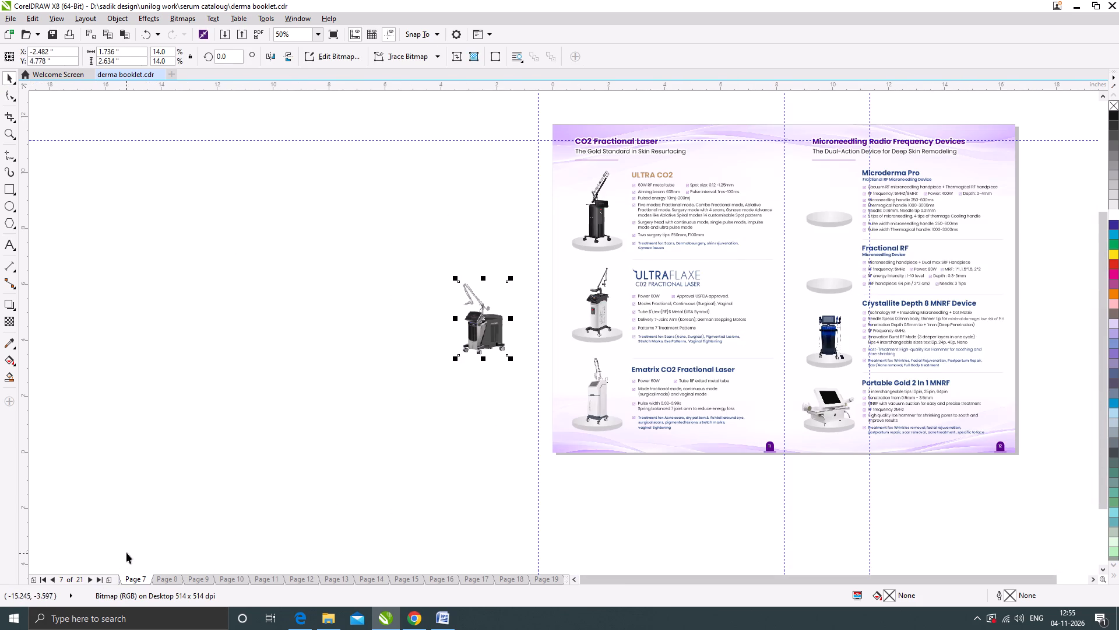
key(Page_Up)
key(Page_Up)
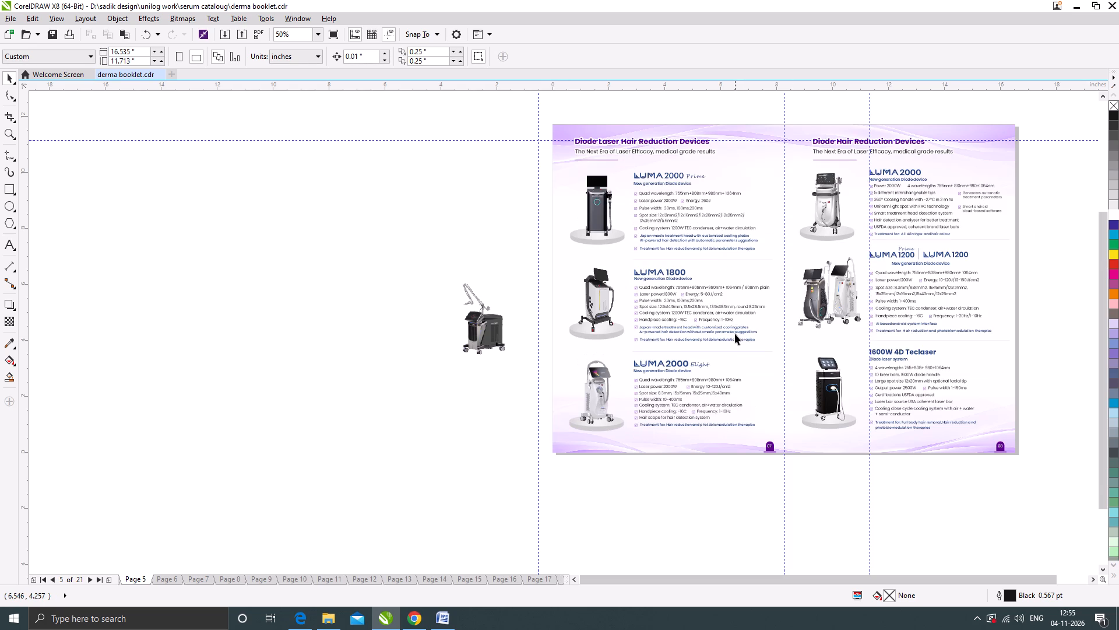
key(Page_Up)
key(Page_Up)
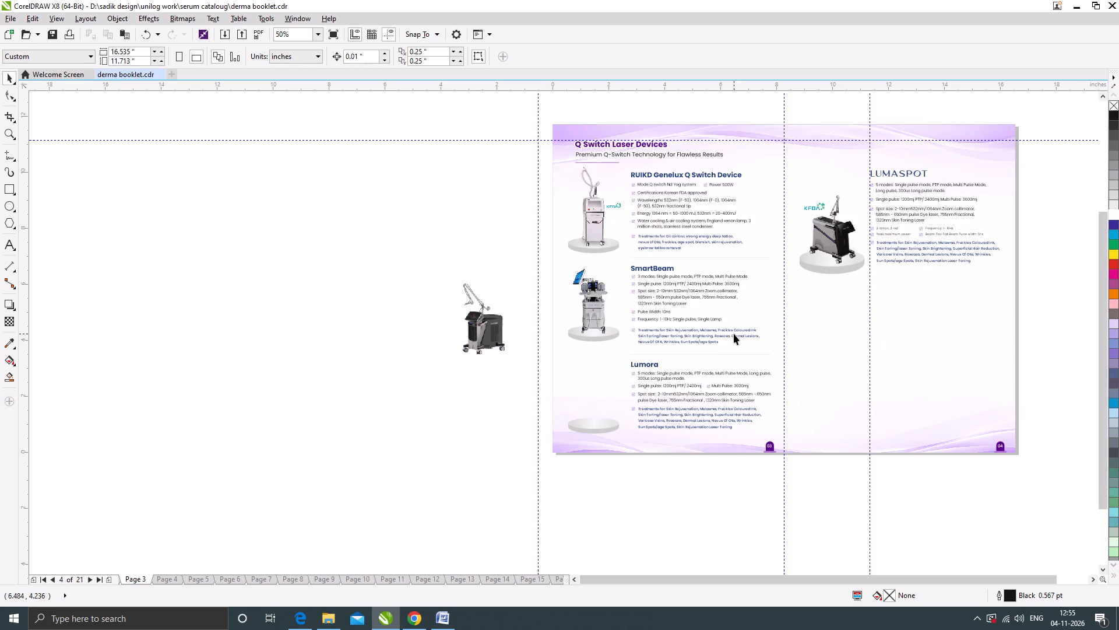
scroll(572, 296, up, 1)
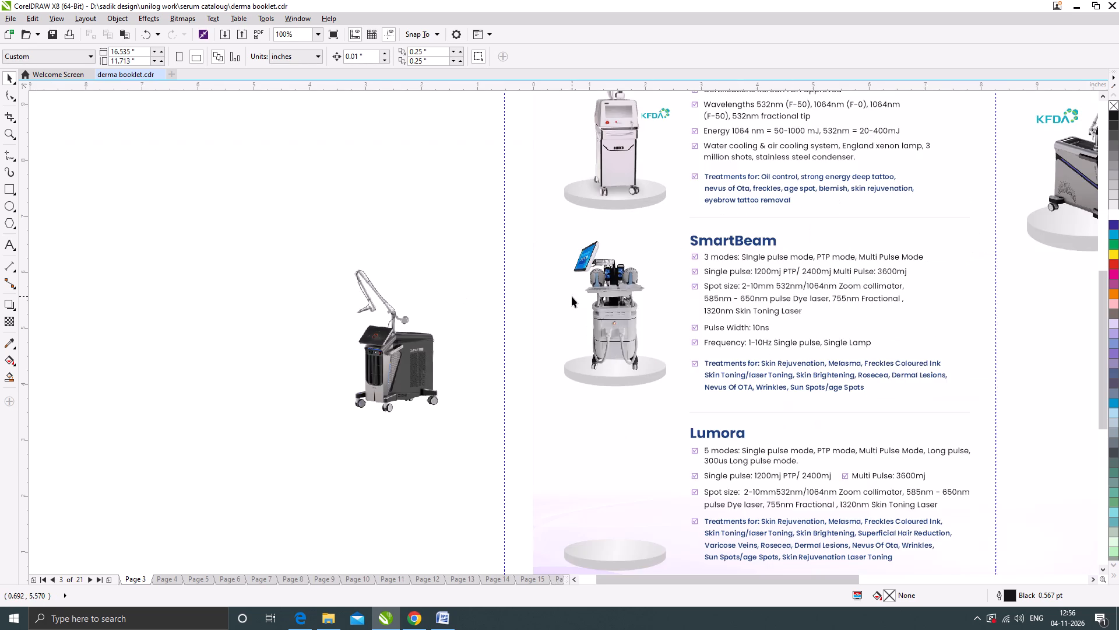
scroll(401, 362, up, 2)
scroll(409, 275, down, 3)
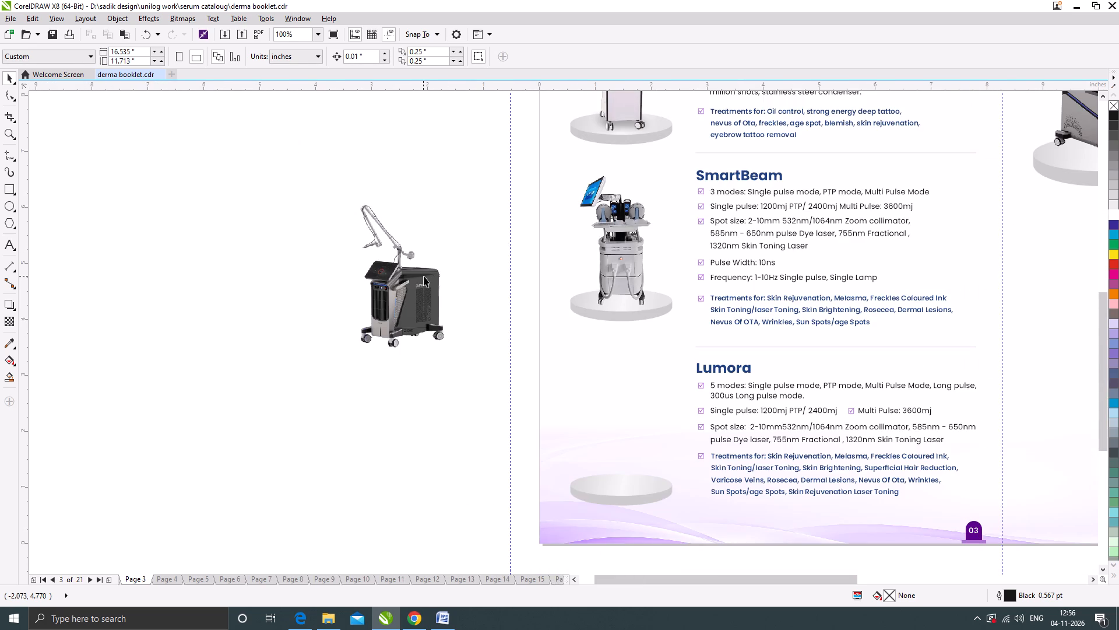
scroll(424, 276, down, 1)
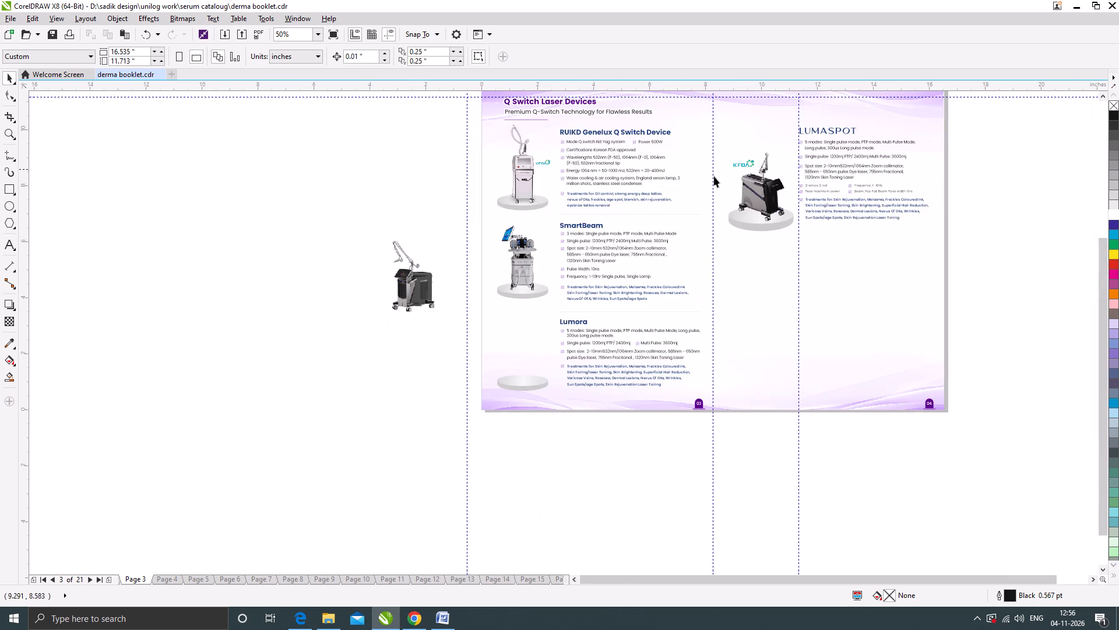
scroll(546, 222, up, 1)
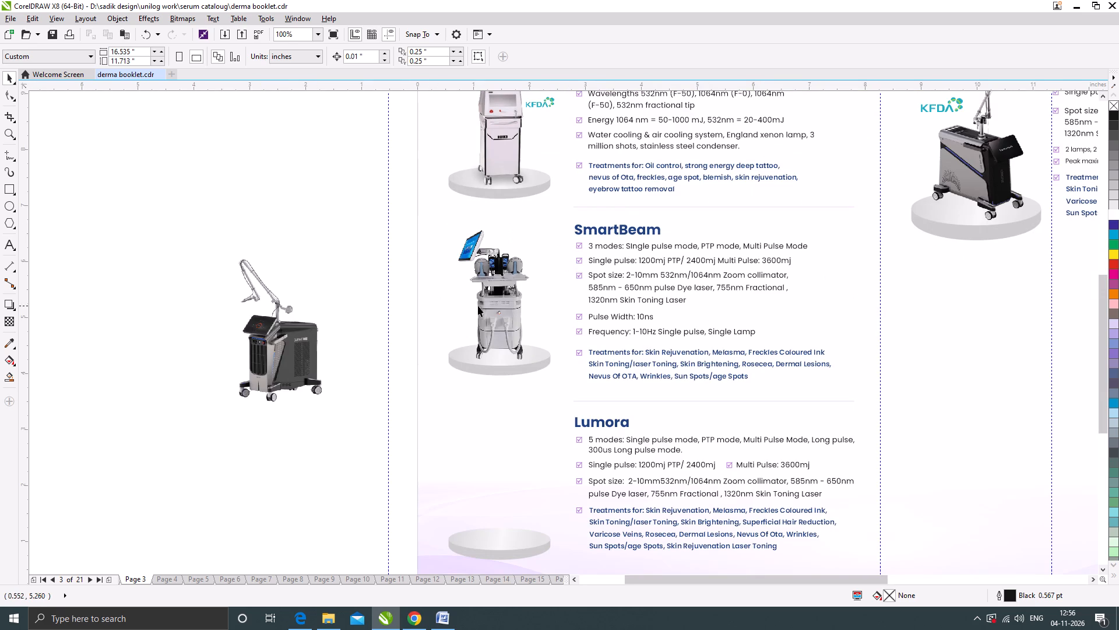
scroll(492, 305, up, 2)
scroll(555, 280, down, 2)
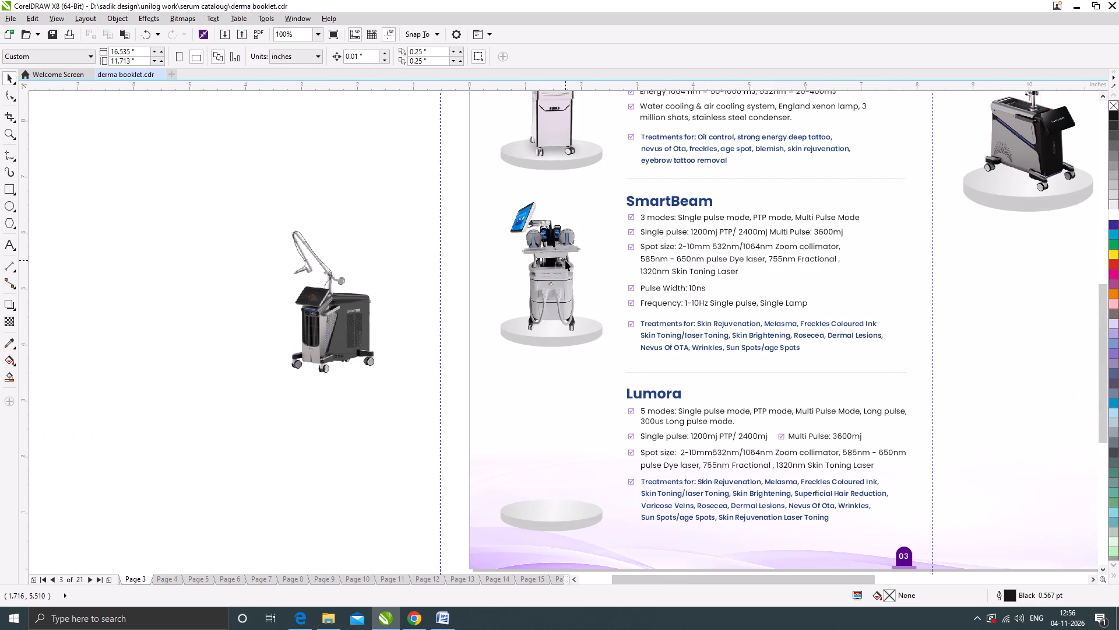
Examine the product images and platforms on pages 2 to 4 for the place matching the laser machine image.
key(Page_Up)
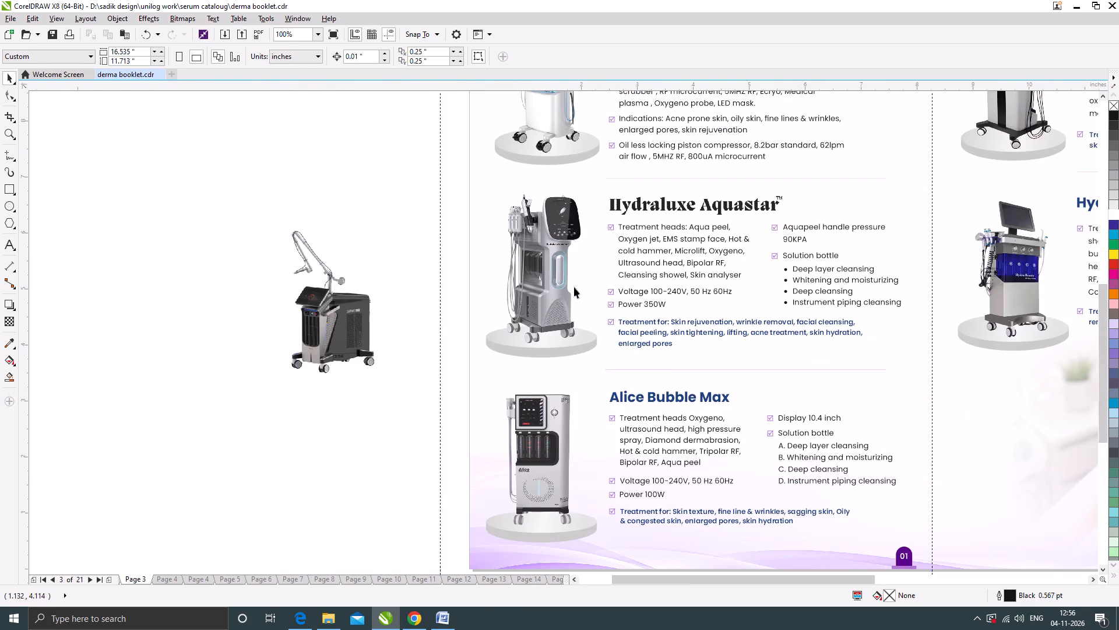
scroll(568, 280, down, 1)
scroll(740, 218, up, 1)
key(Page_Down)
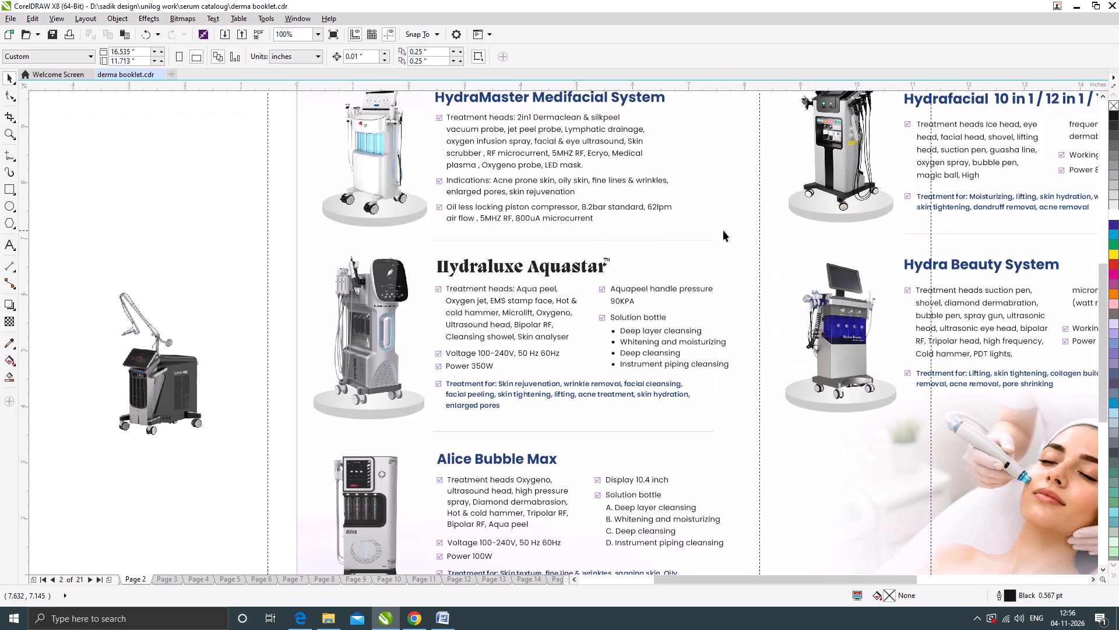
scroll(671, 253, down, 1)
key(Page_Down)
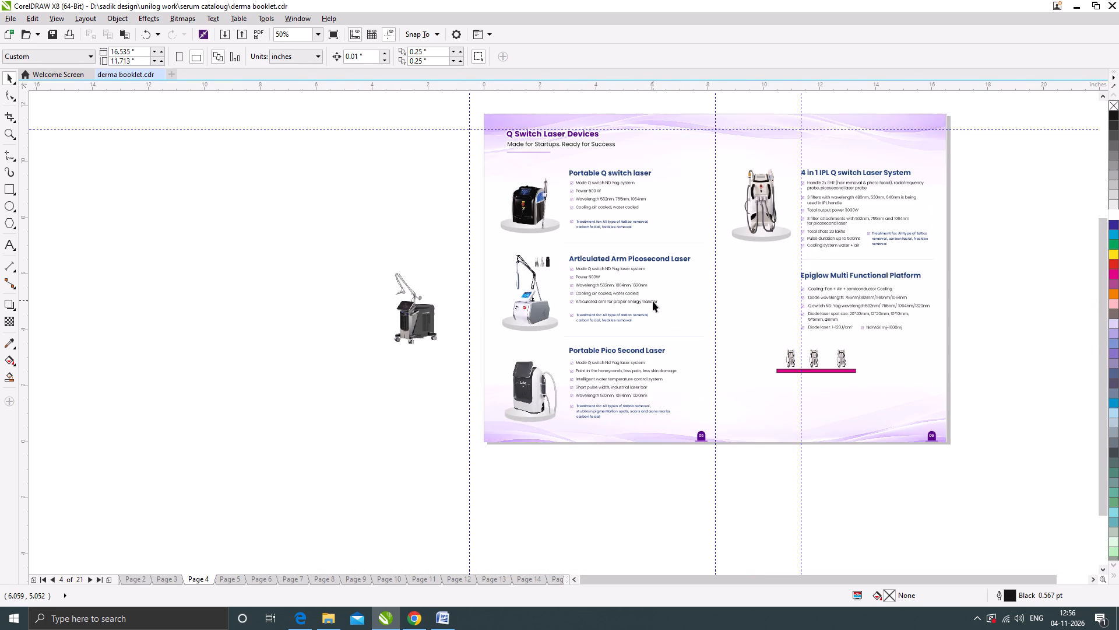
scroll(875, 325, up, 1)
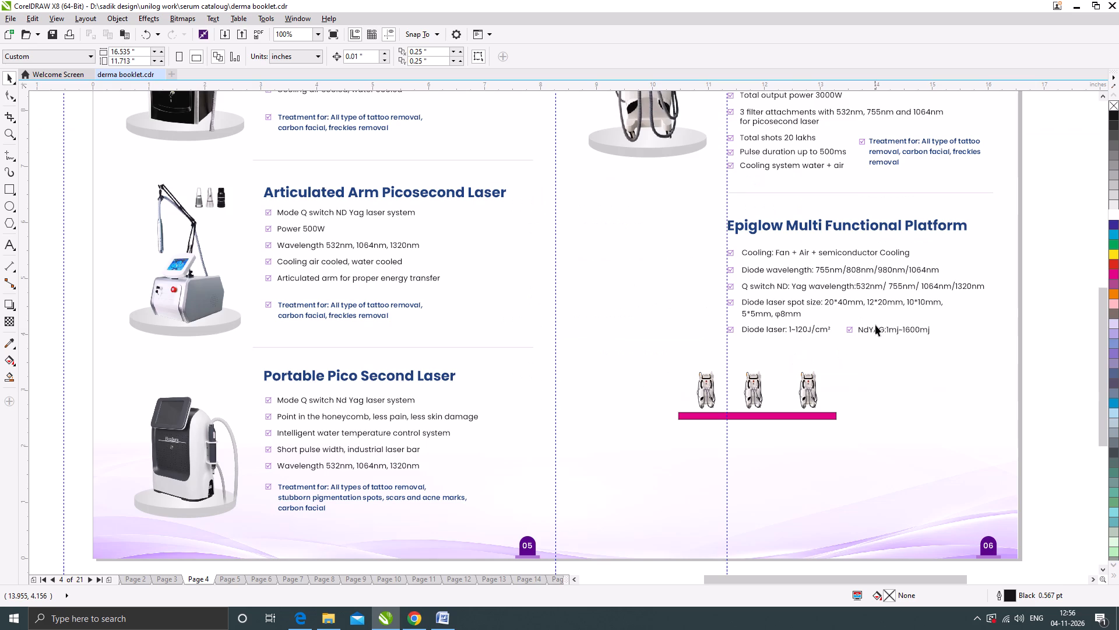
Look through pages 5 to 16 for the laser machine's matching product, and go back to page 10.
scroll(808, 312, down, 1)
key(Page_Down)
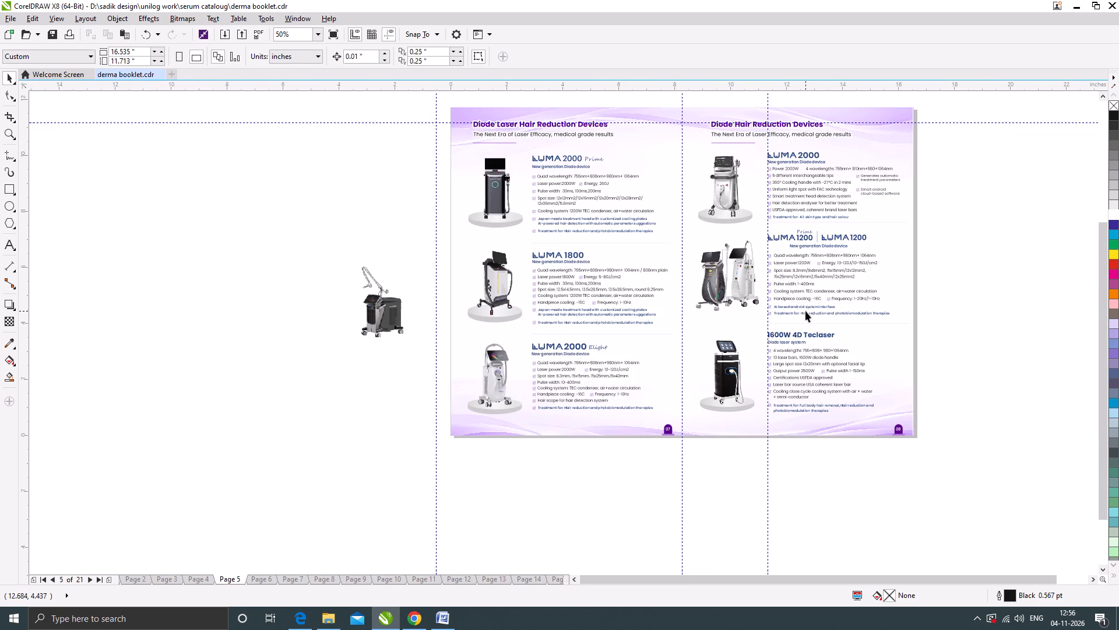
key(Page_Down)
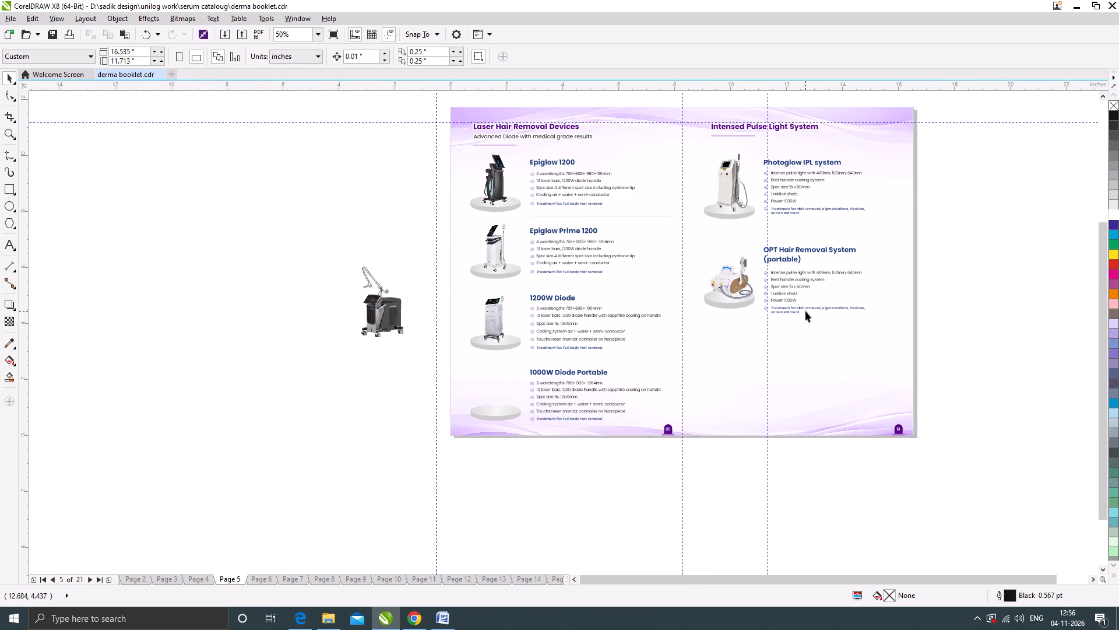
key(Page_Down)
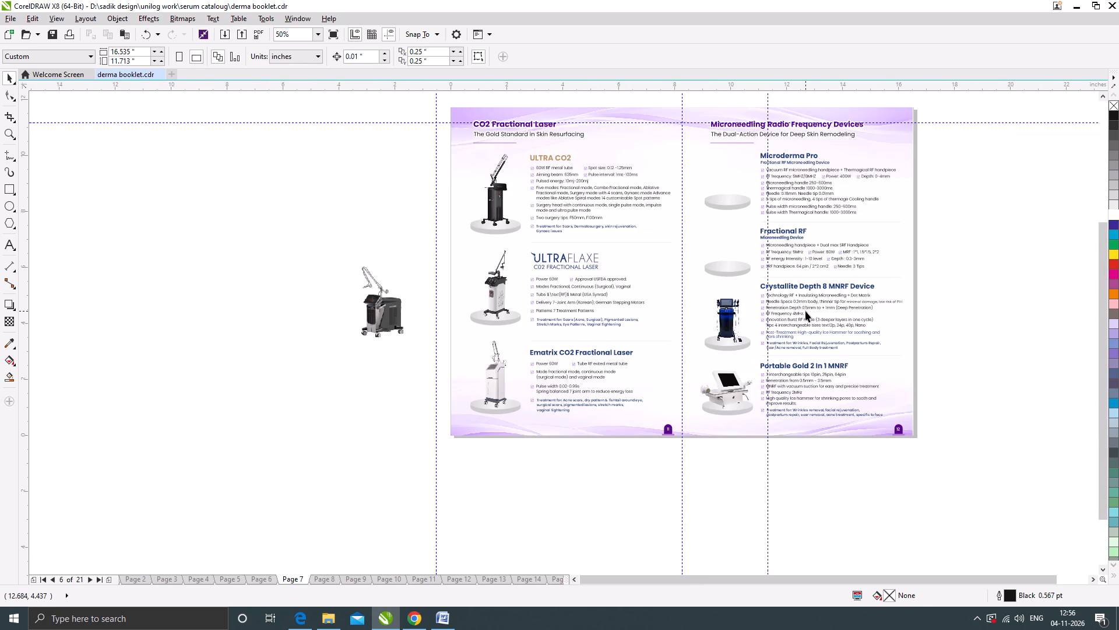
key(Page_Down)
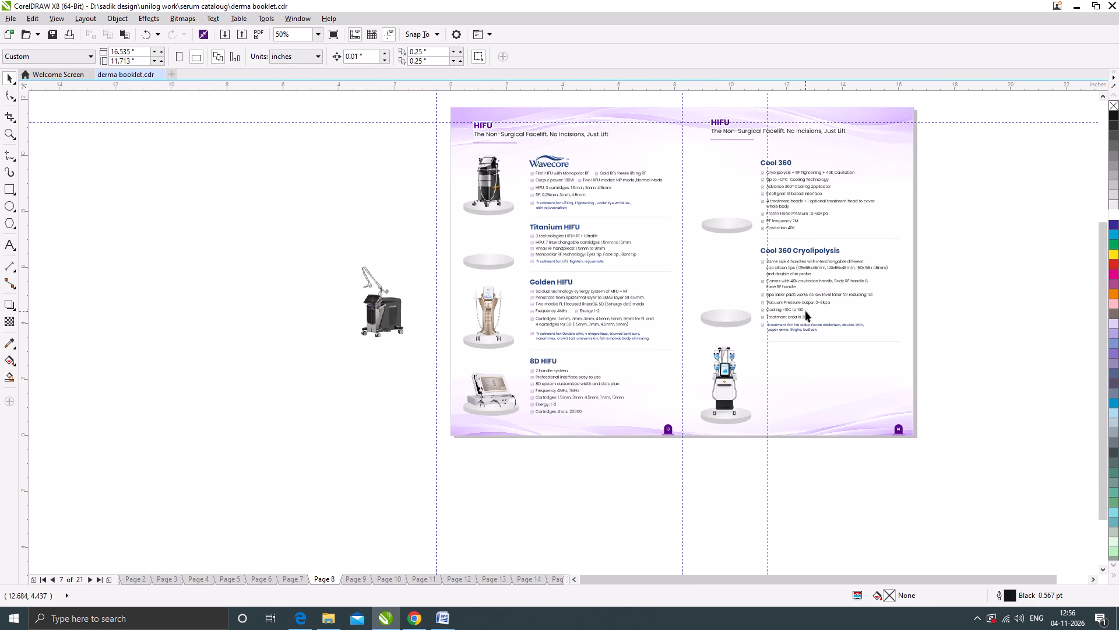
key(Page_Up)
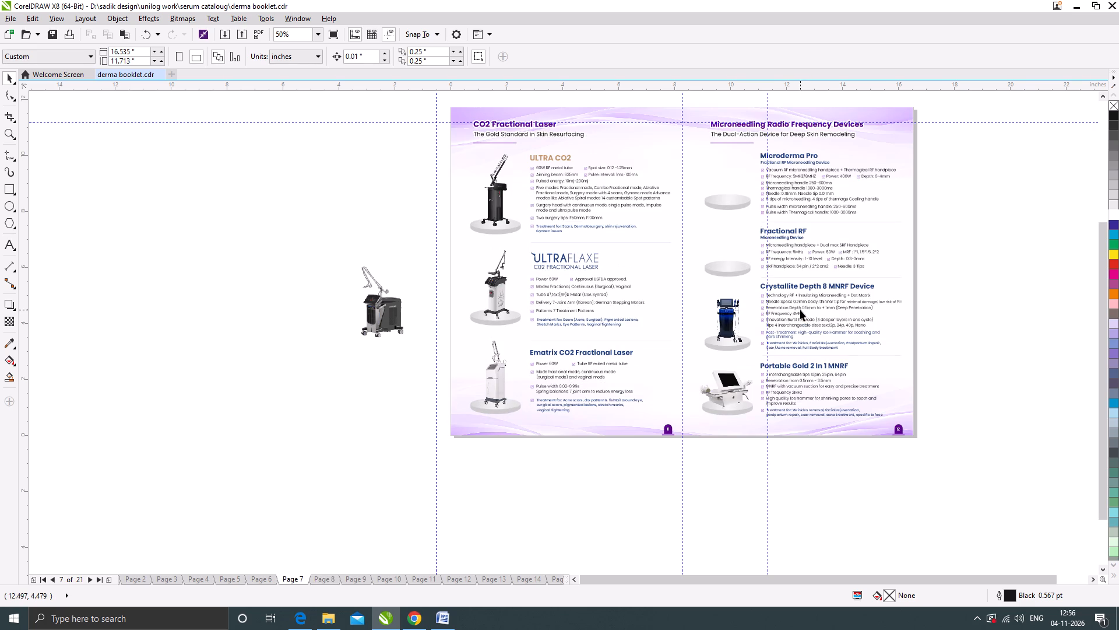
key(Page_Down)
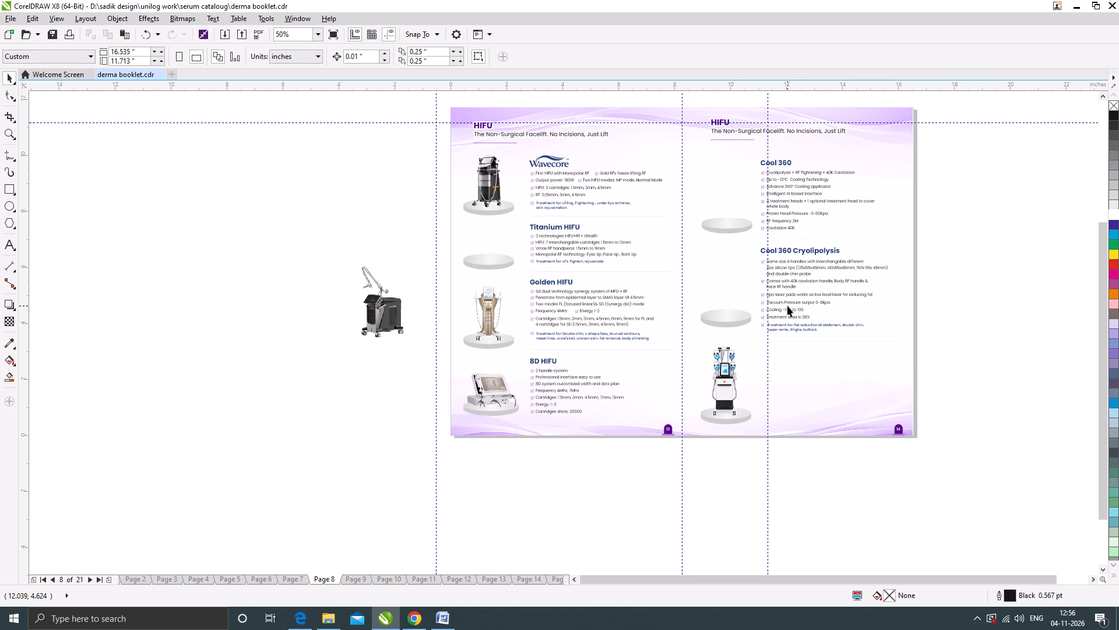
key(Page_Down)
key(Page_Up)
key(Page_Down)
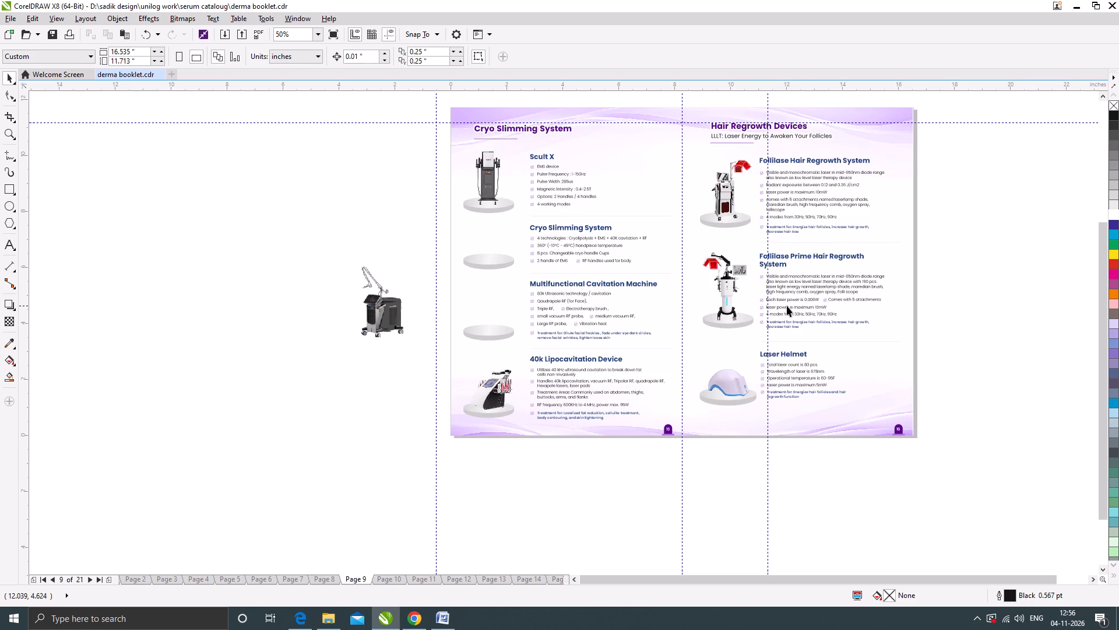
key(Page_Down)
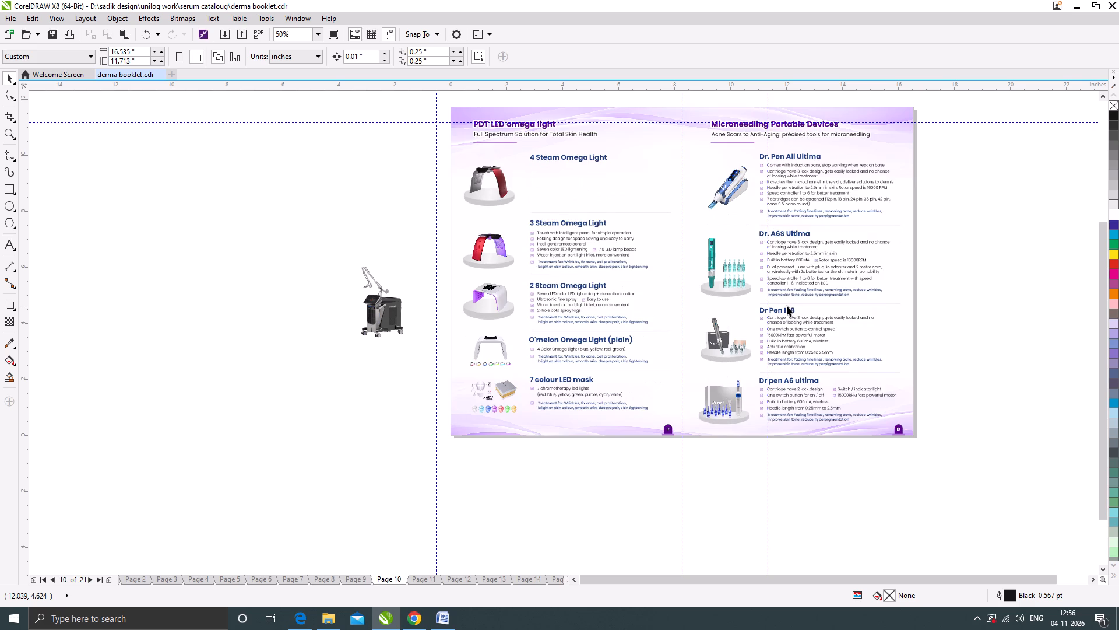
key(Page_Down)
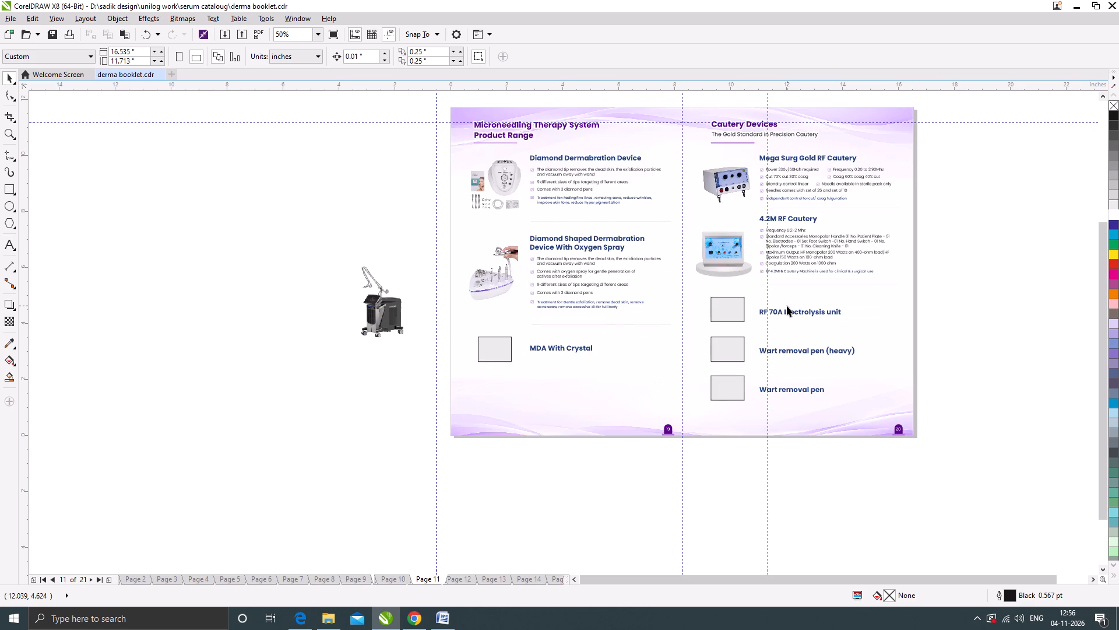
key(Page_Down)
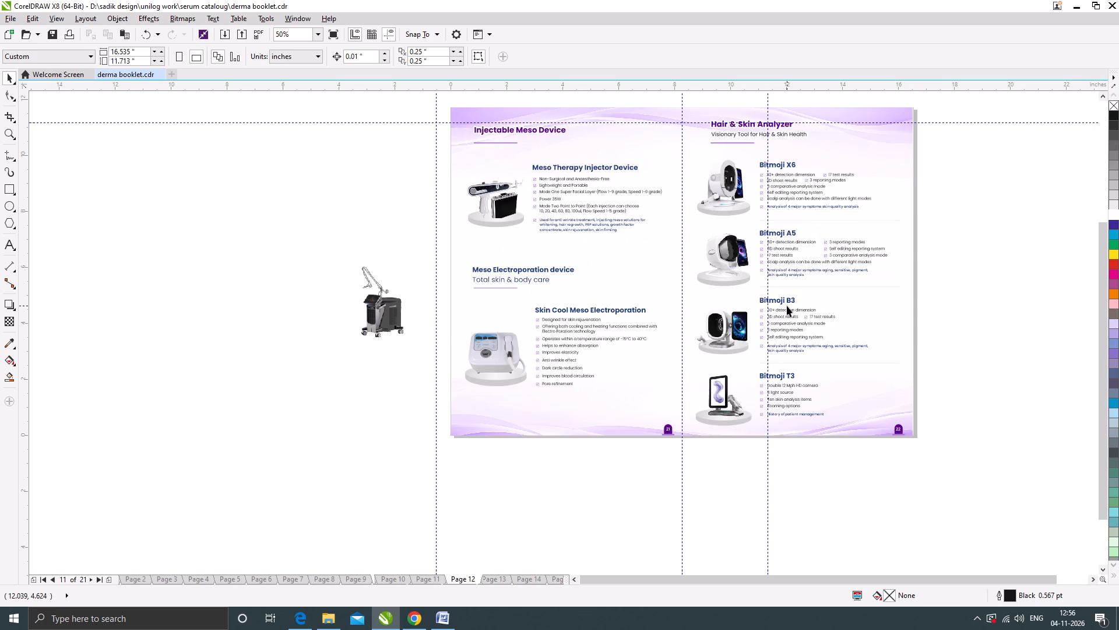
key(Page_Down)
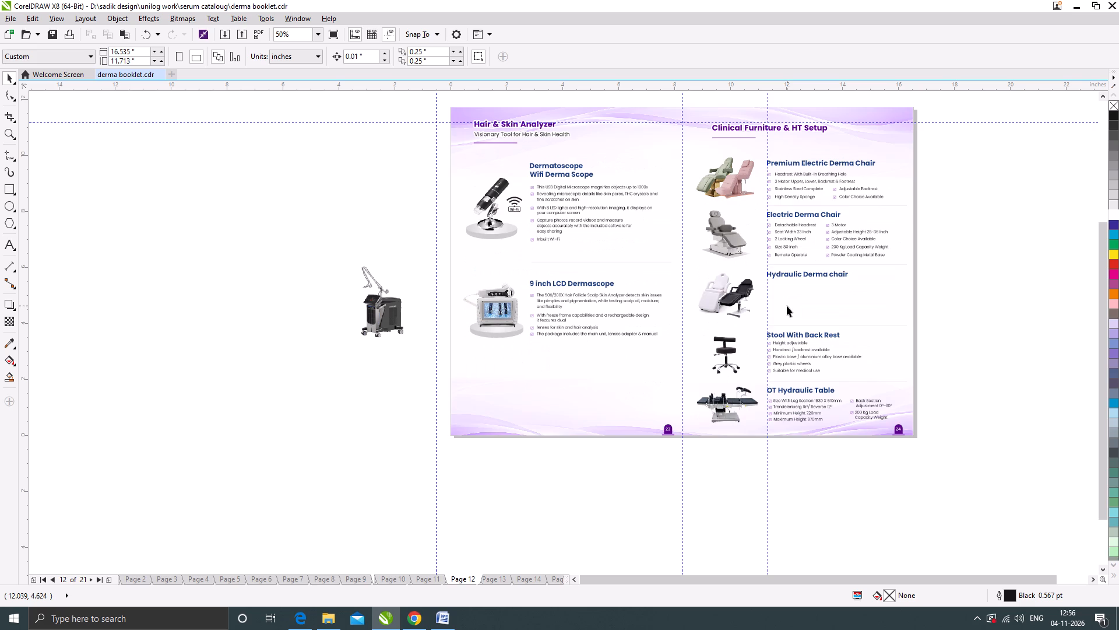
key(Page_Down)
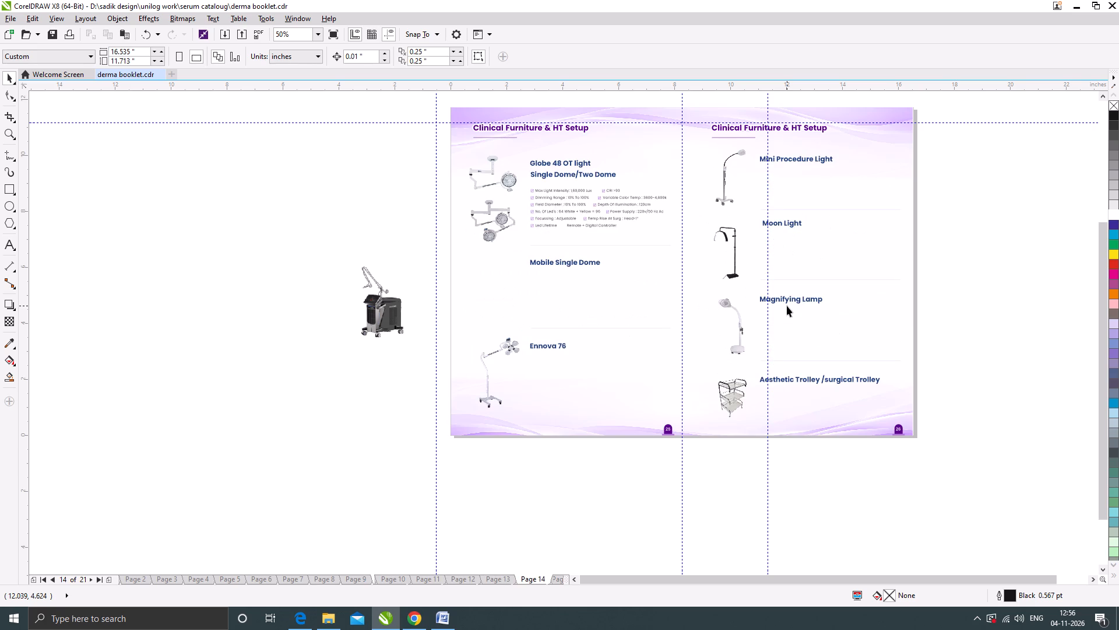
key(Page_Down)
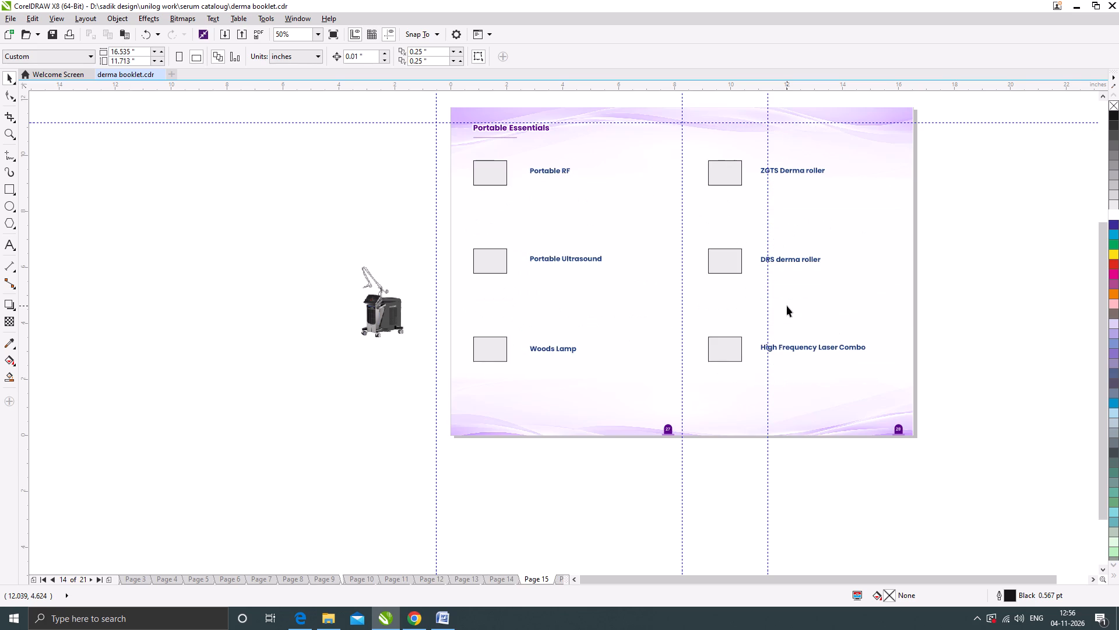
key(Page_Down)
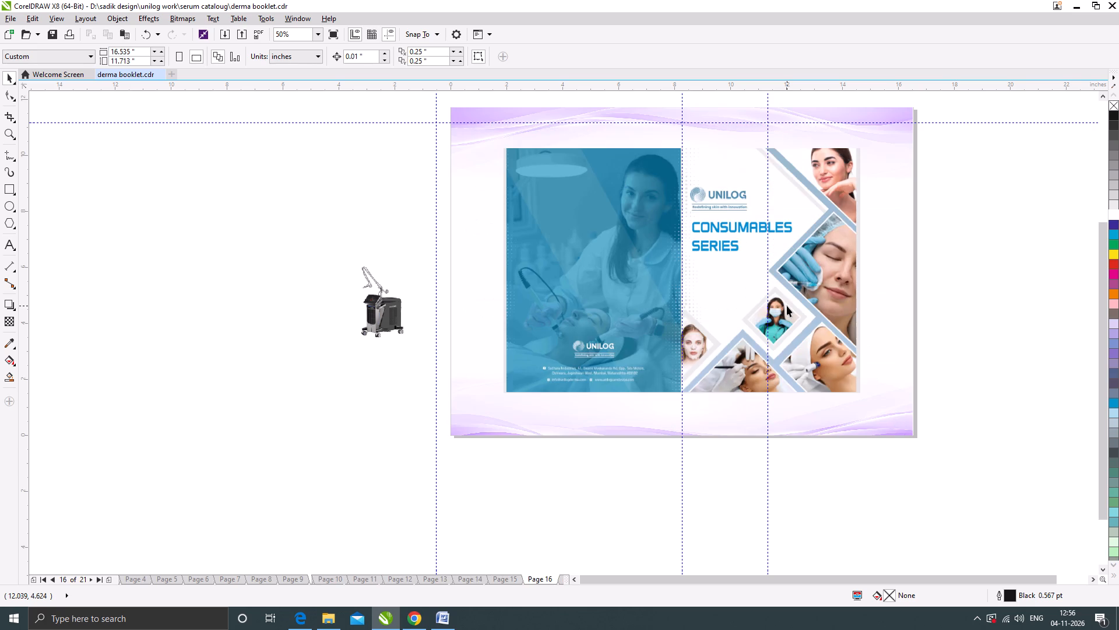
key(Page_Up)
key(Page_Up)
key(Page_Up)
key(Page_Up)
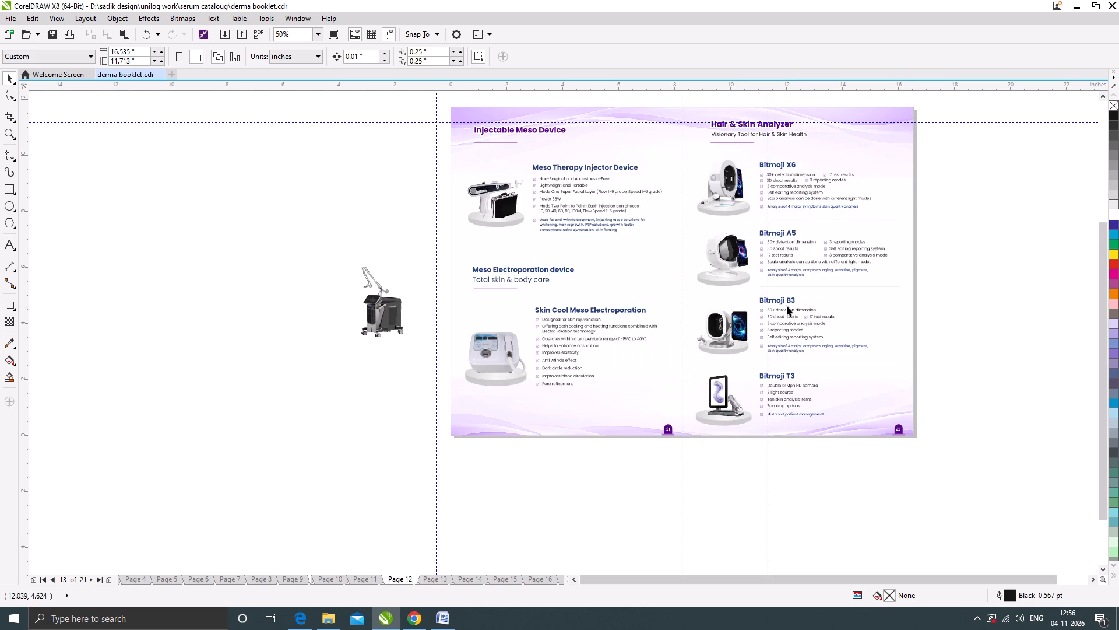
key(Page_Up)
key(Page_Up)
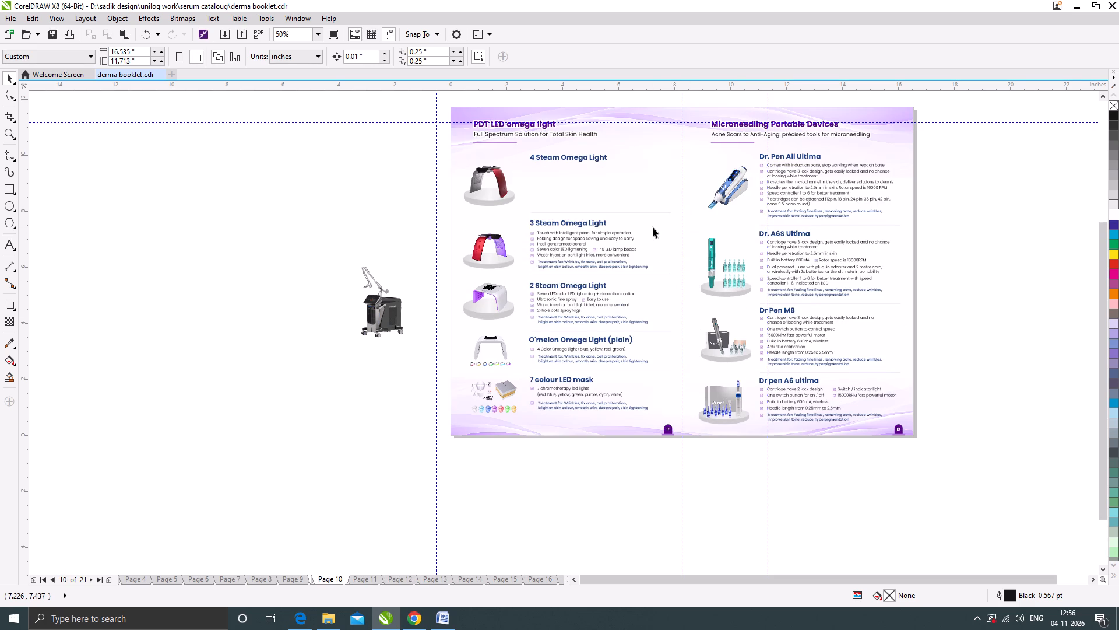
click(308, 274)
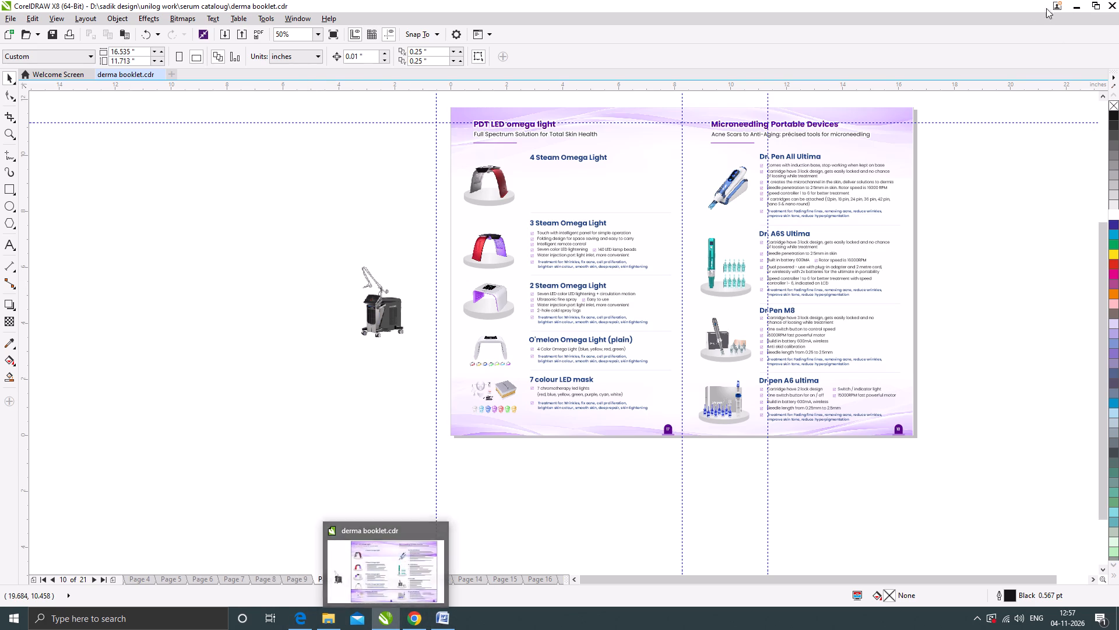
Open the 038 pico catalog PDF from the Downloads folder and examine the Picosecond Laser machine's pictures, features and technical specification.
click(1072, 6)
click(325, 615)
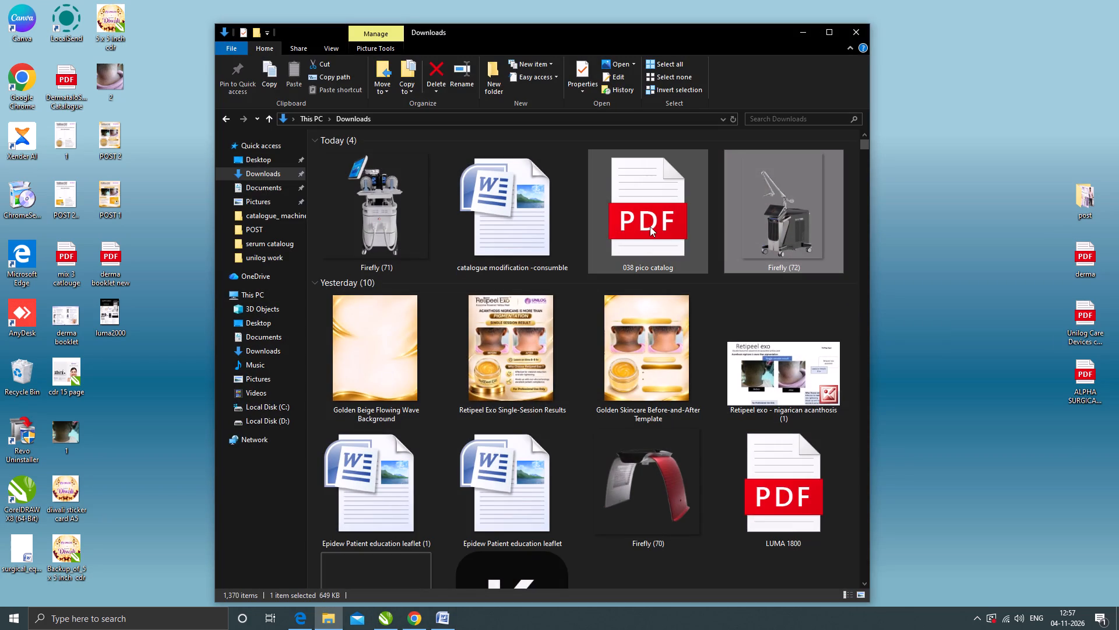
double_click(653, 216)
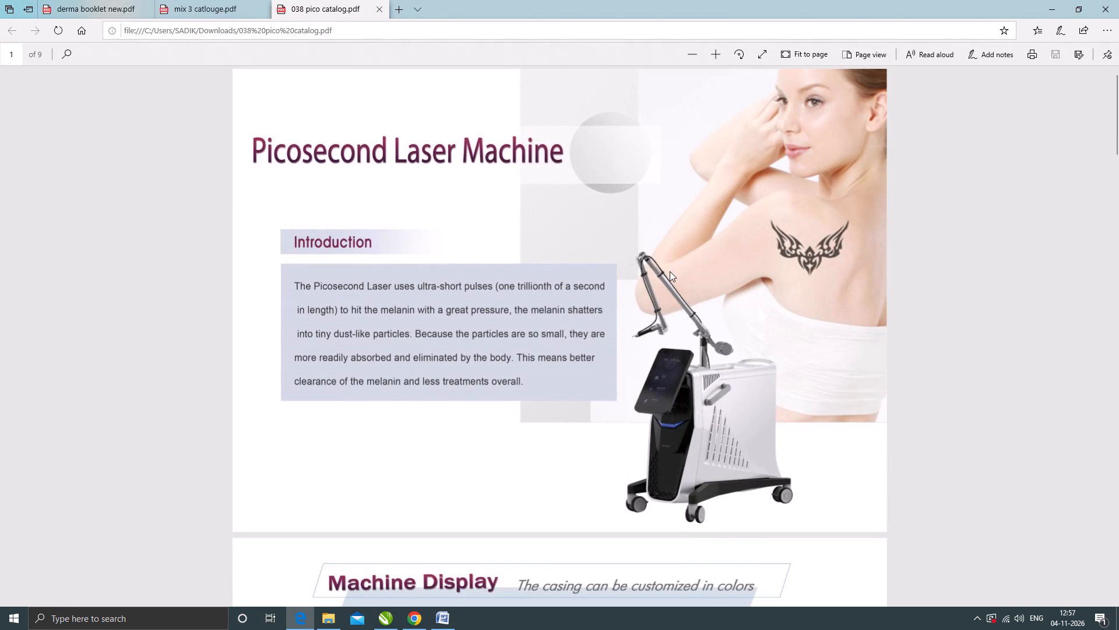
ctrl+scroll(571, 238, down, 2)
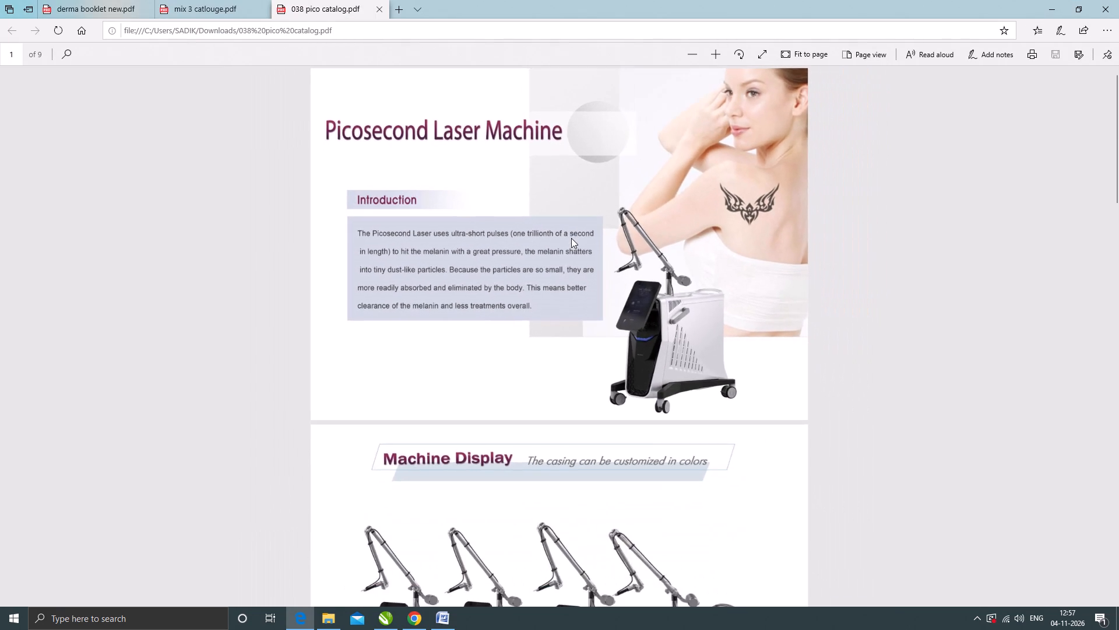
scroll(572, 239, down, 5)
ctrl+scroll(604, 244, down, 1)
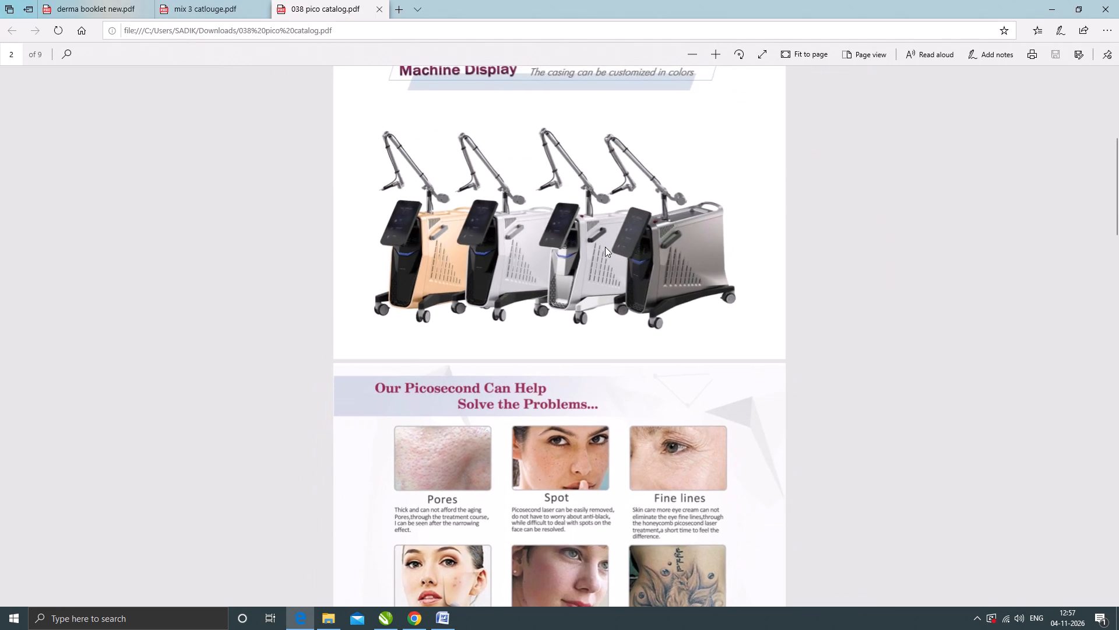
scroll(606, 249, down, 18)
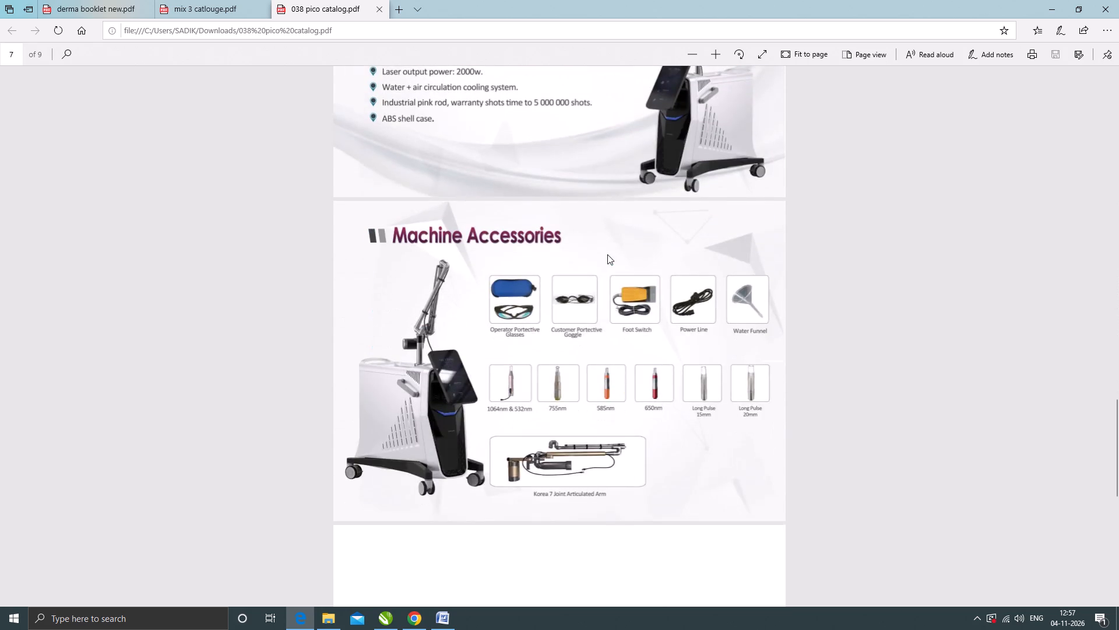
scroll(607, 254, down, 17)
scroll(607, 256, up, 5)
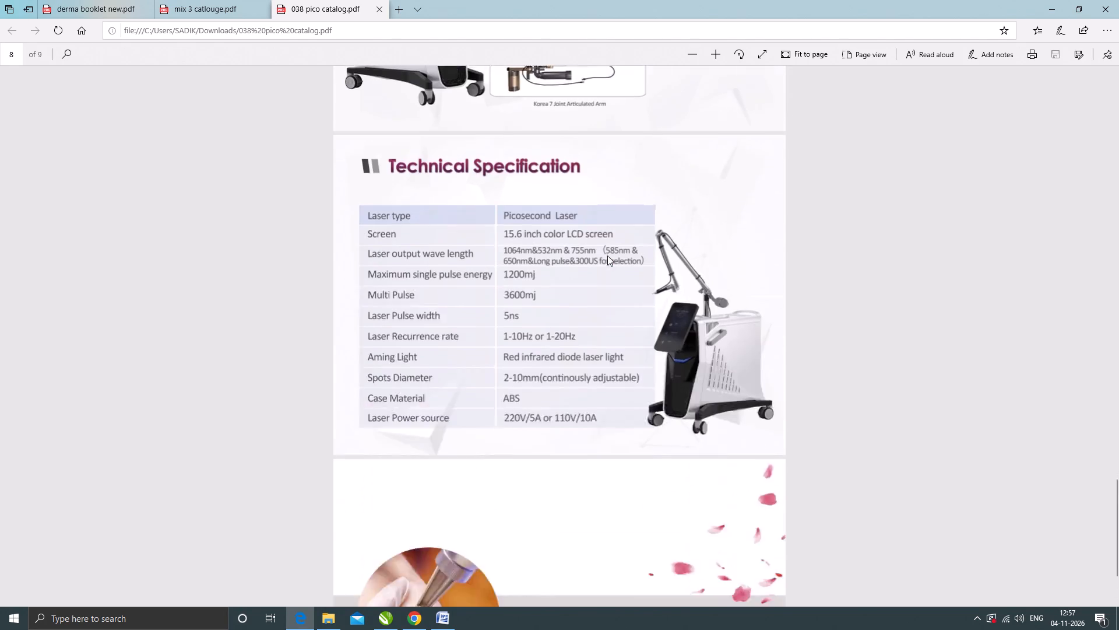
scroll(608, 257, up, 5)
scroll(622, 312, up, 5)
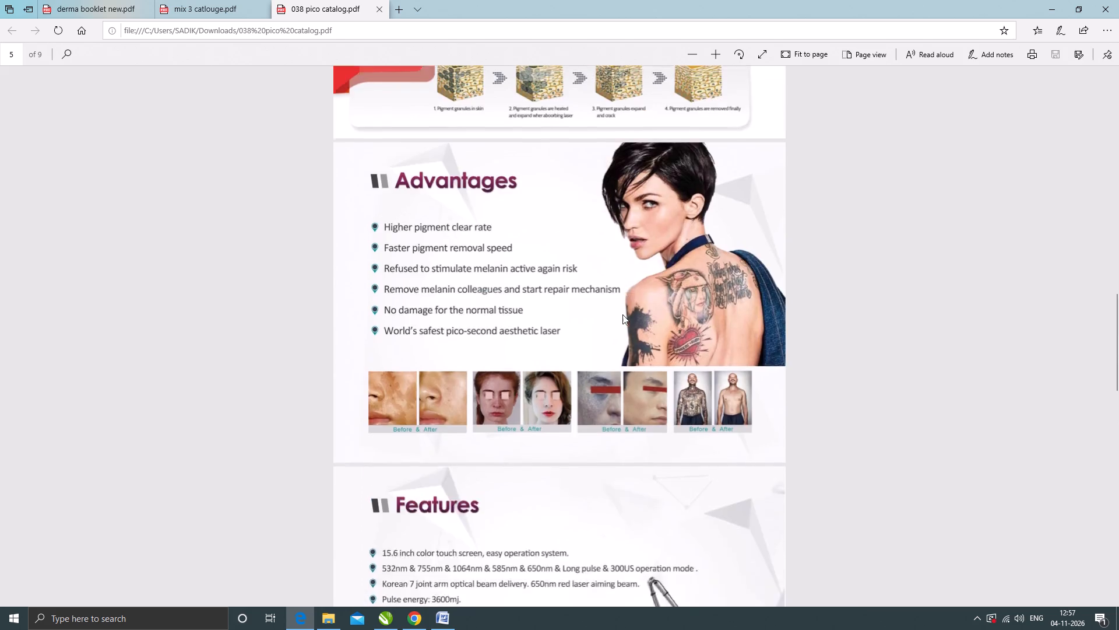
scroll(622, 314, up, 15)
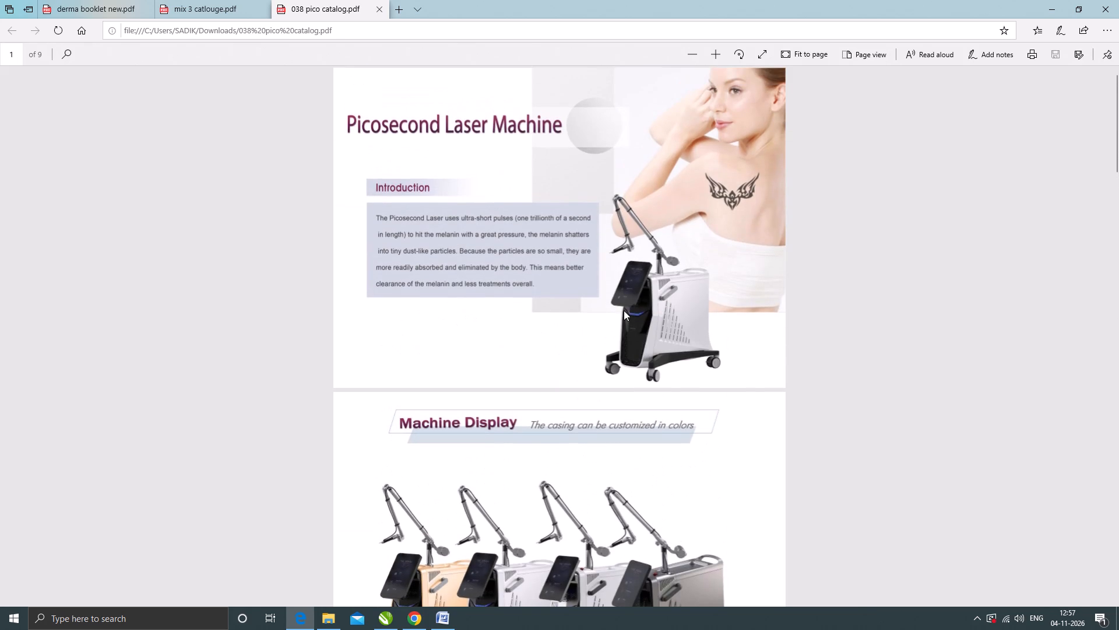
scroll(624, 310, up, 2)
click(1054, 6)
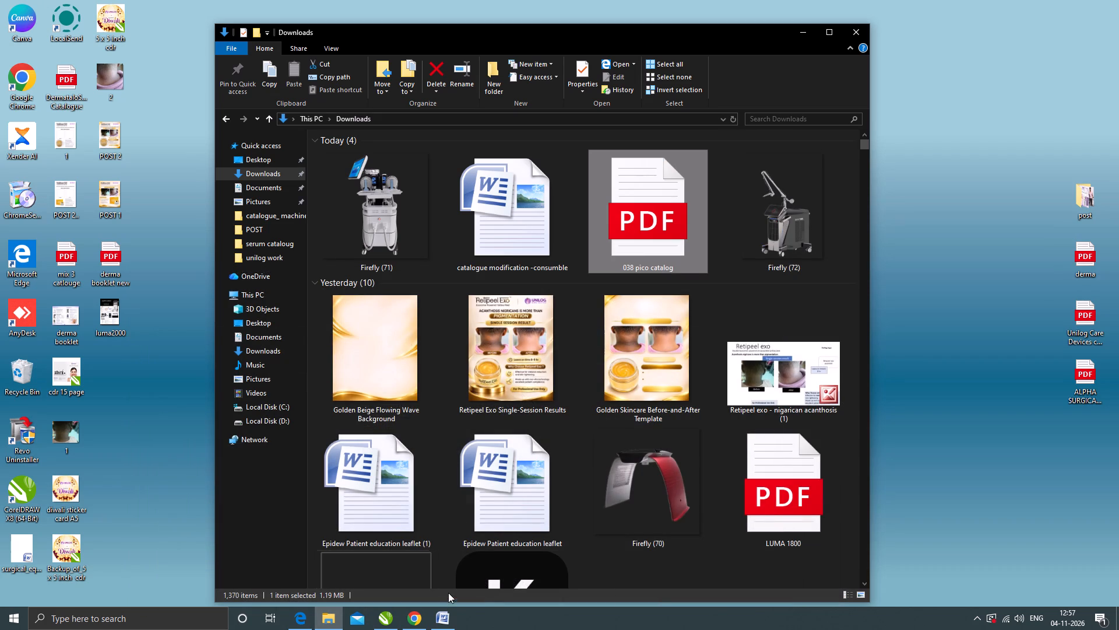
Switch to the derma booklet in CorelDRAW and look back from page 10 to the cover for the picosecond laser machine's product entry.
click(386, 618)
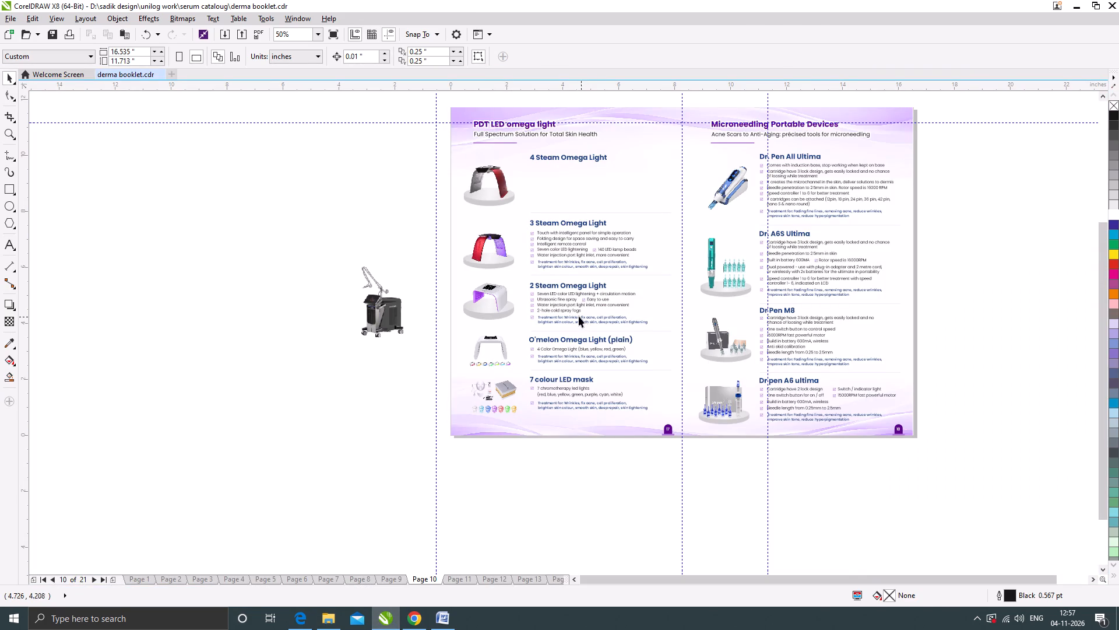
key(Page_Up)
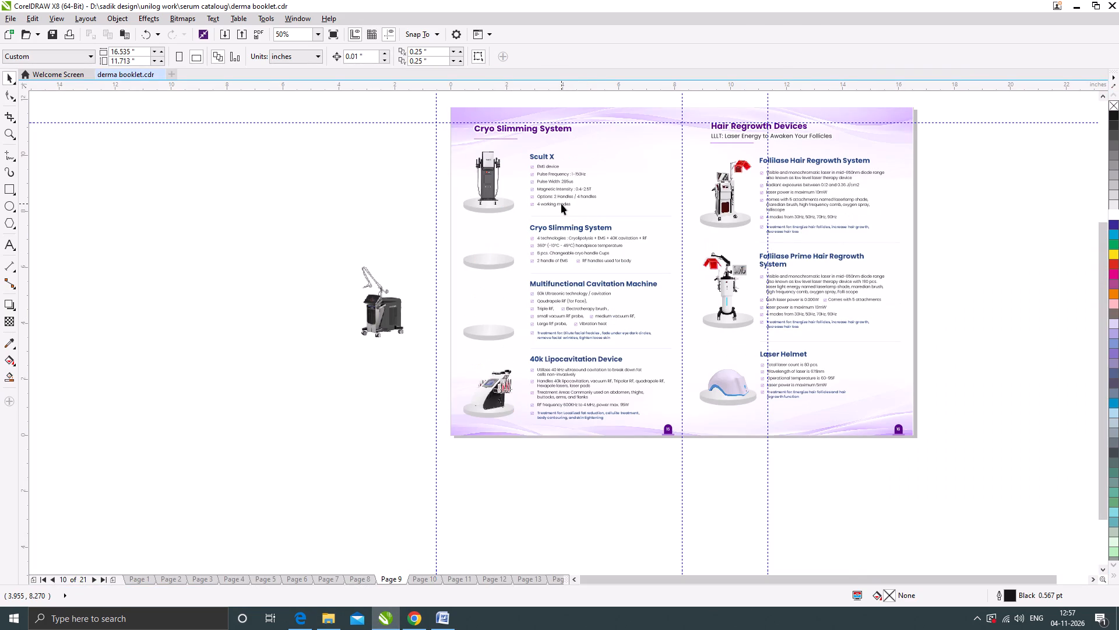
key(Page_Up)
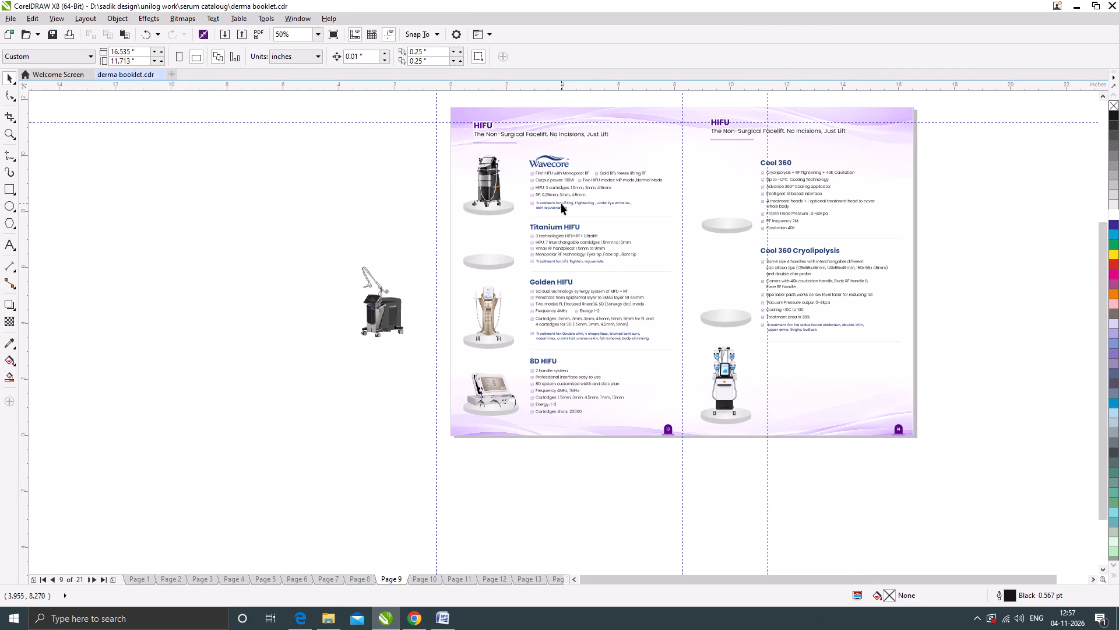
key(Page_Up)
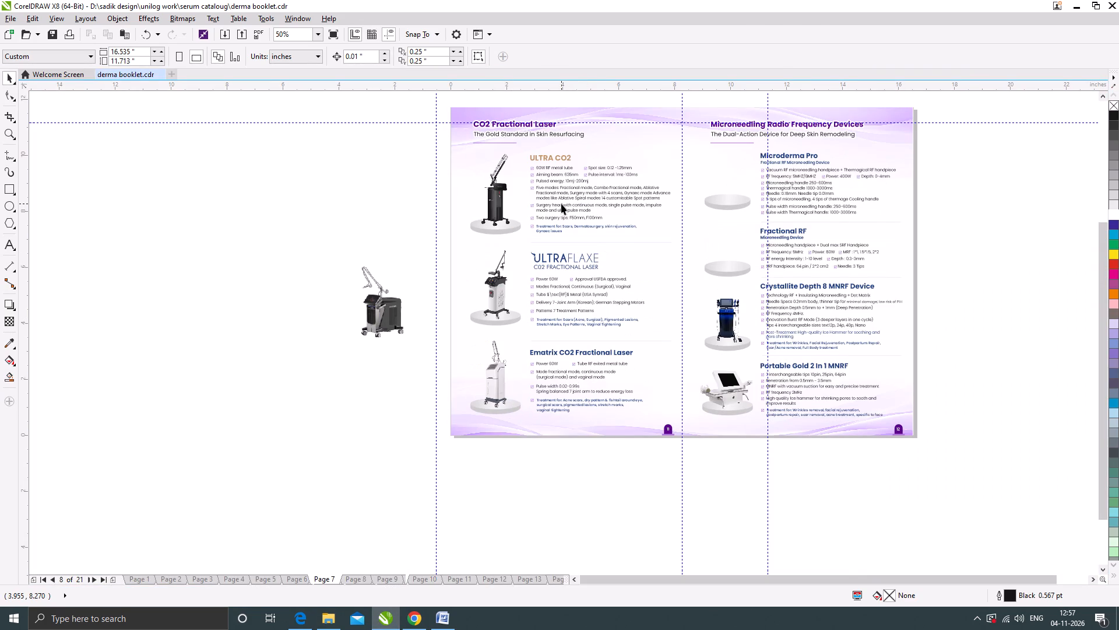
key(Page_Up)
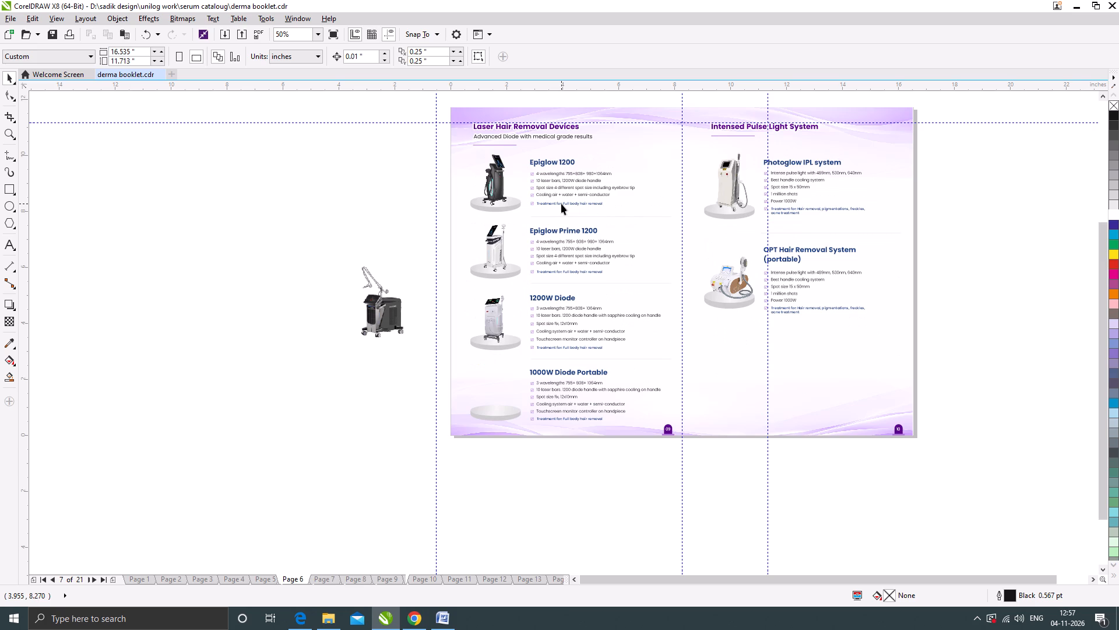
key(Page_Up)
key(Page_Up)
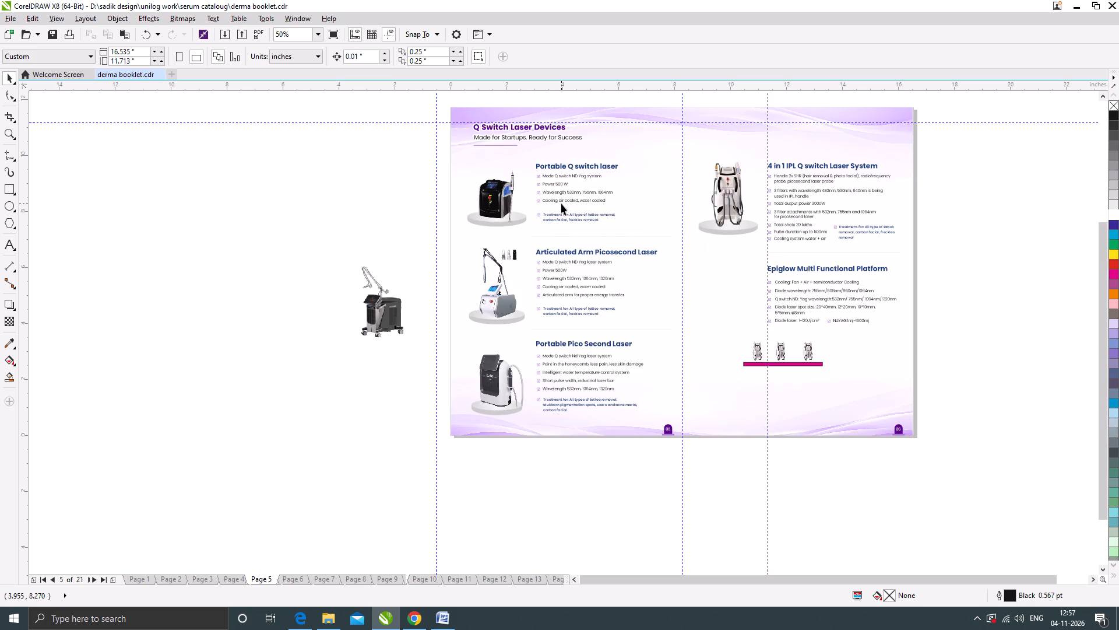
key(Page_Up)
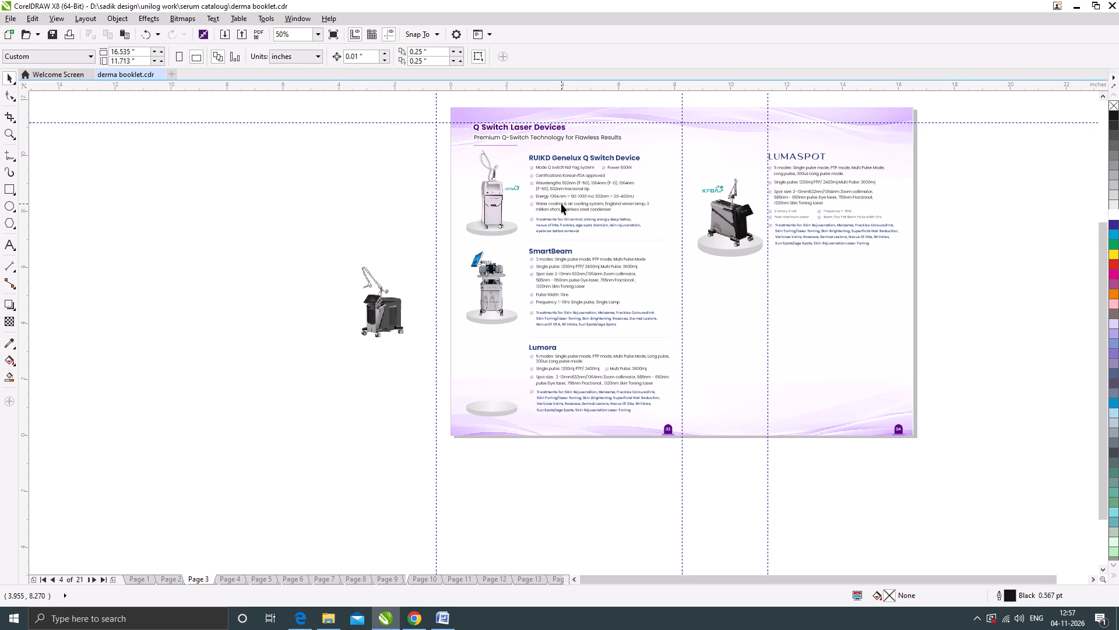
key(Page_Up)
key(Page_Up)
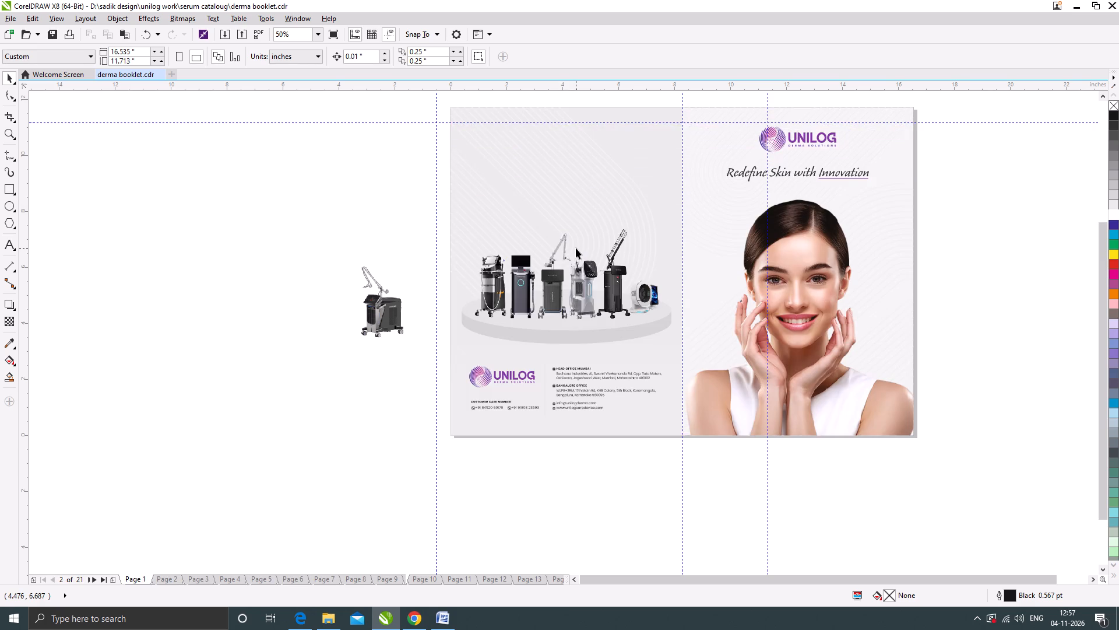
Examine the product entries and platforms from page 3 through page 11 for the place matching the laser machine image.
key(Page_Down)
key(Page_Down)
scroll(796, 204, up, 1)
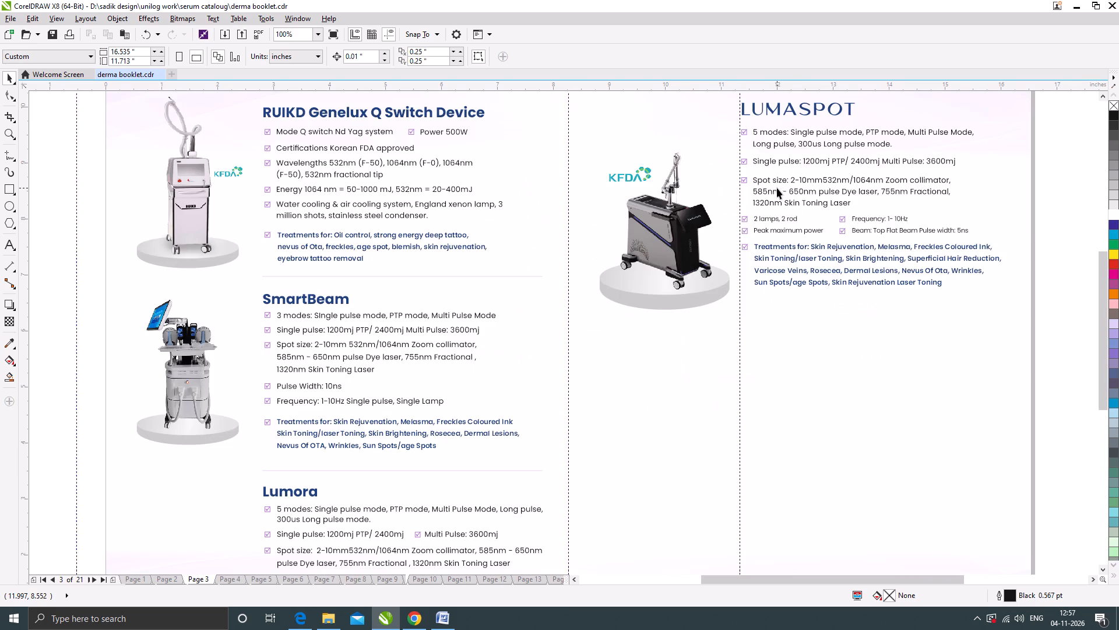
scroll(730, 206, down, 1)
key(Page_Down)
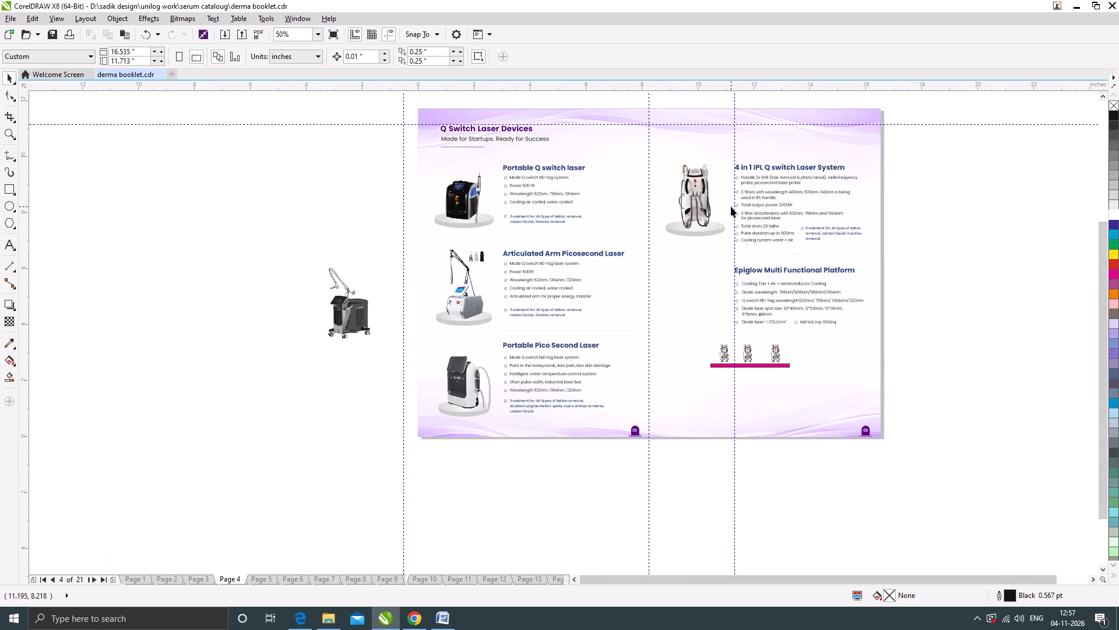
scroll(758, 265, up, 1)
scroll(759, 255, down, 1)
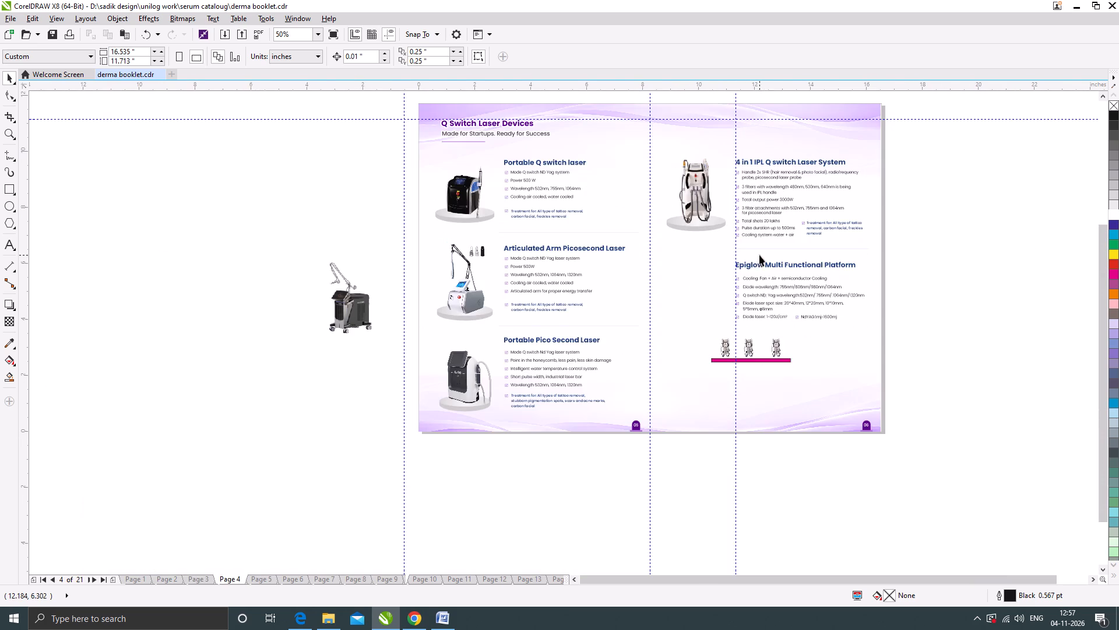
key(Page_Down)
key(Page_Down)
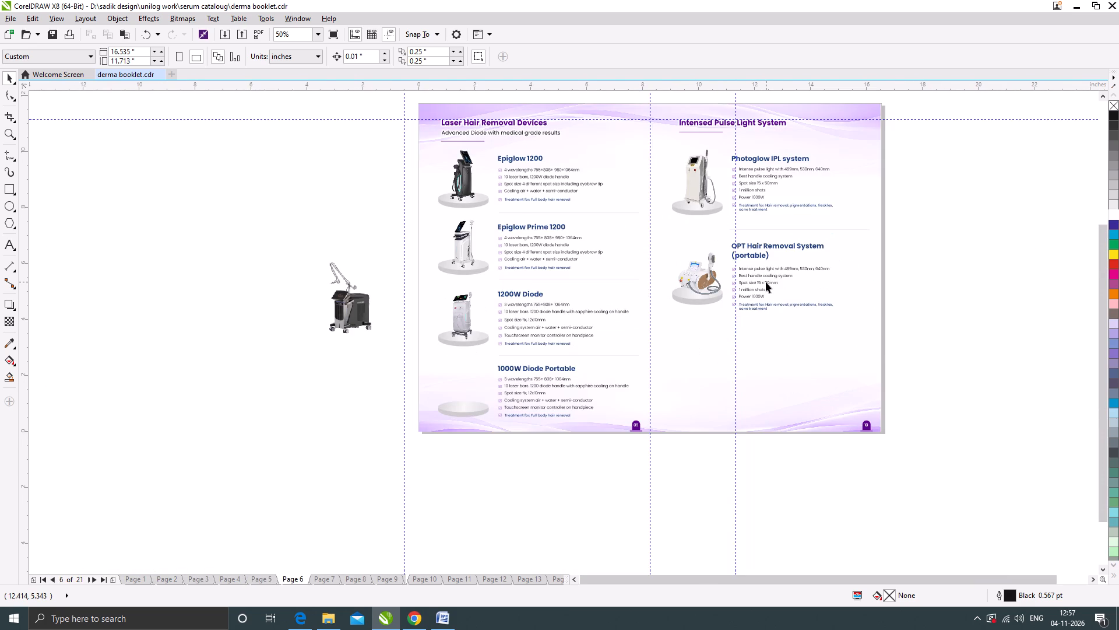
key(Page_Down)
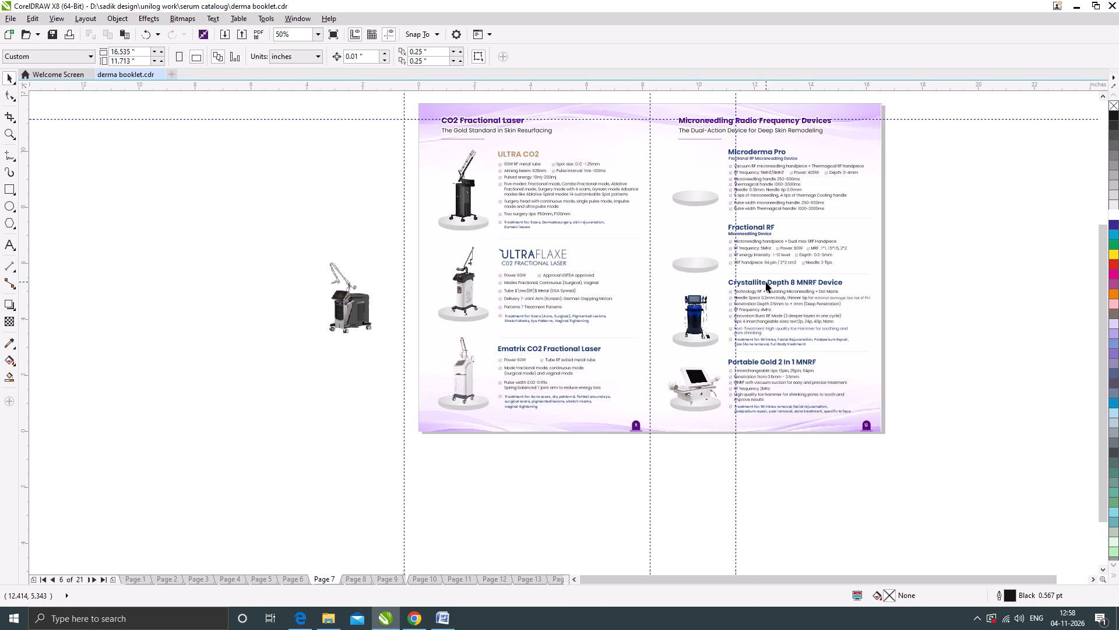
key(Page_Down)
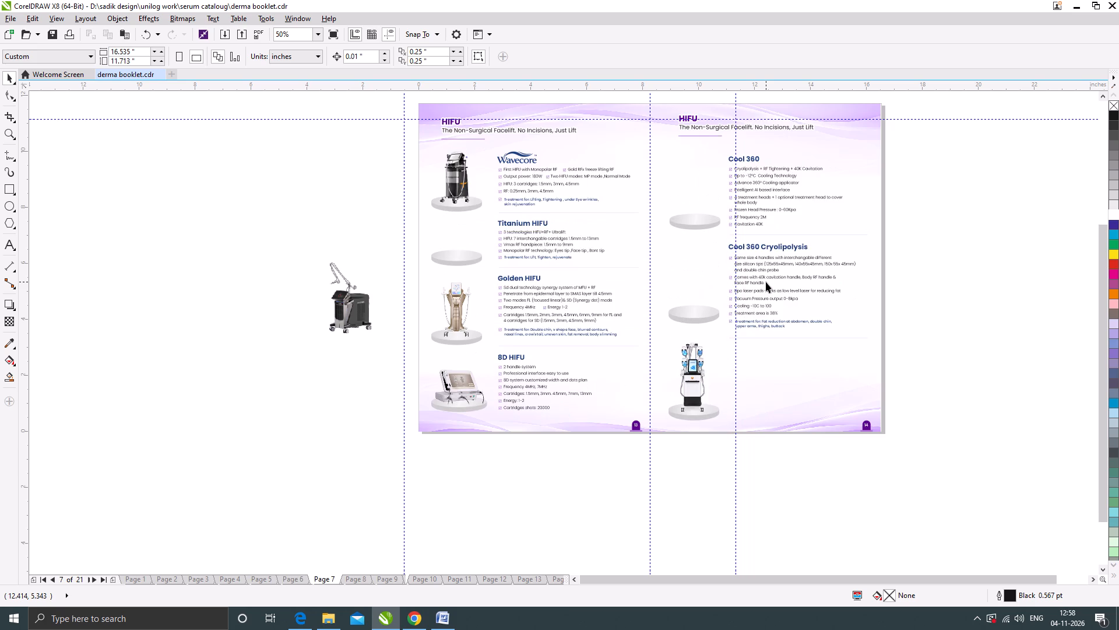
key(Page_Down)
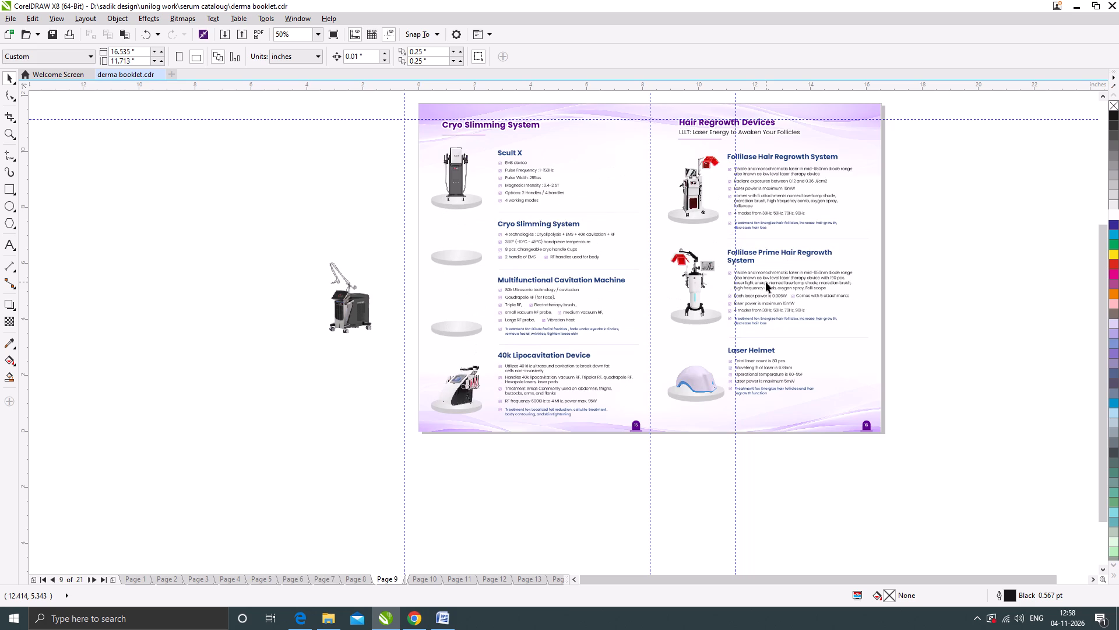
key(Page_Down)
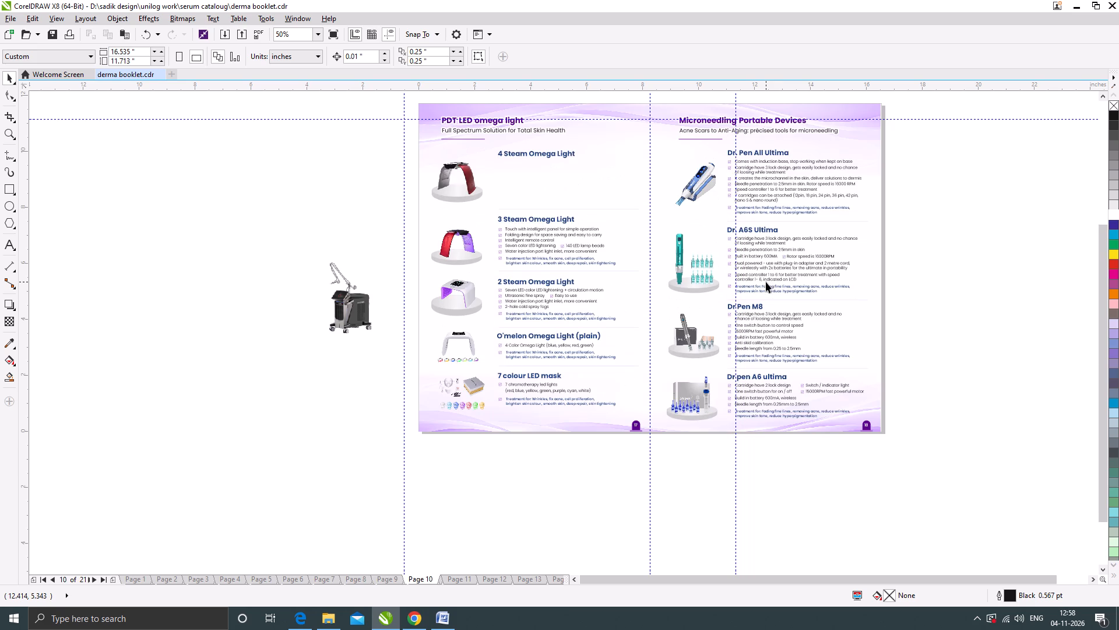
key(Page_Down)
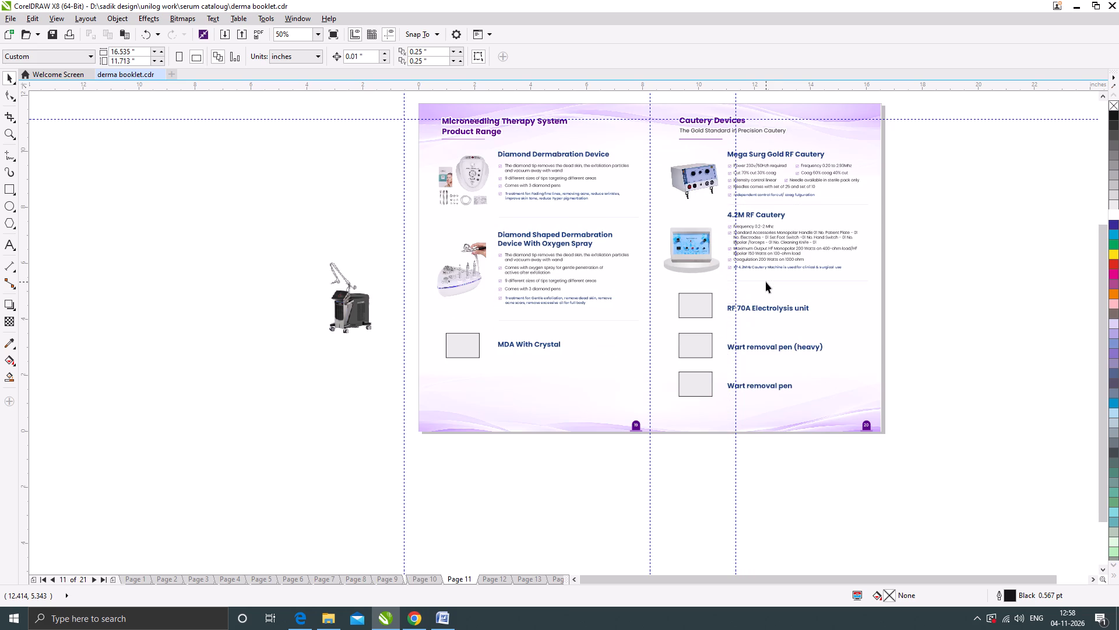
Examine the product entries from page 12 through page 16 for the laser machine's matching place, and go back to page 12.
key(Page_Down)
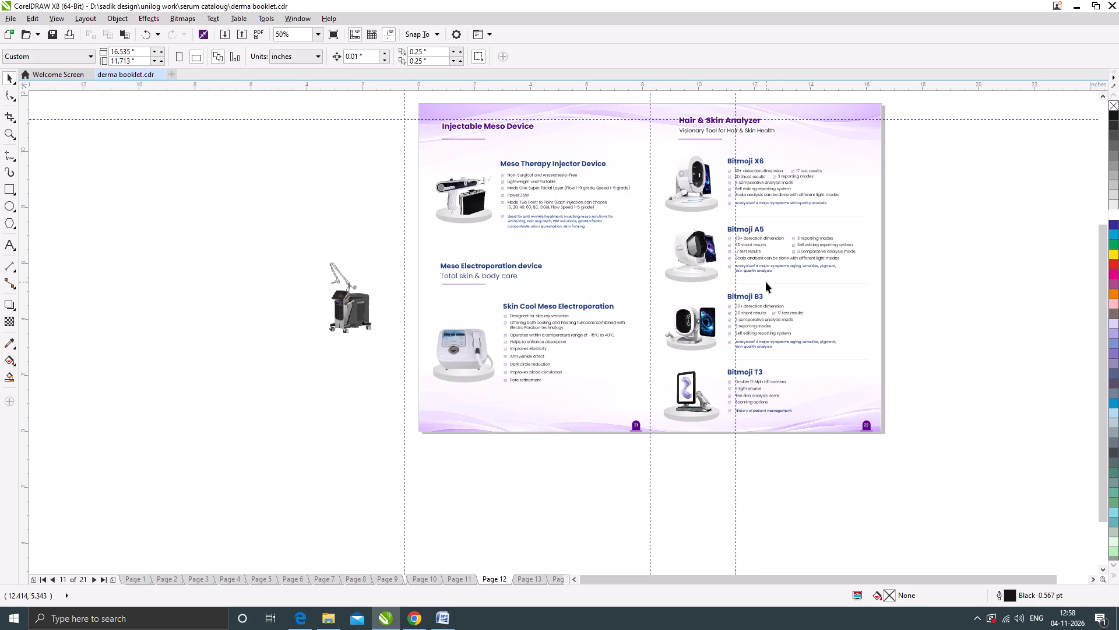
key(Page_Down)
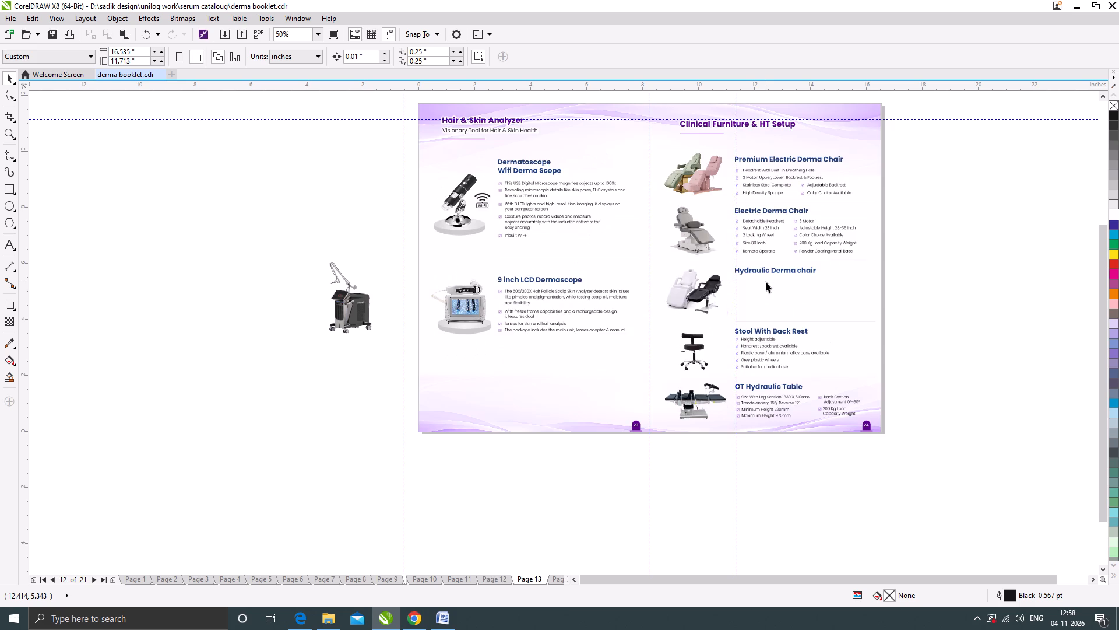
key(Page_Down)
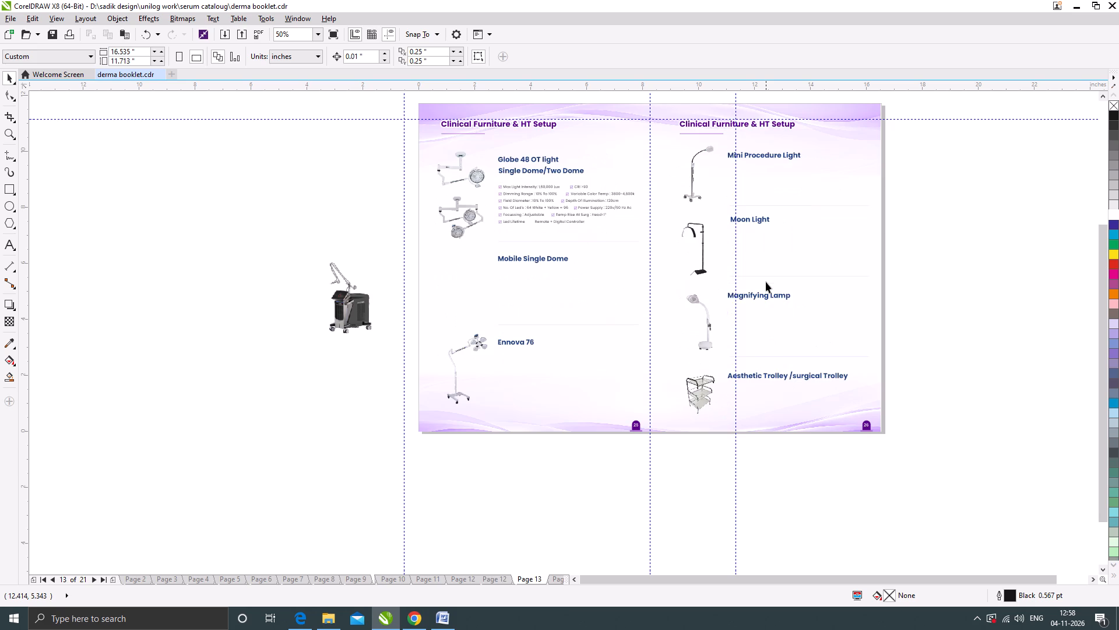
key(Page_Down)
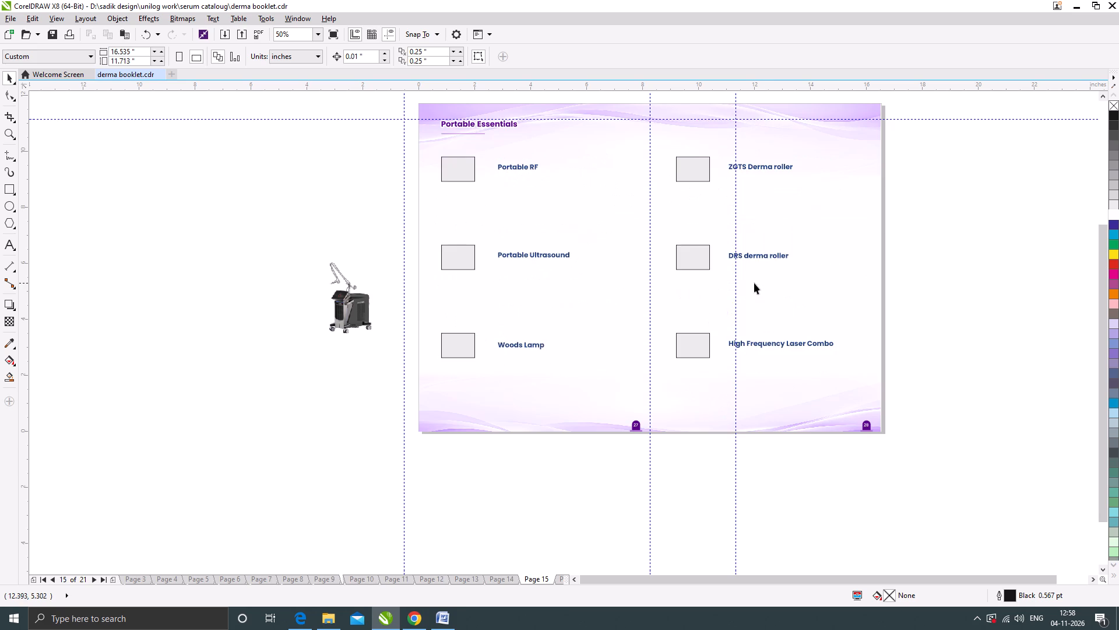
key(Page_Down)
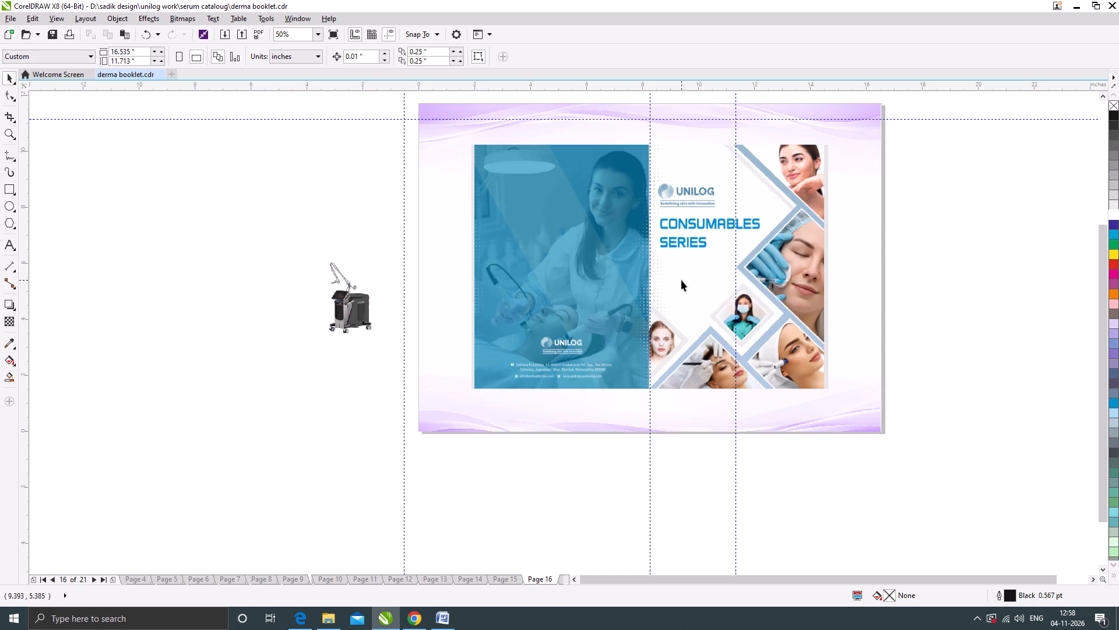
key(Page_Up)
key(Page_Up)
key(Page_Up)
key(Page_Up)
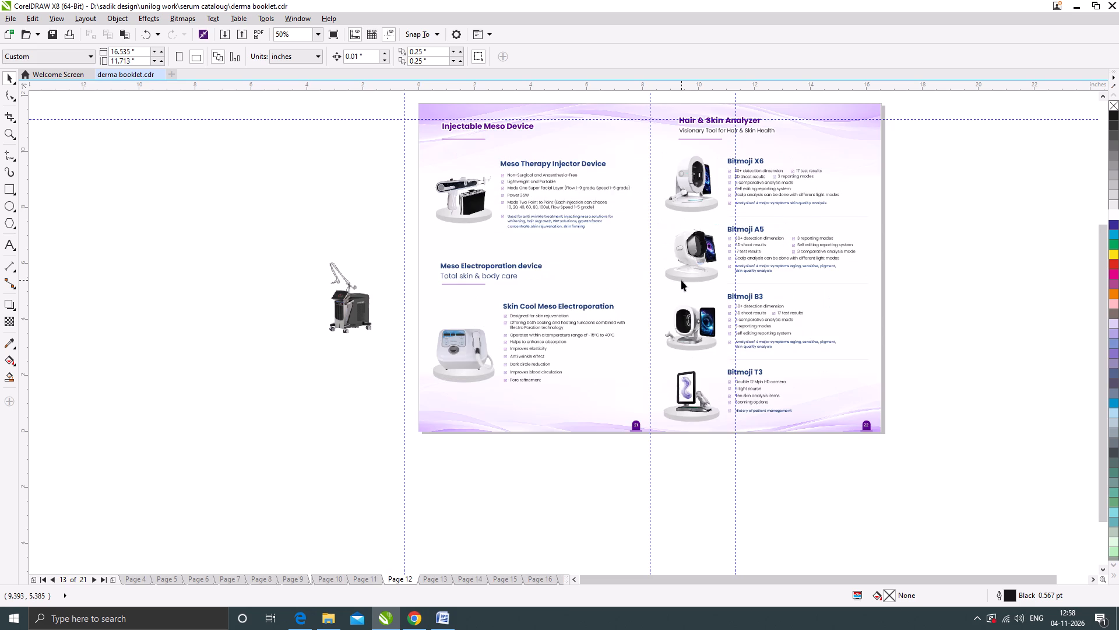
Delete the laser machine image lying on the desktop area beside the page.
click(336, 310)
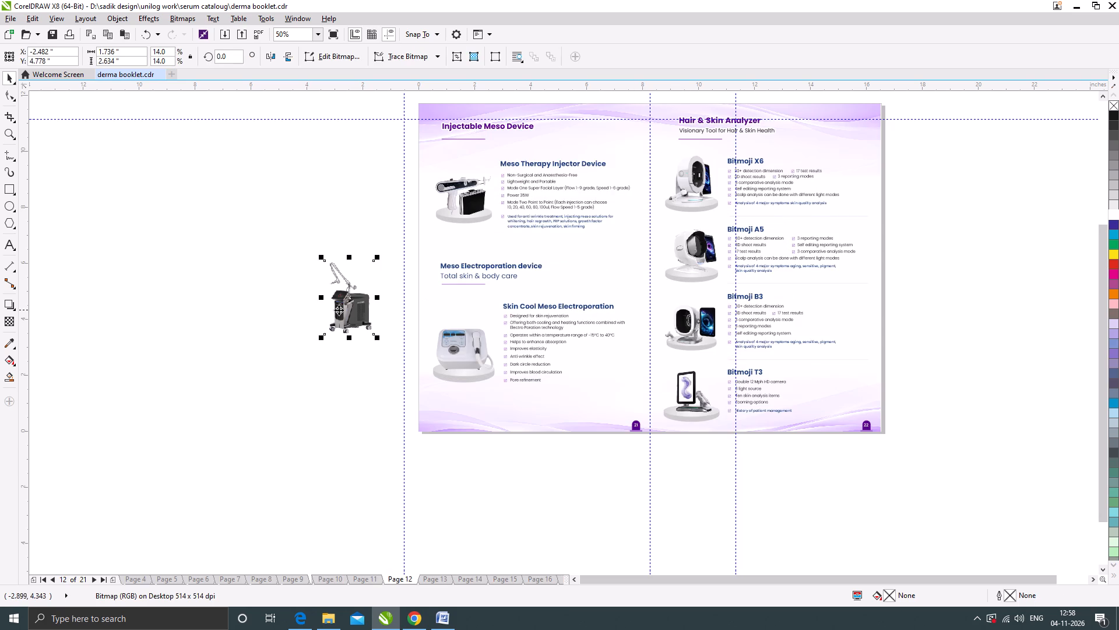
key(Delete)
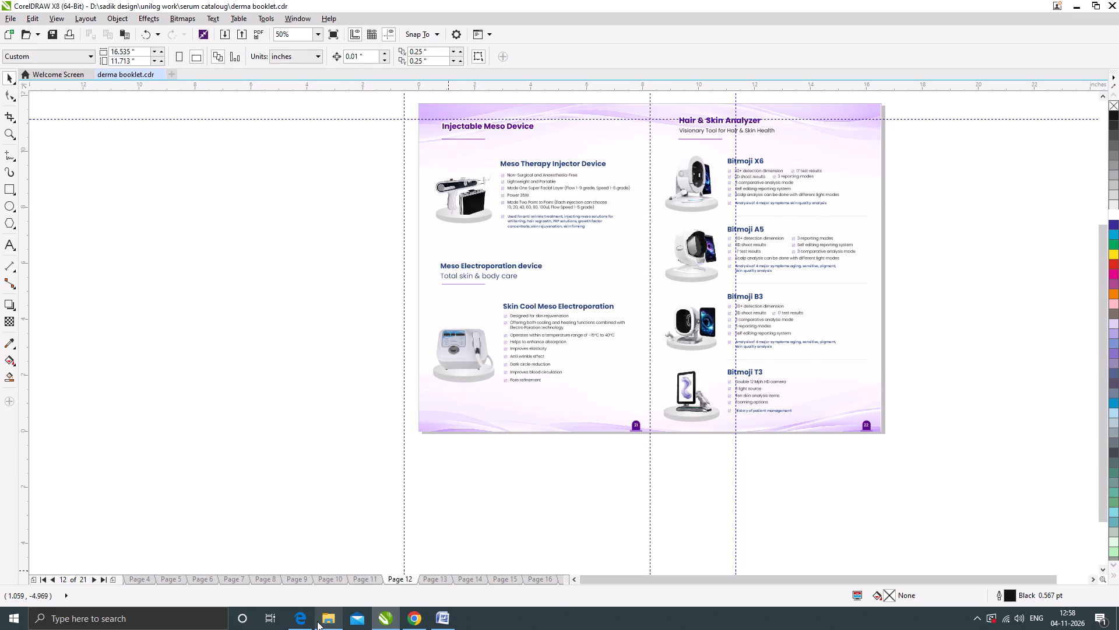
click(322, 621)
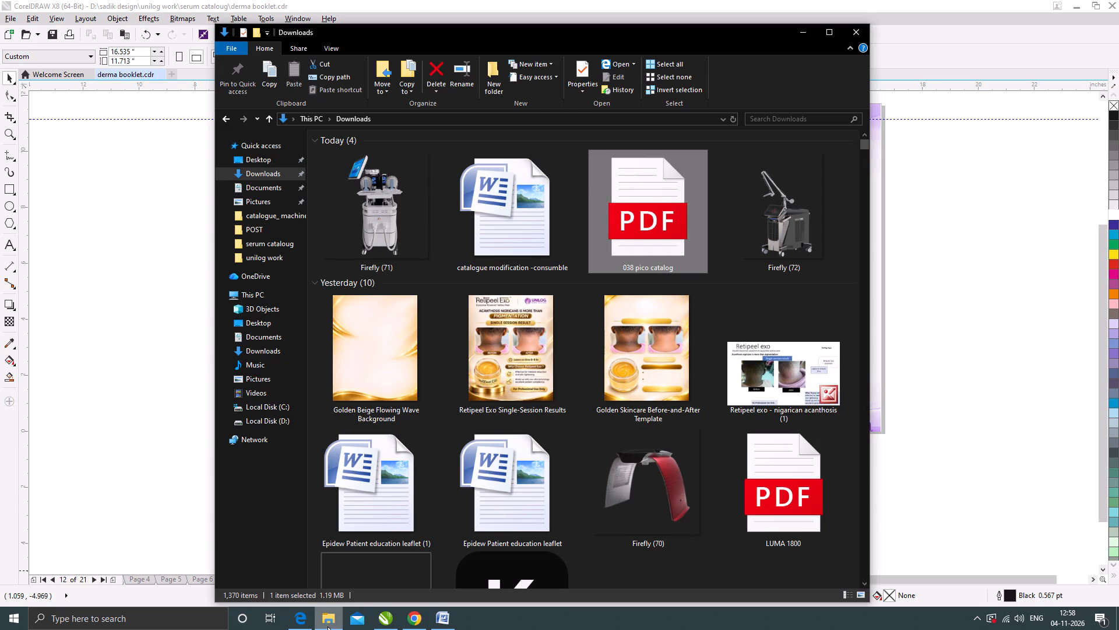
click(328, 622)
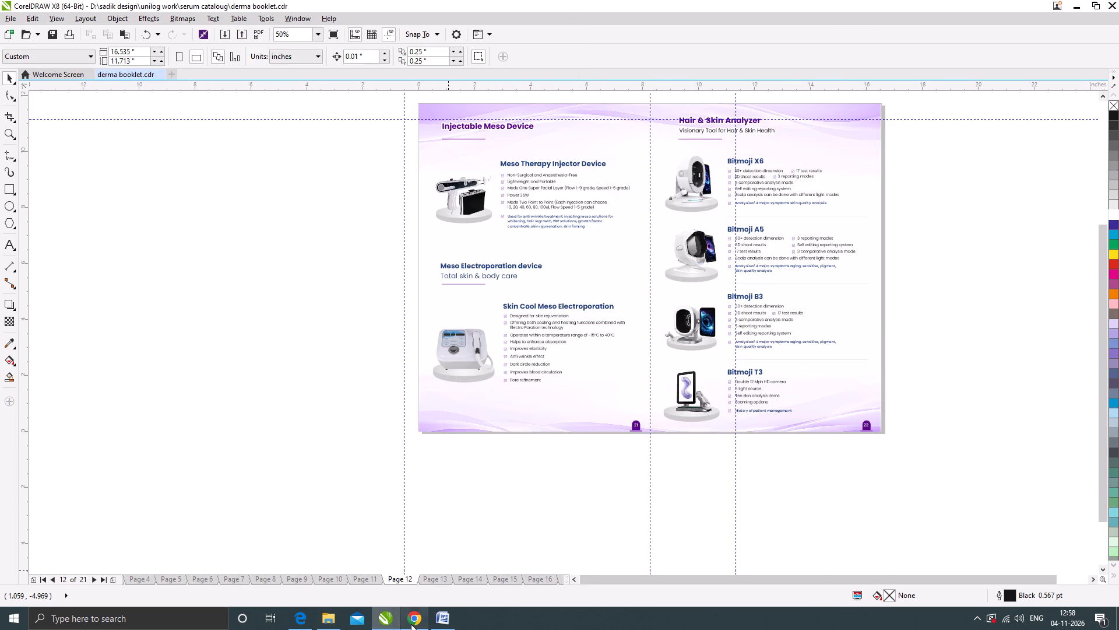
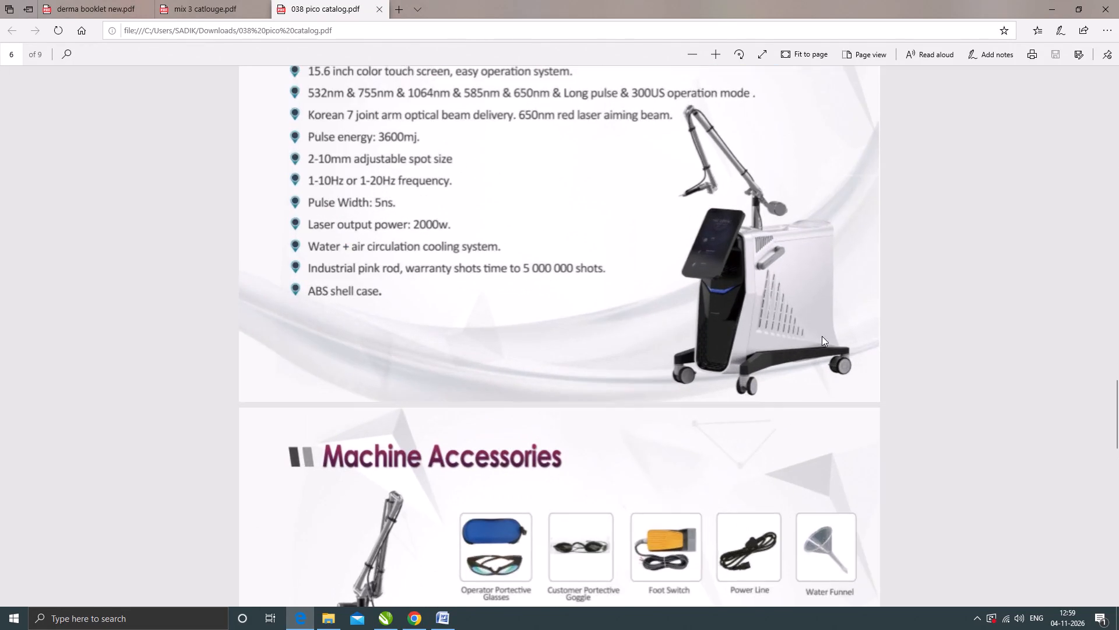
Examine the full laser machine picture beside the feature list on page 6 of the 038 pico catalog at a larger size.
ctrl+scroll(826, 333, up, 2)
ctrl+scroll(905, 253, up, 1)
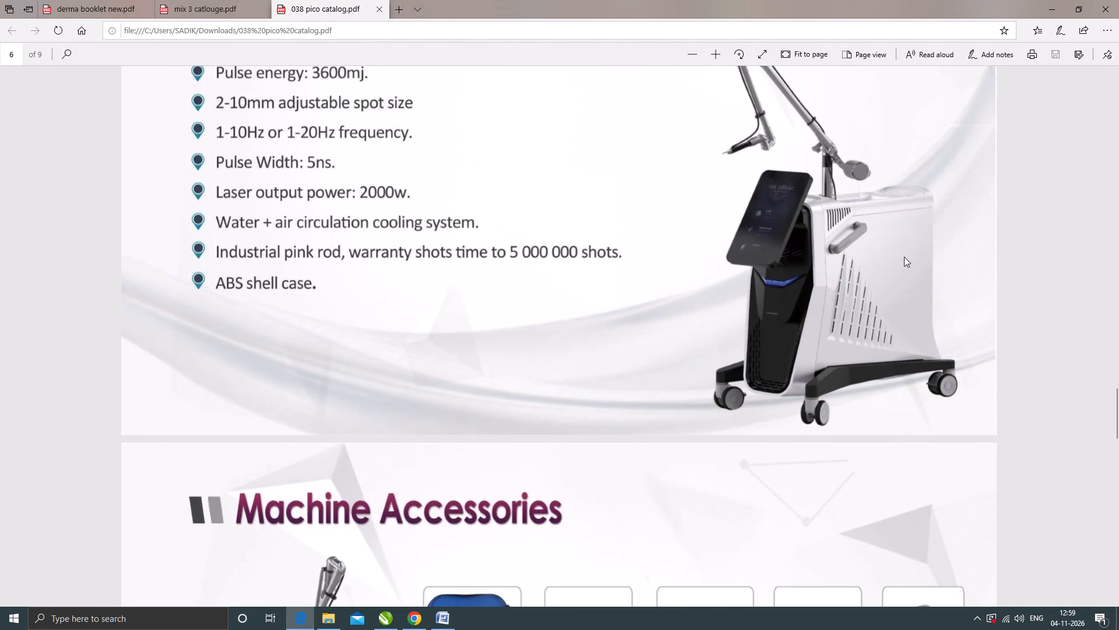
scroll(916, 257, up, 1)
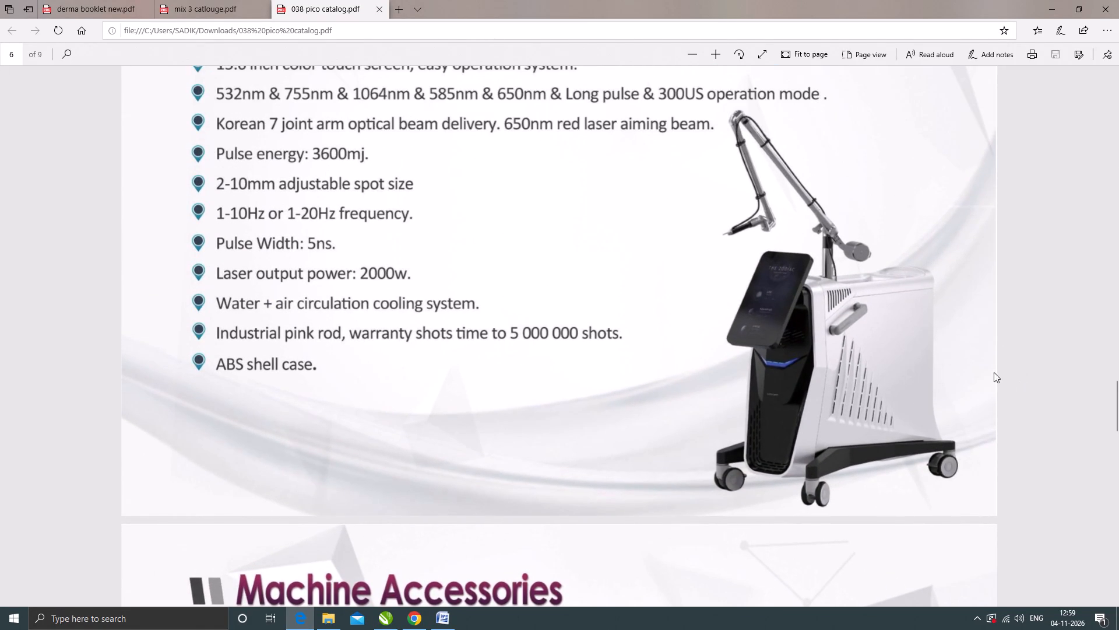
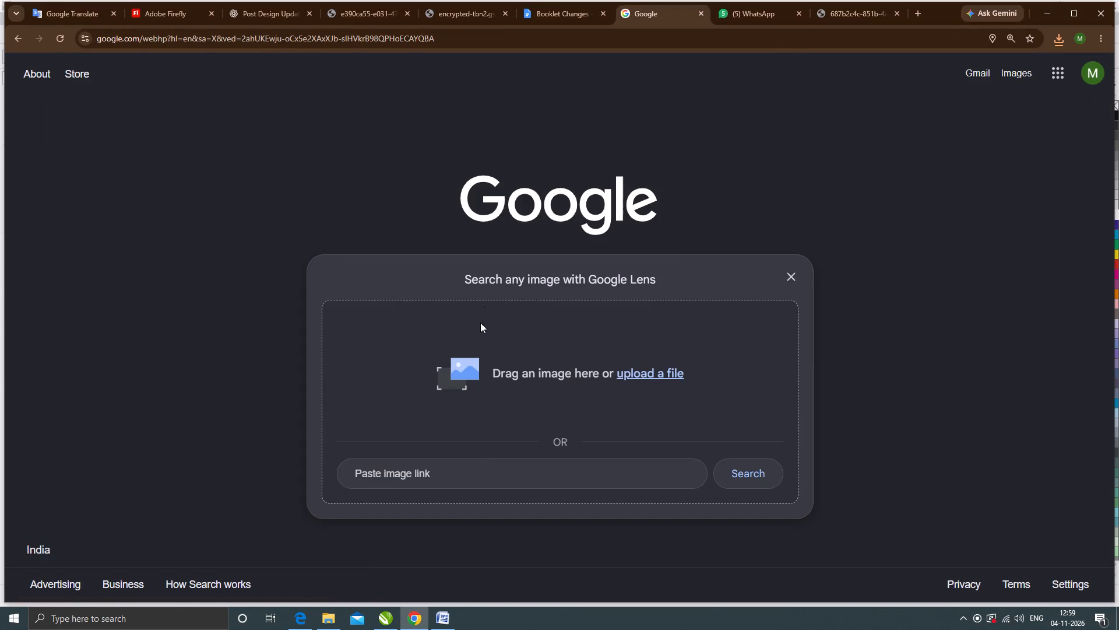
Search Google Lens with the copied catalog screenshot, framing the whole picosecond laser machine, and look through the visual matches.
click(479, 477)
key(ctrl+v)
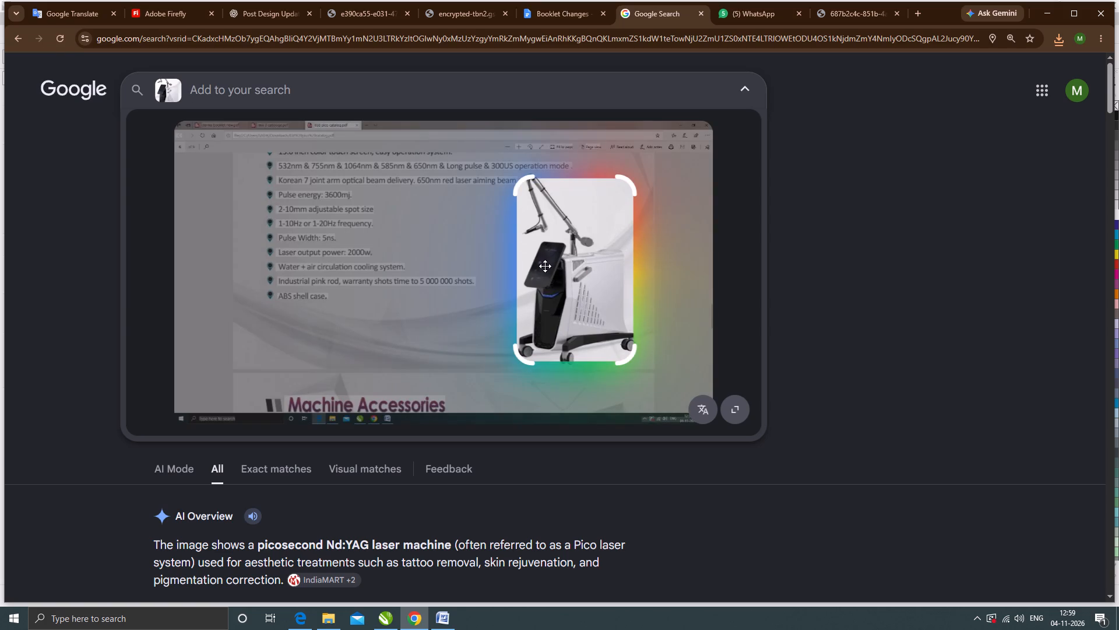
drag(522, 181, 508, 168)
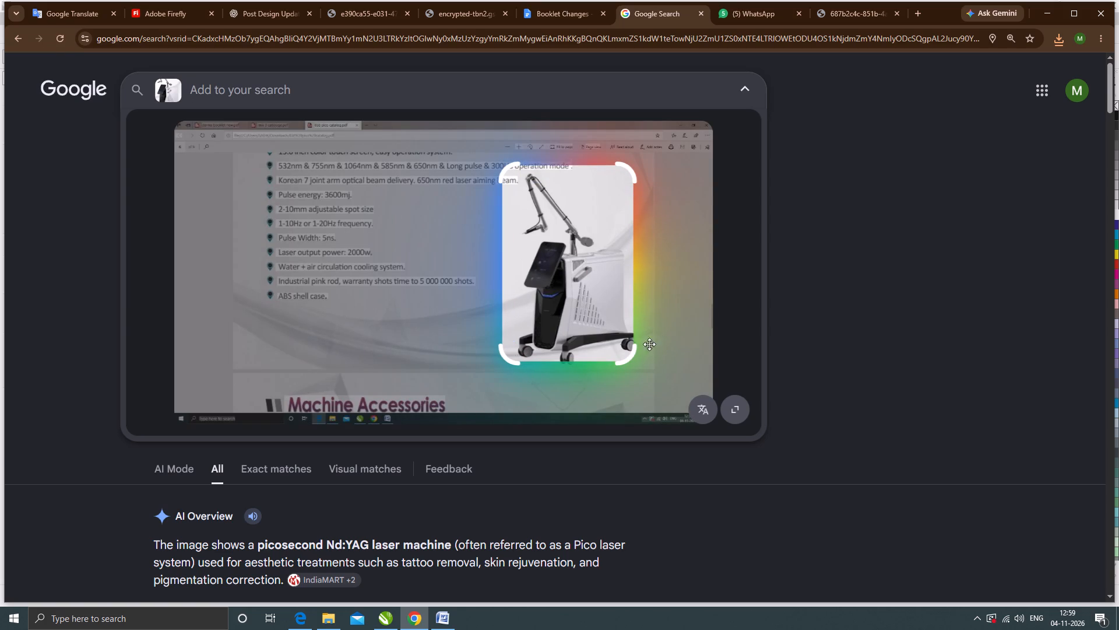
drag(634, 356, 641, 368)
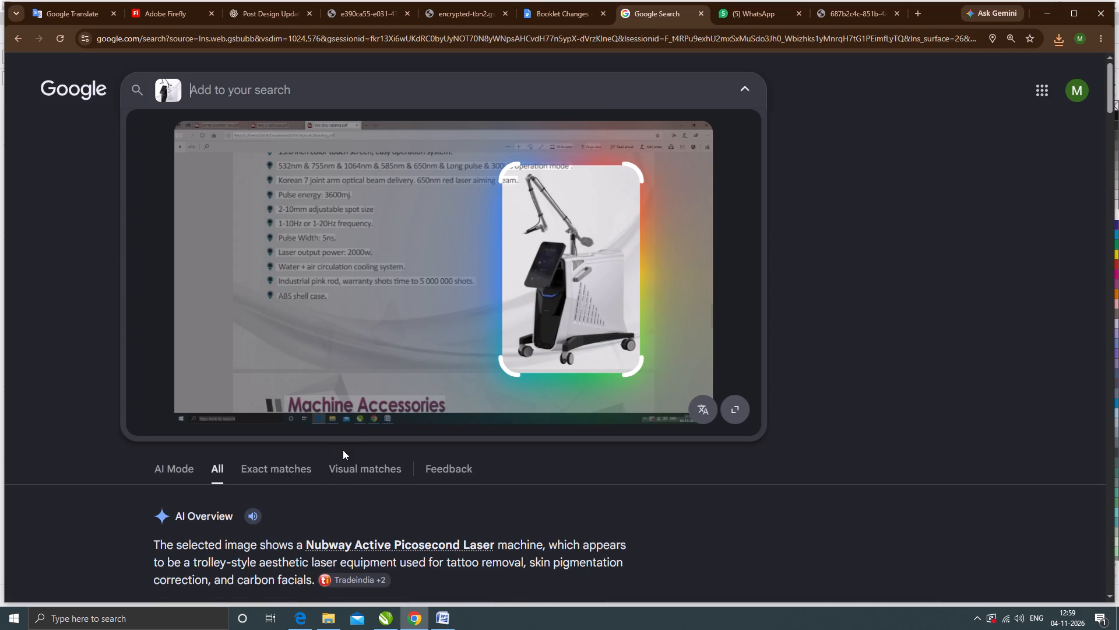
scroll(343, 455, down, 3)
scroll(367, 386, down, 2)
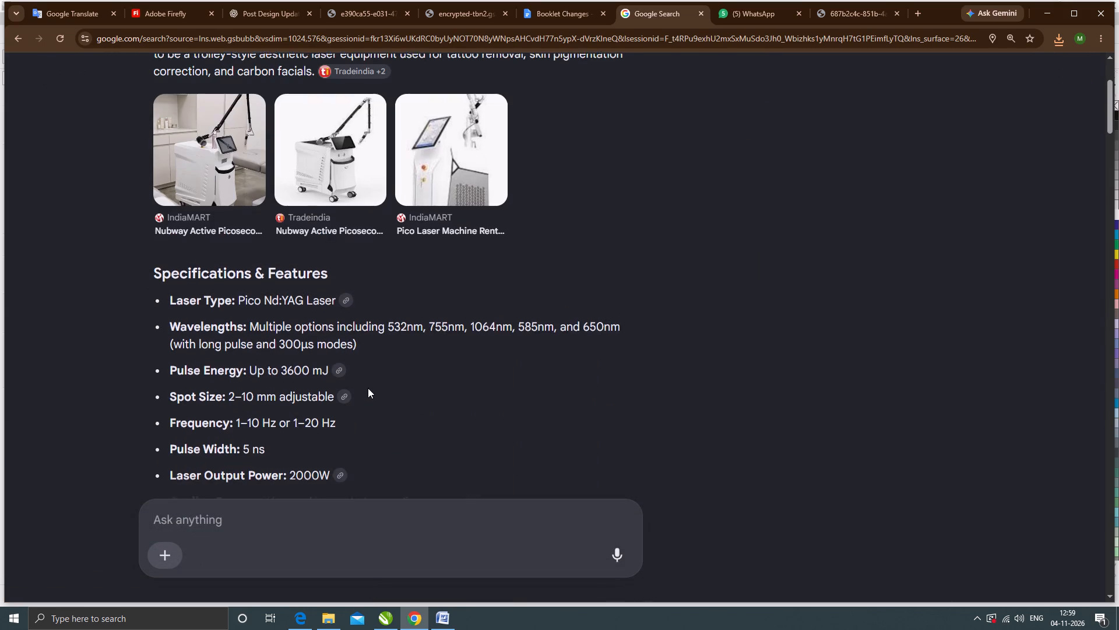
scroll(368, 388, down, 11)
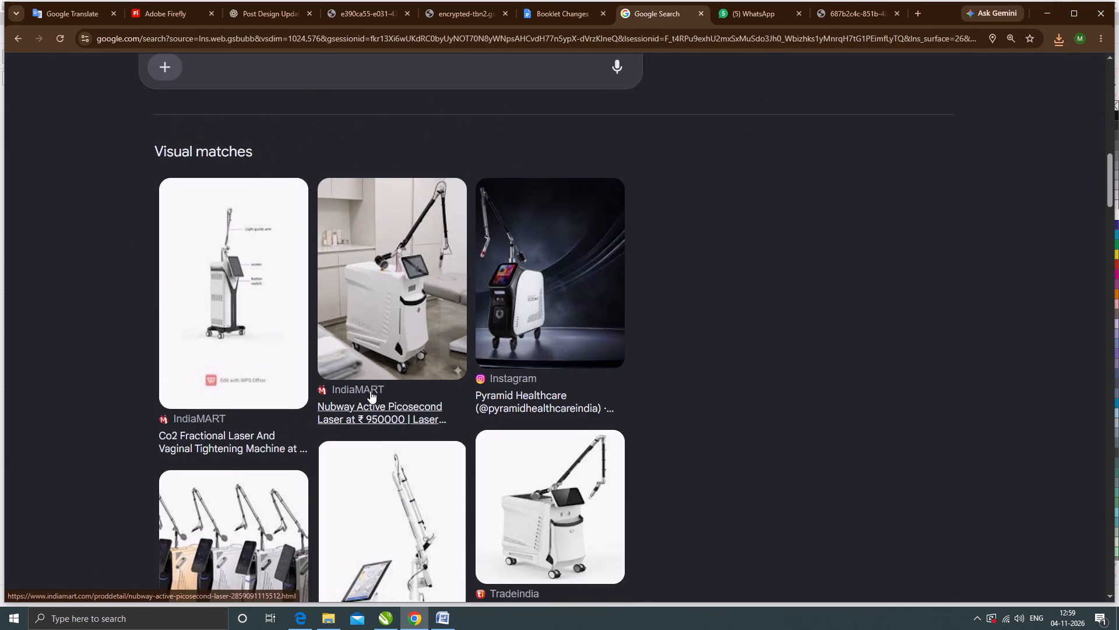
scroll(370, 391, down, 2)
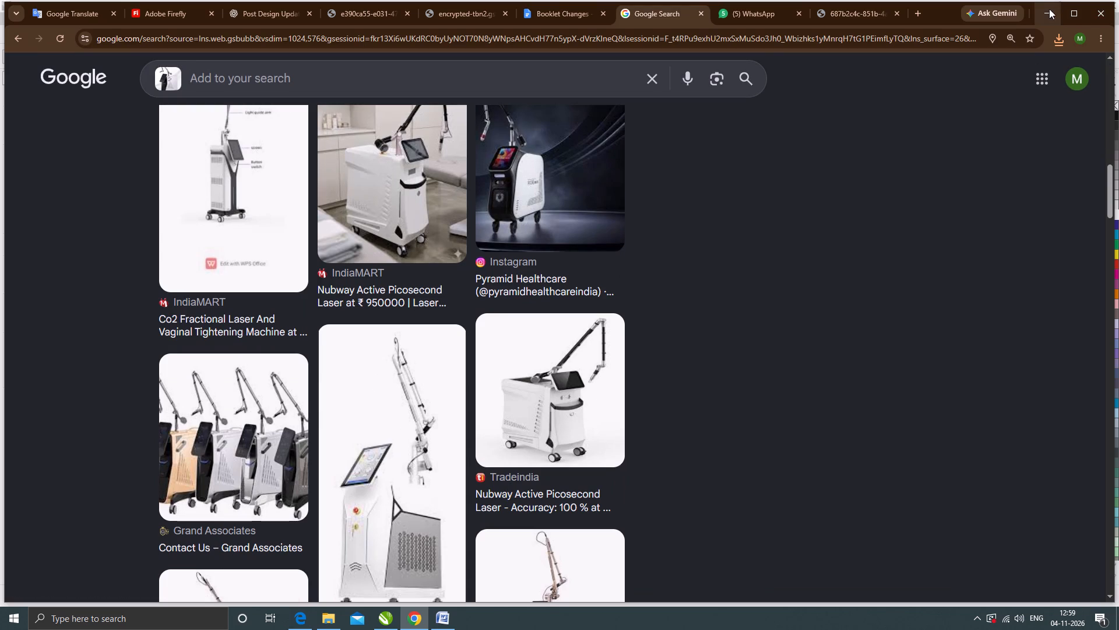
Switch to the 038 pico catalog PDF in Edge and capture a screenshot of page 6 showing the whole laser machine.
click(1049, 9)
click(302, 620)
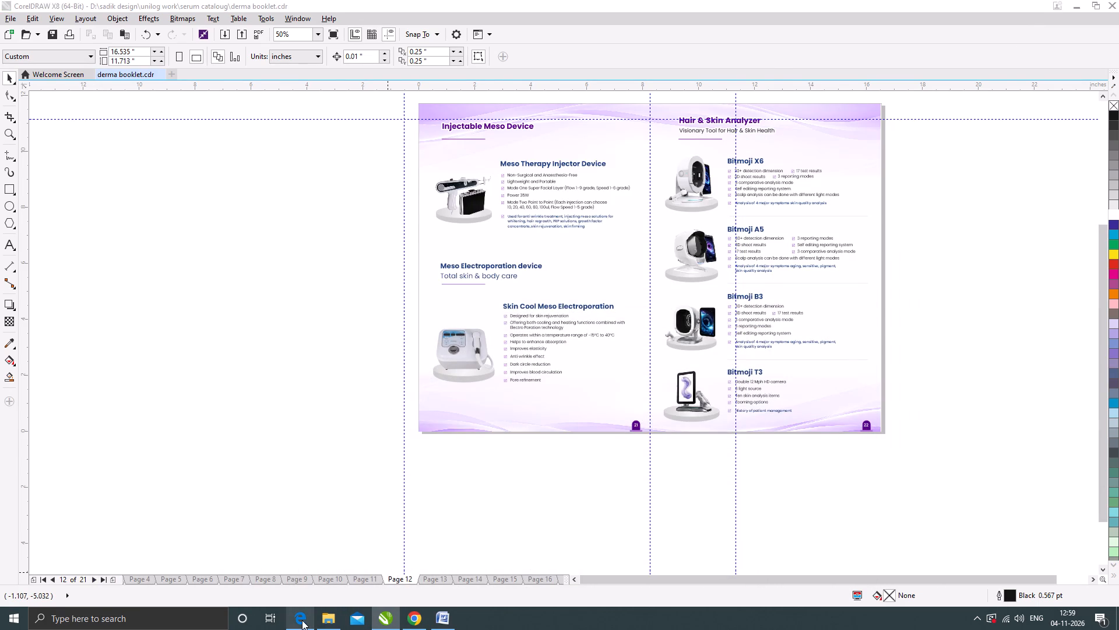
ctrl+scroll(974, 362, up, 2)
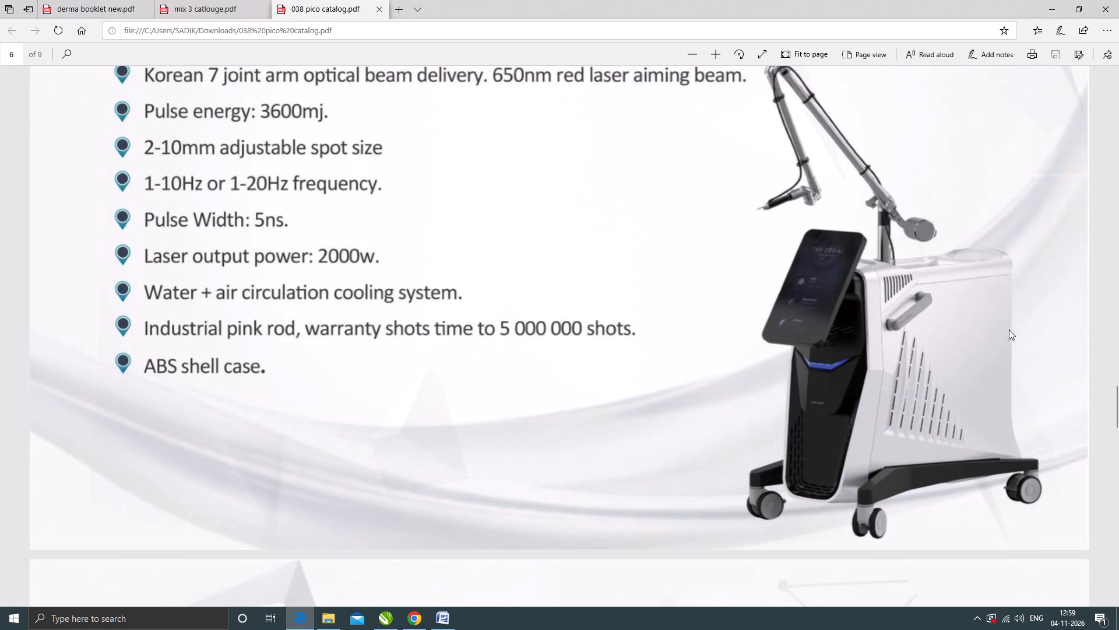
scroll(1036, 303, up, 1)
scroll(1036, 303, down, 1)
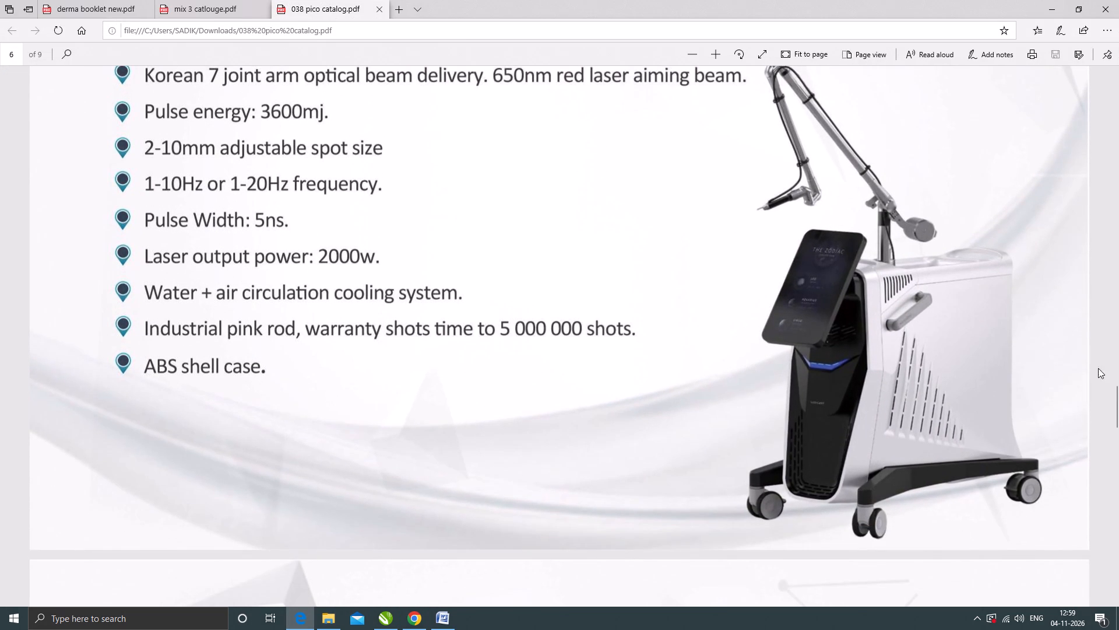
click(1116, 395)
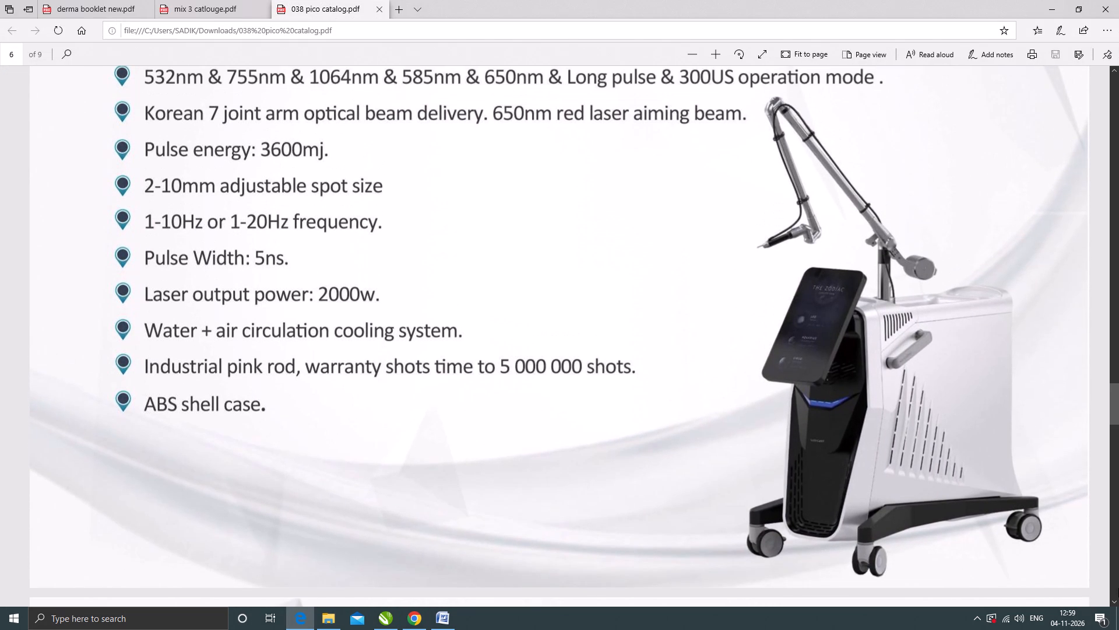
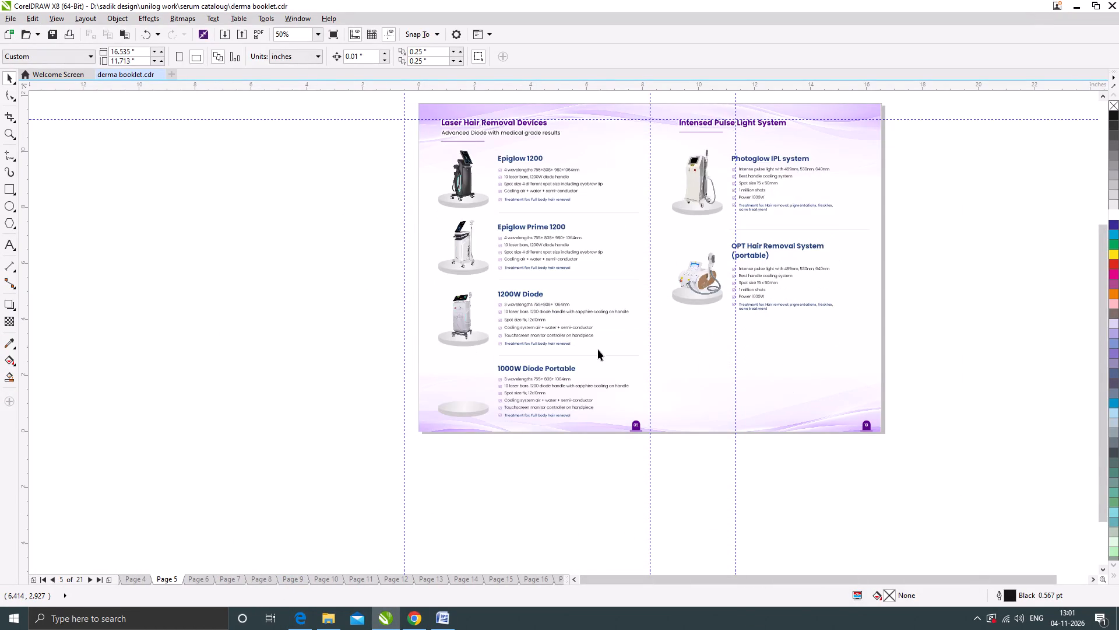
Look through the booklet's product spreads and examine the SmartBeam machine image and its product details on page 3.
key(Page_Down)
key(Page_Down)
key(Page_Down)
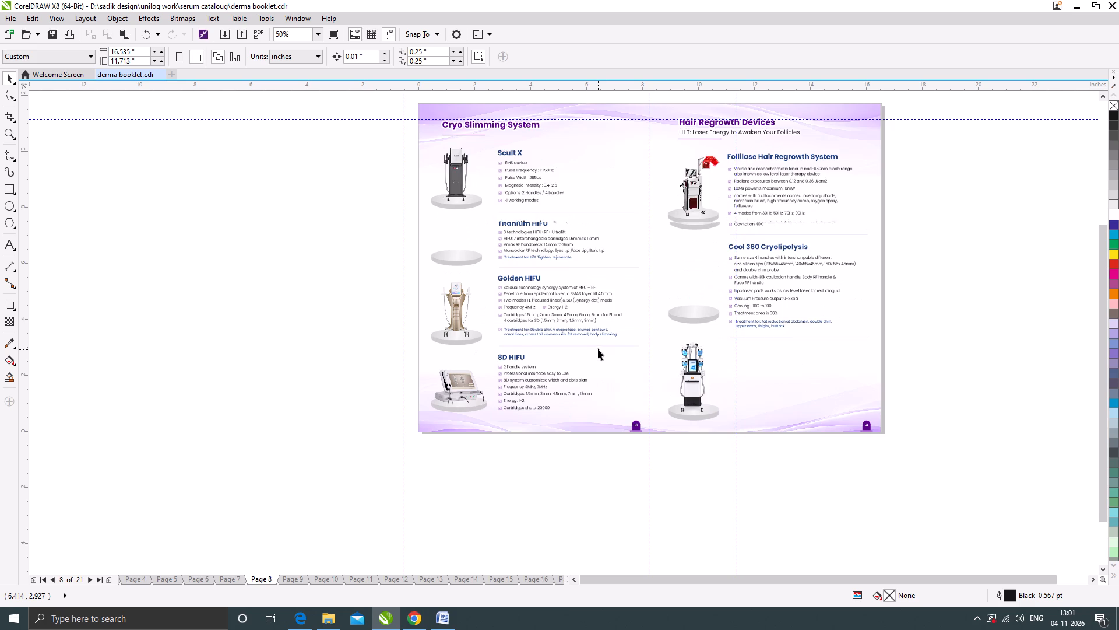
key(Page_Down)
key(Page_Up)
key(Page_Up)
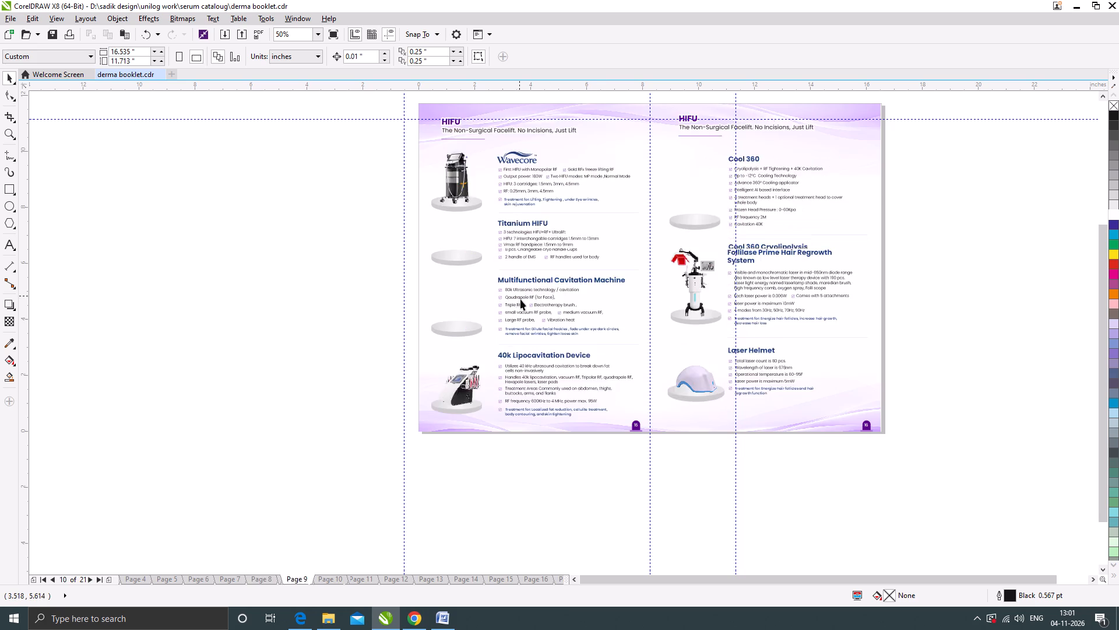
key(Page_Up)
key(Page_Up)
key(Page_Up)
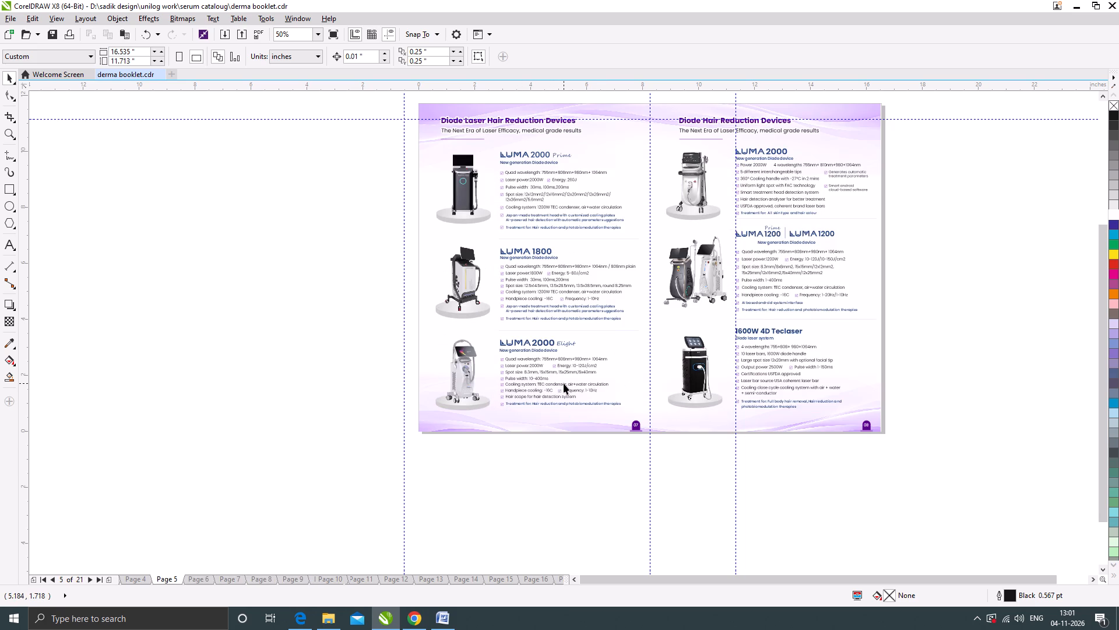
key(Page_Up)
key(Page_Up)
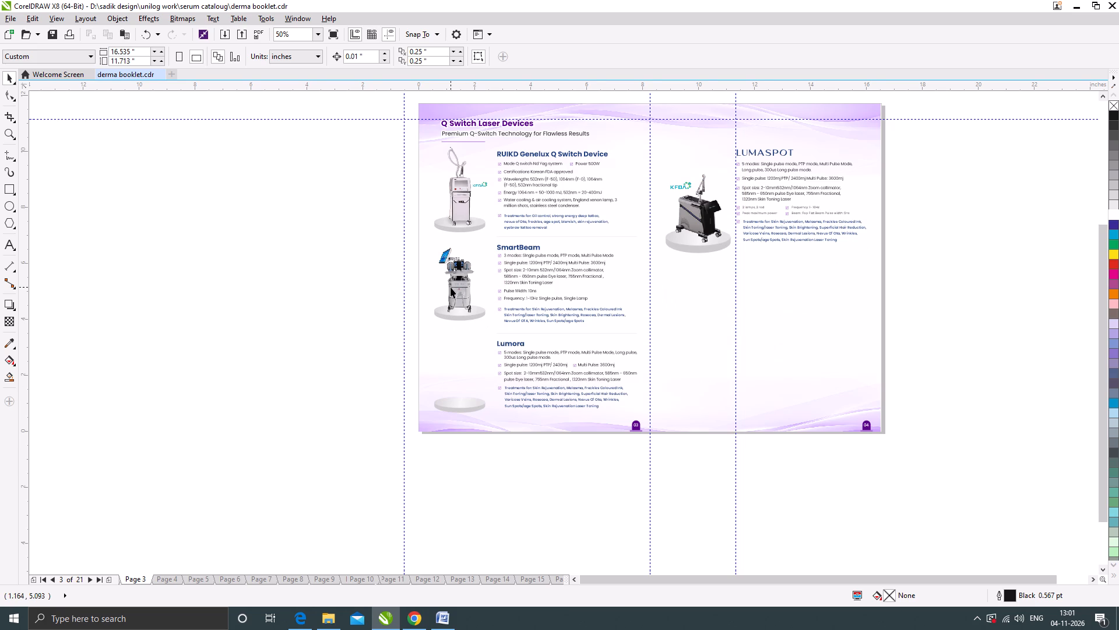
scroll(465, 282, up, 1)
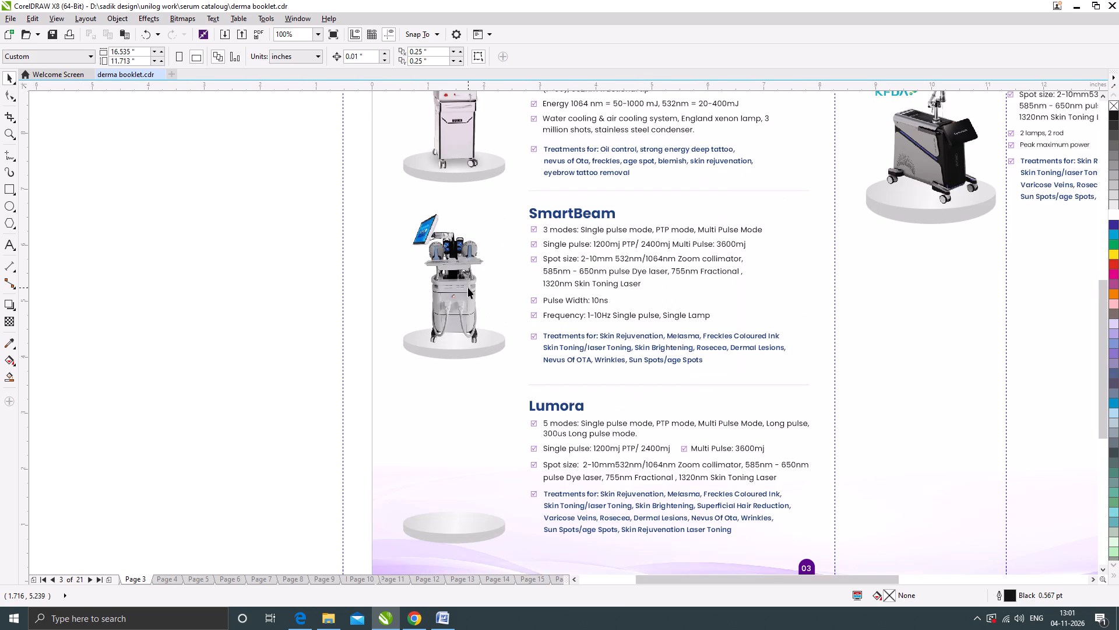
scroll(471, 289, up, 1)
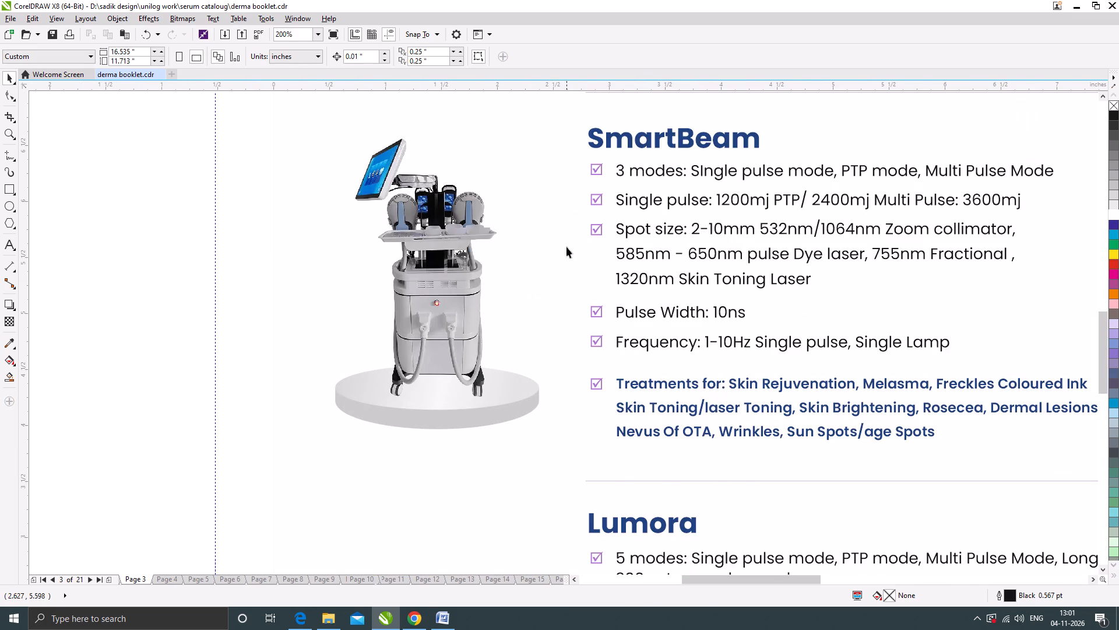
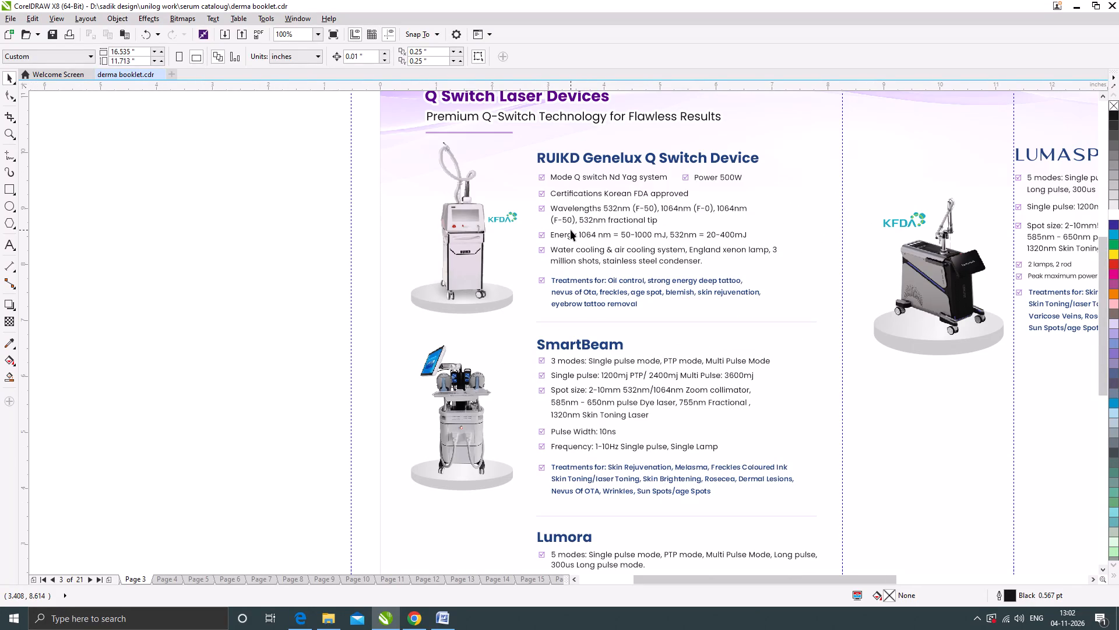
Examine the Medifacial and Q Switch product spreads on pages 2 to 4, including the Epiglow Multi Functional Platform entry on page 4.
scroll(571, 230, down, 1)
key(Page_Up)
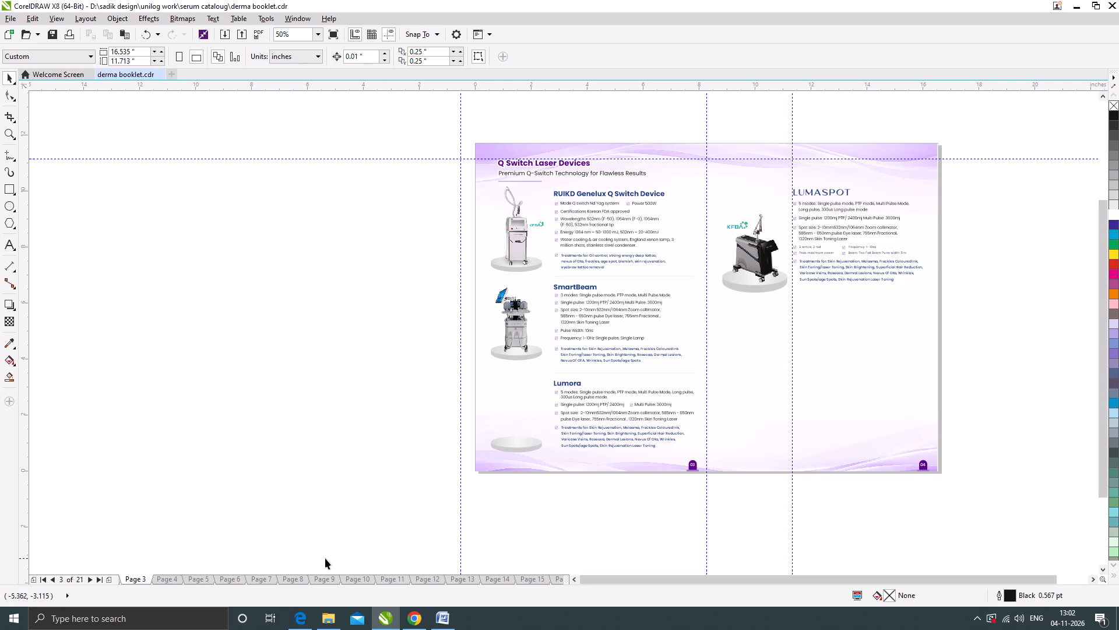
key(Page_Up)
key(Page_Down)
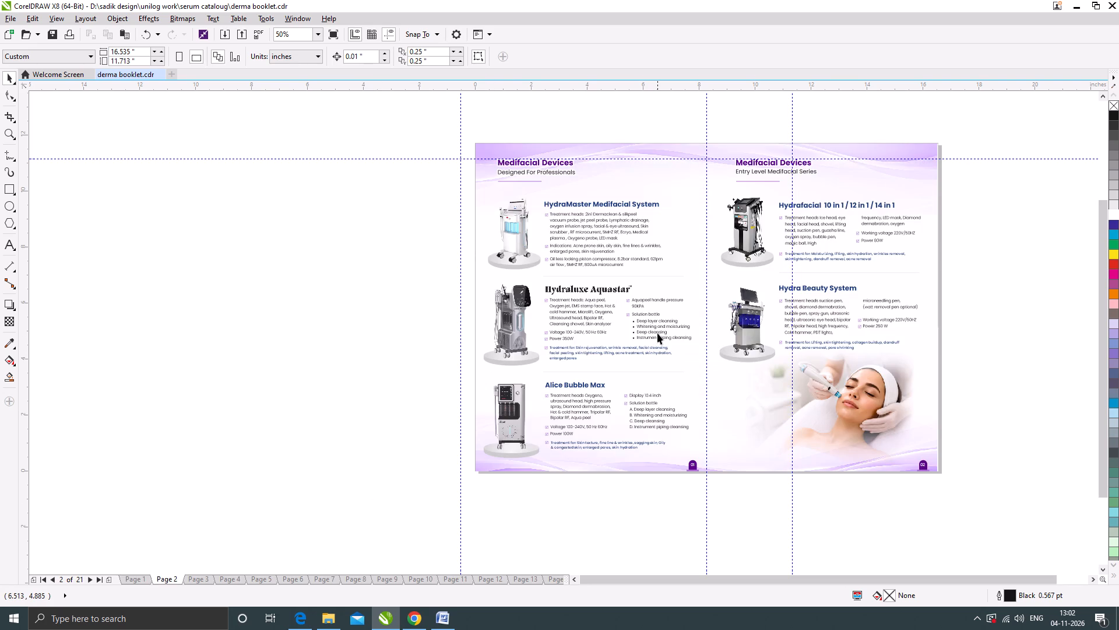
key(Page_Down)
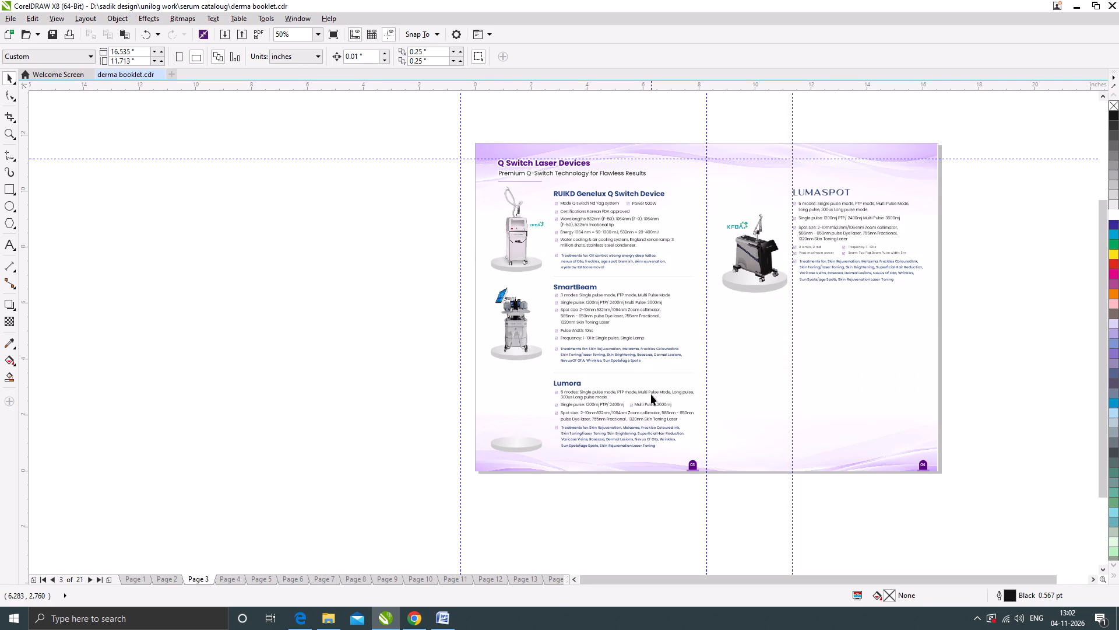
key(Page_Down)
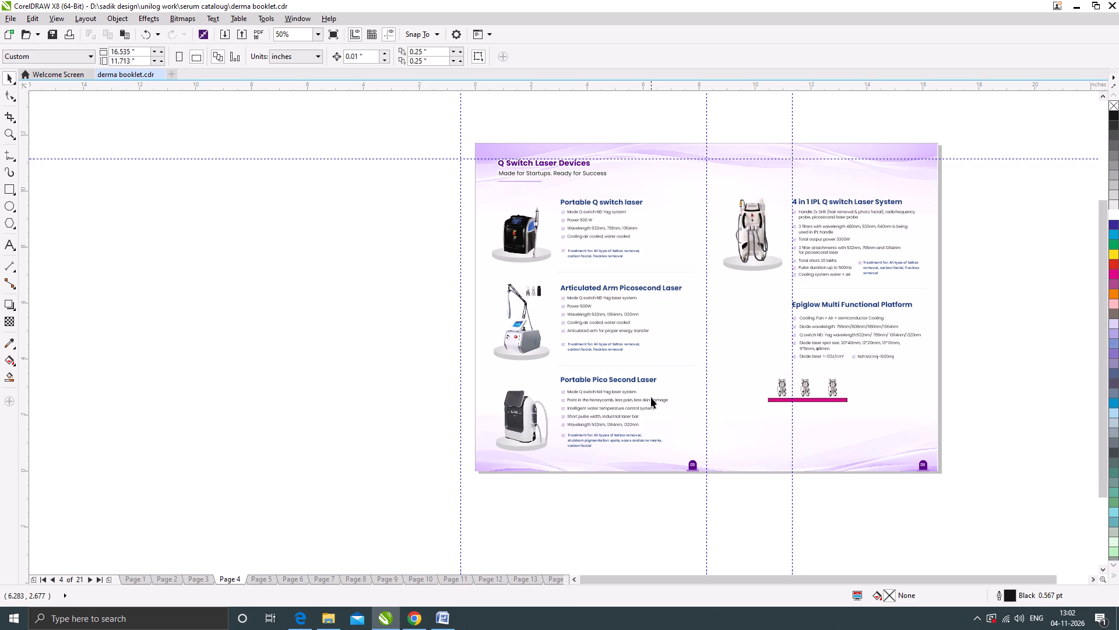
scroll(843, 399, up, 1)
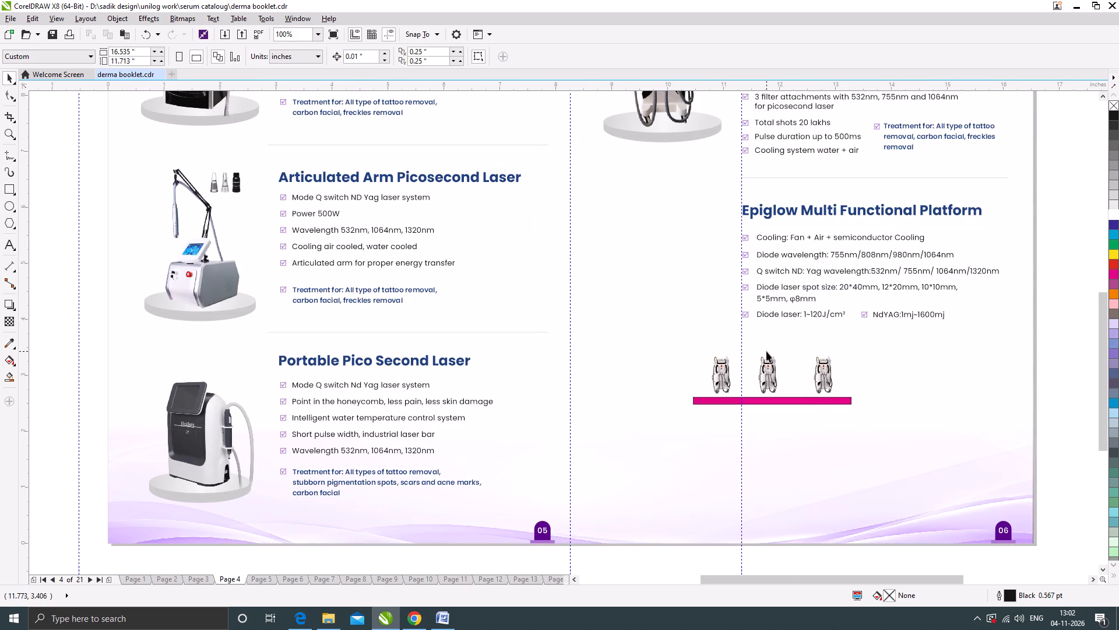
scroll(766, 351, down, 1)
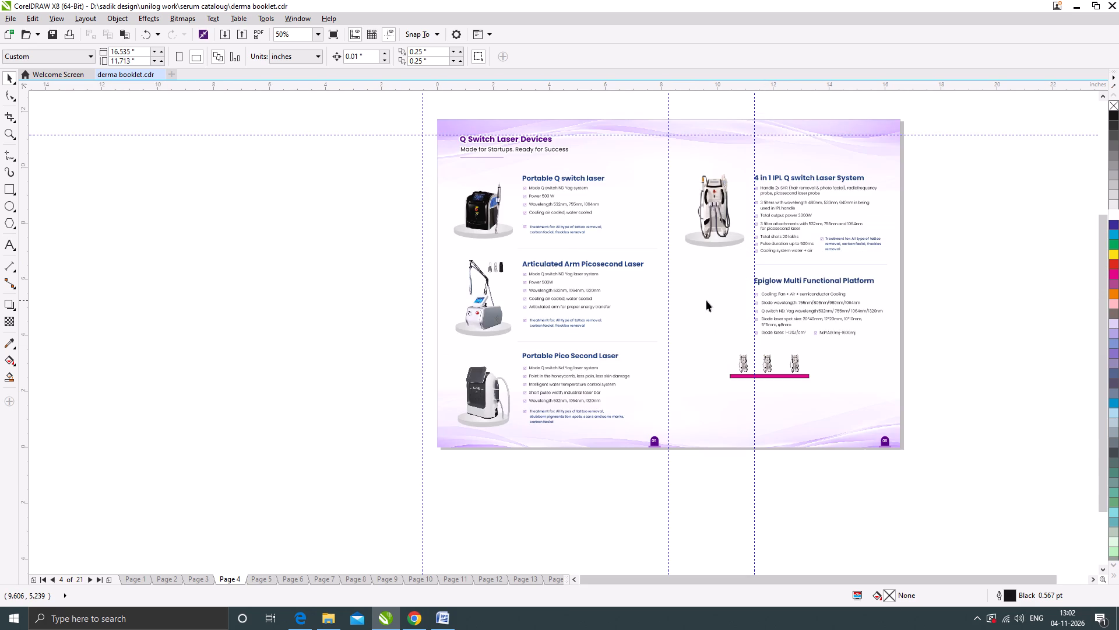
key(Page_Down)
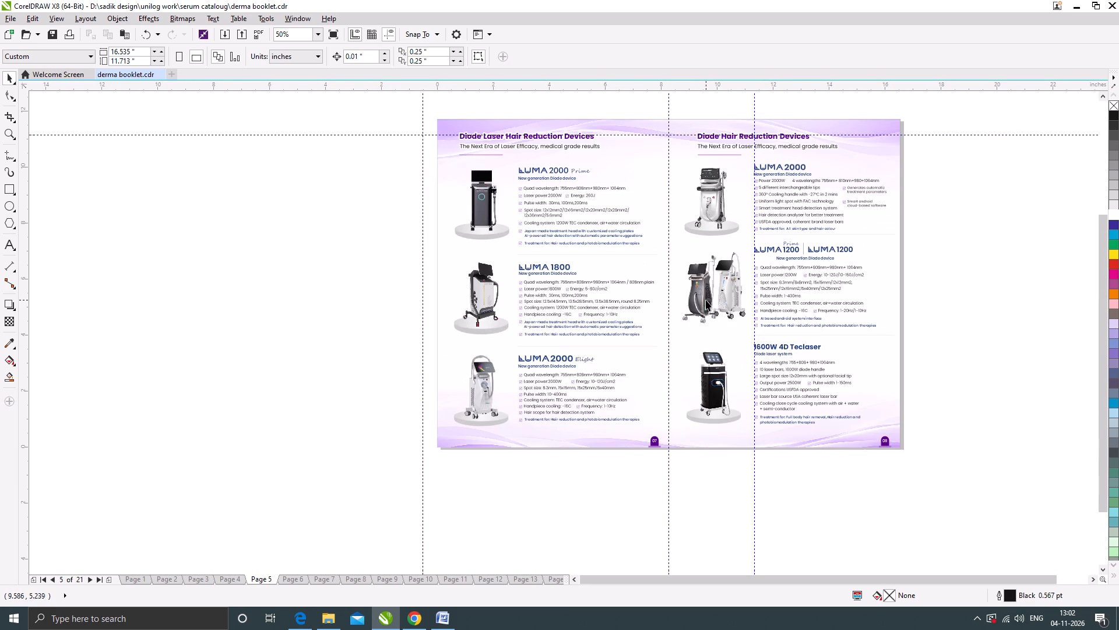
key(Page_Up)
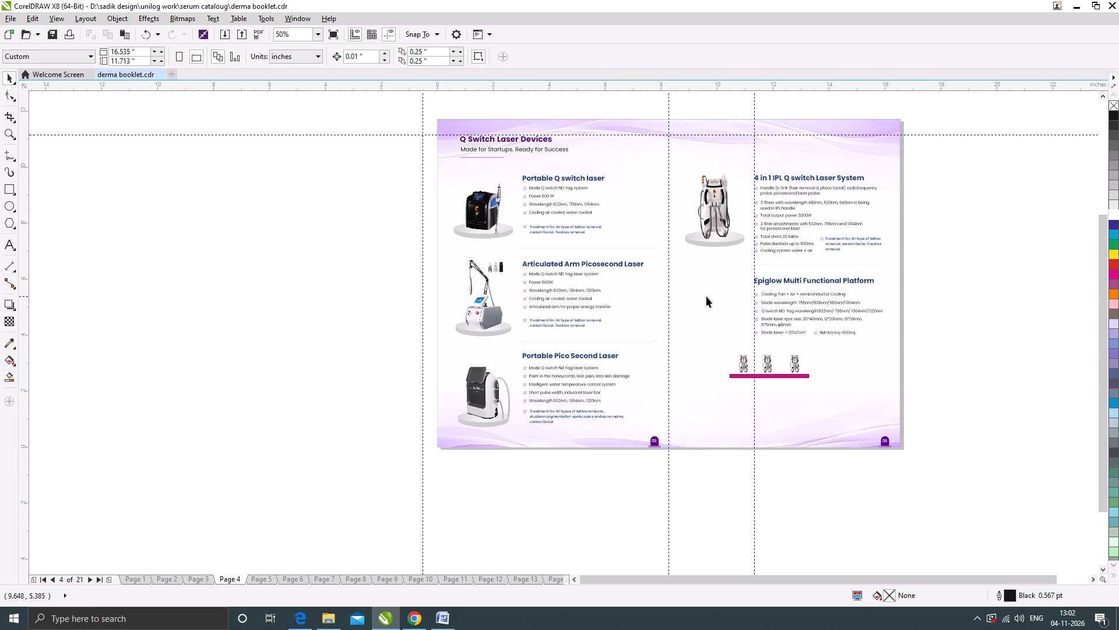
Look through the booklet's spreads from page 5 to page 12, checking each product's image and details.
key(Page_Down)
key(Page_Down)
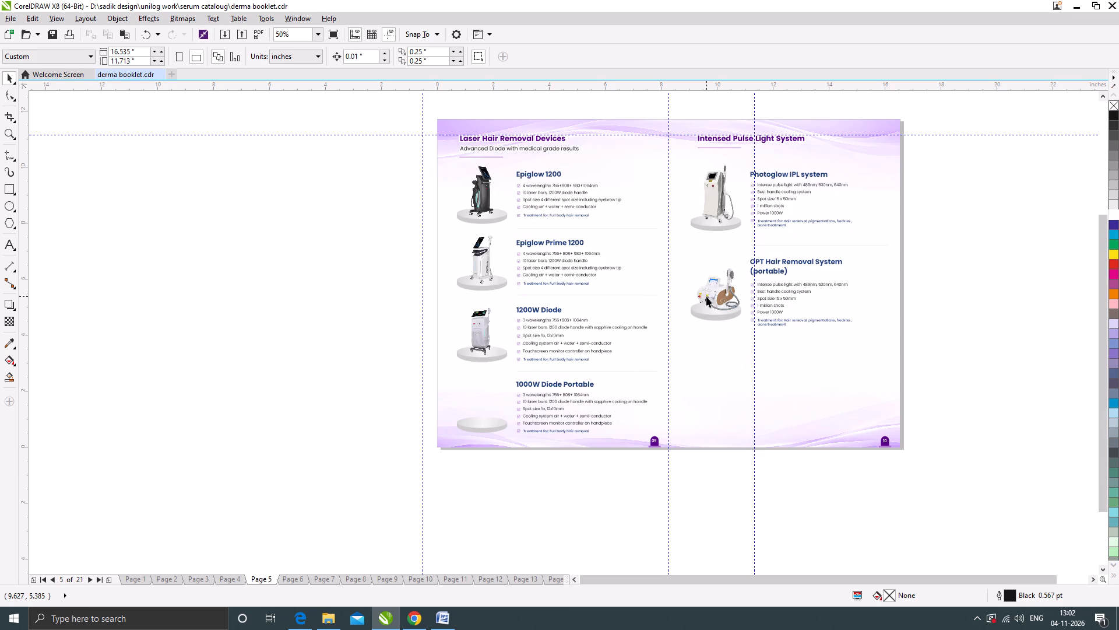
key(Page_Down)
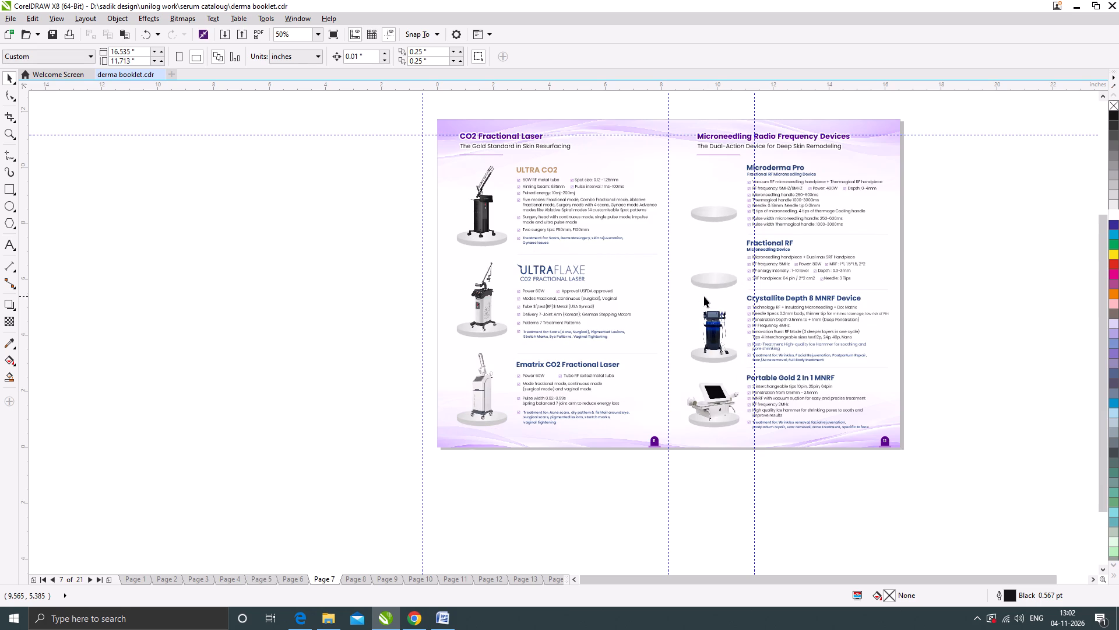
key(Page_Down)
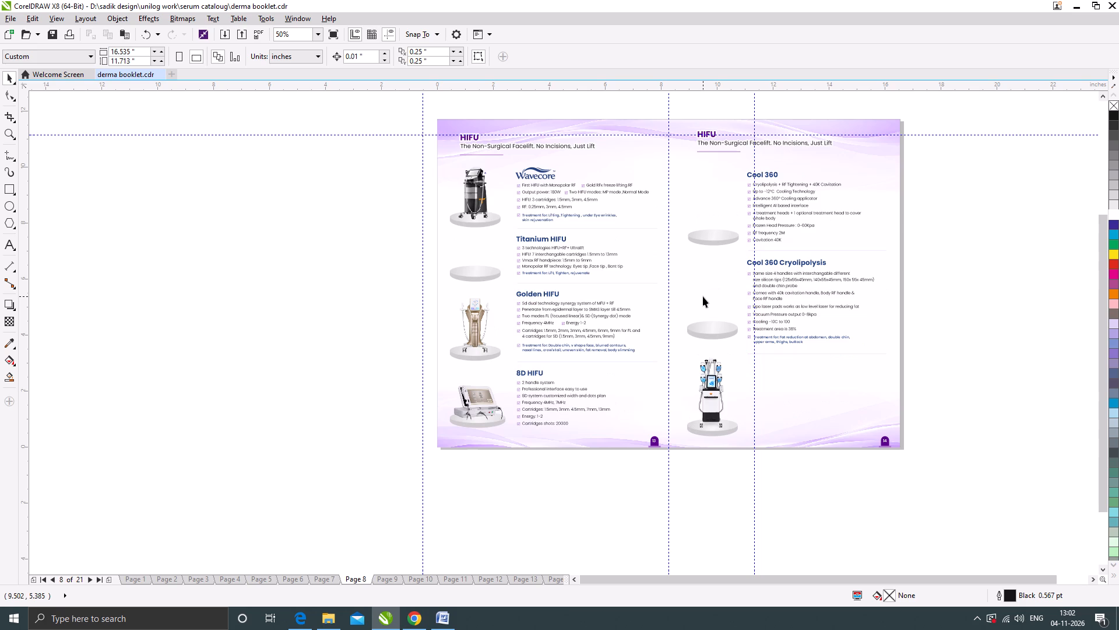
key(Page_Down)
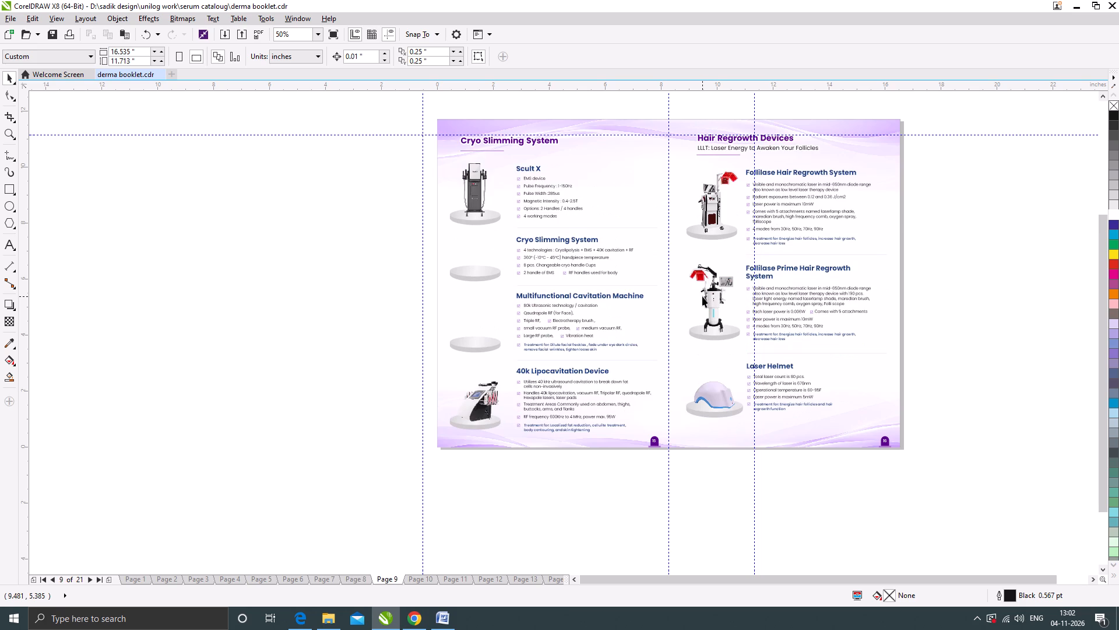
key(Page_Down)
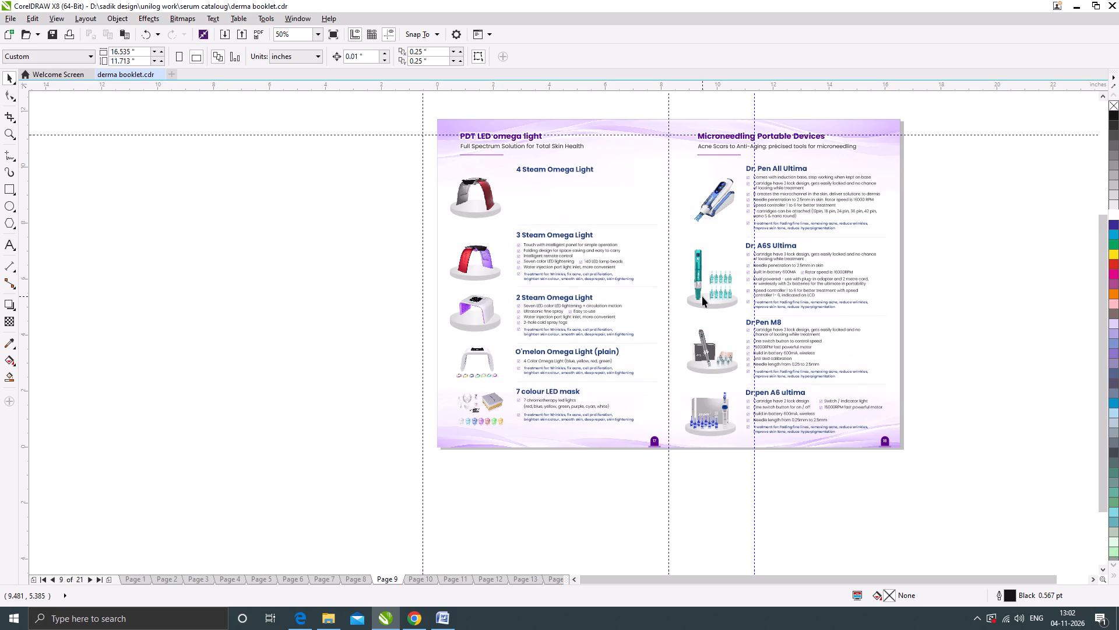
key(Page_Down)
key(Page_Down)
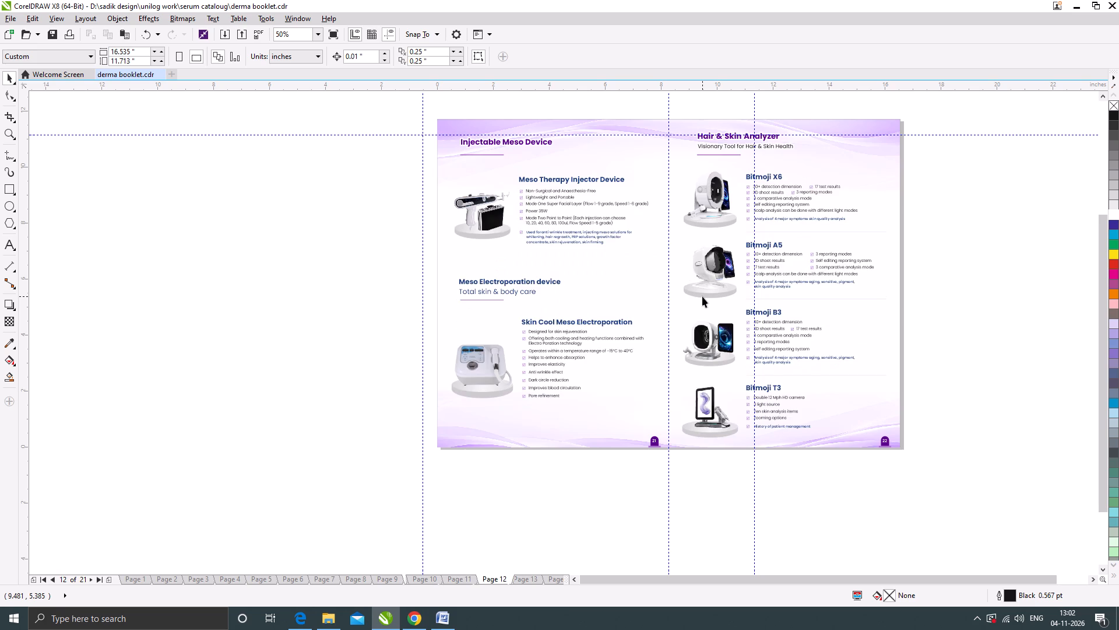
Look through the Clinical Furniture & HT Setup spreads on pages 13 and 14 and return to the Q Switch Laser Devices spread on page 3.
key(Page_Down)
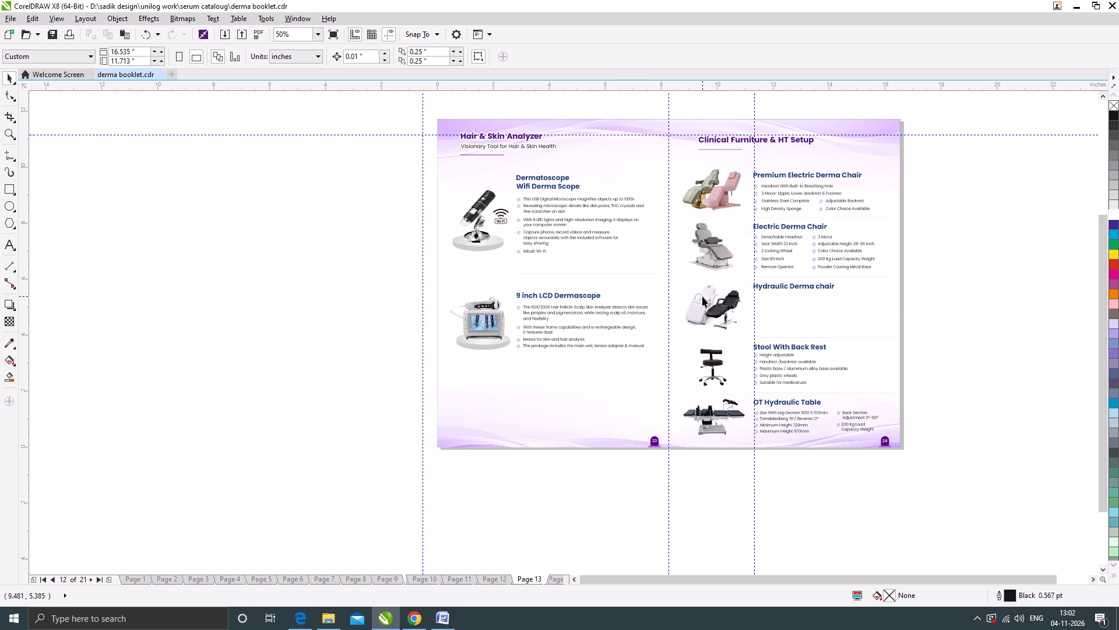
key(Page_Down)
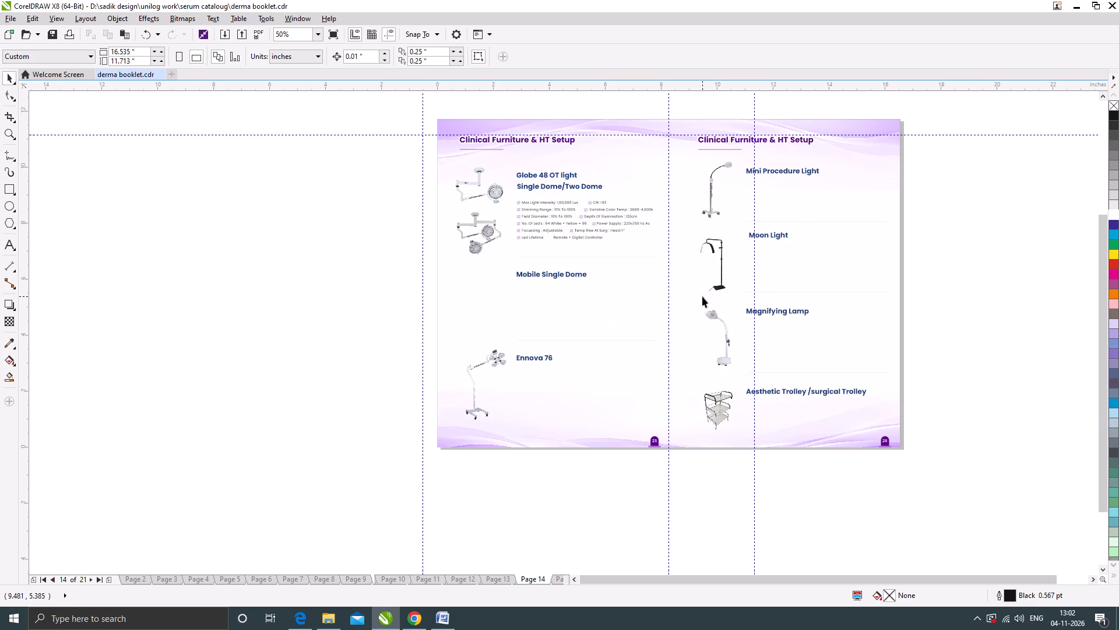
key(Page_Up)
key(Page_Up)
key(Page_Up)
key(Page_Up)
key(Page_Up)
key(Page_Up)
key(Page_Up)
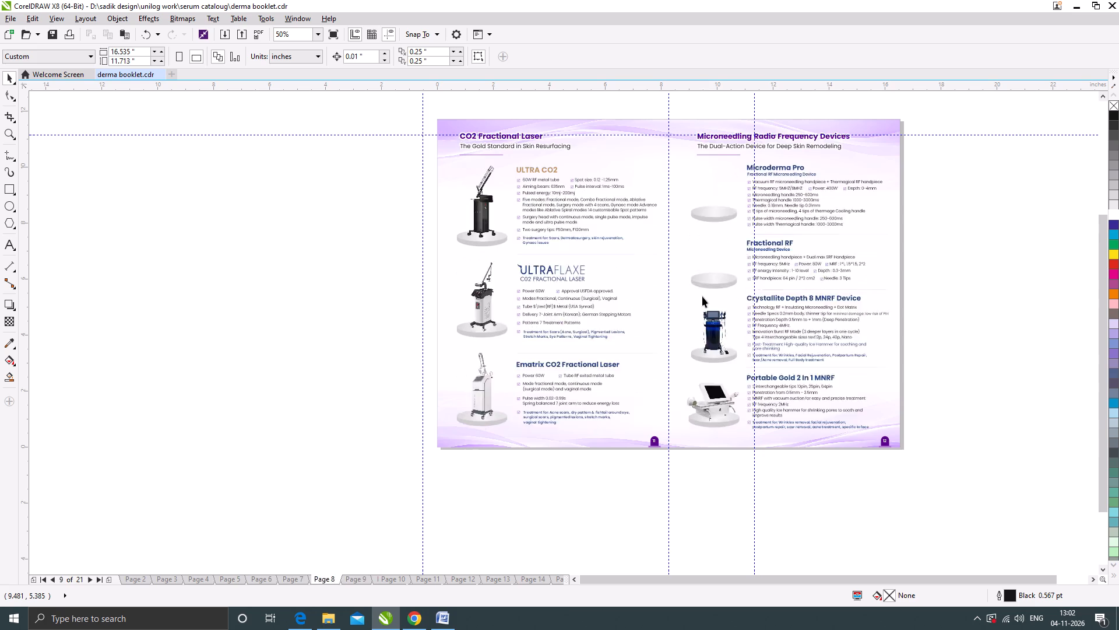
key(Page_Up)
key(Page_Up)
key(Page_Up)
key(Page_Up)
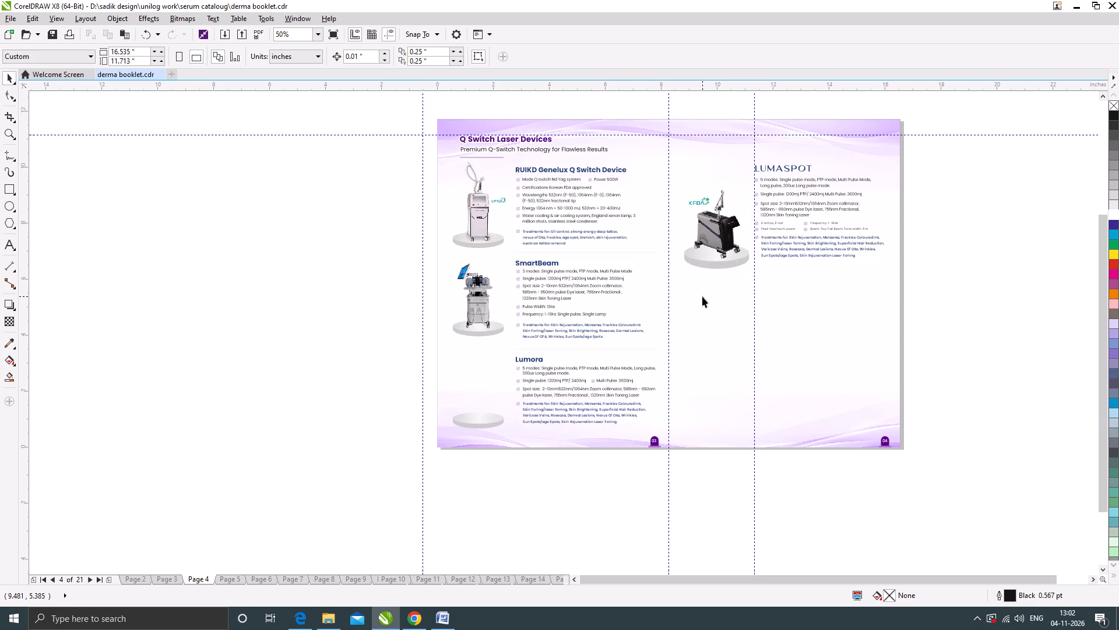
key(Page_Up)
key(Page_Down)
Check the SmartBeam machine image on page 3's Q Switch Laser Devices spread.
click(367, 332)
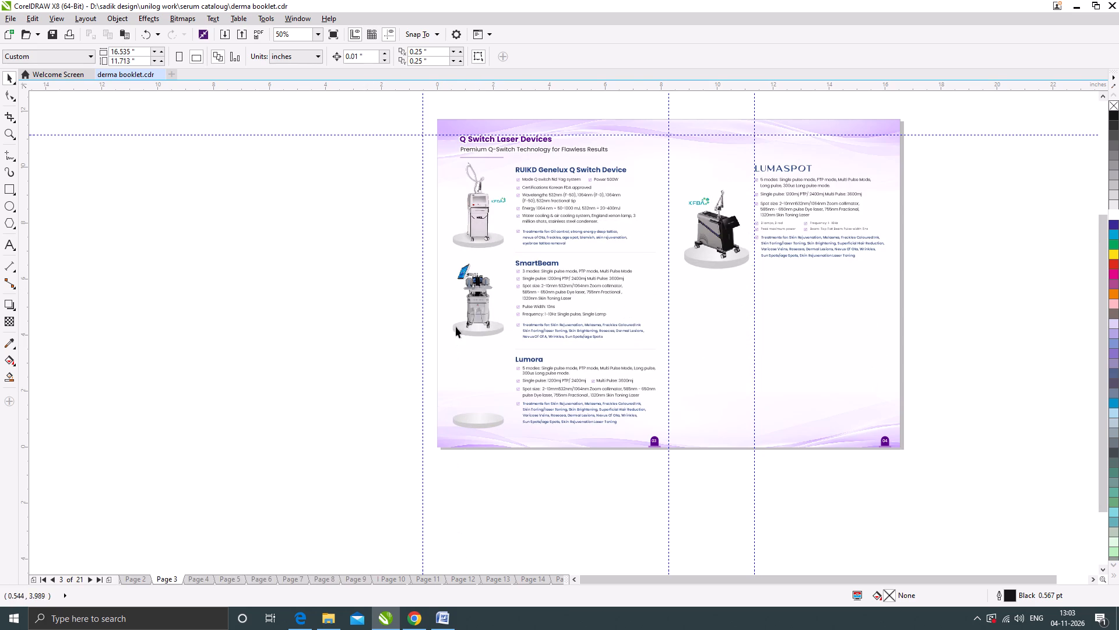
click(471, 297)
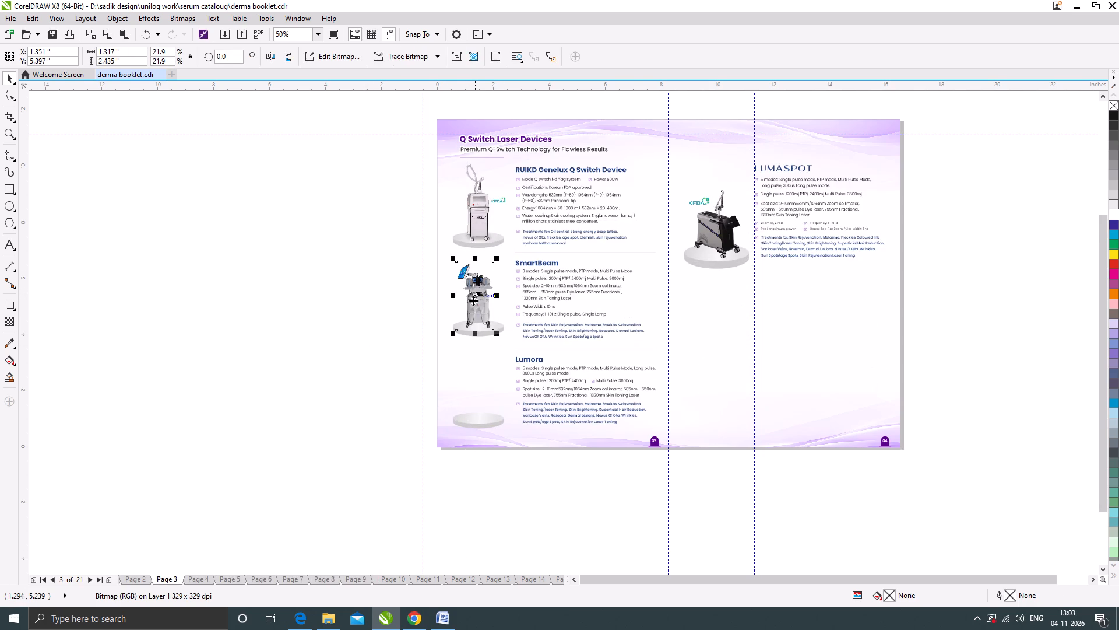
click(336, 357)
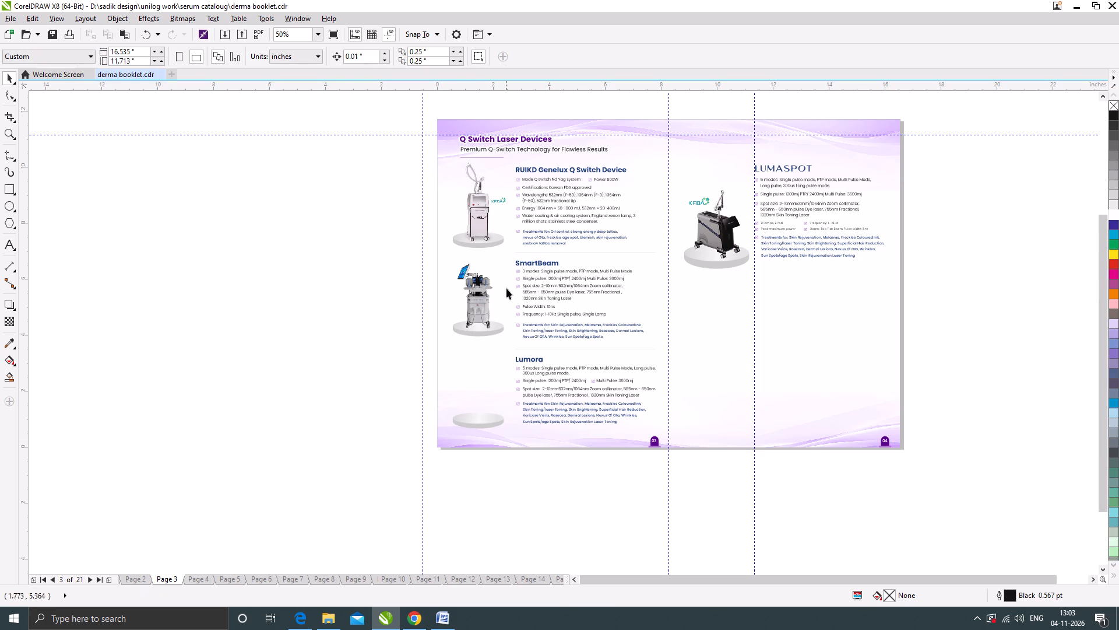
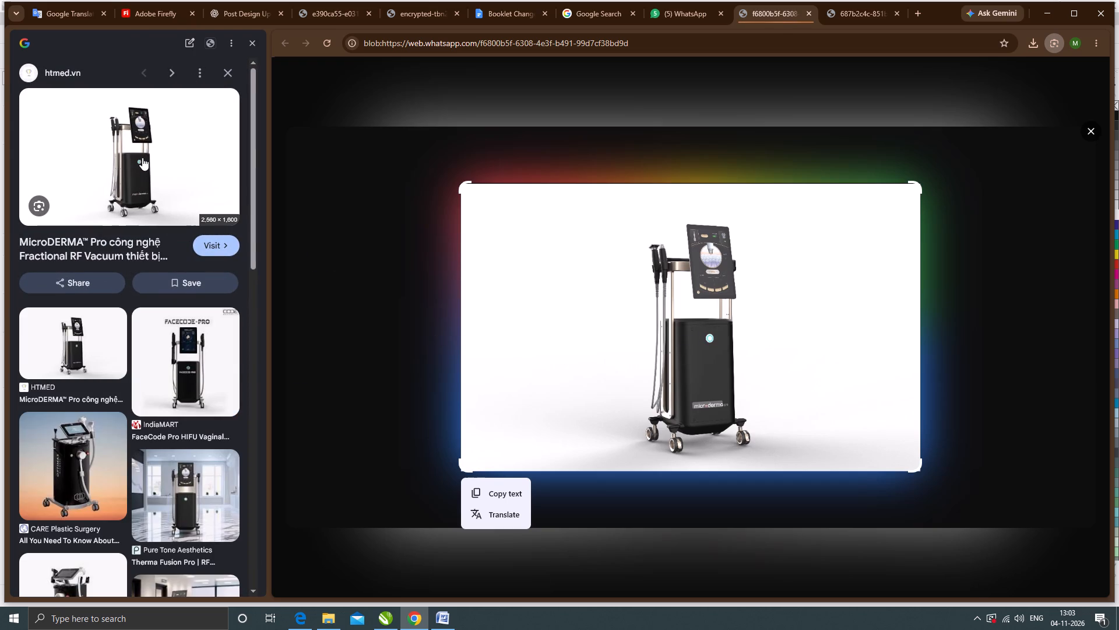
Open the htmed.vn product page for the matching MicroDERMA Pro image result and open its main photo of the black machine.
right_click(142, 157)
click(107, 167)
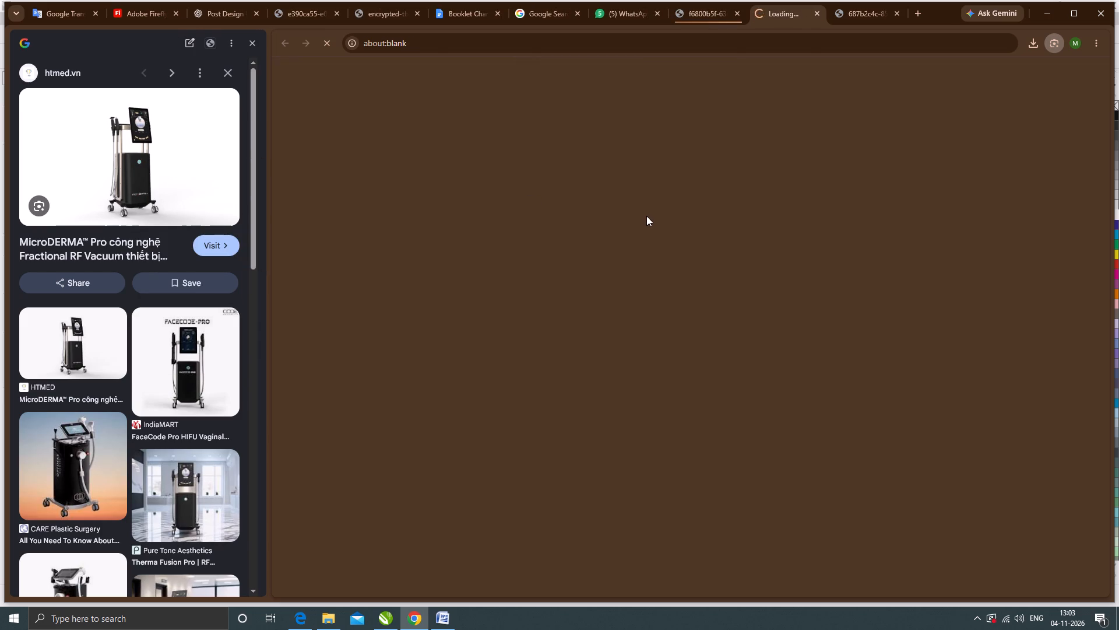
click(896, 14)
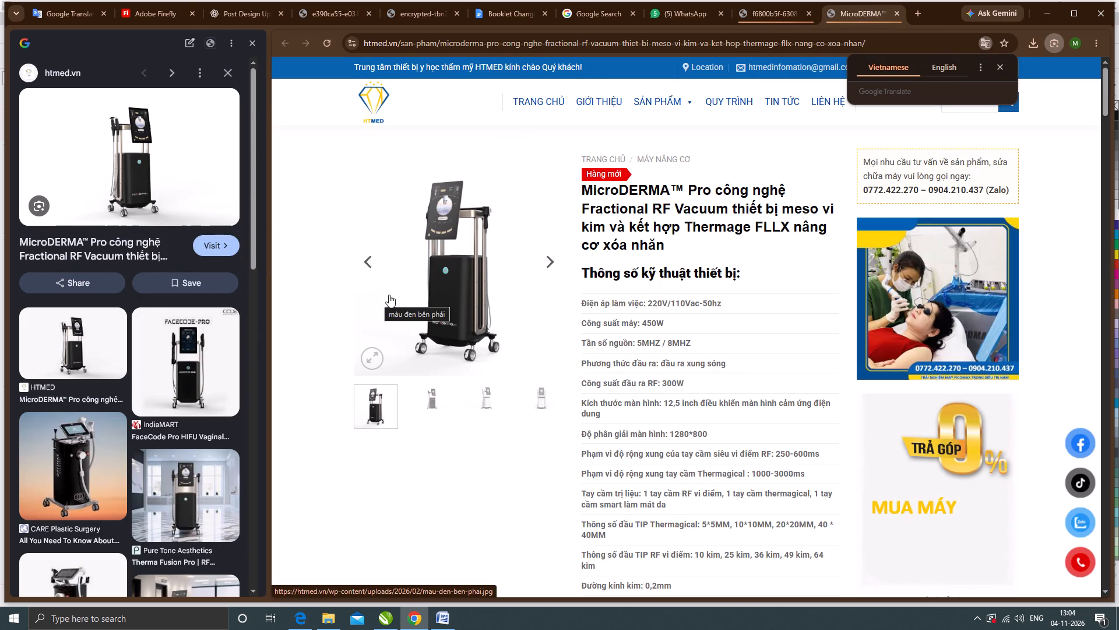
click(460, 294)
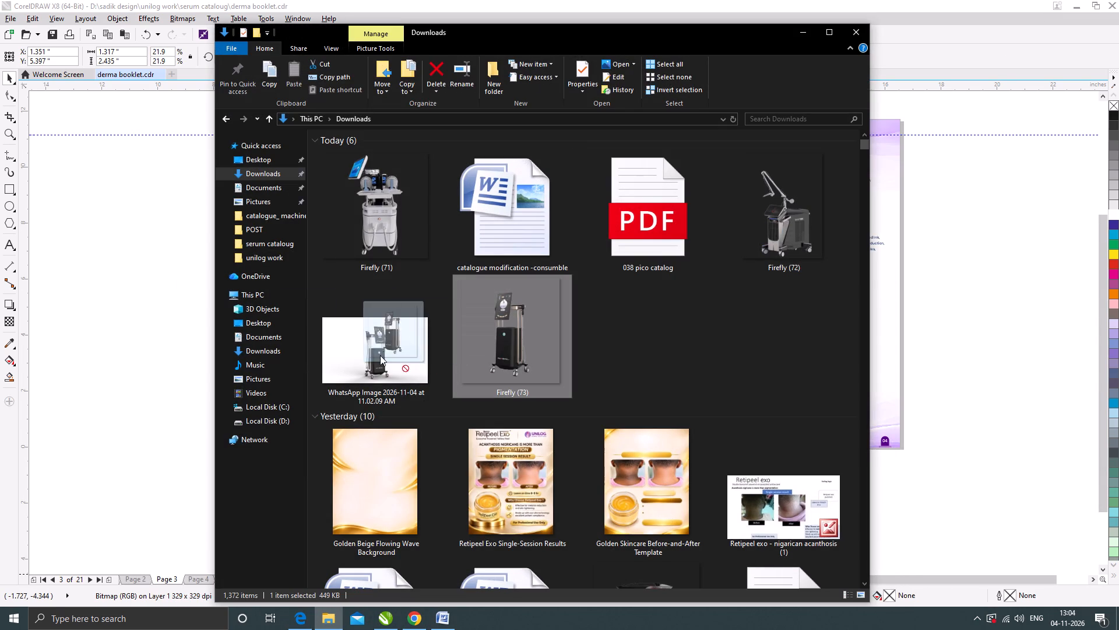
Place the cut-out MicroDERMA Pro image, Firefly (73), beside page 3 of the derma booklet and scale it down to about 27%.
drag(380, 355, 168, 332)
click(800, 30)
scroll(492, 244, down, 1)
drag(478, 128, 427, 243)
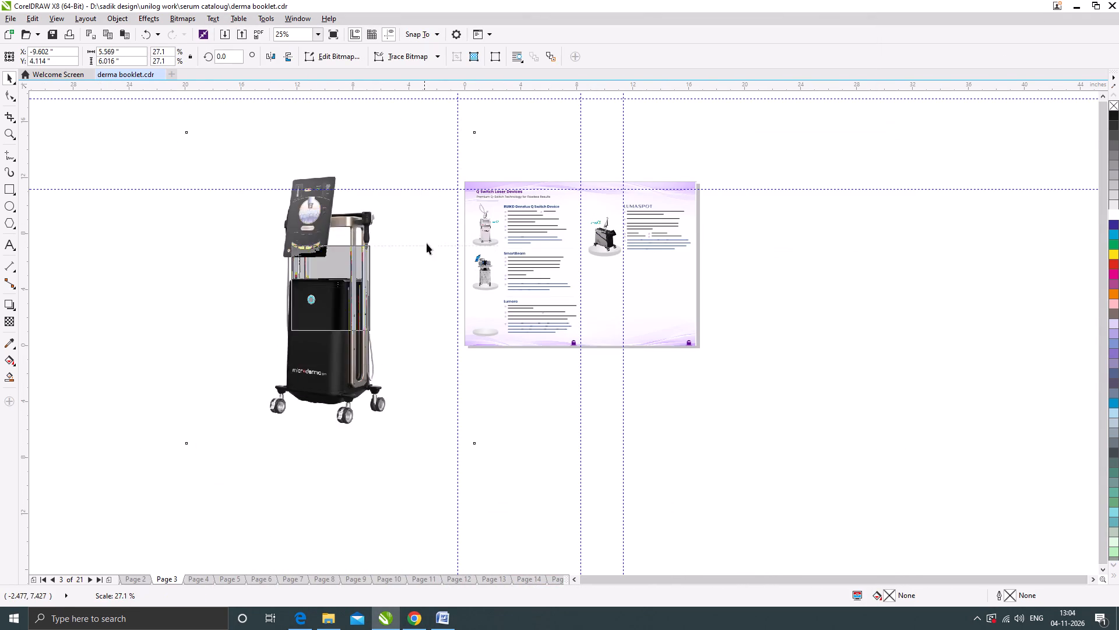
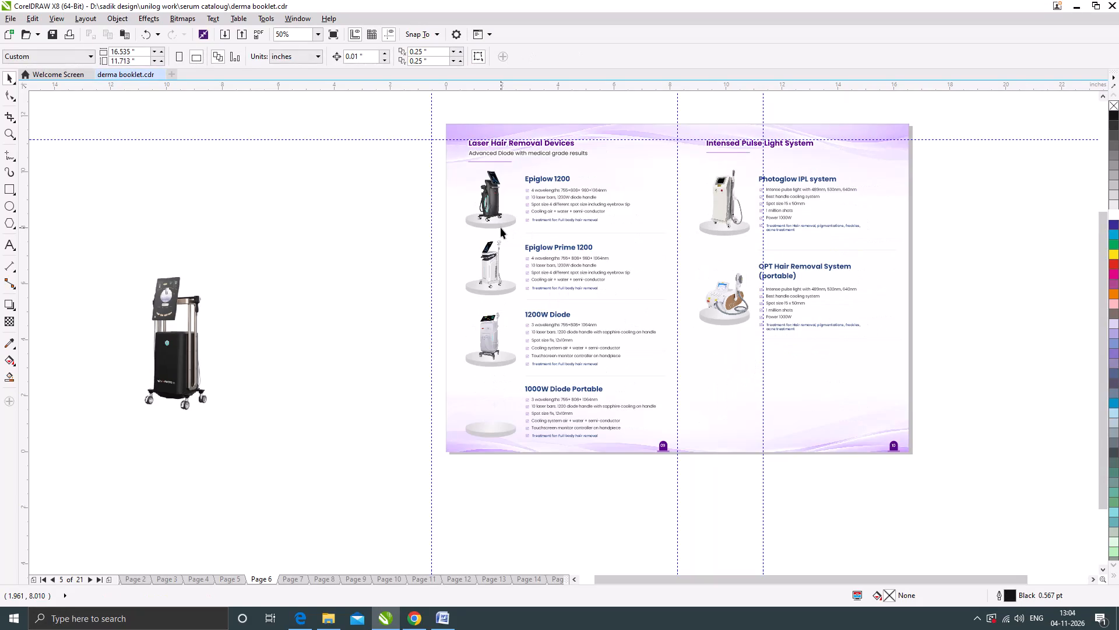
Go to page 7 with the Microderma Pro entry and move the black machine cut-out closer to the spread.
key(Page_Down)
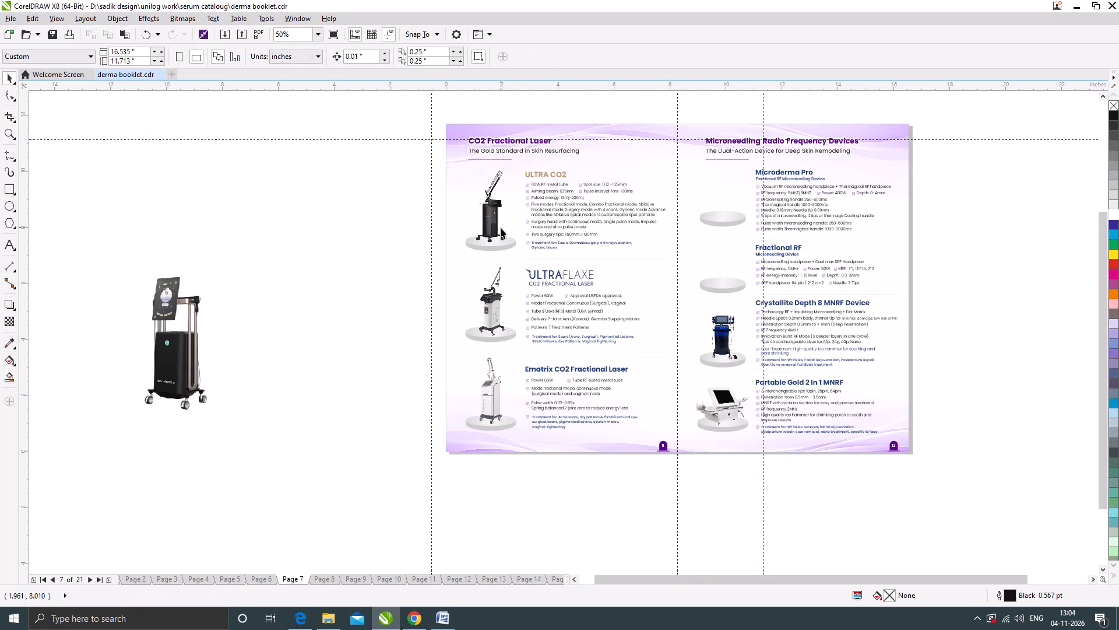
drag(178, 353, 300, 296)
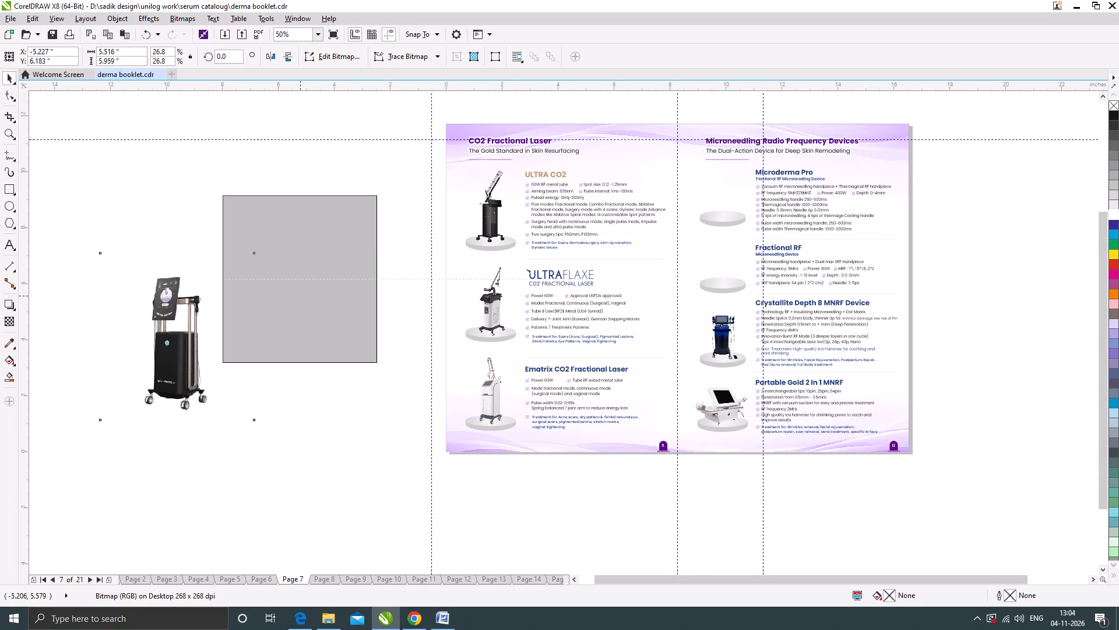
drag(300, 296, 301, 296)
Trim the empty margins of the black machine's bitmap frame, bringing its left edge in close to the machine.
click(8, 92)
scroll(242, 267, up, 1)
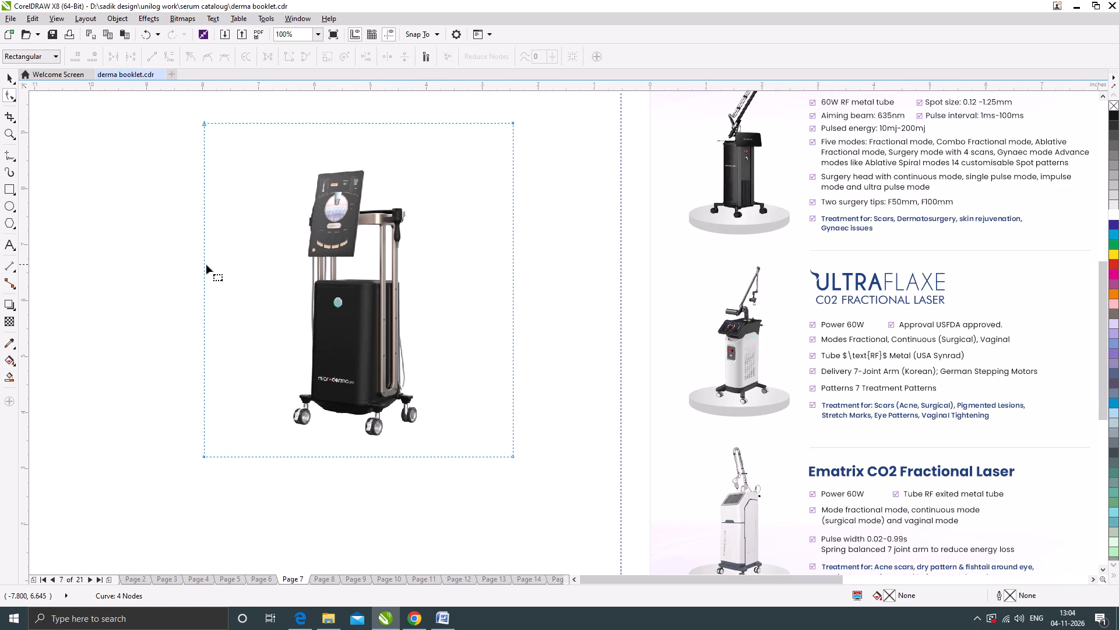
drag(203, 265, 282, 262)
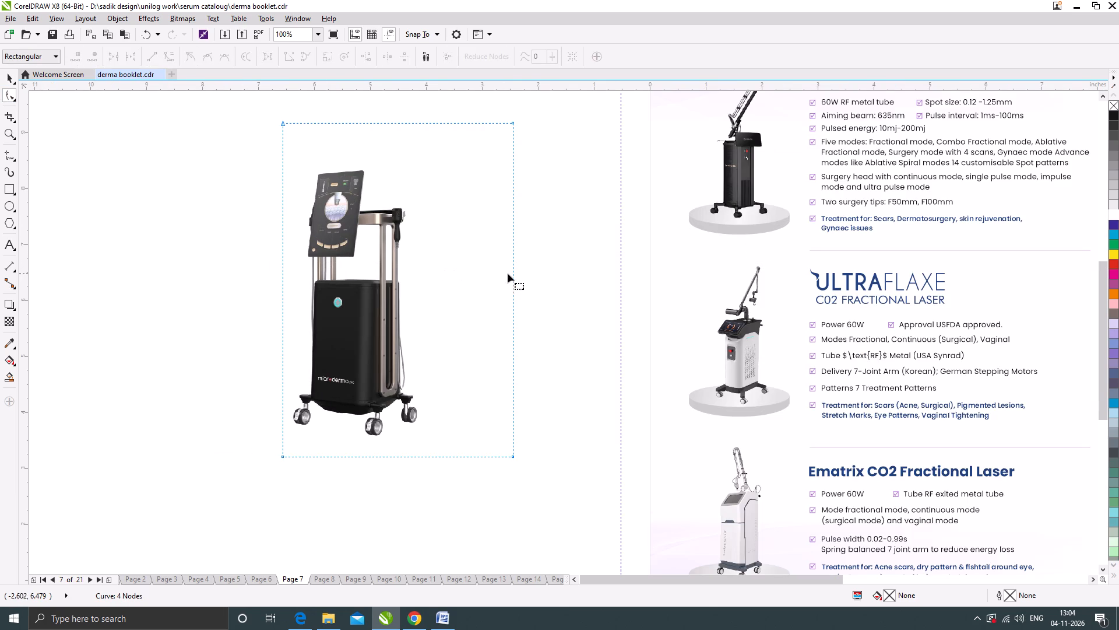
Crop the empty side, top and bottom margins off the MicroDERMA Pro cut-out, leaving the whole machine inside a tighter frame.
drag(513, 272, 425, 271)
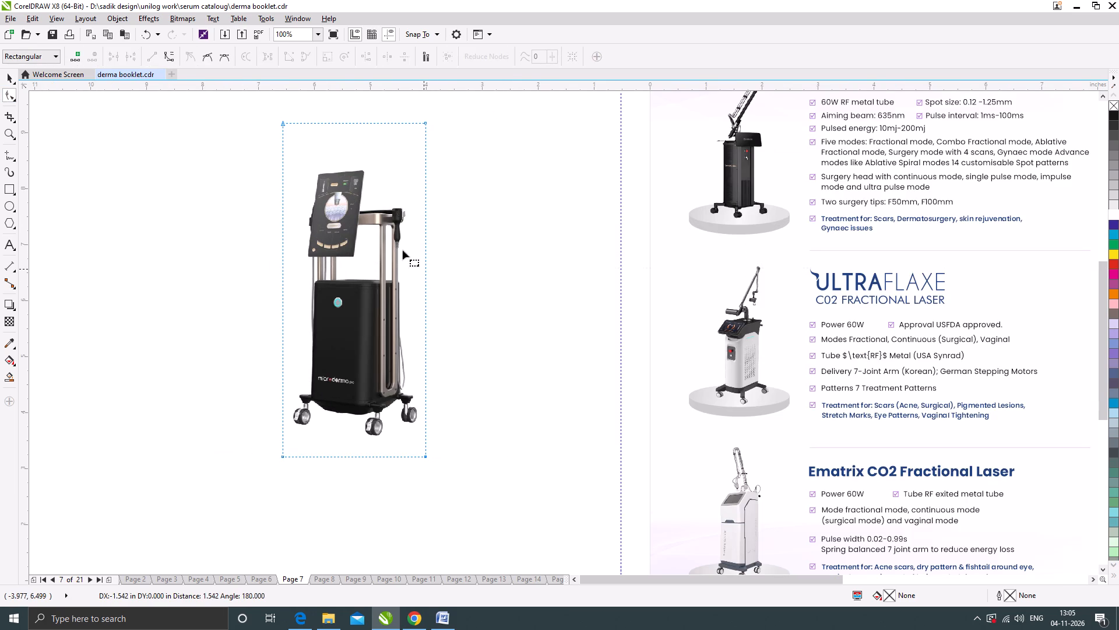
drag(350, 123, 353, 159)
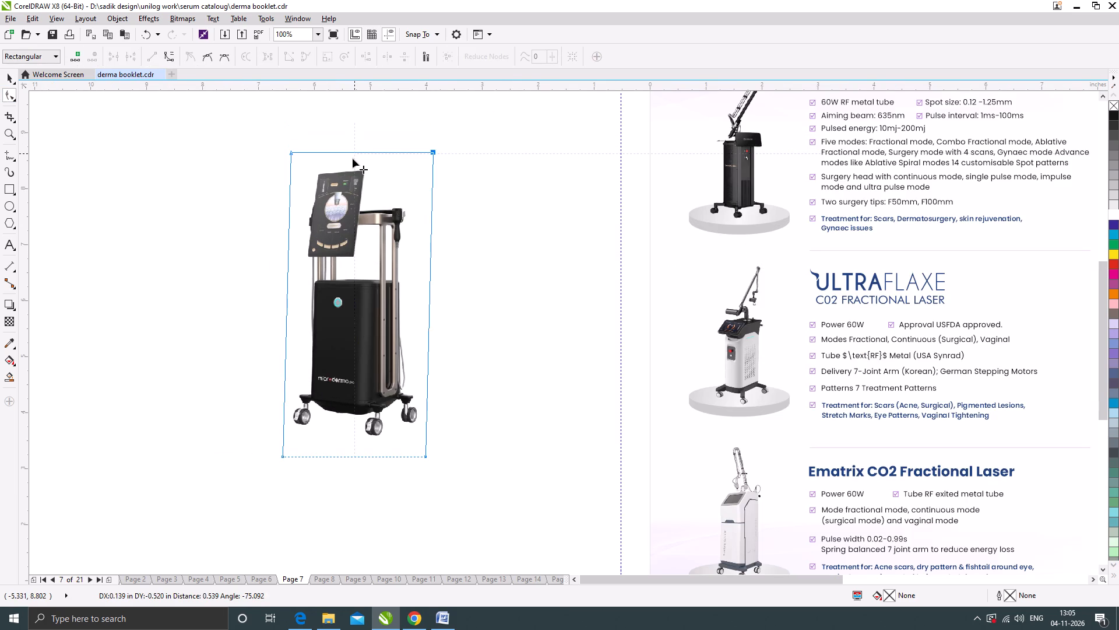
drag(353, 159, 350, 159)
drag(390, 458, 389, 442)
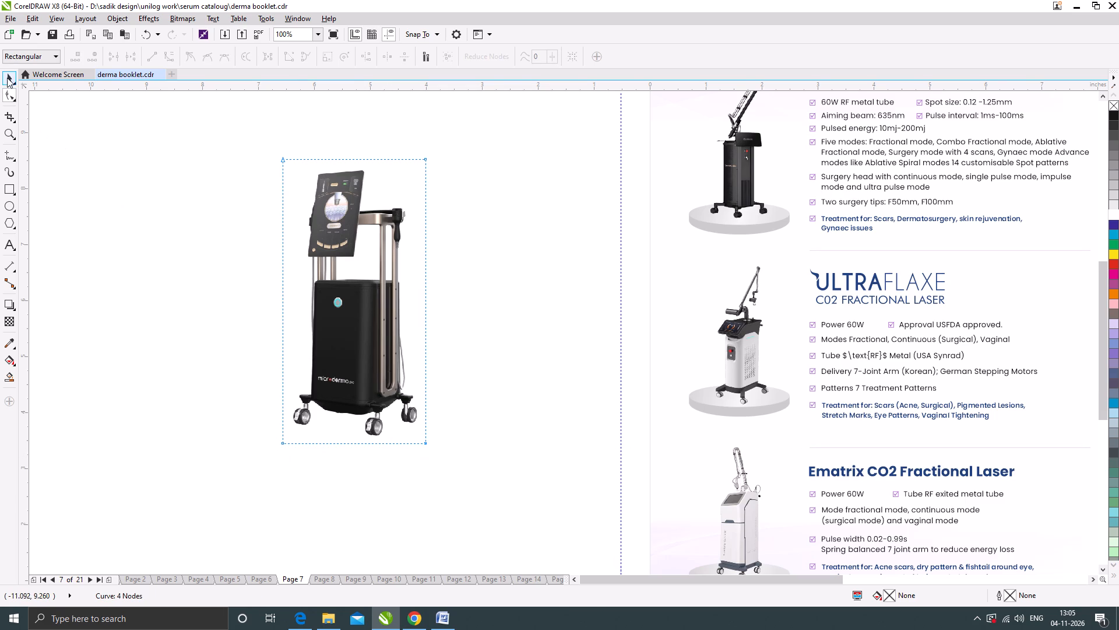
Place the cropped machine on the empty pedestal beside the Microderma Pro text, scaled down to about 1.18 by 2.35 inches.
click(9, 78)
scroll(279, 328, down, 3)
drag(305, 330, 533, 265)
scroll(546, 255, up, 2)
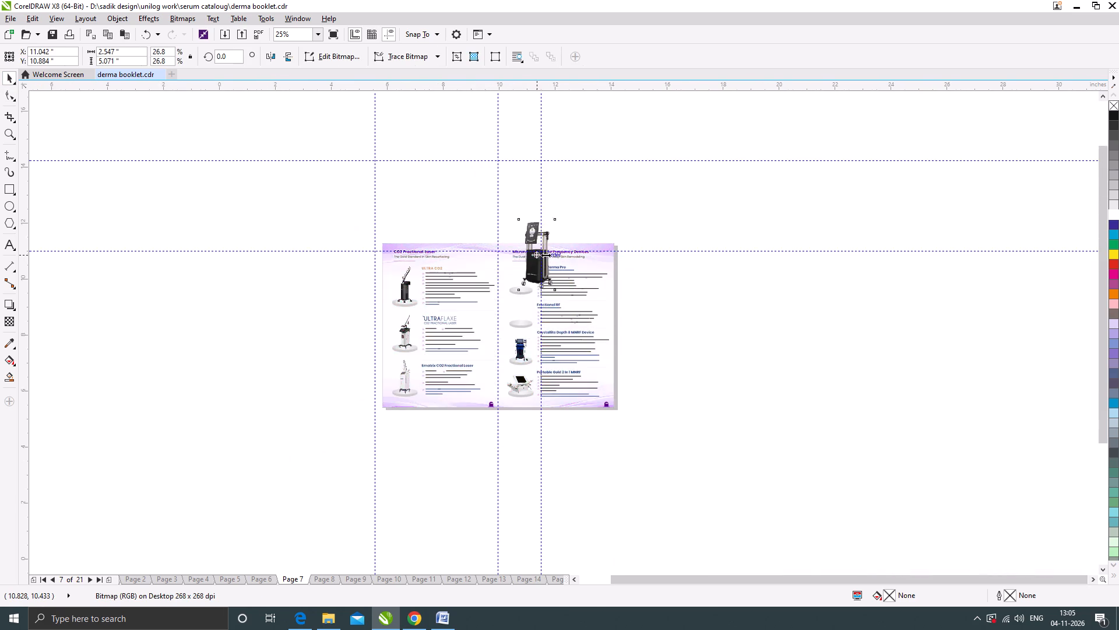
drag(574, 114, 561, 202)
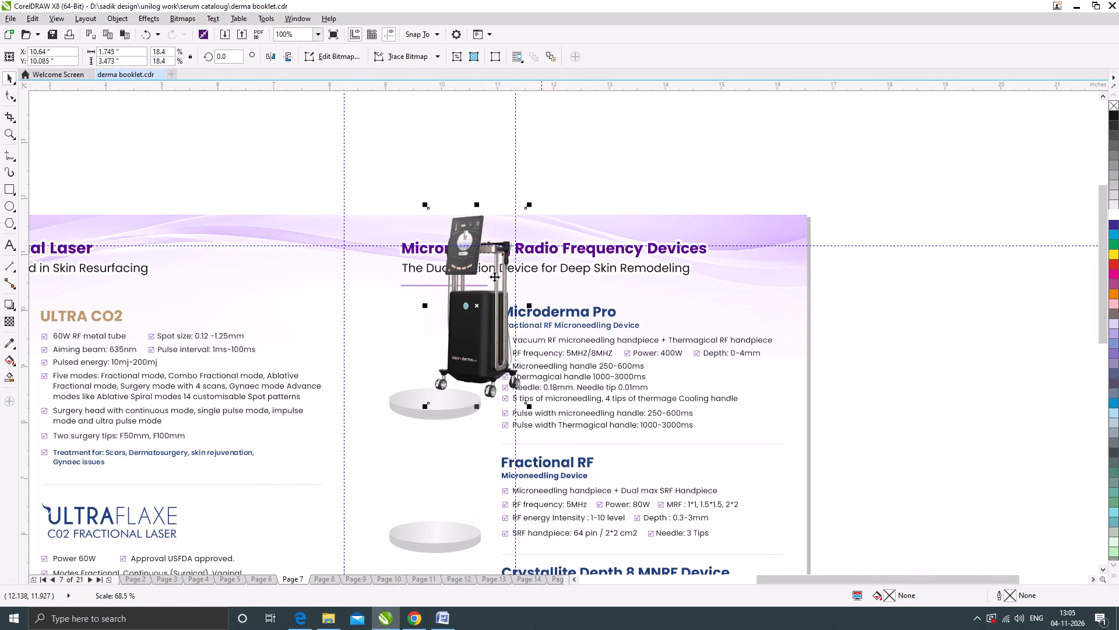
drag(478, 297, 439, 309)
drag(491, 216, 493, 280)
scroll(431, 373, up, 1)
drag(429, 366, 448, 359)
scroll(481, 377, down, 2)
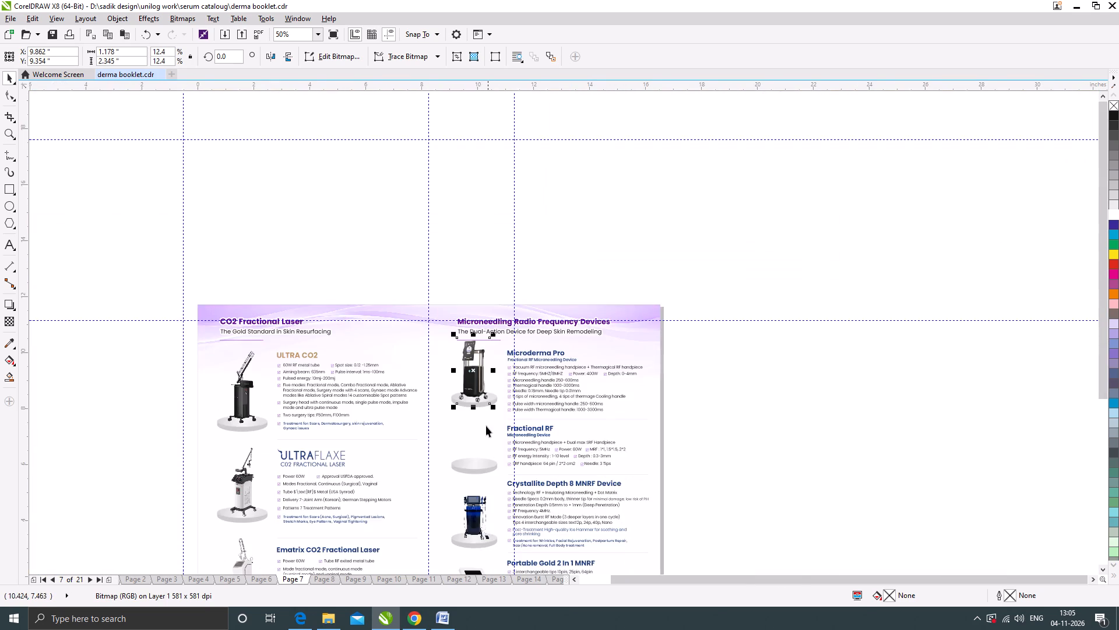
Lower the Microderma Pro pedestal by about 0.25 inch and move the machine image down onto it.
scroll(471, 408, up, 1)
click(476, 404)
click(521, 390)
scroll(510, 403, up, 1)
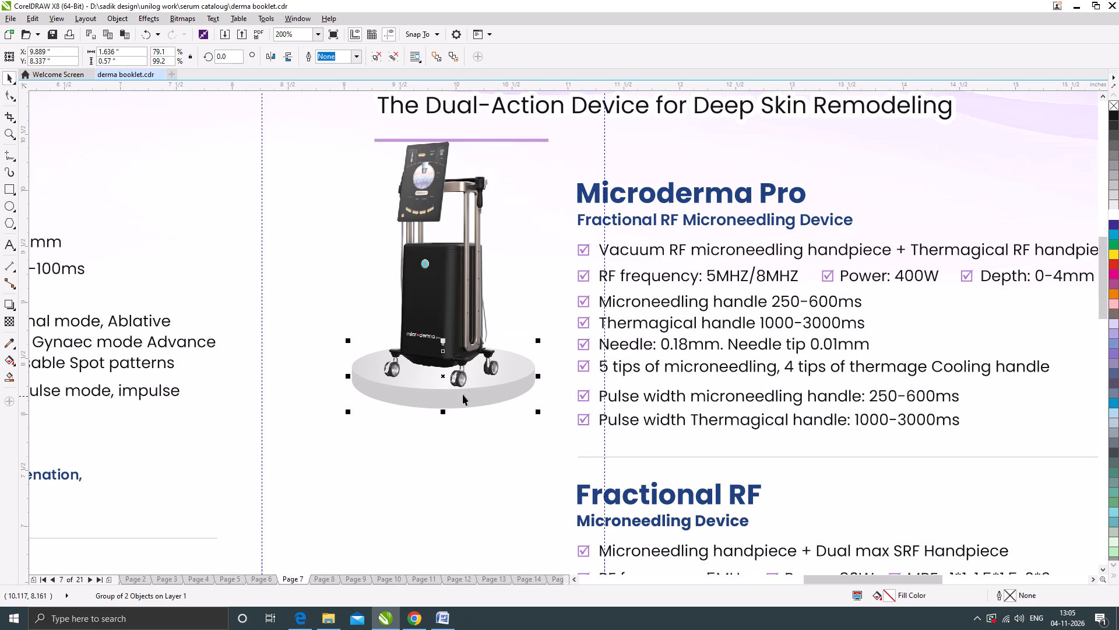
drag(443, 375, 444, 408)
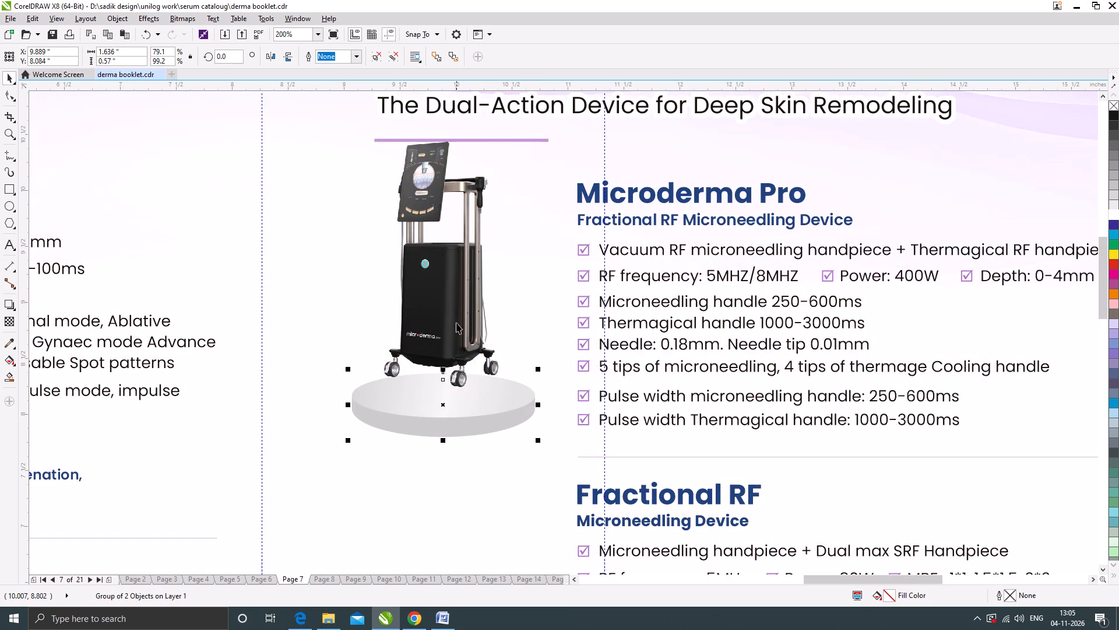
click(456, 323)
drag(463, 307, 466, 333)
Resize the machine image to about 1.05 by 2.08 inches and center it horizontally on its pedestal.
scroll(488, 342, down, 1)
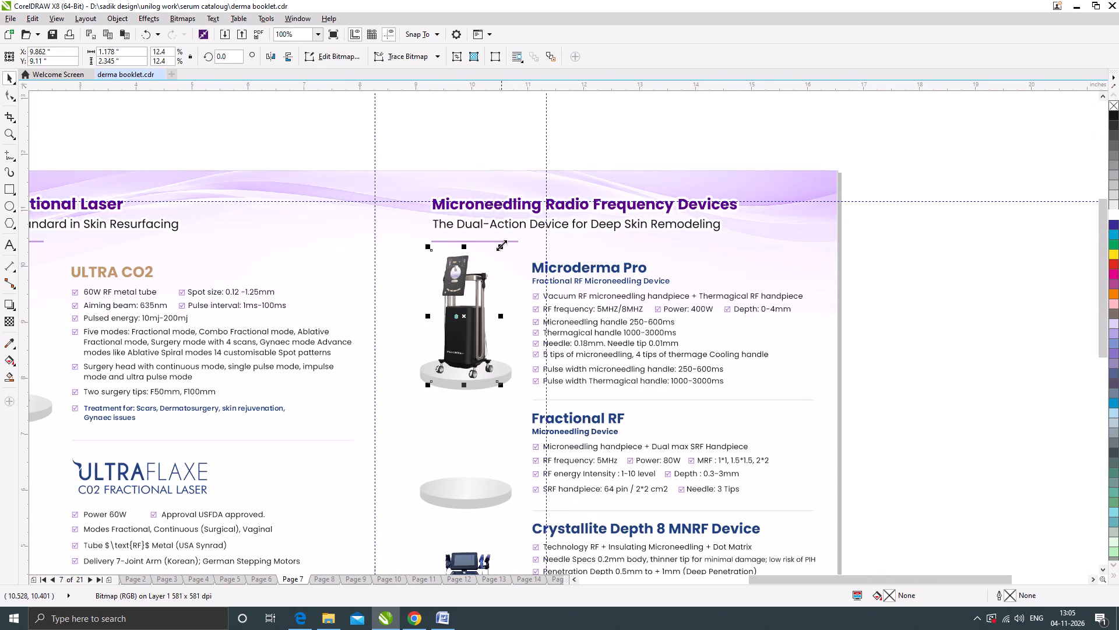
drag(501, 245, 503, 257)
scroll(475, 320, up, 1)
scroll(461, 367, up, 1)
drag(464, 352, 467, 369)
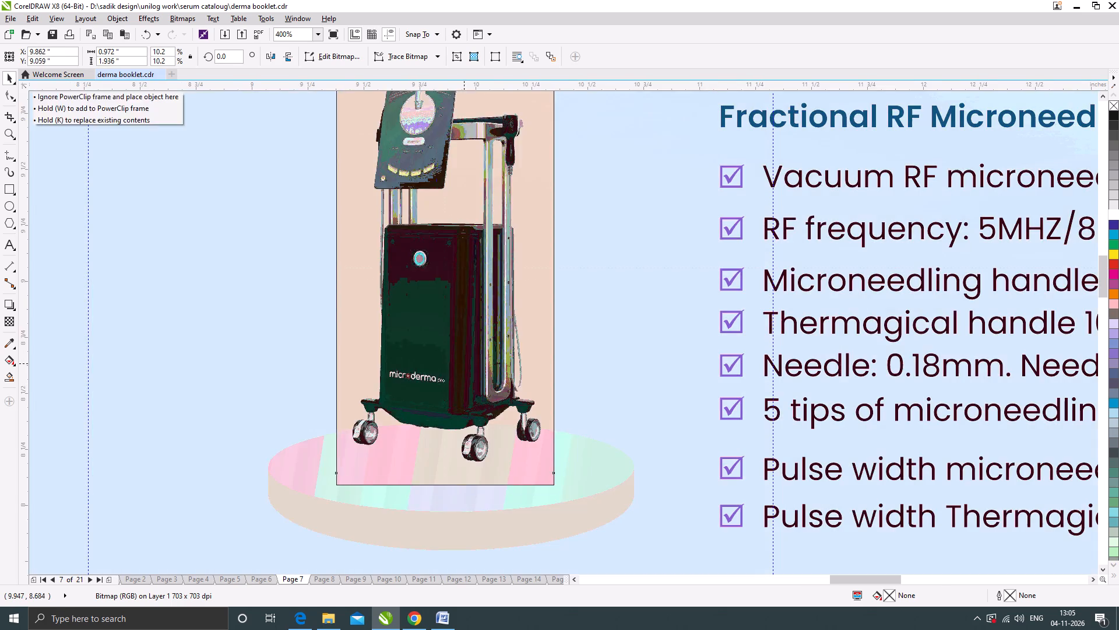
drag(467, 369, 467, 370)
scroll(442, 367, down, 1)
drag(505, 211, 518, 194)
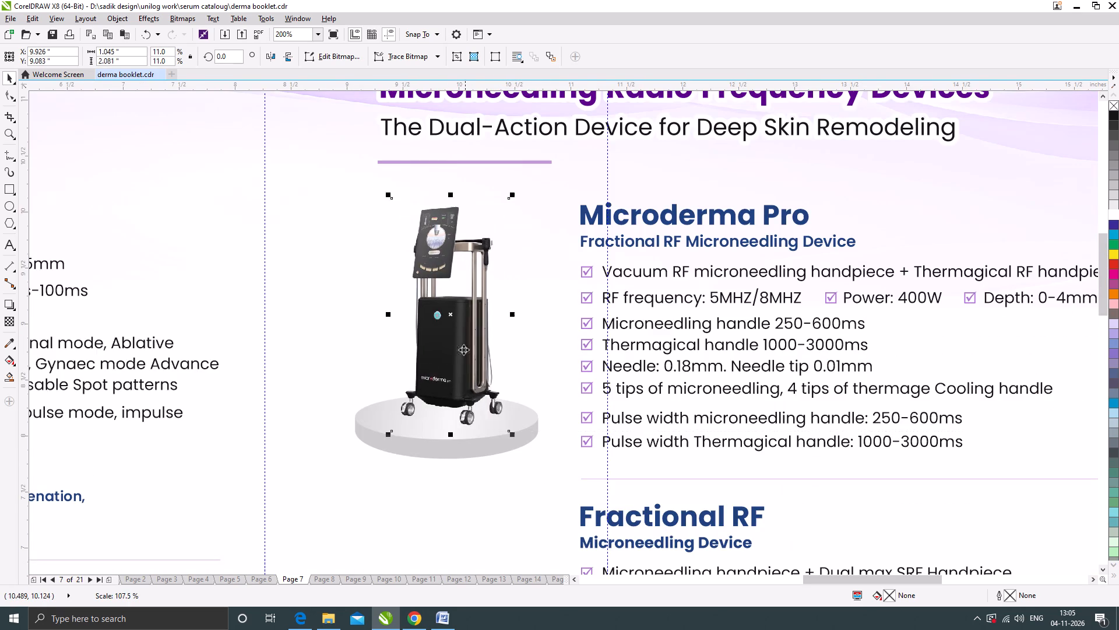
scroll(459, 381, up, 1)
drag(469, 386, 456, 388)
scroll(478, 324, down, 2)
scroll(480, 257, down, 1)
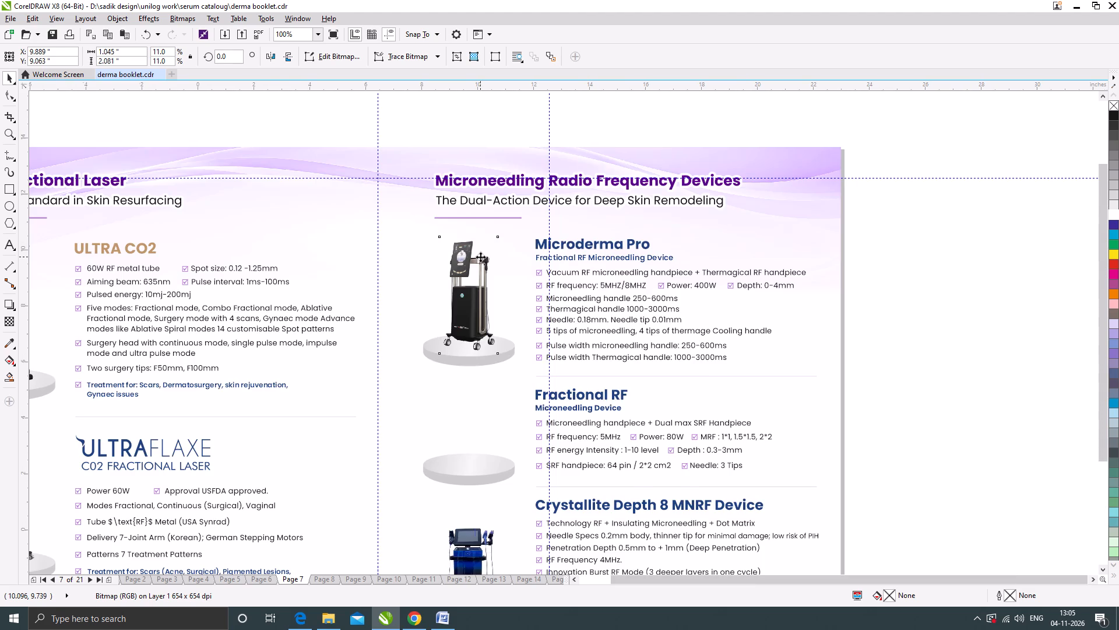
Nudge the Microderma Pro pedestal and its machine image down by about 0.08 inch each.
scroll(475, 295, up, 2)
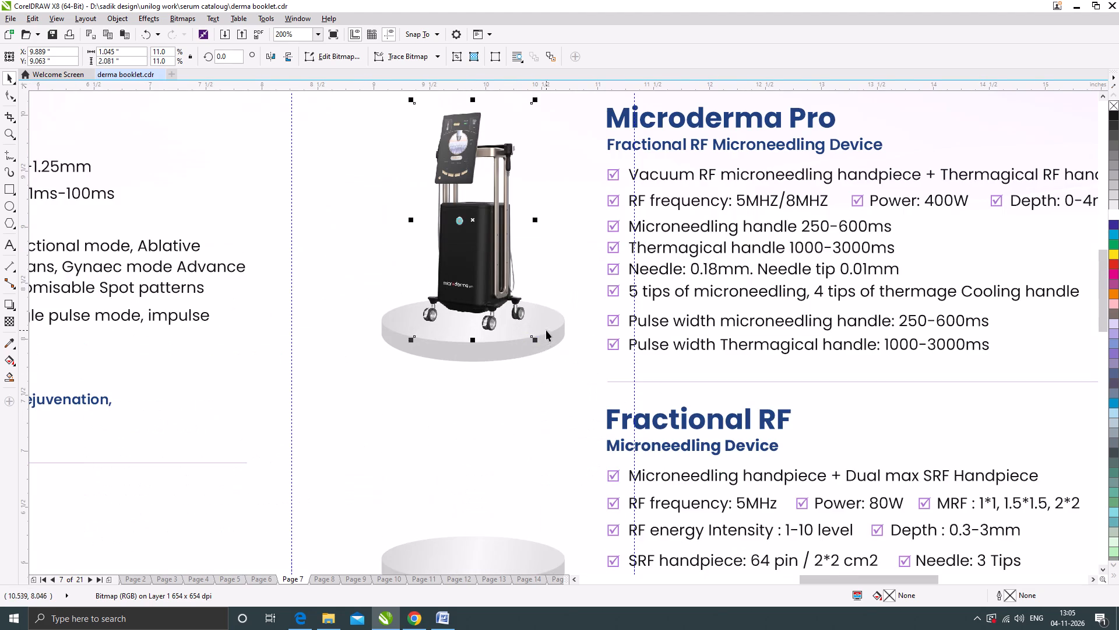
click(546, 330)
scroll(543, 333, up, 1)
drag(557, 316, 557, 337)
scroll(504, 351, down, 1)
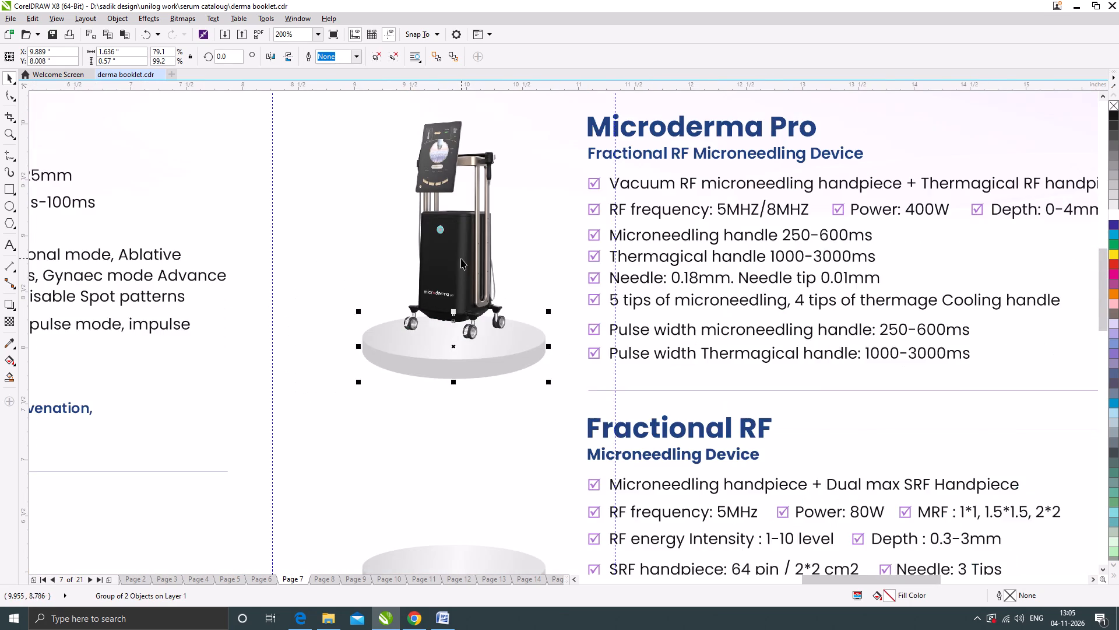
click(461, 258)
scroll(458, 274, up, 1)
drag(465, 275, 465, 295)
scroll(492, 334, down, 2)
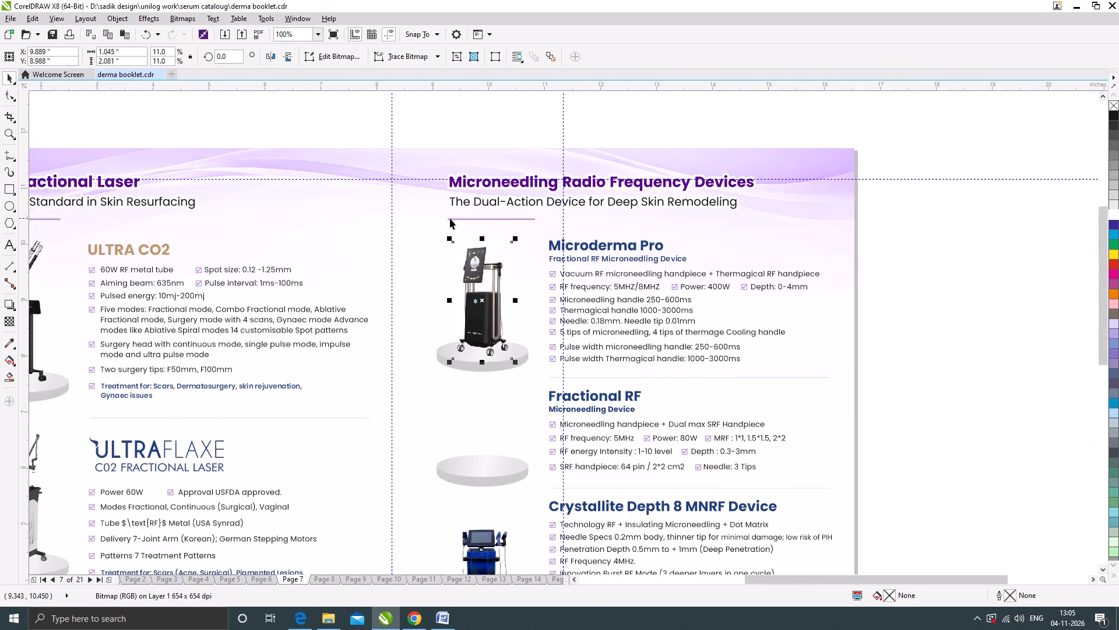
Enlarge the machine image to about 1.11 by 2.20 inches and reposition it so its wheels stand on the pedestal.
scroll(453, 244, up, 1)
drag(450, 237, 430, 225)
scroll(539, 430, up, 1)
drag(524, 414, 529, 418)
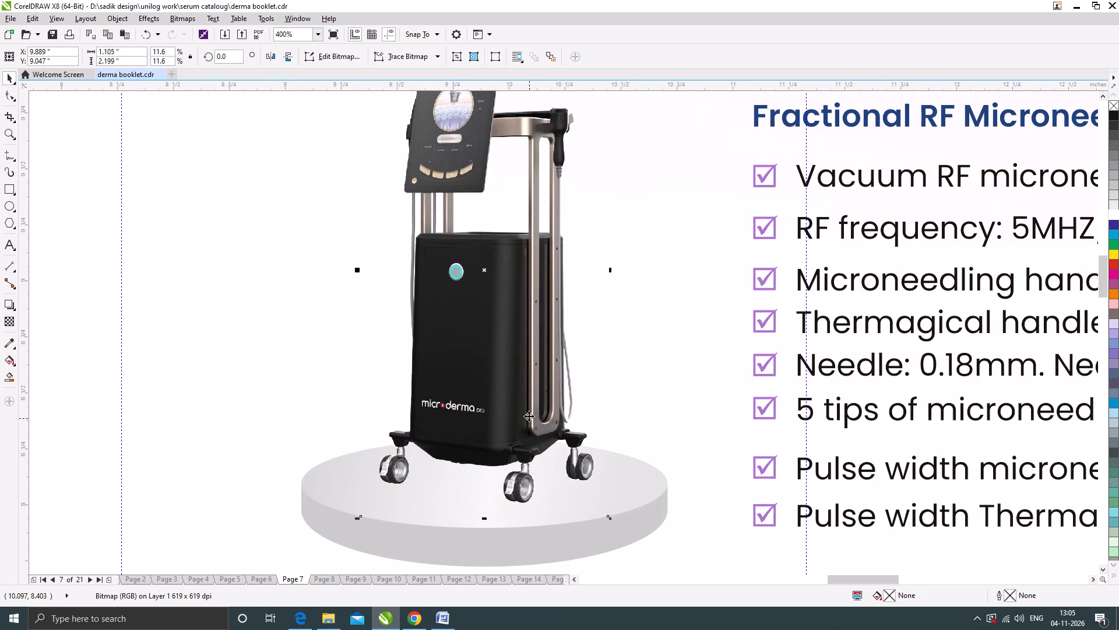
click(522, 404)
drag(525, 419, 519, 415)
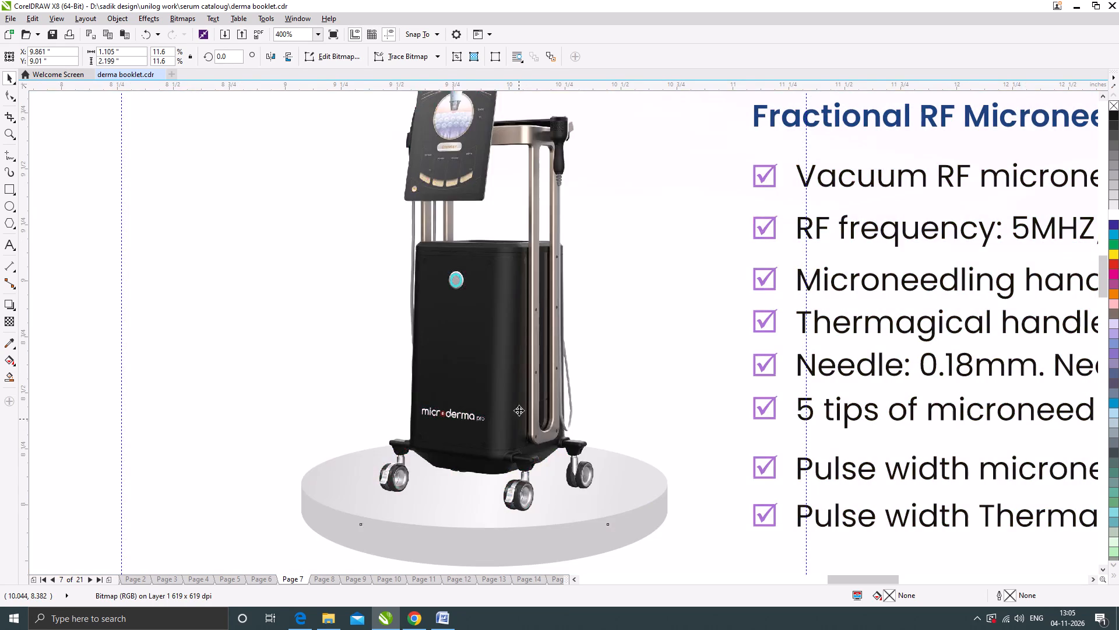
Widen the machine image slightly to about 1.13 inches without changing its height, and deselect it.
scroll(529, 345, down, 1)
scroll(568, 316, up, 2)
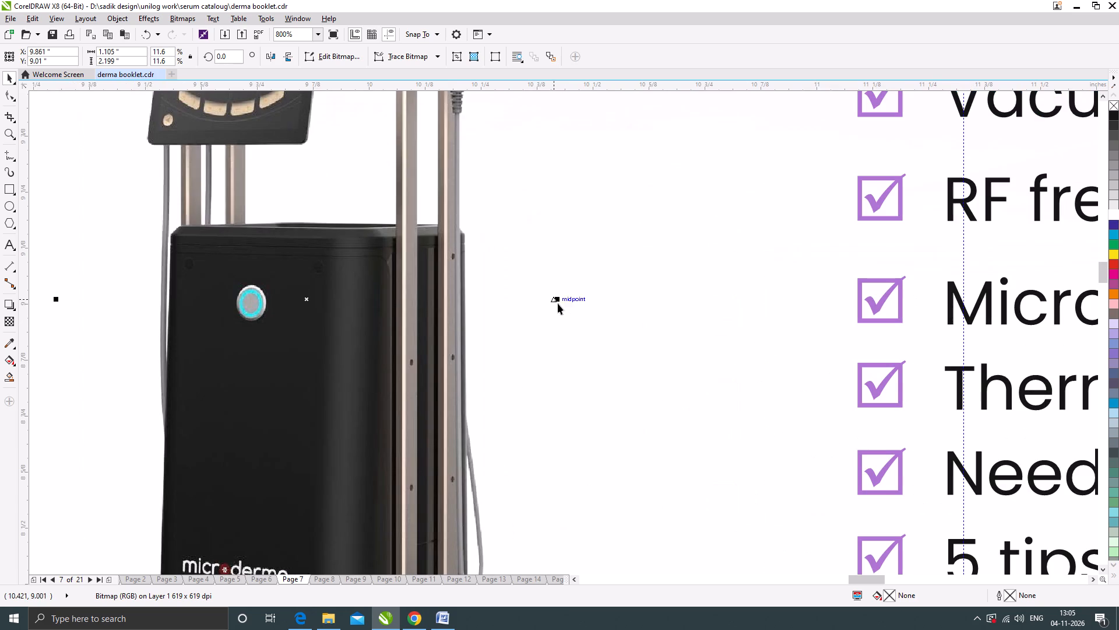
drag(557, 301, 568, 311)
scroll(485, 282, down, 3)
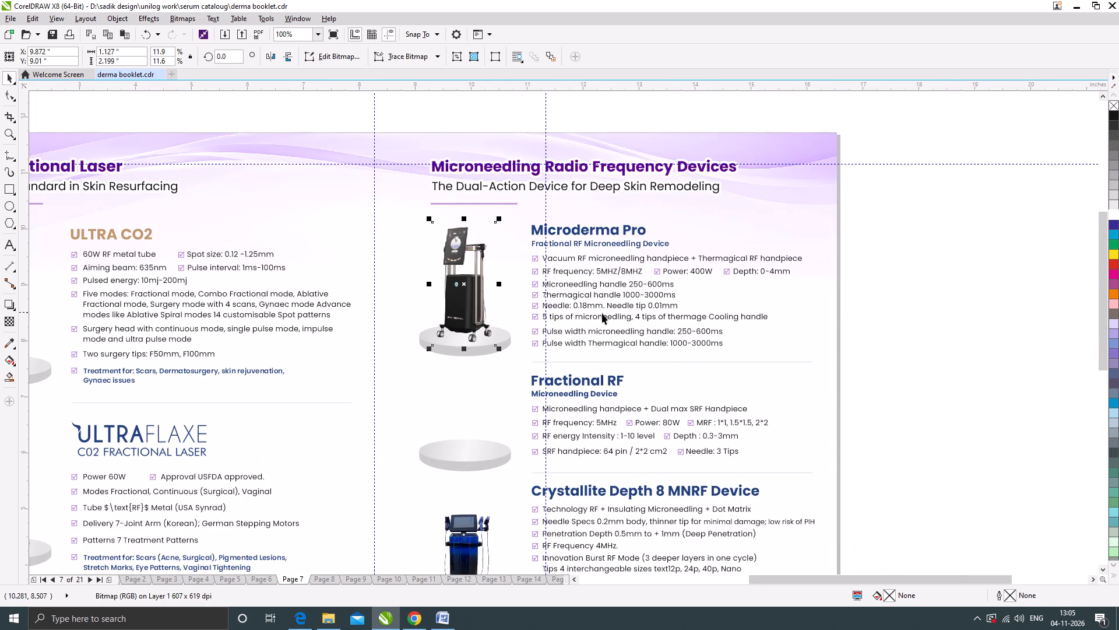
click(898, 302)
scroll(618, 259, down, 1)
click(829, 318)
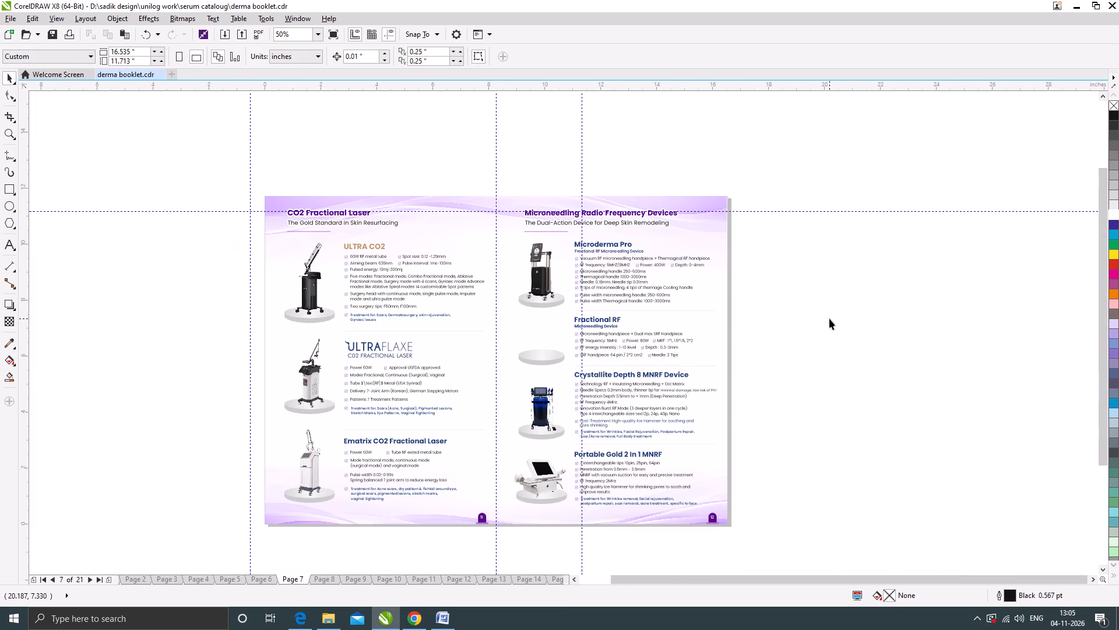
click(782, 314)
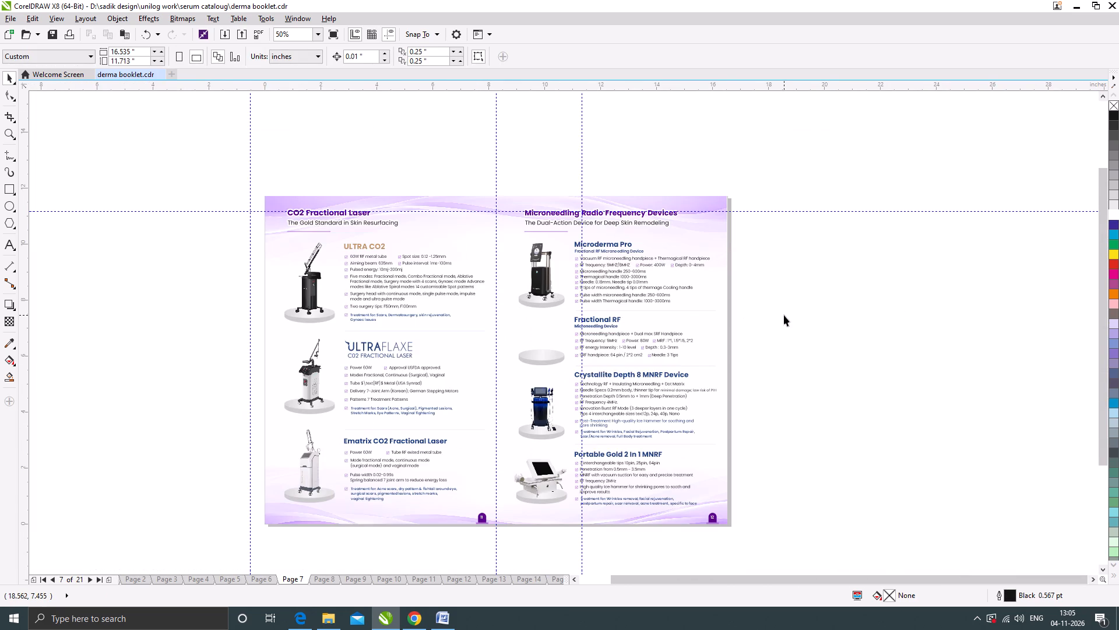
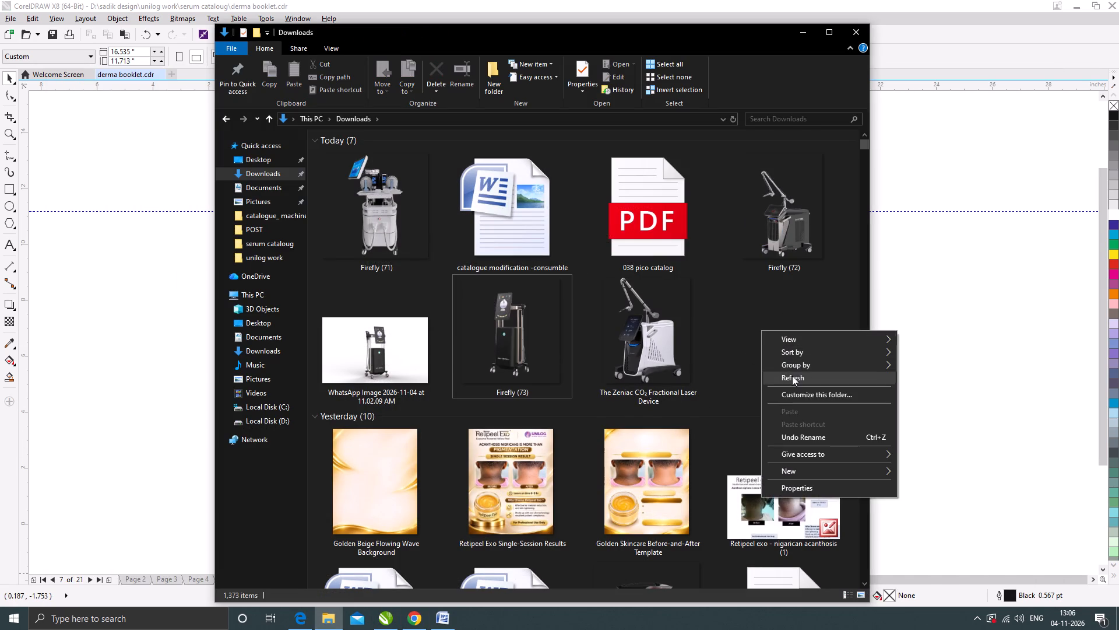
click(792, 376)
drag(376, 225, 923, 293)
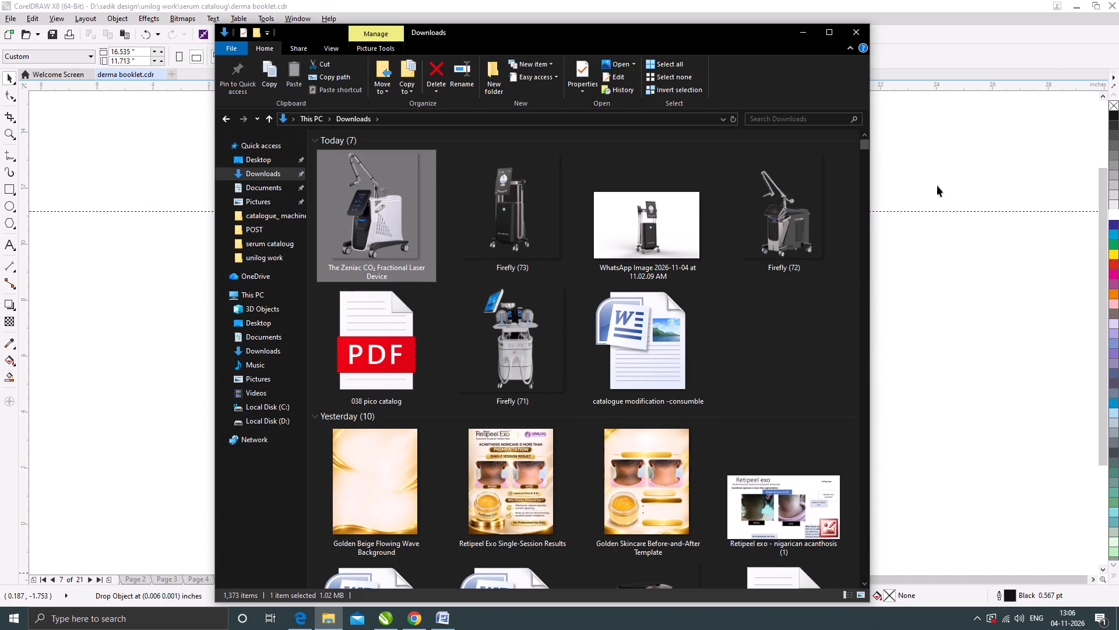
click(803, 30)
scroll(543, 235, down, 2)
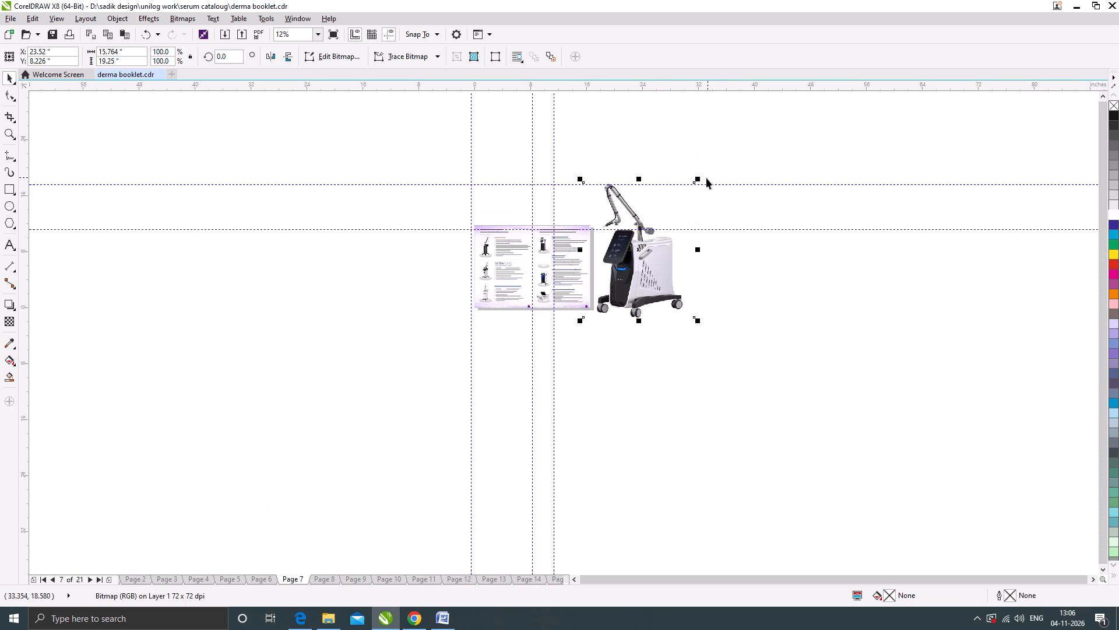
drag(699, 178, 650, 233)
Go to page 3 and move the Zeniac machine image onto the pedestal beside the Lumora entry.
scroll(571, 251, up, 2)
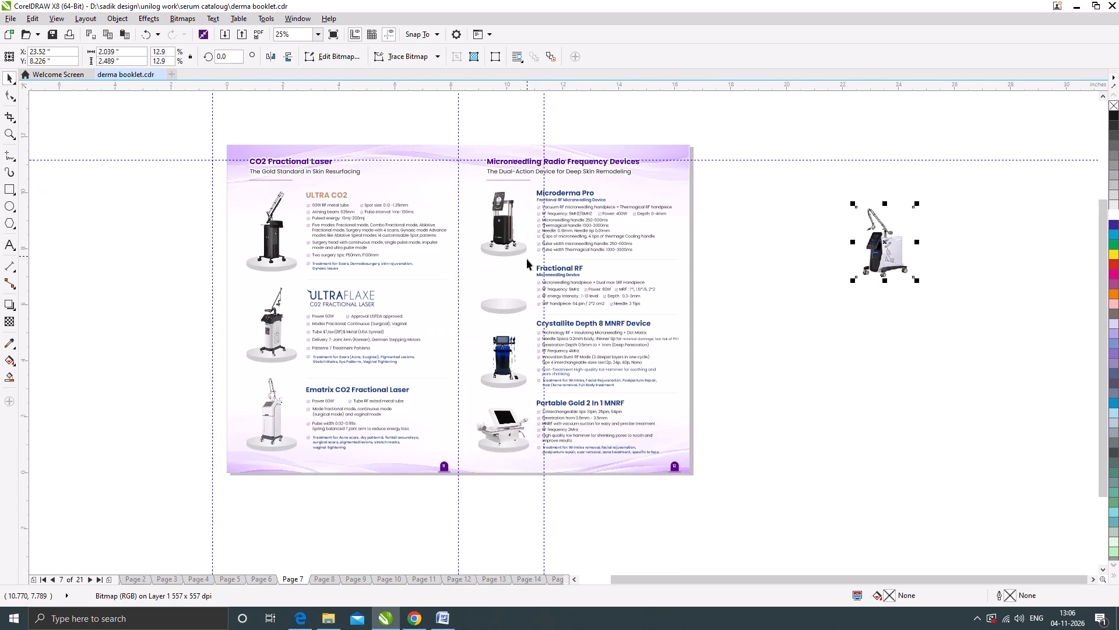
click(261, 579)
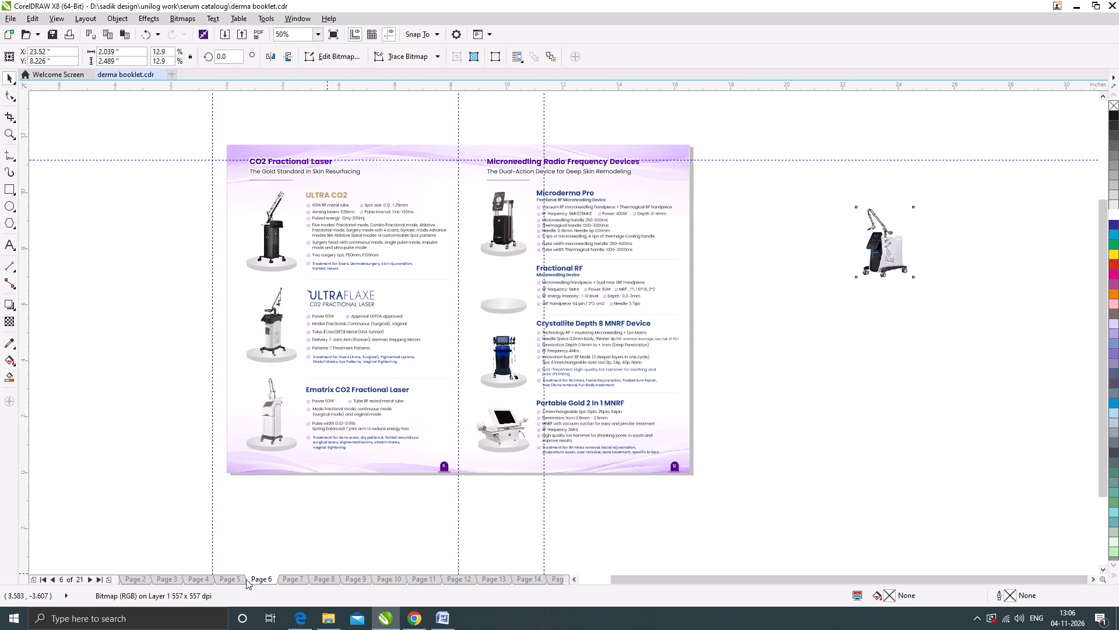
click(241, 579)
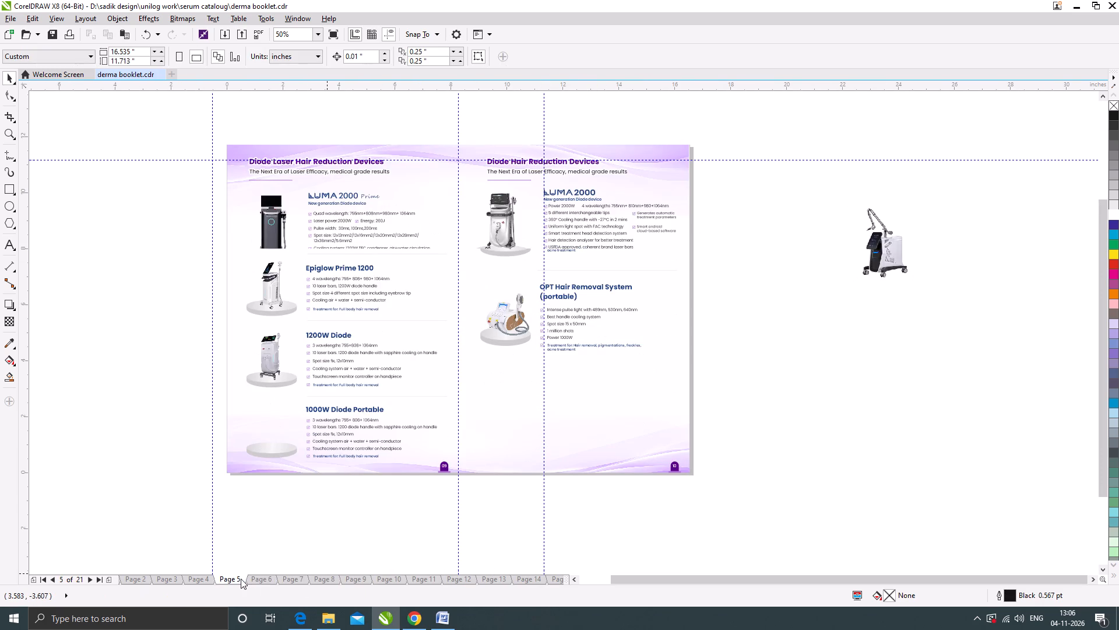
click(201, 578)
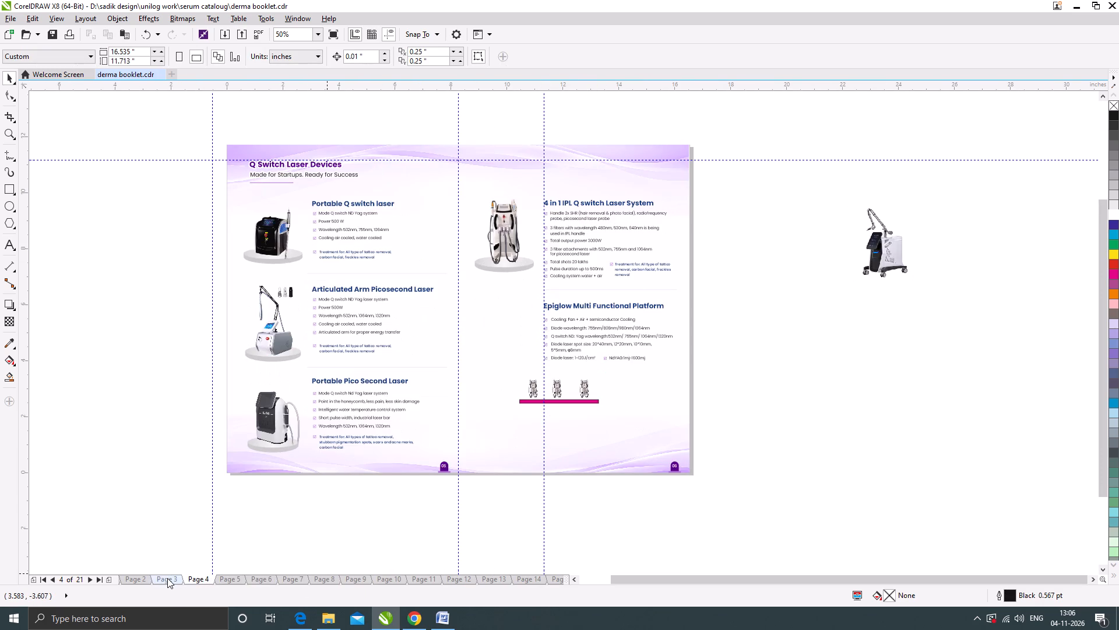
click(167, 578)
drag(890, 258, 256, 431)
scroll(205, 443, up, 2)
drag(375, 382, 432, 369)
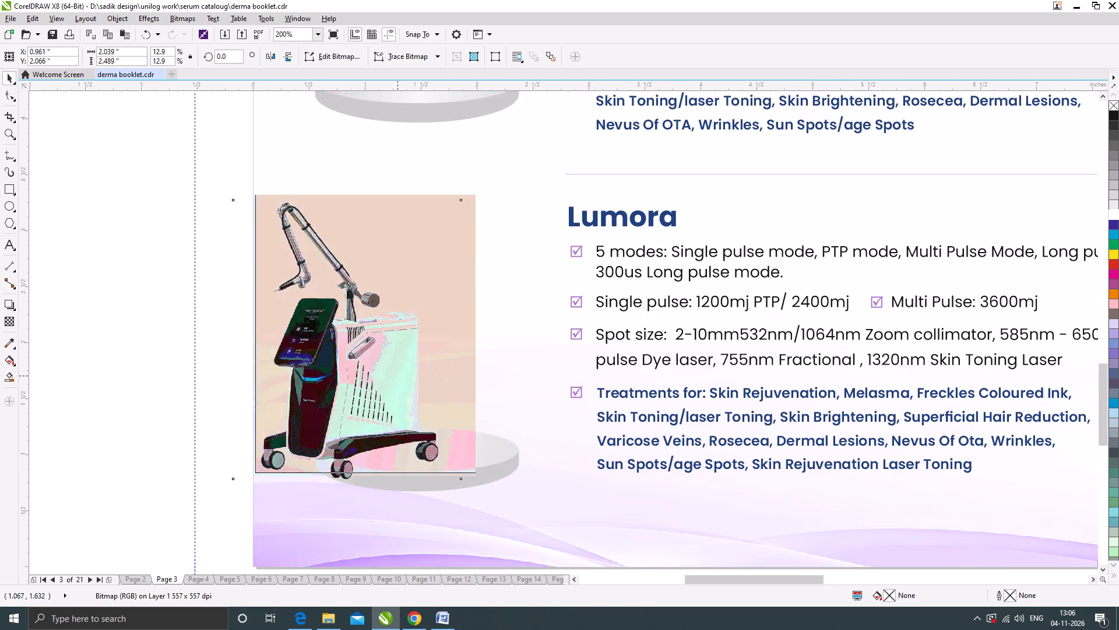
drag(432, 369, 452, 365)
Shrink the machine image to about 1.51 by 1.84 inches and set its wheels on the Lumora pedestal.
drag(548, 183, 534, 205)
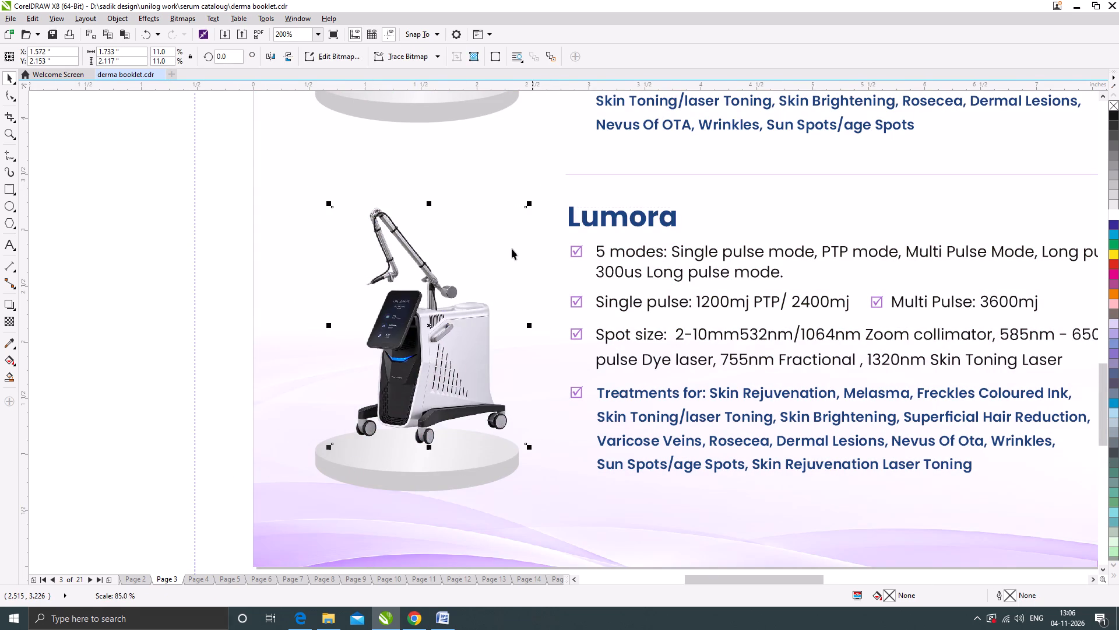
drag(438, 381, 425, 394)
drag(520, 217, 508, 232)
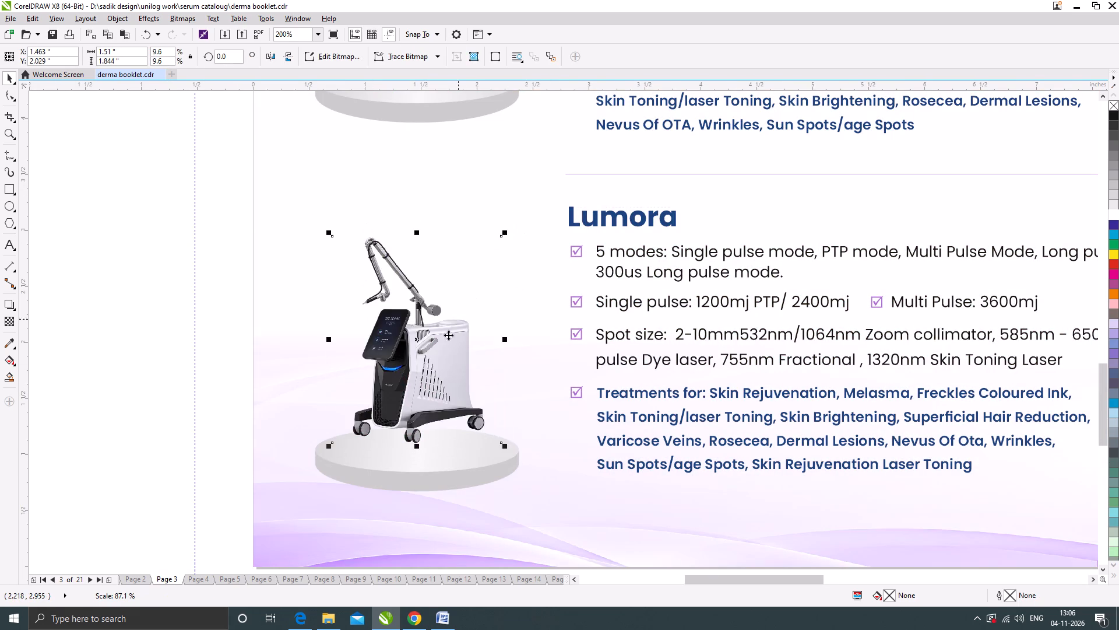
drag(426, 367, 423, 384)
scroll(424, 425, up, 1)
drag(428, 418, 428, 411)
scroll(509, 393, down, 1)
scroll(459, 391, up, 1)
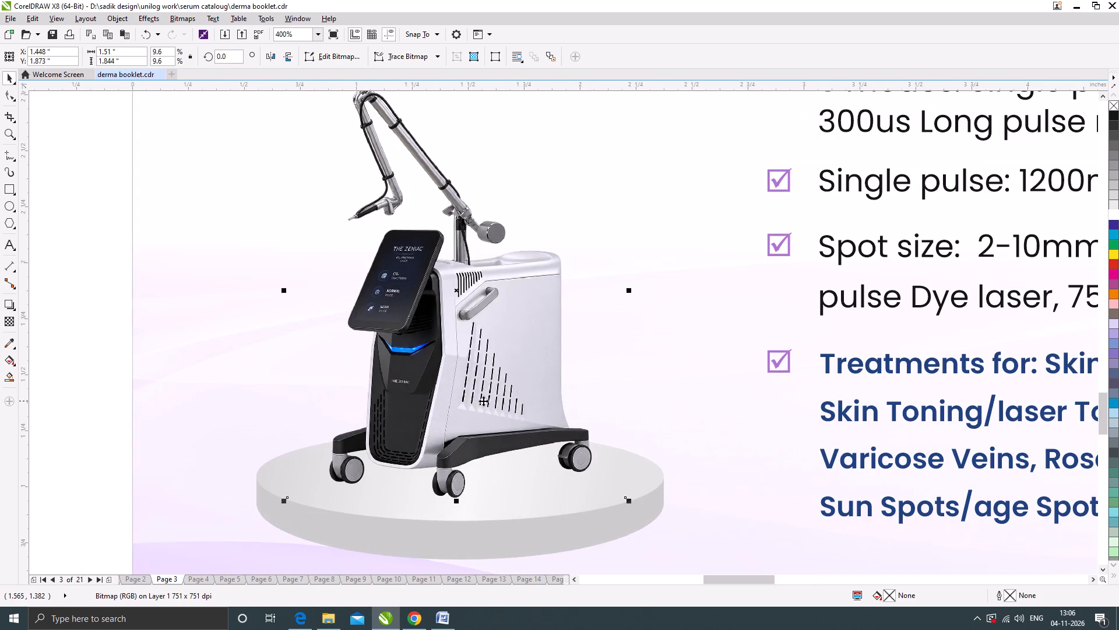
drag(483, 401, 476, 397)
click(497, 401)
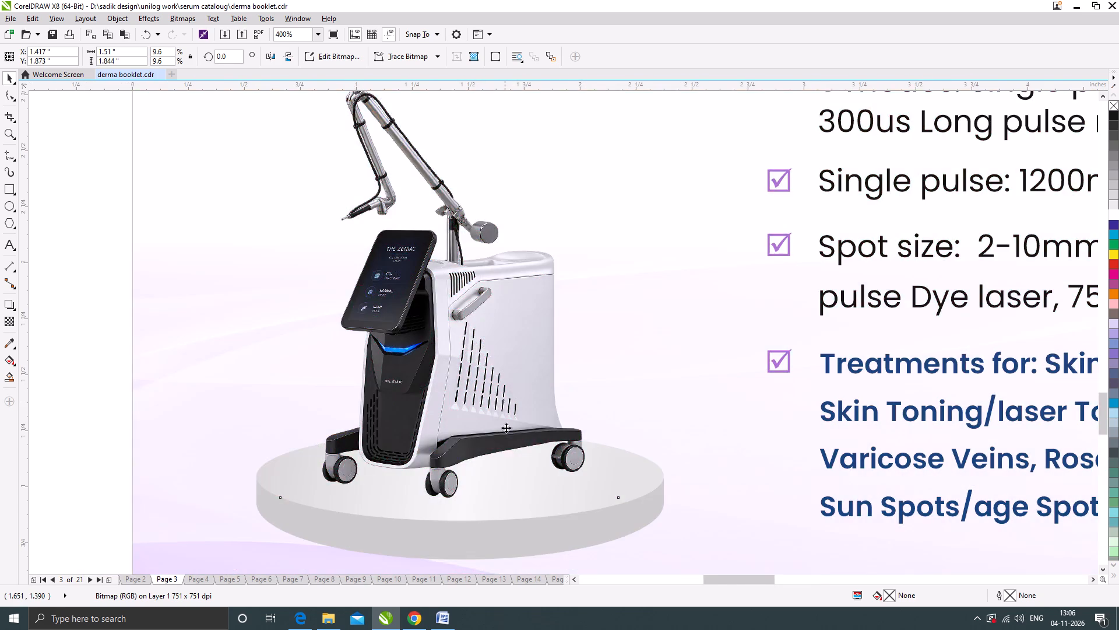
scroll(506, 437, up, 1)
drag(504, 419, 504, 411)
shift+scroll(532, 365, down, 3)
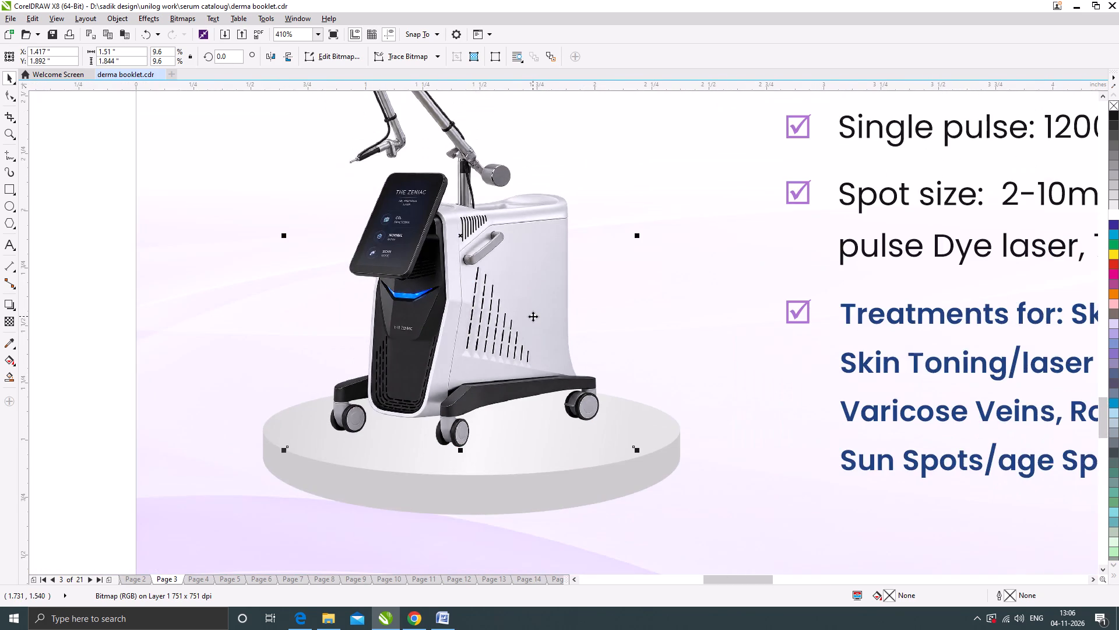
Examine the Lumora machine image's size and placement against the other machines on page 3.
shift+scroll(533, 316, down, 6)
shift+click(241, 328)
shift+scroll(386, 356, down, 2)
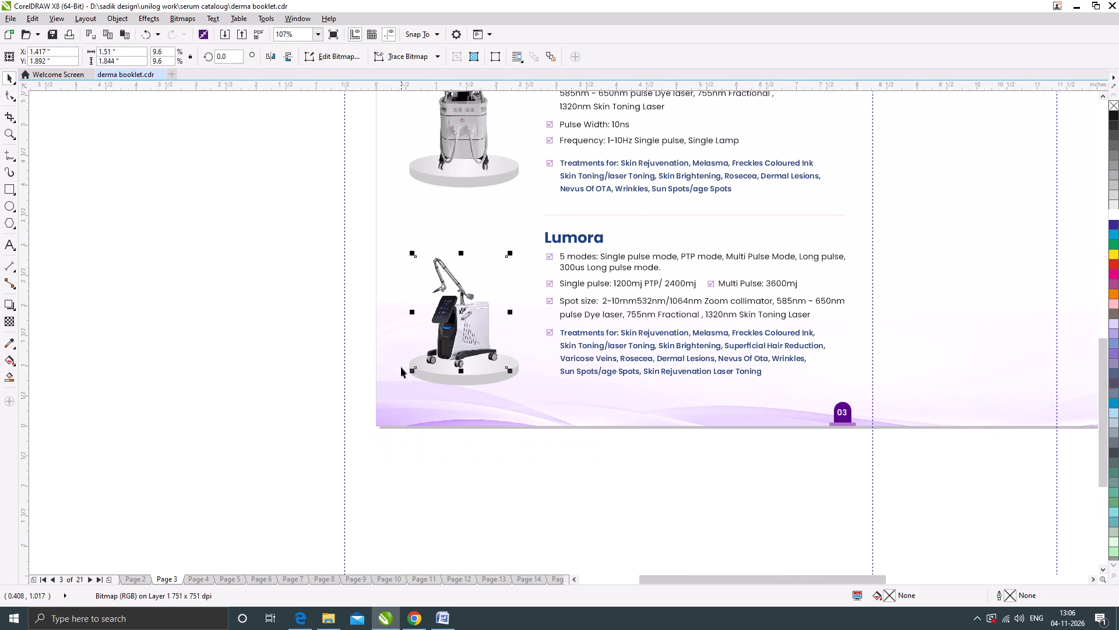
shift+triple_click(193, 330)
shift+double_click(193, 330)
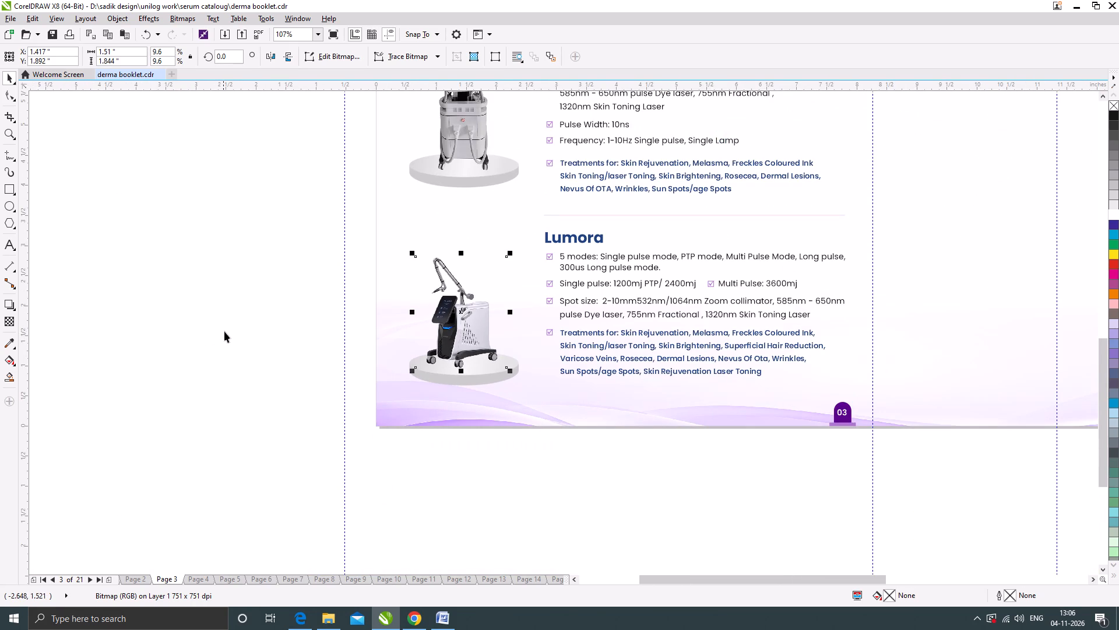
click(227, 330)
scroll(375, 351, down, 1)
click(470, 240)
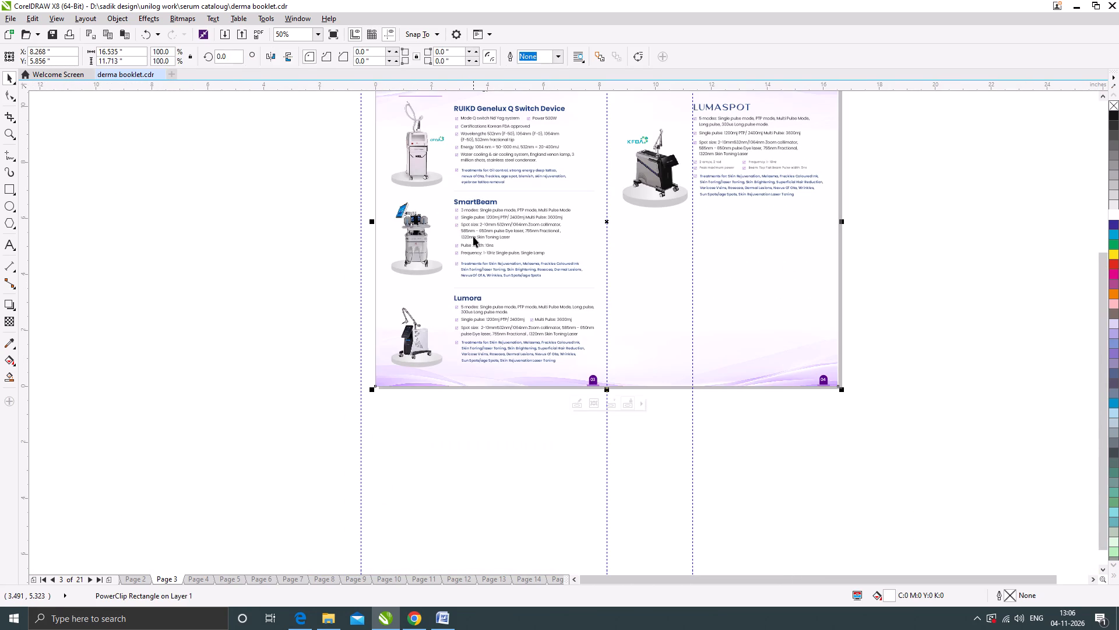
click(474, 236)
click(217, 311)
Enlarge the Lumora machine image to about 1.71 by 2.09 inches, center it horizontally on its pedestal, and deselect it.
scroll(403, 324, up, 1)
click(417, 345)
scroll(474, 316, up, 1)
drag(470, 260, 497, 221)
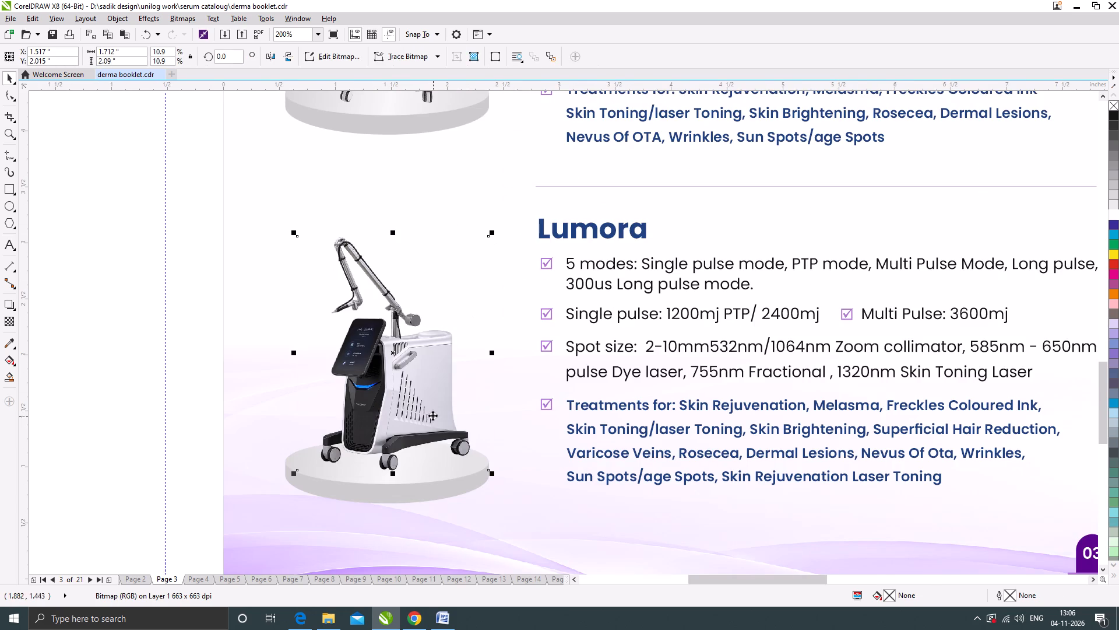
drag(431, 414, 423, 409)
scroll(417, 400, down, 3)
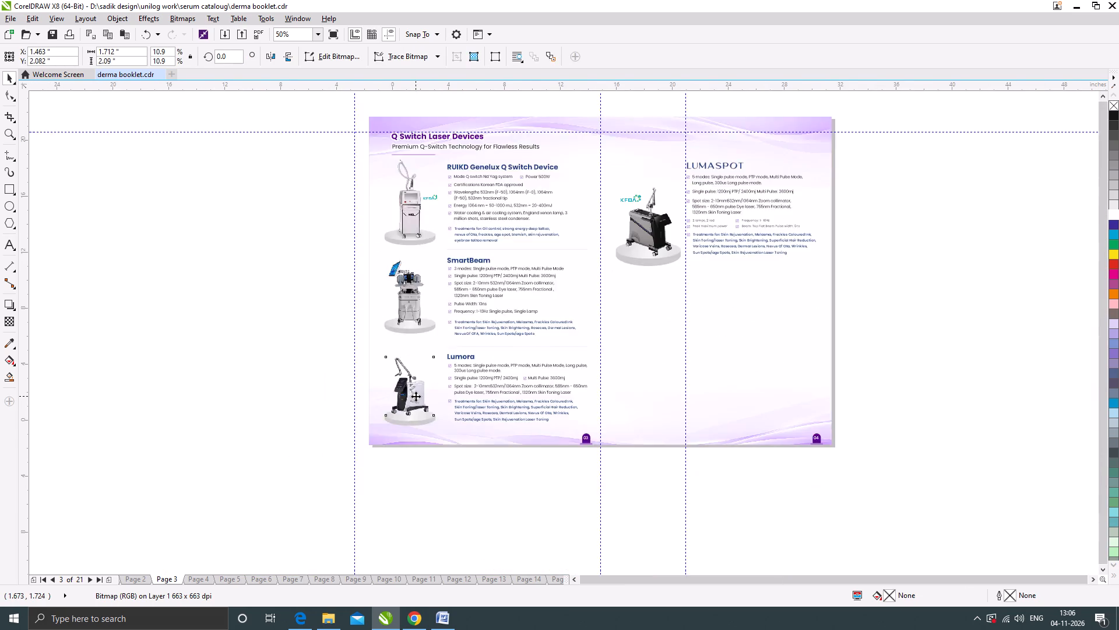
click(319, 407)
Raise the Lumora pedestal by about 0.08 inch beneath its machine image.
scroll(417, 409, up, 3)
click(421, 411)
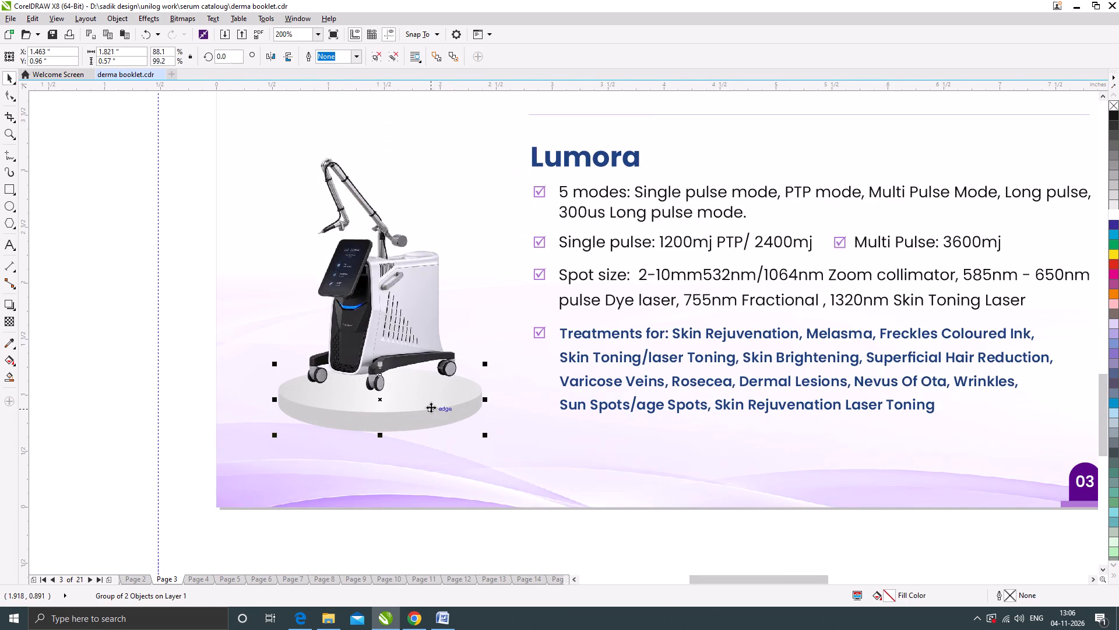
drag(431, 407, 431, 399)
Enlarge the Lumora machine image to about 1.82 by 2.22 inches, shift it back over its pedestal's center, and deselect it.
click(382, 316)
scroll(399, 304, down, 1)
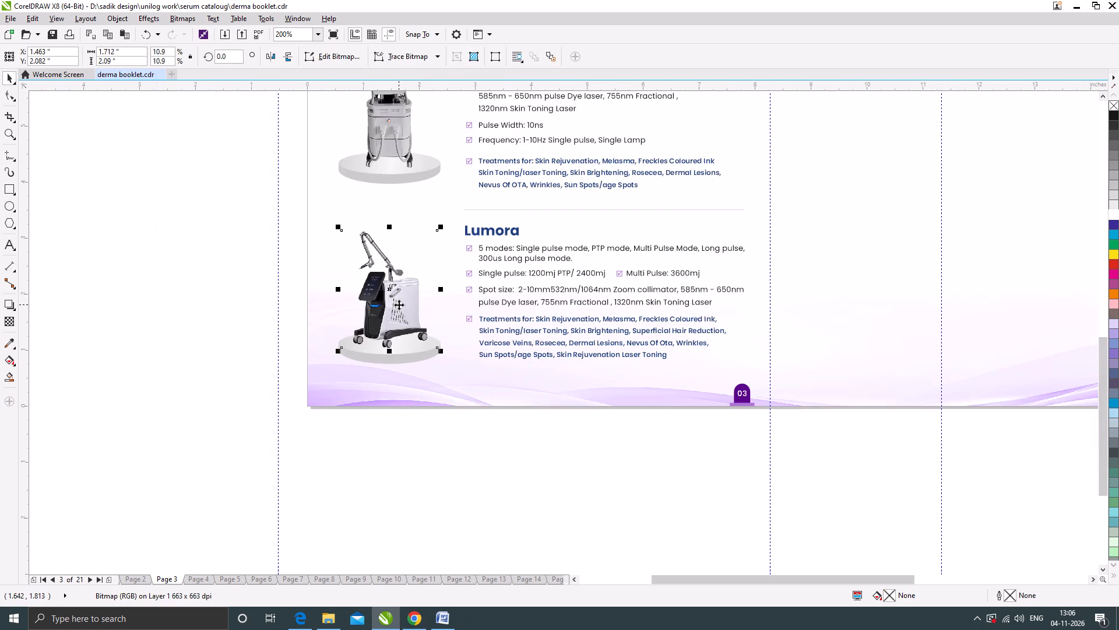
scroll(442, 235, up, 1)
drag(437, 223, 446, 209)
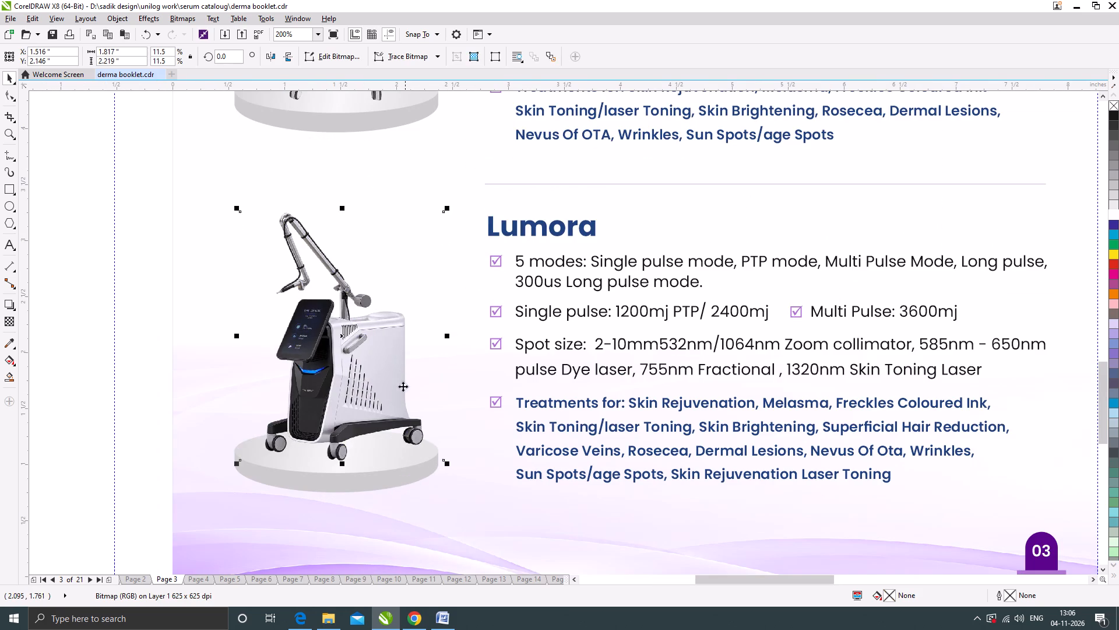
drag(392, 390, 386, 390)
scroll(392, 386, down, 2)
click(201, 399)
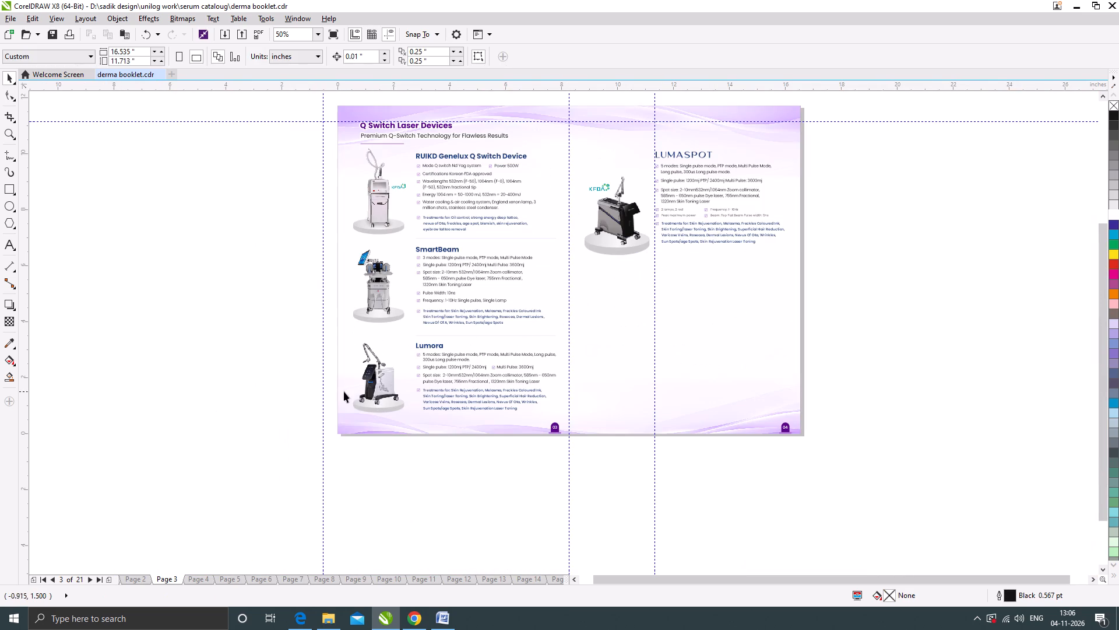
Nudge the Lumora pedestal about 0.02 inch to the right under the machine and deselect it.
scroll(395, 393, up, 2)
click(393, 444)
scroll(393, 452, up, 1)
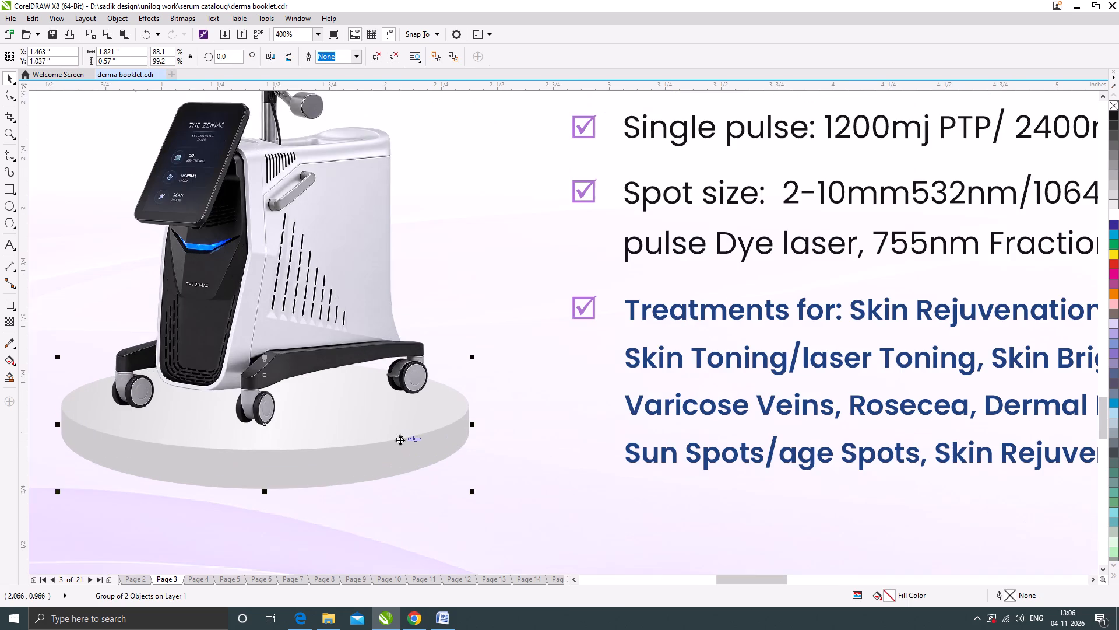
click(400, 439)
scroll(440, 411, down, 3)
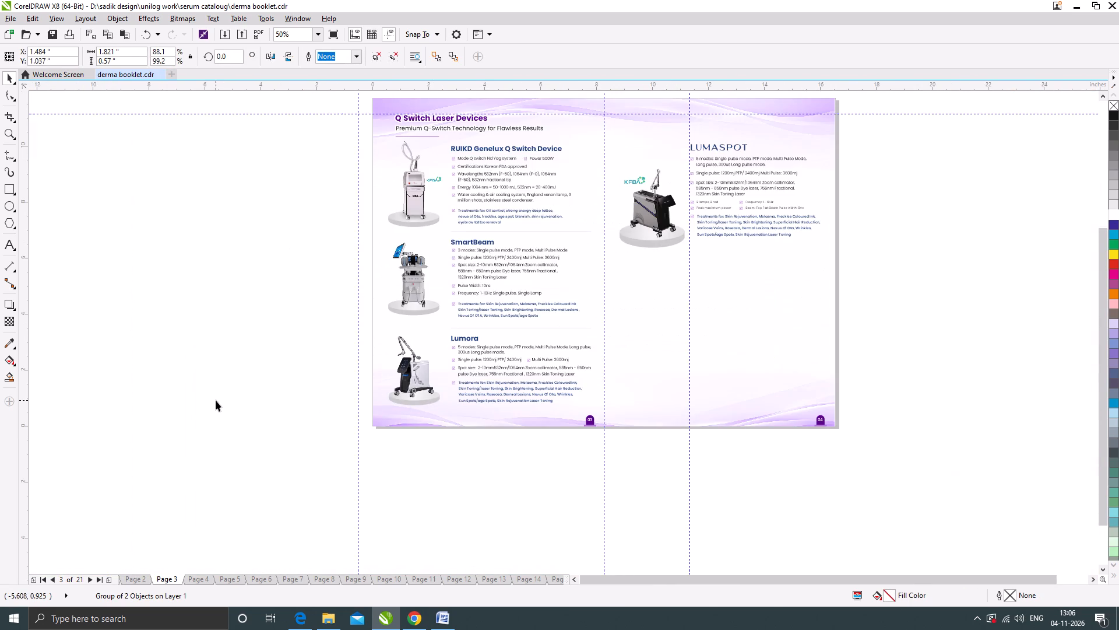
click(216, 400)
Raise the Lumora machine image by about 0.02 inch on its pedestal and deselect it.
scroll(410, 384, up, 2)
click(410, 381)
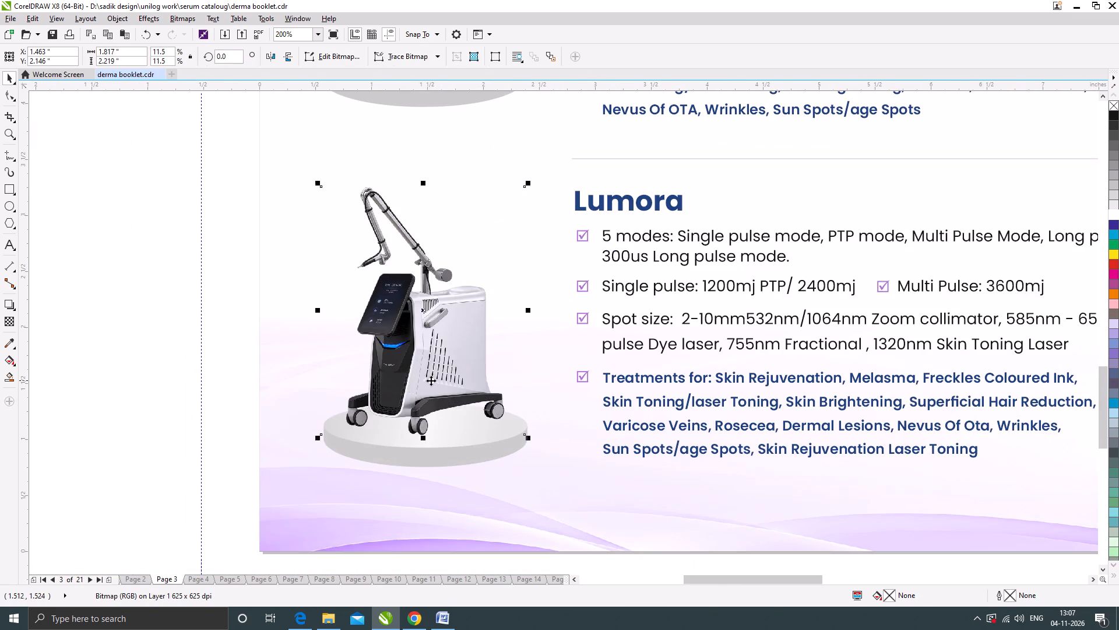
scroll(431, 380, up, 2)
drag(435, 373, 435, 365)
scroll(469, 363, down, 3)
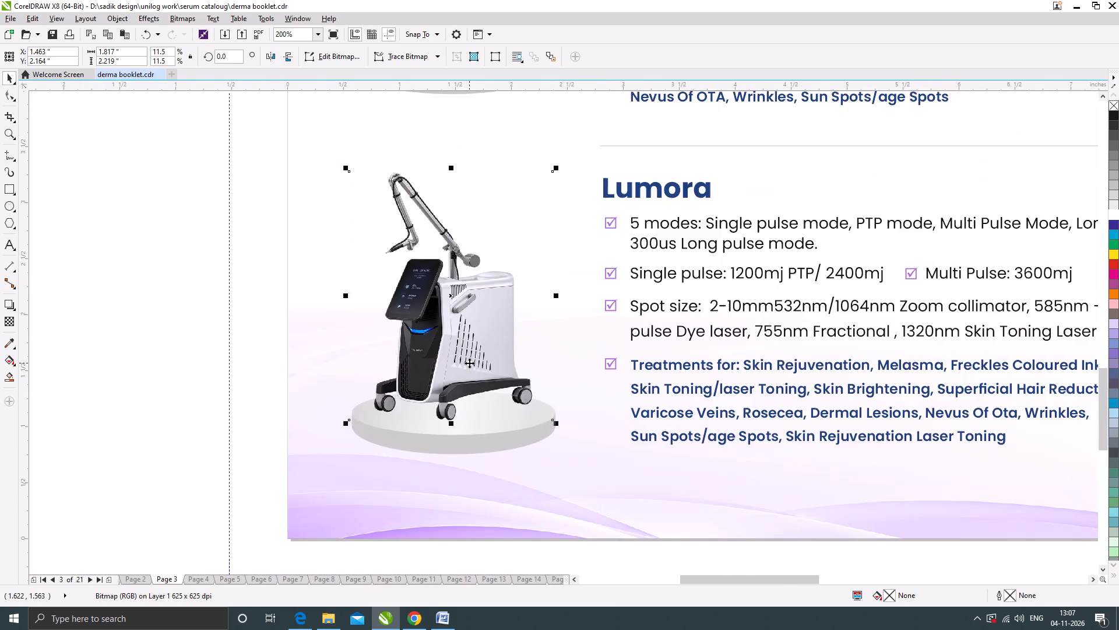
scroll(469, 363, down, 1)
click(210, 381)
Review the machine images and overall layout of the Q Switch Laser Devices spread on page 3.
scroll(520, 291, down, 2)
click(327, 318)
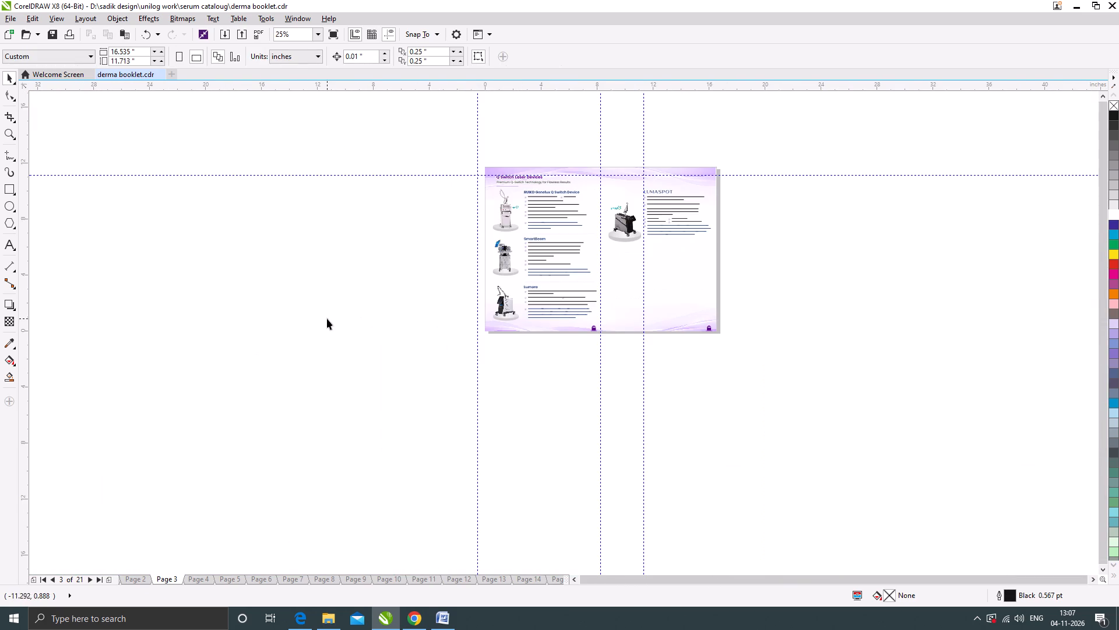
scroll(524, 255, up, 2)
triple_click(204, 360)
click(204, 360)
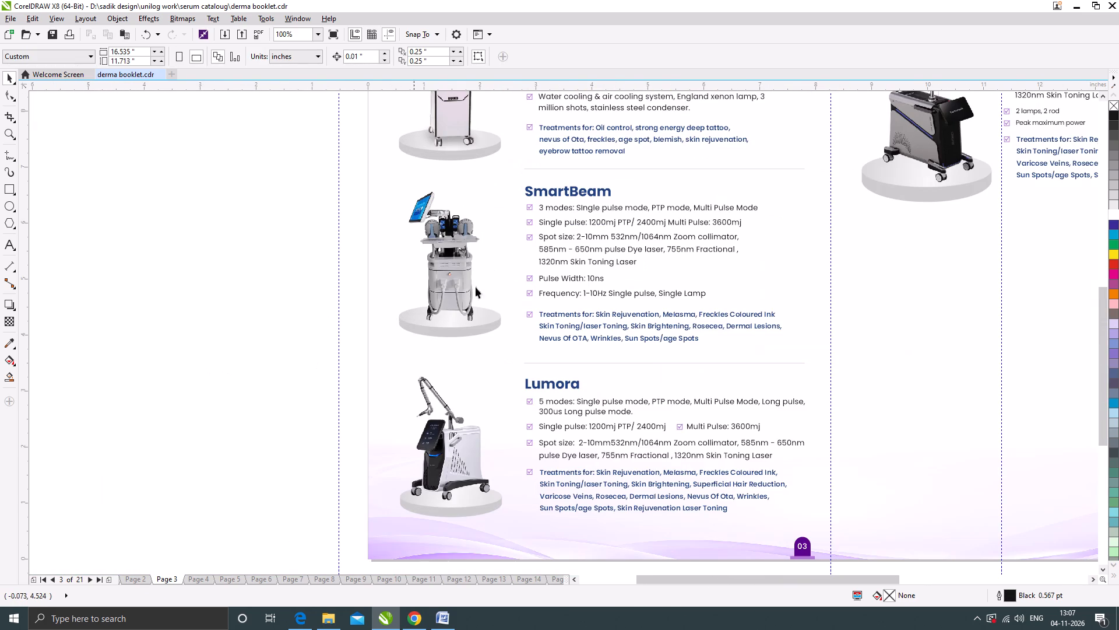
scroll(487, 284, down, 2)
click(299, 321)
scroll(489, 243, up, 1)
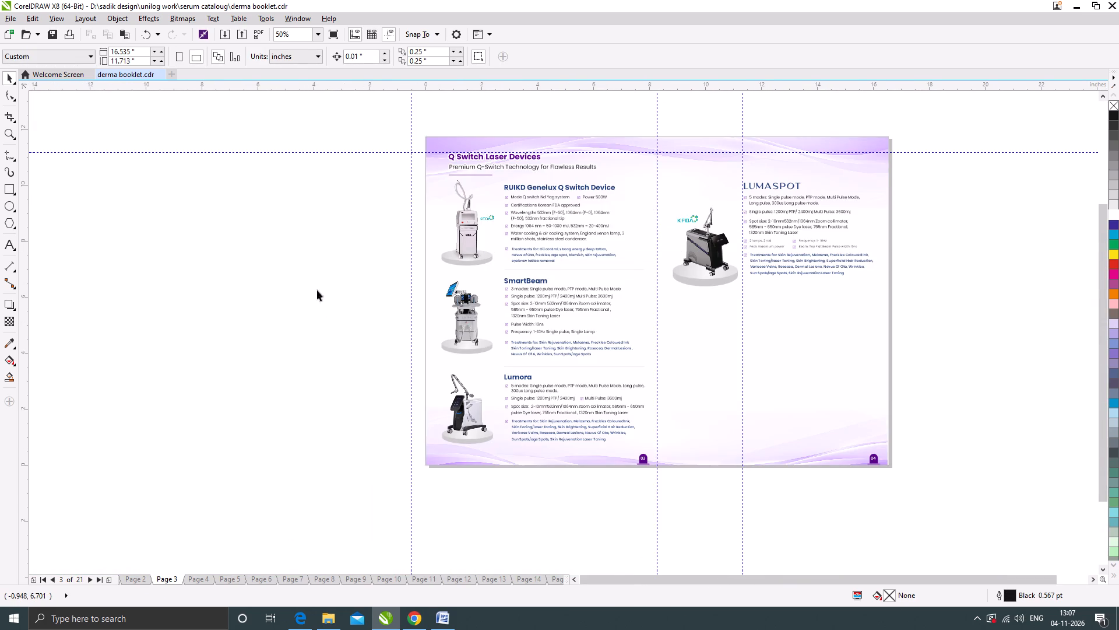
click(287, 296)
Copy the SmartBeam heading text on page 3 and leave text editing with nothing selected.
scroll(510, 280, up, 1)
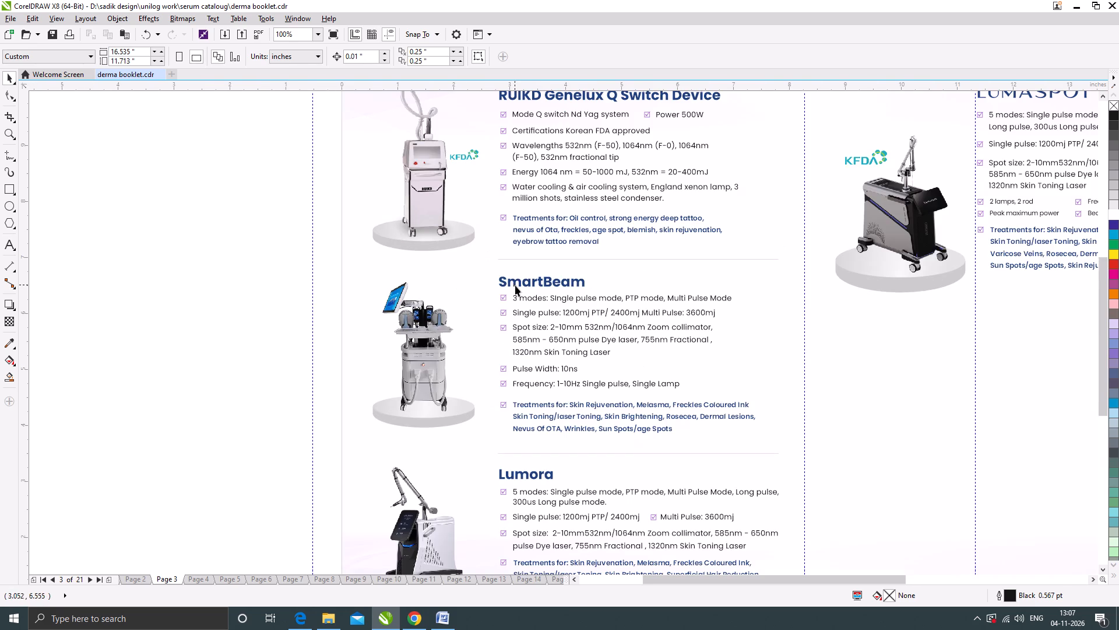
double_click(516, 284)
drag(503, 281, 575, 279)
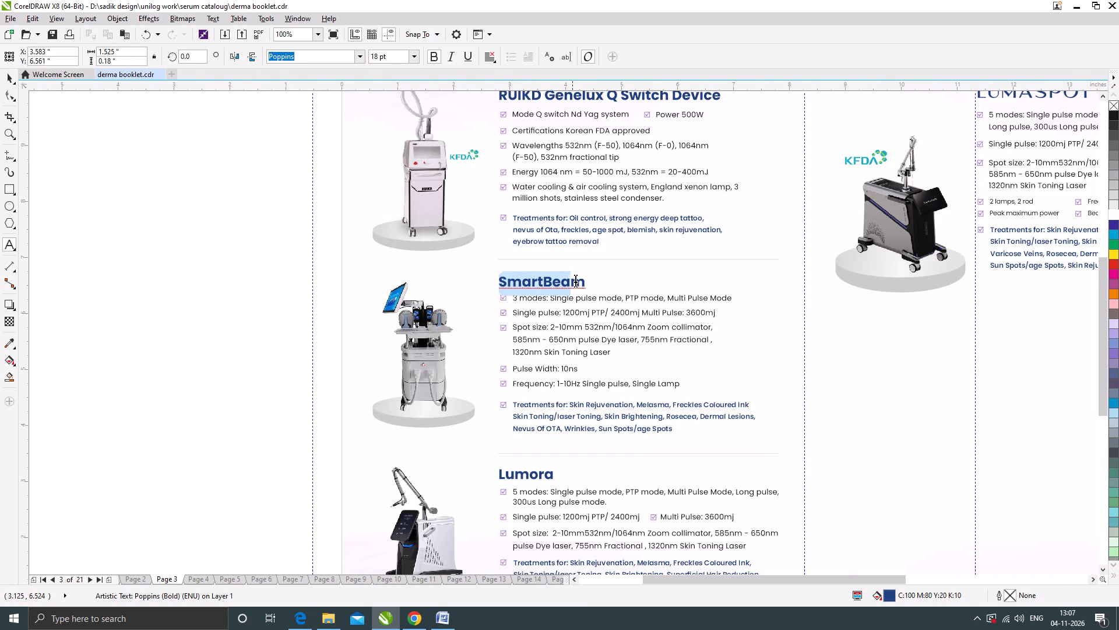
drag(575, 279, 583, 278)
key(ctrl+c)
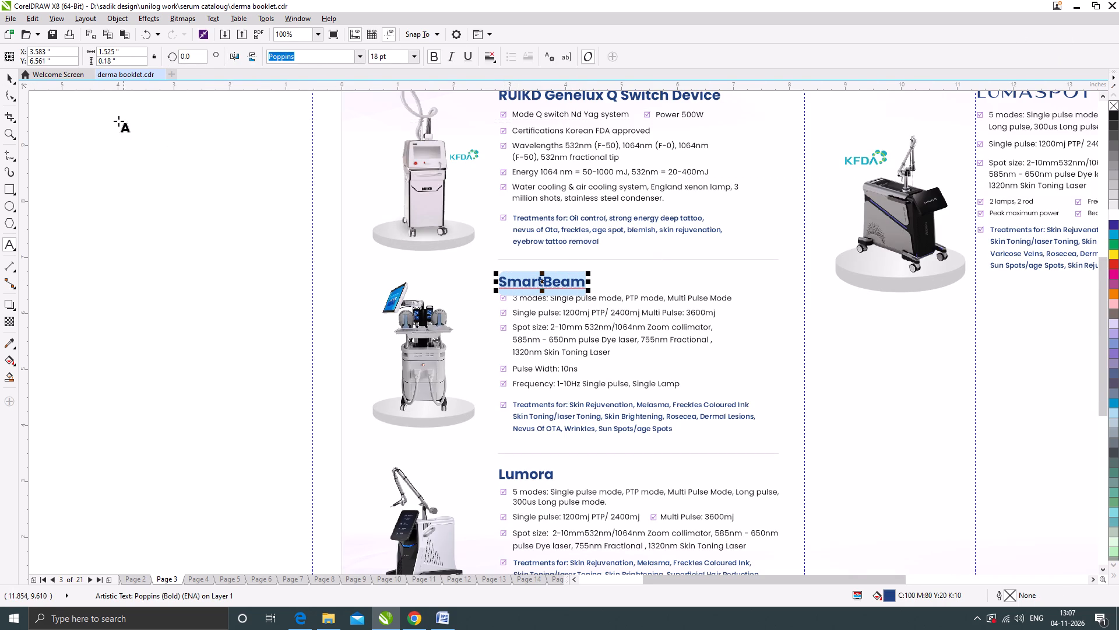
click(10, 77)
click(177, 202)
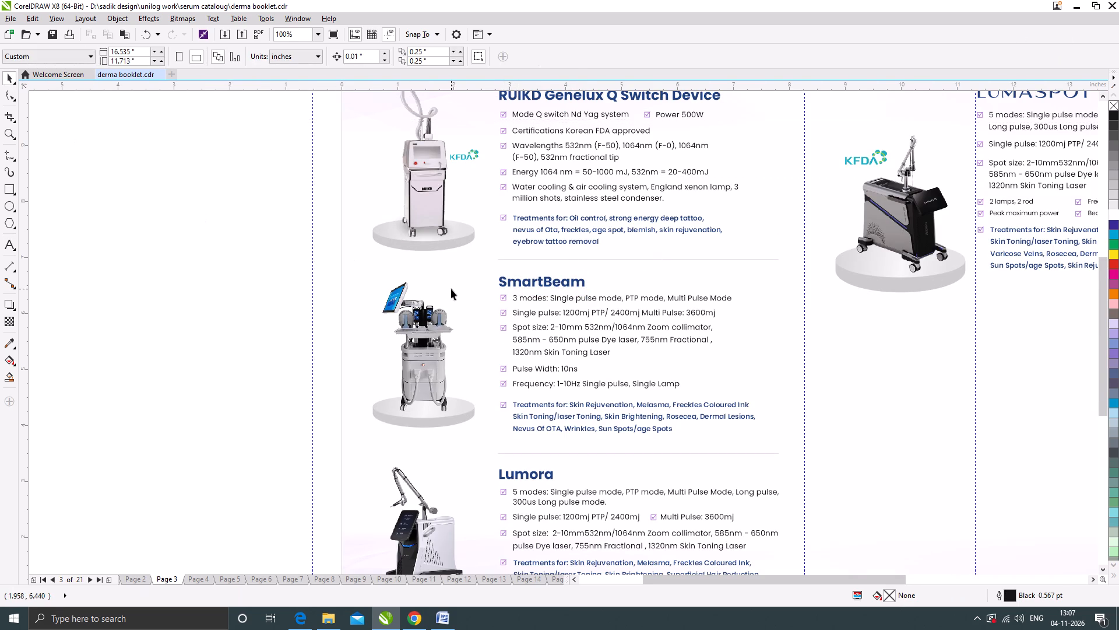
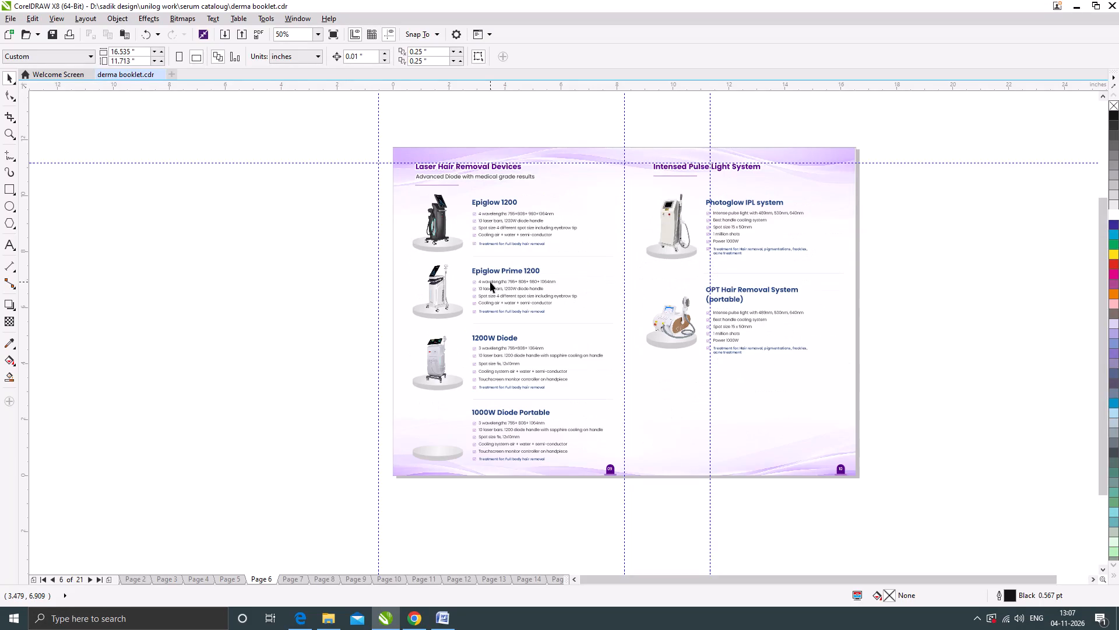
Review the machine images and empty pedestals on the spreads from page 6 to page 9 and back to the booklet's start.
key(Page_Down)
key(Page_Down)
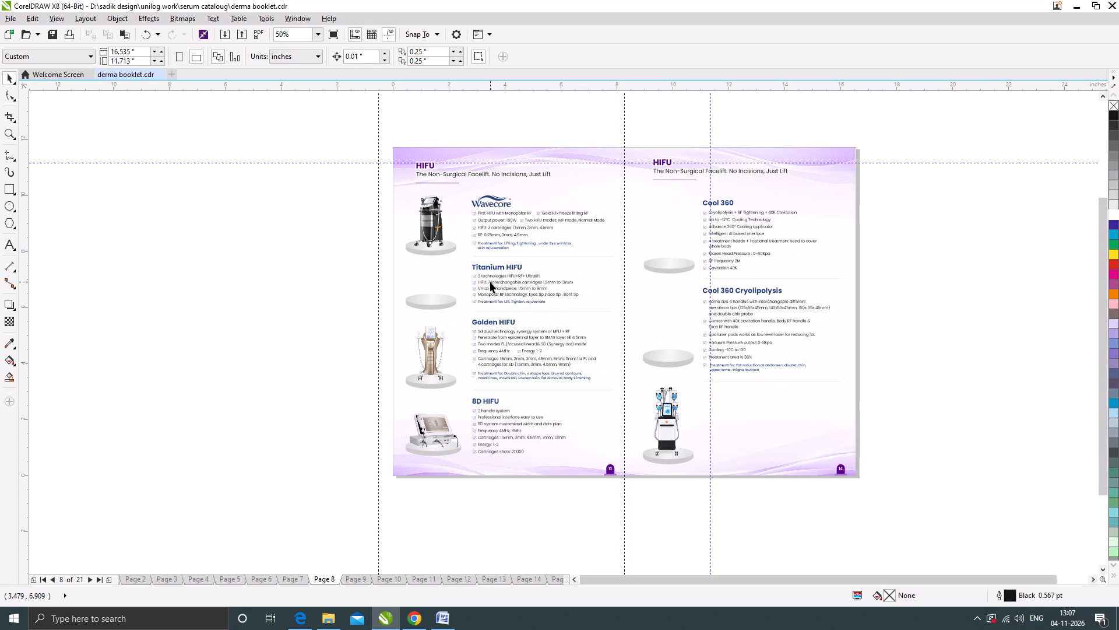
key(Page_Down)
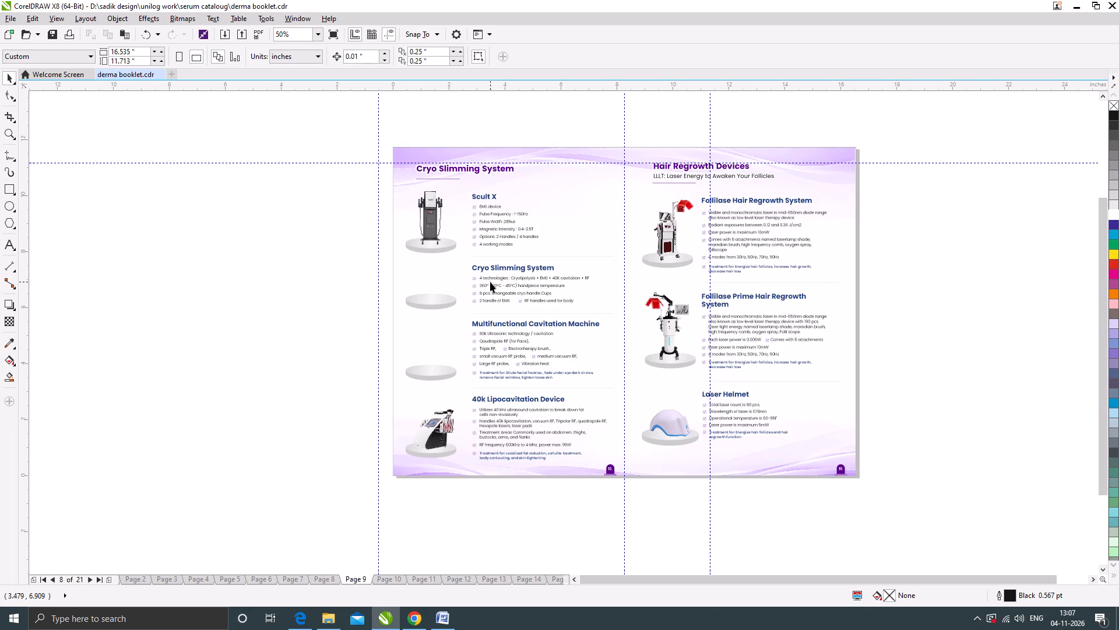
key(Page_Up)
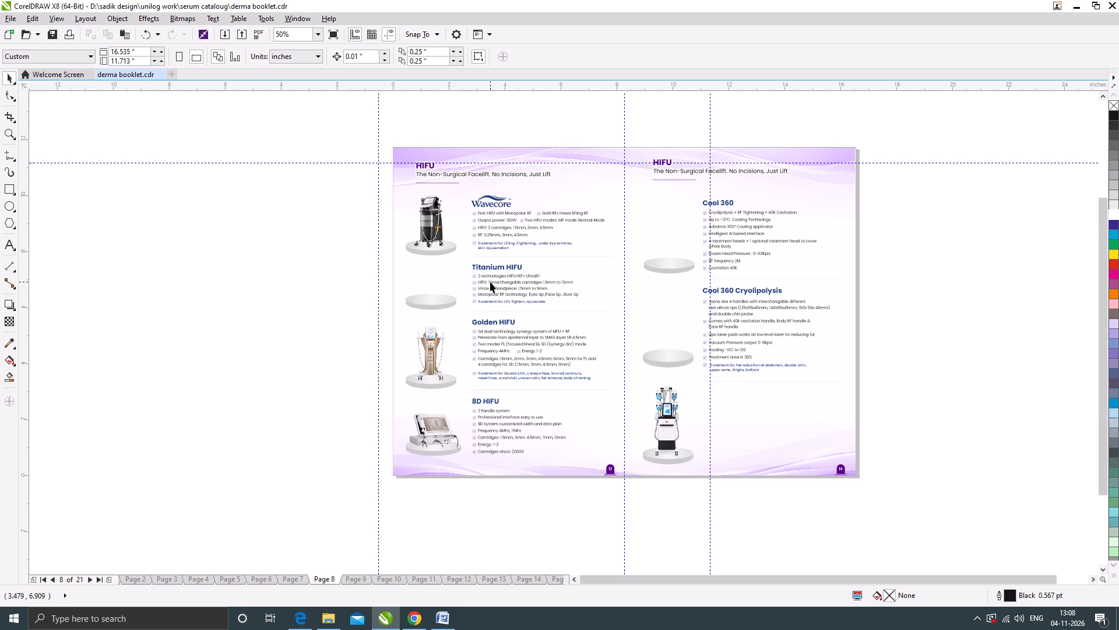
key(Page_Up)
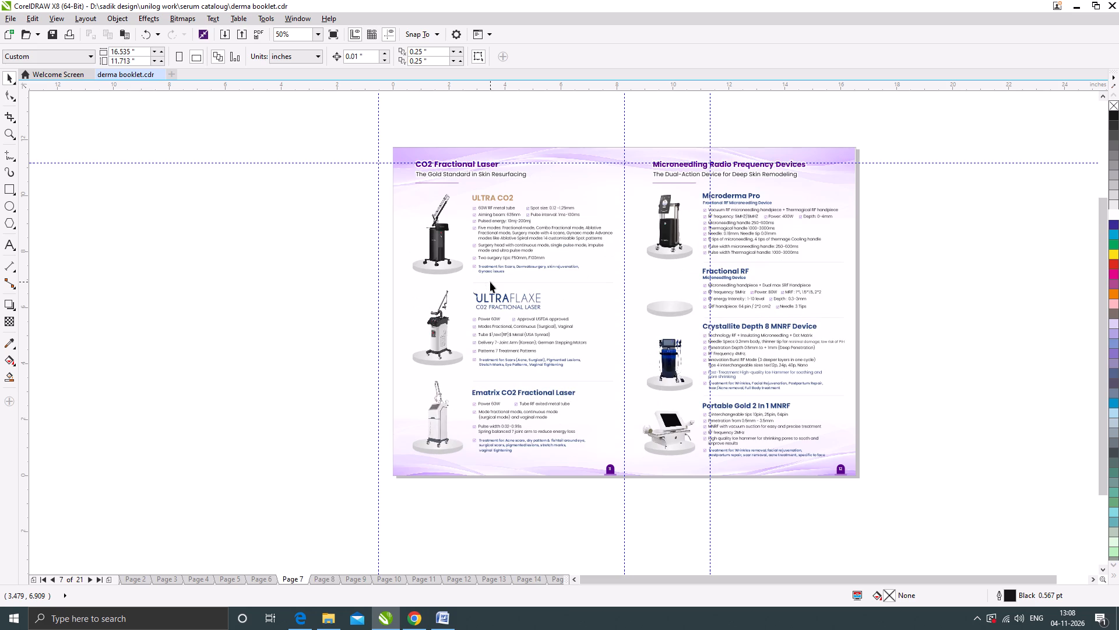
key(Page_Up)
key(Page_Up)
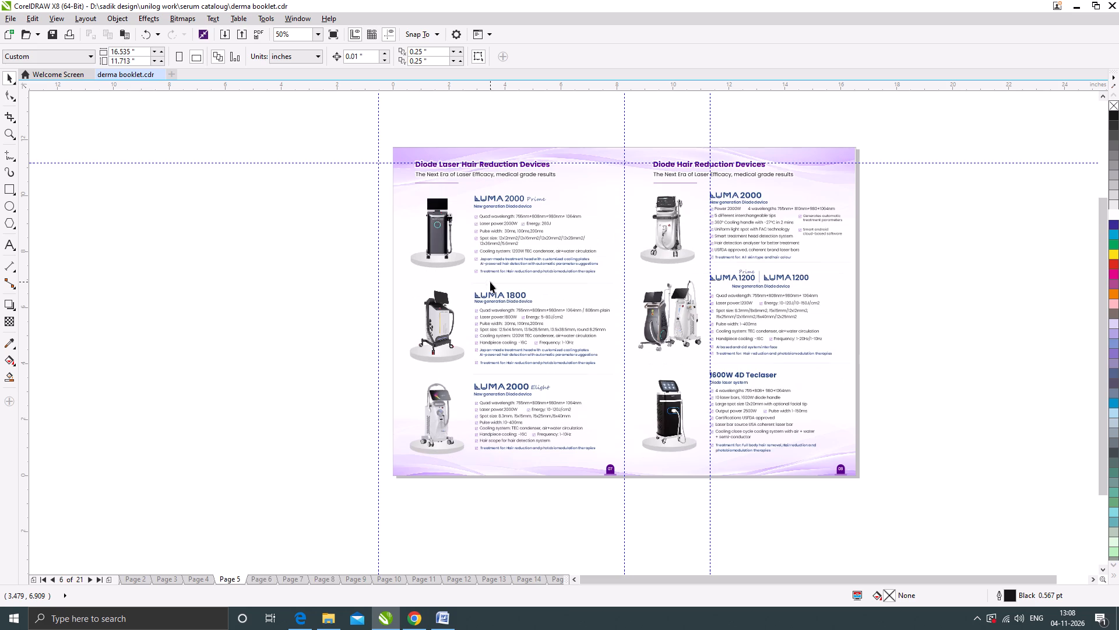
key(Page_Up)
key(Page_Up)
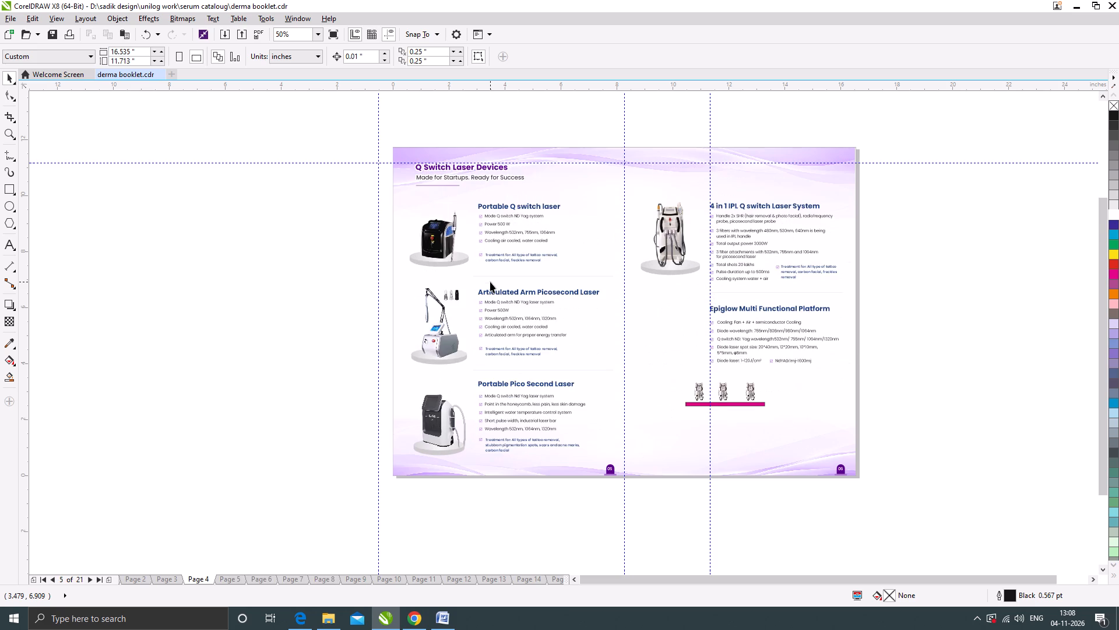
key(Page_Up)
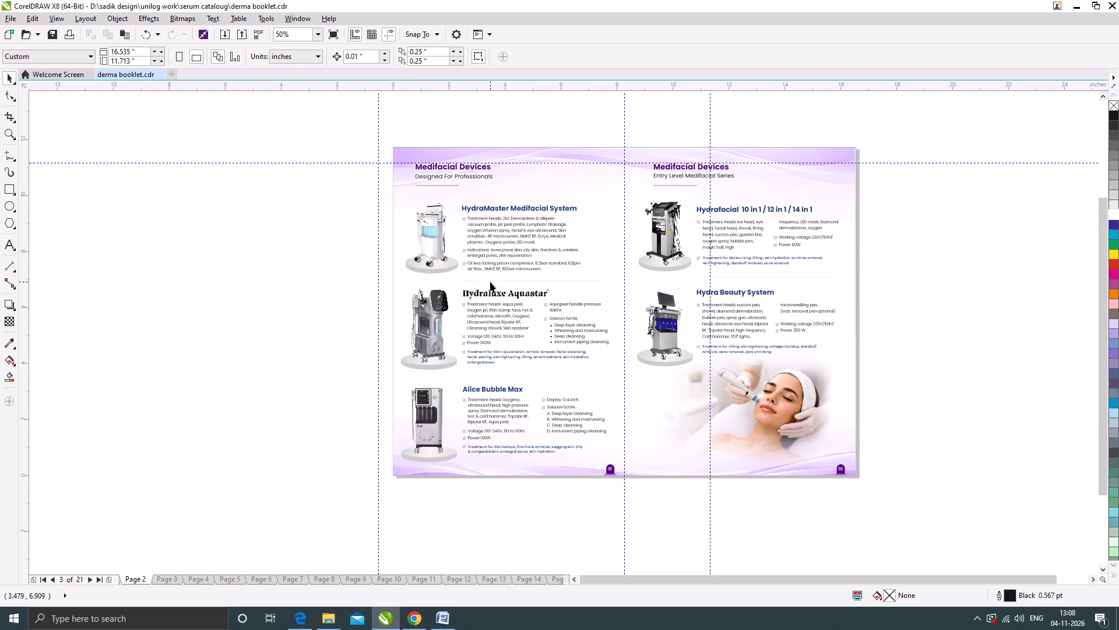
key(Page_Up)
Look through the product spreads from Medifacial Devices on page 2 to Portable Essentials on page 14 for missing images and information.
key(Page_Down)
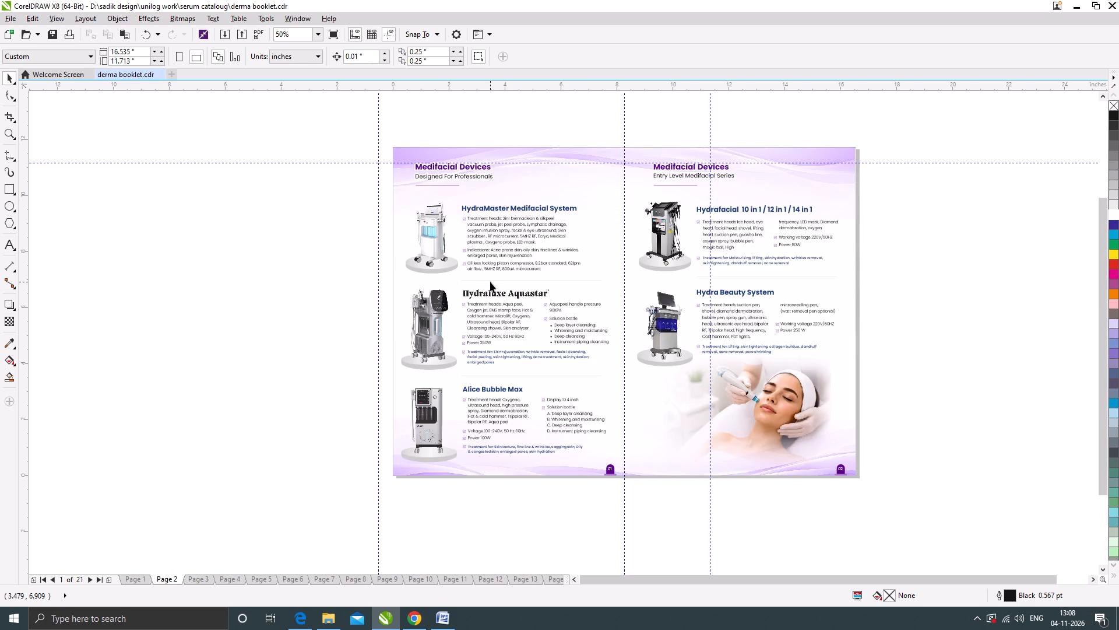
key(Page_Down)
key(Page_Down)
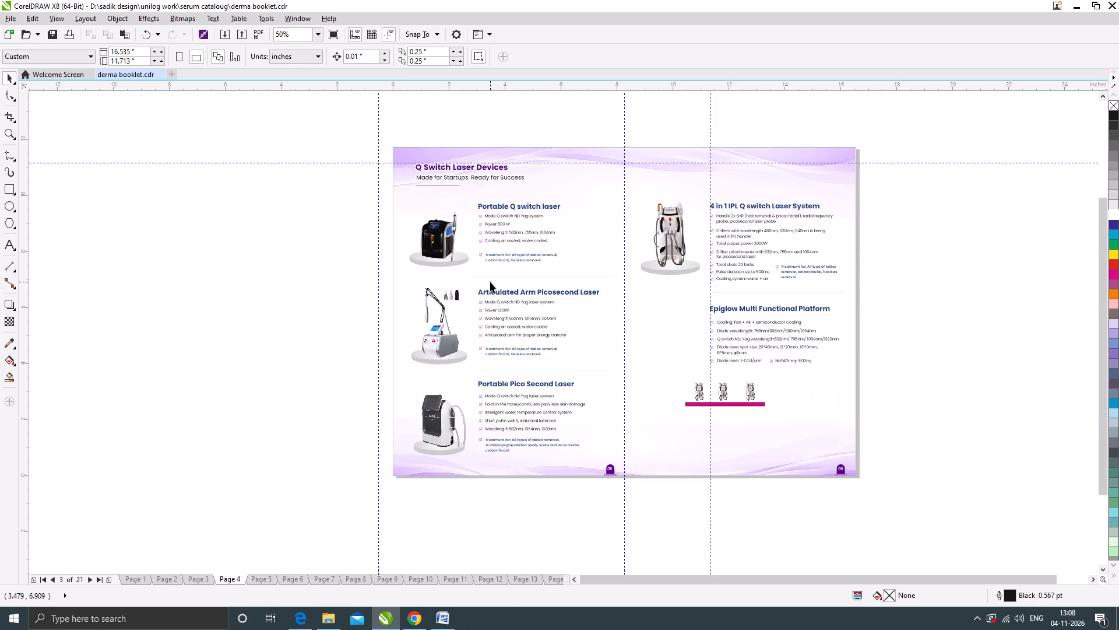
key(Page_Down)
key(Page_Down)
key(Page_Down)
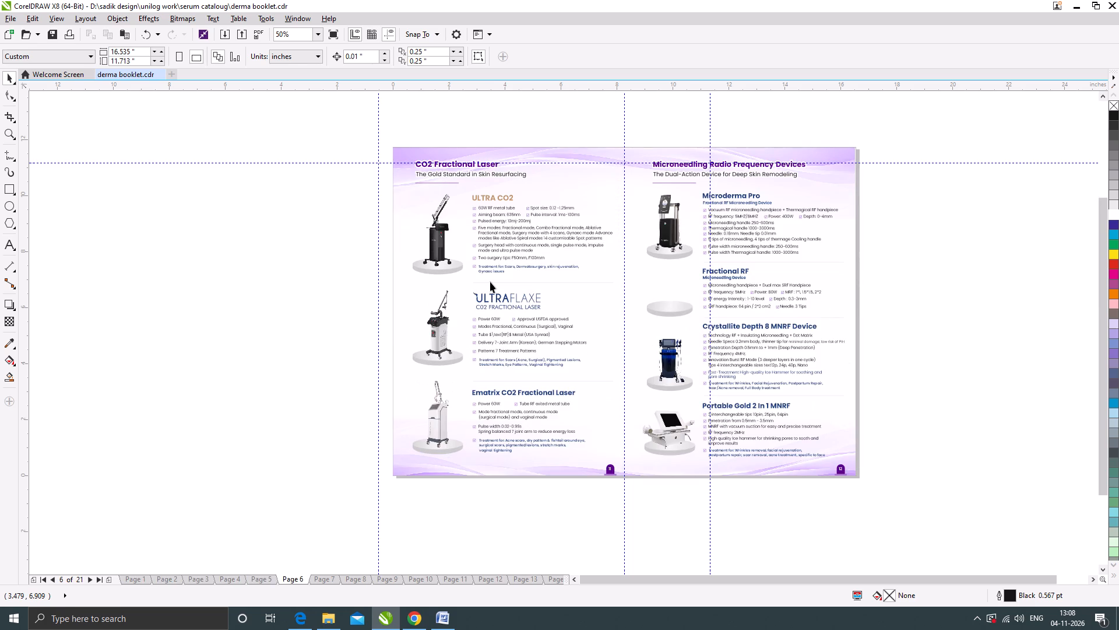
key(Page_Down)
key(Page_Down)
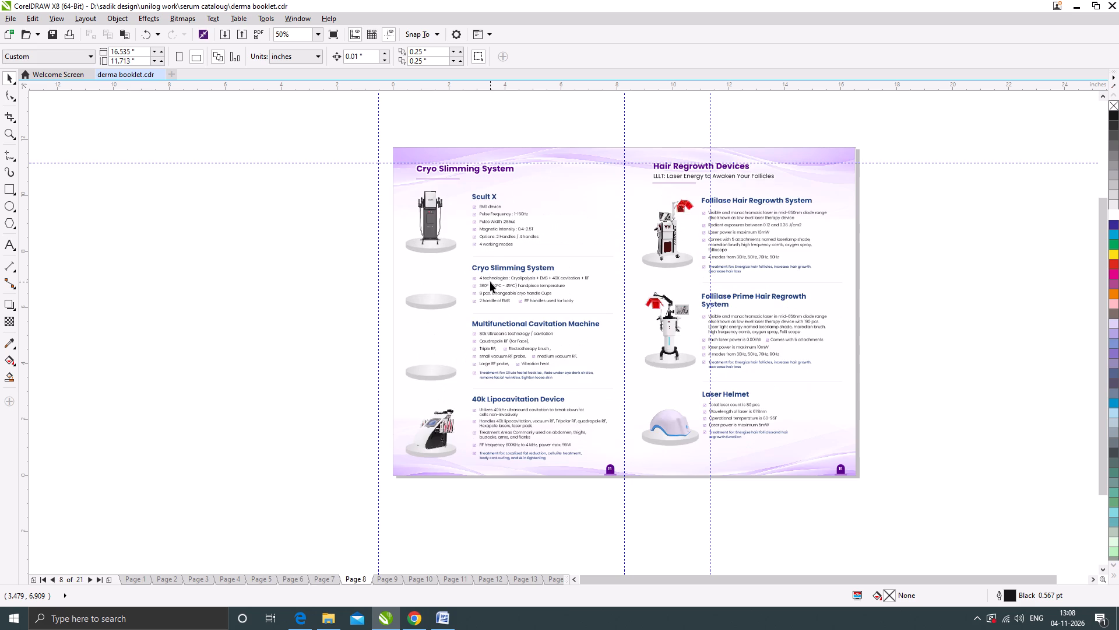
key(Page_Down)
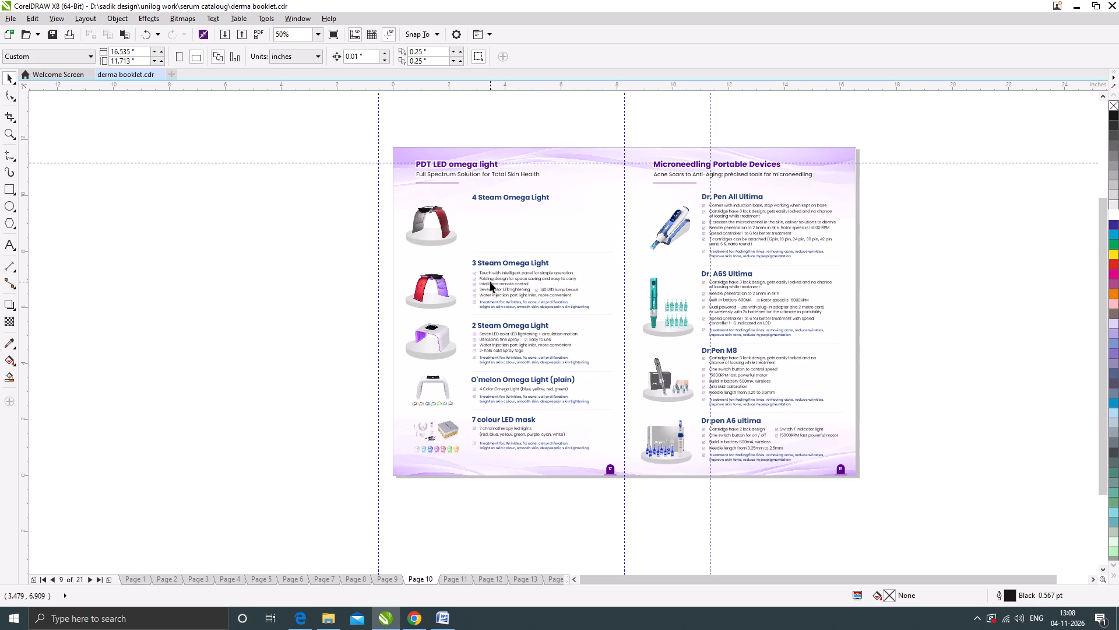
key(Page_Down)
key(Page_Down)
key(Page_Down)
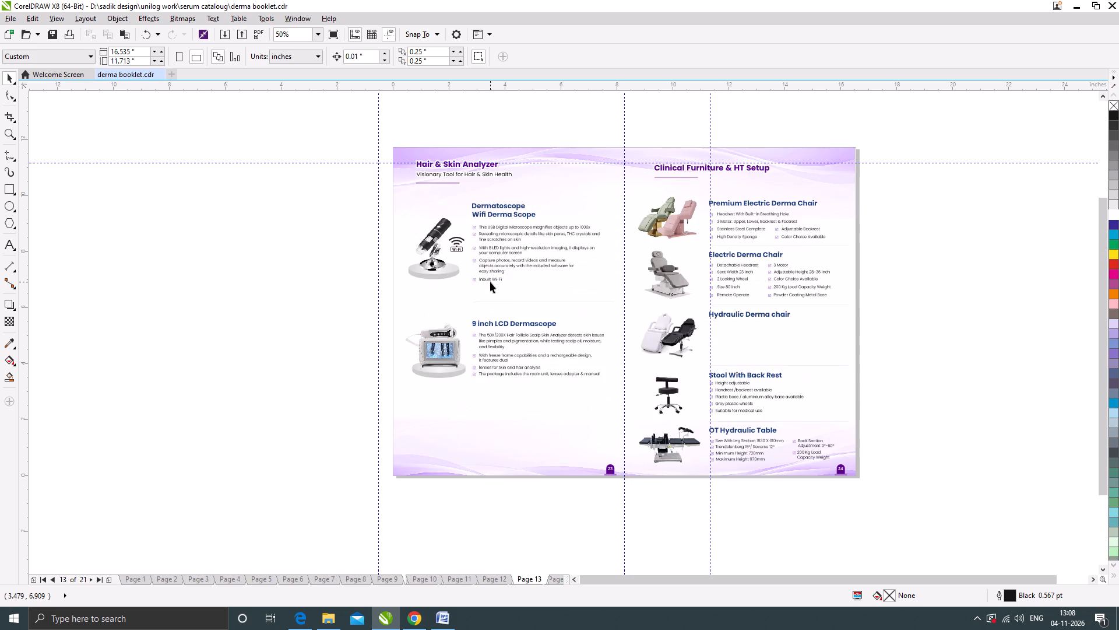
key(Page_Down)
key(Page_Down)
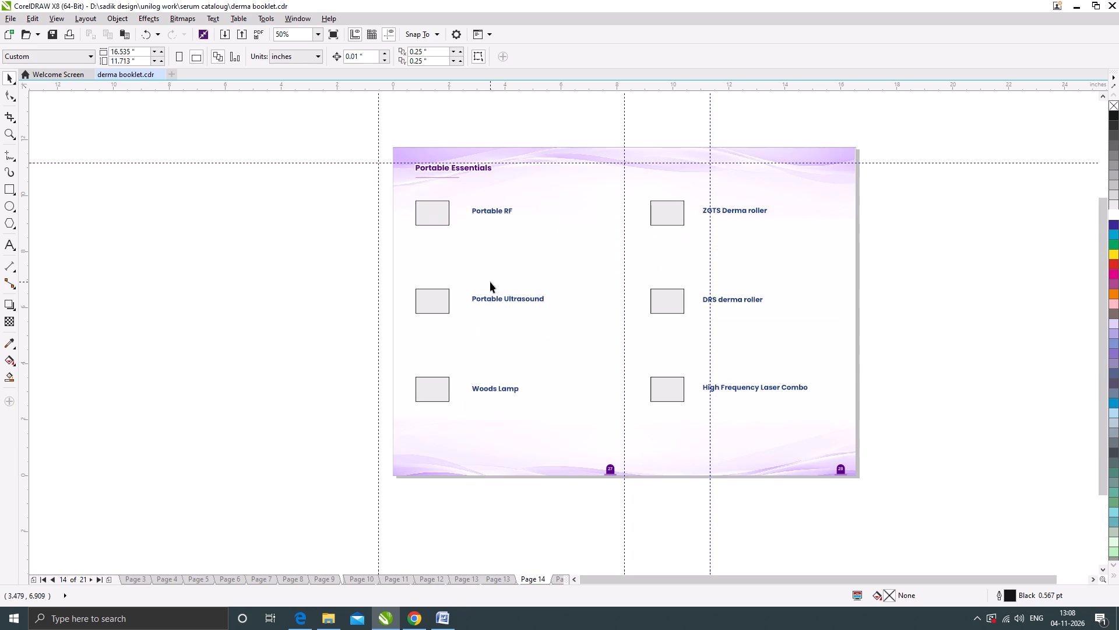
Check the product spreads in reverse order from Portable Essentials back to the booklet's first page.
key(Page_Up)
key(Page_Up)
key(Page_Up)
key(Page_Up)
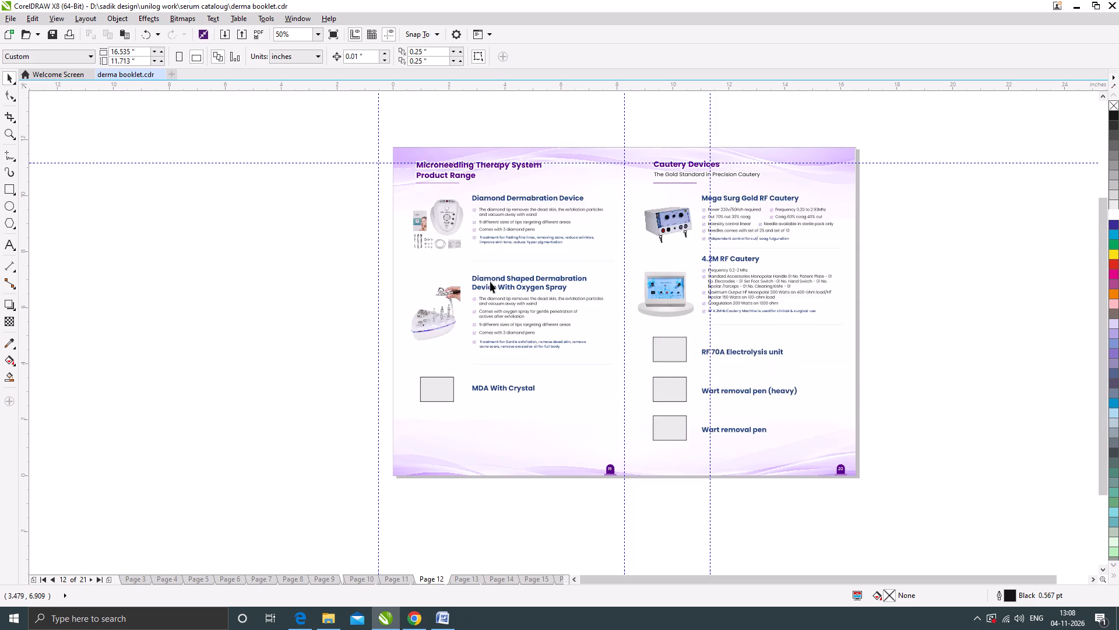
key(Page_Up)
key(Page_Up)
key(Page_Up)
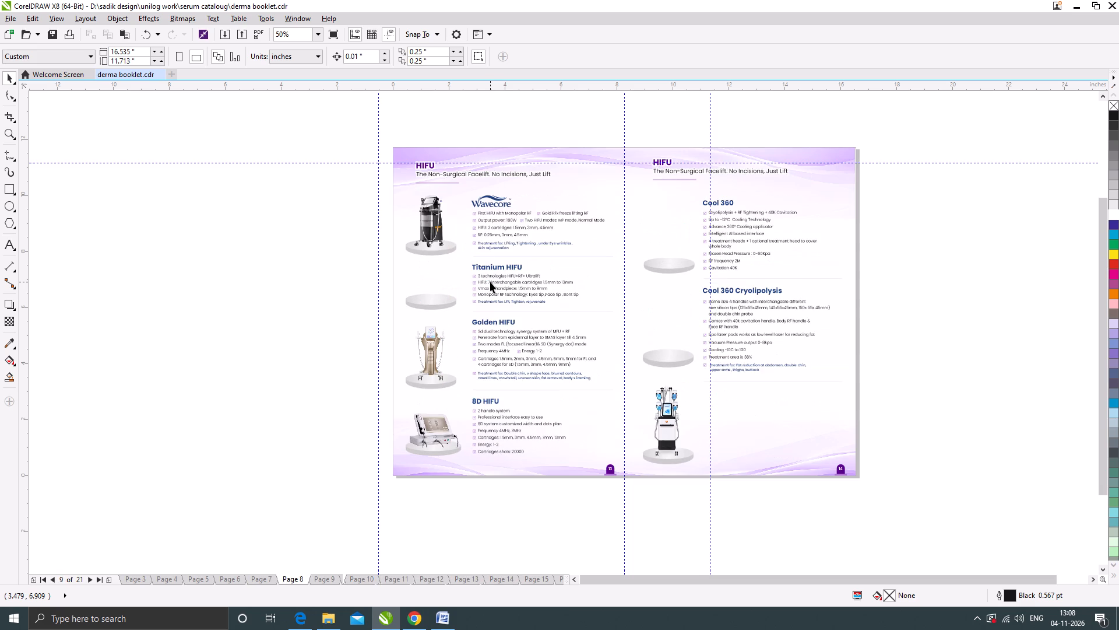
key(Page_Up)
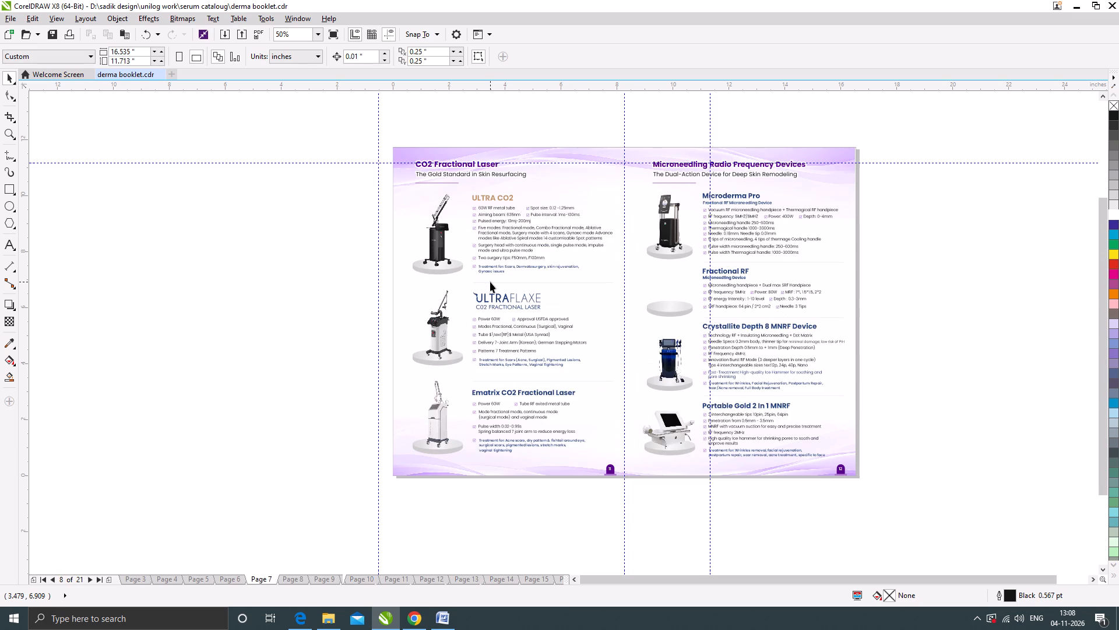
key(Page_Up)
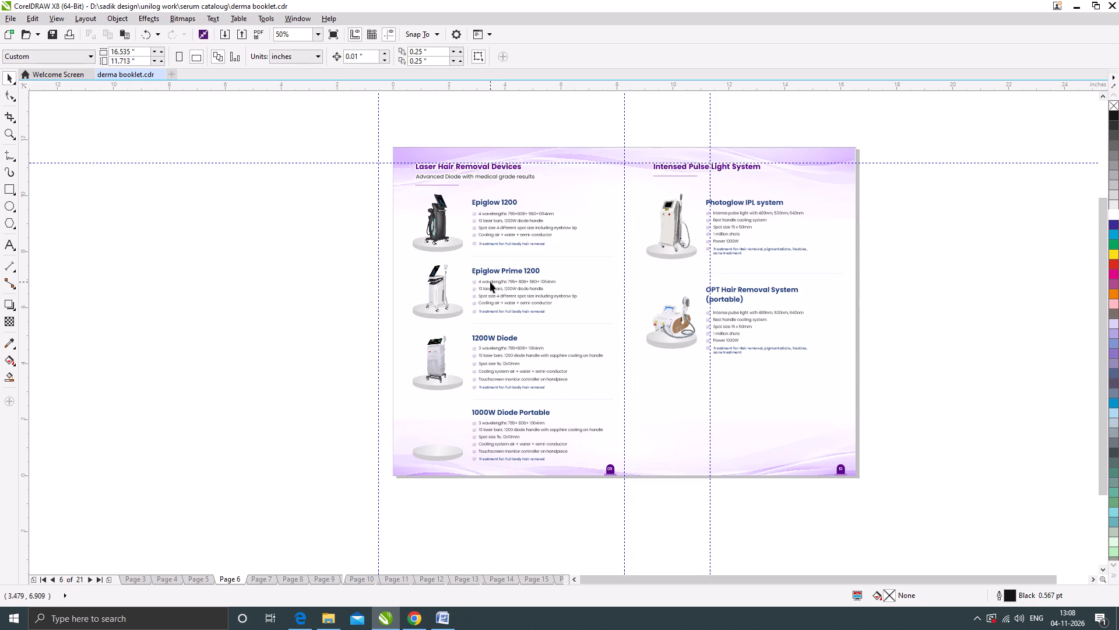
key(Page_Up)
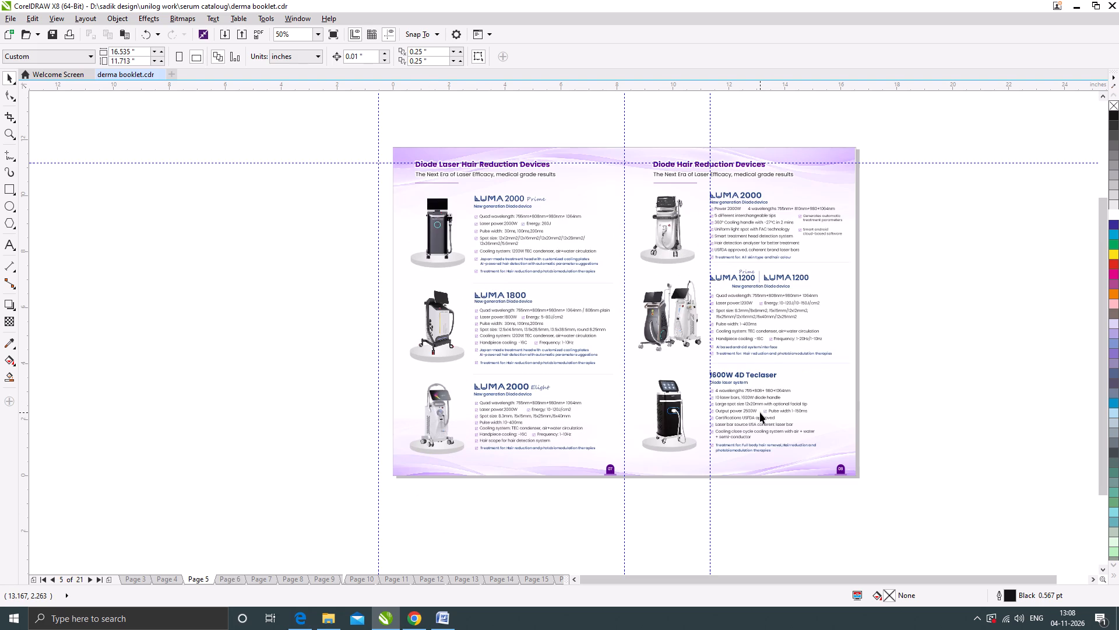
key(Page_Up)
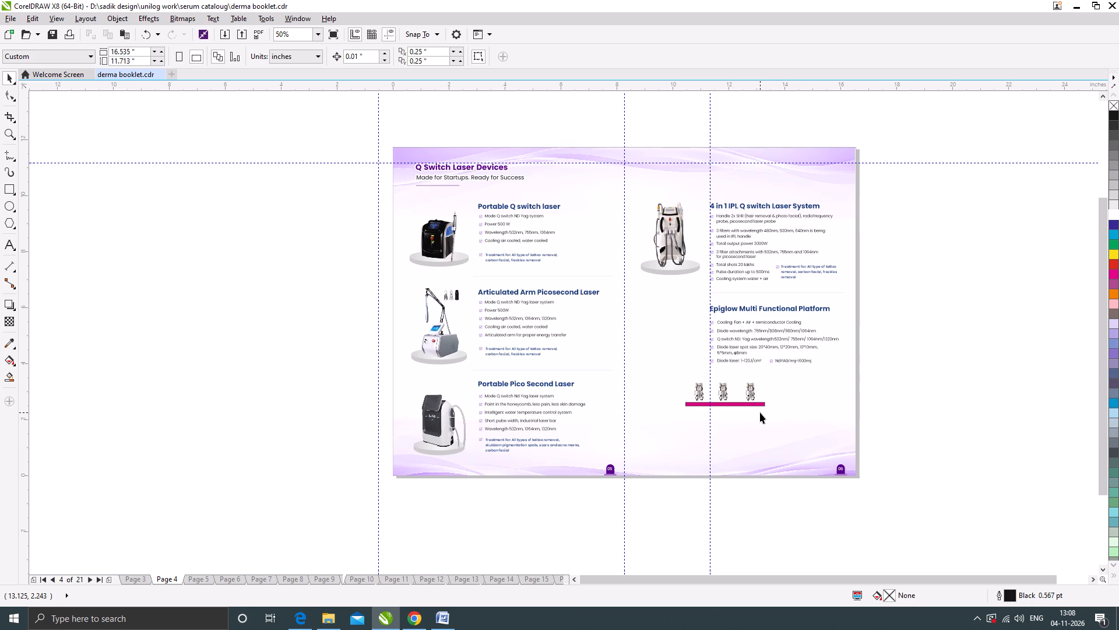
key(Page_Up)
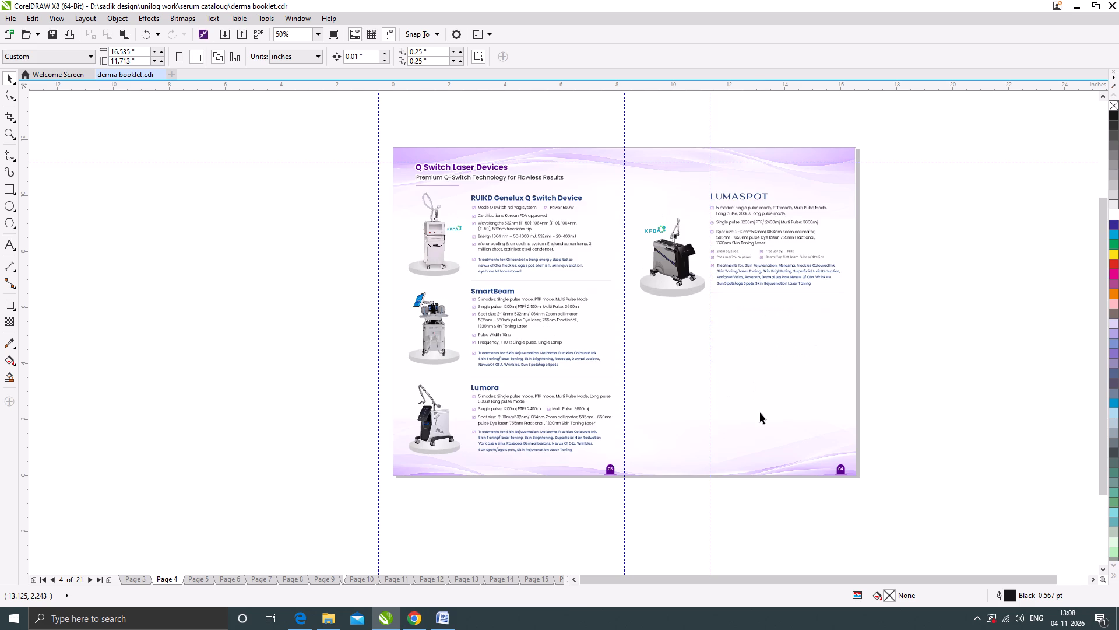
key(Page_Up)
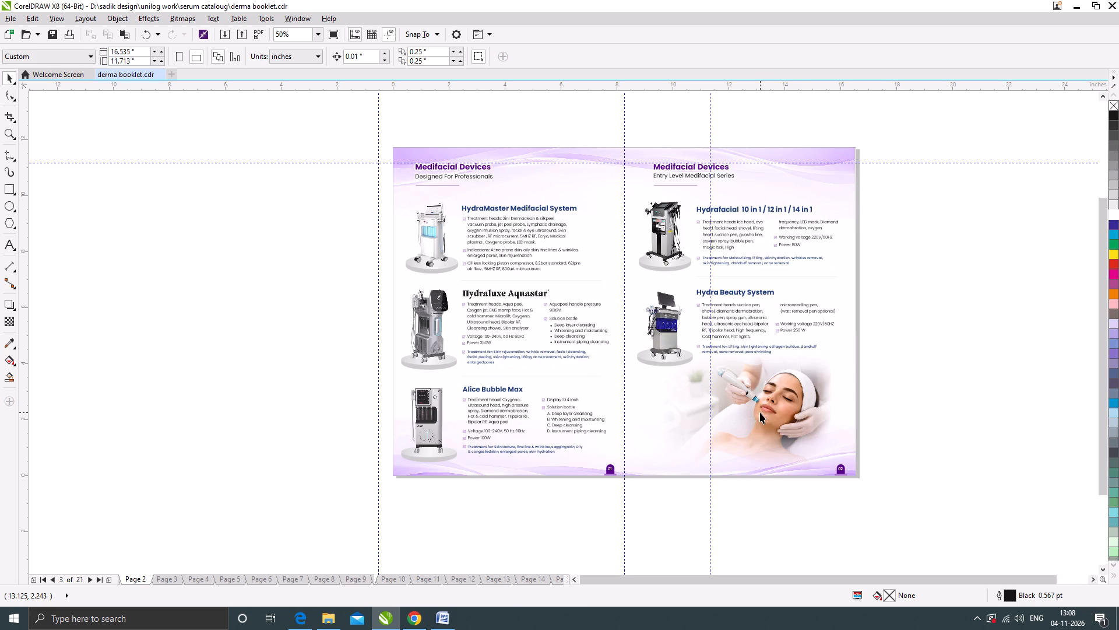
key(Page_Up)
Check the spreads from Medifacial Devices on page 2 forward to the HIFU spread on page 8.
key(Page_Down)
key(Page_Down)
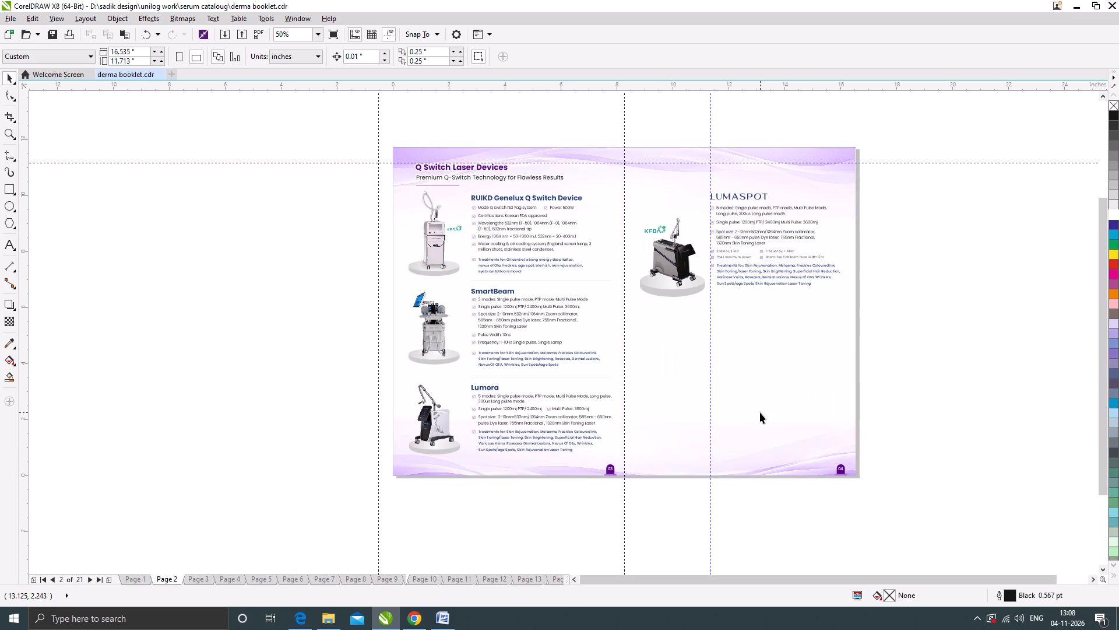
key(Page_Down)
key(Page_Down)
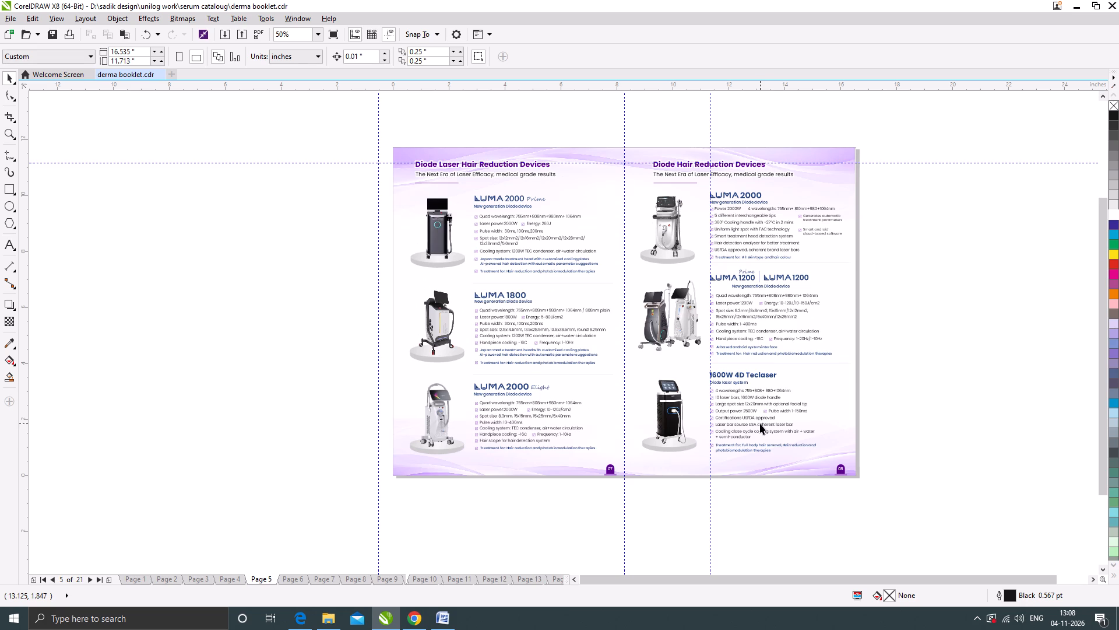
click(295, 580)
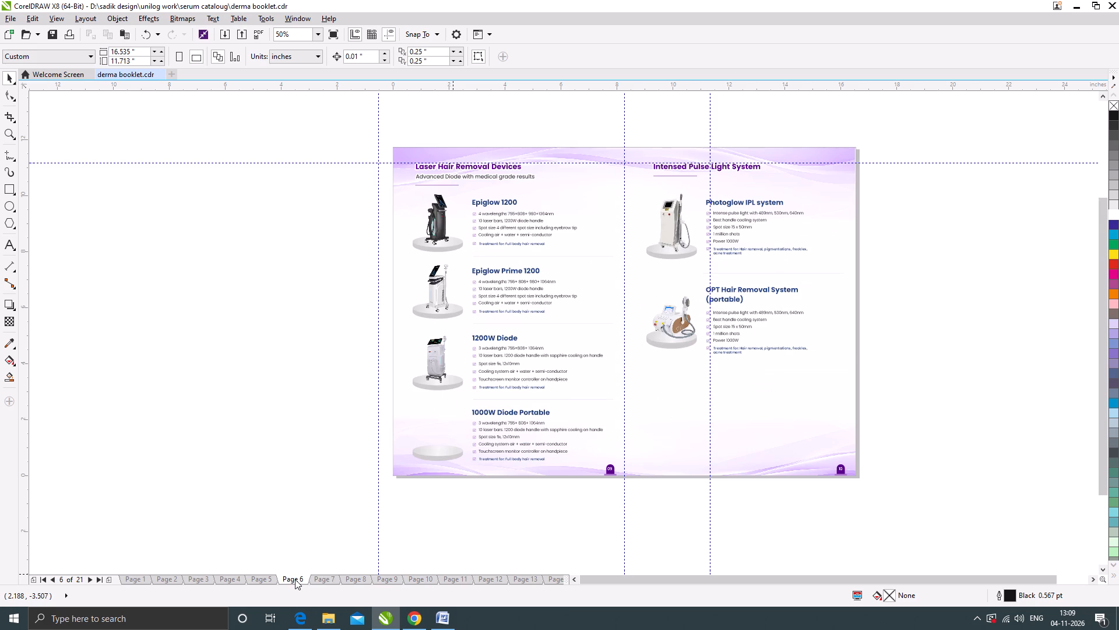
click(326, 578)
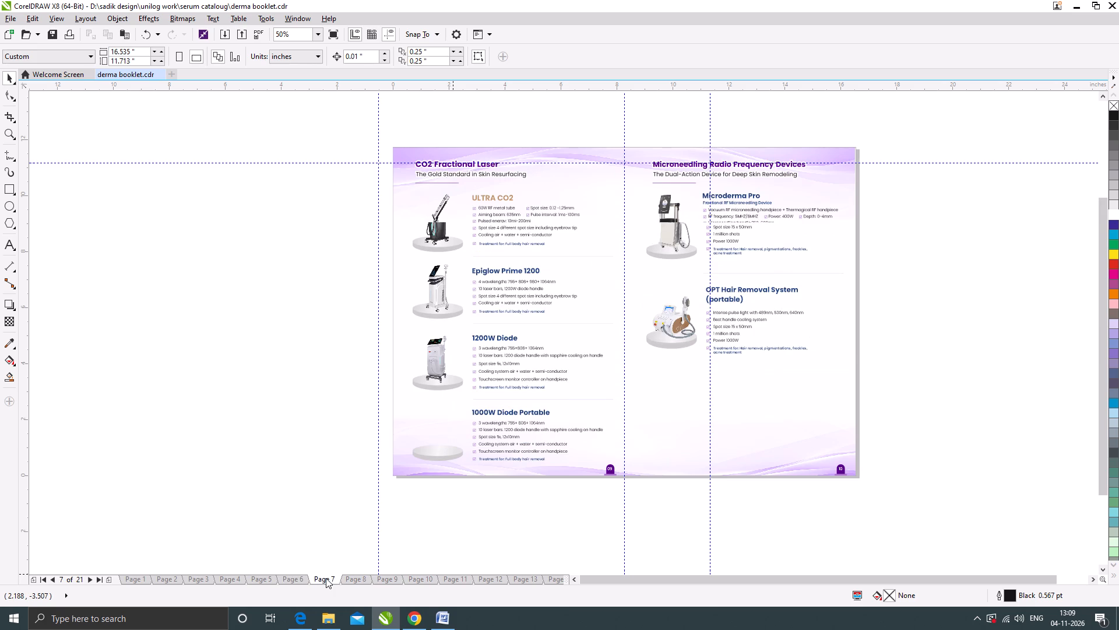
click(360, 580)
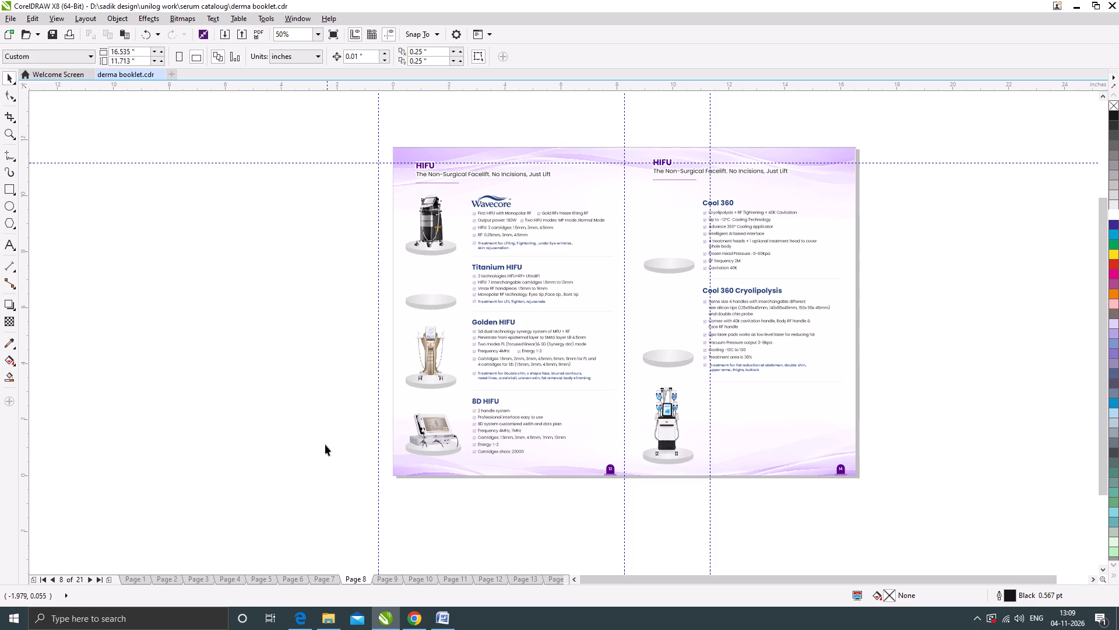
Save the derma booklet document.
key(ctrl+s)
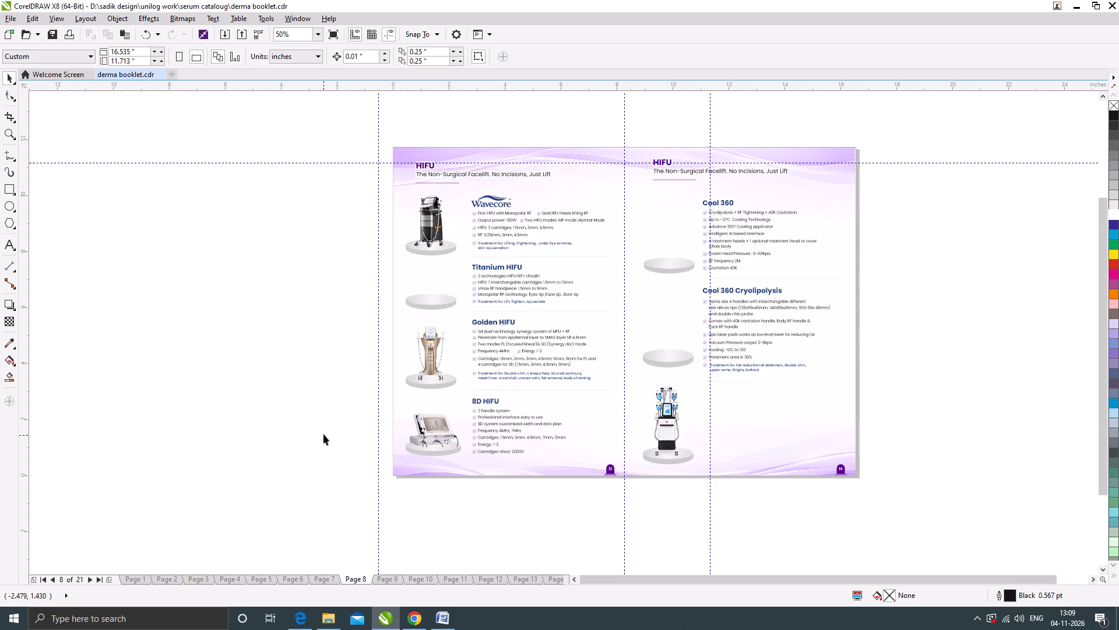
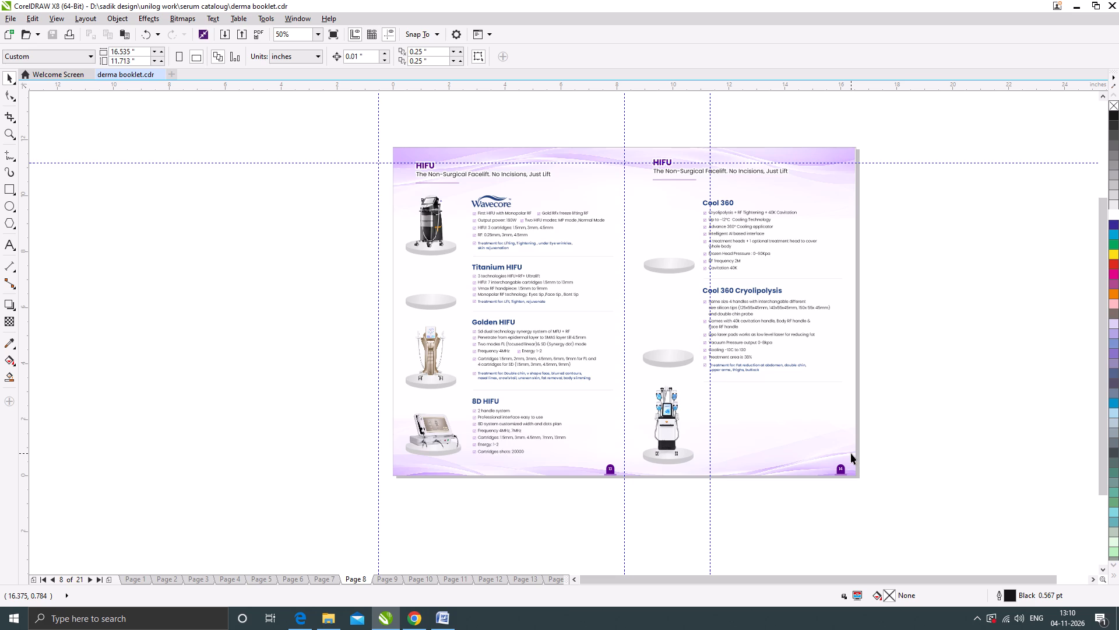
Check the product spreads in reverse order from HIFU on page 8 back to Medifacial Devices on page 2.
scroll(618, 337, down, 1)
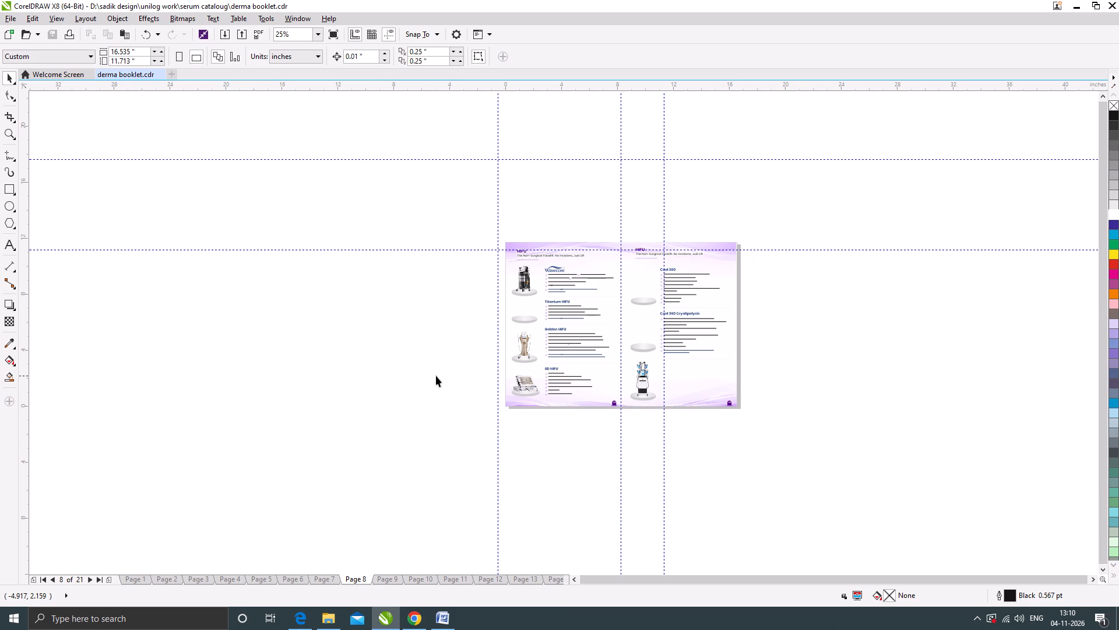
scroll(635, 337, down, 1)
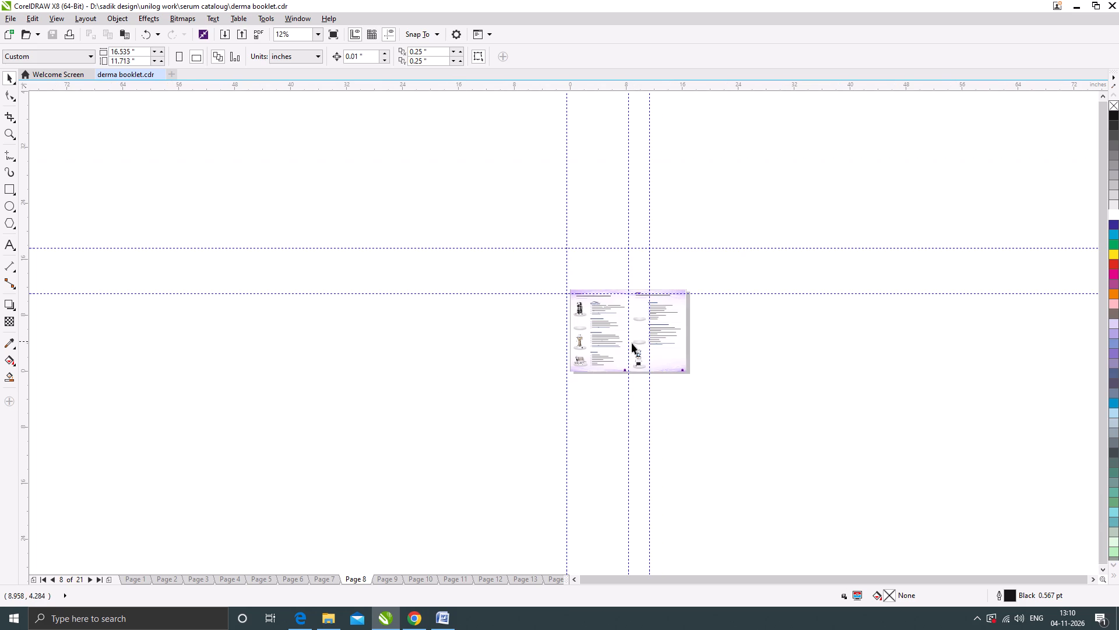
scroll(645, 348, up, 1)
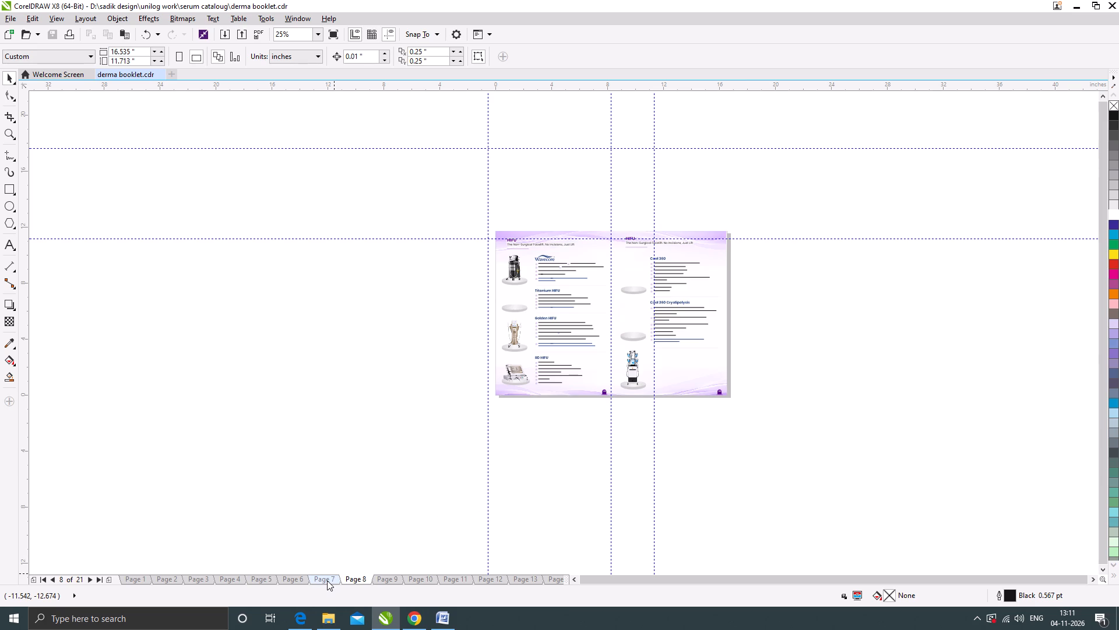
click(327, 580)
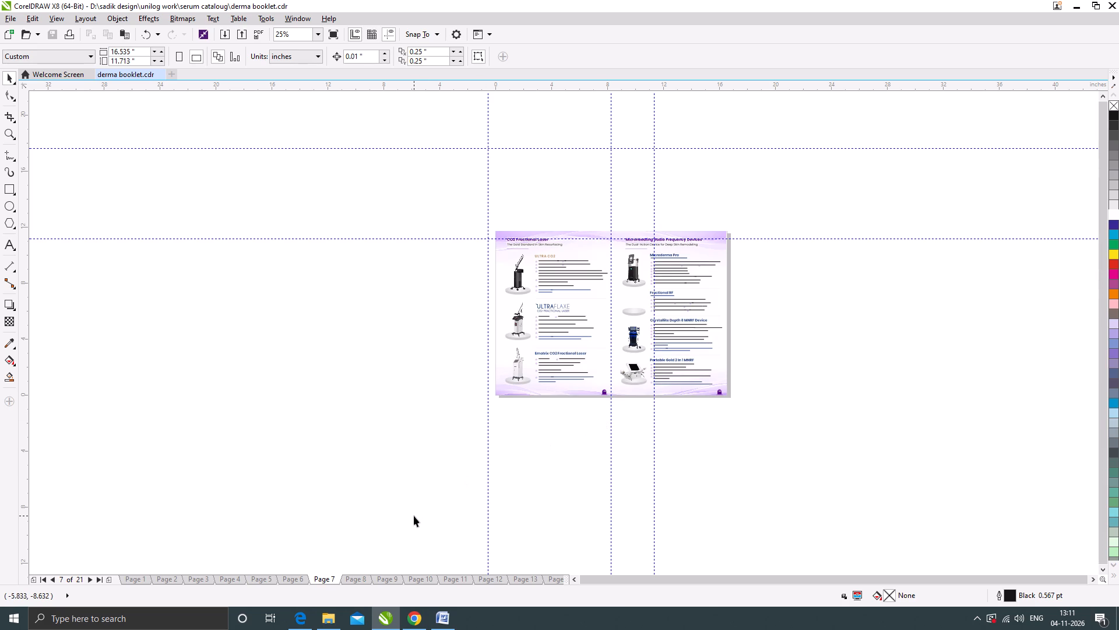
click(293, 580)
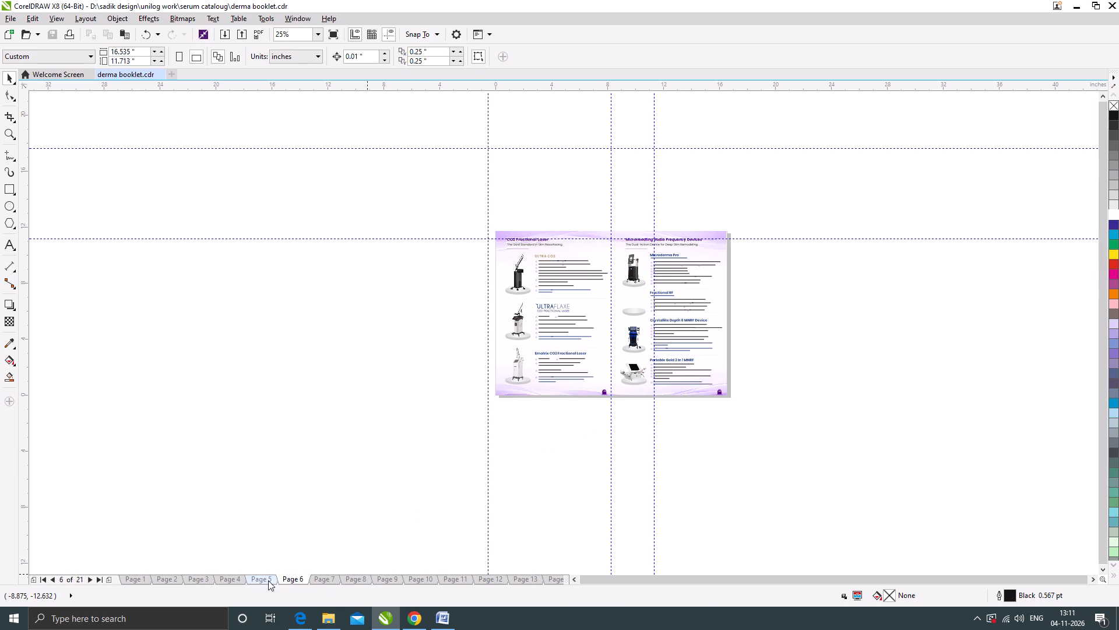
click(262, 579)
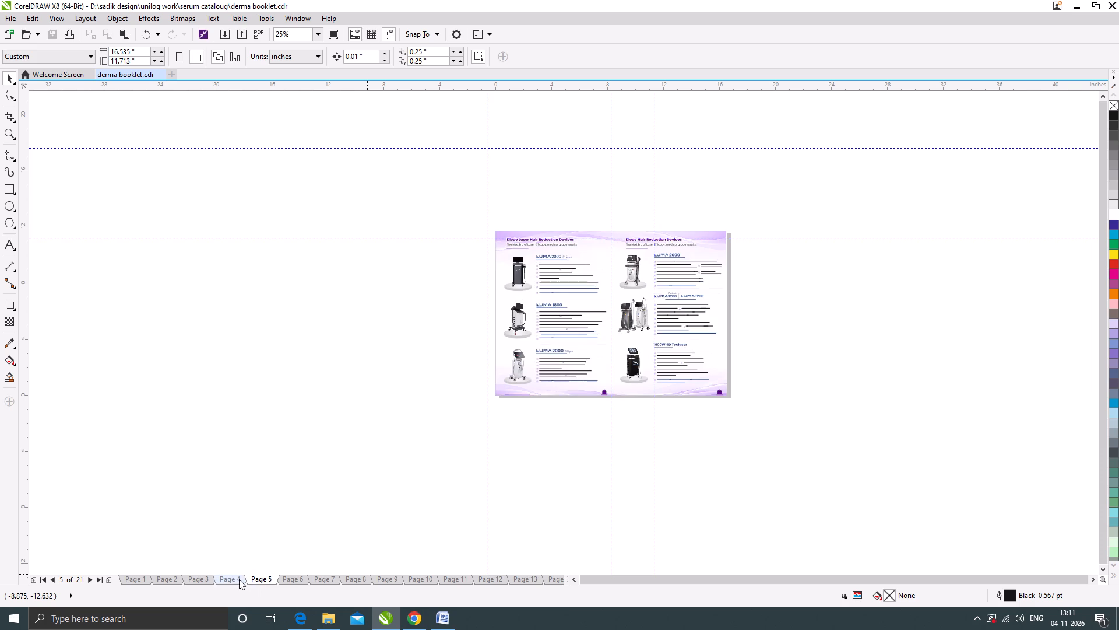
click(237, 579)
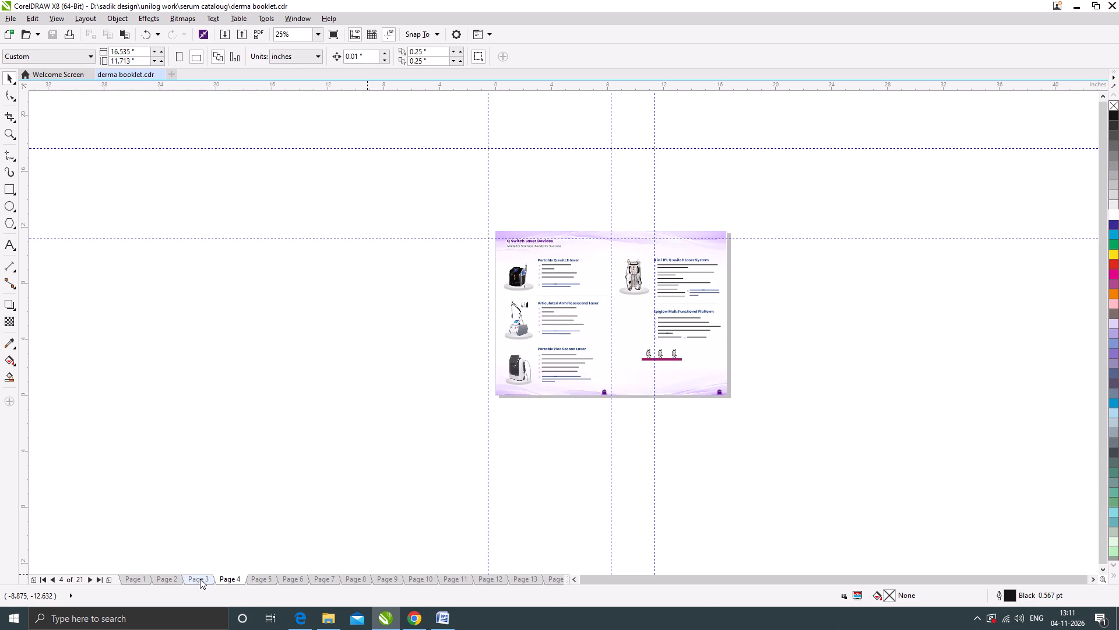
click(200, 579)
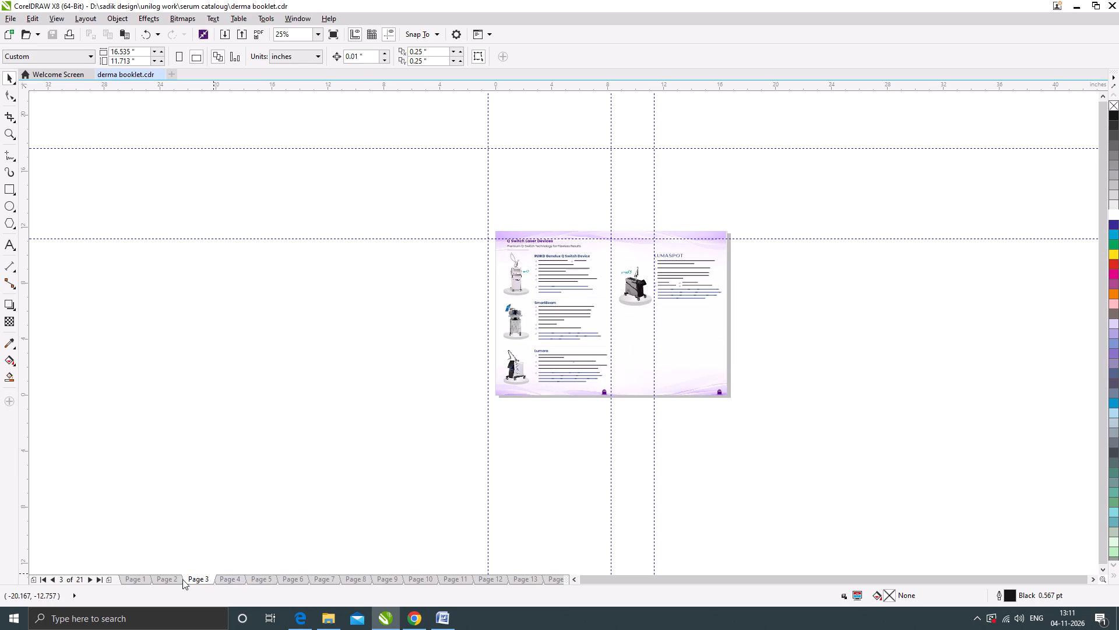
click(171, 578)
Check the spreads forward from Q Switch Laser Devices on page 3 to CO2 Fractional Laser on page 7 for missing machine images.
click(203, 581)
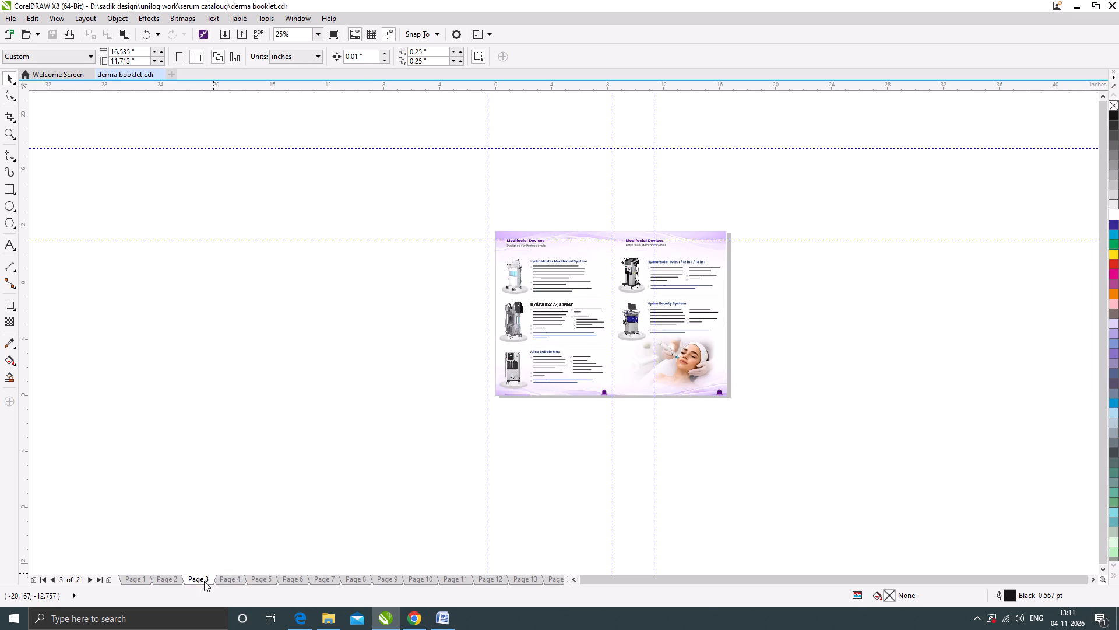
click(229, 580)
click(267, 579)
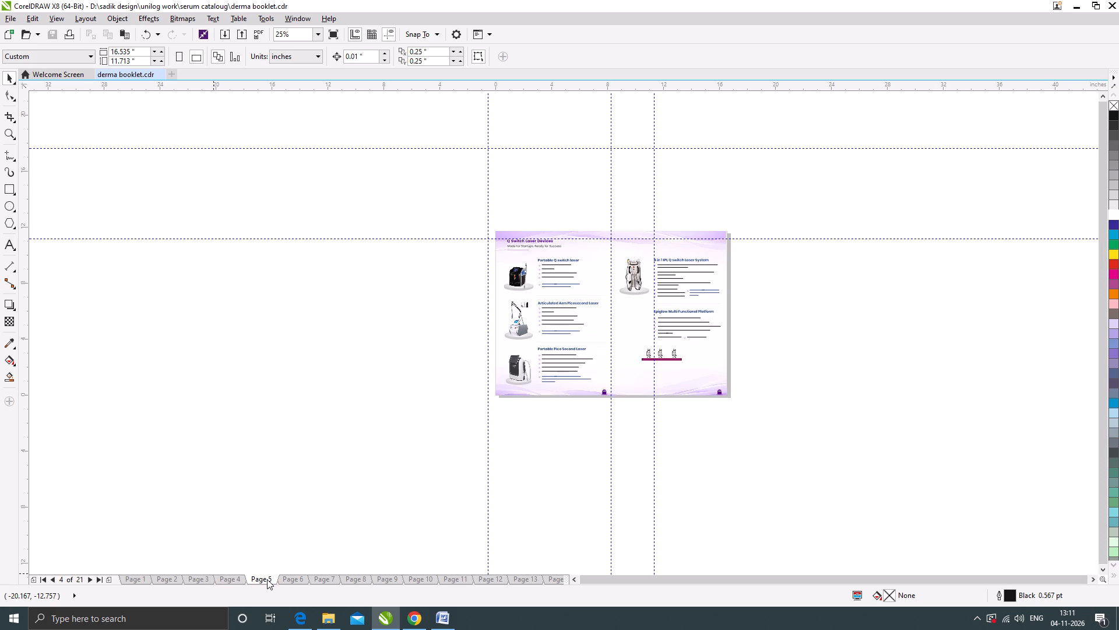
click(294, 580)
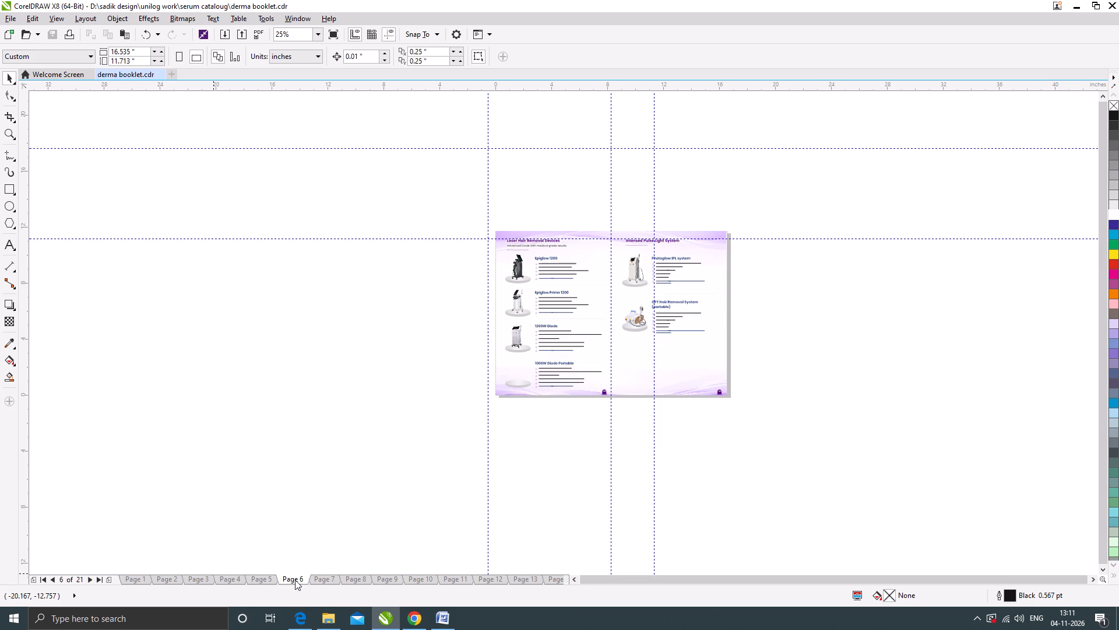
click(321, 579)
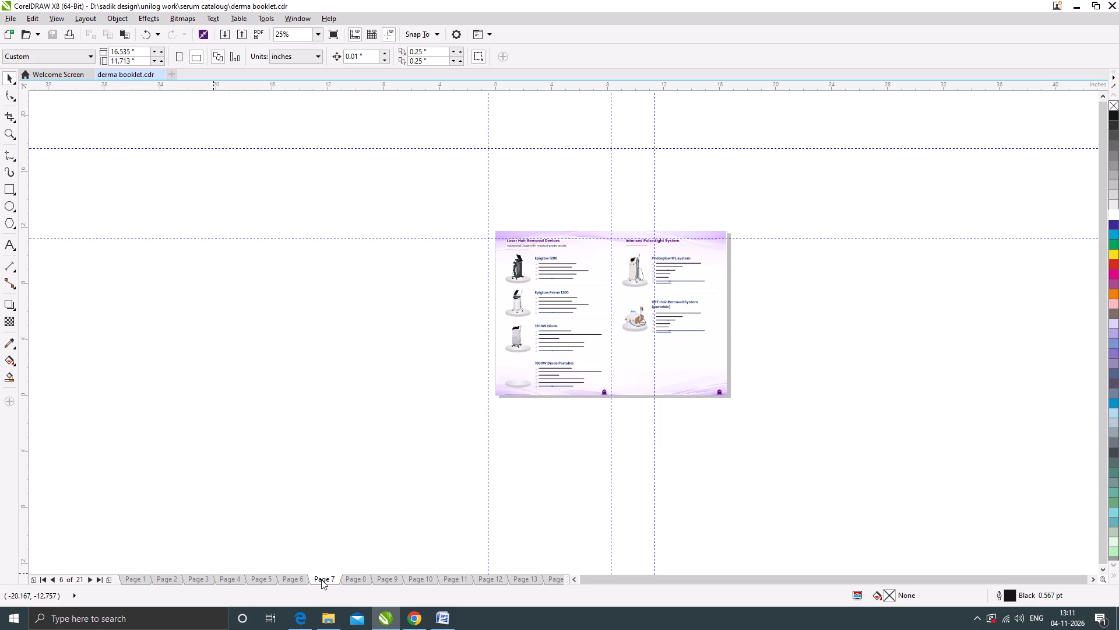
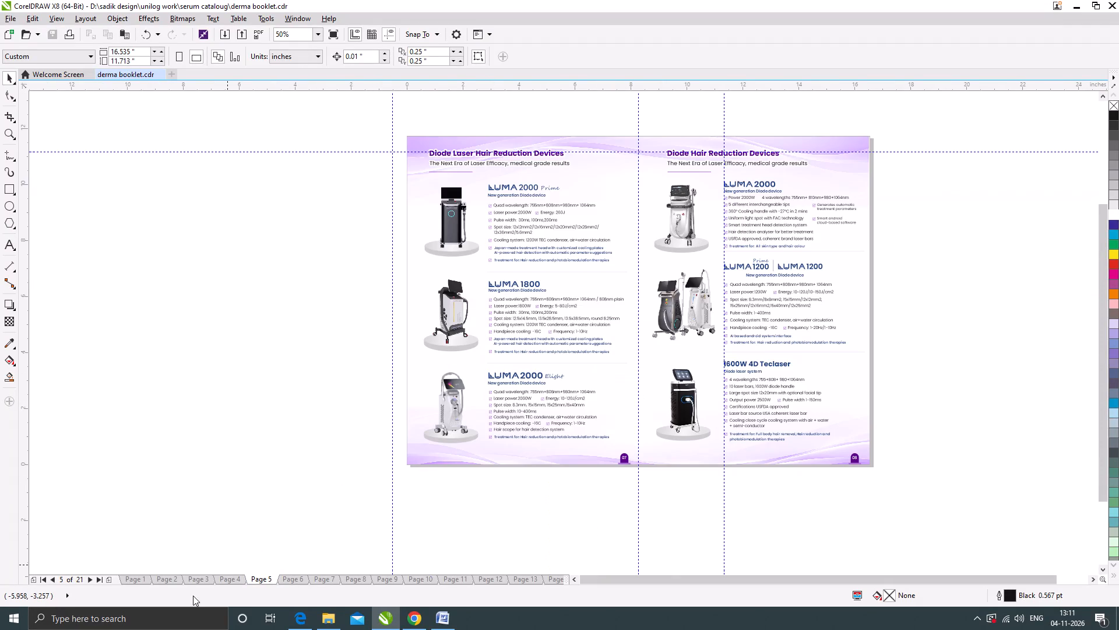
Check the spreads from page 4 back to page 2 and forward again, examining the Epiglow Multi Functional Platform section on page 4.
click(235, 579)
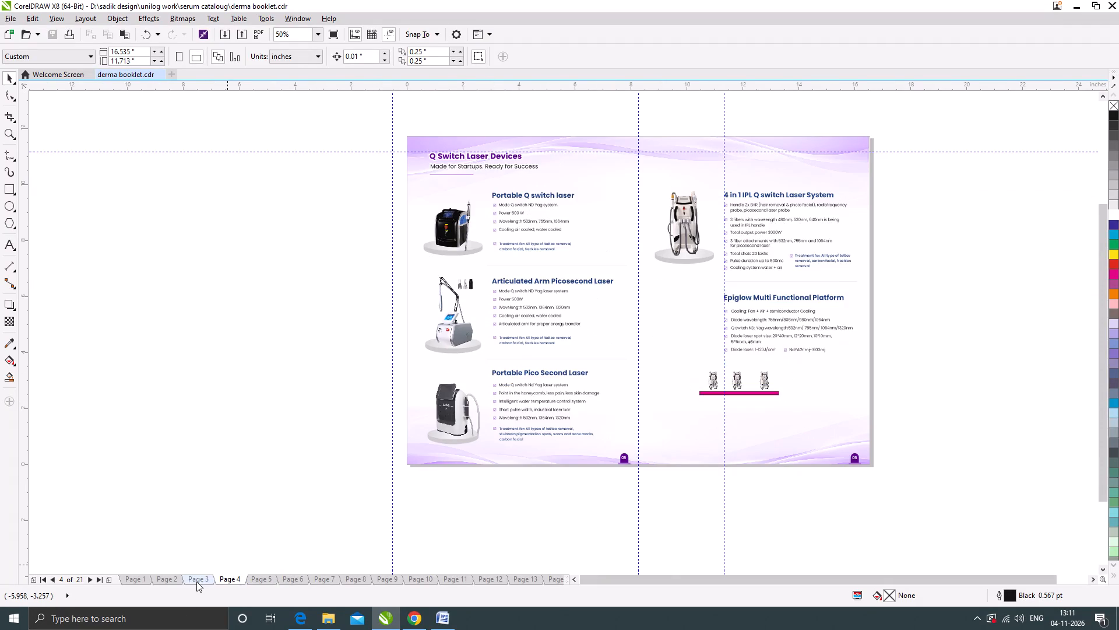
click(196, 582)
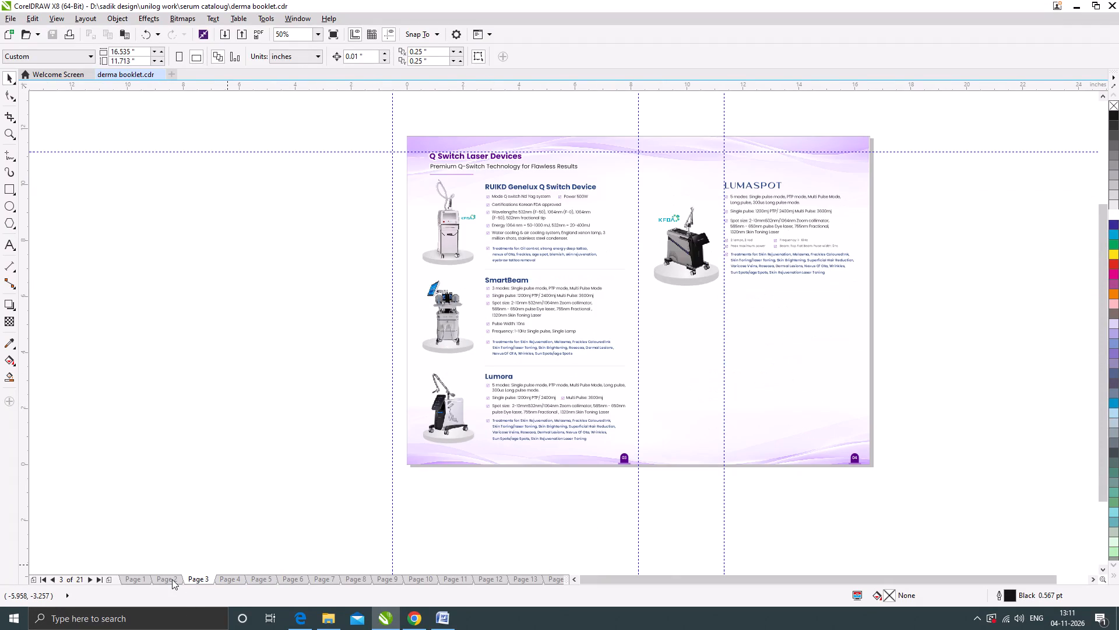
click(172, 579)
click(205, 580)
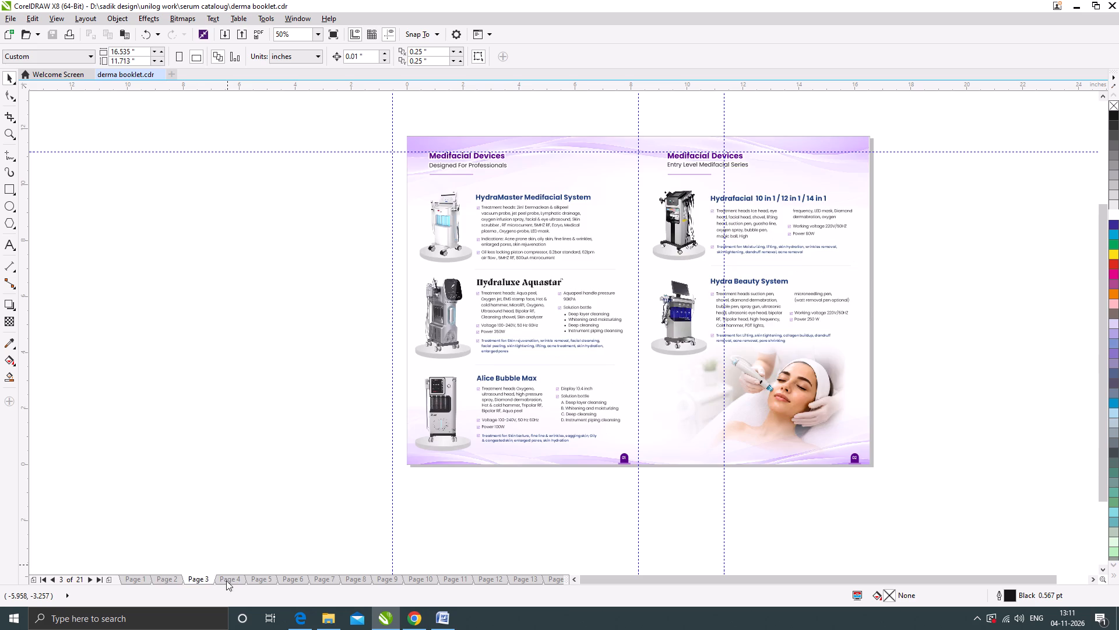
click(238, 580)
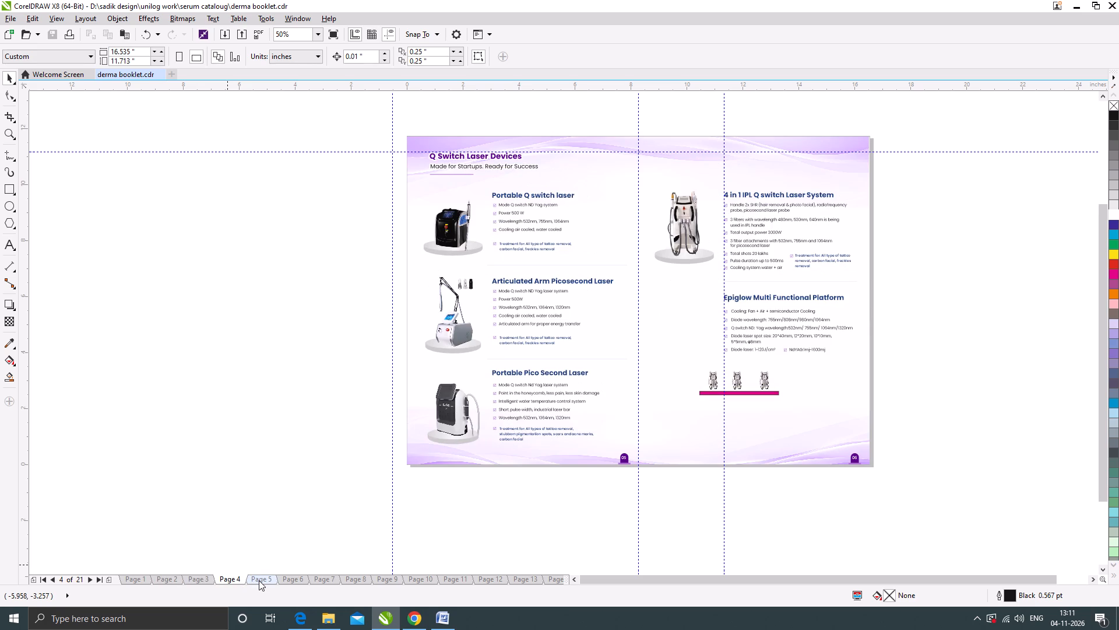
click(8, 132)
scroll(853, 307, up, 1)
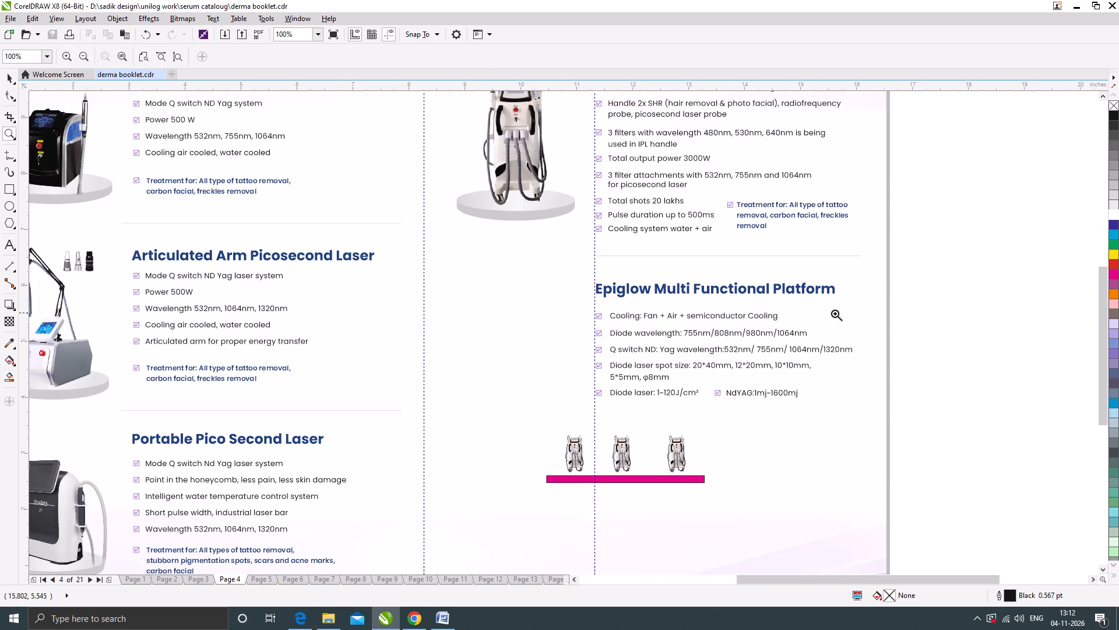
scroll(595, 294, down, 1)
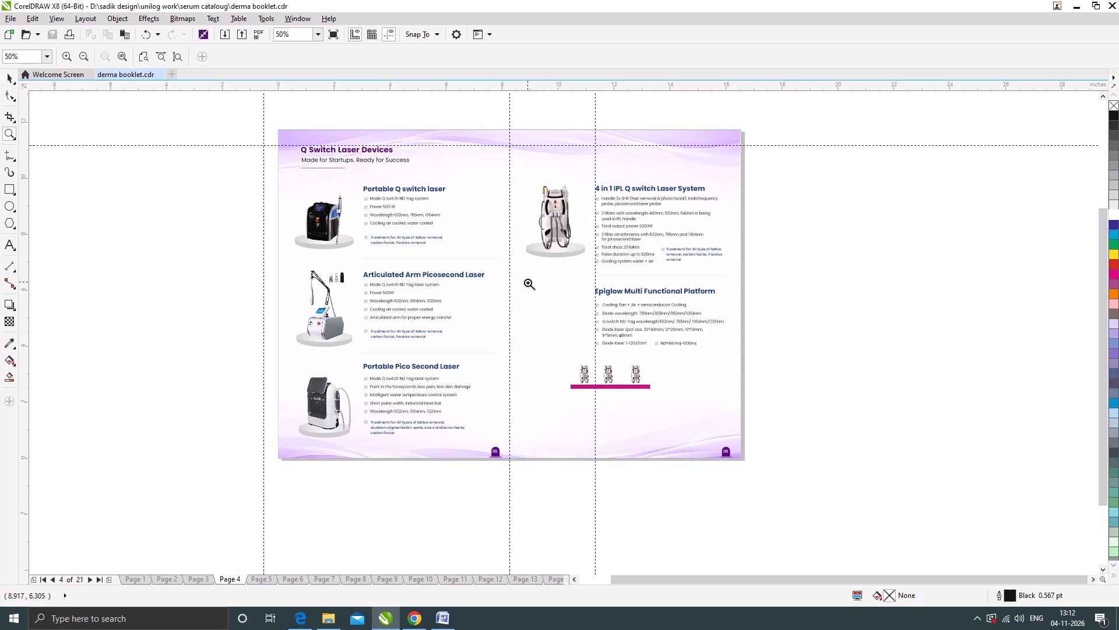
Open the Epiglow Multi Functional Platform heading on page 4 for text editing.
click(9, 78)
double_click(668, 293)
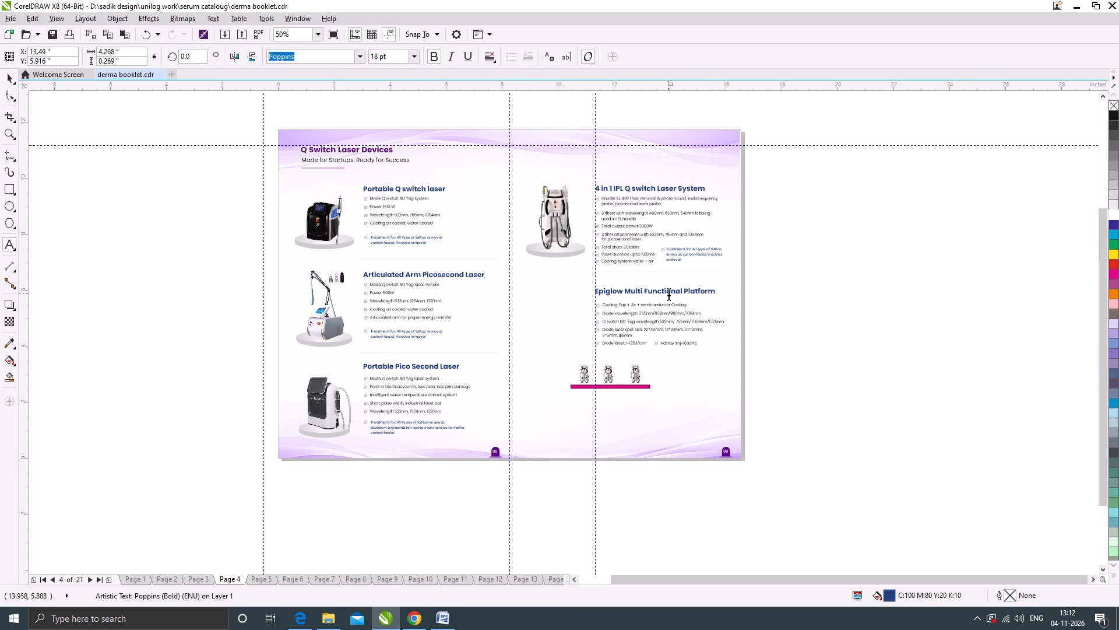
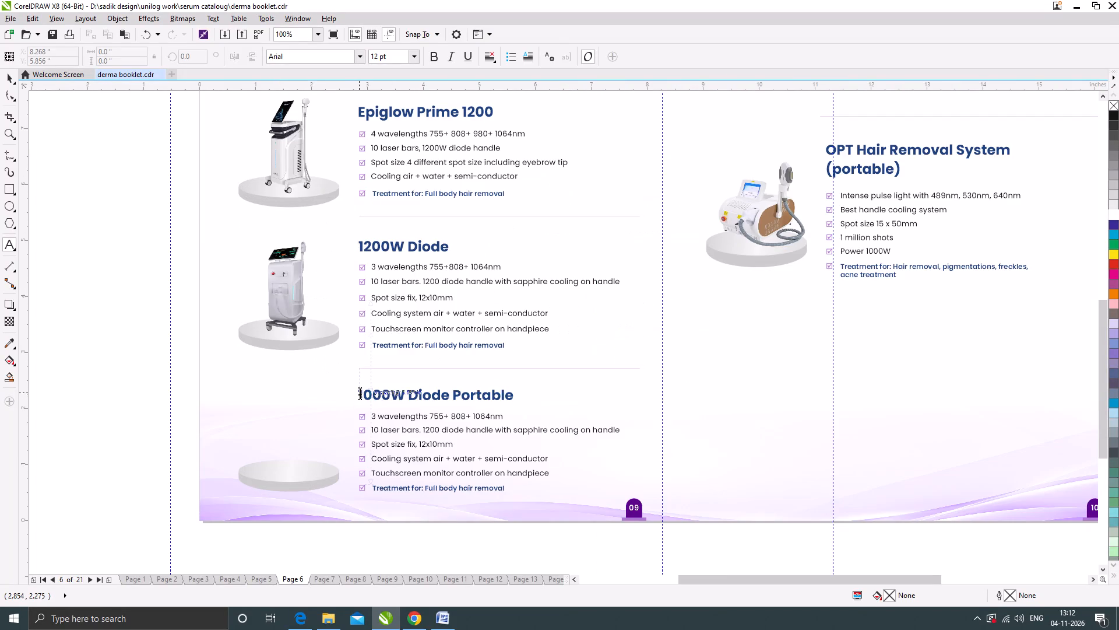
Copy the product heading text "1000W Diode Portable" on page 6 of the booklet.
drag(361, 393, 510, 393)
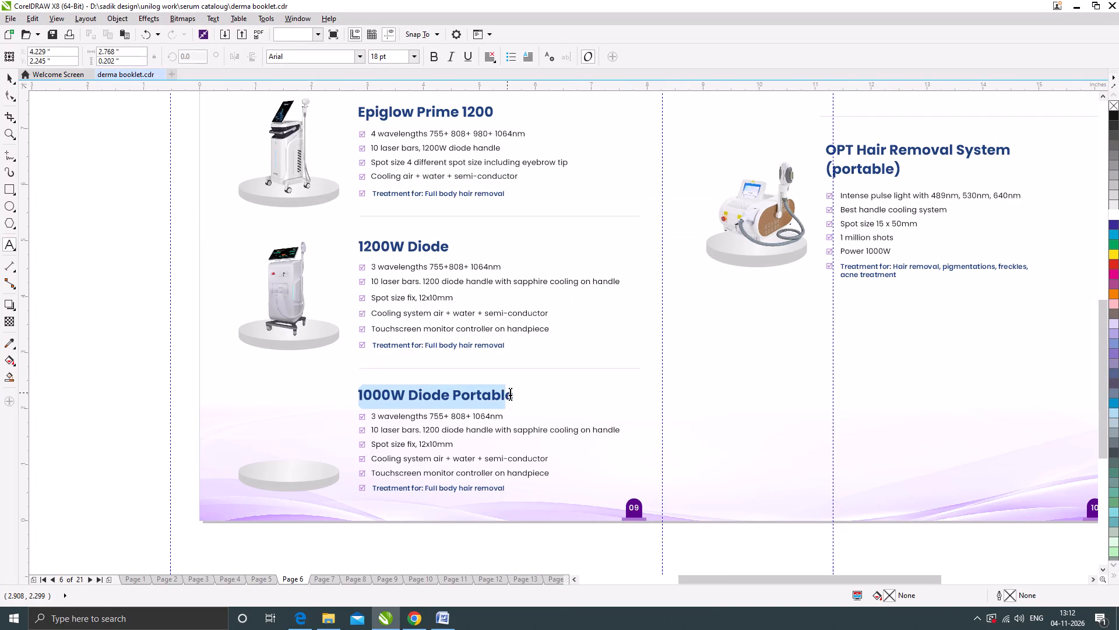
drag(510, 393, 515, 393)
key(ctrl+c)
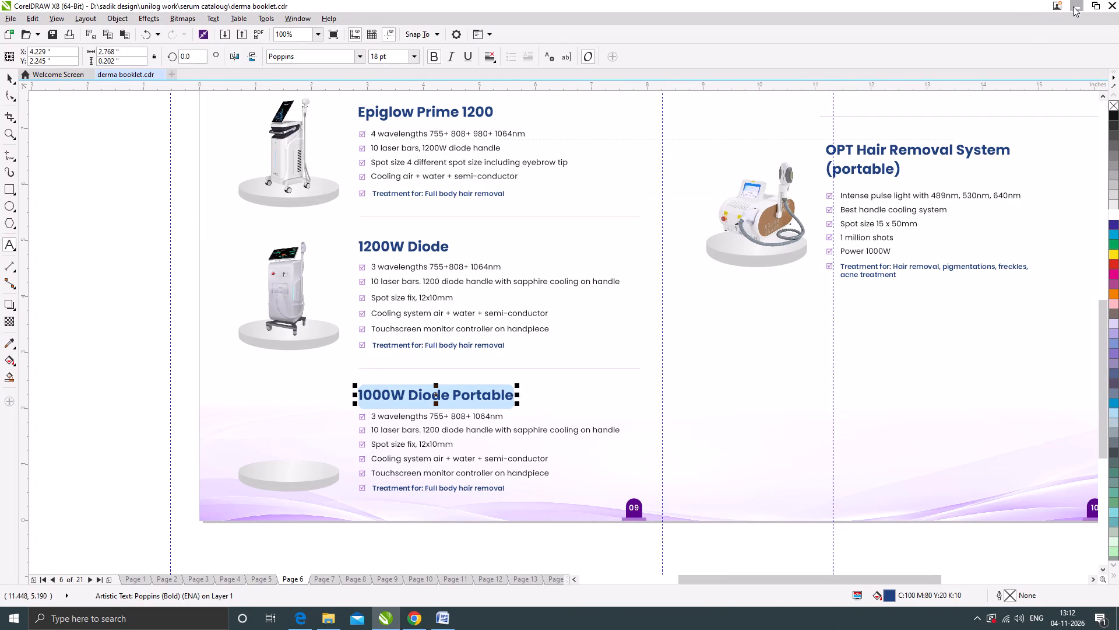
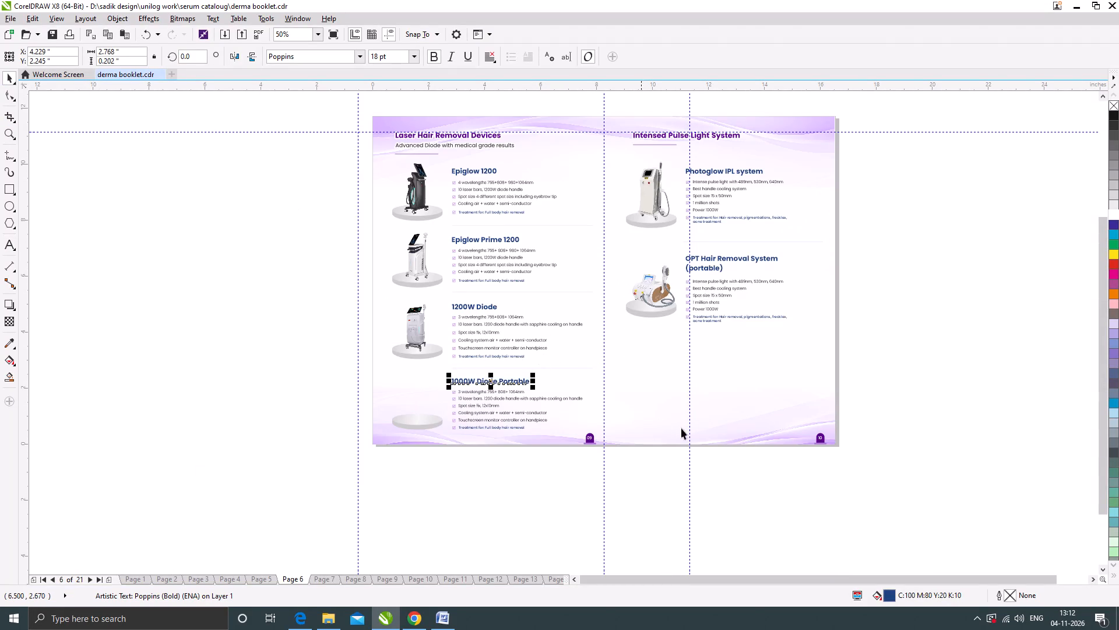
Recheck the product spreads from Laser Hair Removal Devices back to page 2 and forward to CO2 Fractional Laser on page 7 for missing machine images.
click(882, 487)
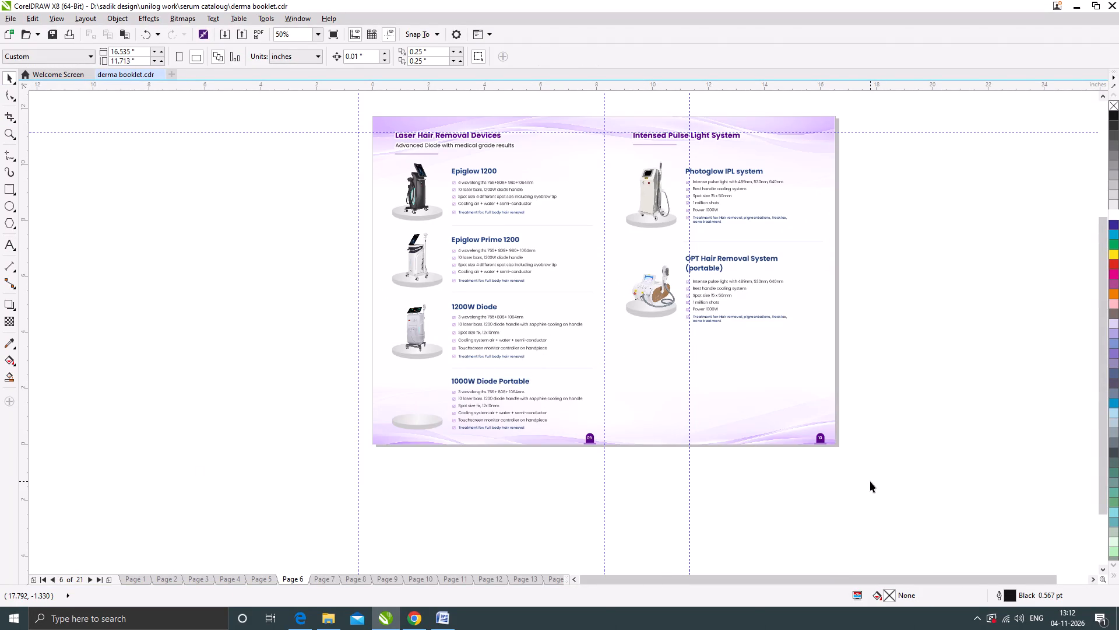
key(Page_Up)
key(Page_Up)
key(Page_Up)
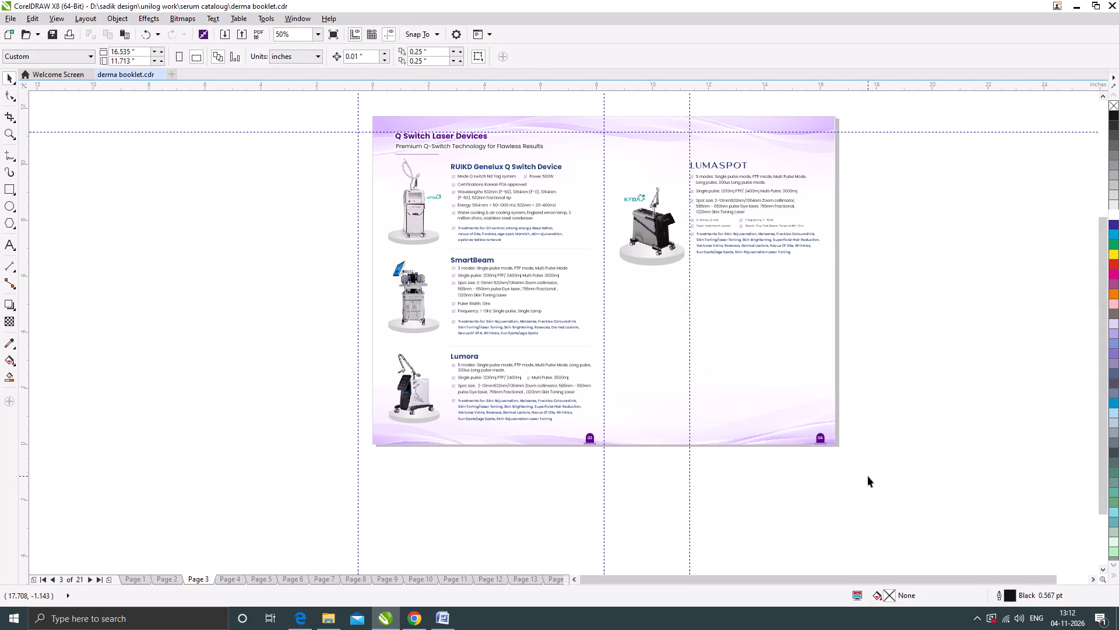
key(Page_Up)
key(Page_Down)
key(Page_Down)
key(Page_Down)
key(Page_Down)
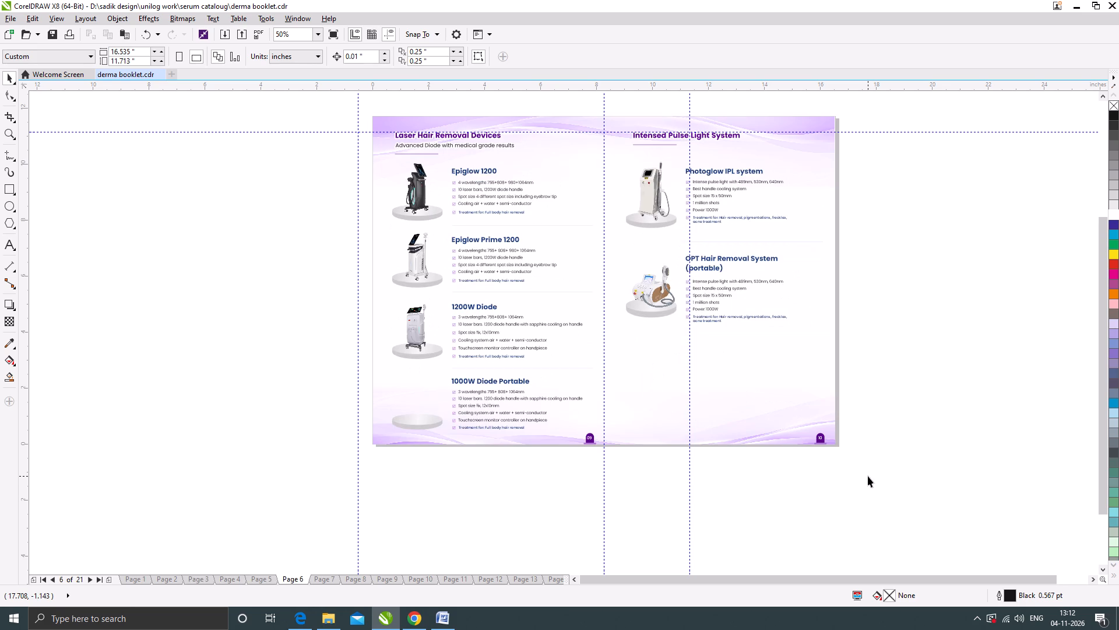
key(Page_Down)
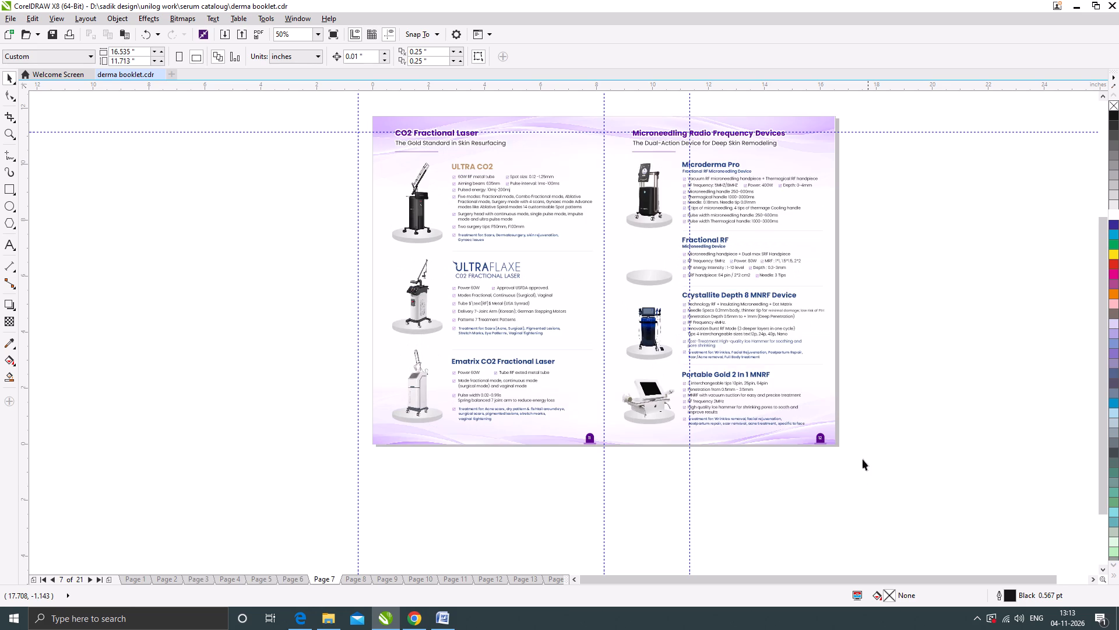
Open the Fractional RF product heading under Microneedling Radio Frequency Devices on page 7 for text editing.
scroll(713, 235, up, 1)
double_click(715, 248)
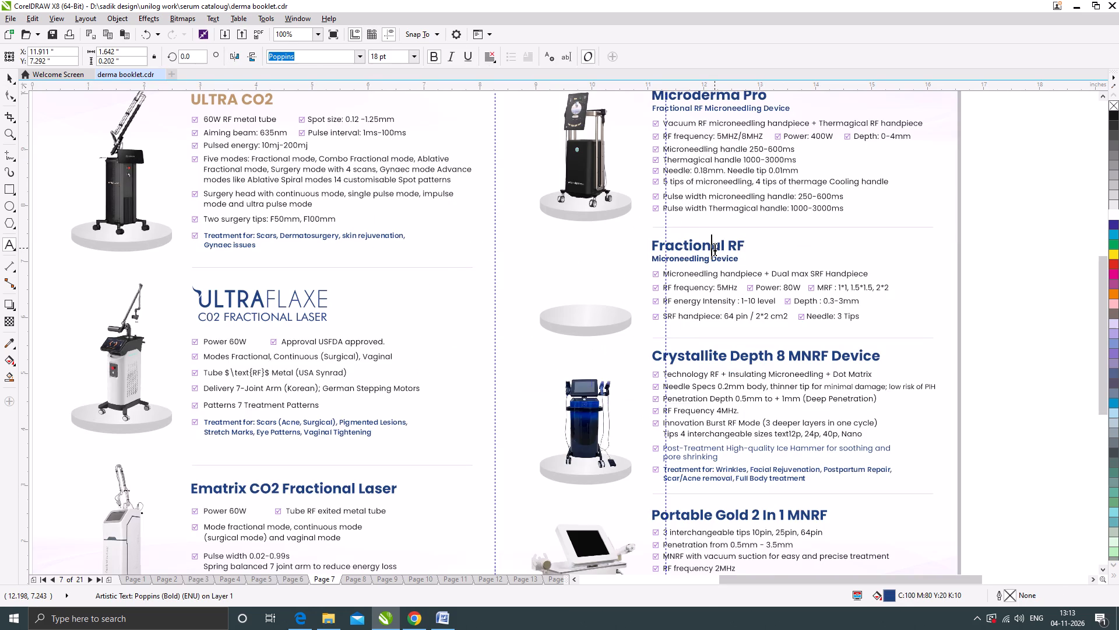
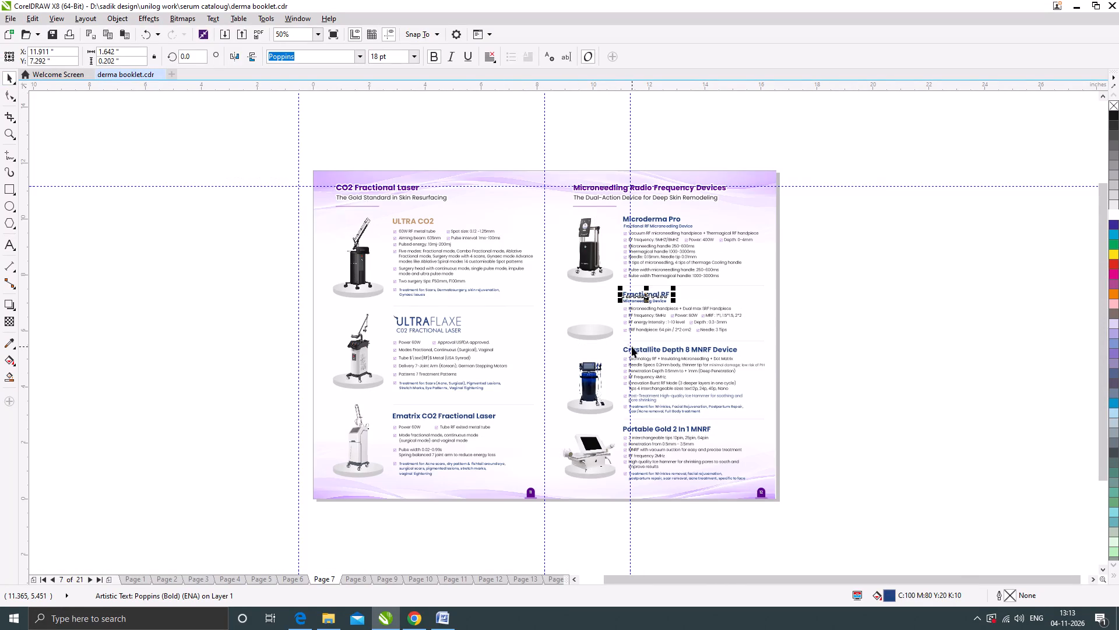
Open the Titanium HIFU product heading under HIFU on page 8 for text editing.
key(Page_Down)
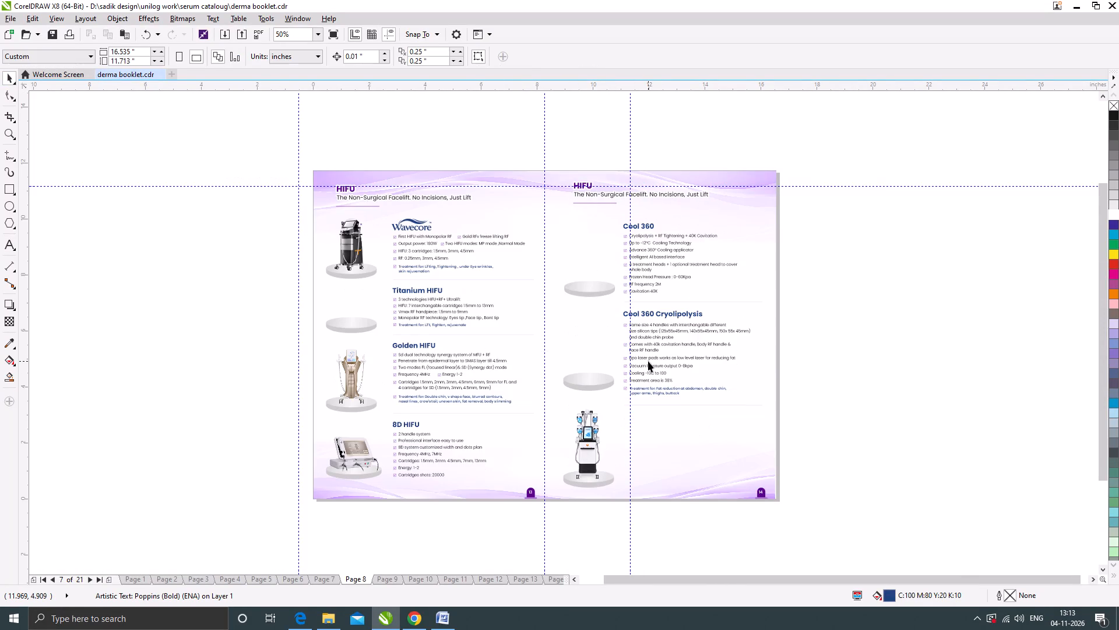
scroll(405, 299, up, 1)
double_click(416, 285)
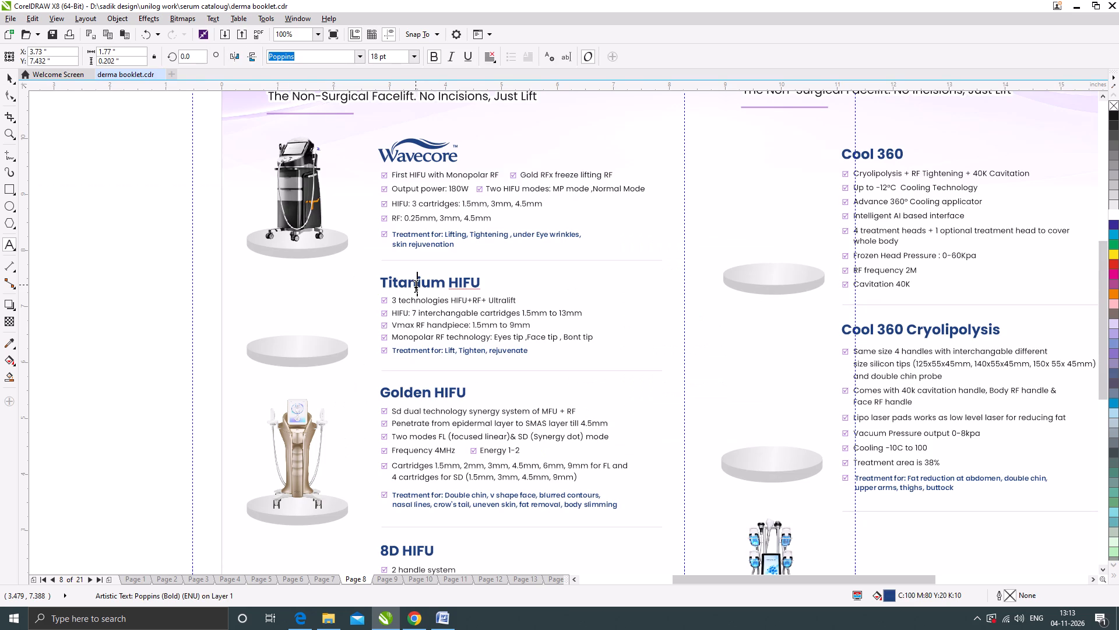
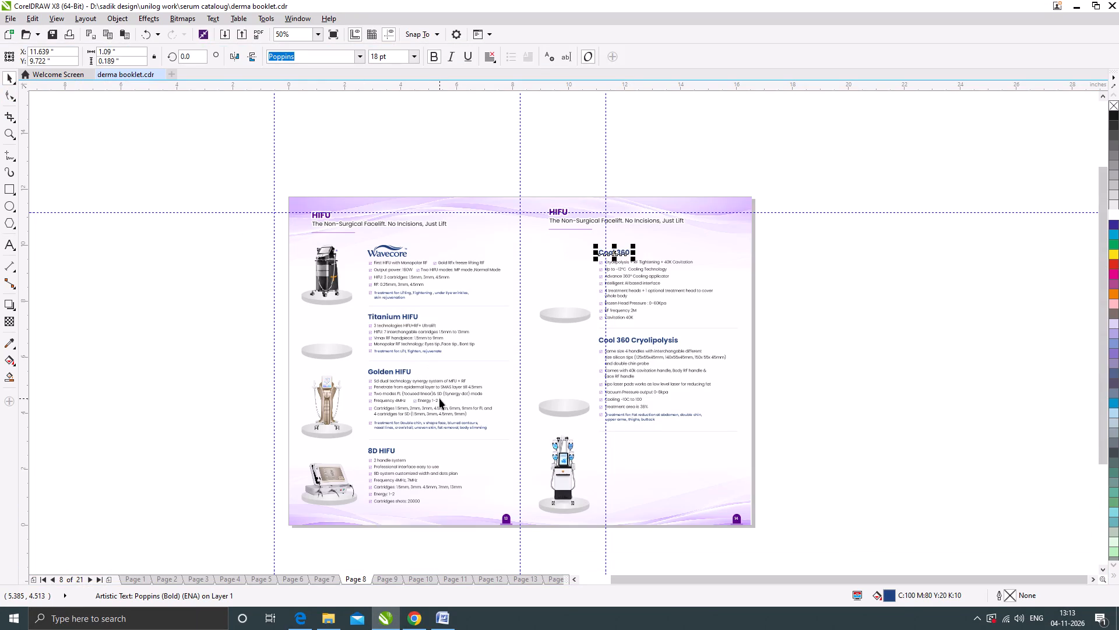
Copy the full text of the Cool 360 Cryolipolysis product heading on page 8.
scroll(634, 341, up, 1)
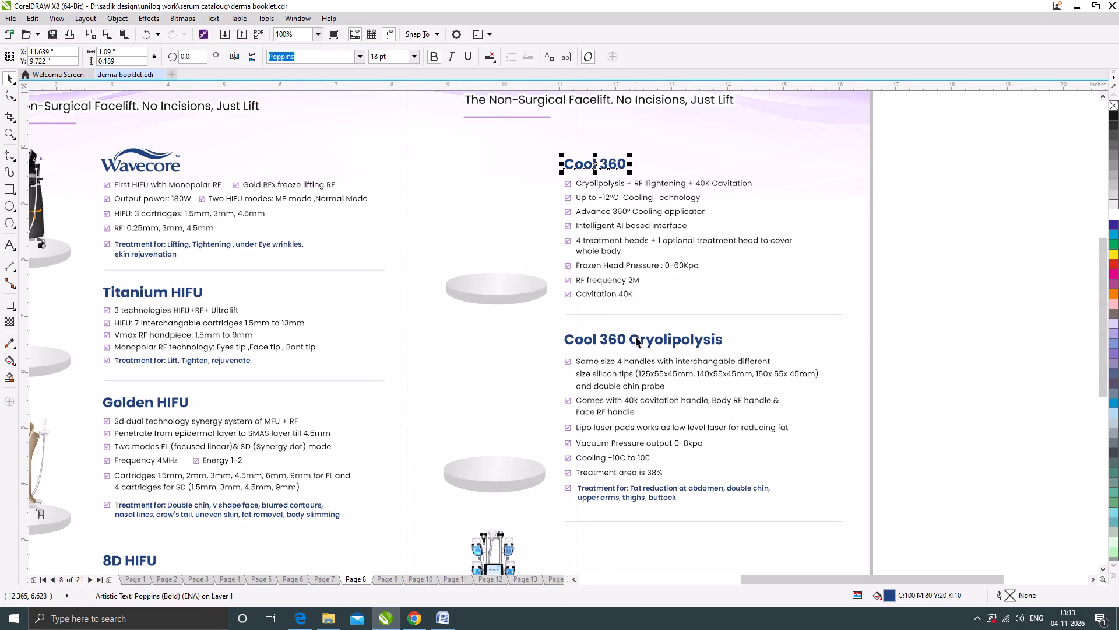
double_click(636, 337)
key(ctrl+a)
key(ctrl+c)
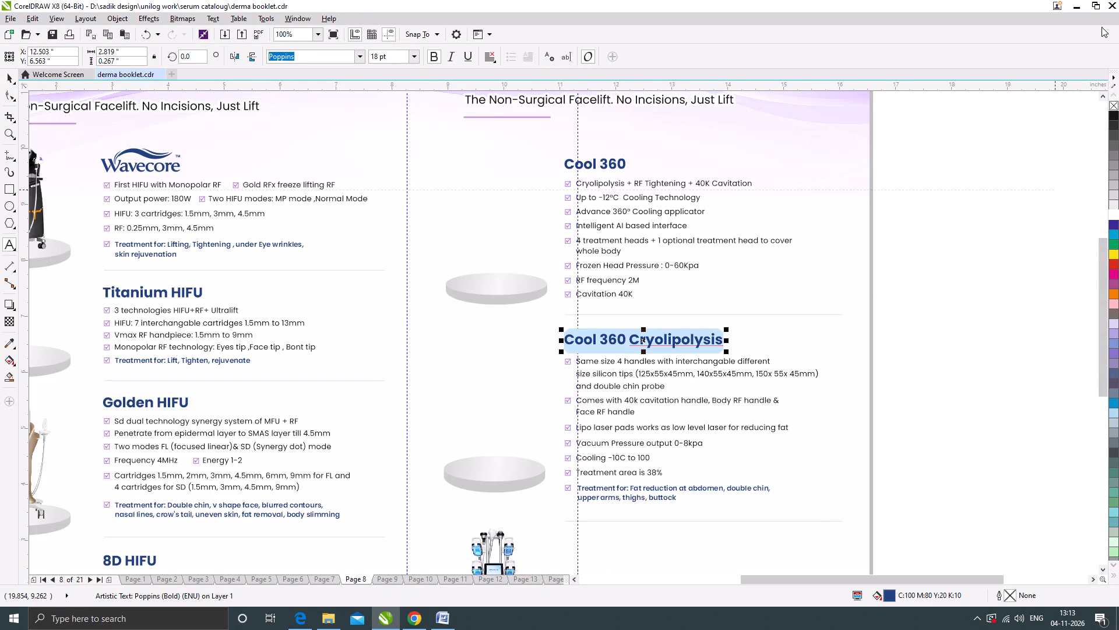
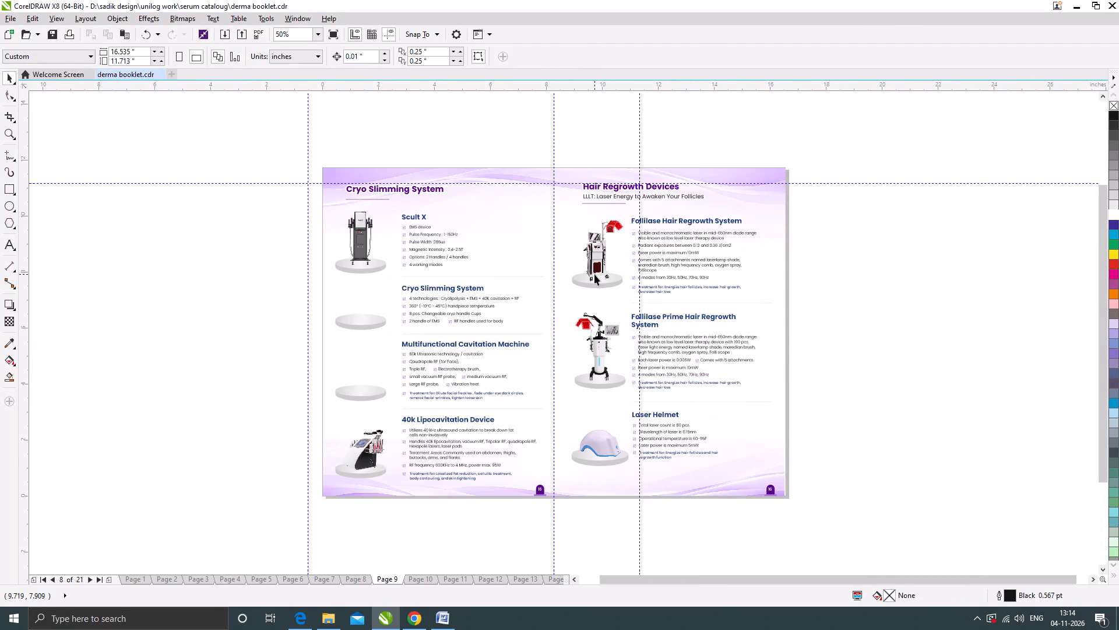
Open the Cryo Slimming System product heading on page 9 for text editing.
scroll(407, 299, up, 1)
double_click(418, 281)
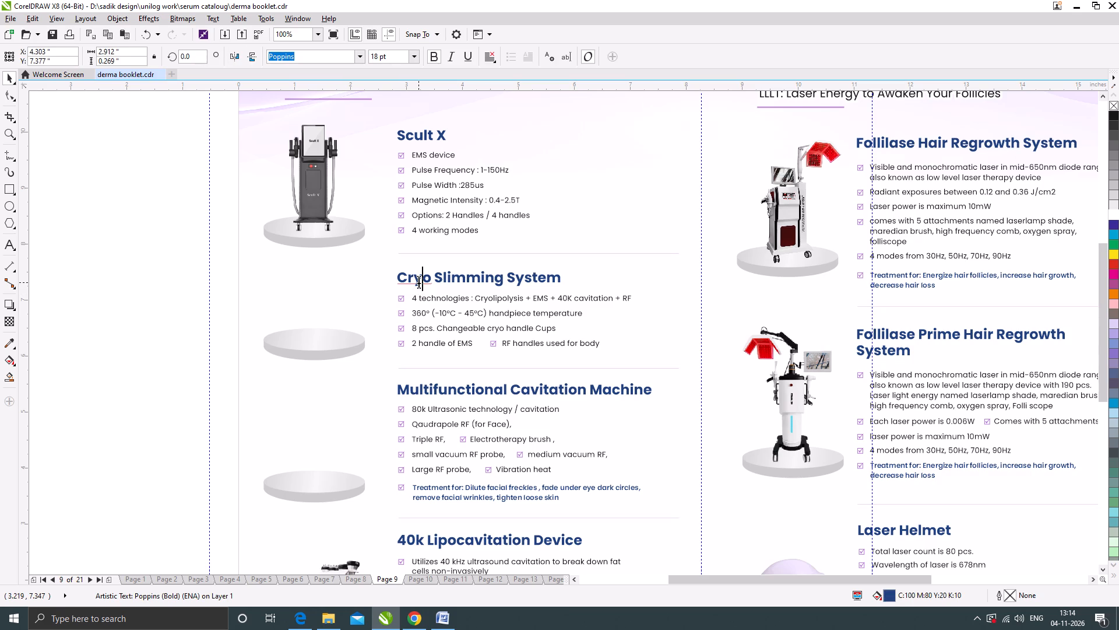
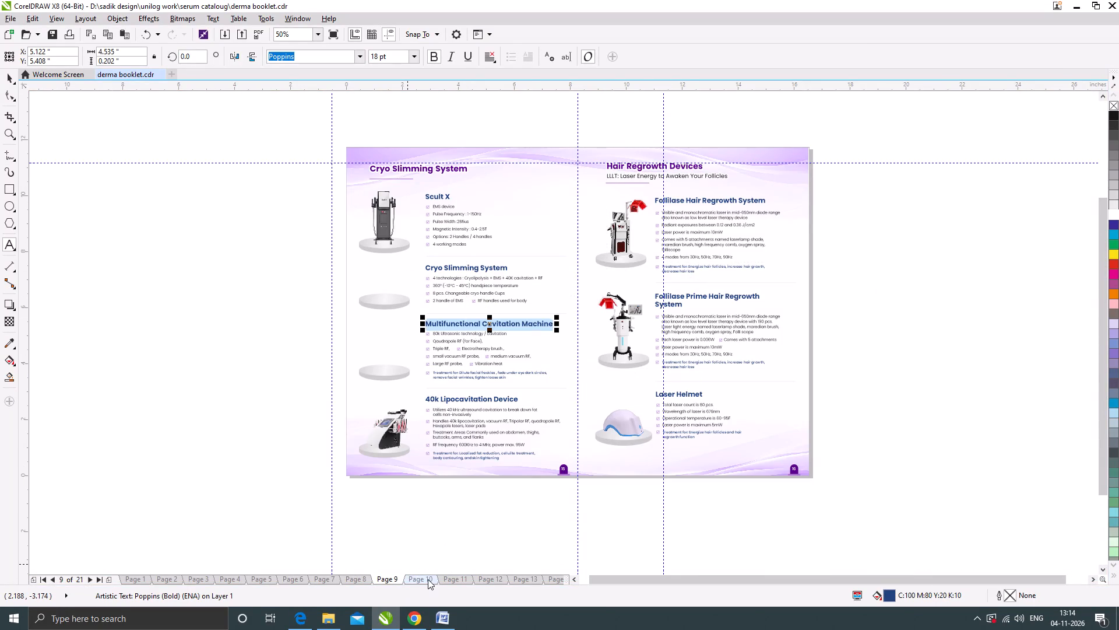
Go past page 10 to page 11 and open the MDA With Crystal product heading for text editing.
scroll(451, 188, up, 1)
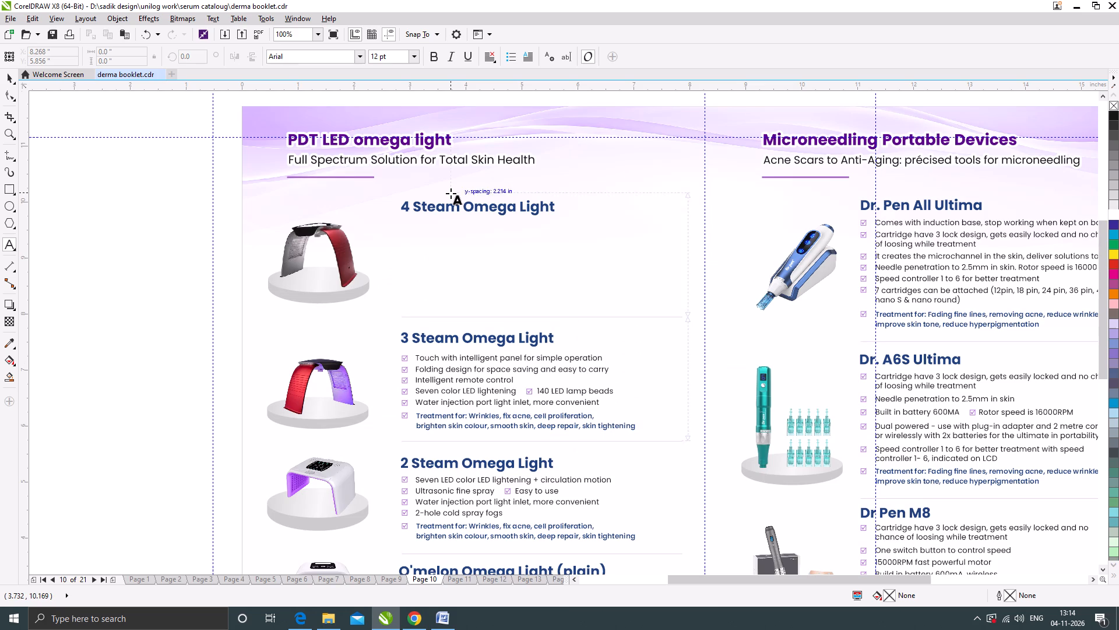
scroll(453, 214, down, 1)
click(463, 578)
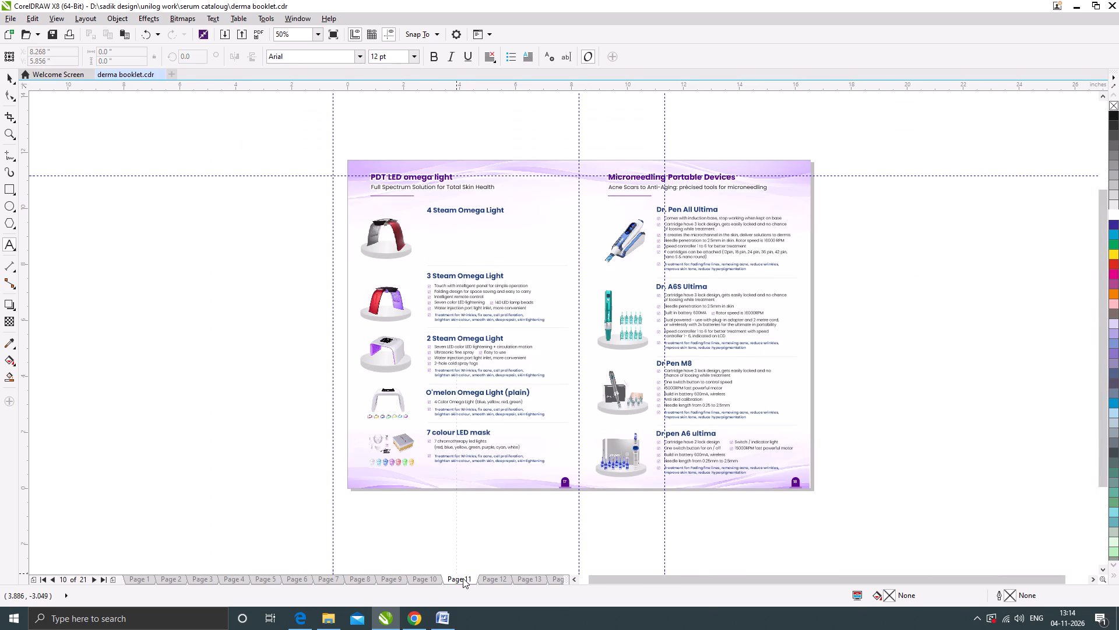
click(437, 402)
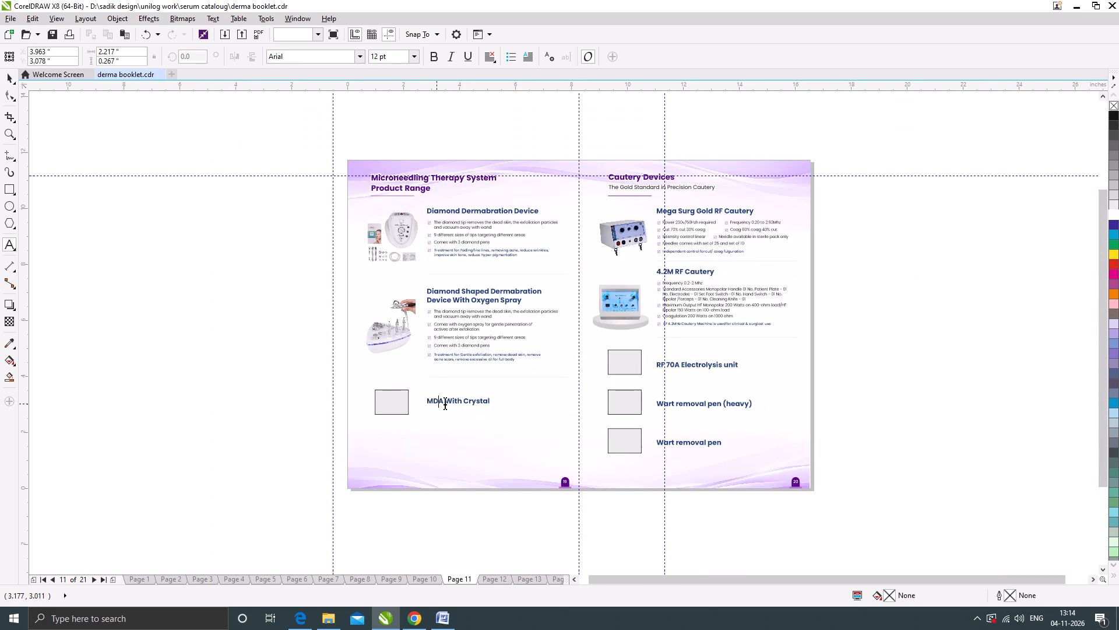
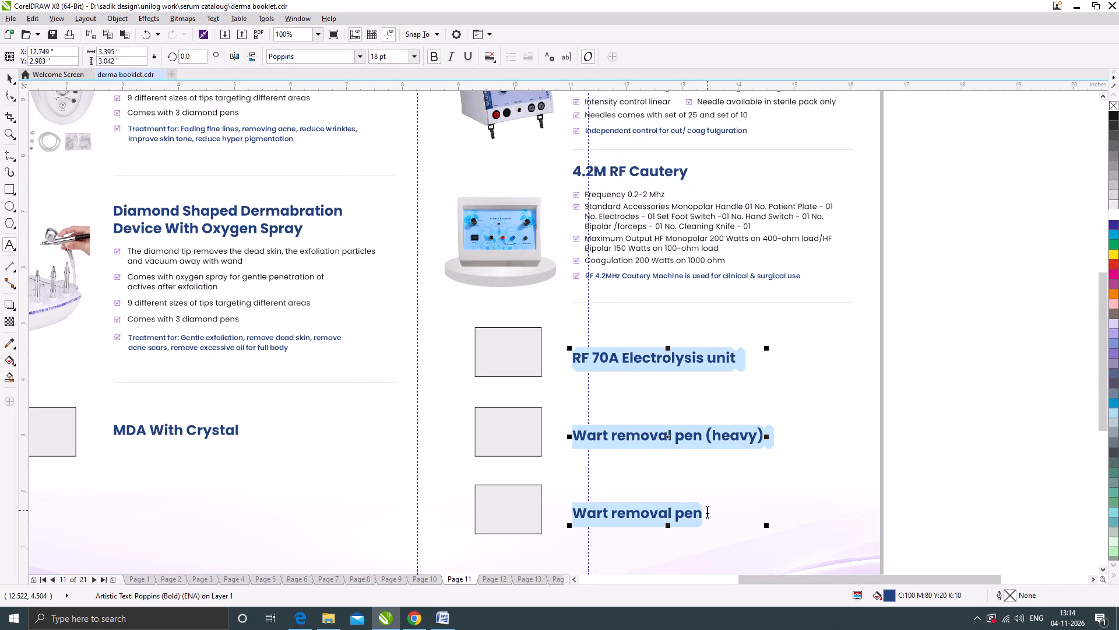
Copy the heading text RF 70A Electrolysis unit, Wart removal pen (heavy) and Wart removal pen from the Cautery Devices side of page 11.
scroll(617, 321, down, 1)
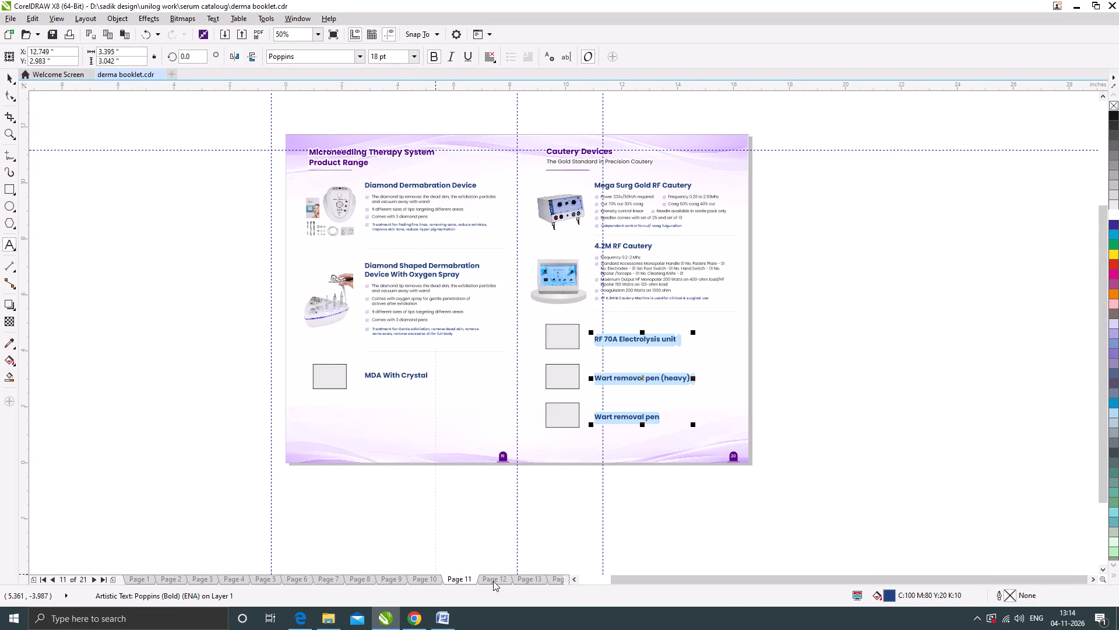
click(494, 577)
click(463, 577)
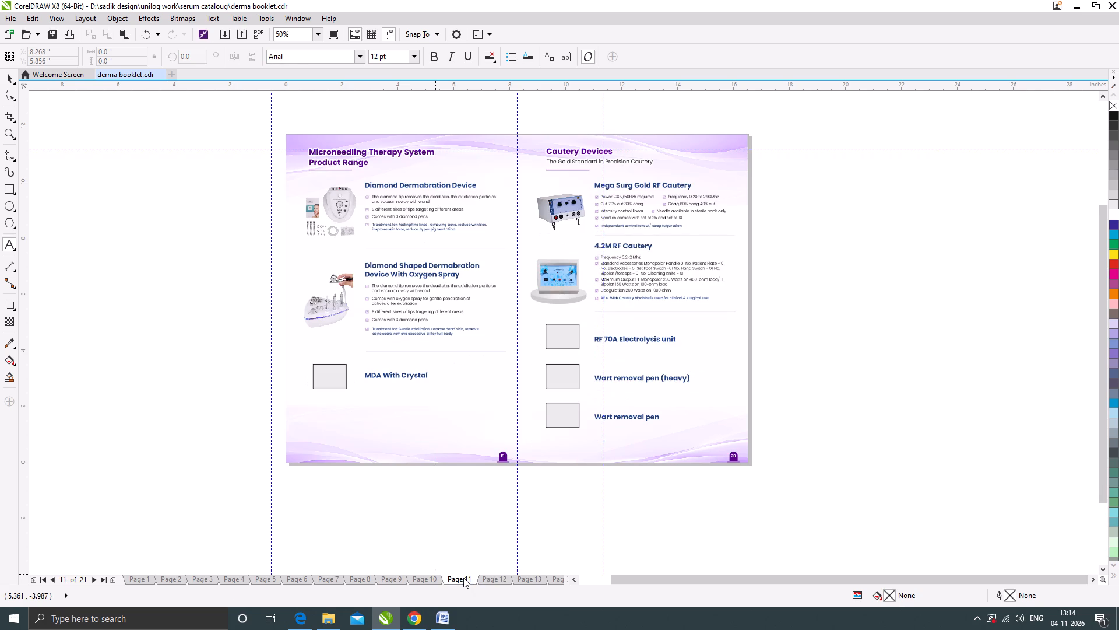
scroll(607, 343, up, 1)
drag(586, 335, 716, 497)
key(ctrl+c)
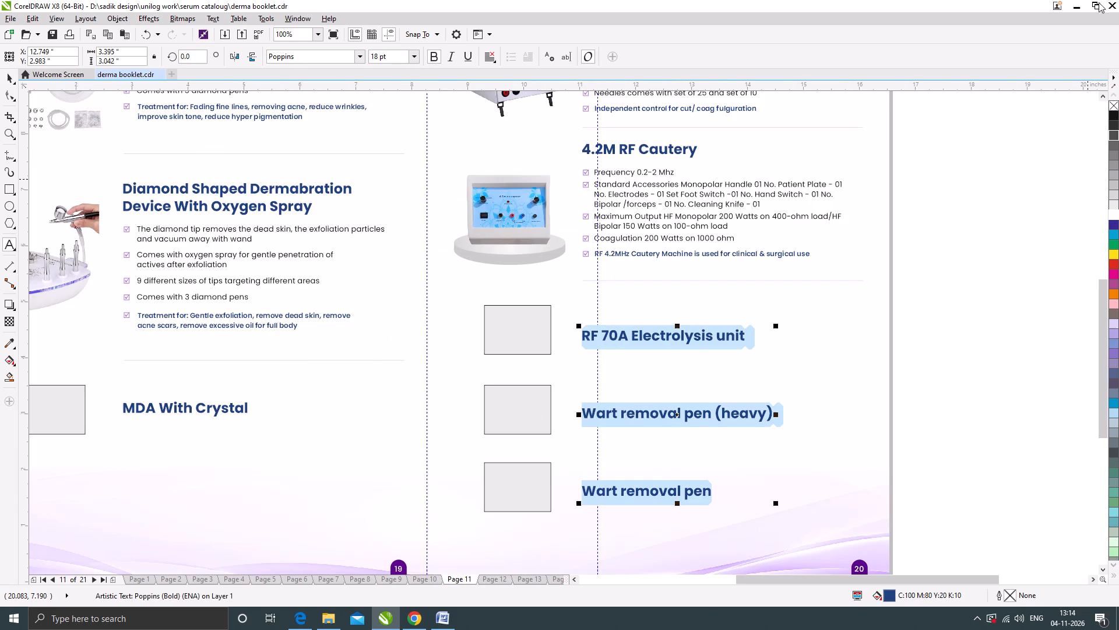
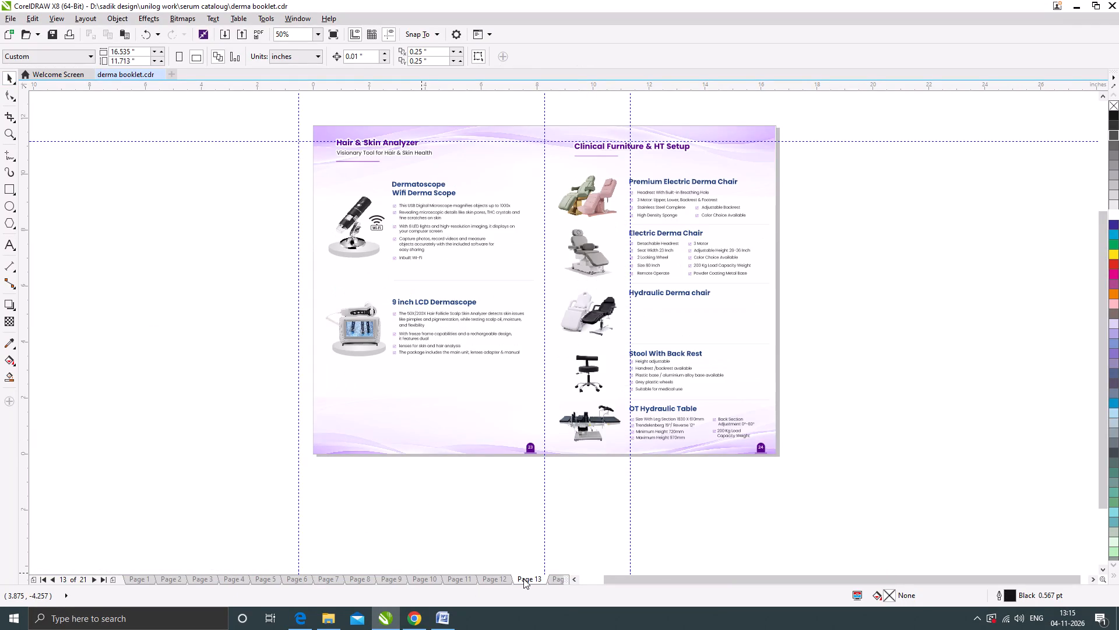
Look through pages 14 and 15, and pages 5 to 11, of the booklet for products that still lack images.
click(553, 580)
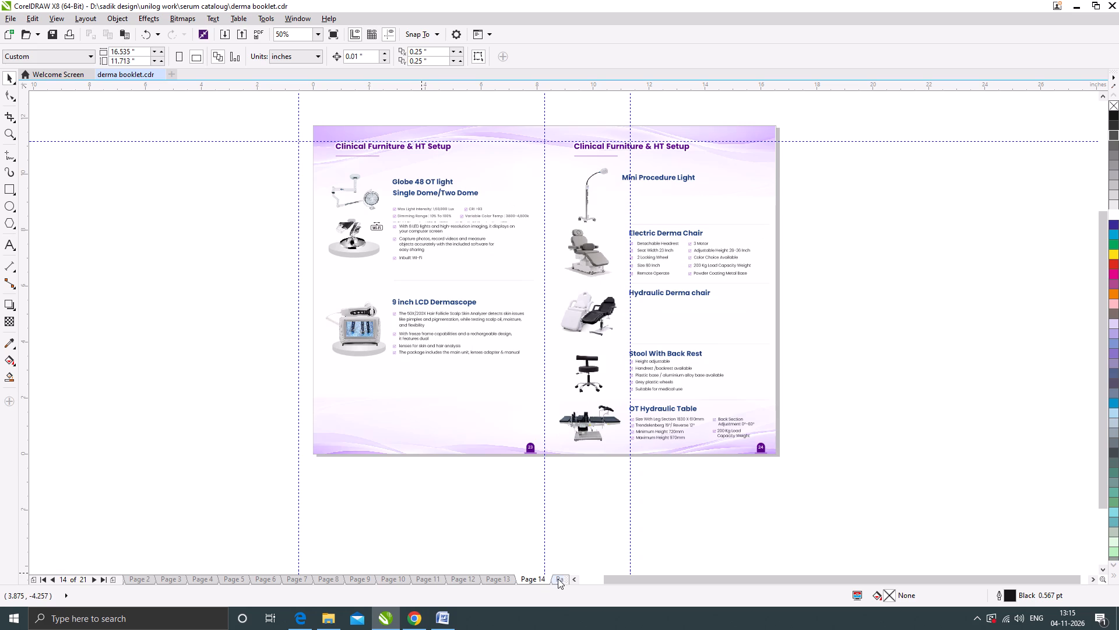
click(558, 579)
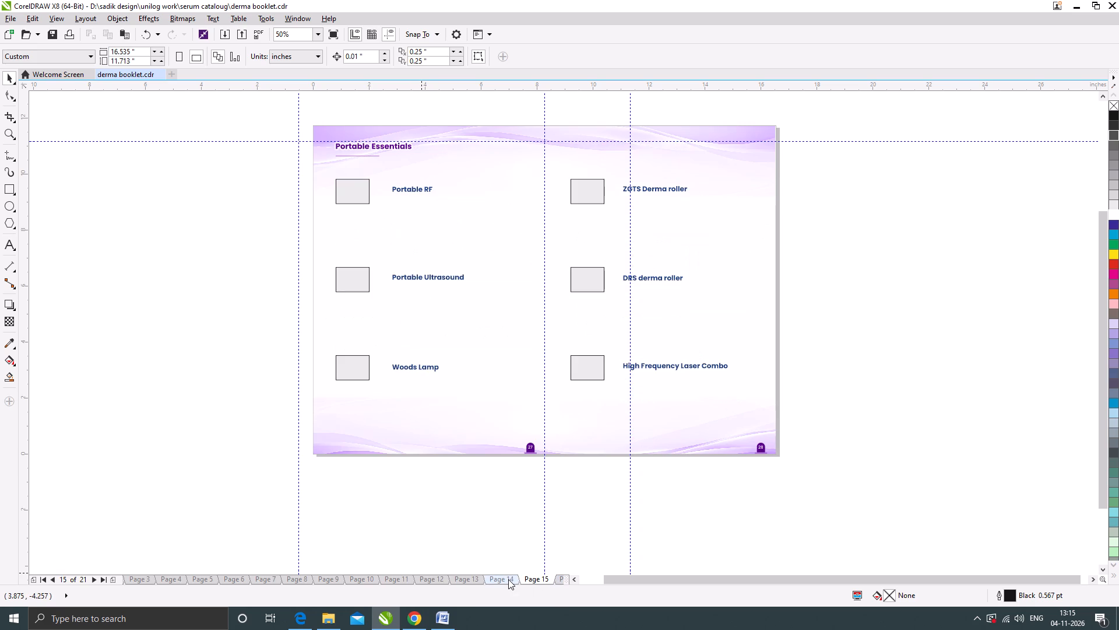
click(508, 579)
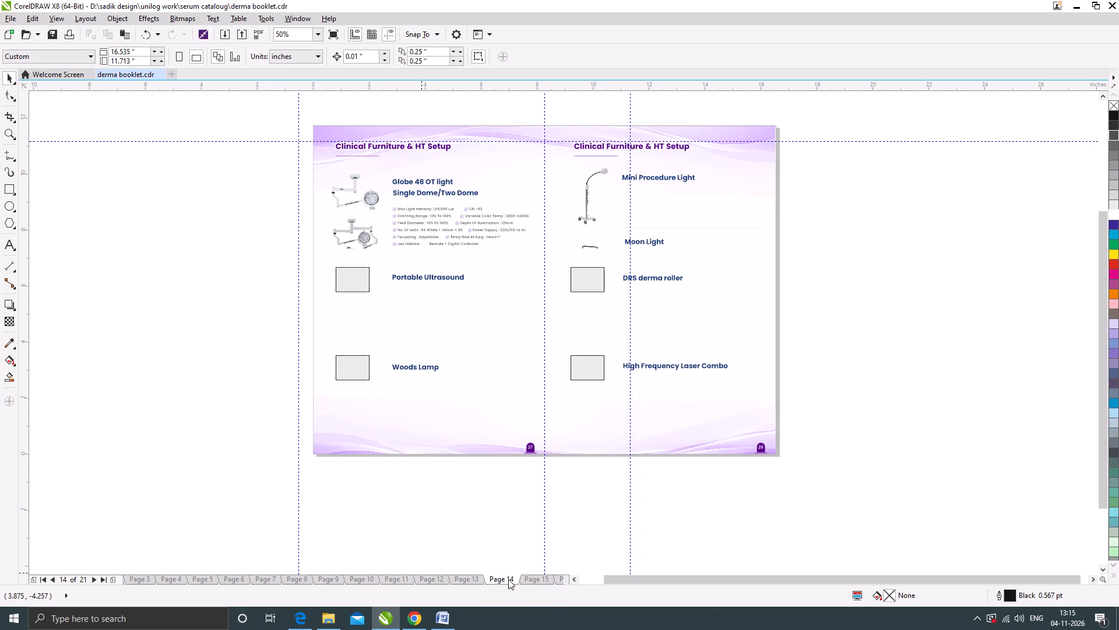
click(212, 580)
click(230, 577)
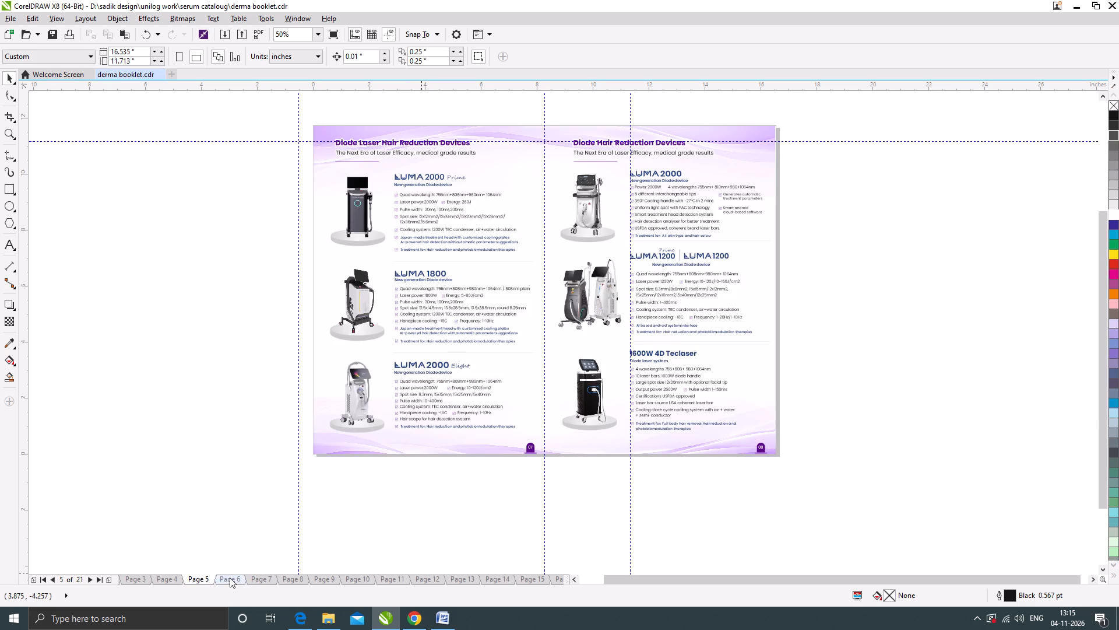
click(261, 578)
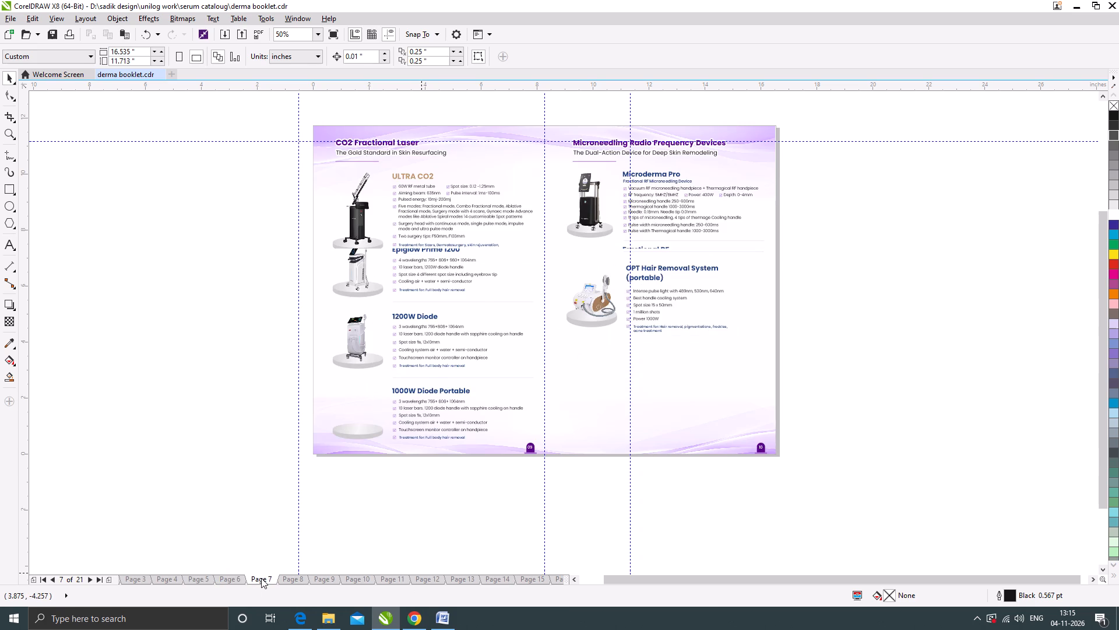
click(284, 580)
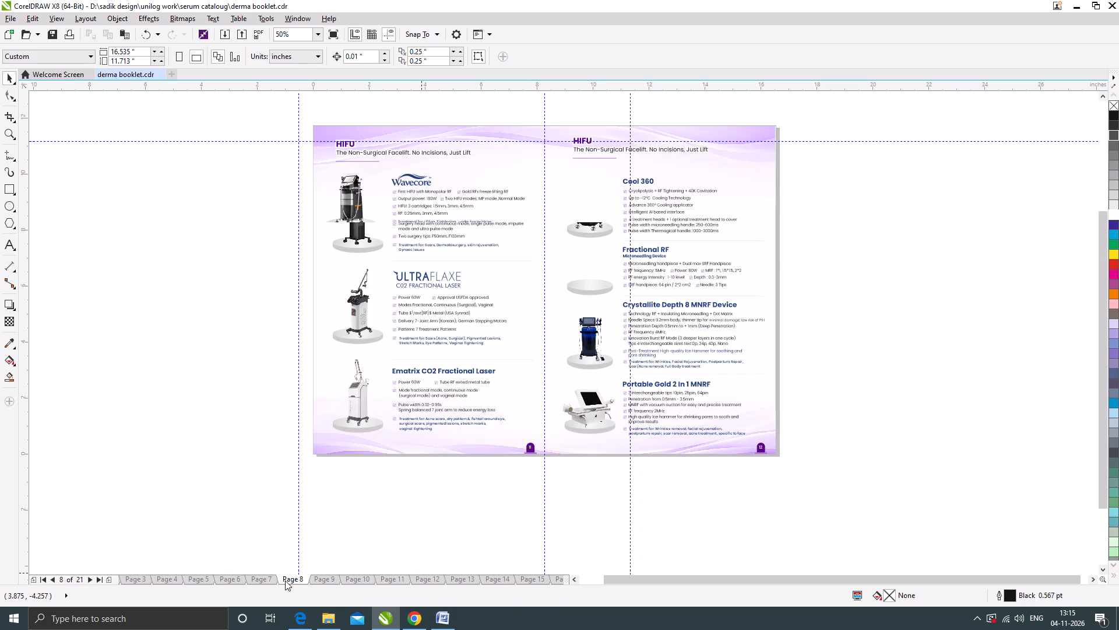
click(323, 580)
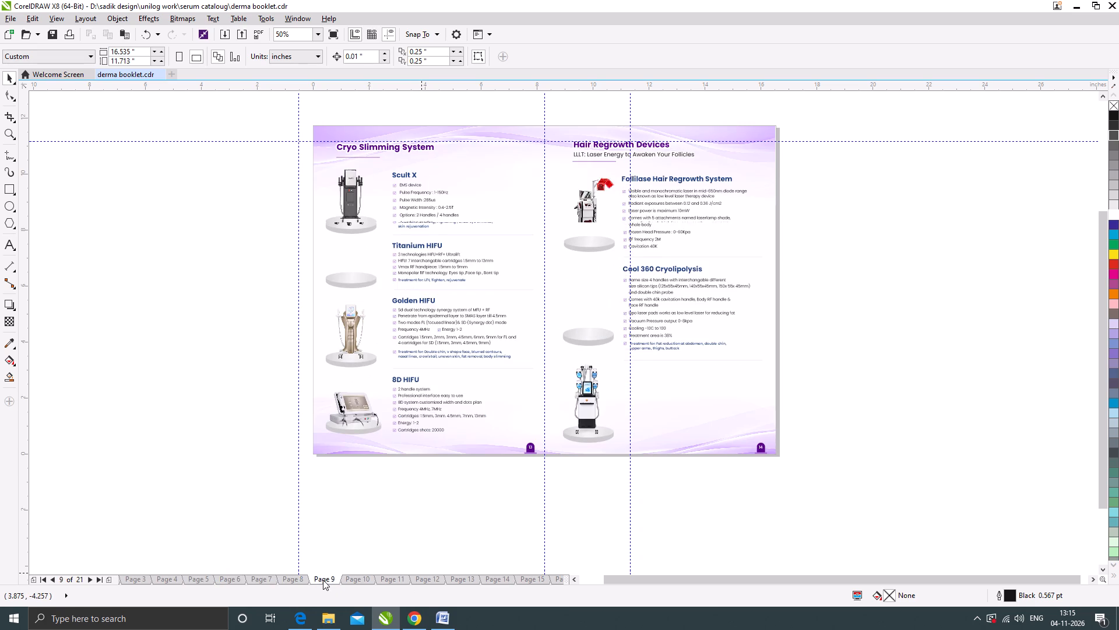
click(358, 580)
click(391, 579)
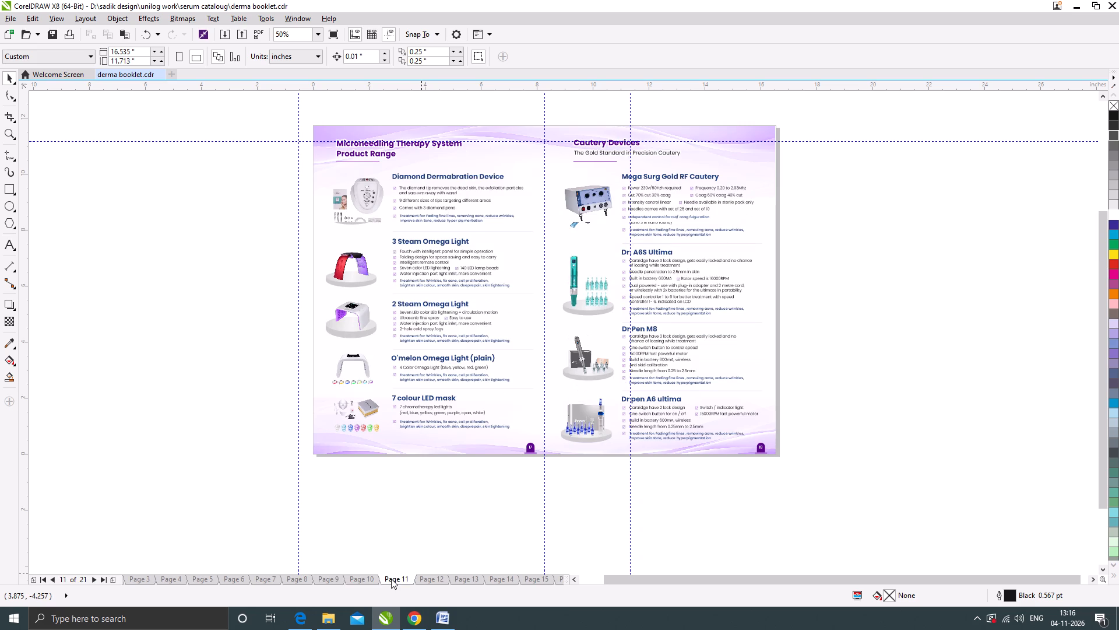
Check pages 12 and 13, and then the earlier pages back to page 3, for products that still need attention.
click(424, 578)
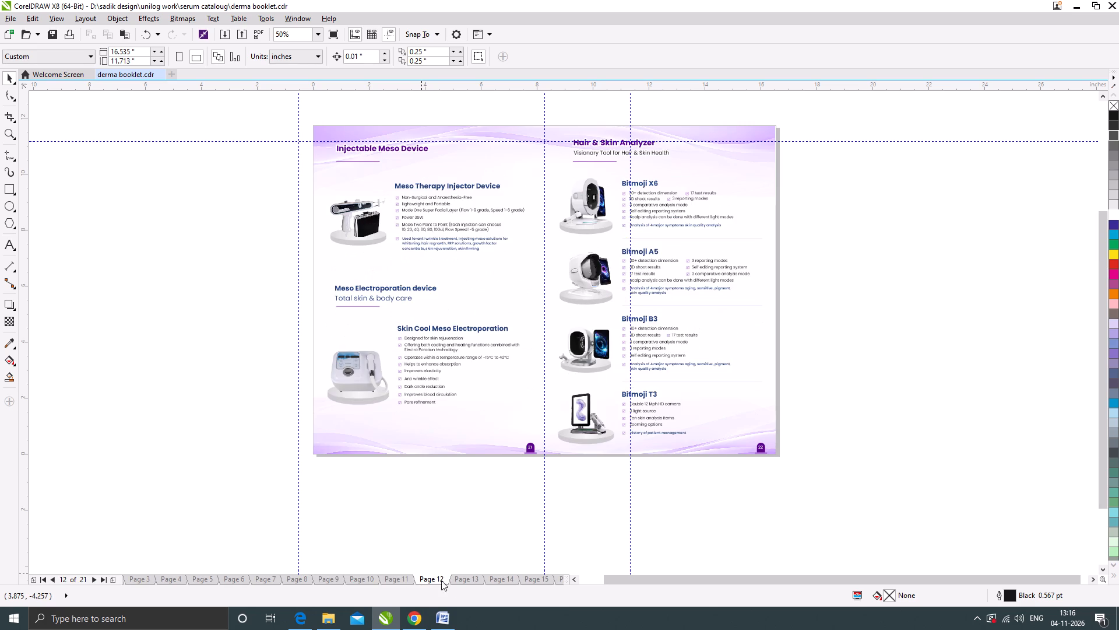
click(467, 577)
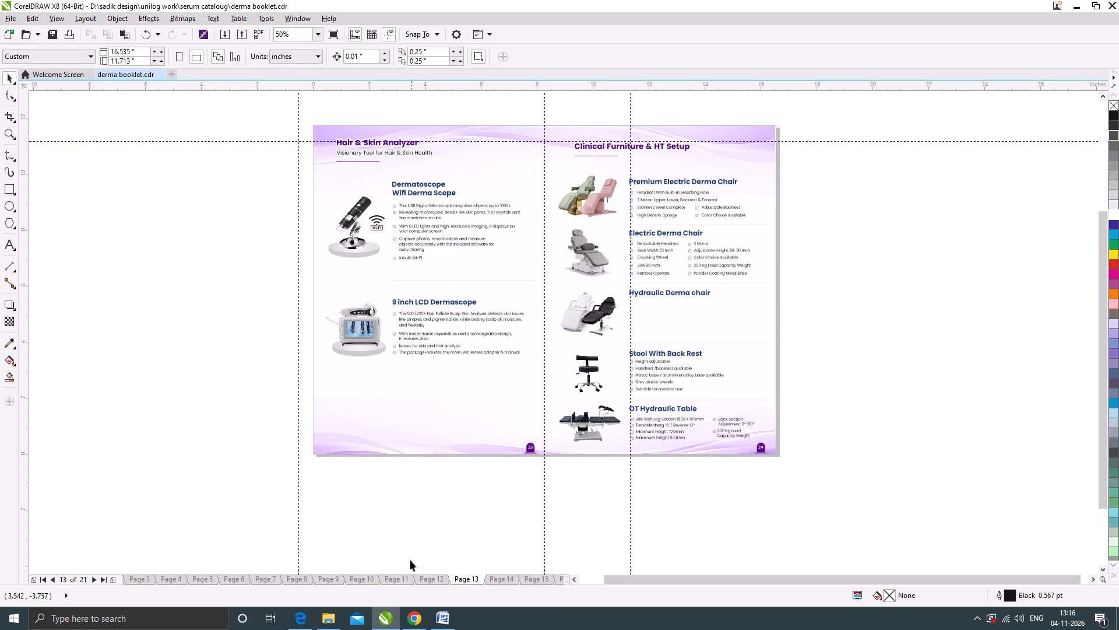
key(Page_Up)
key(Page_Up)
key(Page_Up)
key(Page_Up)
key(Page_Up)
key(Page_Up)
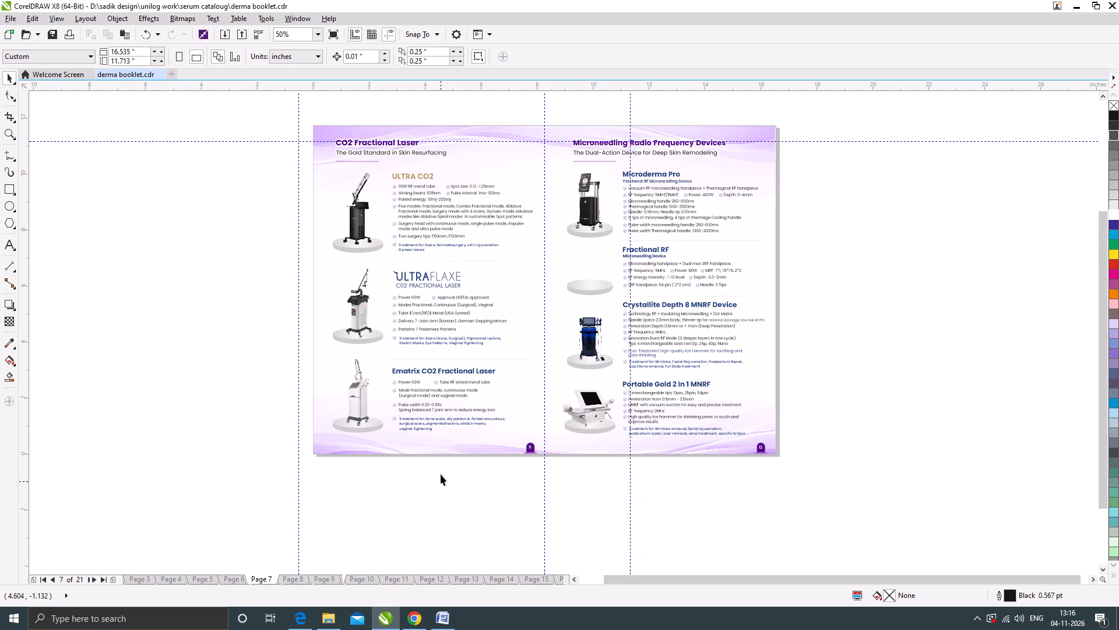
key(Page_Up)
key(Page_Up)
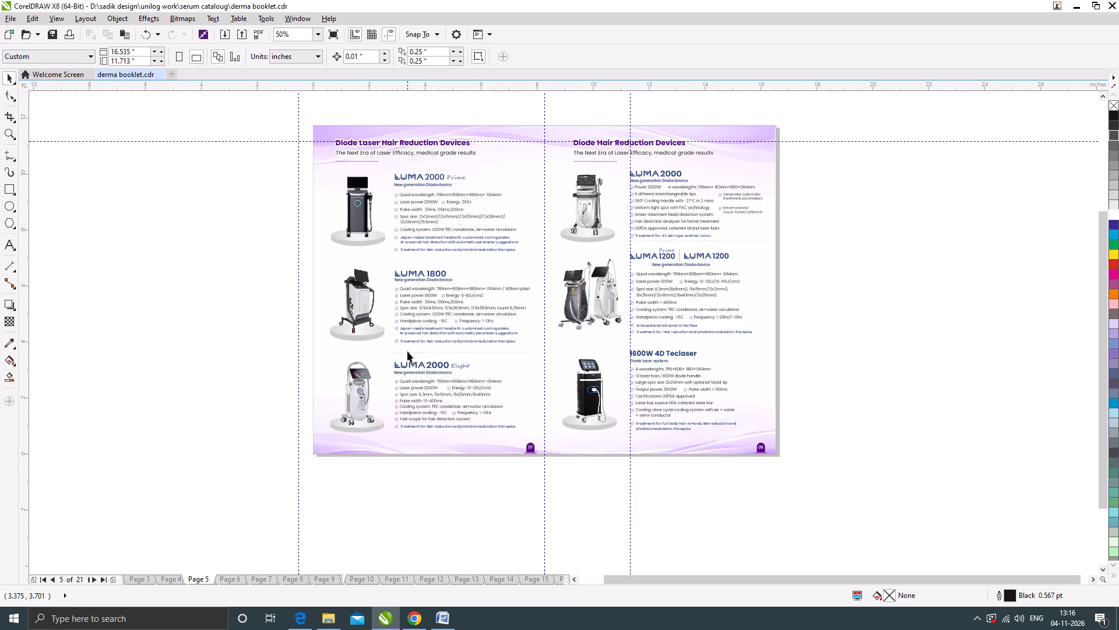
key(Page_Up)
key(Page_Up)
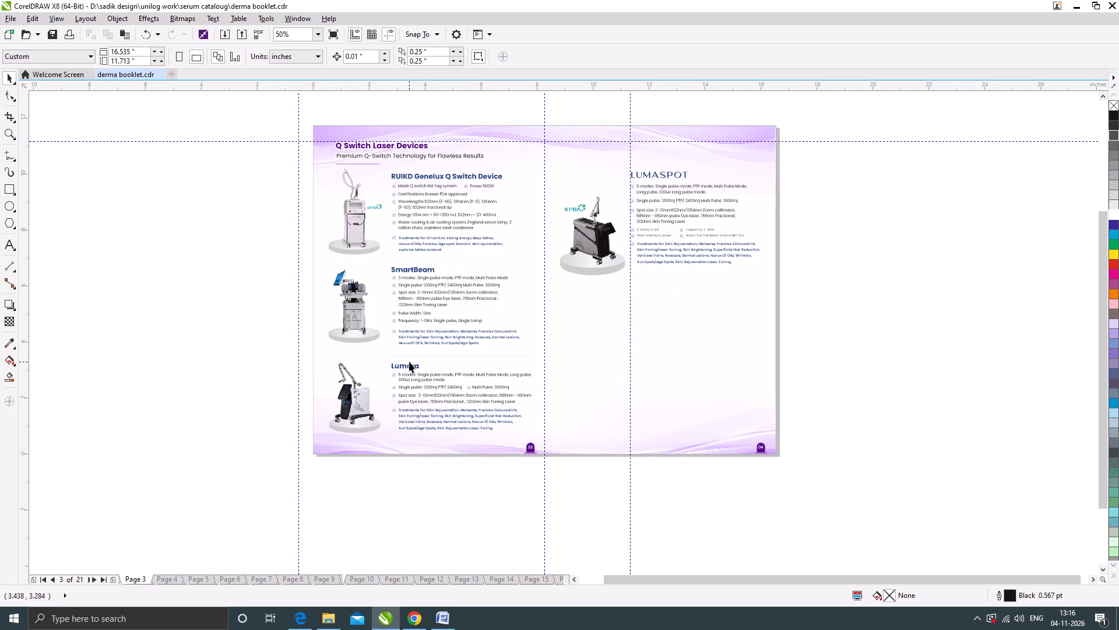
Copy the heading text SmartBeam from the Q Switch Laser Devices side of page 3.
scroll(372, 275, up, 1)
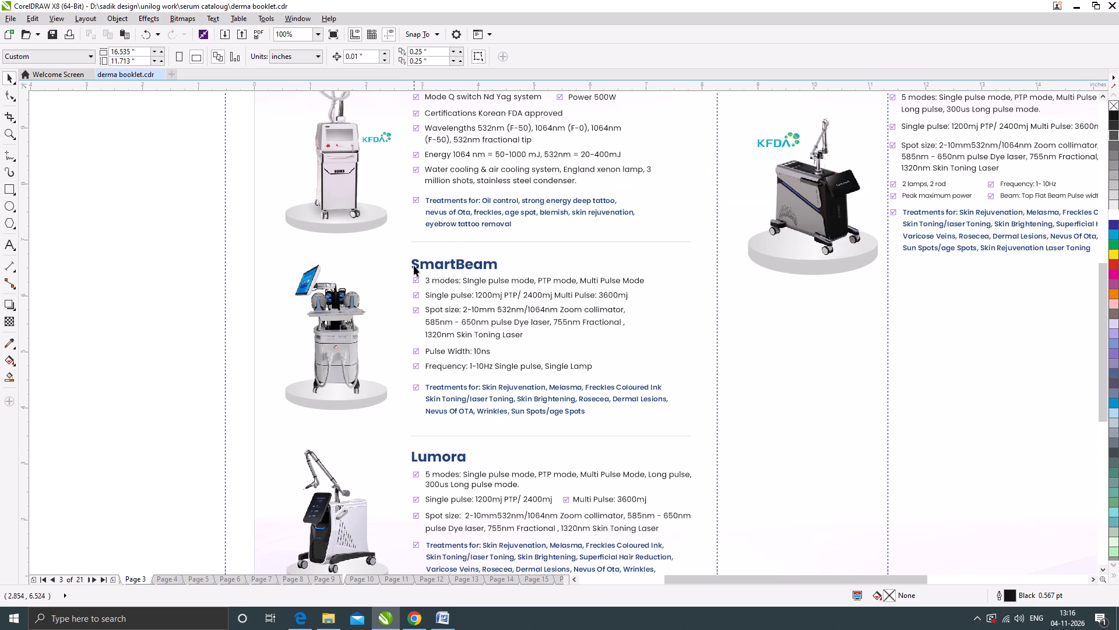
double_click(414, 265)
drag(414, 264, 504, 263)
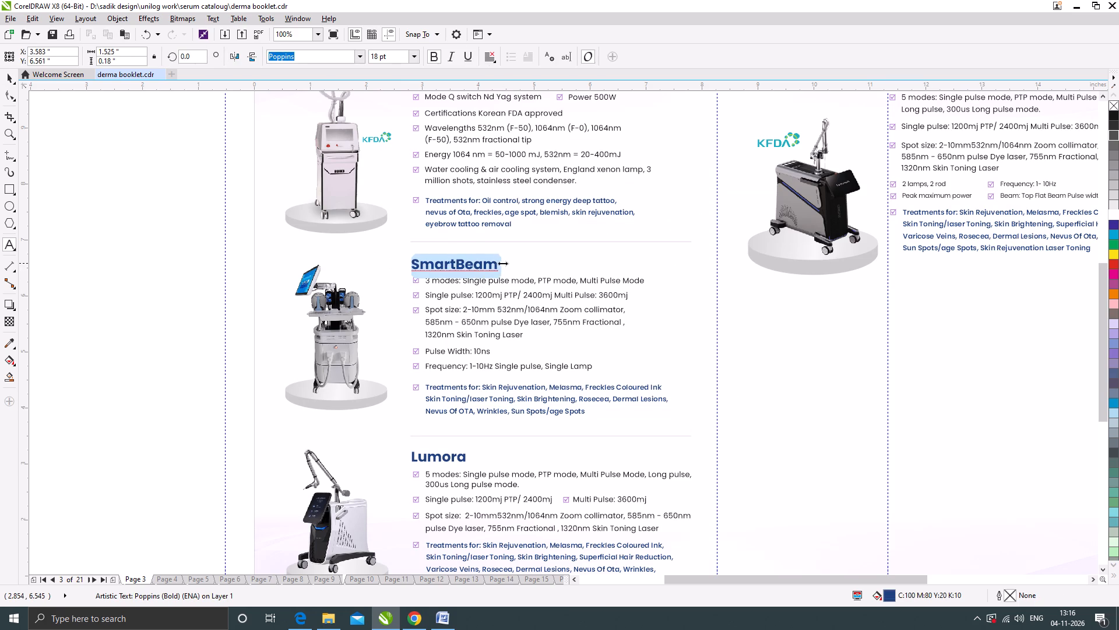
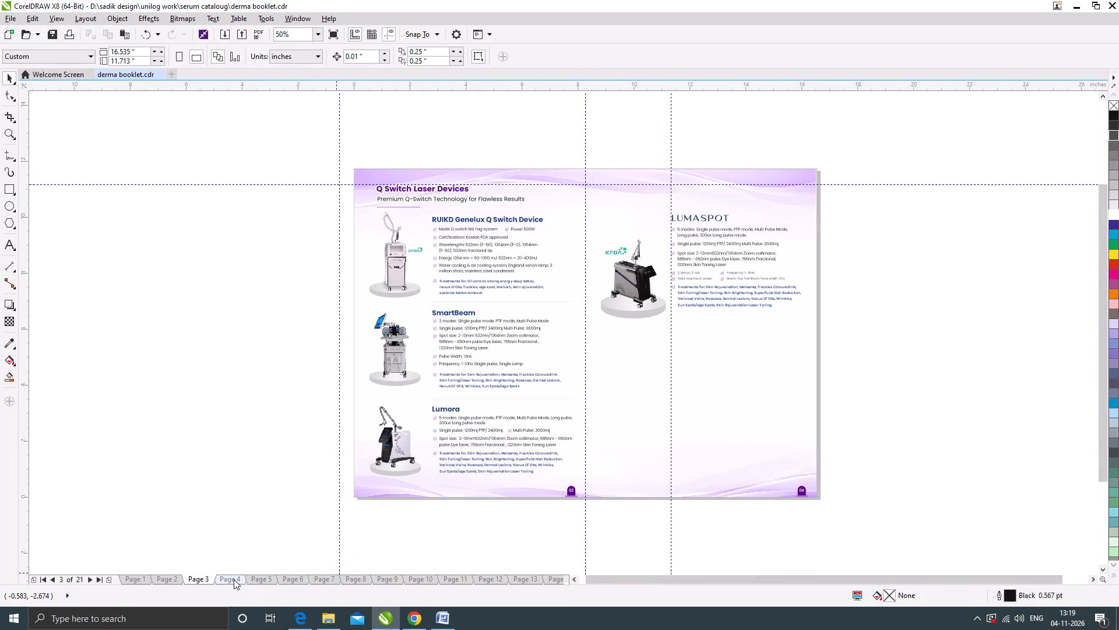
Look through pages 4, 5 and 6 of the booklet for products that still lack machine images.
click(234, 579)
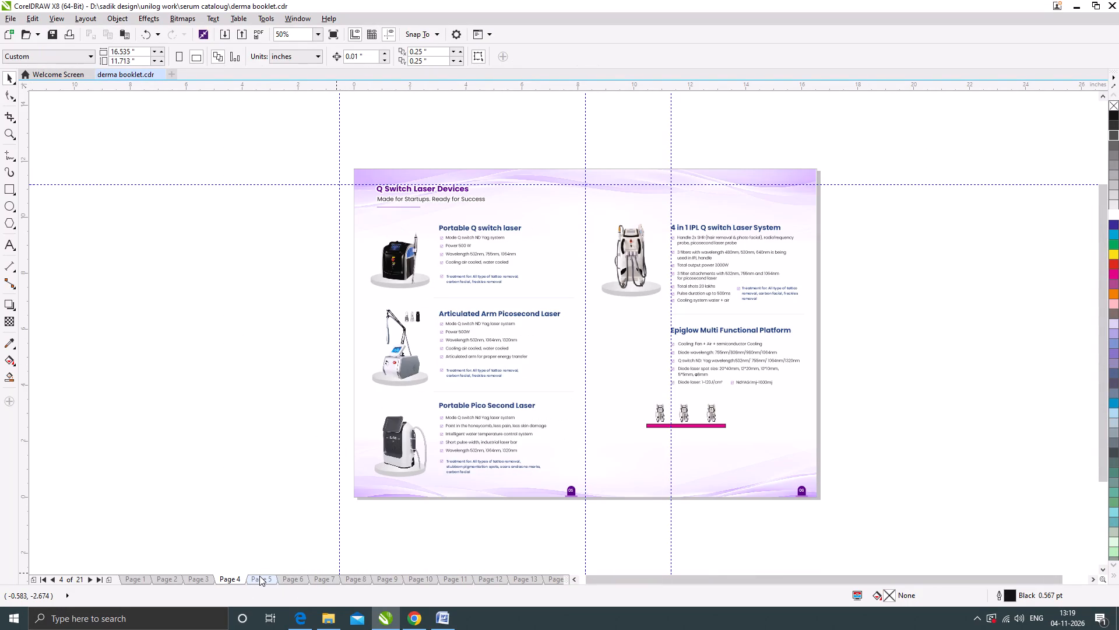
click(259, 576)
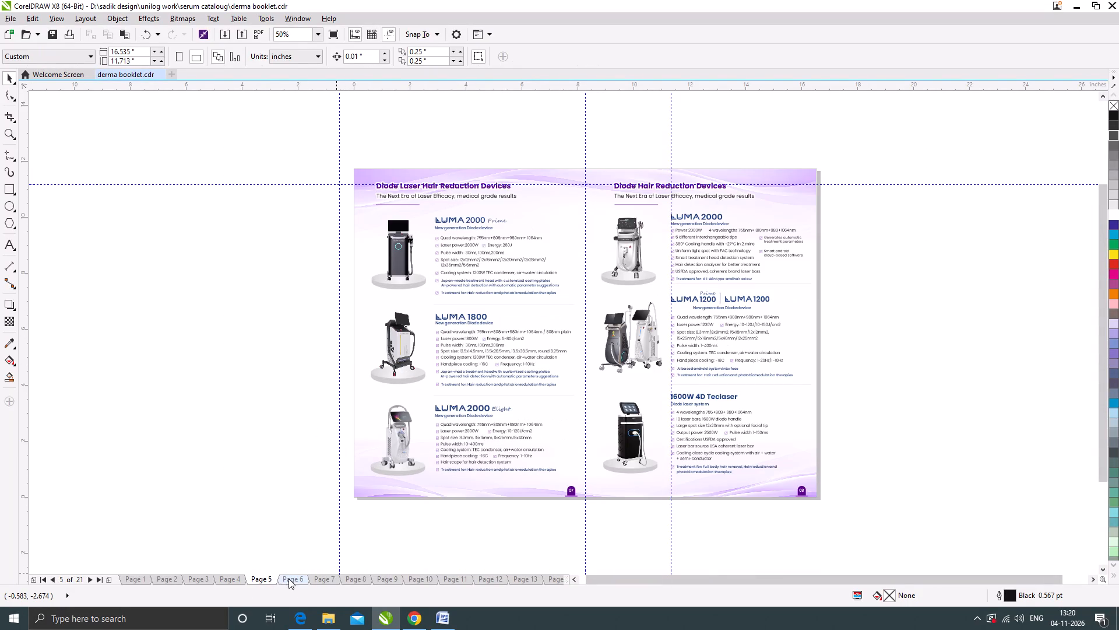
click(291, 580)
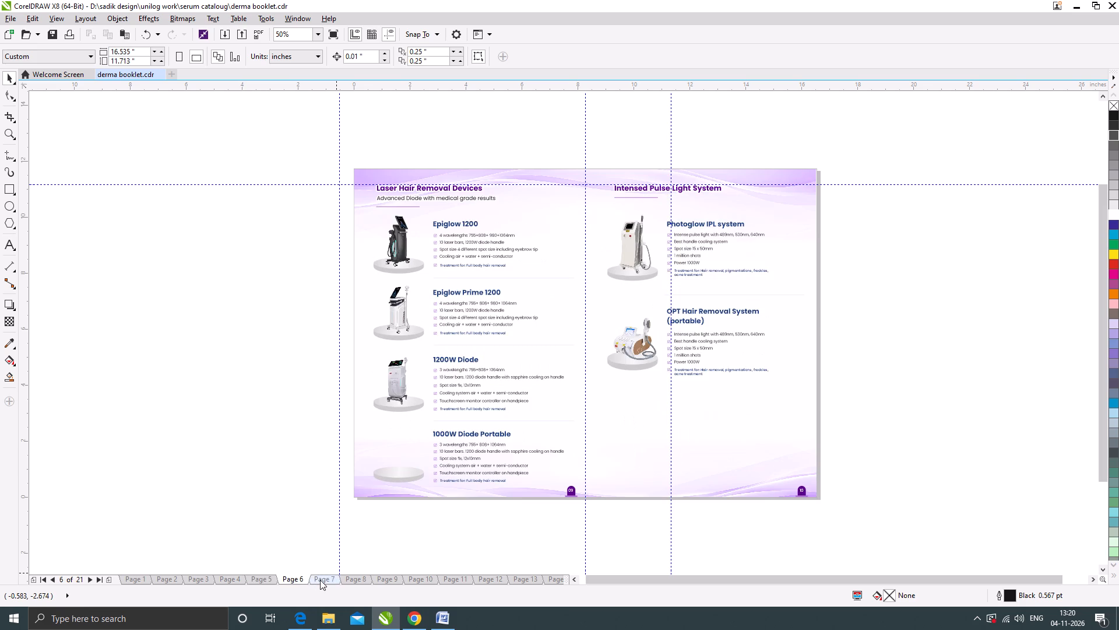
Paste the copied 3 IN 1 HIFU + RF + Ultralift poster while on page 8 and move it off the spread's left side.
click(321, 580)
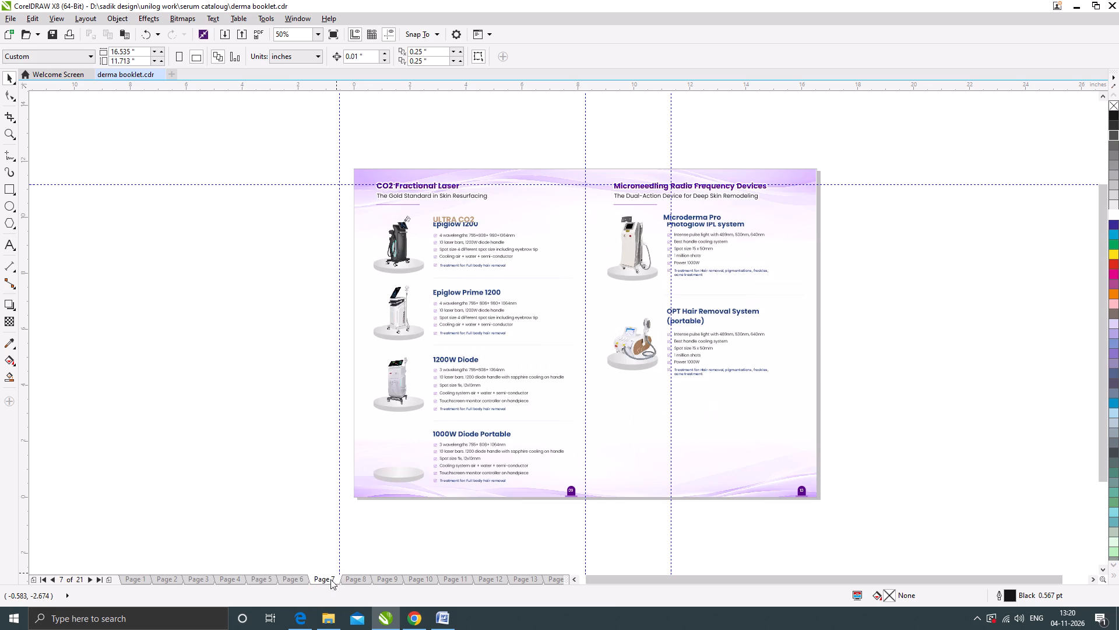
click(358, 579)
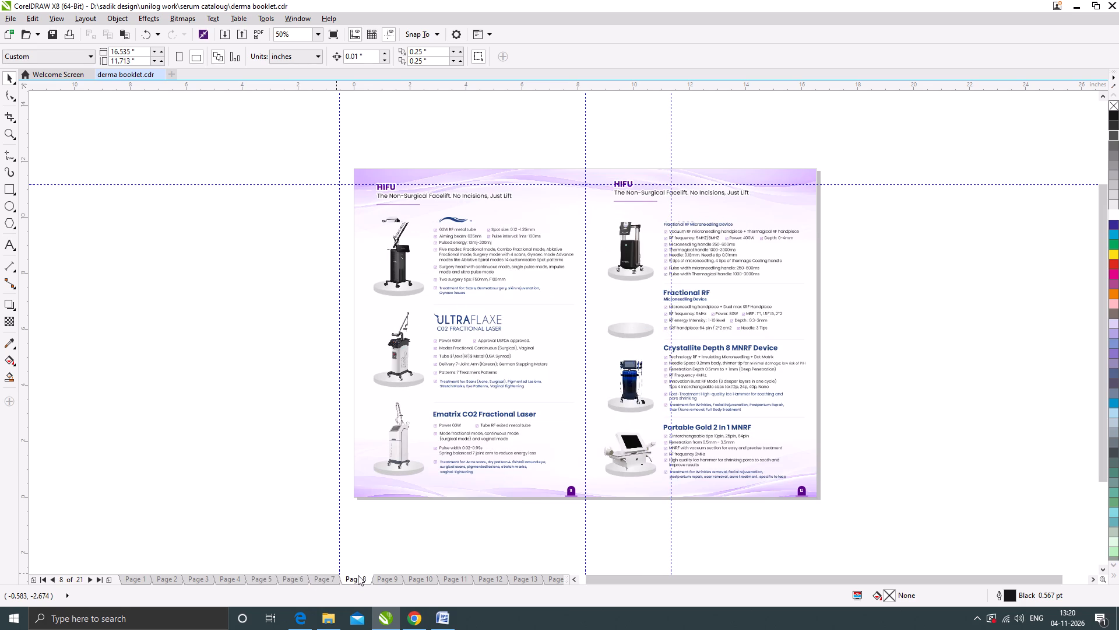
key(ctrl+v)
scroll(691, 305, down, 1)
drag(729, 210, 562, 238)
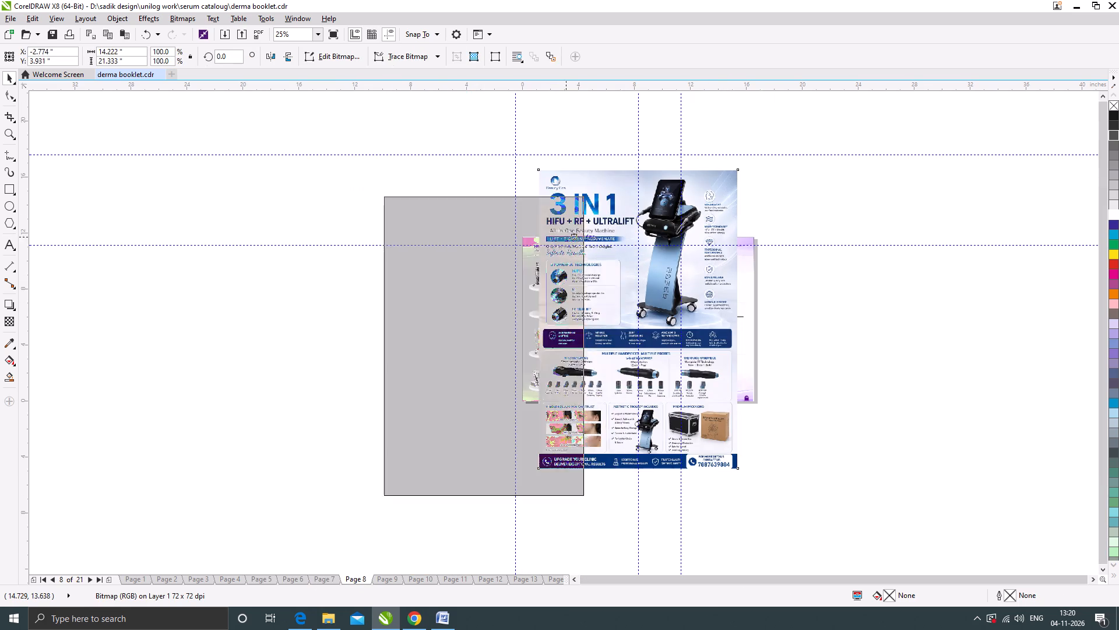
drag(562, 238, 498, 257)
Scale the pasted poster down to about 55% (7.86 x 11.79 in) and place it just beside the spread.
scroll(483, 275, up, 1)
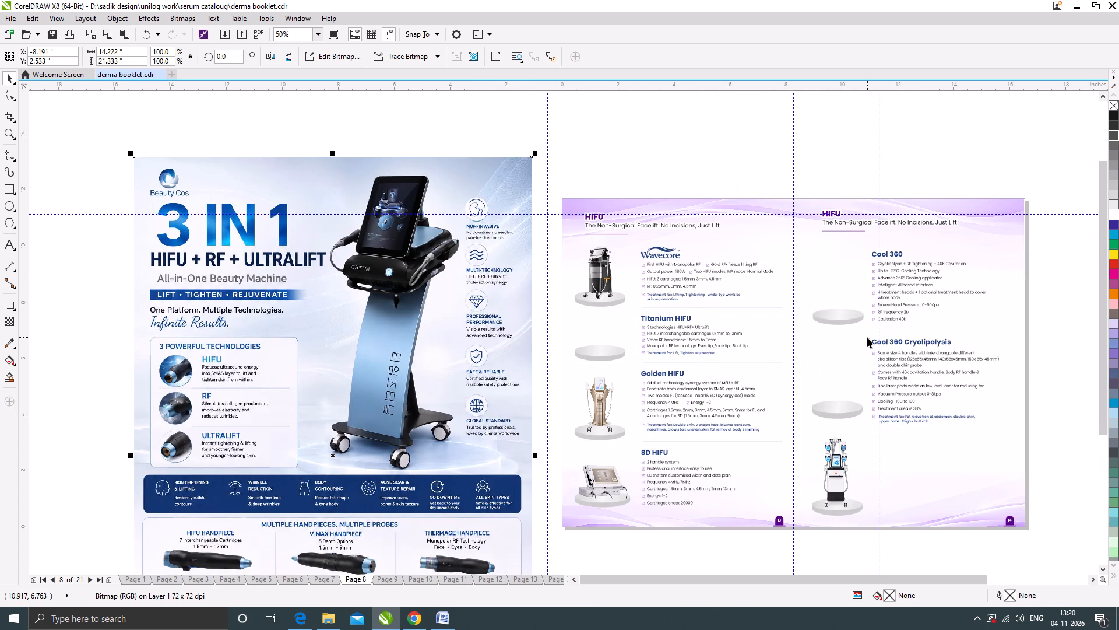
drag(533, 153, 511, 221)
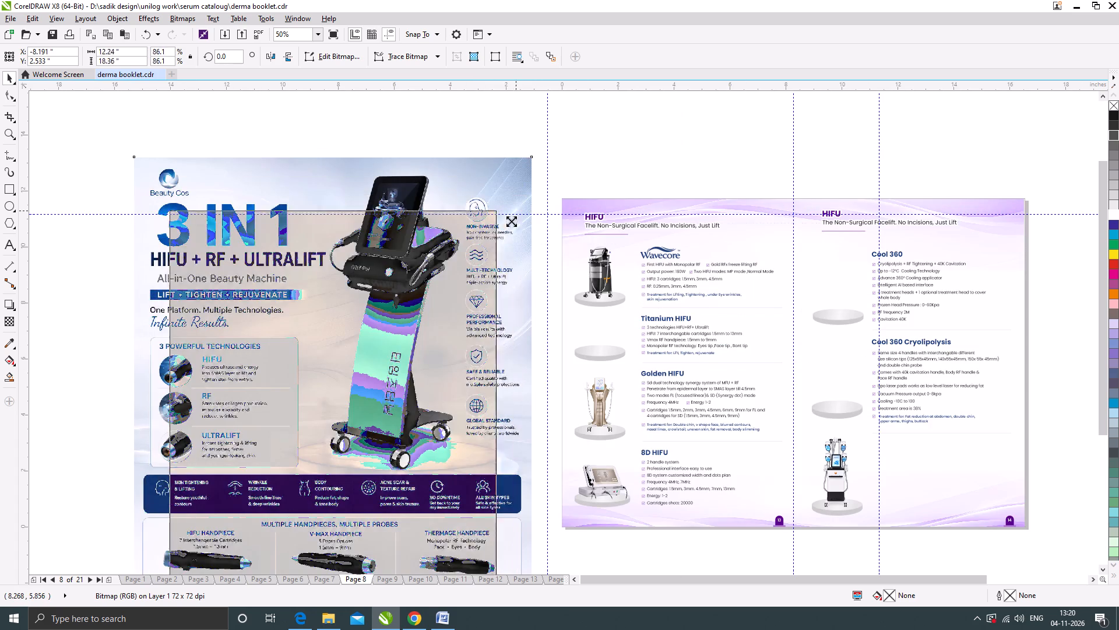
drag(511, 221, 495, 287)
drag(387, 374, 482, 316)
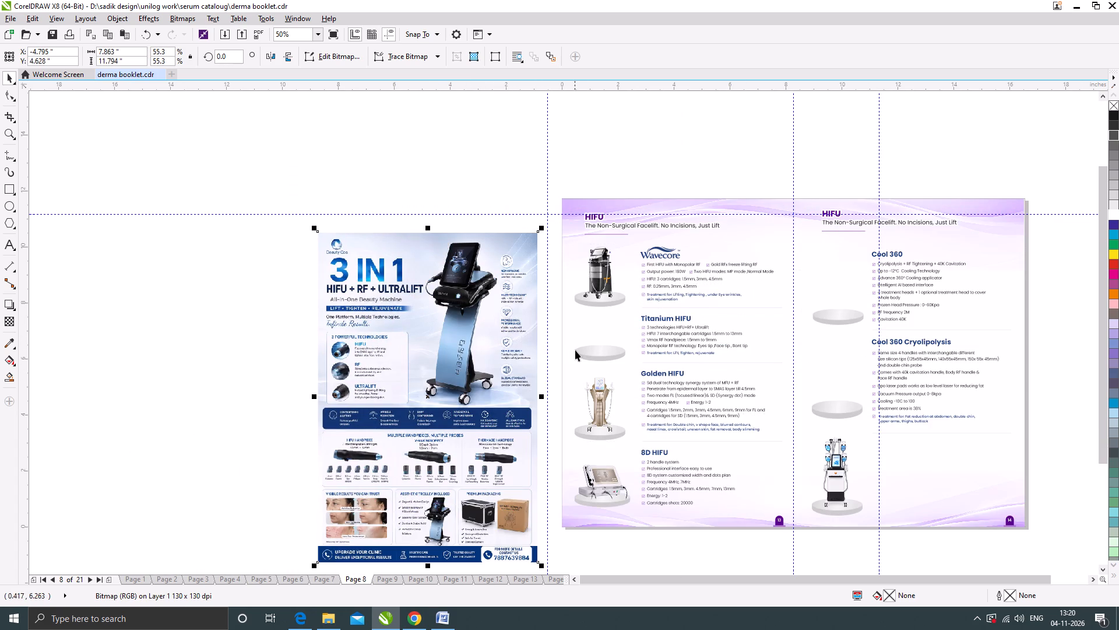
drag(487, 372, 469, 367)
Check pages 9 and 10, return to page 7, and widen the Ematrix CO2 Fractional Laser machine image to about 1.16 in.
click(397, 578)
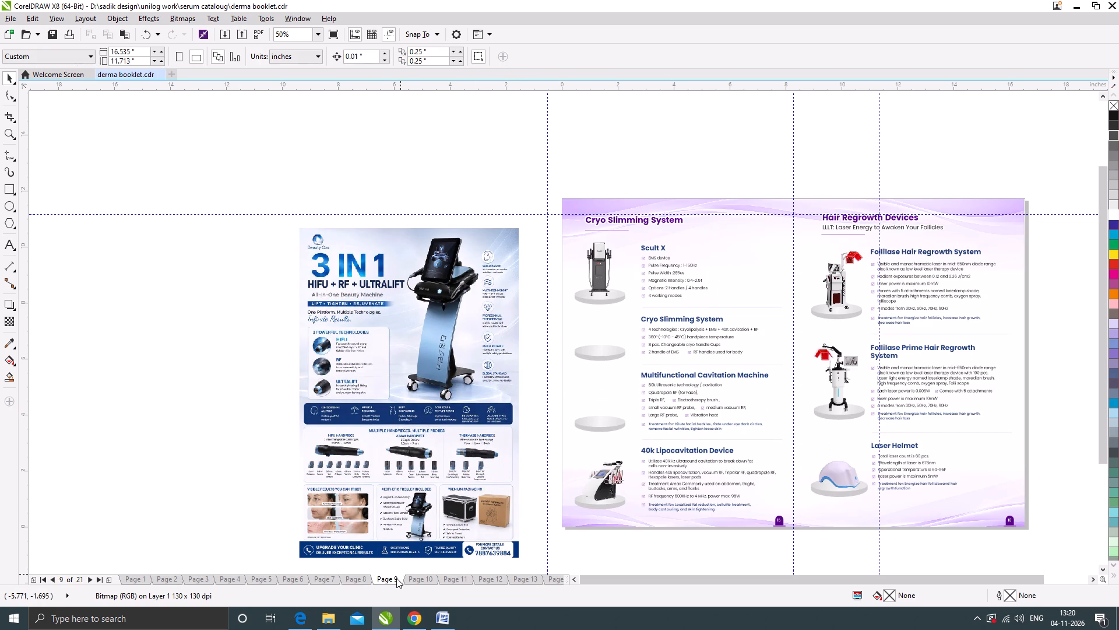
click(420, 579)
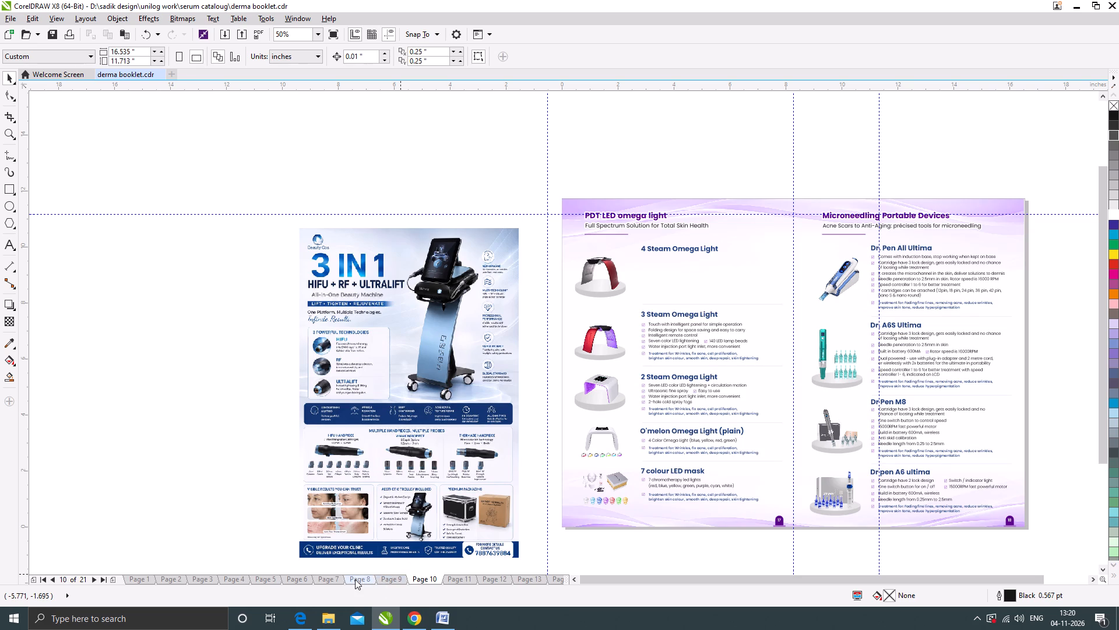
click(354, 579)
click(336, 580)
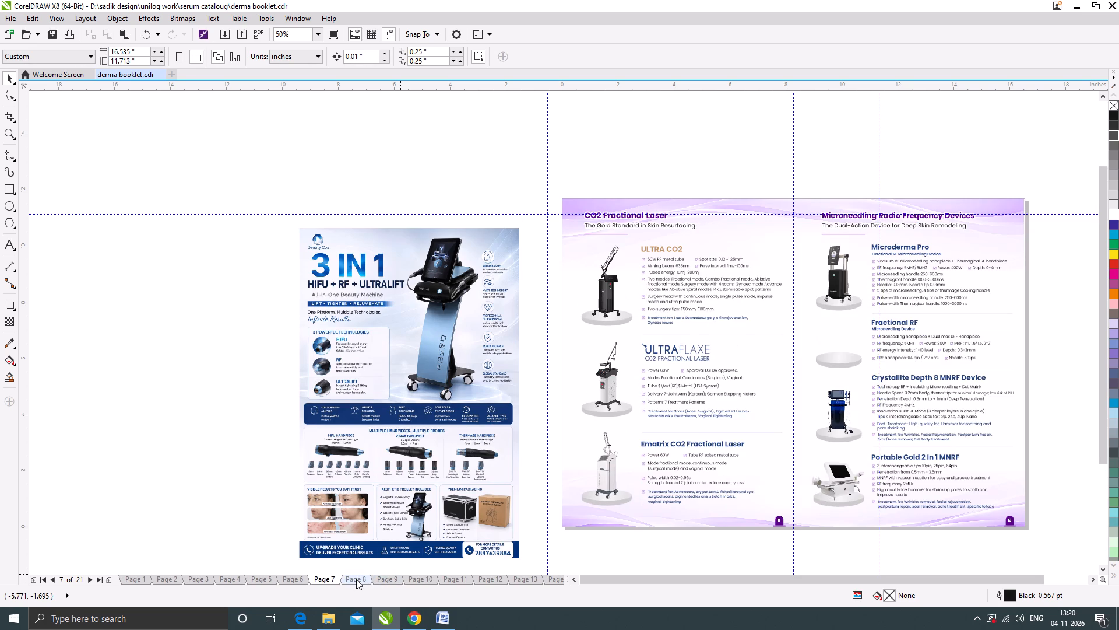
scroll(600, 497, up, 2)
click(621, 459)
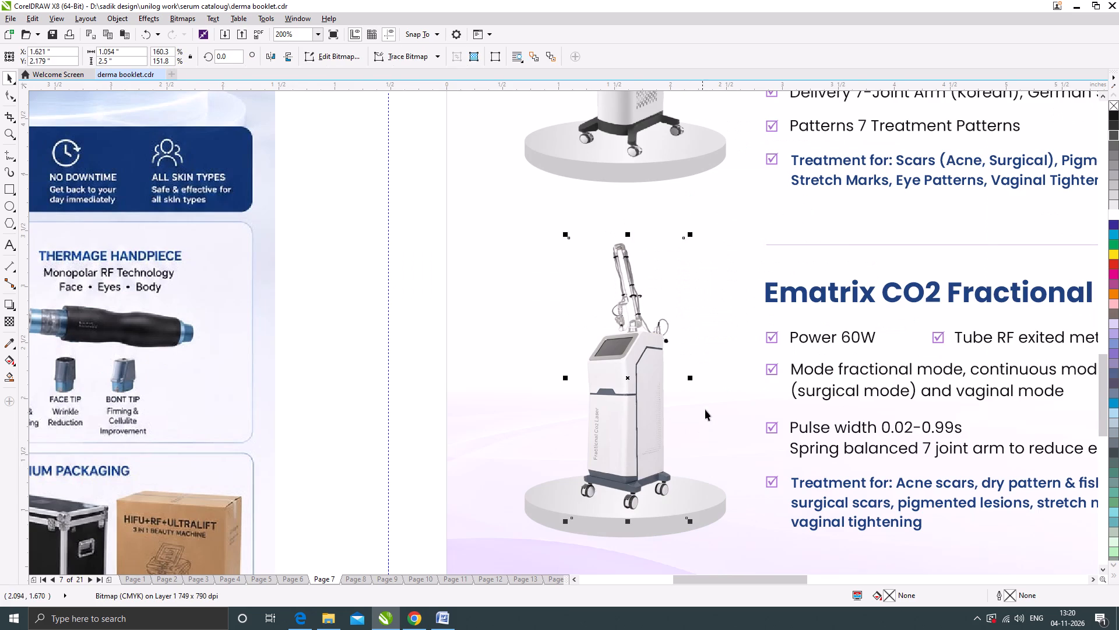
scroll(706, 395, up, 1)
drag(670, 359, 676, 363)
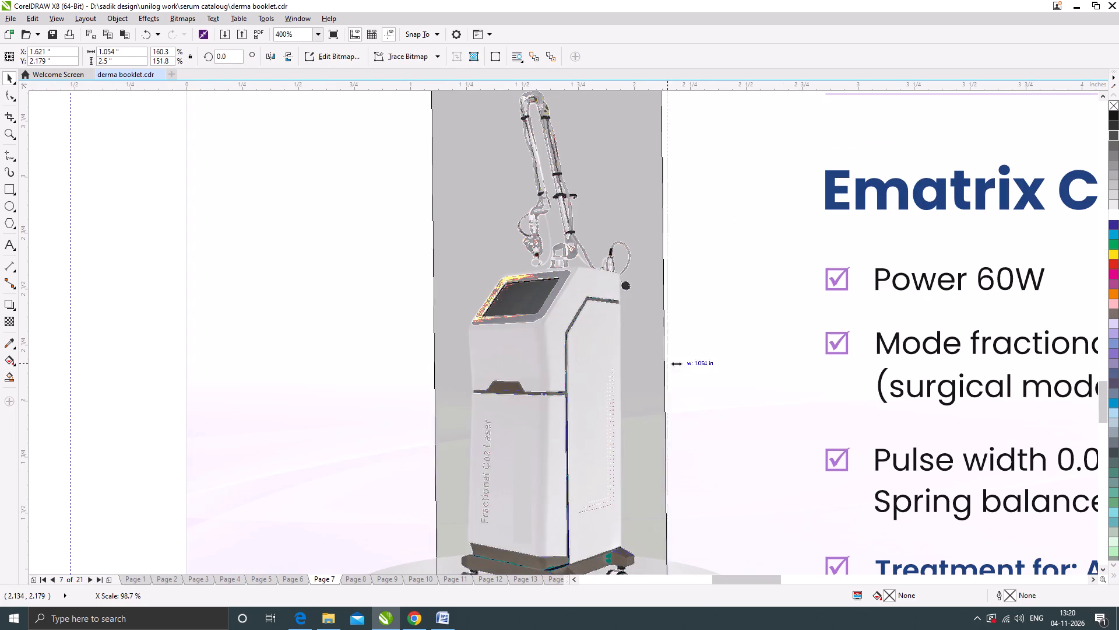
drag(676, 363, 682, 370)
scroll(554, 405, down, 1)
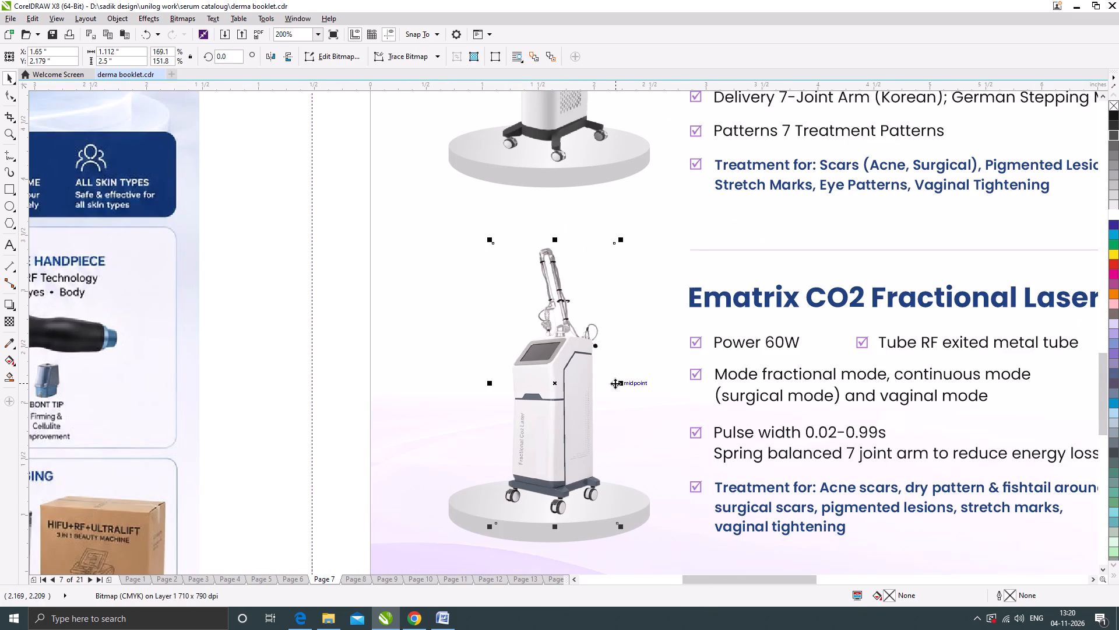
drag(622, 383, 630, 390)
Shift the widened Ematrix machine image slightly left so it is centred on its round stand.
scroll(553, 381, down, 2)
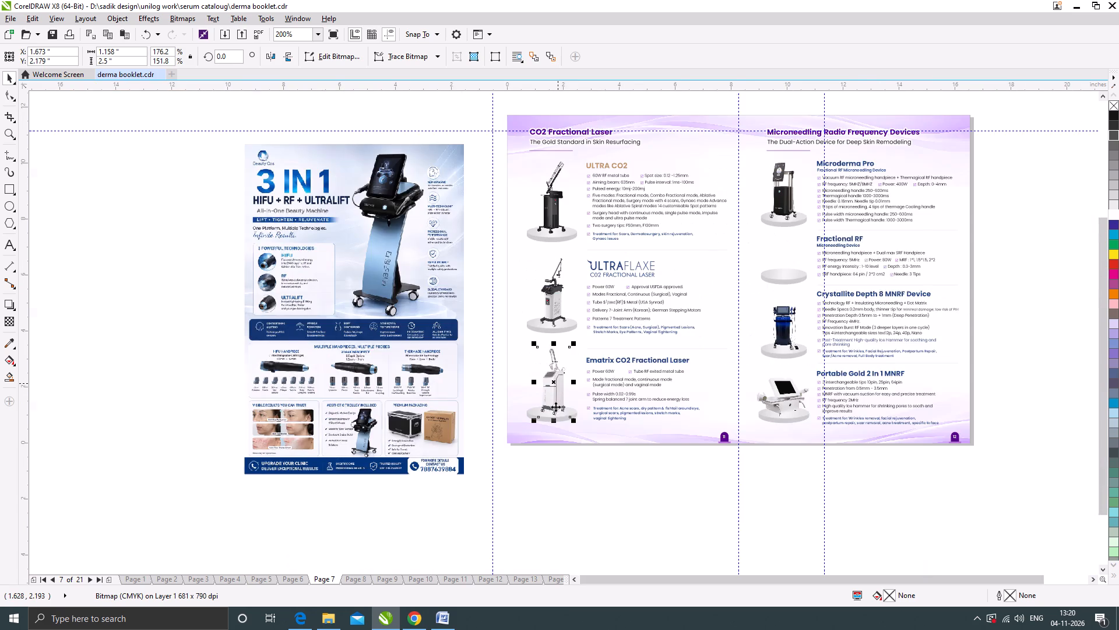
scroll(565, 387, up, 3)
drag(543, 418, 536, 418)
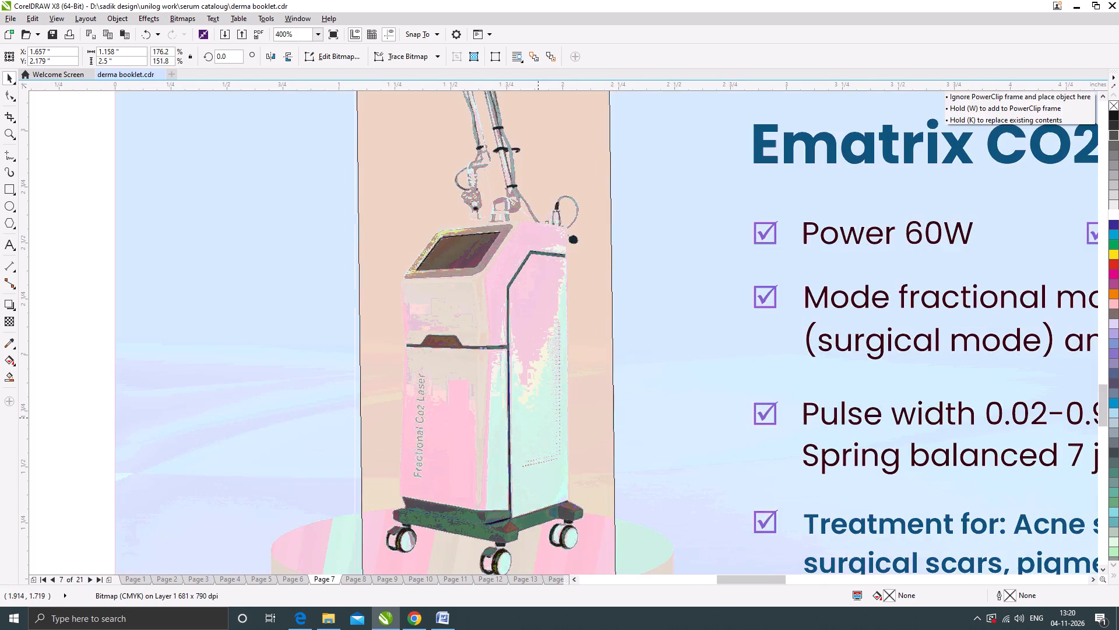
drag(536, 418, 529, 418)
scroll(533, 369, down, 2)
click(571, 512)
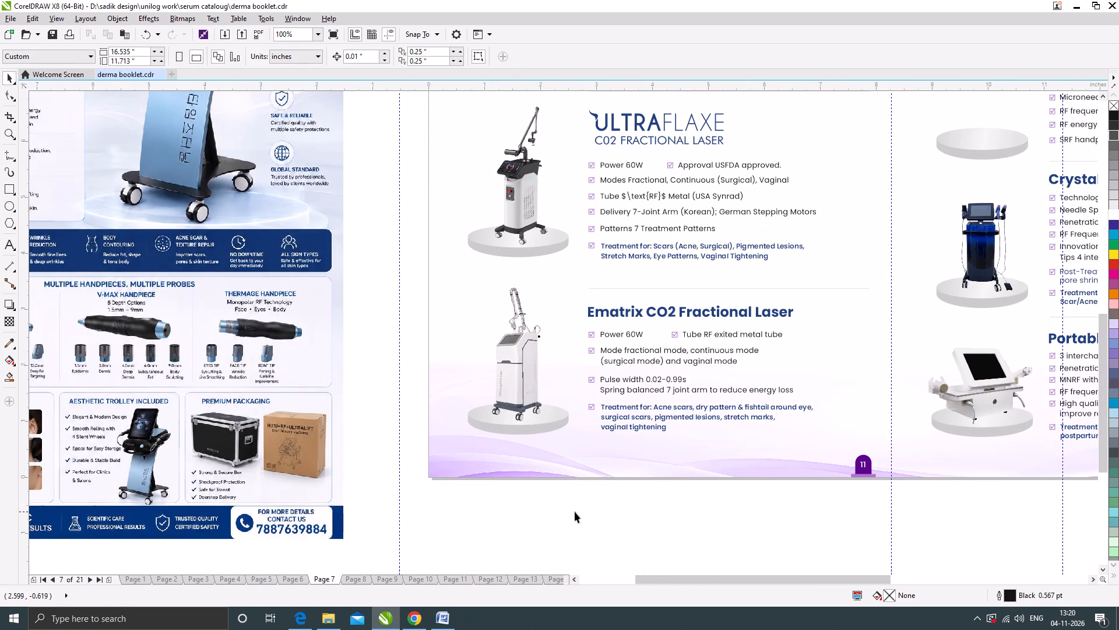
Move the Ematrix machine image and its stand together down by about 0.07 in.
drag(575, 511, 446, 268)
scroll(540, 421, up, 2)
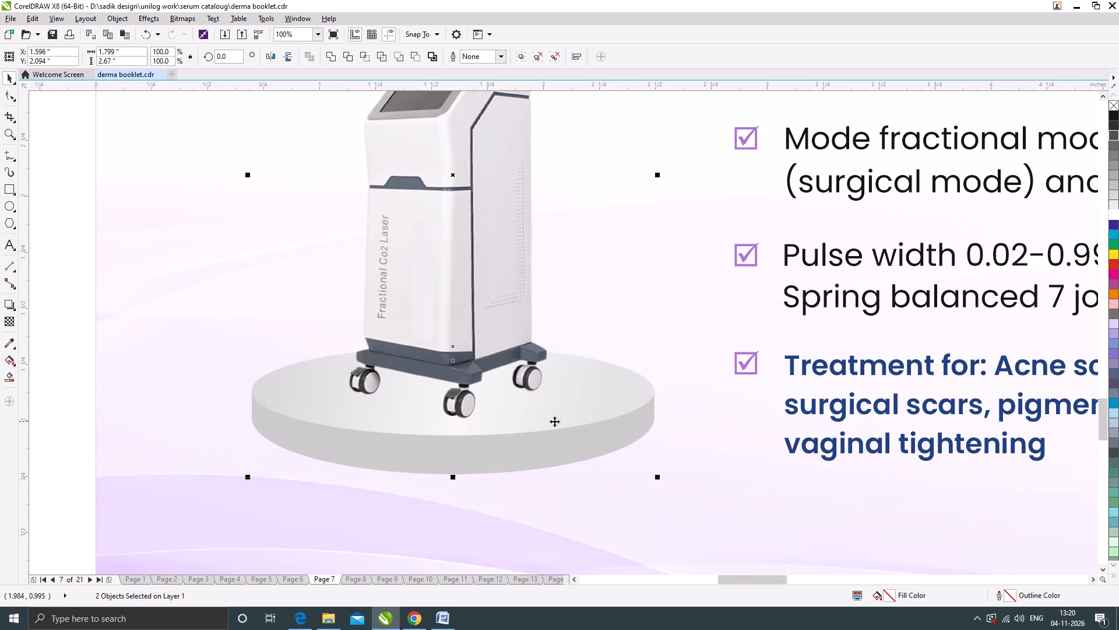
drag(554, 421, 558, 435)
scroll(541, 404, down, 2)
click(574, 505)
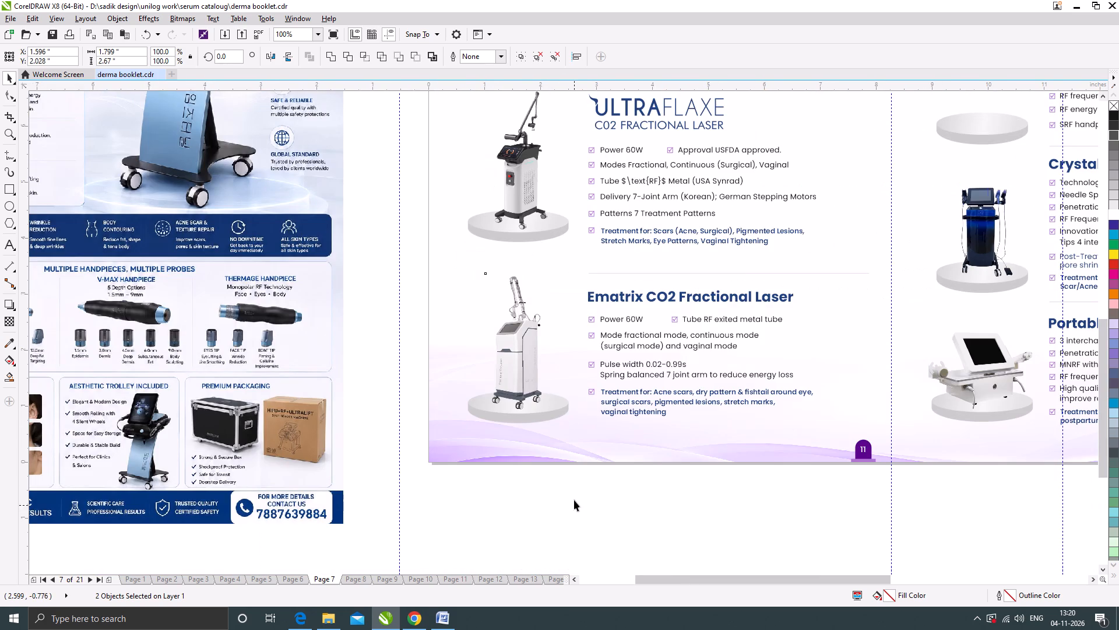
scroll(556, 432, down, 1)
click(586, 501)
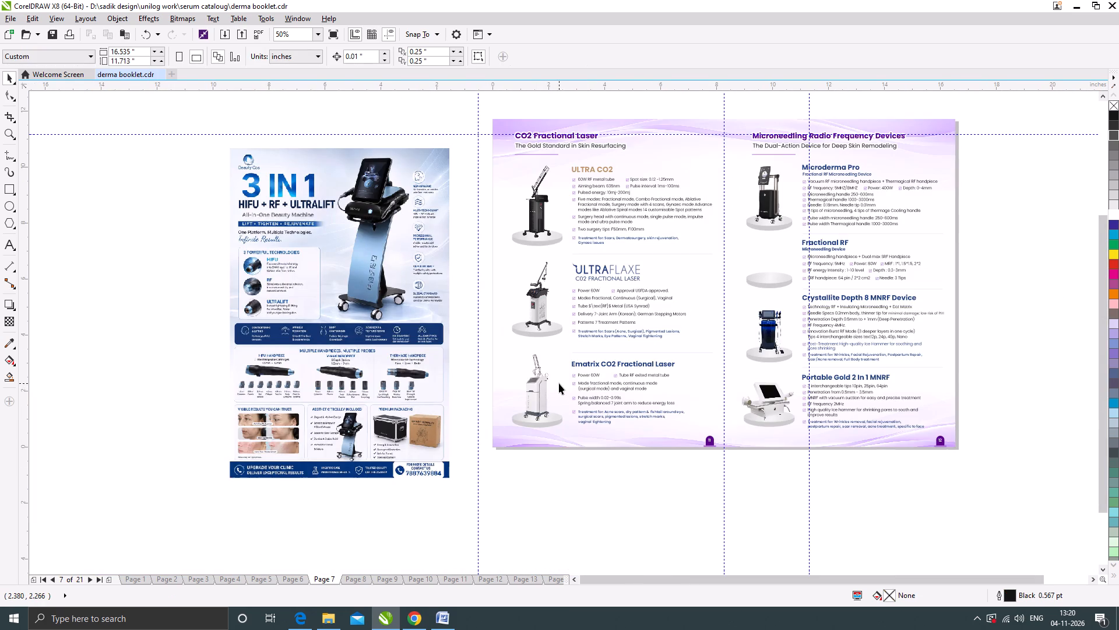
Nudge the Ematrix machine image slightly to the right on its stand.
scroll(558, 383, down, 1)
scroll(550, 391, up, 5)
click(550, 391)
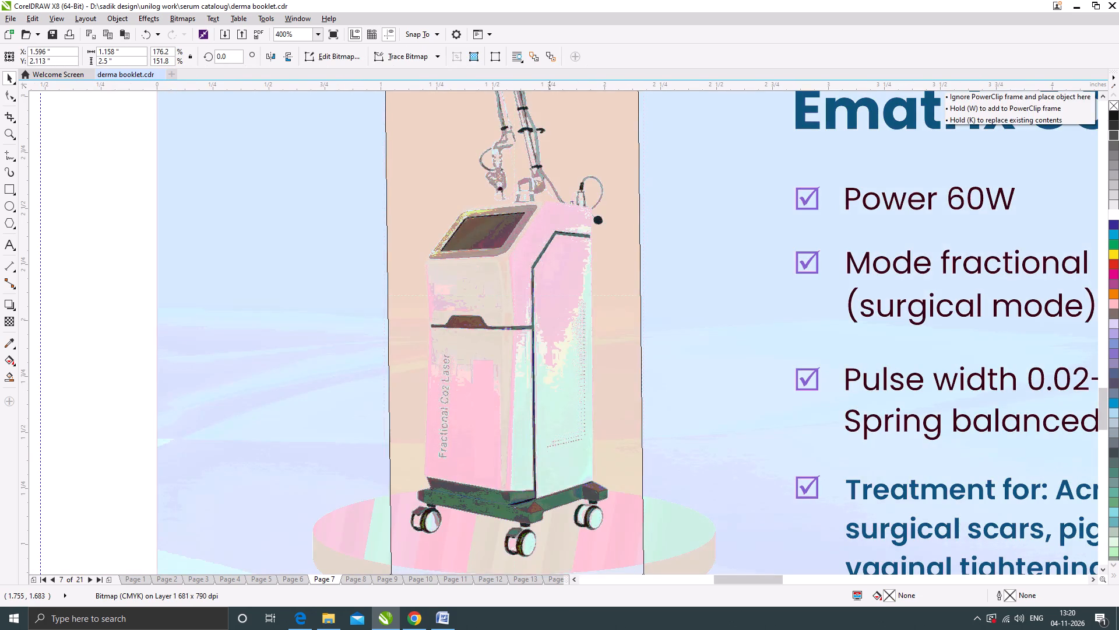
drag(558, 389, 566, 390)
scroll(554, 362, down, 3)
click(583, 461)
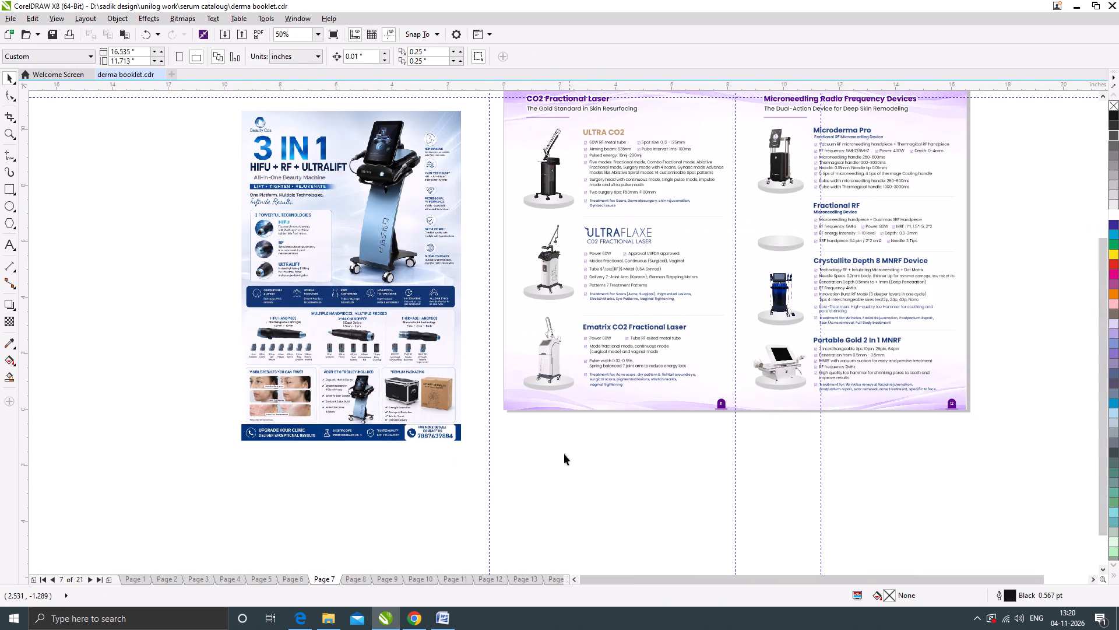
Select the 3 IN 1 HIFU + RF + Ultralift poster beside the page 7 spread.
click(323, 292)
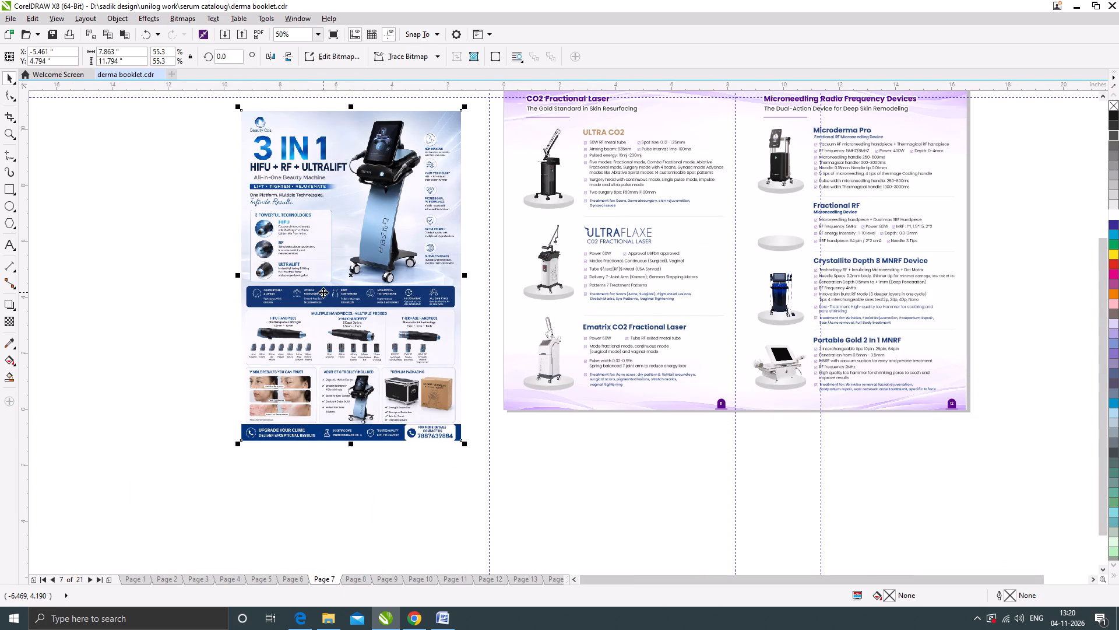
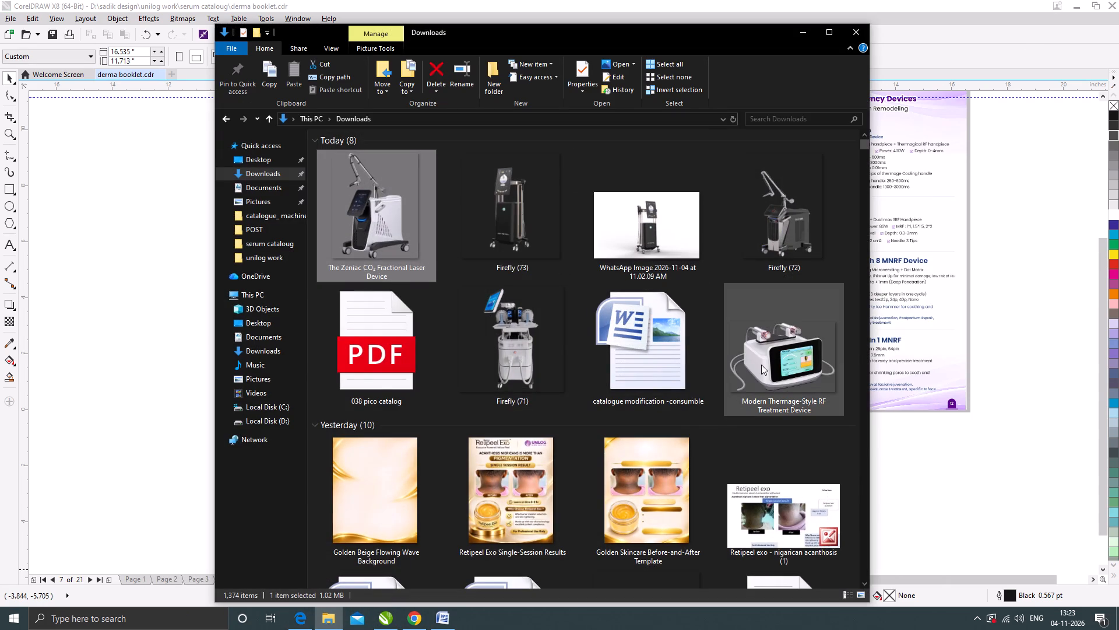
drag(761, 365, 971, 467)
click(804, 30)
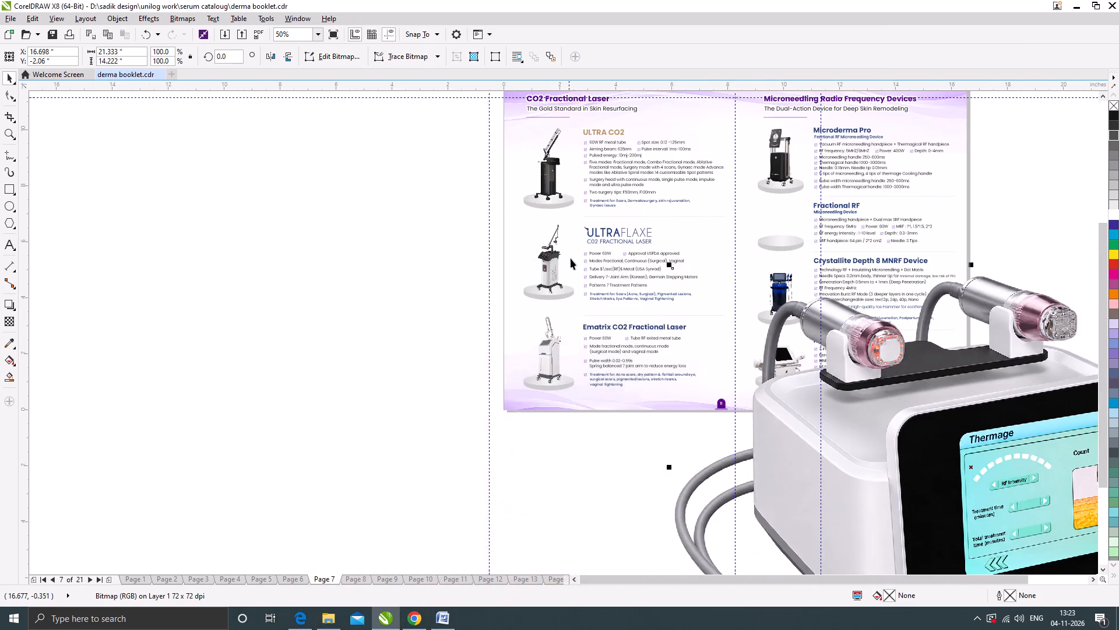
Scale the Thermage machine image down to about 1.53 by 1.02 in and place it on the empty Fractional RF stand.
scroll(572, 261, down, 2)
shift+drag(765, 262, 705, 299)
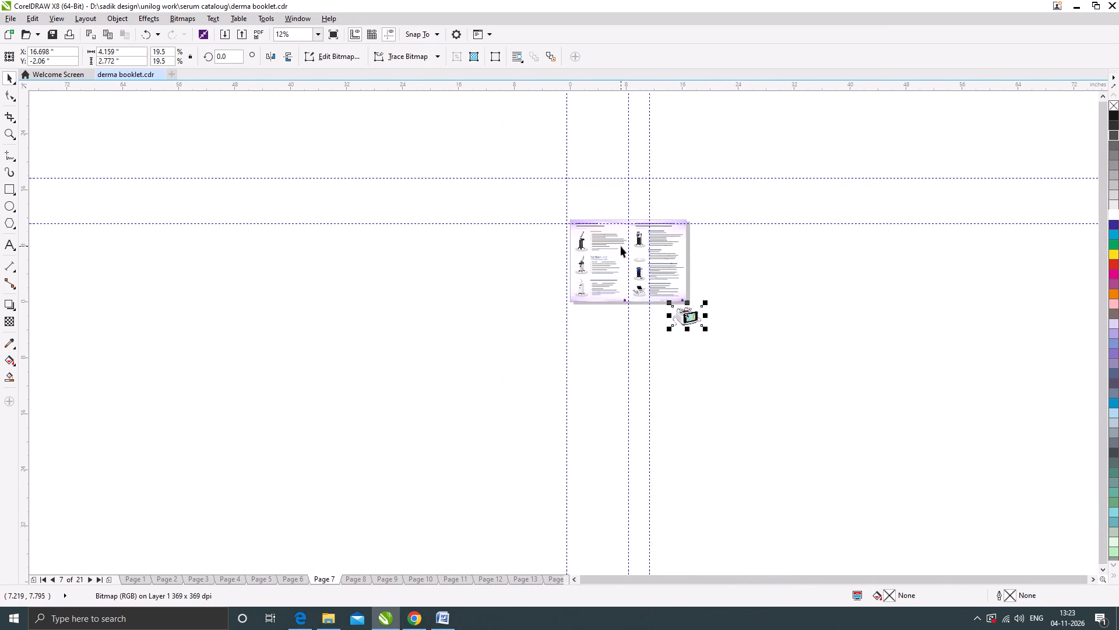
scroll(621, 246, up, 2)
drag(843, 501, 644, 271)
scroll(690, 264, up, 1)
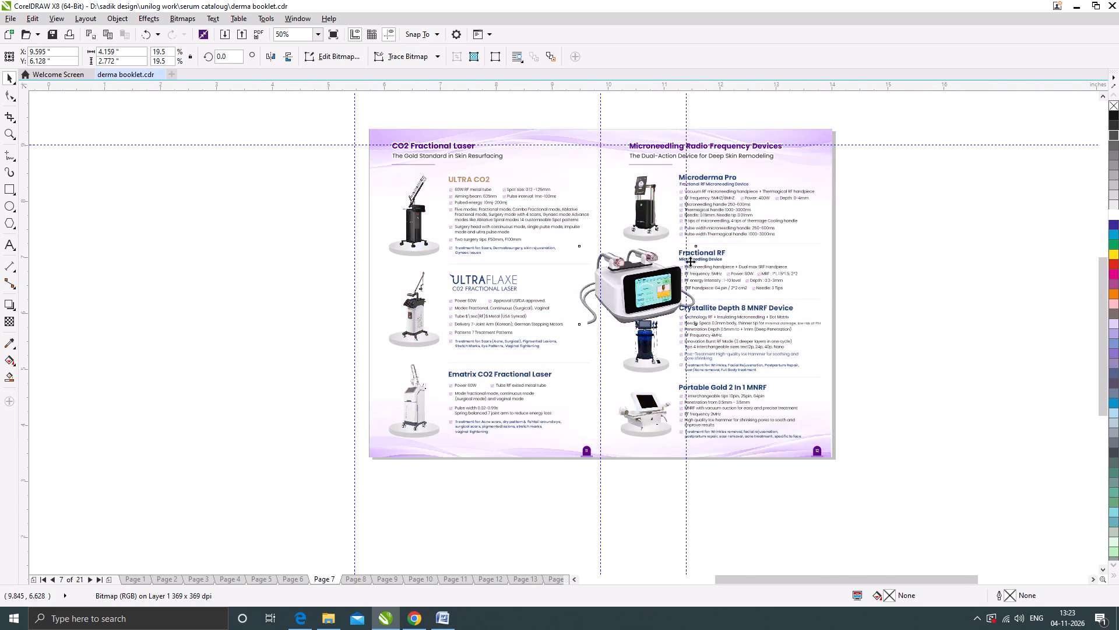
drag(709, 225, 635, 265)
drag(603, 306, 628, 284)
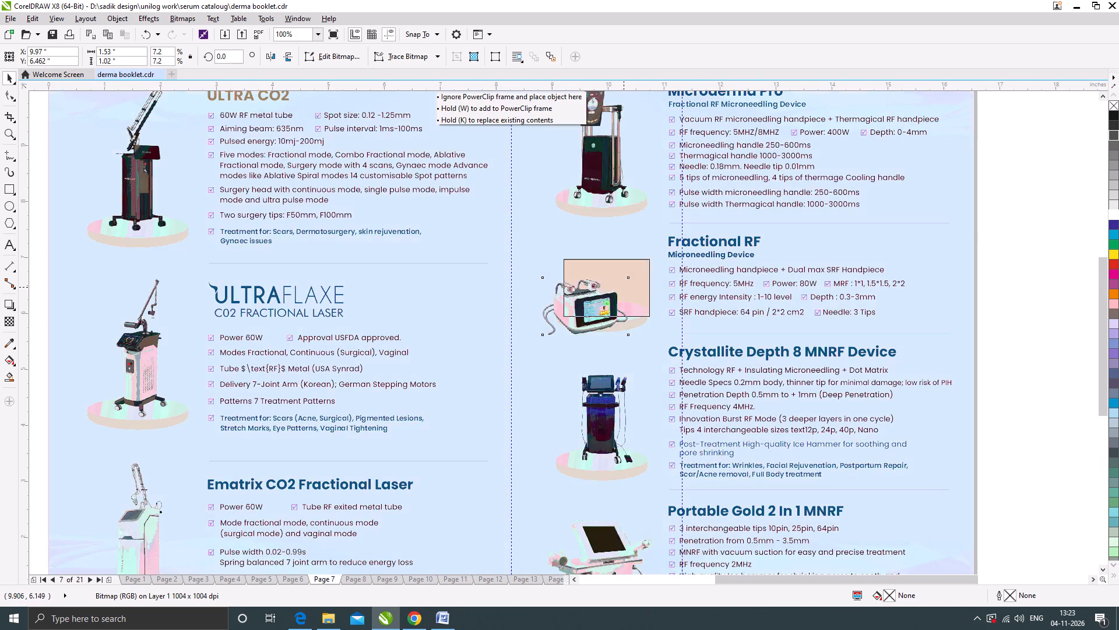
drag(628, 284, 630, 282)
scroll(605, 281, up, 1)
drag(641, 284, 613, 292)
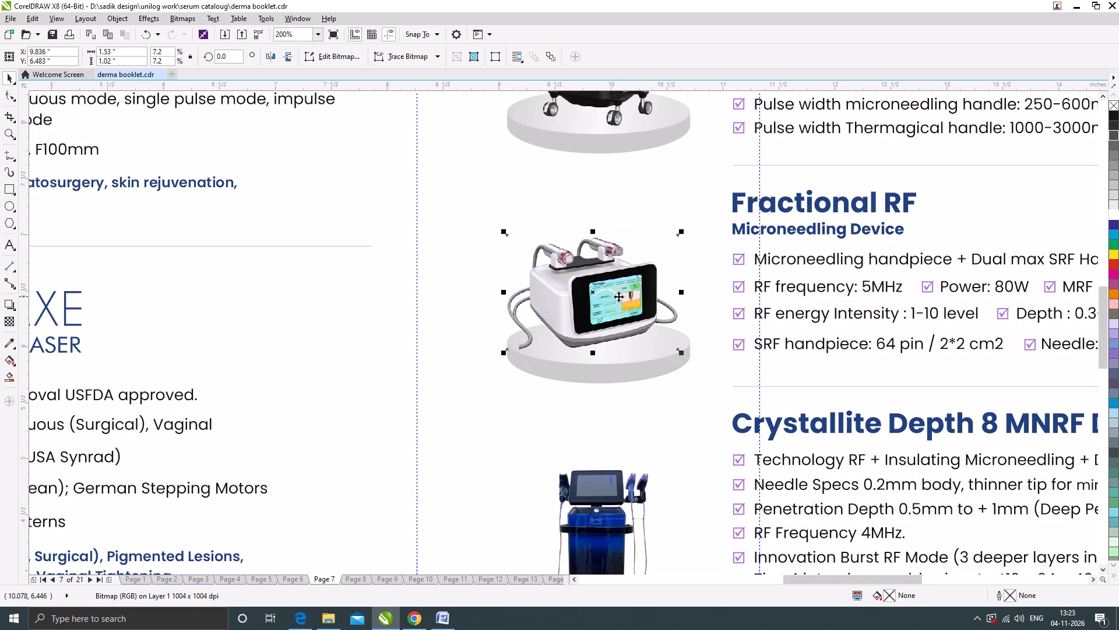
click(616, 299)
Enlarge the Thermage machine image to about 1.73 by 1.15 in and reposition it over the Fractional RF stand.
scroll(626, 292, up, 1)
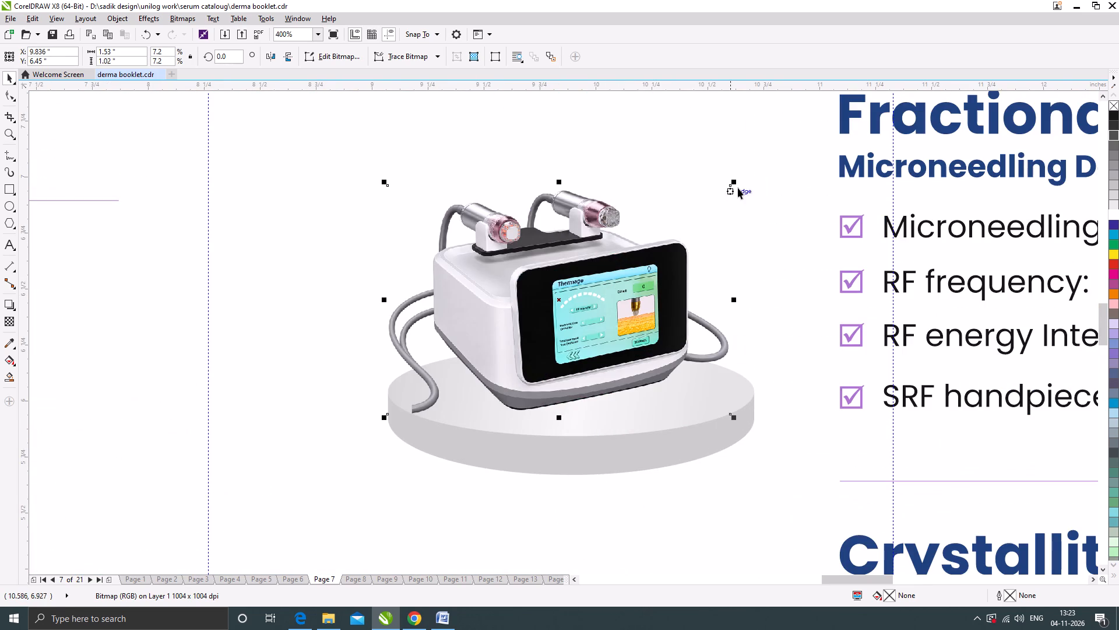
drag(736, 181, 780, 138)
drag(632, 357, 613, 350)
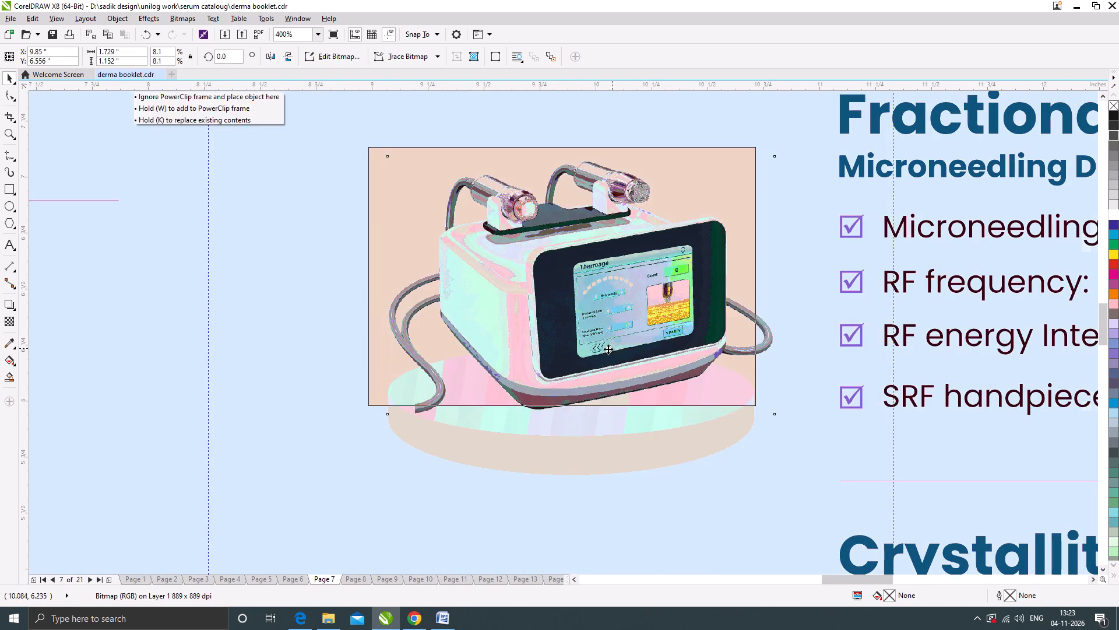
scroll(572, 349, down, 3)
scroll(583, 333, up, 2)
drag(583, 337, 585, 340)
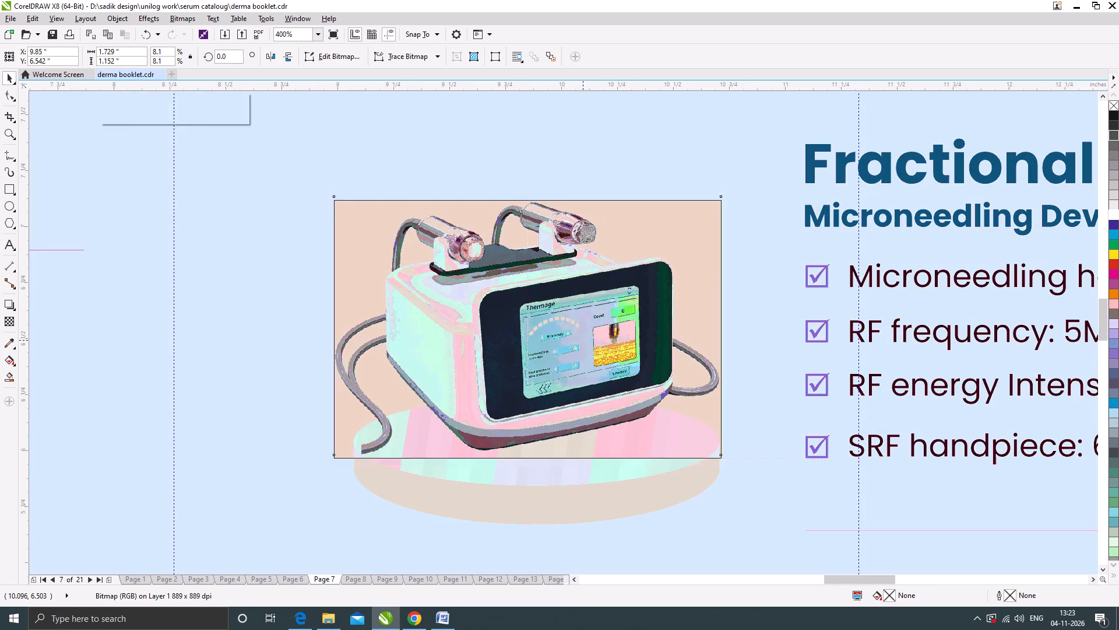
drag(585, 340, 588, 345)
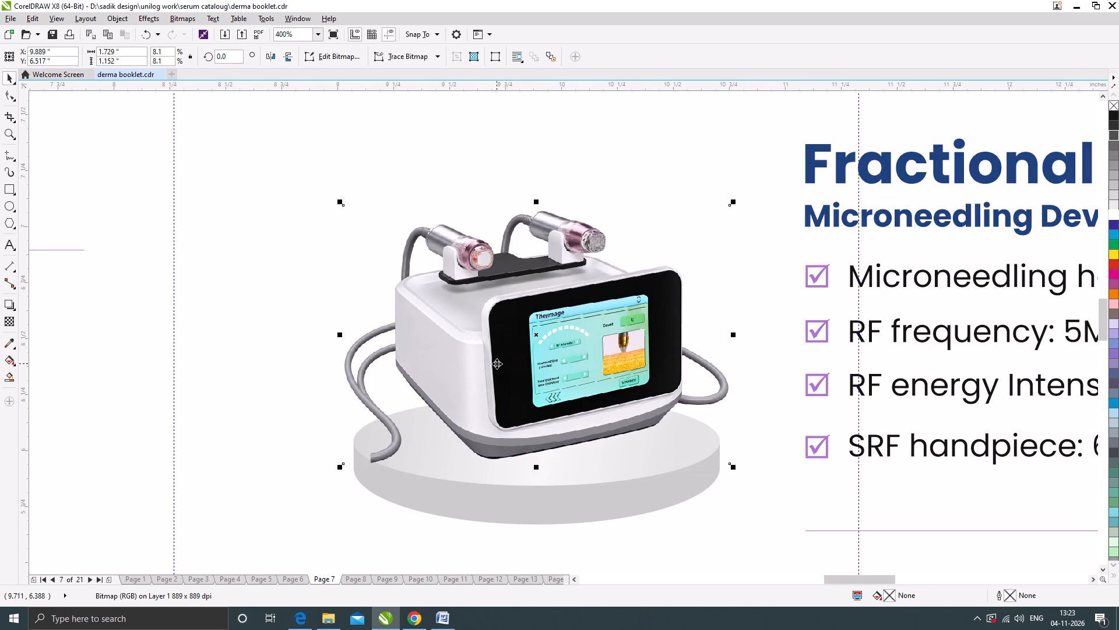
scroll(519, 327, down, 1)
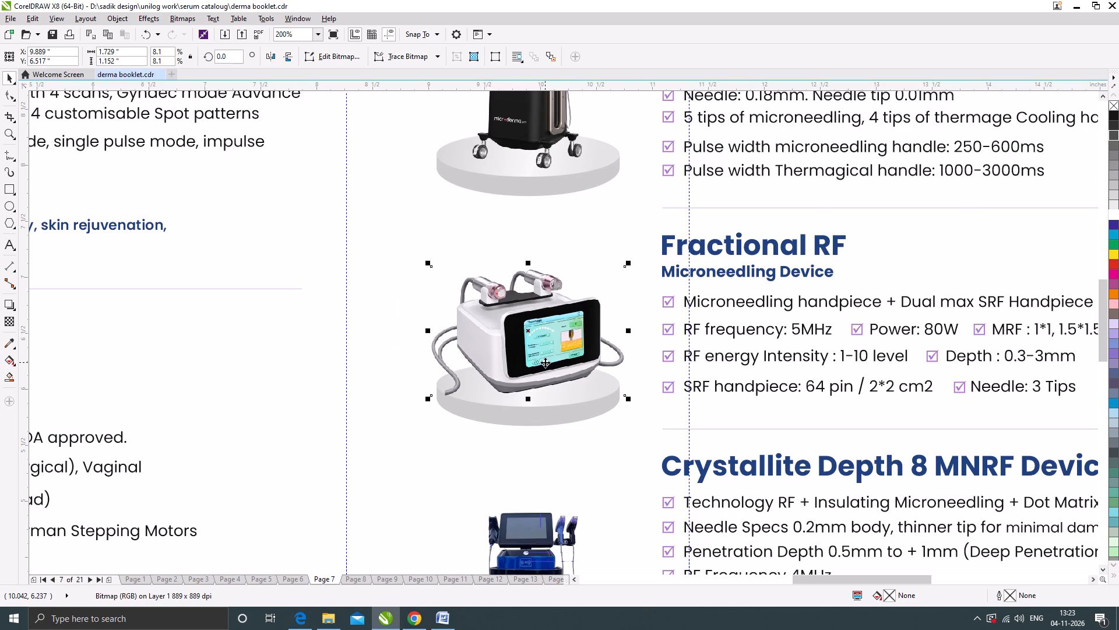
drag(546, 363, 550, 371)
Skew the Thermage machine image vertically by about 4°, raising its right side, and lower it onto the stand.
scroll(519, 302, down, 1)
click(526, 329)
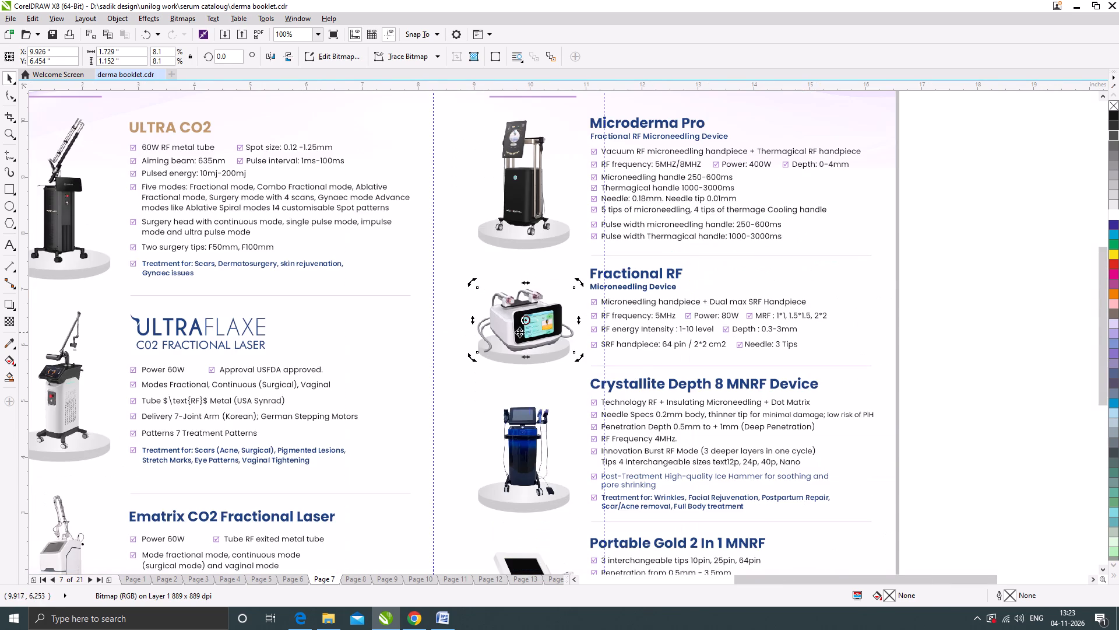
scroll(566, 320, up, 2)
drag(590, 310, 594, 284)
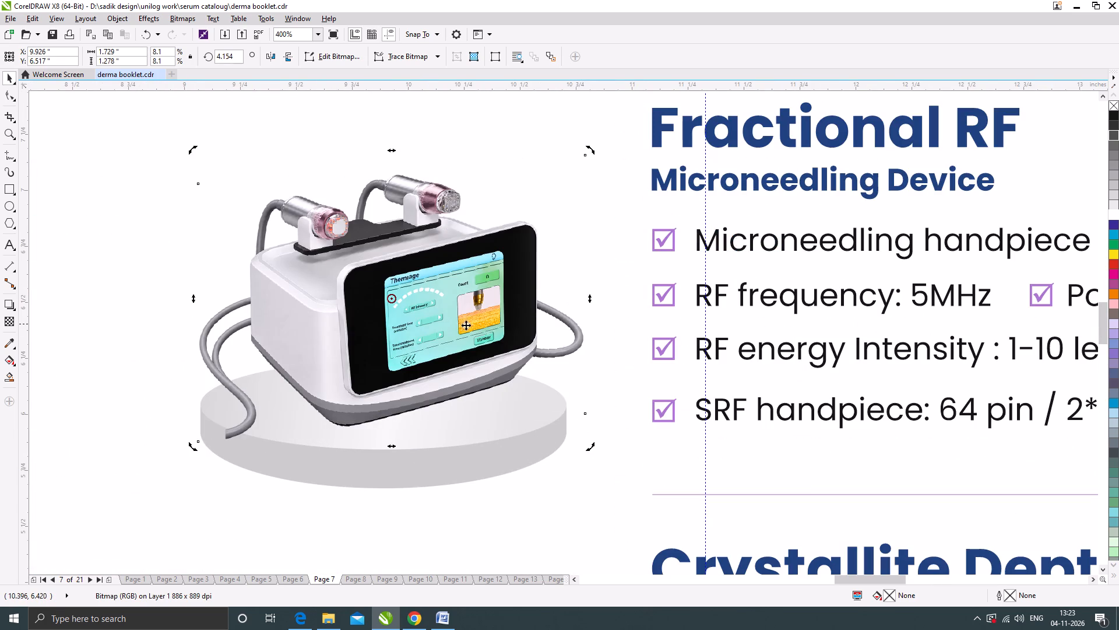
click(462, 325)
drag(393, 325, 398, 344)
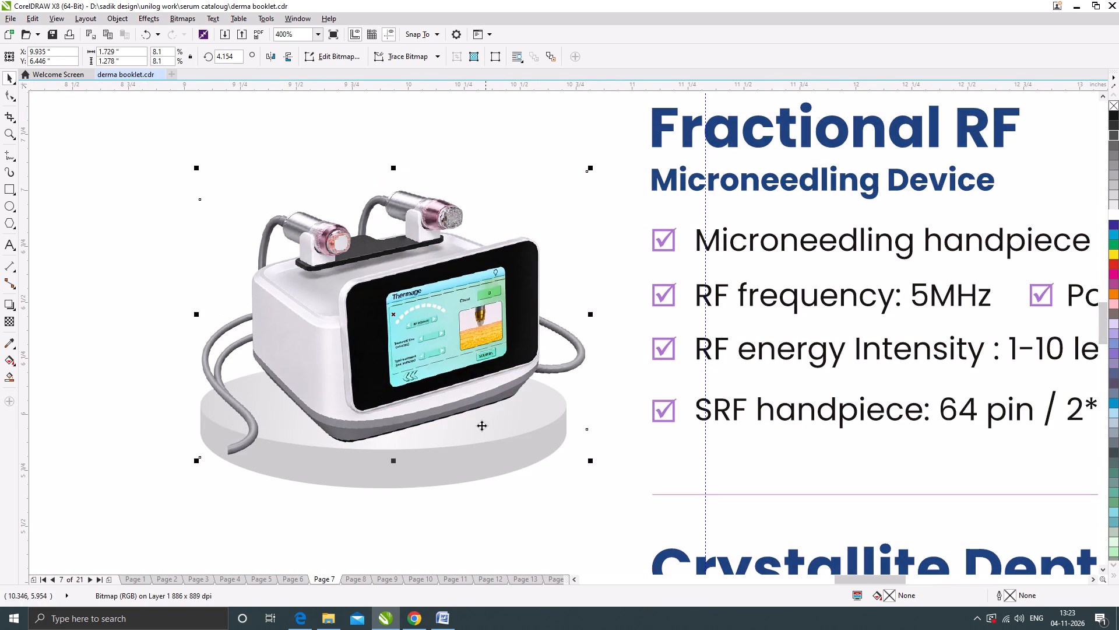
Enlarge the round stand under the Fractional RF machine to about 1.73 in wide and 0.76 in high.
click(480, 467)
scroll(468, 412, down, 1)
drag(424, 384, 431, 372)
scroll(448, 435, up, 1)
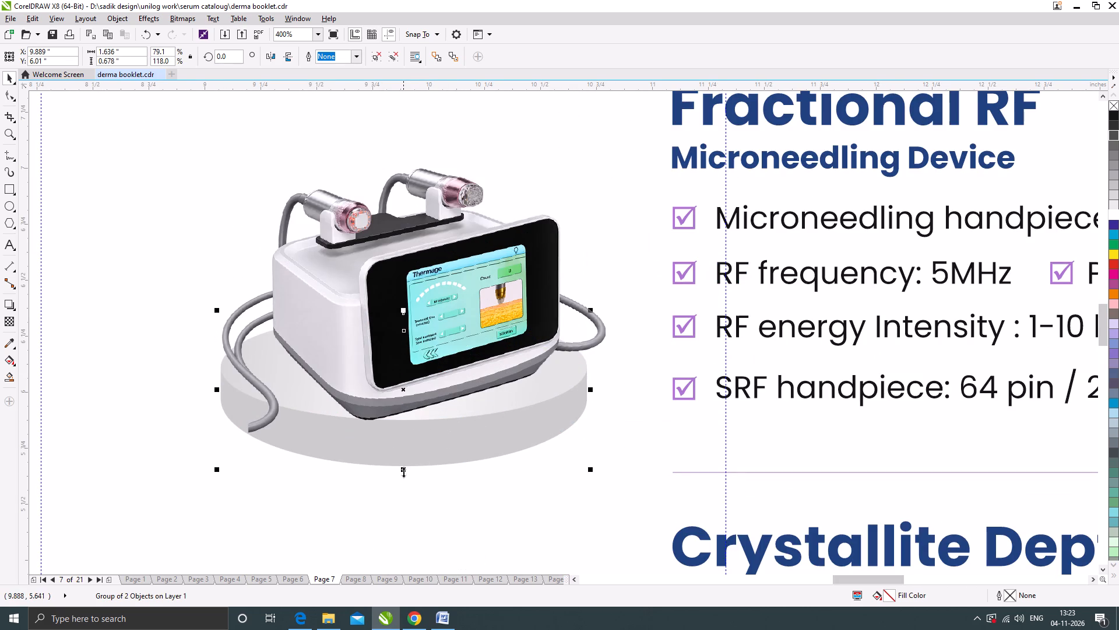
drag(403, 472, 410, 491)
drag(590, 400, 604, 398)
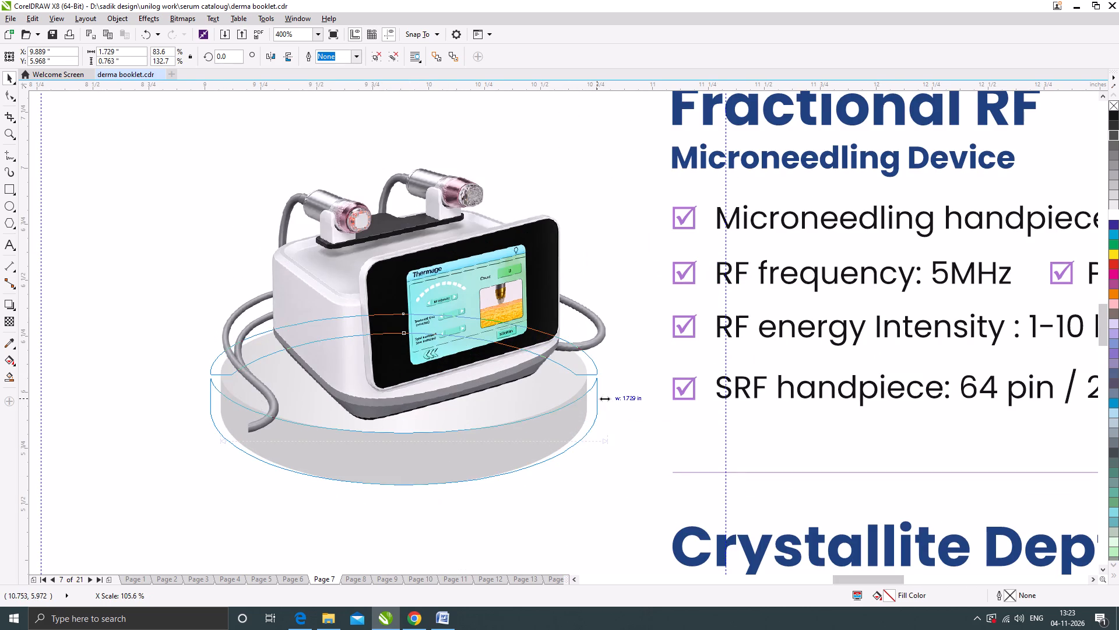
drag(604, 398, 605, 398)
Move the Fractional RF machine image and its stand together up by about 0.11 in.
scroll(410, 368, down, 2)
click(443, 339)
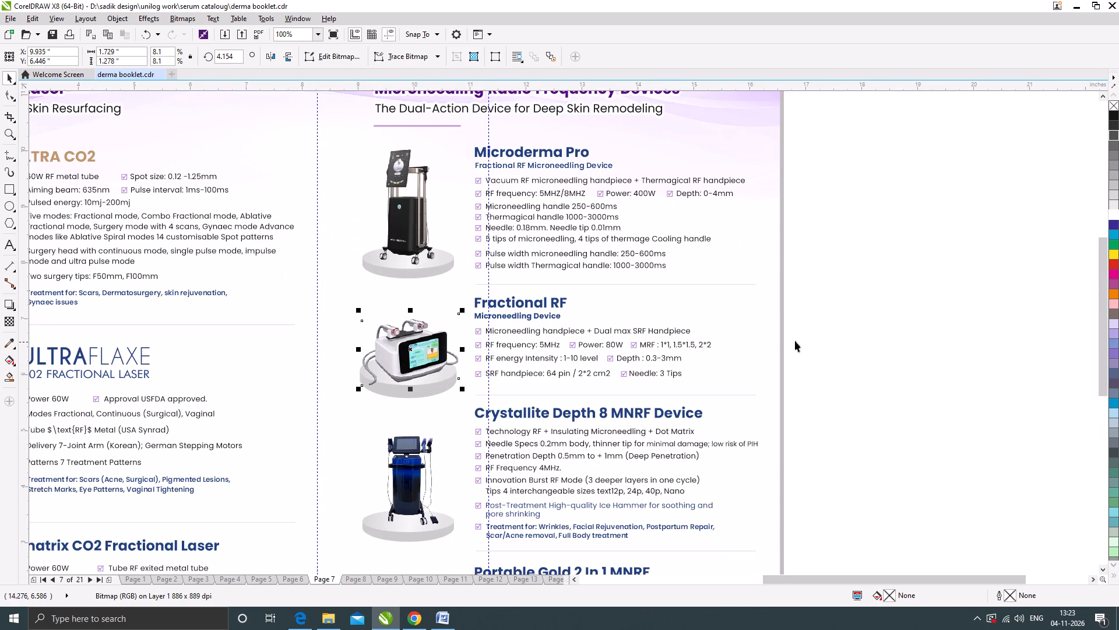
scroll(424, 390, up, 1)
shift+click(439, 395)
drag(415, 311, 416, 299)
click(271, 279)
Widen the Fractional RF machine image to about 1.82 in by extending its left side.
click(378, 297)
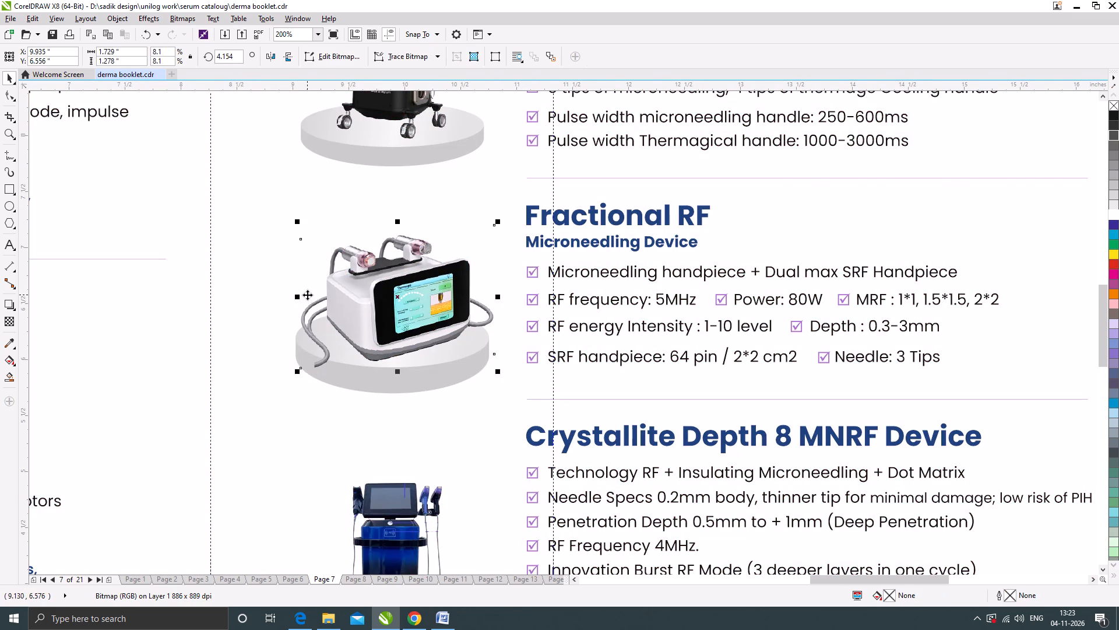
scroll(304, 295, up, 1)
drag(294, 297, 274, 305)
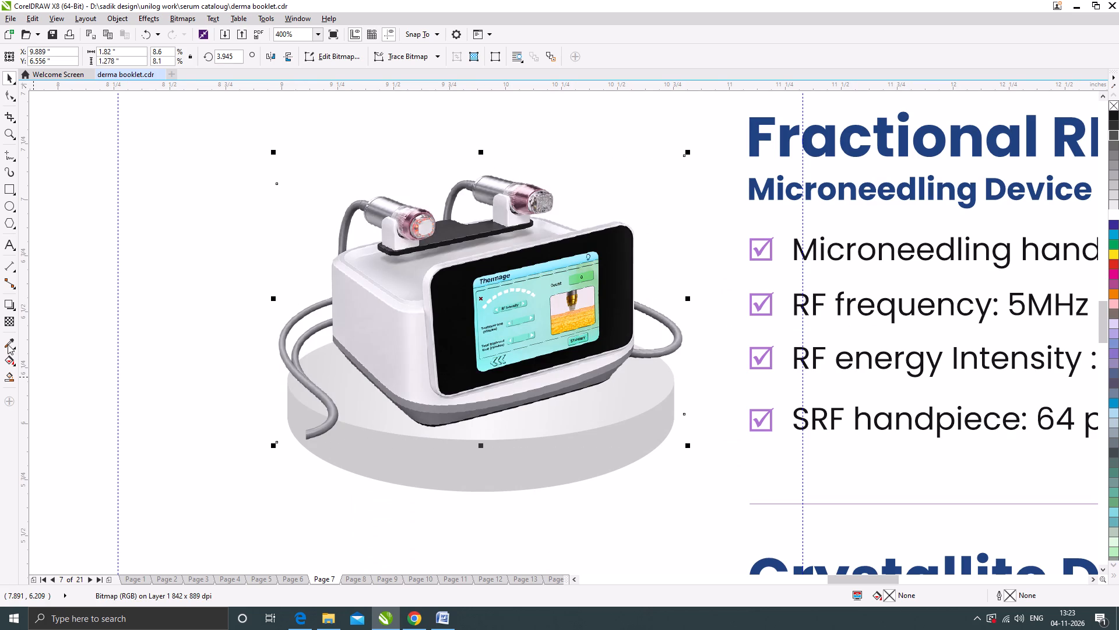
Fade out the loose cable end at the machine image's lower left with a linear transparency from opaque to 100.
click(6, 320)
drag(357, 374, 315, 437)
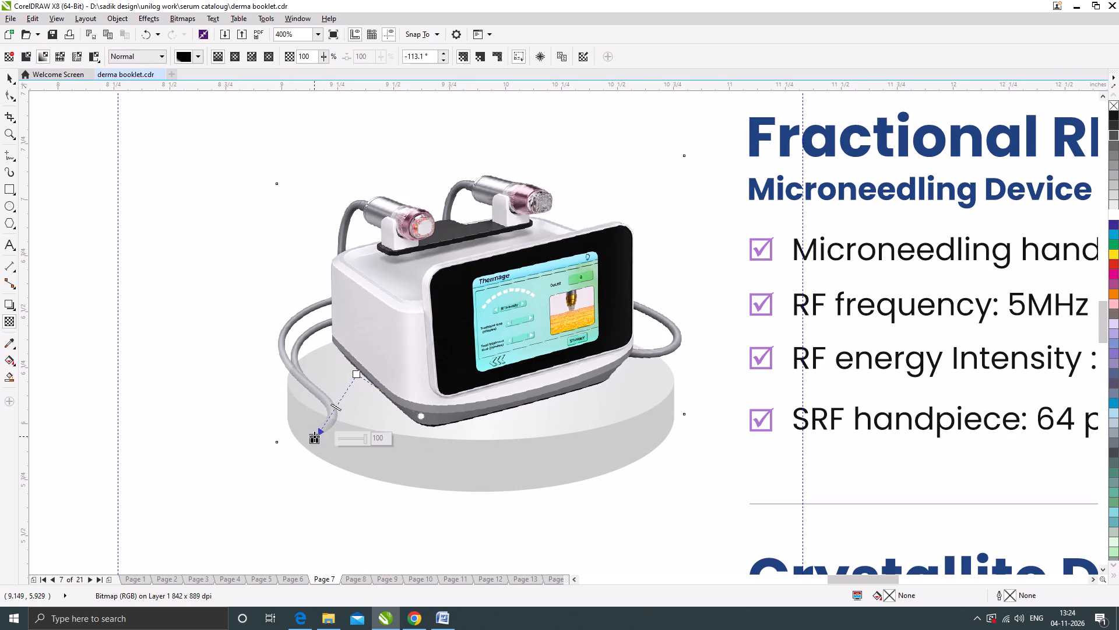
drag(315, 442, 319, 429)
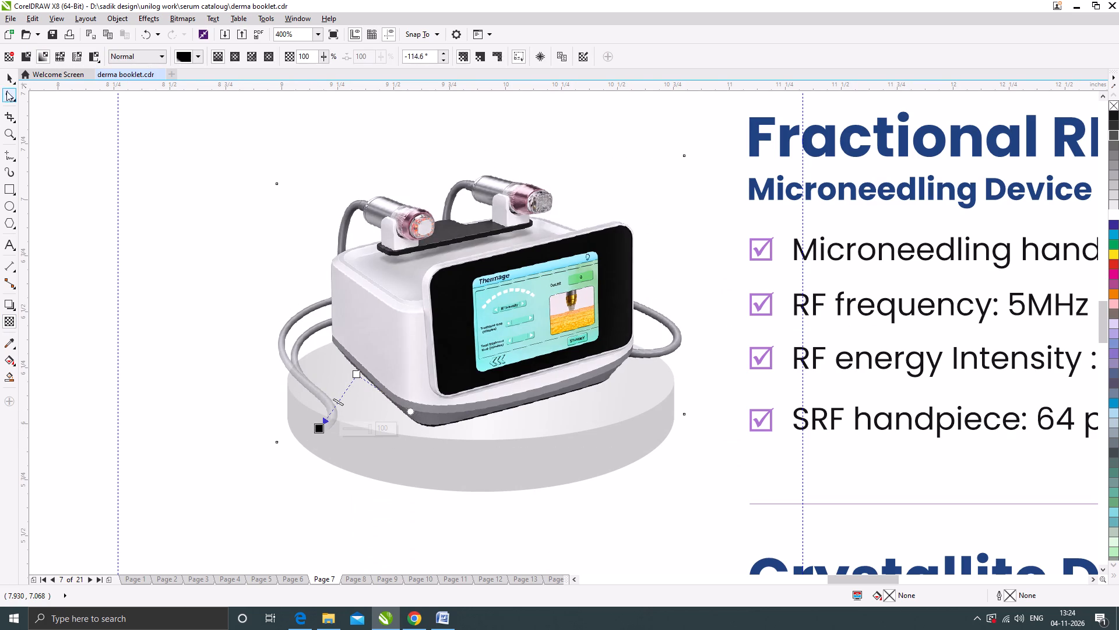
click(9, 82)
scroll(455, 242, down, 4)
click(841, 339)
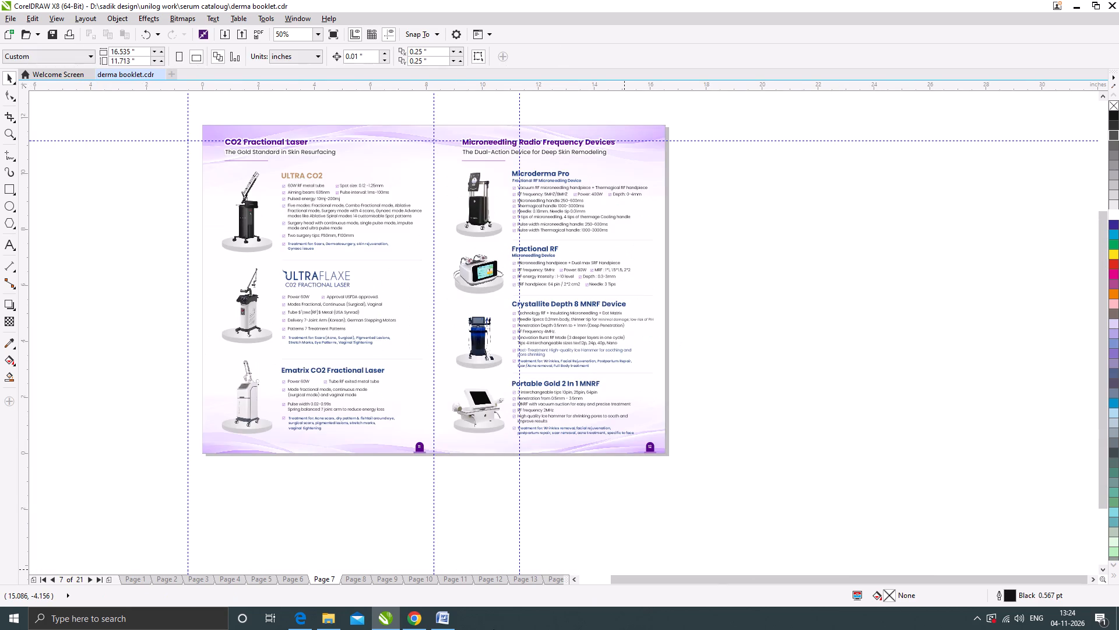
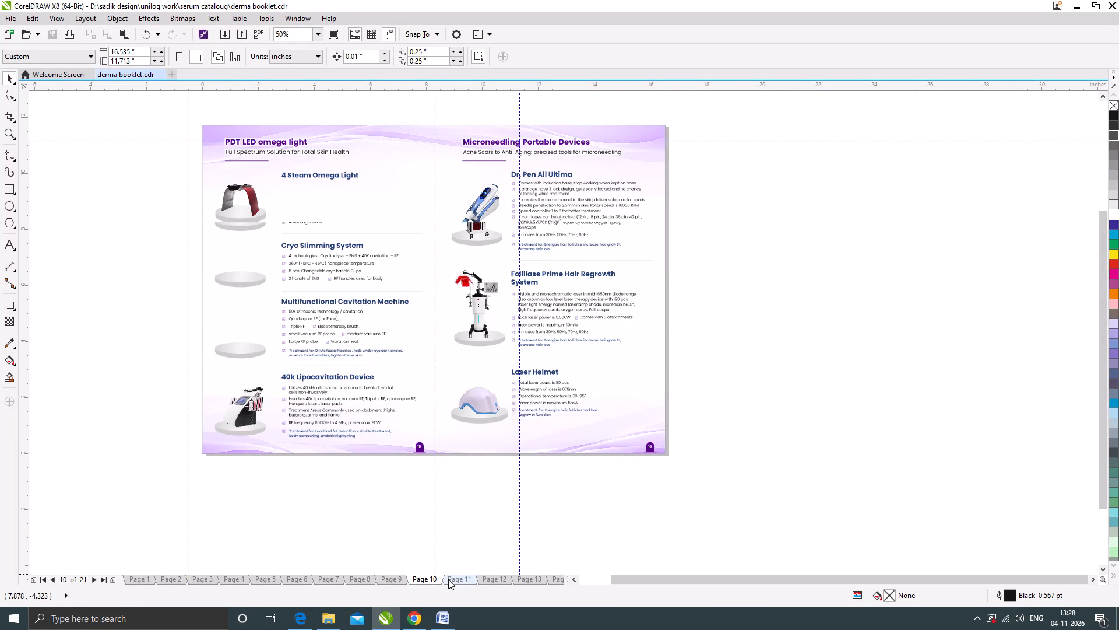
Review the booklet's product spreads from page 11 through page 13, checking their product images and text.
click(450, 579)
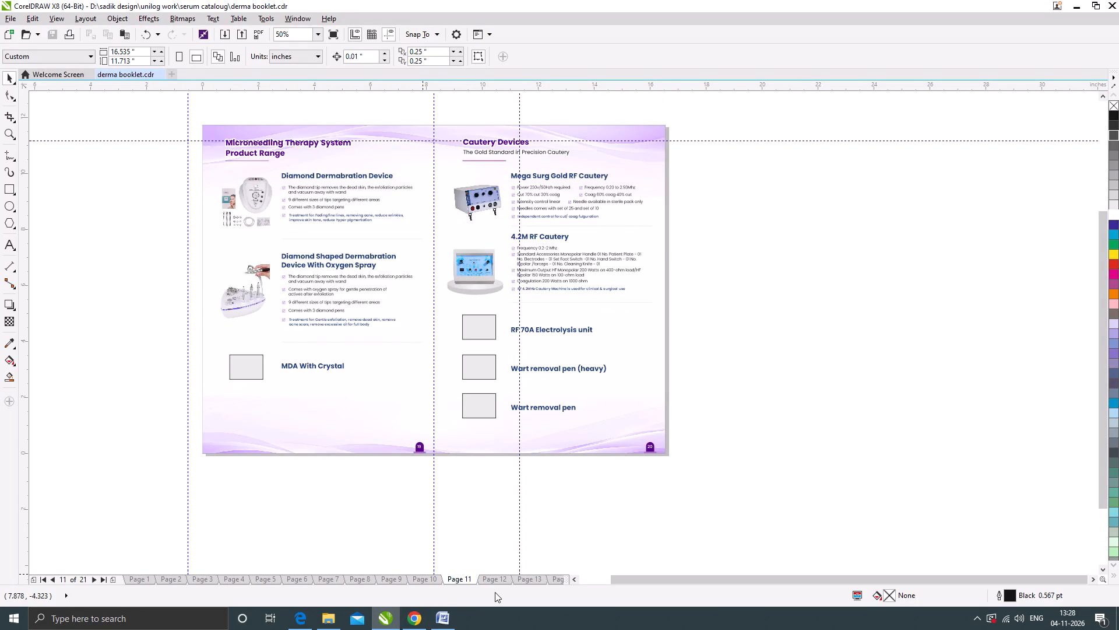
click(493, 579)
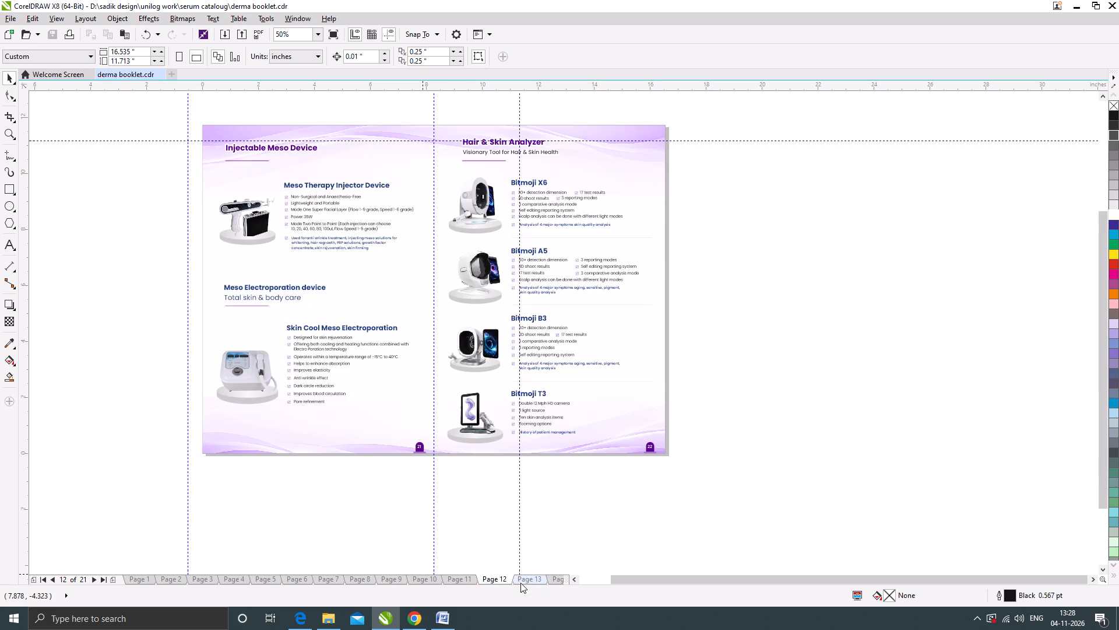
click(533, 579)
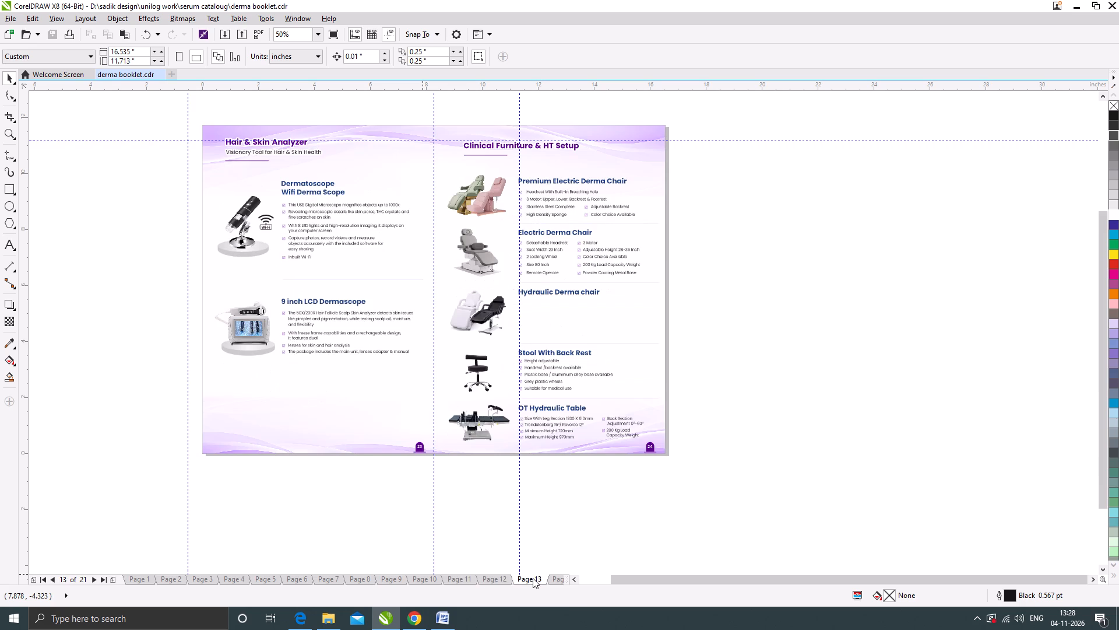
key(Page_Down)
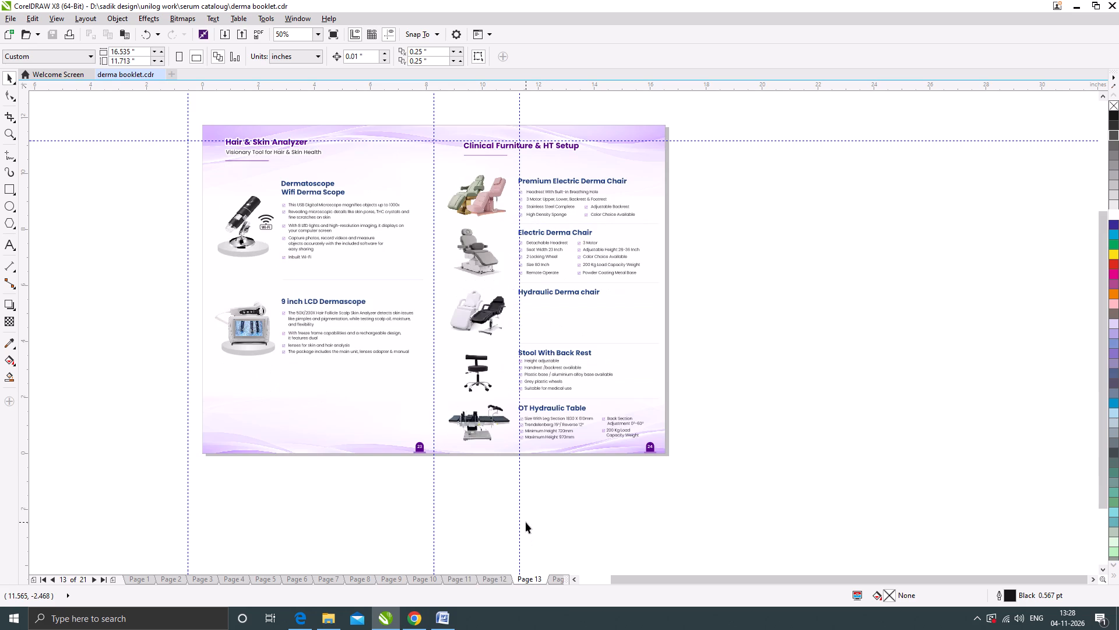
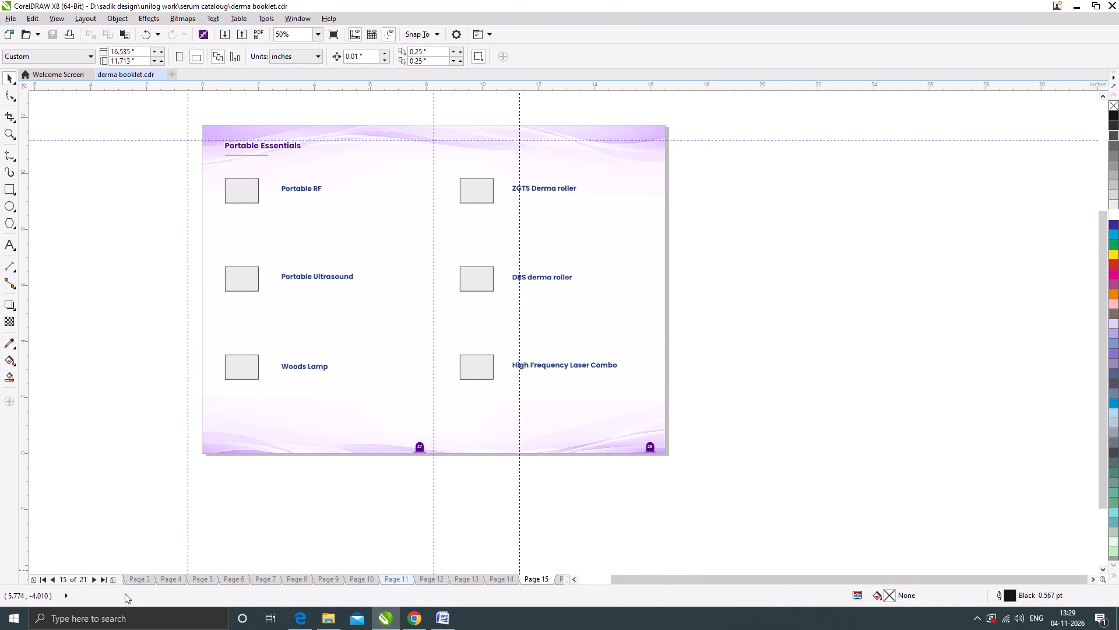
Check the booklet's last pages back to page 18 and view the Dr. Pen M8 block of the microneedling range closely.
click(102, 579)
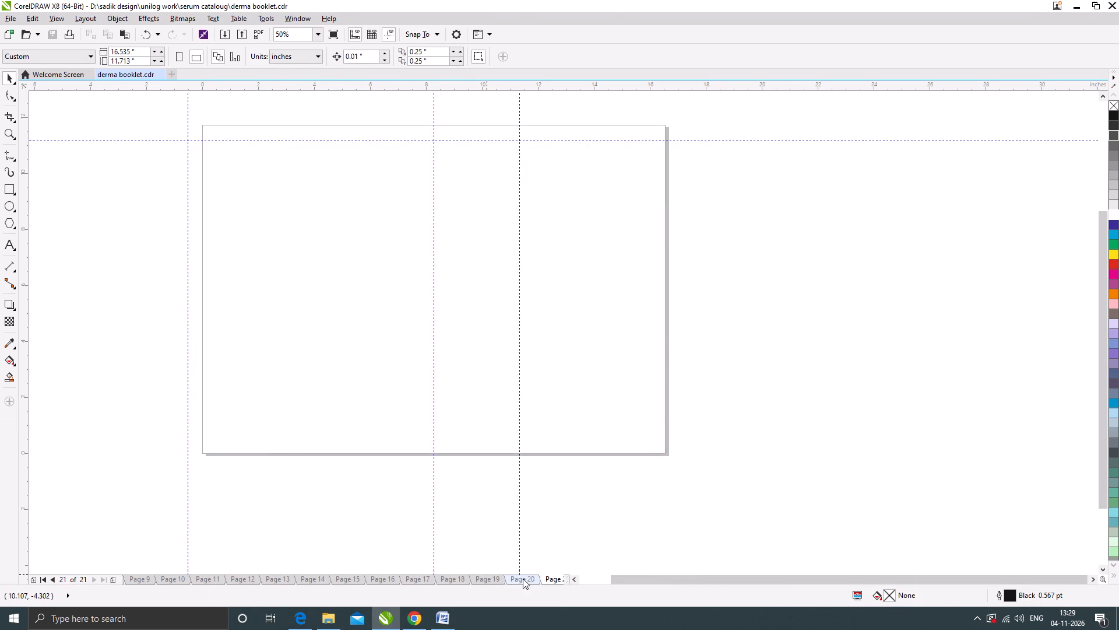
click(526, 578)
click(494, 577)
click(459, 578)
scroll(505, 223, up, 1)
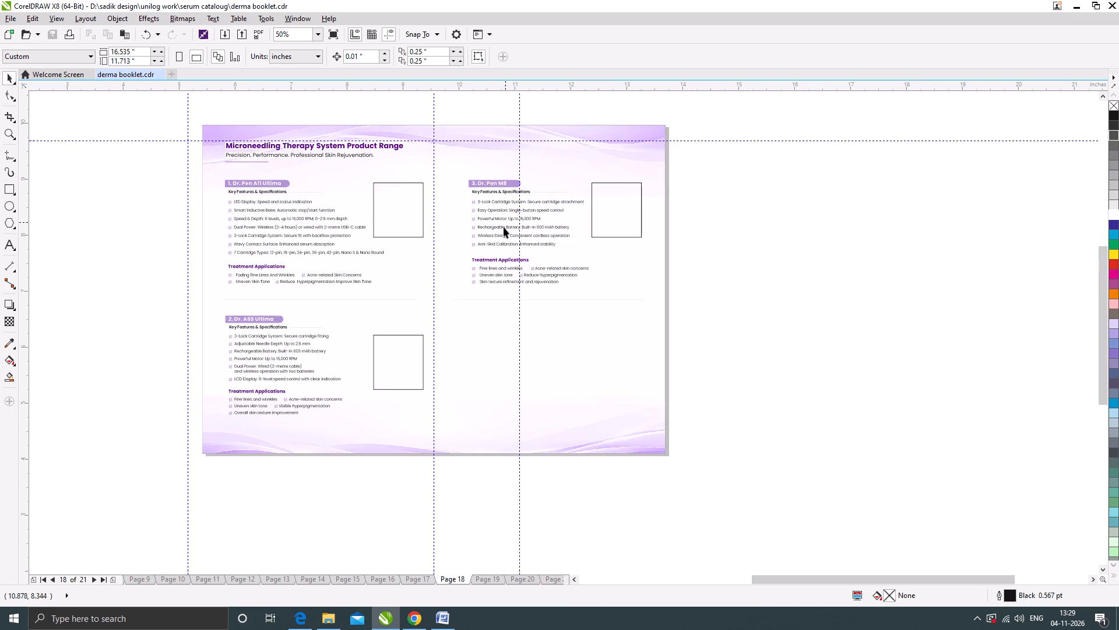
Switch to the Word document and review the Dr. Pen A6S Ultima, M8 and A6 Ultima sections against the page 18 layout.
click(440, 615)
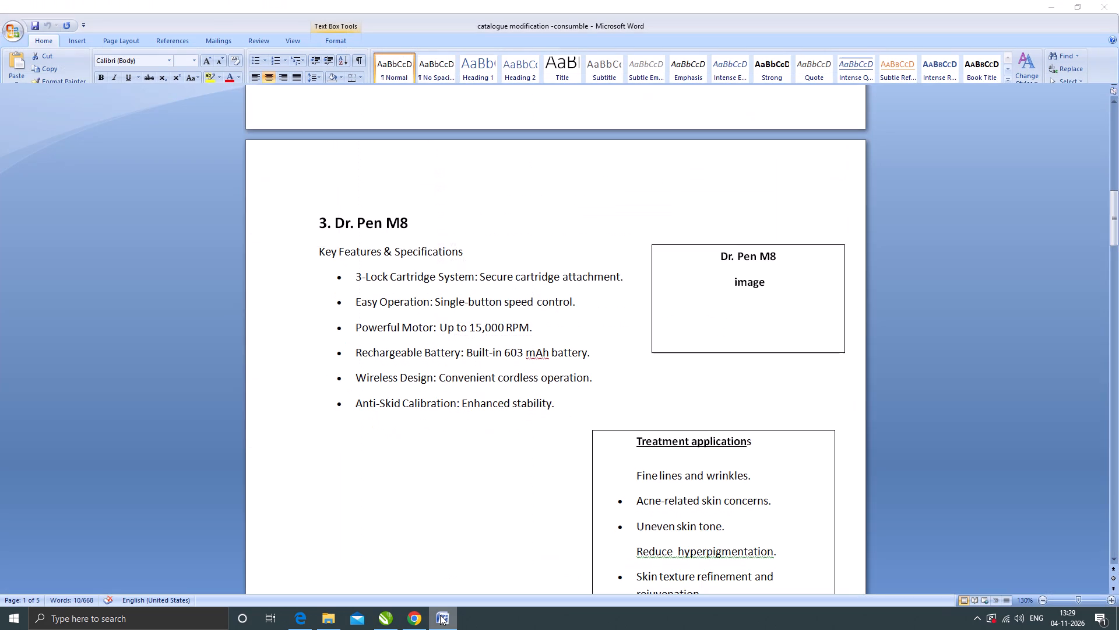
click(440, 615)
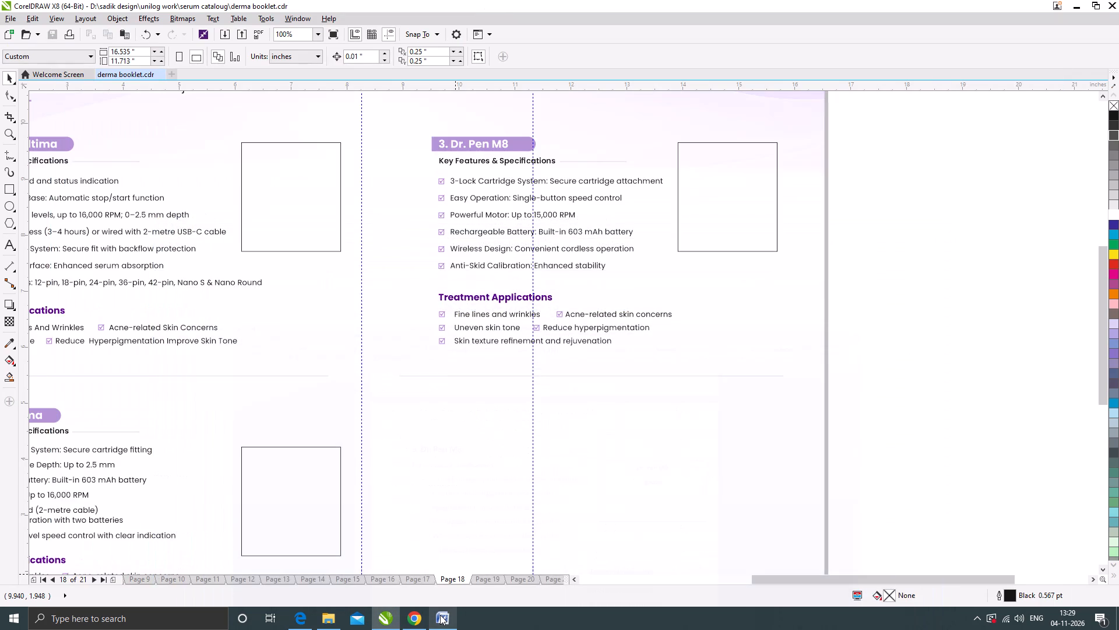
click(440, 615)
scroll(487, 297, down, 5)
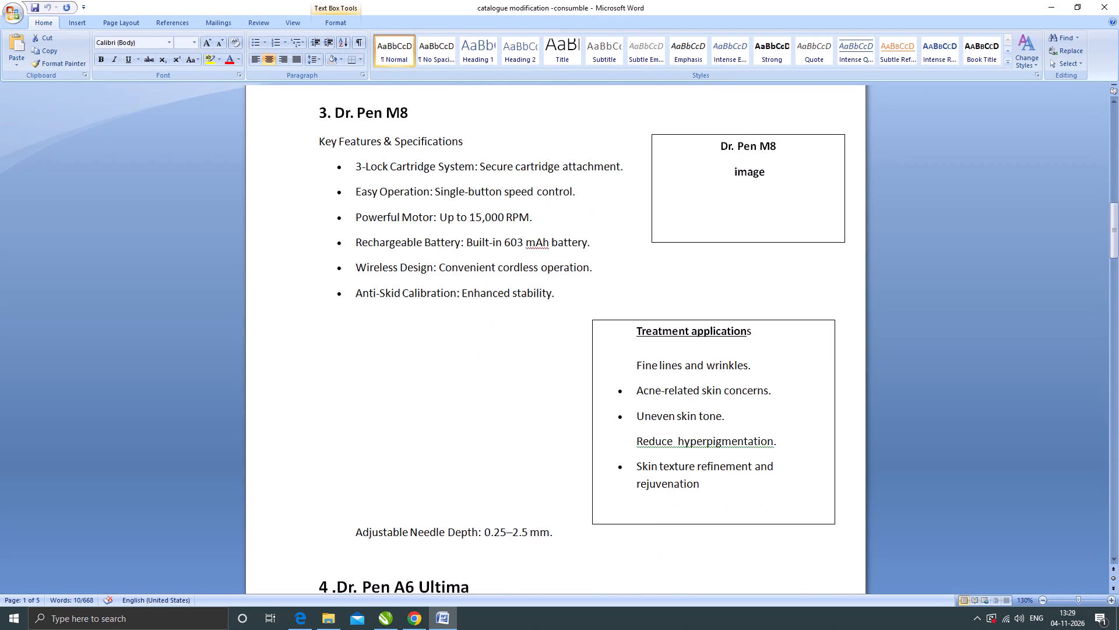
scroll(487, 297, down, 6)
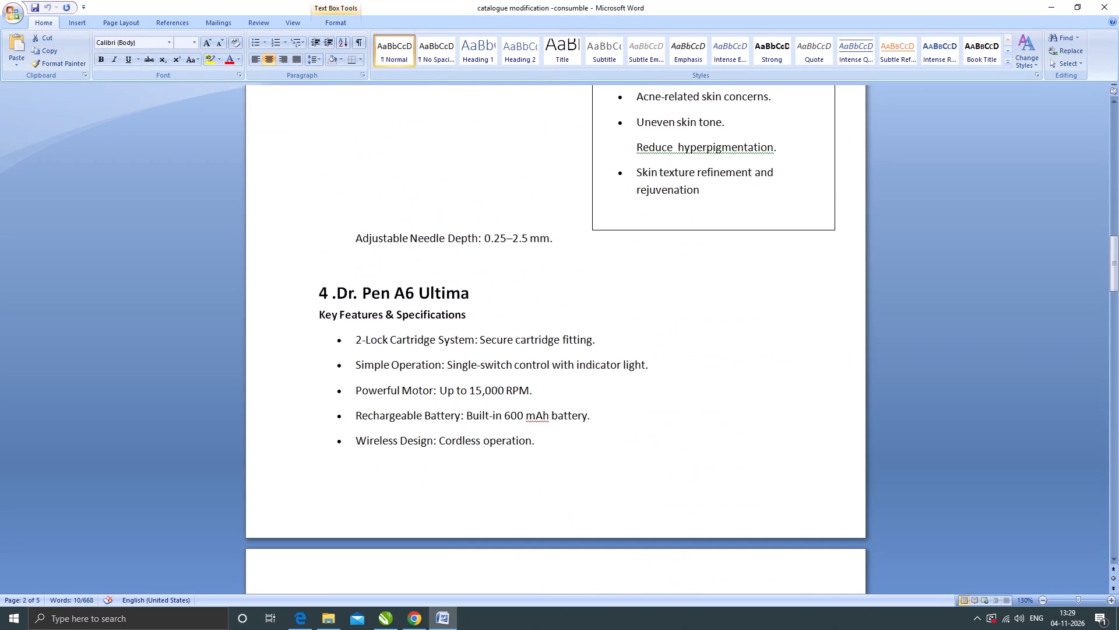
scroll(441, 333, up, 4)
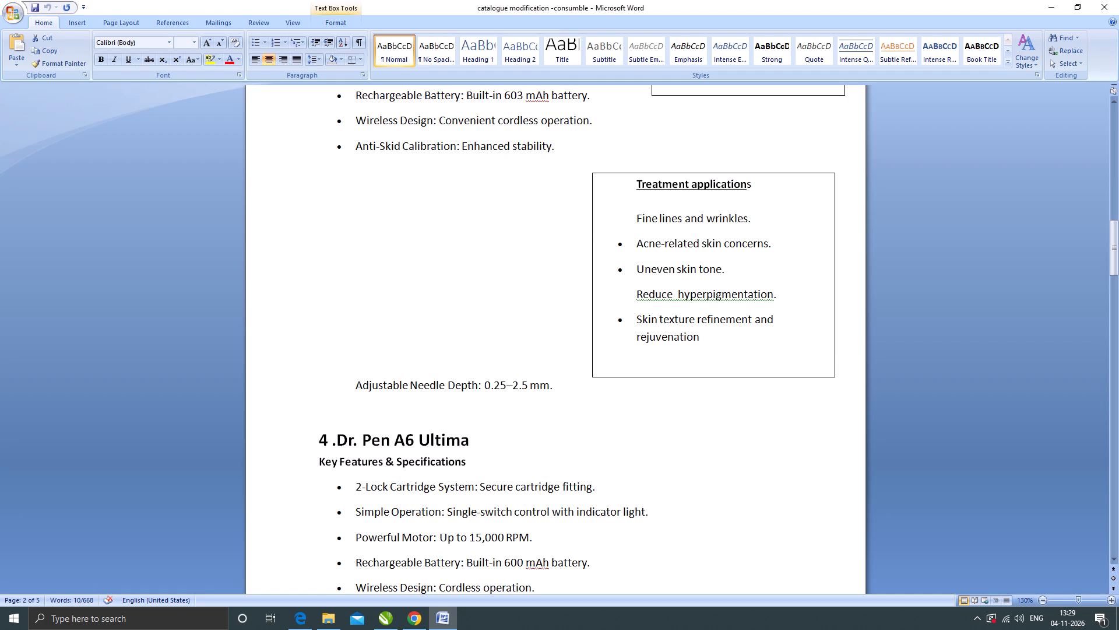
scroll(462, 367, up, 16)
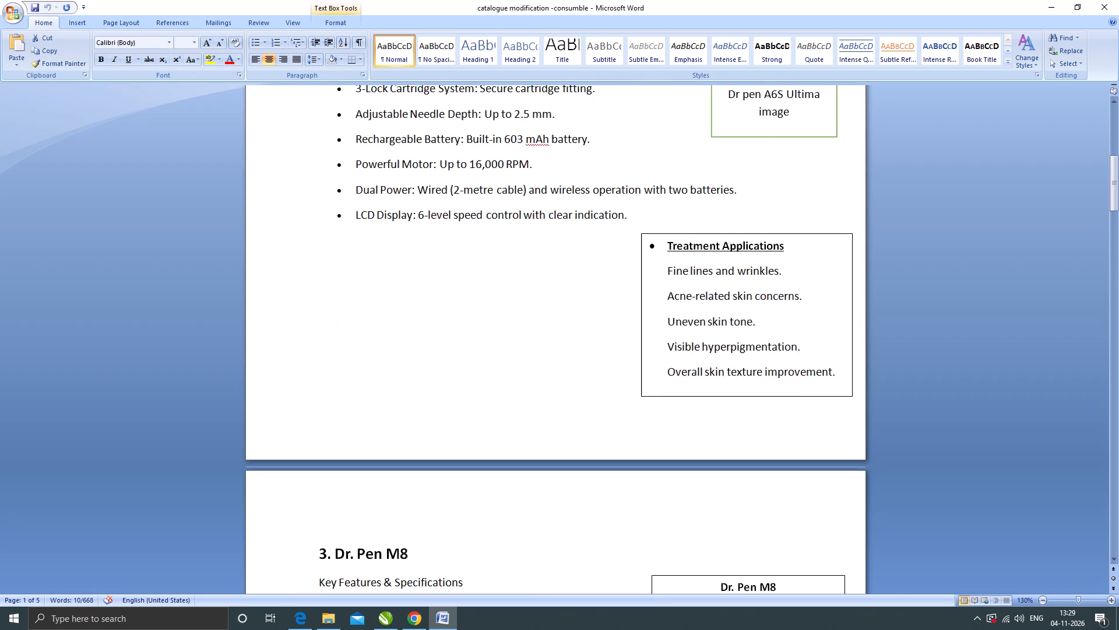
scroll(462, 366, up, 4)
scroll(462, 366, down, 7)
scroll(461, 366, up, 1)
scroll(460, 366, down, 6)
scroll(460, 366, up, 1)
scroll(460, 366, down, 10)
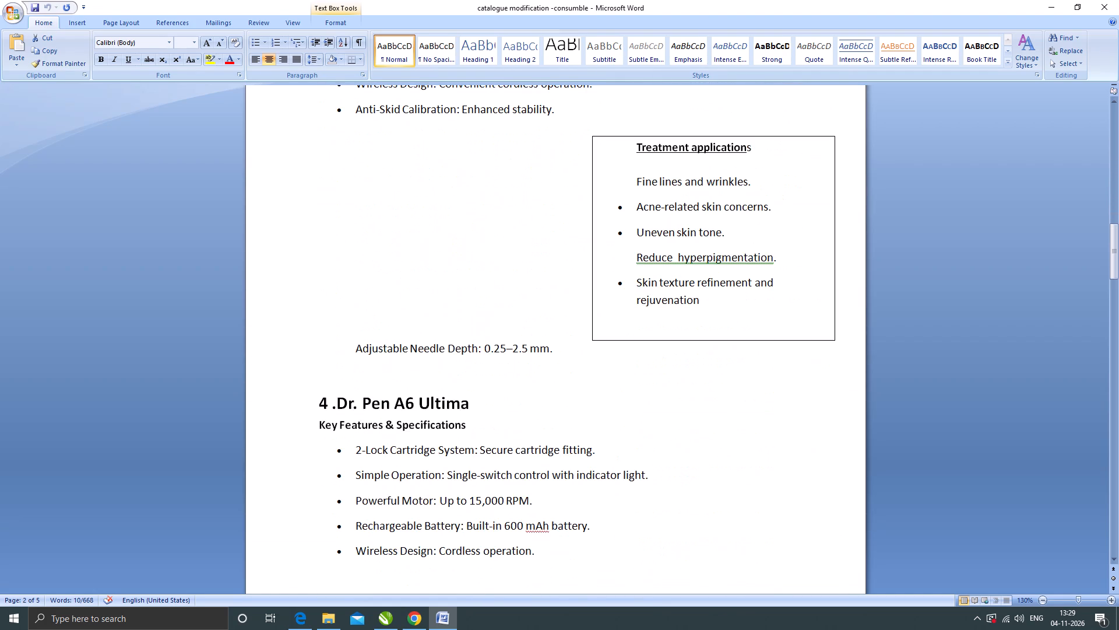
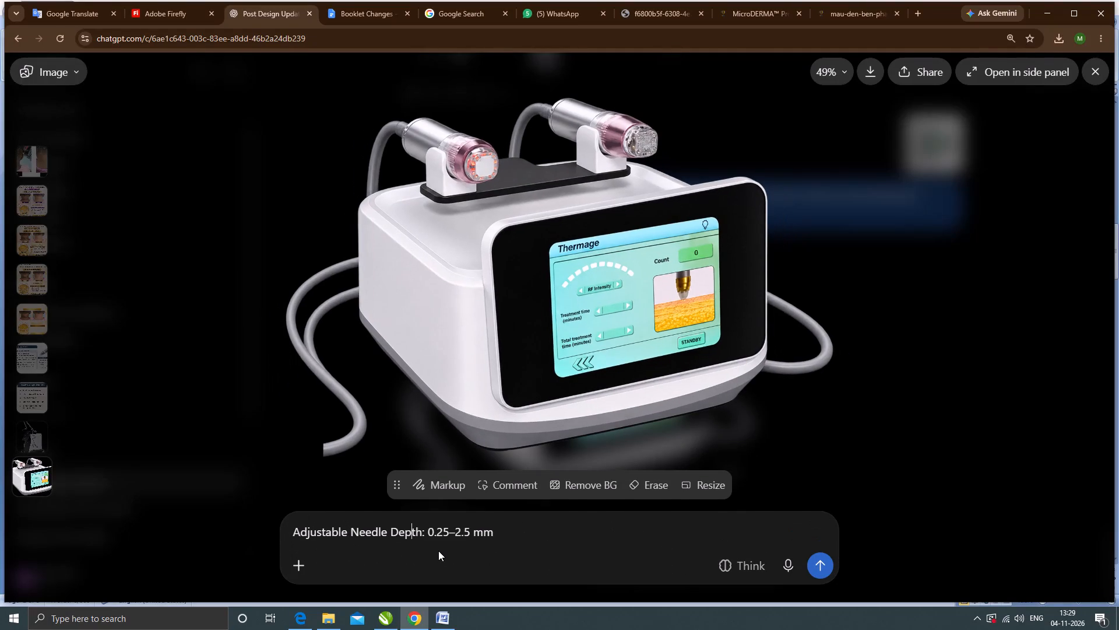
Begin a question reading "is line ky" in the ChatGPT prompt, a blank line below "Adjustable Needle Depth: 0.25–2.5 mm".
click(502, 535)
key(shift+Return)
key(shift+Return)
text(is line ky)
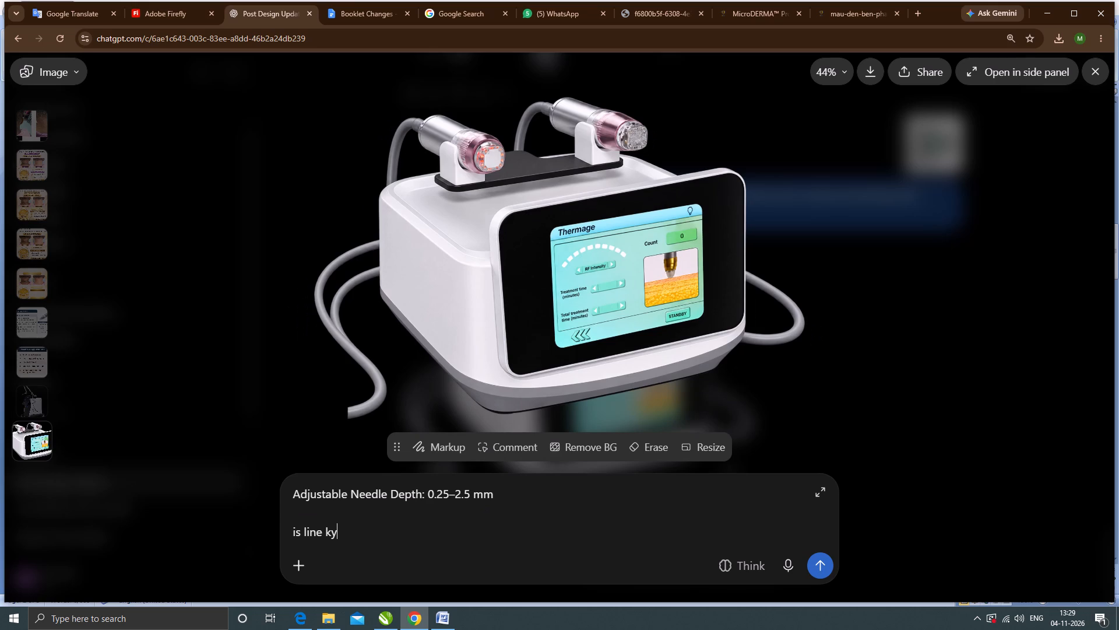
Ask ChatGPT in Hinglish what the line "Adjustable Needle Depth: 0.25–2.5 mm" means.
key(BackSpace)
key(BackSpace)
text(ka kya matlab h)
key(space)
key(Return)
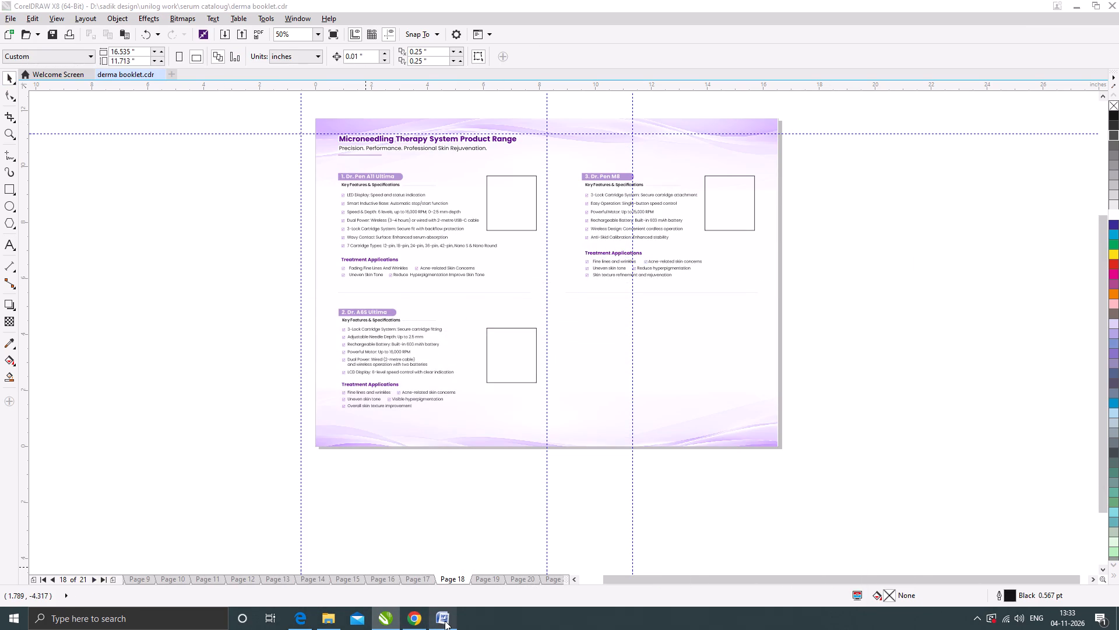
Look through the Word catalogue text from Dr. Pen M8 and Dr. Pen A6 Ultima to the skin booster sections.
scroll(471, 459, down, 3)
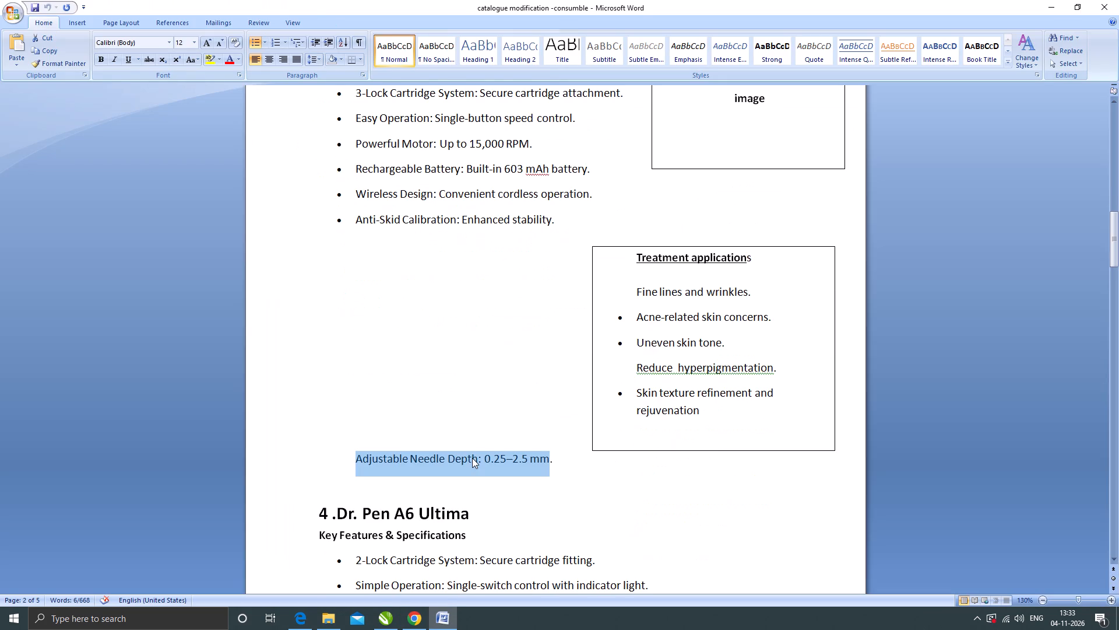
scroll(493, 443, up, 13)
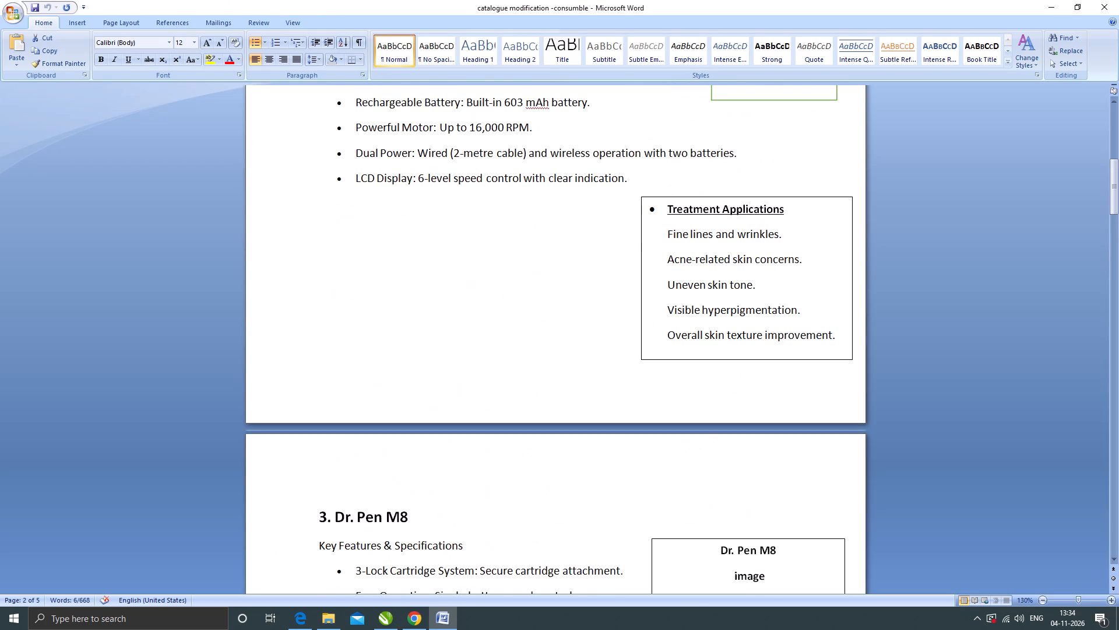
scroll(502, 427, down, 19)
scroll(505, 425, down, 5)
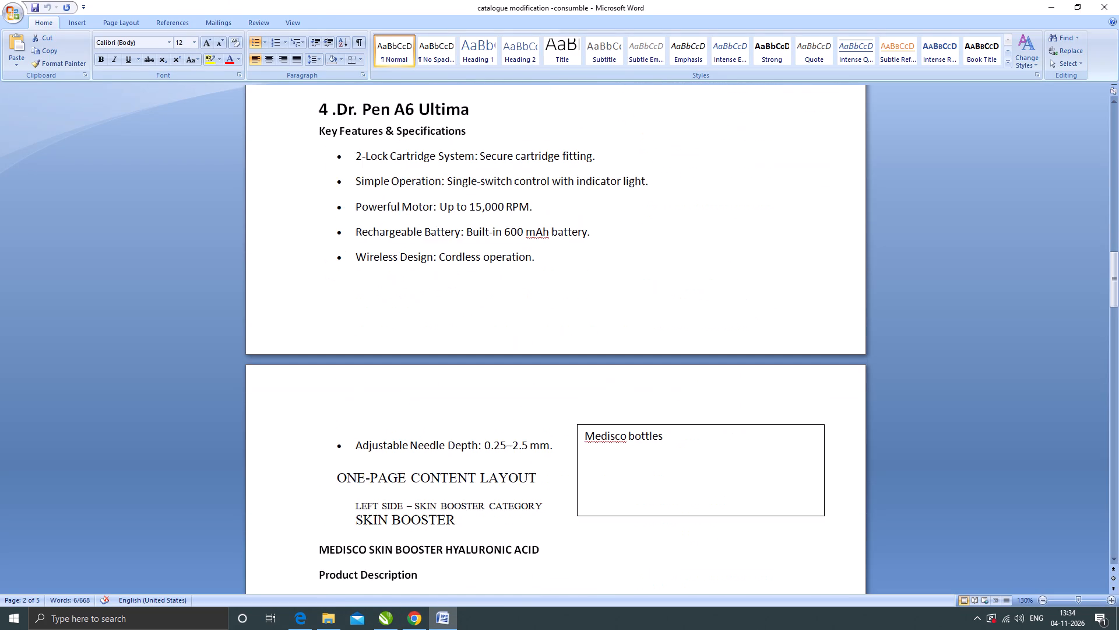
scroll(505, 425, down, 2)
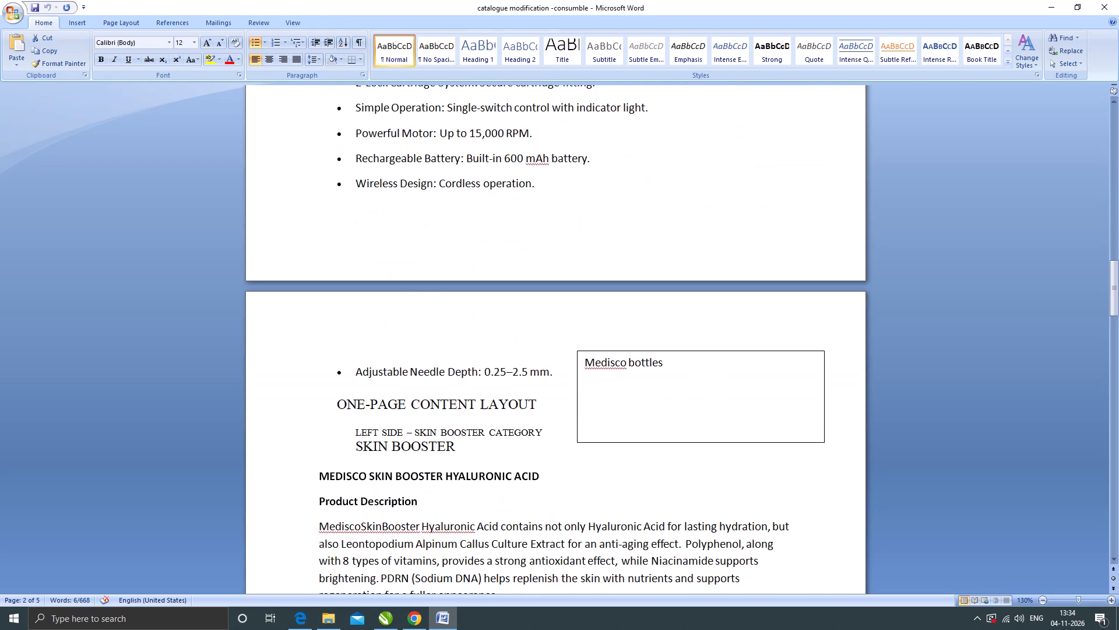
scroll(505, 425, up, 5)
scroll(505, 425, down, 1)
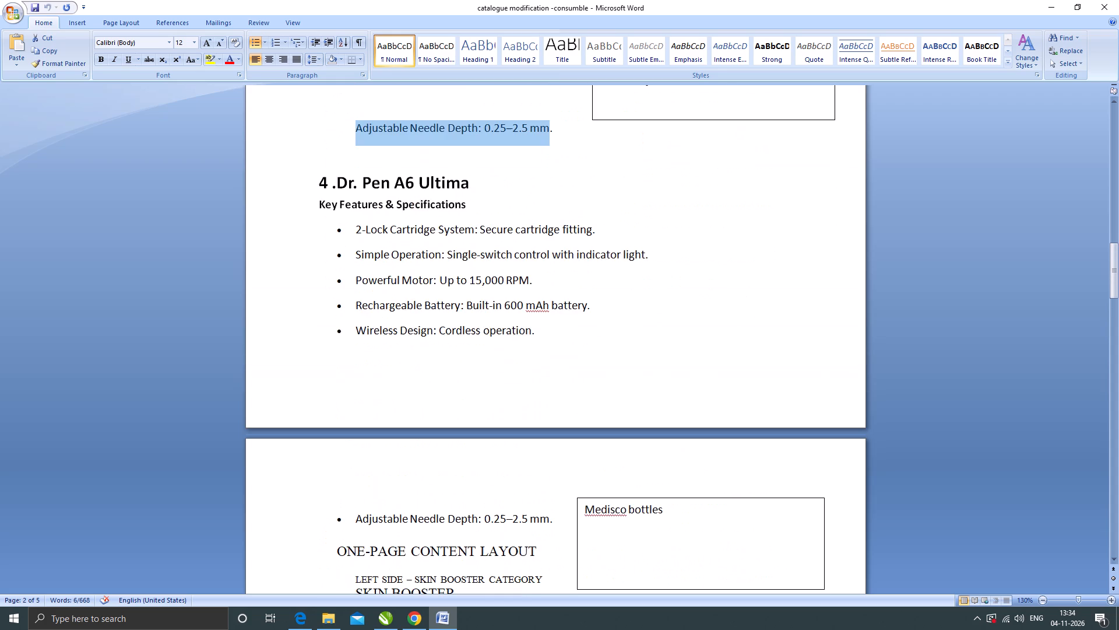
scroll(504, 425, down, 2)
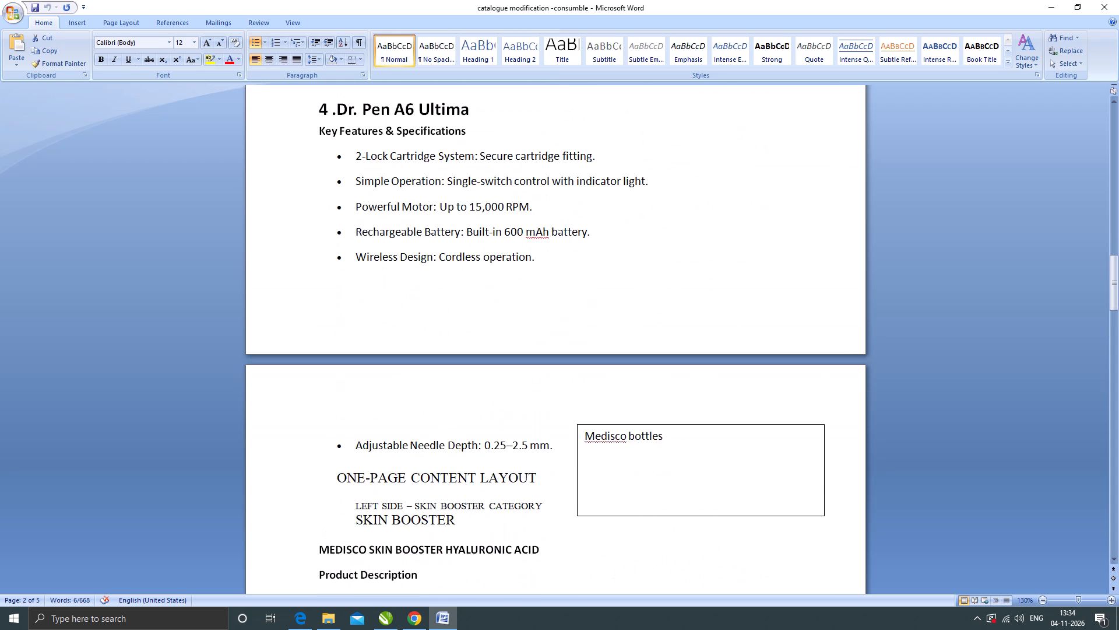
scroll(503, 425, down, 5)
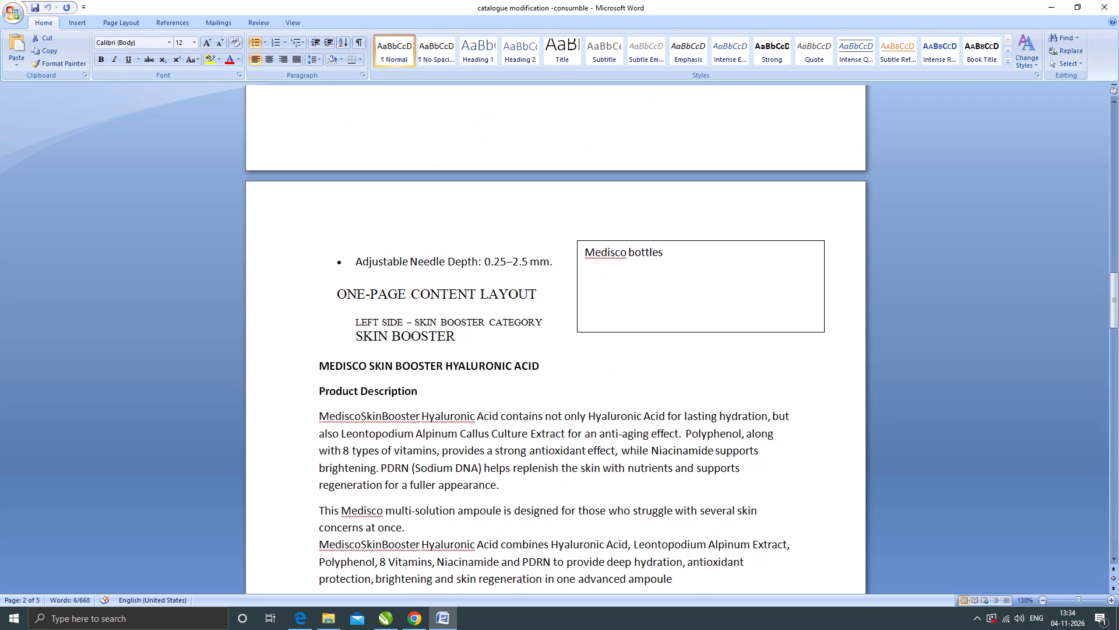
drag(337, 295, 365, 295)
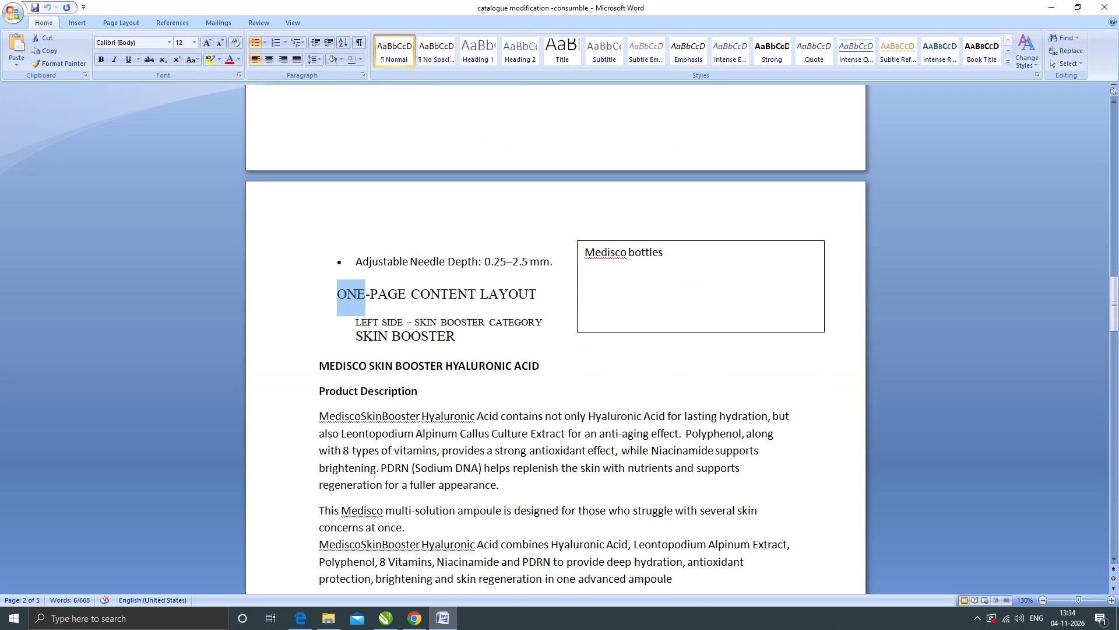
drag(365, 295, 505, 292)
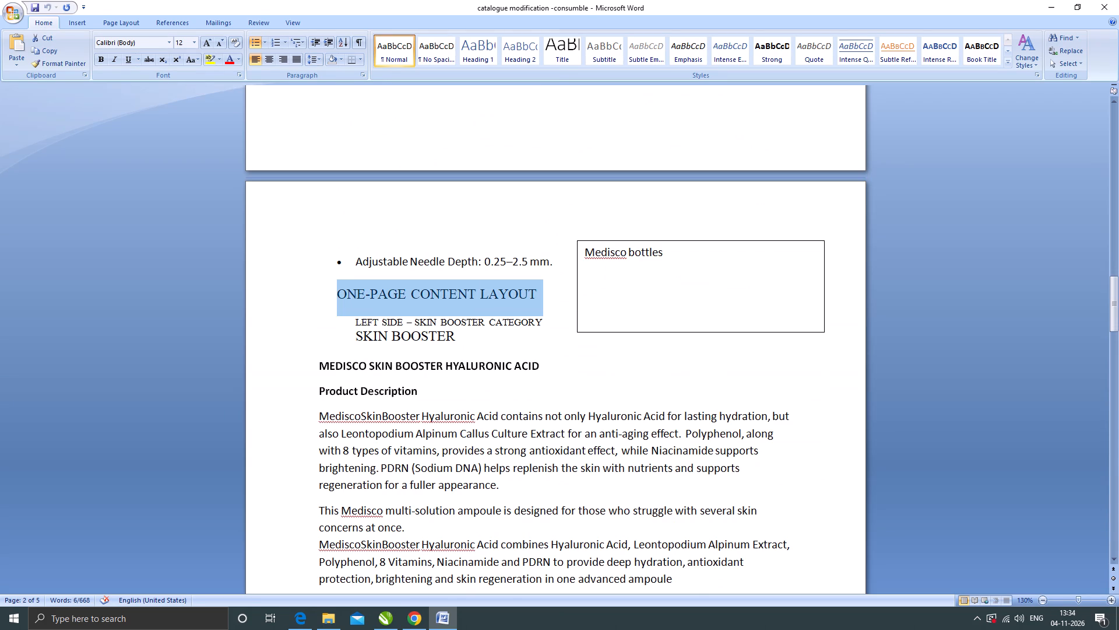
drag(505, 292, 538, 296)
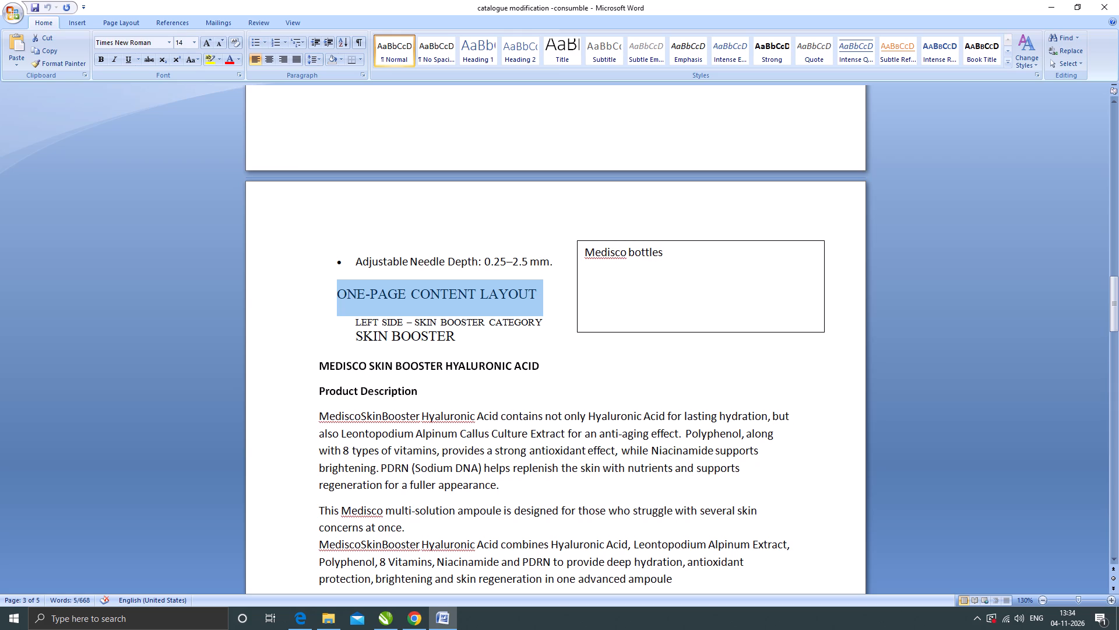
scroll(484, 374, down, 16)
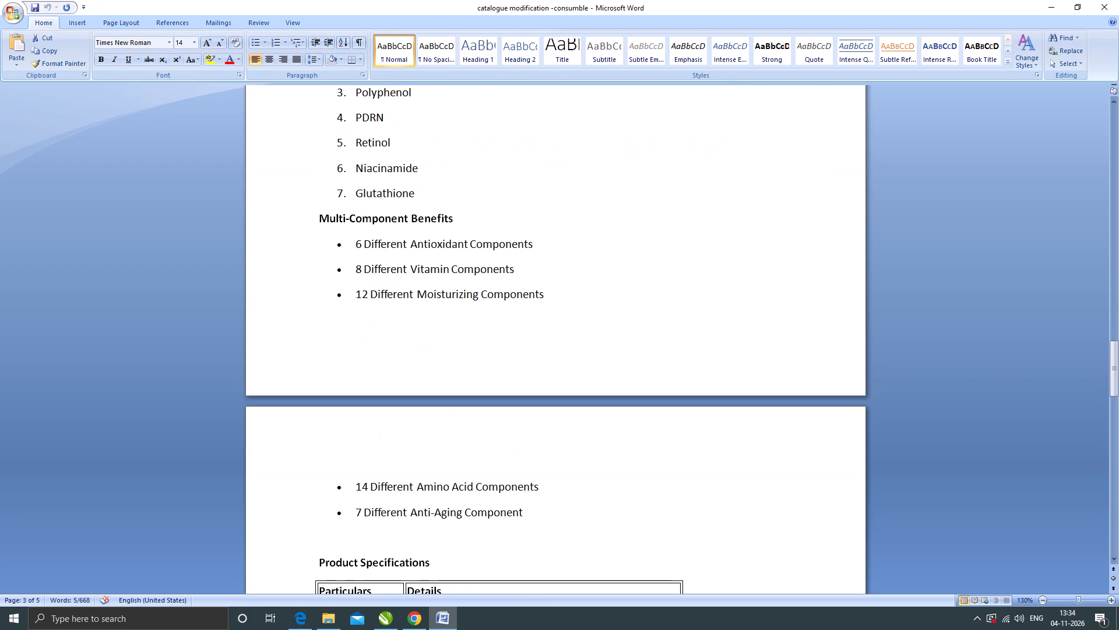
scroll(478, 439, down, 12)
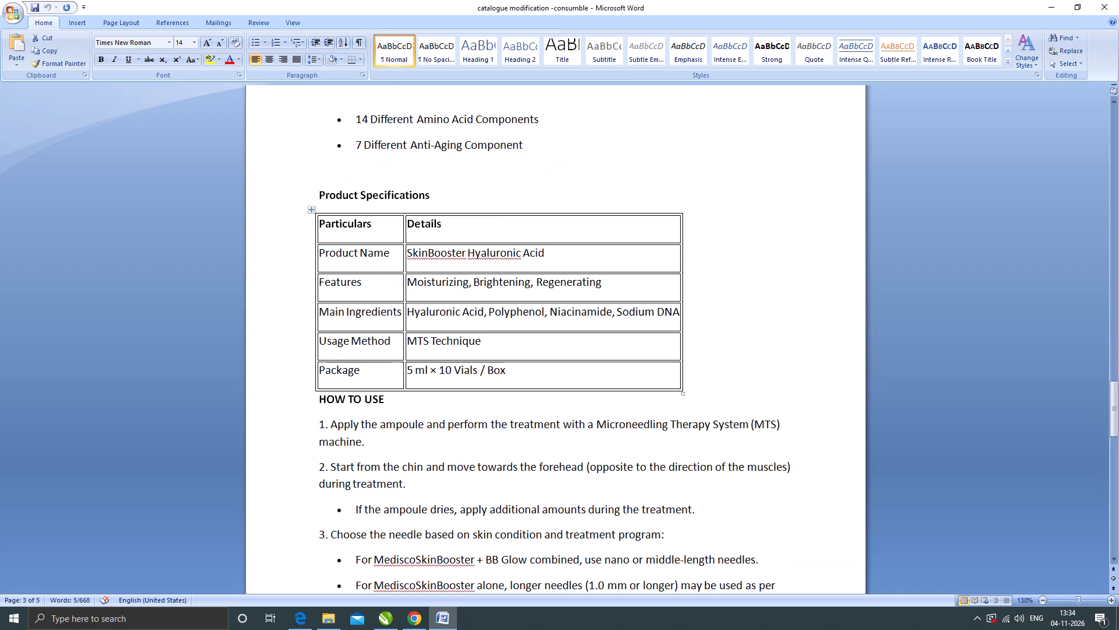
scroll(478, 439, down, 5)
scroll(478, 440, up, 19)
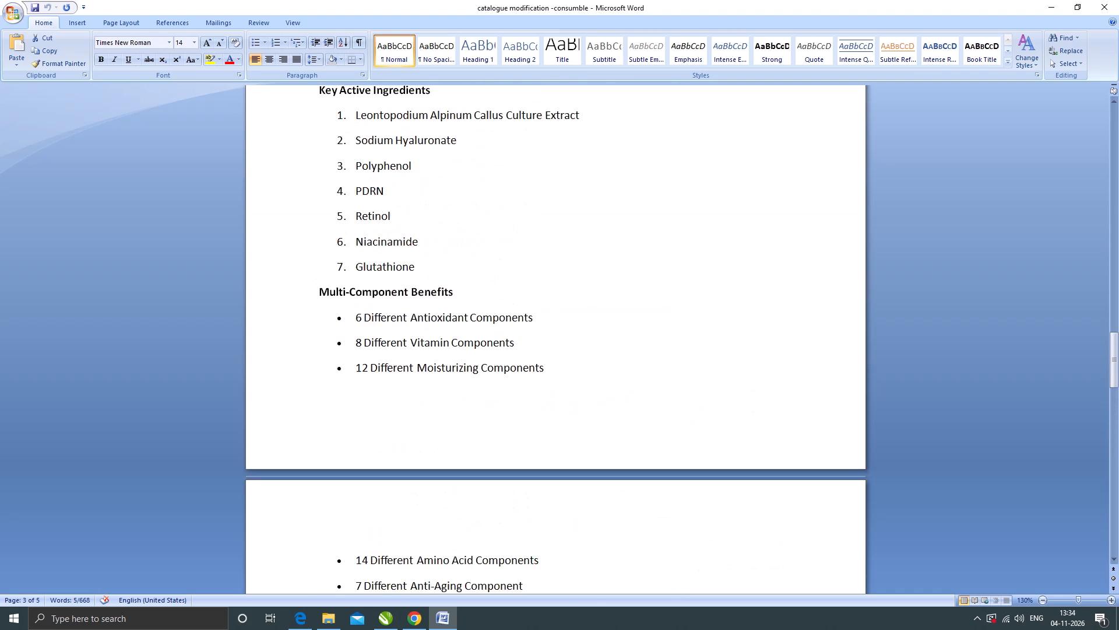
scroll(475, 445, up, 20)
scroll(475, 445, up, 2)
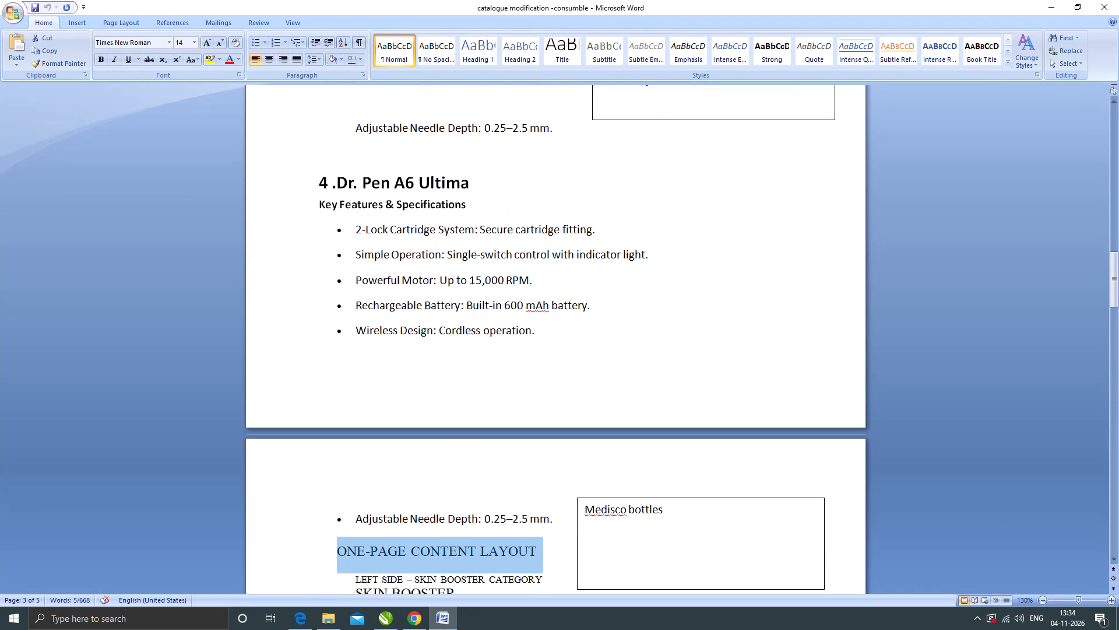
click(1053, 5)
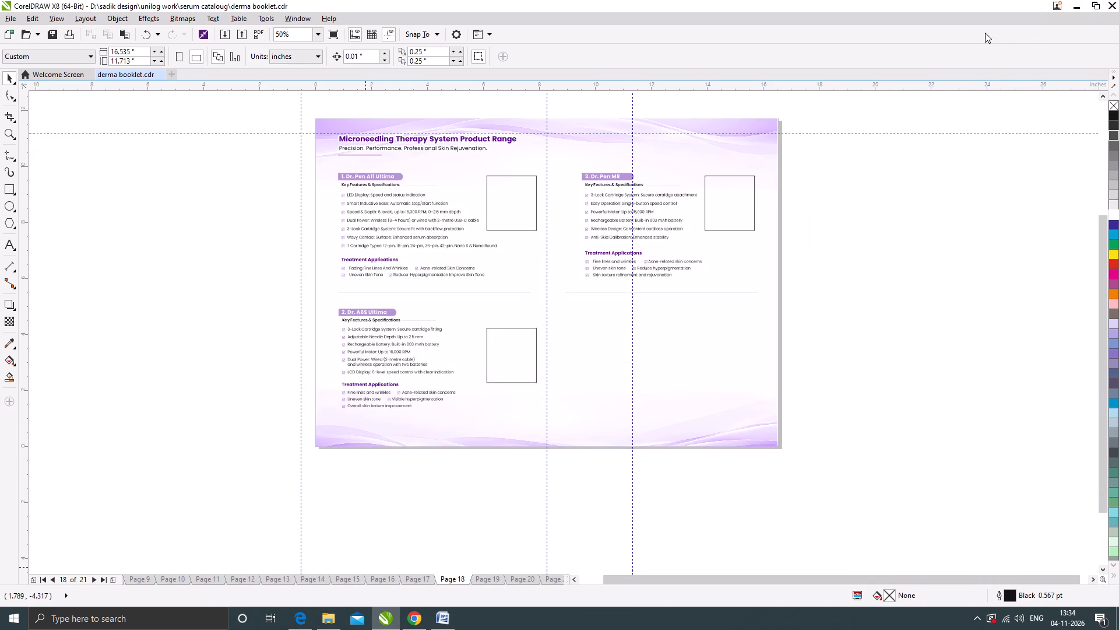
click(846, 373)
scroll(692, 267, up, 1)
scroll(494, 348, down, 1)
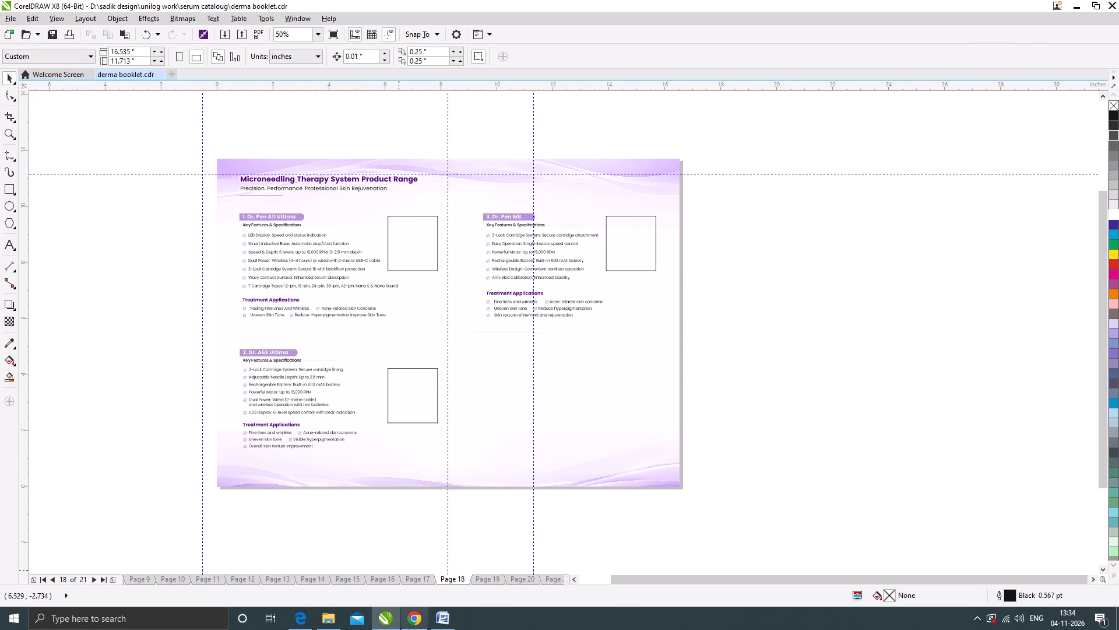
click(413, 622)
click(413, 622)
Copy the heading "4 .Dr. Pen A6 Ultima" from the Word document and return to the CorelDRAW booklet.
click(438, 620)
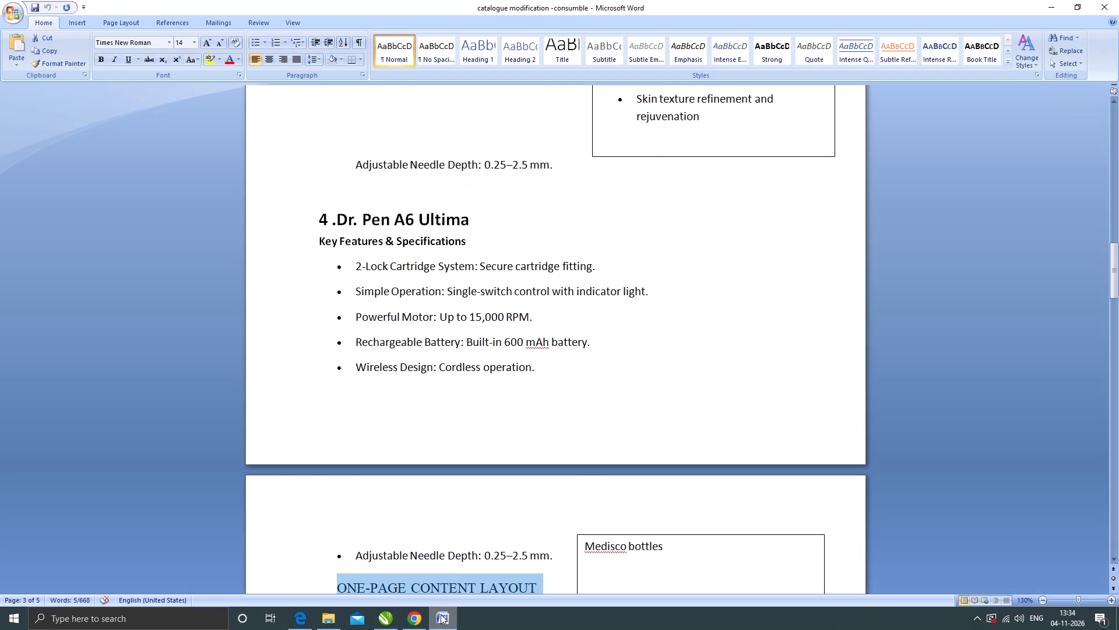
drag(321, 219, 430, 223)
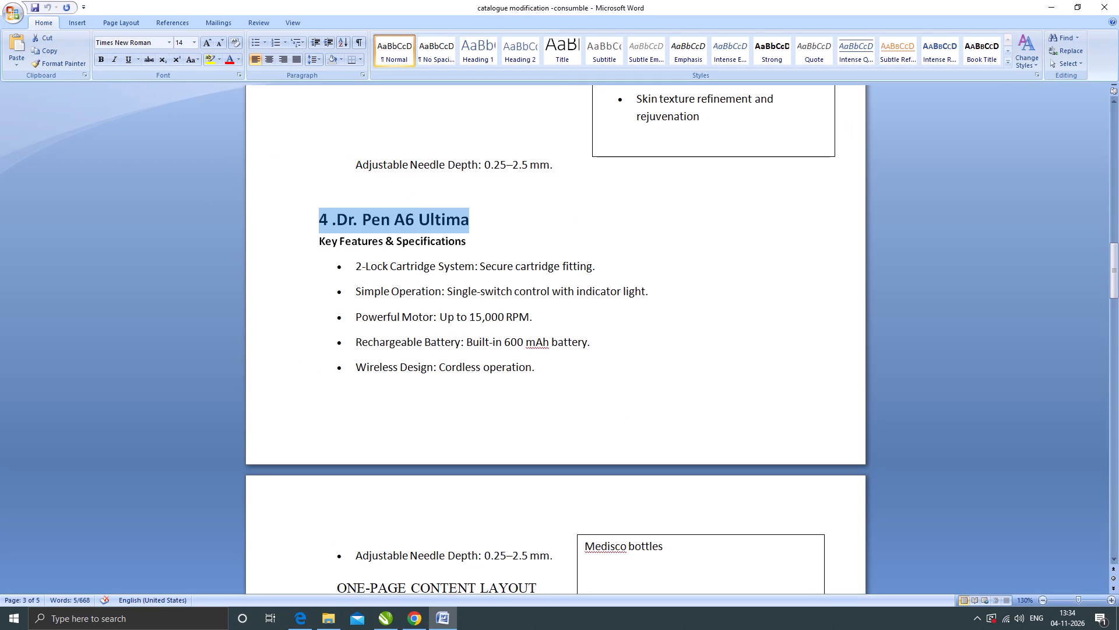
drag(430, 223, 474, 225)
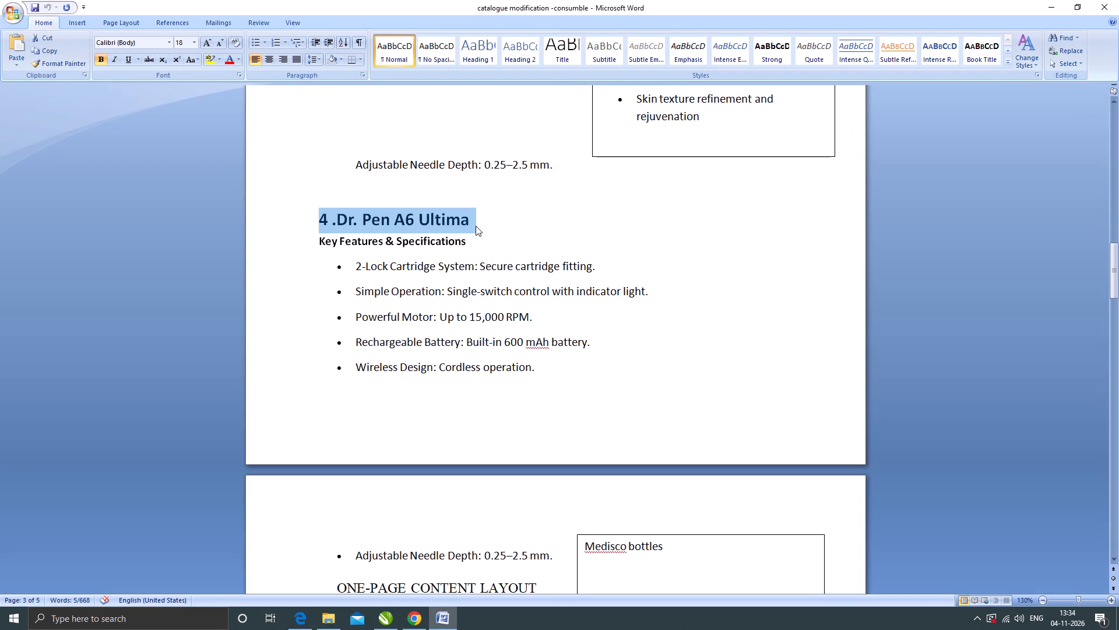
key(ctrl+c)
click(1054, 6)
Duplicate the "3. Dr. Pen M8" heading bar with its "Key Features & Specifications" line straight down, below the divider line.
click(713, 338)
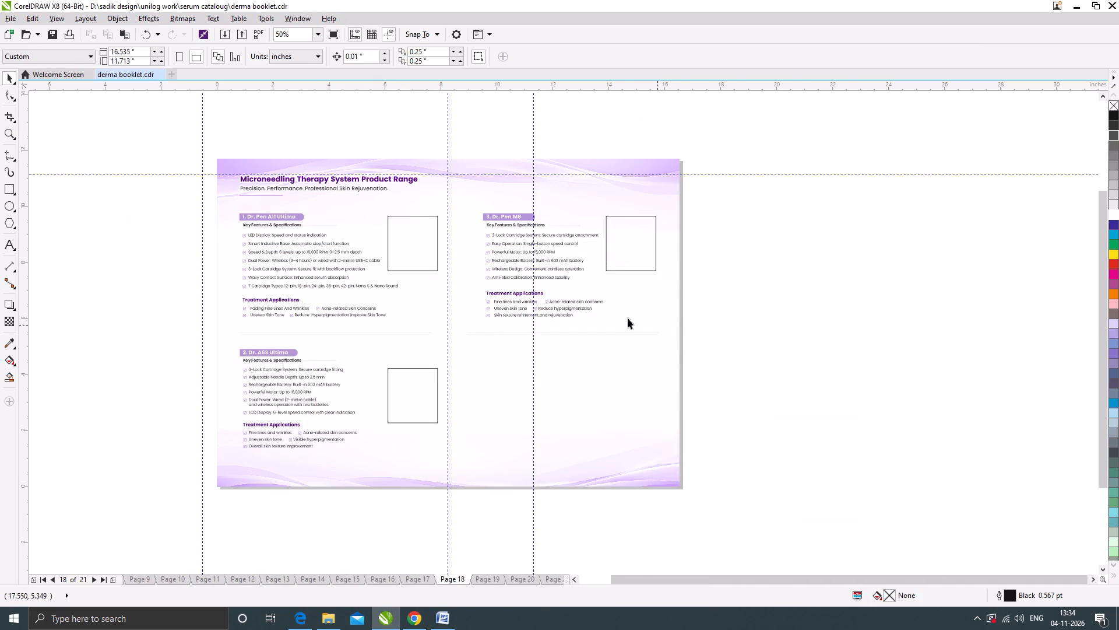
scroll(534, 260, up, 1)
scroll(478, 174, down, 1)
drag(681, 194, 531, 160)
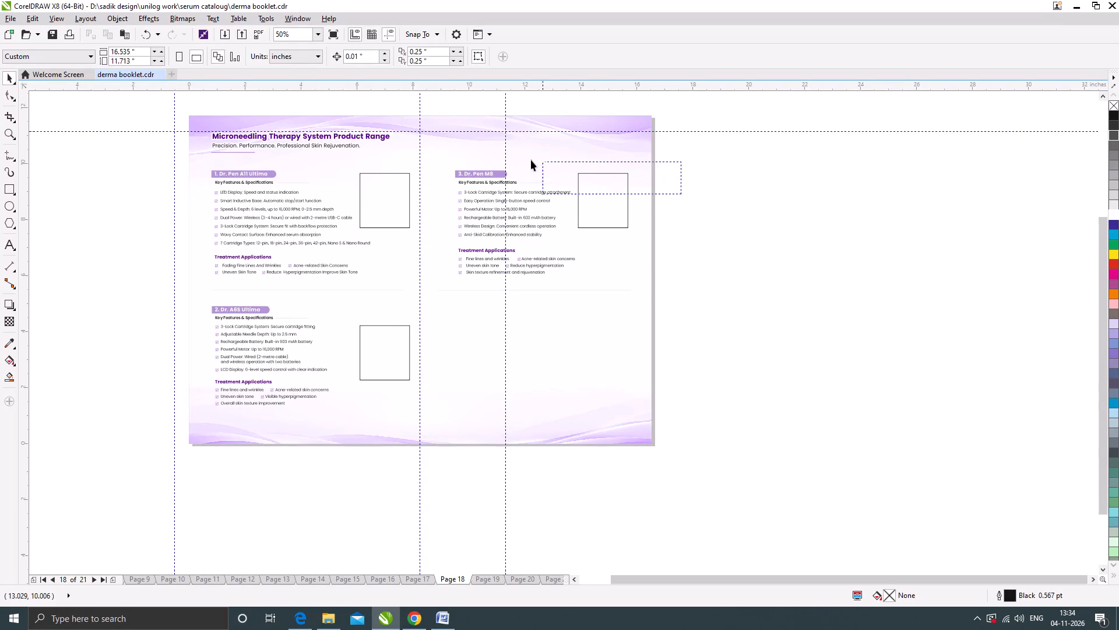
drag(531, 160, 443, 157)
drag(494, 177, 503, 316)
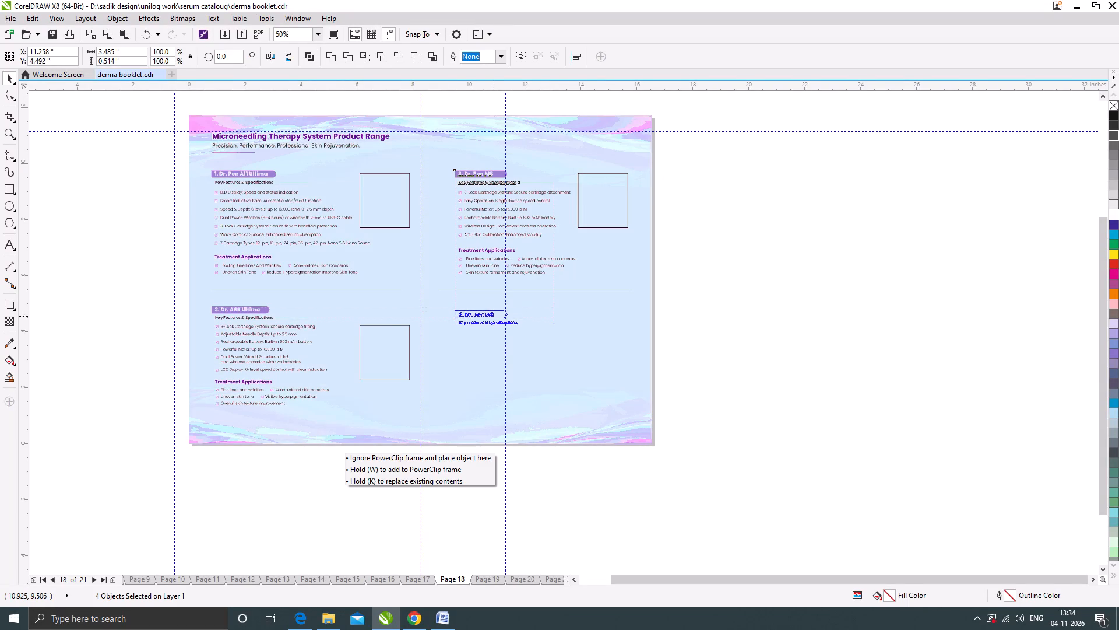
drag(503, 316, 504, 309)
shift+right_click(504, 309)
click(686, 343)
Shift the duplicated heading block slightly down, away from the divider line.
drag(749, 341, 591, 315)
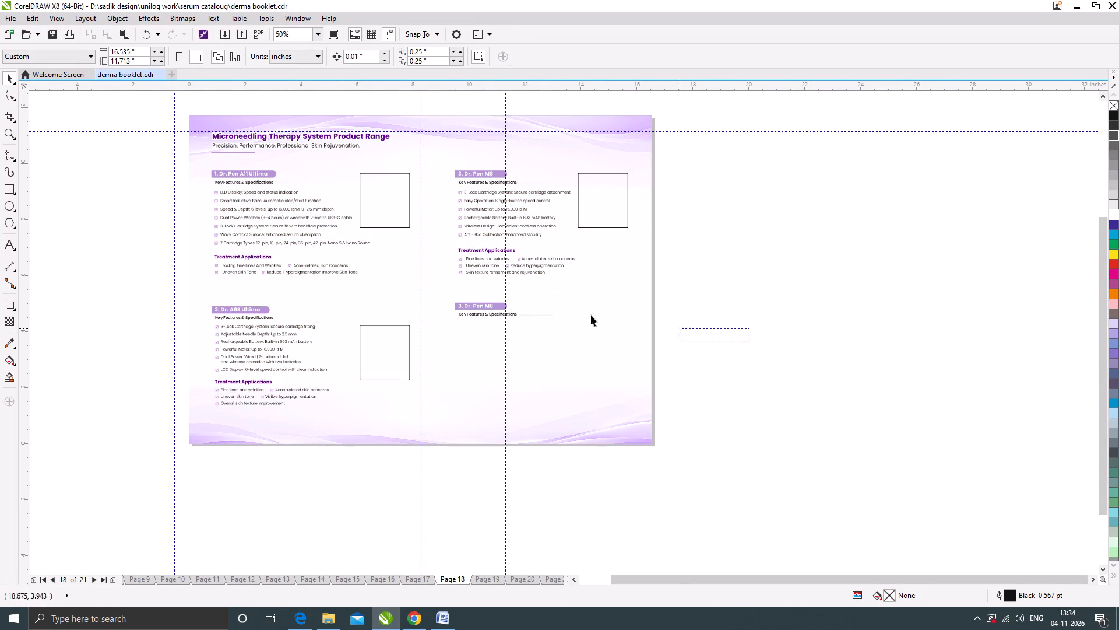
drag(591, 315, 431, 295)
scroll(495, 306, up, 3)
drag(495, 306, 495, 316)
scroll(495, 310, down, 3)
click(740, 338)
Replace the duplicated heading's text with the copied "4 .Dr. Pen A6 Ultima", maintaining fonts and formatting.
scroll(469, 303, up, 2)
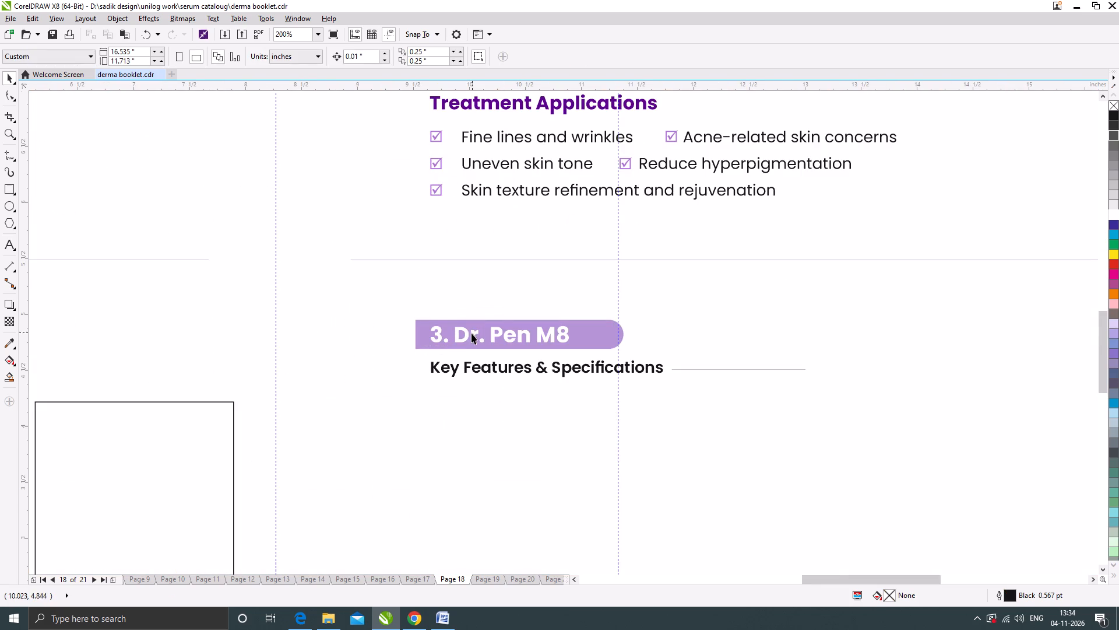
double_click(469, 334)
key(ctrl+a)
key(ctrl+v)
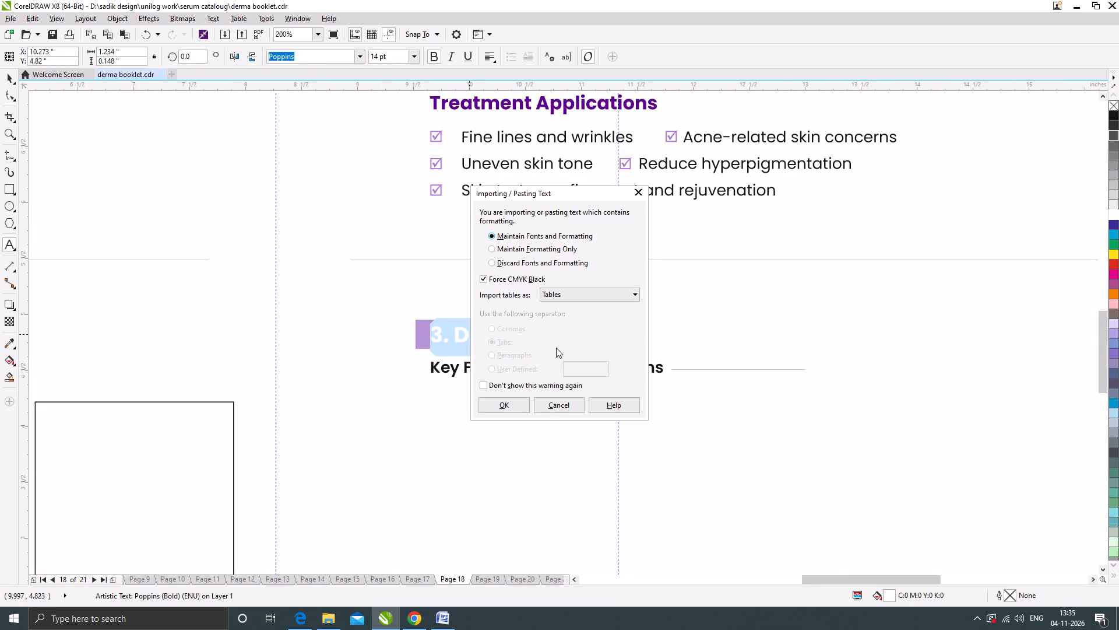
click(497, 405)
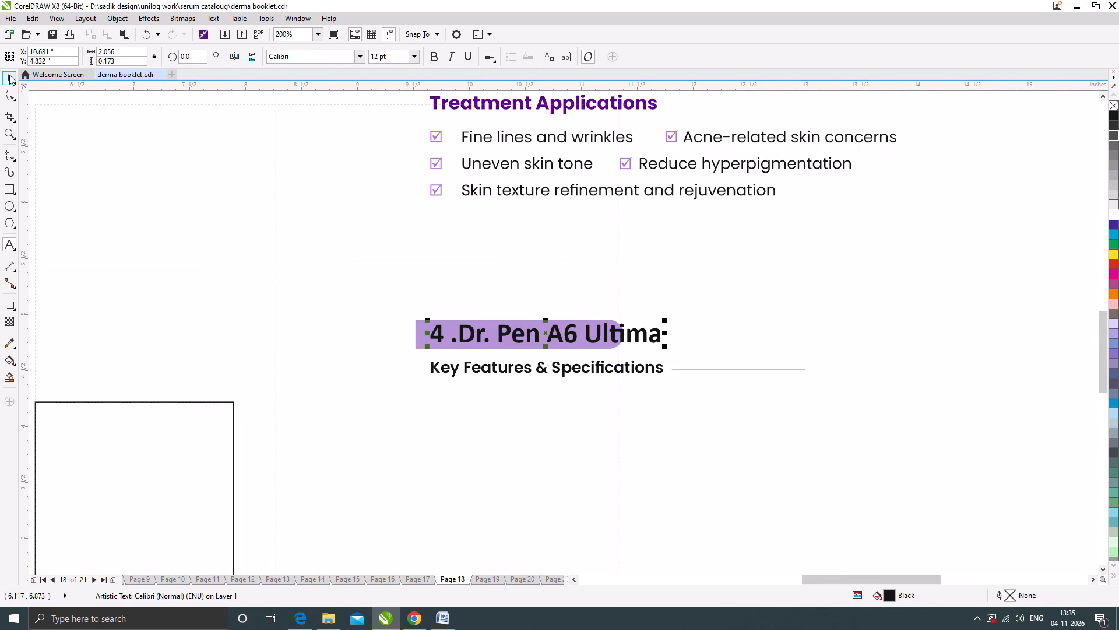
Set the "4 .Dr. Pen A6 Ultima" heading in Poppins Bold at 14 pt, matching the "2. Dr. A6S Ultima" heading.
click(9, 75)
click(363, 57)
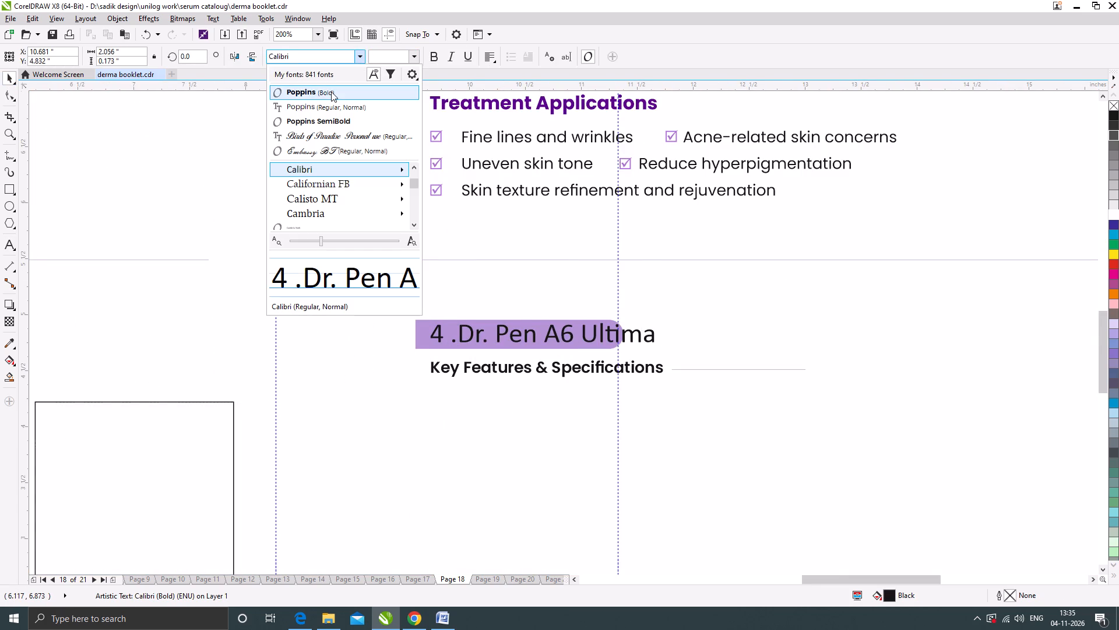
click(331, 92)
scroll(566, 336, down, 1)
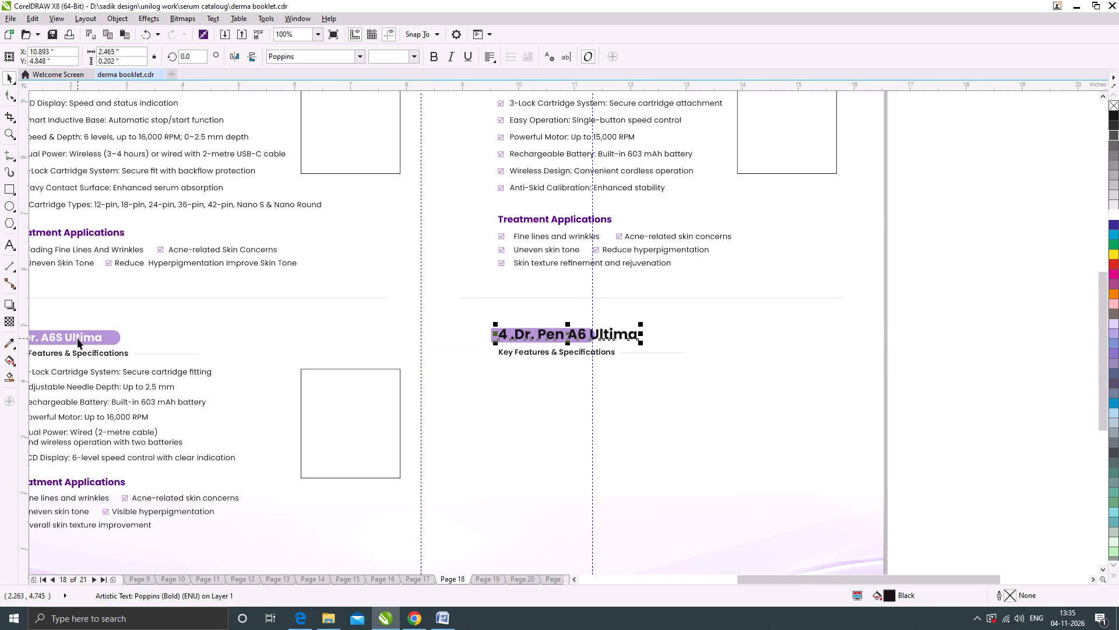
click(88, 337)
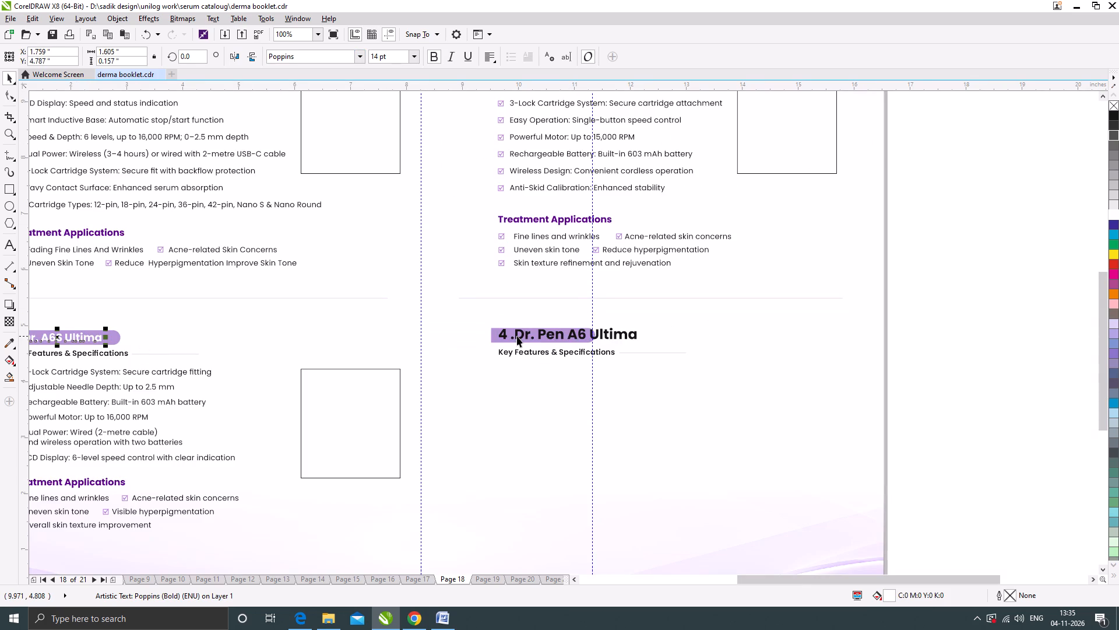
click(517, 335)
click(390, 61)
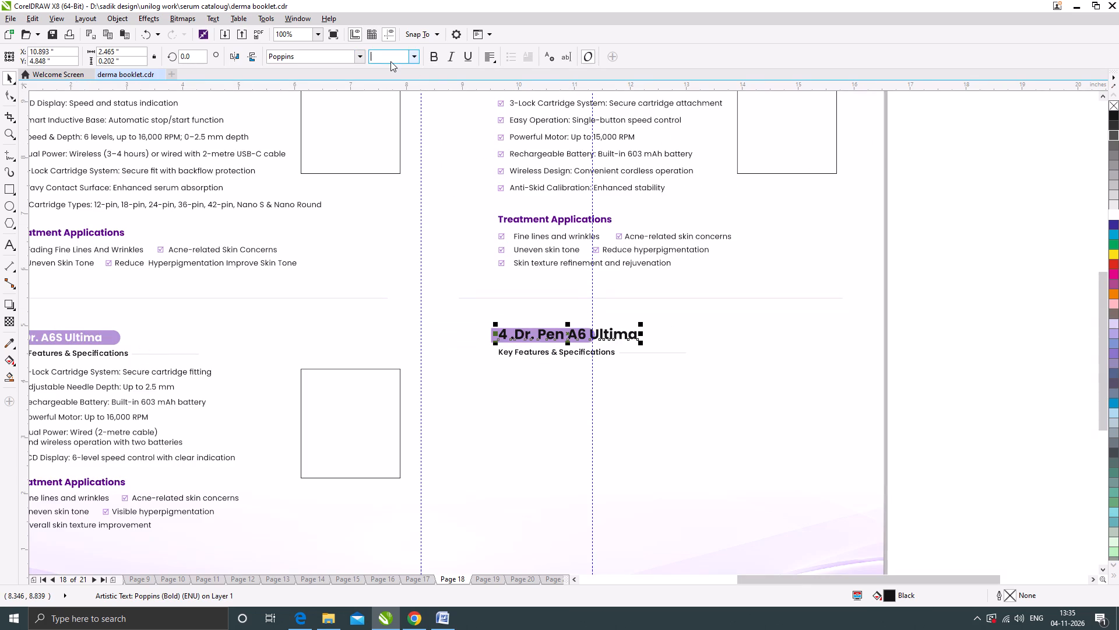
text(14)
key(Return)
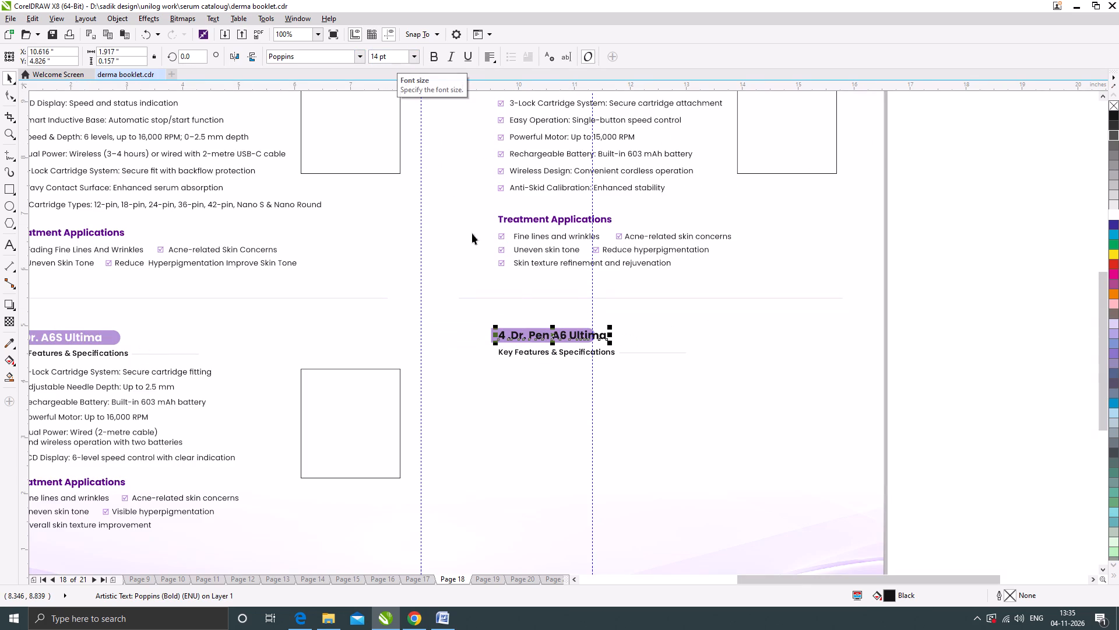
Widen the purple bar behind the "4 .Dr. Pen A6 Ultima" heading to about 2.38 in, past the end of the text.
scroll(604, 342, up, 1)
click(559, 314)
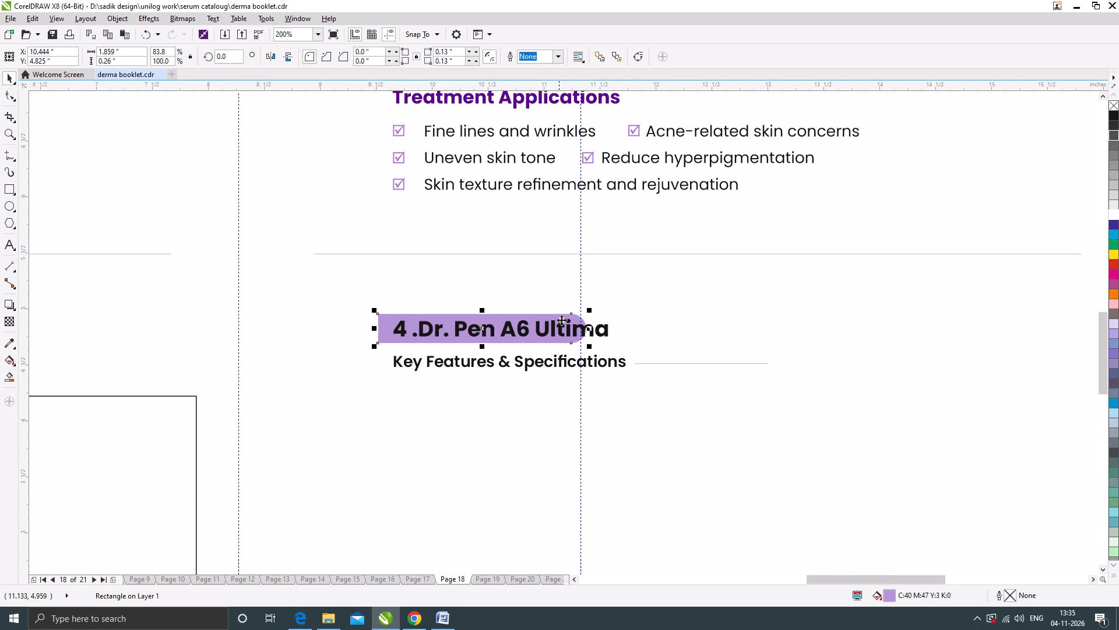
scroll(571, 325, up, 1)
drag(603, 330, 719, 338)
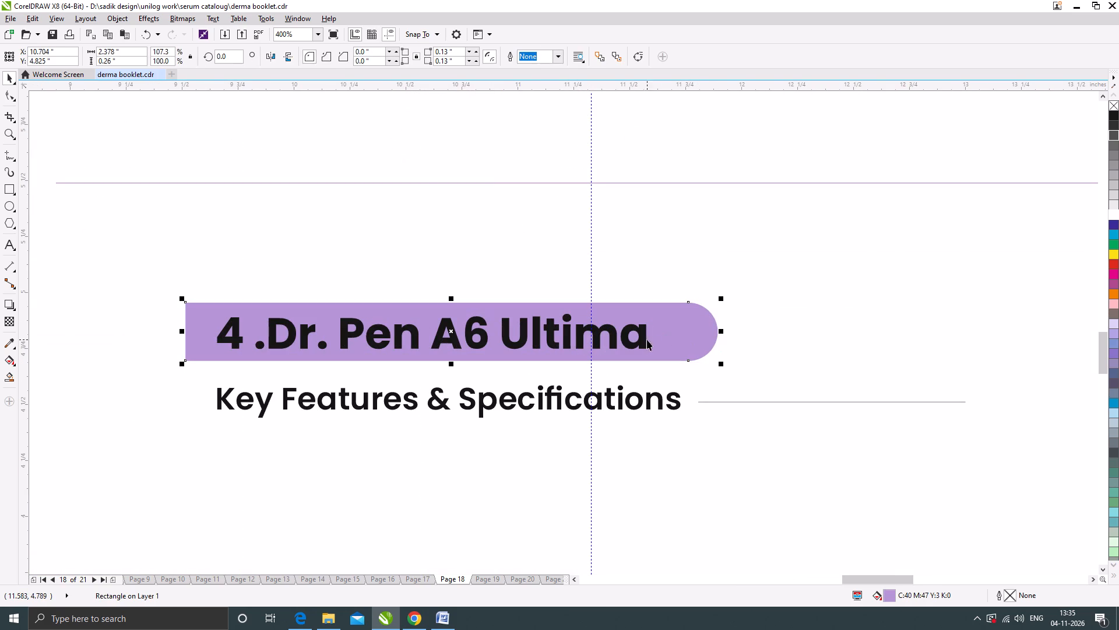
Recolour the "4 .Dr. Pen A6 Ultima" heading text white.
click(644, 341)
click(1115, 214)
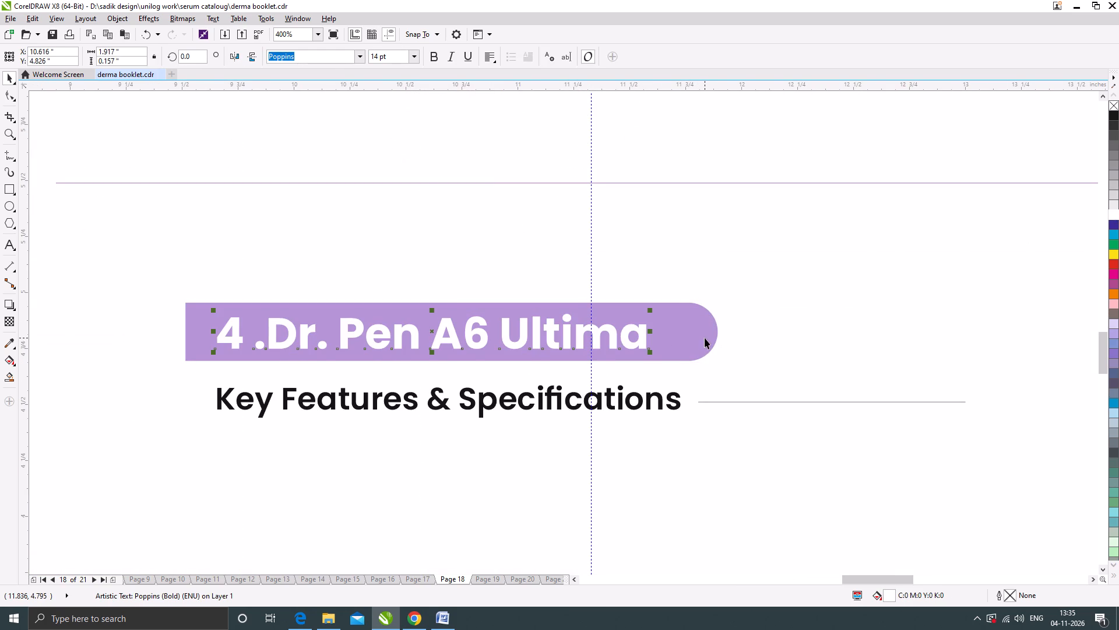
Shorten the purple heading bar to about 2.29 in, closer to the end of the text.
click(705, 338)
drag(723, 330, 702, 336)
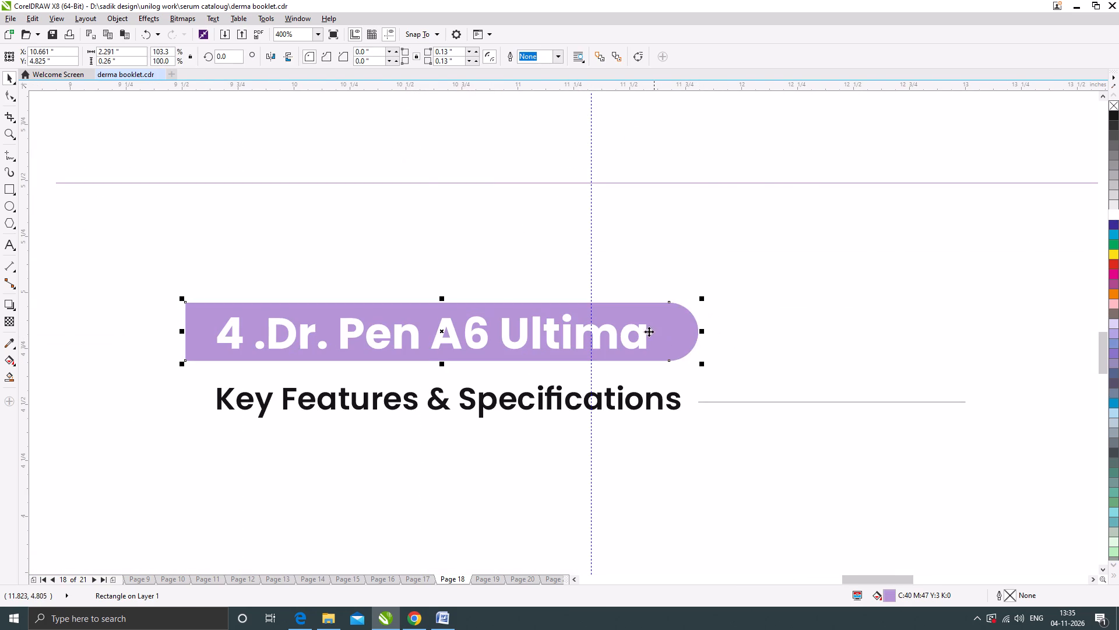
Copy the six Dr. Pen A6 Ultima feature bullets, from 2-Lock Cartridge System to Adjustable Needle Depth, from the Word document.
scroll(647, 331, down, 3)
click(945, 355)
scroll(561, 302, down, 1)
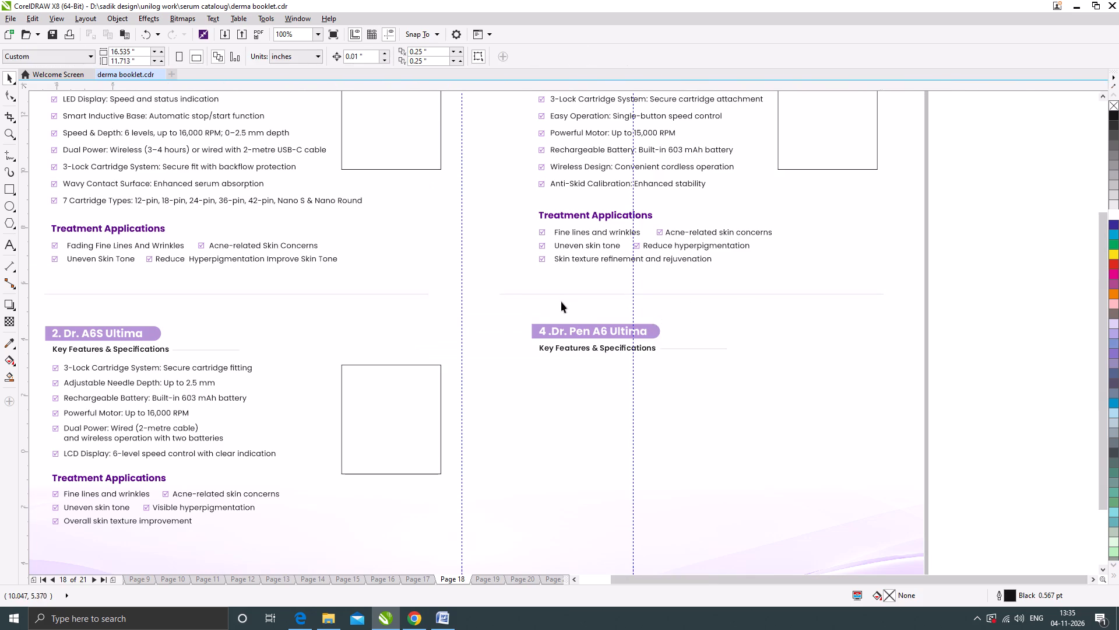
click(442, 619)
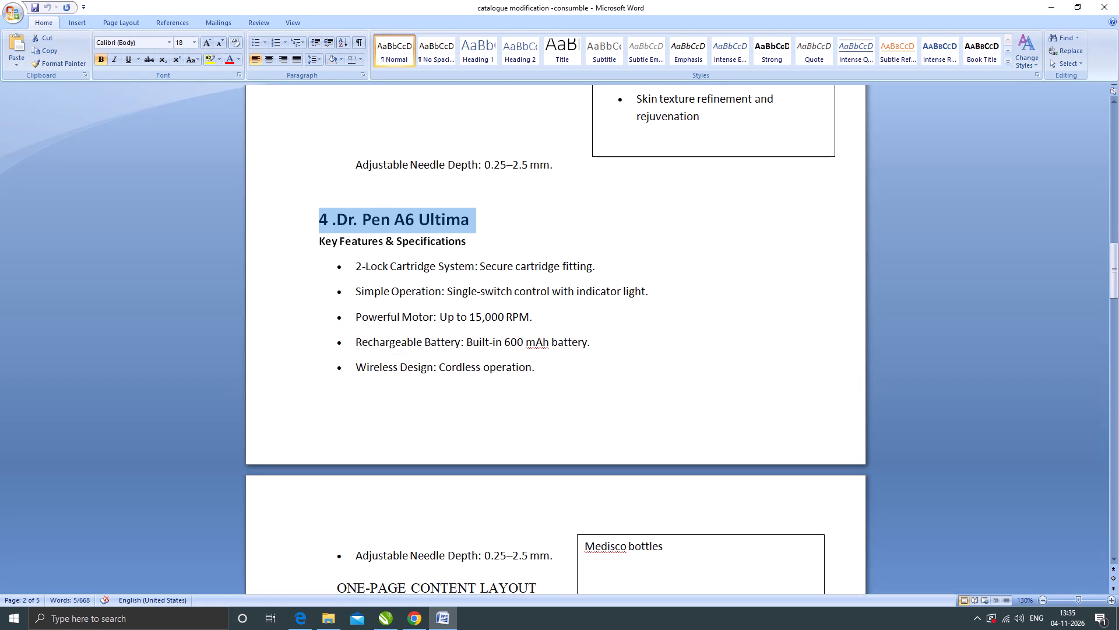
drag(356, 266, 541, 375)
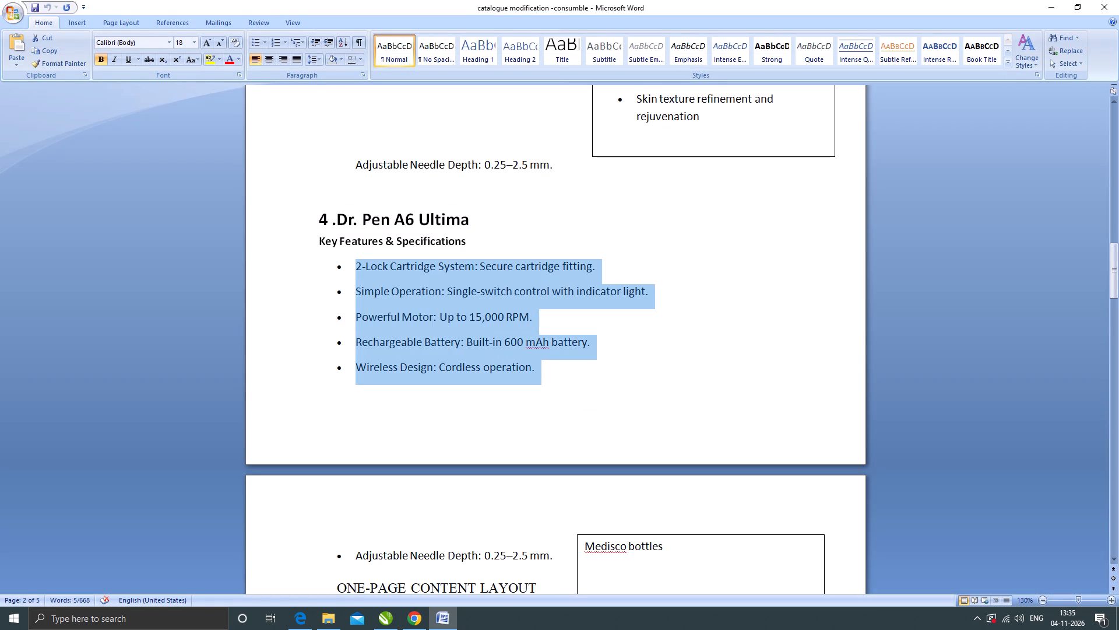
drag(541, 375, 564, 552)
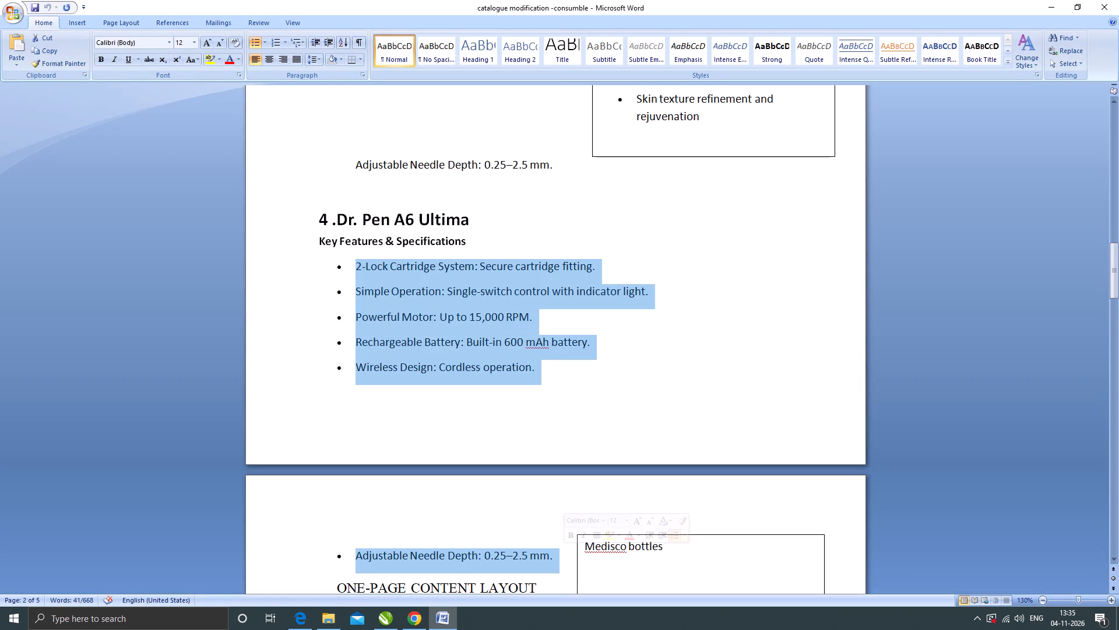
scroll(527, 398, down, 4)
scroll(527, 399, up, 1)
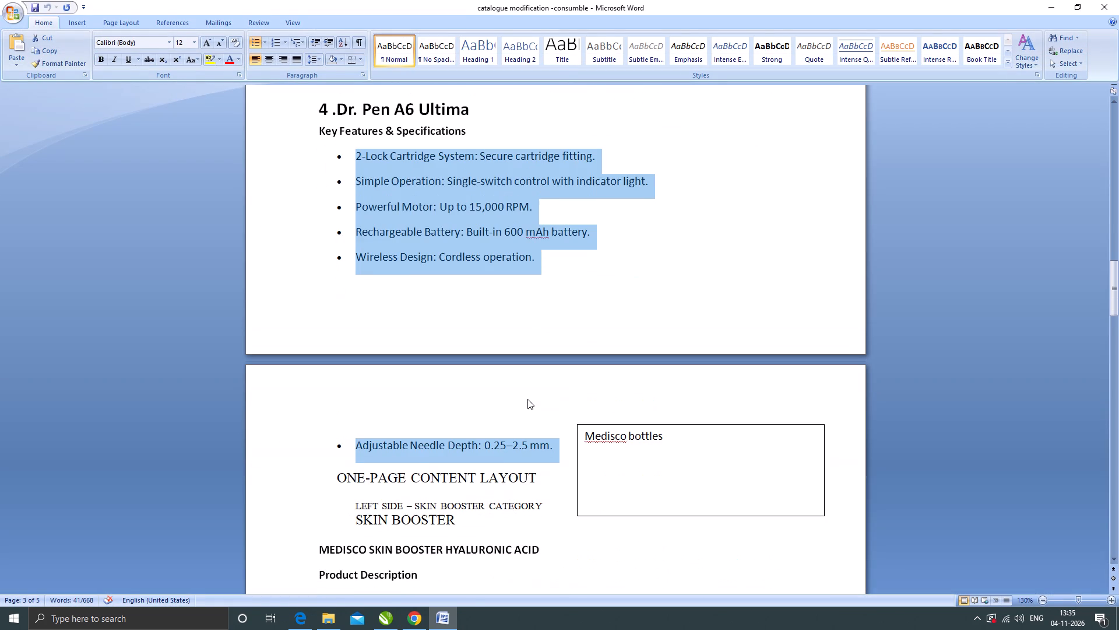
key(ctrl+c)
click(1051, 5)
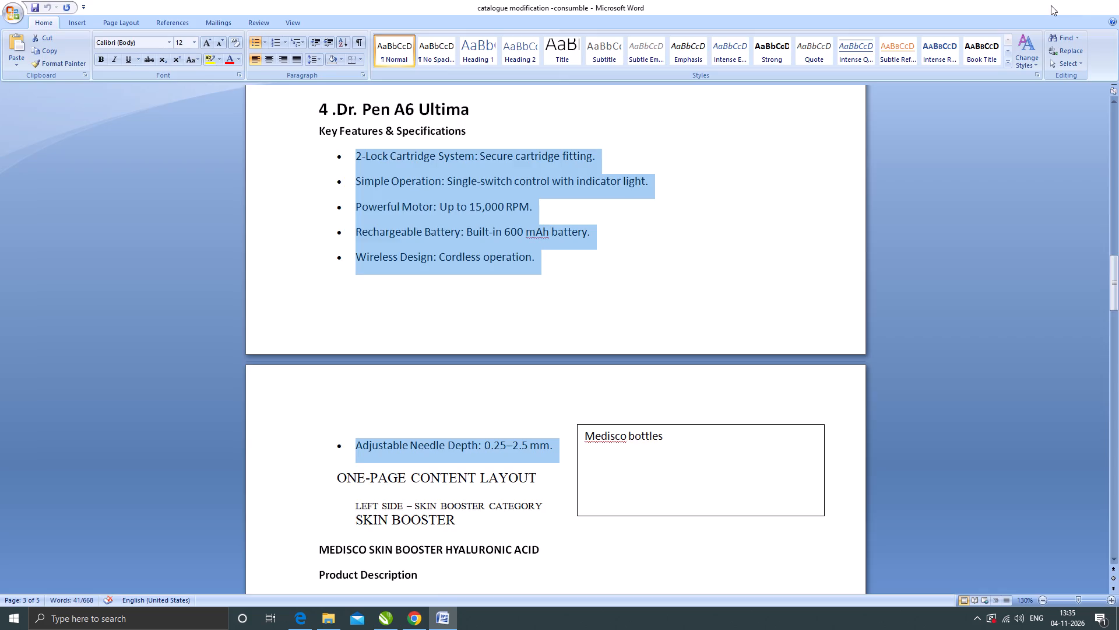
Duplicate the Dr. Pen M8 feature list, replace its text with the copied bullets keeping their formatting, and place it under section 4's Key Features subheading.
scroll(573, 274, up, 1)
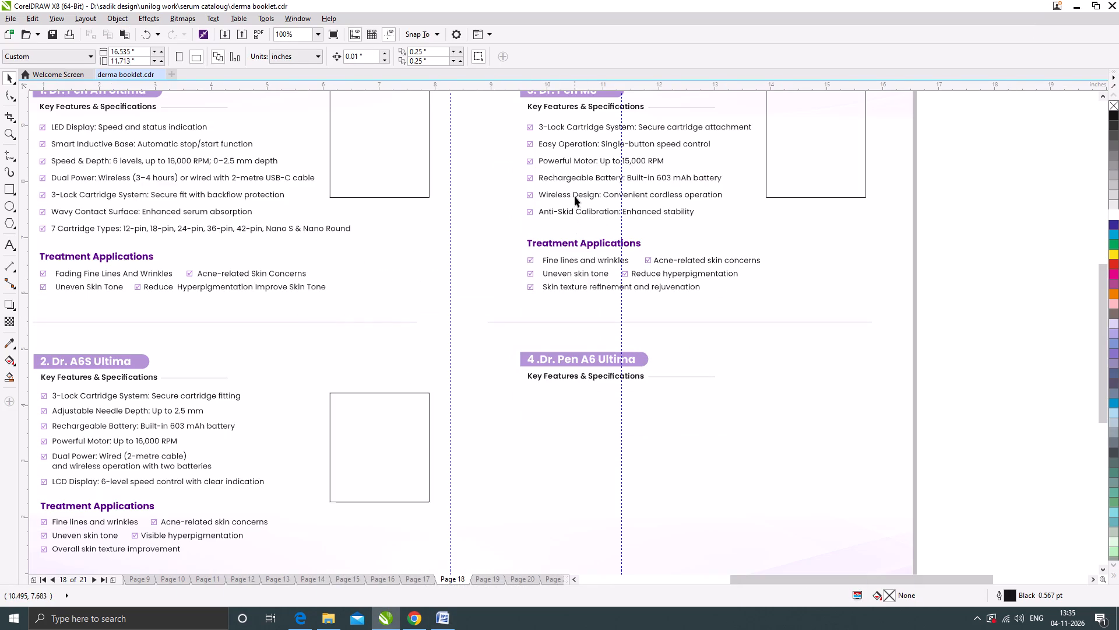
drag(575, 196, 558, 423)
shift+right_click(558, 423)
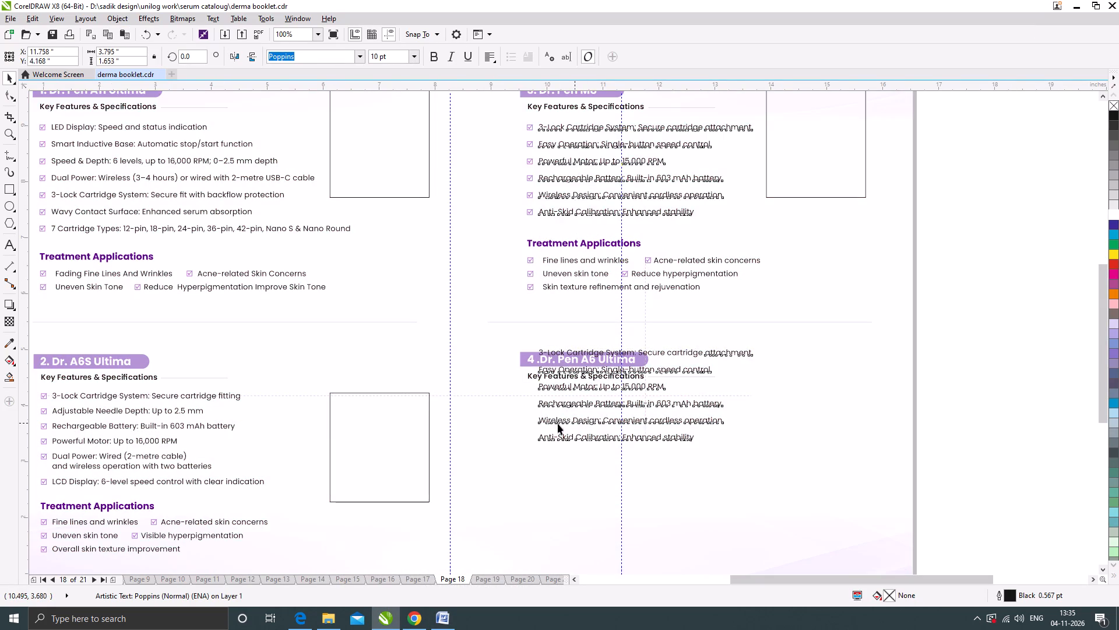
double_click(558, 423)
key(ctrl+a)
key(ctrl+v)
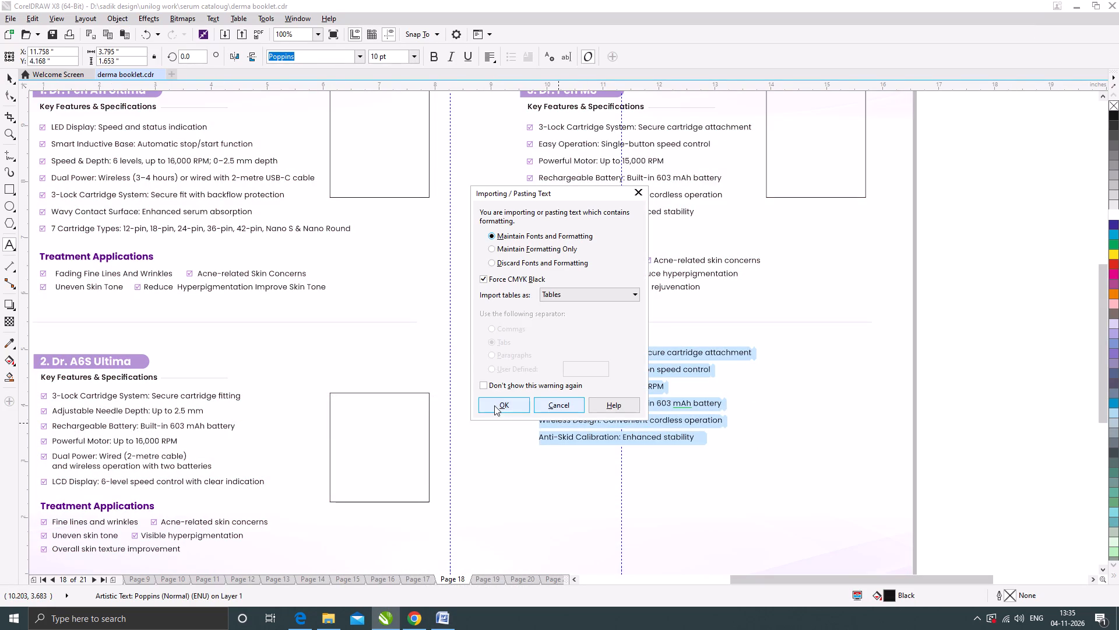
click(494, 405)
click(10, 76)
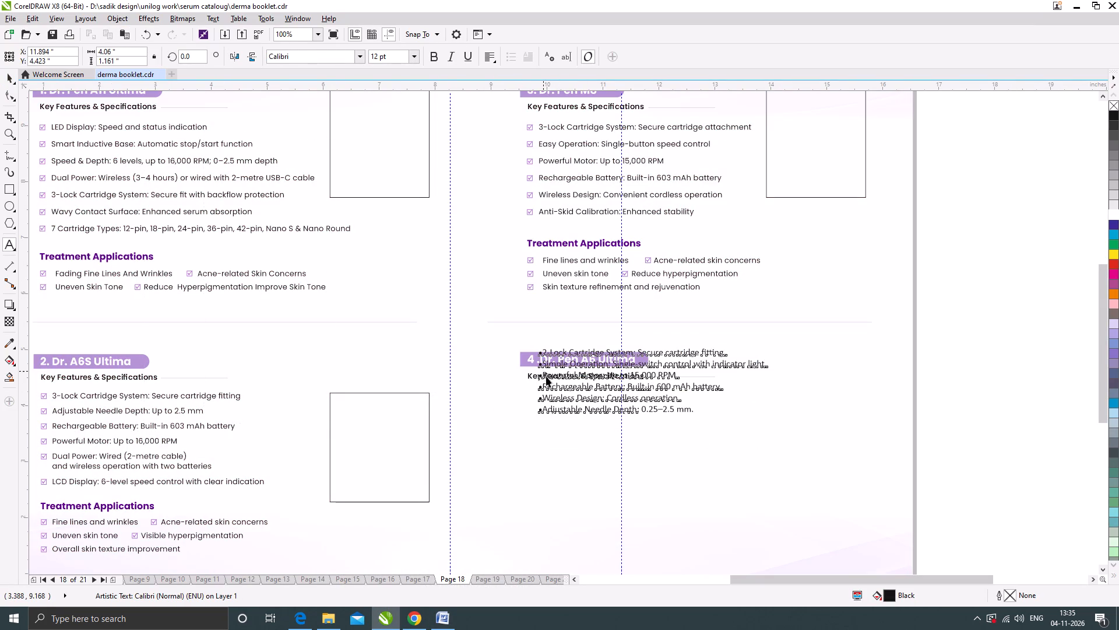
drag(561, 388, 565, 430)
Set the pasted Dr. Pen A6 Ultima feature list in Poppins at 10 pt.
click(356, 58)
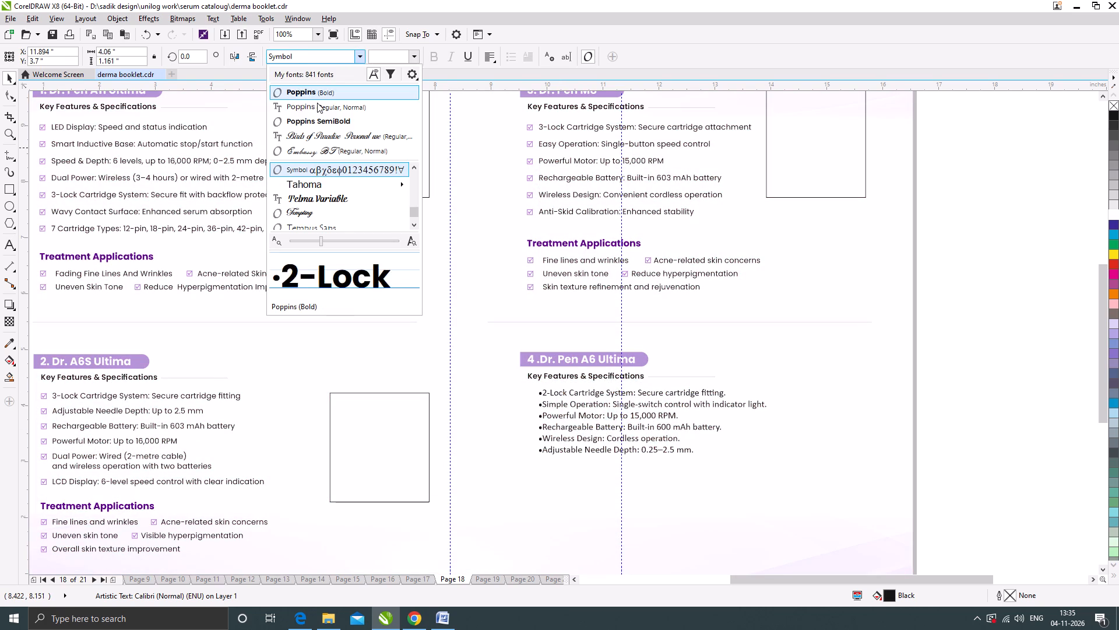
click(317, 103)
click(388, 57)
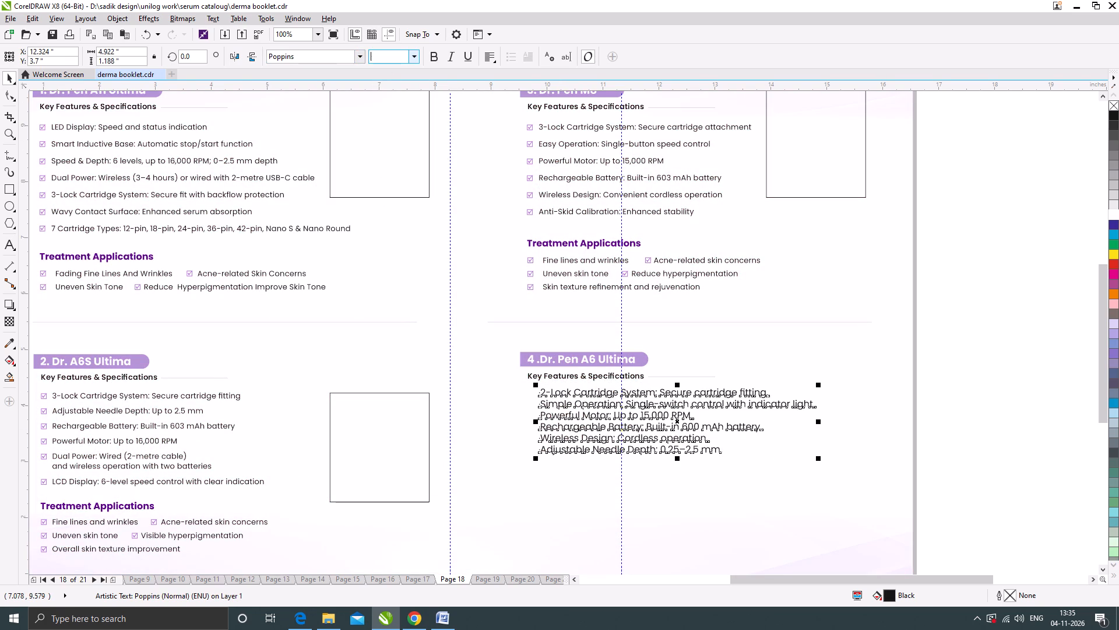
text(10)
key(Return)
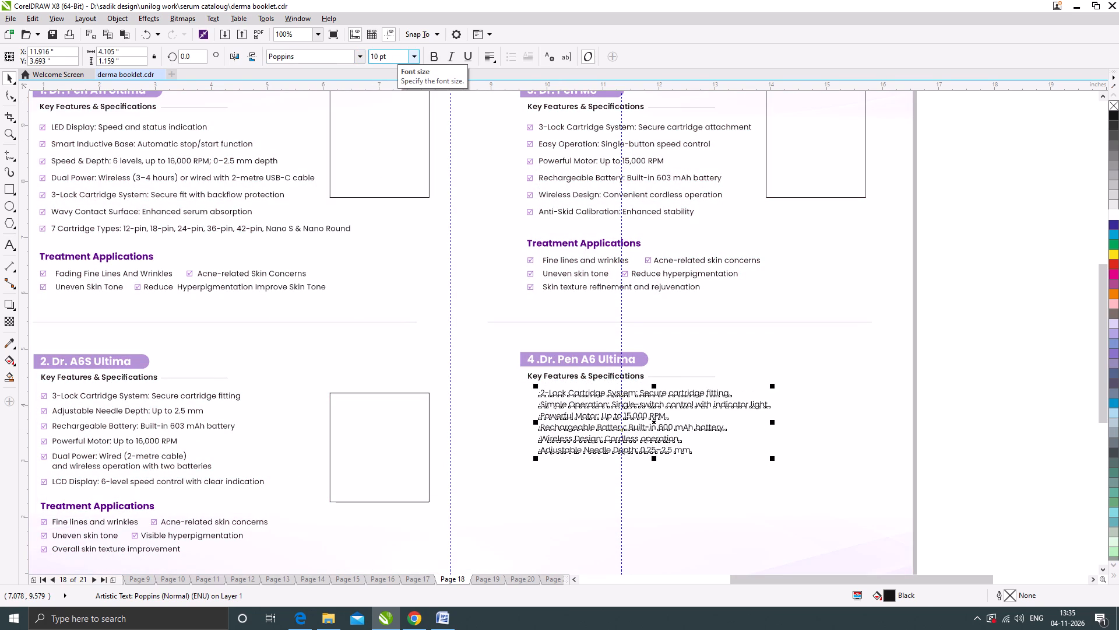
Remove the leading bullet characters from all six lines of the Dr. Pen A6 Ultima feature list.
scroll(543, 407, up, 2)
double_click(547, 362)
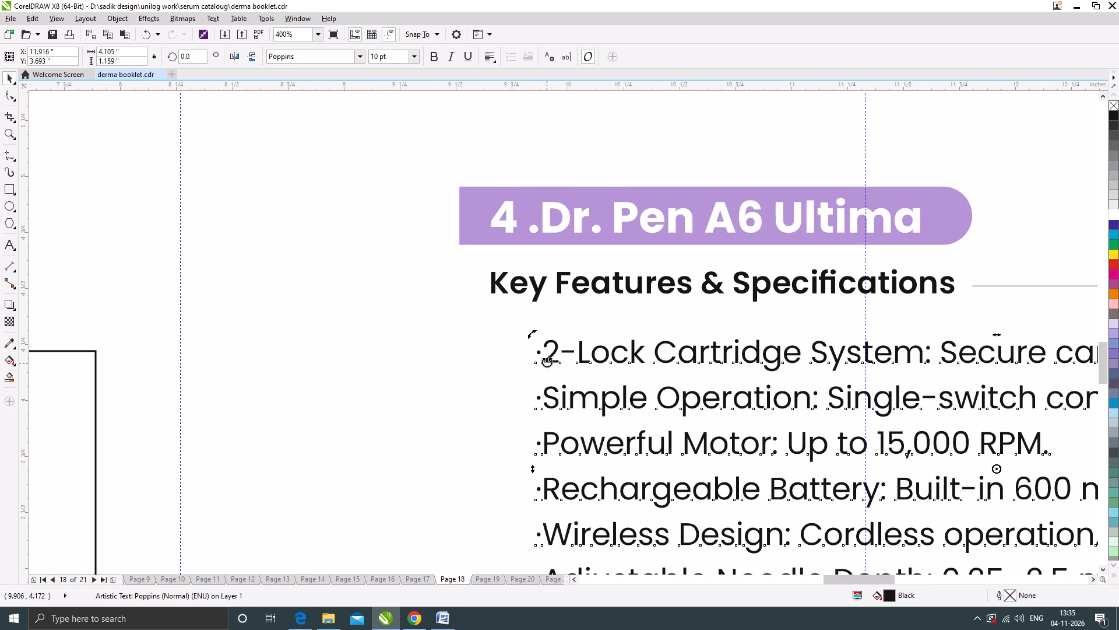
key(BackSpace)
key(BackSpace)
click(549, 397)
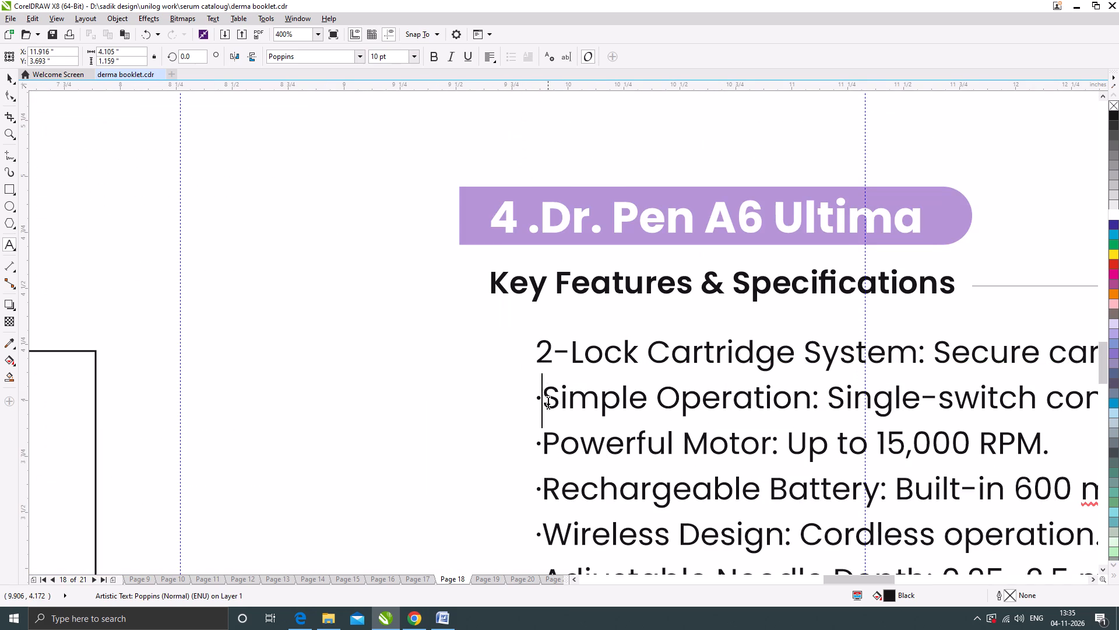
key(BackSpace)
key(BackSpace)
click(546, 443)
key(BackSpace)
key(BackSpace)
click(546, 491)
key(BackSpace)
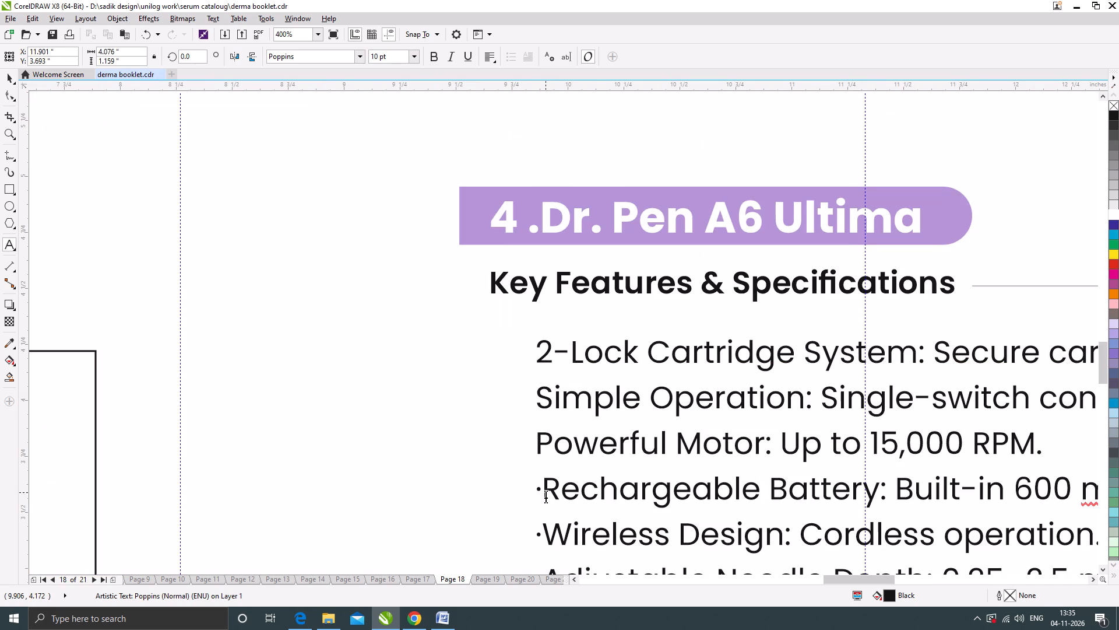
key(BackSpace)
click(543, 528)
key(BackSpace)
key(BackSpace)
scroll(514, 347, down, 1)
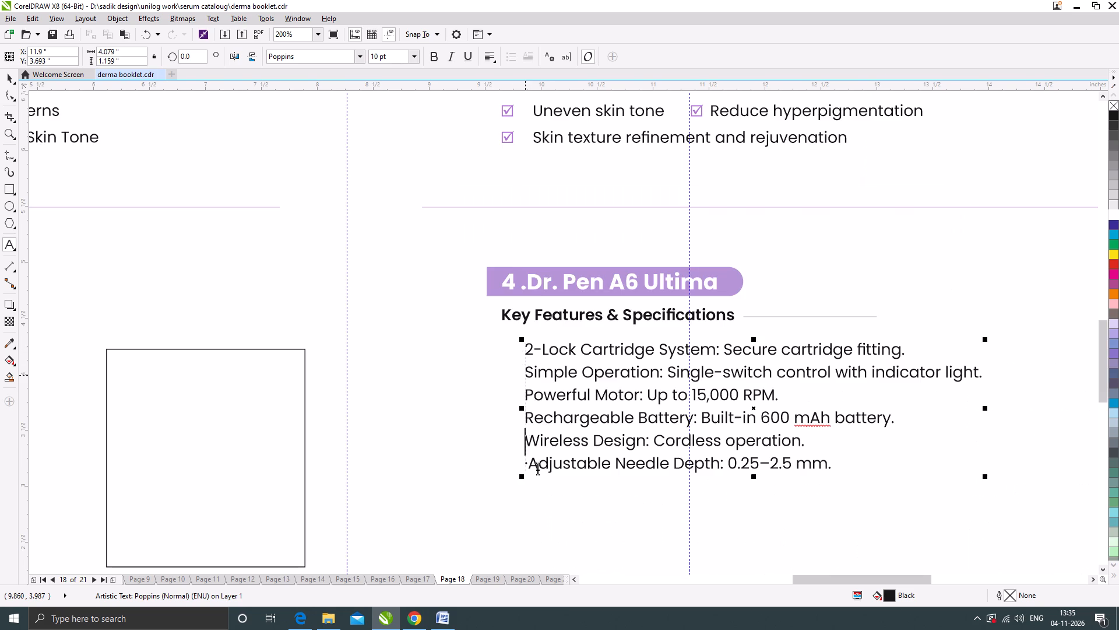
scroll(536, 467, up, 1)
click(526, 463)
key(BackSpace)
key(BackSpace)
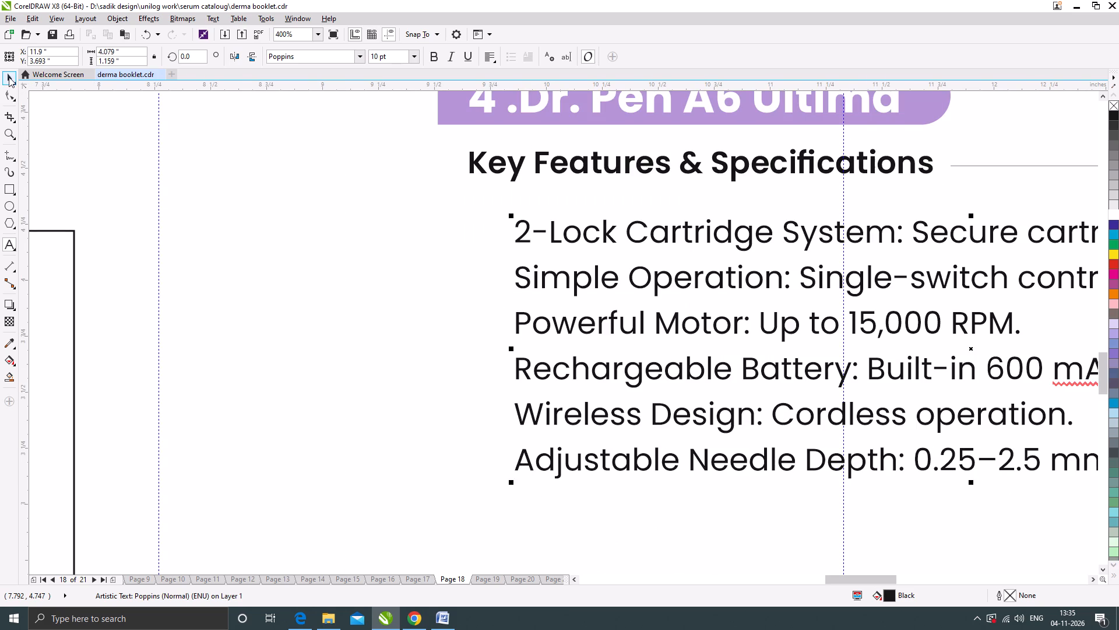
click(9, 77)
Shift the A6 Ultima feature list slightly to line up with the text above, and loosen its line spacing to about 1.65 in overall height.
scroll(709, 398, down, 1)
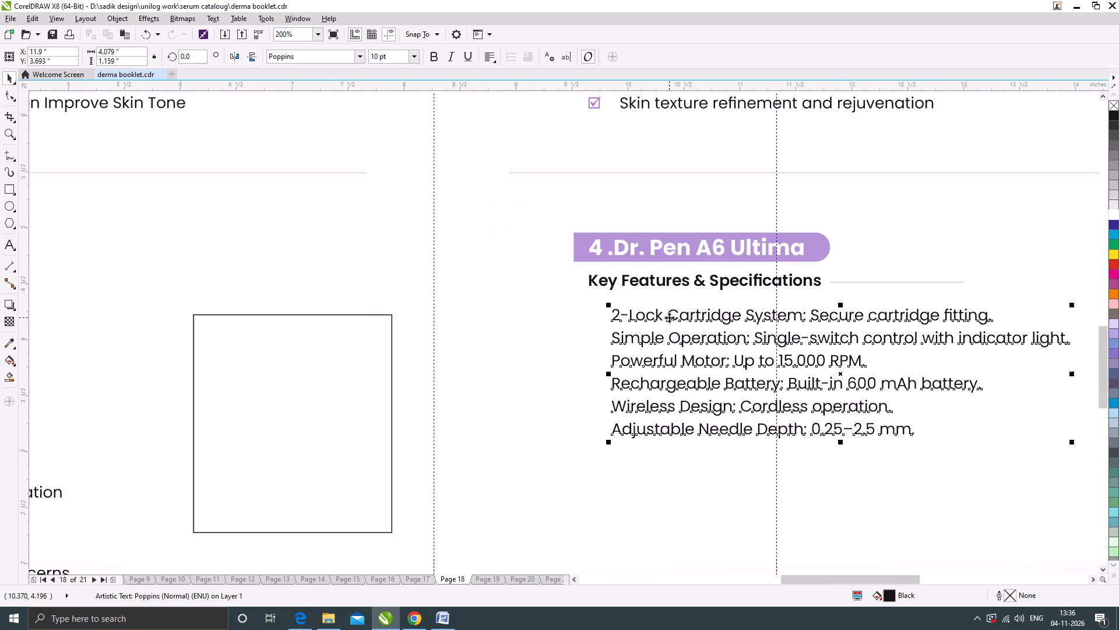
drag(669, 317, 679, 324)
click(10, 96)
scroll(389, 225, down, 1)
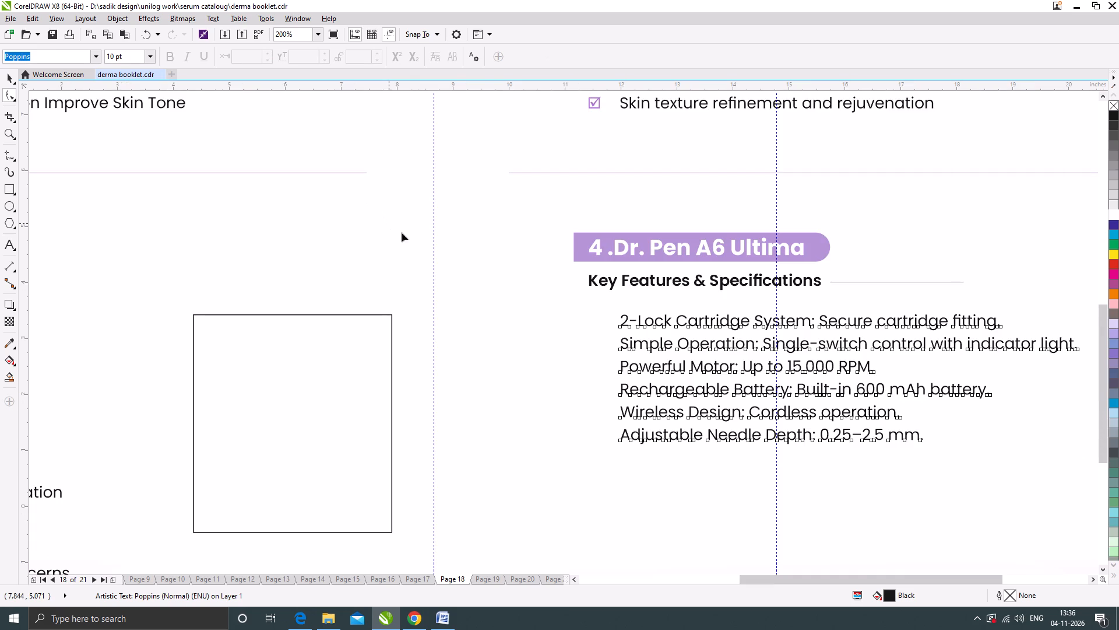
scroll(510, 343, up, 1)
drag(495, 332, 501, 370)
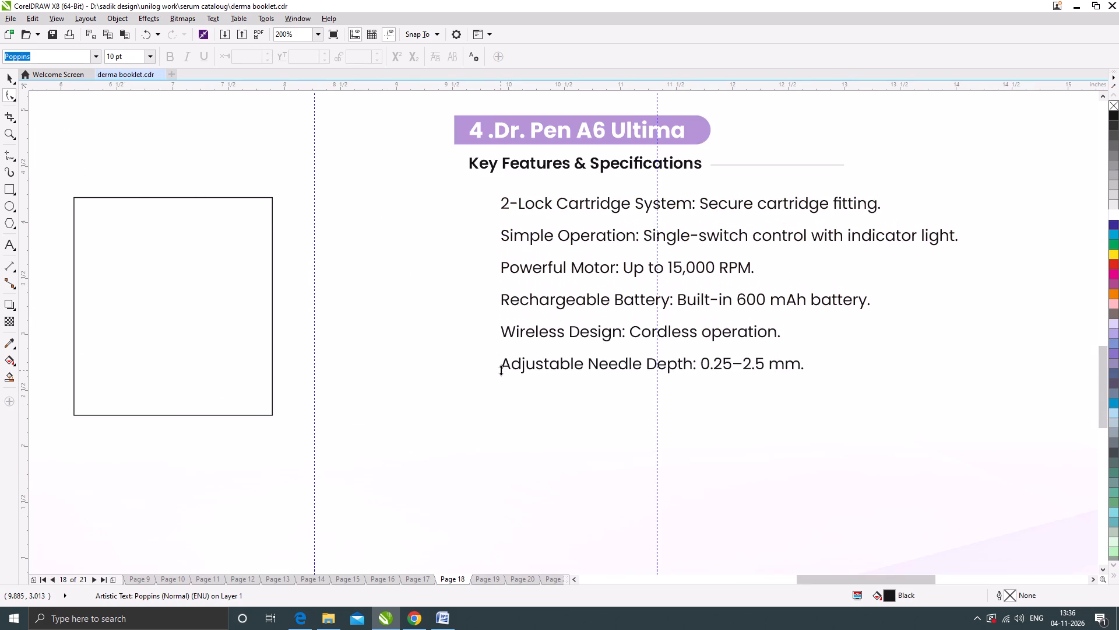
drag(501, 370, 501, 378)
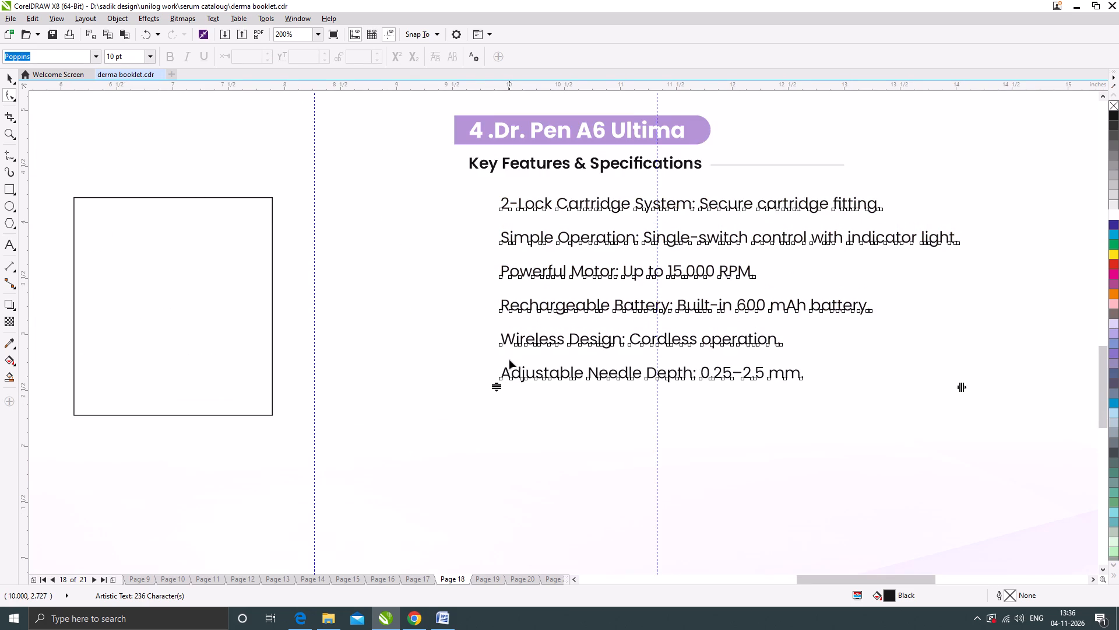
scroll(511, 359, down, 1)
click(6, 76)
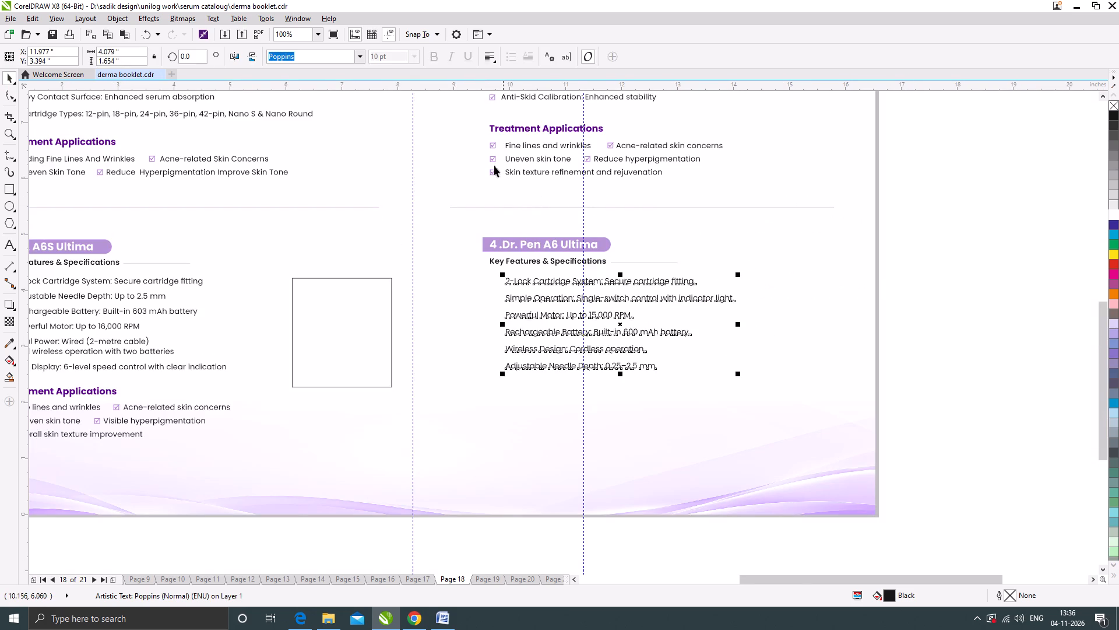
Copy a purple checkbox from the Dr. Pen M8 Treatment Applications list and align it beside the "2-Lock Cartridge System" line.
click(491, 171)
drag(491, 173, 499, 272)
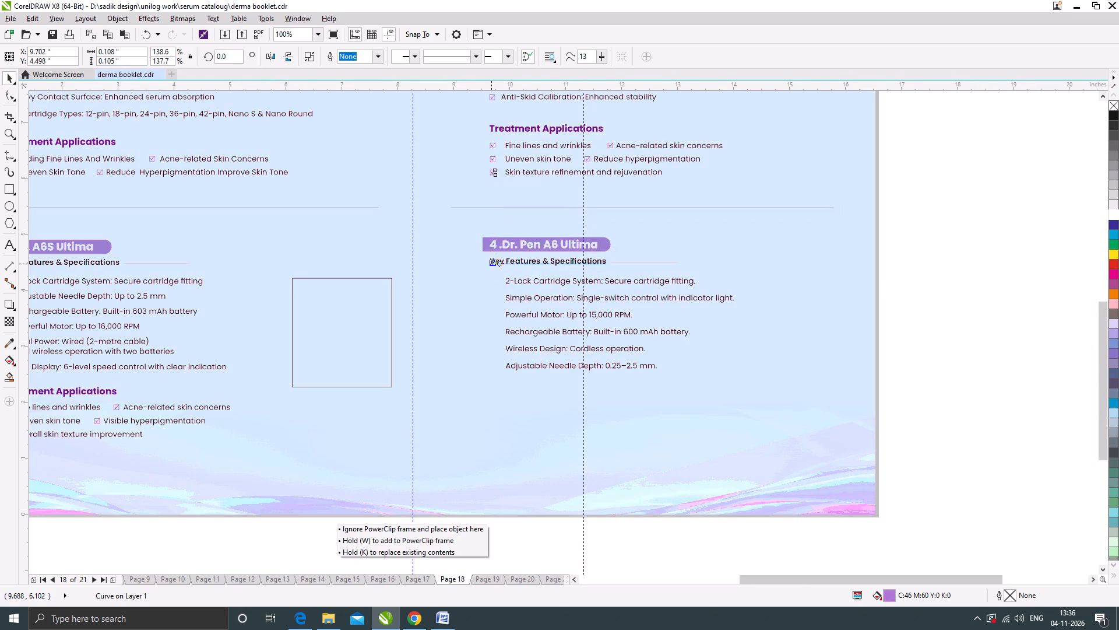
drag(499, 272, 499, 282)
shift+right_click(499, 282)
scroll(499, 283, up, 4)
click(476, 262)
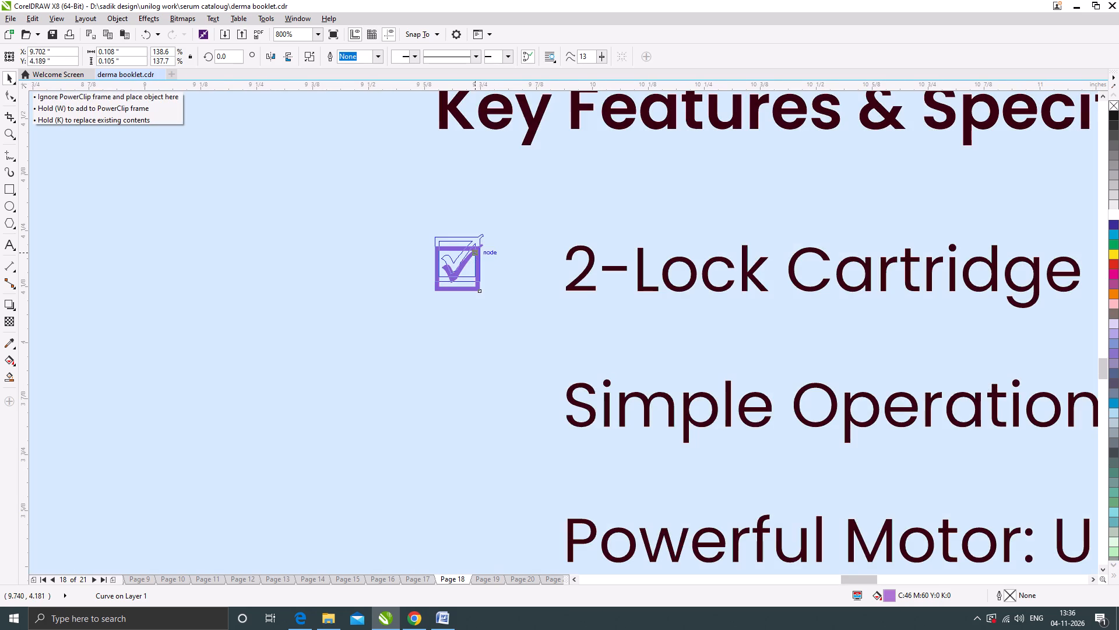
Duplicate the checkbox straight down and align it with the "Simple Operation" line.
scroll(479, 253, down, 1)
drag(474, 256, 476, 321)
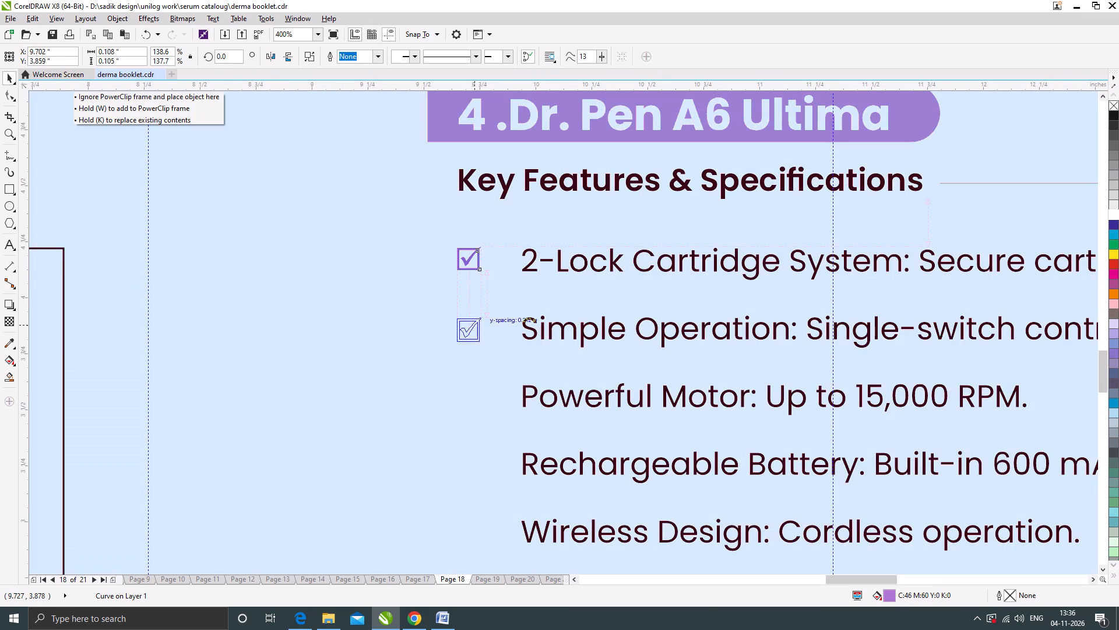
drag(476, 321, 477, 320)
shift+right_click(477, 320)
scroll(476, 329, up, 3)
drag(487, 299, 488, 291)
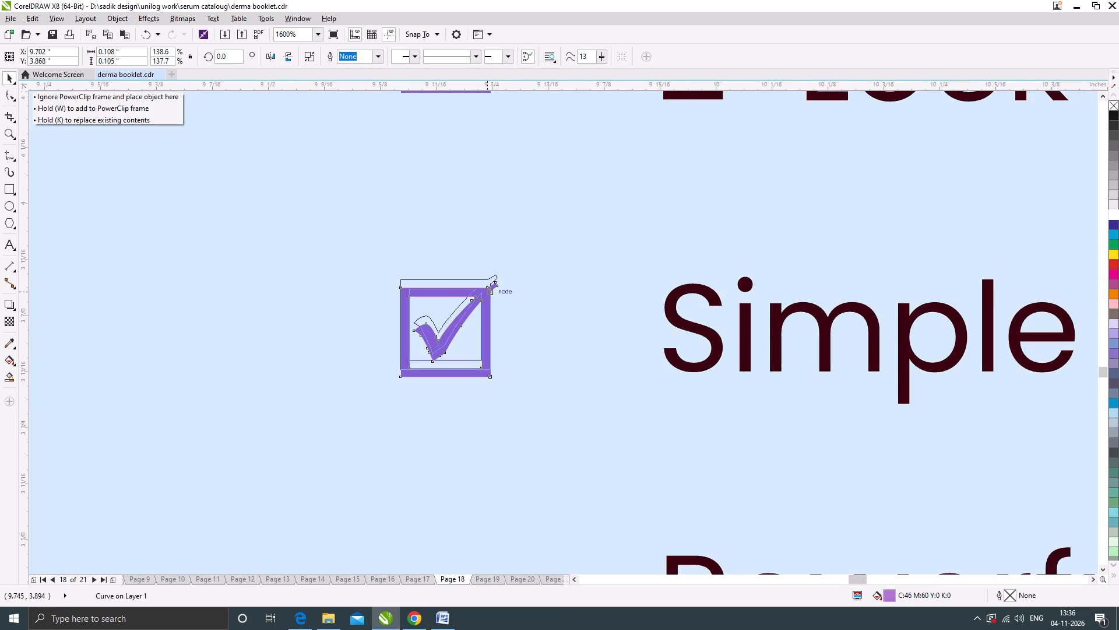
drag(488, 291, 489, 286)
Duplicate the checkbox down to the "Powerful Motor" line and repeat it at the same spacing for the remaining three feature lines.
scroll(490, 271, down, 2)
drag(487, 282, 488, 348)
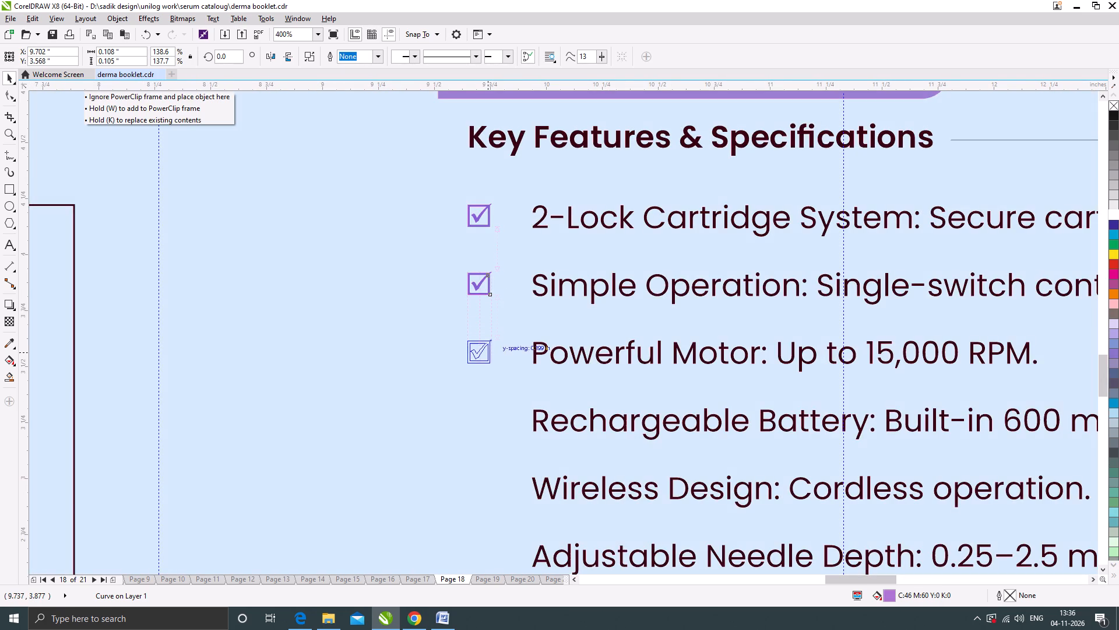
drag(488, 348, 490, 353)
shift+right_click(490, 353)
key(ctrl+r)
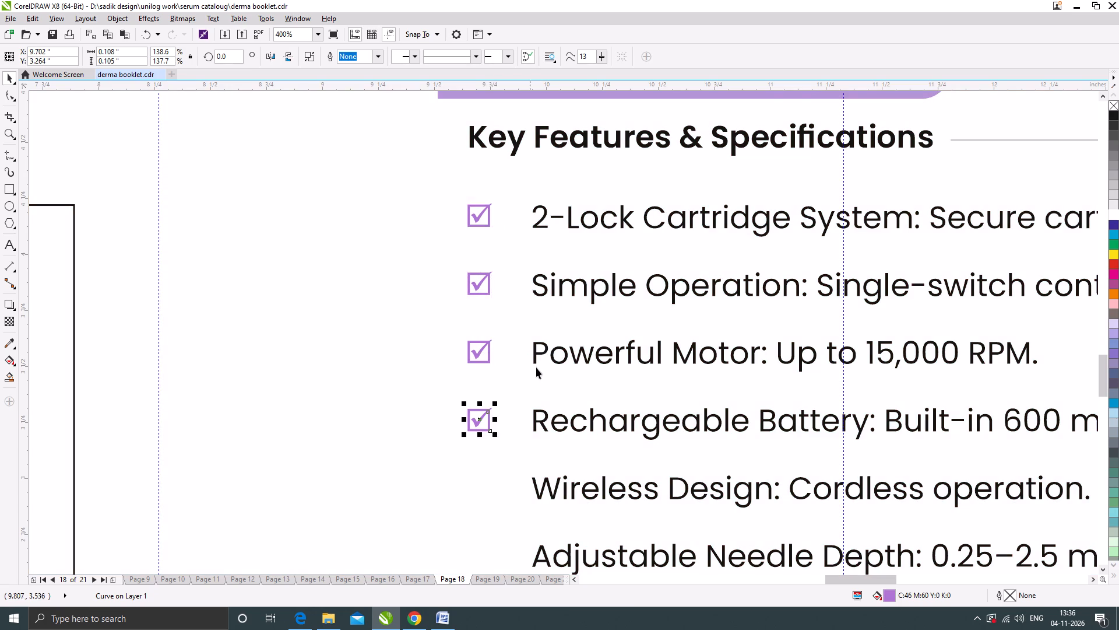
key(ctrl+r)
key(ctrl+r)
scroll(494, 328, down, 3)
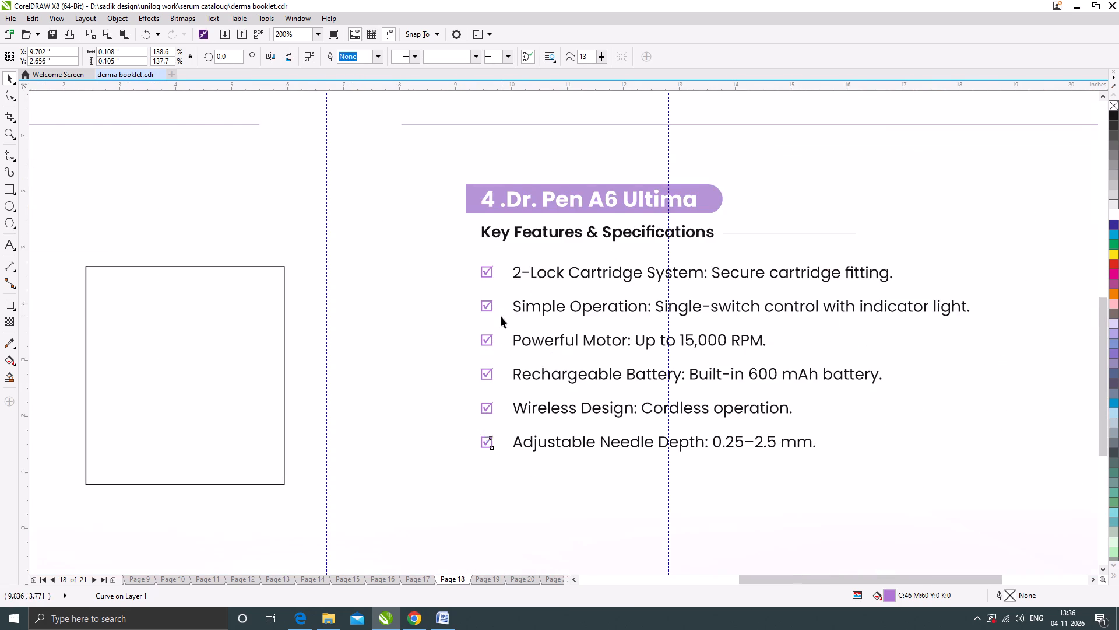
click(908, 355)
Review the Medisco Skin Booster content that follows the Dr. Pen A6 Ultima section in the Word document.
click(439, 619)
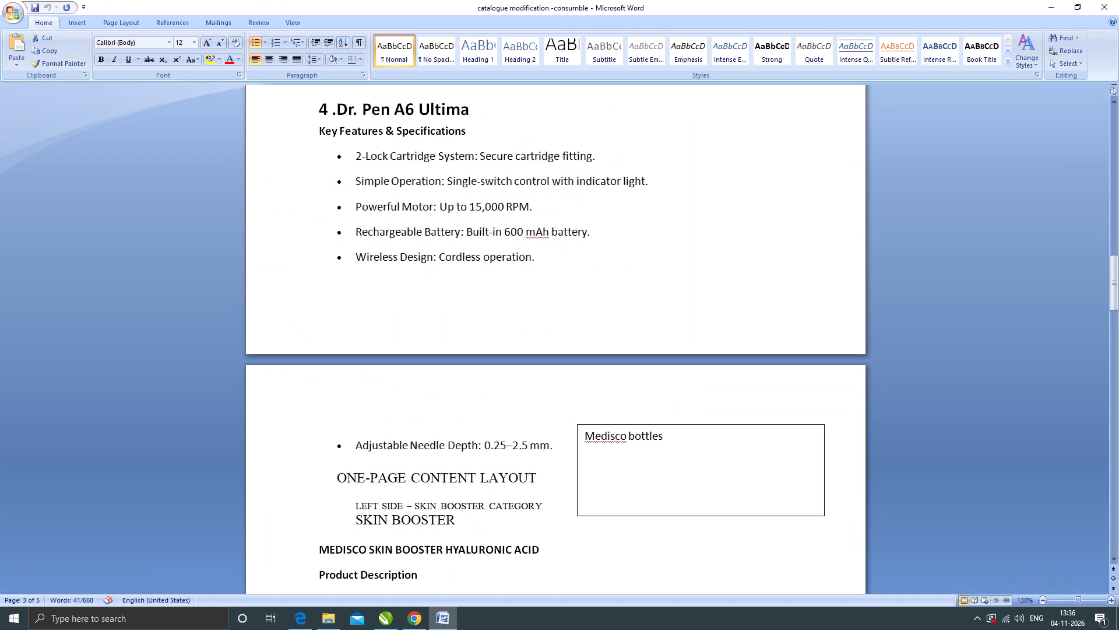
scroll(575, 421, down, 5)
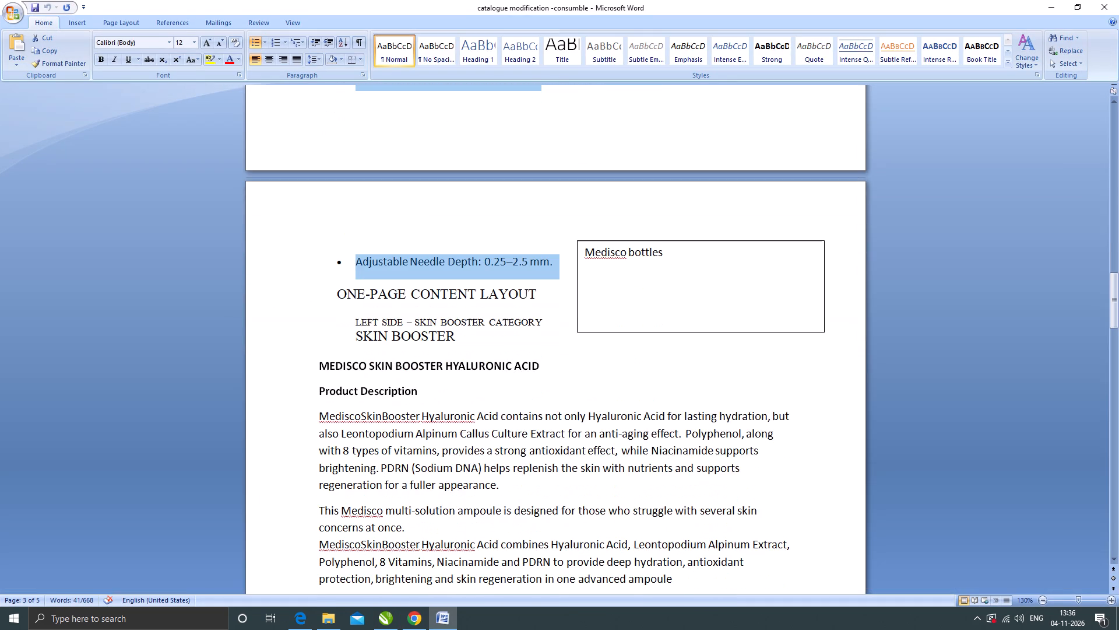
ctrl+scroll(518, 346, down, 3)
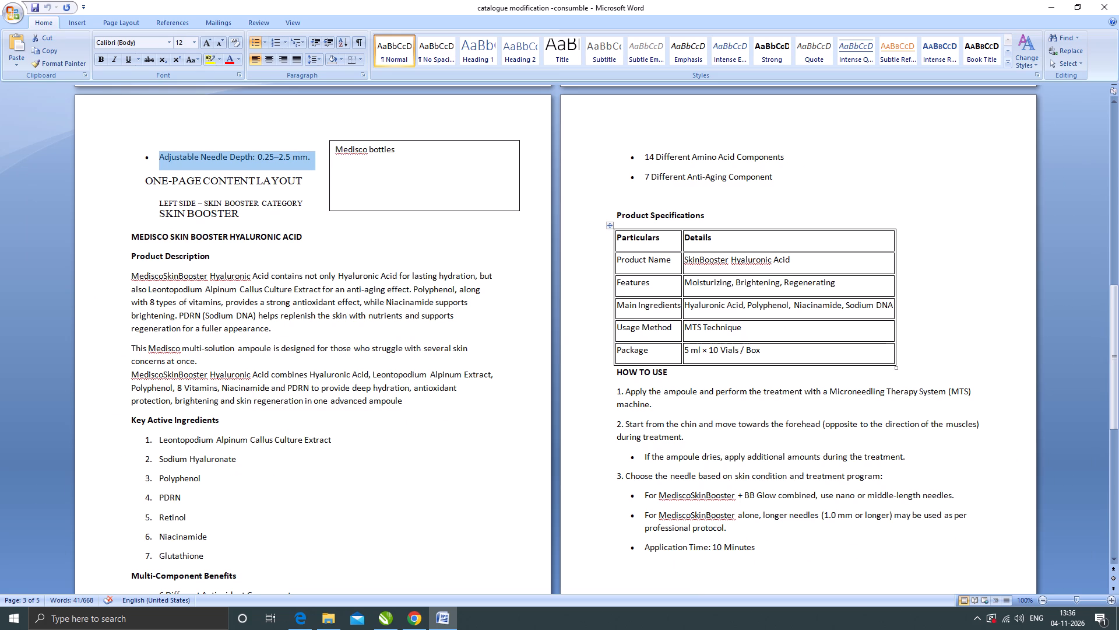
ctrl+scroll(375, 275, up, 2)
scroll(406, 275, down, 12)
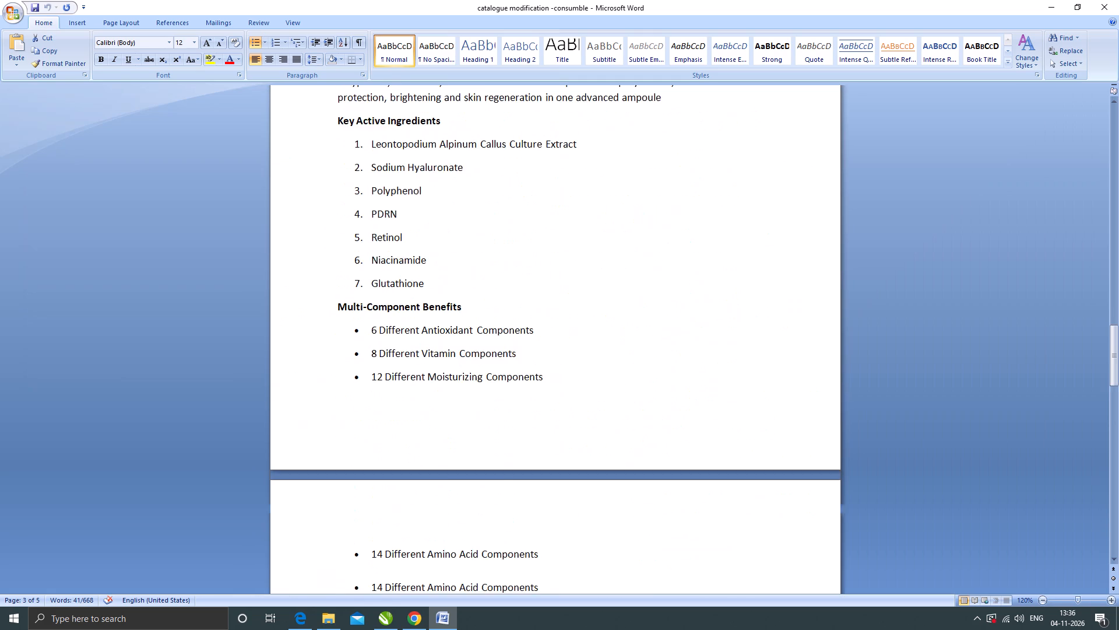
scroll(416, 289, down, 6)
scroll(424, 284, up, 7)
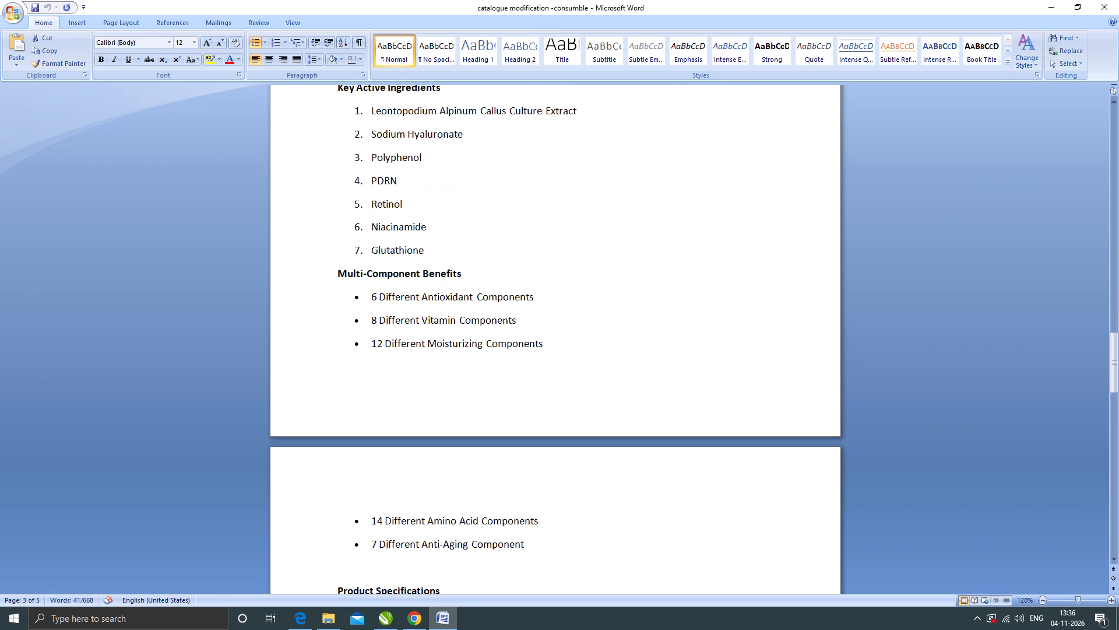
scroll(456, 290, up, 9)
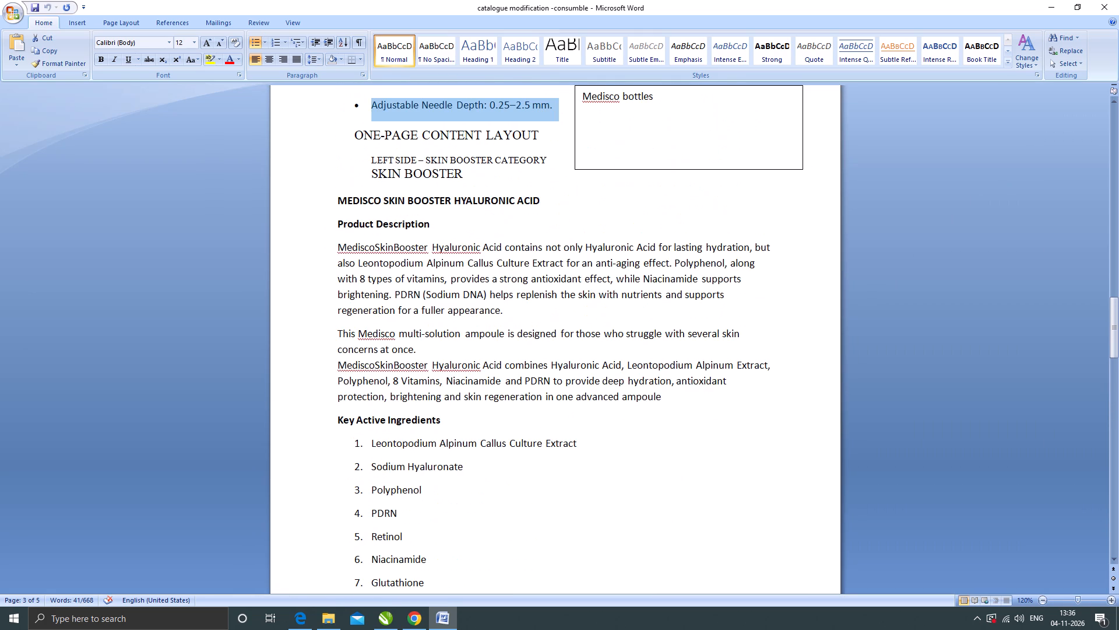
scroll(472, 344, up, 3)
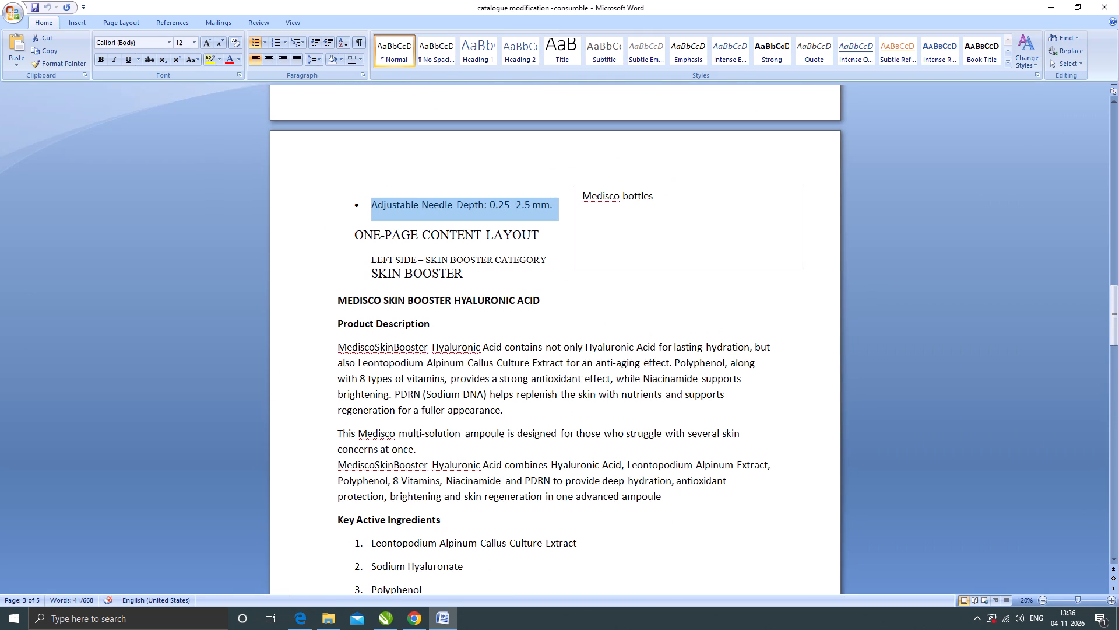
Copy the lines from "ONE-PAGE CONTENT LAYOUT" through "SKIN BOOSTER" in Word and return to the CorelDRAW booklet.
drag(357, 236, 487, 281)
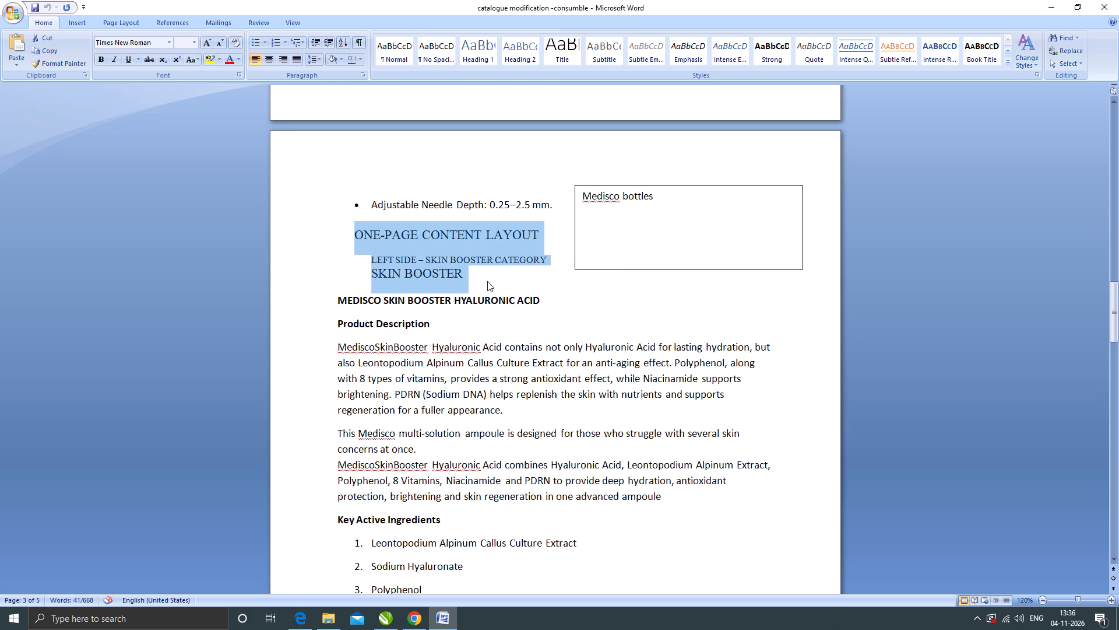
key(ctrl+c)
click(1053, 7)
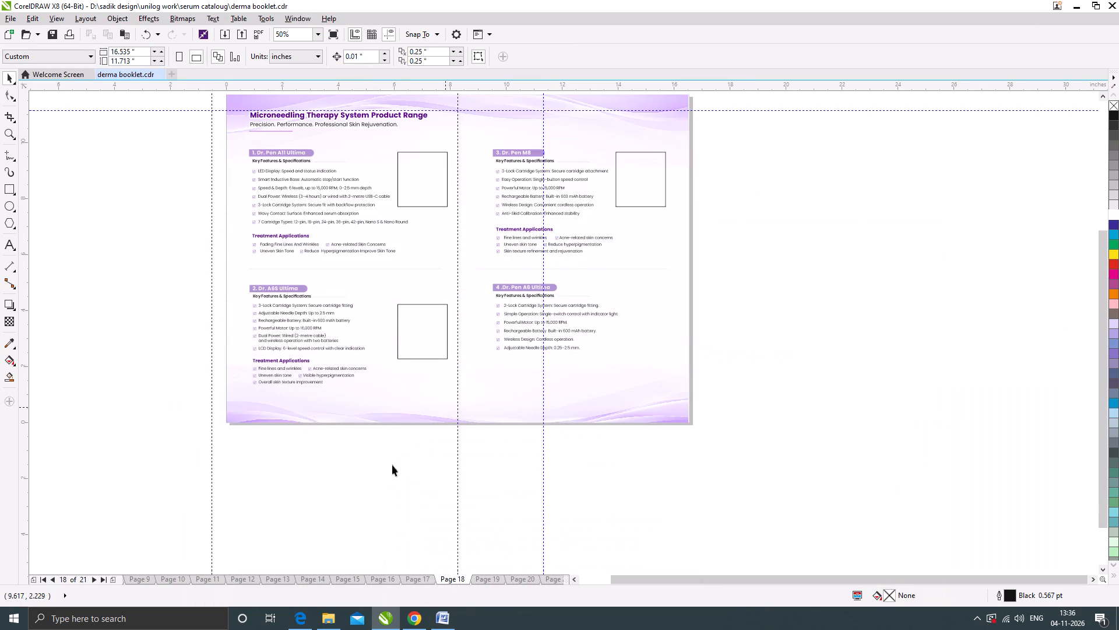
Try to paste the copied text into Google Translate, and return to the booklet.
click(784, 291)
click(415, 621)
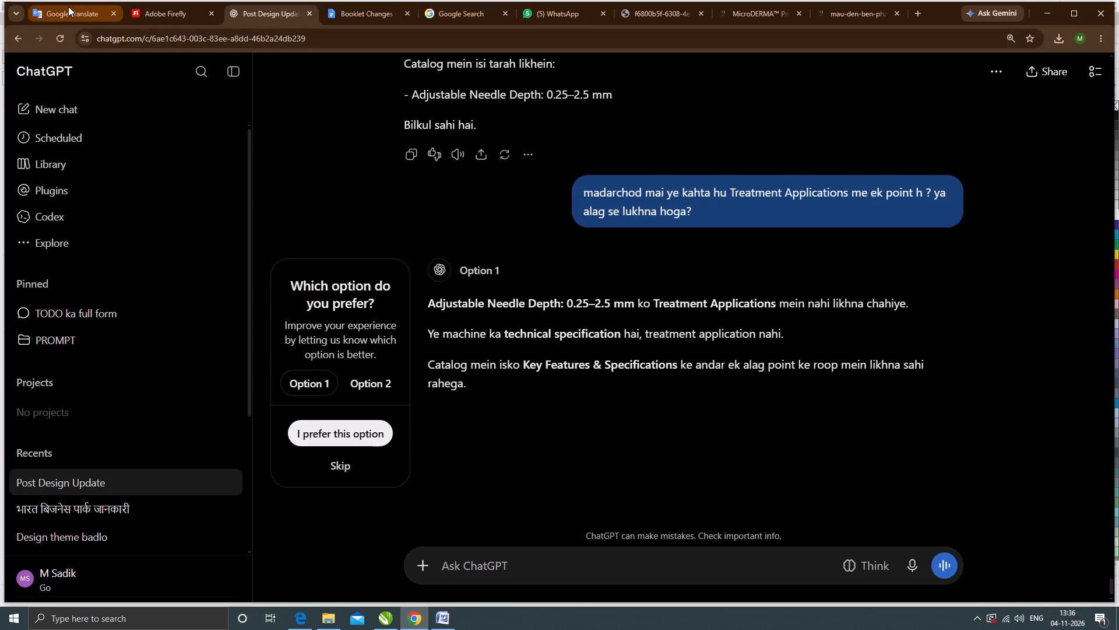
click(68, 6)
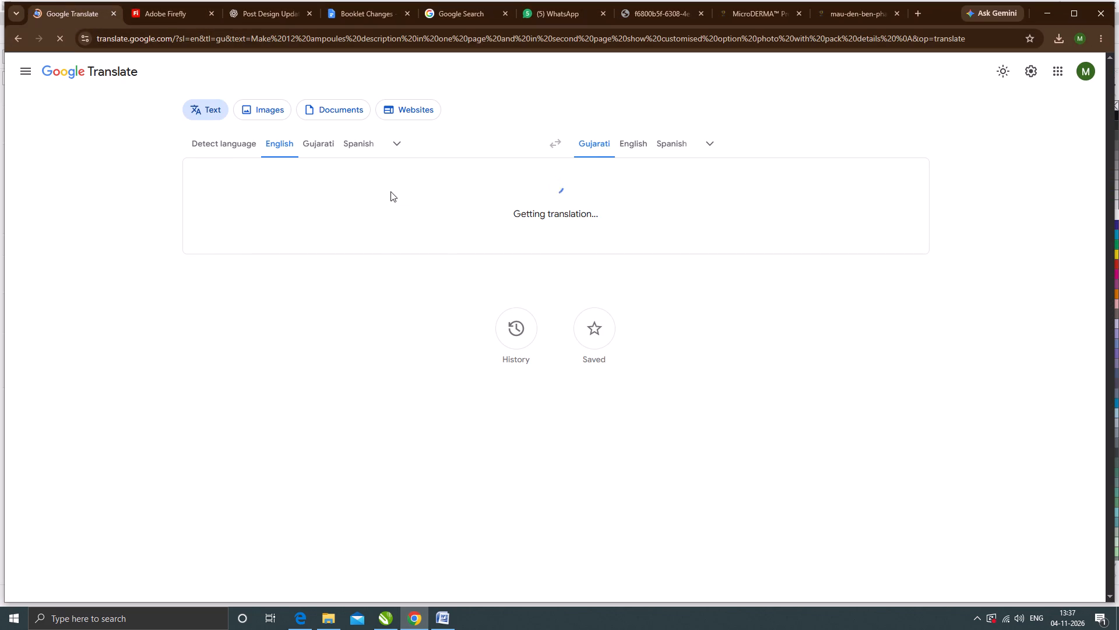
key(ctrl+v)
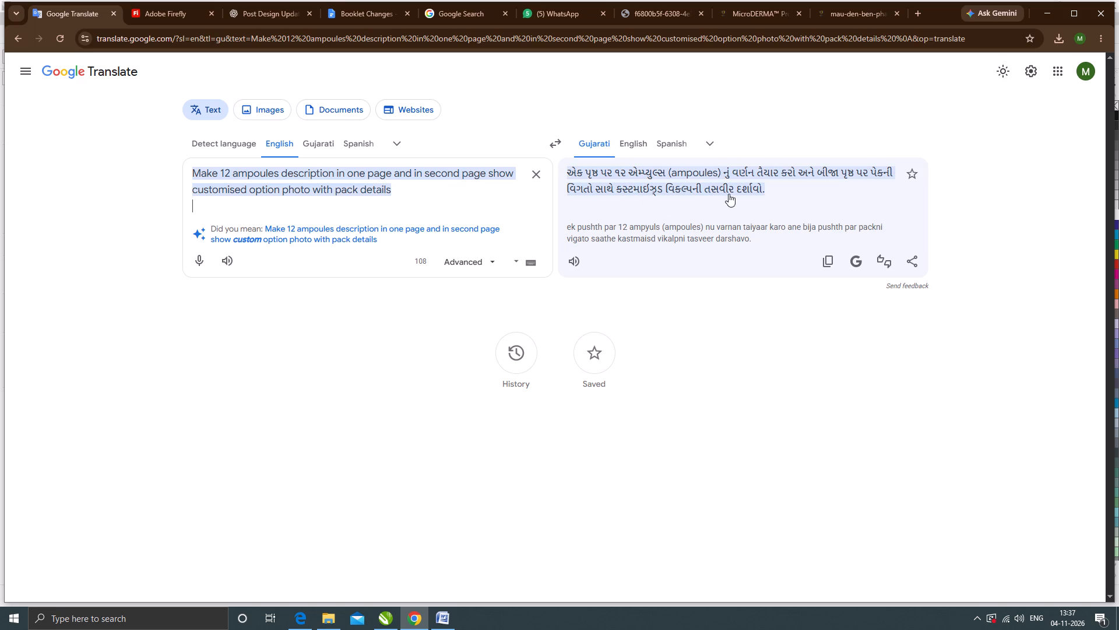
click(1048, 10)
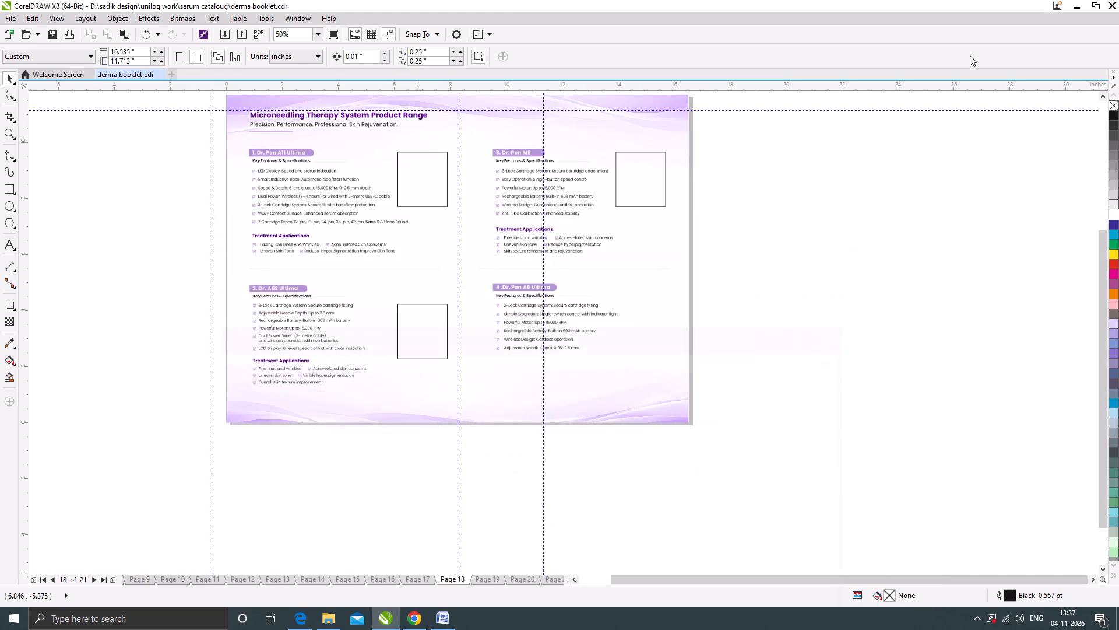
Check the Dr. Pen A6 Ultima section and the "Adjustable Needle Depth" lines around it in the Word document.
click(449, 629)
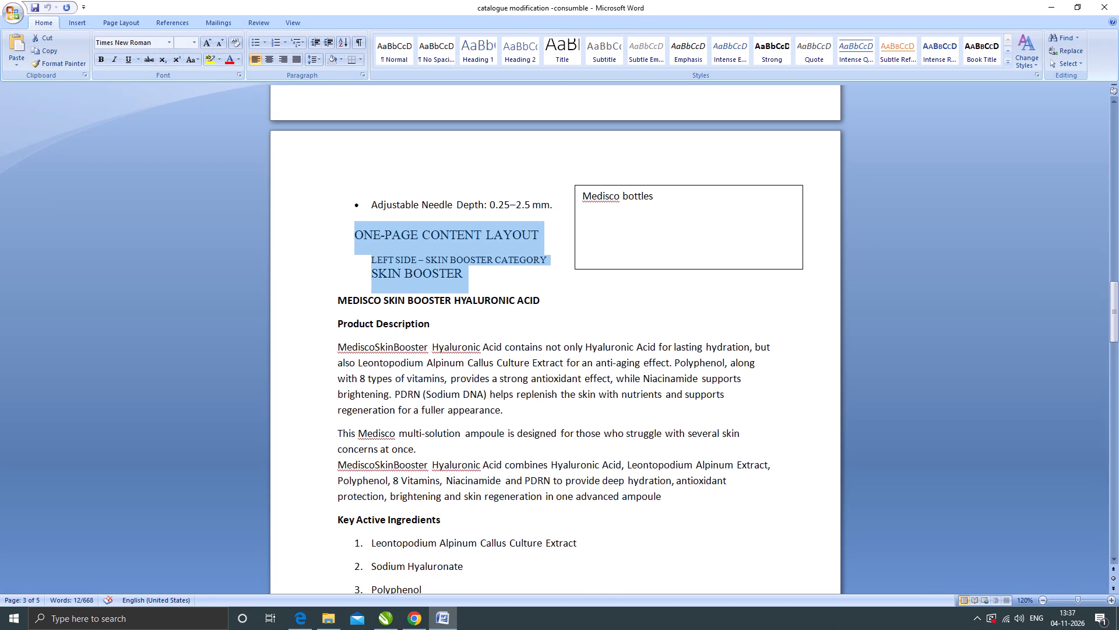
scroll(629, 310, up, 8)
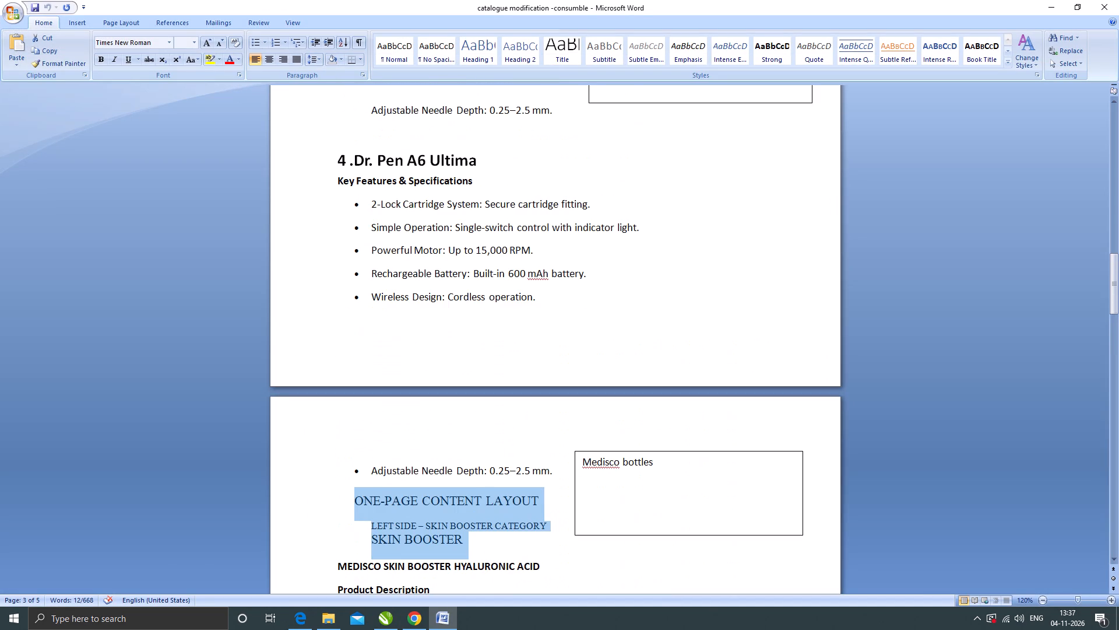
scroll(632, 314, down, 6)
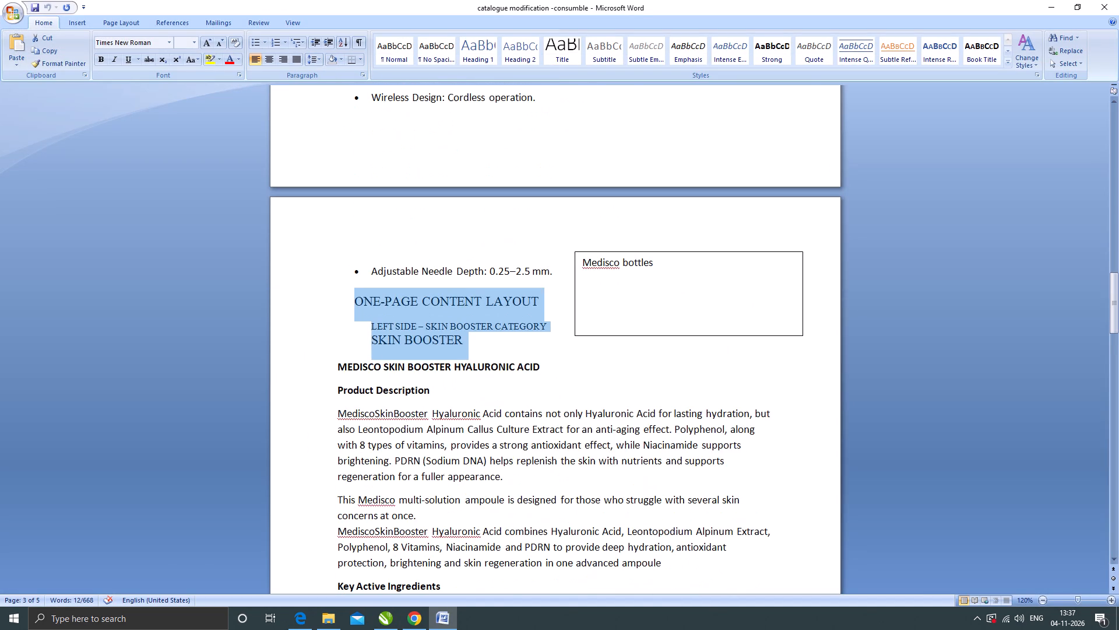
scroll(632, 315, up, 9)
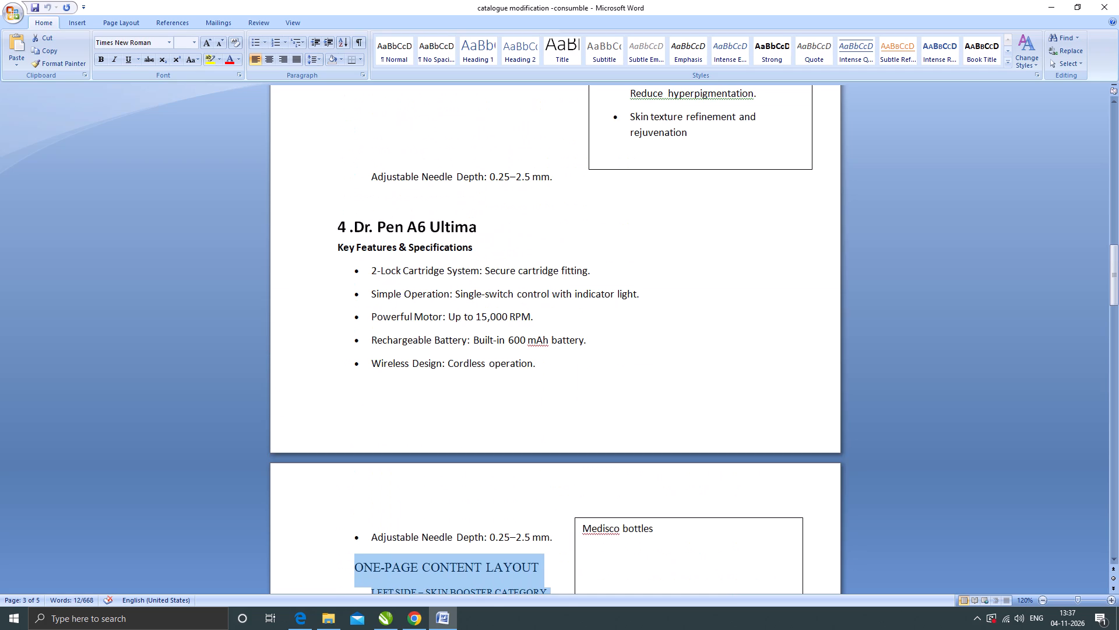
Copy the "Adjustable Needle Depth: 0.25–2.5 mm." line beneath the Dr. Pen M8 section of the Word document.
scroll(632, 315, down, 2)
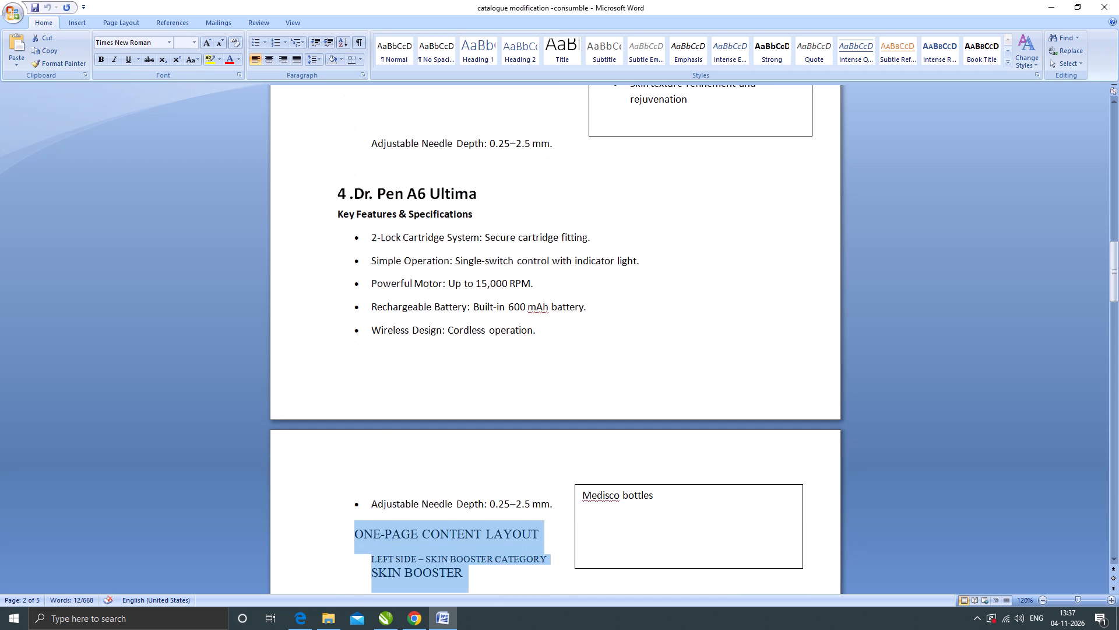
ctrl+scroll(632, 315, down, 4)
scroll(526, 299, up, 7)
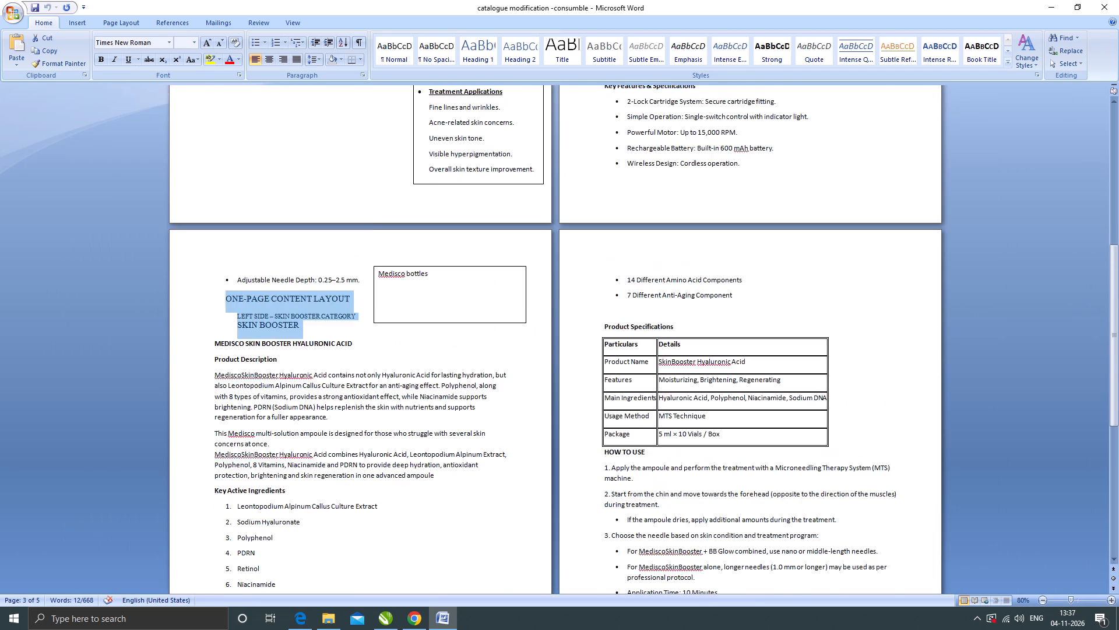
scroll(526, 297, up, 7)
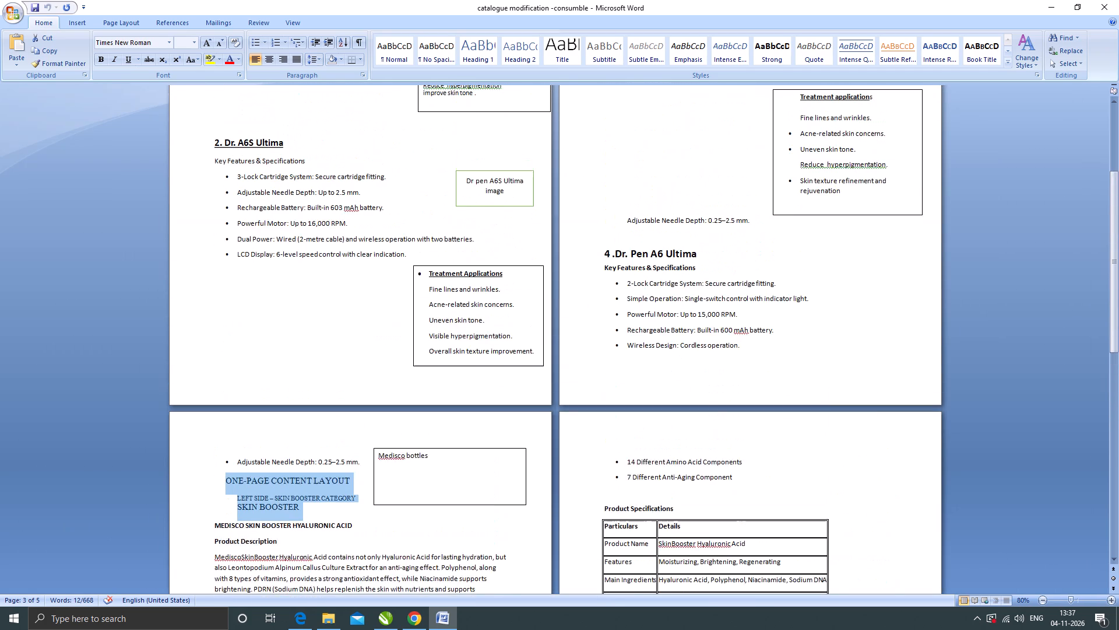
scroll(526, 296, up, 1)
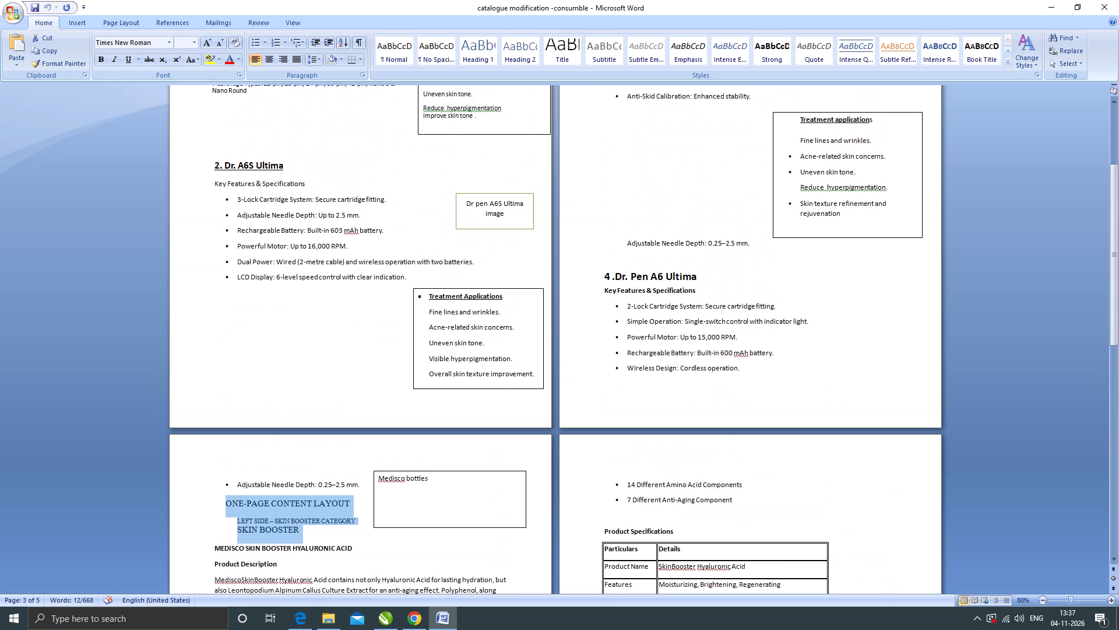
scroll(526, 296, up, 3)
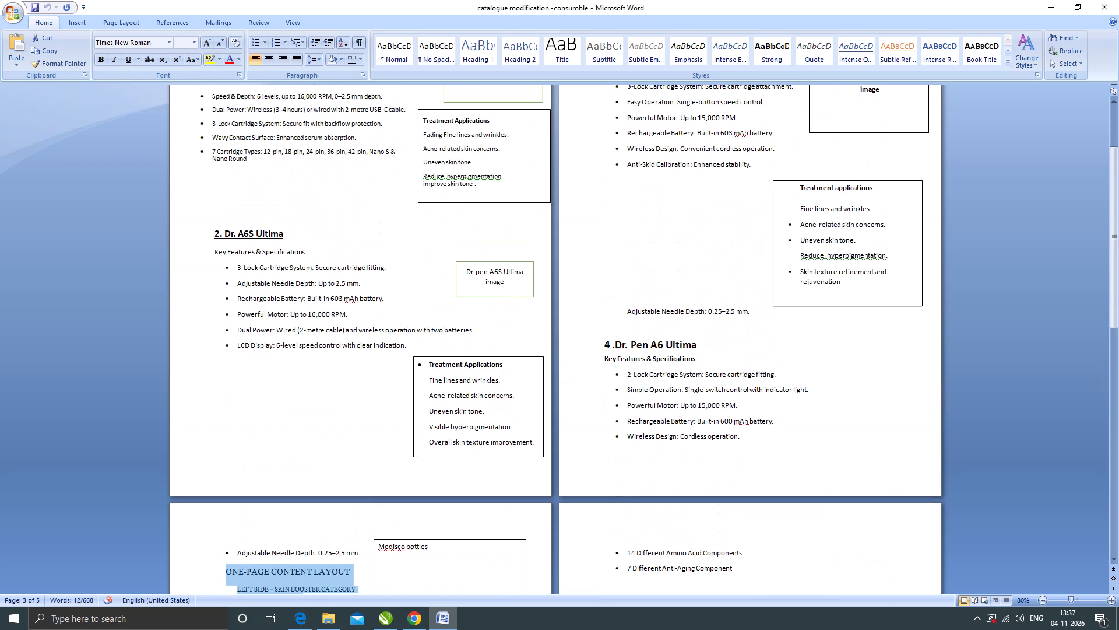
scroll(526, 296, up, 1)
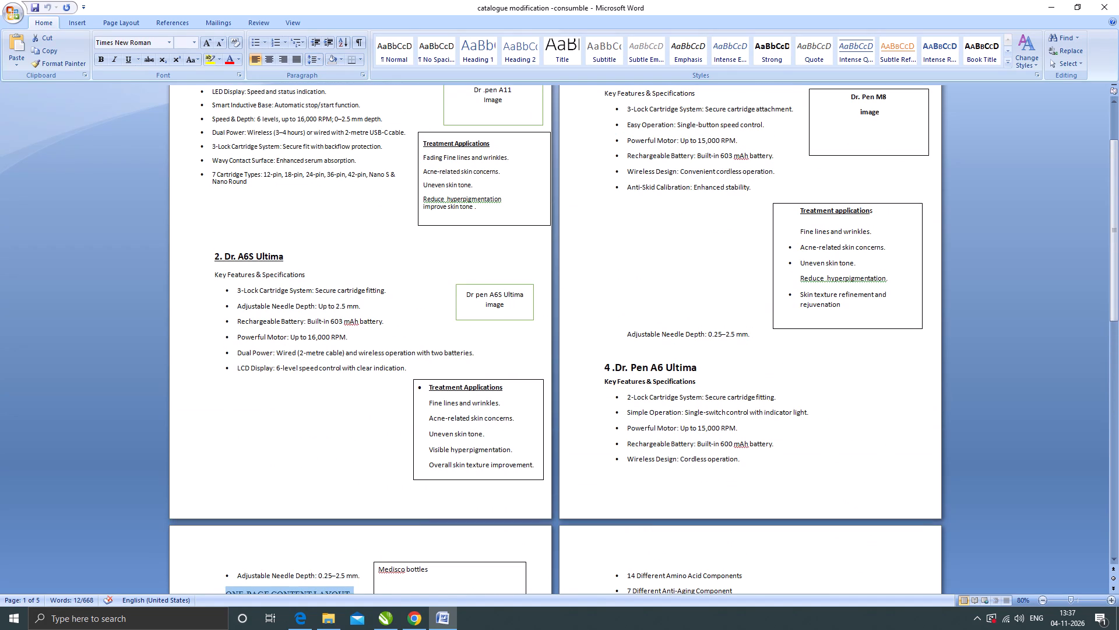
scroll(672, 337, up, 1)
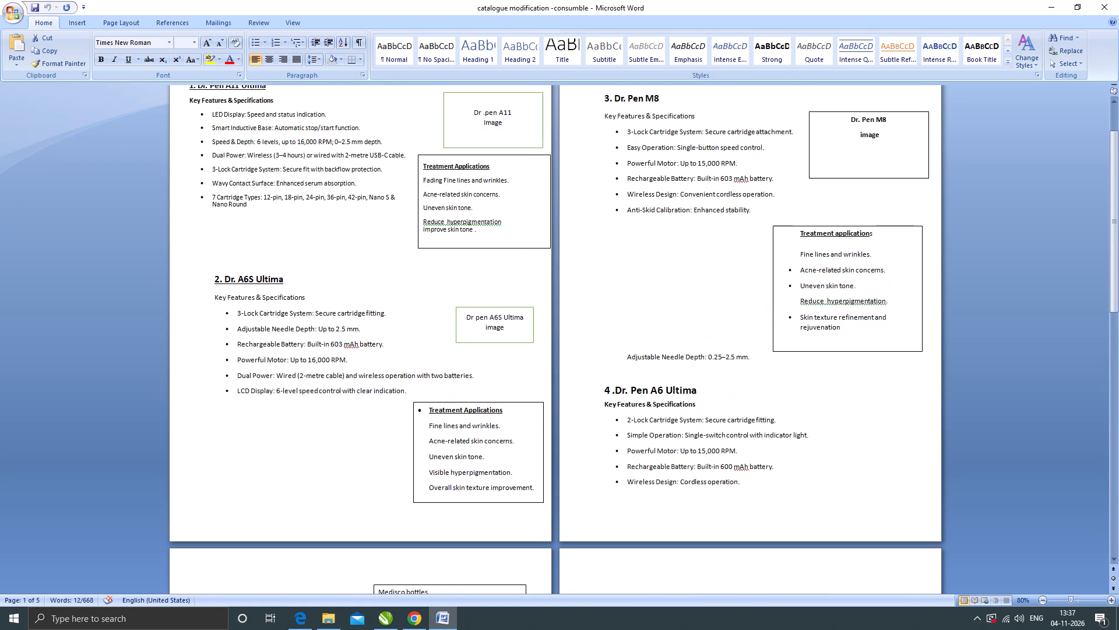
drag(628, 360, 751, 359)
key(ctrl+c)
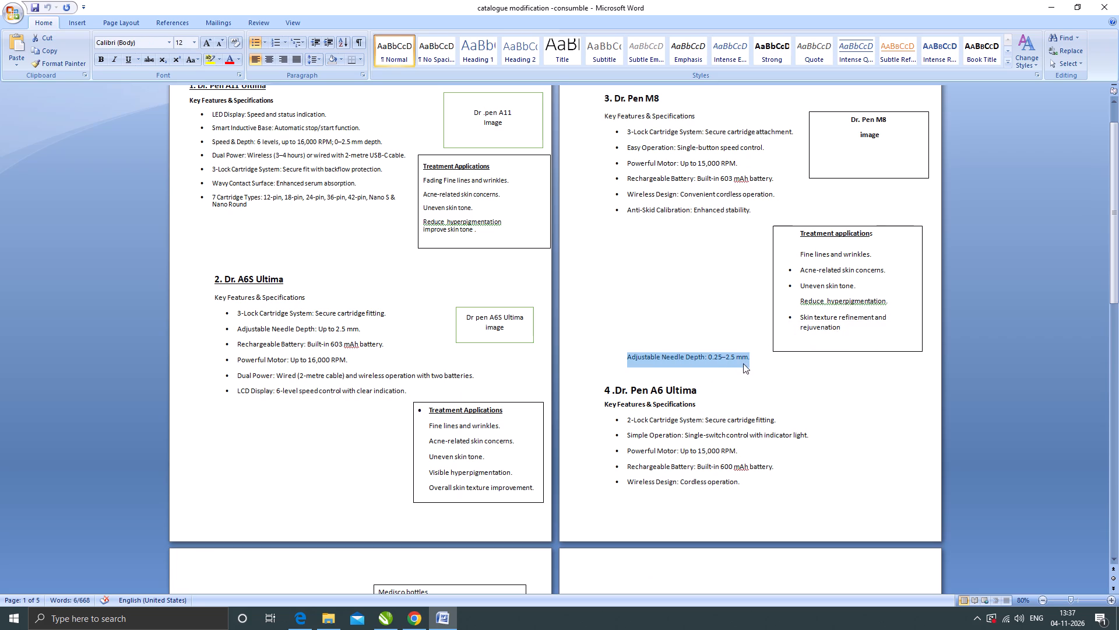
Switch to the CorelDRAW booklet and check the Dr. Pen M8 features and treatment applications on page 18 against the Word text.
click(1051, 6)
scroll(513, 197, up, 2)
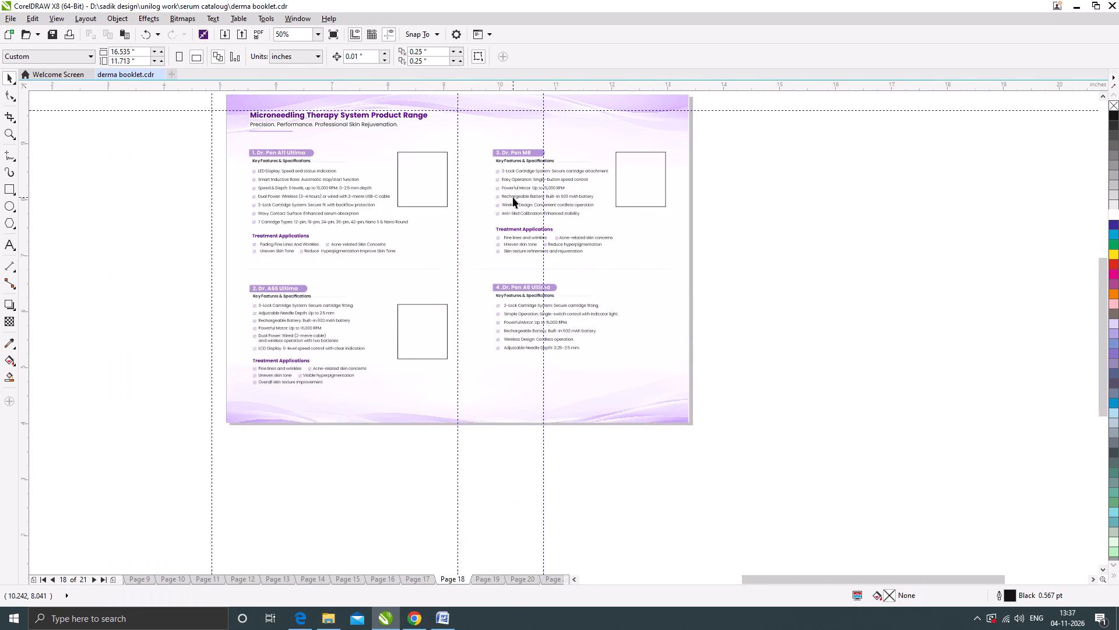
scroll(607, 258, down, 1)
scroll(559, 340, up, 1)
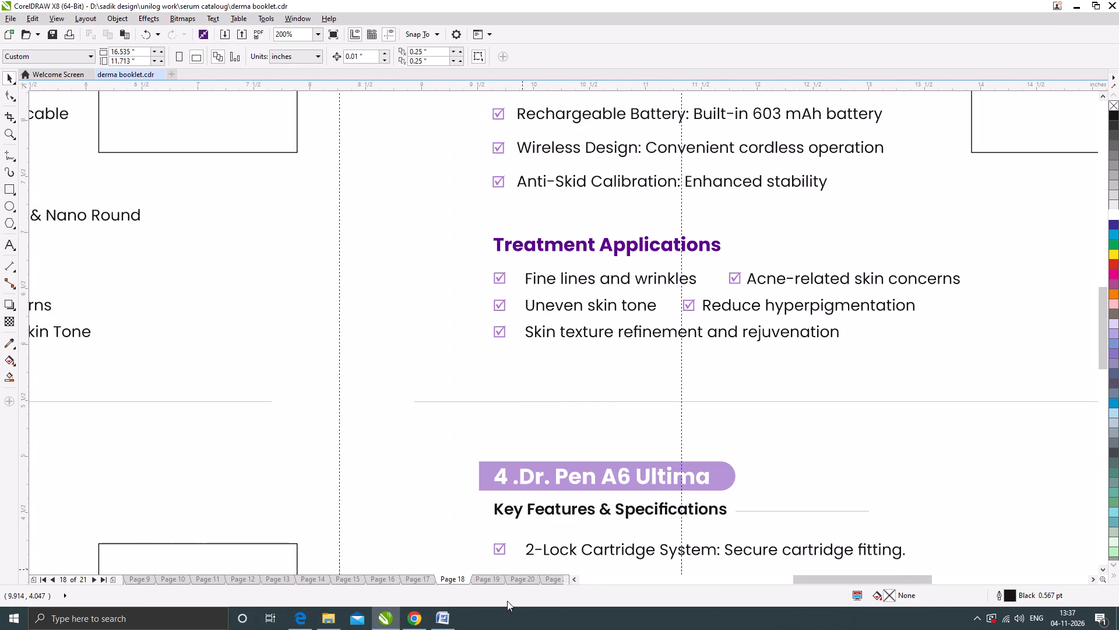
click(443, 621)
click(443, 621)
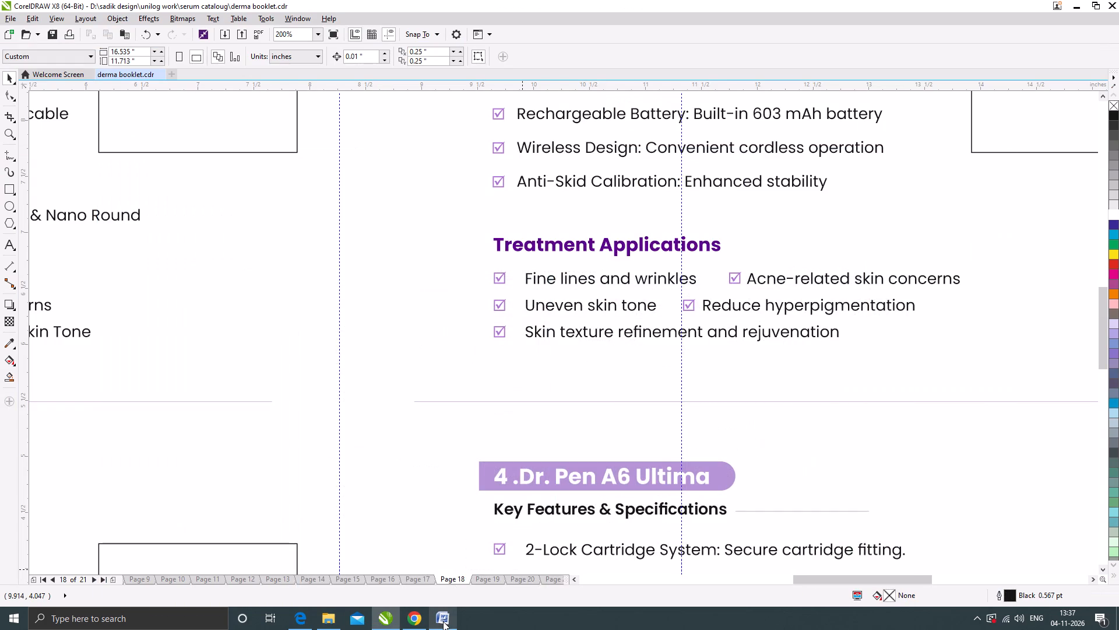
click(443, 621)
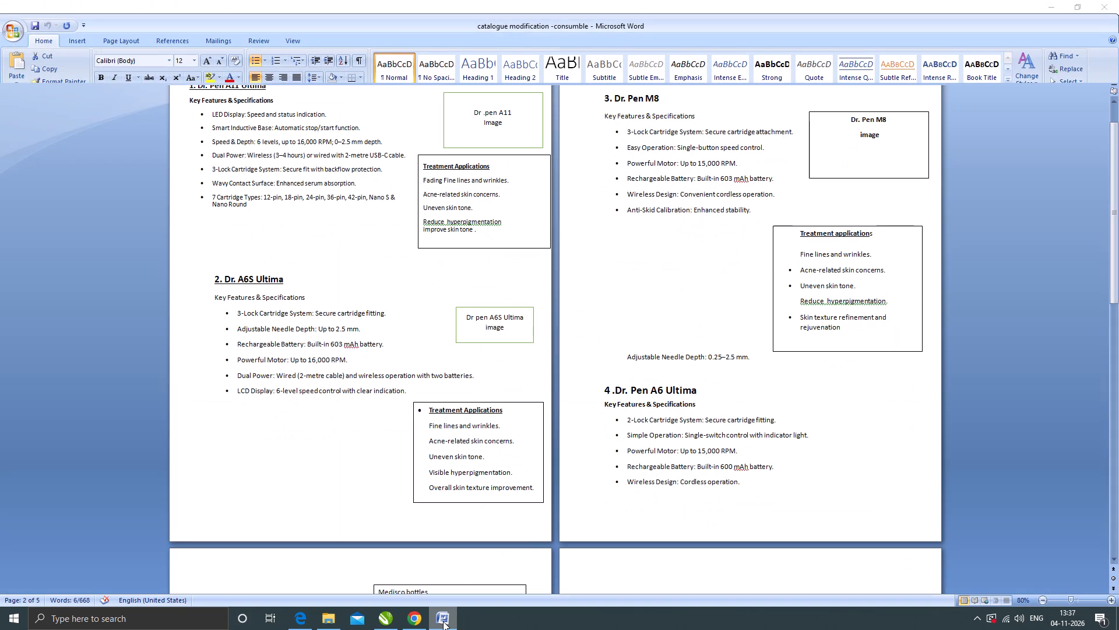
click(443, 621)
scroll(582, 344, down, 1)
scroll(659, 237, up, 1)
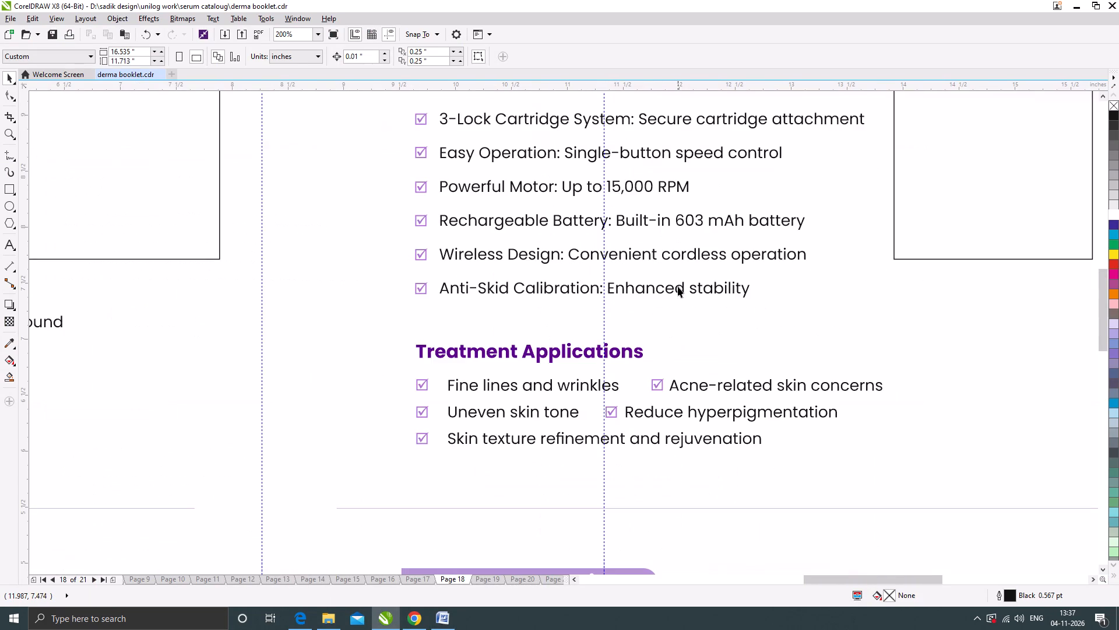
Add "Adjustable Needle Depth: 0.25–2.5 mm" as the last feature line under Dr. Pen M8, passing the copied text through Google Translate.
double_click(678, 286)
click(748, 288)
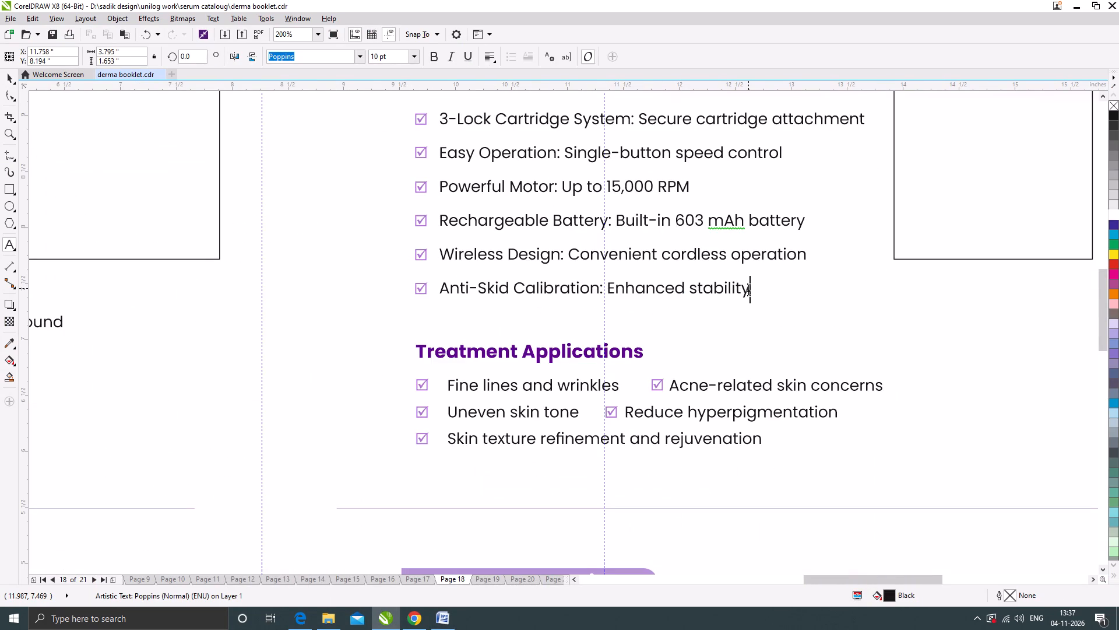
click(417, 622)
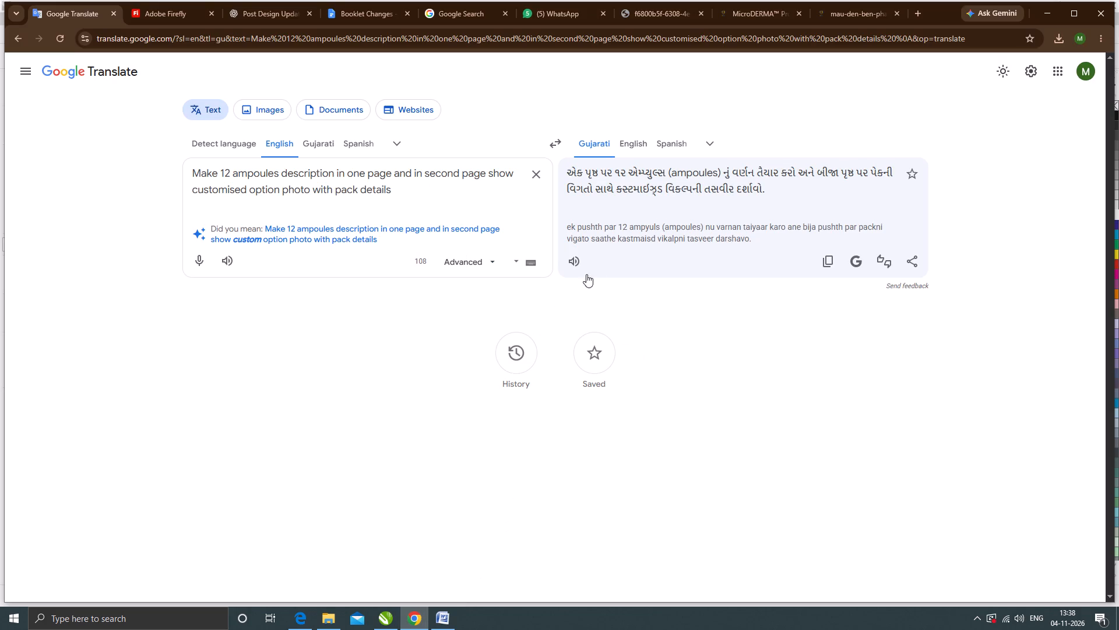
click(532, 170)
key(ctrl+v)
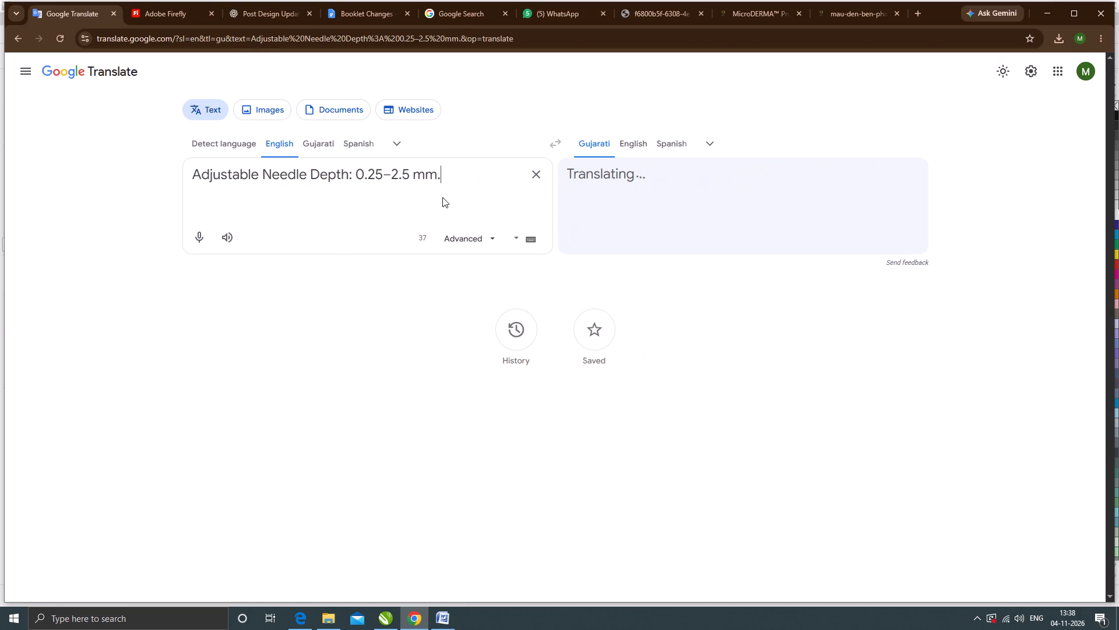
key(ctrl+a)
key(ctrl+x)
click(1047, 12)
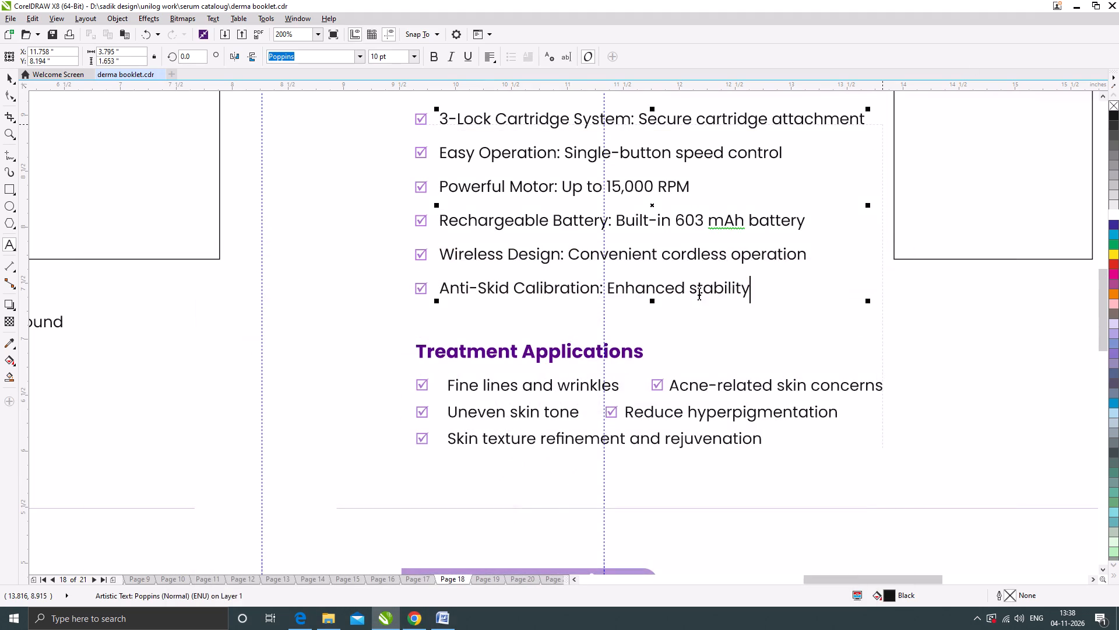
key(Return)
key(ctrl+v)
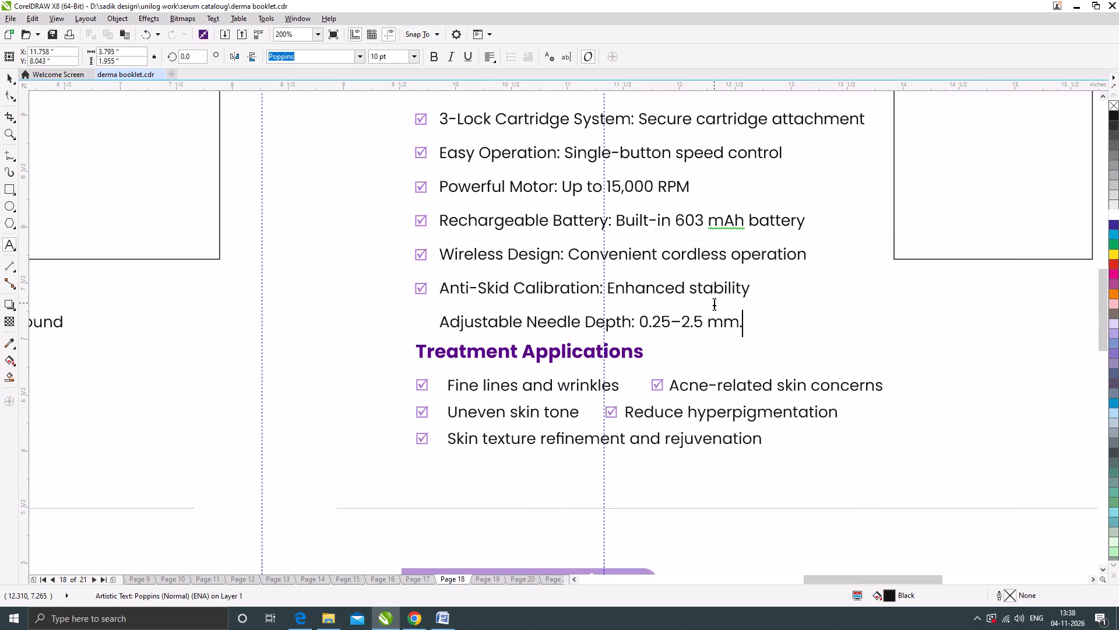
key(BackSpace)
Tighten the line spacing of the Dr. Pen M8 feature text to open a gap above "Treatment Applications".
click(12, 93)
scroll(477, 304, down, 2)
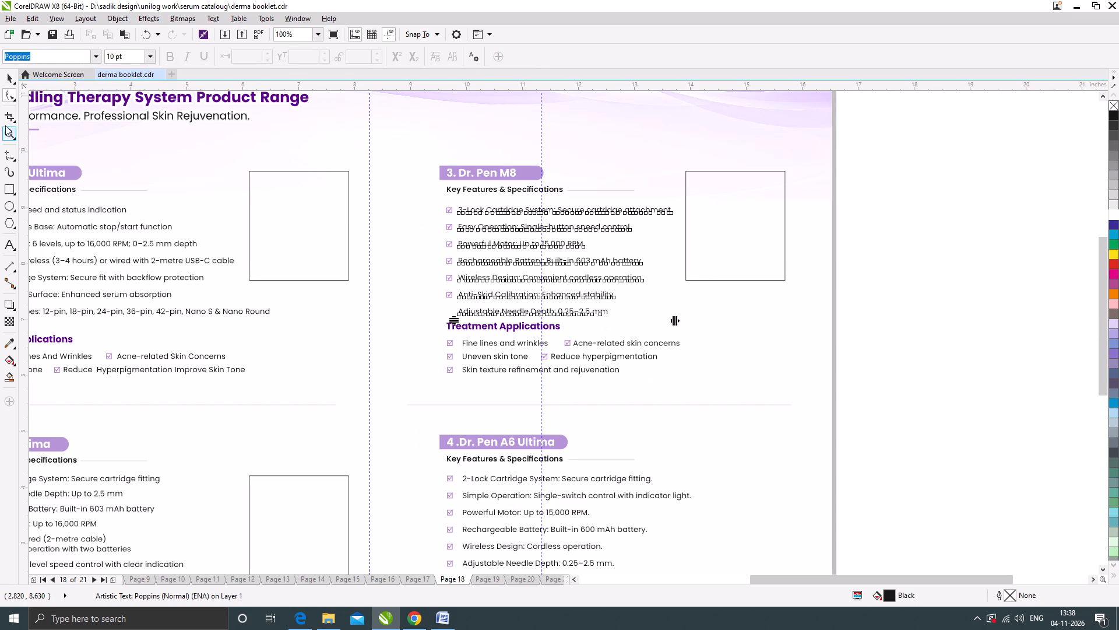
click(11, 90)
scroll(464, 312, up, 1)
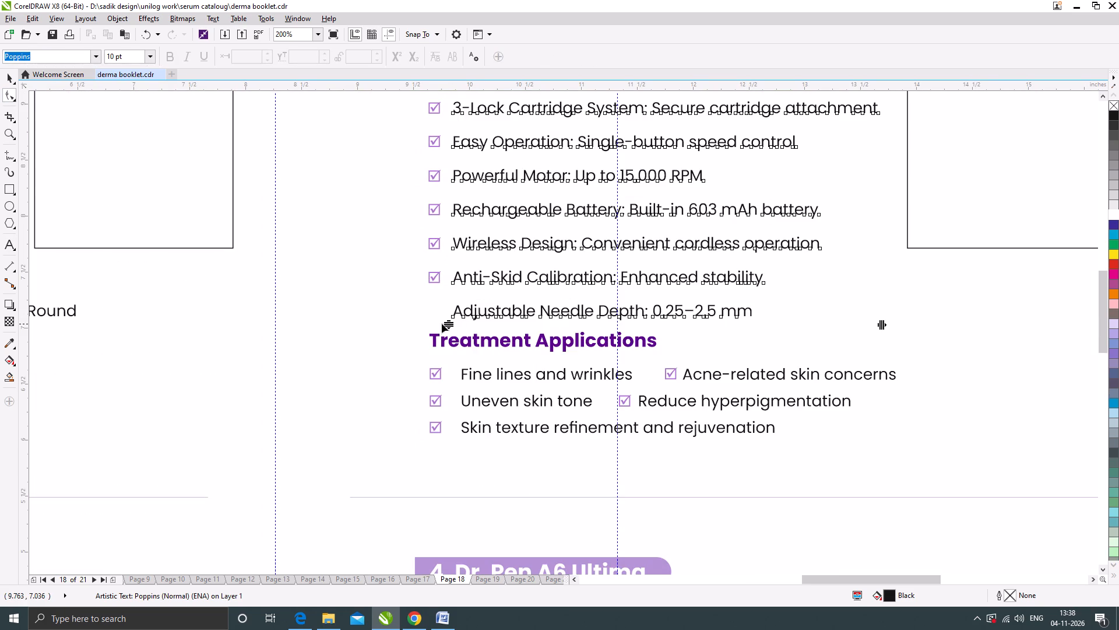
drag(446, 324, 450, 303)
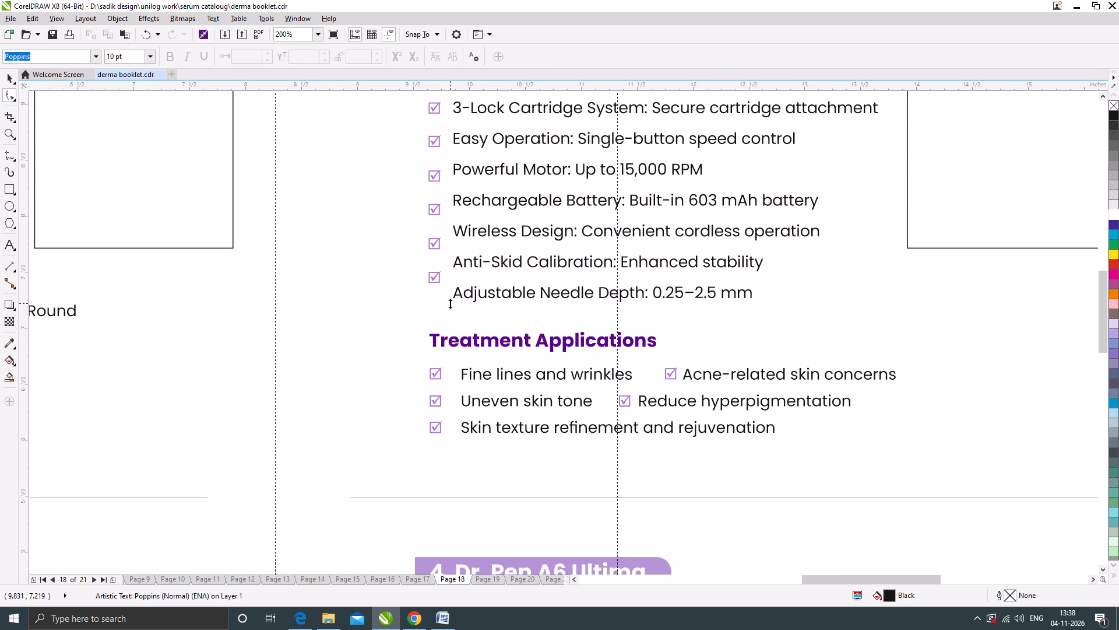
drag(450, 303, 458, 299)
scroll(506, 300, down, 1)
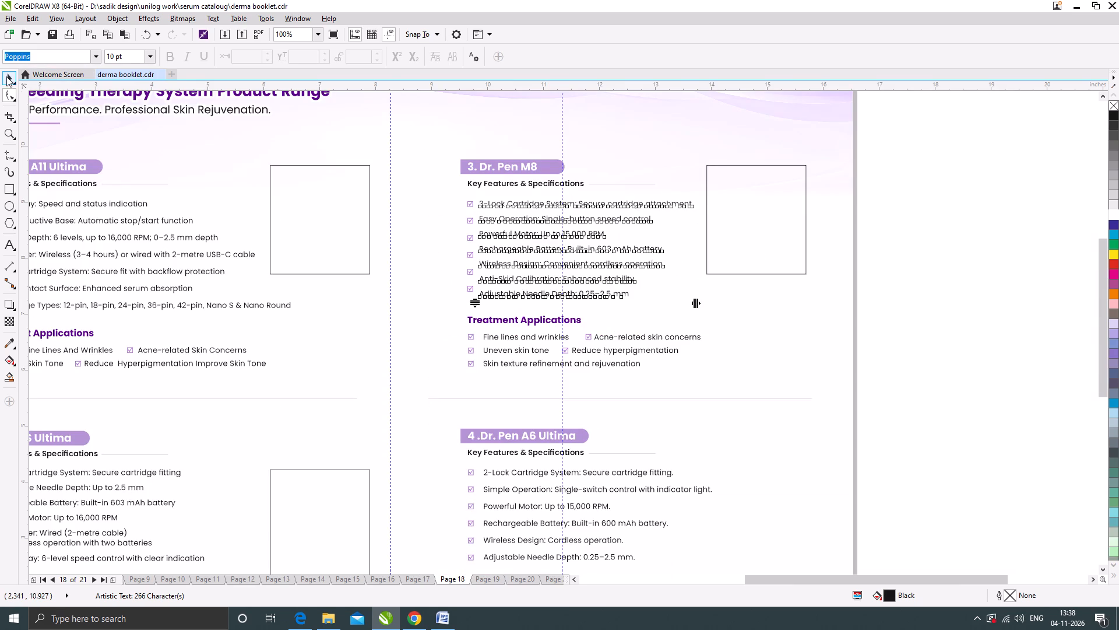
Shift the lower Dr. Pen M8 checkmarks down to align with the "Adjustable Needle Depth", "Anti-Skid Calibration" and "Wireless Design" lines.
click(6, 76)
scroll(480, 292, up, 3)
click(451, 284)
scroll(445, 286, up, 1)
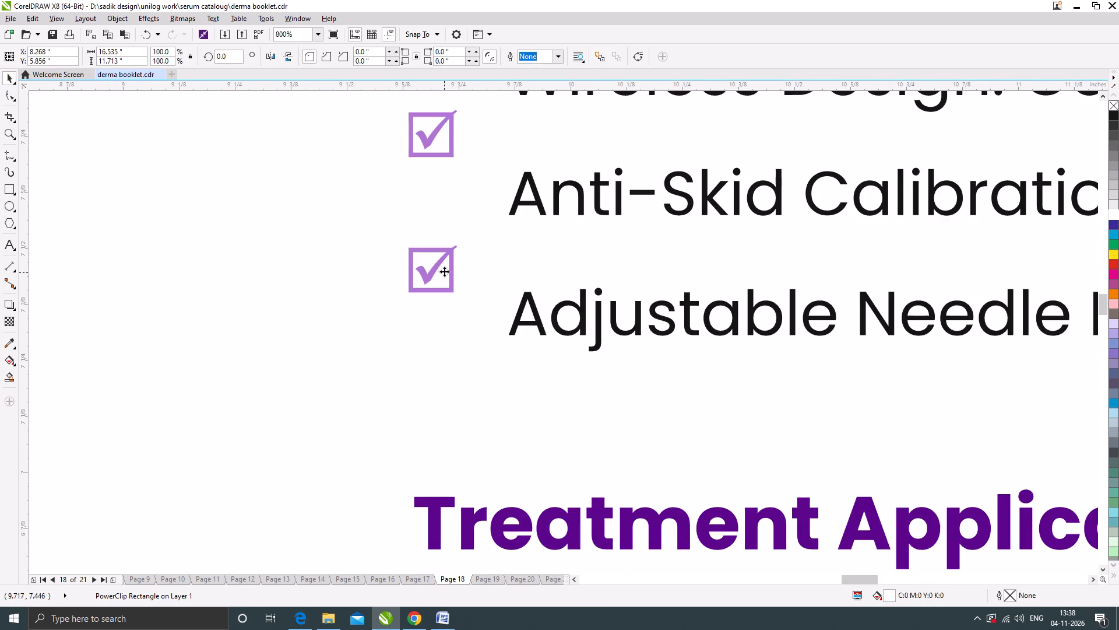
drag(452, 262, 456, 307)
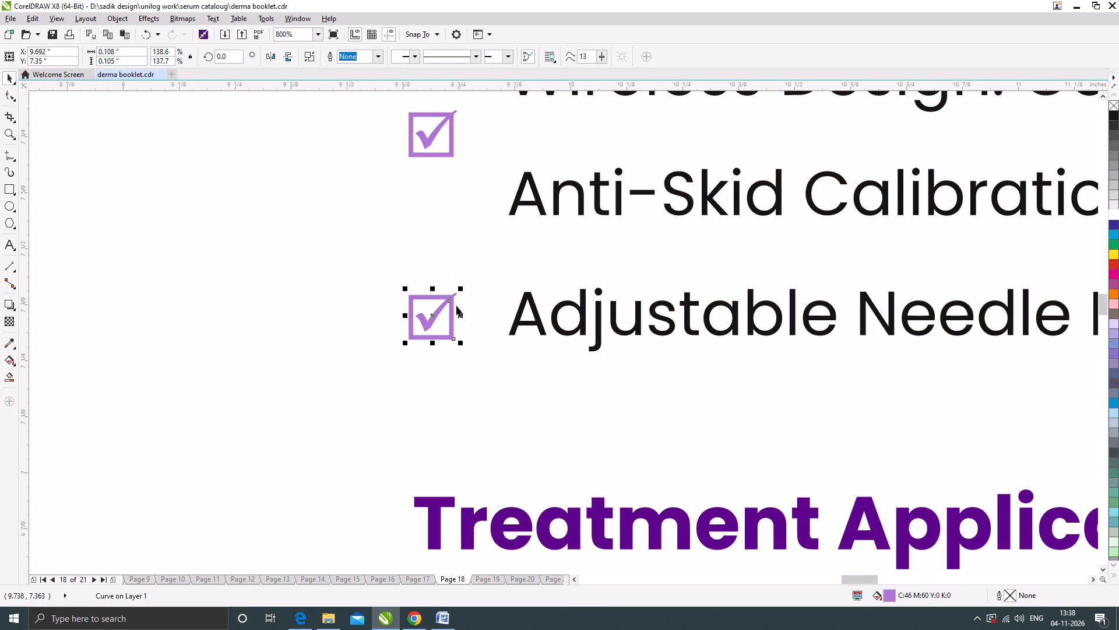
drag(452, 120, 451, 177)
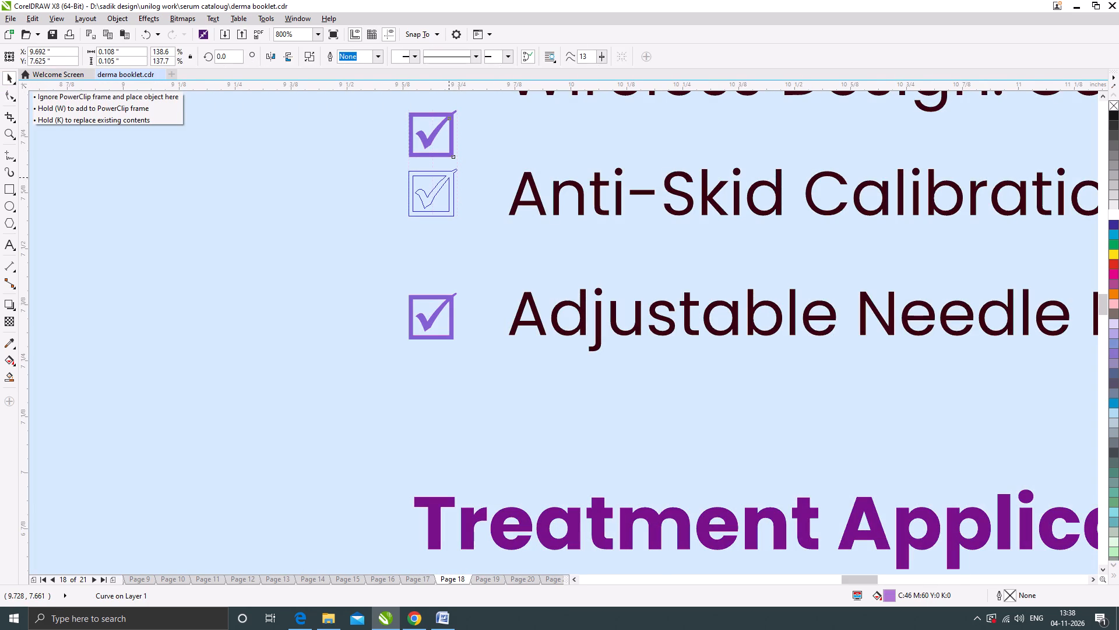
drag(451, 177, 451, 176)
scroll(509, 267, down, 3)
scroll(492, 203, up, 3)
drag(491, 195, 491, 198)
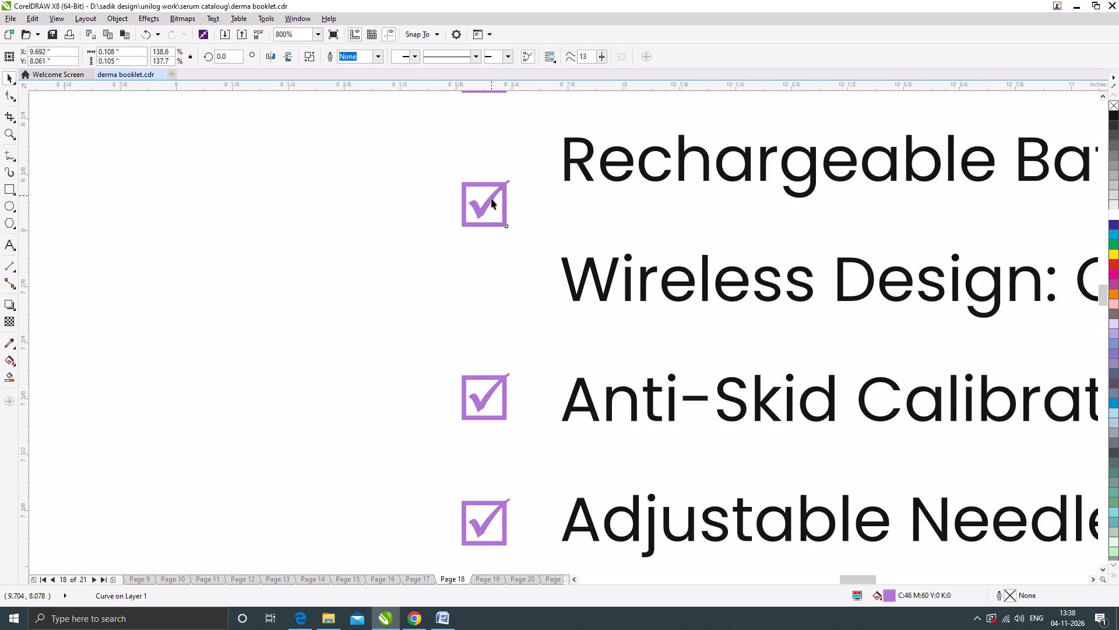
drag(491, 198, 495, 270)
scroll(499, 288, down, 2)
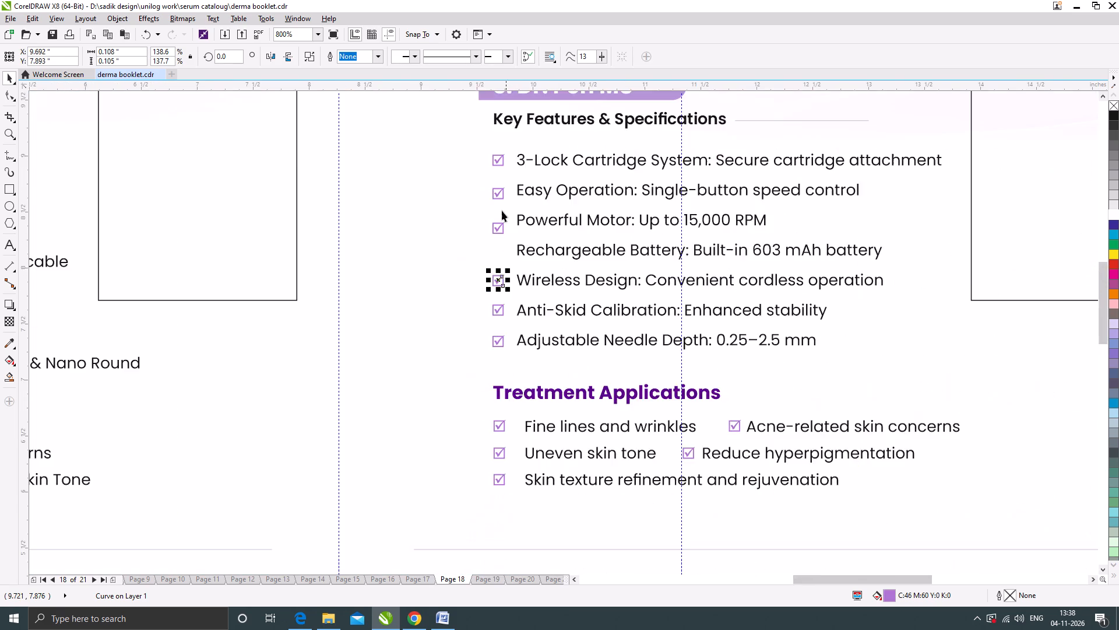
Align checkmarks with the "Rechargeable Battery" and "Powerful Motor" lines, and place a copy beside "Easy Operation".
scroll(499, 205, up, 2)
drag(512, 278, 520, 372)
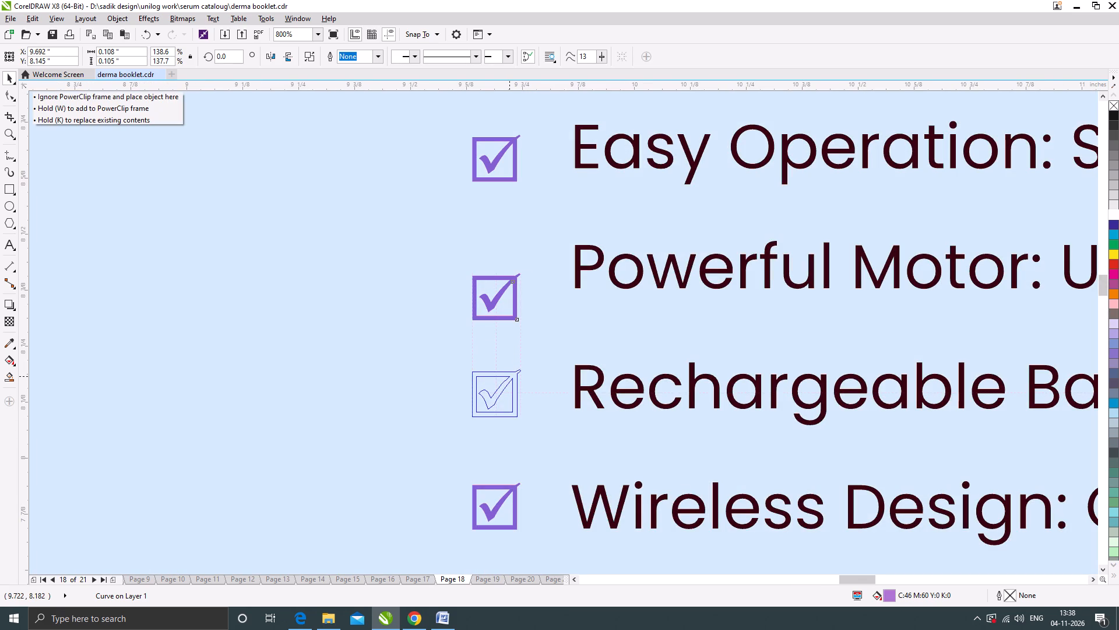
drag(520, 372, 520, 367)
drag(516, 170, 517, 236)
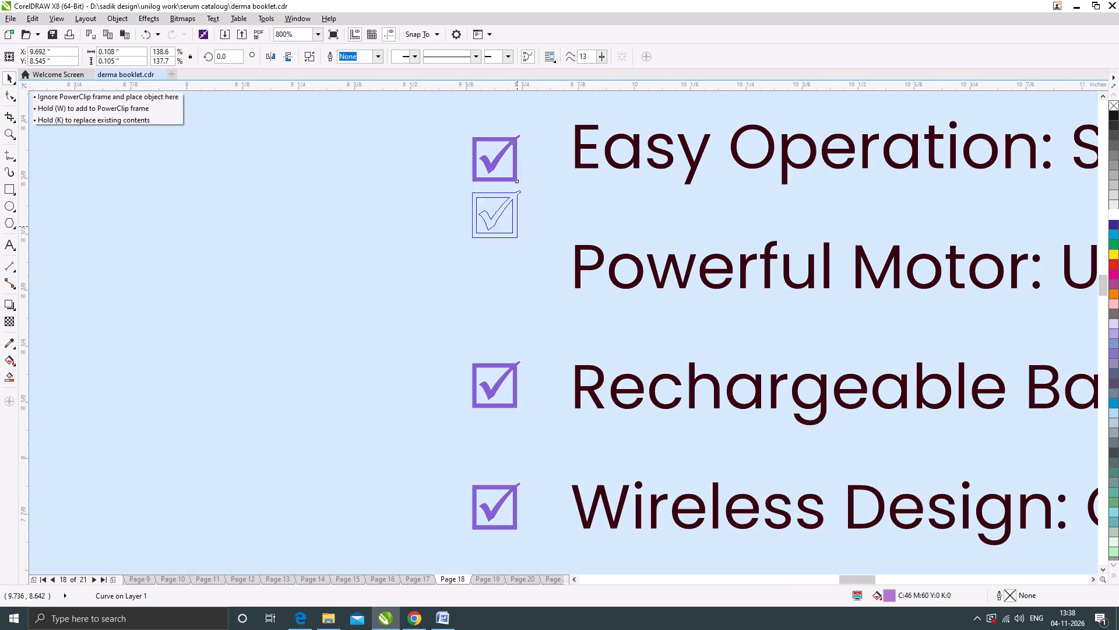
drag(517, 236, 519, 278)
scroll(513, 254, up, 3)
drag(521, 239, 523, 249)
scroll(533, 285, down, 4)
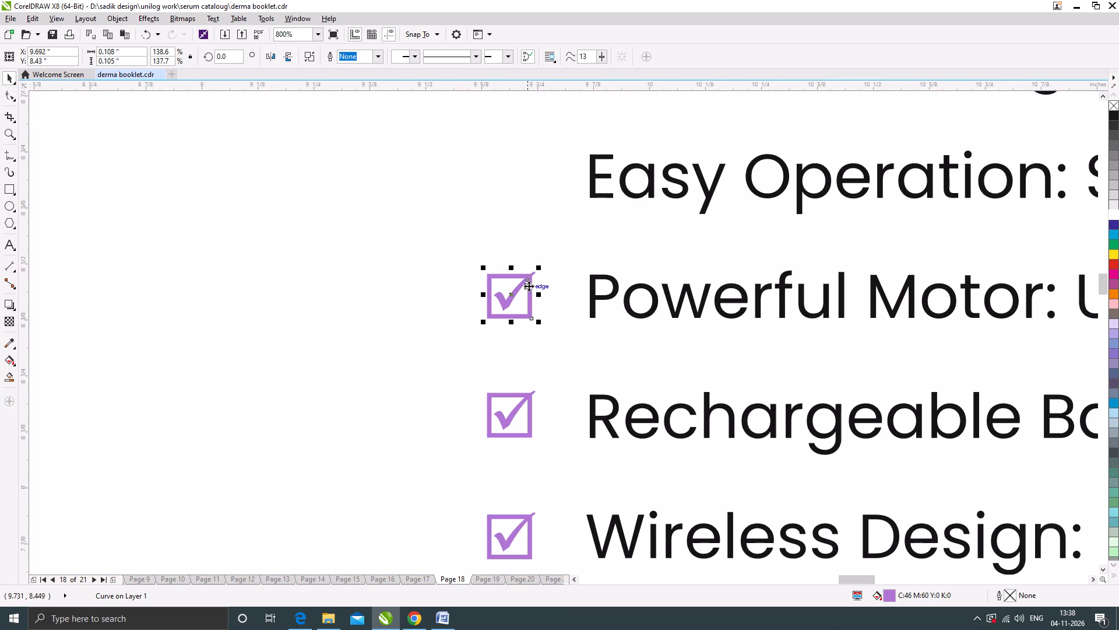
drag(529, 286, 537, 170)
shift+right_click(537, 170)
scroll(537, 217, down, 3)
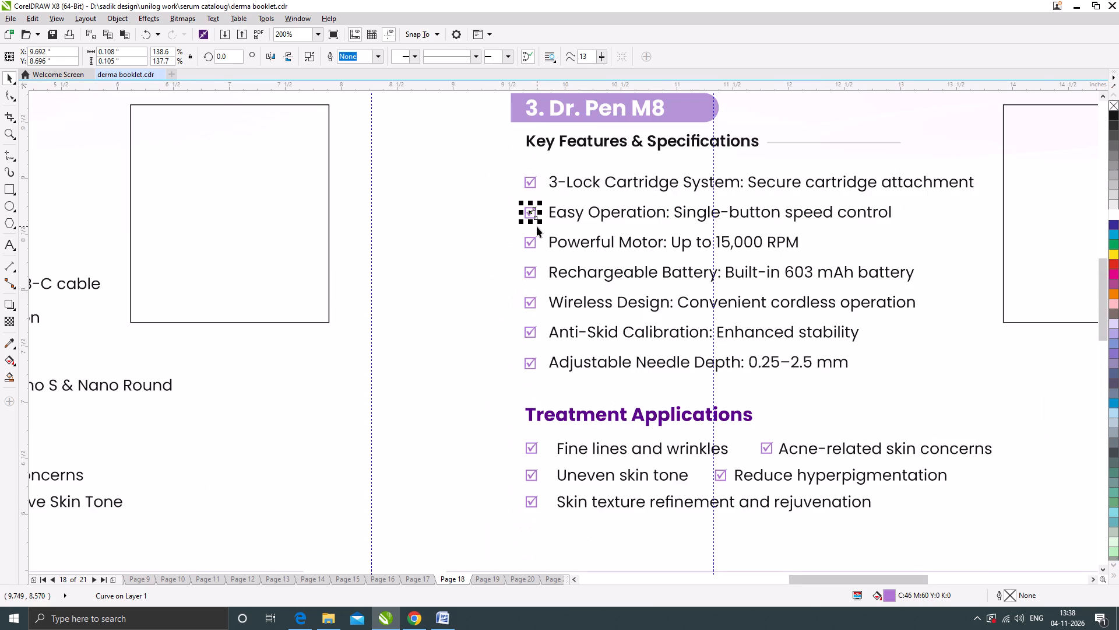
Loosen the line spacing of the Dr. Pen M8 feature text slightly, making the block about 1.81 inches tall.
scroll(537, 226, down, 2)
click(954, 349)
scroll(603, 253, up, 1)
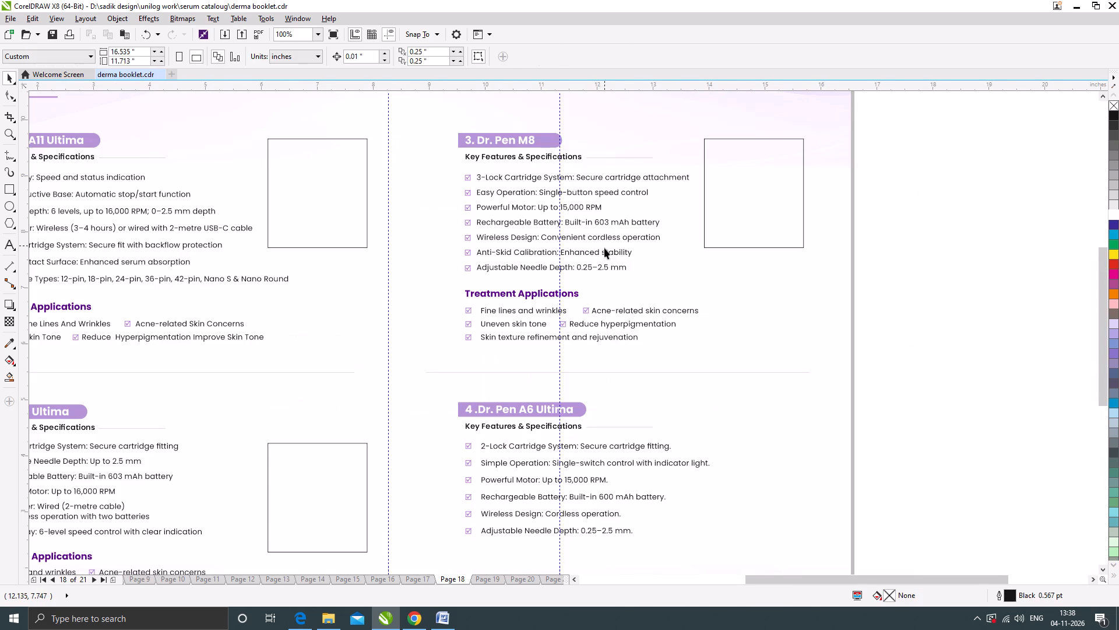
scroll(596, 254, down, 1)
click(802, 307)
scroll(530, 242, up, 1)
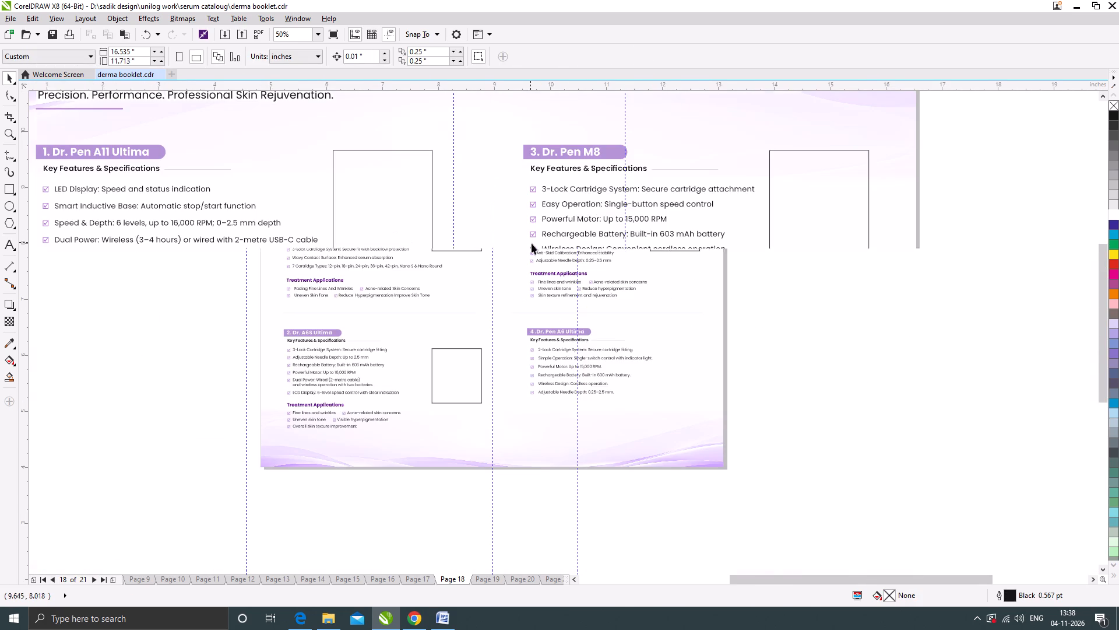
click(561, 281)
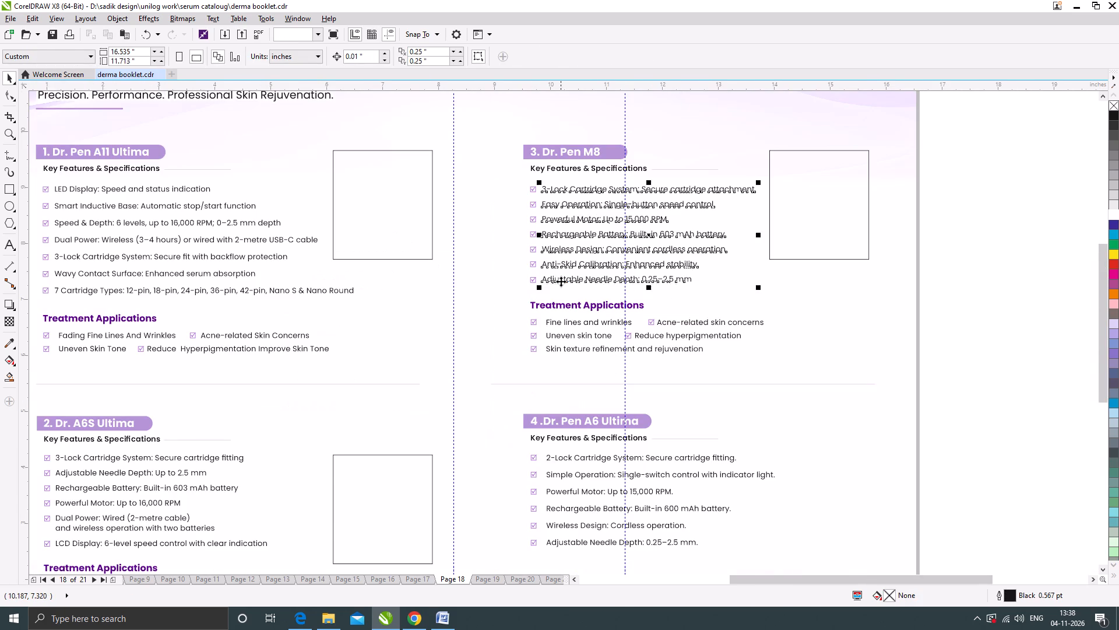
click(6, 92)
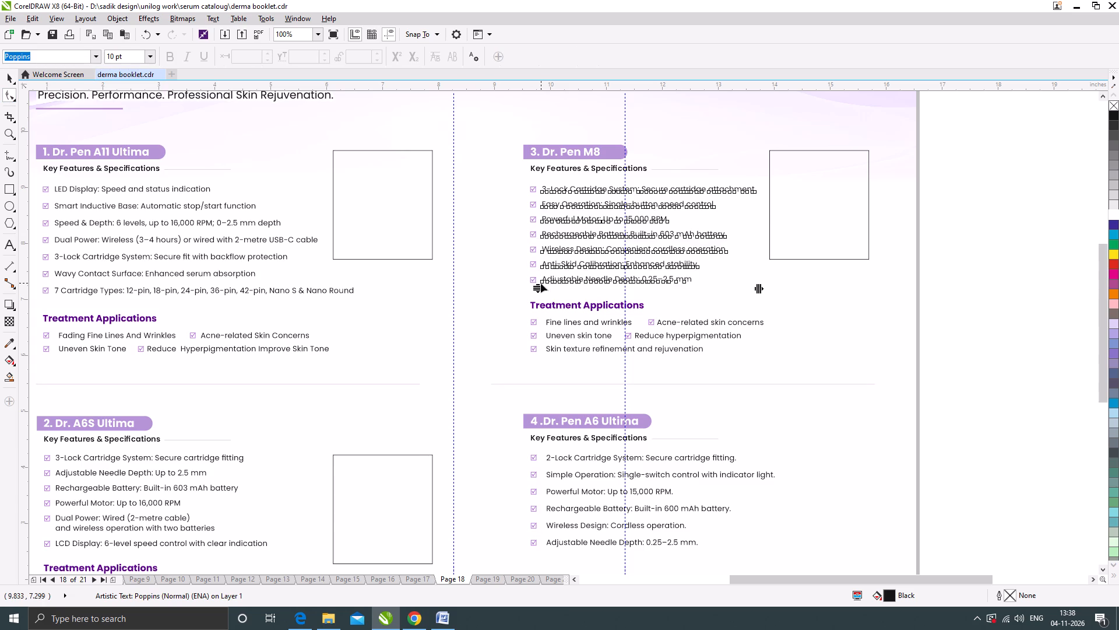
scroll(543, 284, up, 4)
drag(532, 287, 534, 302)
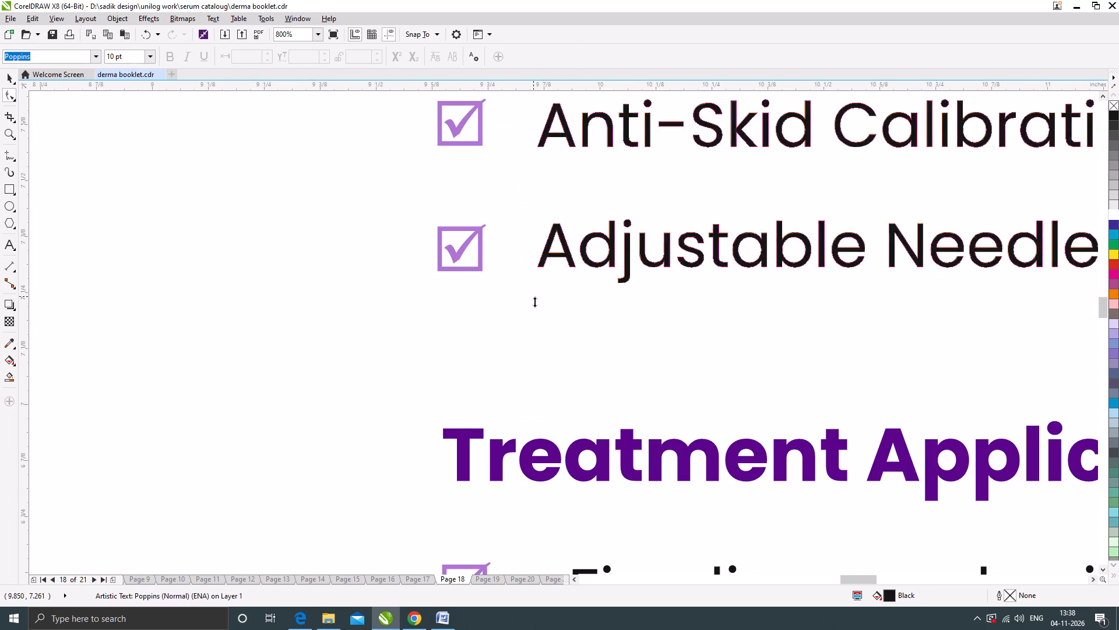
drag(534, 302, 537, 308)
Move the check boxes of the M8 lines Adjustable Needle Depth and Anti-Skid Calibration down level with their text.
click(12, 76)
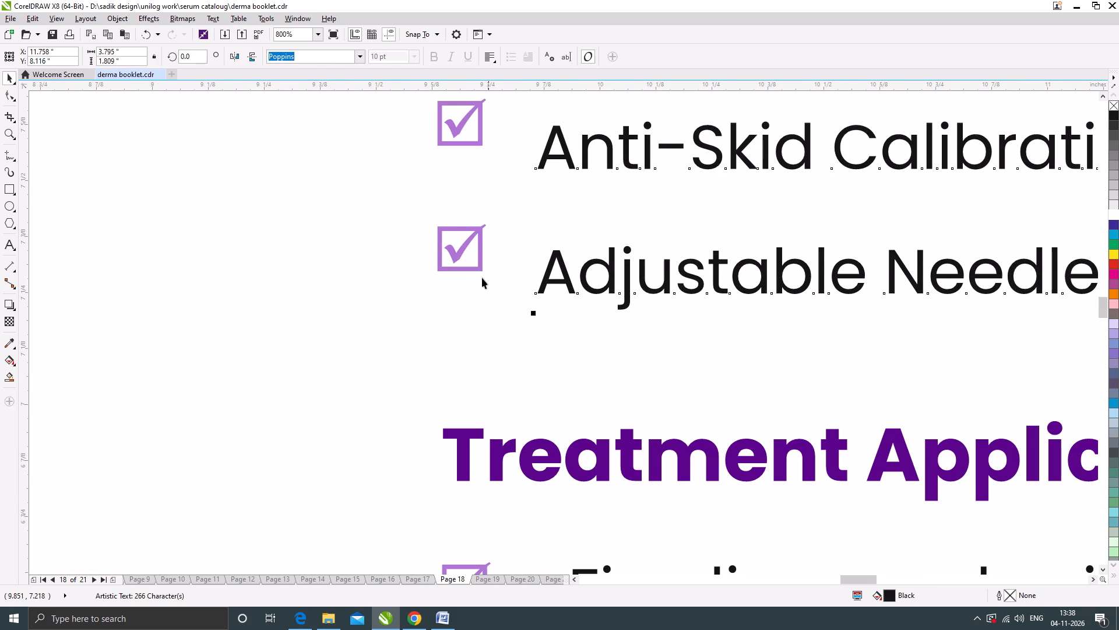
scroll(465, 262, up, 1)
drag(467, 225, 472, 269)
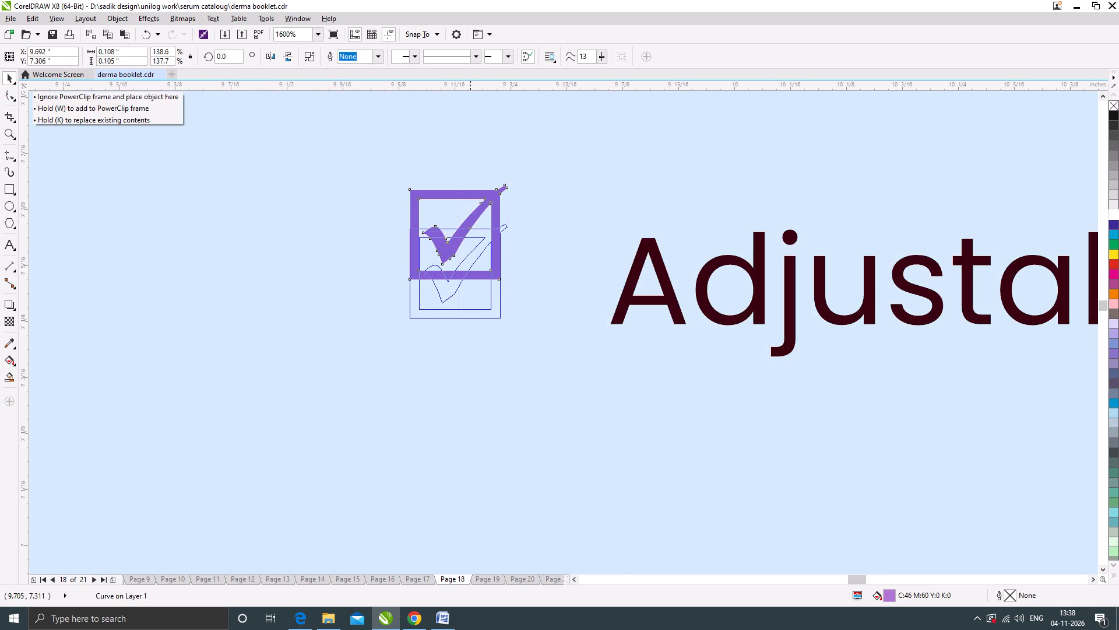
drag(472, 269, 472, 269)
scroll(551, 312, down, 3)
scroll(532, 233, up, 4)
drag(534, 200, 534, 224)
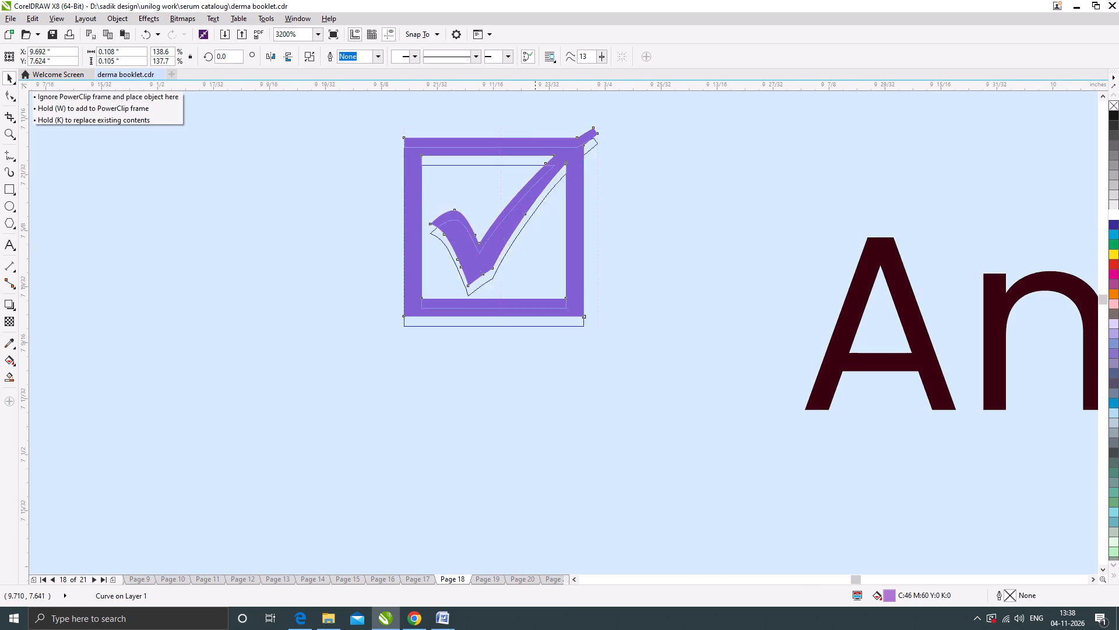
drag(534, 224, 534, 284)
scroll(539, 294, down, 6)
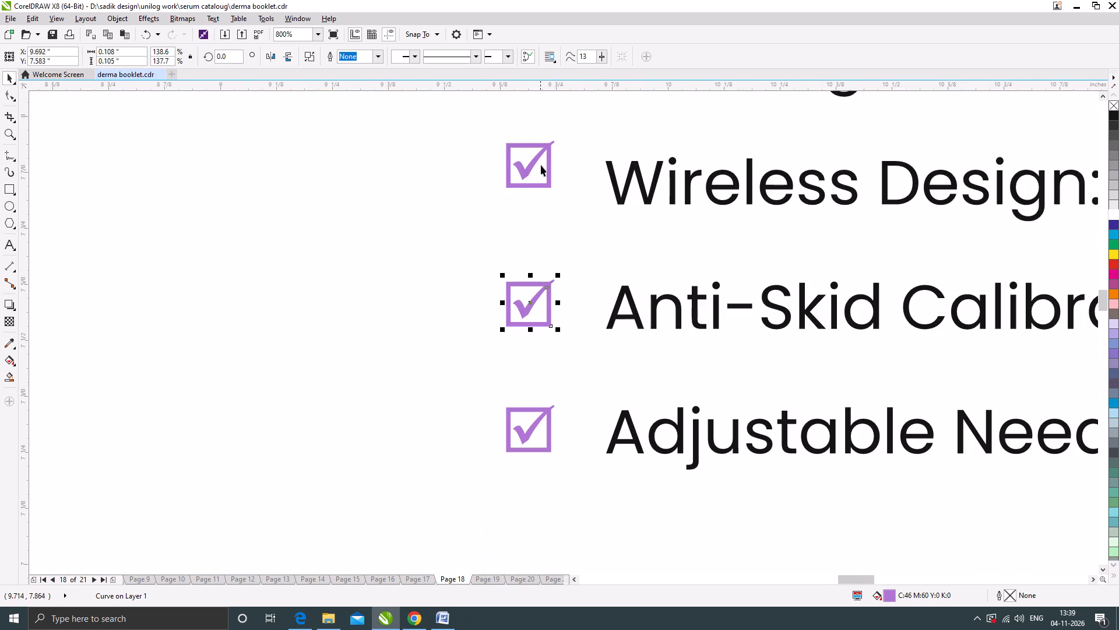
Move the check boxes of the M8 lines Wireless Design, Rechargeable Battery and Powerful Motor down level with their text.
scroll(541, 163, up, 2)
drag(525, 143, 523, 216)
scroll(544, 292, down, 5)
scroll(545, 227, up, 4)
drag(541, 208, 546, 273)
scroll(547, 297, down, 3)
scroll(533, 149, up, 2)
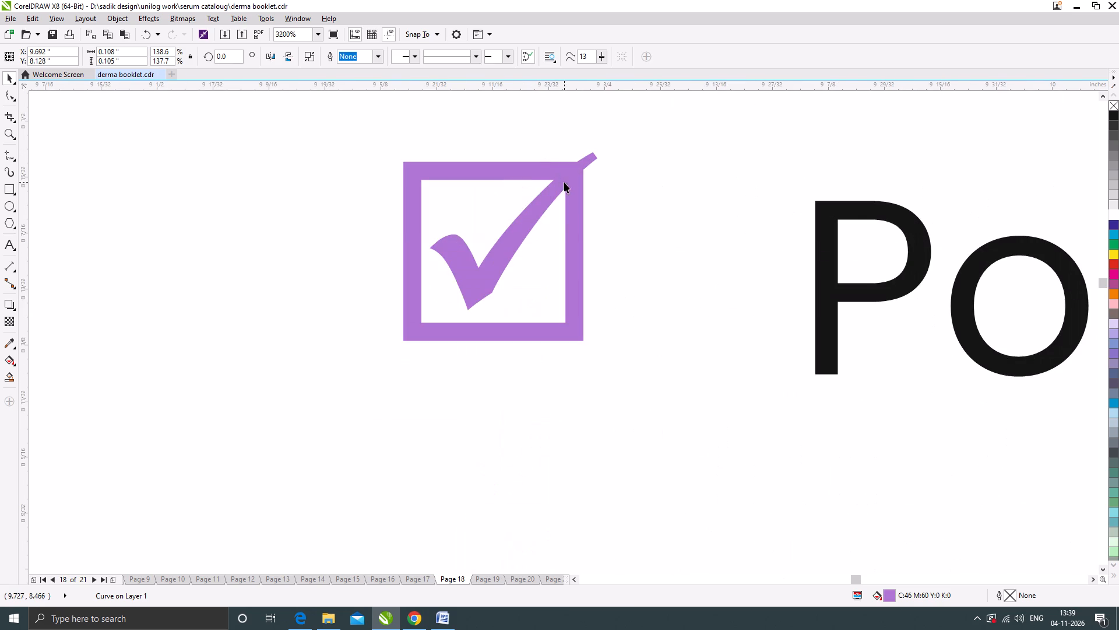
drag(566, 182, 573, 223)
scroll(546, 336, down, 4)
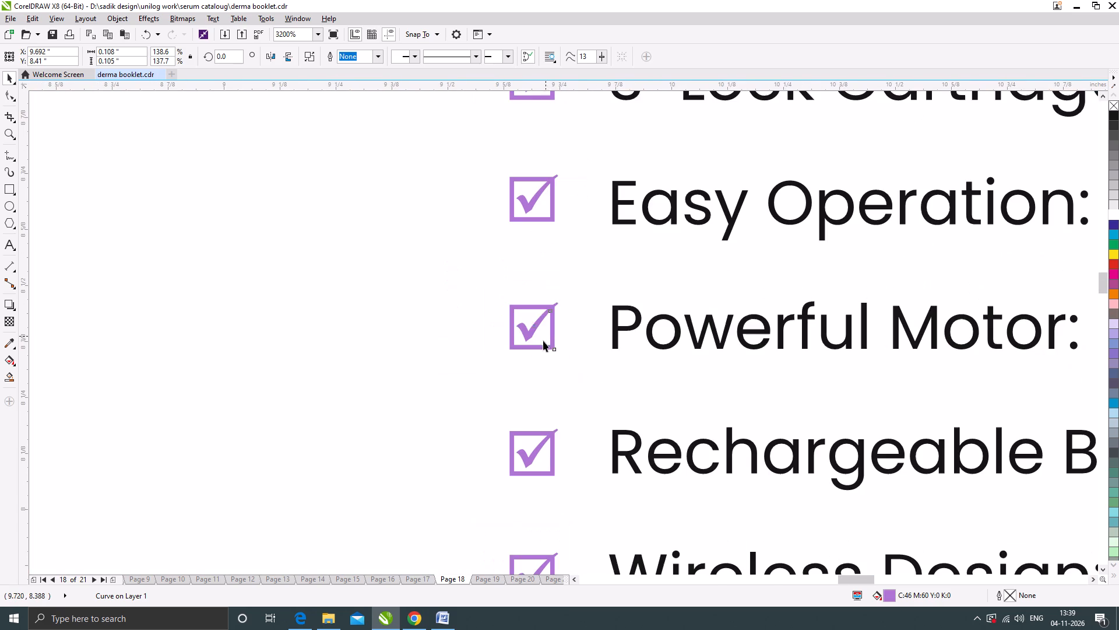
Move the check box of the Easy Operation line under Dr. Pen M8 down level with its text.
scroll(550, 166, up, 3)
drag(563, 229, 565, 253)
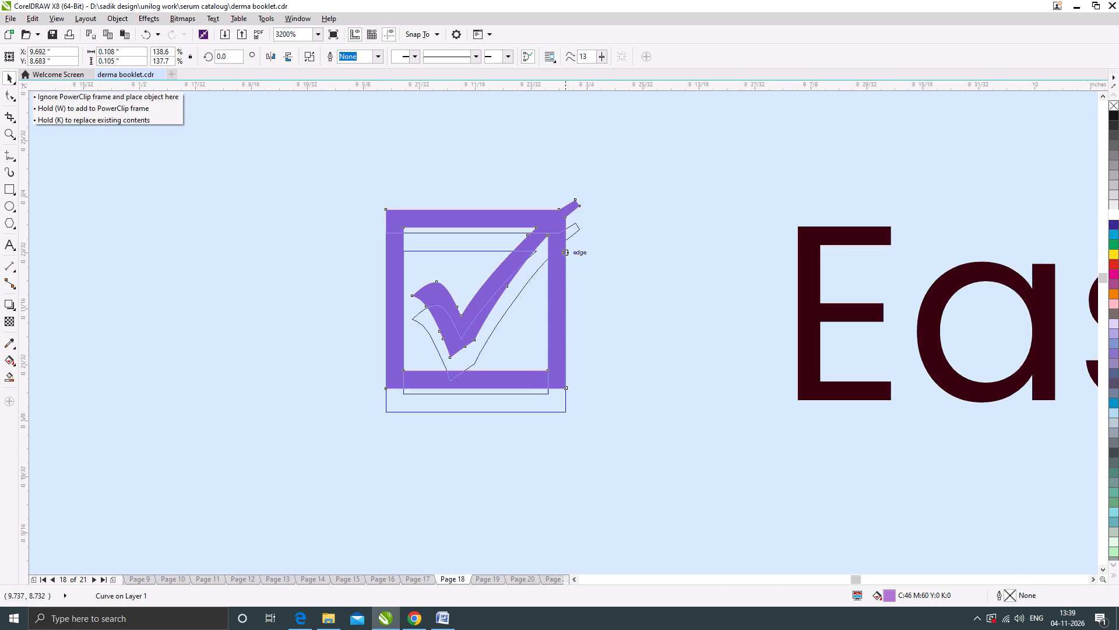
drag(565, 253, 565, 247)
scroll(540, 302, down, 6)
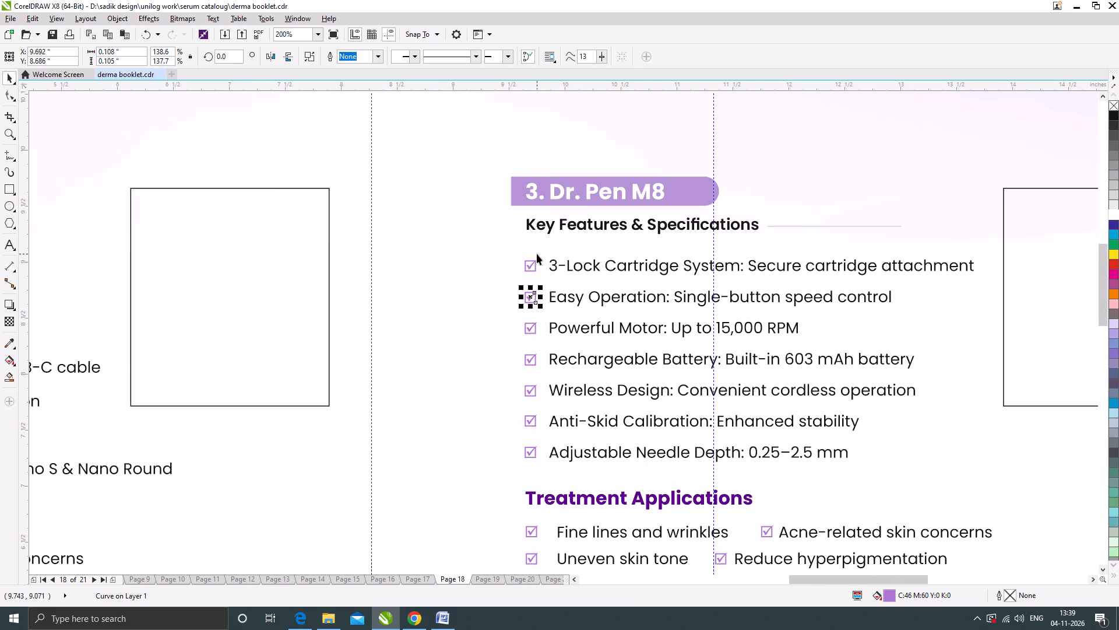
click(490, 265)
Review the whole Microneedling Therapy System Product Range spread on page 18, checking the alignment of its four product sections.
scroll(502, 255, down, 2)
click(802, 309)
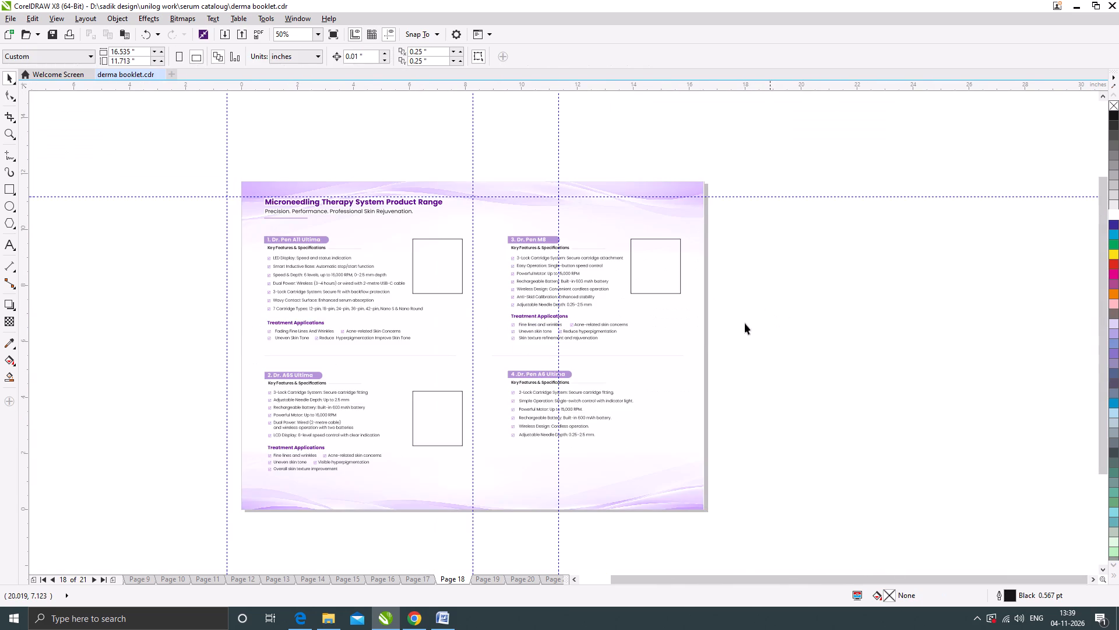
scroll(569, 288, up, 1)
scroll(581, 239, down, 1)
click(923, 398)
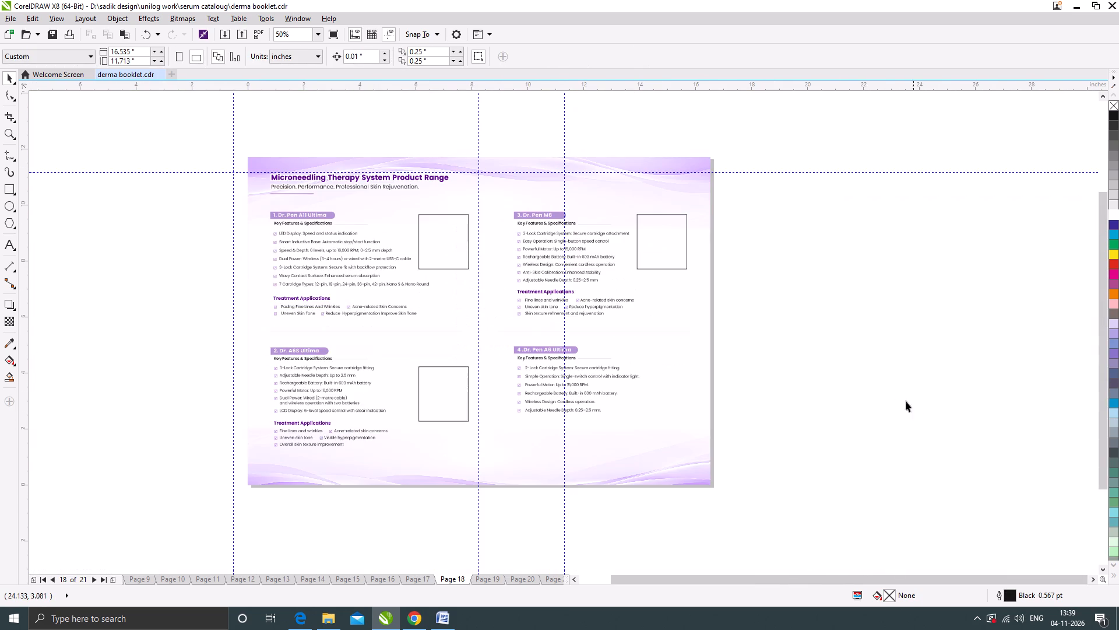
scroll(554, 410, up, 1)
scroll(576, 318, down, 1)
click(856, 395)
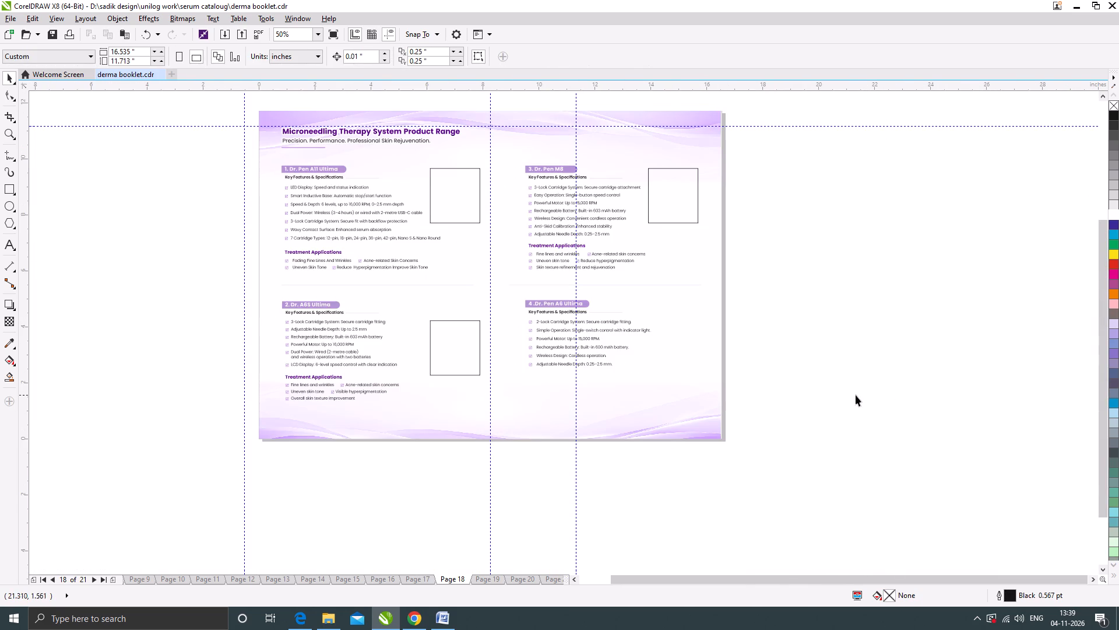
click(800, 431)
Compare the Word text from 4. Dr. Pen A6 Ultima through the Skin Booster content with the page 18 layout.
click(437, 626)
scroll(637, 378, down, 3)
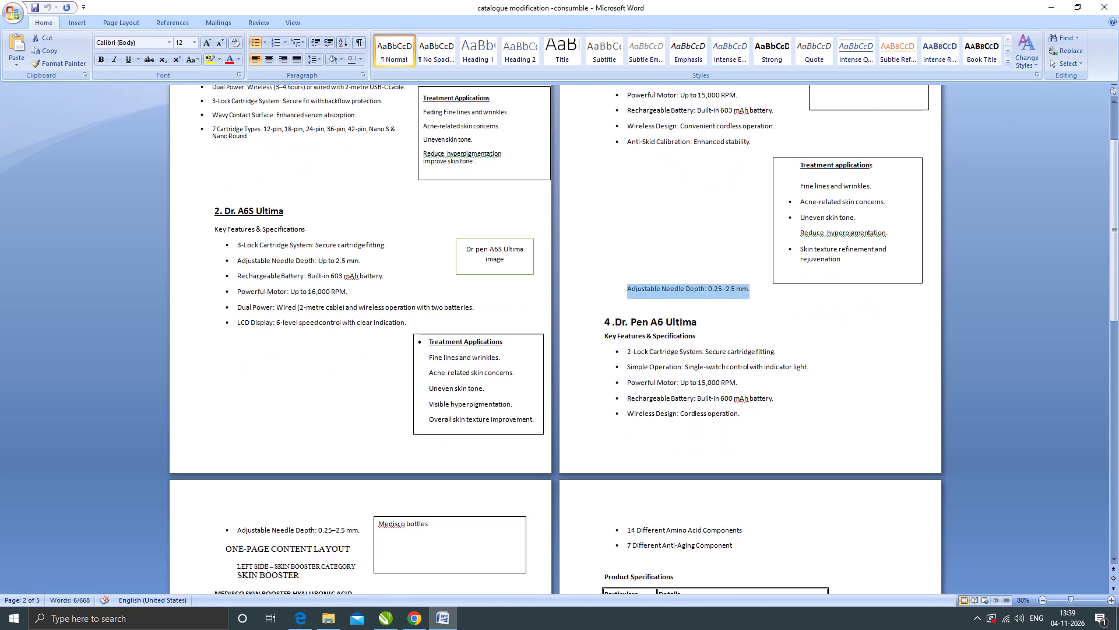
scroll(642, 384, down, 7)
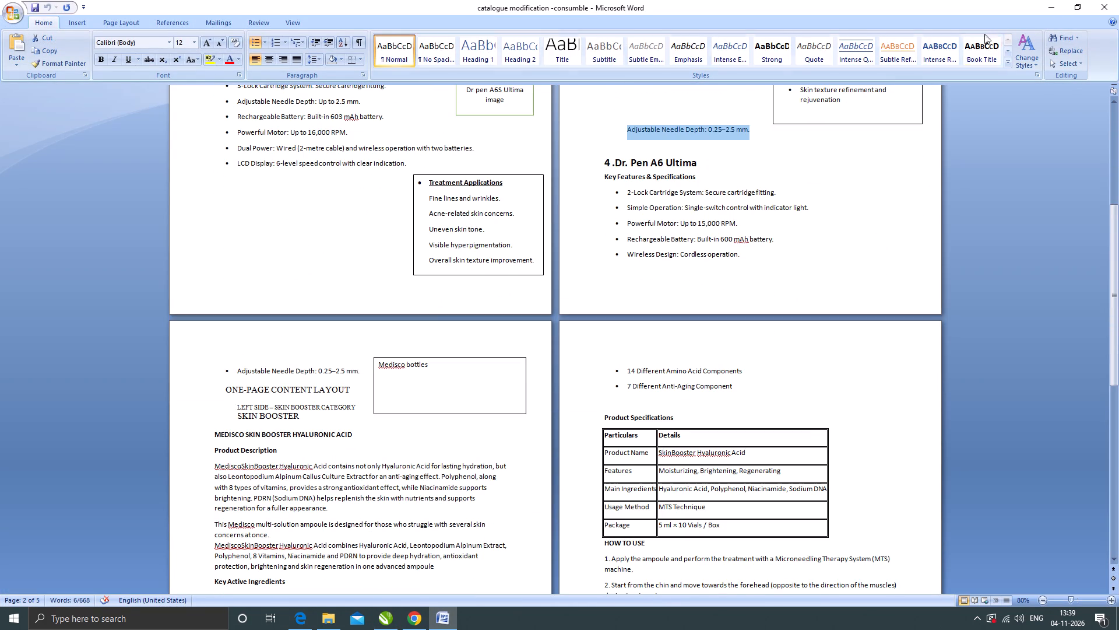
click(1051, 2)
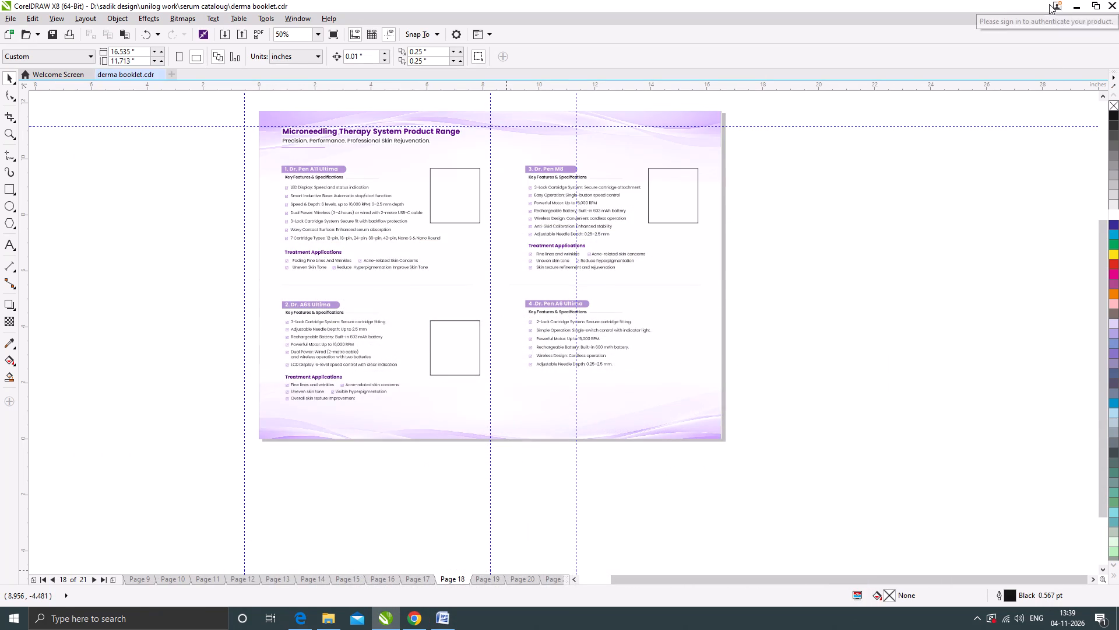
scroll(556, 363, up, 2)
scroll(587, 393, down, 2)
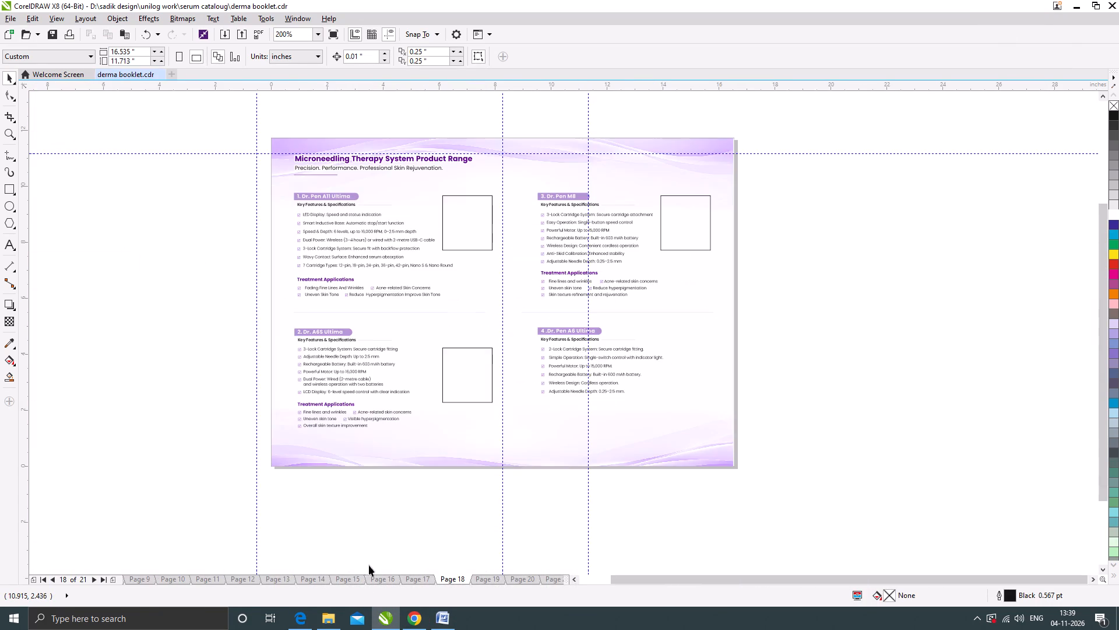
click(410, 621)
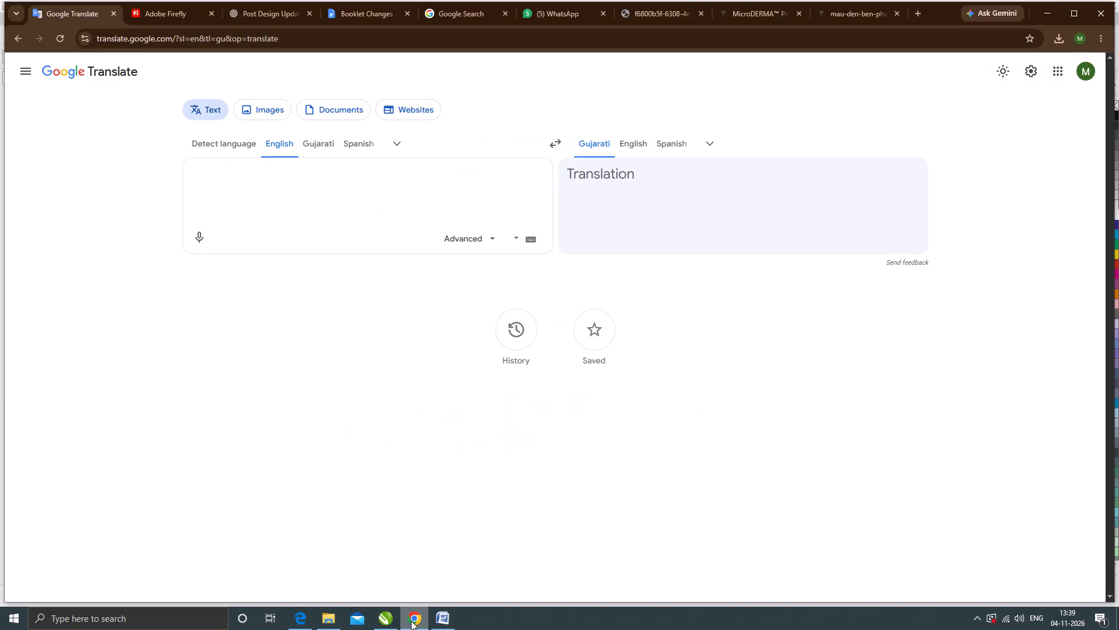
click(411, 621)
click(437, 617)
scroll(538, 344, down, 1)
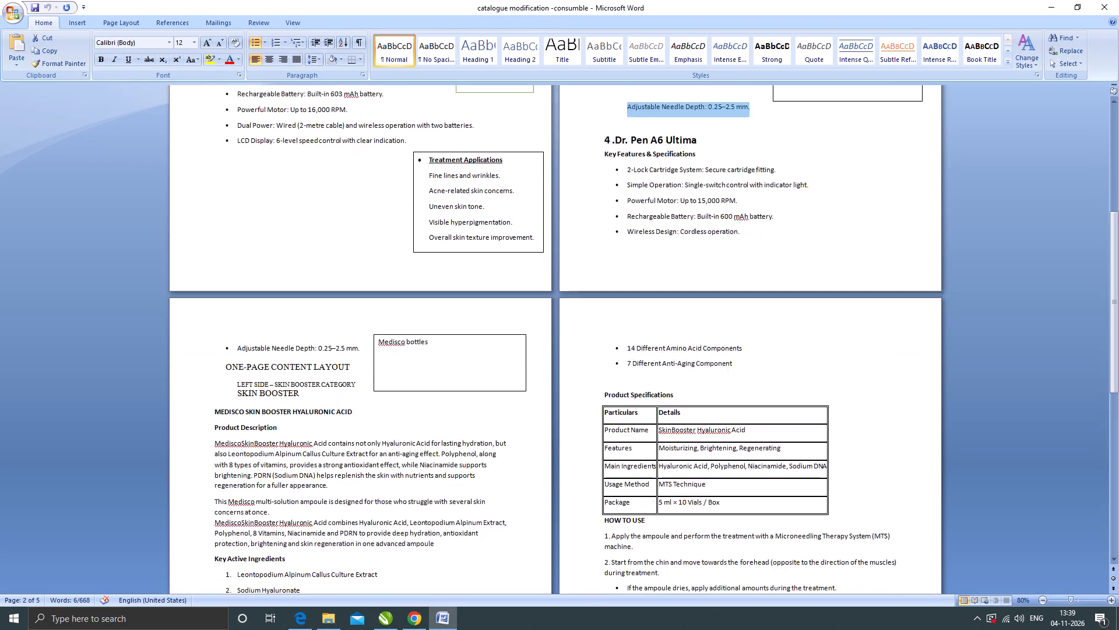
Review the Medisco Skin Booster Hyaluronic Acid content and its product specifications in the Word document.
scroll(538, 344, down, 1)
scroll(339, 374, down, 2)
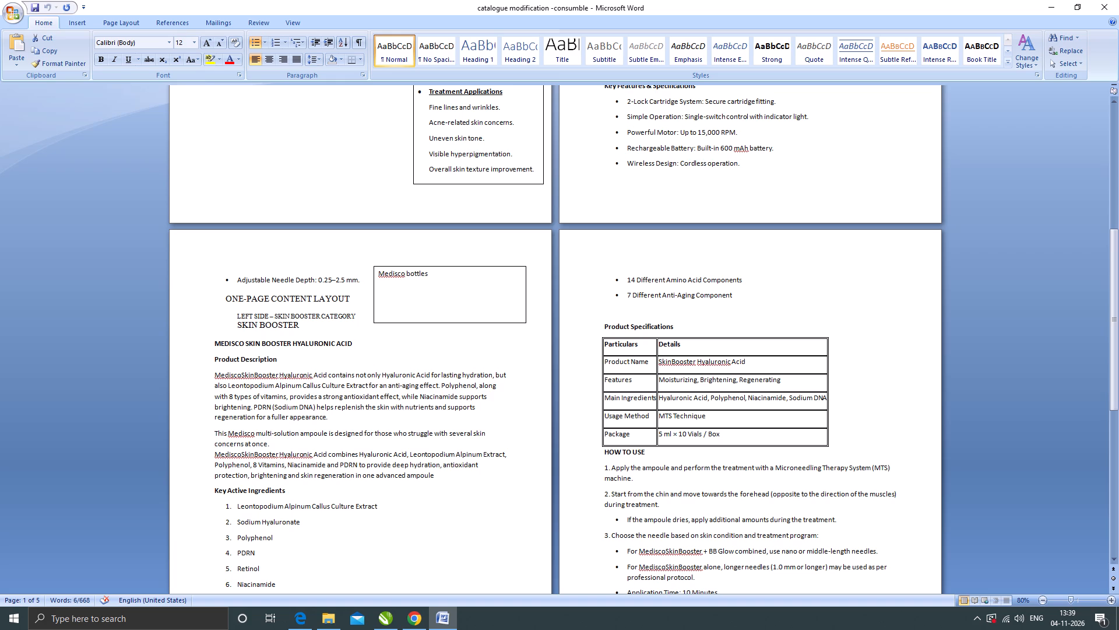
scroll(466, 360, down, 3)
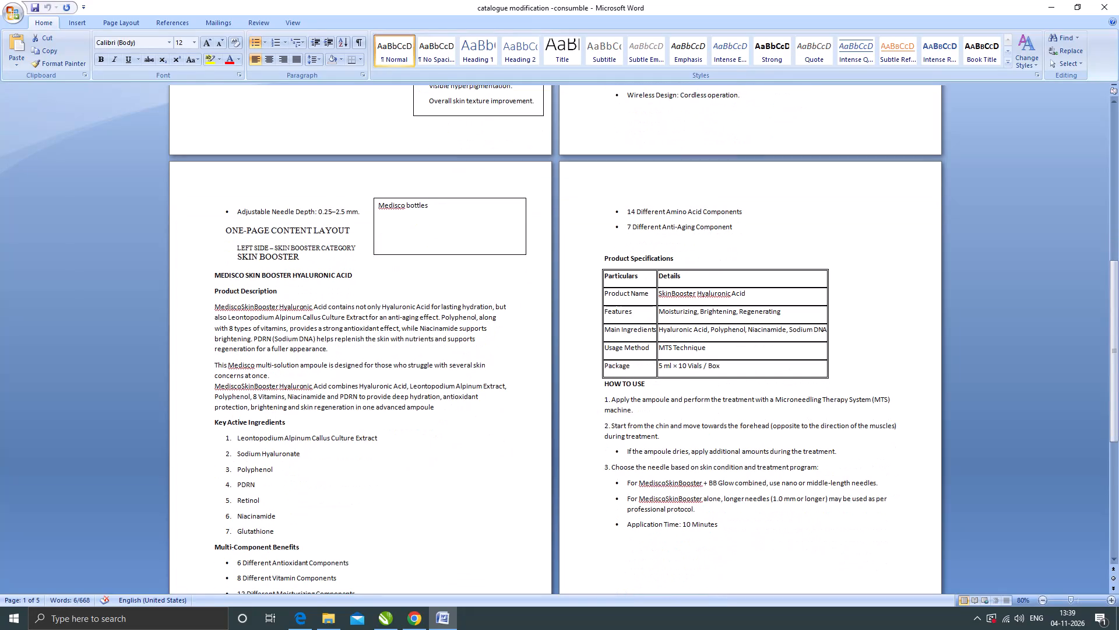
scroll(466, 360, down, 3)
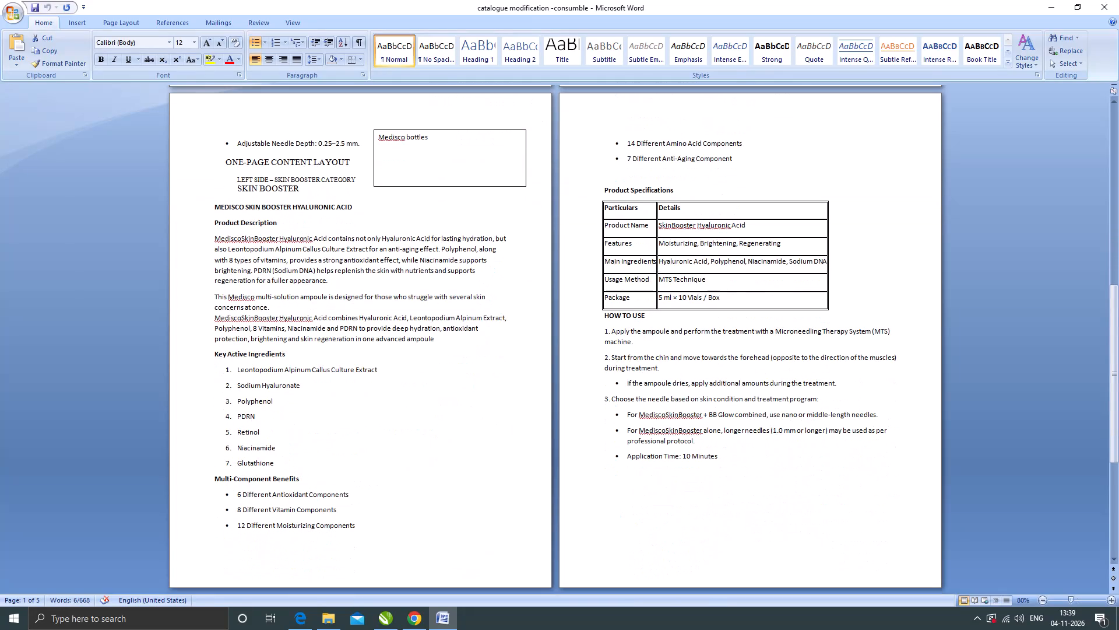
scroll(466, 360, up, 2)
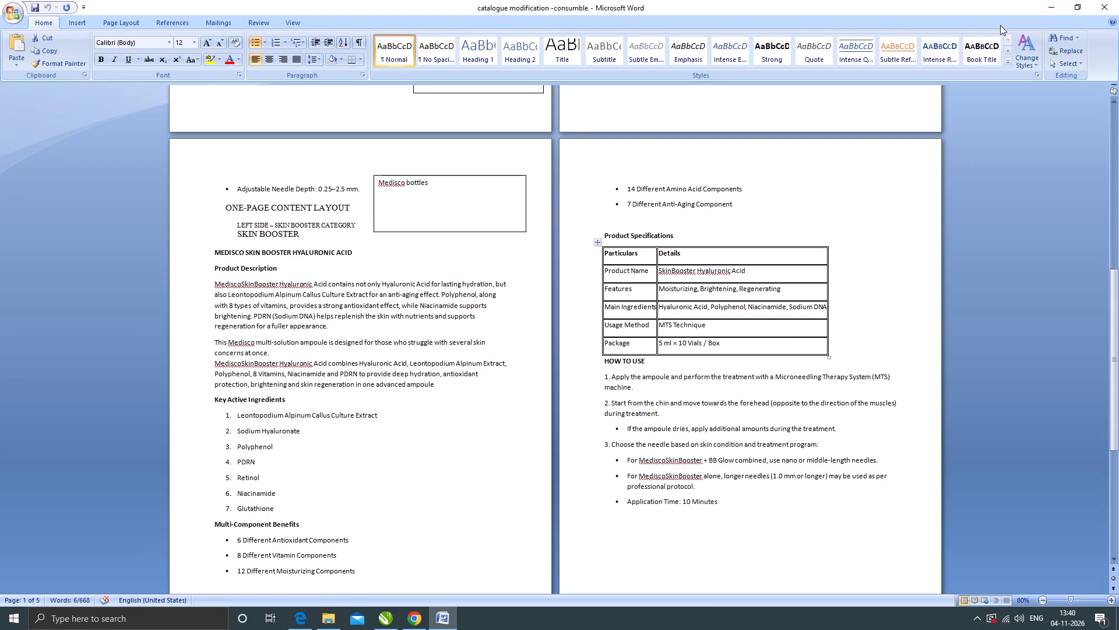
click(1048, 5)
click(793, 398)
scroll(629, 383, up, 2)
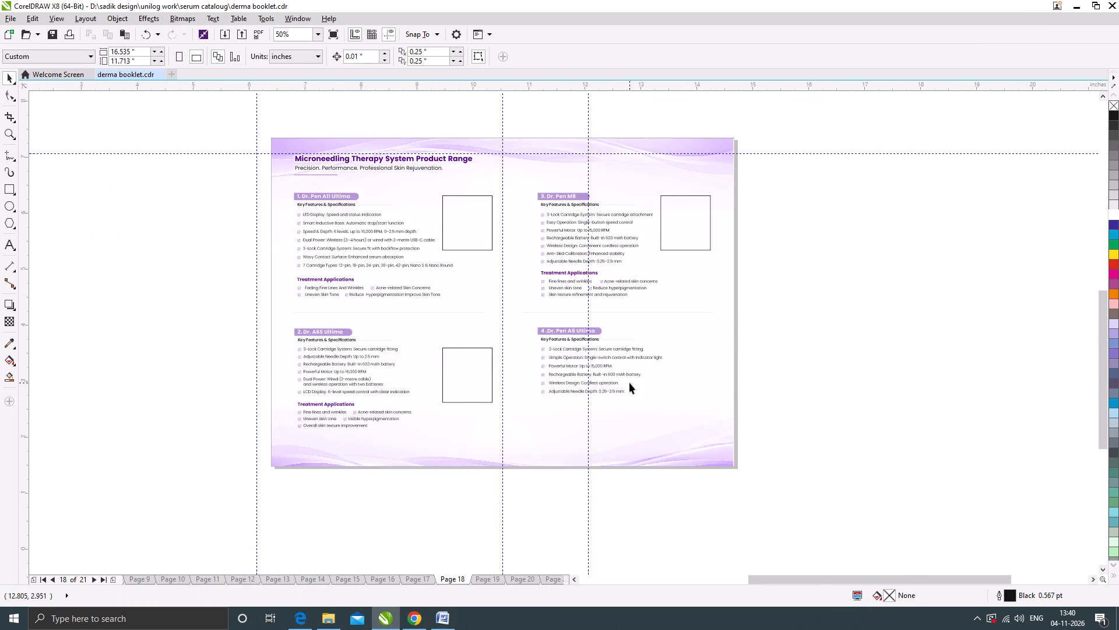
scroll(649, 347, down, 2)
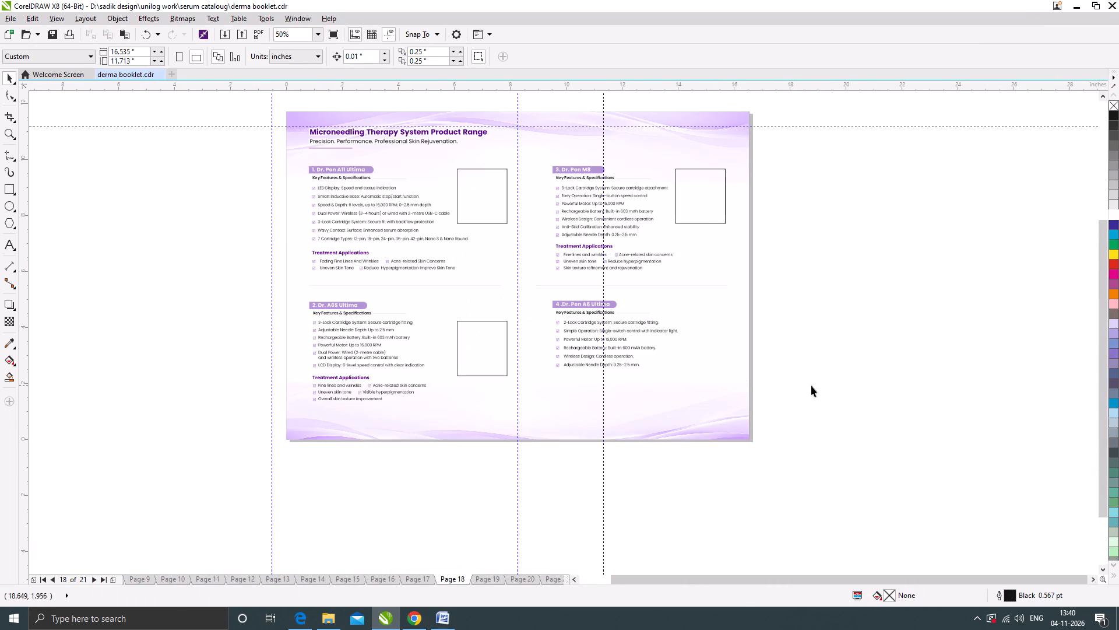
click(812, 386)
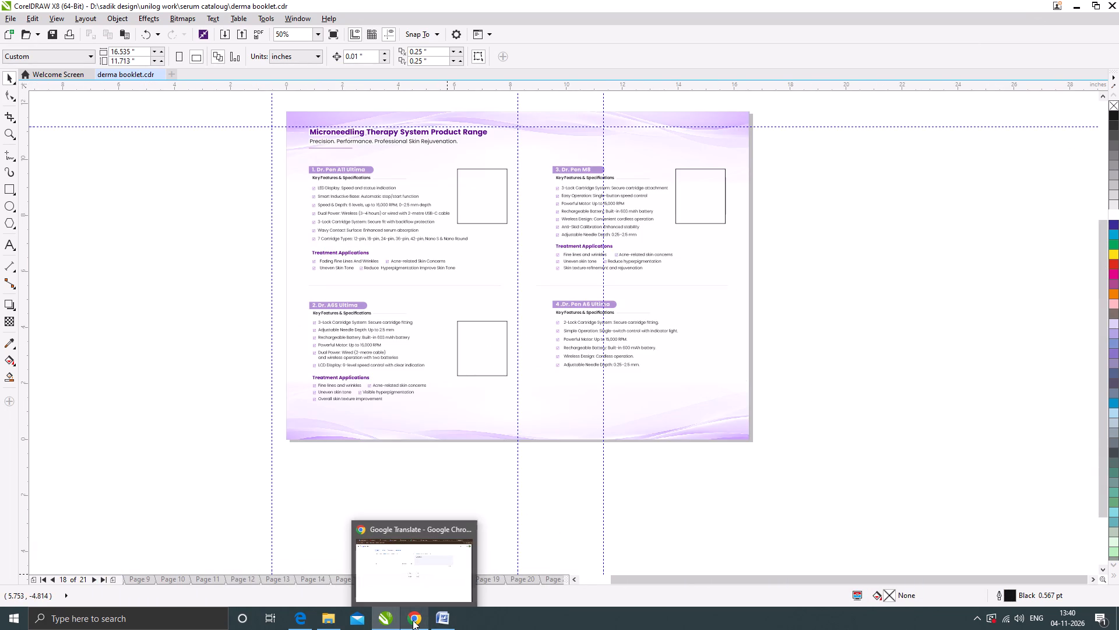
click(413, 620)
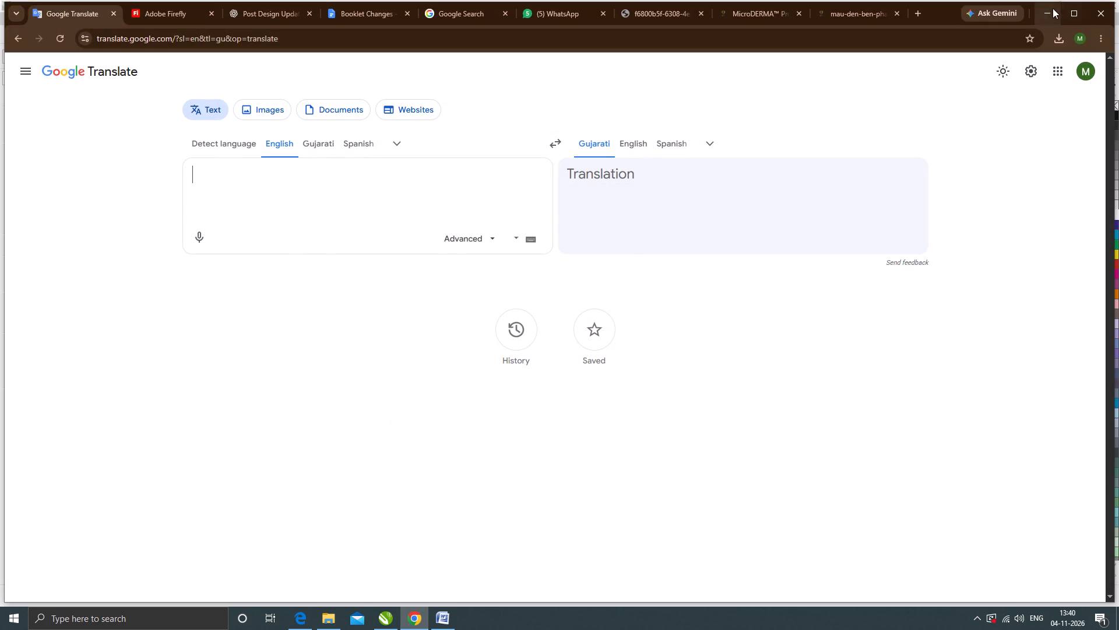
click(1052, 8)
Switch to the Word document and copy the section heading "4 .Dr. Pen A6 Ultima".
click(441, 621)
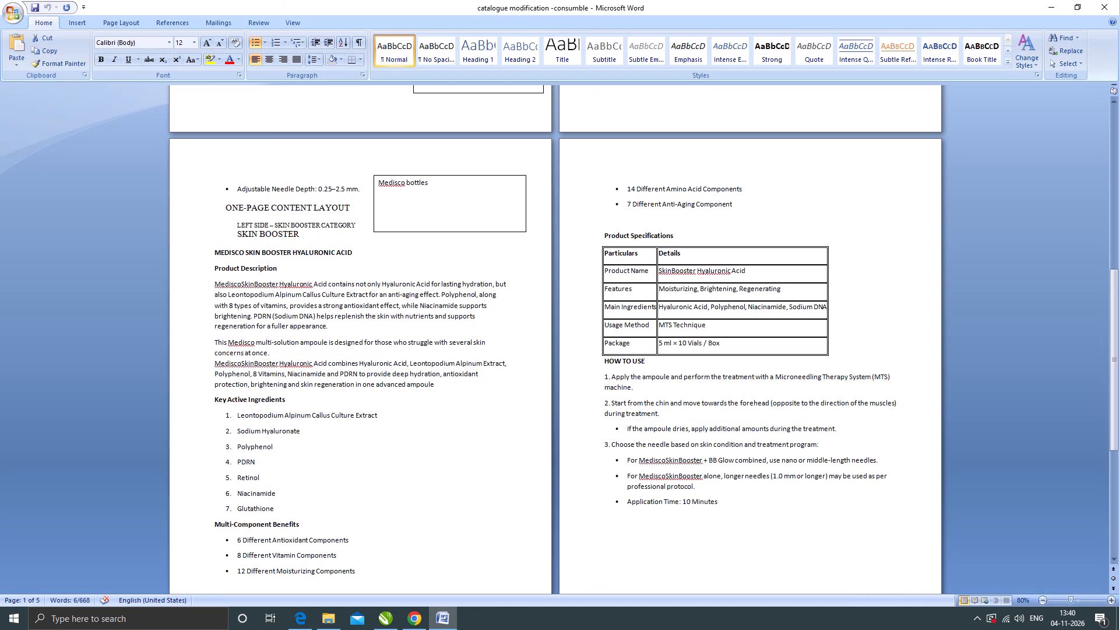
scroll(466, 346, up, 10)
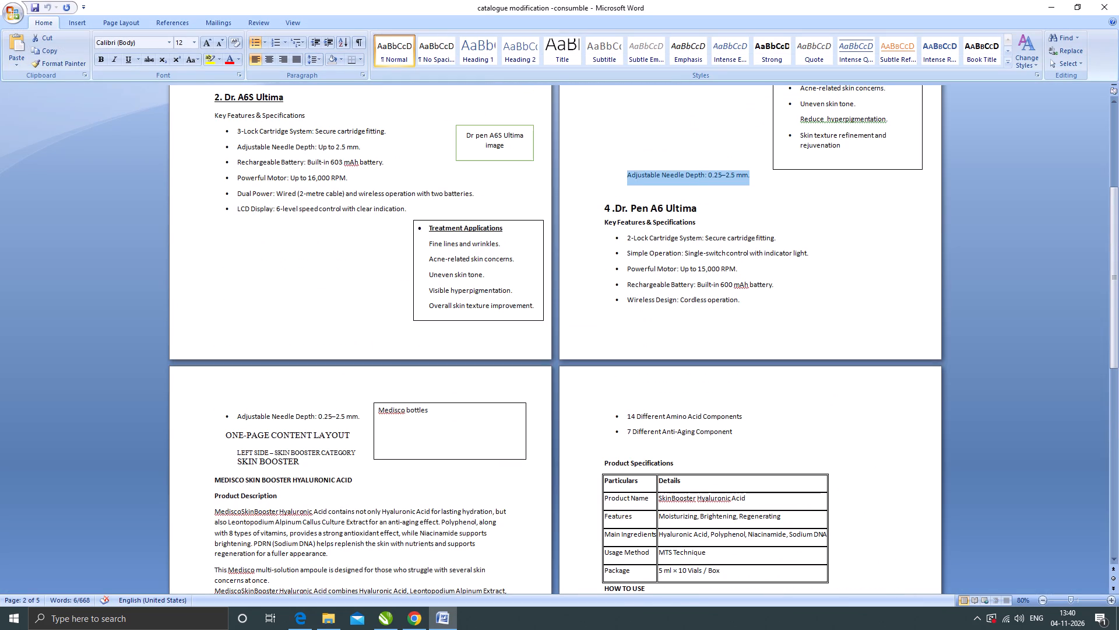
drag(603, 206, 688, 206)
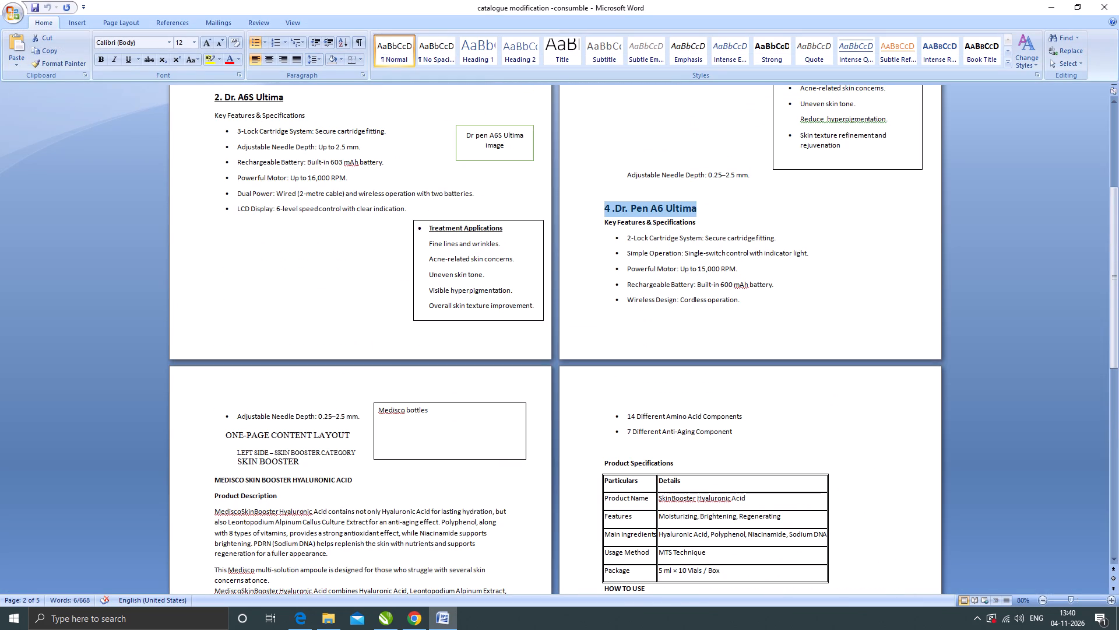
drag(688, 206, 688, 206)
key(ctrl+c)
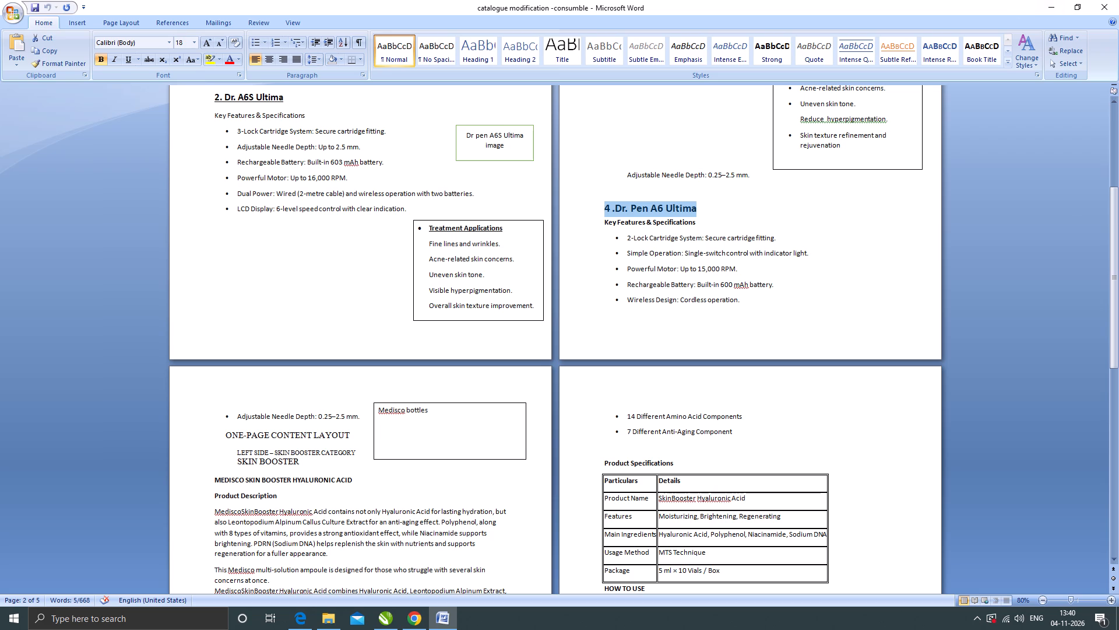
drag(429, 228, 501, 228)
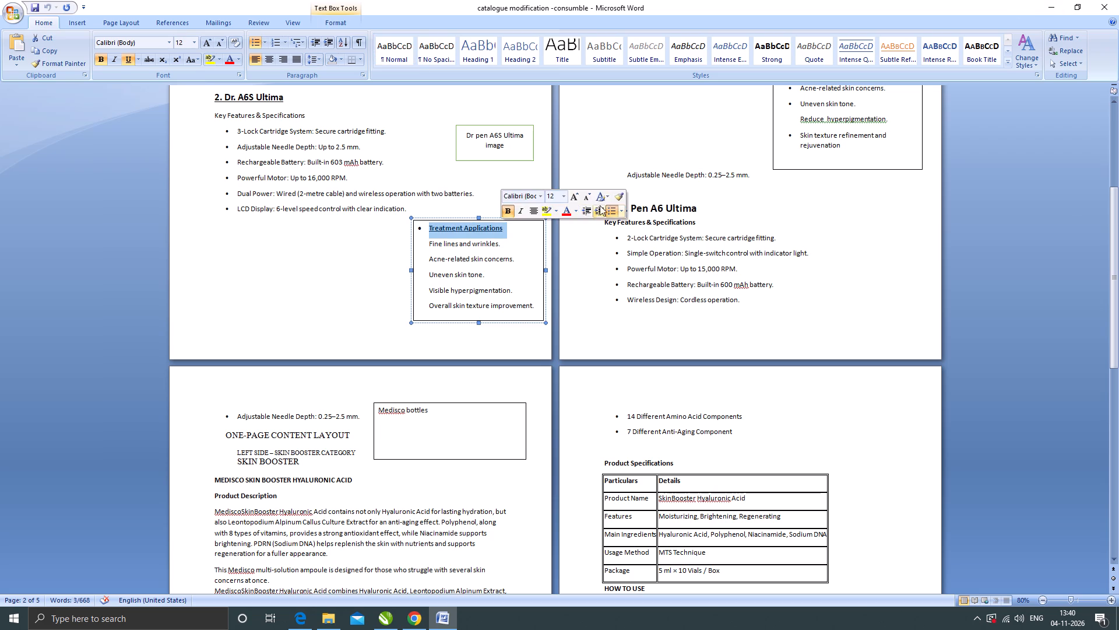
shift+drag(708, 209, 599, 207)
drag(606, 206, 701, 206)
key(ctrl+c)
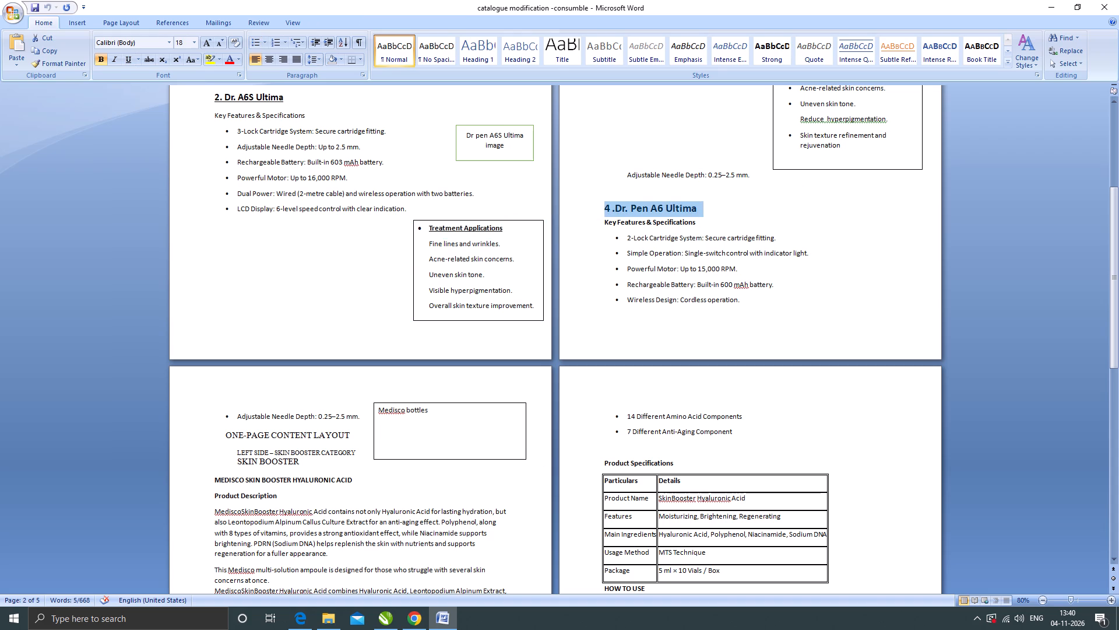
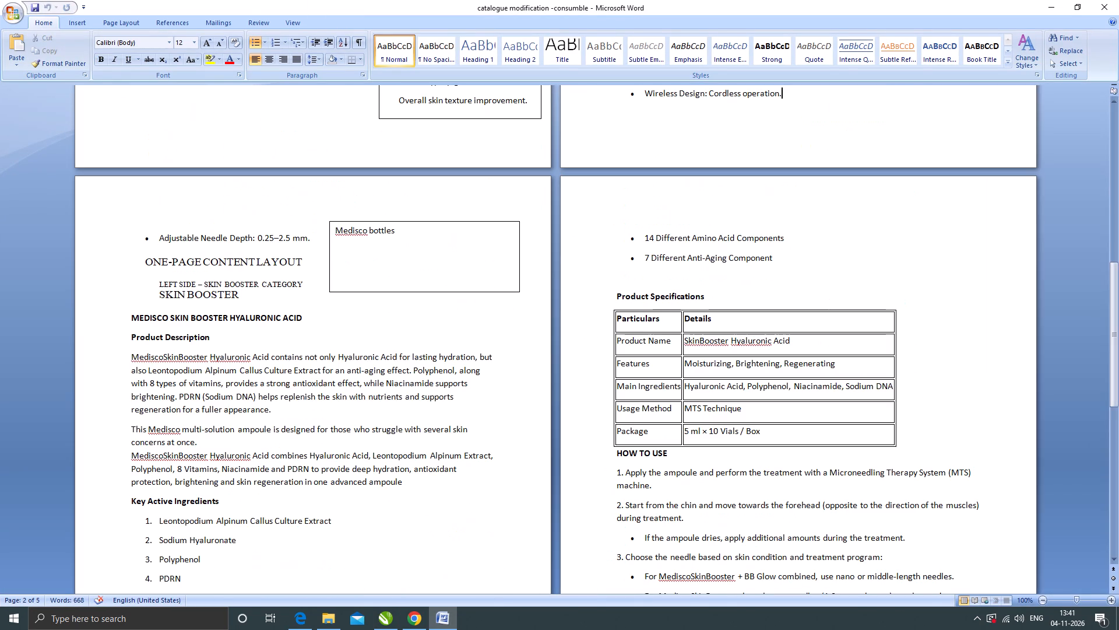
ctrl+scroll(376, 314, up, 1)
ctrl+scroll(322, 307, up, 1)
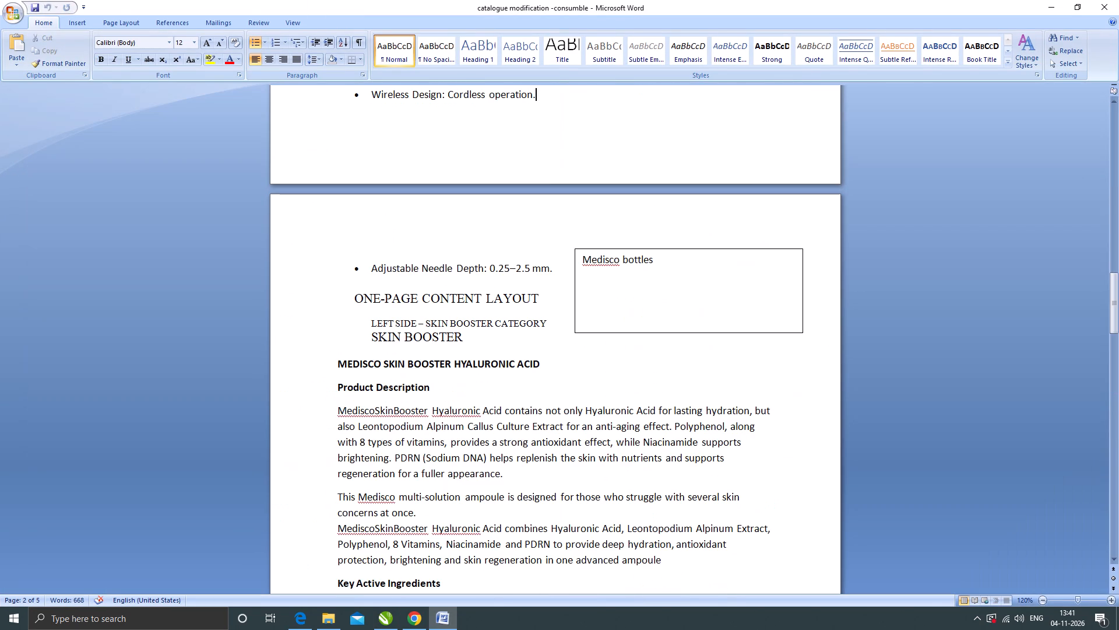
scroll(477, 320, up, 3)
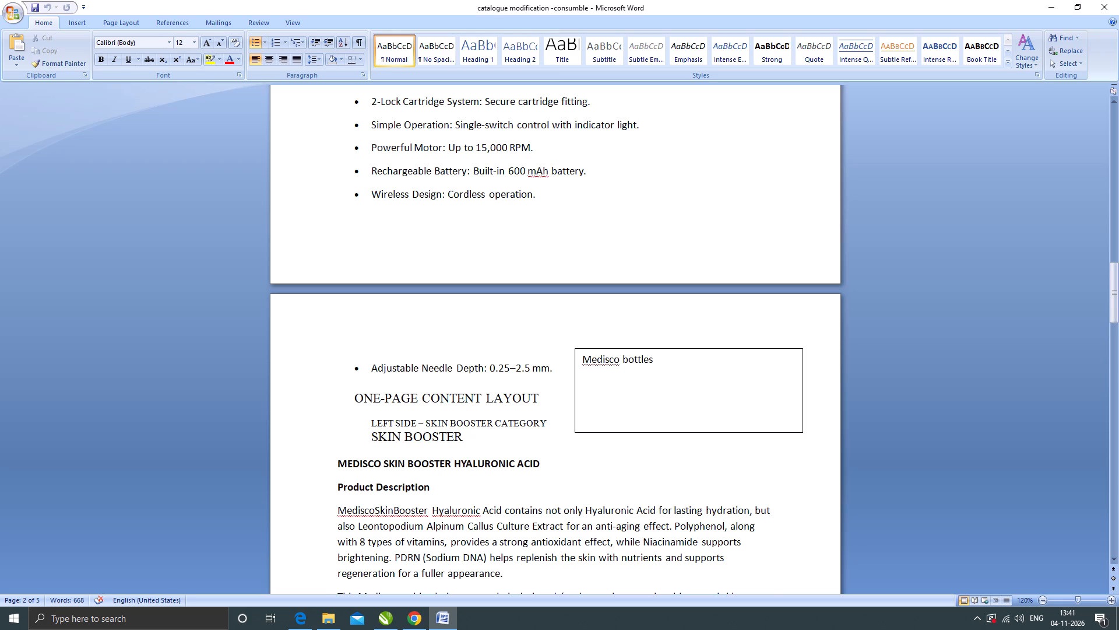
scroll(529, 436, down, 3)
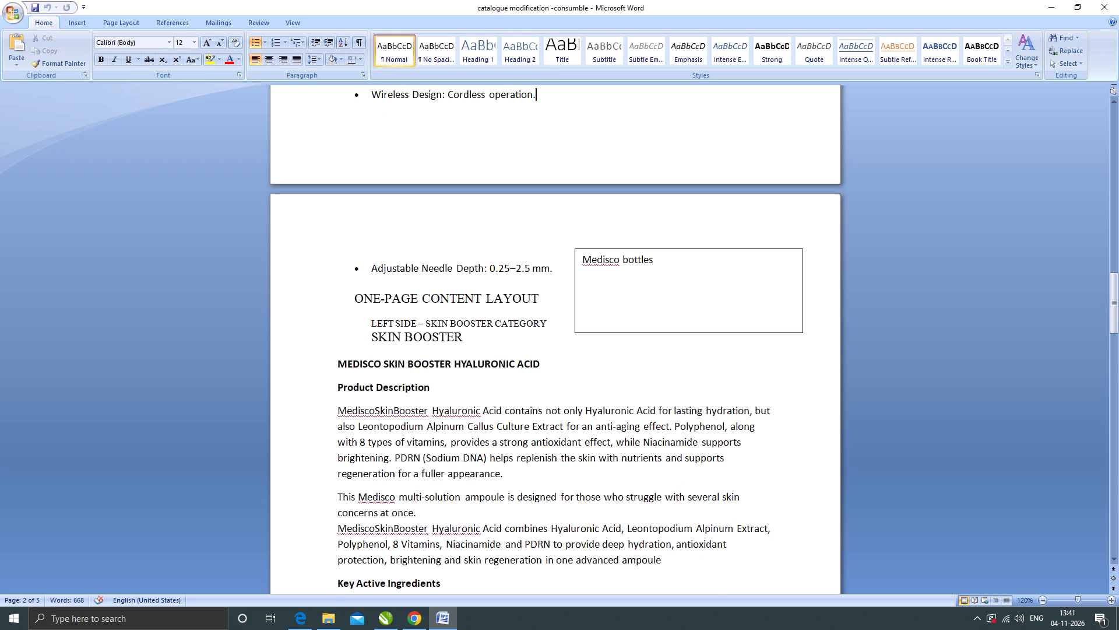
Review the Medisco skin booster text, specifications, usage instructions and the Puri PDRN content in the Word document.
scroll(481, 343, down, 3)
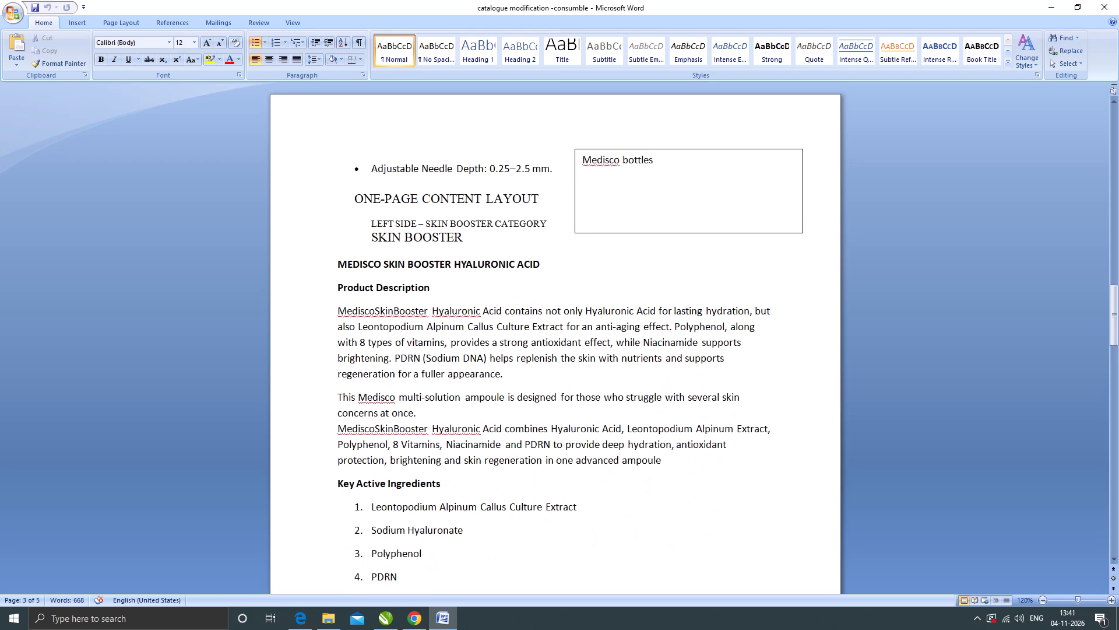
scroll(482, 341, down, 3)
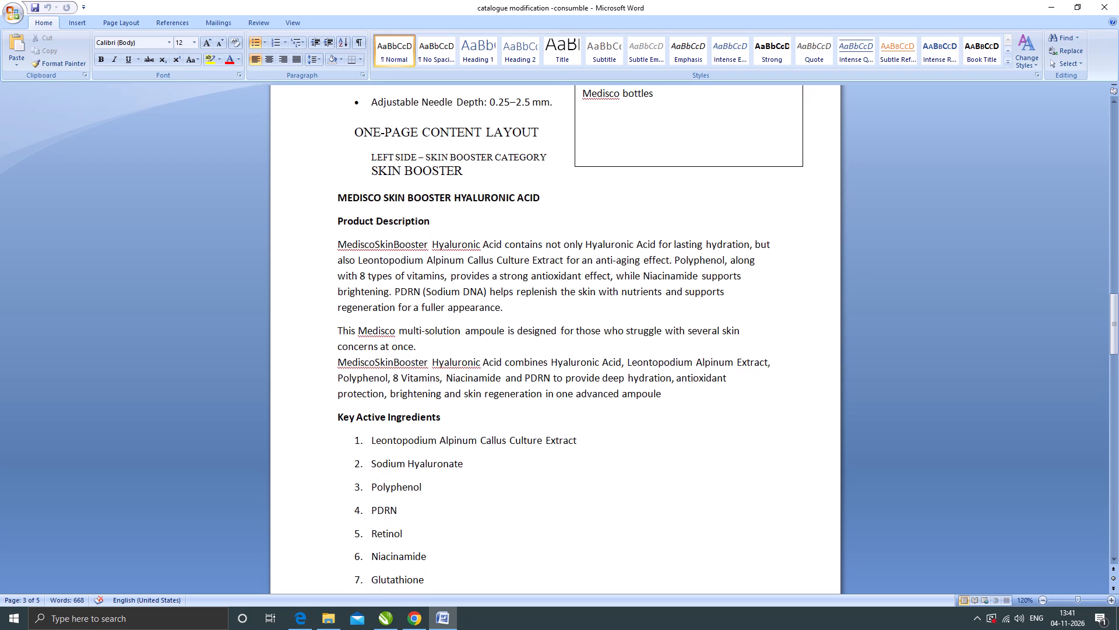
ctrl+scroll(466, 314, down, 1)
scroll(266, 302, down, 5)
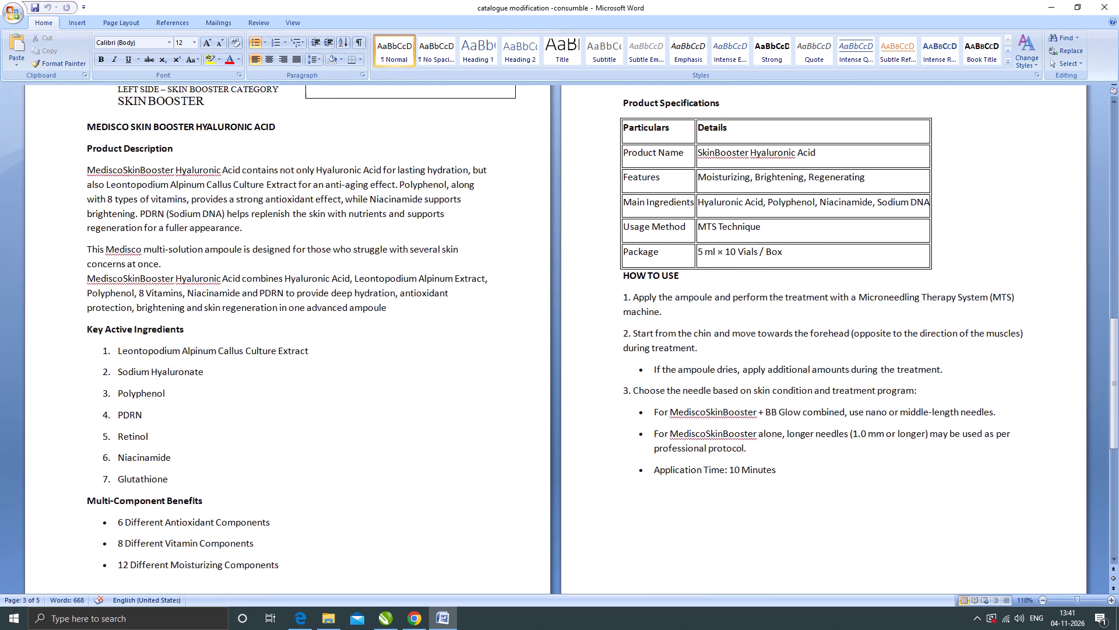
scroll(251, 313, down, 2)
scroll(308, 348, up, 3)
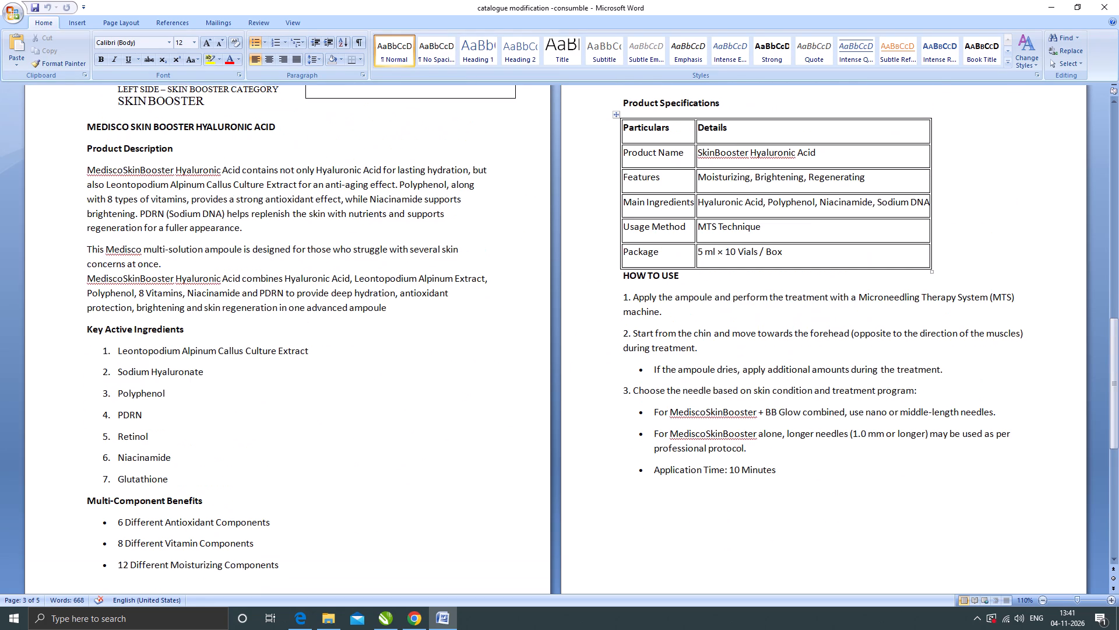
scroll(710, 300, down, 10)
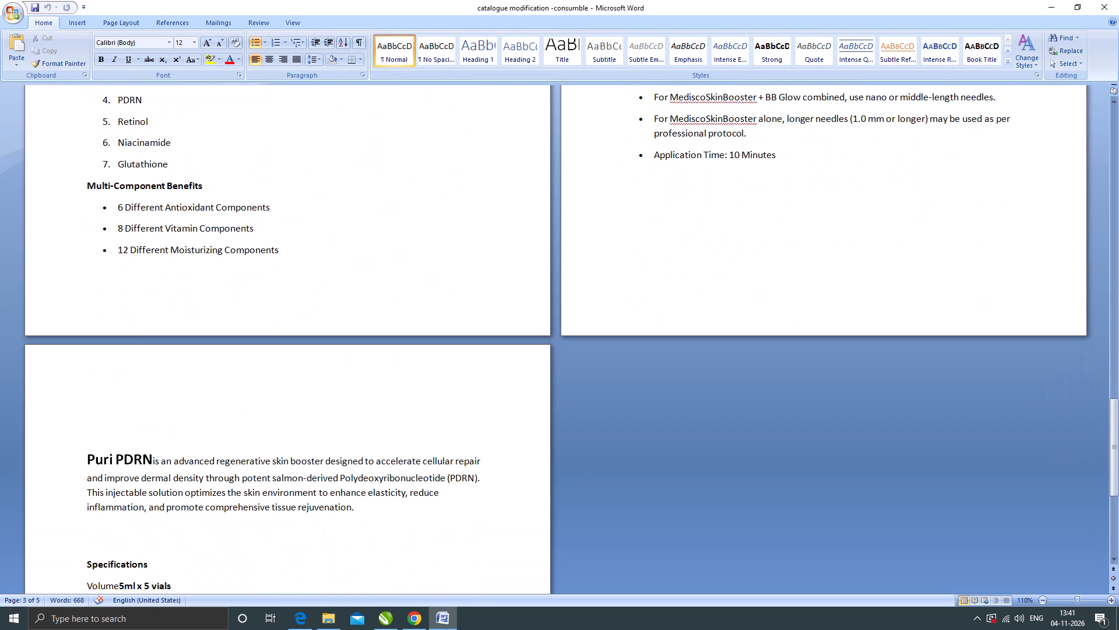
scroll(720, 323, down, 4)
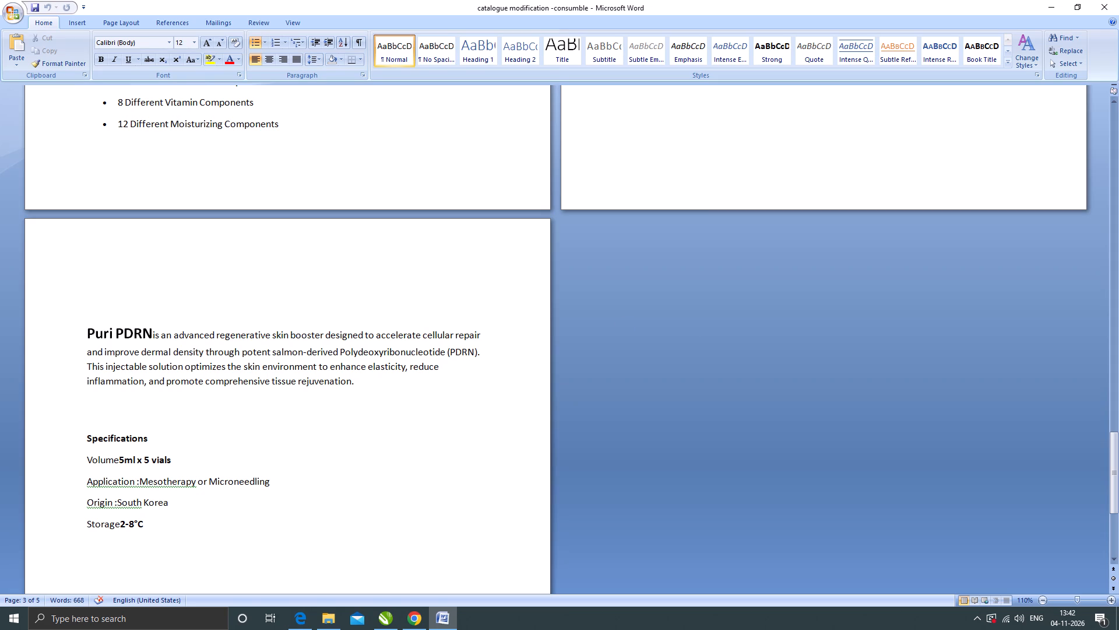
scroll(418, 335, up, 6)
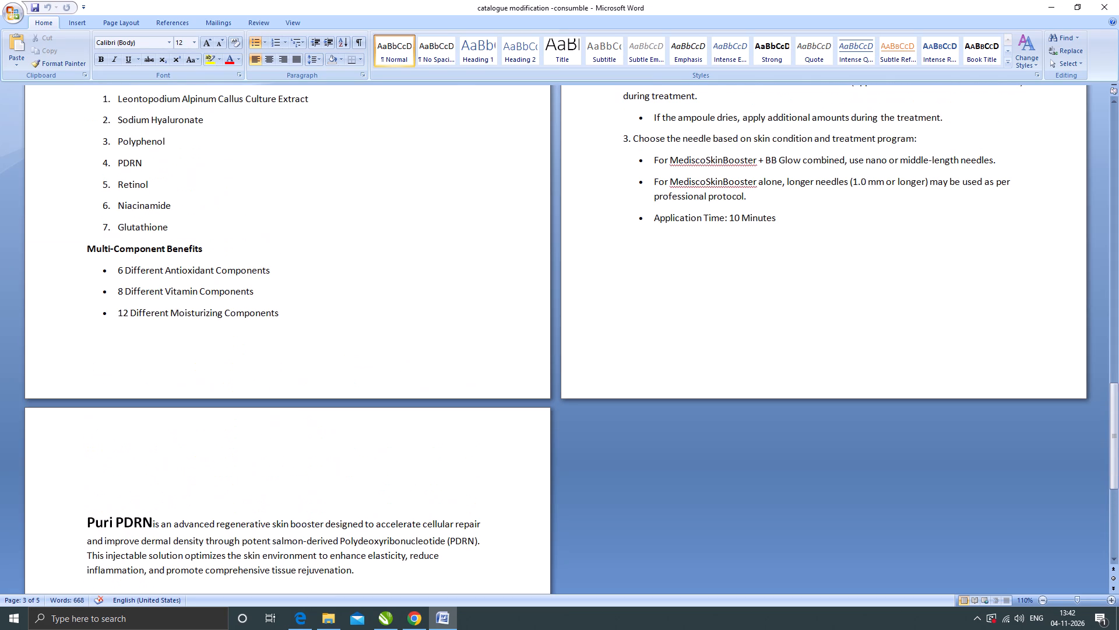
scroll(488, 342, up, 11)
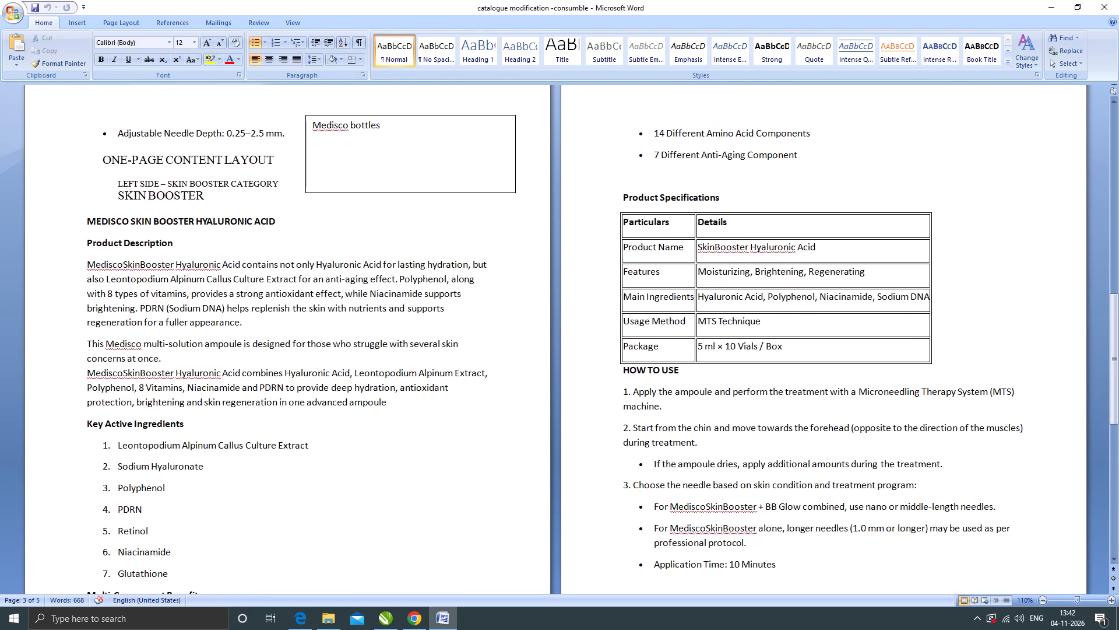
scroll(205, 258, down, 2)
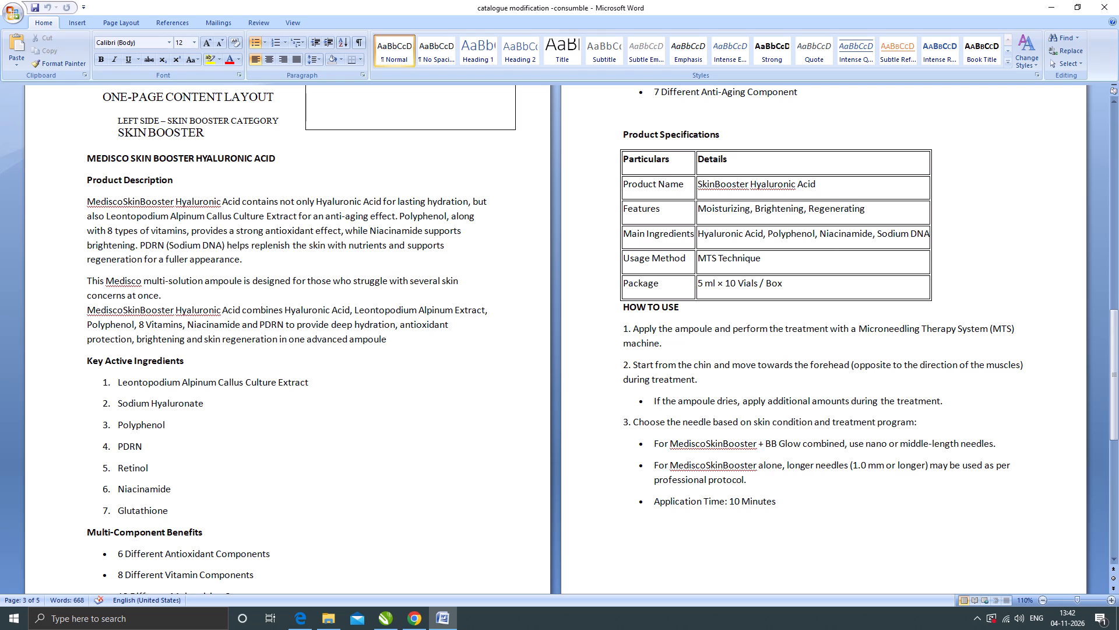
Switch to the derma booklet in CorelDRAW and examine page 18's Dr. A6S Ultima and Dr. Pen A6 Ultima sections.
click(1051, 4)
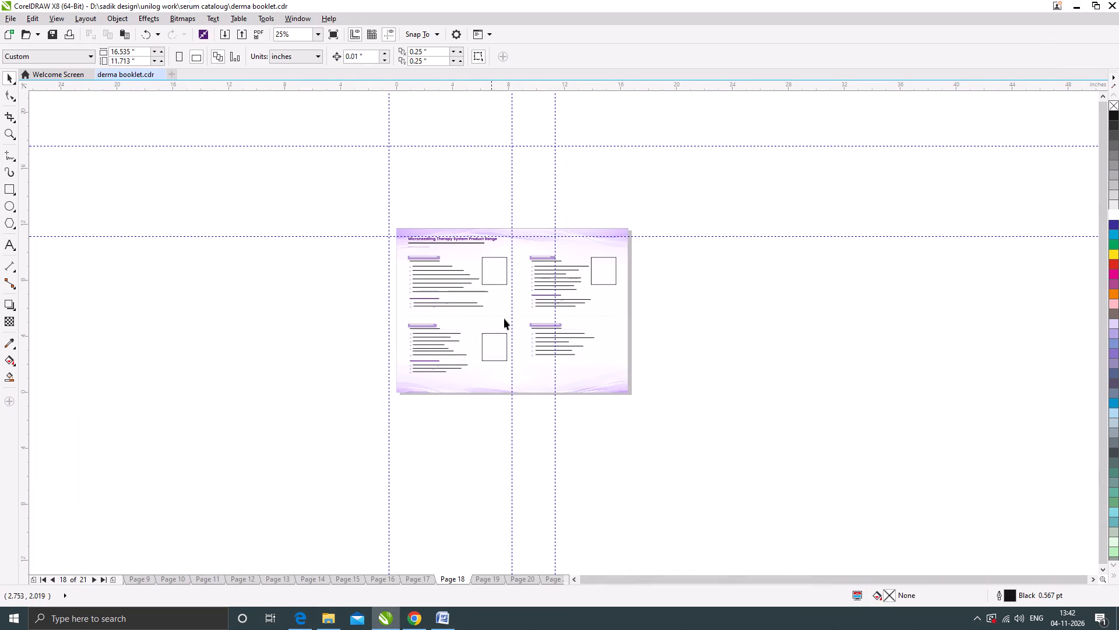
scroll(506, 318, up, 1)
scroll(529, 370, up, 1)
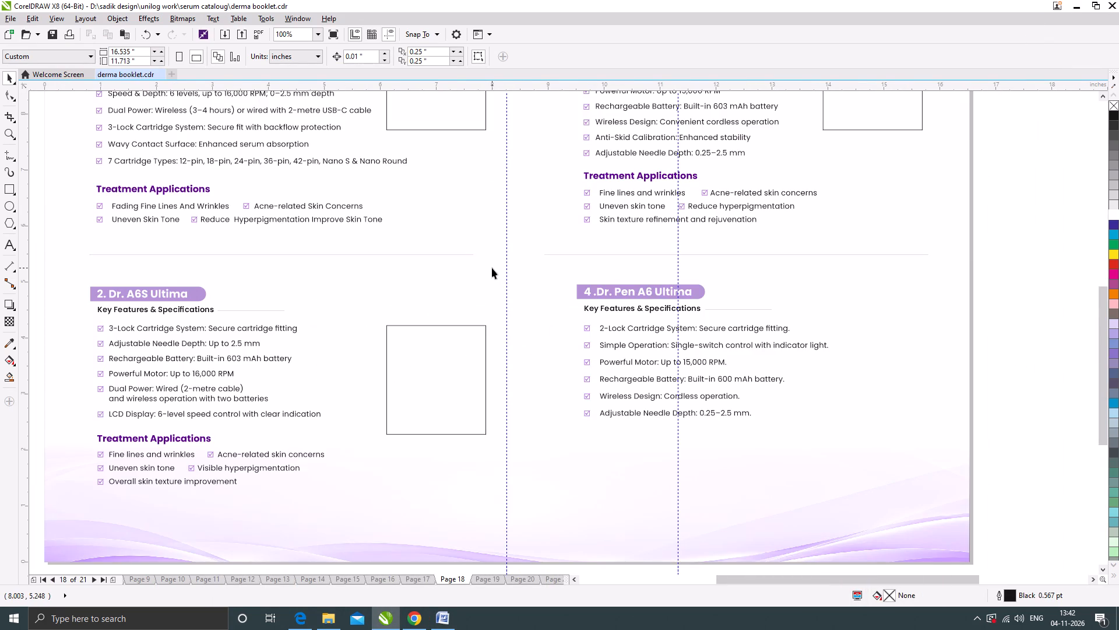
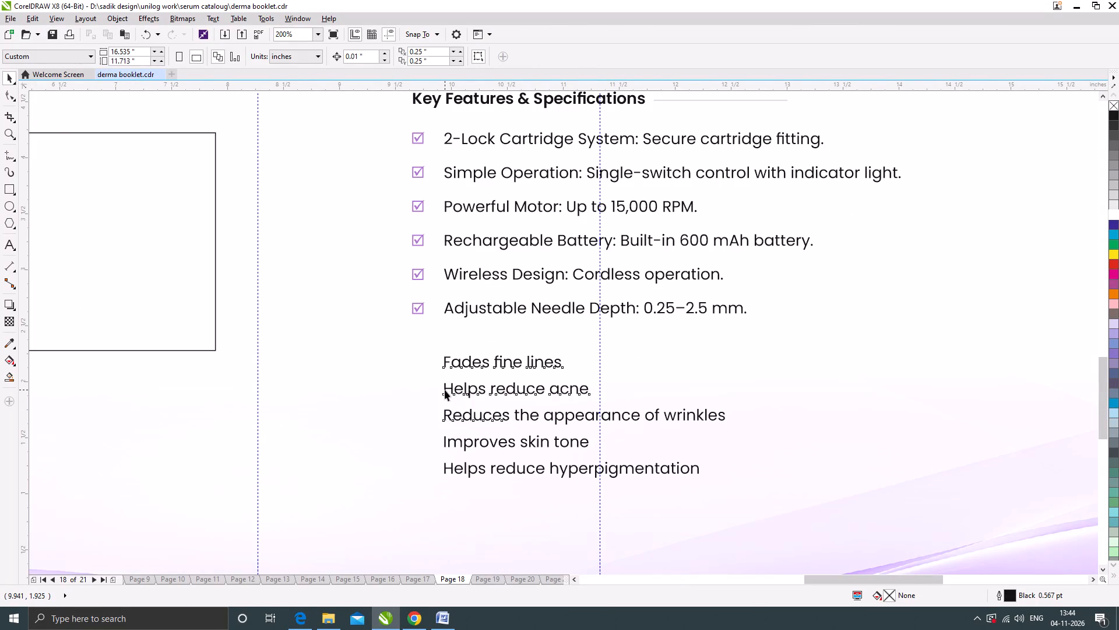
Join Helps reduce acne onto the Fades fine lines row of the benefits text, separated by a wide gap of spaces.
key(BackSpace)
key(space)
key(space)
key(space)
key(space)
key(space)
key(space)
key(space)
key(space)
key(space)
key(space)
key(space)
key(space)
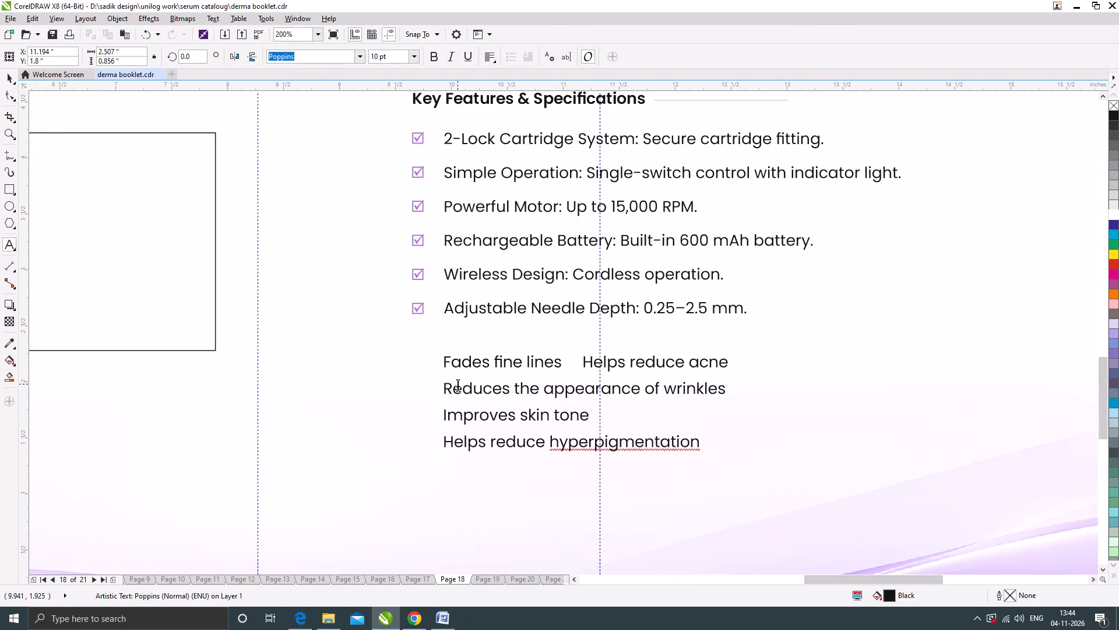
Join Improves skin tone onto the Reduces the appearance of wrinkles row, separated by a wide gap of spaces.
click(444, 418)
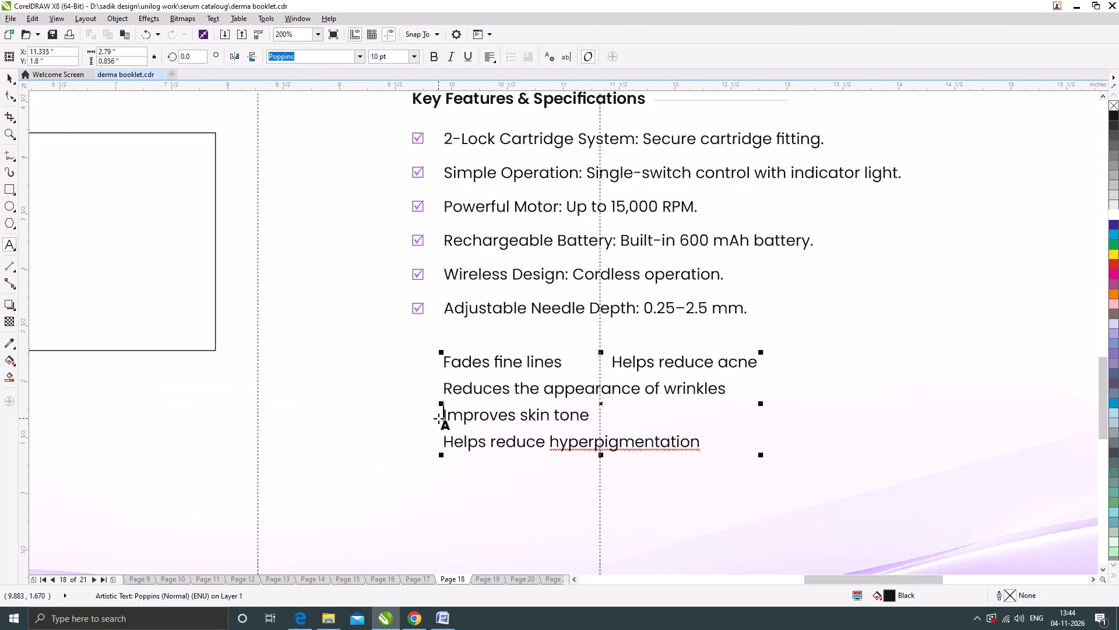
key(BackSpace)
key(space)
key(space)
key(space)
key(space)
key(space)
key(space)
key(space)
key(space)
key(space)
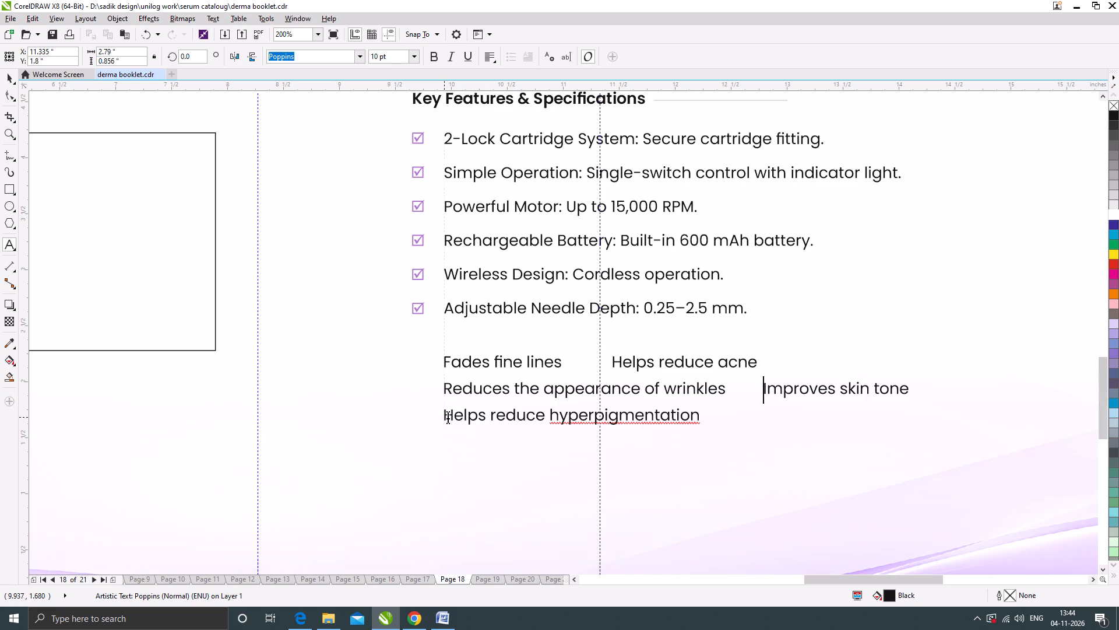
click(8, 75)
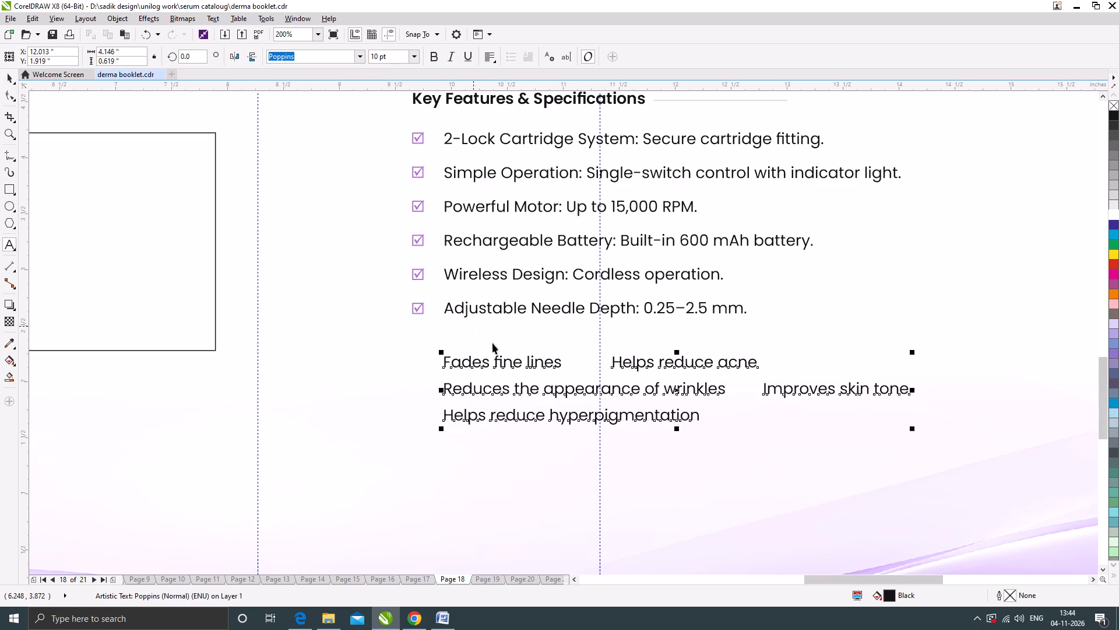
Select the whole benefits text below the Adjustable Needle Depth line and bring up its text commands.
double_click(497, 362)
key(ctrl+a)
right_click(497, 362)
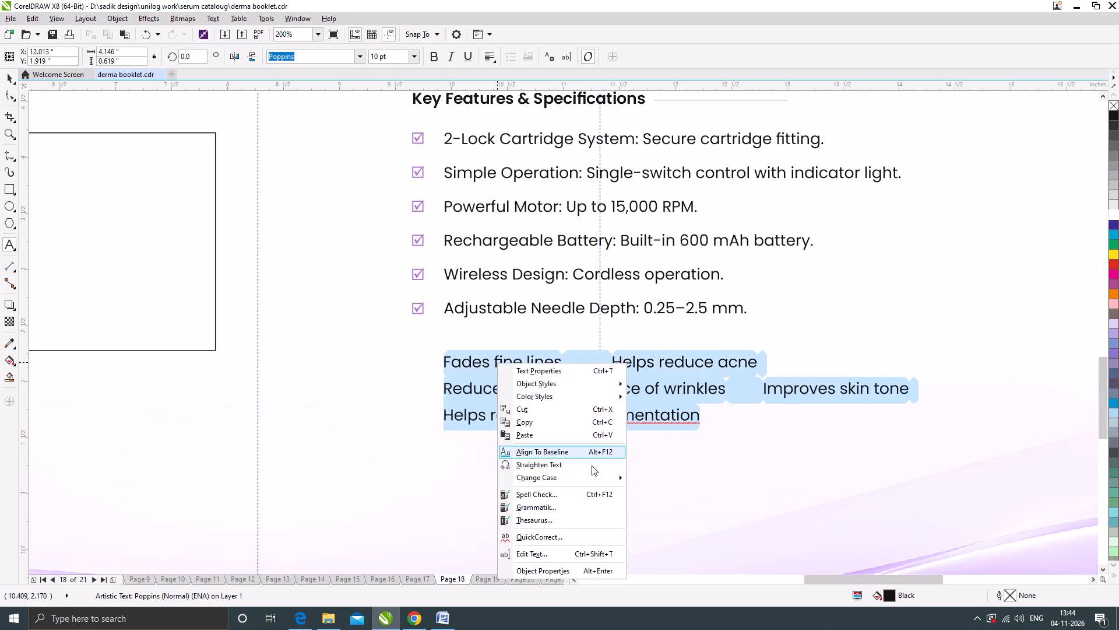
Change the treatment benefit text under Dr. Pen A6 Ultima to title case.
click(653, 520)
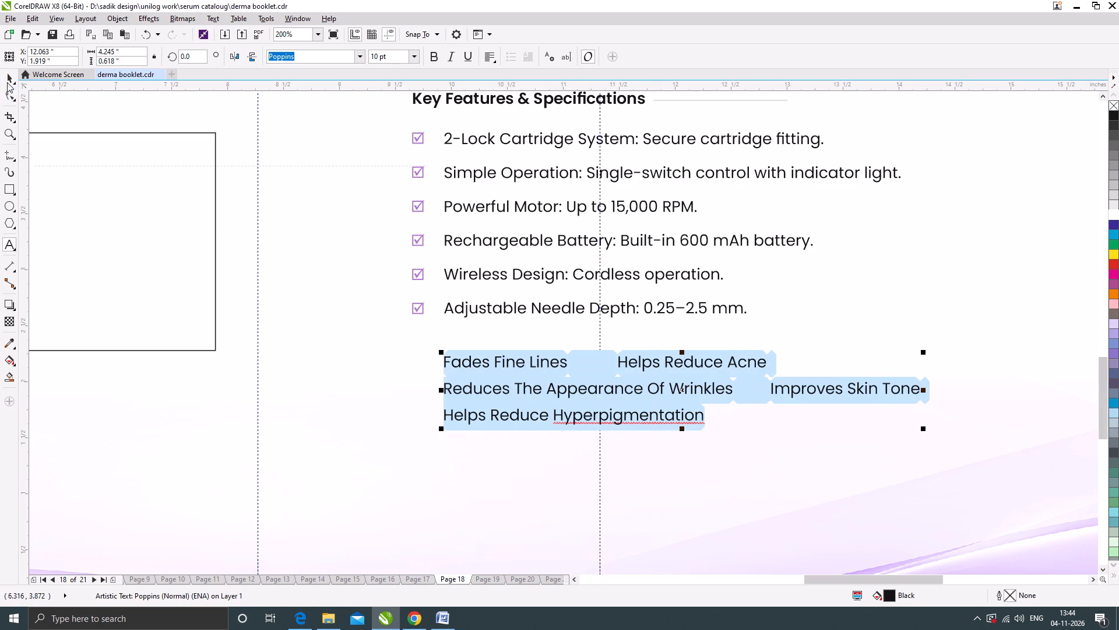
click(10, 78)
Duplicate the purple checkbox from the Adjustable Needle Depth line and place the copy beside "Fades Fine Lines".
drag(418, 311, 420, 360)
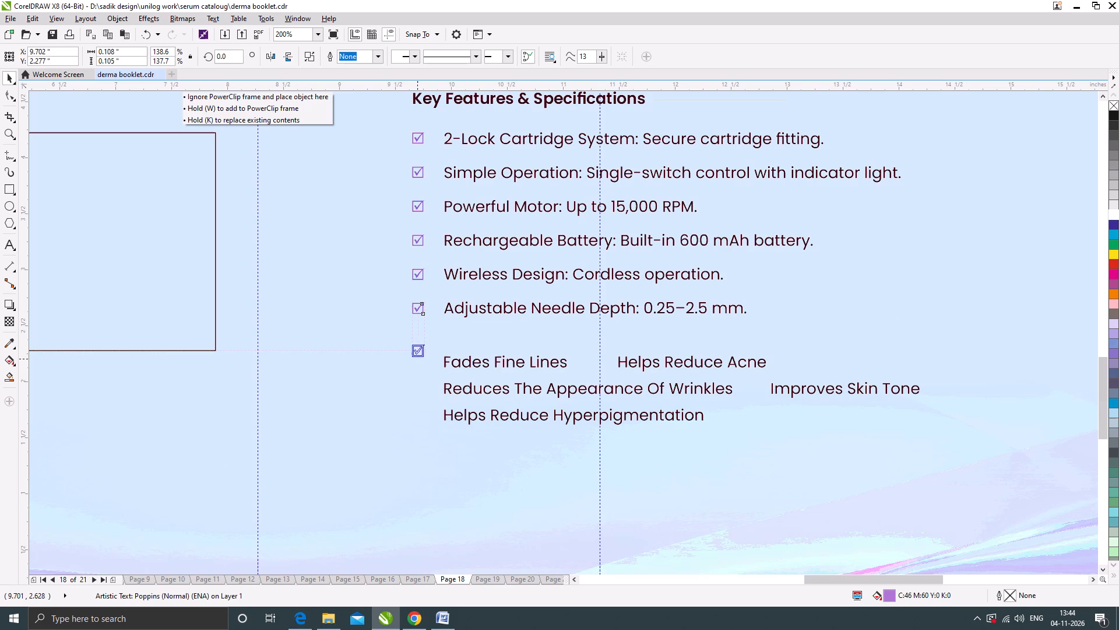
drag(420, 360, 420, 363)
shift+right_click(420, 363)
scroll(425, 369, up, 1)
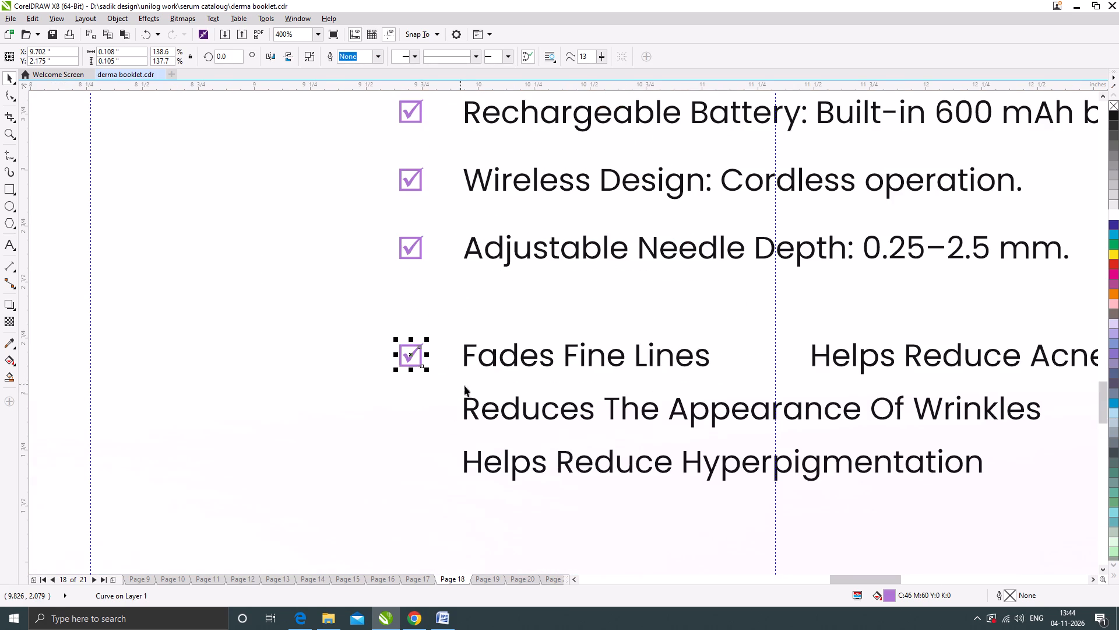
scroll(442, 366, down, 2)
scroll(497, 387, up, 1)
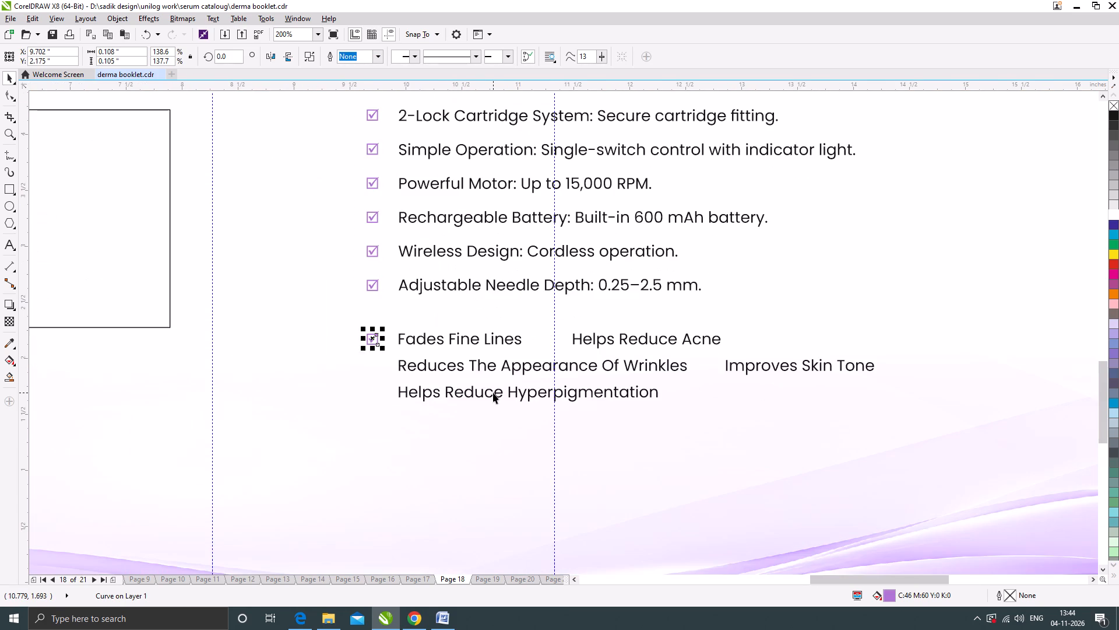
Slightly increase the line spacing of the three-line Dr. Pen A6 Ultima benefit text.
click(493, 393)
click(13, 93)
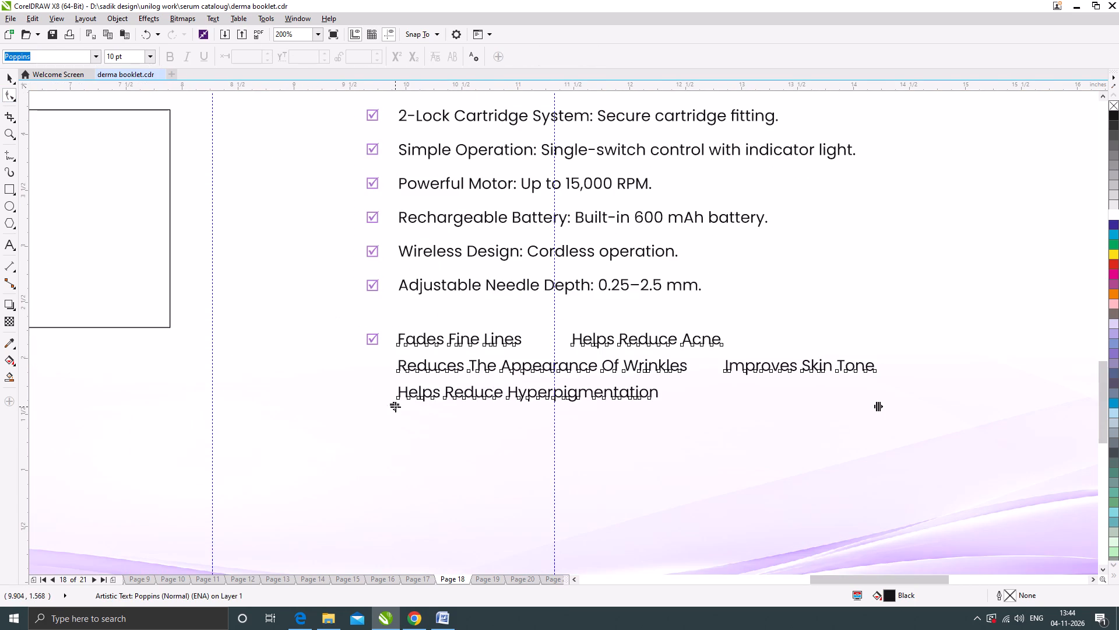
click(395, 407)
click(9, 76)
Duplicate the checkbox beside "Reduces The Appearance Of Wrinkles" and "Helps Reduce Hyperpigmentation", aligning the last copy with its line.
scroll(371, 357, up, 1)
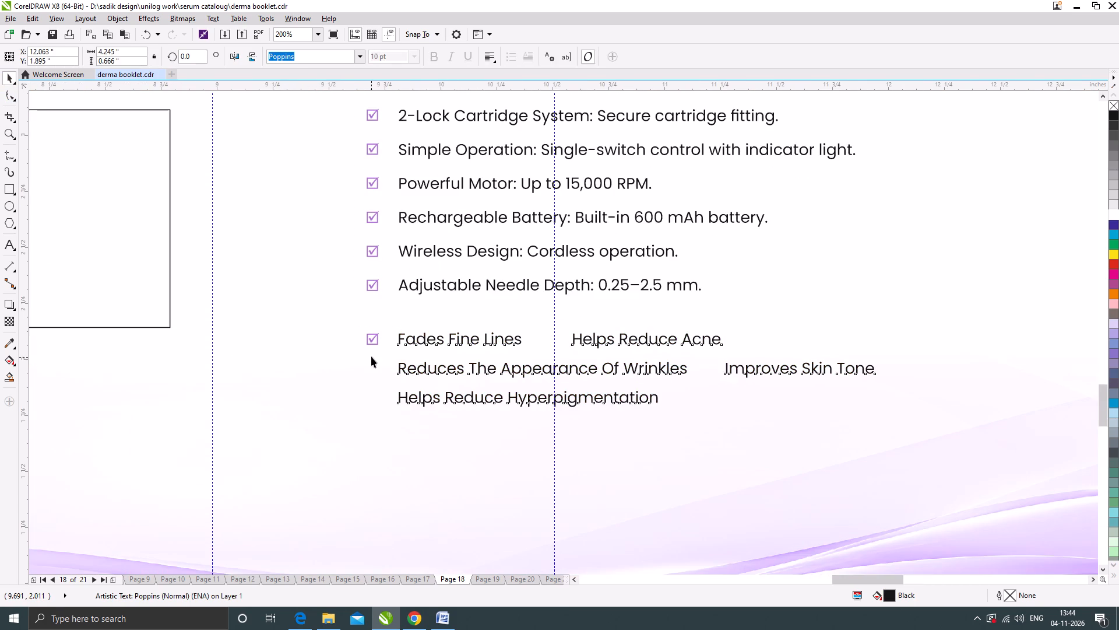
drag(374, 322, 388, 379)
shift+right_click(388, 379)
drag(382, 376, 390, 437)
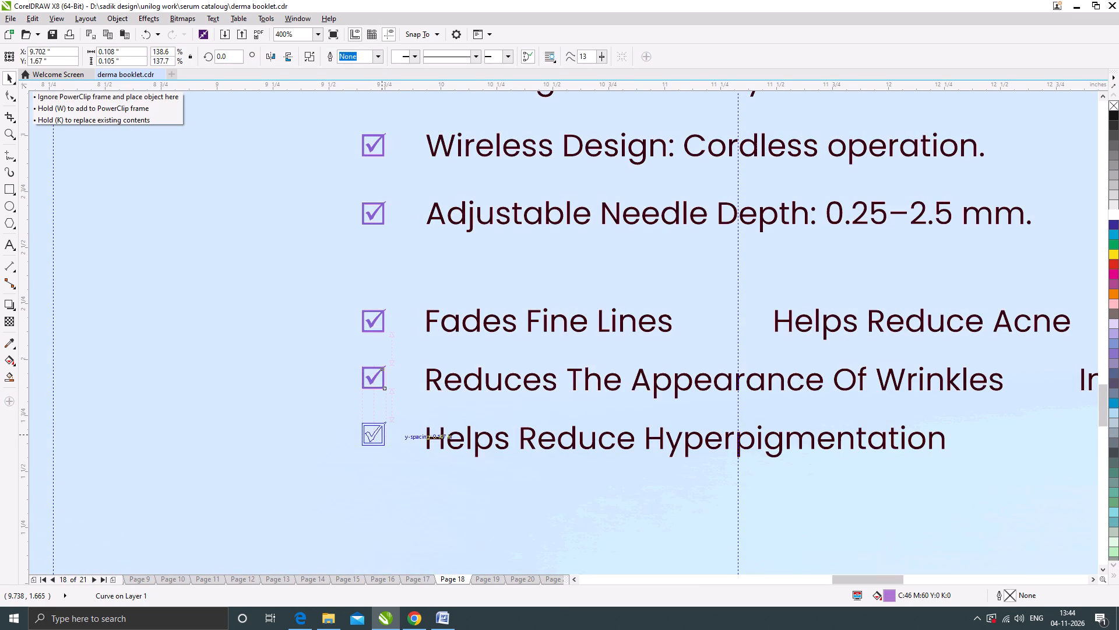
drag(390, 437, 390, 439)
shift+right_click(390, 439)
scroll(382, 437, up, 3)
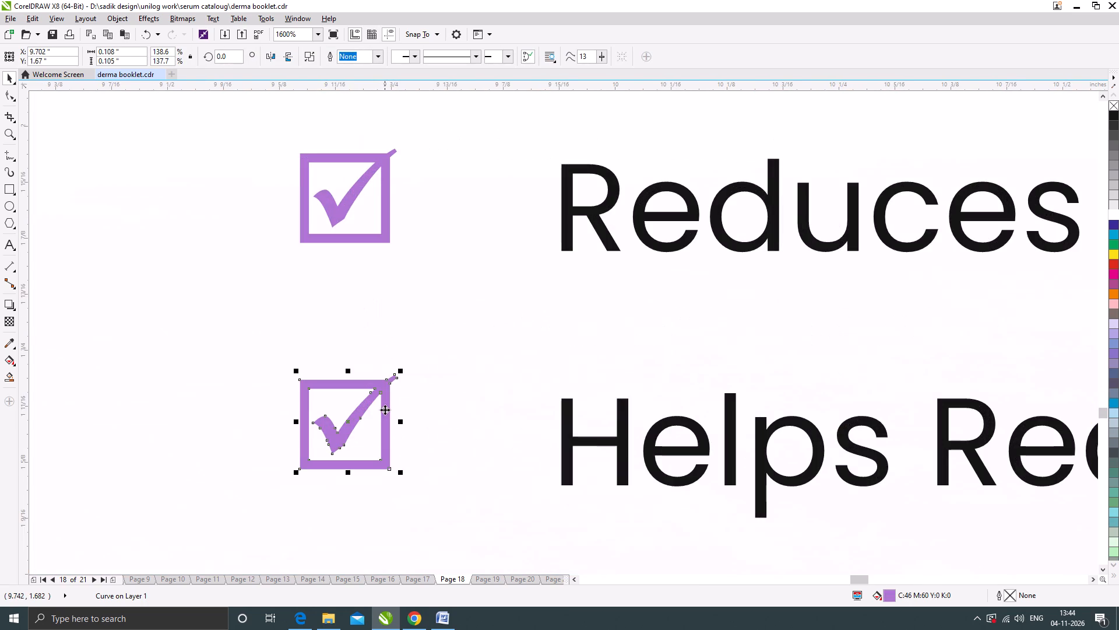
drag(385, 409, 385, 423)
scroll(354, 394, down, 3)
scroll(345, 327, down, 1)
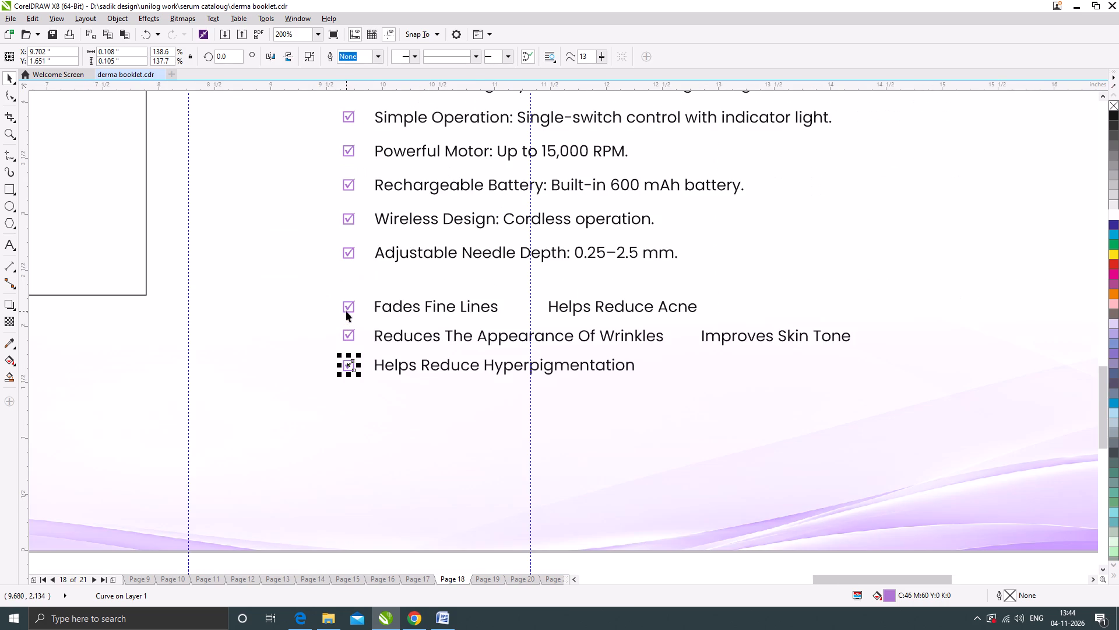
Duplicate checkboxes in front of "Helps Reduce Acne" and "Improves Skin Tone".
drag(346, 311, 532, 326)
shift+right_click(532, 326)
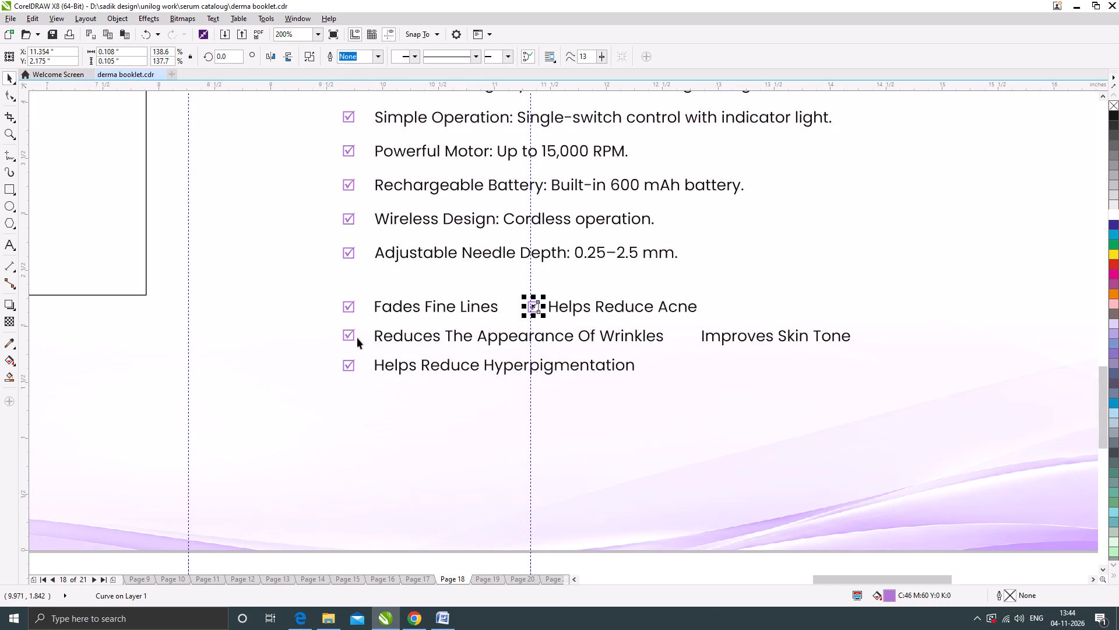
drag(349, 333, 690, 338)
shift+right_click(690, 338)
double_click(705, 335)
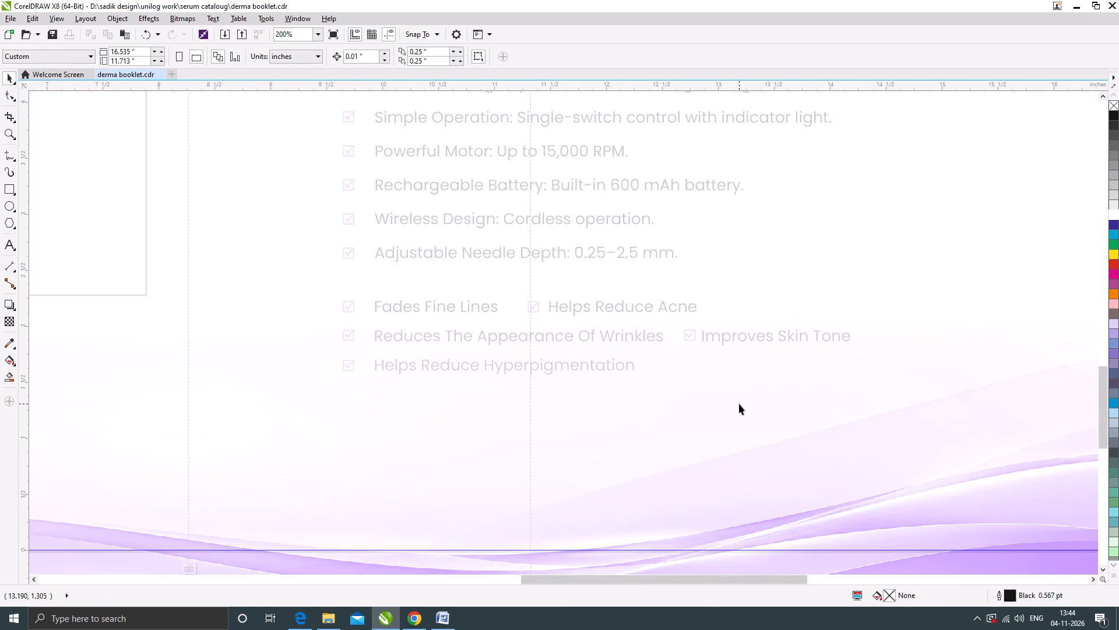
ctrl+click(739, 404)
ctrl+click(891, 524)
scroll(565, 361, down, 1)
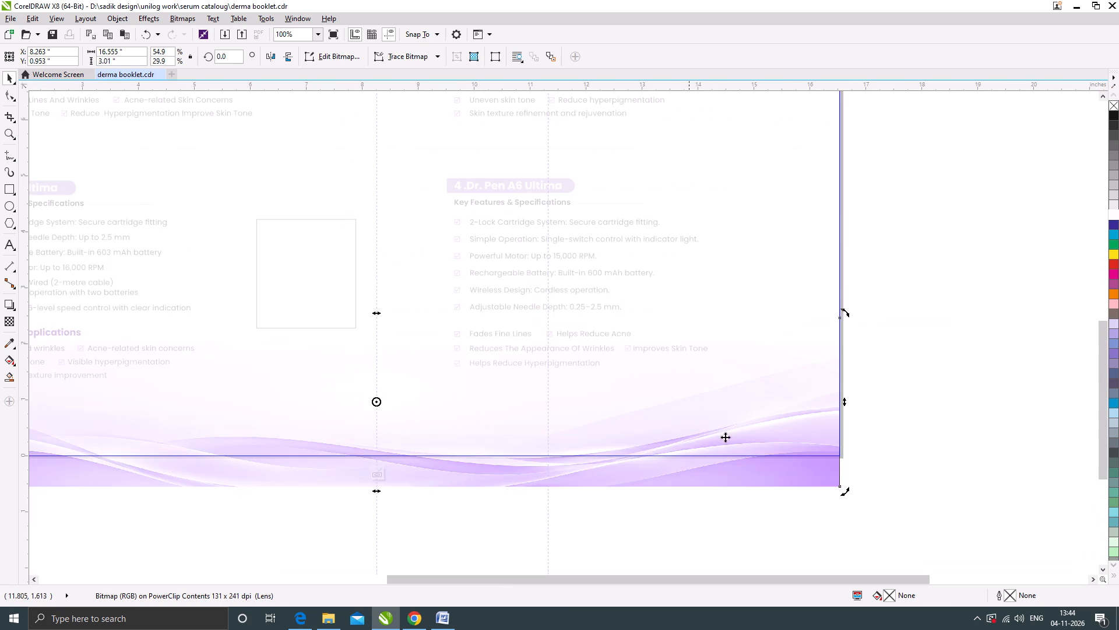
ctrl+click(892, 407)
Move the Dr. Pen A6 Ultima benefit text and its five checkboxes slightly down, away from the specifications list.
scroll(615, 341, up, 2)
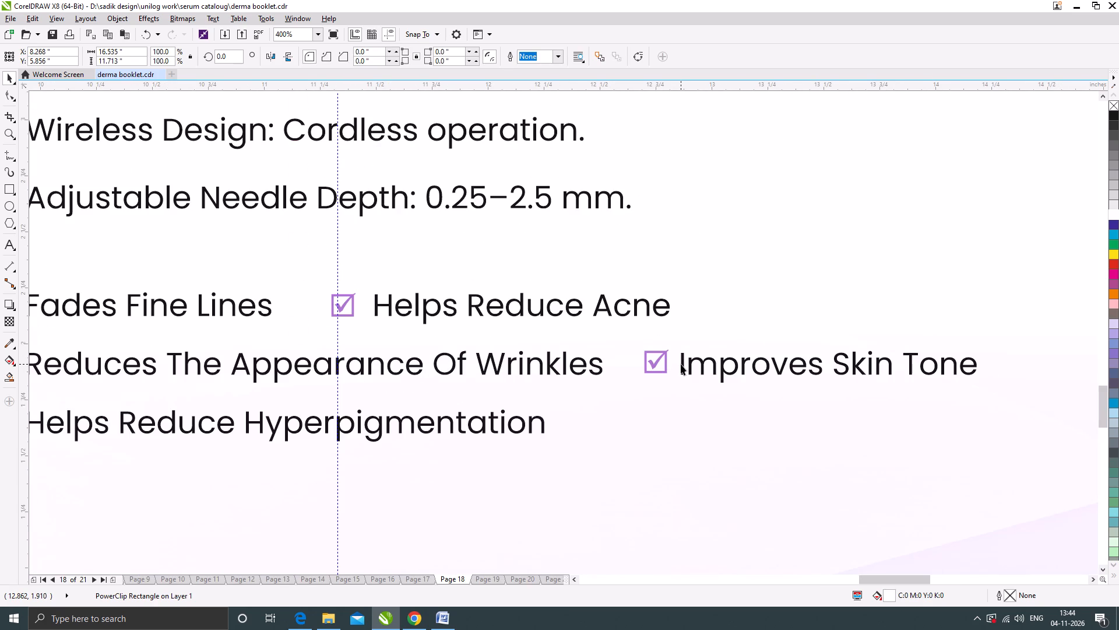
scroll(593, 309, down, 2)
click(874, 351)
drag(858, 364, 446, 307)
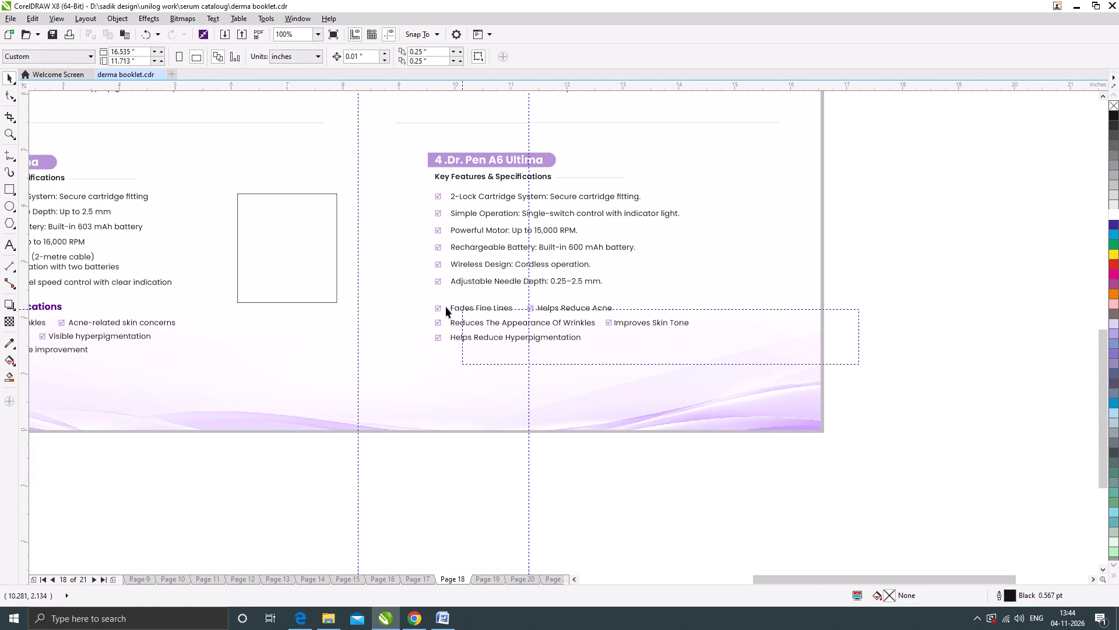
drag(446, 307, 403, 294)
scroll(464, 315, up, 1)
drag(466, 306, 467, 325)
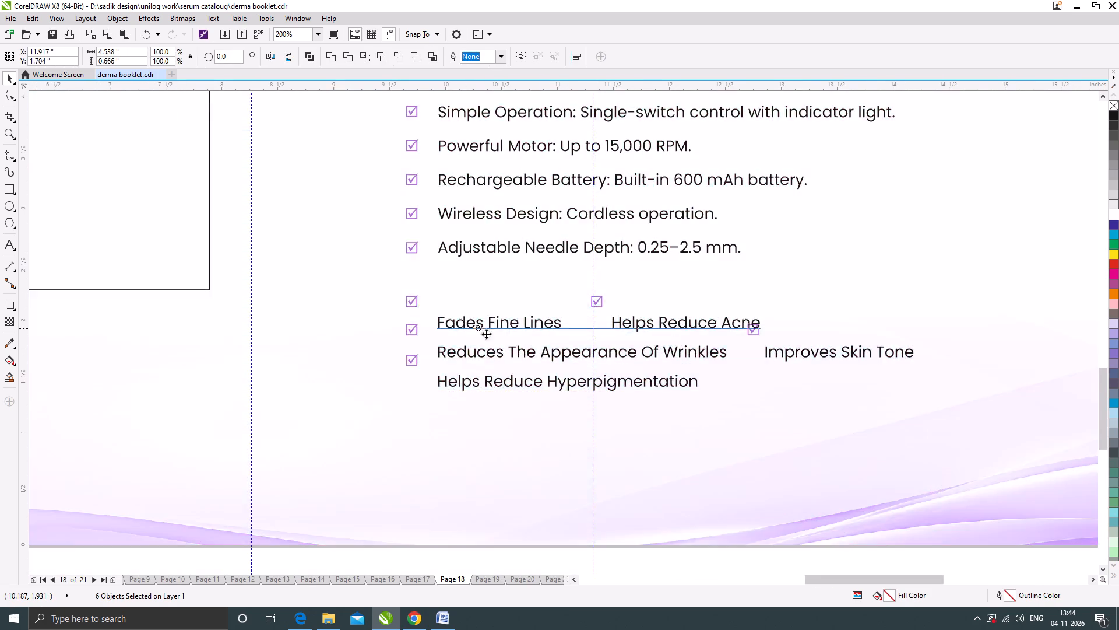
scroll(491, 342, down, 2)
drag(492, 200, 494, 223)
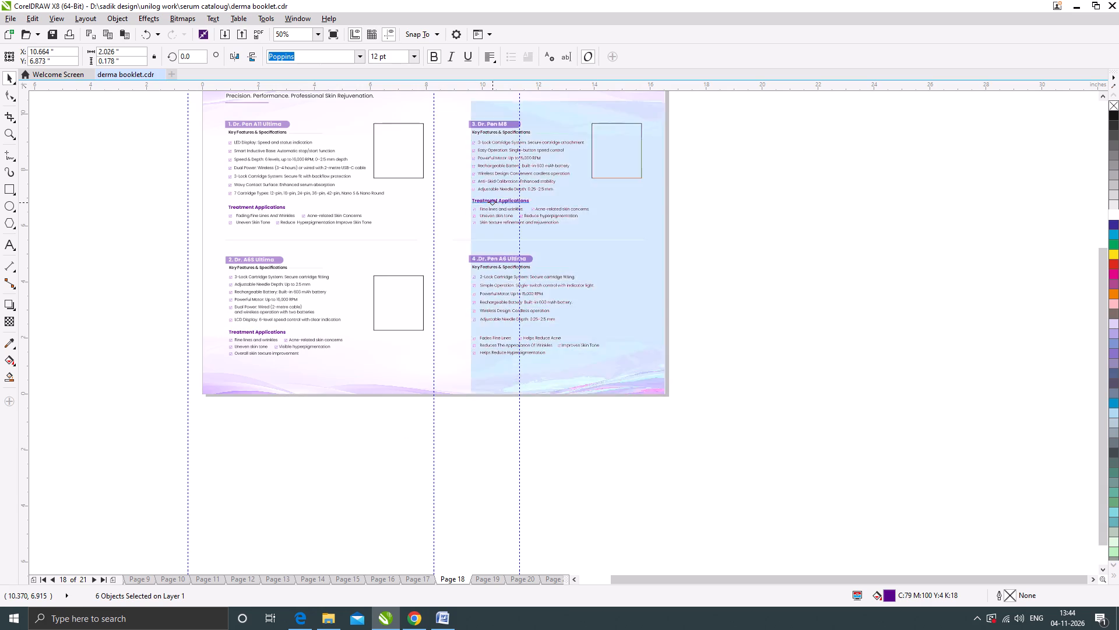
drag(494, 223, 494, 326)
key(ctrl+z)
Copy the "Treatment Applications" heading from the Dr. Pen M8 section and place it above the Dr. Pen A6 Ultima benefits.
scroll(536, 201, up, 2)
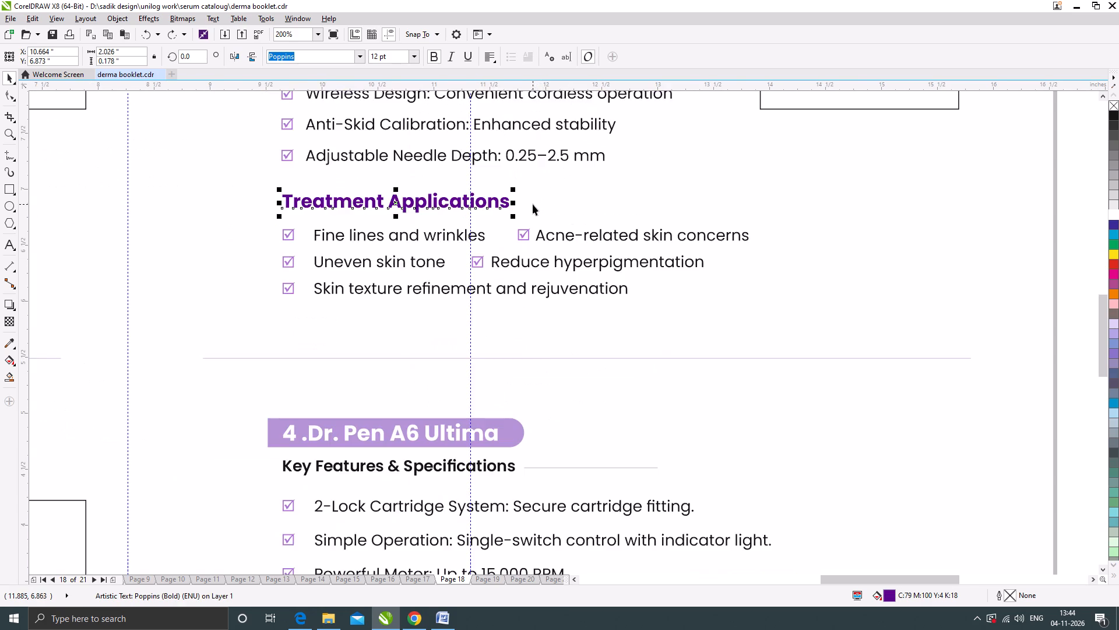
scroll(533, 208, down, 2)
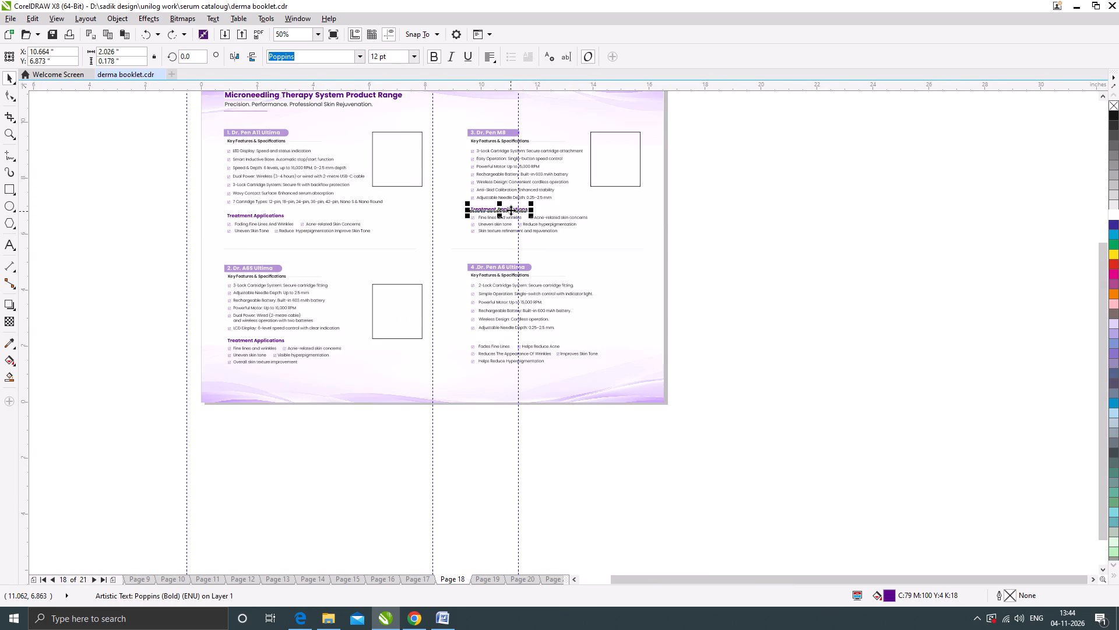
drag(511, 210, 519, 338)
shift+right_click(519, 338)
scroll(471, 341, up, 3)
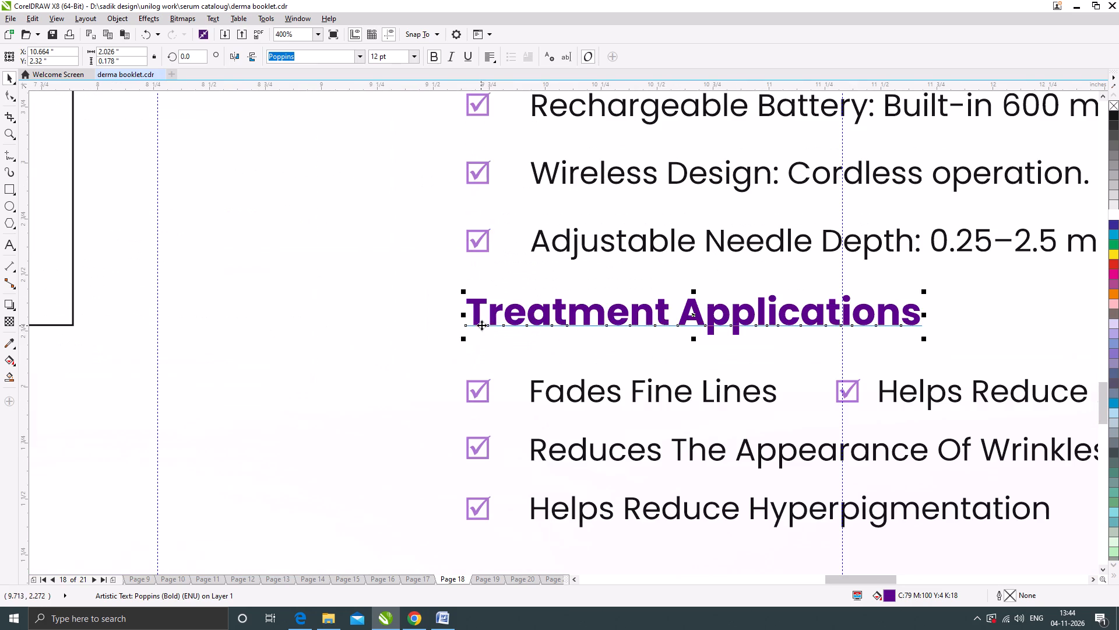
drag(493, 315, 498, 342)
Move the Dr. Pen A6 Ultima benefit list and checkboxes slightly down to leave a gap below the Treatment Applications heading.
scroll(487, 306, down, 3)
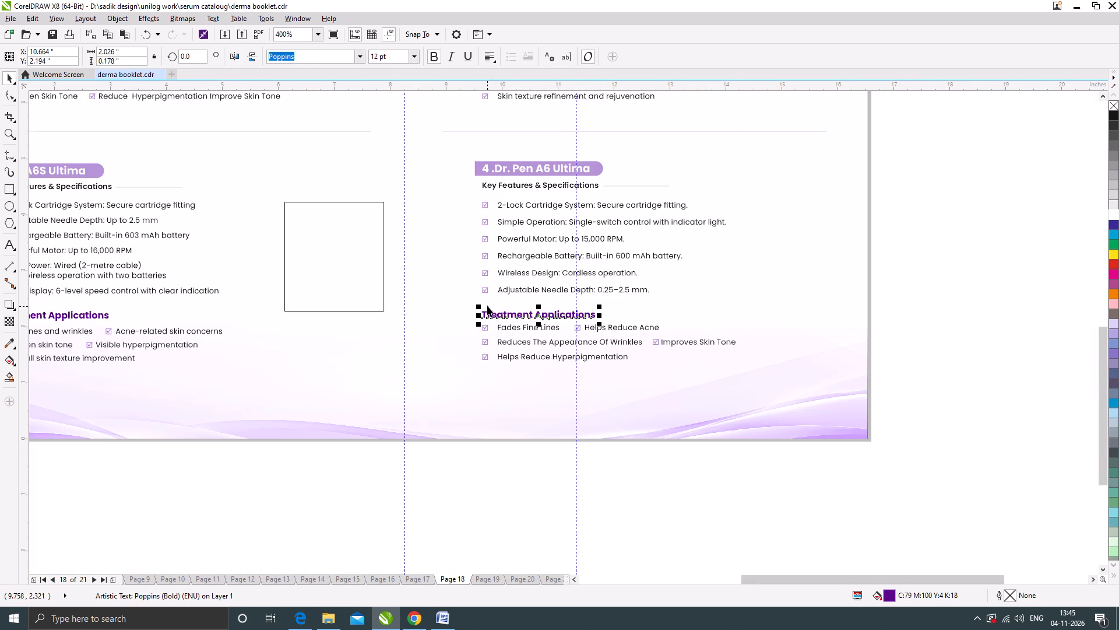
drag(913, 385, 497, 324)
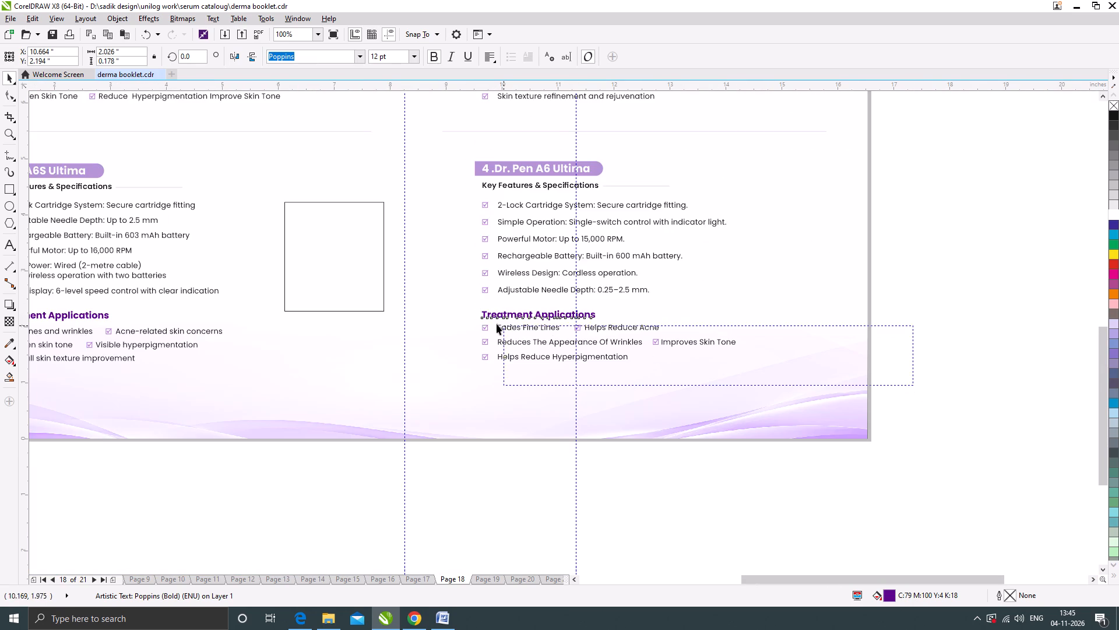
drag(497, 324, 459, 318)
scroll(517, 329, up, 3)
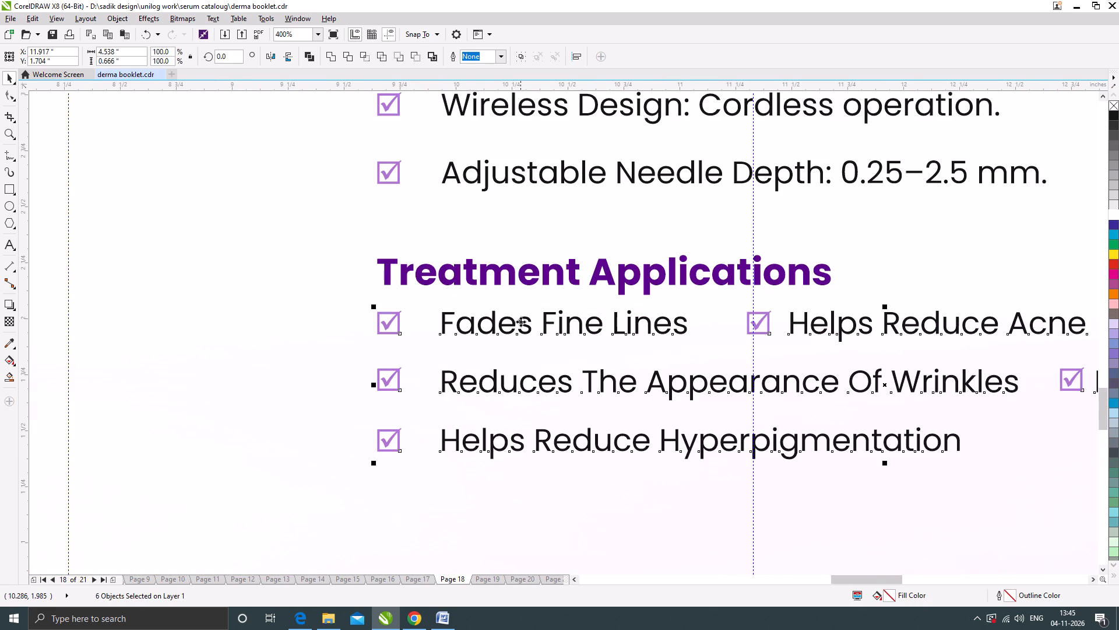
drag(520, 321, 523, 335)
scroll(519, 327, down, 2)
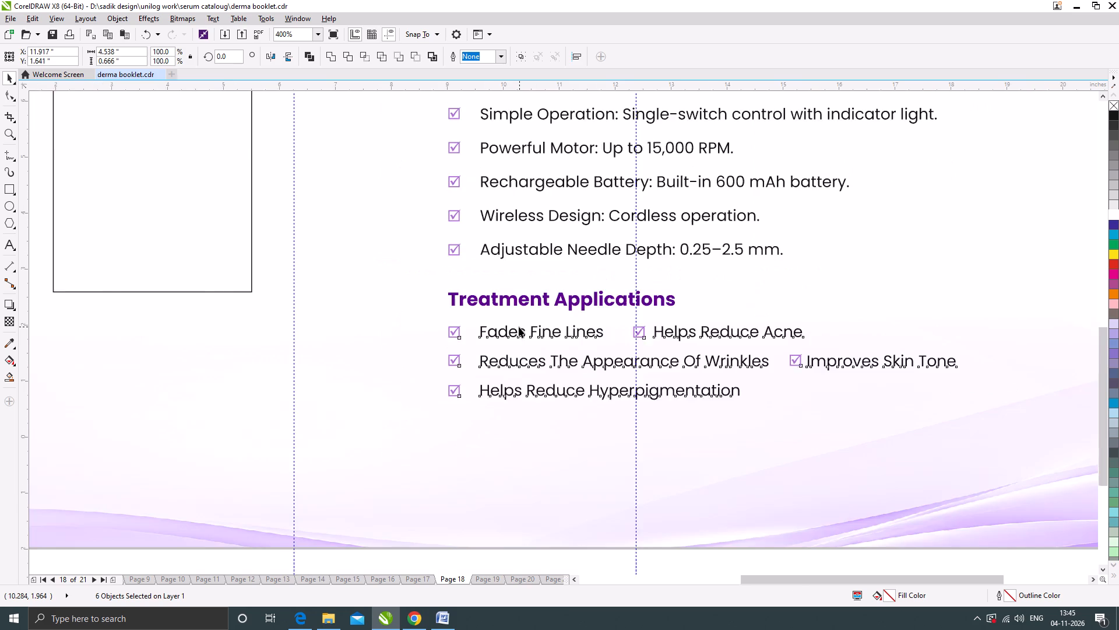
scroll(519, 327, down, 1)
click(716, 471)
click(715, 468)
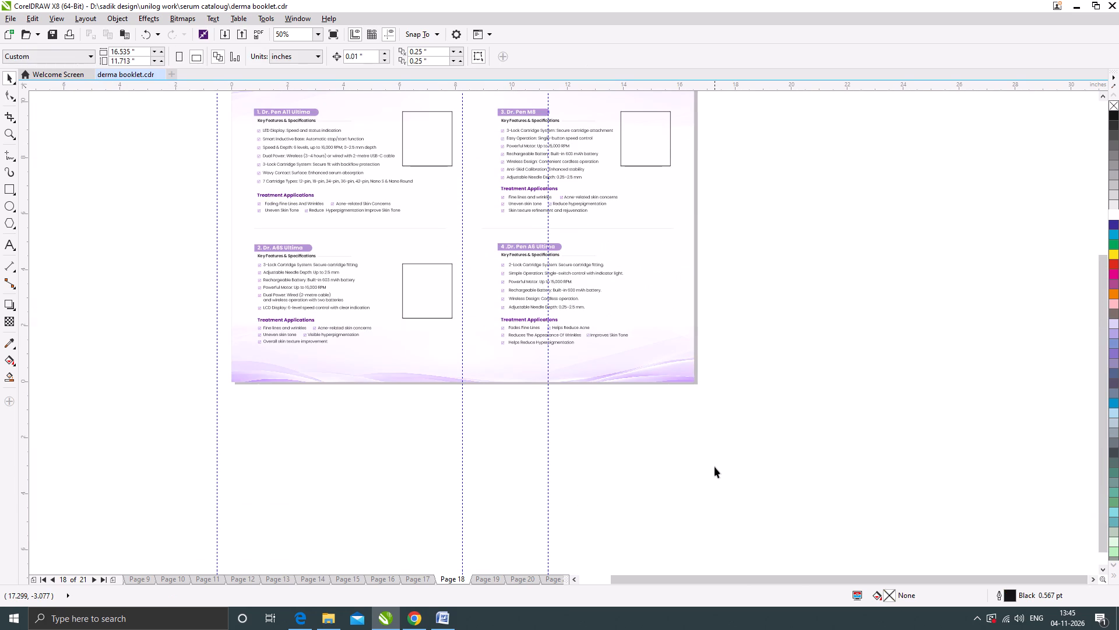
Delete the three empty image placeholder rectangles beside Dr. A6S Ultima, Dr. Pen A11 Ultima and Dr. Pen M8.
click(433, 290)
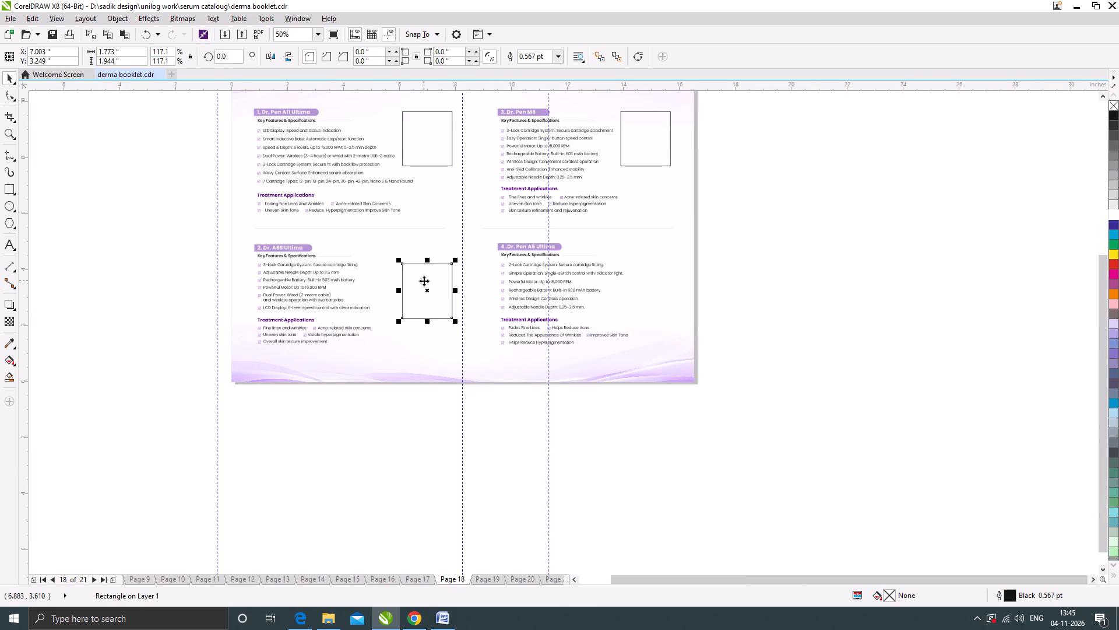
scroll(438, 289, down, 1)
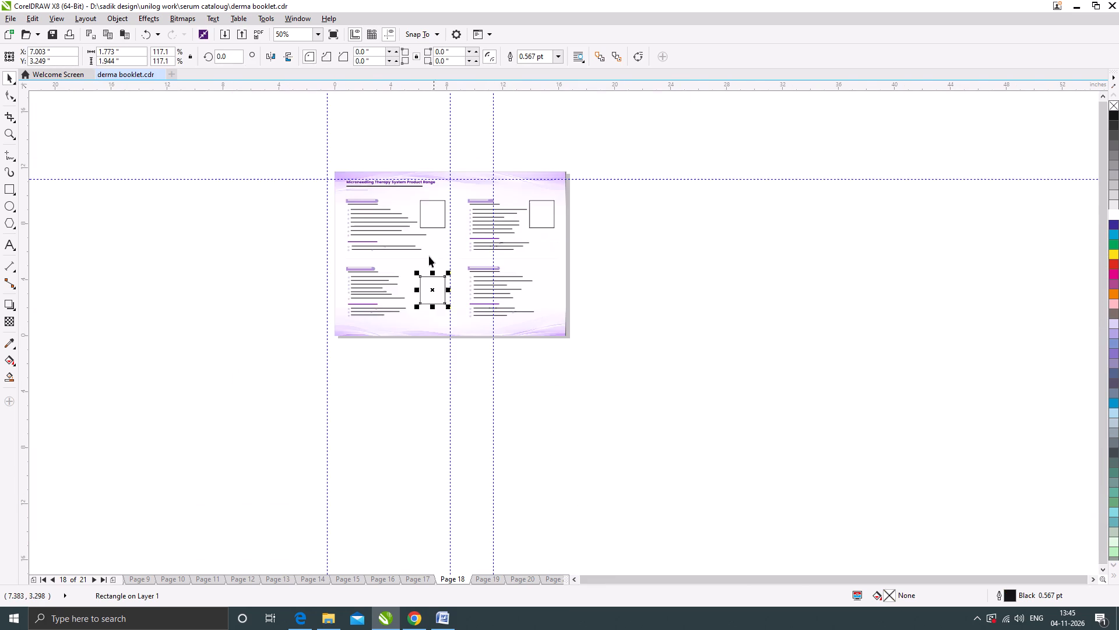
scroll(421, 208, up, 1)
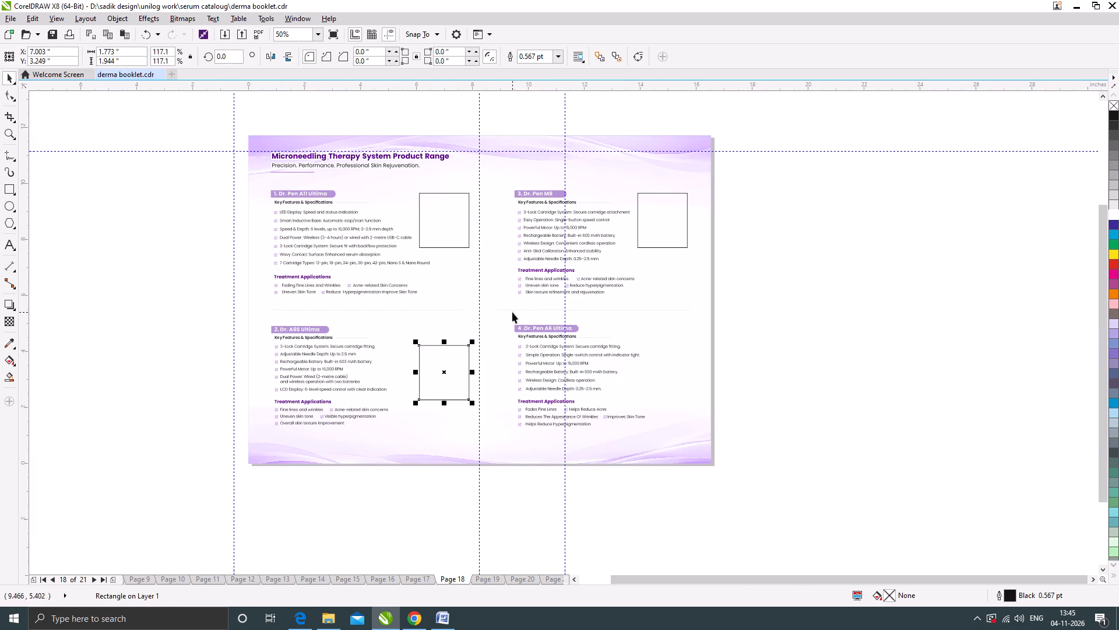
key(Delete)
click(448, 207)
key(Delete)
click(664, 220)
key(Delete)
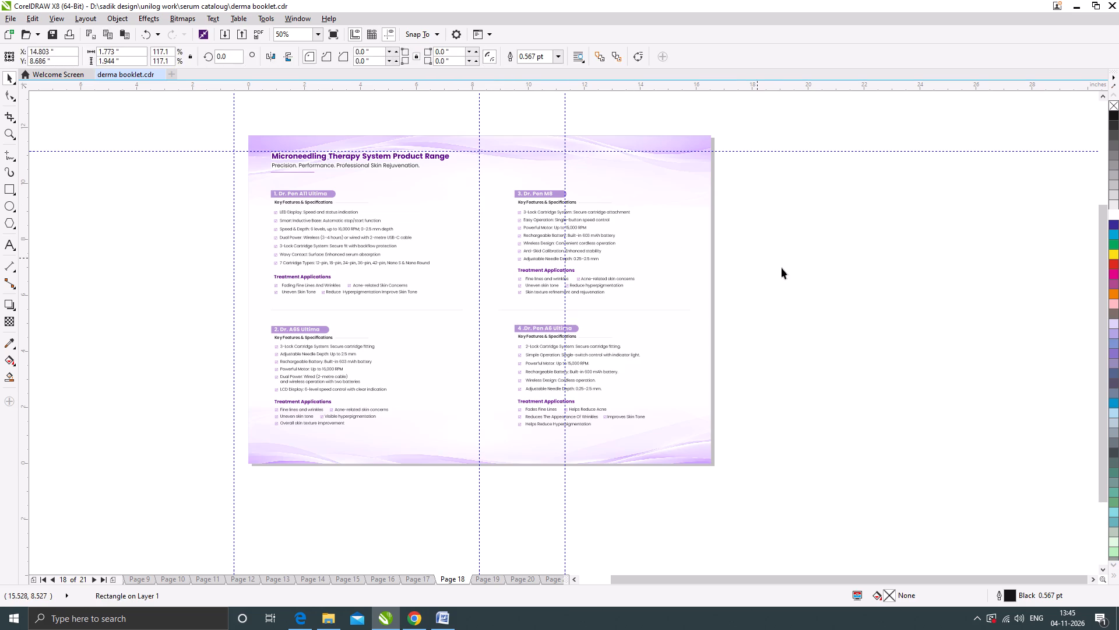
click(782, 268)
click(756, 383)
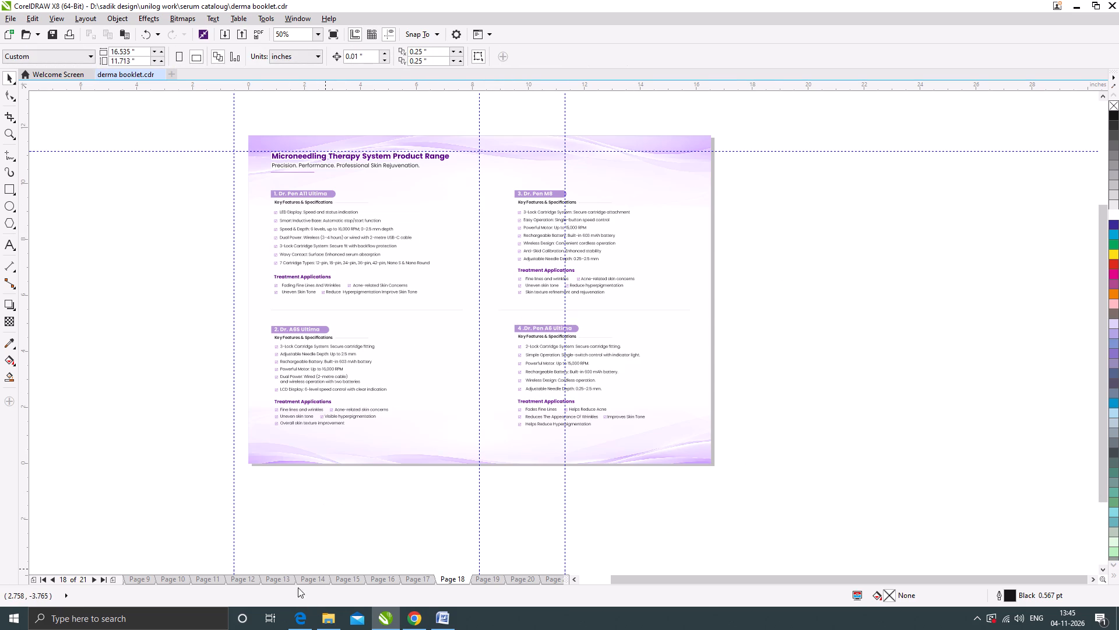
Go to the Microneedling Portable Devices spread on page 10 and select the first Dr. Pen Ultima device image.
click(274, 580)
click(243, 580)
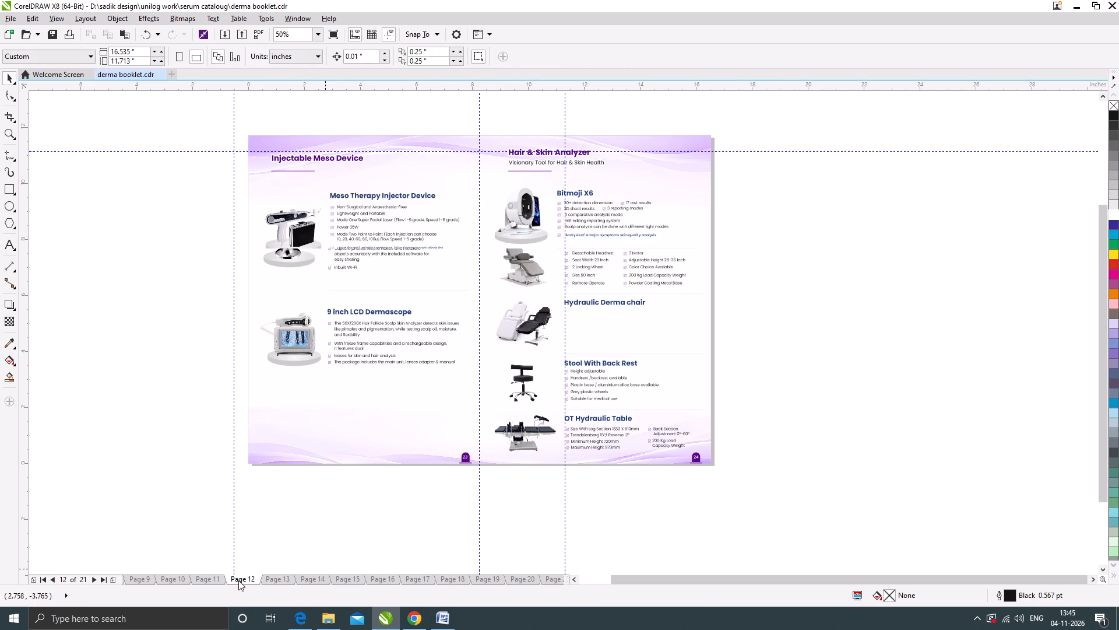
click(217, 580)
key(Page_Up)
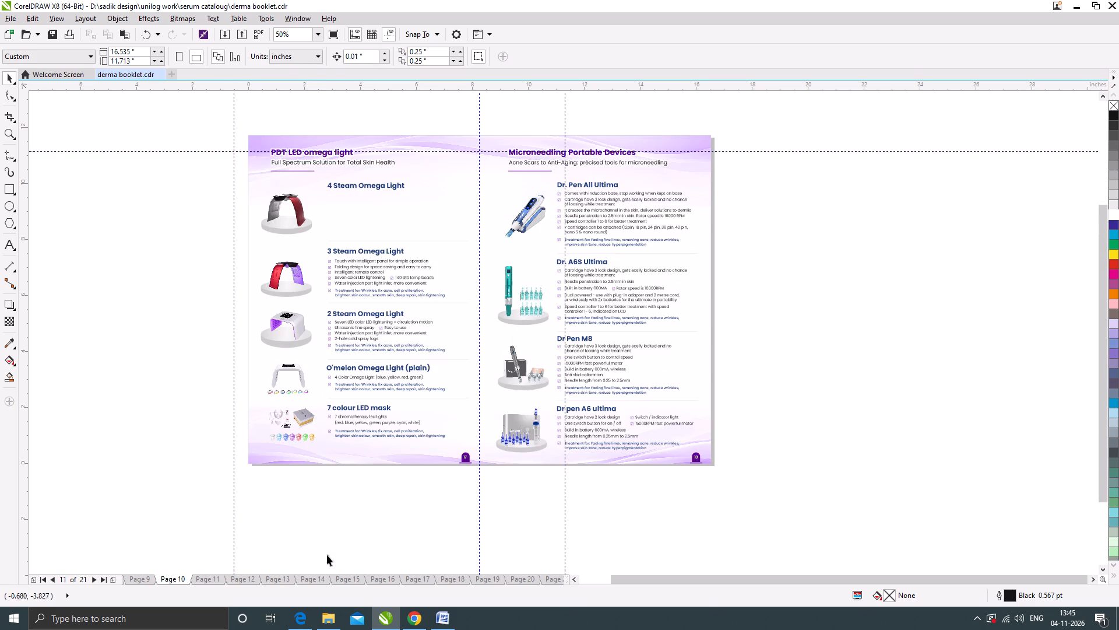
click(533, 218)
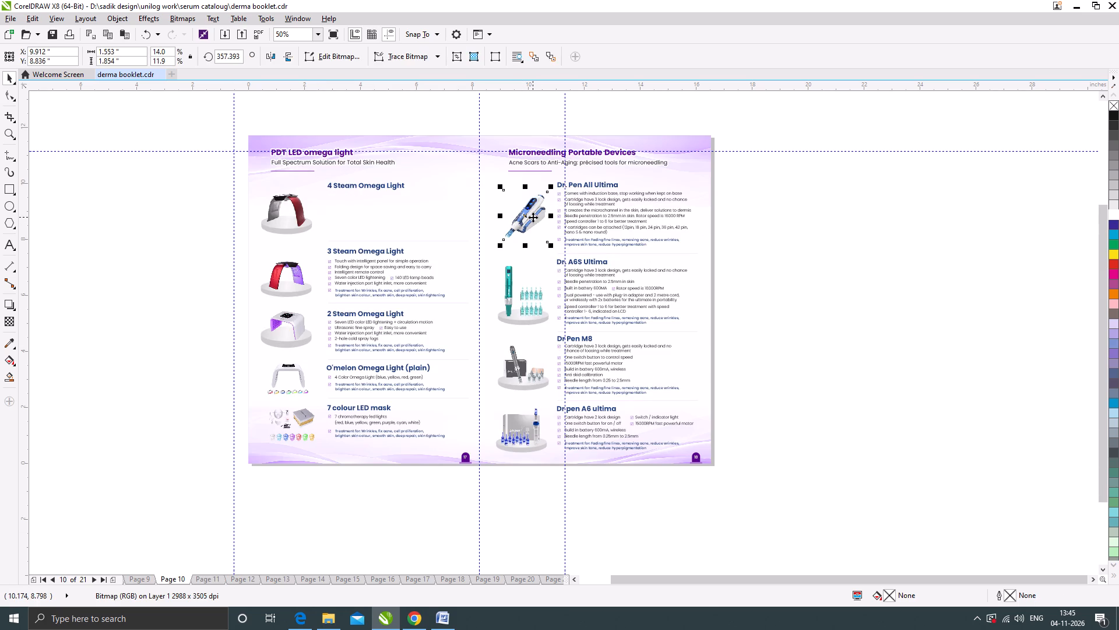
Copy the first Dr. Pen device image from page 10 onto page 18, placing it beside the Dr. Pen A11 Ultima feature list.
key(ctrl+c)
click(494, 580)
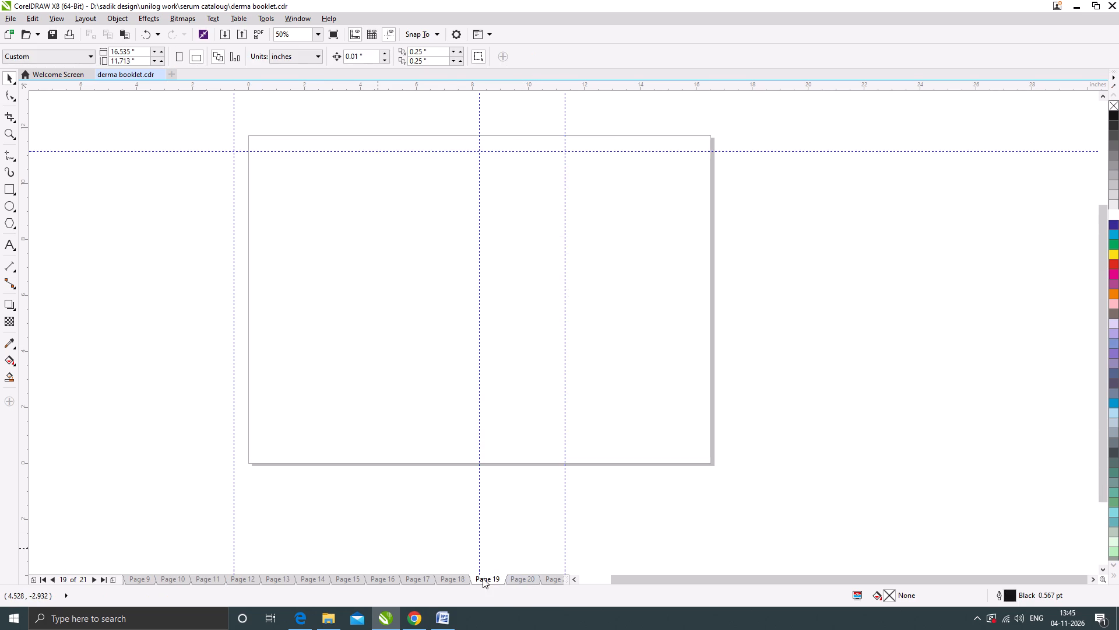
click(448, 579)
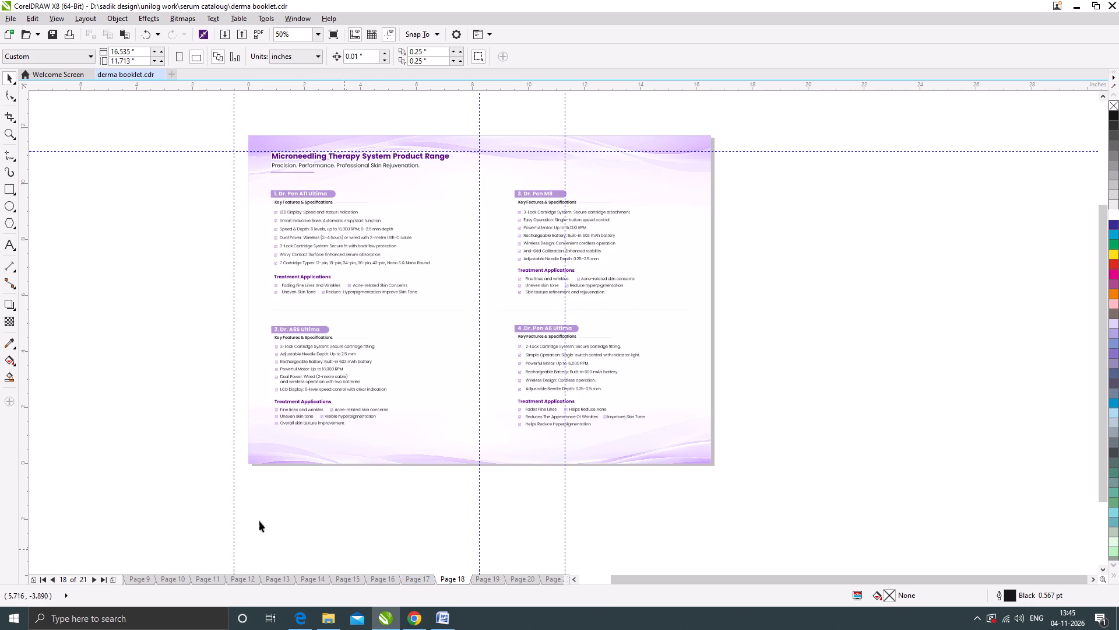
click(142, 307)
scroll(279, 202, up, 1)
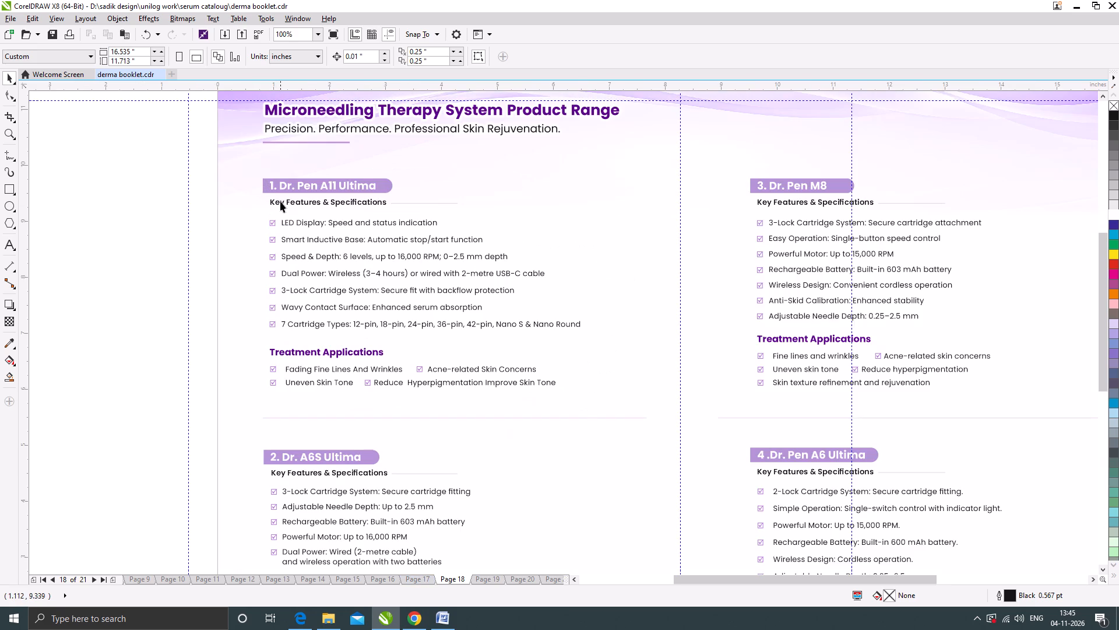
key(ctrl+v)
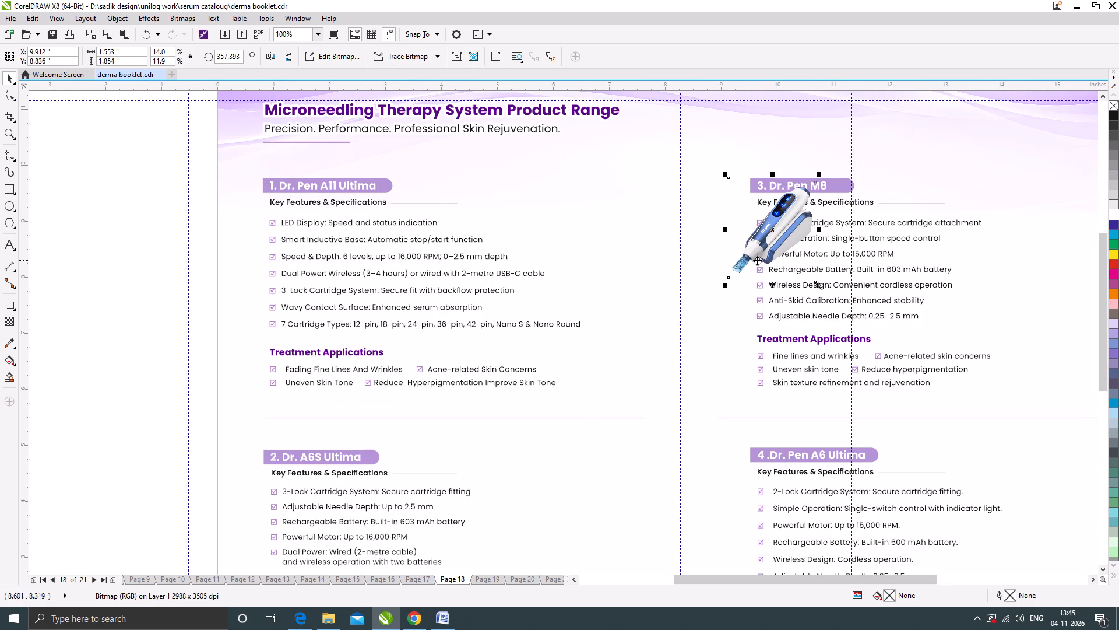
drag(765, 249, 586, 279)
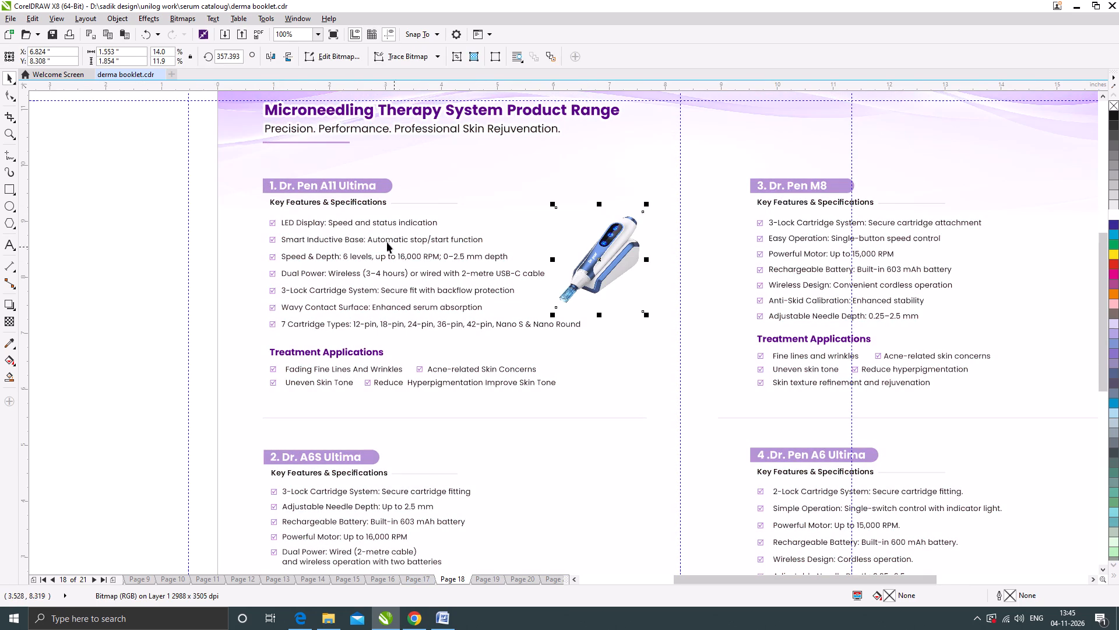
Copy the "1. Dr. Pen A11 Ultima" heading from page 18 and open page 10's "Dr. Pen All Ultima" heading for text editing.
click(330, 184)
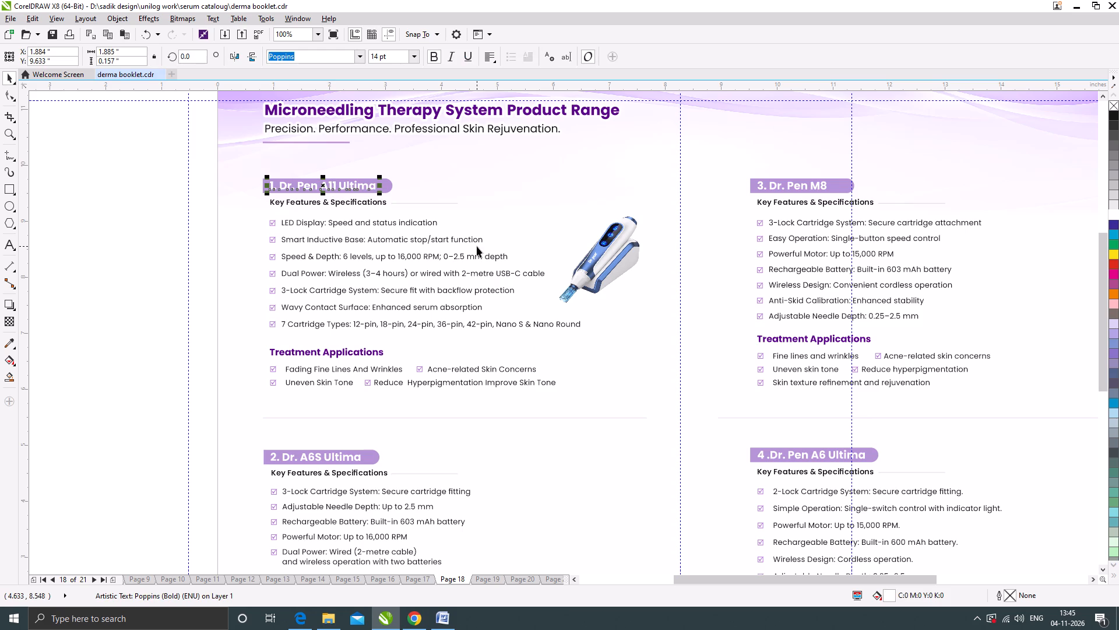
key(ctrl+c)
click(284, 577)
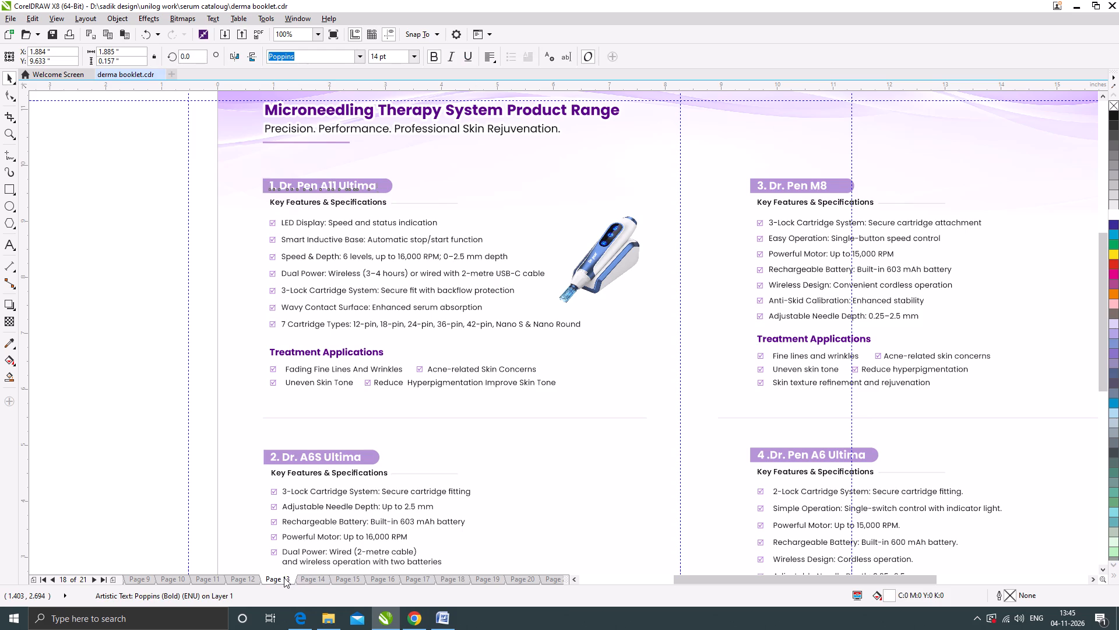
key(Page_Up)
key(Page_Up)
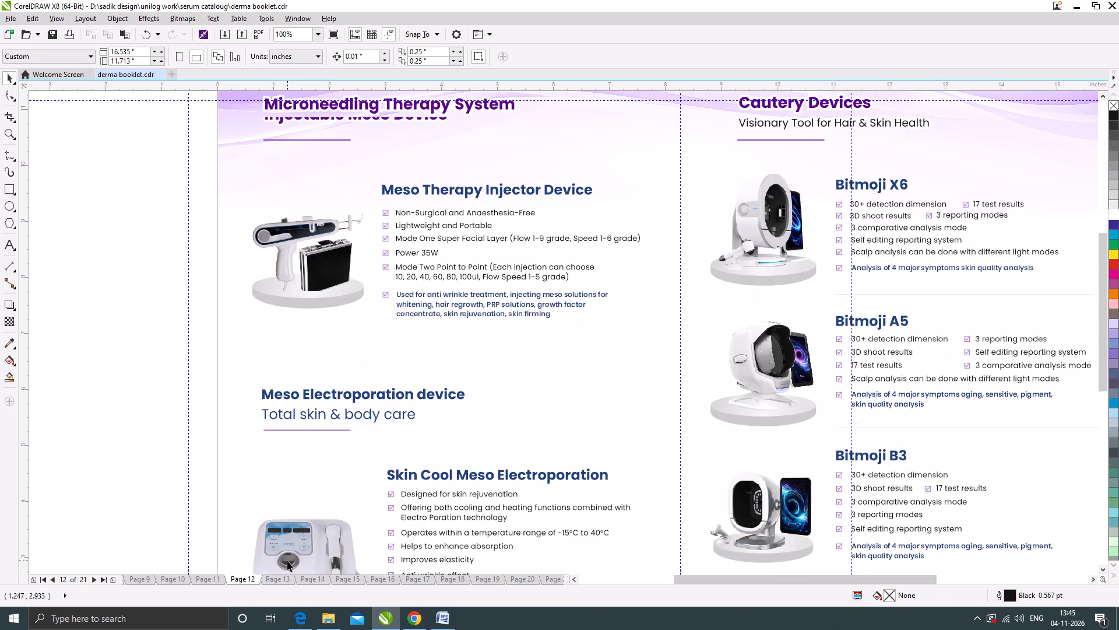
key(Page_Up)
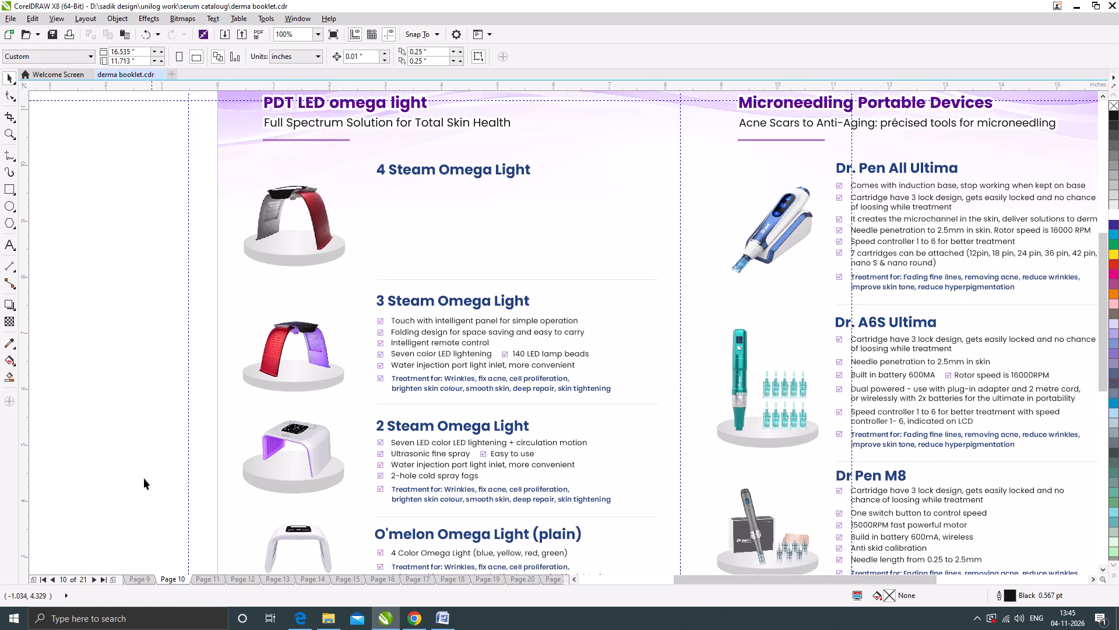
scroll(296, 293, down, 1)
scroll(628, 233, up, 1)
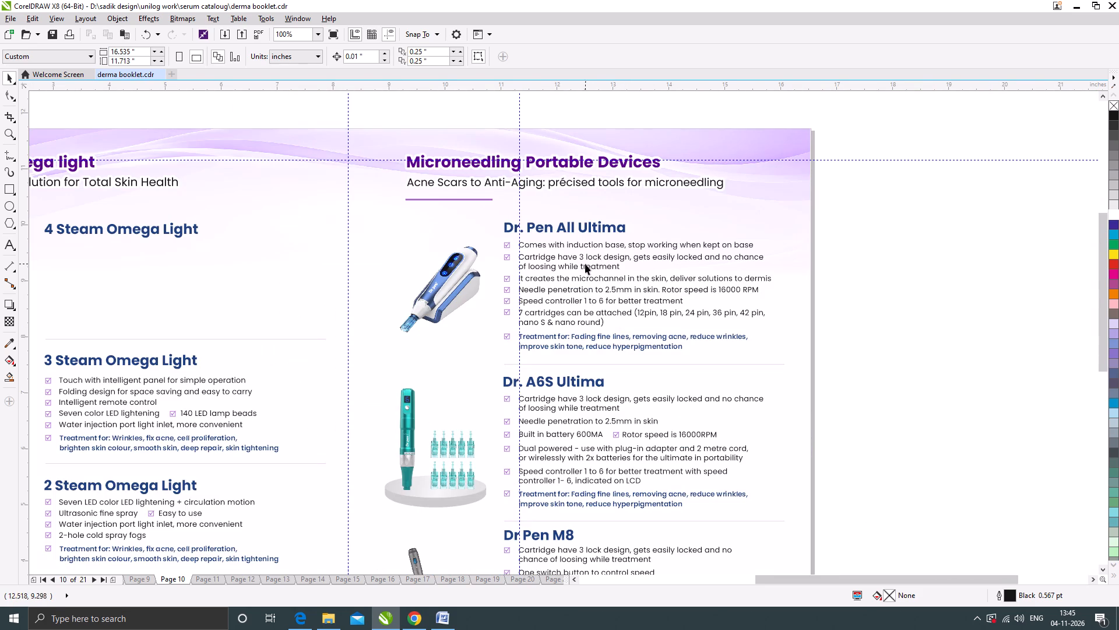
double_click(572, 228)
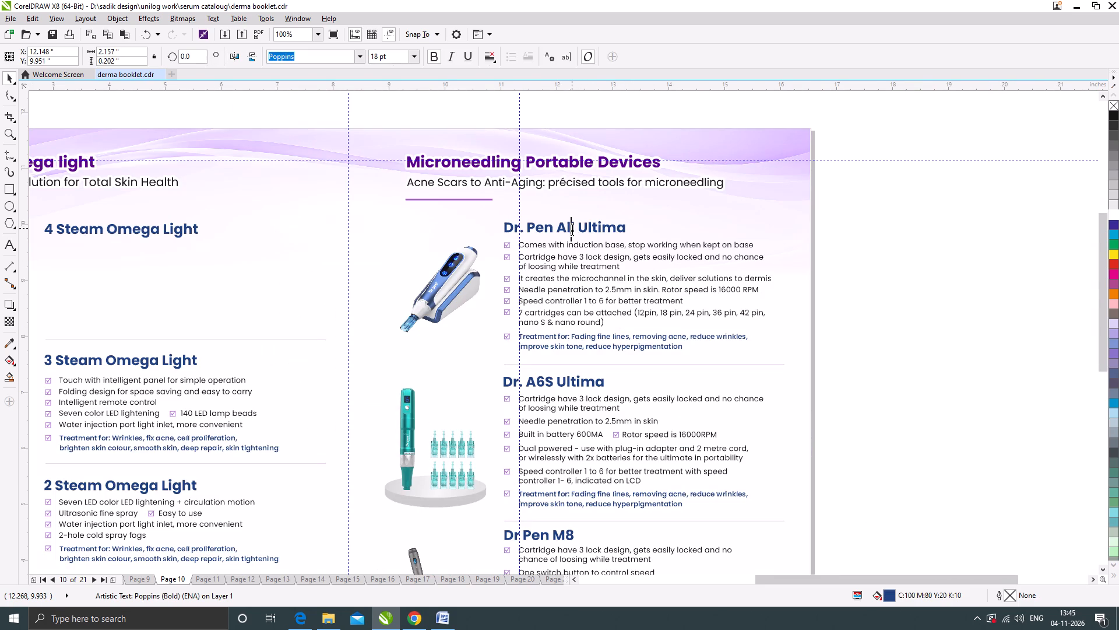
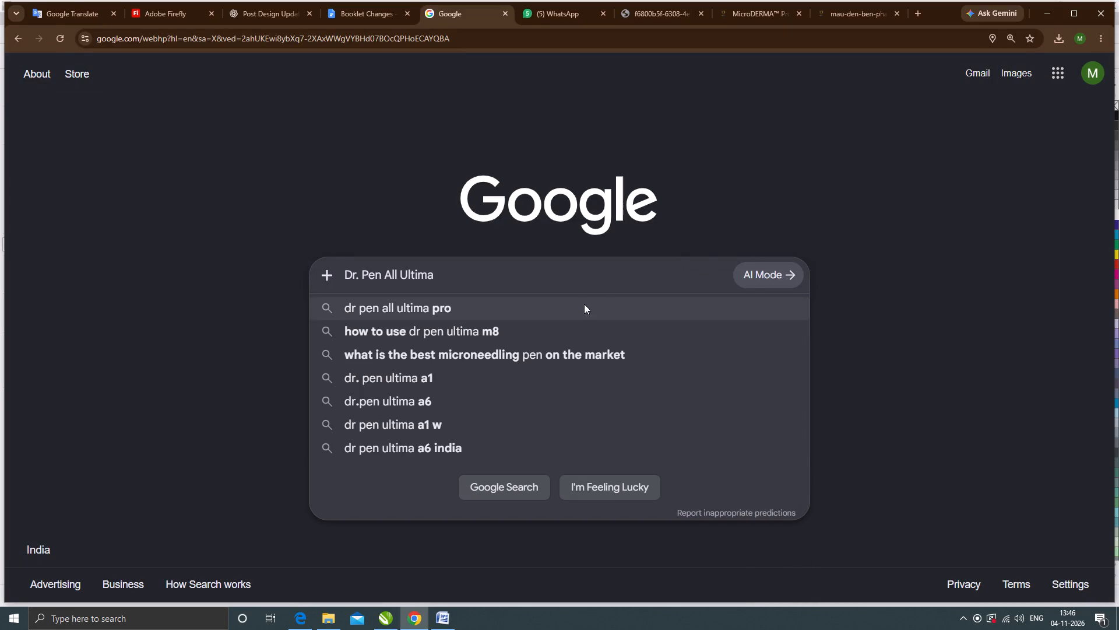
Search Google Images for "Dr. Pen All Ultima" and look through the device pictures for the Dr. Pen models.
key(Return)
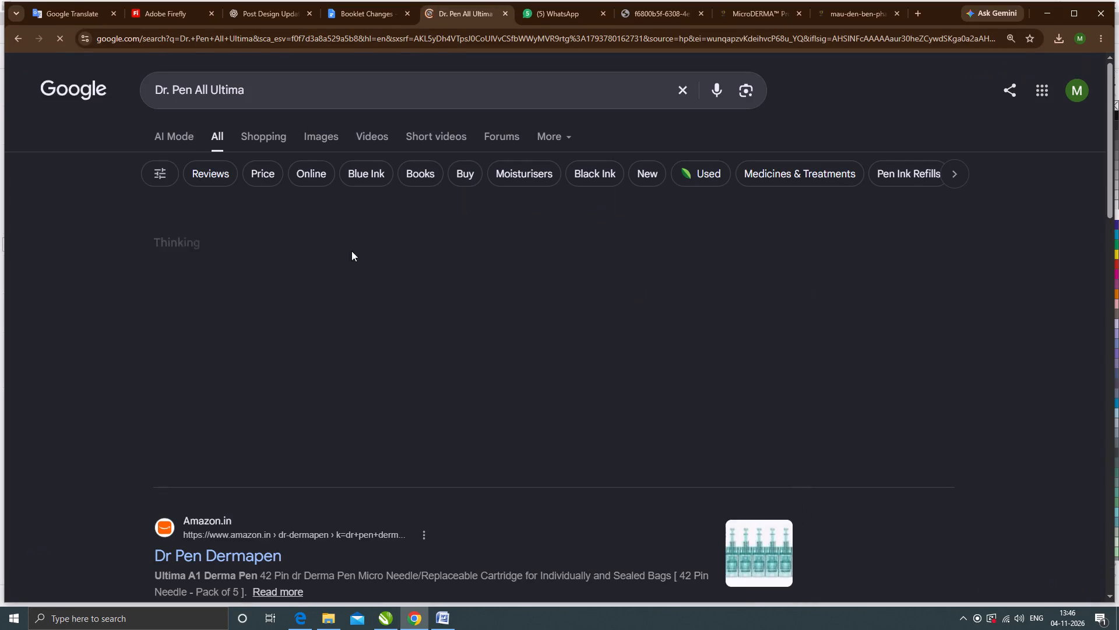
click(321, 136)
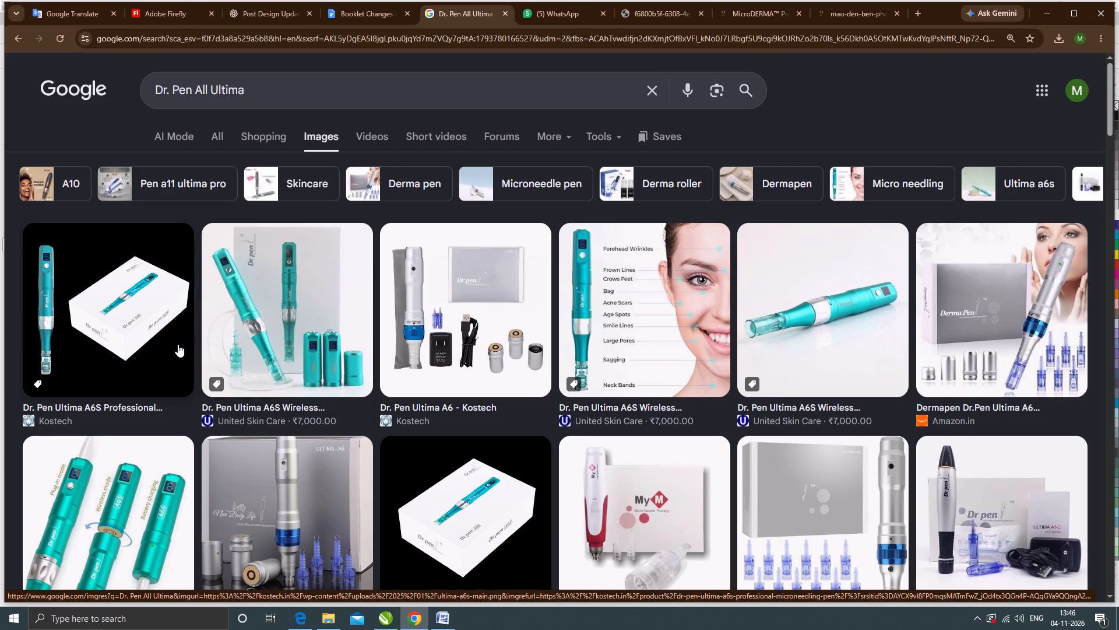
scroll(297, 411, down, 3)
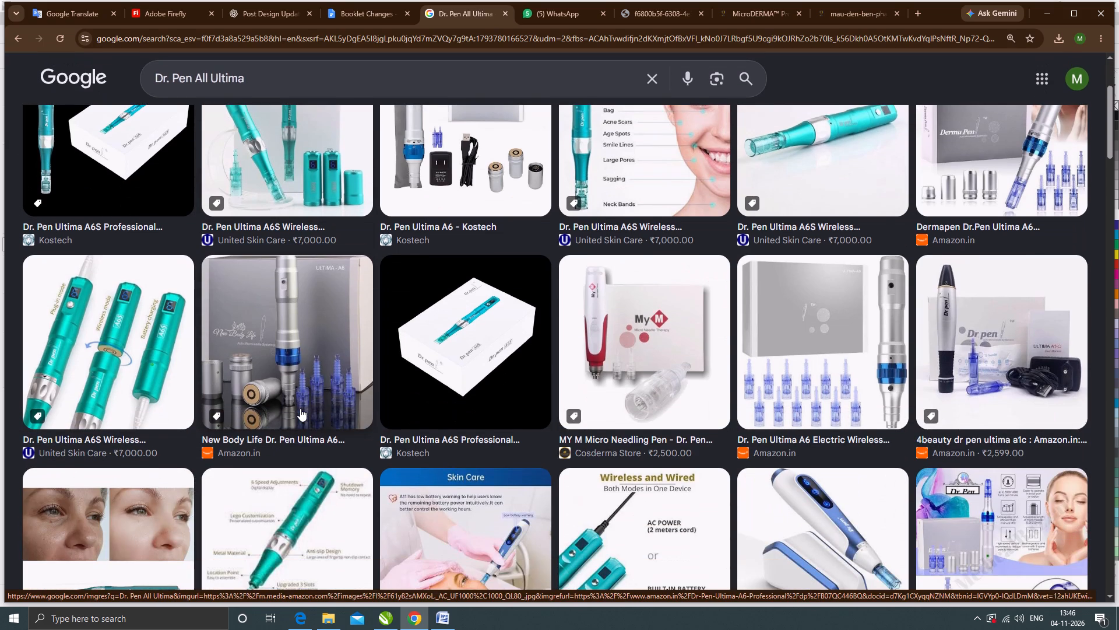
scroll(300, 408, down, 2)
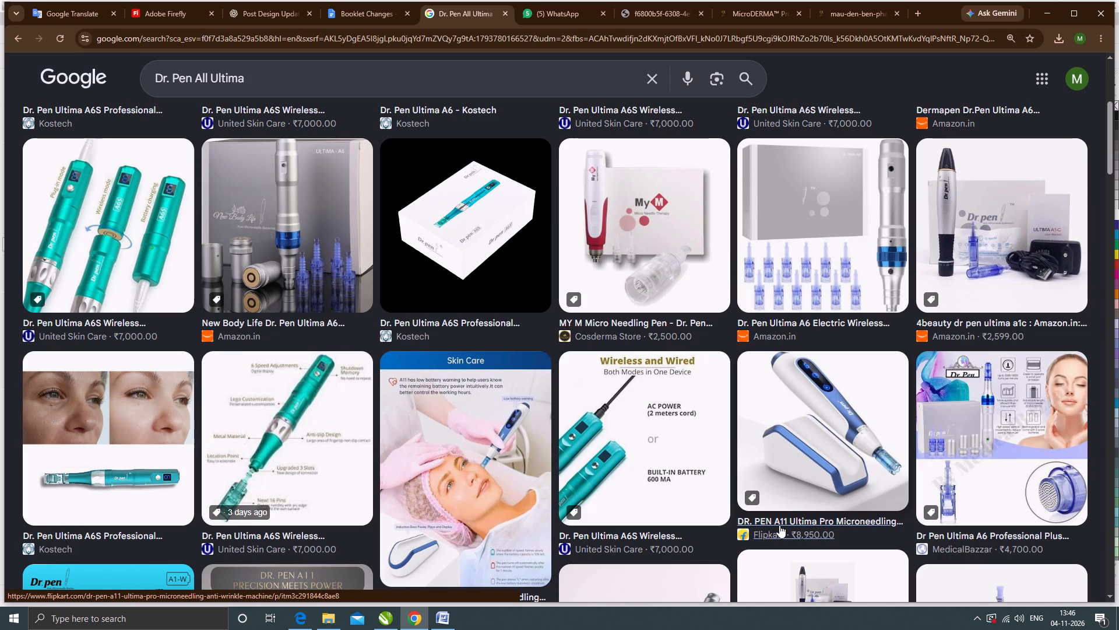
click(1047, 12)
Switch to the Word catalogue modification document to check the Medisco Skin Booster Hyaluronic Acid text.
click(442, 619)
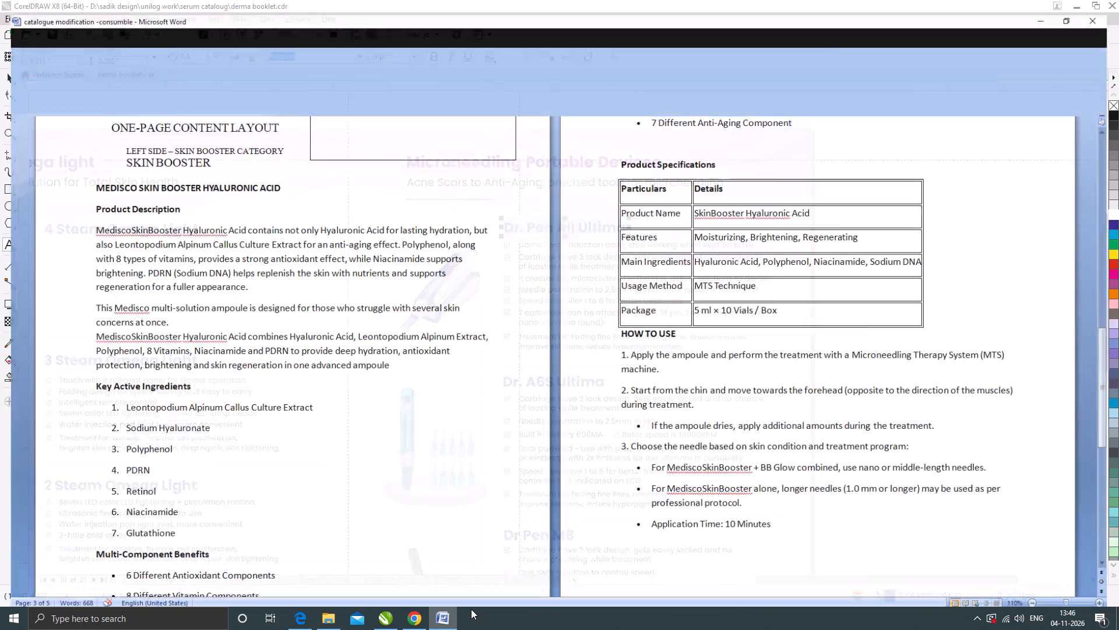
Switch from the Word catalogue back to the derma booklet in CorelDRAW.
click(1052, 6)
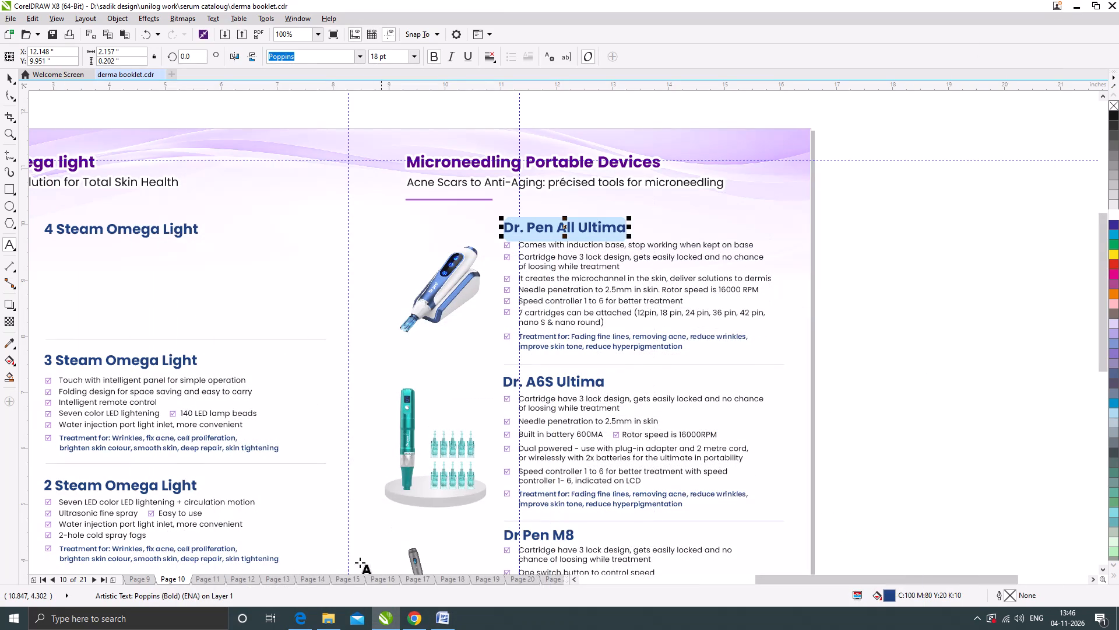
click(303, 625)
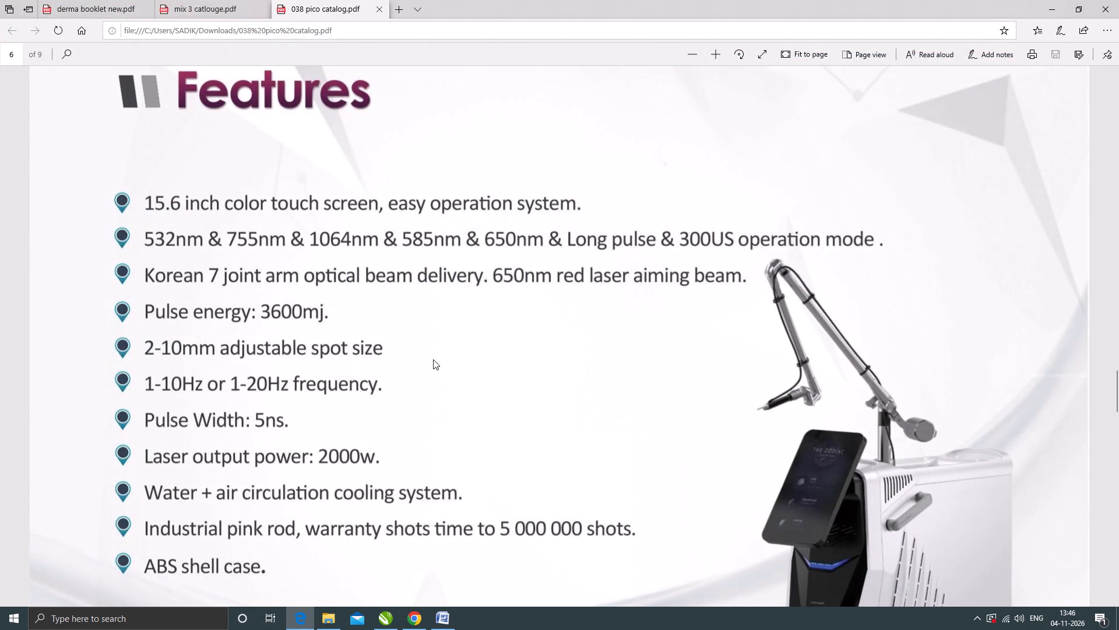
Switch from the PDF catalogue to the booklet and correct the first device heading on page 10 to Dr. Pen A11 Ultima.
ctrl+scroll(433, 359, down, 3)
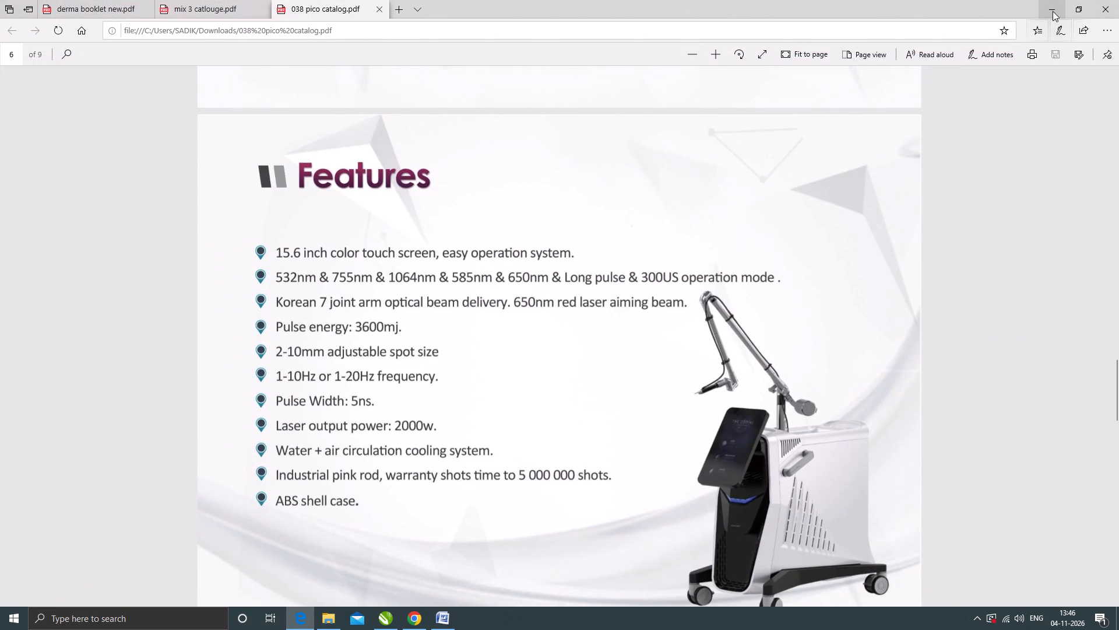
click(1052, 8)
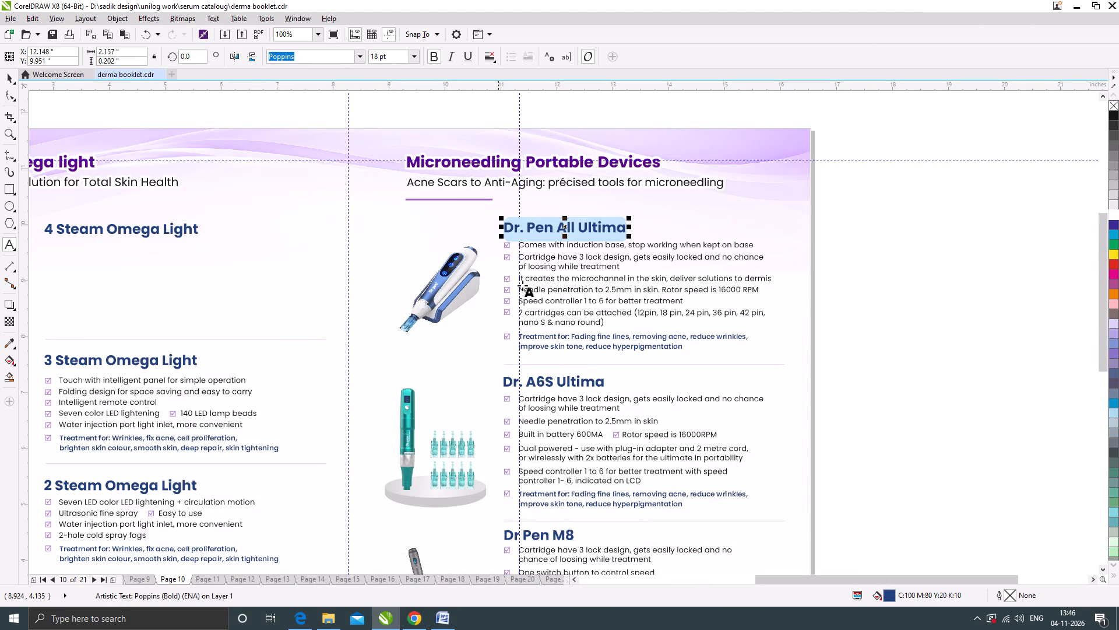
click(573, 221)
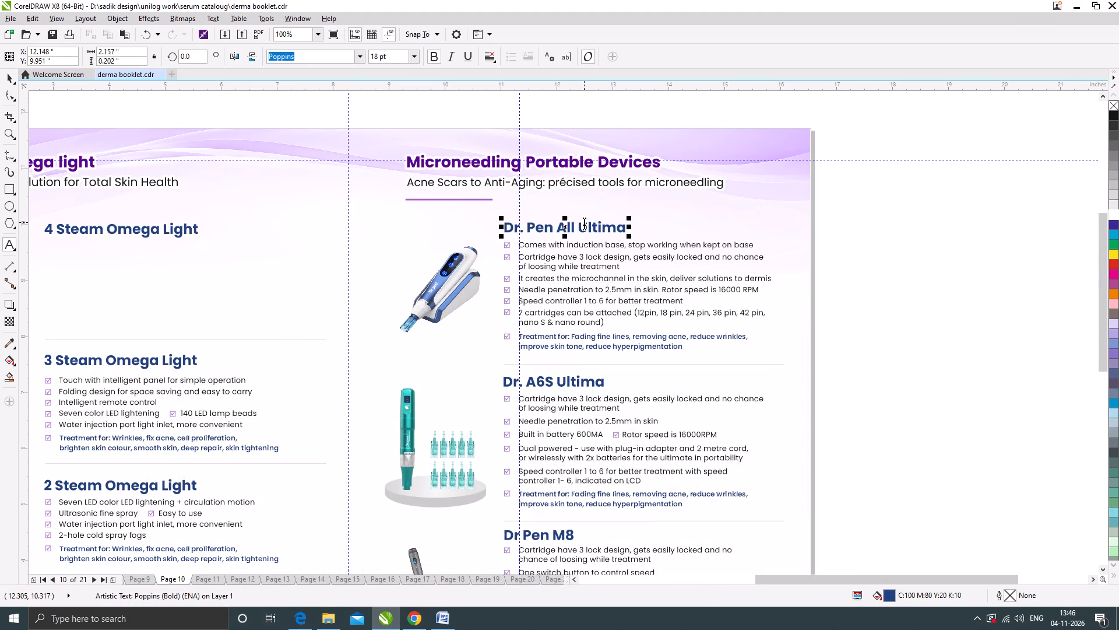
key(BackSpace)
key(BackSpace)
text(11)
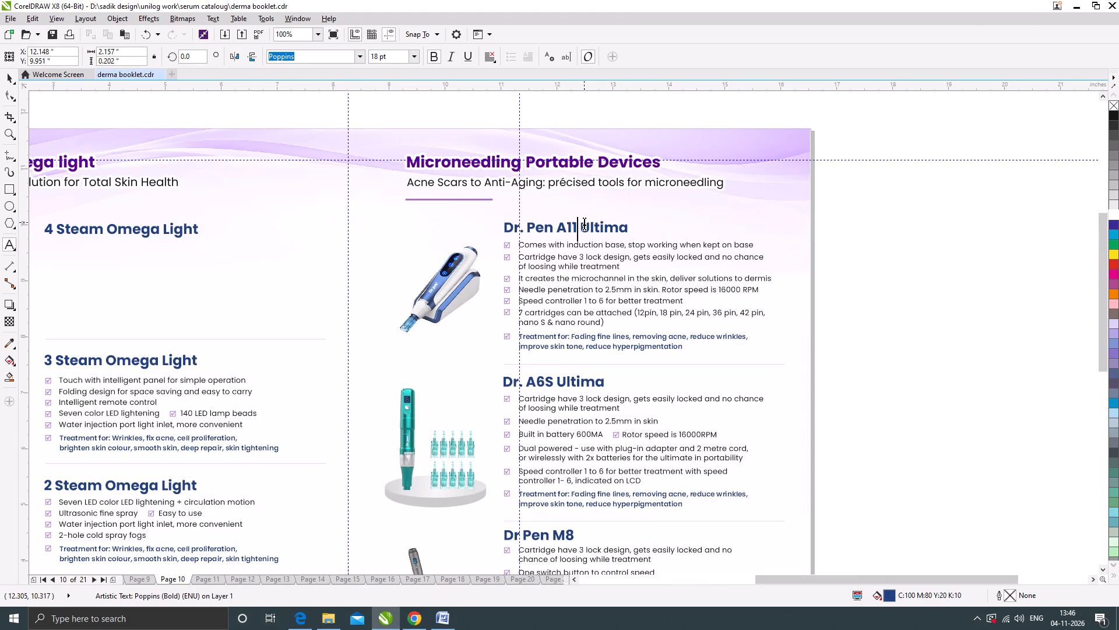
click(9, 75)
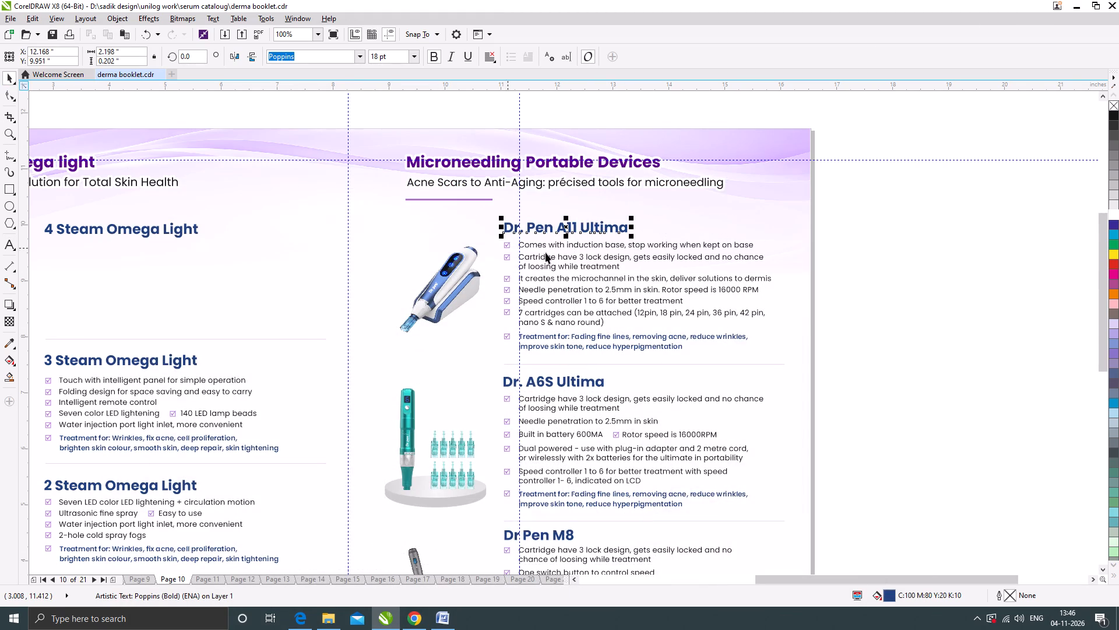
scroll(553, 256, down, 1)
click(755, 307)
scroll(572, 254, up, 1)
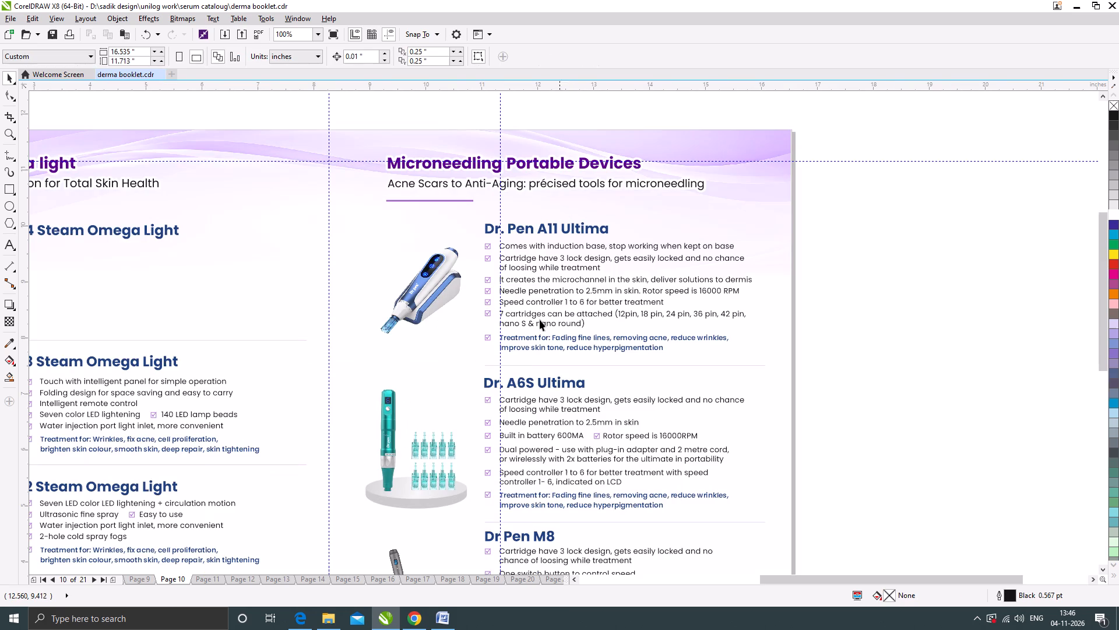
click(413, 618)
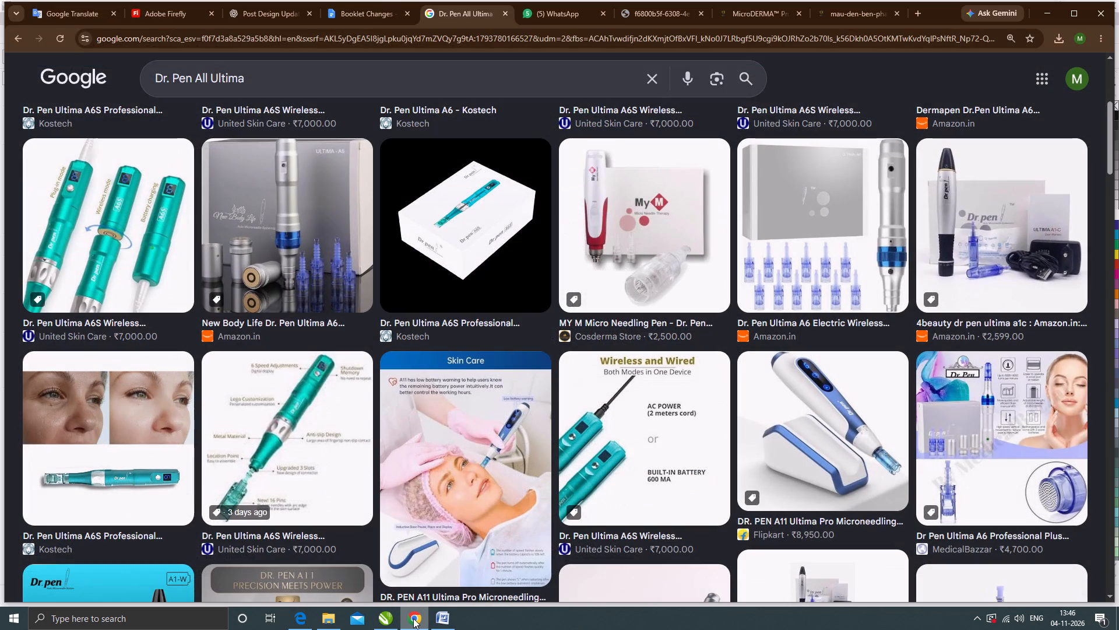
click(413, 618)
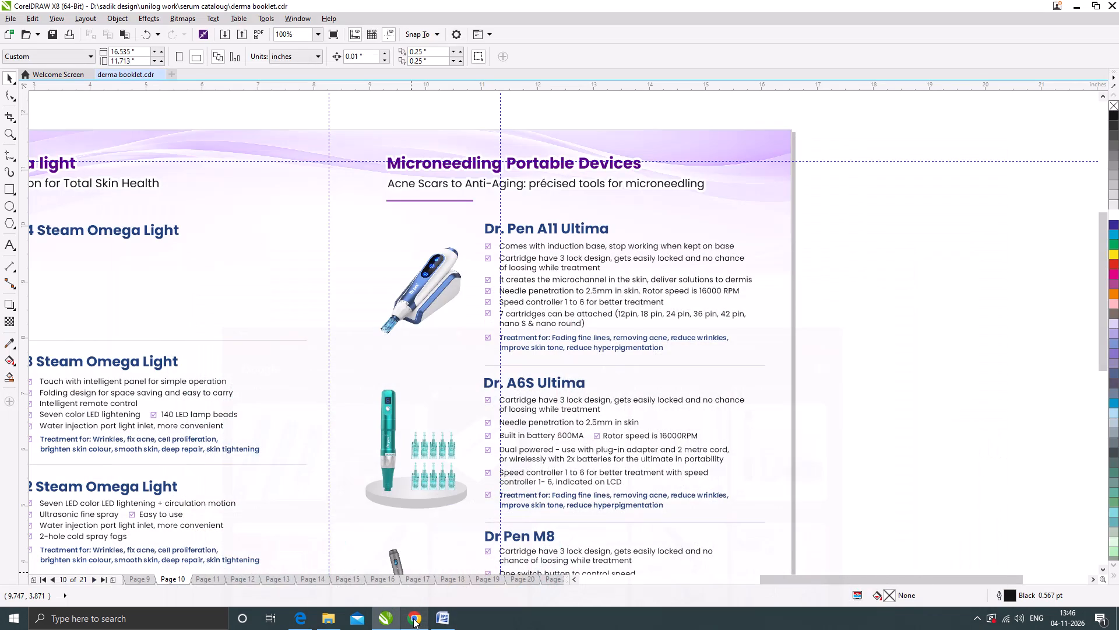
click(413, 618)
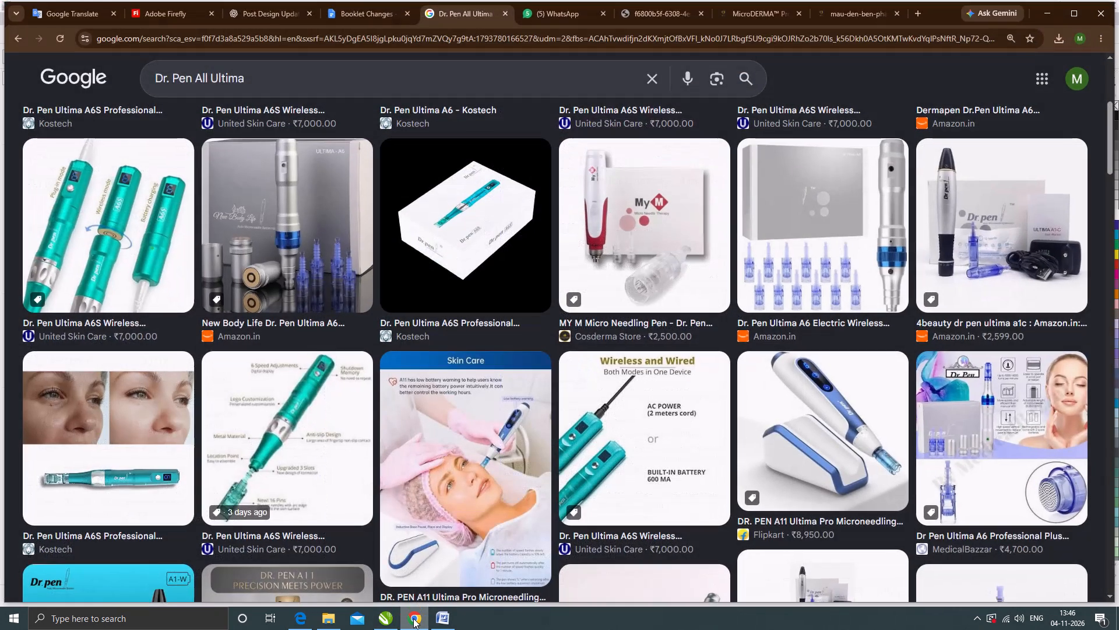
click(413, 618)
On page 18, move the Dr. Pen A11 Ultima image slightly up and enlarge it to about 1.86 by 2.22 inches.
click(520, 580)
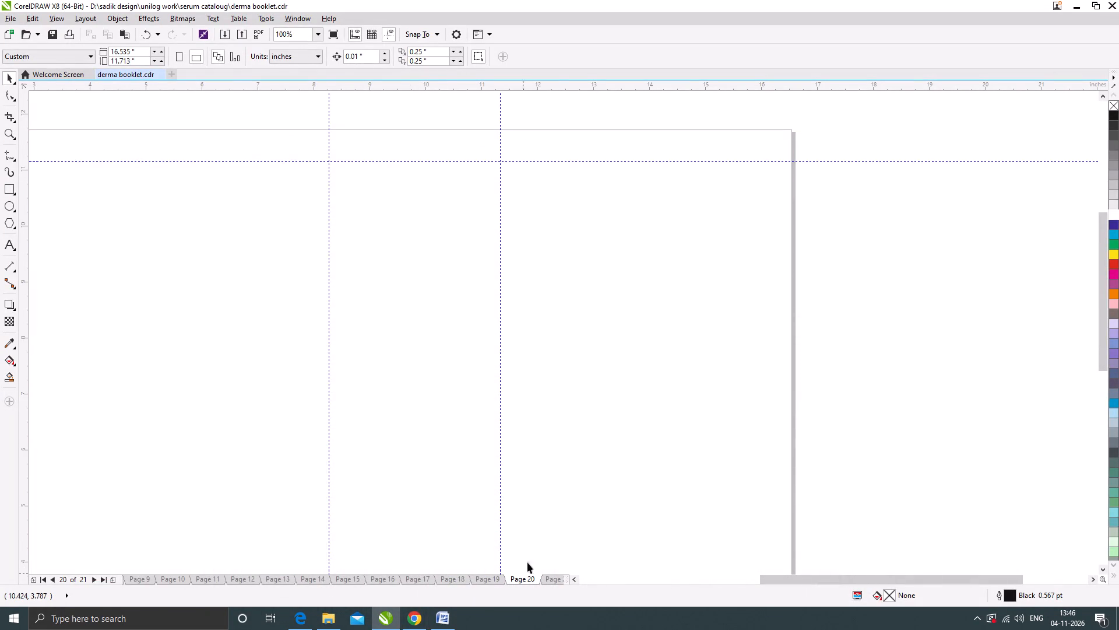
click(456, 579)
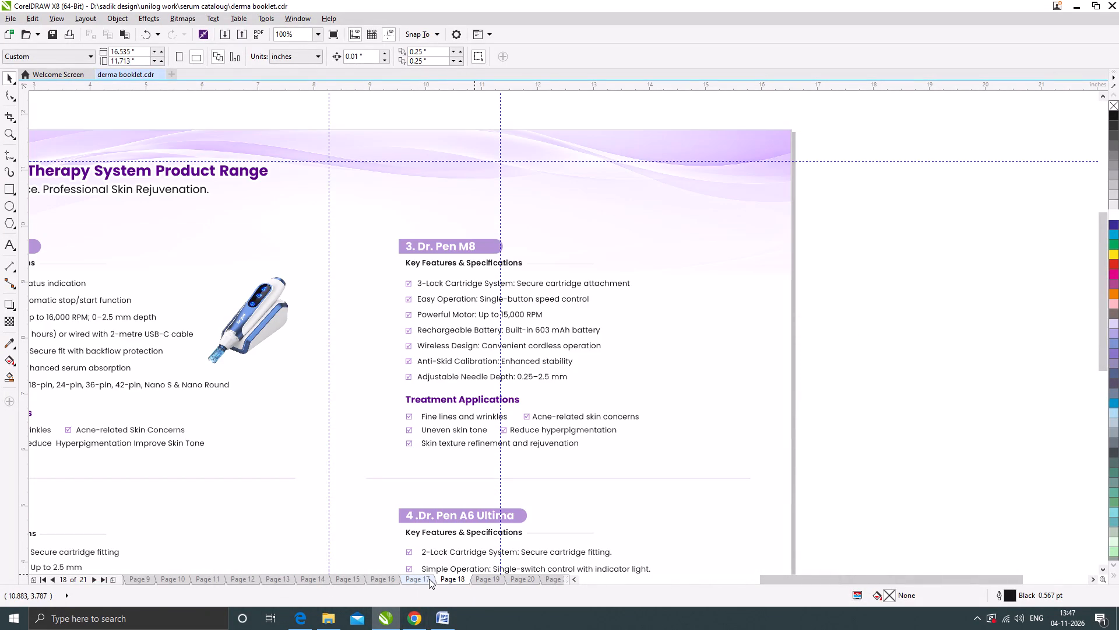
click(429, 579)
scroll(603, 269, down, 1)
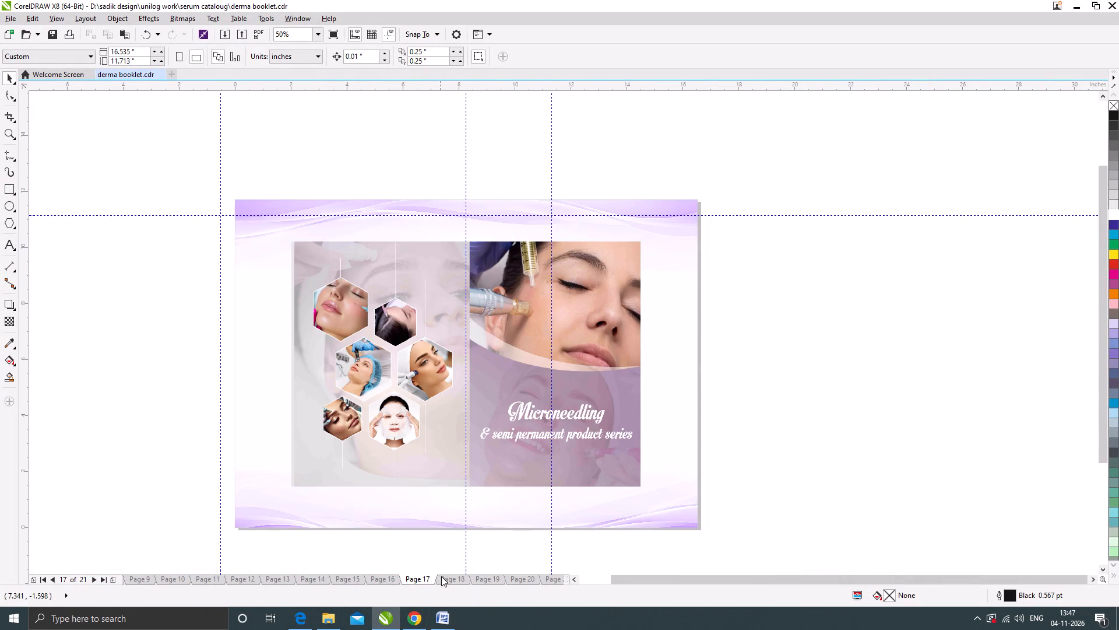
click(446, 577)
scroll(531, 449, up, 1)
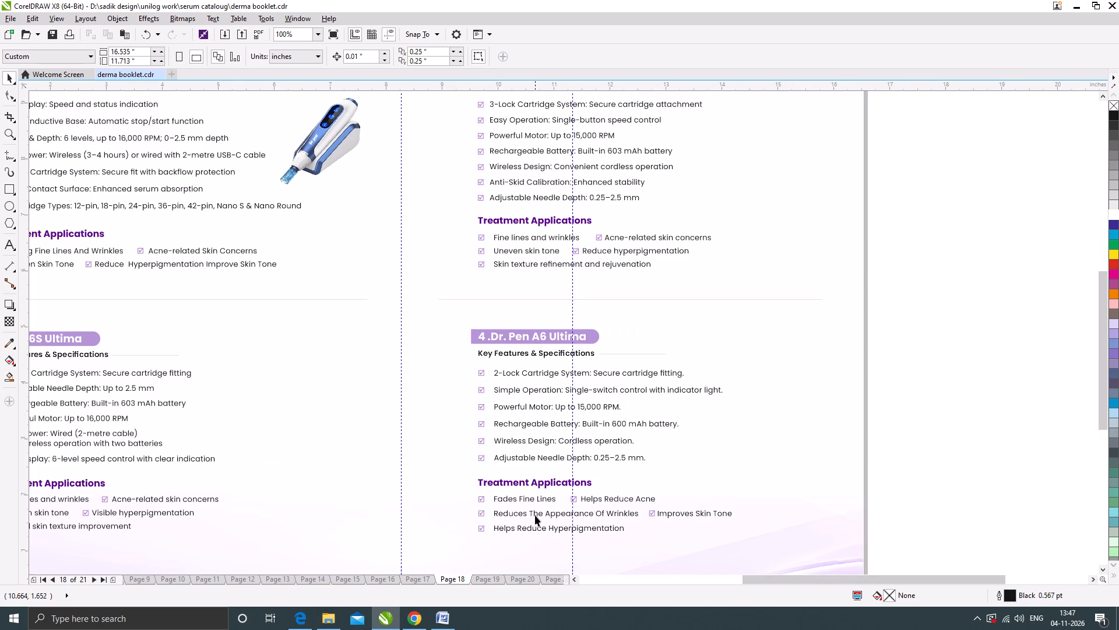
scroll(547, 430, down, 1)
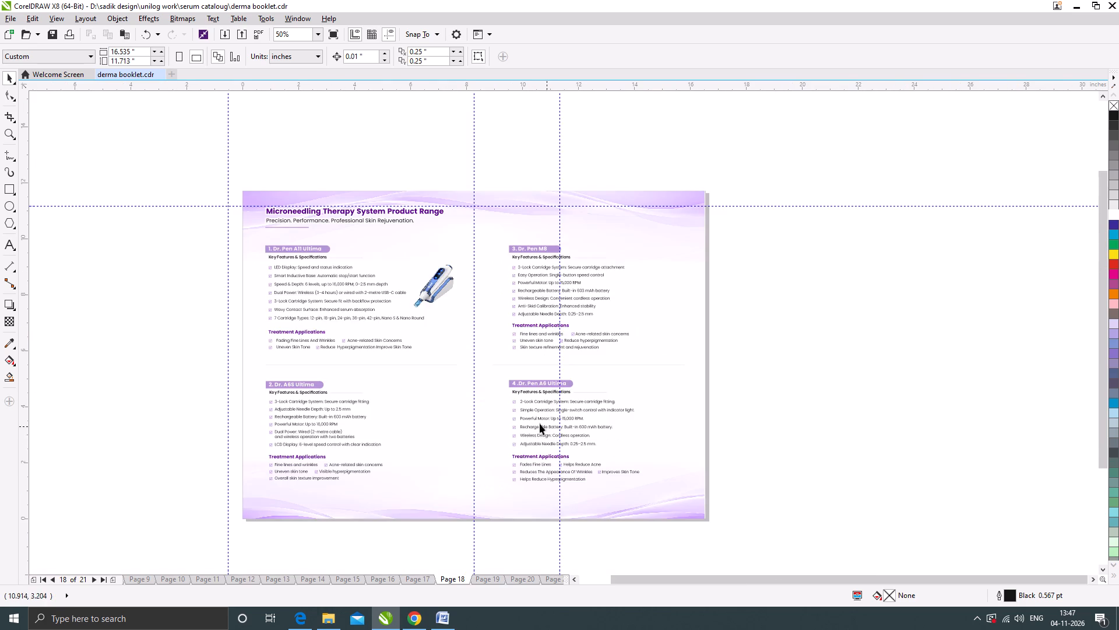
scroll(416, 272, up, 2)
click(448, 296)
scroll(517, 330, down, 1)
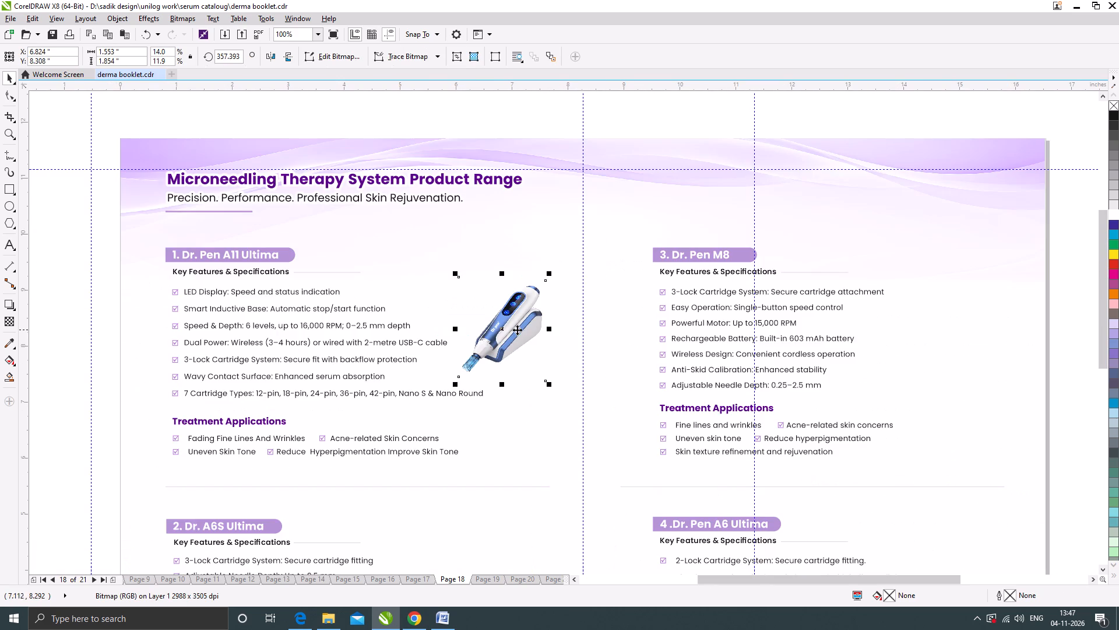
scroll(397, 299, up, 1)
drag(611, 349, 611, 342)
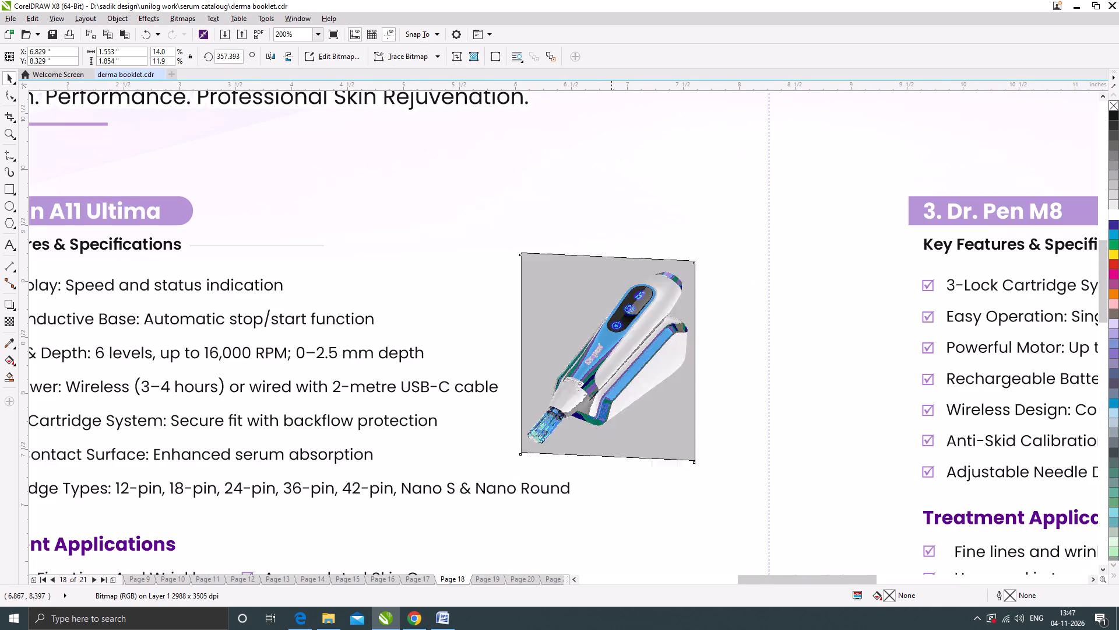
drag(611, 342, 604, 332)
drag(692, 234, 709, 198)
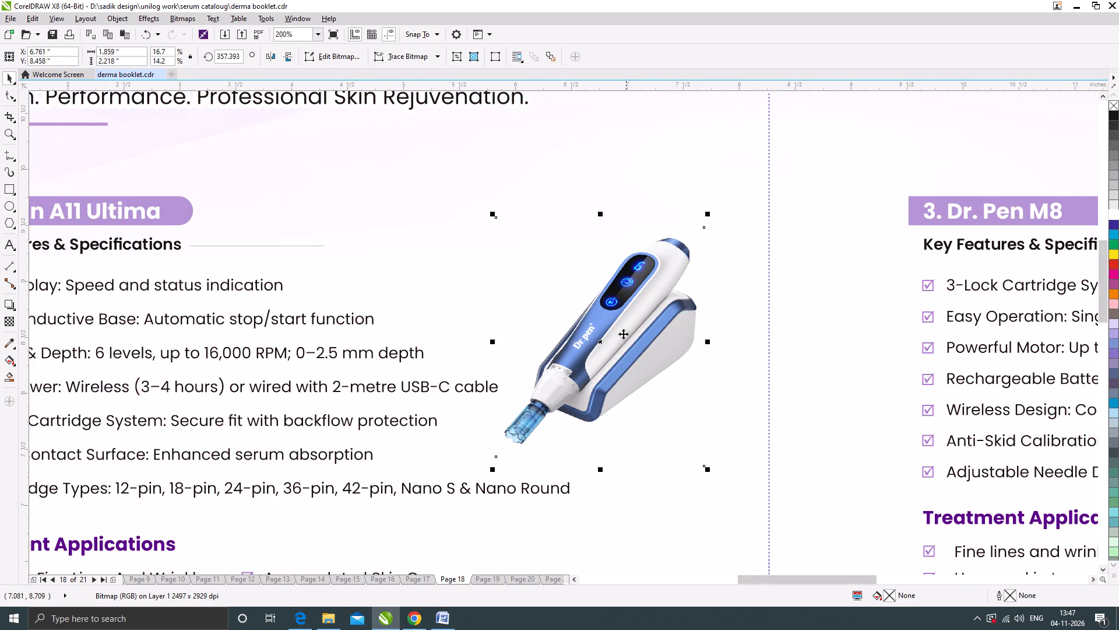
Widen the Dr. Pen A11 Ultima image slightly and scale it down to about 1.92 by 2.04 inches.
scroll(599, 346, down, 2)
scroll(623, 350, up, 2)
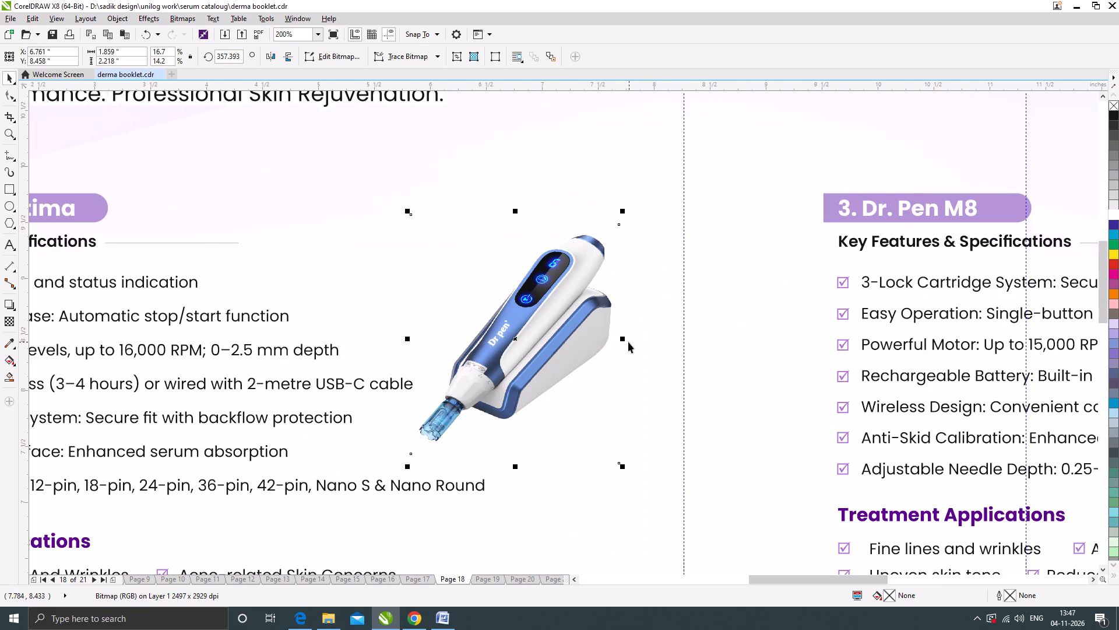
drag(624, 341, 635, 343)
scroll(564, 344, down, 1)
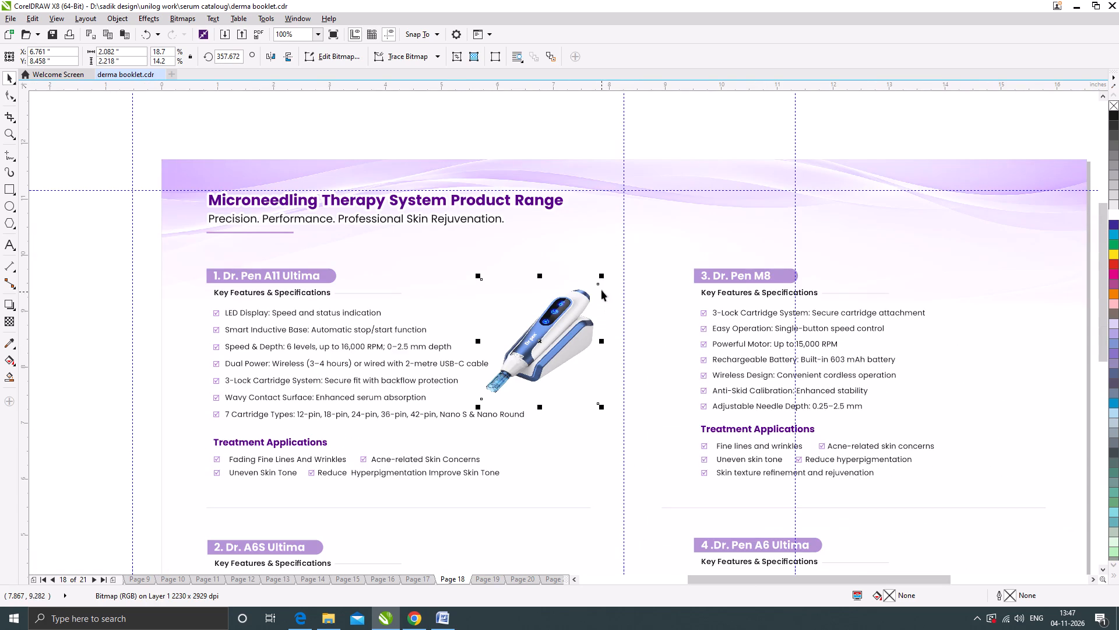
click(603, 273)
scroll(518, 292, down, 1)
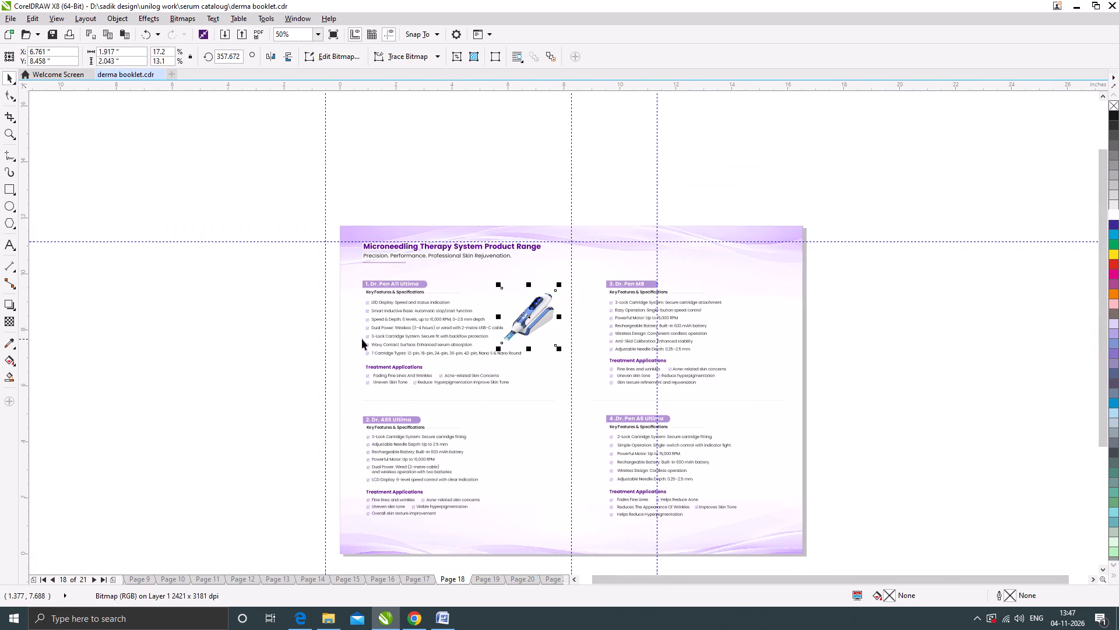
click(275, 331)
Break the 7 Cartridge Types feature line so that Nano S & Nano Round starts a new line.
scroll(429, 338, up, 1)
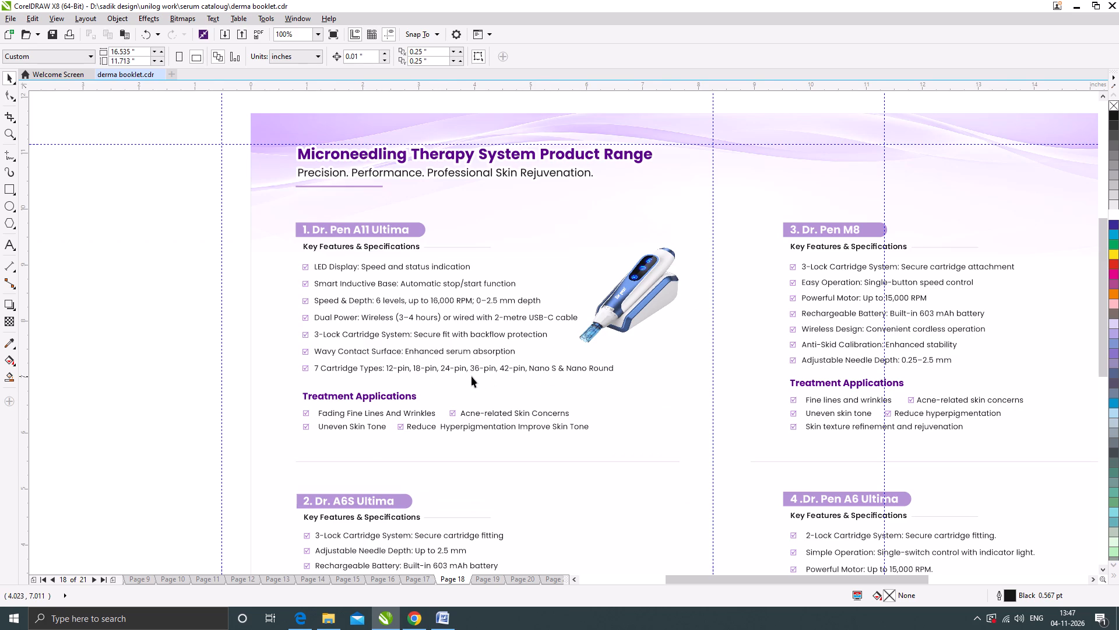
scroll(470, 376, up, 1)
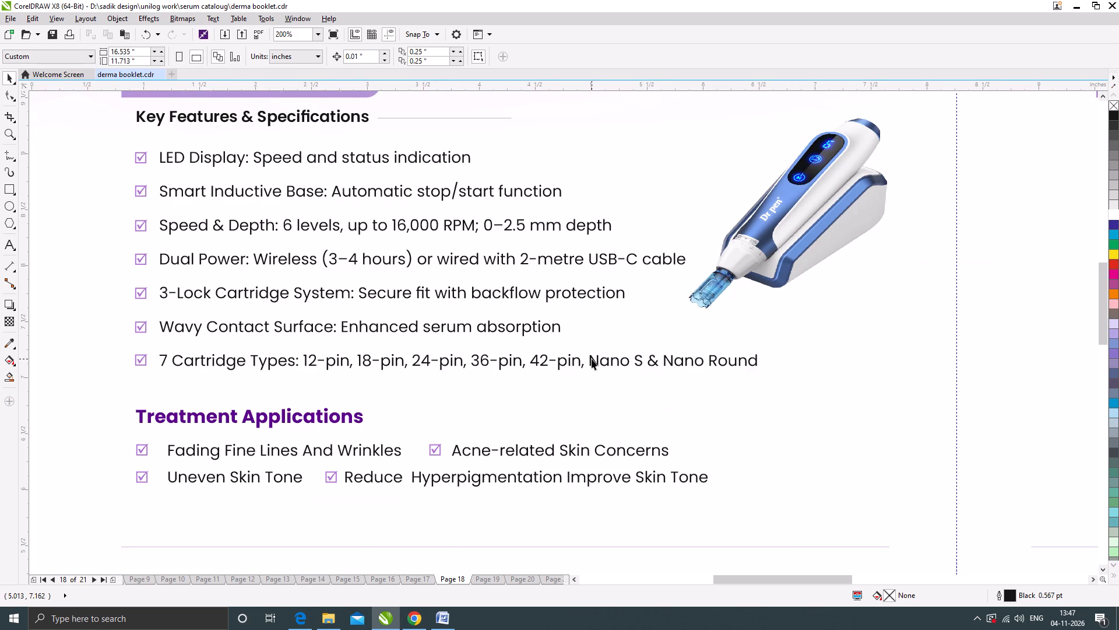
double_click(592, 359)
key(Return)
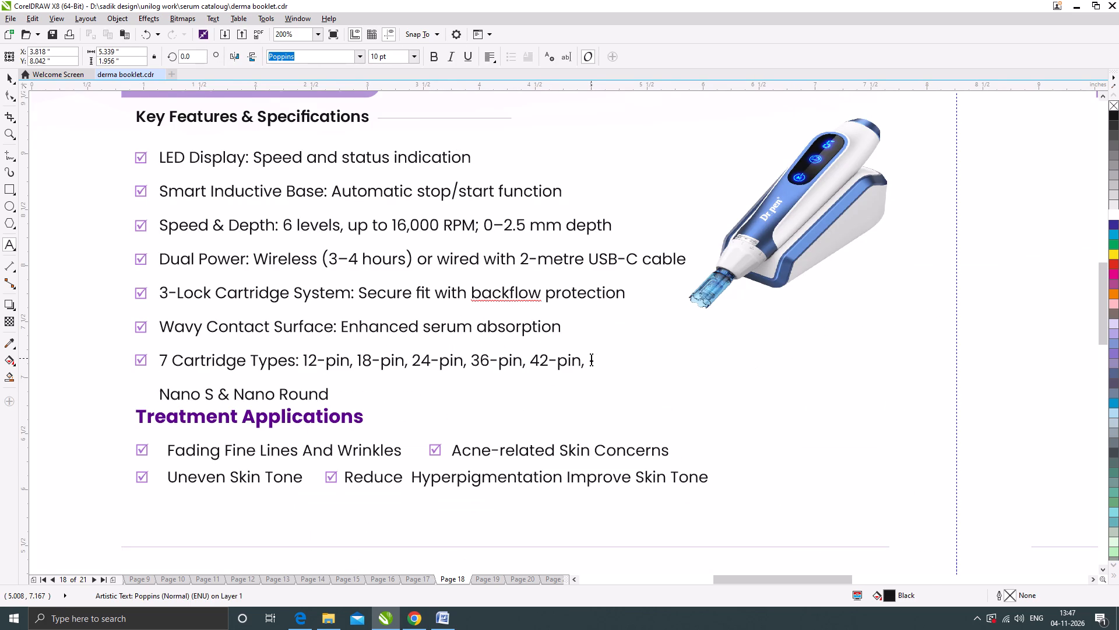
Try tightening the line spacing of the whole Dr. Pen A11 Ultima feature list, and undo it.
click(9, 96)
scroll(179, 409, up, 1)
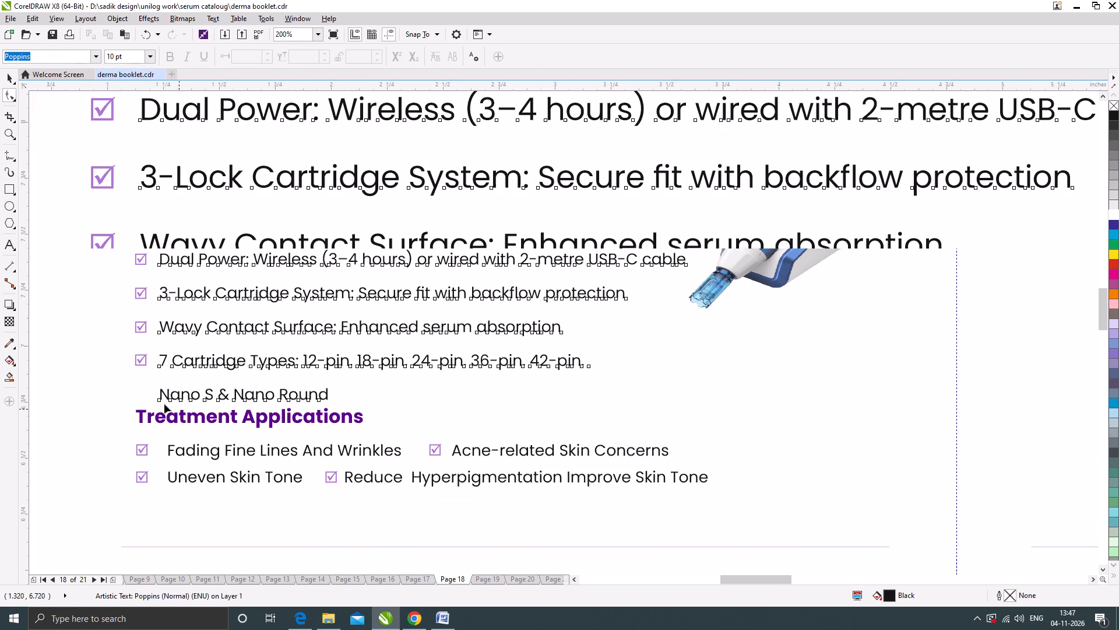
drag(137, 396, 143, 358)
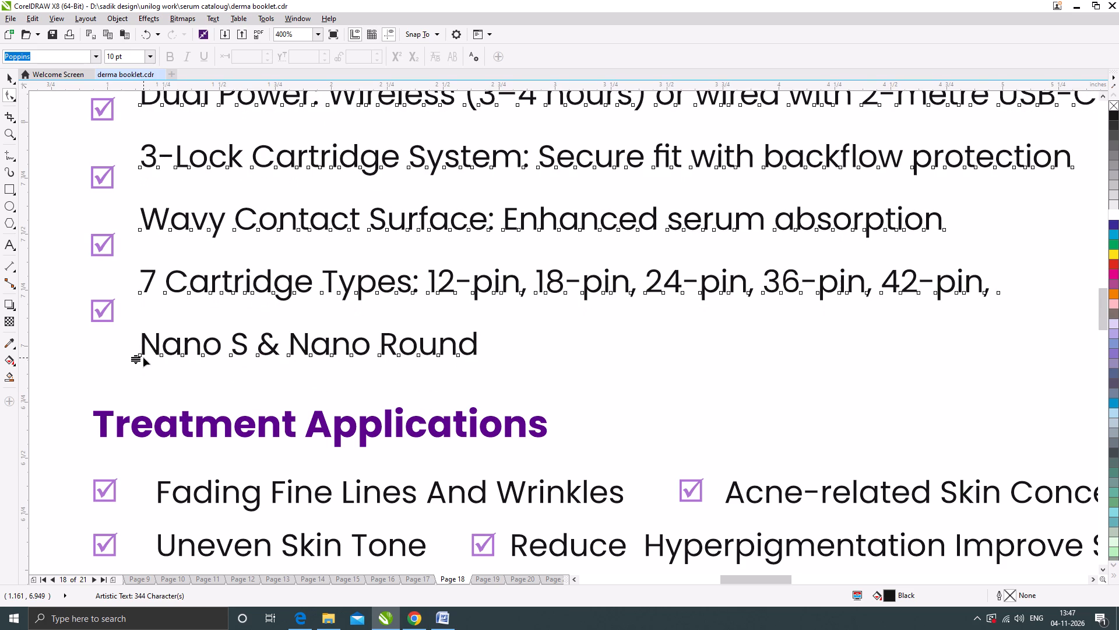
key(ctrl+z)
Break the Dr. Pen A11 Ultima feature list into separate lines and move Nano S & Nano Round up closer to the 7 Cartridge Types line.
click(7, 77)
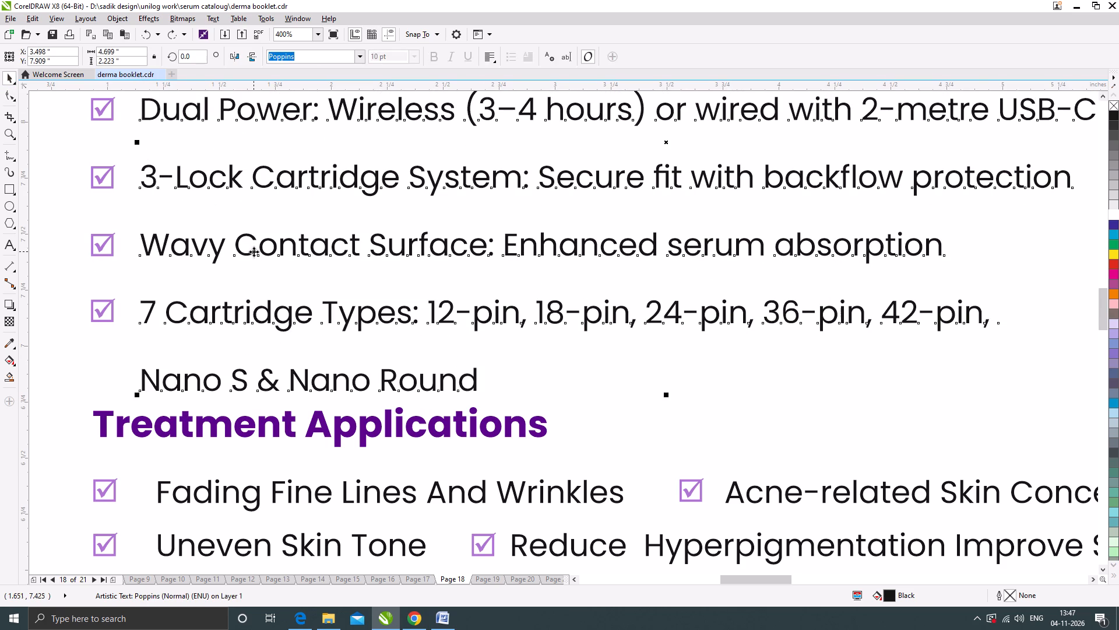
key(ctrl+k)
drag(238, 379, 240, 354)
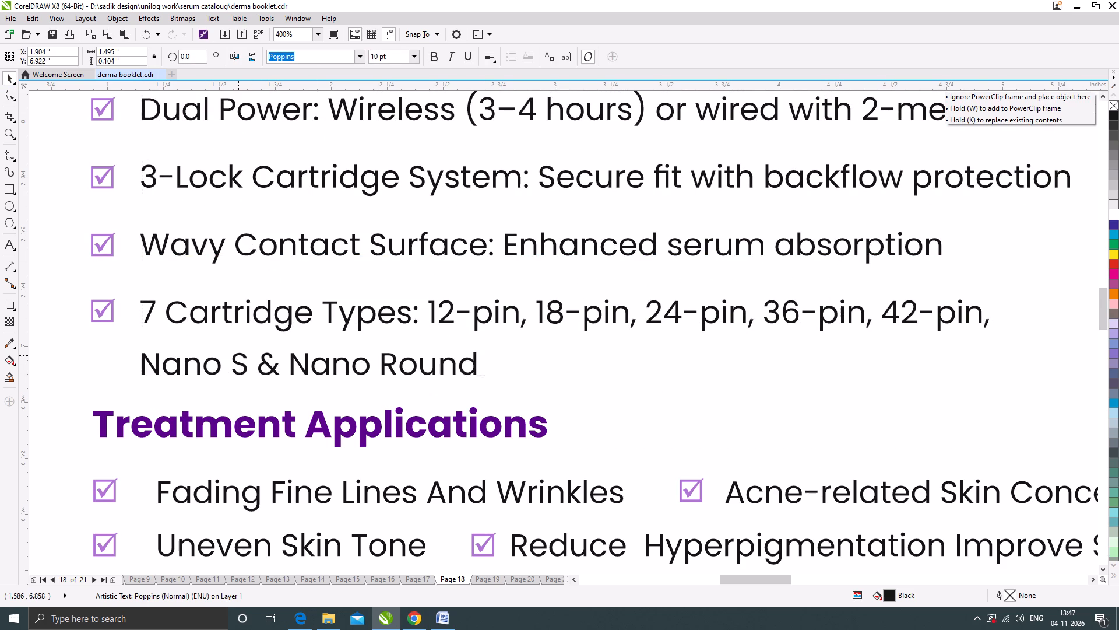
Move the "Nano S & Nano Round" line slightly on page 18 to sit closely beneath the 7 Cartridge Types line.
drag(240, 354, 241, 355)
scroll(299, 338, down, 2)
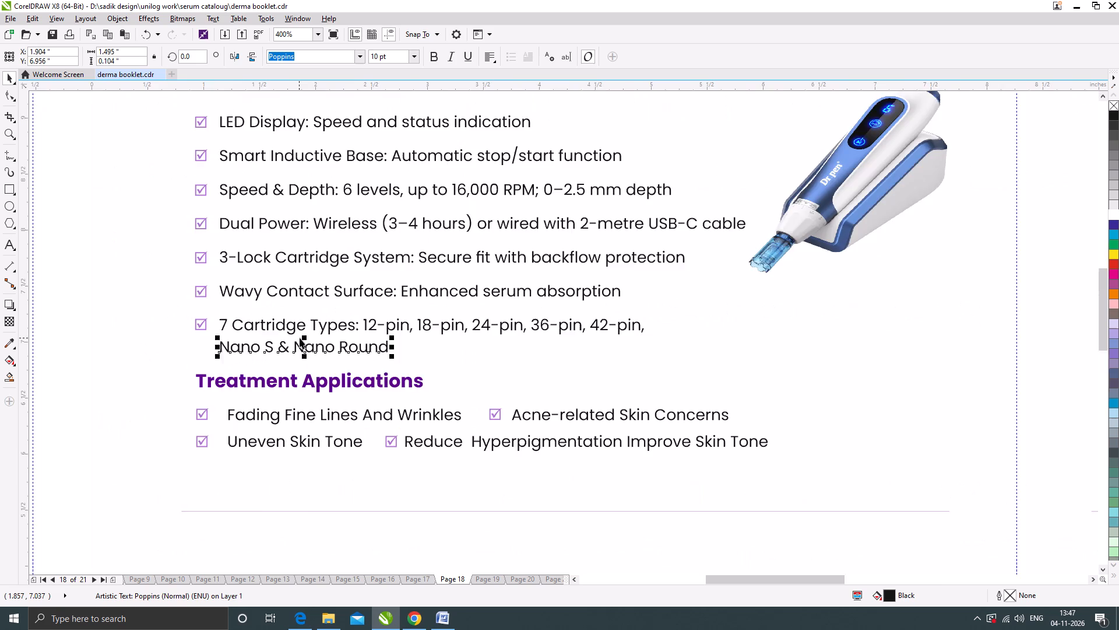
click(91, 363)
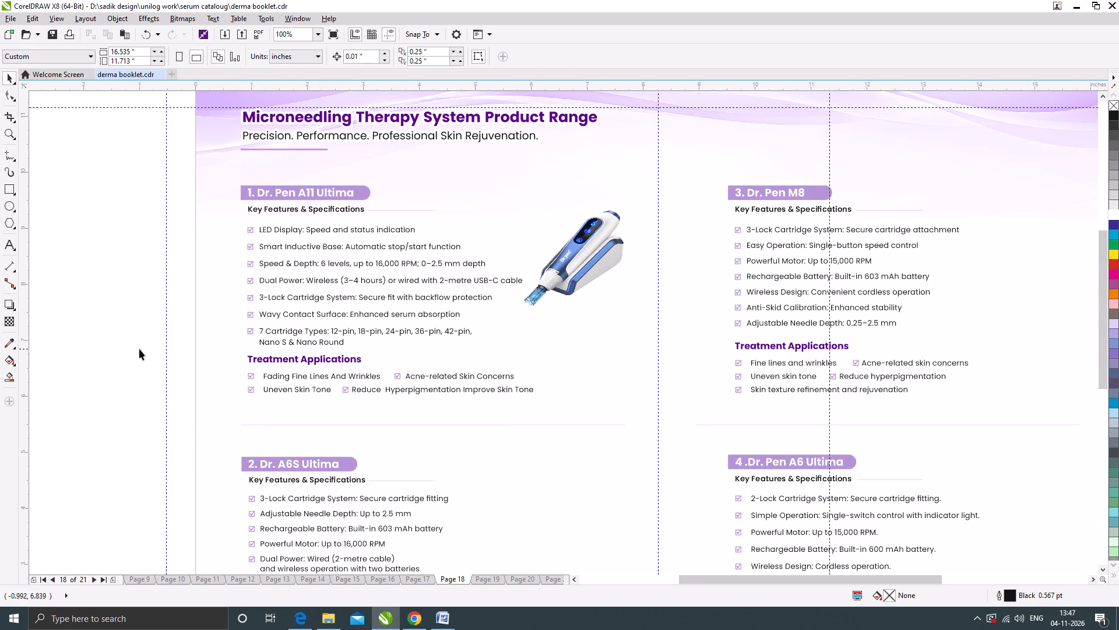
Move the Dr. Pen A11 Ultima Treatment Applications heading and its benefit list slightly down, away from the cartridge types text.
drag(139, 349, 556, 405)
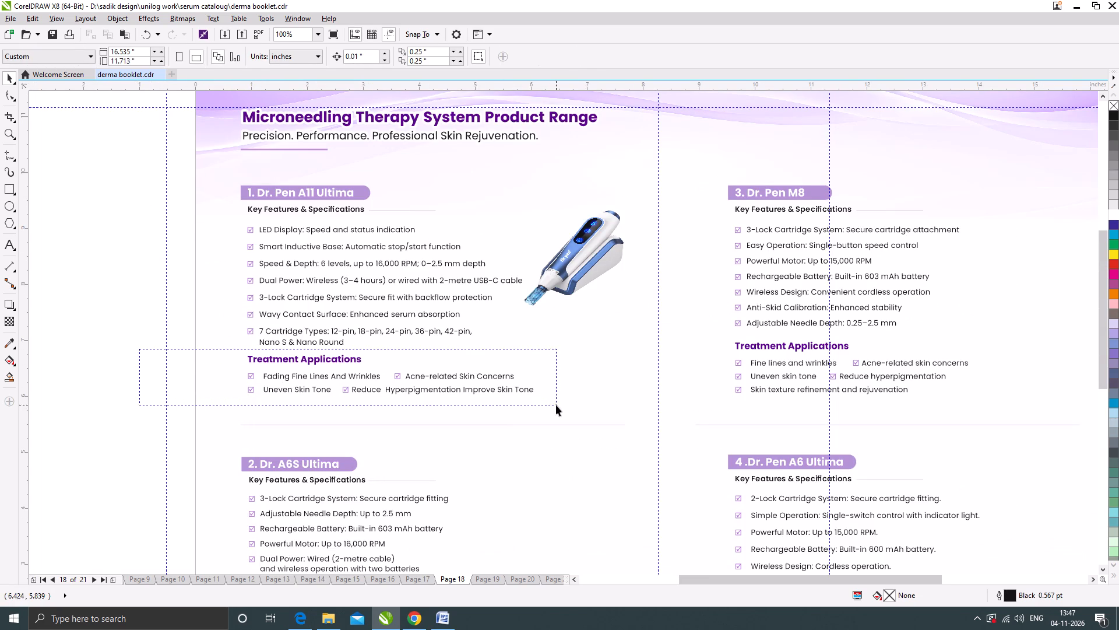
drag(556, 405, 557, 405)
scroll(290, 363, up, 3)
drag(292, 358, 292, 381)
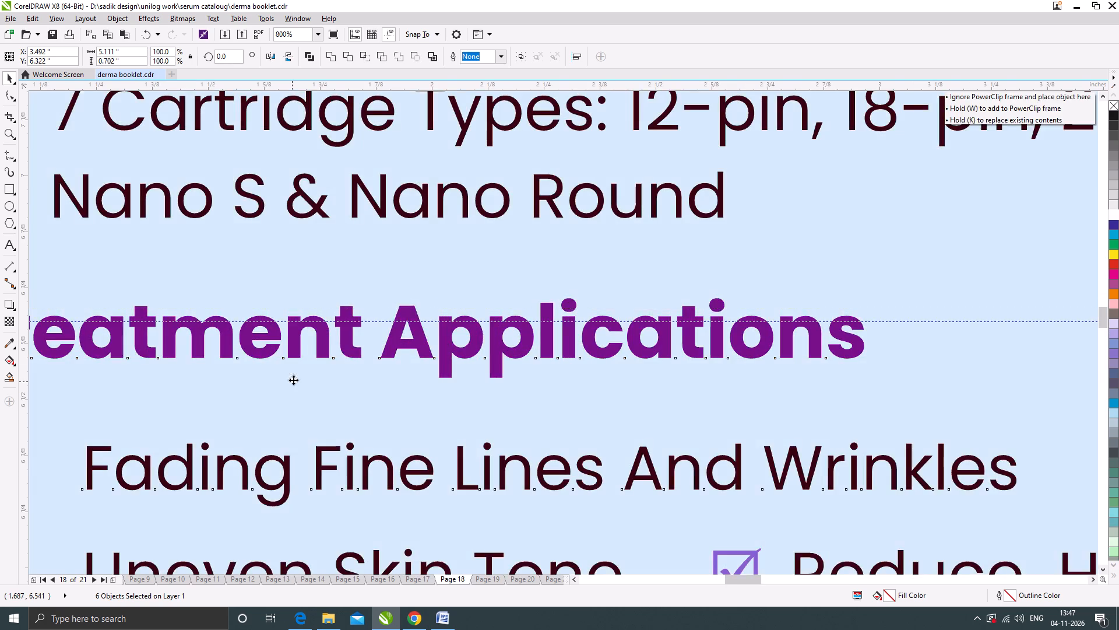
scroll(339, 351, down, 3)
click(145, 344)
Move the Dr. Pen A11 Ultima device image slightly down, alongside the middle of its feature list.
click(615, 258)
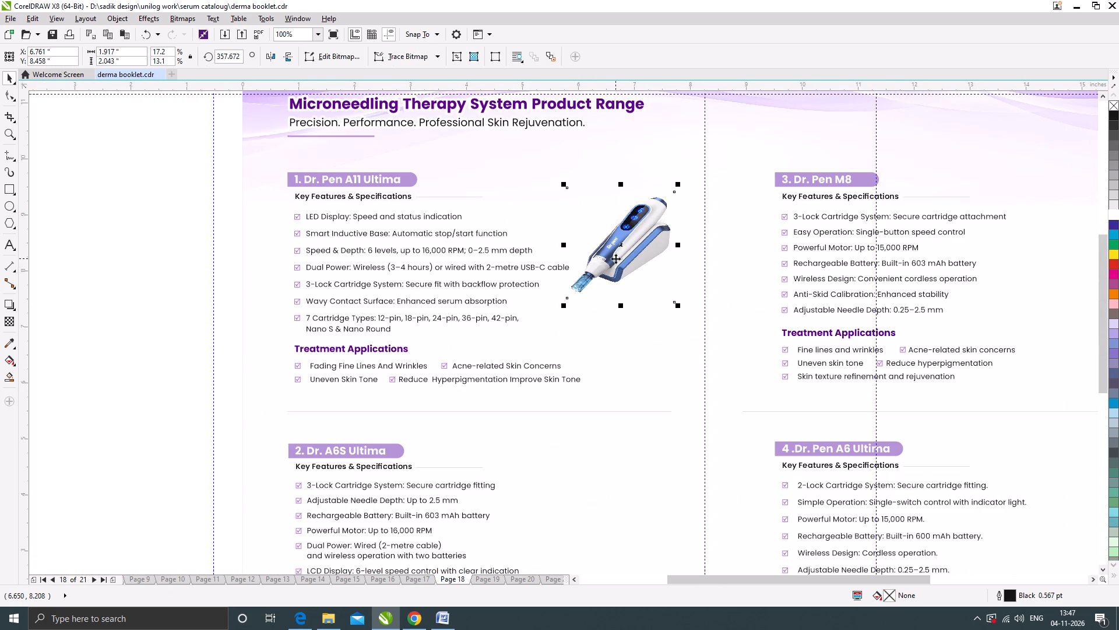
drag(613, 265, 607, 283)
Reduce "with 2-metre USB-C cable" in the Dr. Pen A11 Ultima Dual Power line to 9 pt.
scroll(525, 269, up, 1)
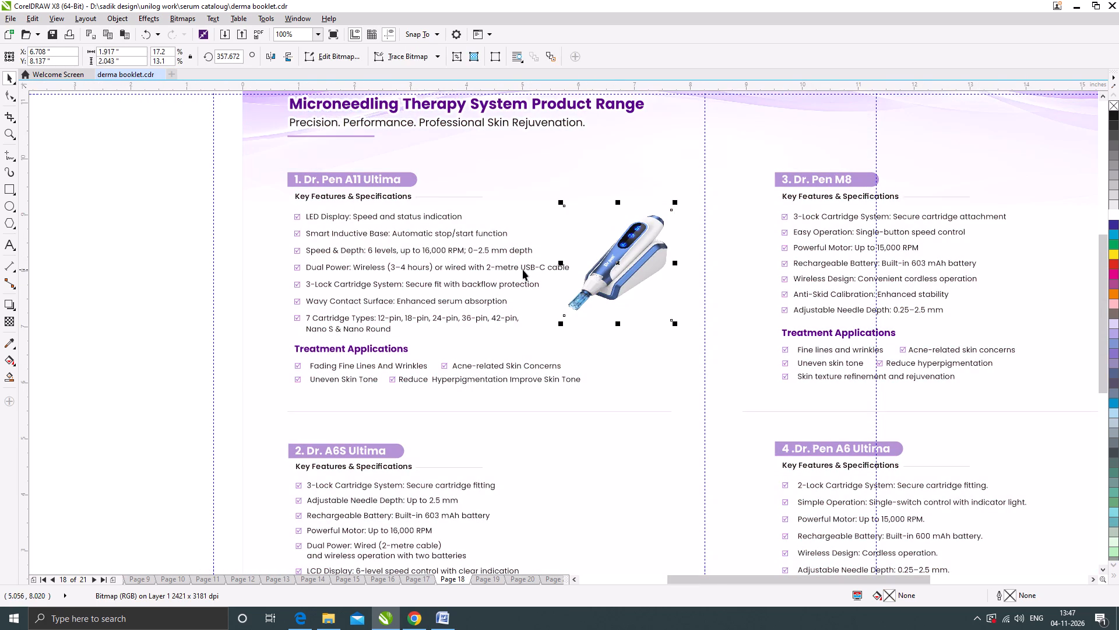
double_click(412, 264)
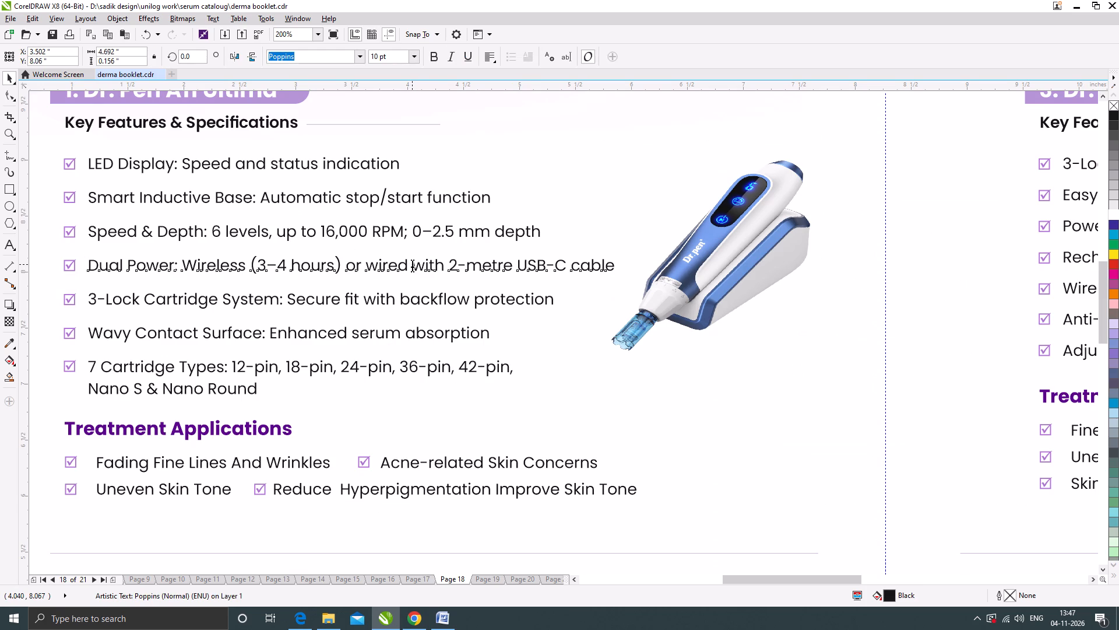
drag(412, 264, 618, 264)
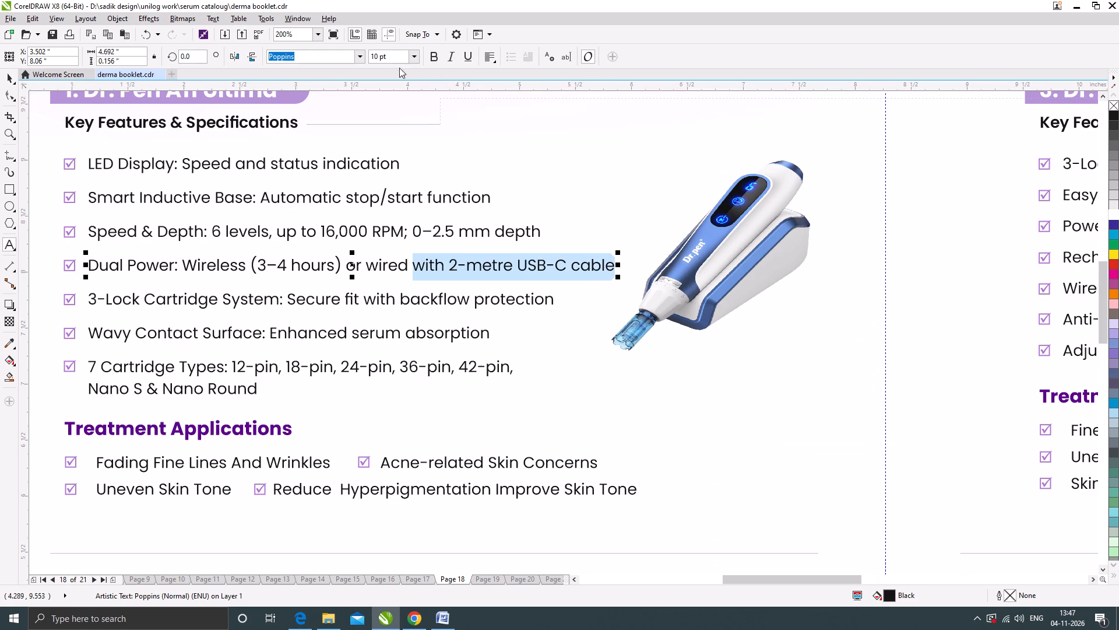
drag(390, 57, 371, 60)
key(9)
key(Return)
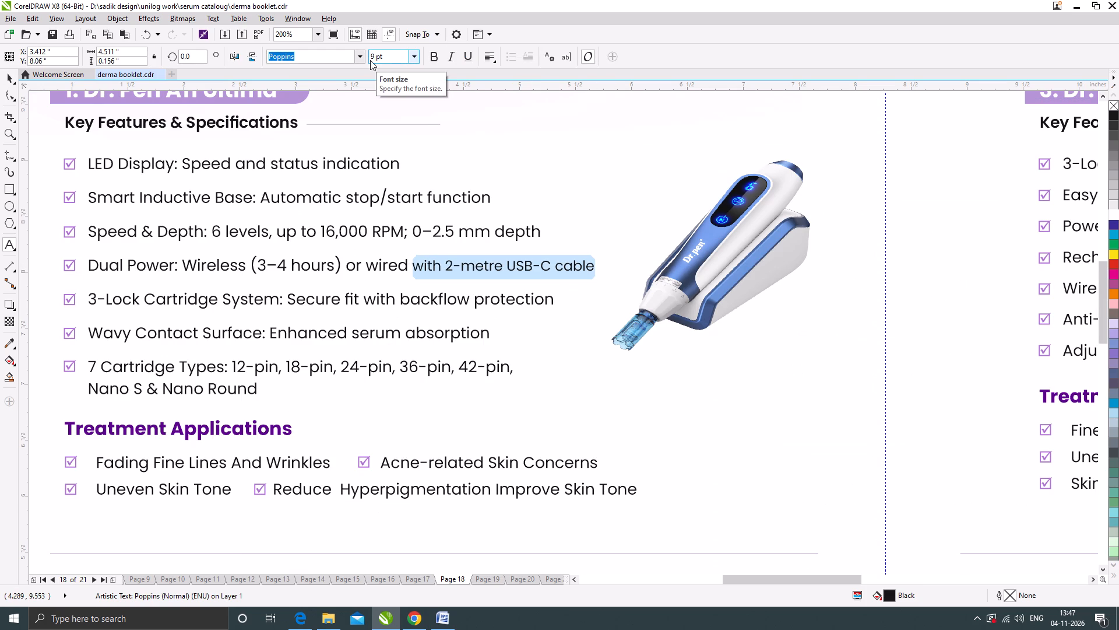
click(6, 78)
Move the Dr. Pen A11 Ultima image closer to its feature list and enlarge it to about 2.21 by 2.46 inches.
scroll(549, 247, down, 1)
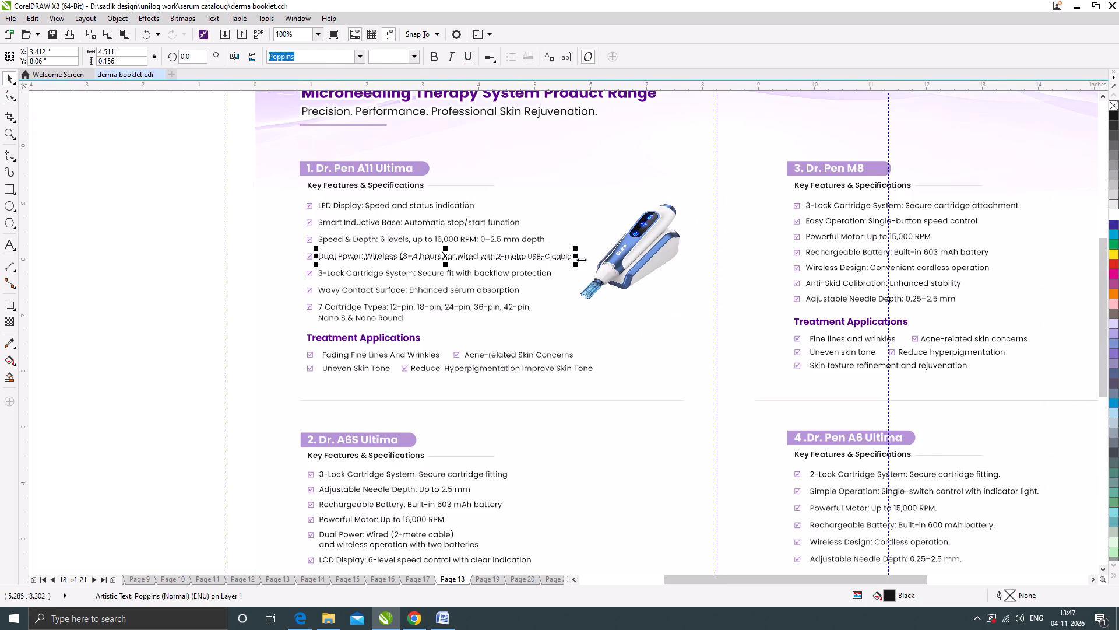
click(618, 268)
scroll(648, 254, up, 1)
drag(648, 249, 615, 255)
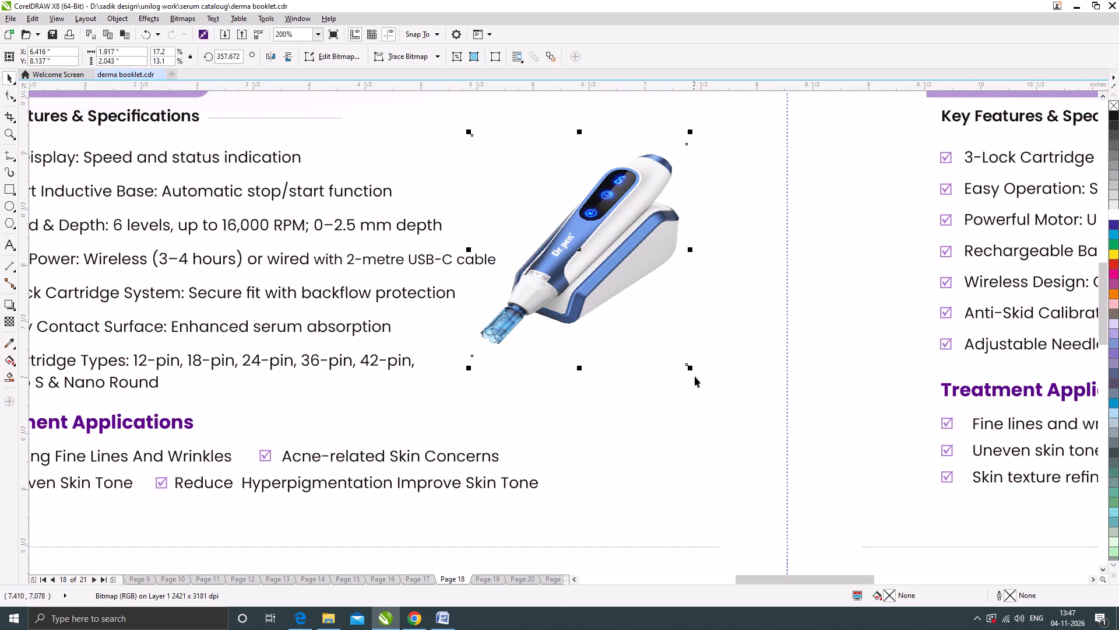
drag(689, 370, 726, 412)
drag(637, 291, 635, 291)
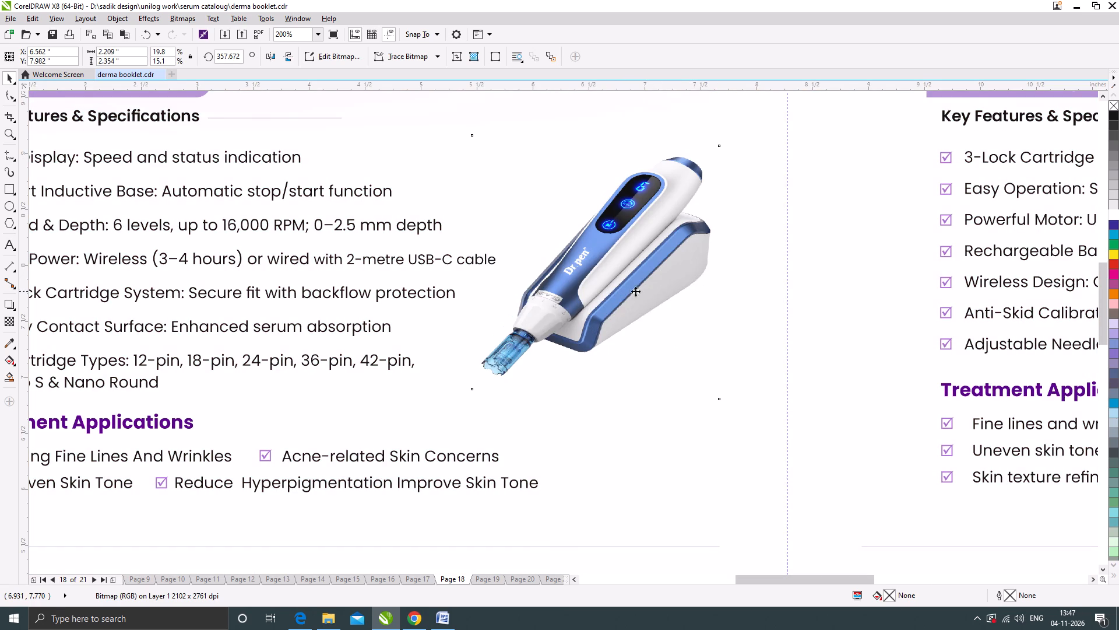
drag(635, 291, 630, 293)
drag(586, 131, 586, 118)
scroll(573, 242, down, 1)
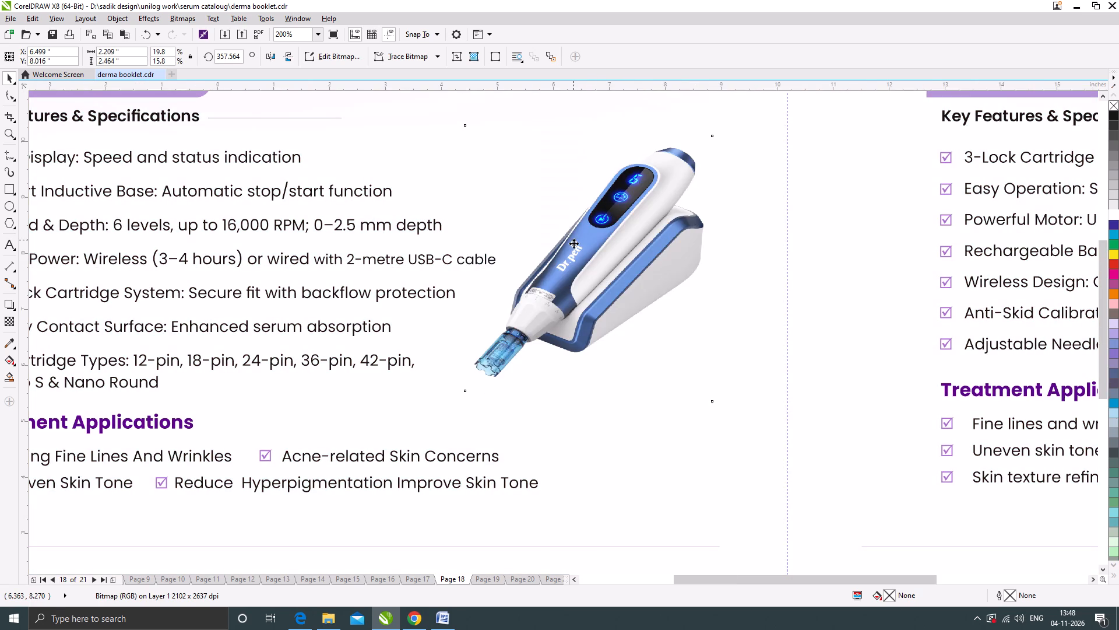
scroll(573, 243, down, 1)
click(292, 286)
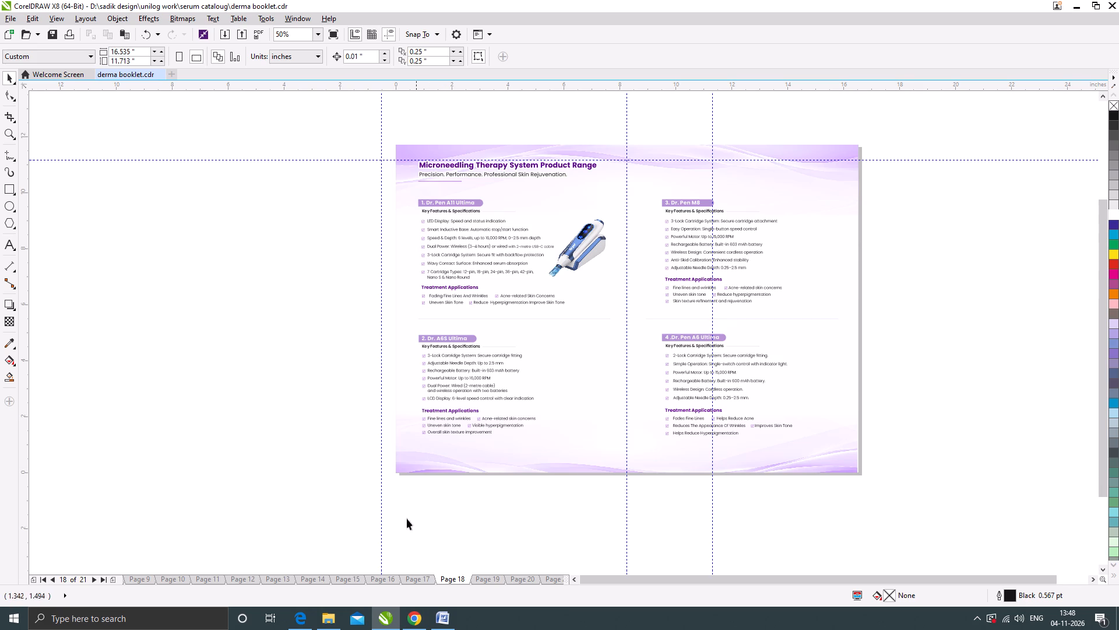
Copy the Dr. A6S Ultima device image together with its heading from the Microneedling Portable Devices spread on page 10.
click(308, 577)
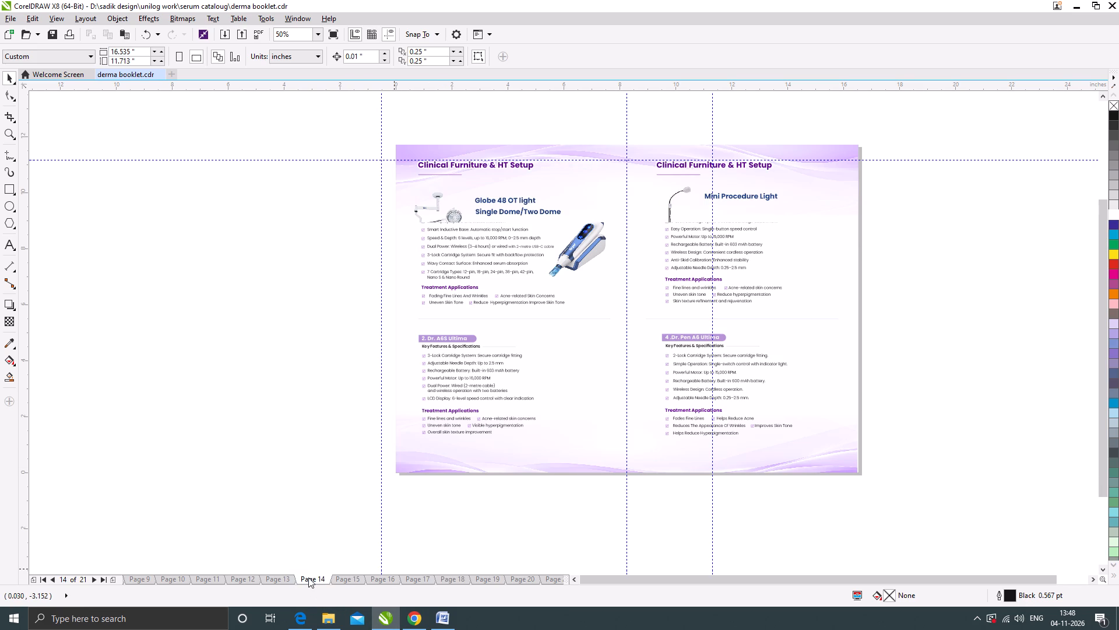
click(279, 581)
click(241, 579)
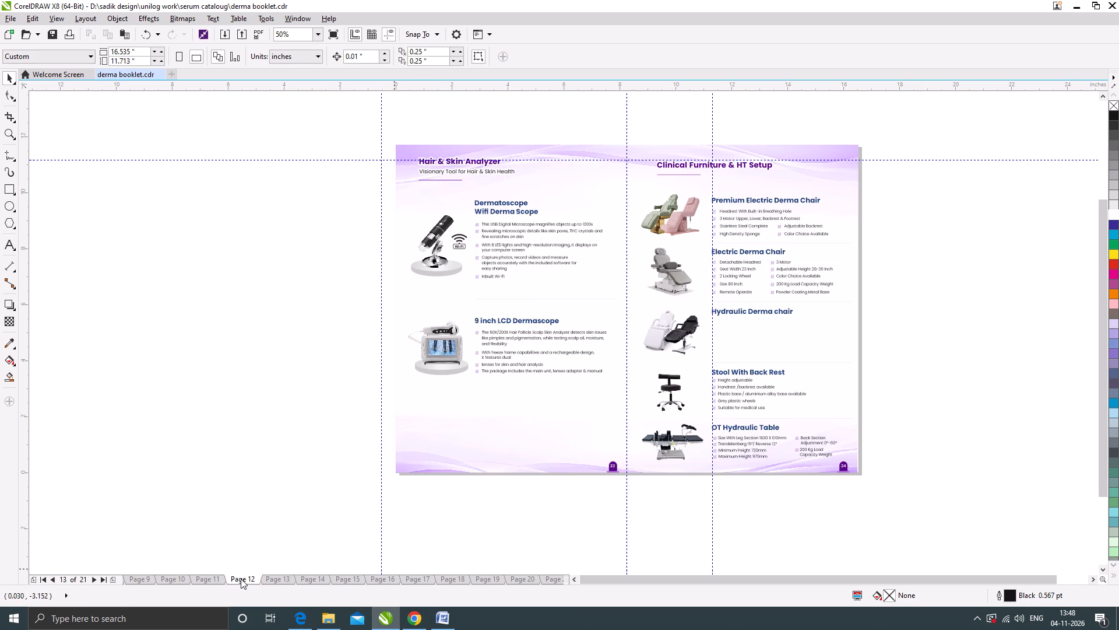
click(206, 579)
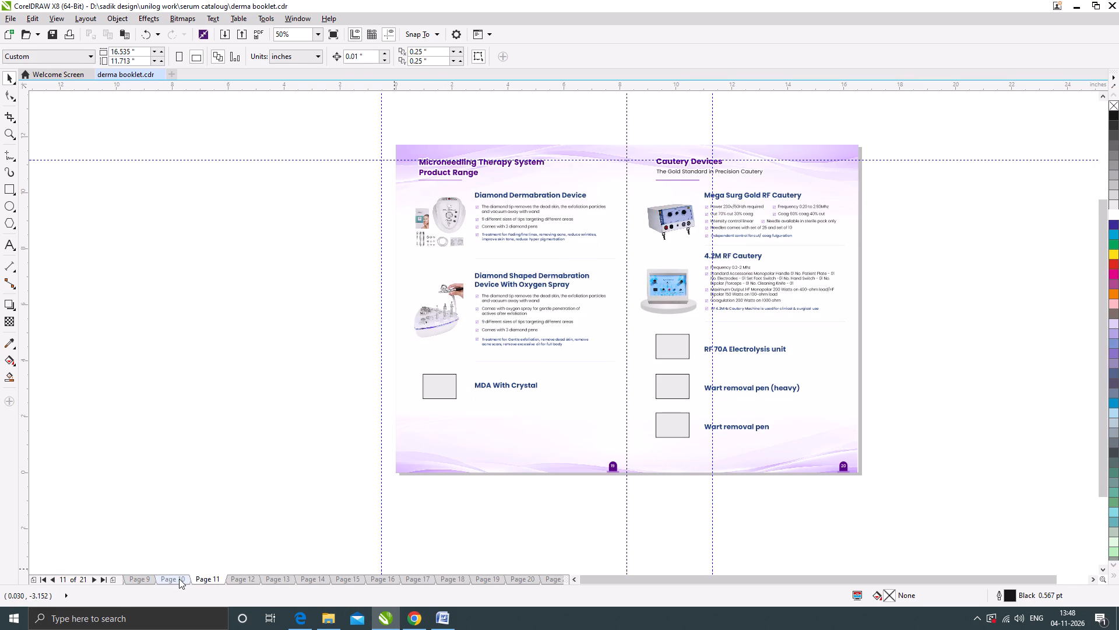
click(179, 579)
scroll(754, 324, up, 1)
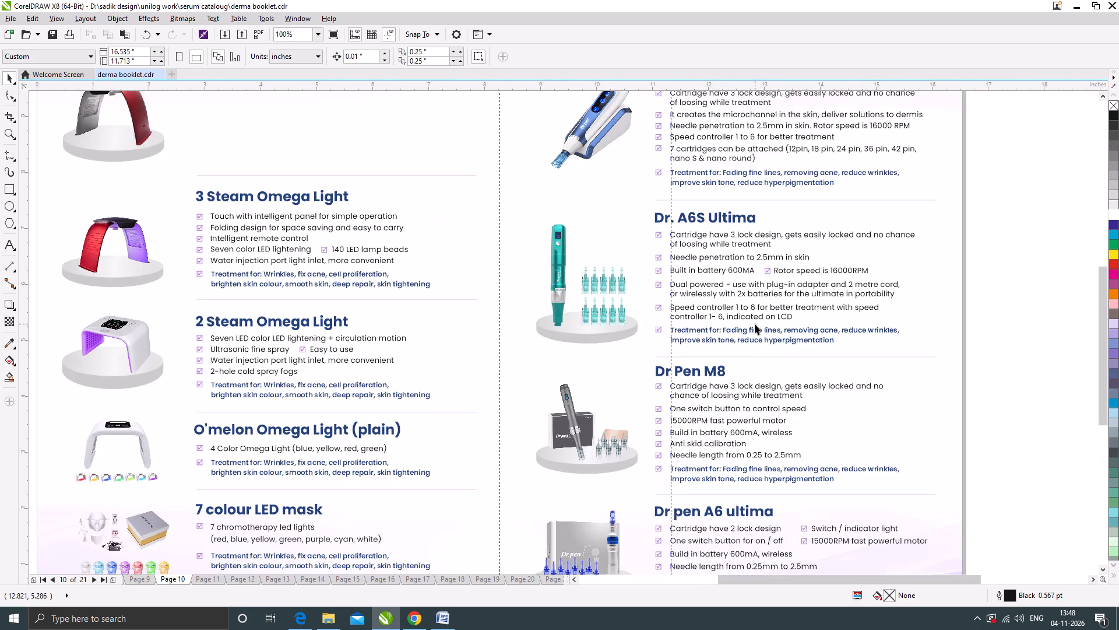
scroll(599, 305, up, 2)
scroll(571, 279, down, 2)
click(576, 268)
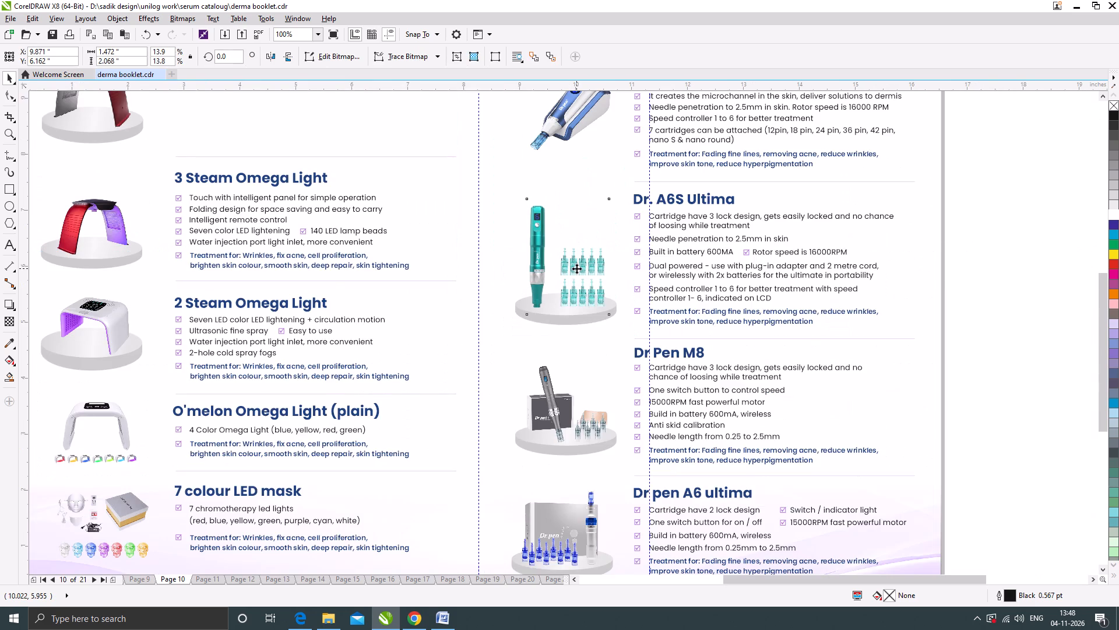
key(ctrl+c)
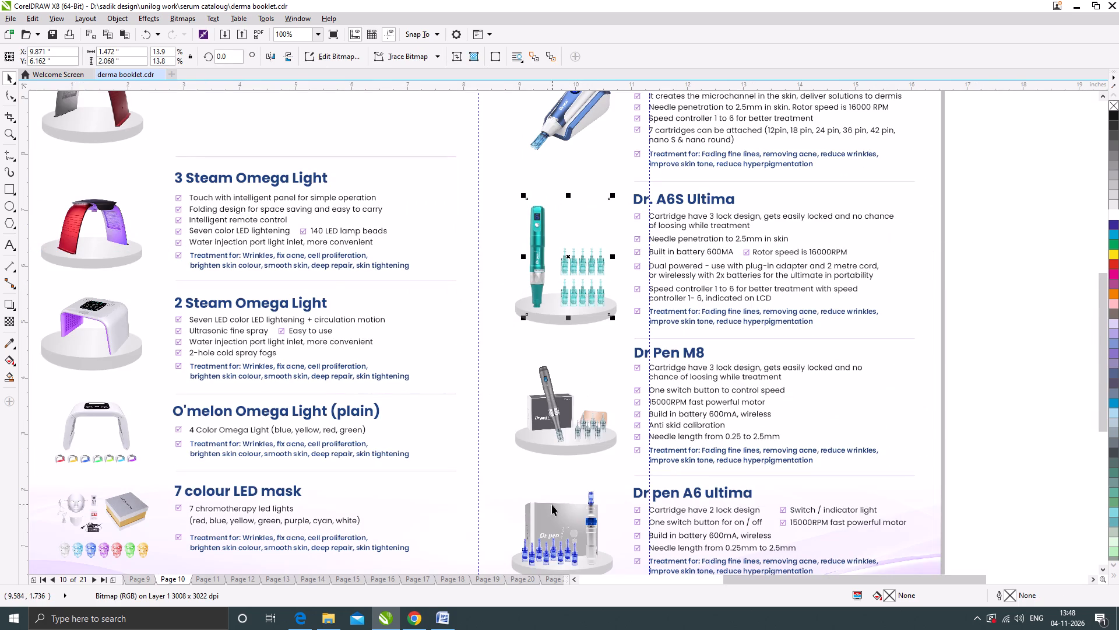
shift+click(710, 199)
key(ctrl+c)
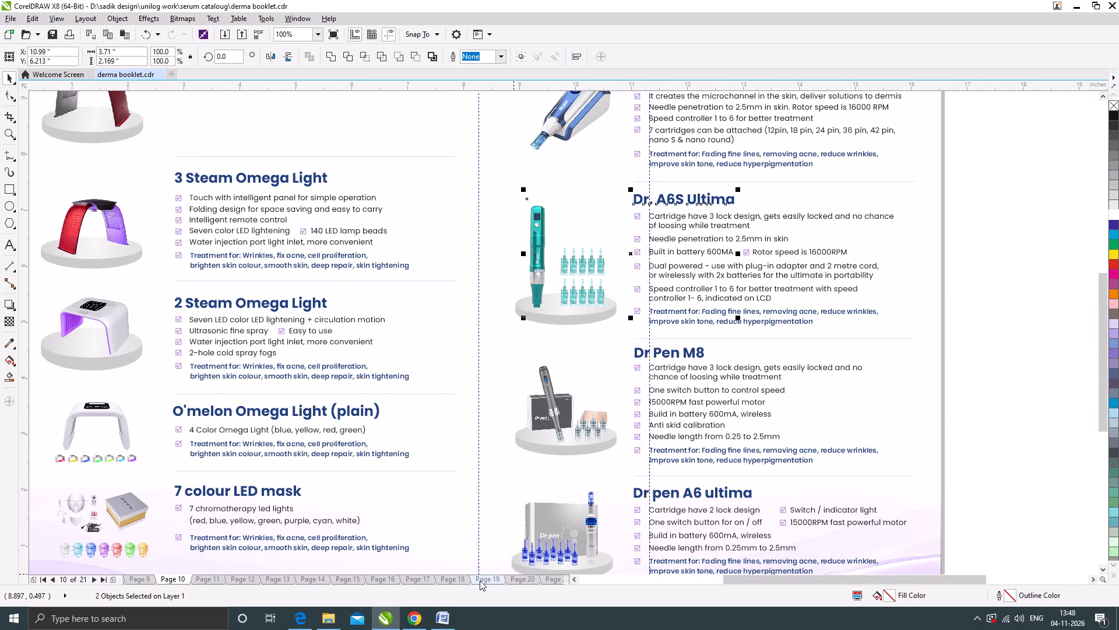
Paste the Dr. A6S Ultima image and heading on page 18 and place them on the empty pasteboard beside the page.
click(513, 579)
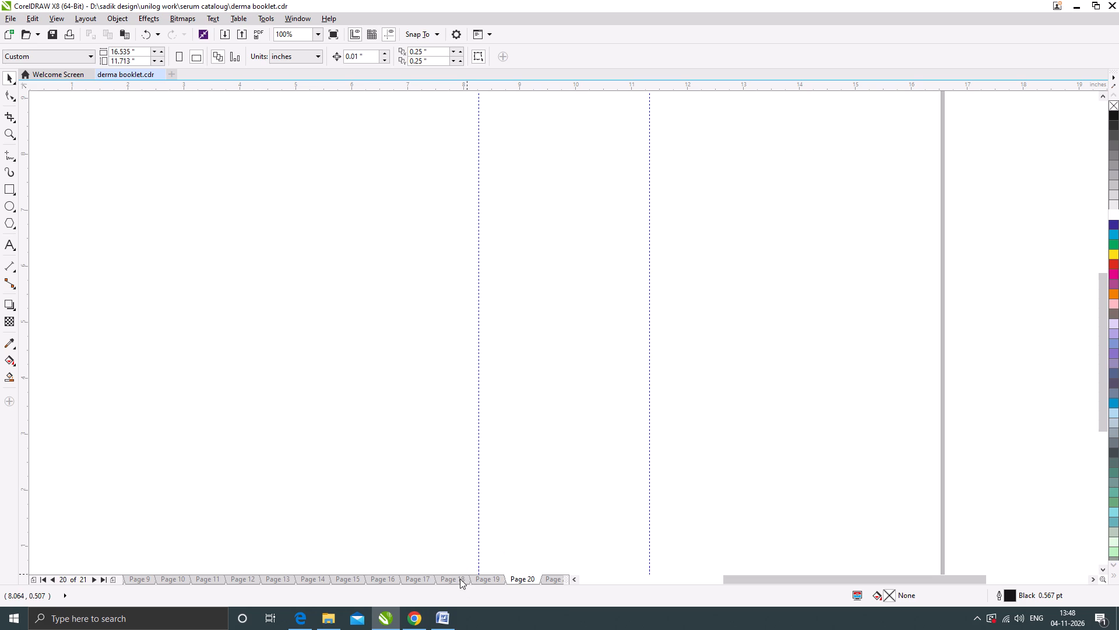
click(459, 578)
scroll(524, 391, down, 2)
click(691, 398)
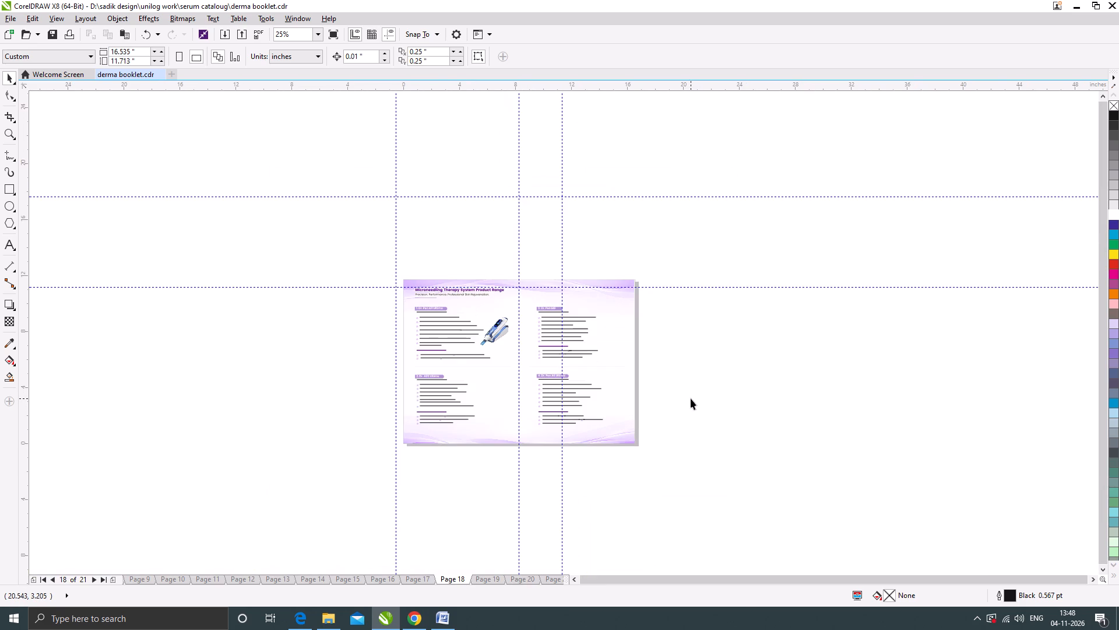
key(ctrl+v)
drag(546, 359, 551, 360)
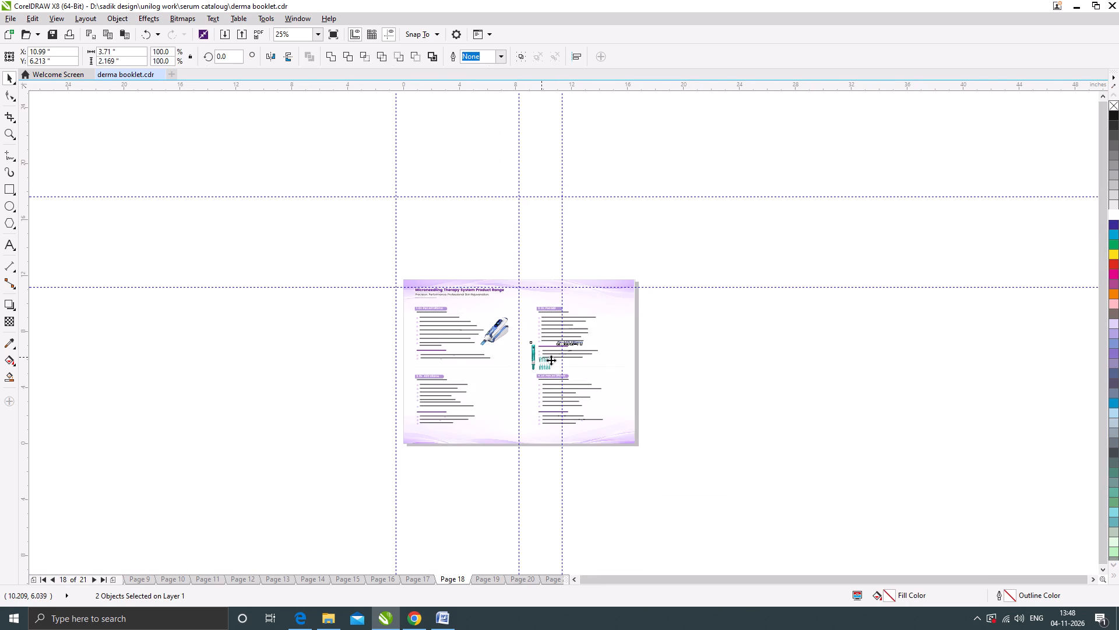
drag(551, 360, 664, 390)
scroll(641, 391, up, 2)
click(816, 267)
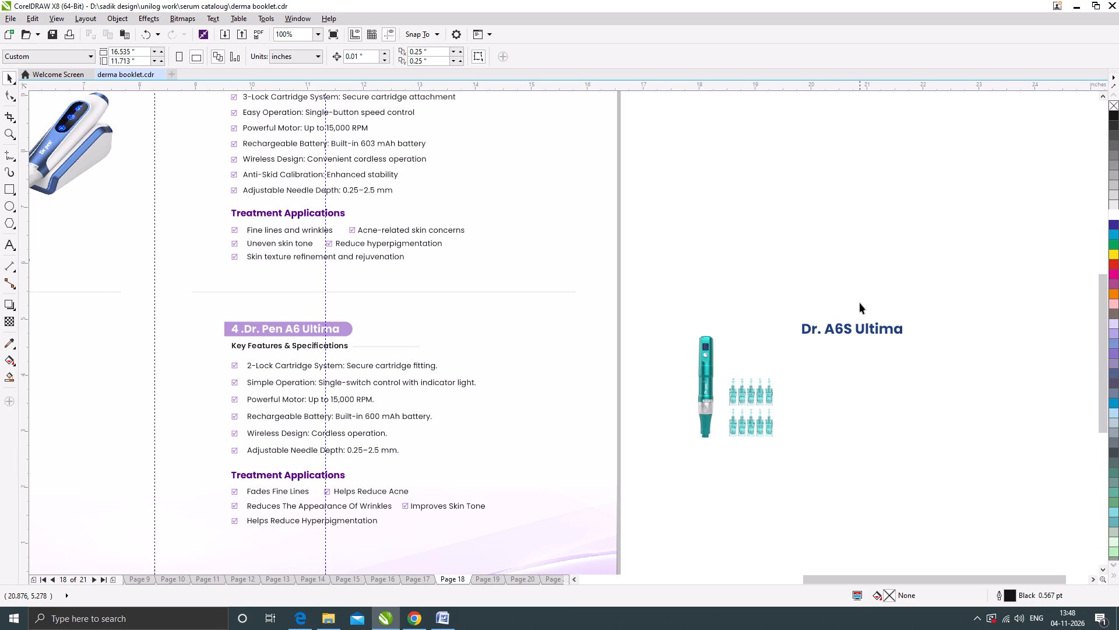
click(856, 287)
Correct the number spacing in the fourth device heading on page 18 so it reads "4. Dr. Pen A6 Ultima".
scroll(490, 308, down, 1)
scroll(399, 296, up, 1)
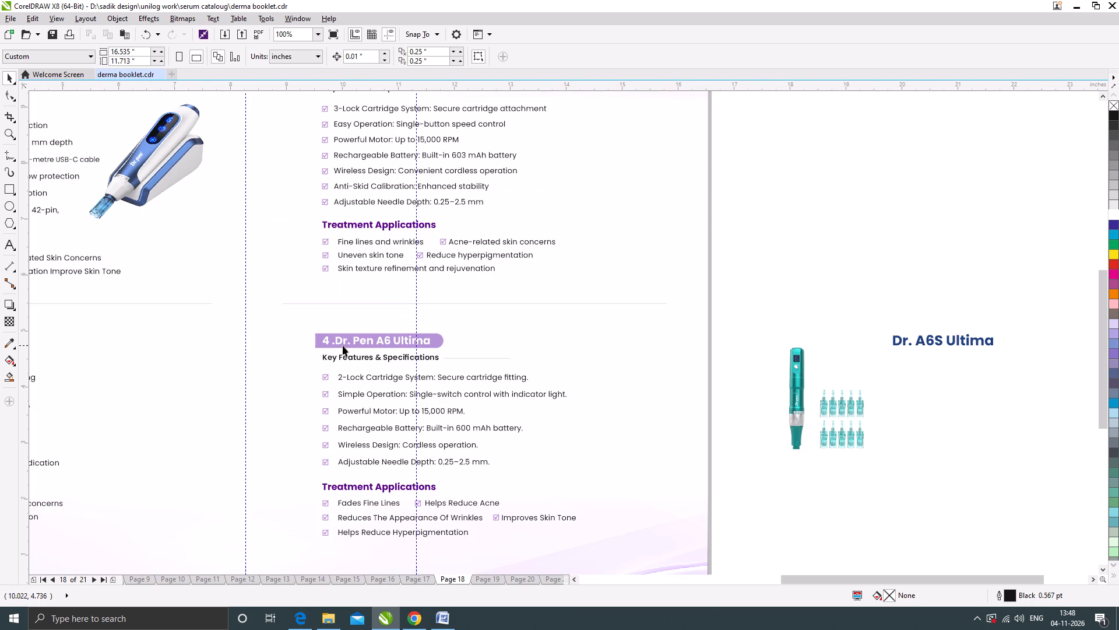
scroll(376, 335, down, 1)
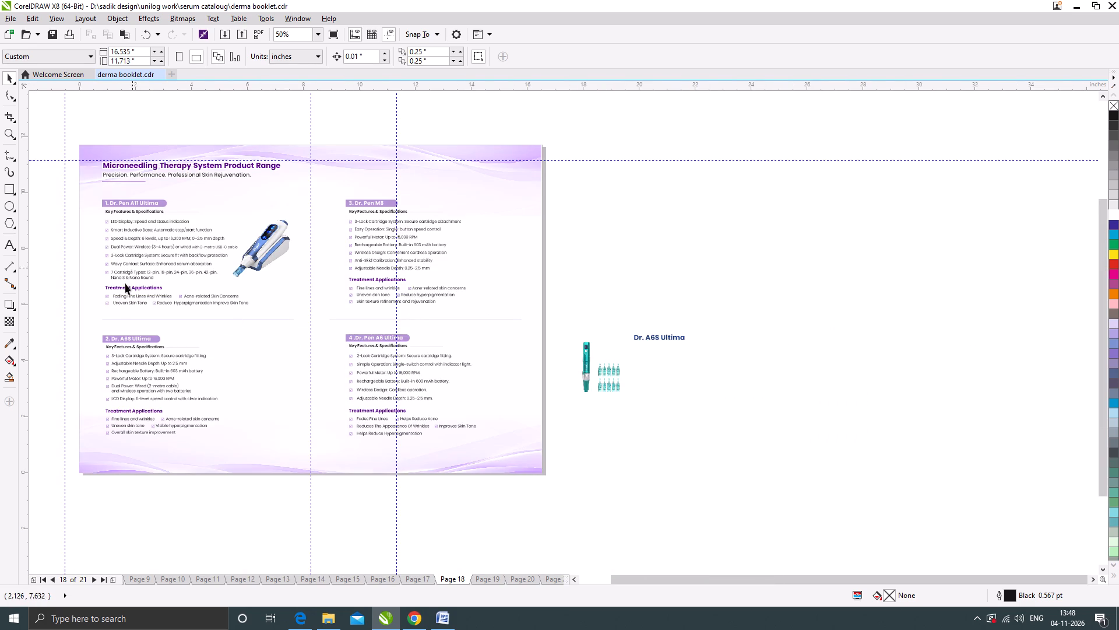
scroll(371, 336, up, 3)
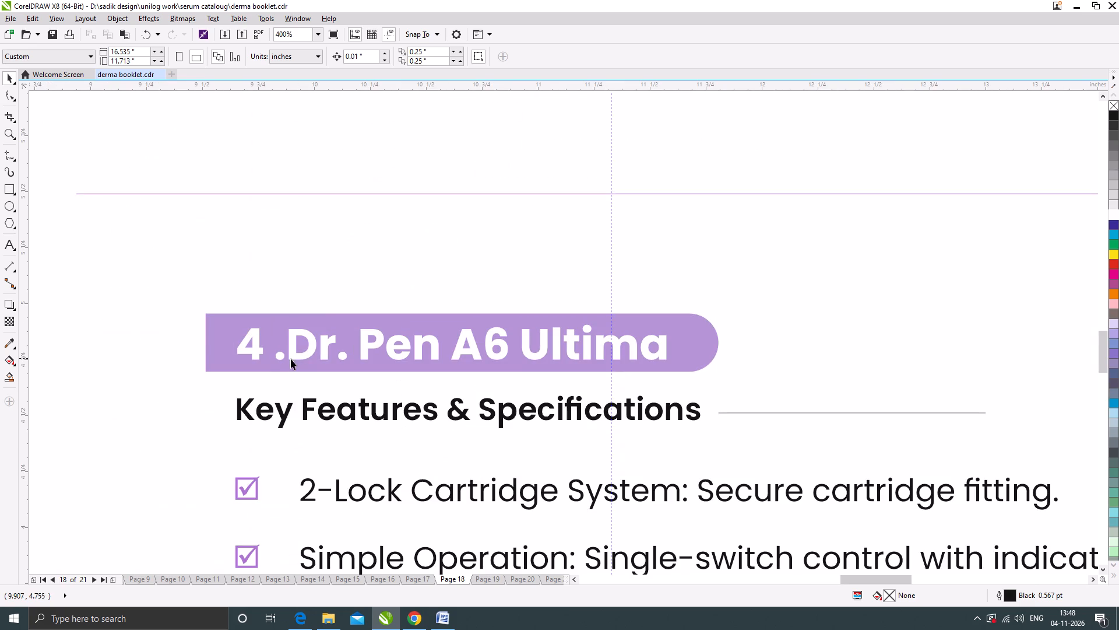
double_click(281, 357)
click(275, 358)
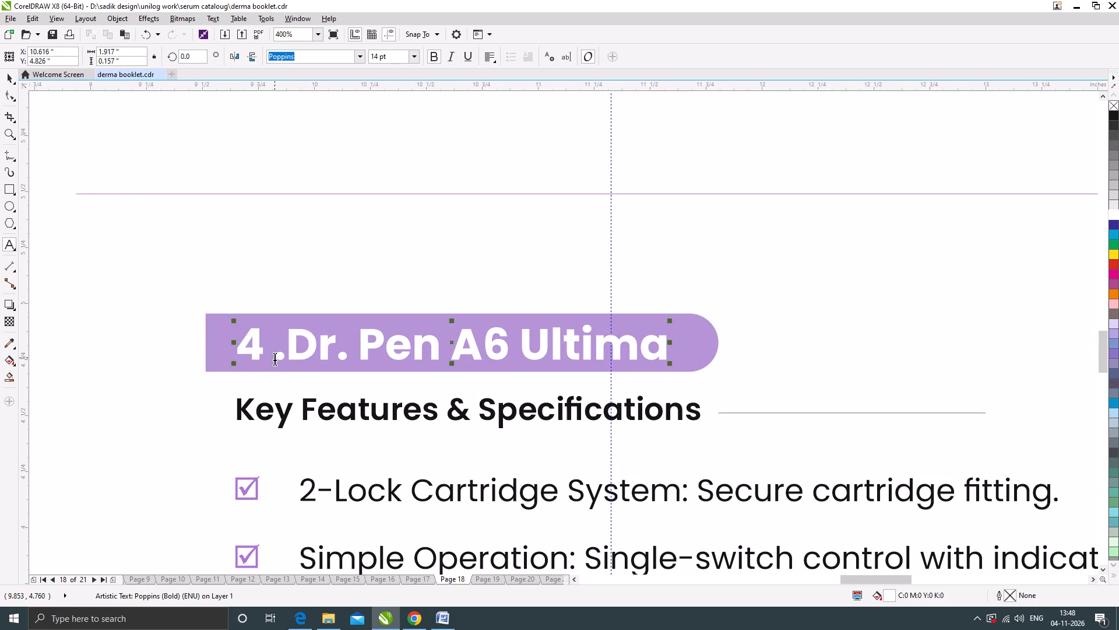
key(BackSpace)
click(280, 350)
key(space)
Move the green pen image with its cartridges from the pasteboard to beside the "2. Dr. A6S Ultima" feature list.
scroll(559, 345, down, 4)
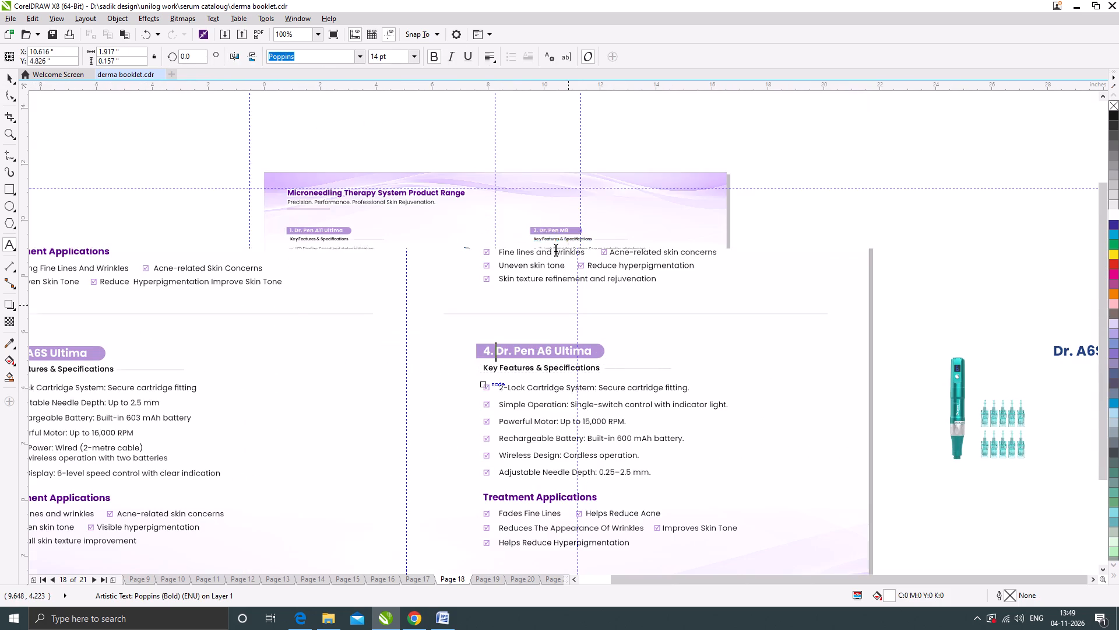
scroll(534, 230, up, 2)
scroll(607, 215, down, 1)
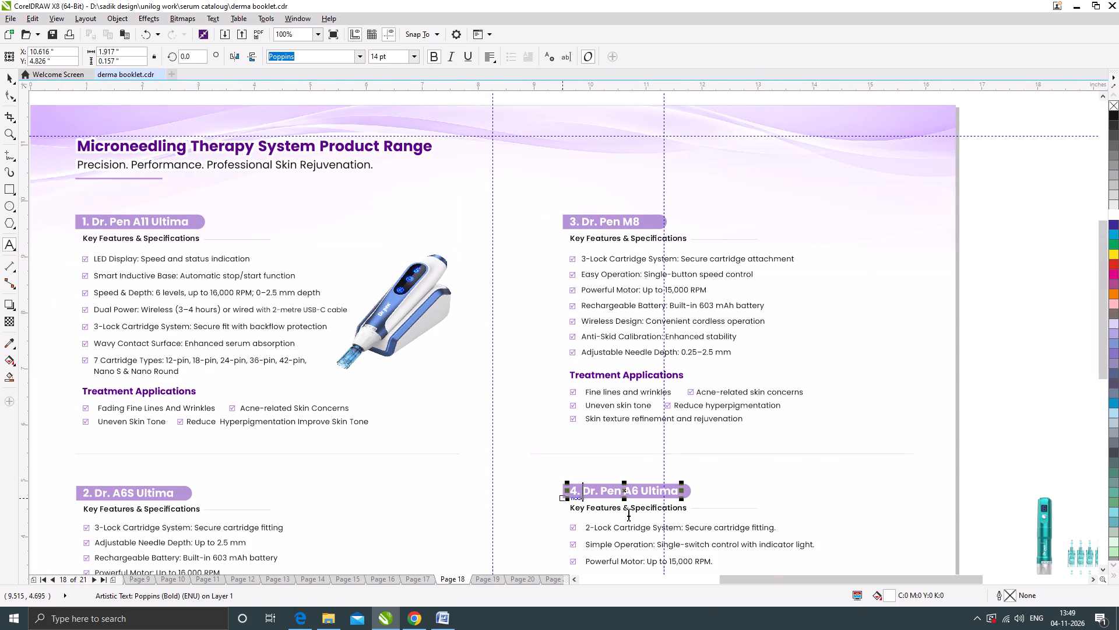
scroll(667, 512, up, 1)
scroll(583, 388, down, 1)
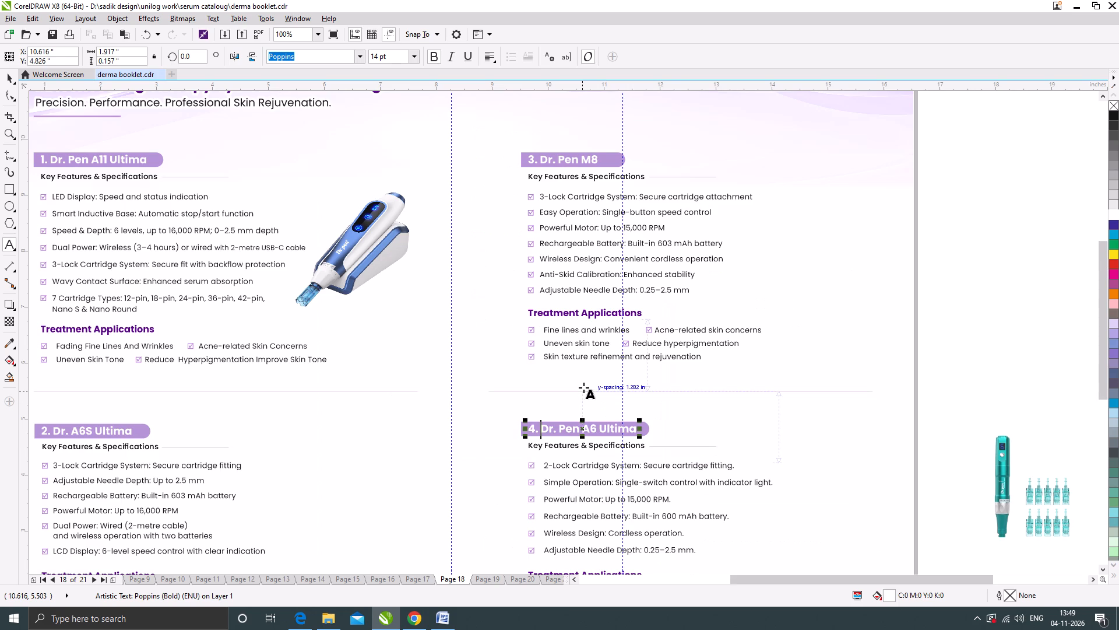
scroll(586, 351, down, 1)
scroll(361, 402, up, 1)
scroll(358, 335, down, 1)
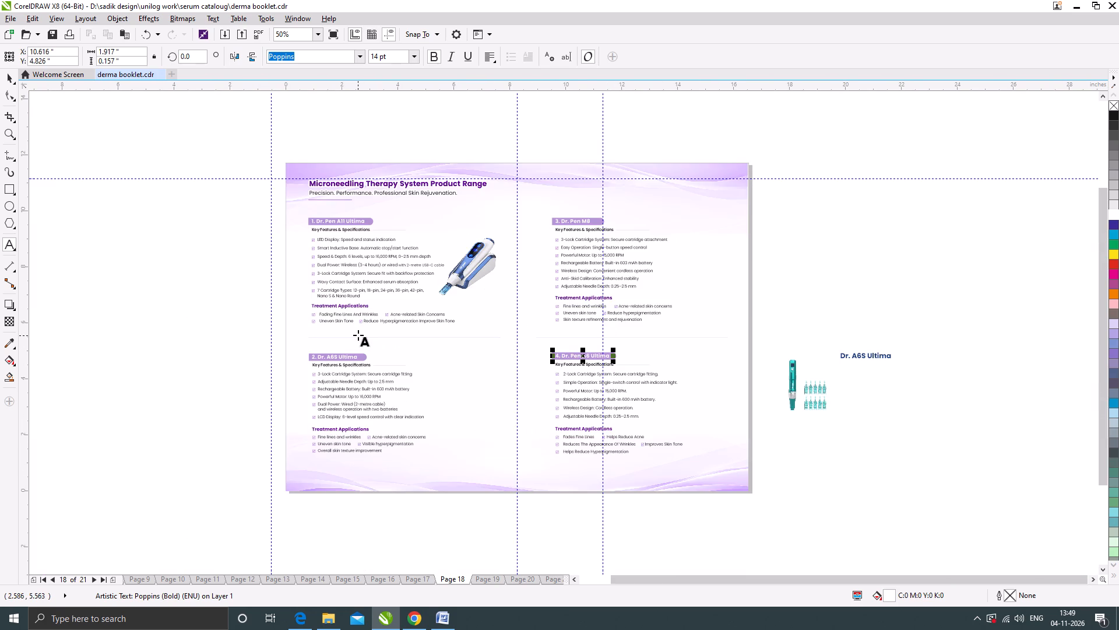
click(8, 77)
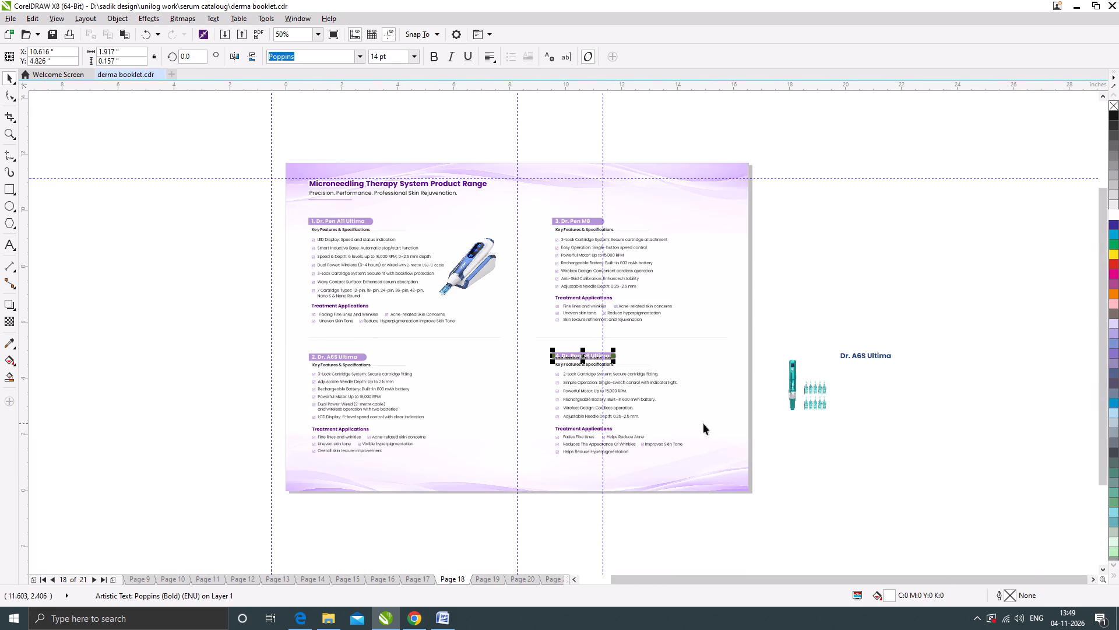
drag(808, 403, 762, 406)
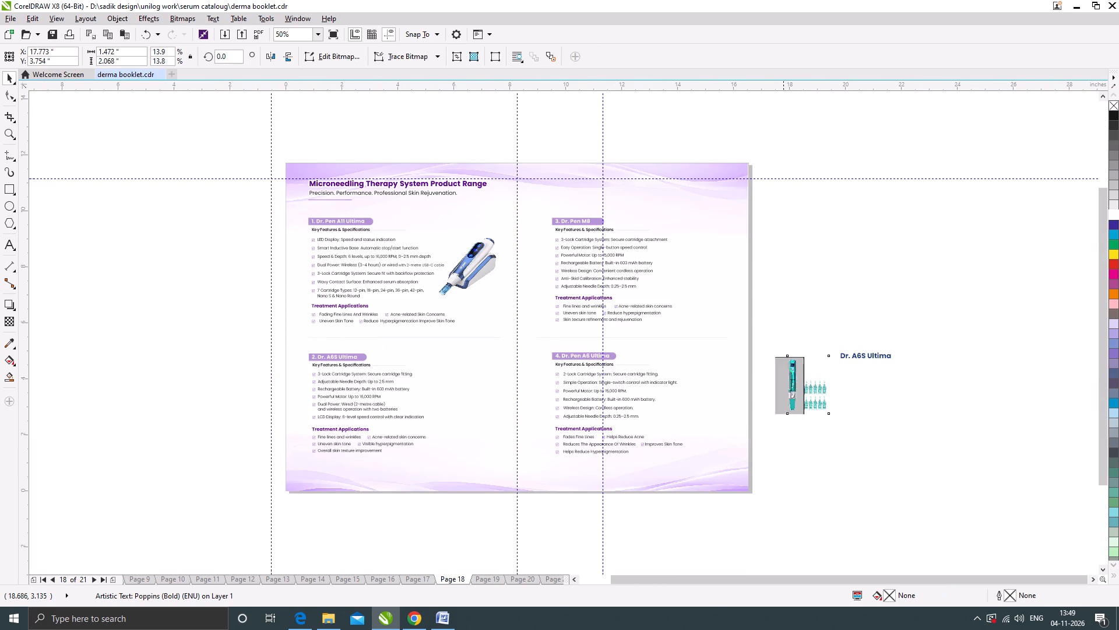
drag(762, 406, 461, 415)
Select the leftover blue "Dr. A6S Ultima" heading on the pasteboard beside page 18.
drag(810, 323, 944, 367)
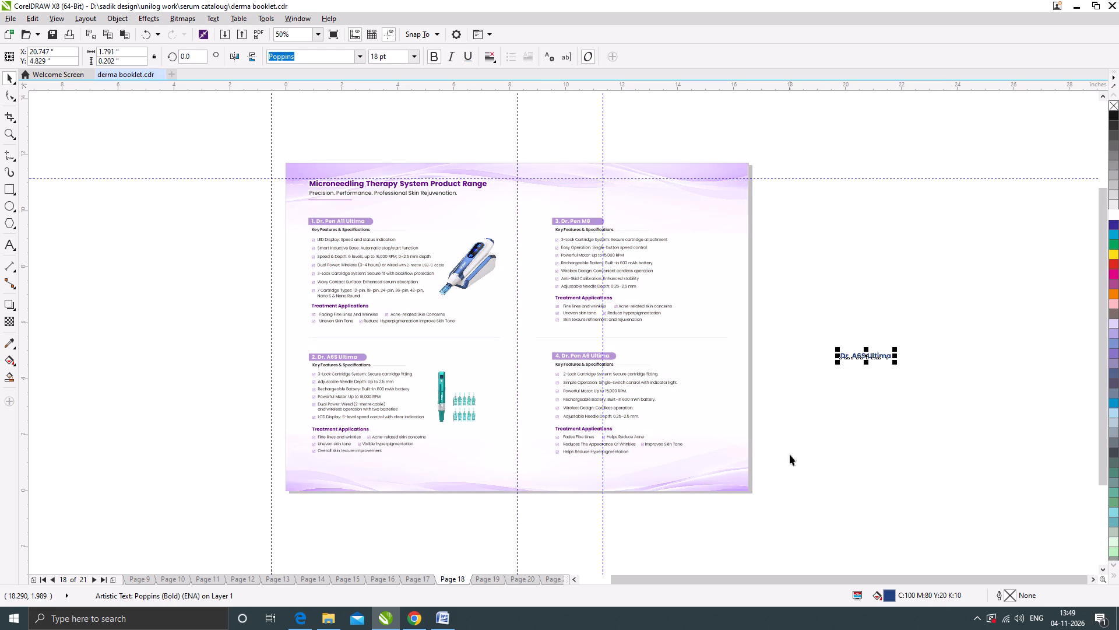
click(851, 447)
drag(820, 324, 960, 394)
Switch to the Word catalogue and review the Medisco Skin Booster, Puri PDRN and Dr. Pen sections against the booklet.
click(448, 622)
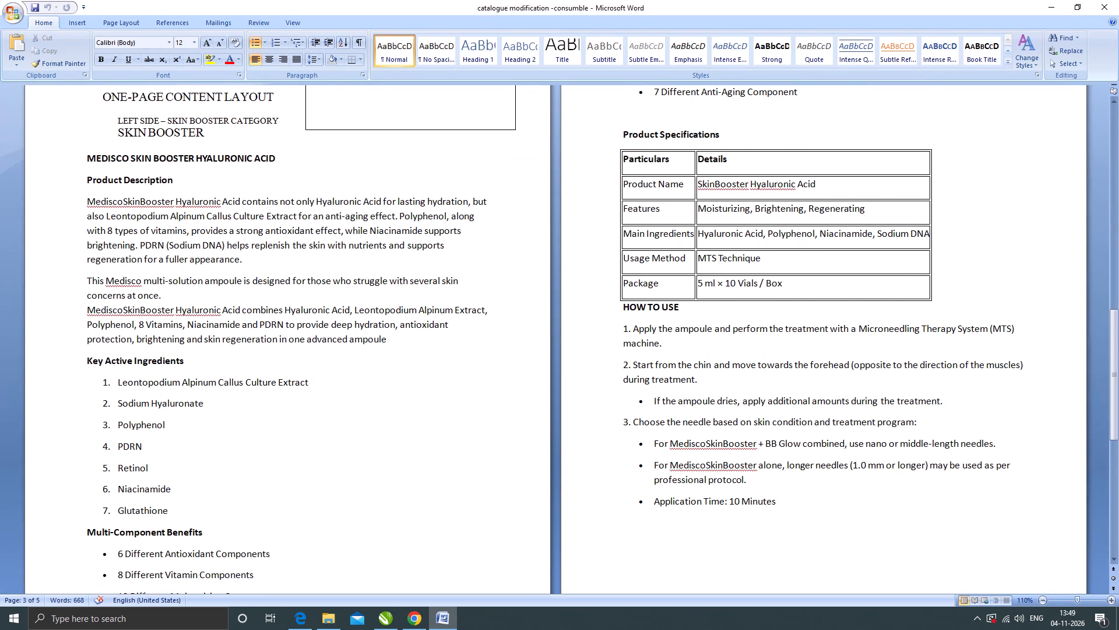
scroll(463, 425, down, 4)
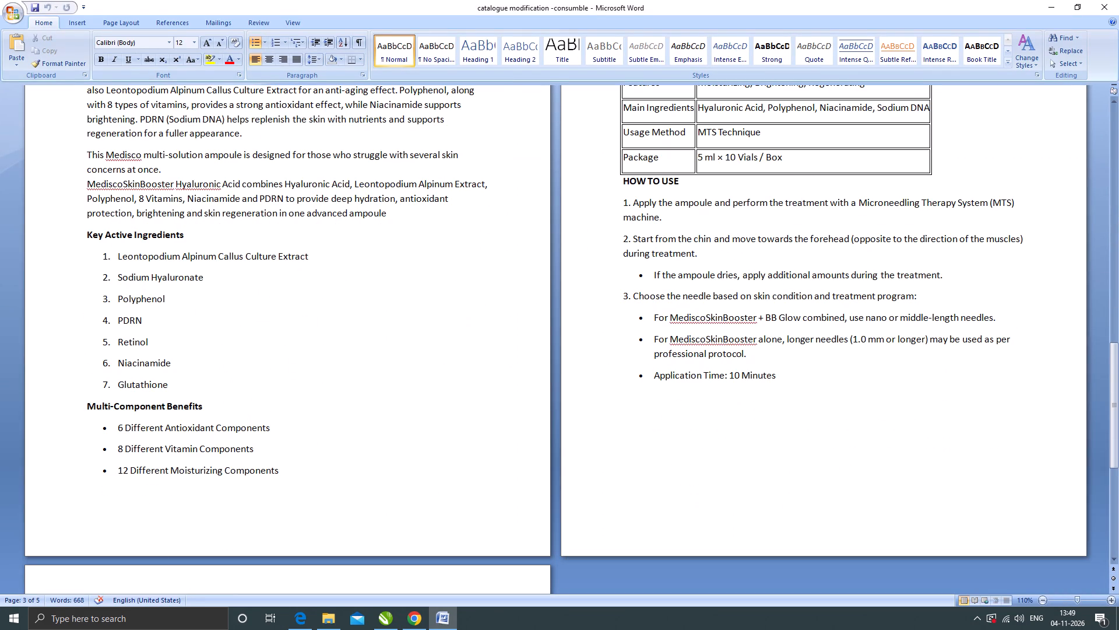
ctrl+scroll(532, 399, down, 2)
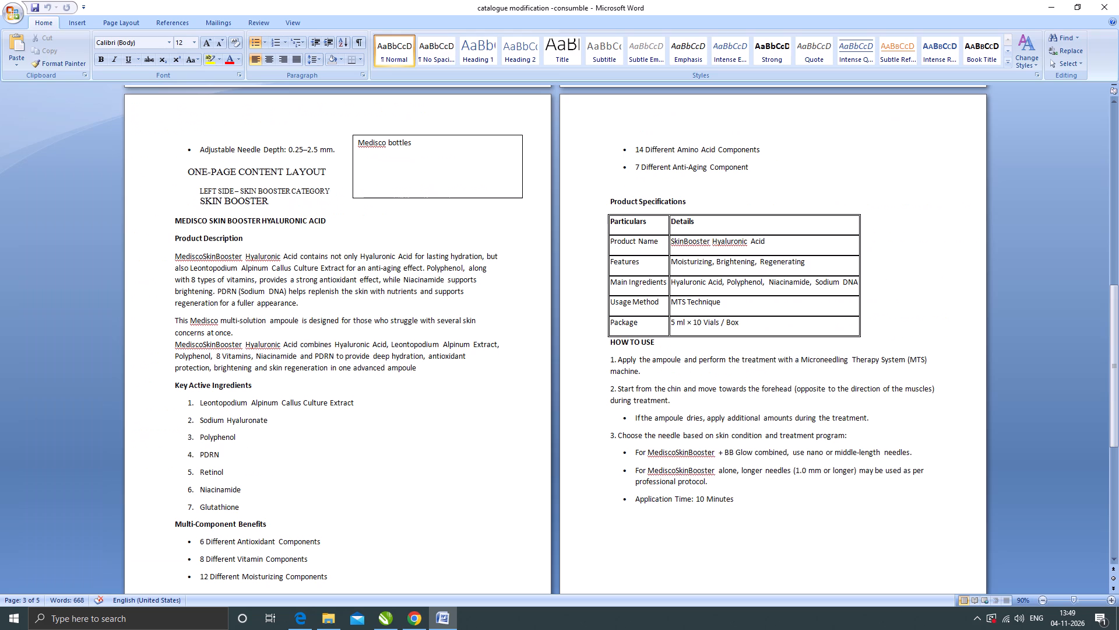
scroll(395, 411, down, 7)
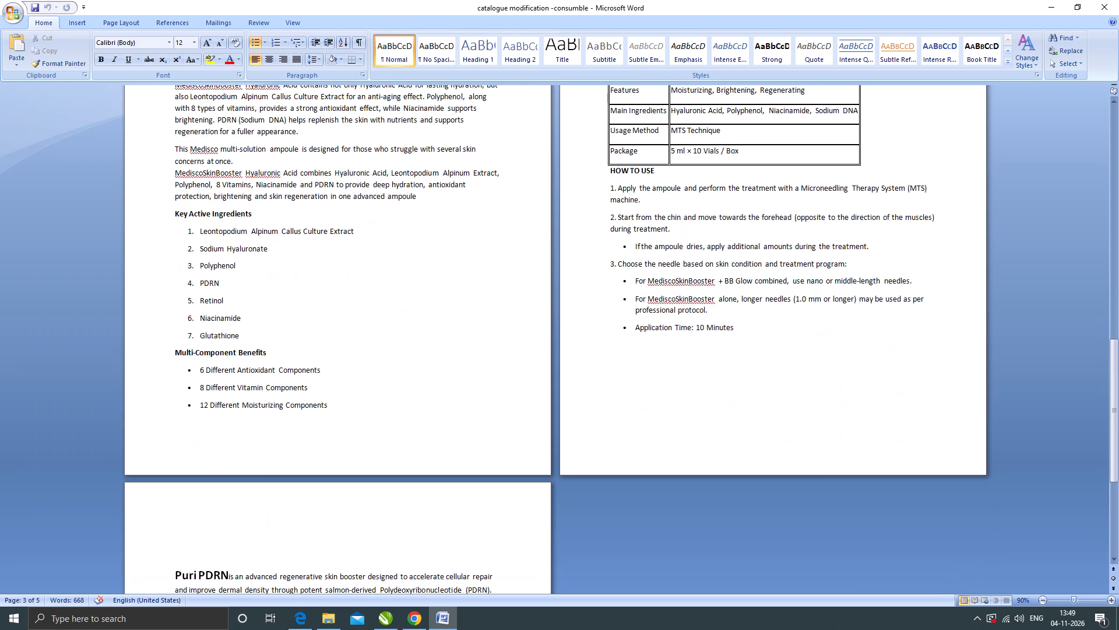
scroll(477, 408, up, 11)
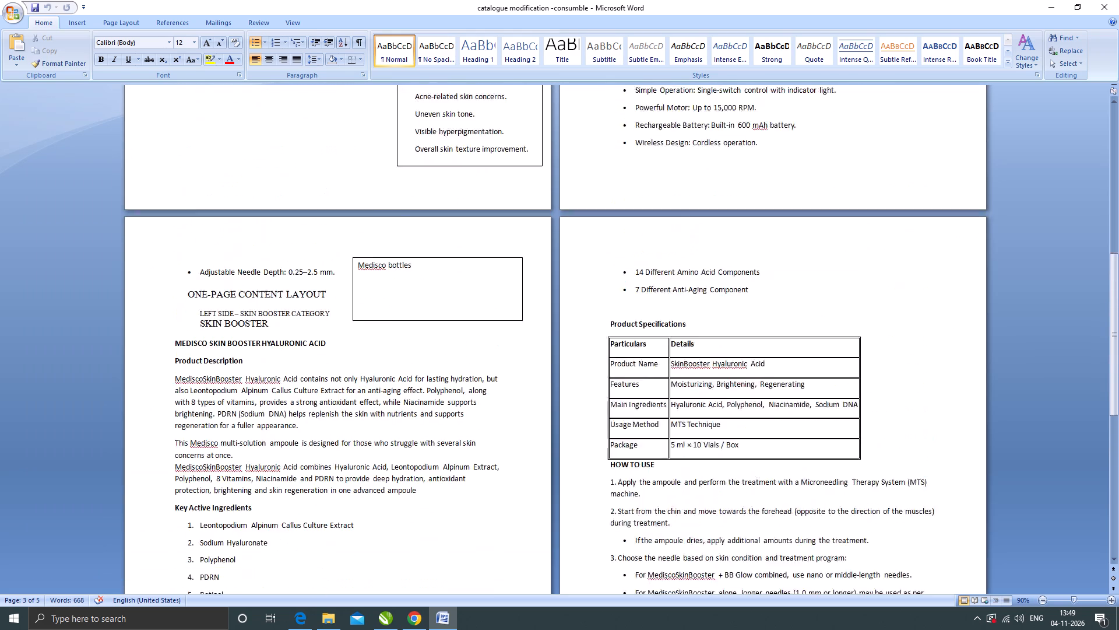
scroll(476, 411, up, 10)
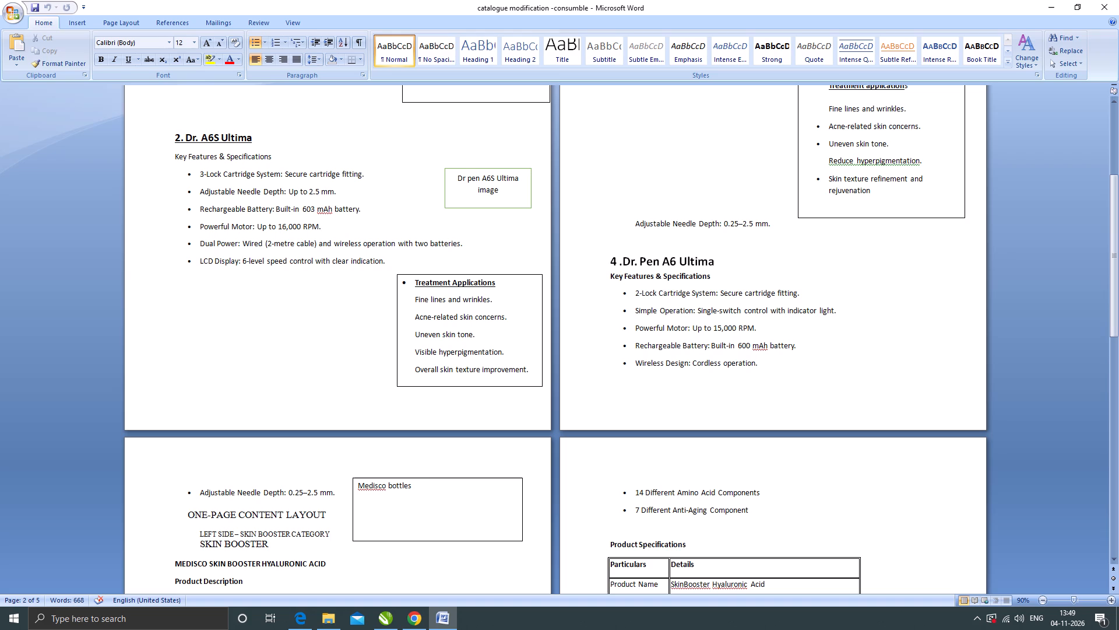
scroll(610, 324, down, 5)
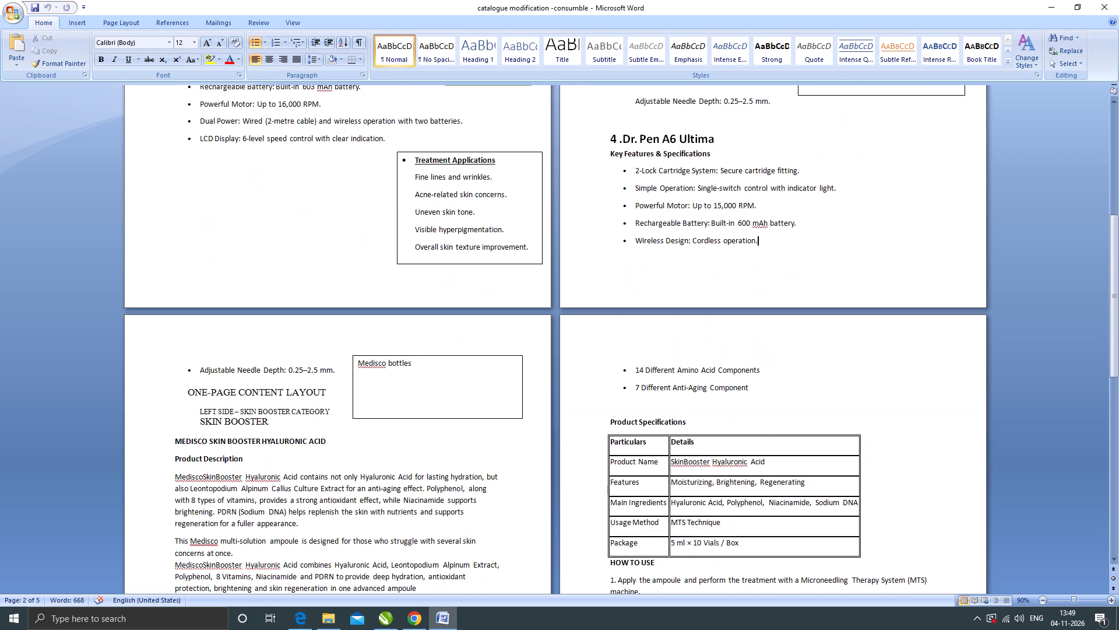
Review the Medisco Skin Booster section in the Word catalogue, including its one-page content layout heading.
scroll(613, 325, down, 1)
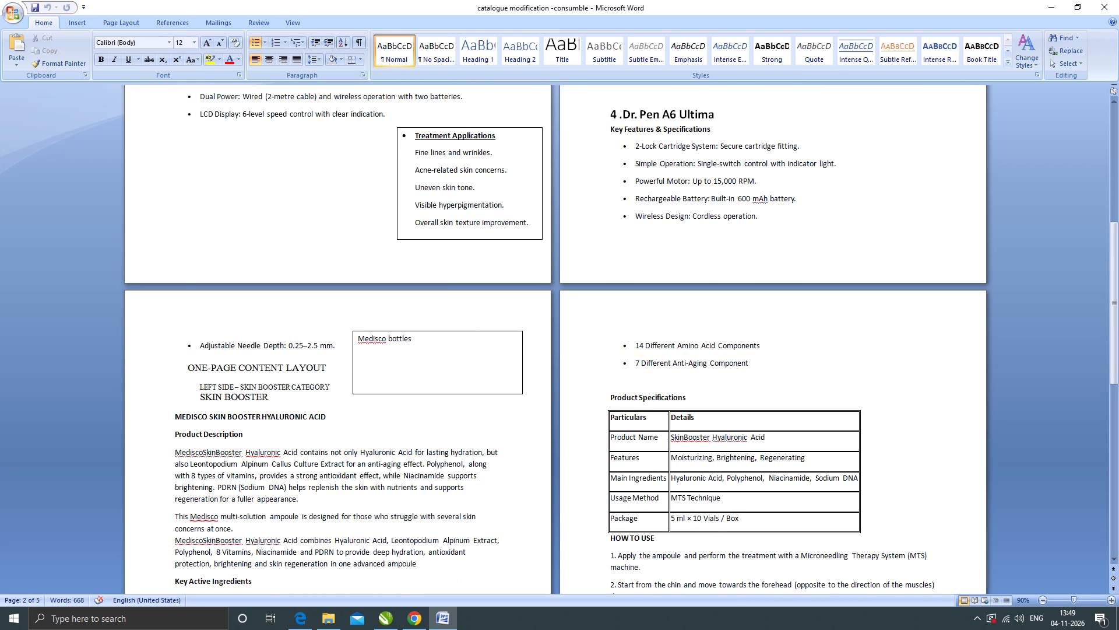
ctrl+scroll(301, 381, up, 3)
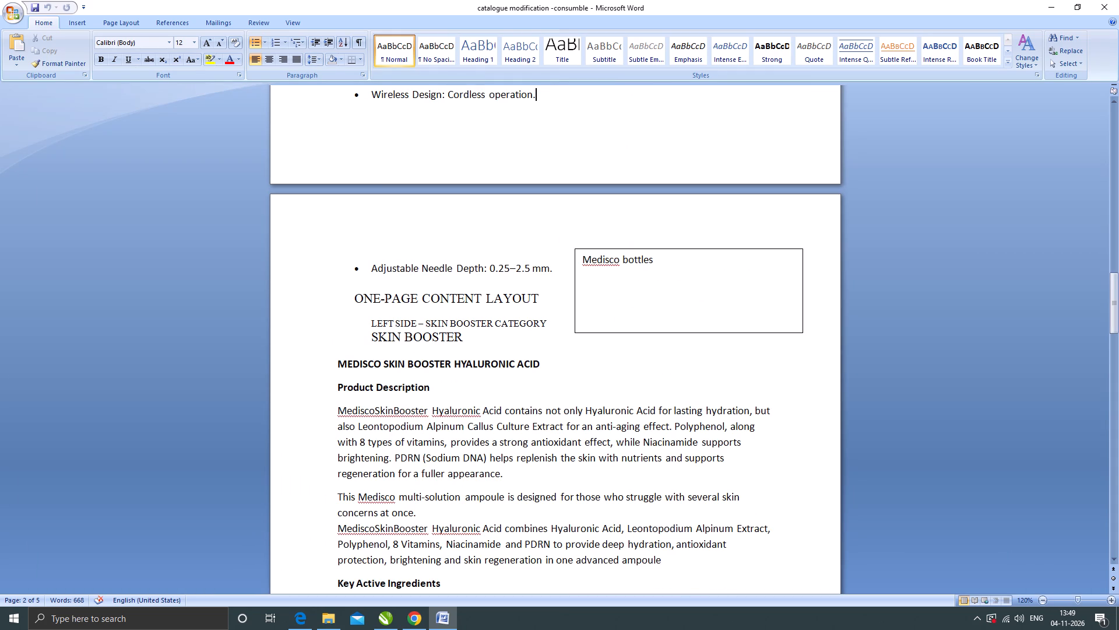
drag(356, 300, 517, 300)
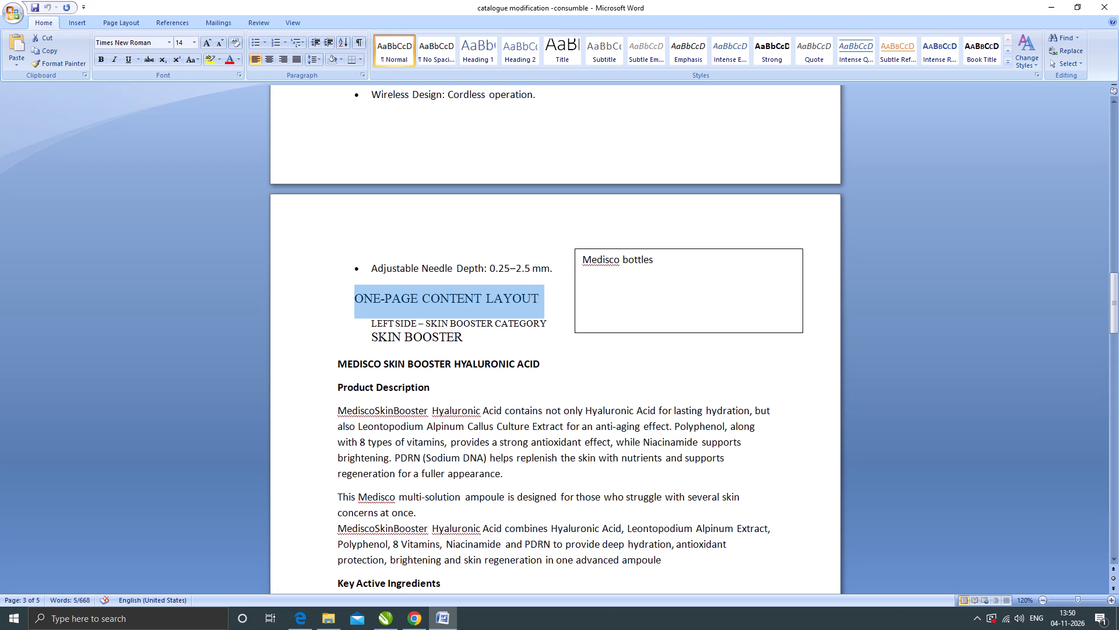
Review the Medisco Skin Booster Hyaluronic Acid heading and description in the Word catalogue, together with the preceding Dr. Pen A6 Ultima section.
drag(337, 366, 544, 366)
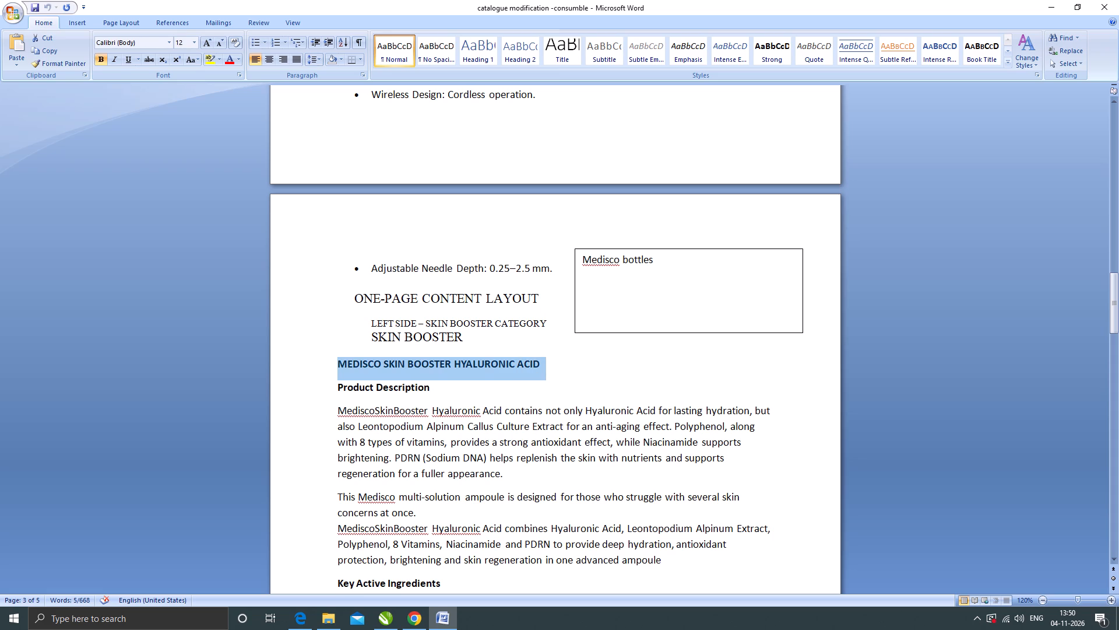
click(604, 376)
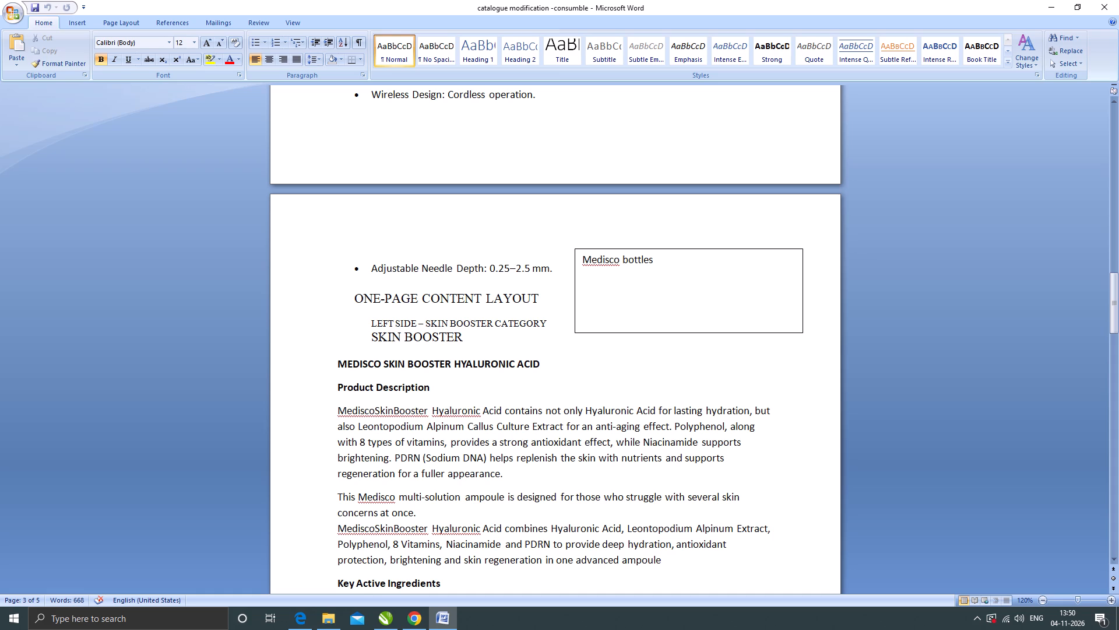
scroll(574, 386, up, 8)
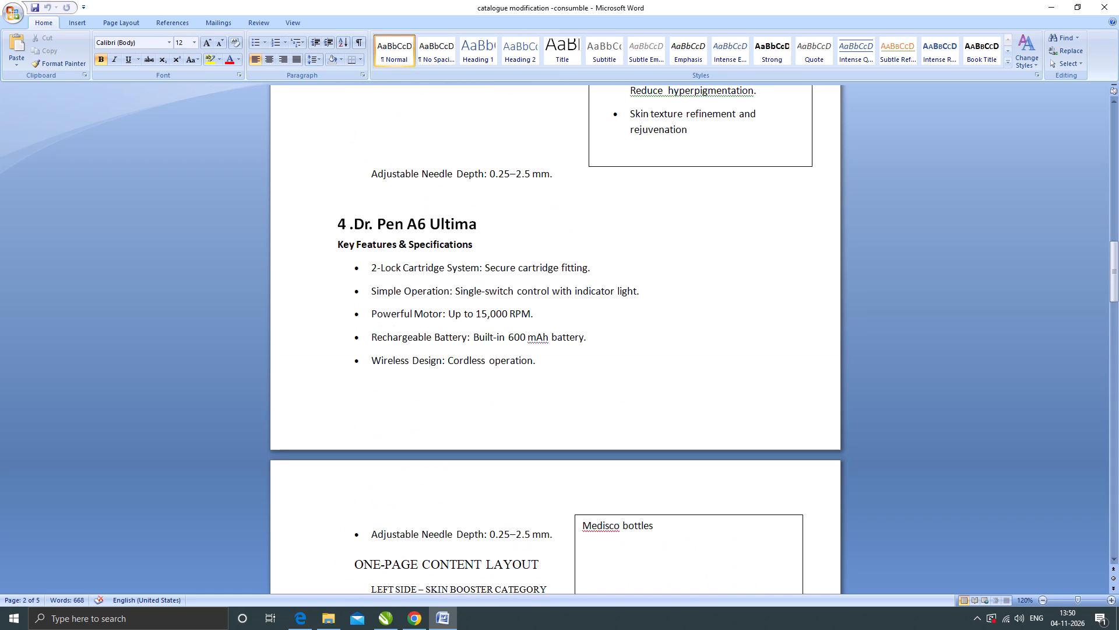
scroll(561, 372, up, 4)
scroll(561, 372, down, 9)
scroll(559, 372, up, 4)
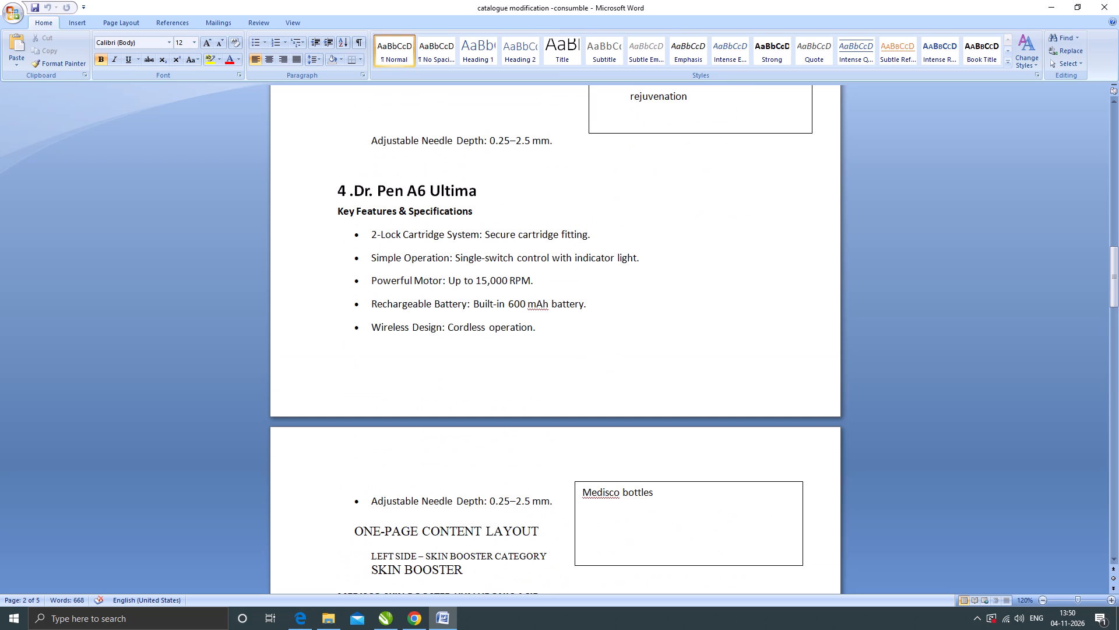
scroll(559, 372, down, 8)
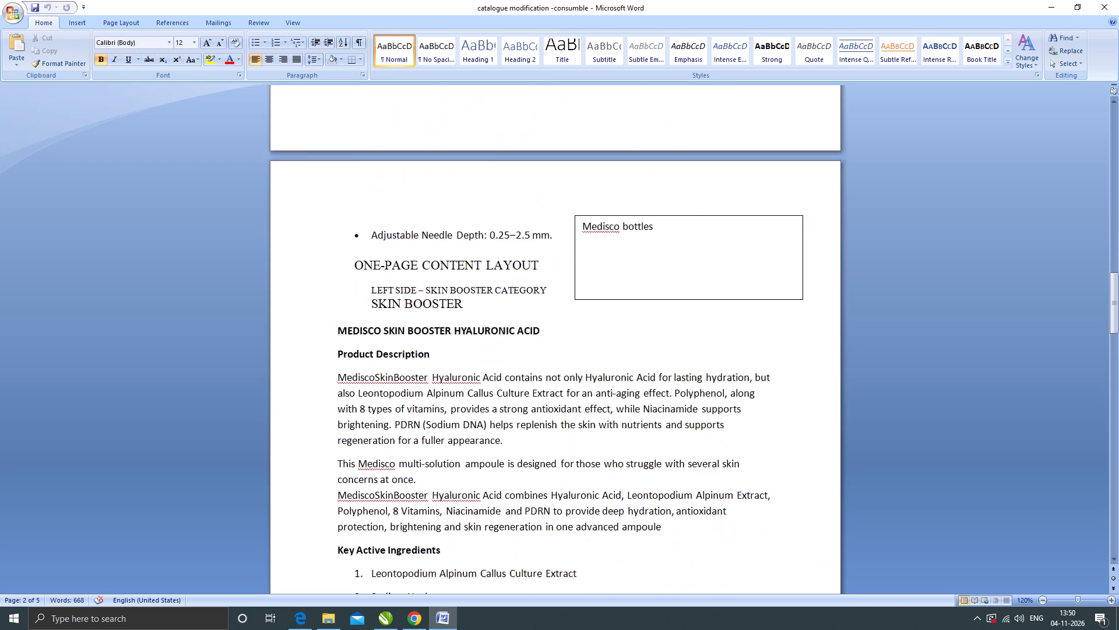
scroll(559, 372, down, 1)
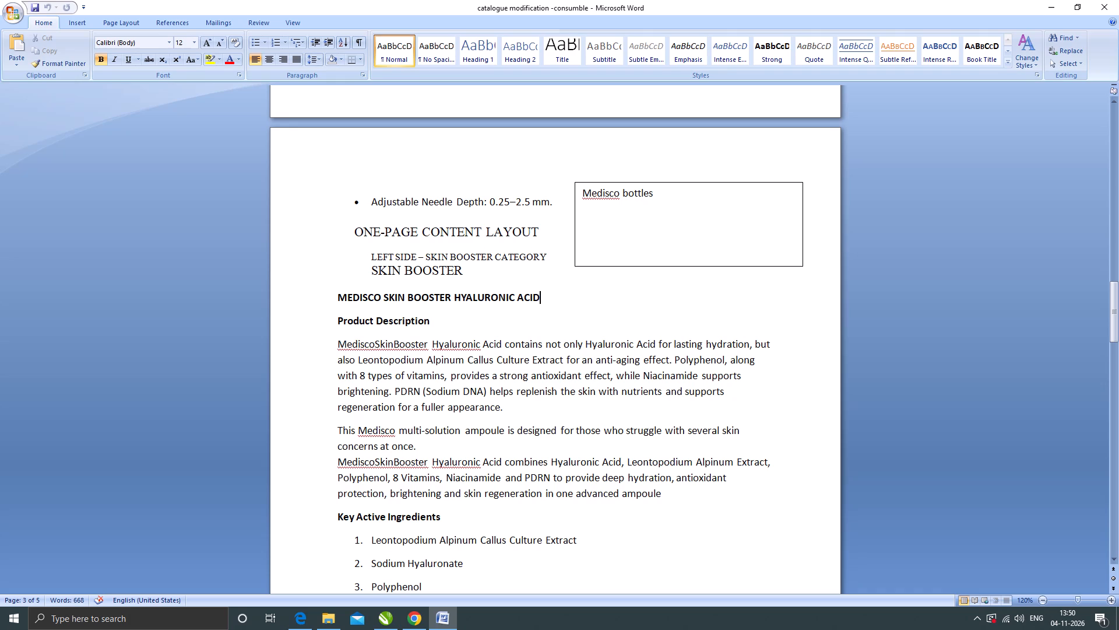
scroll(488, 355, down, 5)
Read through the Word catalogue from the Dr. Pen M8 section, past the Medisco product specifications and usage, to the Puri PDRN specifications.
scroll(494, 357, up, 3)
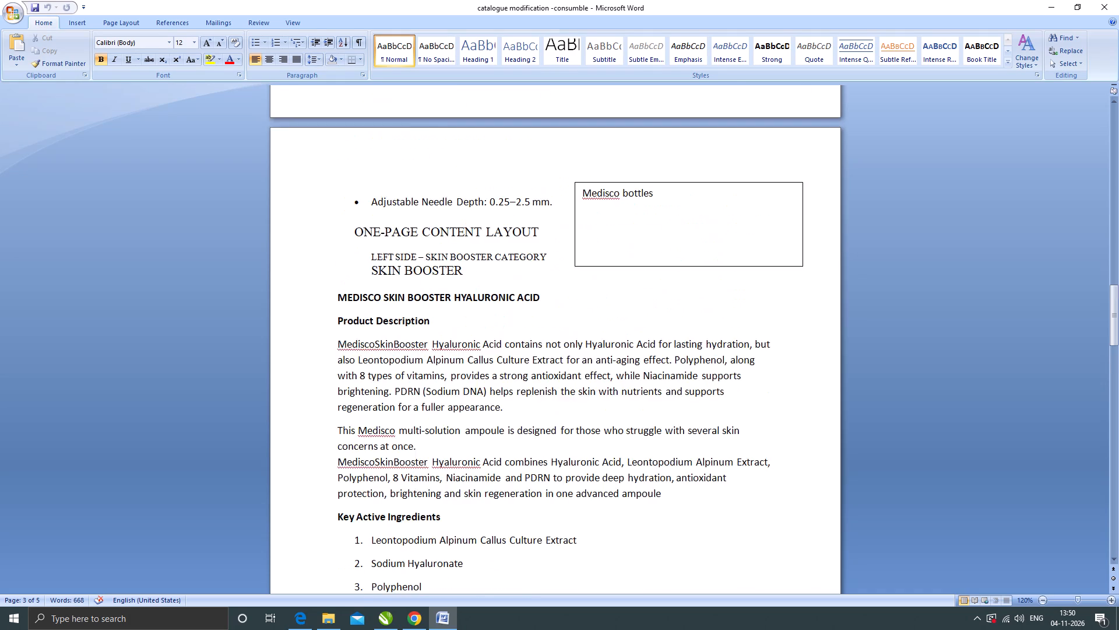
scroll(496, 358, up, 14)
scroll(544, 418, up, 11)
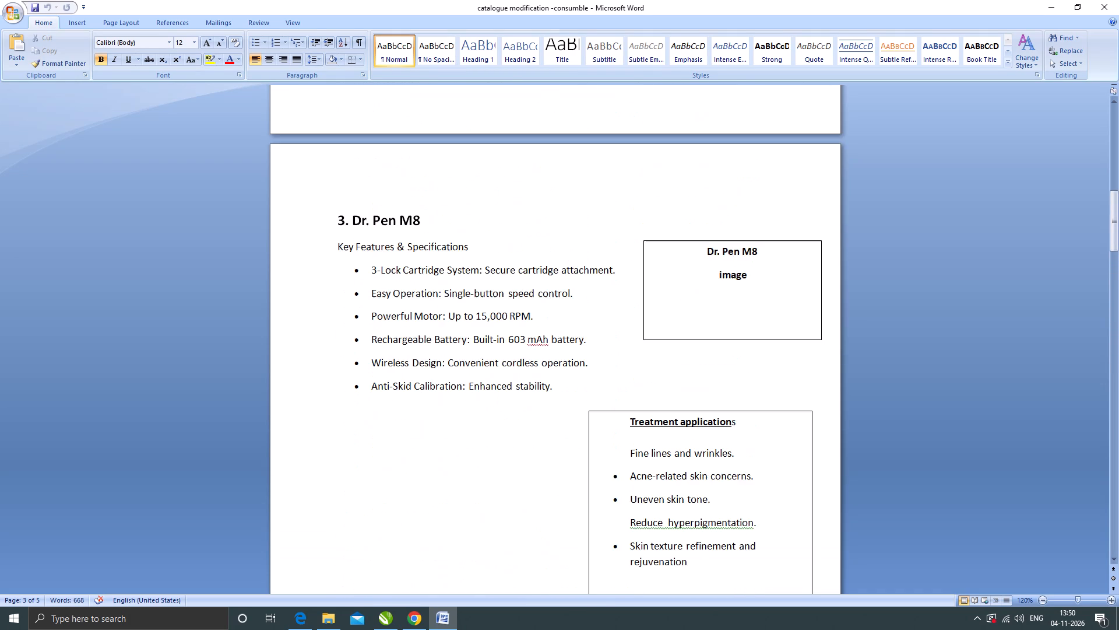
scroll(512, 396, down, 12)
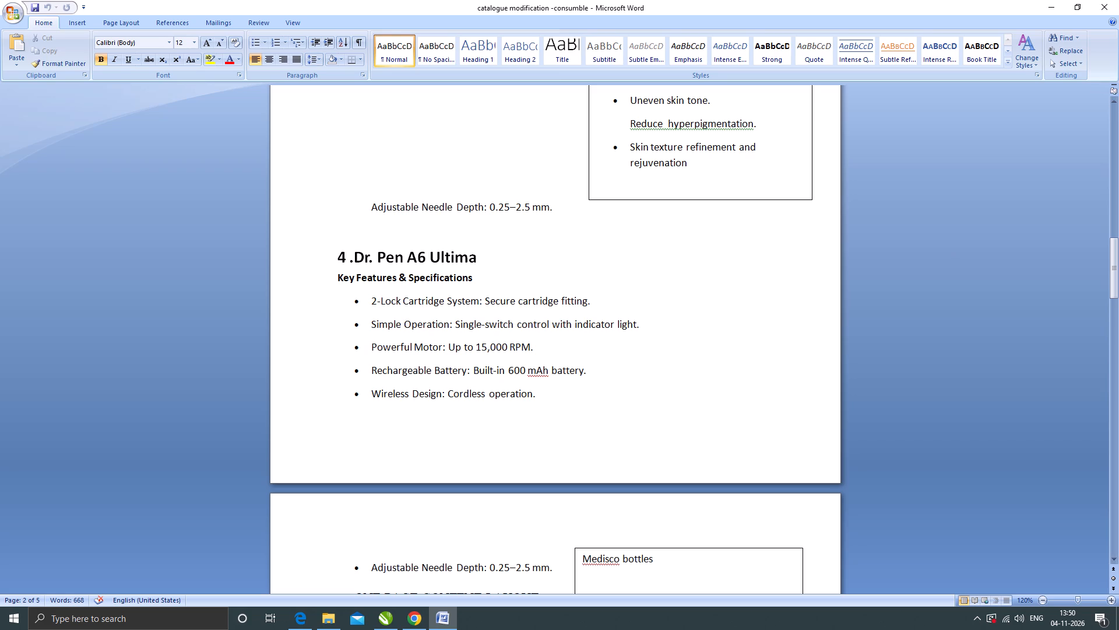
scroll(519, 371, down, 10)
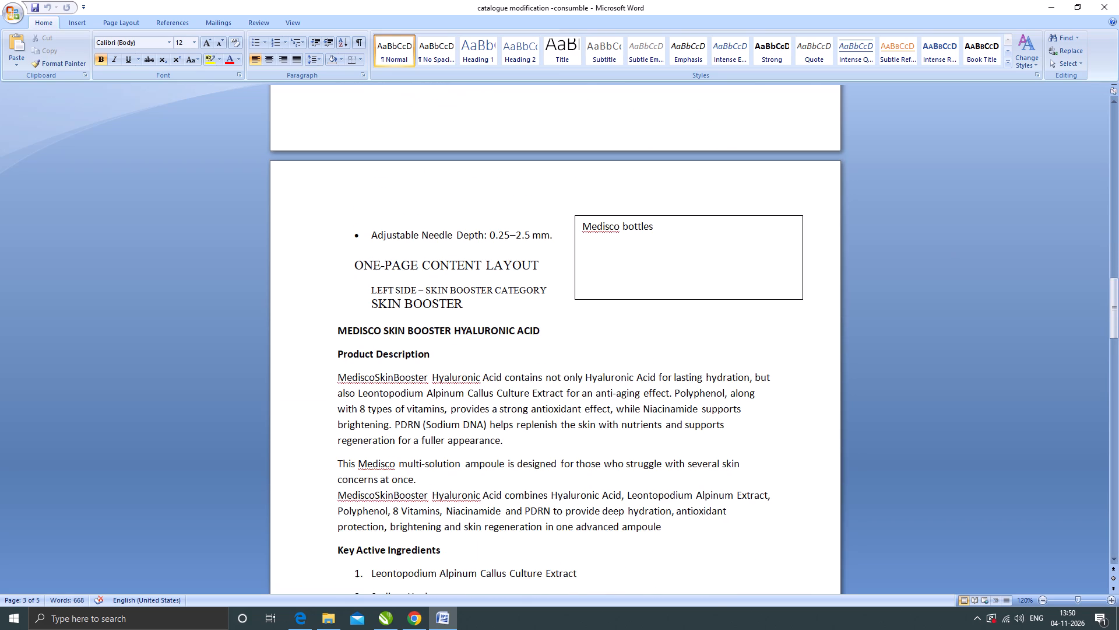
drag(337, 328, 448, 352)
scroll(511, 355, down, 20)
scroll(511, 355, down, 5)
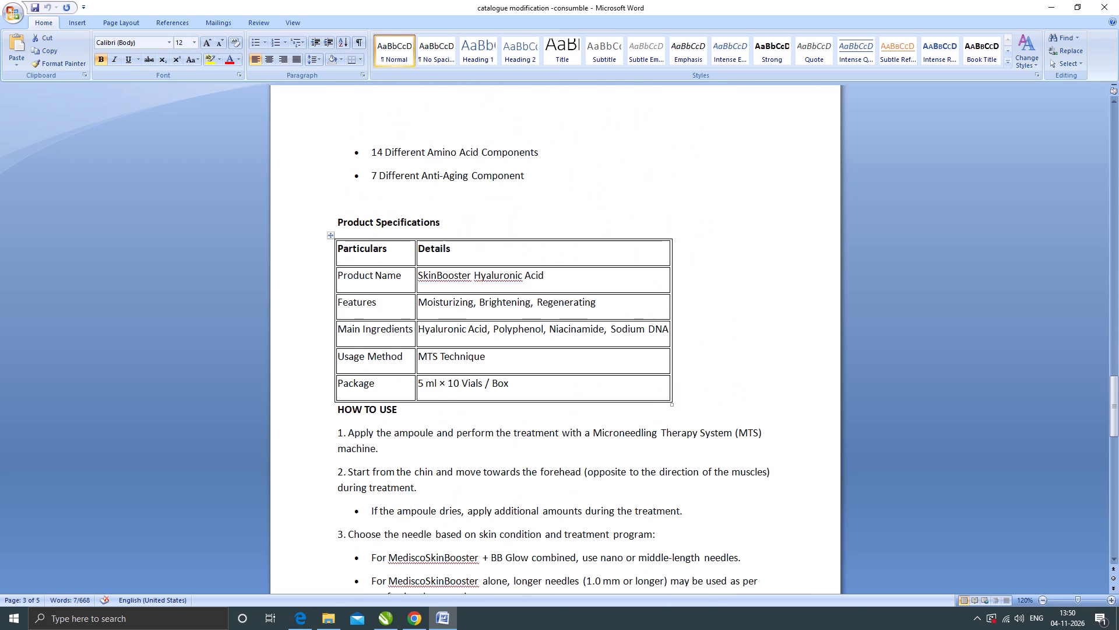
scroll(538, 374, down, 17)
scroll(539, 374, down, 8)
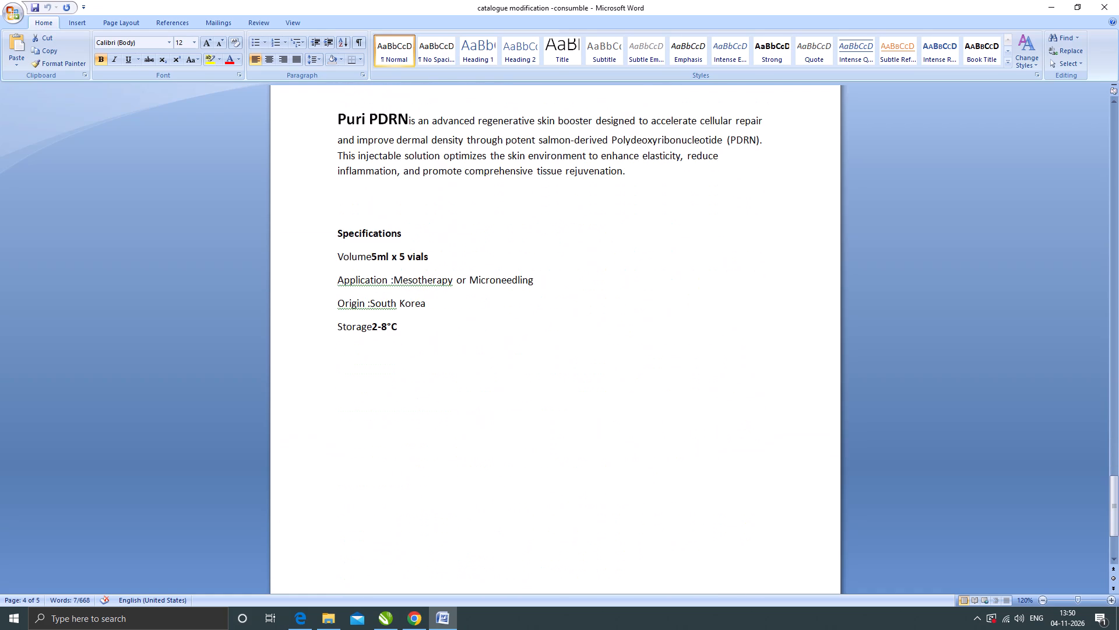
Switch back to page 18 of the derma booklet in CorelDRAW with nothing selected.
click(1055, 6)
click(171, 337)
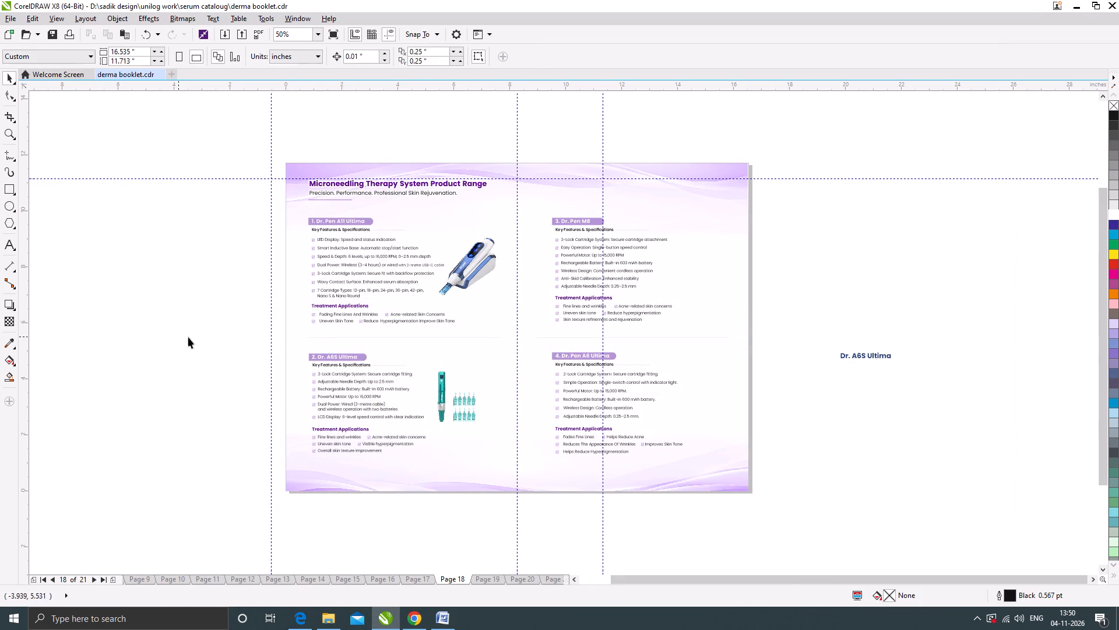
Switch to CorelDRAW and delete the leftover Dr. A6S Ultima heading from the pasteboard beside page 18.
click(861, 393)
drag(871, 355, 831, 351)
key(Delete)
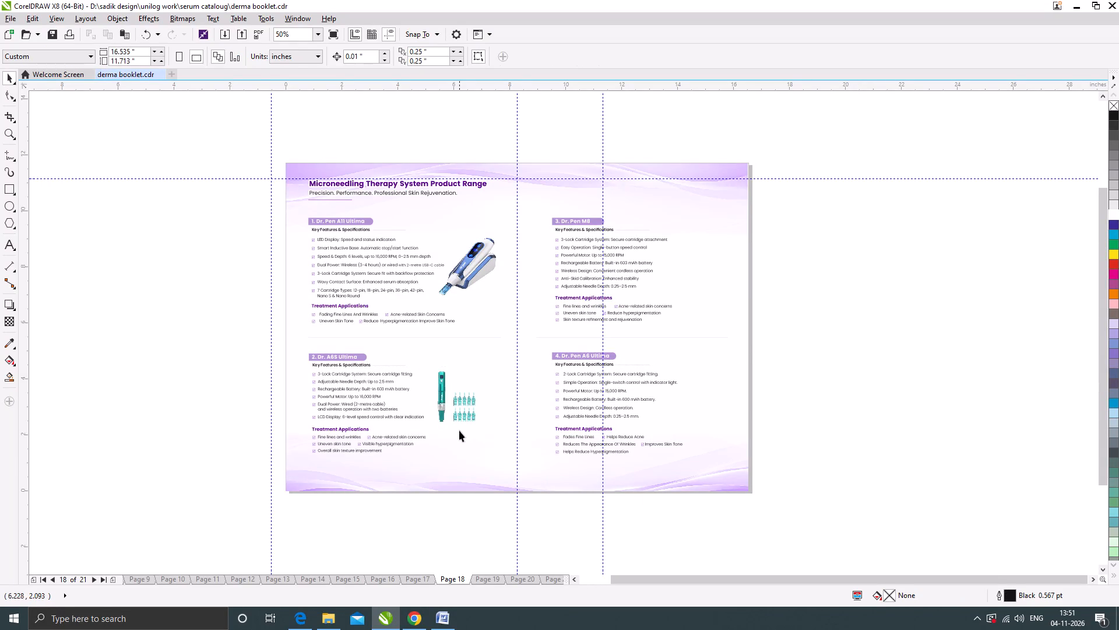
Enlarge the Dr. A6S Ultima device image on page 18 to about 1.74 by 2.44 inches and shift it slightly away from its feature list.
click(459, 414)
scroll(444, 418, up, 1)
drag(516, 436, 527, 449)
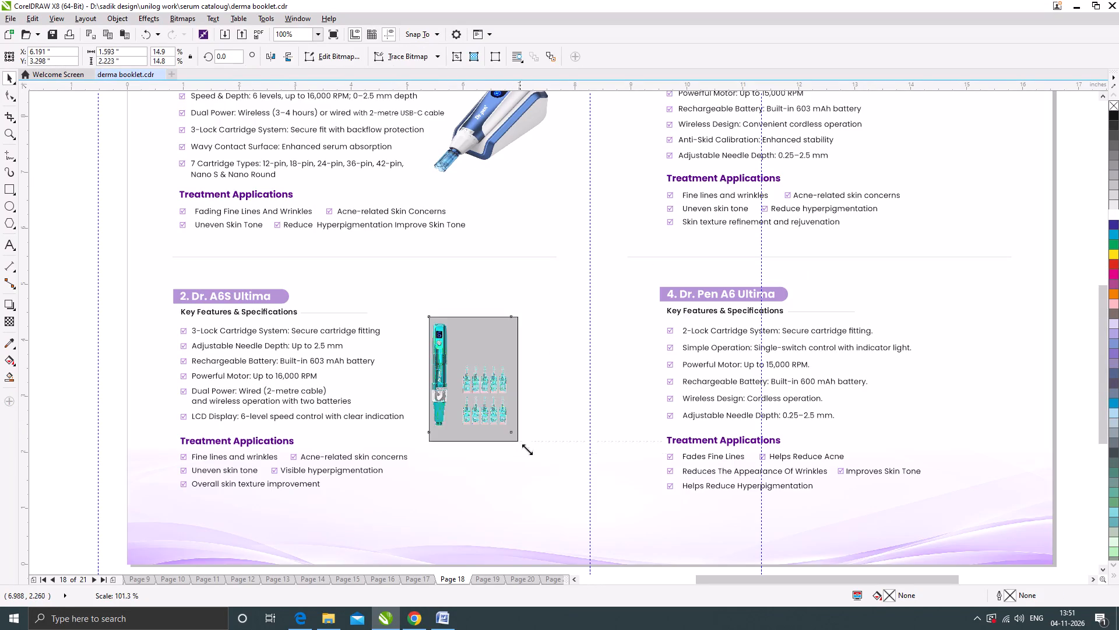
drag(527, 449, 532, 456)
drag(492, 408, 502, 407)
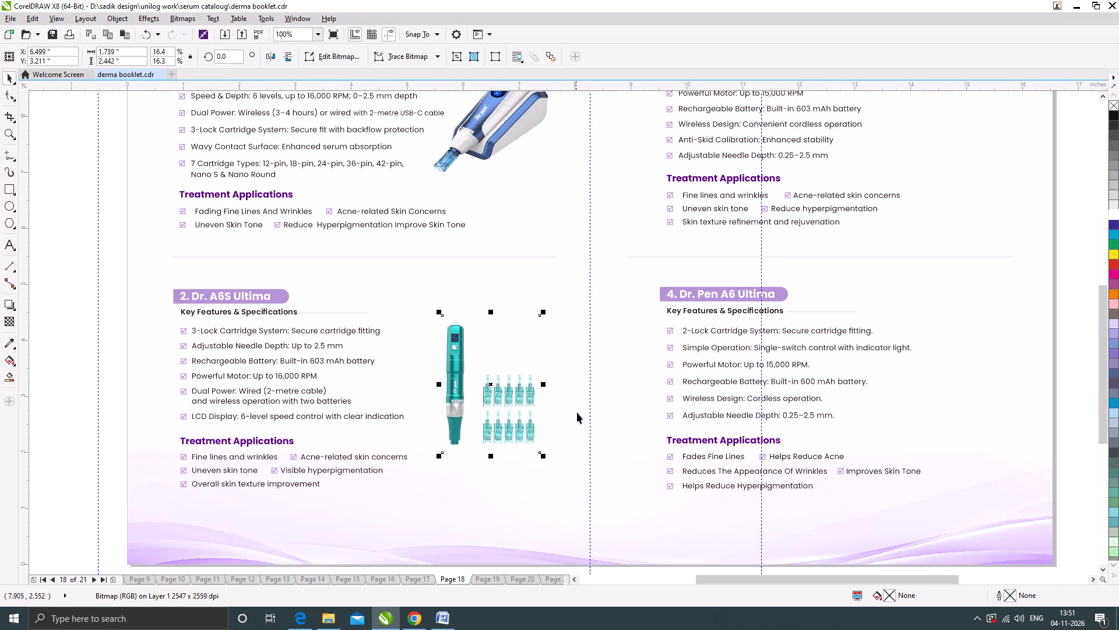
scroll(577, 412, down, 1)
click(907, 283)
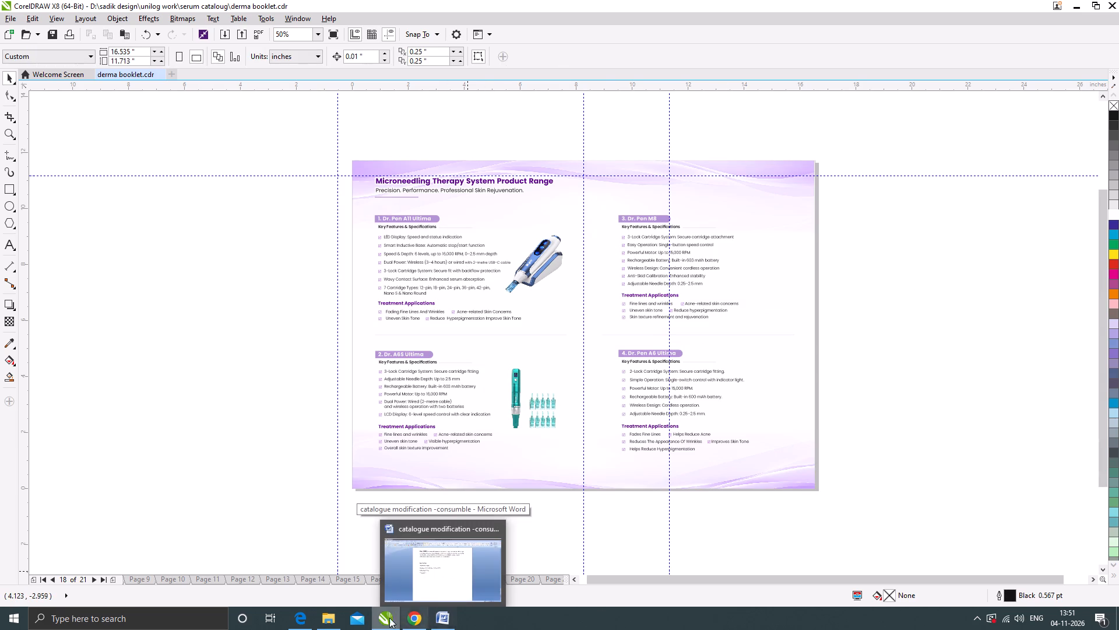
Switch to the mix 3 catlouge PDF in Edge and examine the Dr. Pen, Charmant device and BB glow ampoule pages.
click(301, 620)
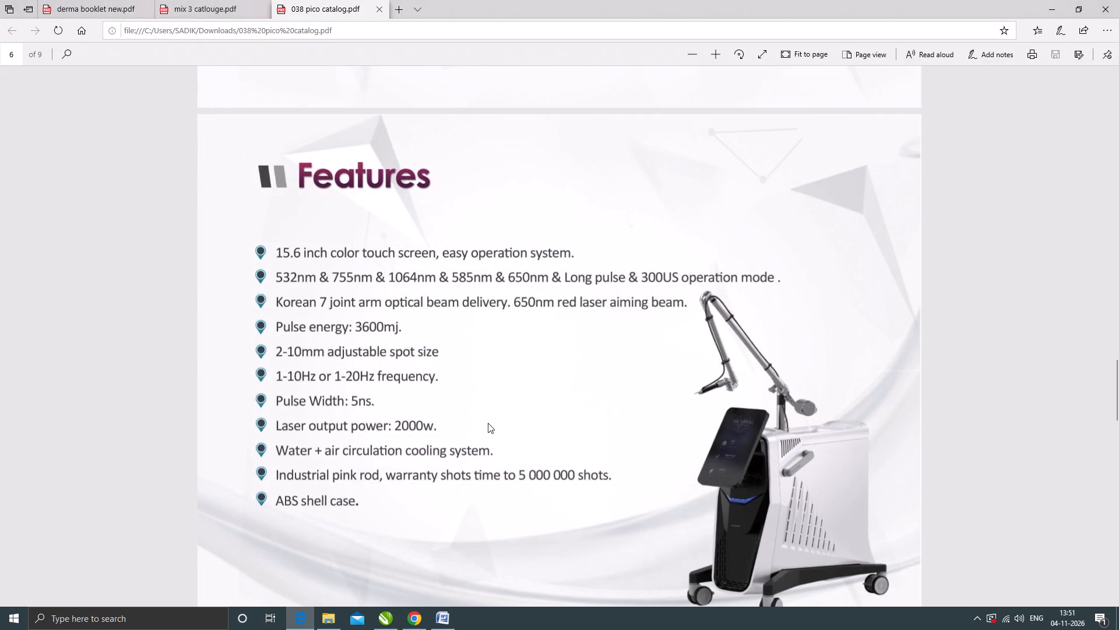
click(207, 9)
scroll(503, 318, down, 5)
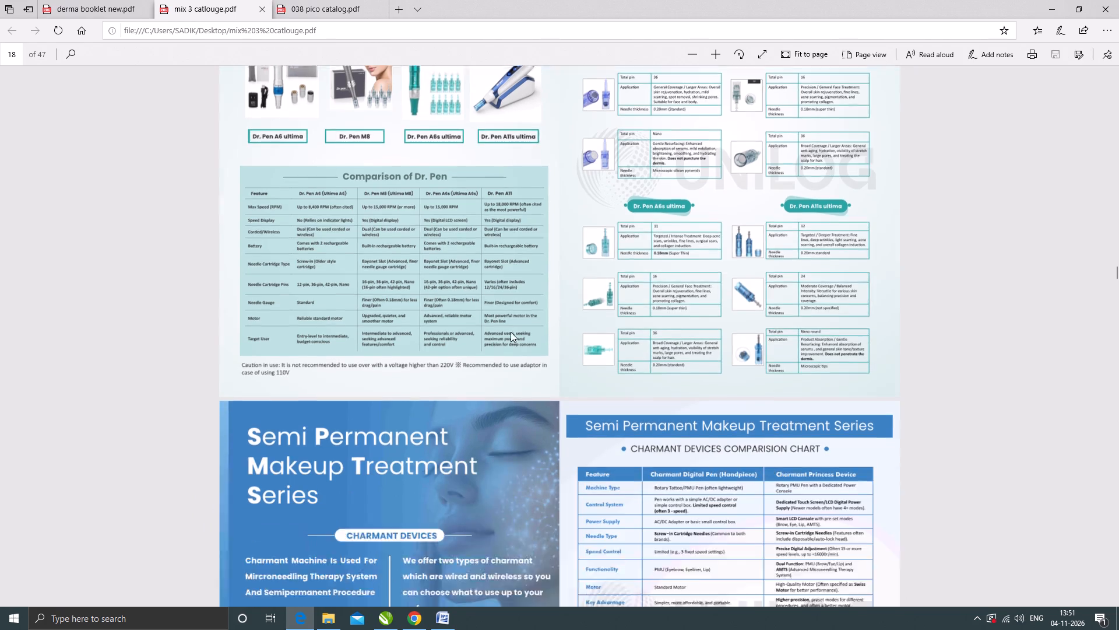
scroll(511, 332, down, 1)
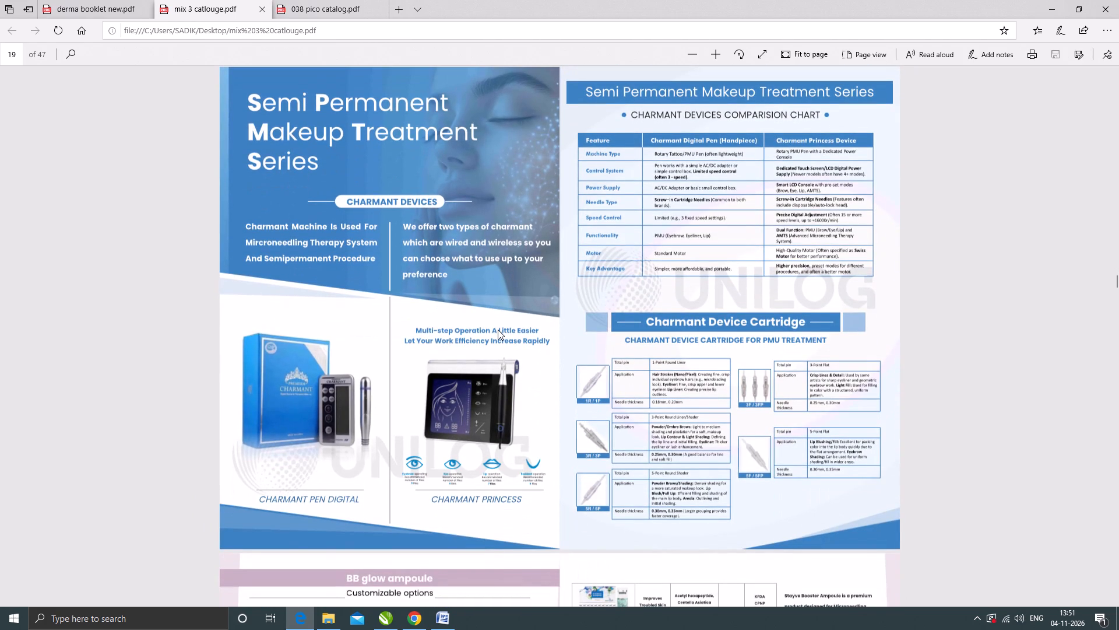
scroll(498, 330, up, 1)
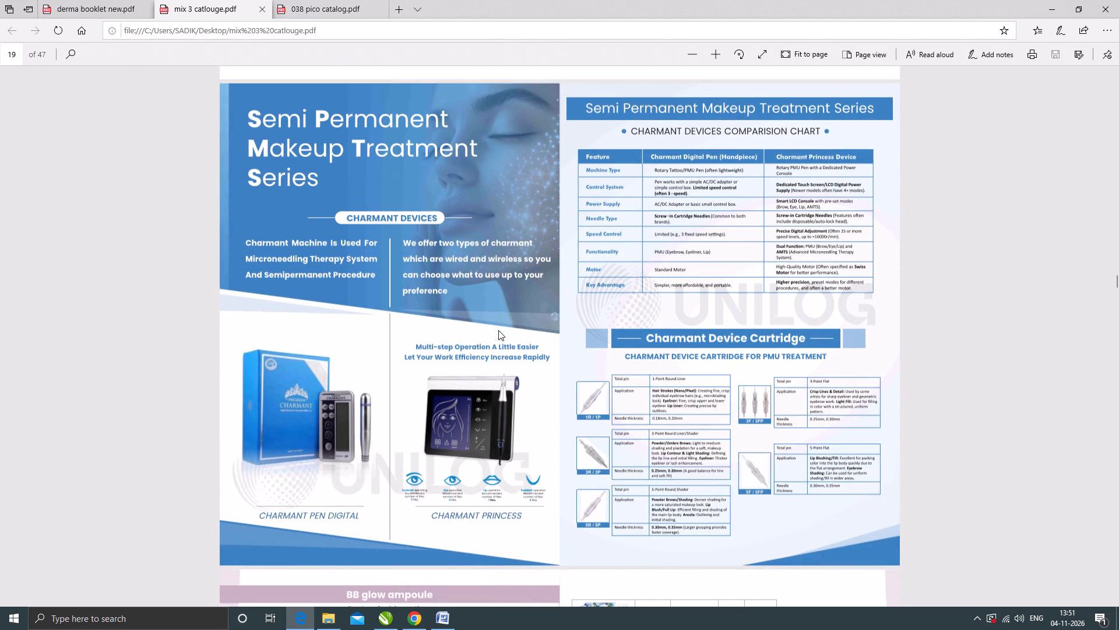
scroll(498, 330, down, 1)
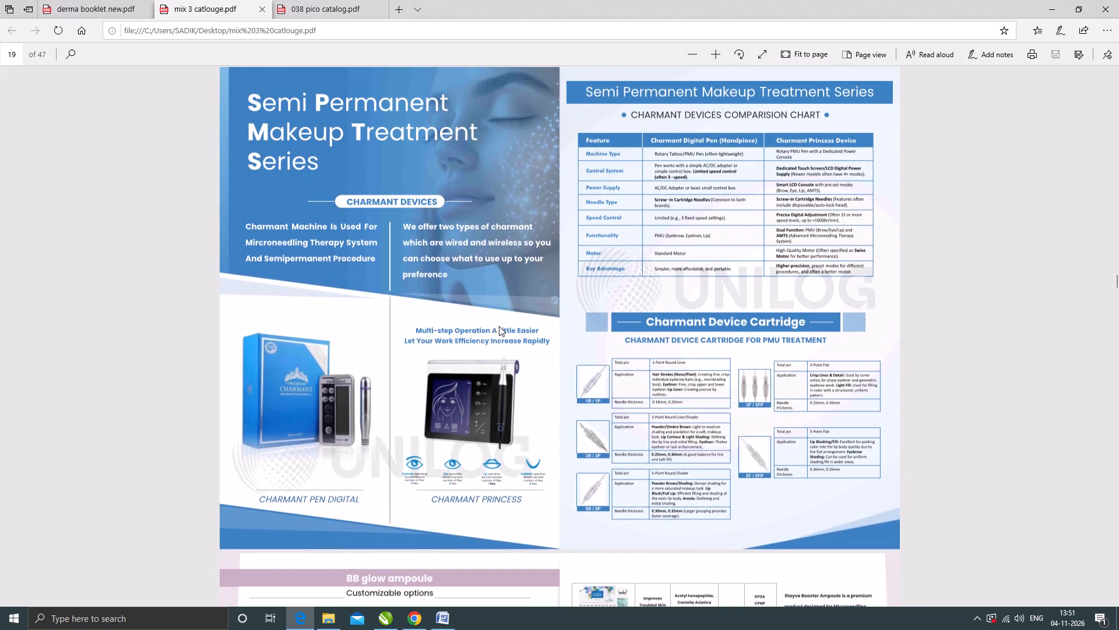
scroll(499, 326, up, 7)
scroll(503, 327, down, 7)
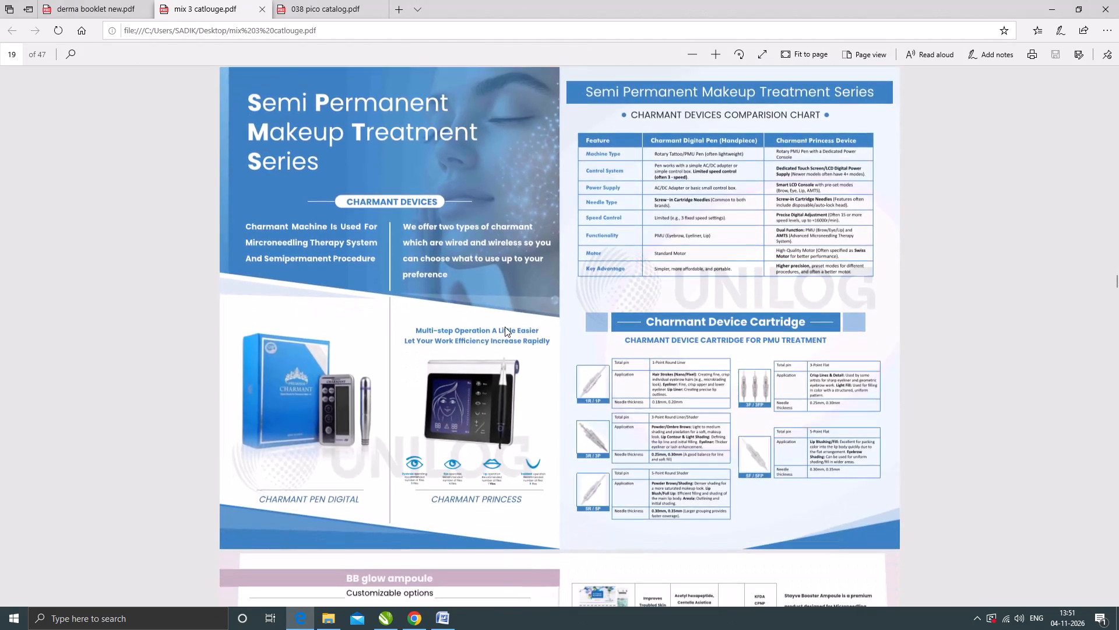
scroll(503, 353, down, 4)
scroll(503, 363, up, 6)
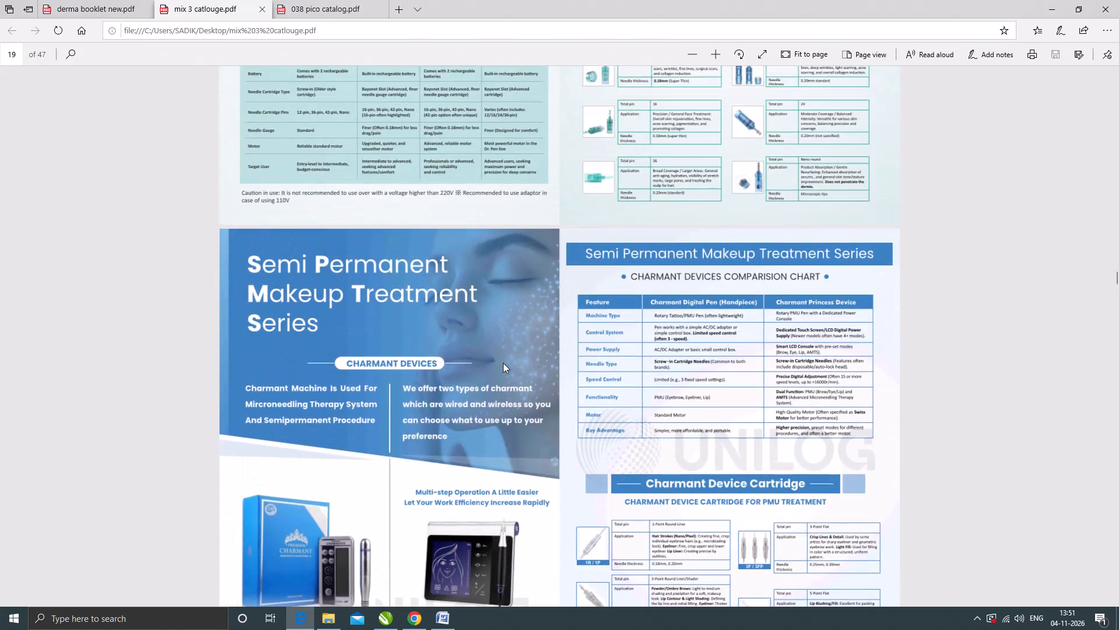
scroll(503, 363, down, 3)
scroll(503, 363, up, 1)
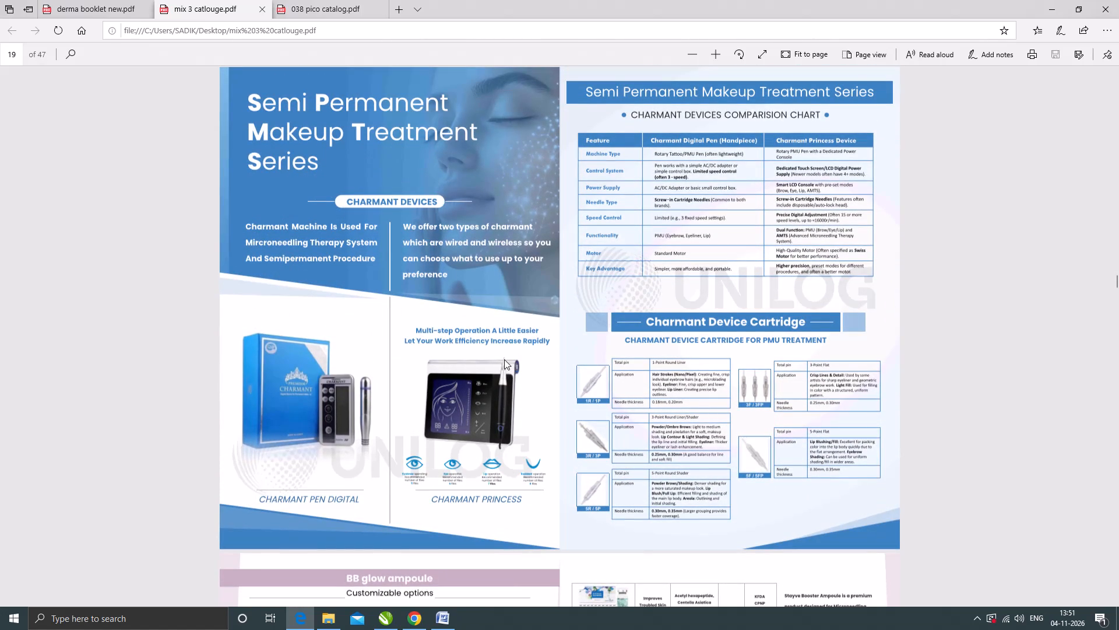
scroll(504, 359, up, 1)
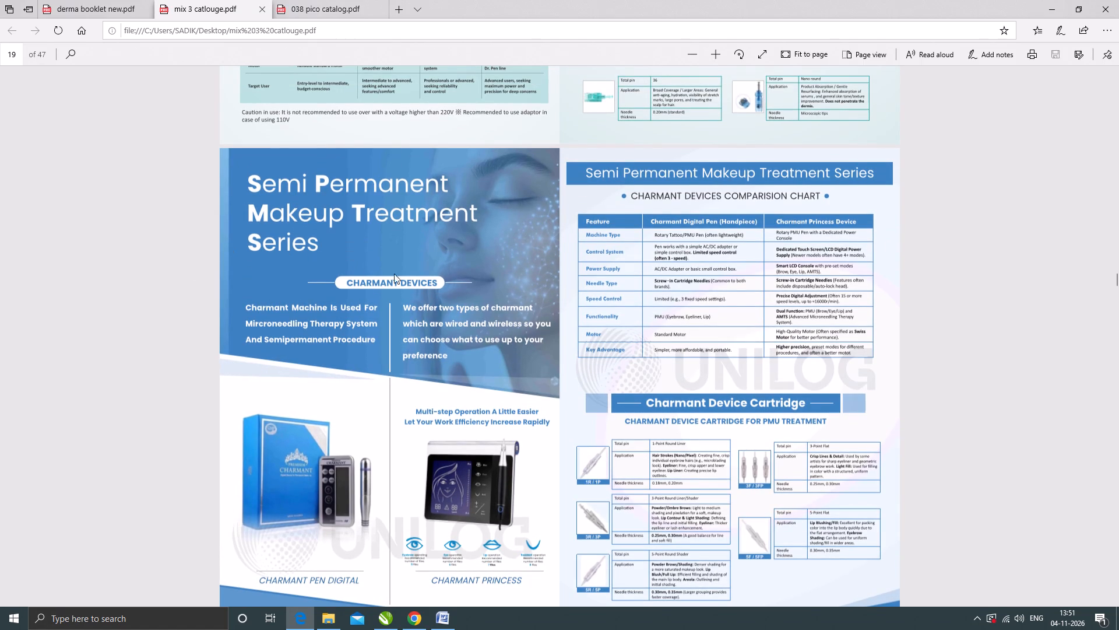
scroll(454, 303, down, 6)
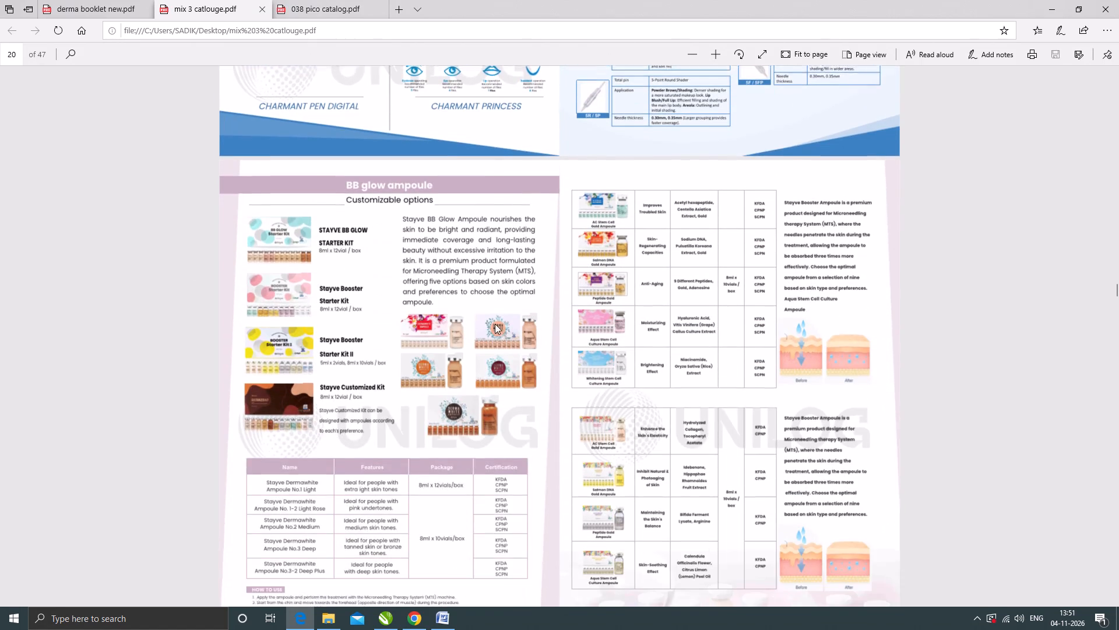
scroll(455, 302, down, 1)
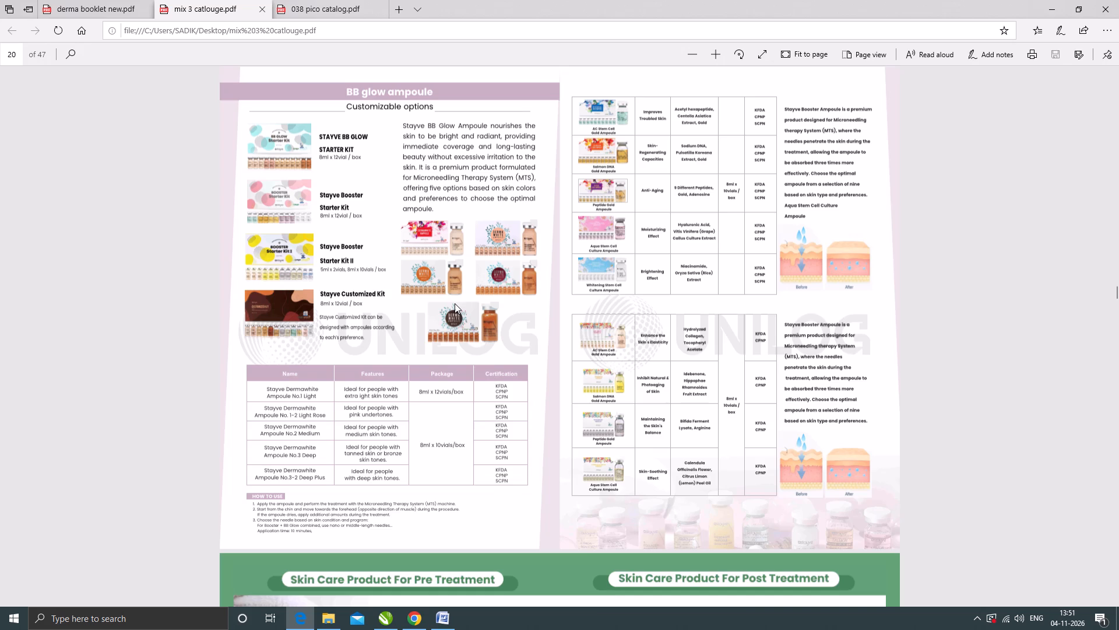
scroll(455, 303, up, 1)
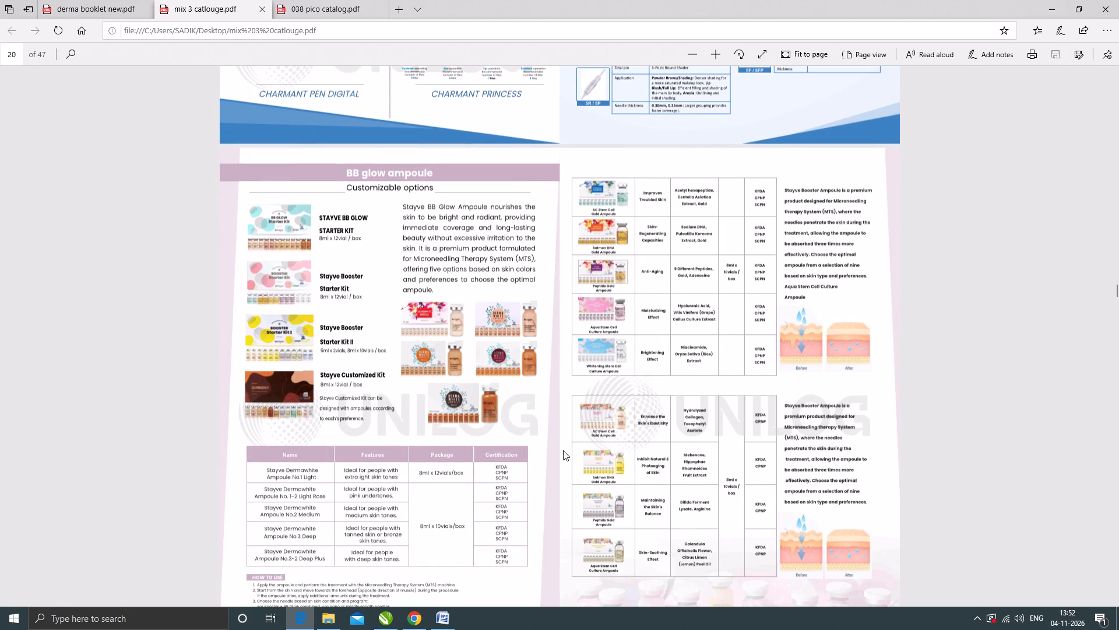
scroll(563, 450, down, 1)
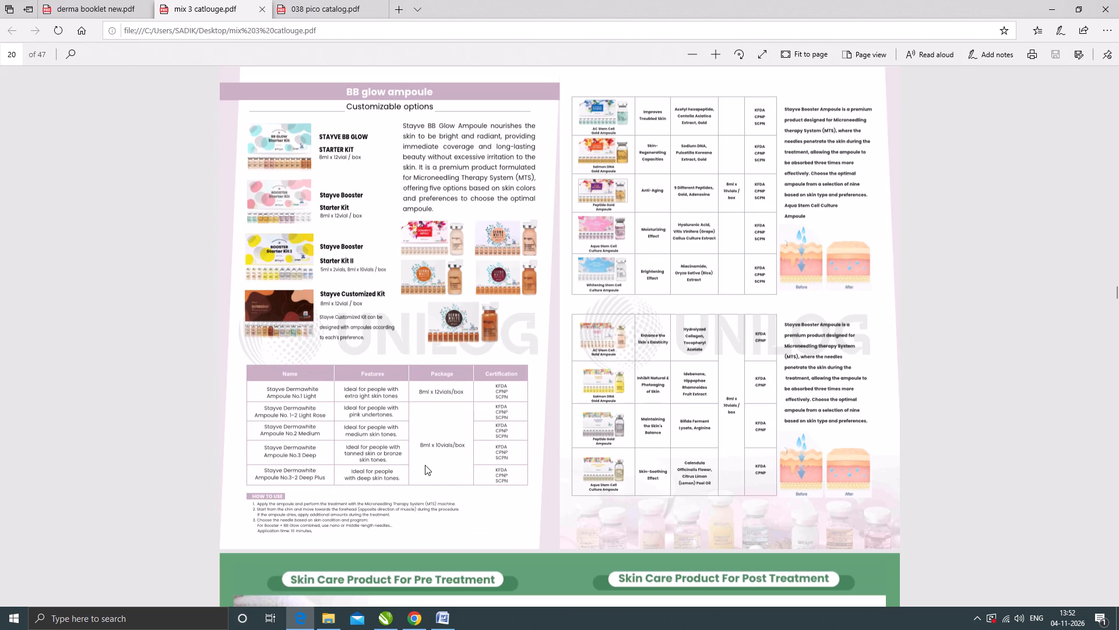
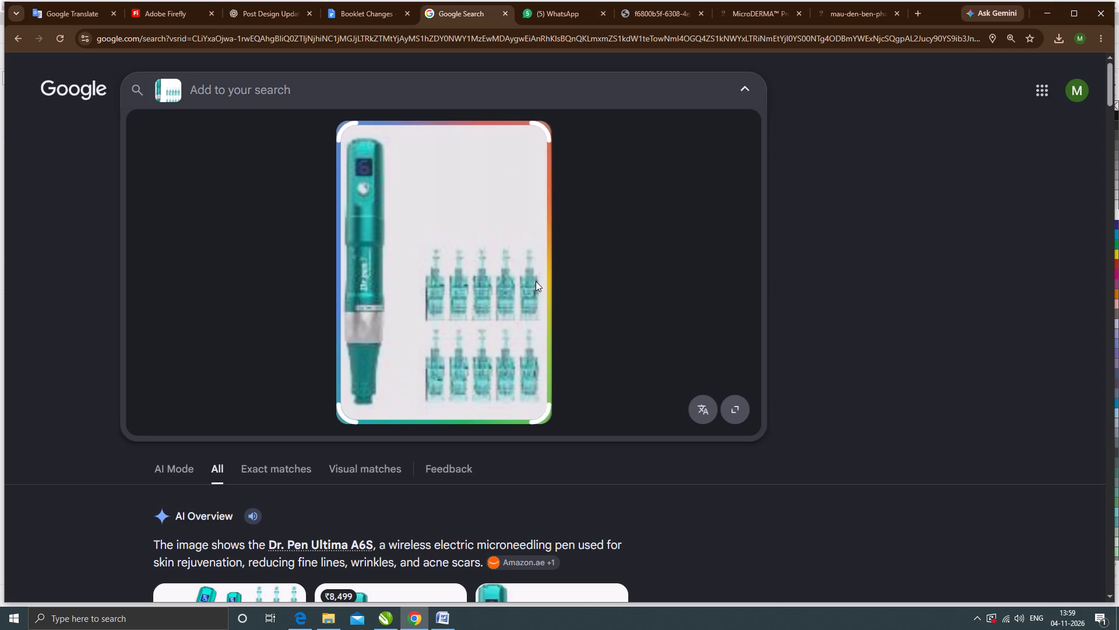
Browse the Dr. Pen A6S image-search results and view the Cosderma Store picture on its own in a separate tab.
scroll(535, 289, down, 5)
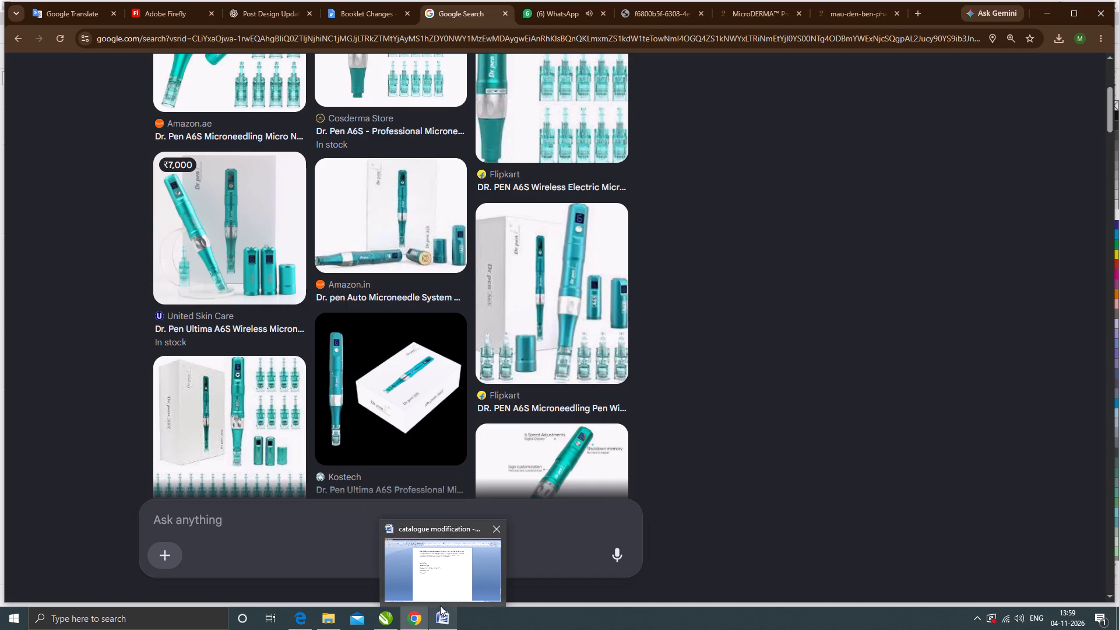
scroll(265, 224, up, 6)
scroll(384, 293, up, 2)
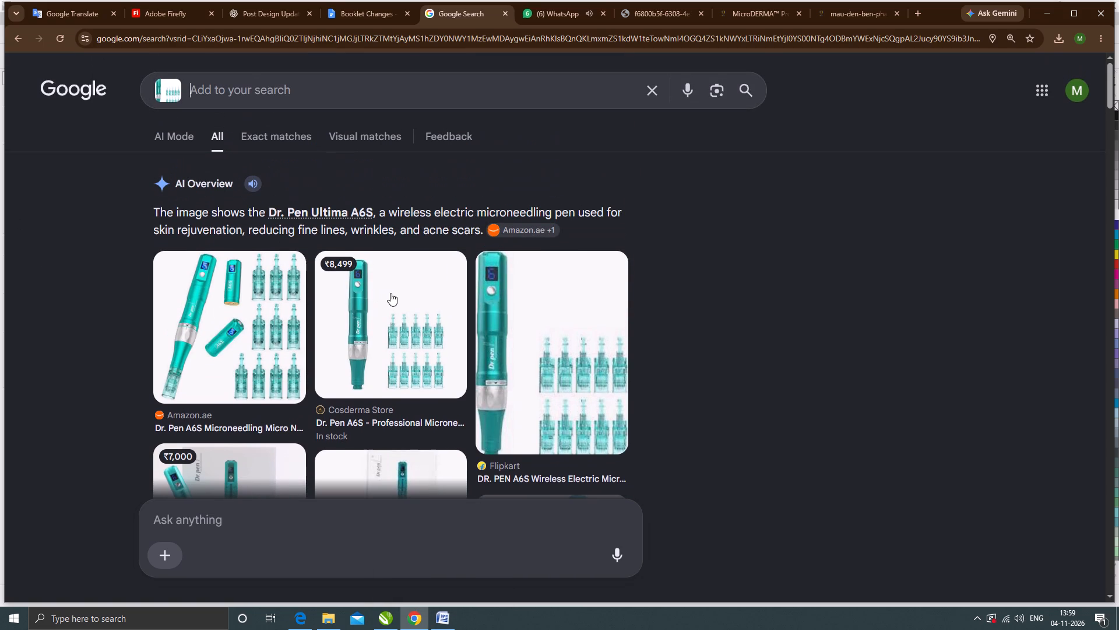
click(393, 317)
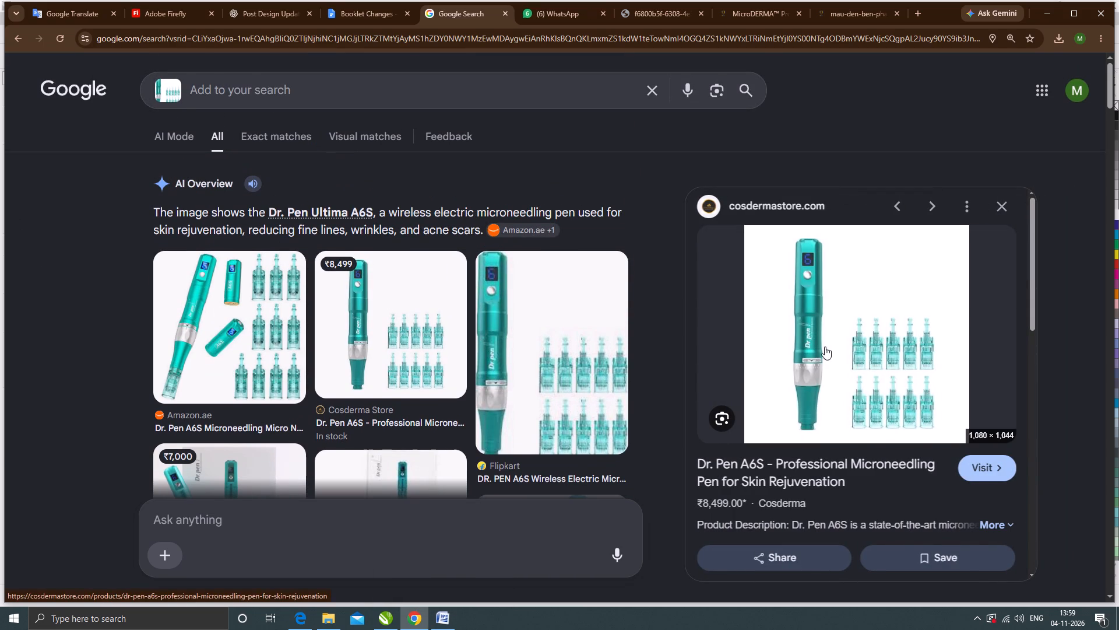
right_click(825, 346)
click(861, 501)
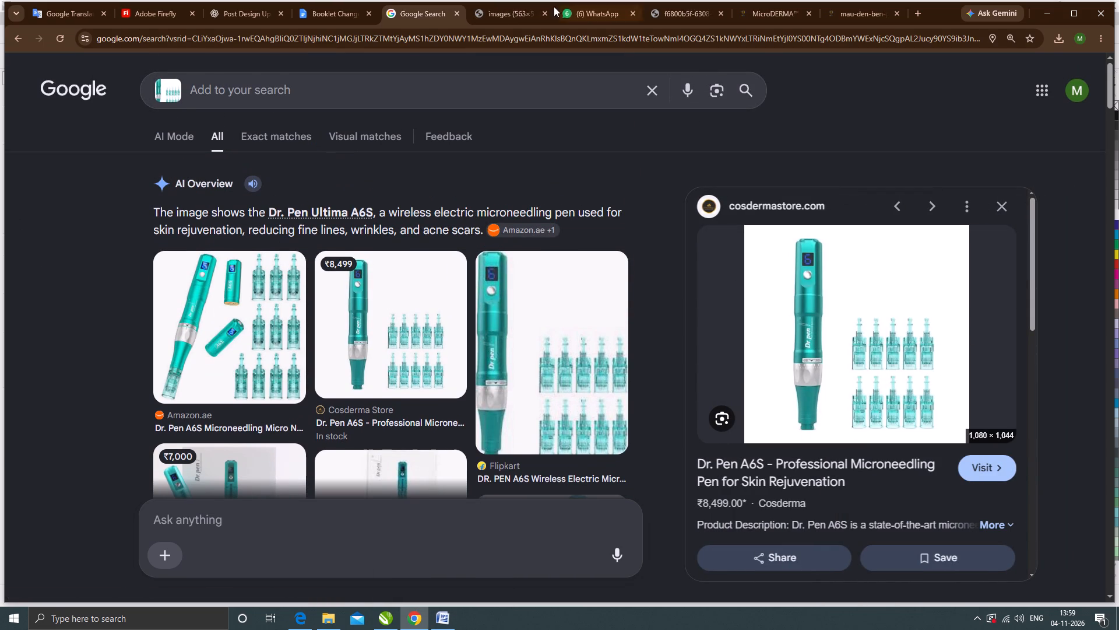
click(510, 12)
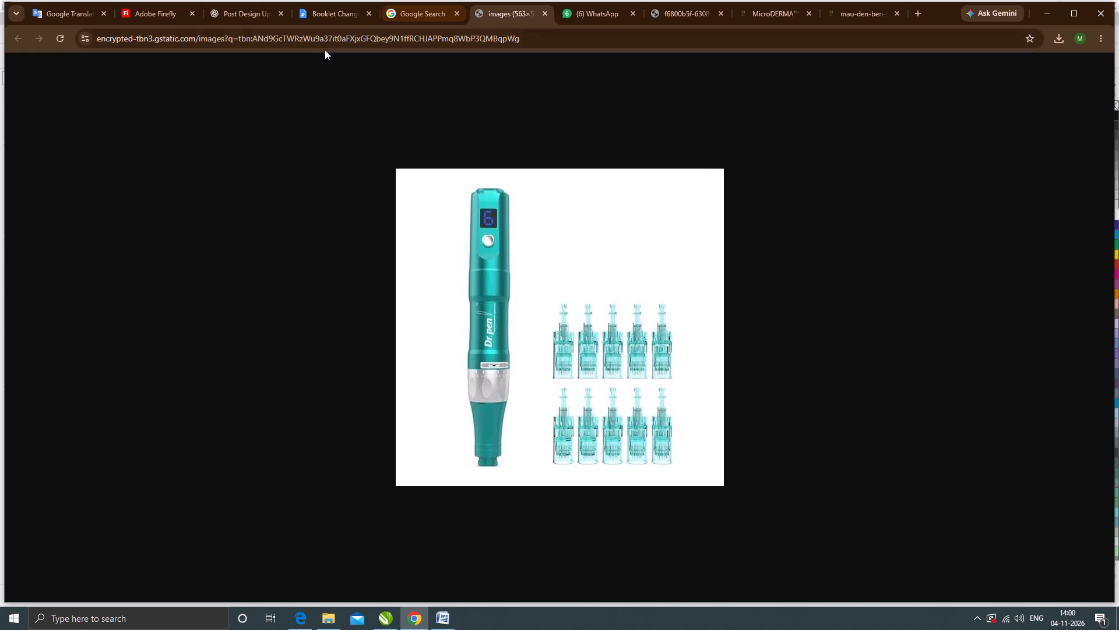
Visit Cosderma's Dr. Pen A6S product page, close the separate picture tab, and examine the enlarged pen and cartridge photo.
click(410, 9)
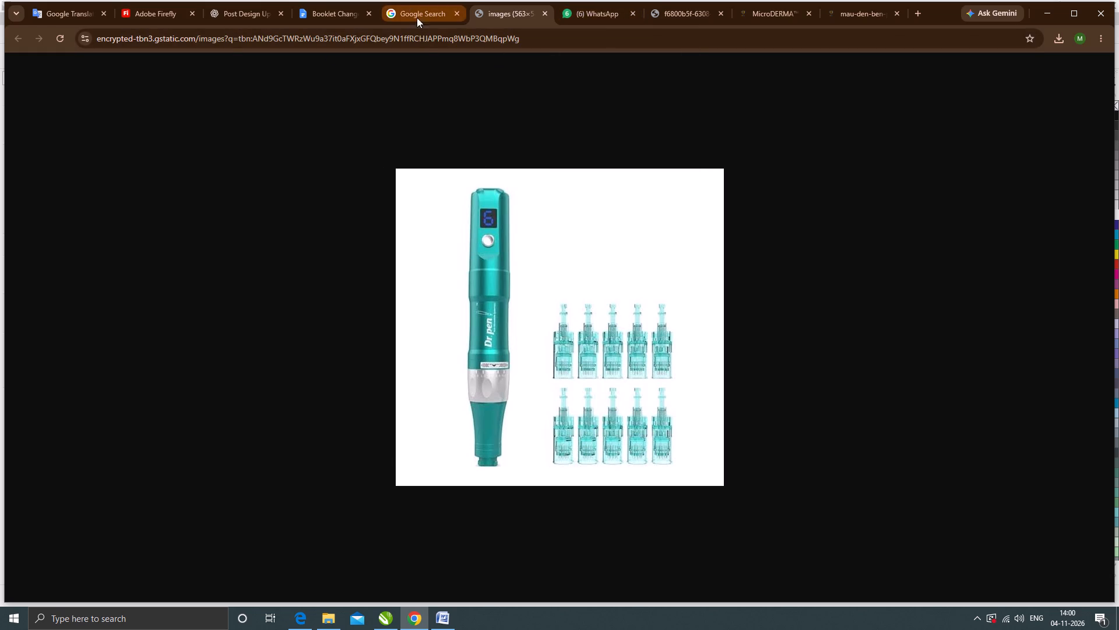
click(851, 341)
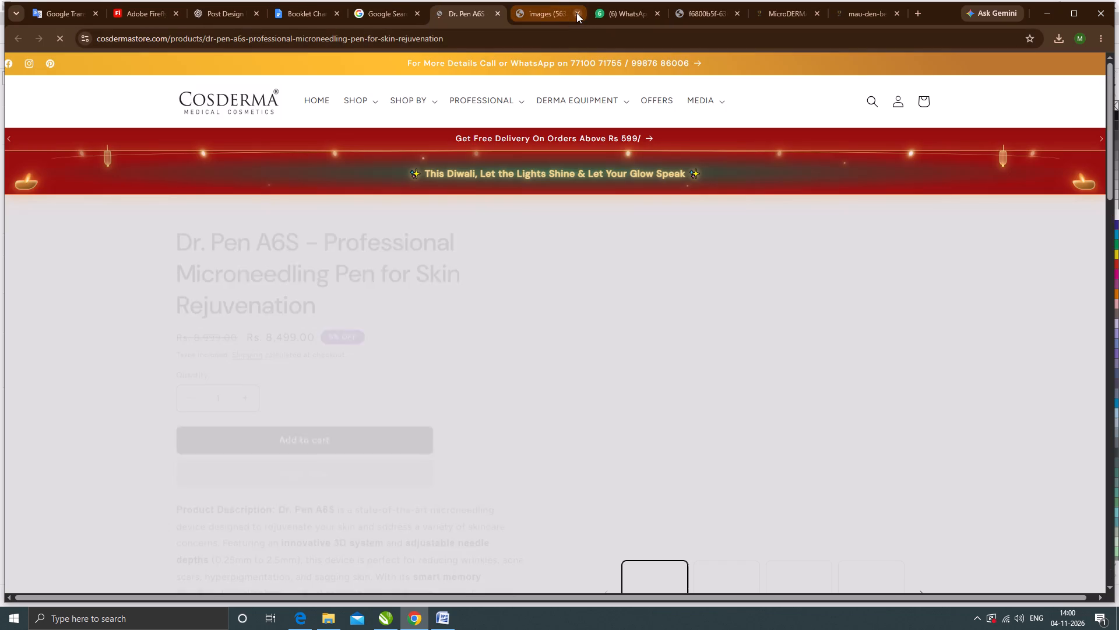
click(576, 13)
click(729, 411)
scroll(547, 275, down, 3)
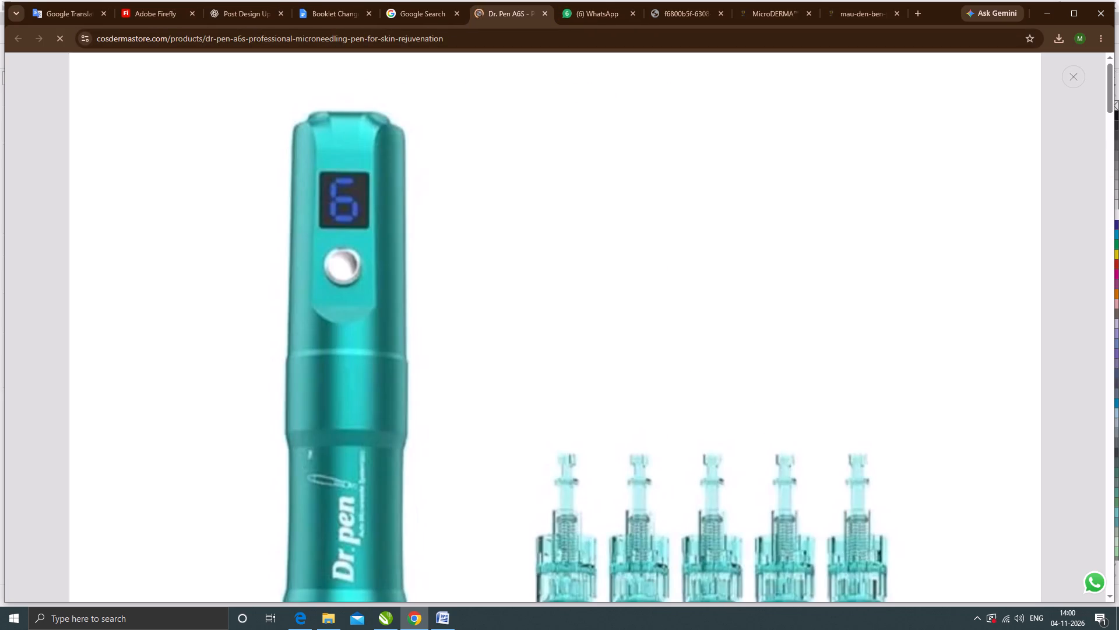
scroll(547, 283, down, 2)
click(554, 286)
scroll(738, 377, down, 3)
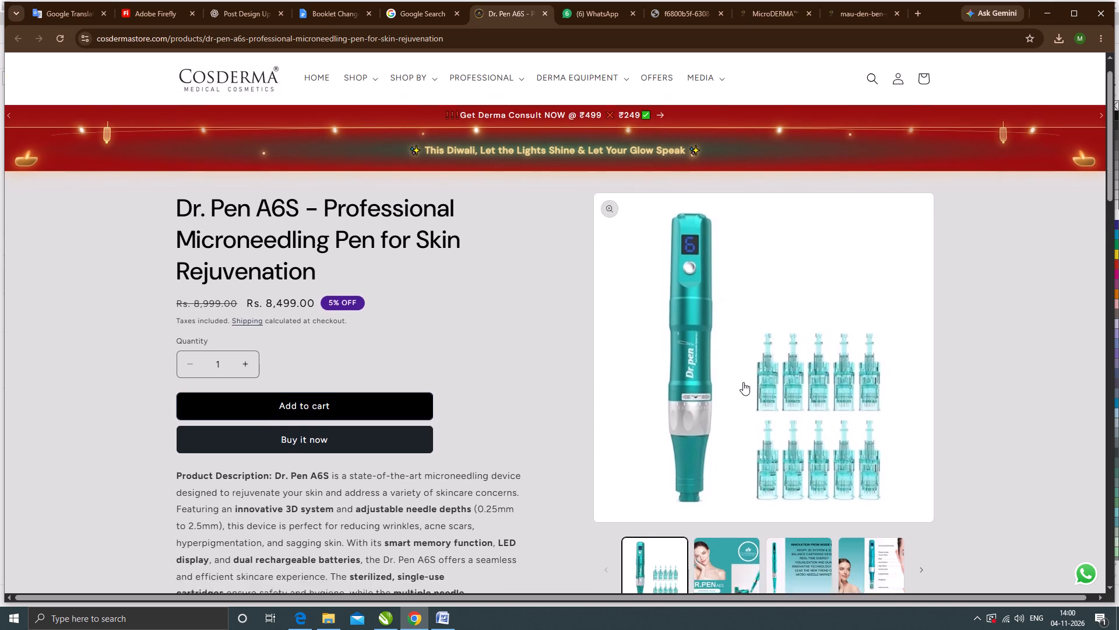
scroll(744, 382, up, 2)
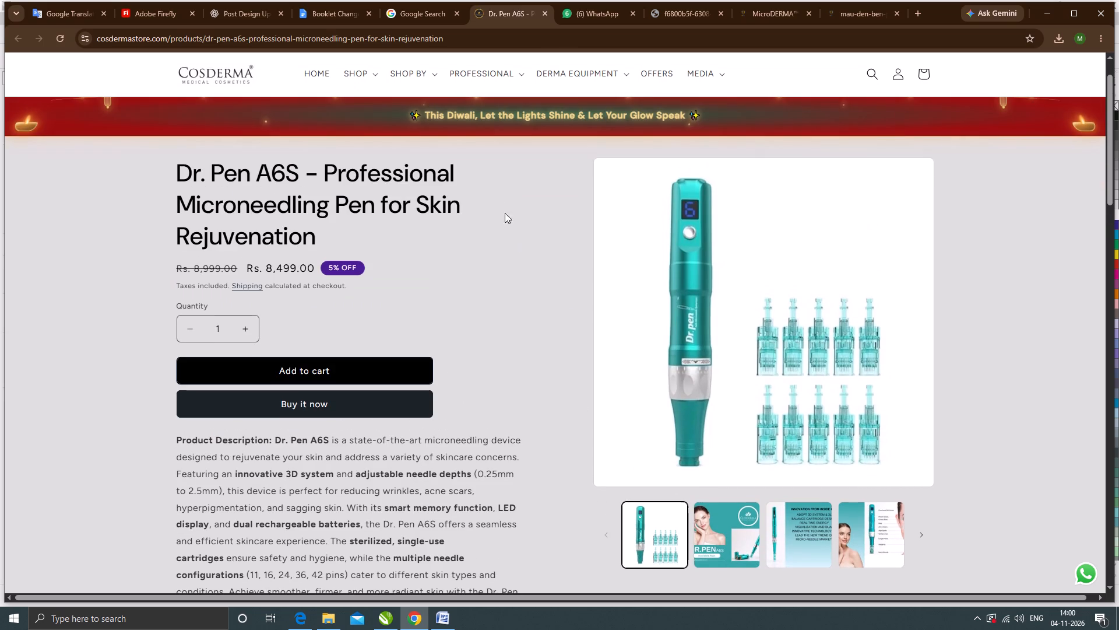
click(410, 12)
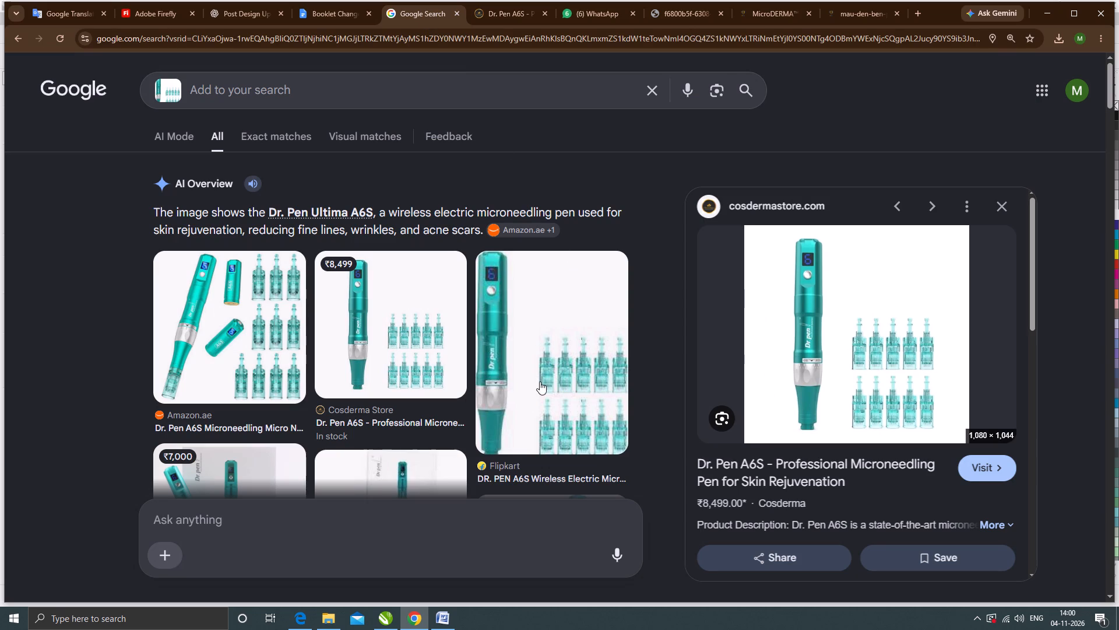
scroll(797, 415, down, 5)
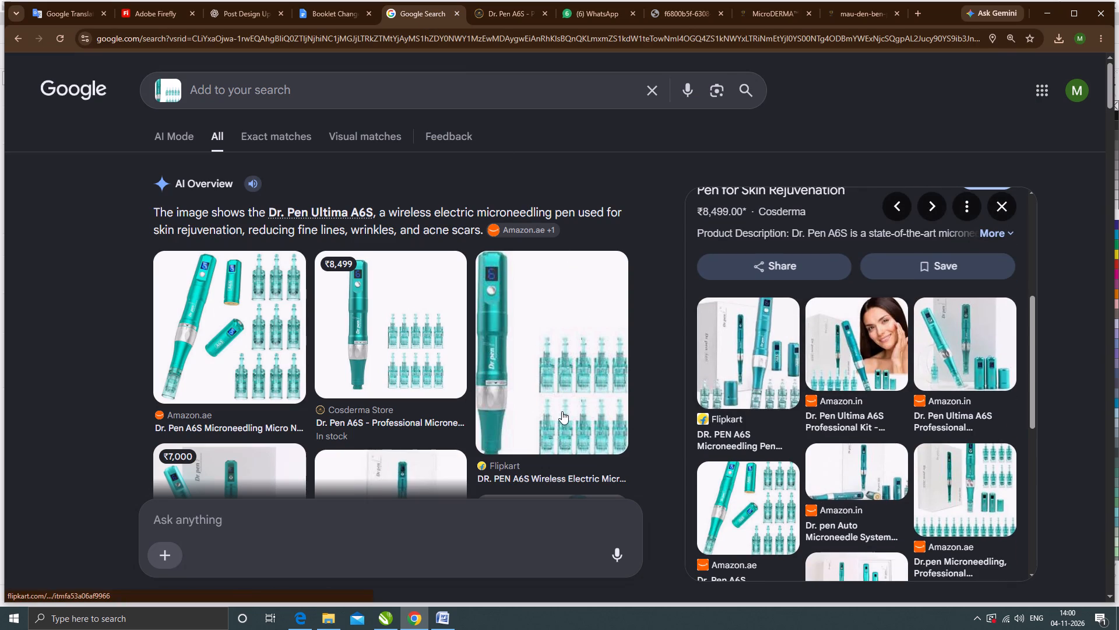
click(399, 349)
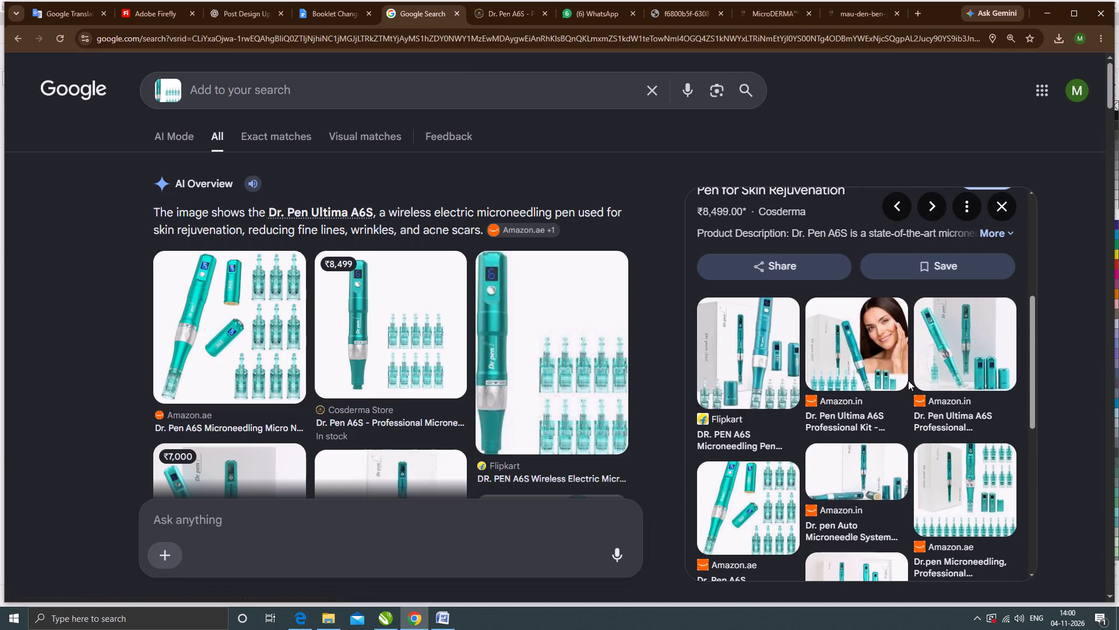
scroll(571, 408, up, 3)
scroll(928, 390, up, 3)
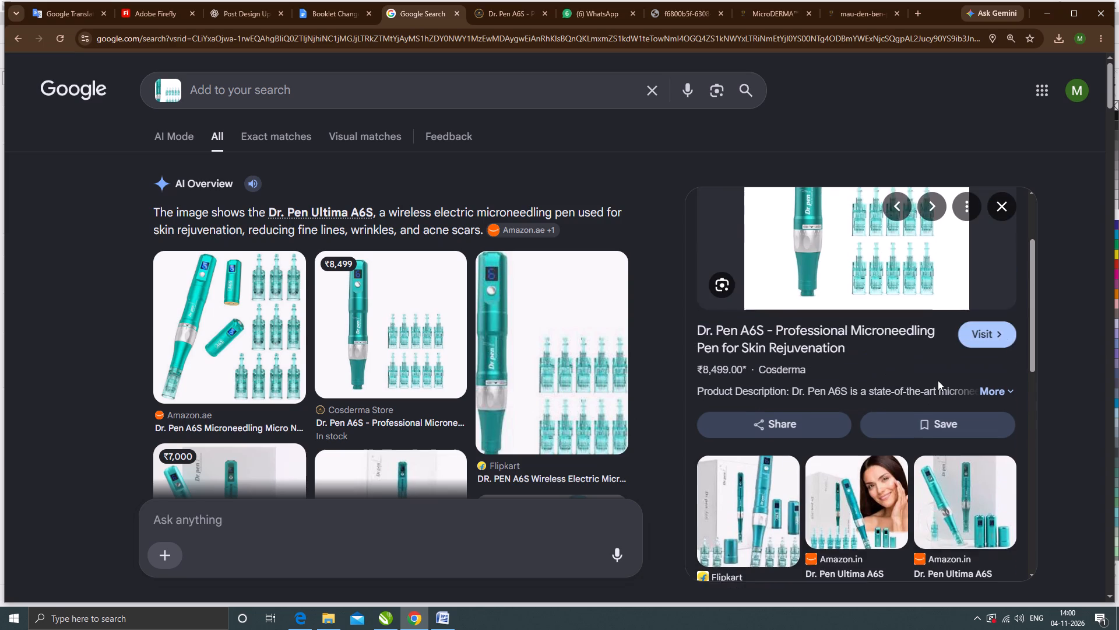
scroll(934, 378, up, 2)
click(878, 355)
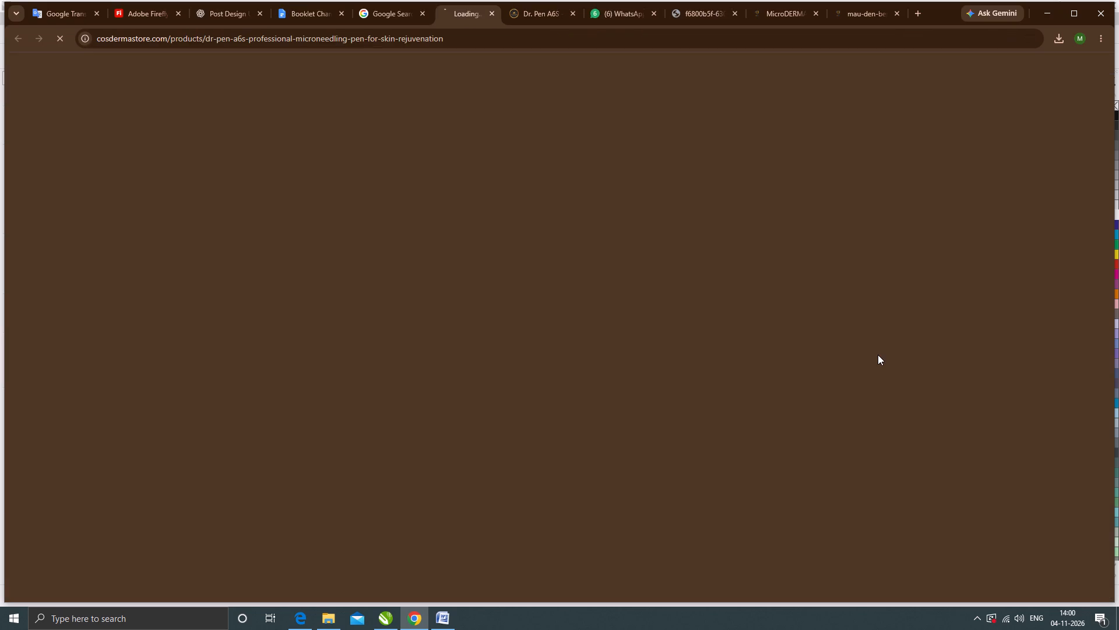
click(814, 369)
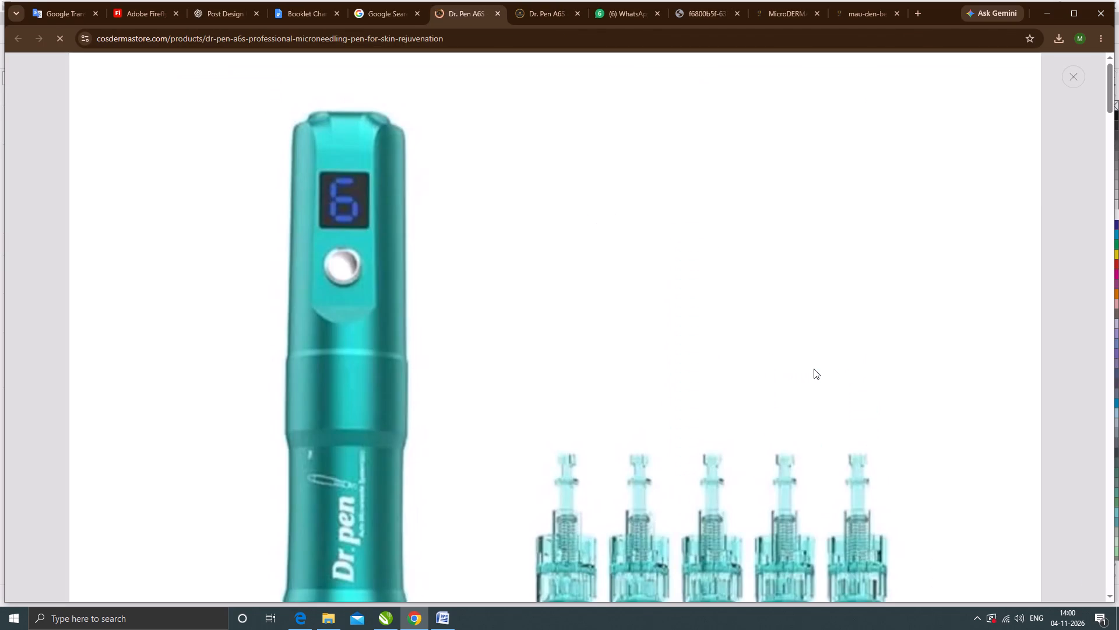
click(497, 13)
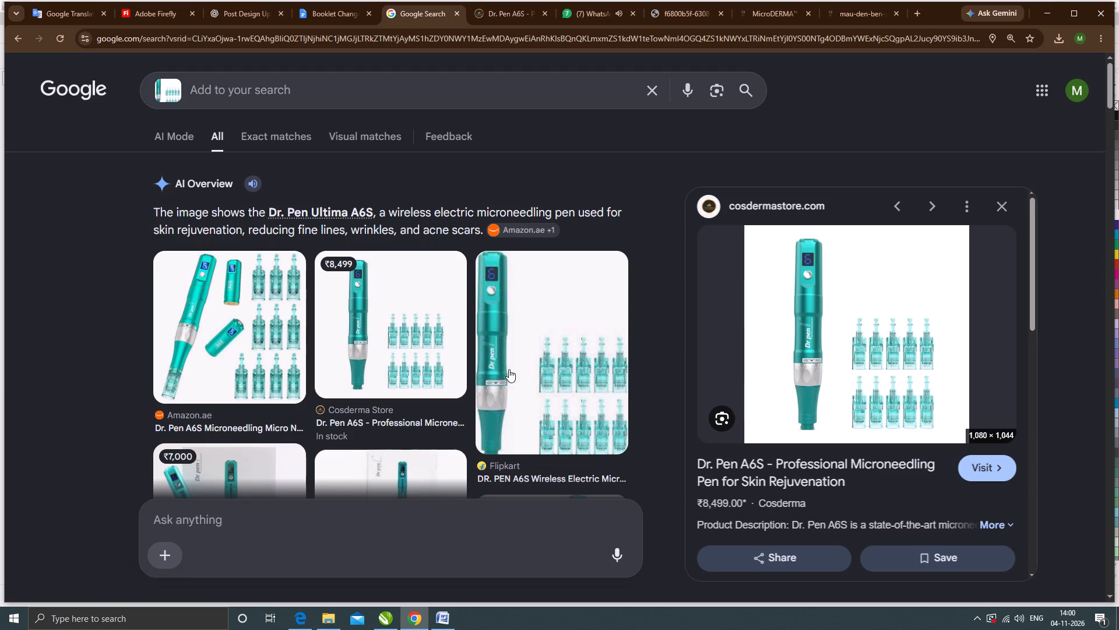
Look through further Dr. Pen A6S image-search results for a suitable picture of the pen and its cartridges.
scroll(409, 386, down, 4)
scroll(414, 363, up, 1)
scroll(263, 370, down, 5)
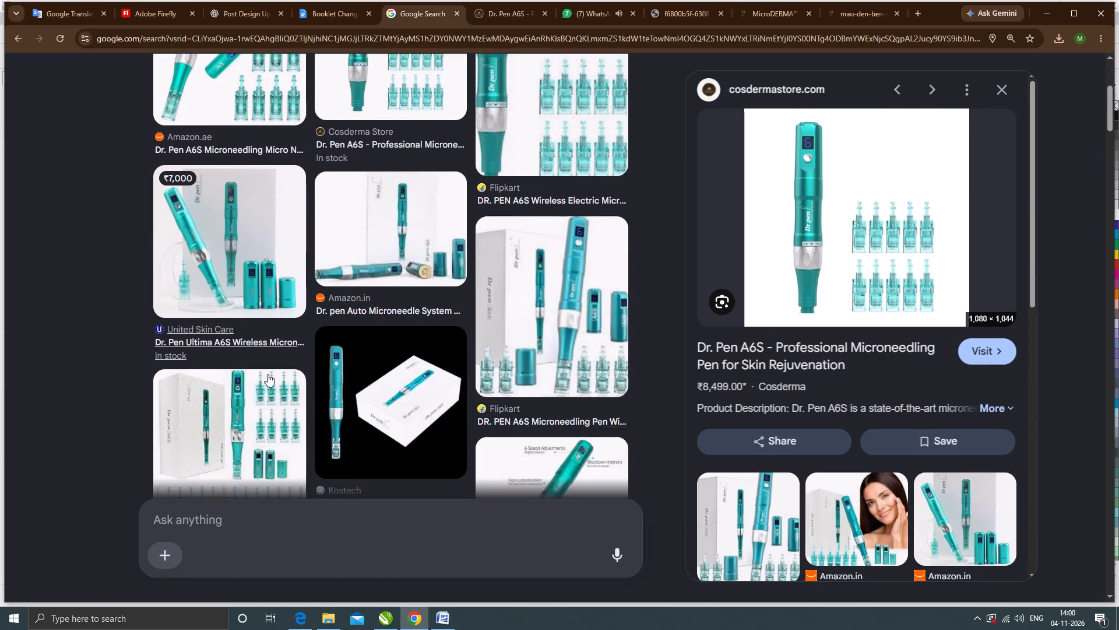
scroll(364, 380, down, 7)
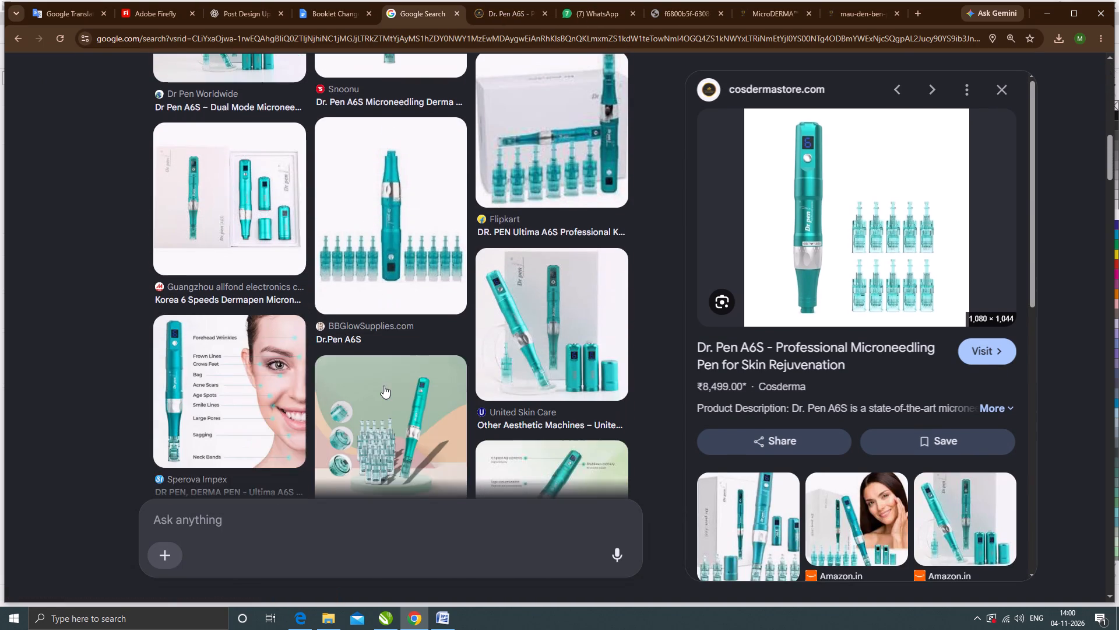
scroll(383, 386, down, 7)
click(264, 221)
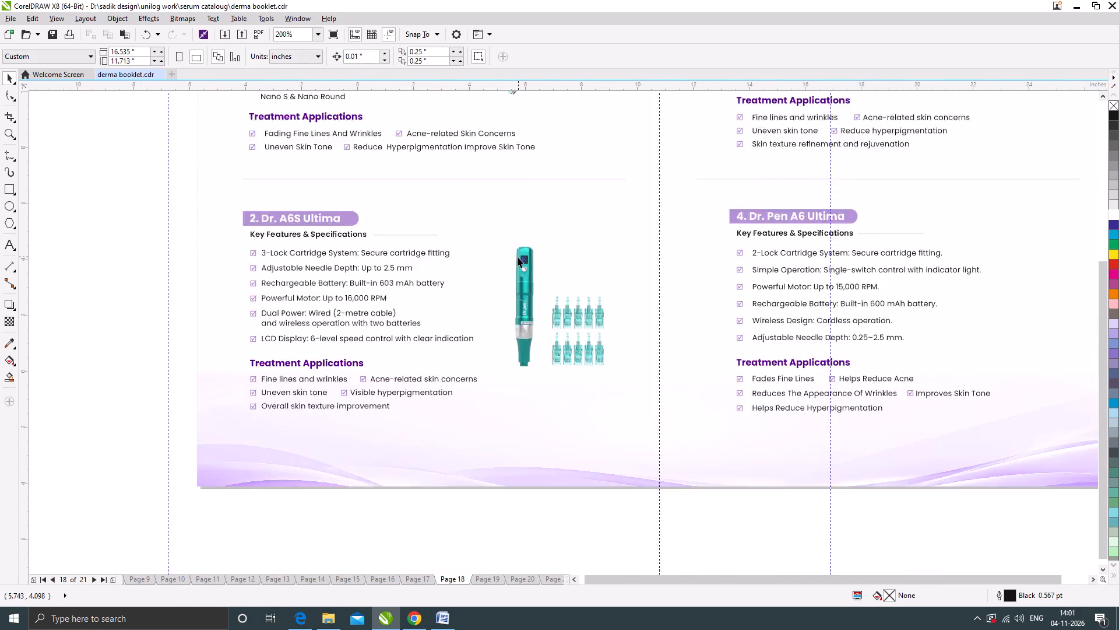
Enlarge the Dr. A6S Ultima device image on page 18 to about 1.93 by 2.70 inches.
click(548, 303)
scroll(554, 309, up, 1)
drag(577, 328, 579, 328)
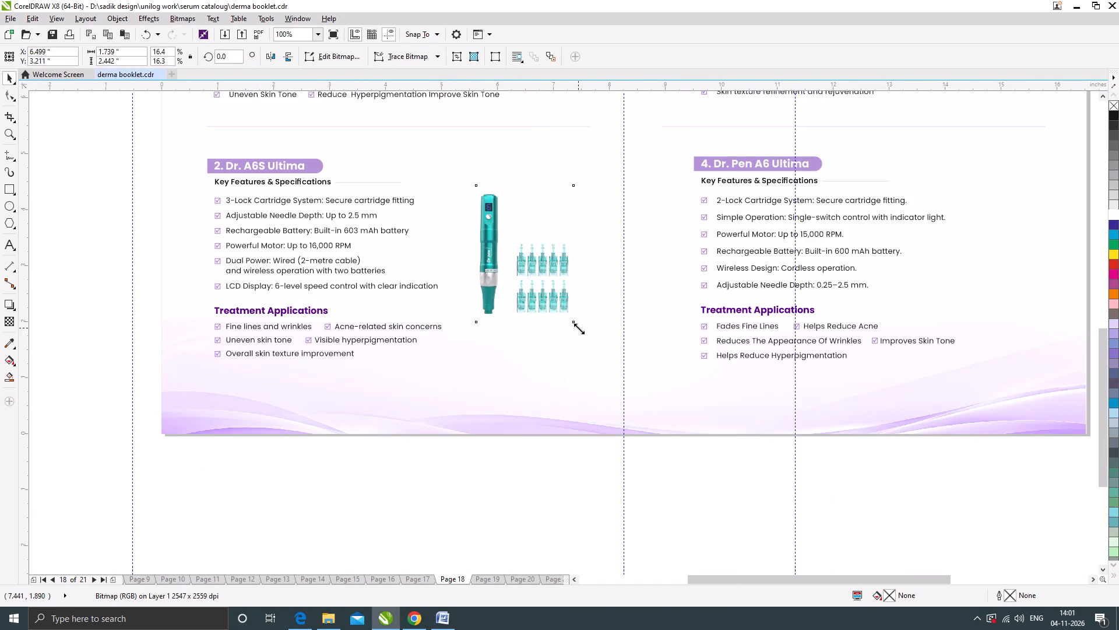
drag(579, 328, 587, 341)
scroll(534, 322, down, 1)
click(839, 385)
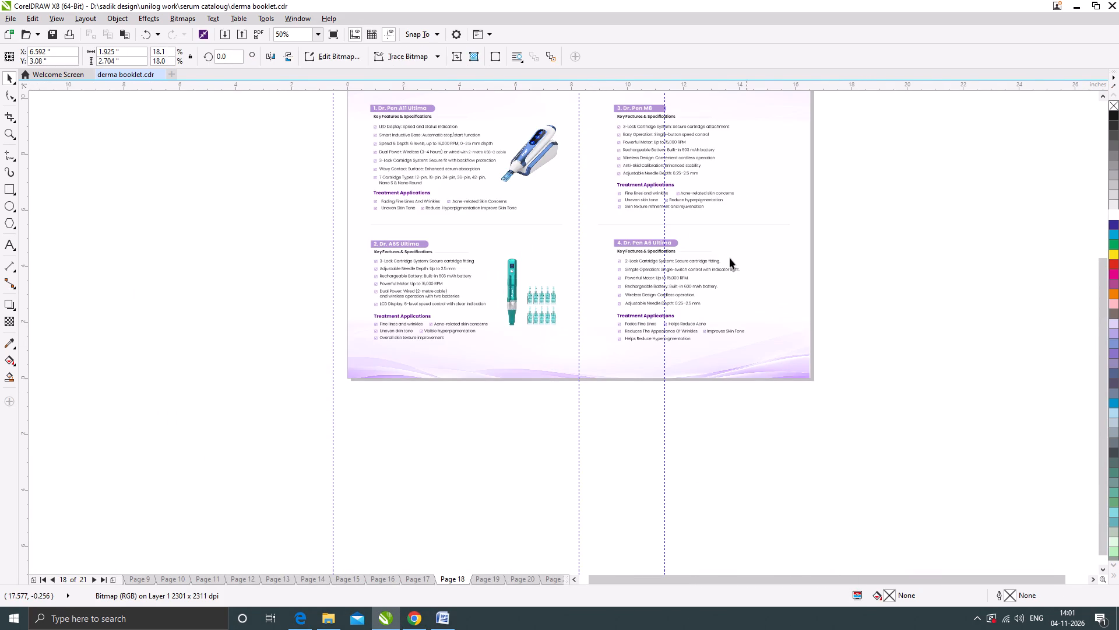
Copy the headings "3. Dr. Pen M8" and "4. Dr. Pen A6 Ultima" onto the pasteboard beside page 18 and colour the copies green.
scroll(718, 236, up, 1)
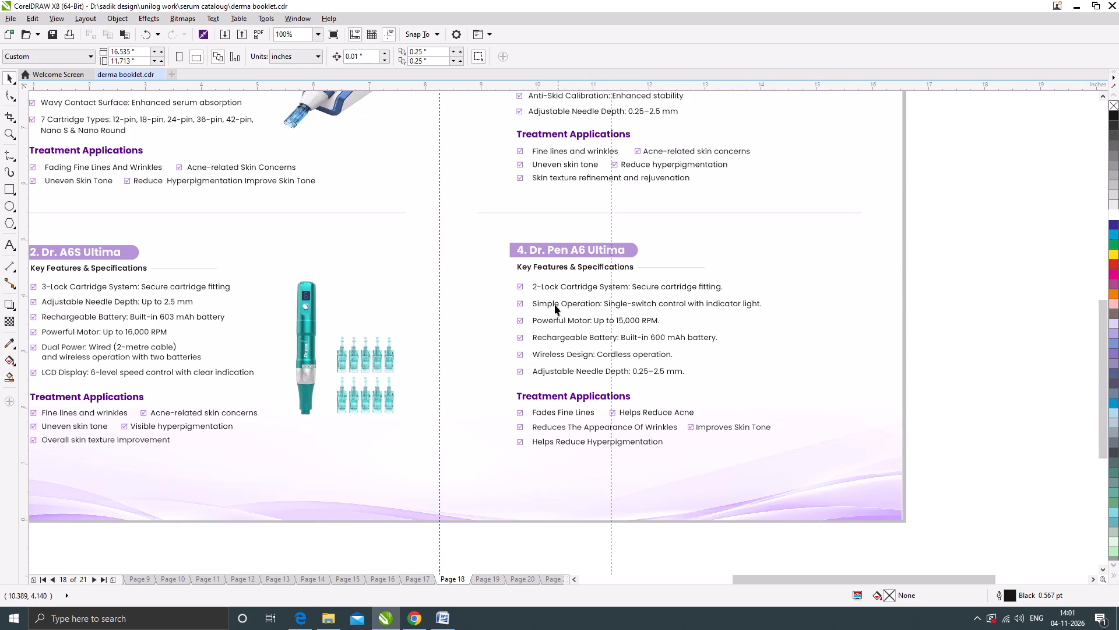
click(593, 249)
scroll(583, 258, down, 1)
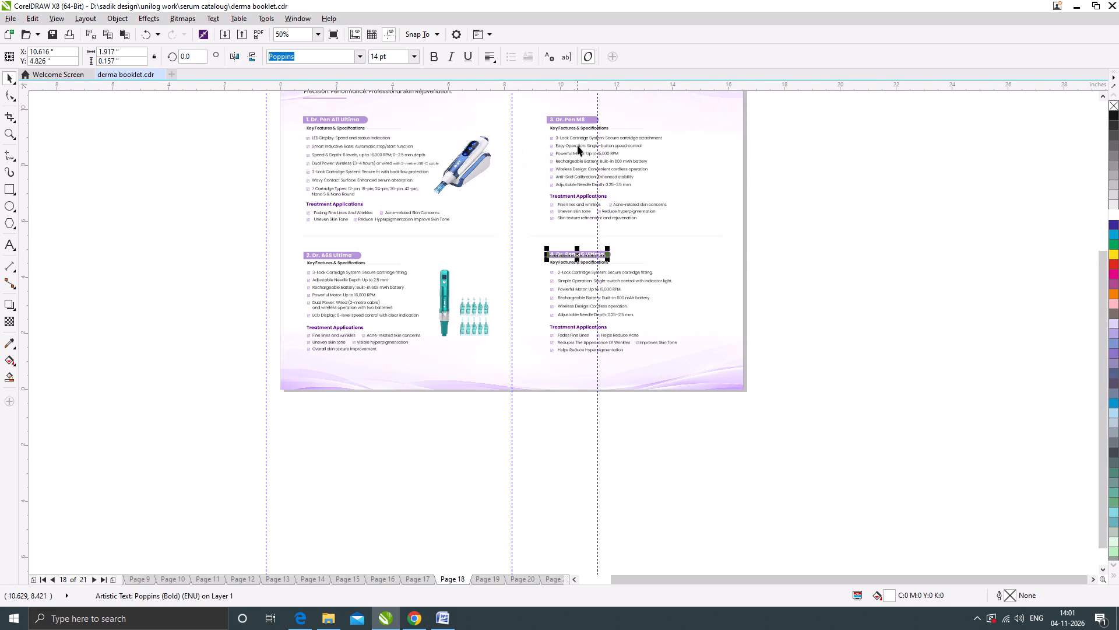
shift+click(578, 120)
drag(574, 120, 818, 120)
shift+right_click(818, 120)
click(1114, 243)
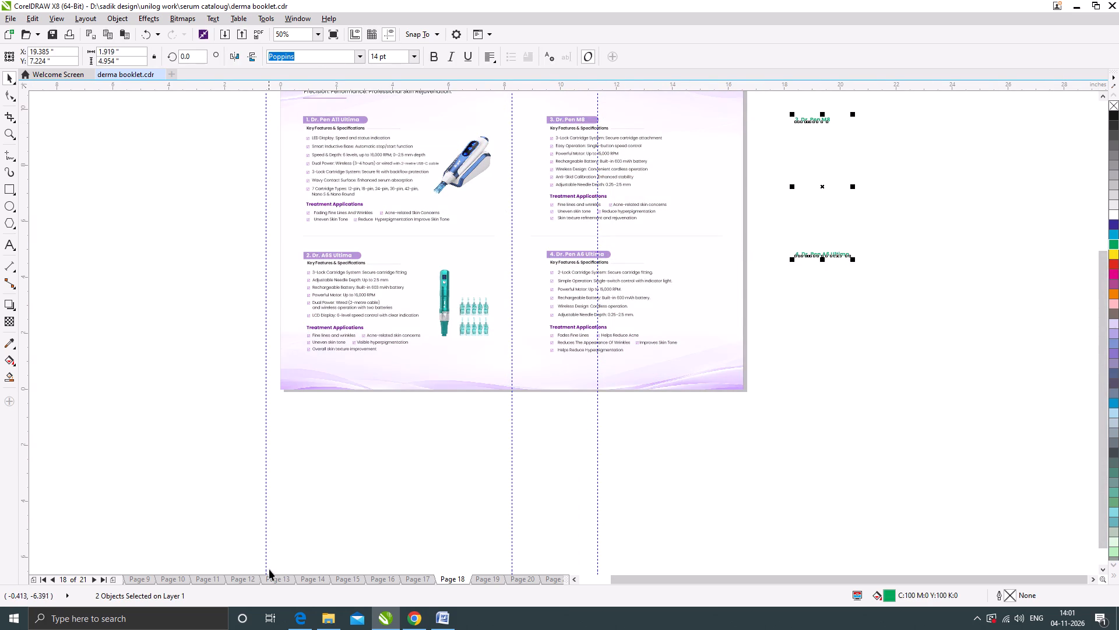
Find the Microneedling Portable Devices section on page 10 and copy its Dr. Pen A6 Ultima image to the pasteboard.
click(276, 578)
click(251, 583)
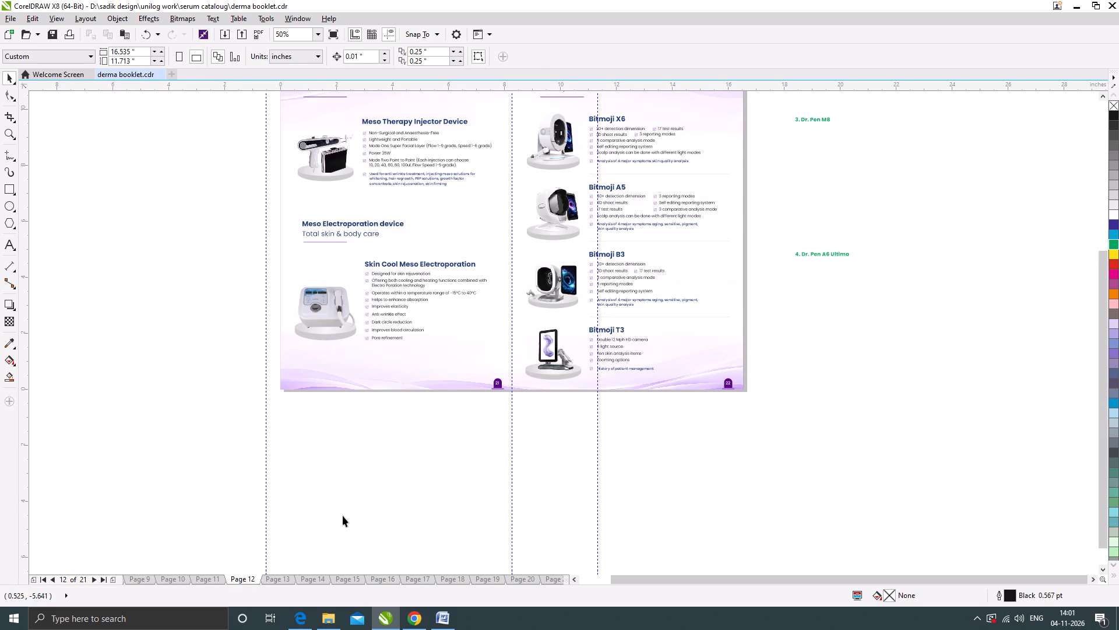
key(Pause)
key(Page_Up)
scroll(574, 335, down, 1)
scroll(572, 241, up, 1)
key(Page_Up)
key(Page_Up)
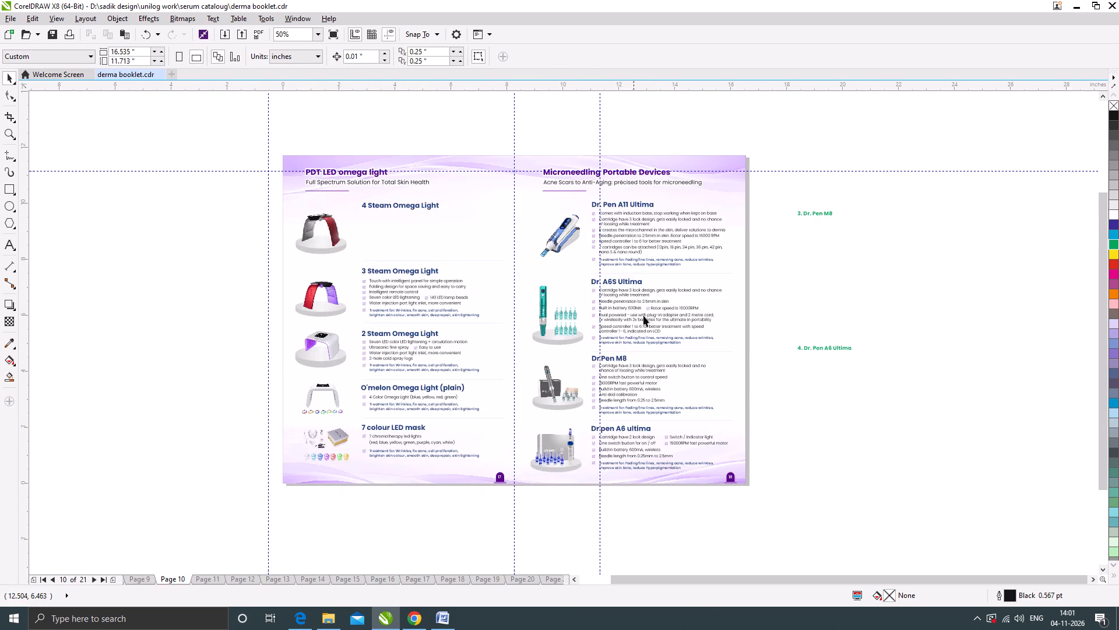
key(Page_Down)
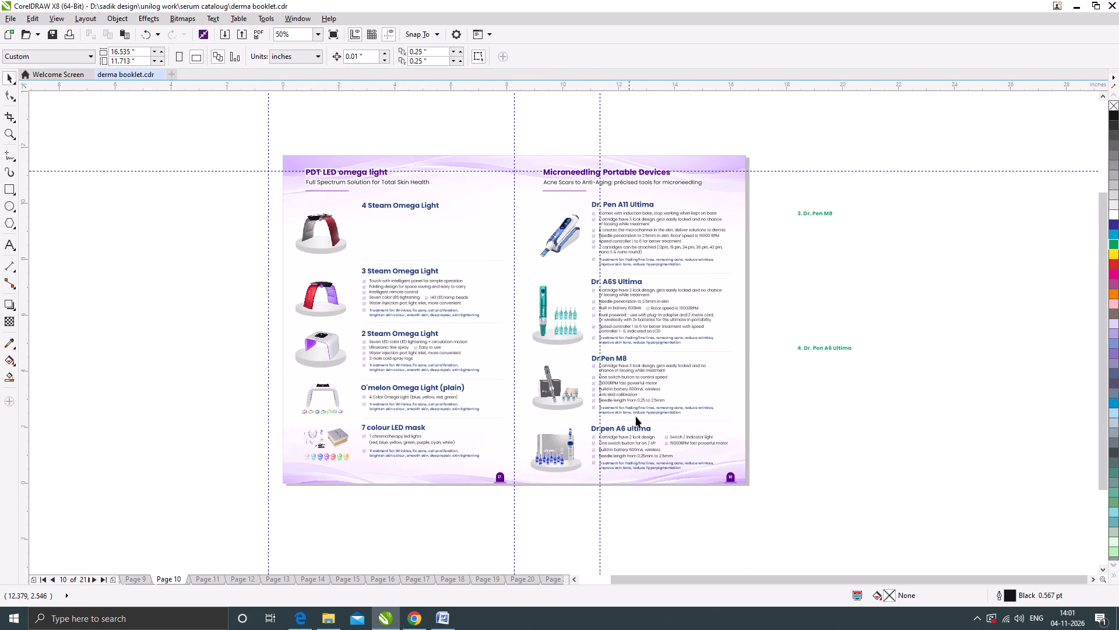
scroll(648, 418, up, 1)
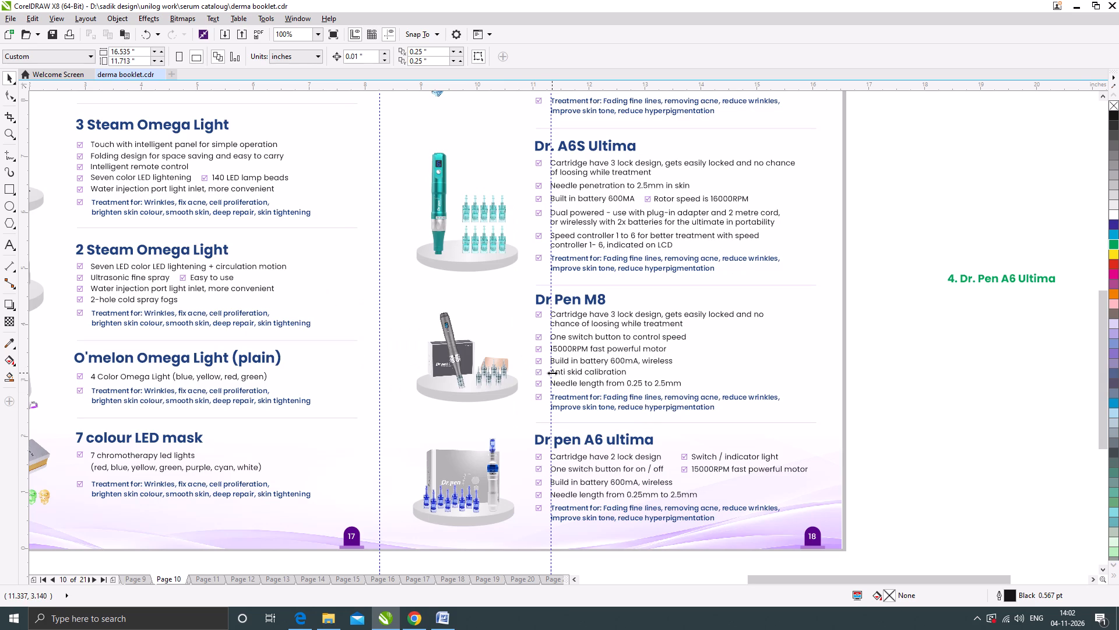
click(469, 485)
scroll(447, 512, up, 2)
scroll(435, 460, down, 4)
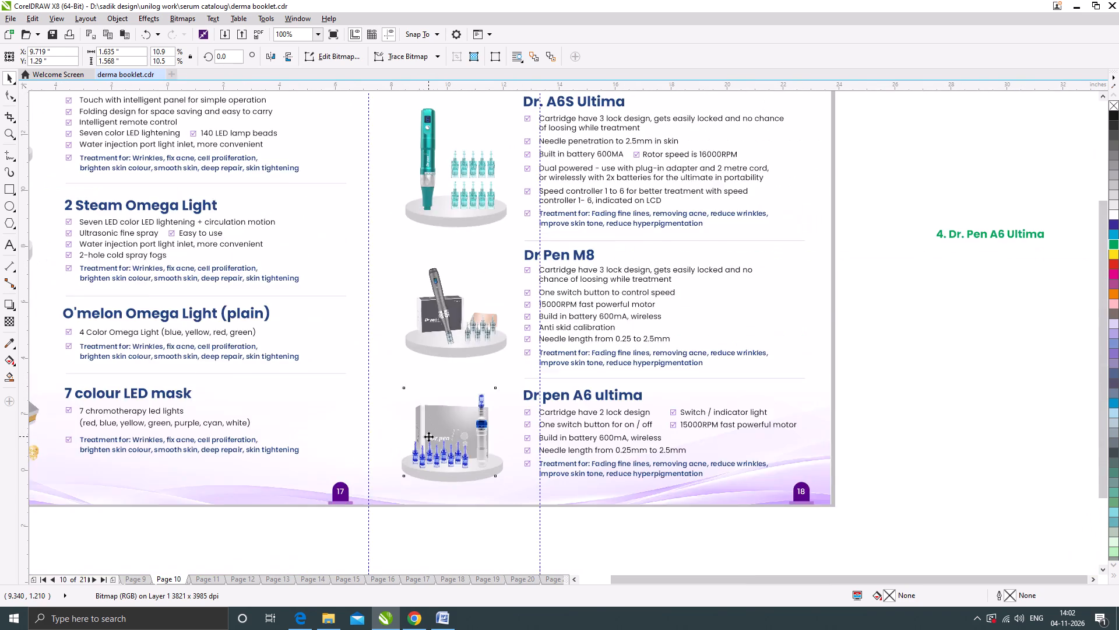
drag(431, 435, 709, 393)
right_click(709, 393)
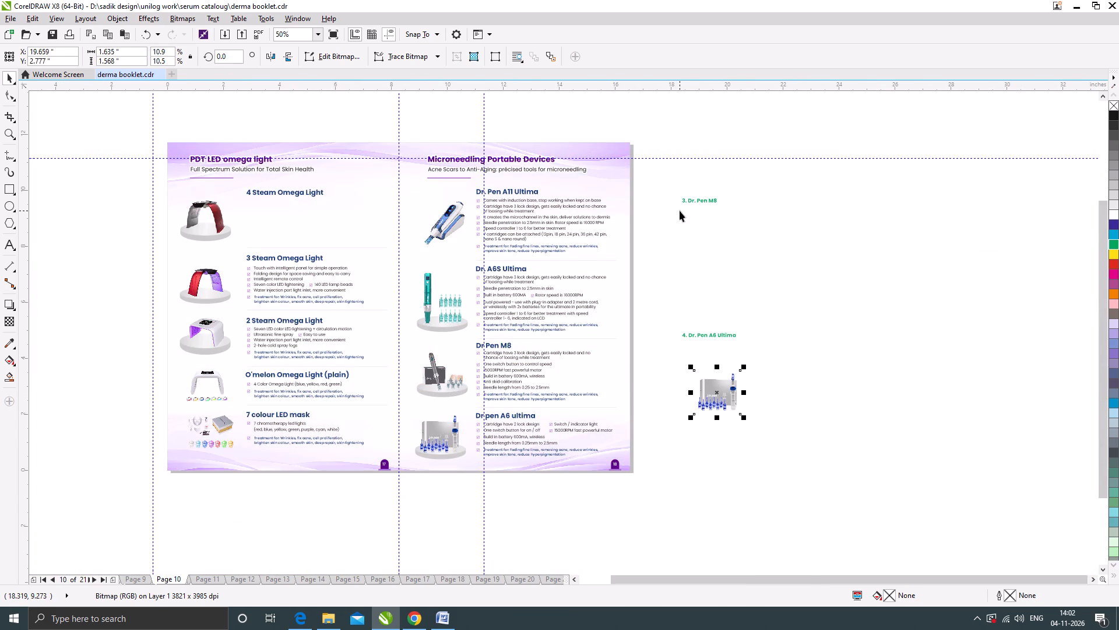
Copy page 10's Dr. Pen M8 image beside its green pasteboard heading and move the A6 Ultima copy closer to its own heading.
scroll(680, 210, up, 1)
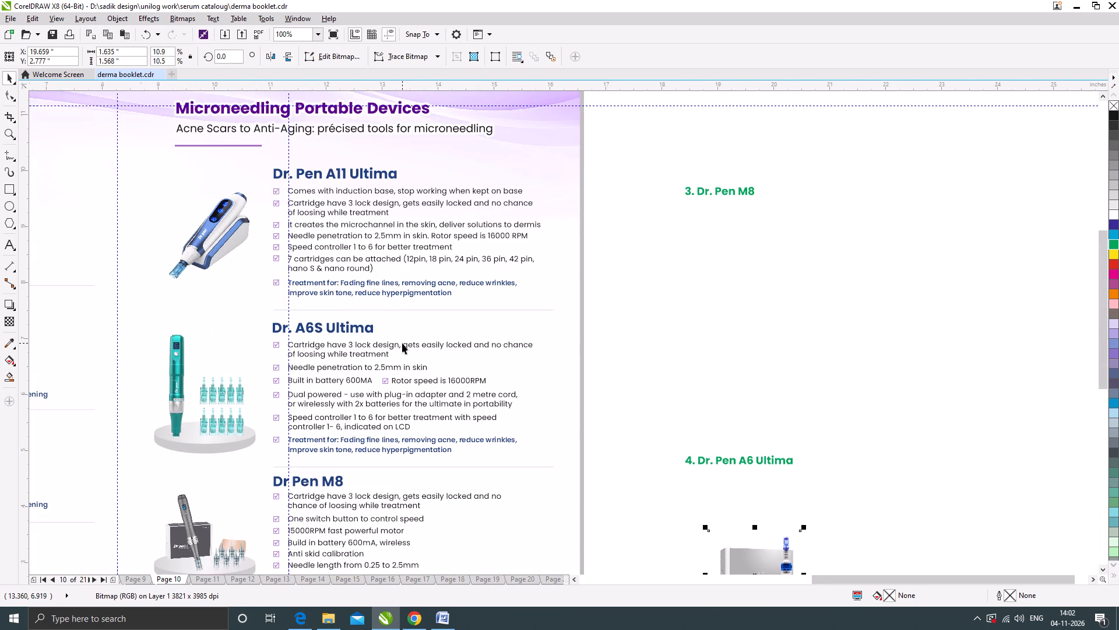
scroll(402, 343, down, 1)
drag(295, 441, 601, 264)
right_click(601, 264)
drag(584, 451, 578, 430)
click(677, 405)
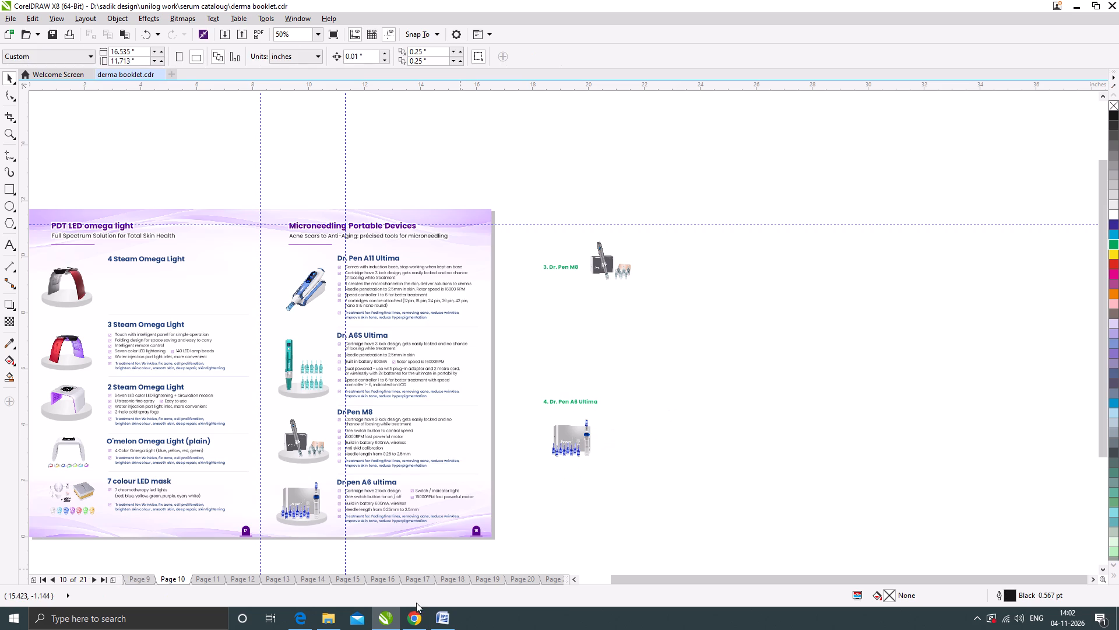
Place the copied Dr. Pen M8 image beside its feature list on page 18 and resize it to about 2.29 by 2.28 inches.
click(497, 581)
click(458, 579)
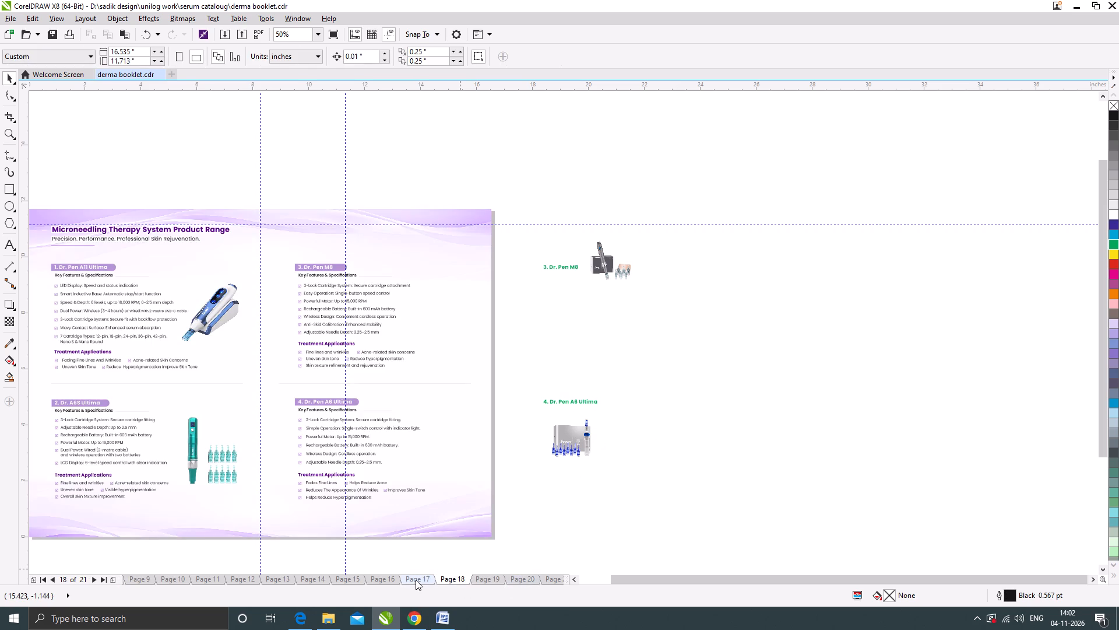
scroll(336, 309, up, 1)
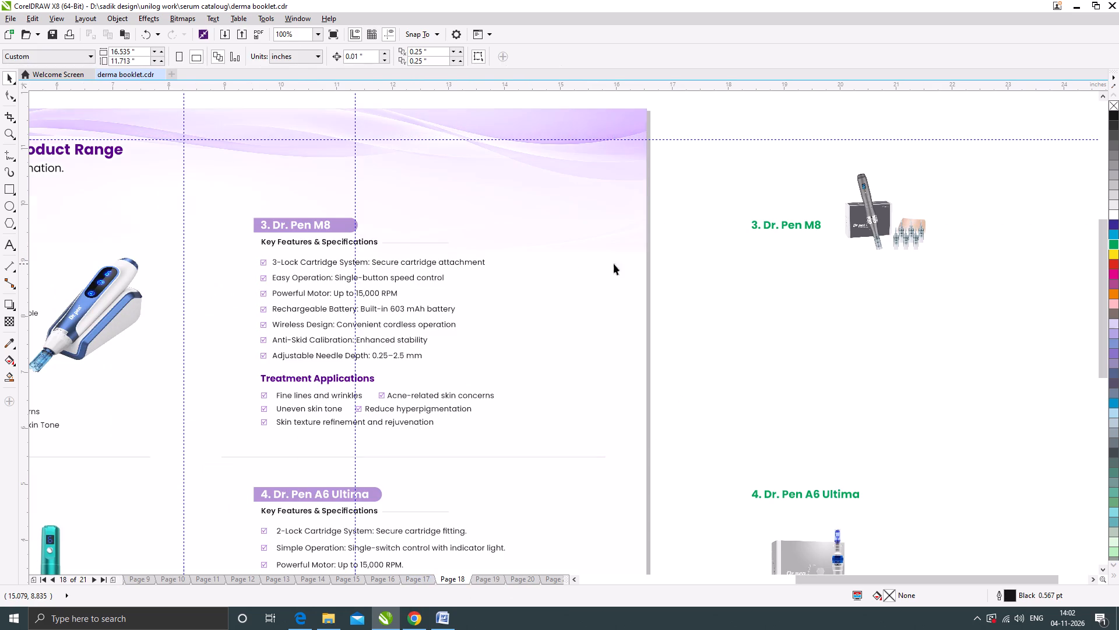
drag(871, 224, 528, 336)
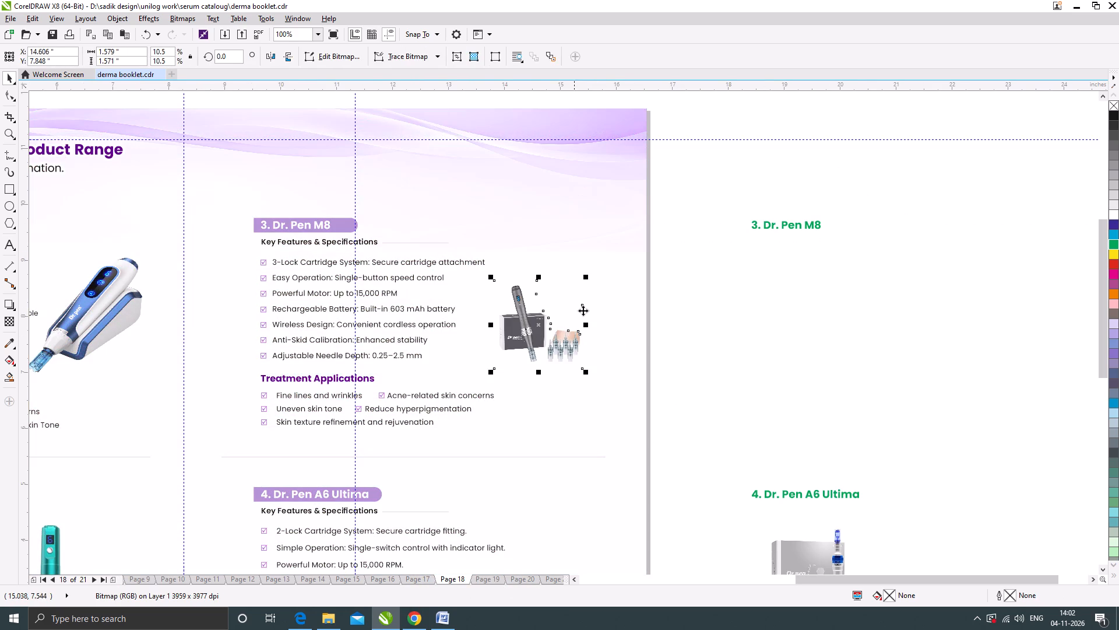
shift+drag(585, 274, 615, 244)
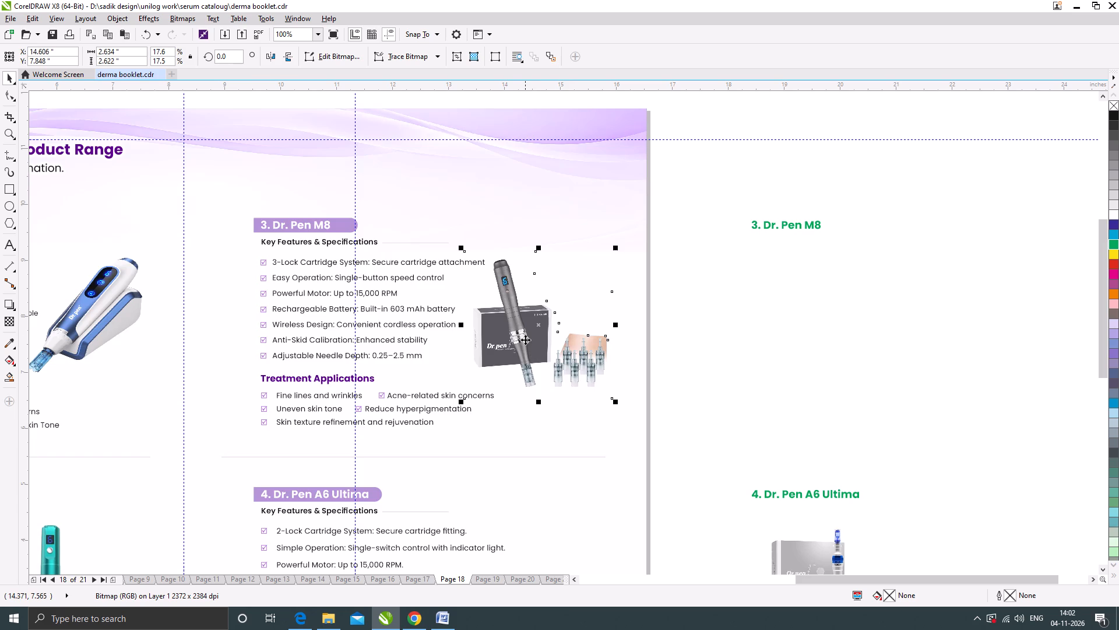
drag(525, 339, 531, 326)
scroll(511, 306, up, 1)
drag(518, 303, 525, 303)
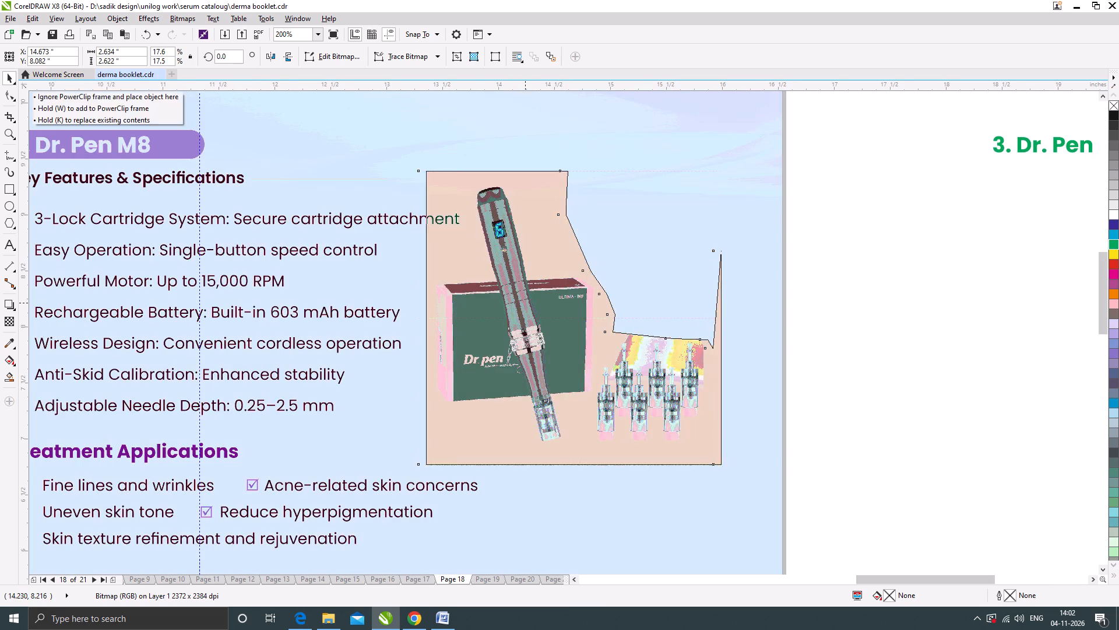
drag(525, 303, 528, 303)
shift+scroll(558, 292, down, 3)
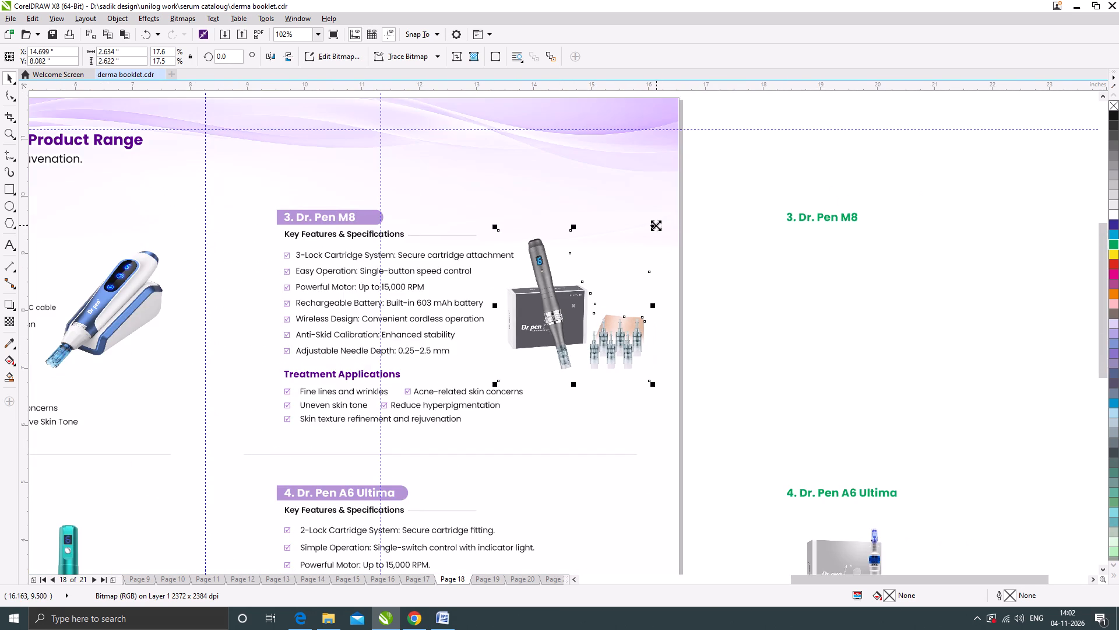
shift+drag(655, 226, 649, 230)
scroll(566, 240, down, 1)
click(715, 315)
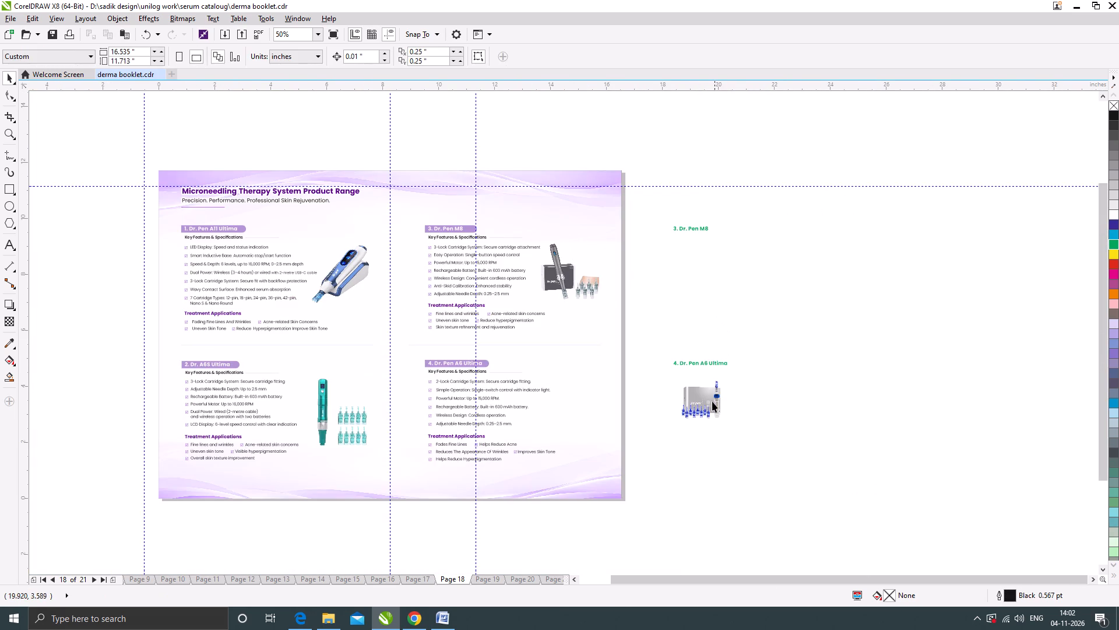
Place the copied Dr. Pen A6 Ultima image beside its feature list on page 18 and enlarge it to about 2.03 by 1.94 inches.
drag(709, 405, 576, 425)
scroll(581, 429, up, 1)
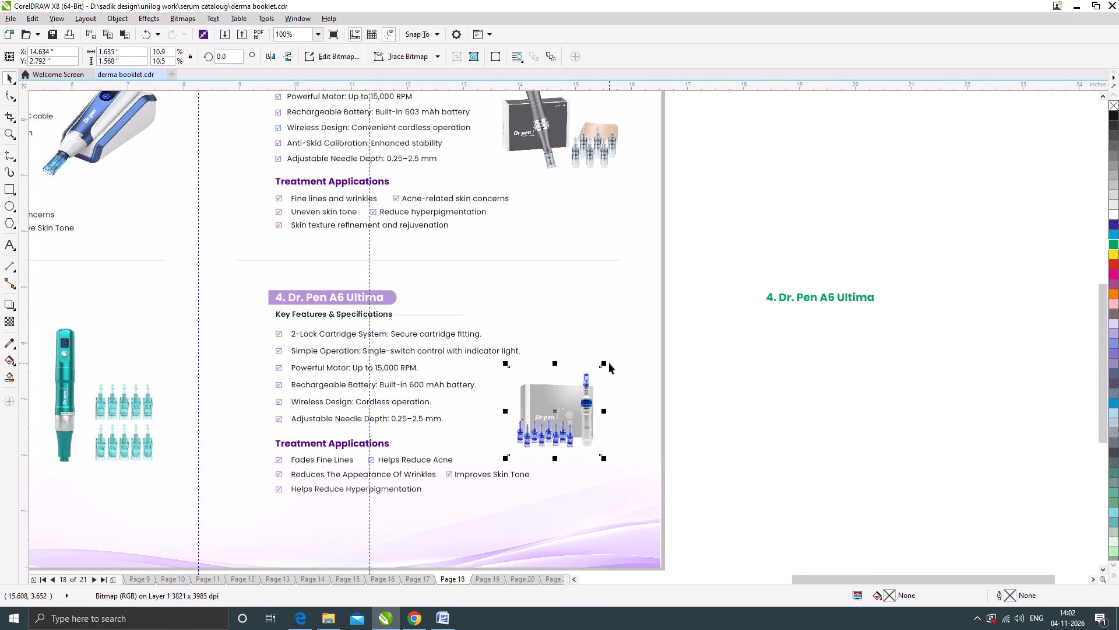
drag(606, 363, 627, 338)
scroll(580, 418, up, 1)
drag(585, 403, 588, 415)
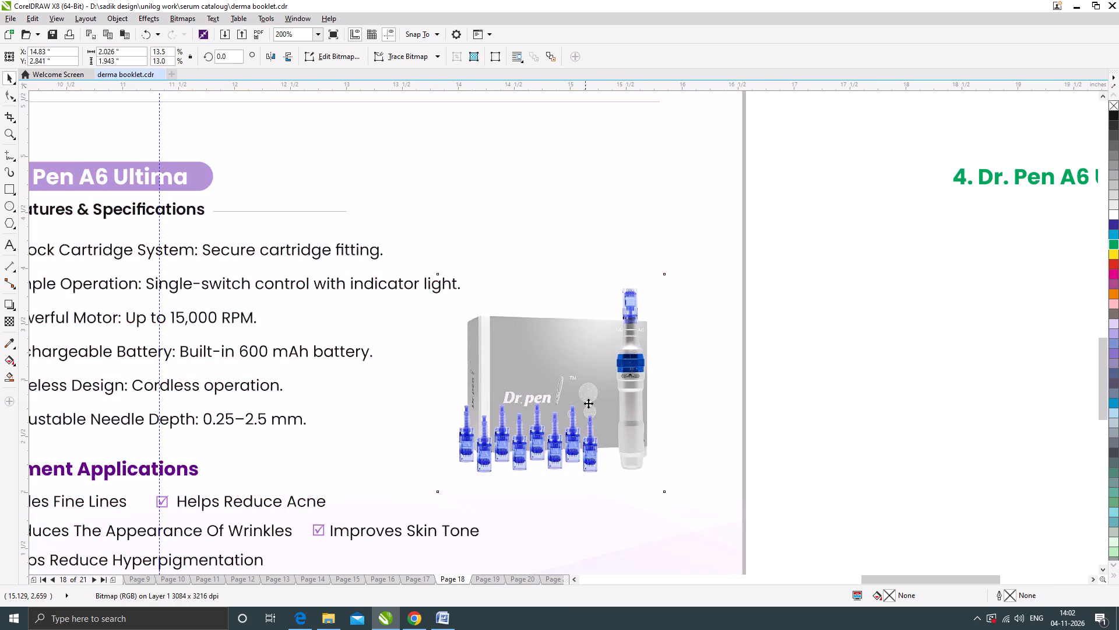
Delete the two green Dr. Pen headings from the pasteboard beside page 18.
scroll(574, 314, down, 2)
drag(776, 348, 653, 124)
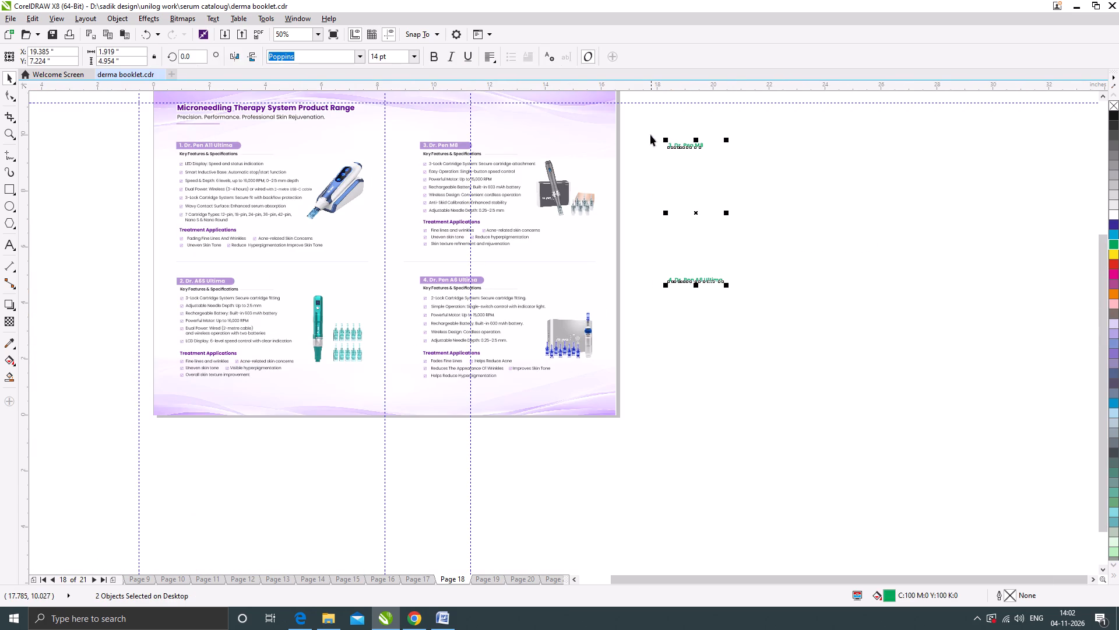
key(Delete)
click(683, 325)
Move the Dr. Pen M8 image on page 18 slightly lower beside its feature list.
scroll(555, 188, up, 1)
drag(553, 191, 554, 204)
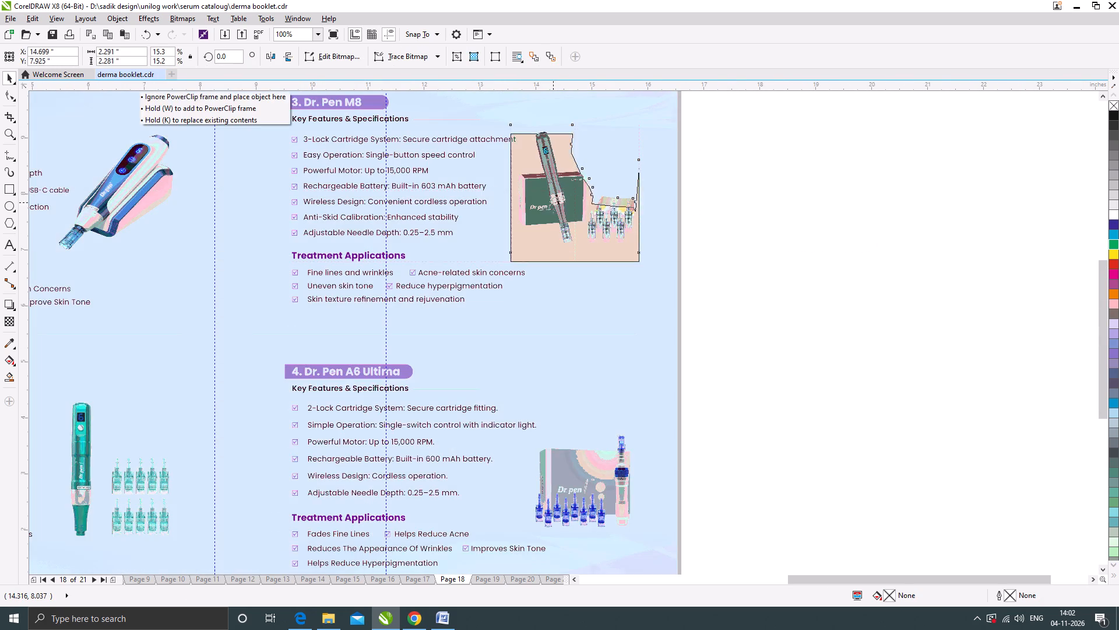
drag(554, 204, 555, 208)
click(755, 279)
scroll(656, 261, down, 1)
click(824, 341)
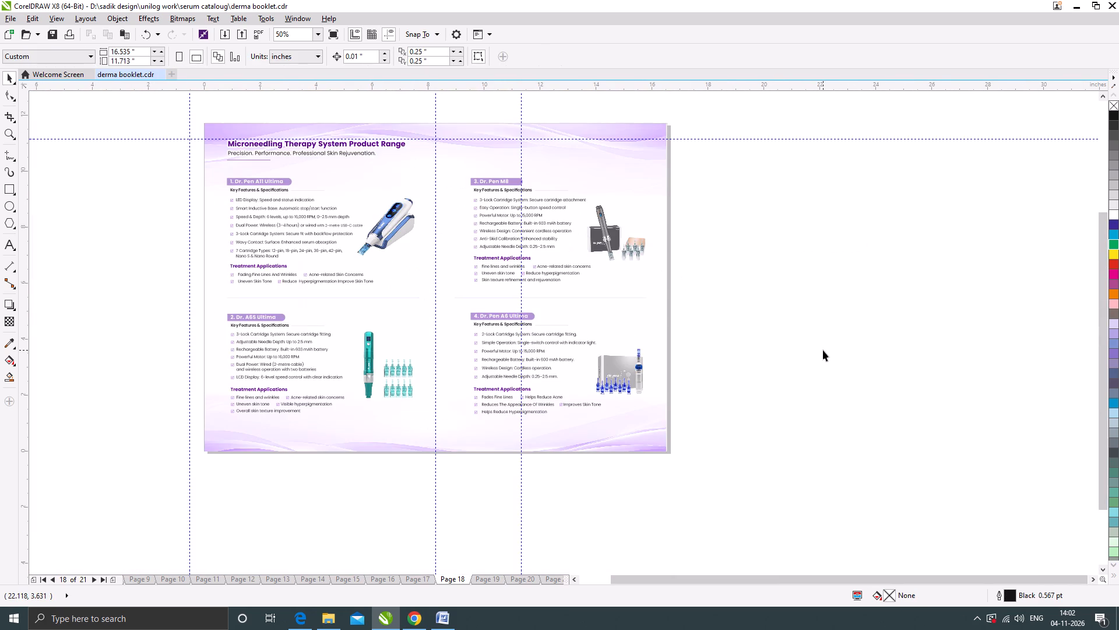
Check the lower device blocks on page 18 with nothing selected and save the derma booklet file.
click(823, 350)
click(786, 457)
scroll(352, 435, up, 1)
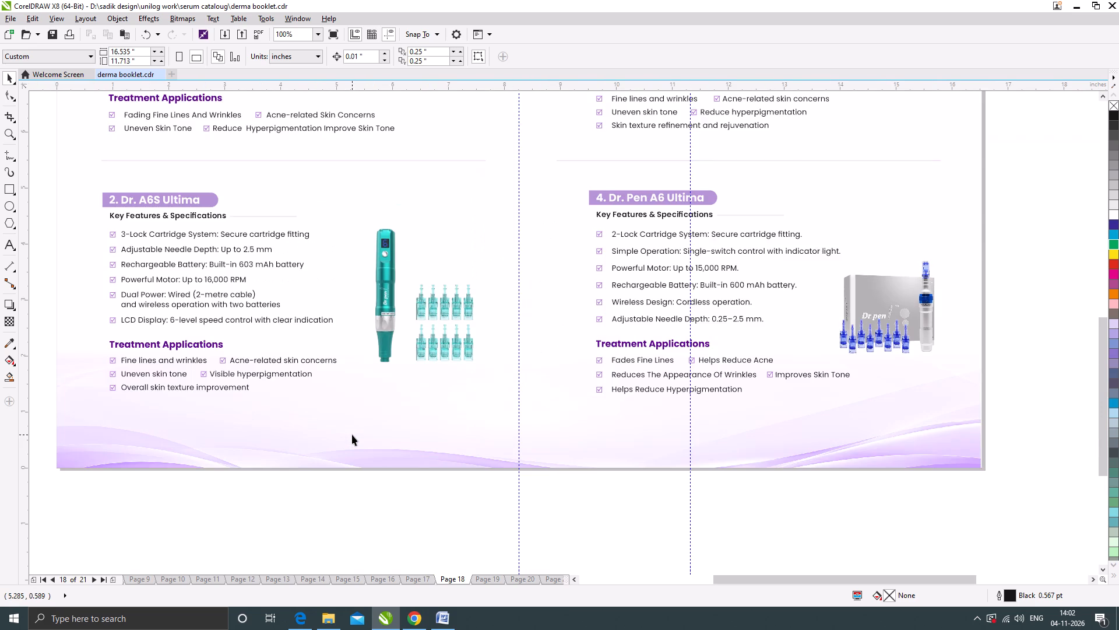
scroll(396, 377, down, 1)
click(413, 476)
key(ctrl+s)
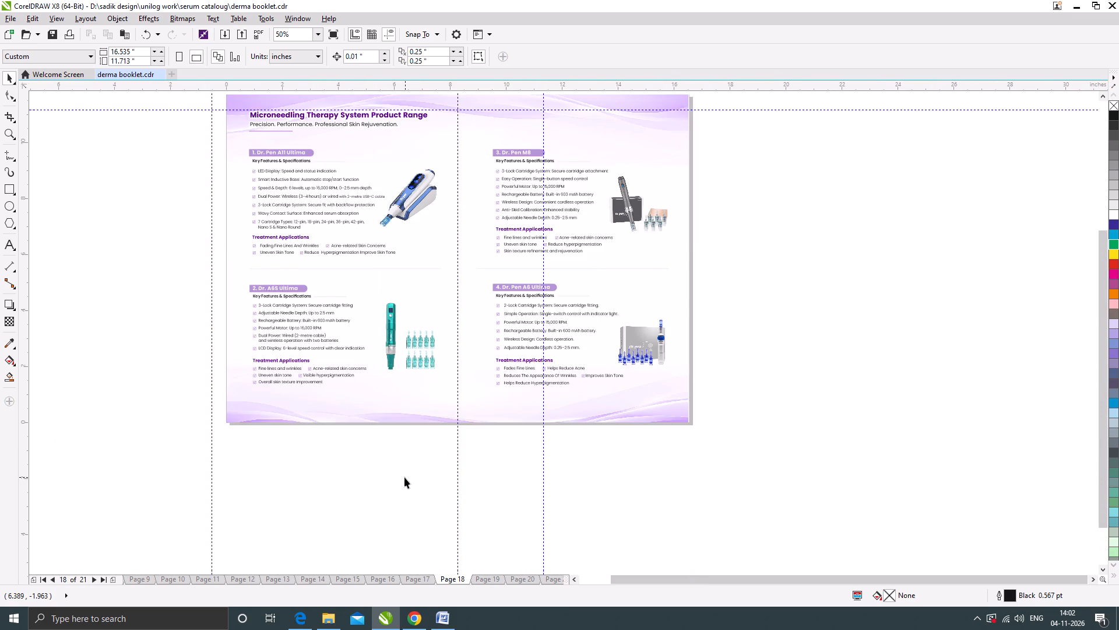
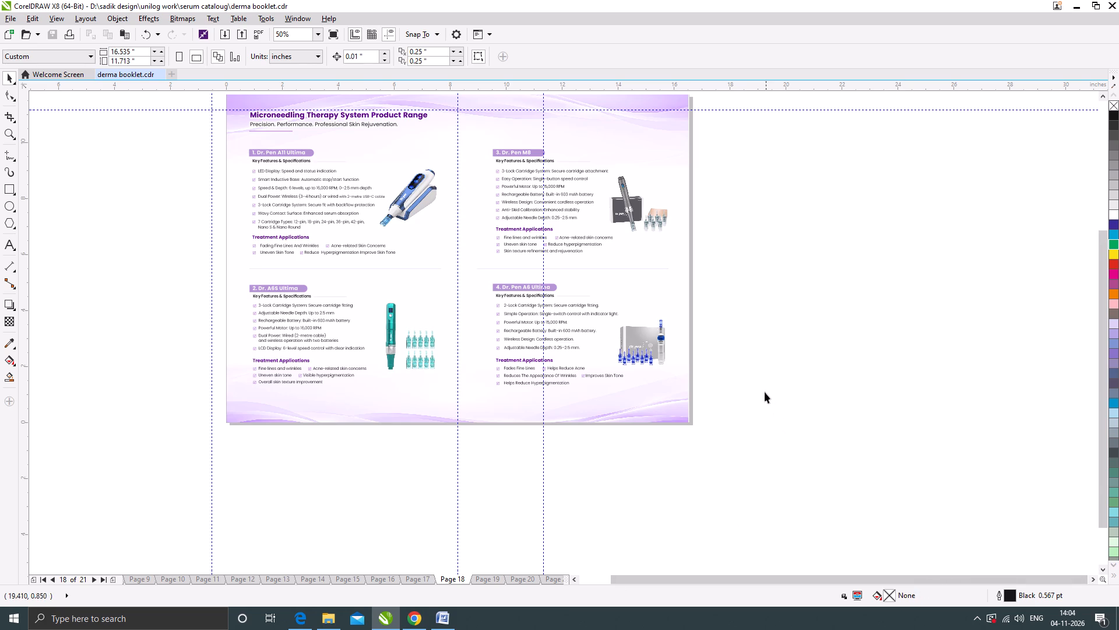
Lower the upper-left corner node of the Dr. Pen A6 Ultima image's outline on page 18, away from the indicator light text line.
click(633, 339)
scroll(650, 339, up, 1)
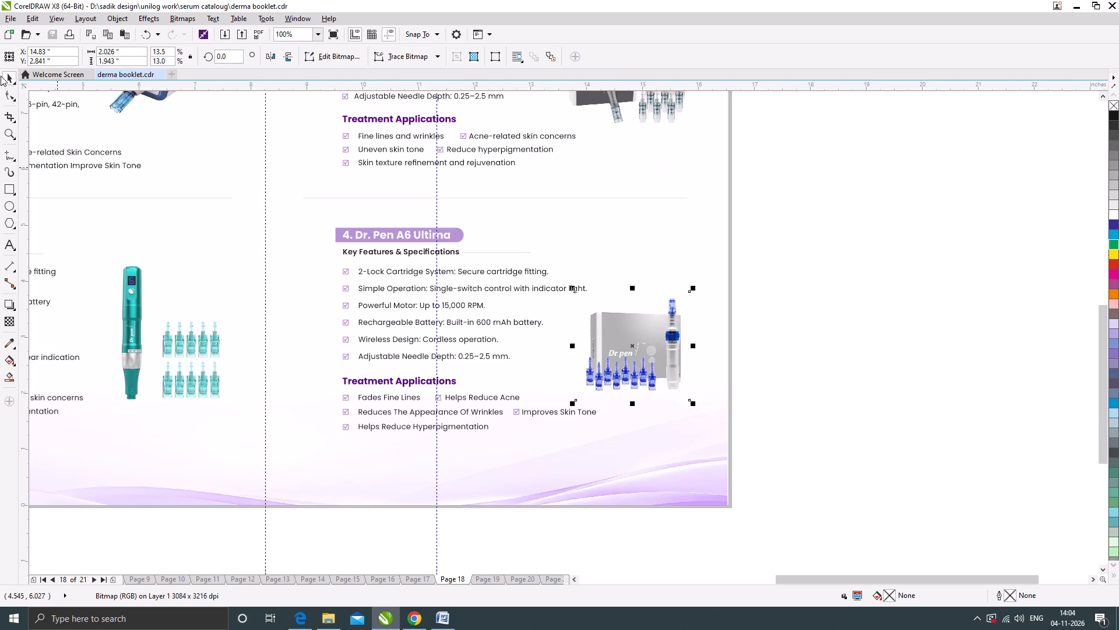
click(5, 90)
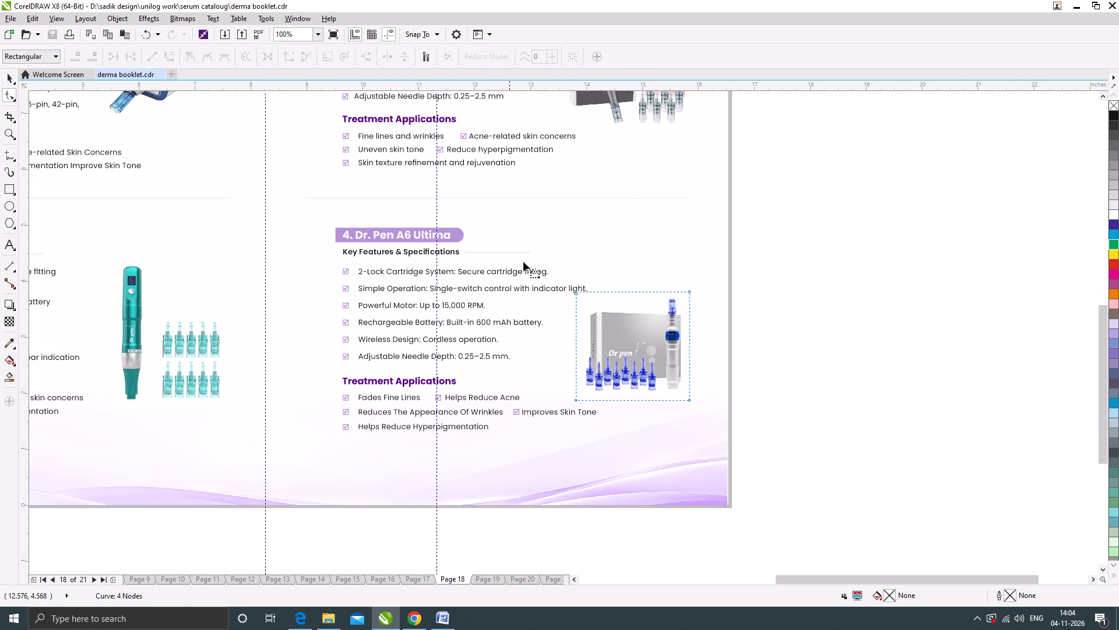
scroll(626, 301, up, 1)
drag(525, 281, 525, 282)
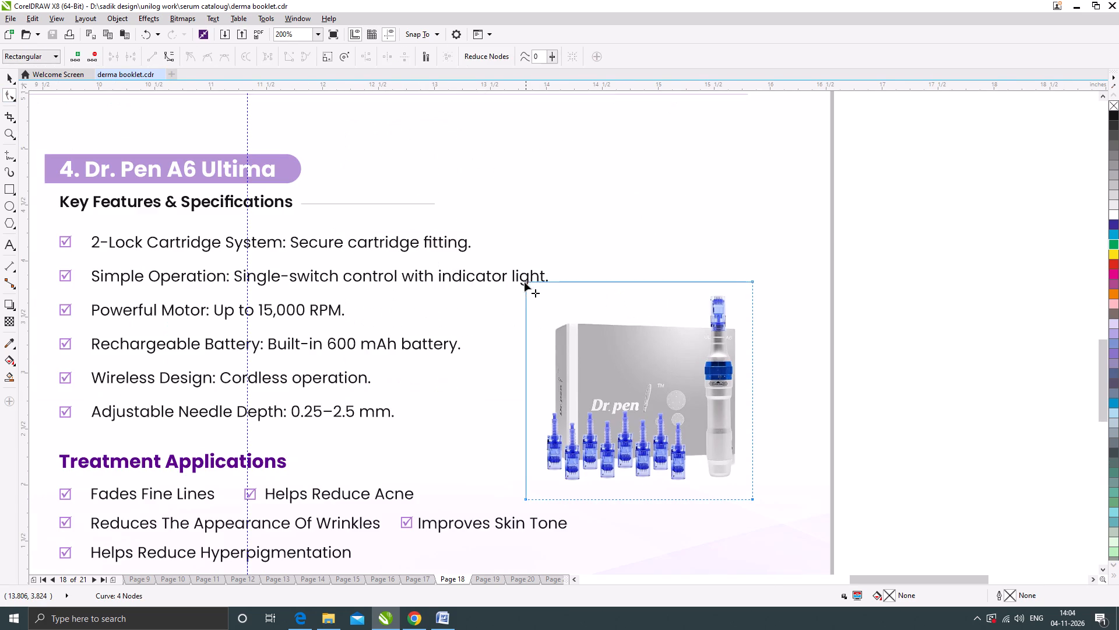
drag(525, 282, 529, 325)
Move the Dr. Pen A6 Ultima image up about 0.17 inches beside its feature list, to a Y position of about 3.01 inches.
click(8, 75)
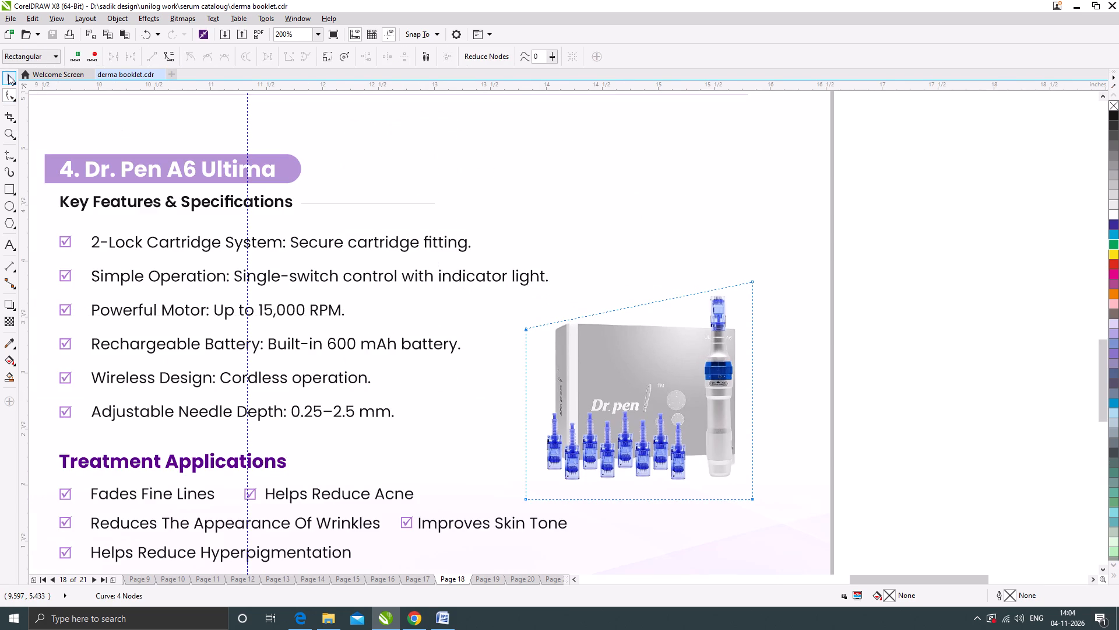
drag(600, 404, 599, 387)
scroll(665, 342, down, 1)
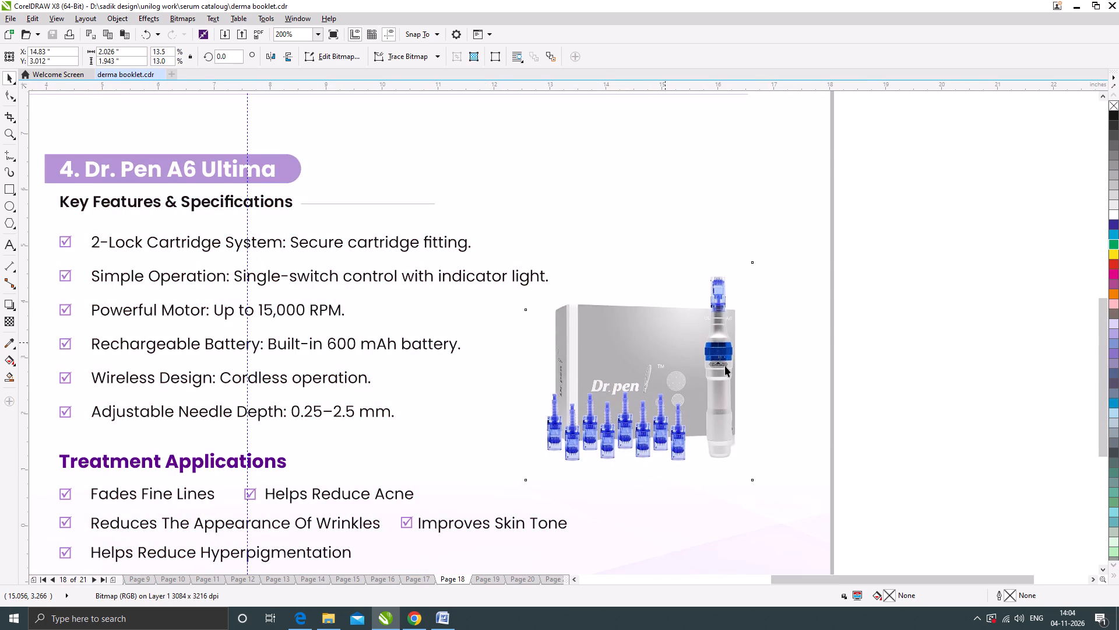
click(859, 404)
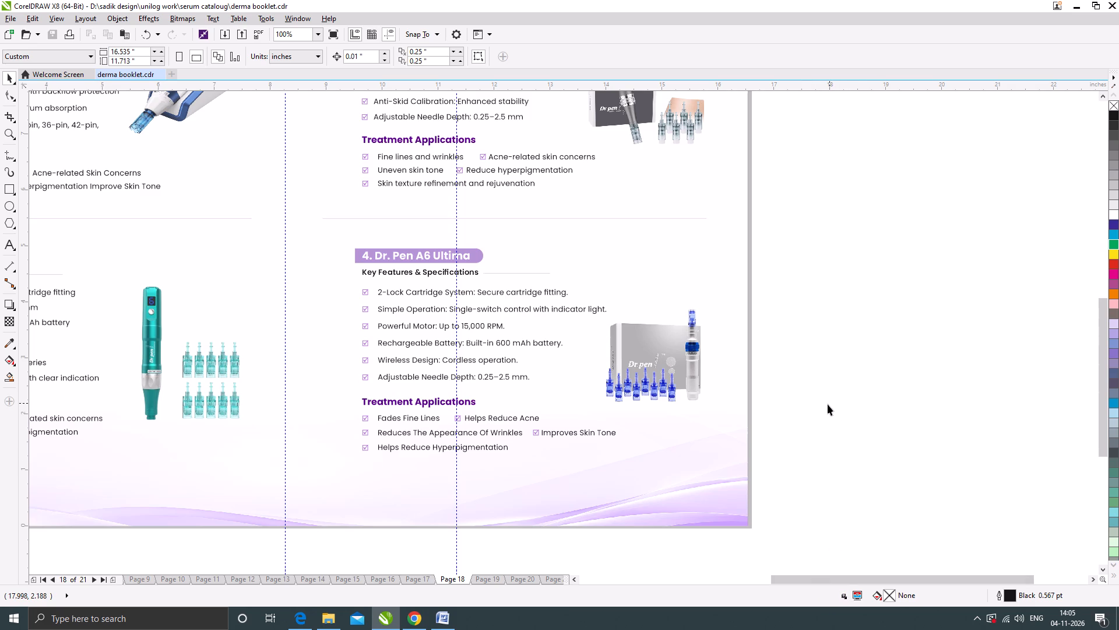
Go back through the booklet spreads from page 18 to the Cryo Slimming System spread on page 9.
scroll(789, 386, down, 2)
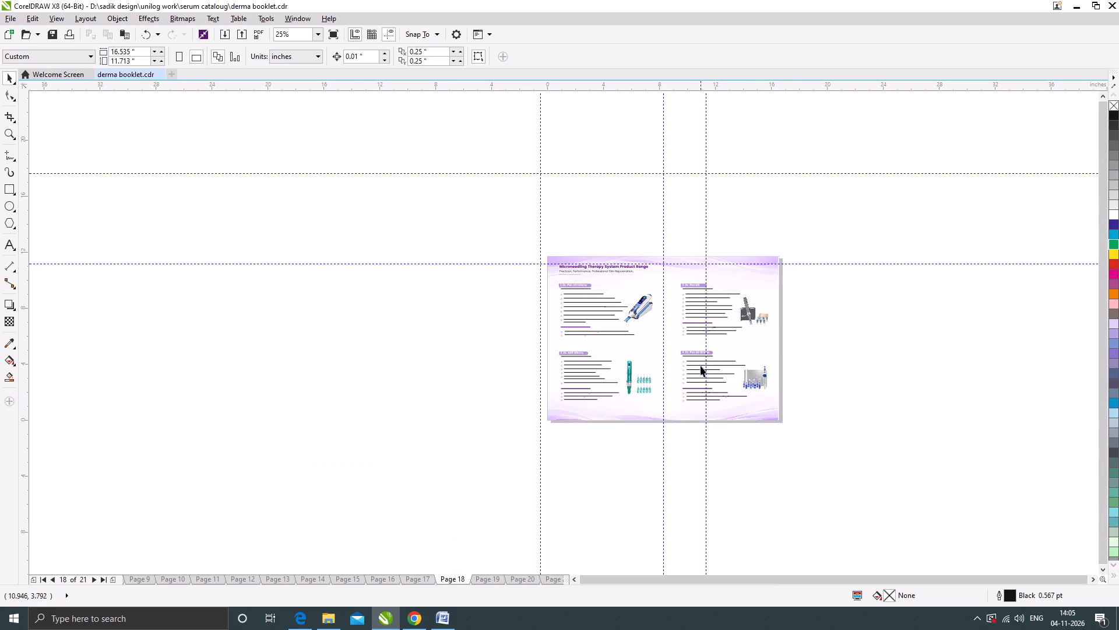
scroll(701, 366, up, 1)
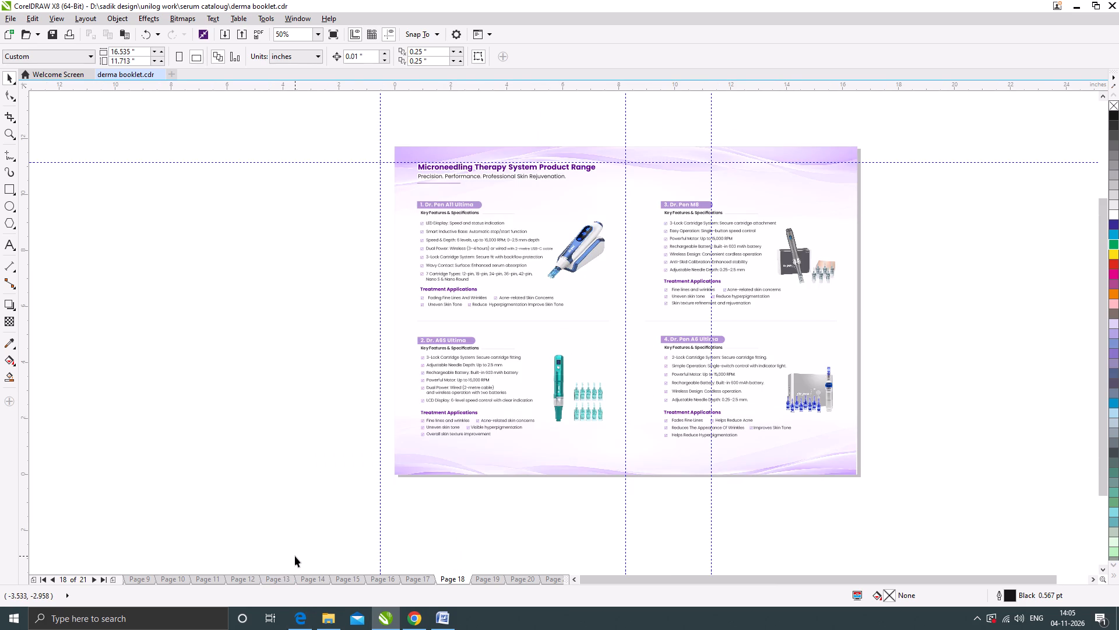
key(Page_Up)
key(Page_Up)
key(Page_Up)
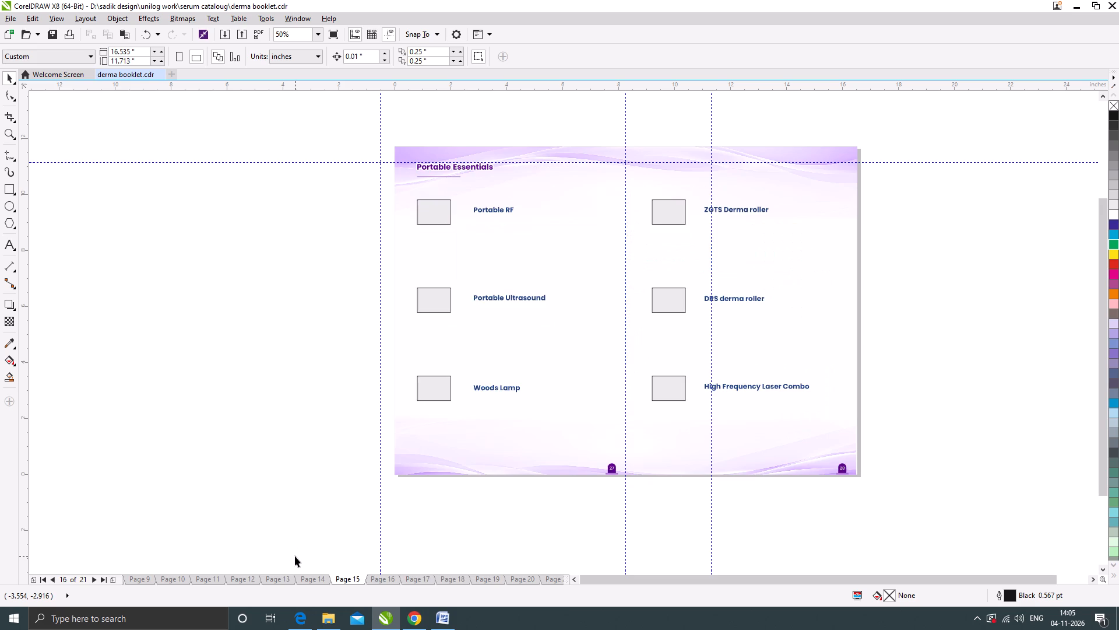
key(Page_Up)
key(Page_Up)
key(Page_Up)
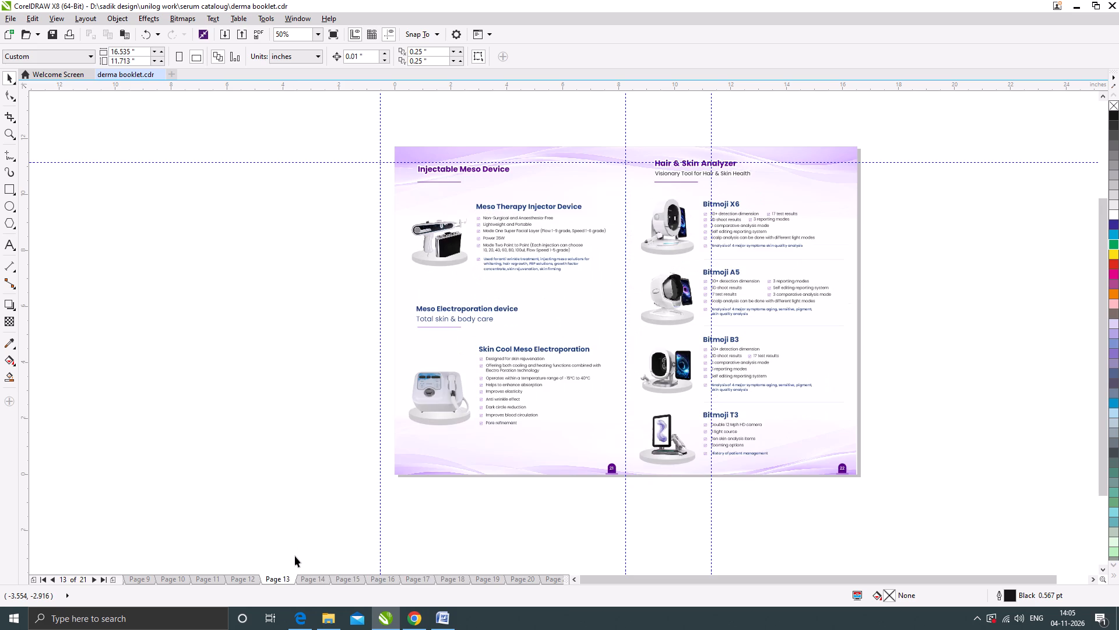
key(Page_Up)
key(Page_Up)
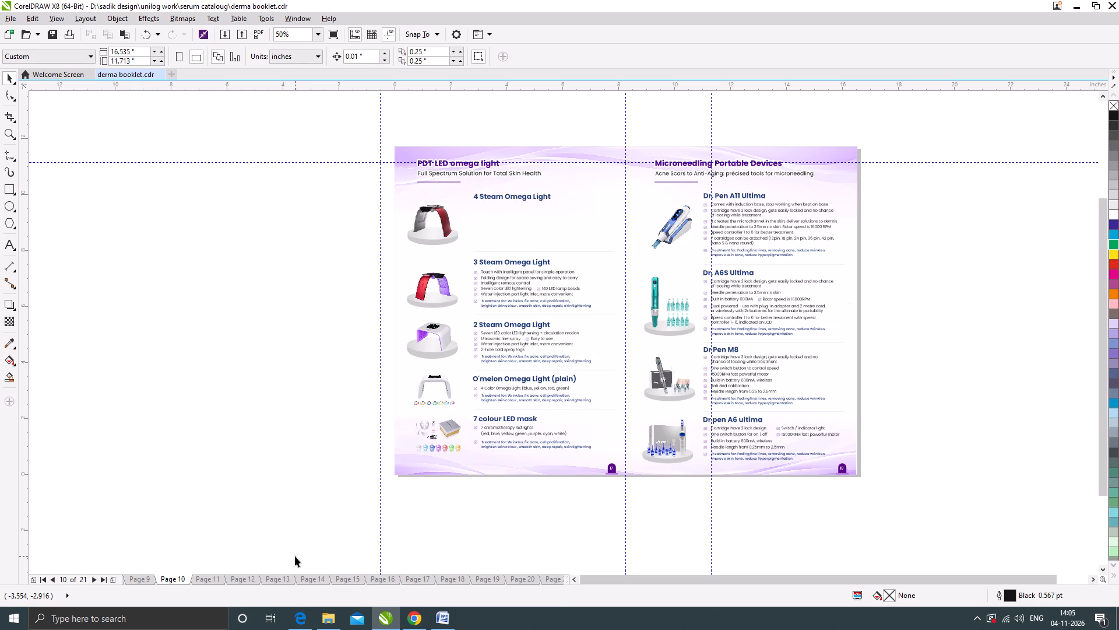
key(Page_Up)
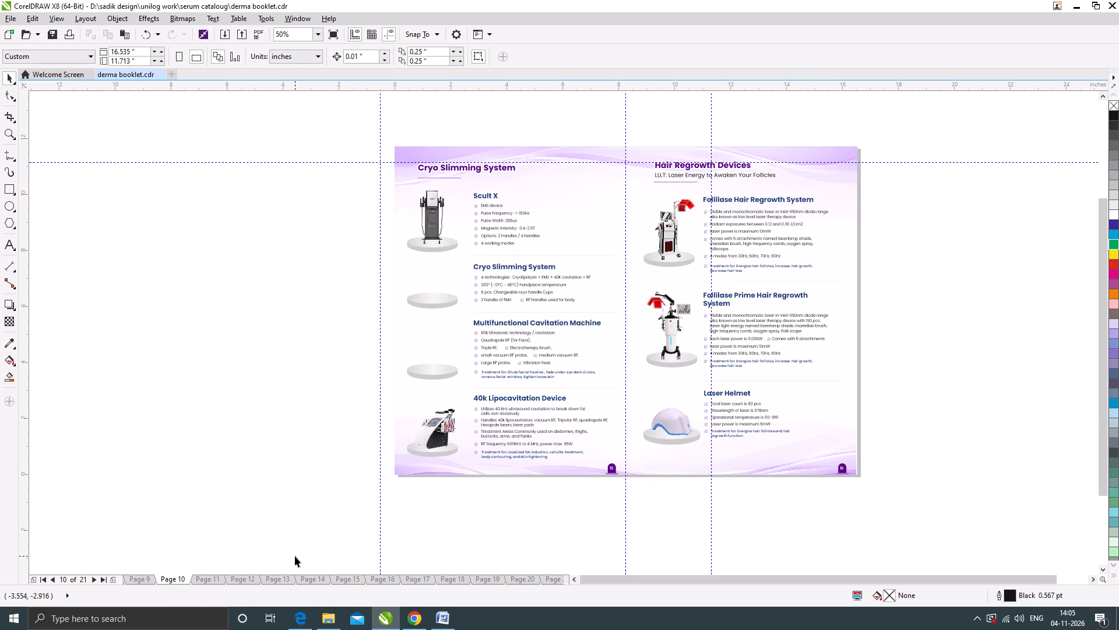
Bring the Firefly (71) machine image from Downloads onto page 9, park it outside the page's left edge and scale it to about 31%.
click(323, 624)
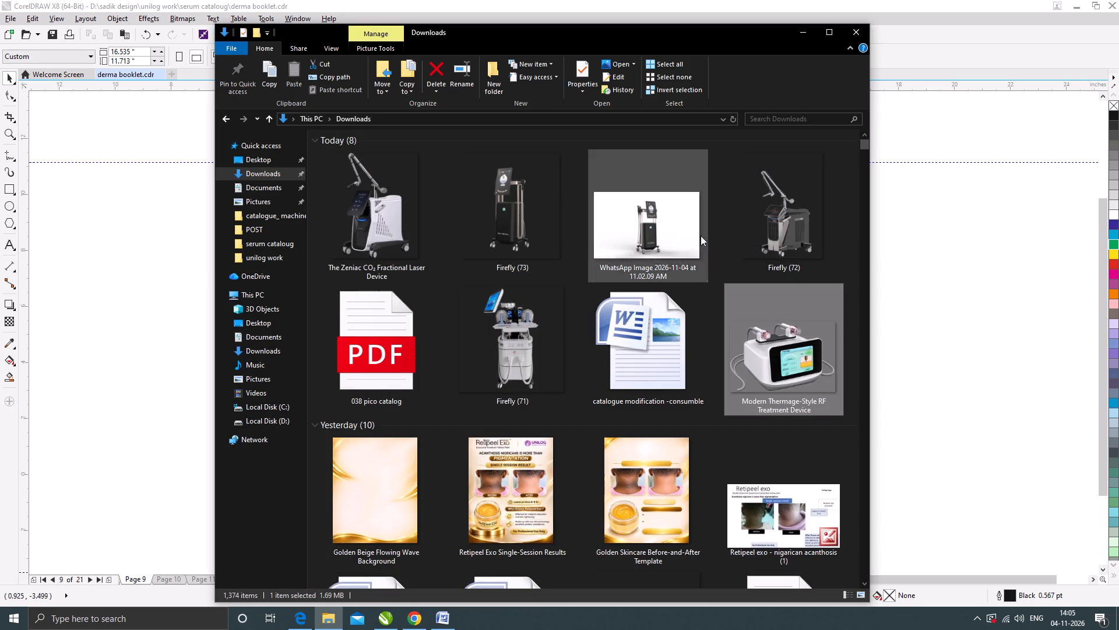
drag(516, 361, 969, 350)
click(800, 32)
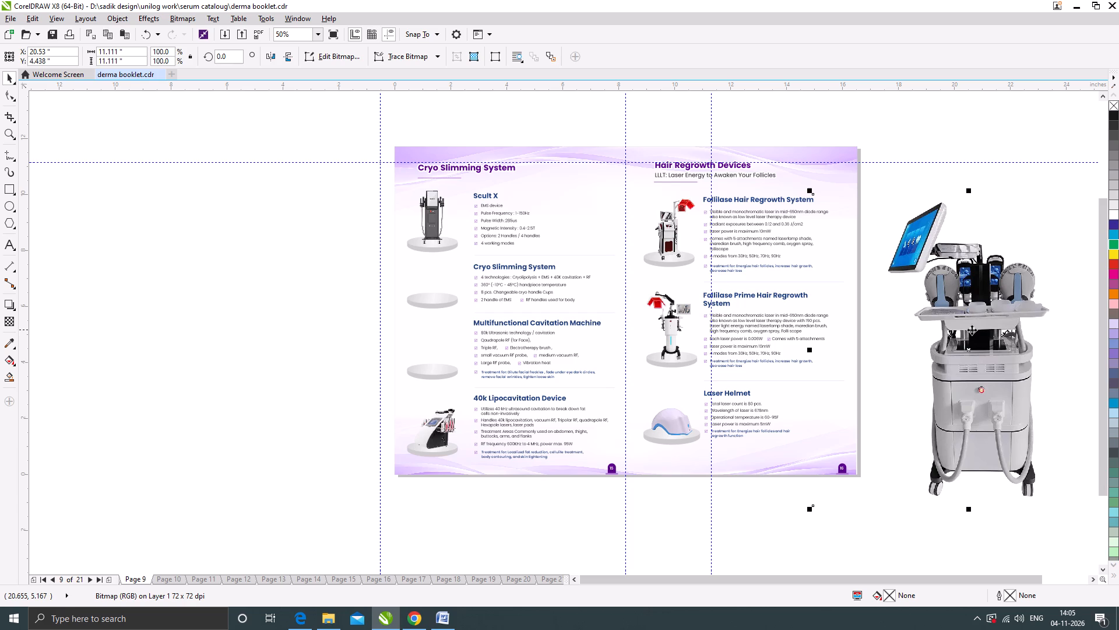
drag(1001, 311, 999, 311)
drag(999, 311, 256, 275)
drag(383, 155, 331, 203)
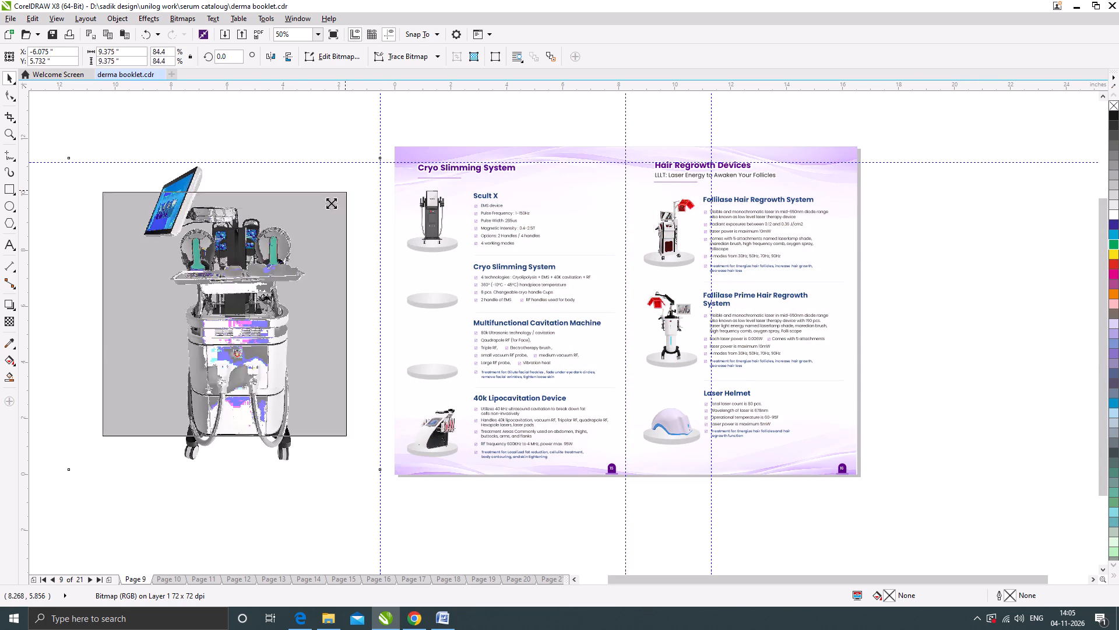
drag(331, 203, 276, 260)
Crop the empty margins on both sides of the Firefly machine image with the Shape tool, leaving it about 1.88 in wide.
click(10, 94)
scroll(170, 282, up, 2)
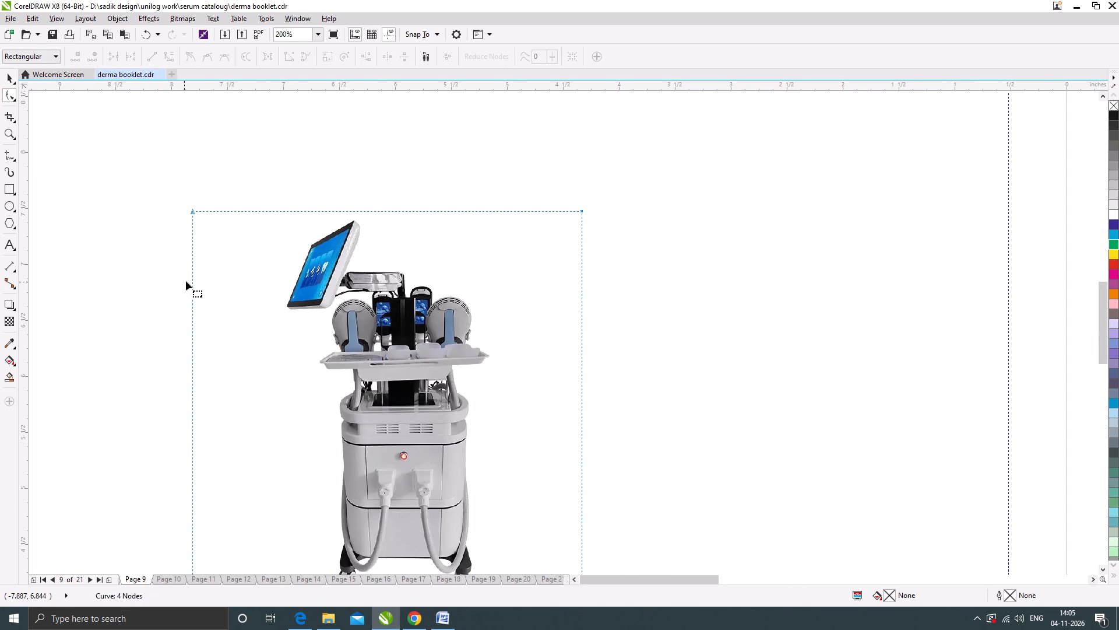
drag(192, 278, 283, 278)
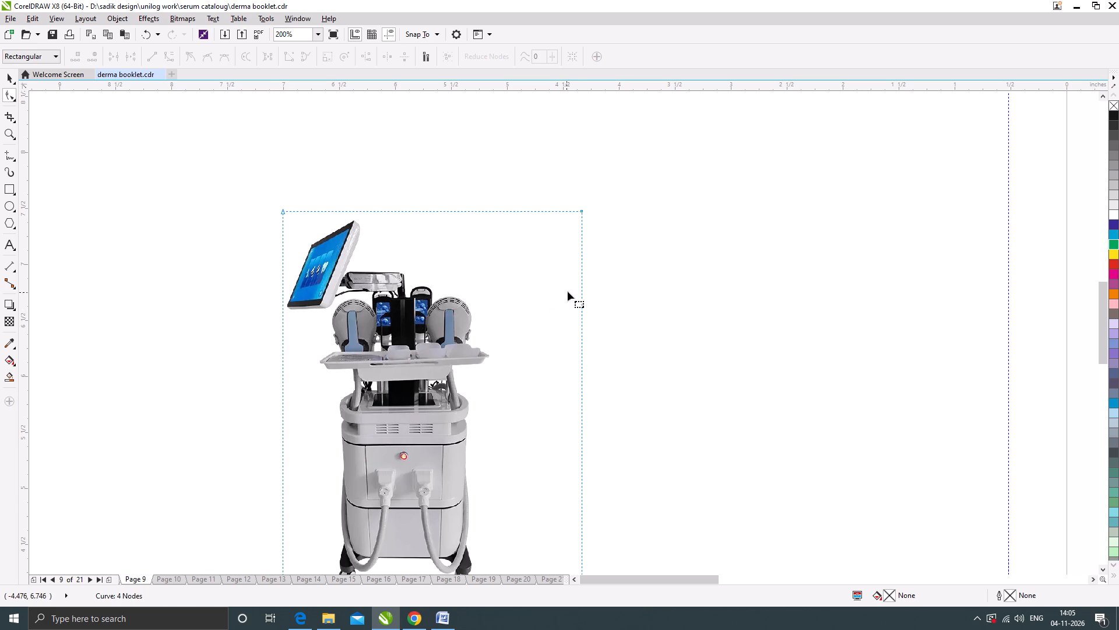
drag(582, 281, 492, 282)
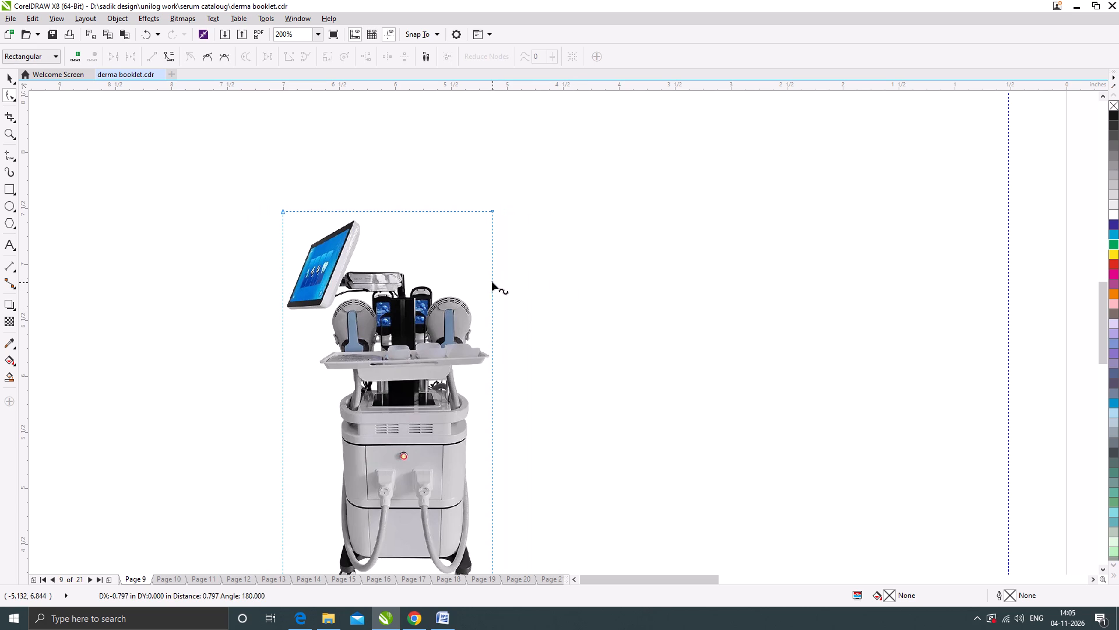
click(8, 77)
Lower the second block's Cryo Slimming System pedestal slightly and move the cropped machine image onto it.
scroll(201, 265, down, 3)
drag(272, 325, 339, 308)
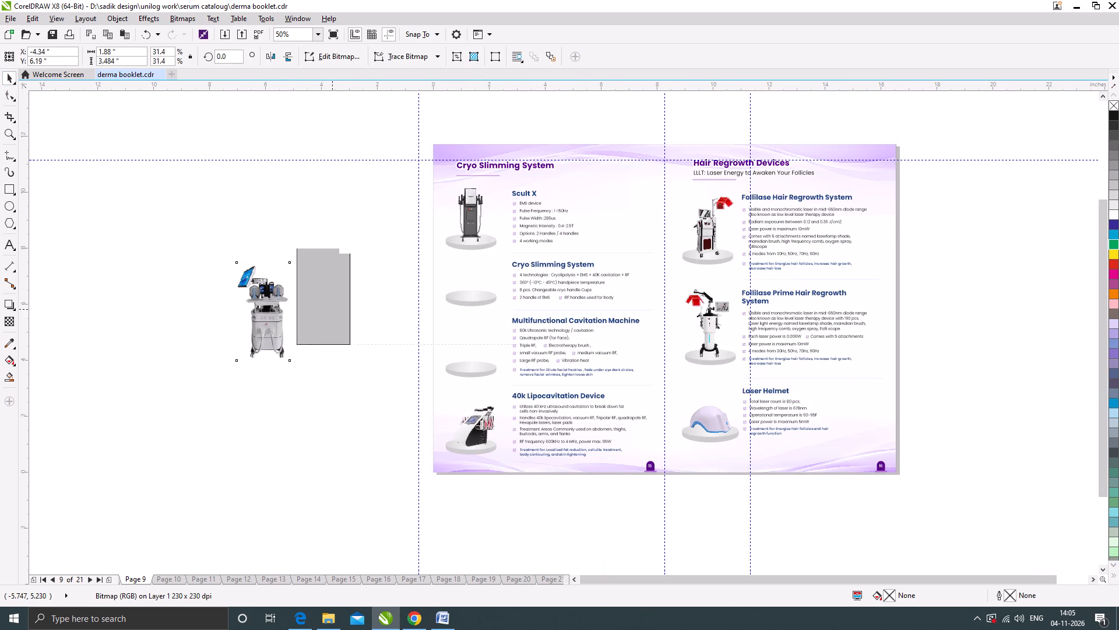
drag(339, 308, 430, 292)
scroll(475, 237, up, 1)
click(488, 369)
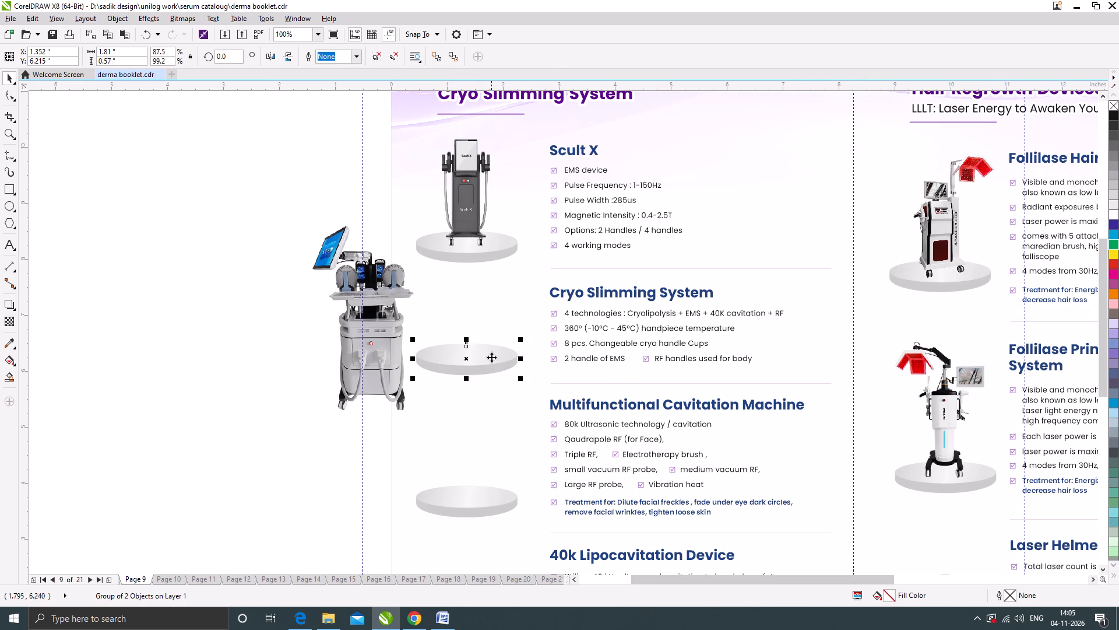
drag(491, 357, 489, 372)
drag(386, 334, 480, 320)
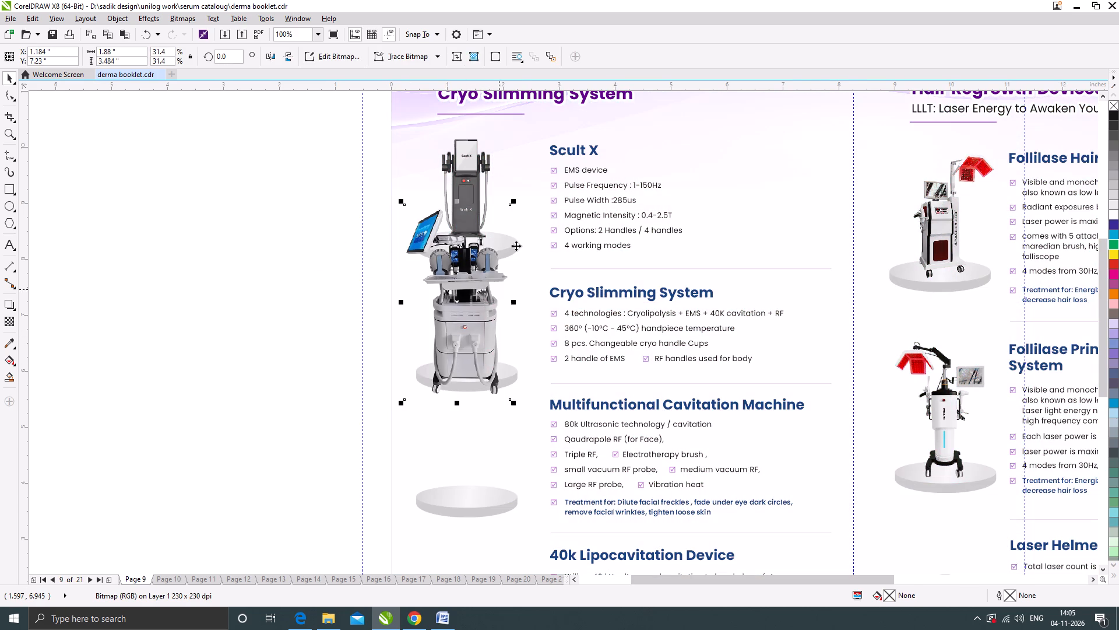
Scale the cryo machine image down to about 0.94 x 1.74 in and stand it on its pedestal.
drag(516, 201, 492, 239)
scroll(469, 321, up, 1)
drag(467, 328, 471, 358)
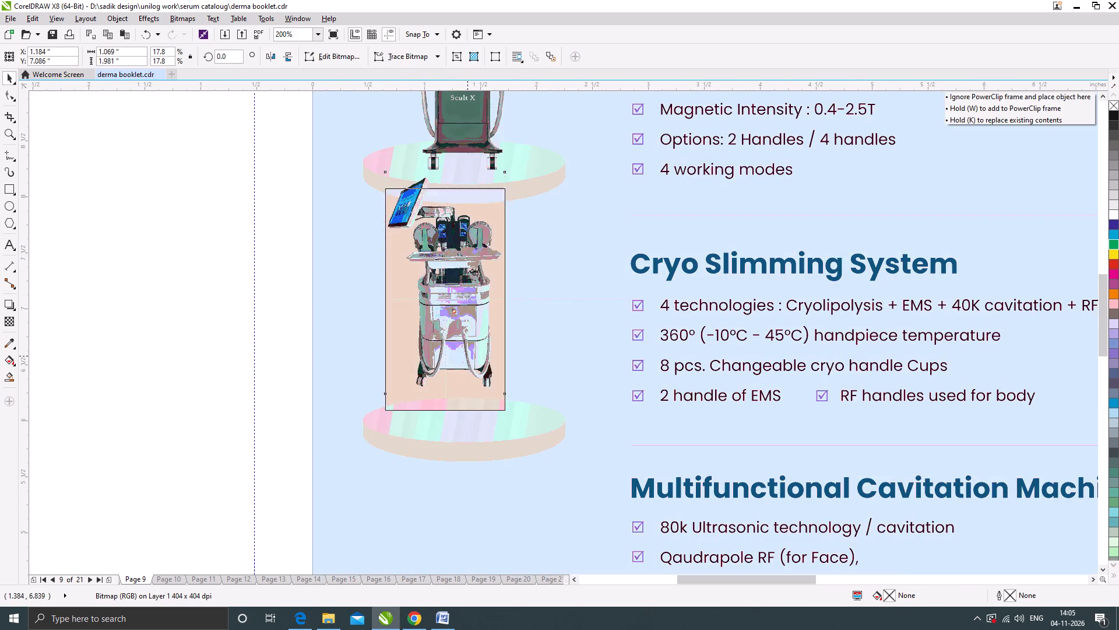
drag(471, 358, 473, 370)
drag(520, 211, 513, 220)
scroll(487, 378, up, 1)
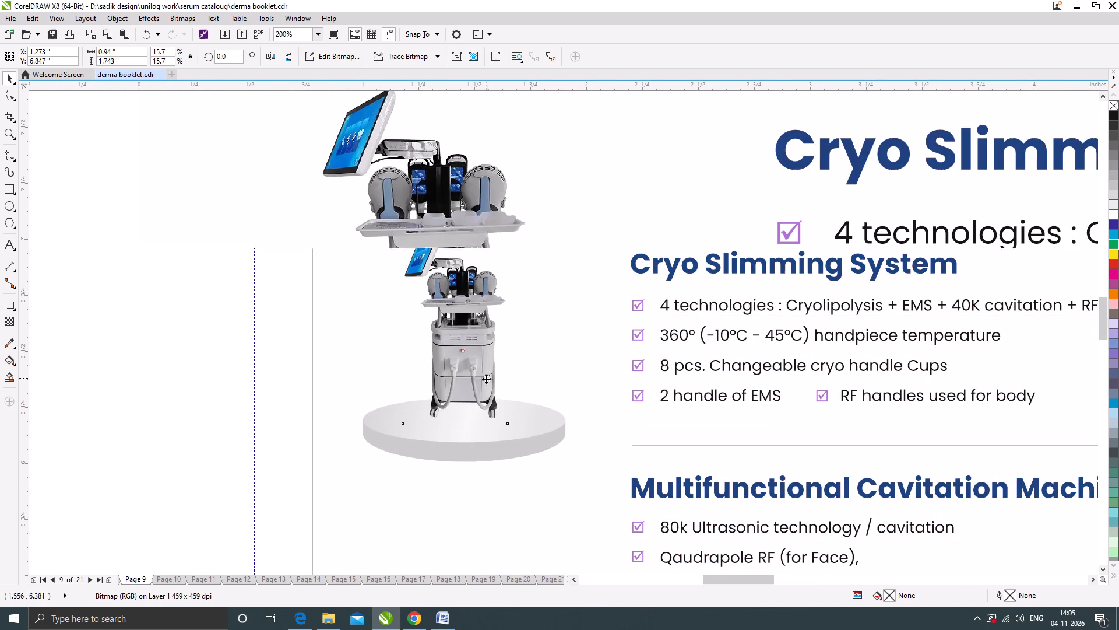
drag(483, 380, 482, 400)
scroll(456, 320, down, 2)
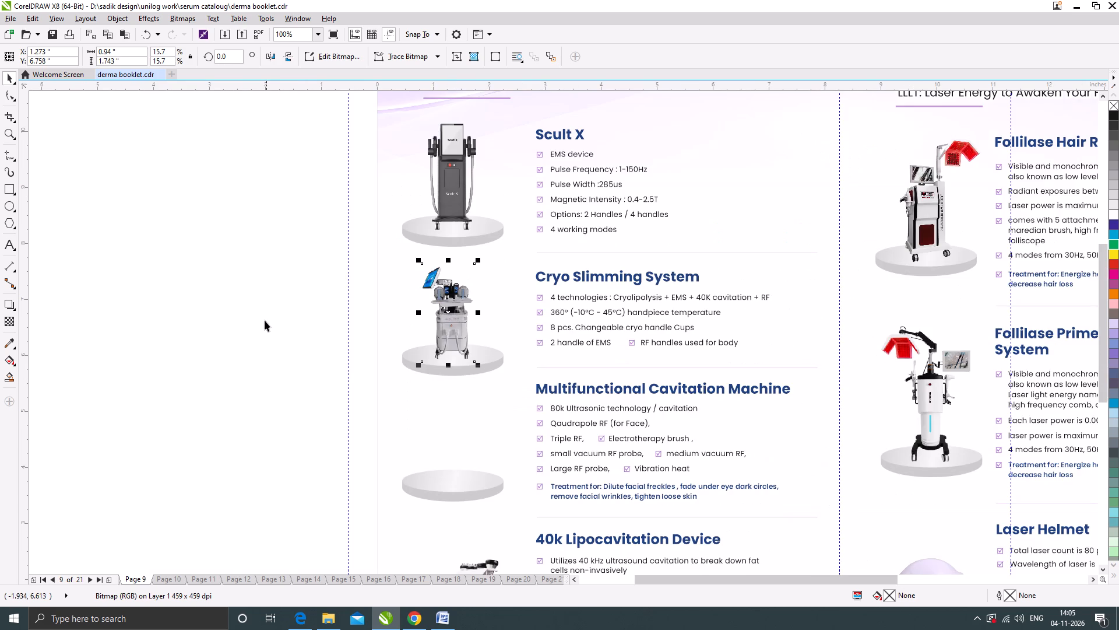
Enlarge the cryo machine image slightly to about 0.985 x 1.825 in and recentre it on its pedestal.
click(265, 320)
click(451, 334)
scroll(477, 284, up, 2)
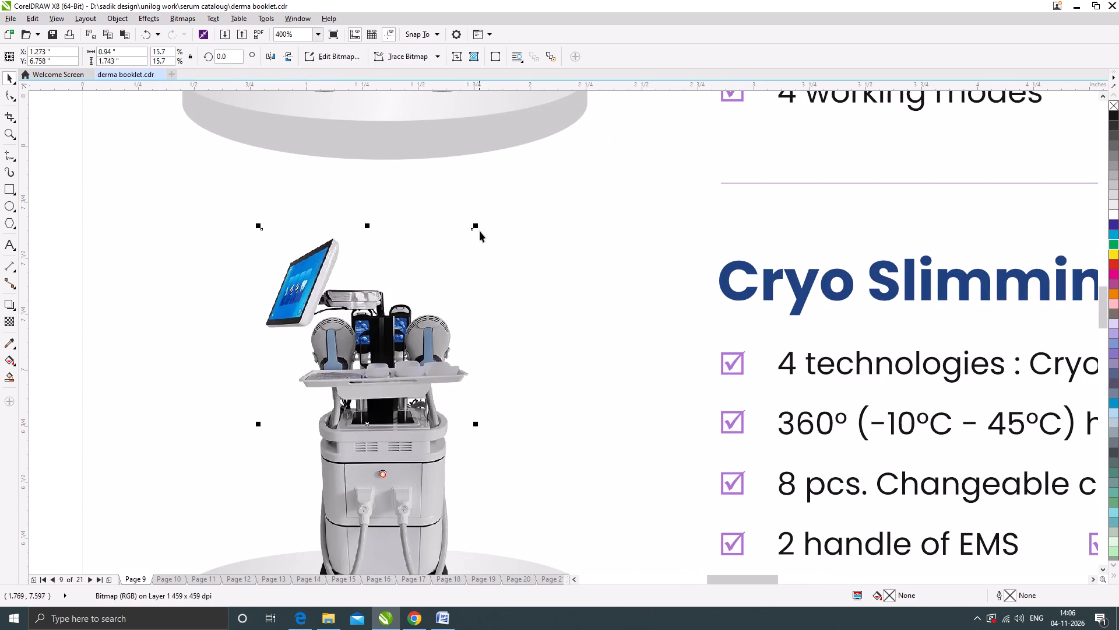
drag(480, 225, 492, 206)
scroll(473, 310, down, 2)
scroll(452, 379, up, 3)
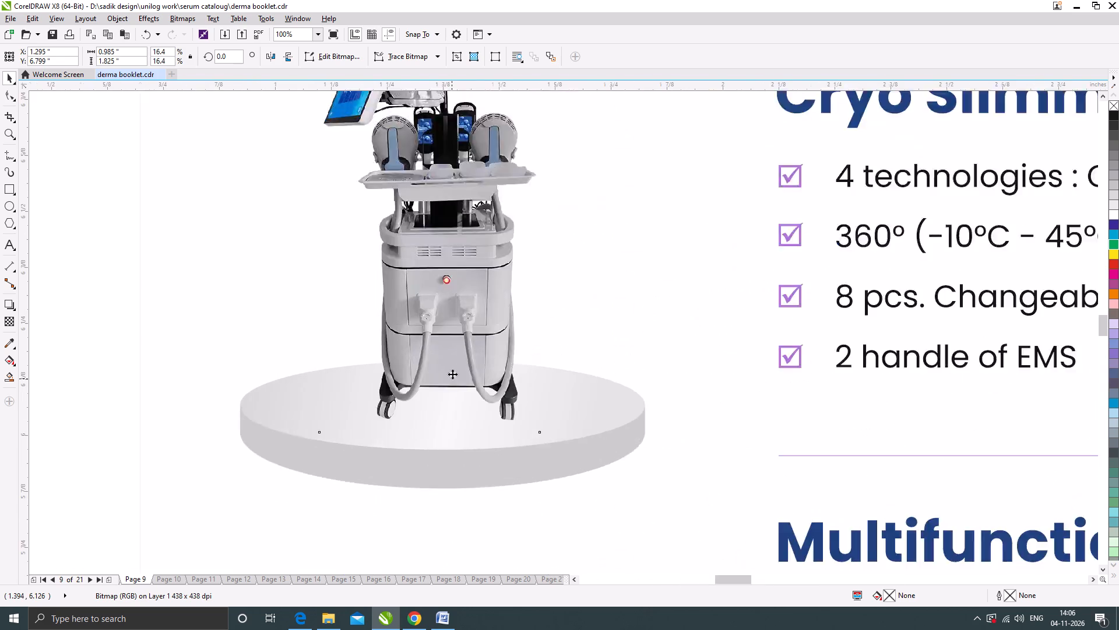
drag(460, 358, 449, 369)
scroll(477, 331, down, 3)
click(311, 353)
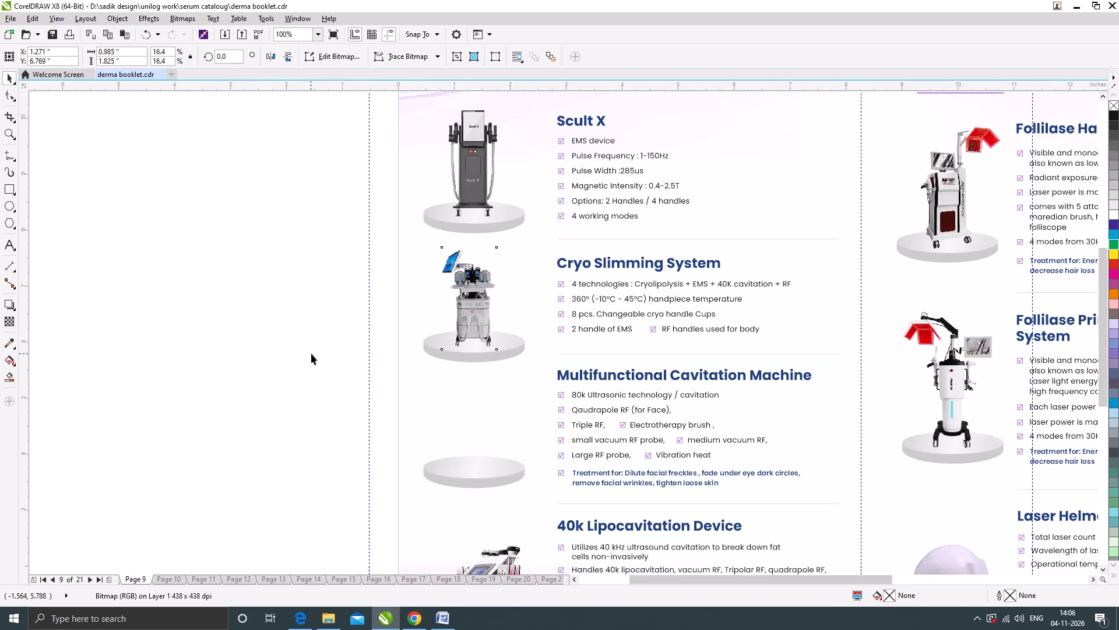
scroll(450, 335, down, 1)
click(316, 387)
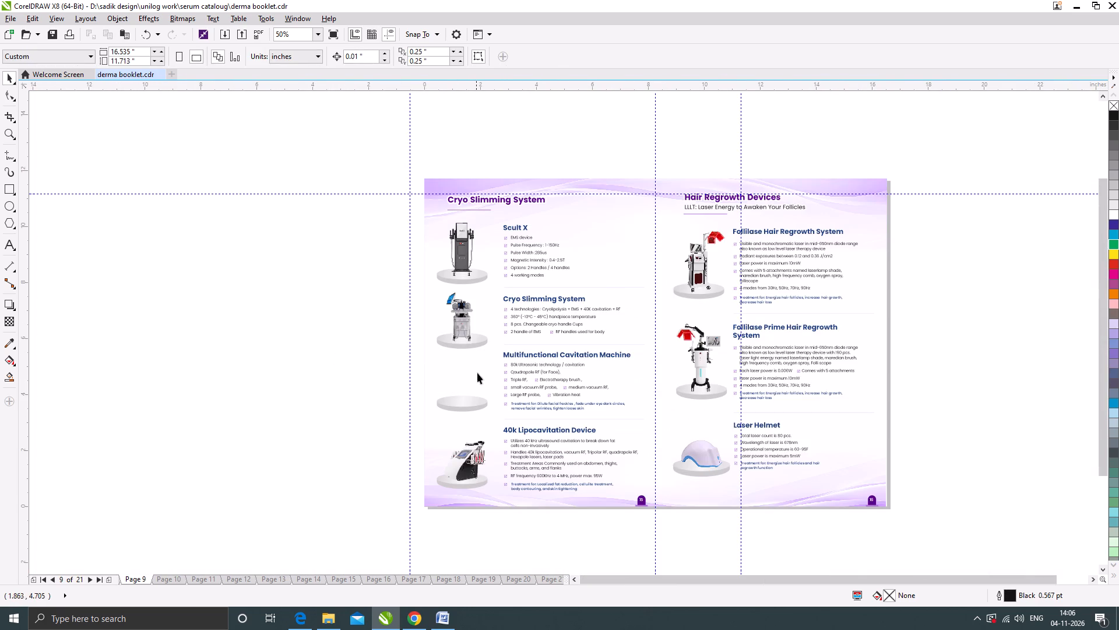
Move the empty pedestal beside Multifunctional Cavitation Machine down by about 0.2 in.
click(467, 402)
scroll(472, 418, up, 3)
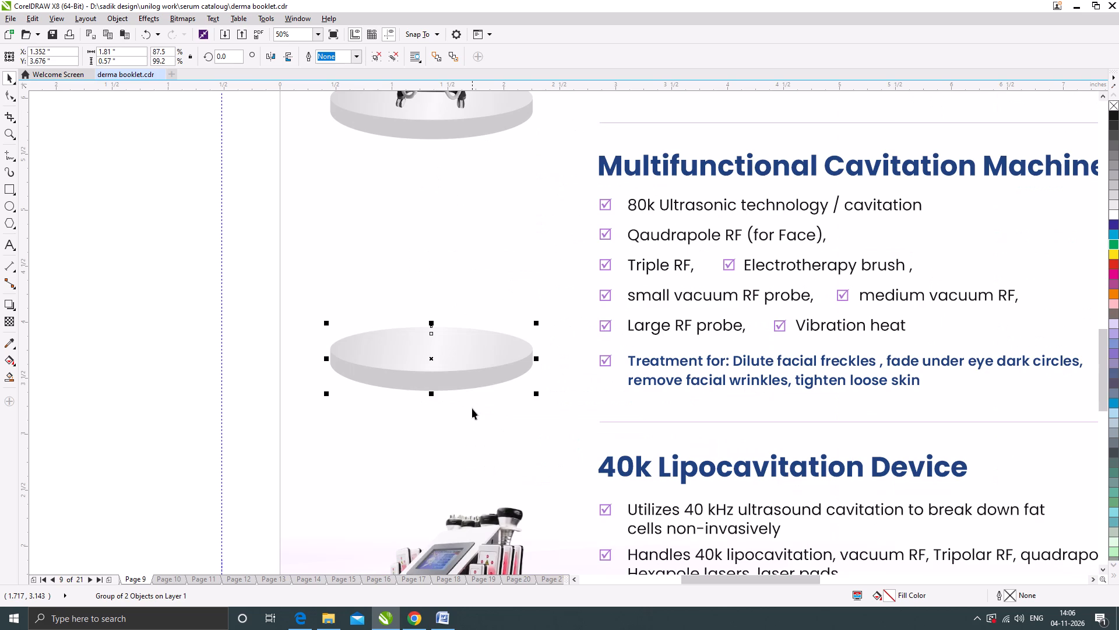
drag(473, 365, 474, 390)
scroll(465, 425, down, 2)
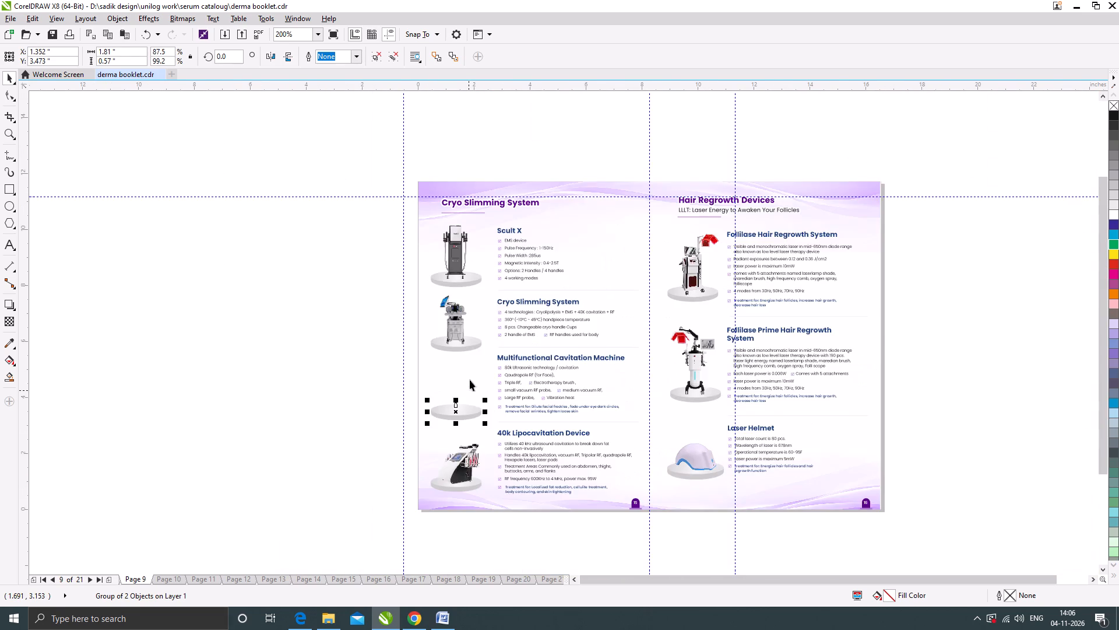
Nudge the second block's Cryo Slimming System pedestal down about 0.1 in and its machine image down about 0.05 in.
scroll(471, 343, up, 2)
drag(471, 343, 471, 354)
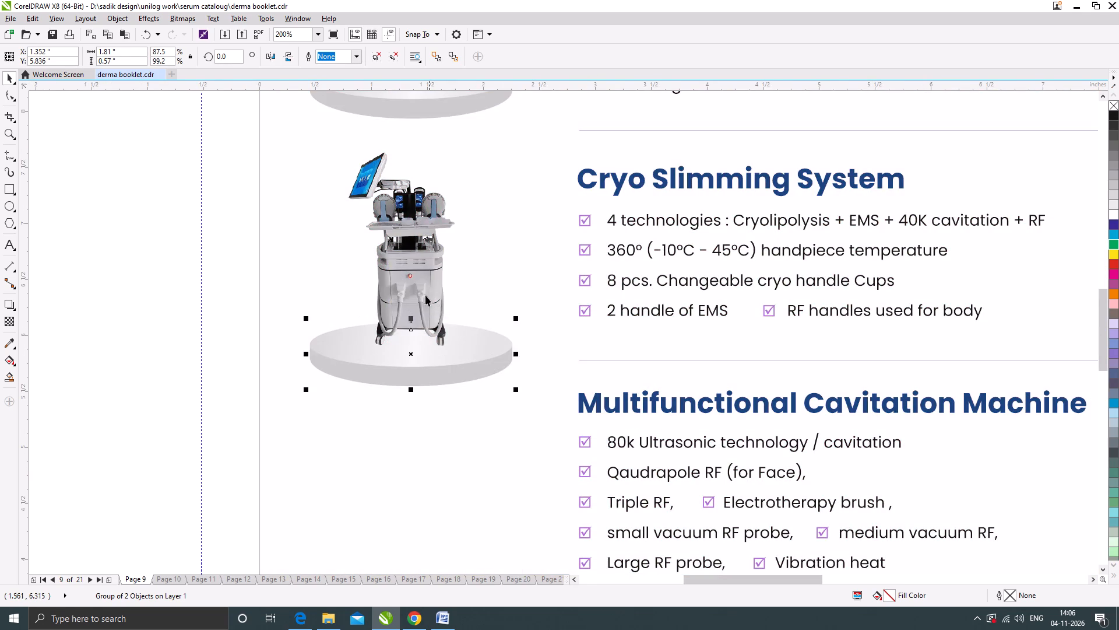
drag(424, 295, 424, 300)
scroll(461, 299, down, 2)
scroll(462, 299, up, 1)
click(294, 331)
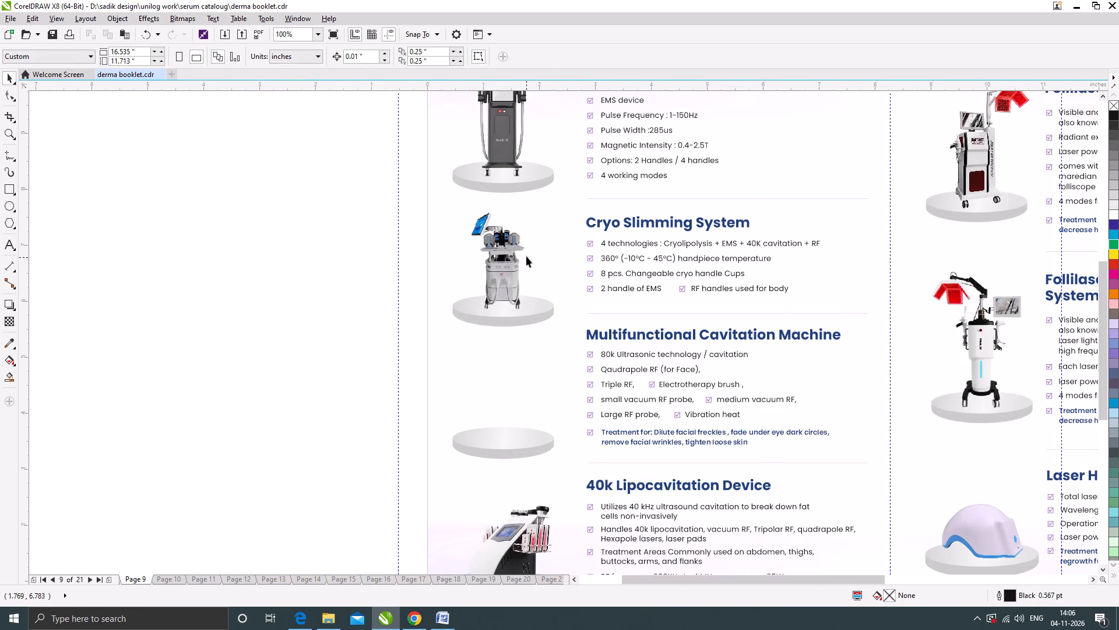
Stretch the cryo machine image upward to a height of about 1.87 in.
scroll(526, 256, up, 2)
click(469, 284)
scroll(420, 328, down, 1)
scroll(425, 198, up, 1)
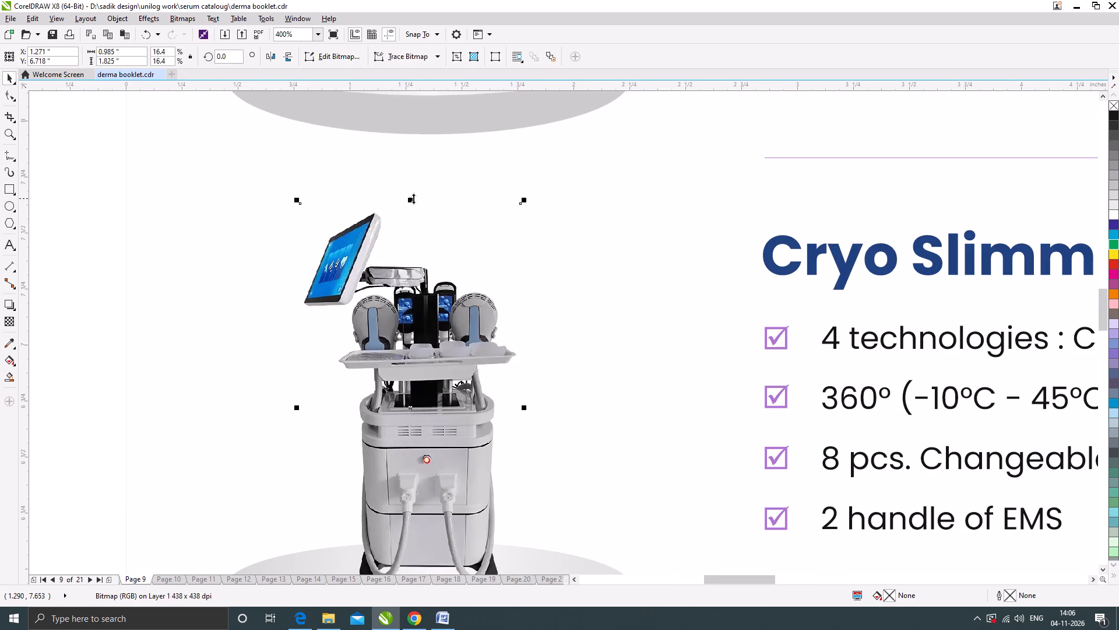
drag(413, 198, 422, 189)
scroll(395, 369, down, 4)
scroll(435, 293, up, 1)
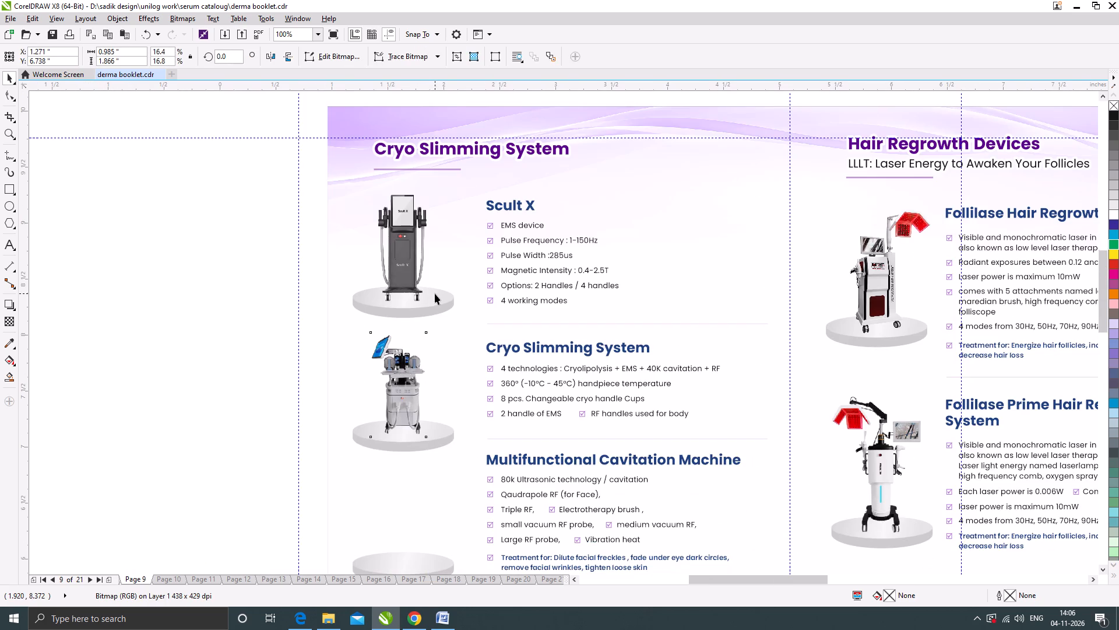
Move the Scult X pedestal and its machine image up by about 0.1 in each.
click(446, 311)
drag(430, 329, 431, 319)
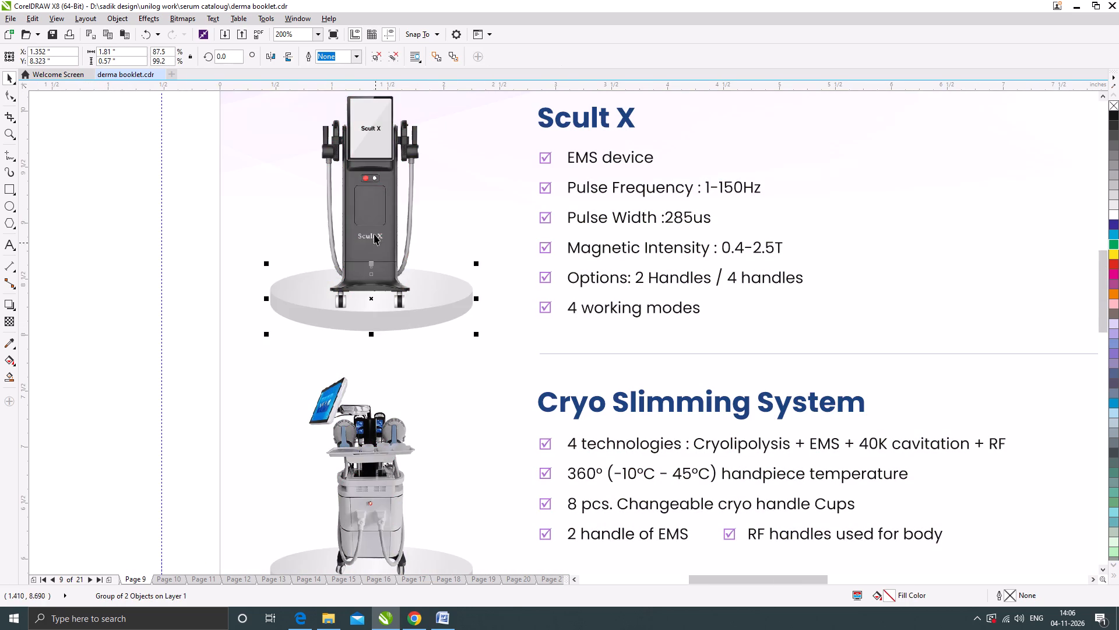
drag(374, 229, 374, 218)
scroll(399, 287, down, 2)
click(247, 303)
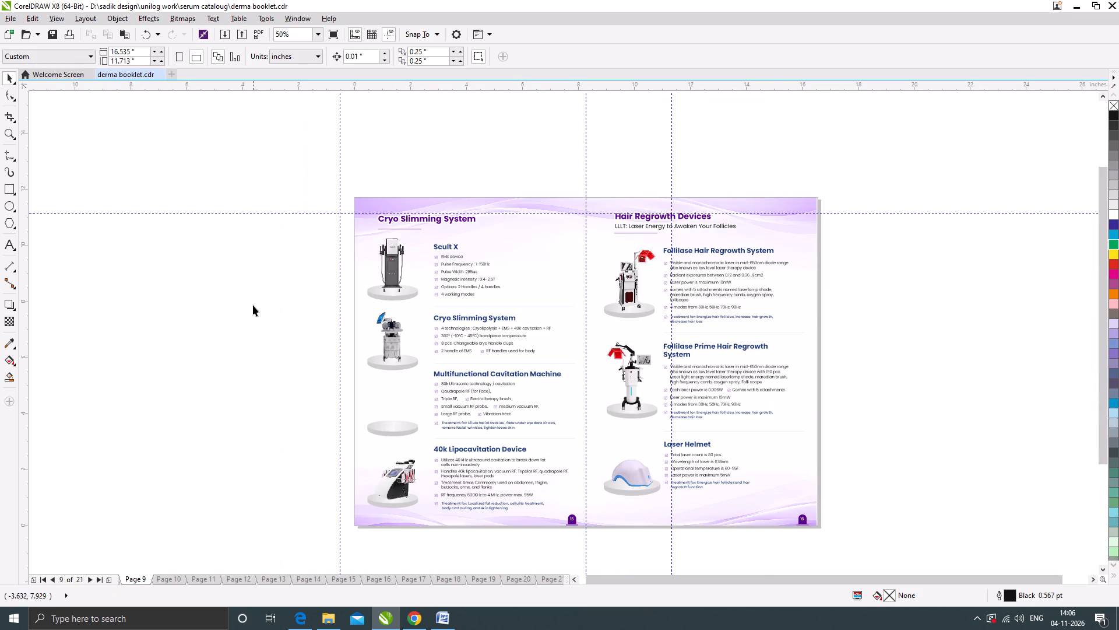
Reduce the height of the Scult X machine image slightly from its top edge.
scroll(400, 248, up, 2)
click(379, 263)
scroll(370, 204, up, 1)
drag(365, 206, 365, 207)
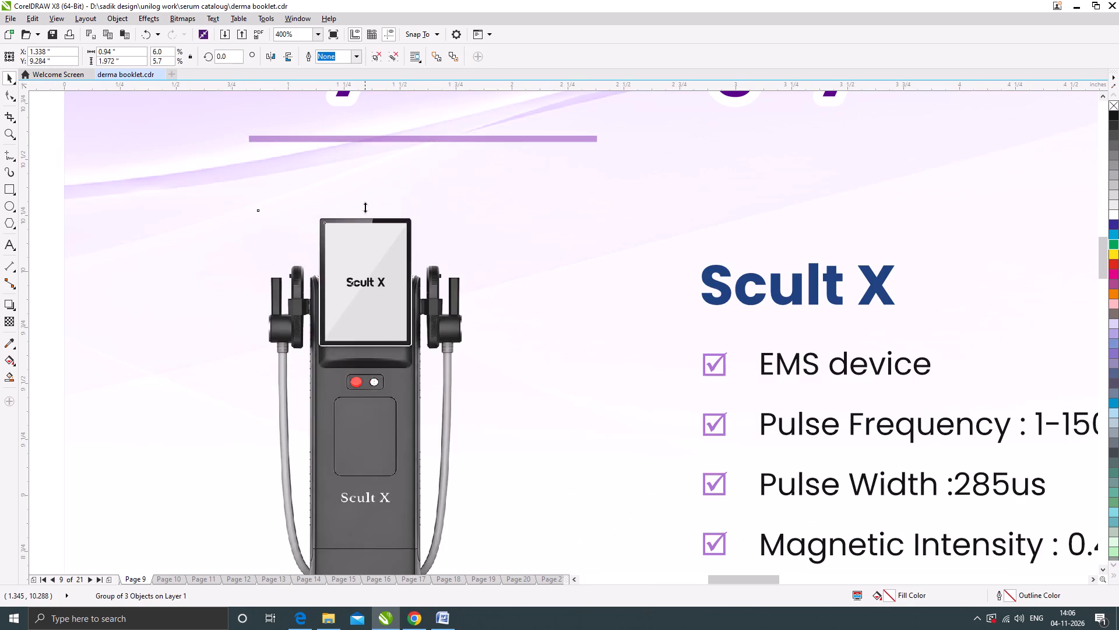
drag(365, 207, 371, 219)
scroll(402, 253, down, 2)
click(207, 346)
Check the Scult X and cryo machine images against the whole page 9 layout, leaving nothing selected.
scroll(415, 279, down, 1)
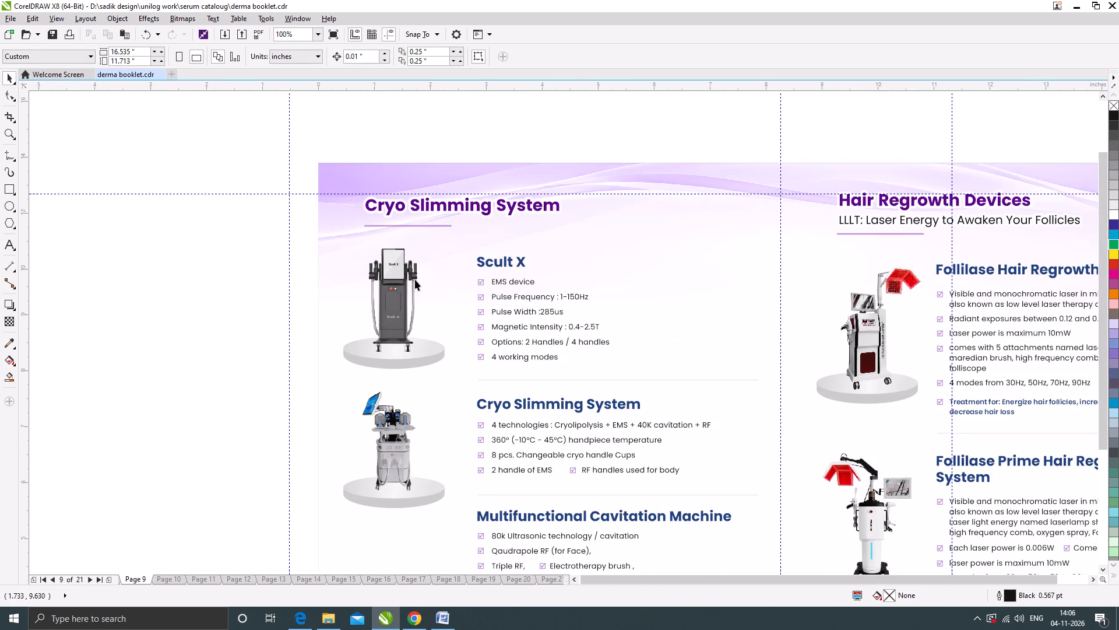
click(251, 352)
scroll(417, 383, up, 1)
click(386, 366)
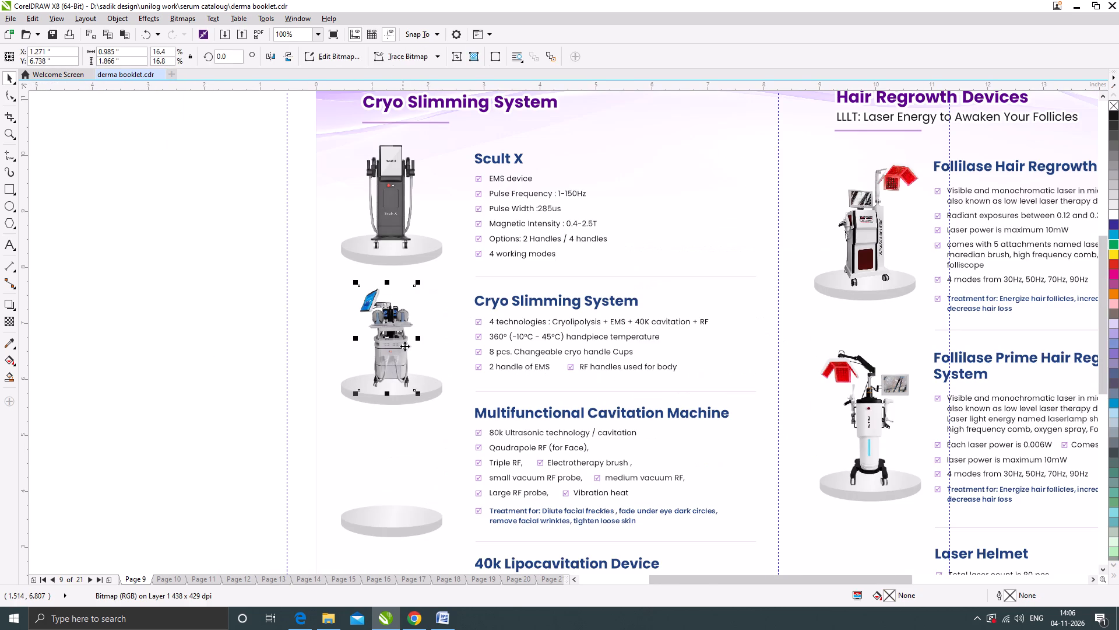
click(193, 387)
scroll(389, 327, down, 1)
click(264, 387)
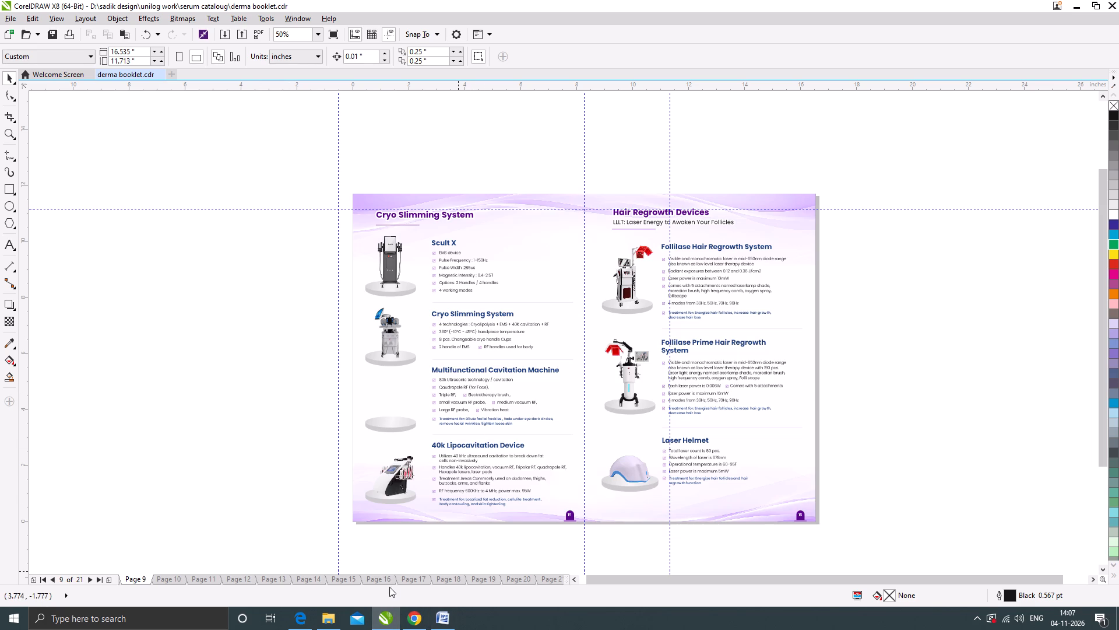
On page 8, move the empty pedestal beside the Titanium HIFU feature list down by about 0.07 in and leave it deselected.
key(Page_Up)
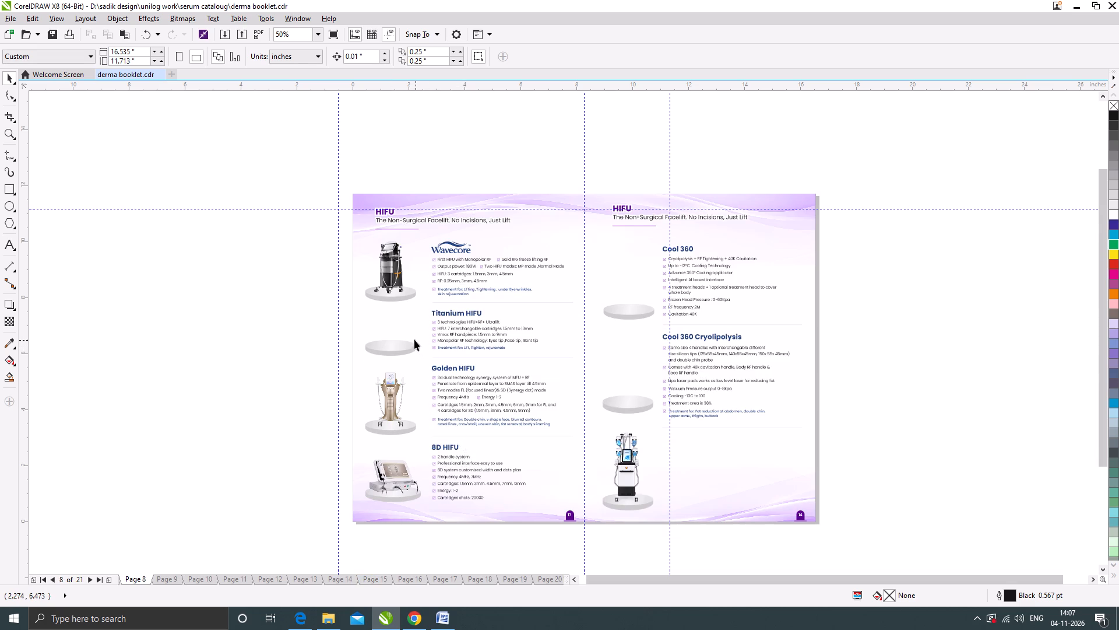
click(404, 352)
scroll(400, 347, up, 3)
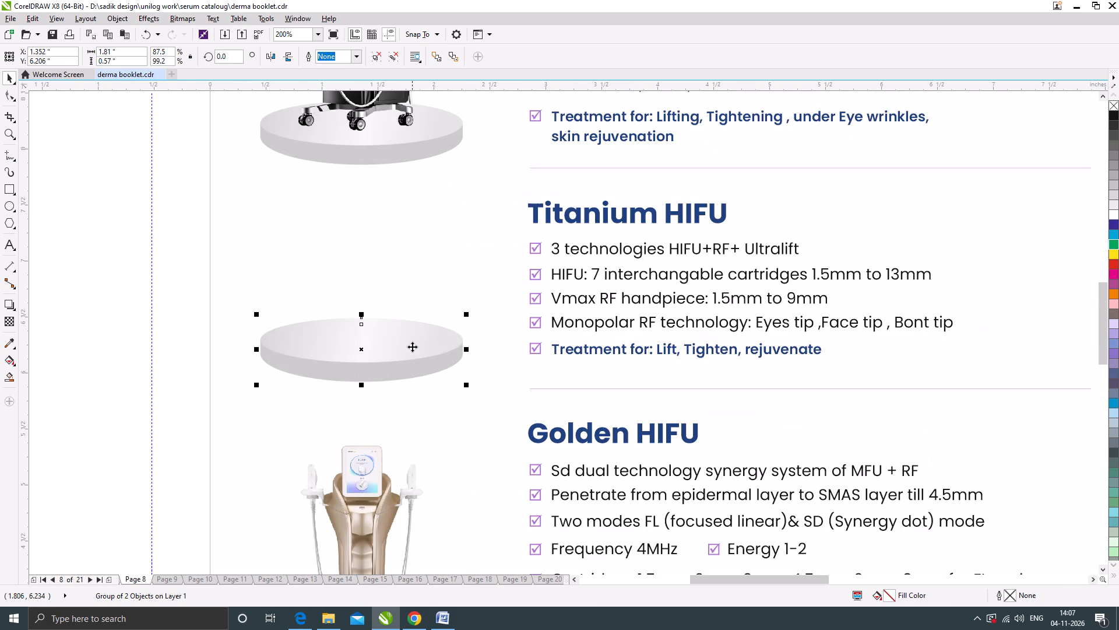
drag(412, 346, 412, 354)
scroll(435, 323, down, 2)
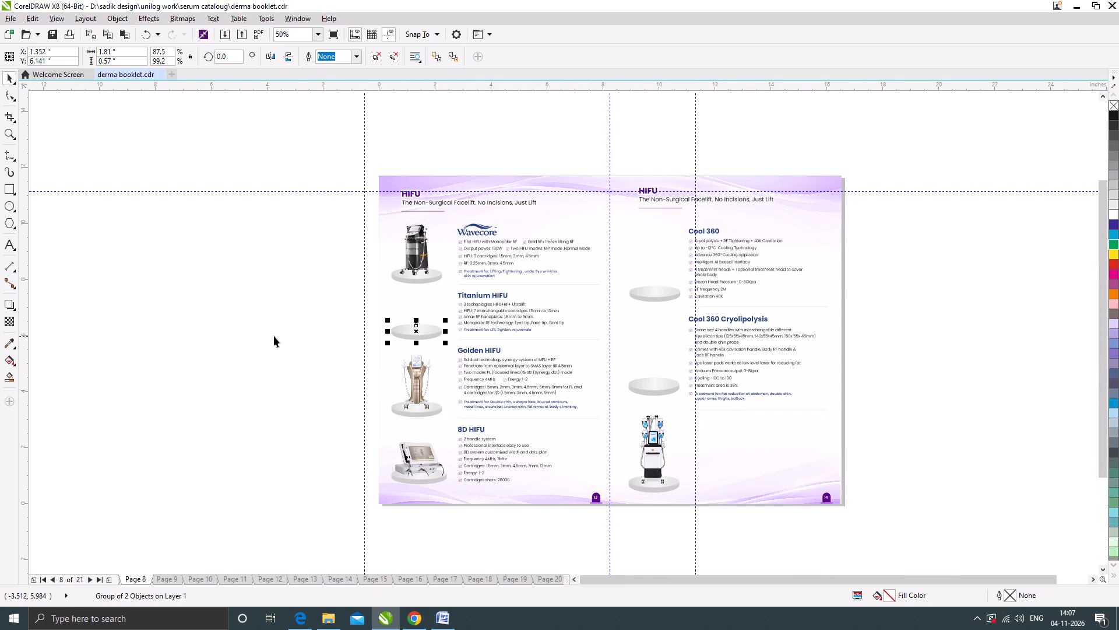
click(274, 336)
Switch to the Chrome browser.
click(420, 624)
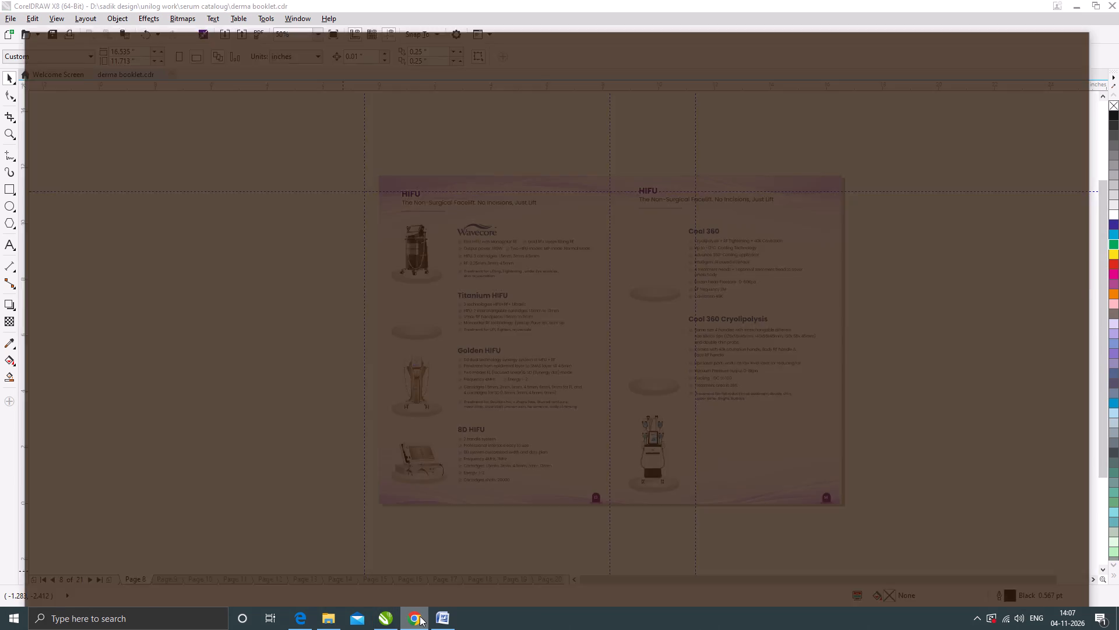
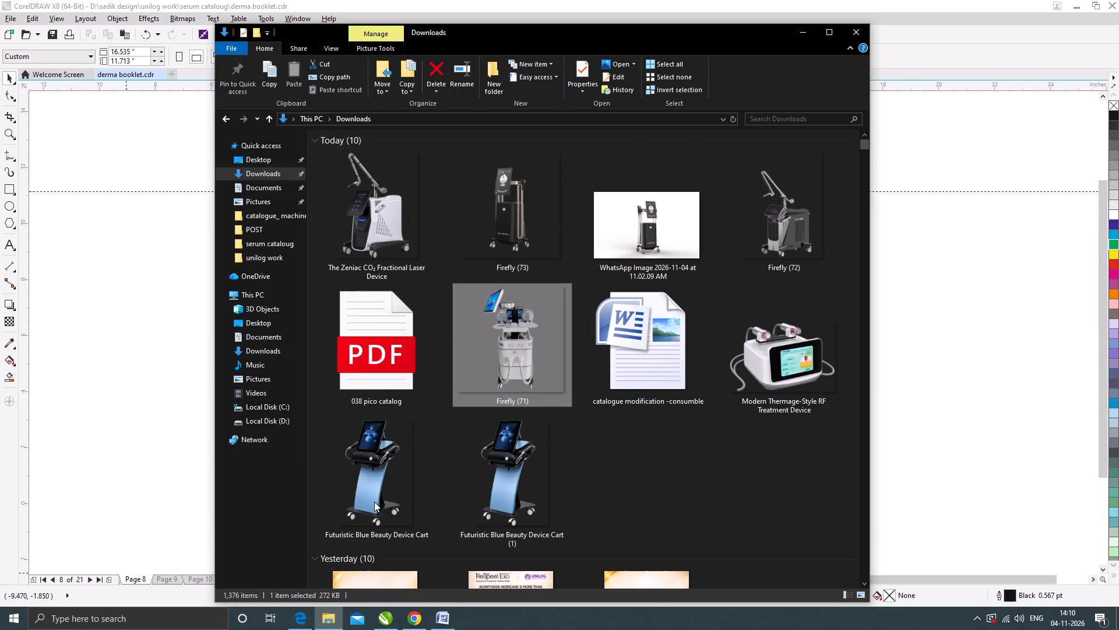
drag(367, 457, 105, 312)
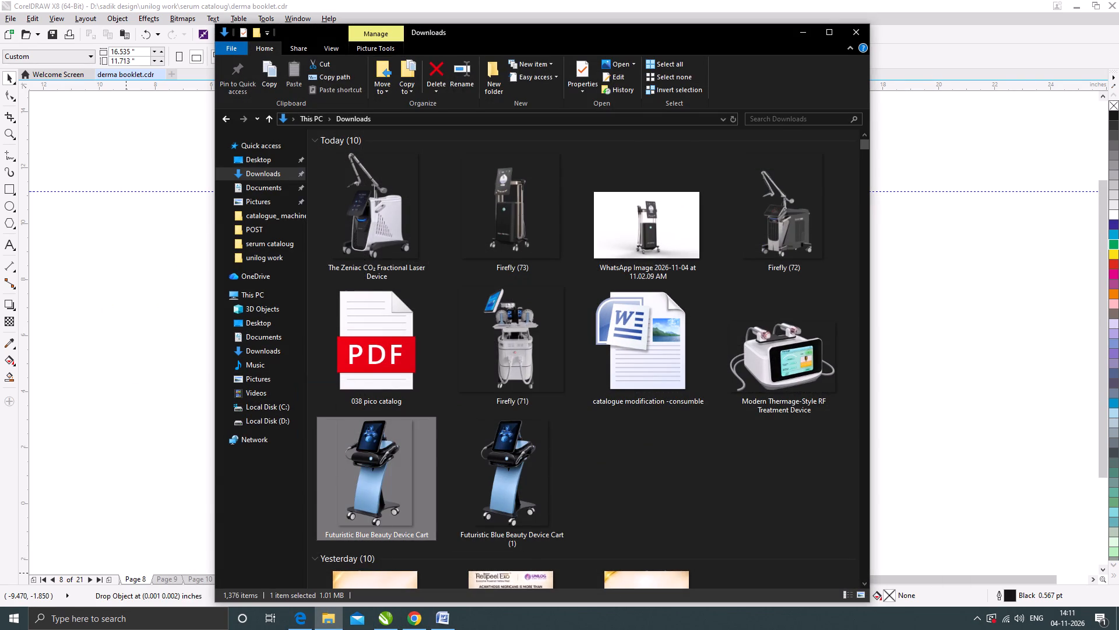
click(805, 32)
Scale the blue machine image down to about 1.28 × 1.83 inches and place it on the empty Titanium HIFU podium.
scroll(495, 260, down, 1)
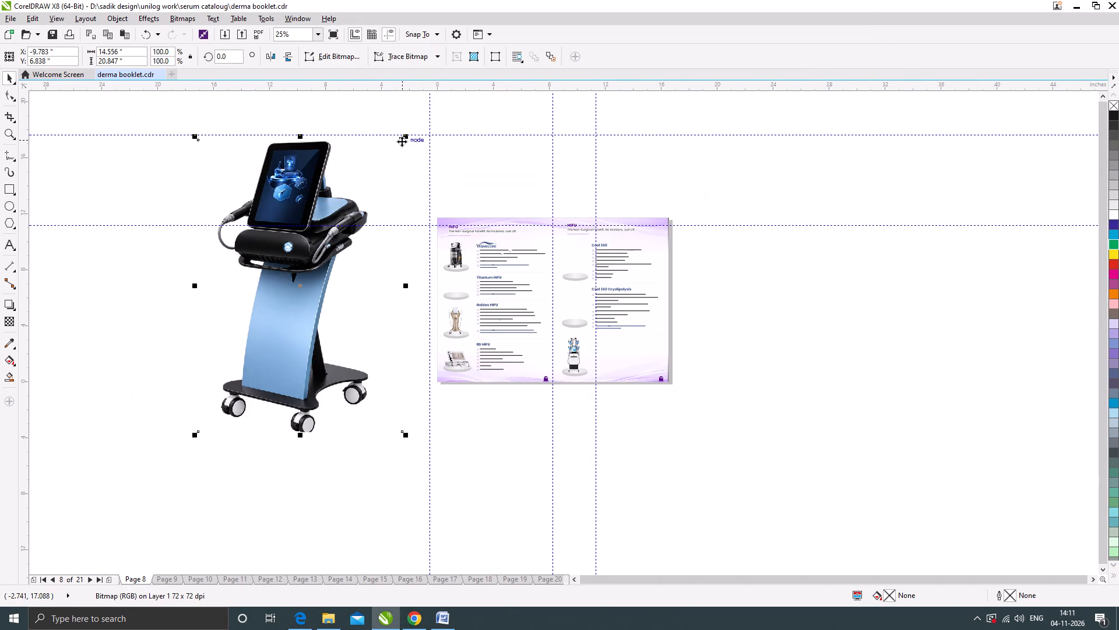
drag(406, 136, 314, 233)
drag(305, 289, 400, 317)
scroll(464, 290, up, 1)
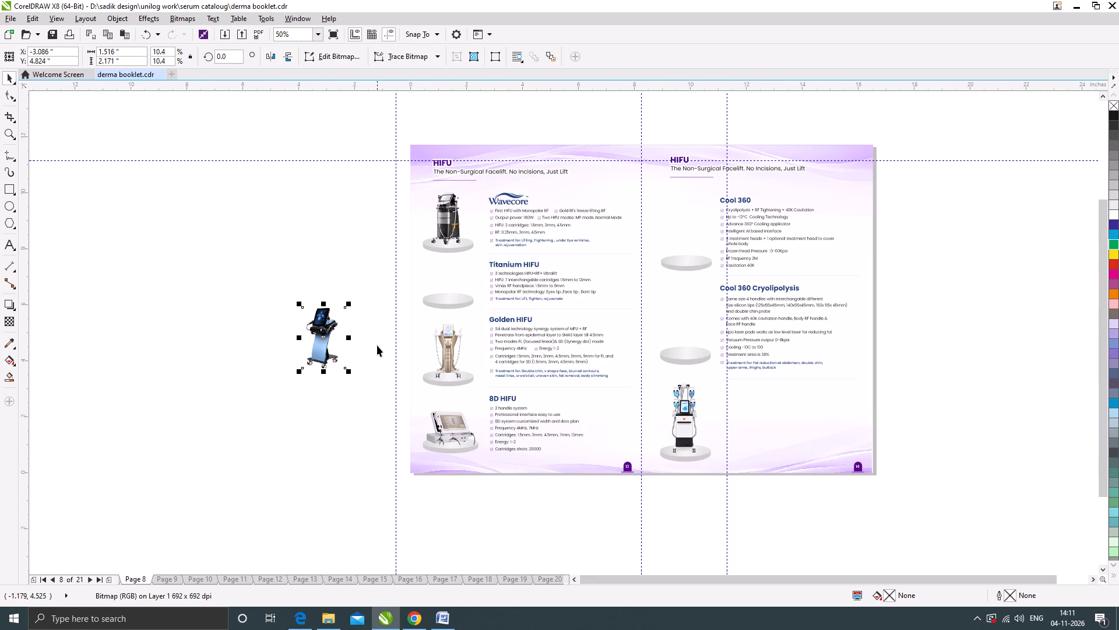
drag(325, 337, 455, 279)
scroll(467, 274, up, 1)
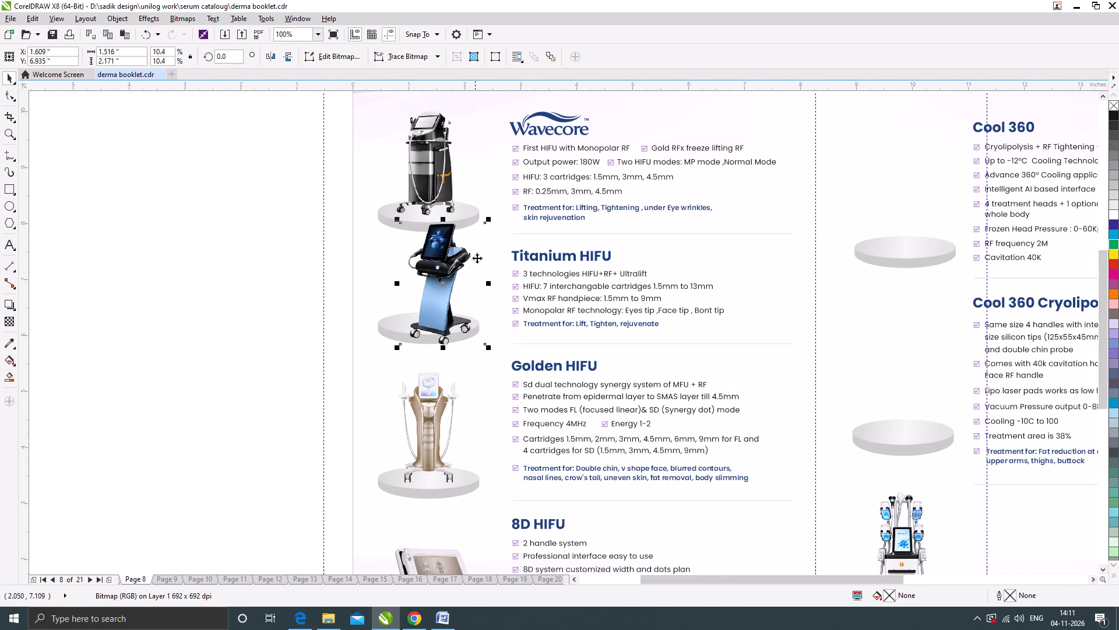
drag(490, 219, 485, 229)
scroll(438, 311, up, 1)
drag(444, 300, 414, 295)
scroll(477, 297, down, 2)
click(321, 309)
Shrink the Wavecore machine together with its podium to about 1.65 × 2.05 inches.
scroll(456, 210, up, 1)
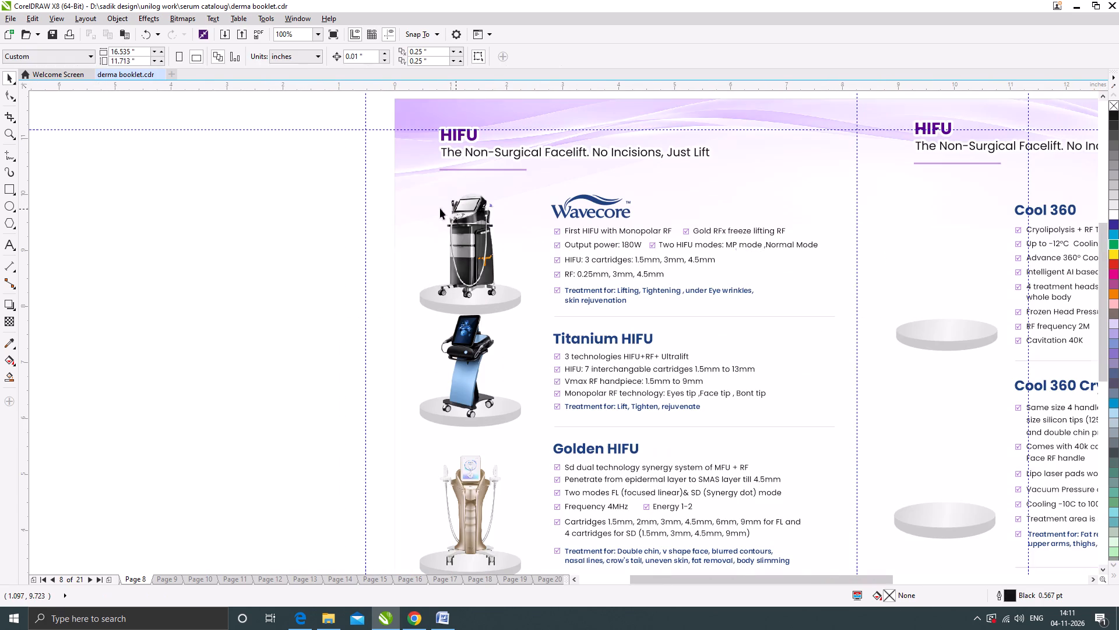
drag(279, 183, 543, 320)
scroll(479, 240, up, 1)
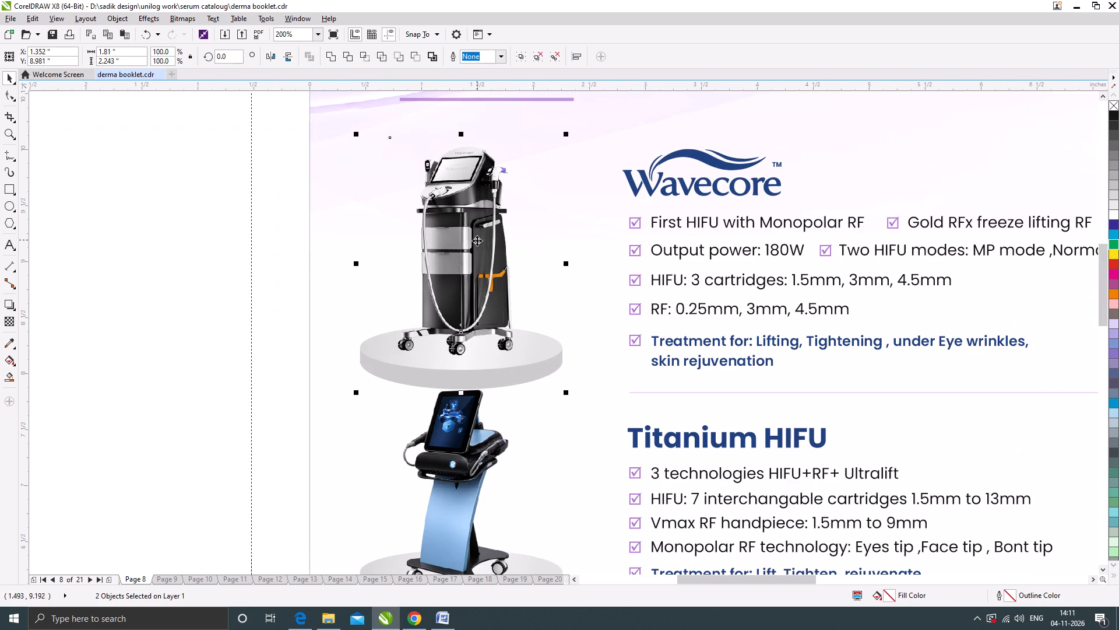
shift+drag(567, 135, 563, 147)
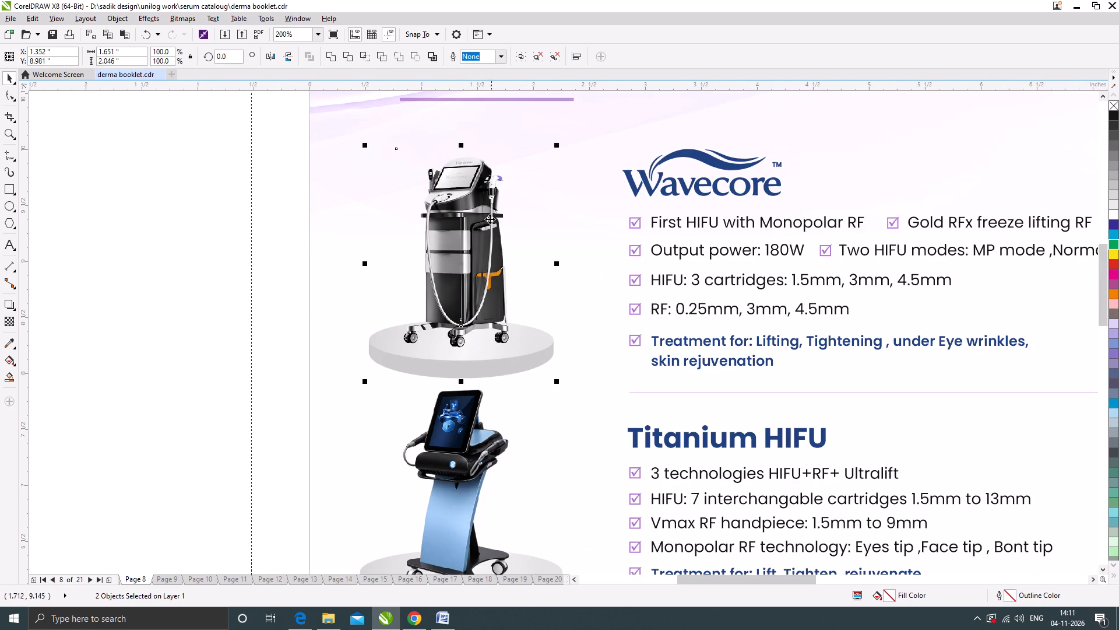
Move the 8D HIFU section, with its machine, podium and text, slightly down the page.
scroll(490, 219, down, 3)
drag(641, 506, 429, 400)
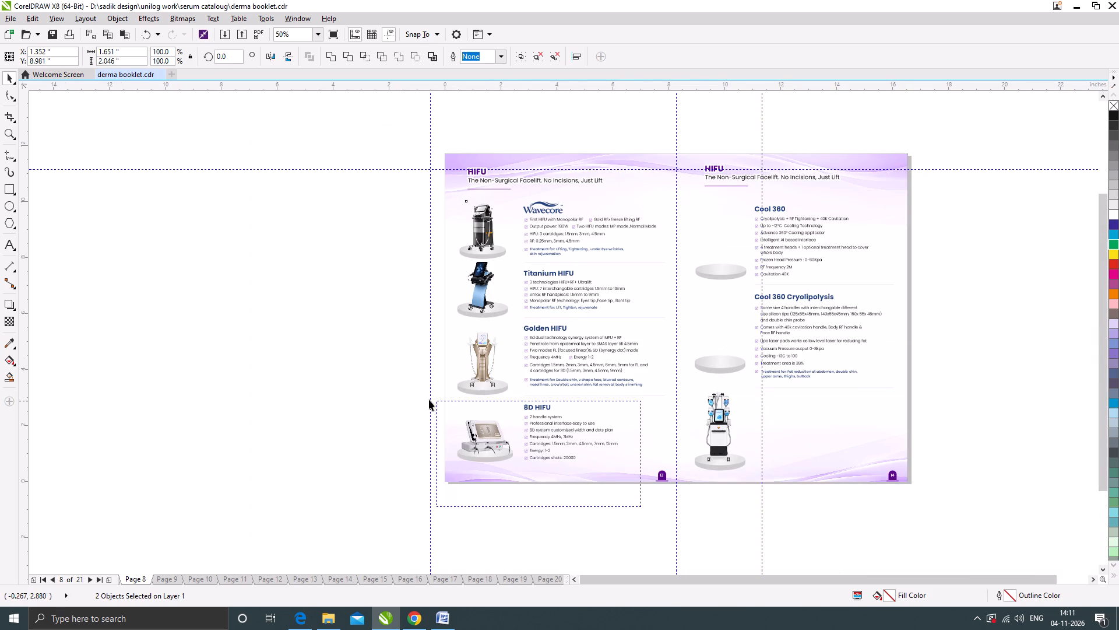
drag(429, 400, 416, 397)
scroll(558, 449, up, 2)
drag(562, 430, 562, 434)
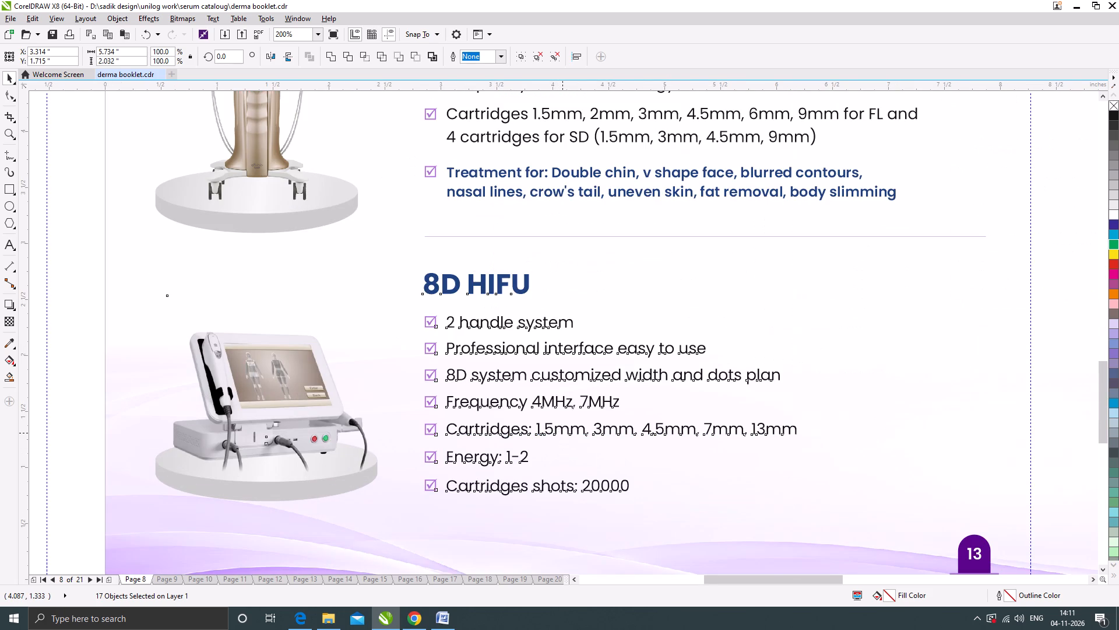
drag(562, 434, 561, 449)
scroll(517, 388, down, 2)
click(354, 310)
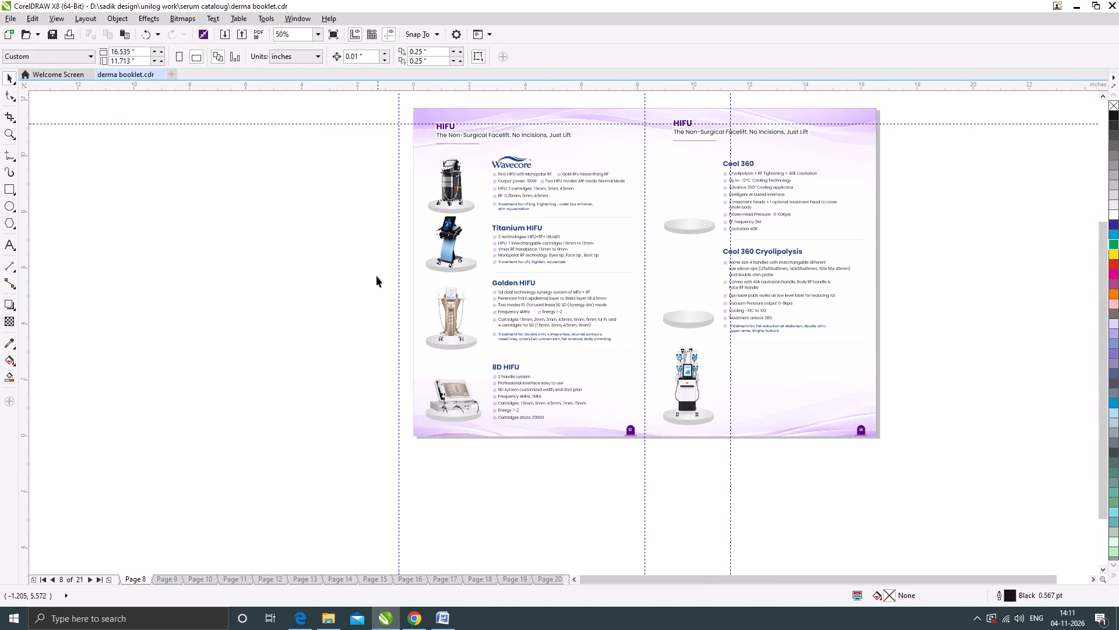
Move the Golden HIFU section, including its machine, podium, text and divider lines, slightly down.
drag(375, 271, 643, 357)
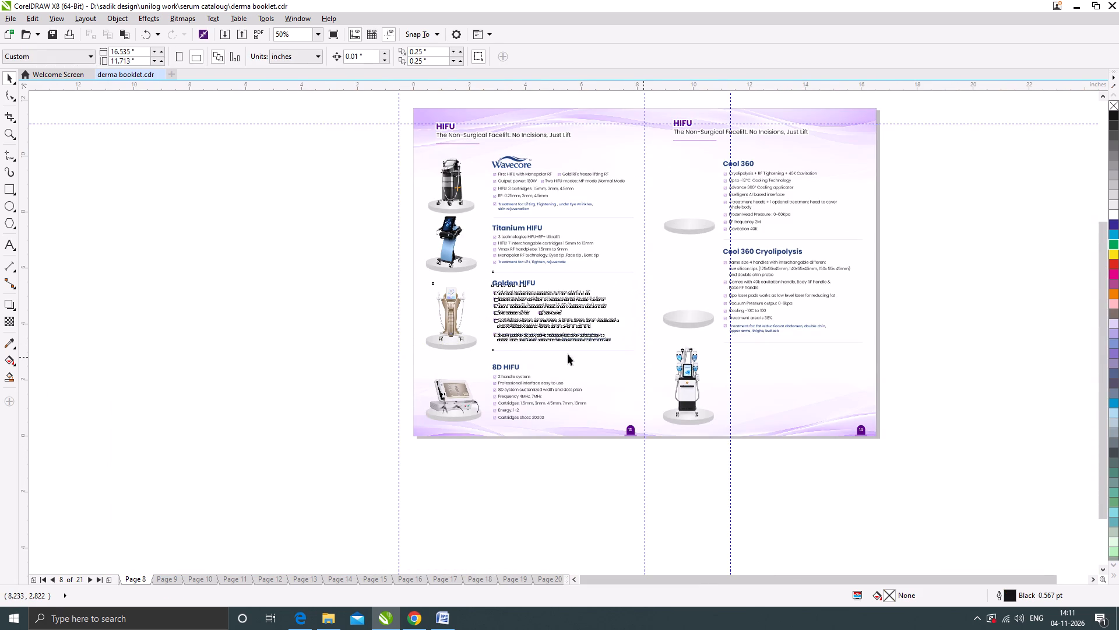
scroll(512, 341, up, 1)
drag(512, 338, 512, 345)
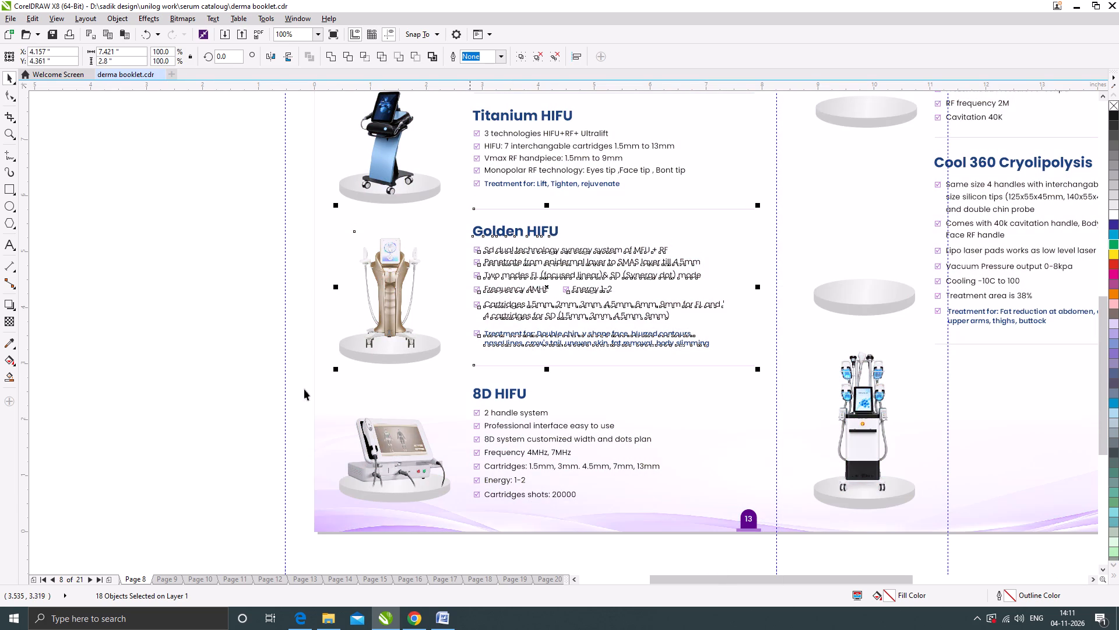
scroll(463, 359, down, 1)
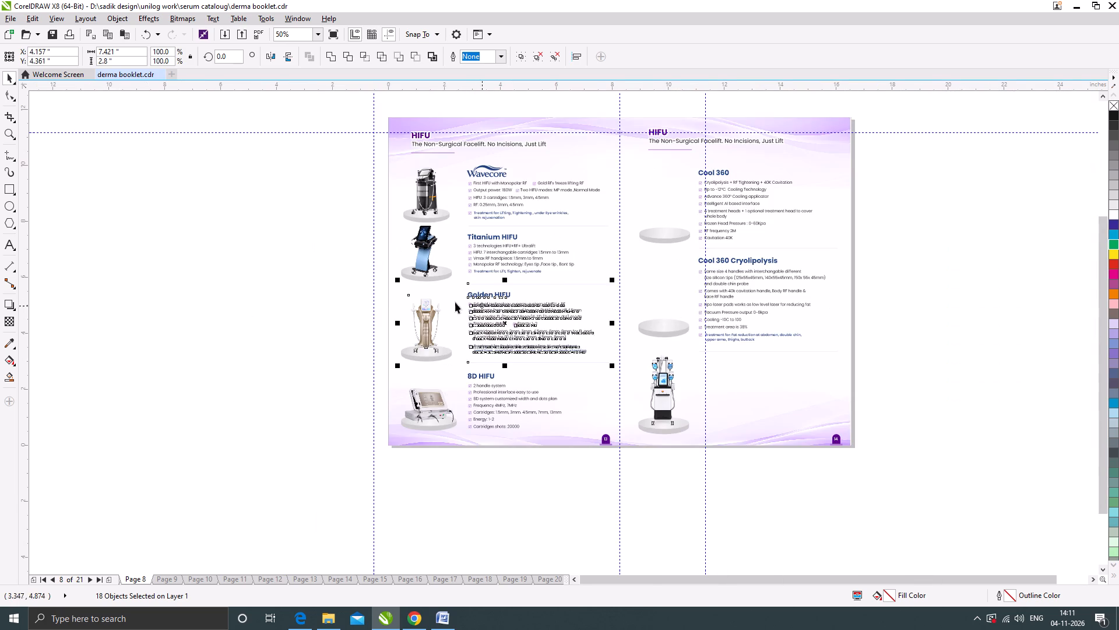
drag(281, 300, 290, 300)
Move only the Golden HIFU heading and bullet text slightly down, leaving the machine out of the selection.
scroll(488, 329, up, 1)
drag(235, 247, 731, 387)
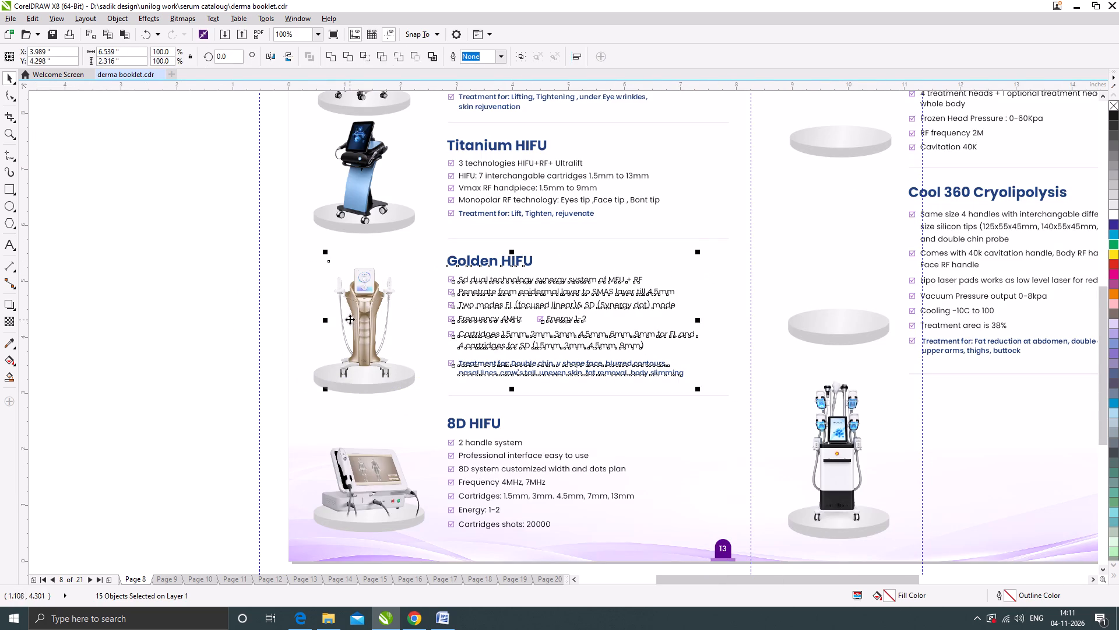
shift+click(359, 308)
scroll(487, 365, up, 1)
drag(488, 380, 488, 390)
Lower the divider line between the Titanium HIFU and Golden HIFU sections slightly.
scroll(520, 385, down, 2)
scroll(492, 256, up, 2)
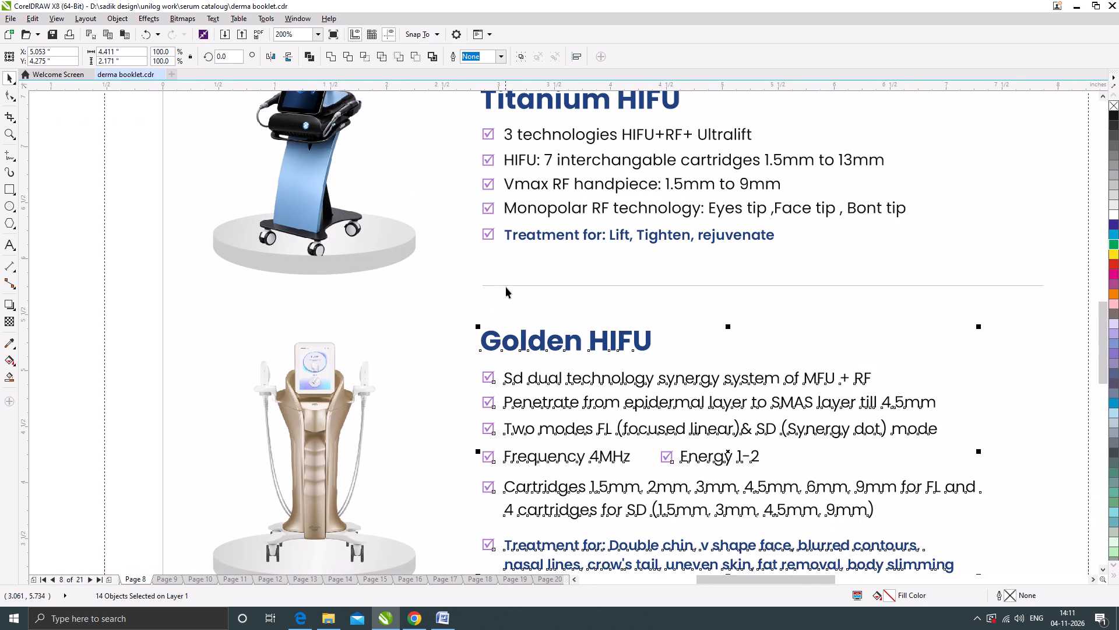
drag(507, 285, 509, 295)
Narrow the Titanium HIFU podium and move it slightly down.
scroll(518, 296, down, 2)
scroll(479, 262, up, 1)
drag(284, 274, 537, 338)
scroll(497, 299, up, 1)
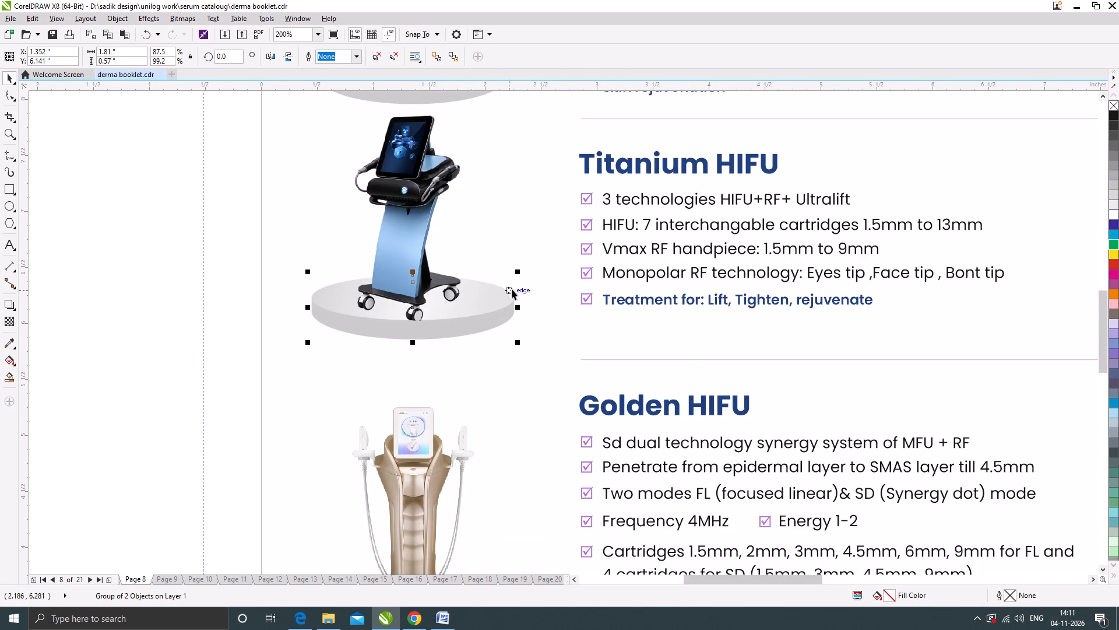
drag(521, 309, 508, 310)
drag(500, 304, 502, 324)
Scale the Titanium HIFU machine to about 1.16 × 1.67 inches and reposition it centred on its lowered podium.
drag(423, 223, 431, 240)
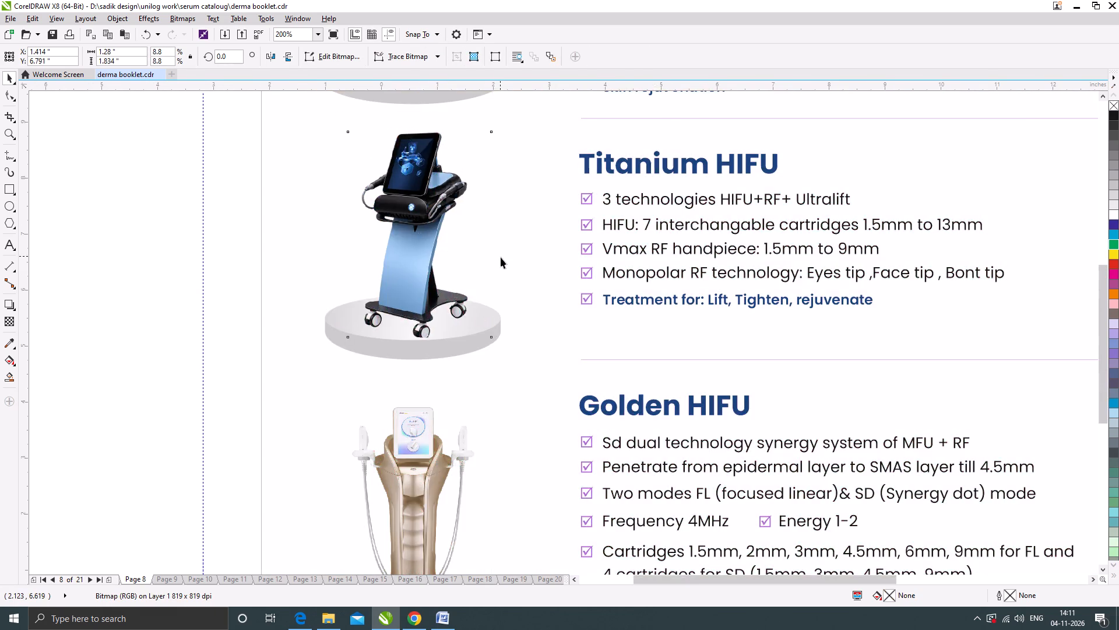
scroll(501, 257, down, 1)
scroll(491, 198, up, 1)
drag(504, 188, 501, 197)
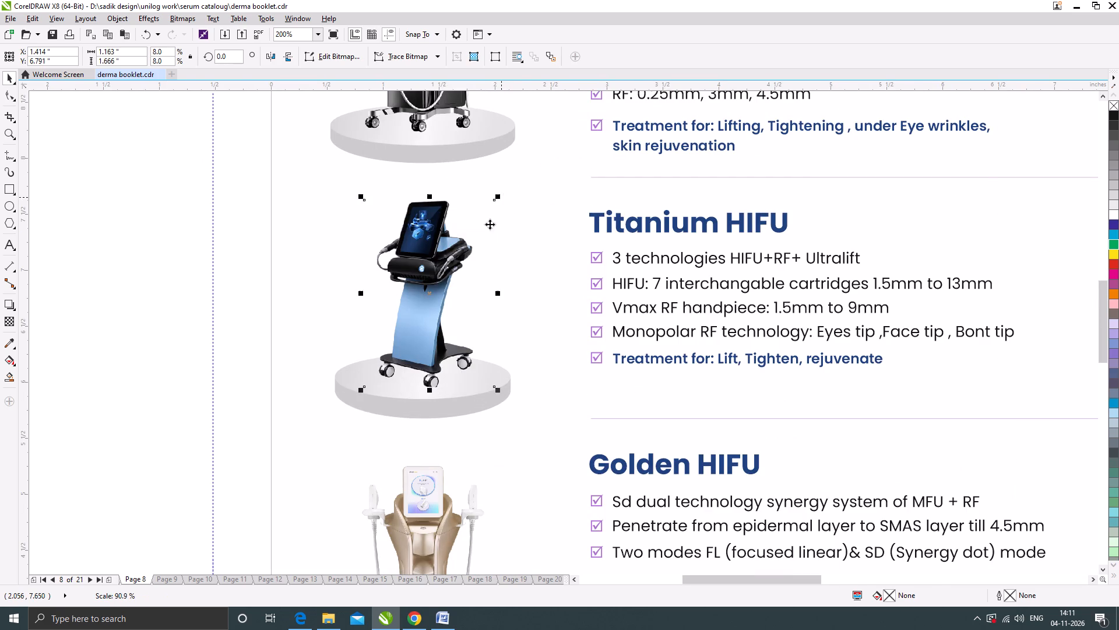
scroll(418, 351, up, 1)
drag(433, 346, 425, 353)
scroll(467, 334, down, 2)
click(284, 338)
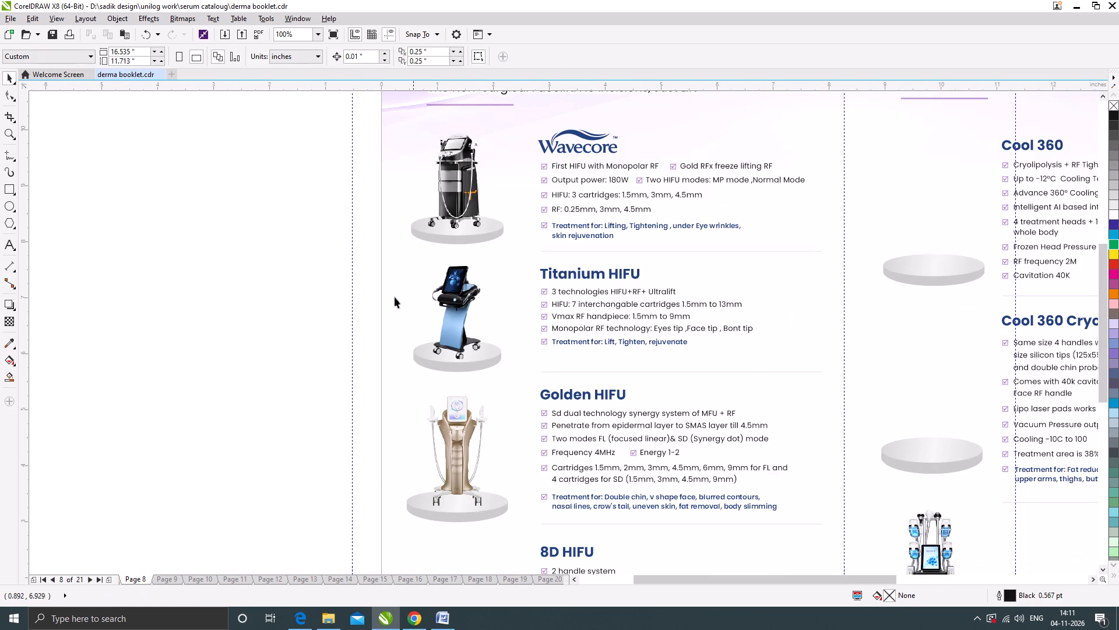
Move the Titanium HIFU heading and bullet text slightly down between its divider lines.
drag(318, 250, 804, 356)
scroll(568, 313, up, 1)
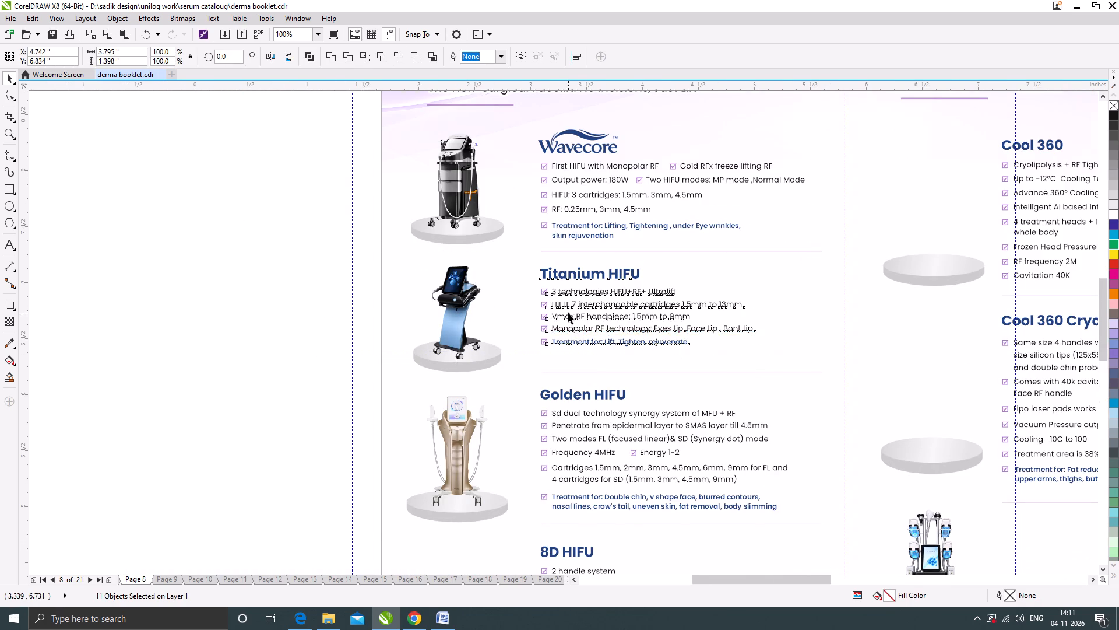
drag(580, 293, 580, 304)
scroll(580, 303, down, 2)
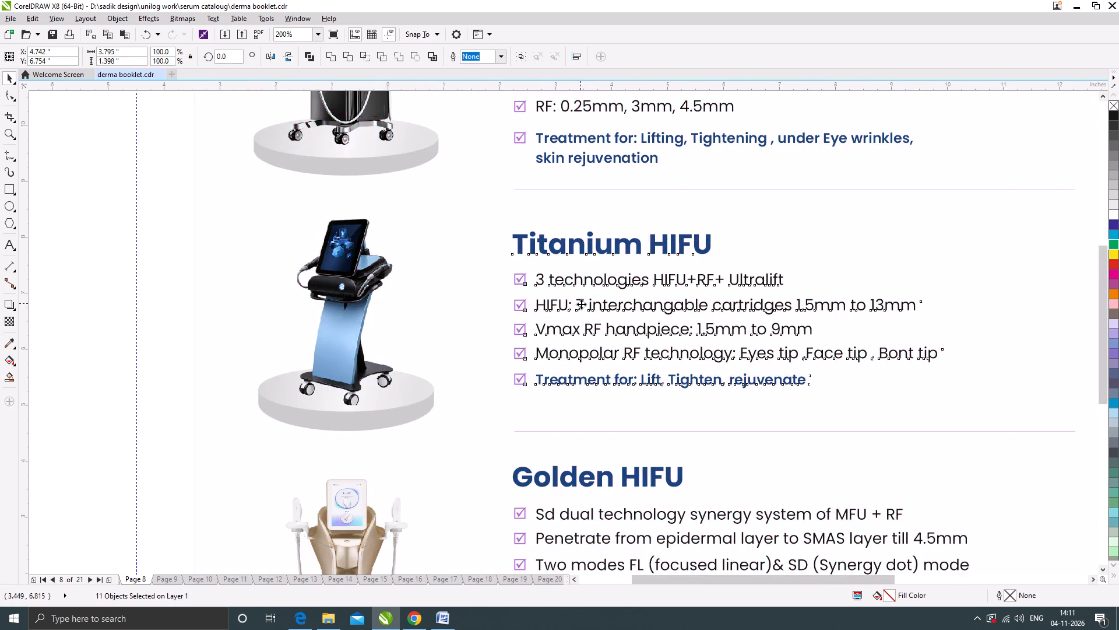
click(362, 310)
click(459, 414)
Scale the Golden HIFU machine image down to about 1.16 × 1.93 inches.
scroll(556, 397, up, 1)
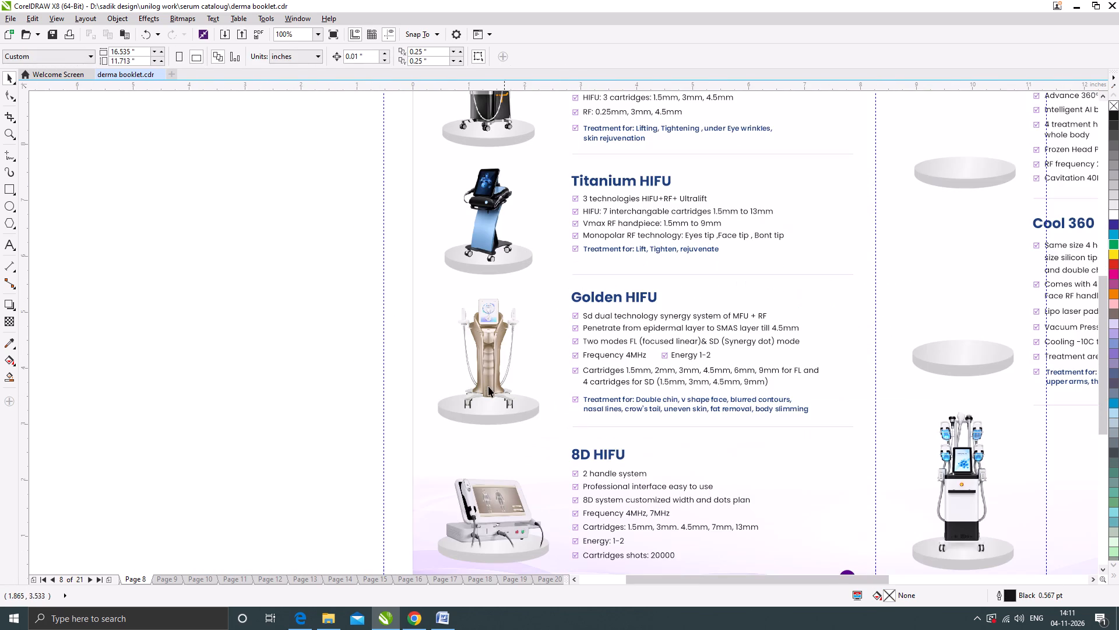
click(471, 359)
scroll(525, 293, up, 1)
drag(536, 287, 528, 295)
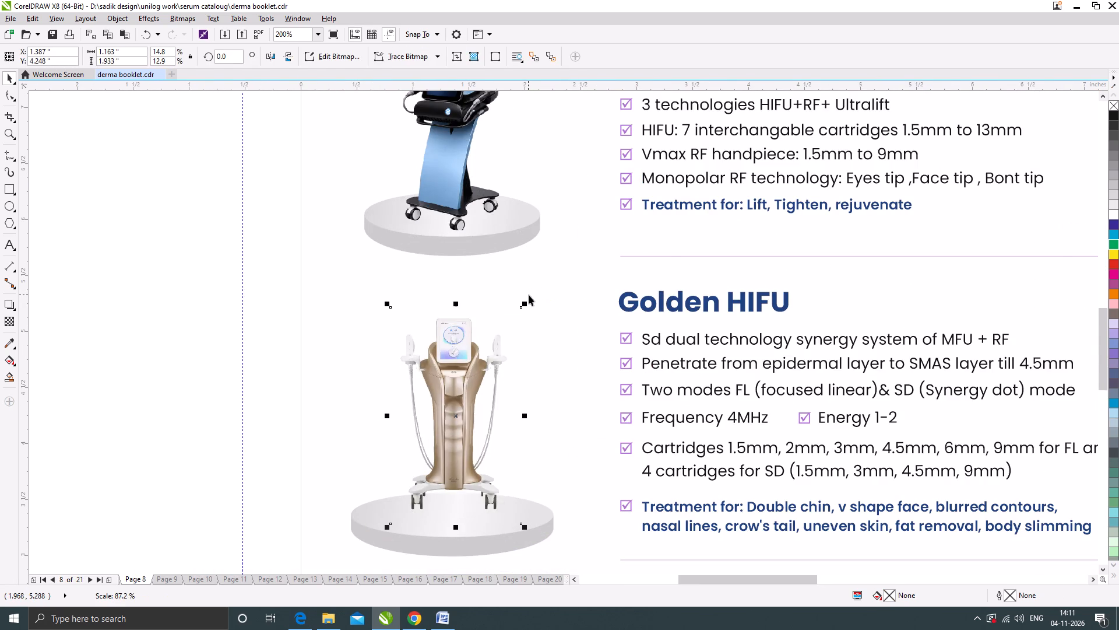
Move the Golden HIFU machine image down about 0.12 inches so it stands on its podium.
scroll(531, 294, down, 1)
scroll(497, 396, up, 1)
drag(497, 369, 497, 382)
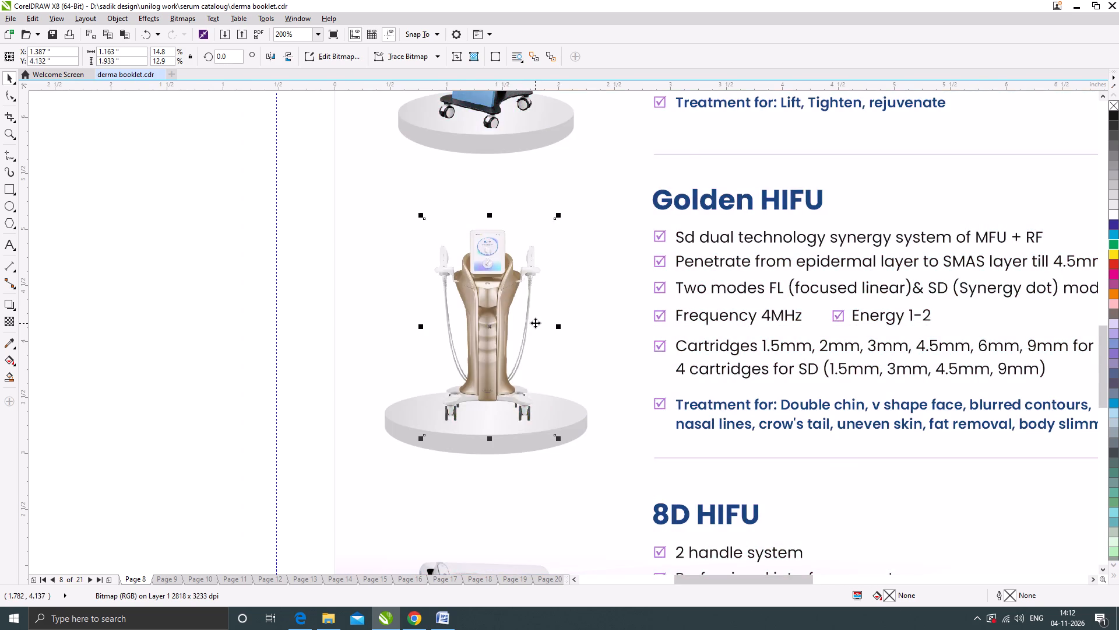
scroll(535, 323, down, 2)
click(396, 423)
Review the HIFU and Cool 360 spread, checking machine sizes, podium placement and spacing.
scroll(517, 421, up, 1)
scroll(434, 332, down, 1)
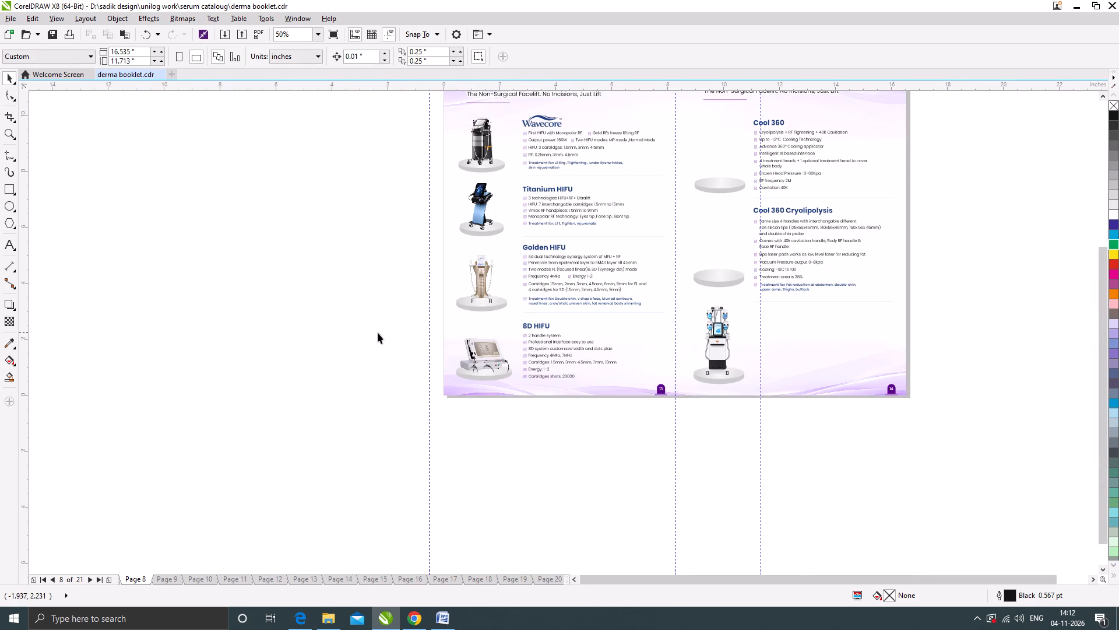
click(378, 332)
scroll(568, 202, up, 1)
scroll(505, 309, down, 1)
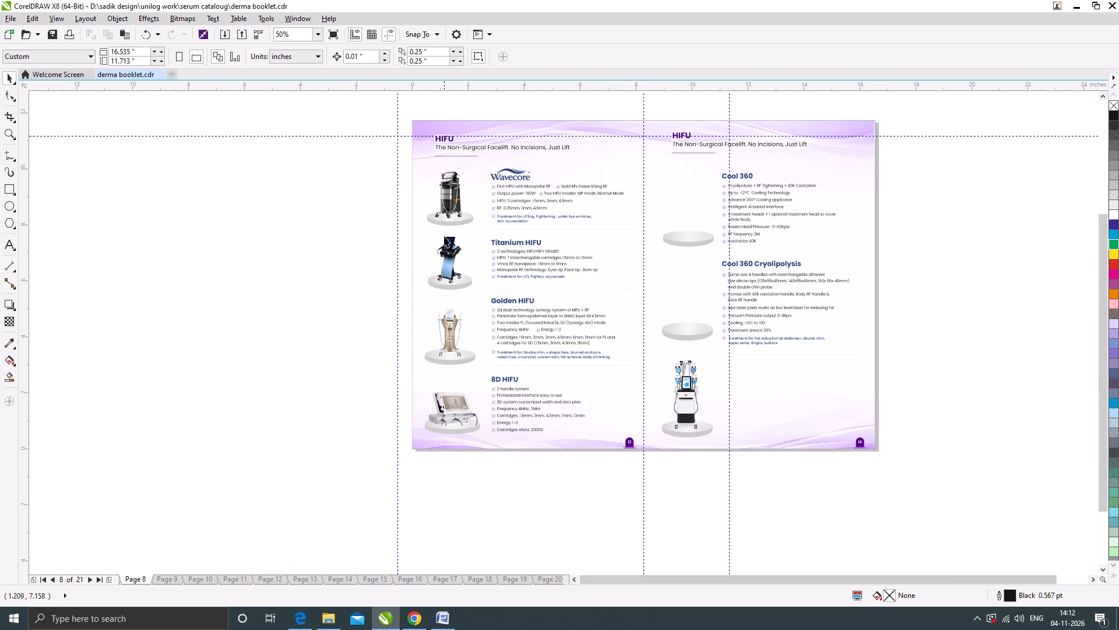
scroll(460, 219, up, 1)
scroll(490, 238, down, 1)
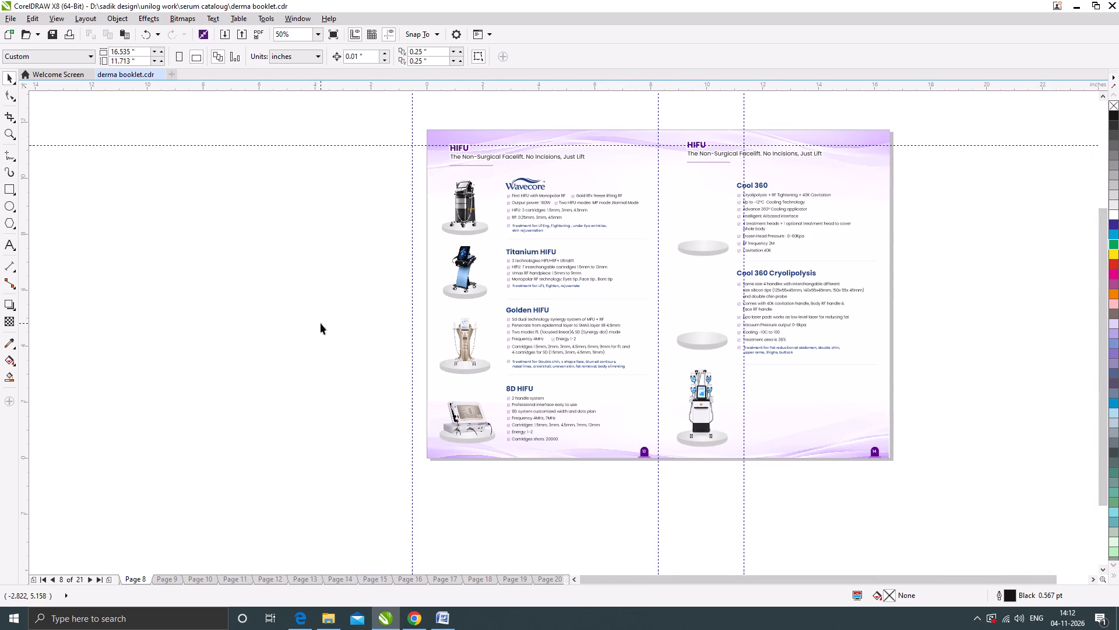
click(321, 323)
scroll(471, 269, up, 1)
scroll(453, 288, down, 1)
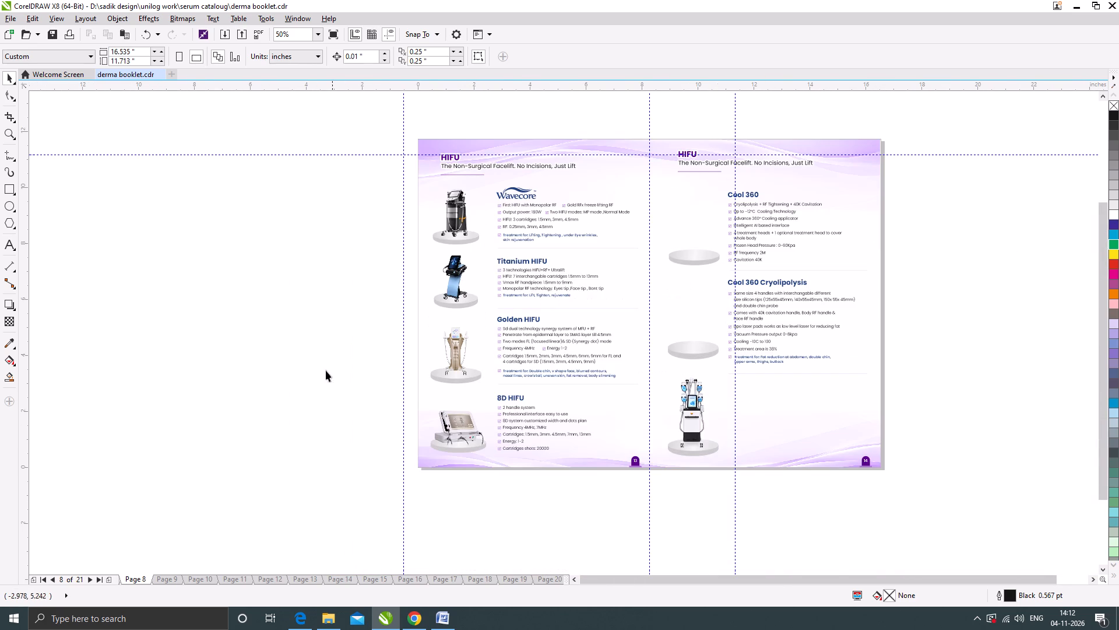
click(275, 297)
Open the drawing "6 x 3. 2026" from the "stendy banner" folder inside "unilog work".
click(26, 34)
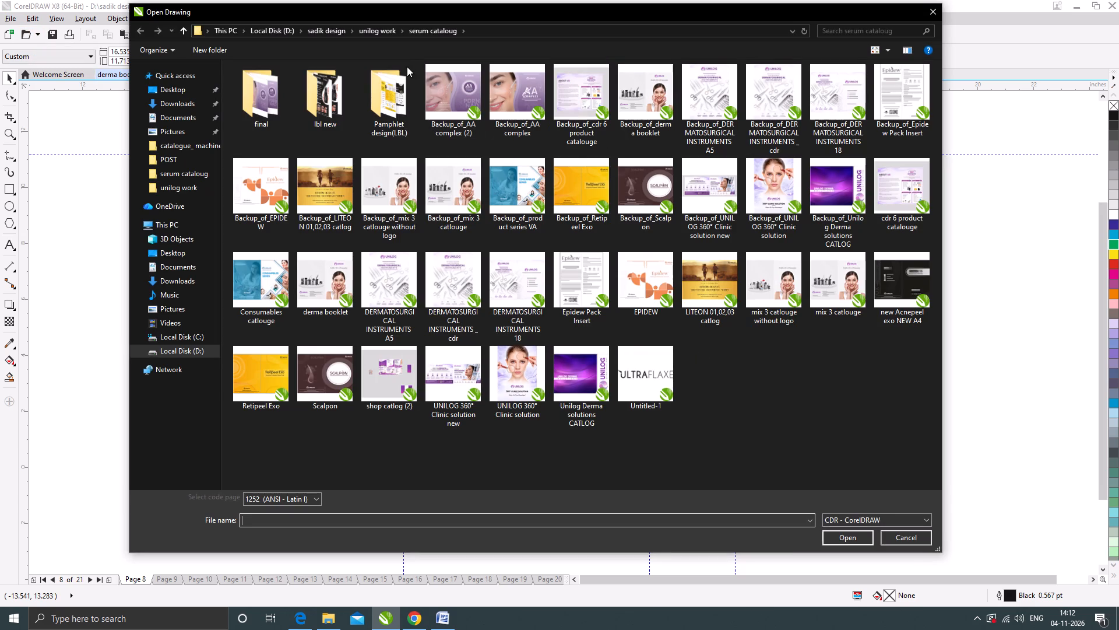
click(373, 29)
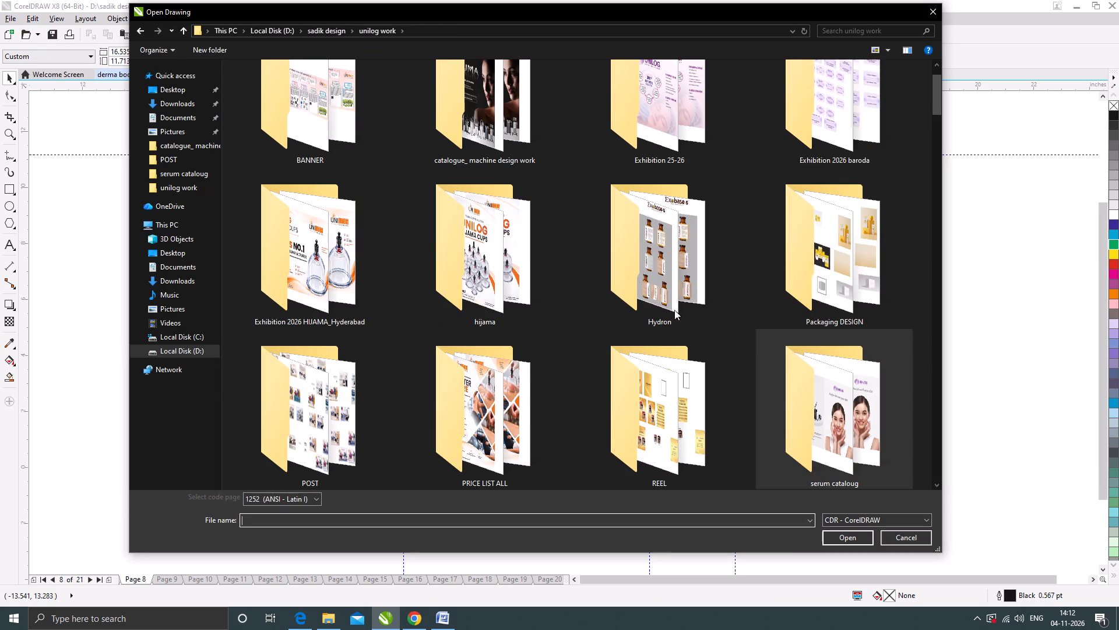
click(674, 309)
key(p)
click(534, 301)
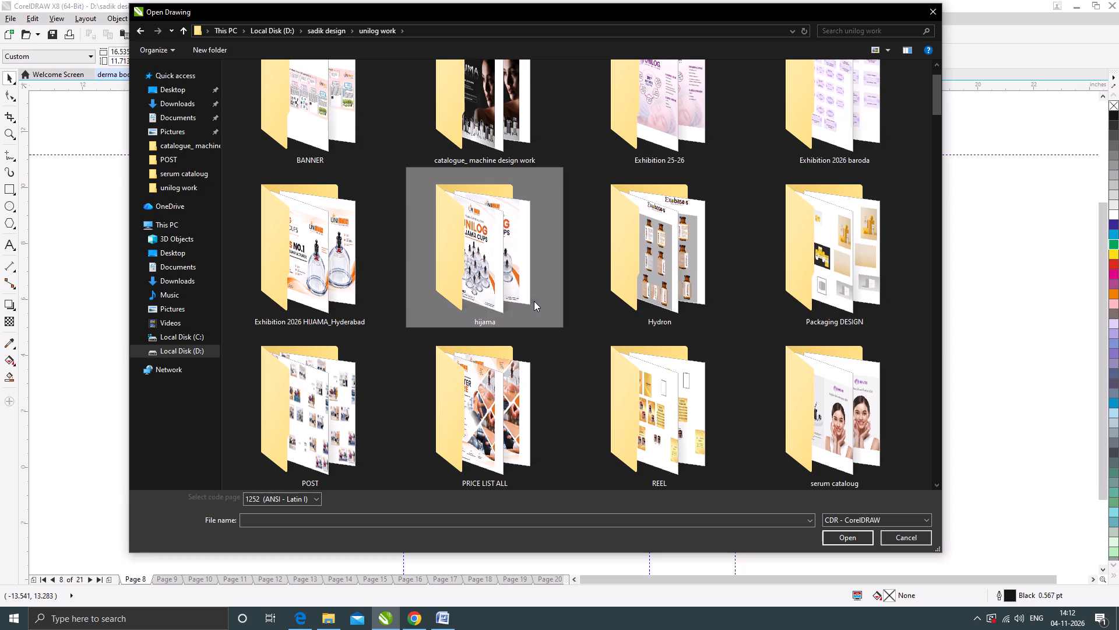
key(s)
key(s)
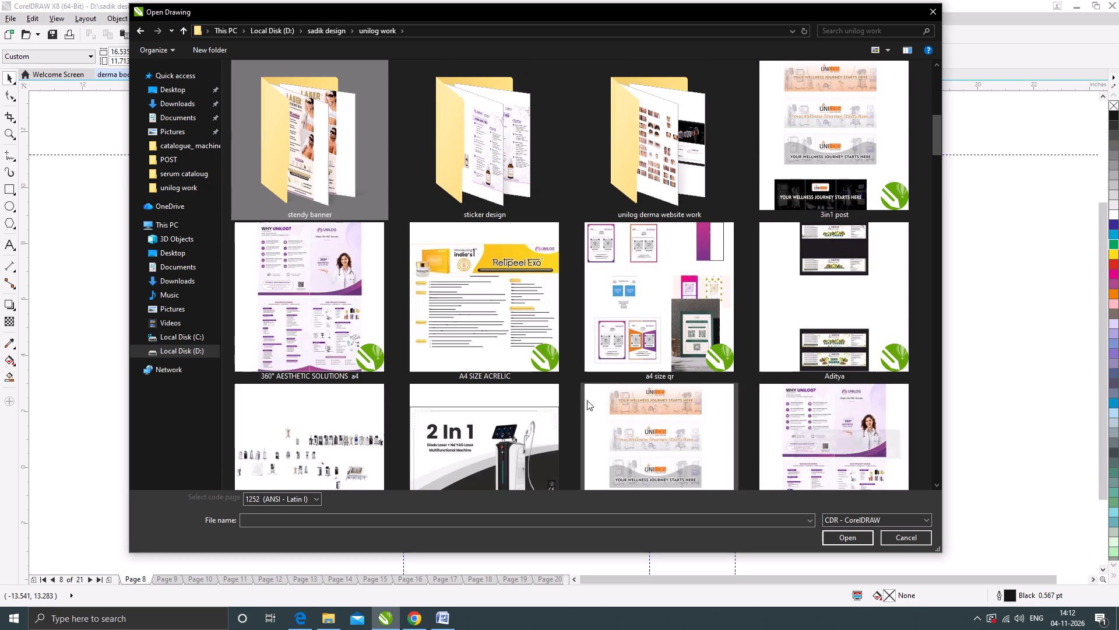
double_click(336, 142)
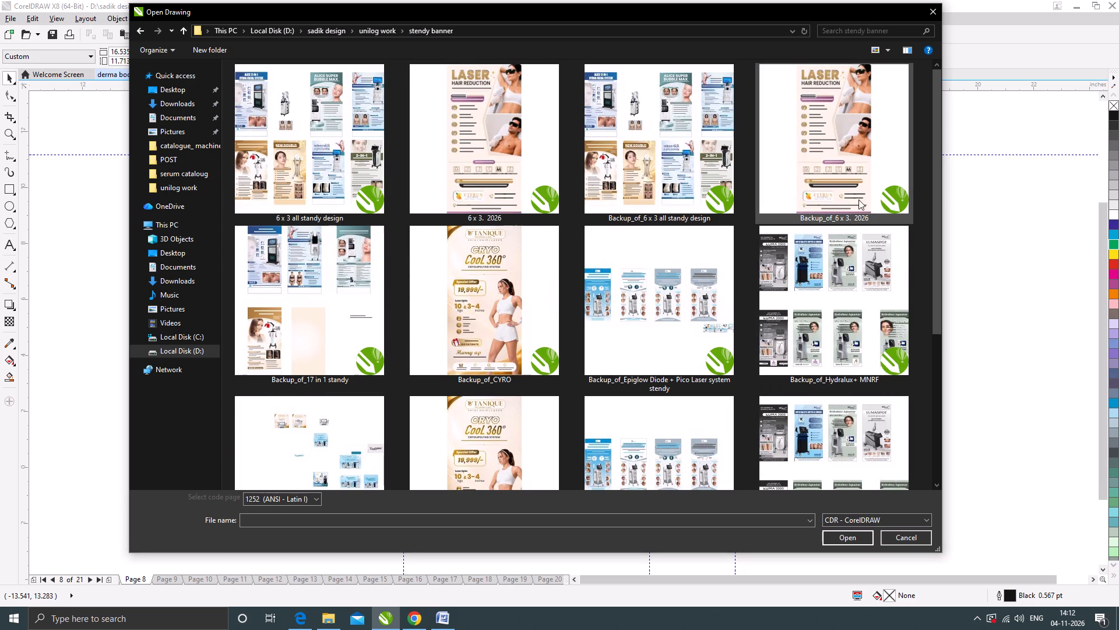
double_click(490, 150)
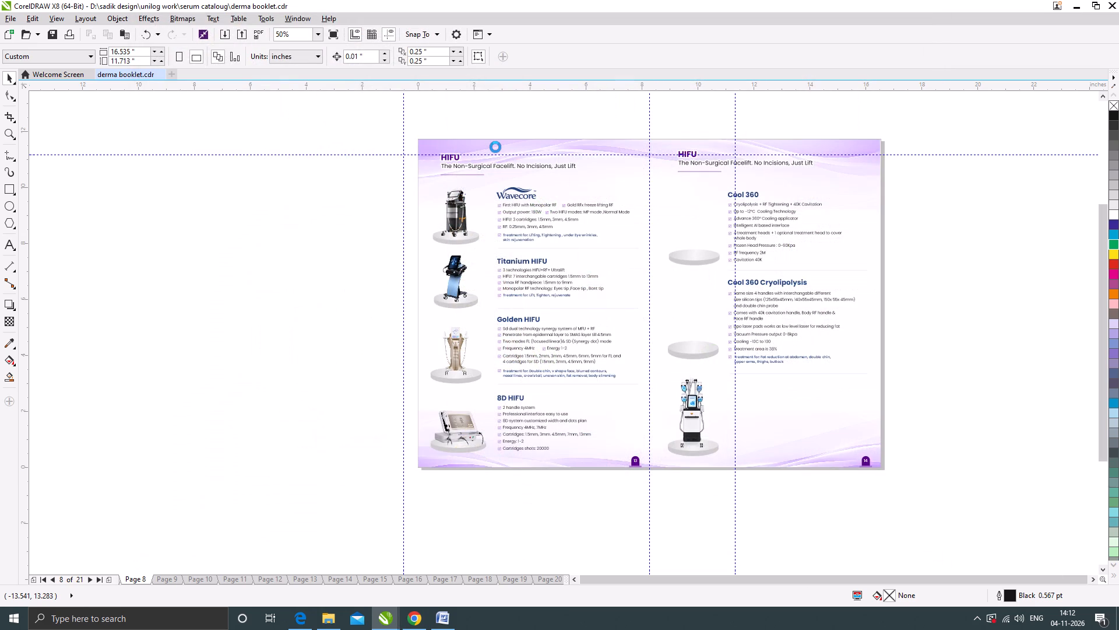
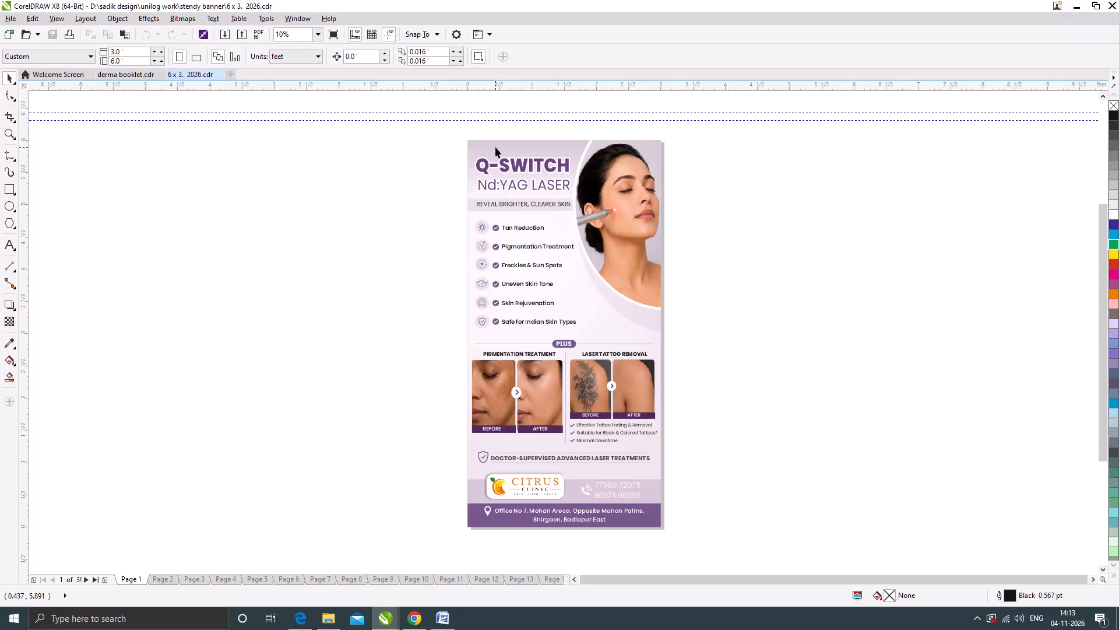
Look through the banner pages up to page 21 for reusable machine images and select the Cool Cryo 360 machine bitmap.
key(Page_Down)
key(Page_Down)
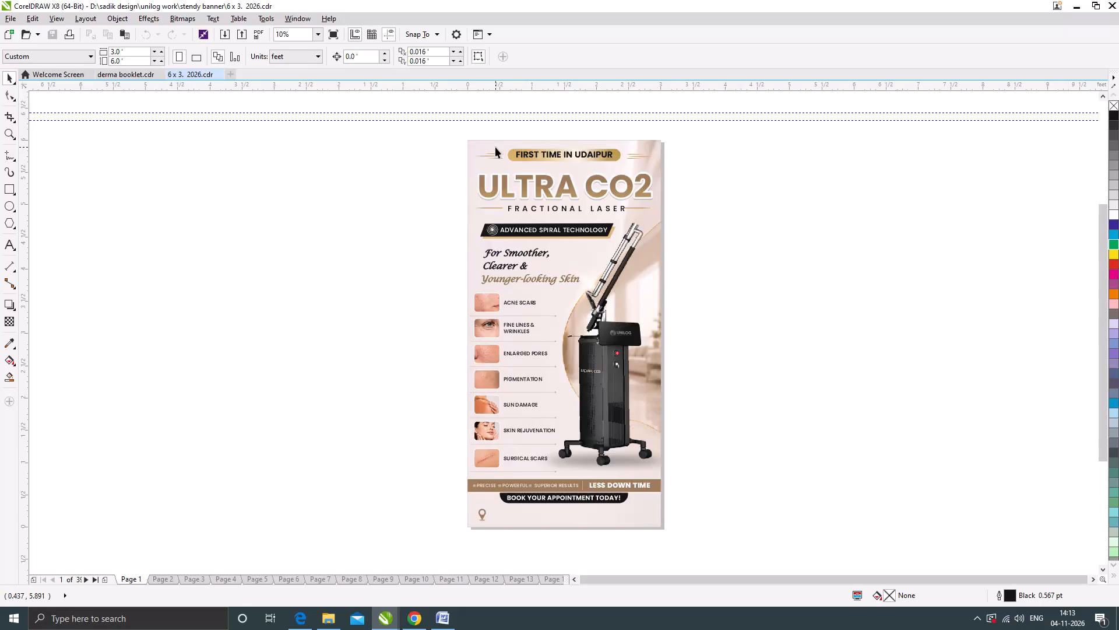
key(Page_Down)
key(Page_Down)
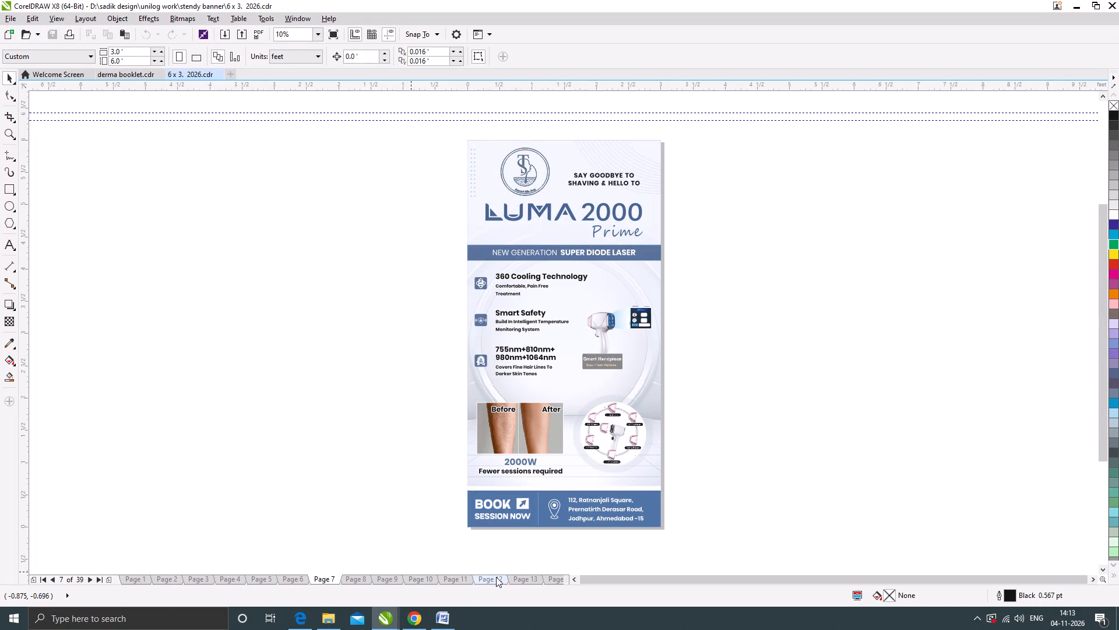
click(493, 579)
key(Page_Down)
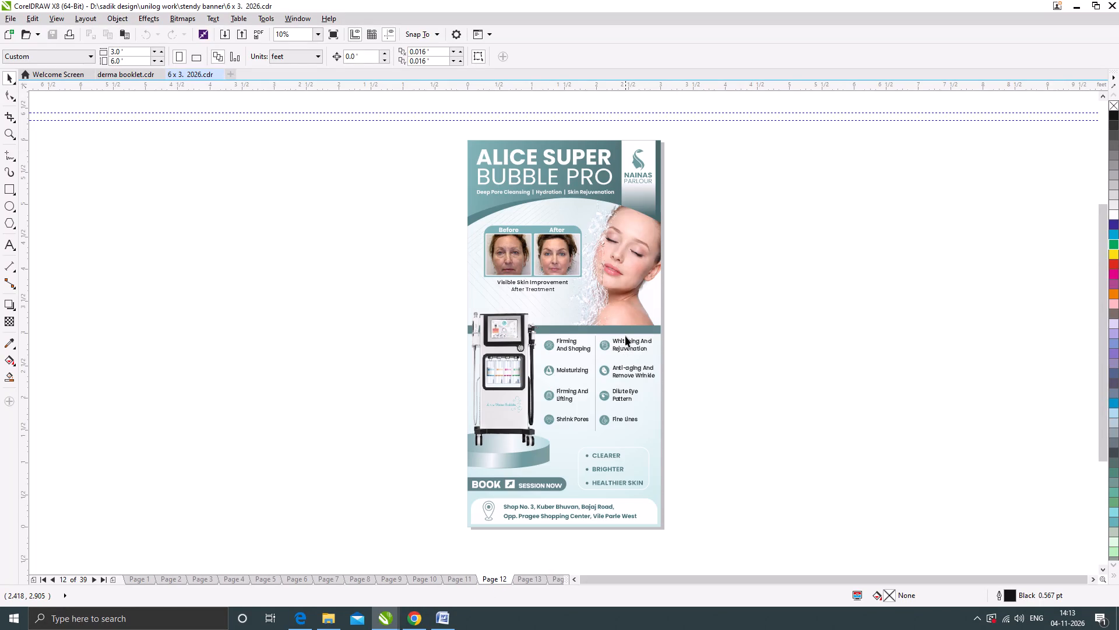
key(Page_Down)
key(Page_Down)
key(Page_Down)
key(Page_Down)
key(Page_Down)
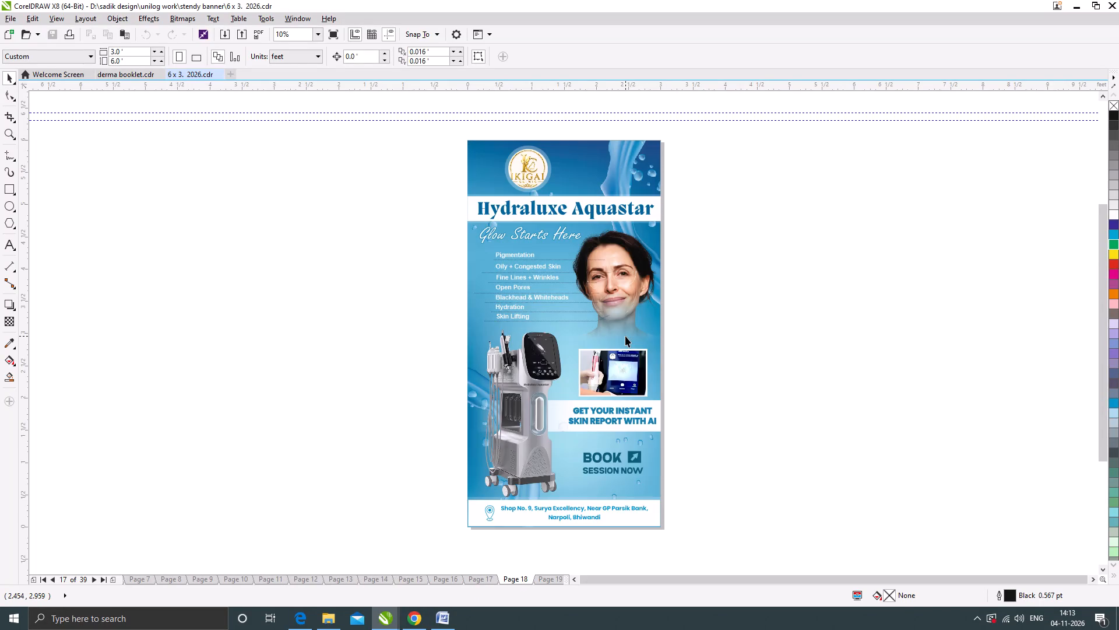
key(Page_Up)
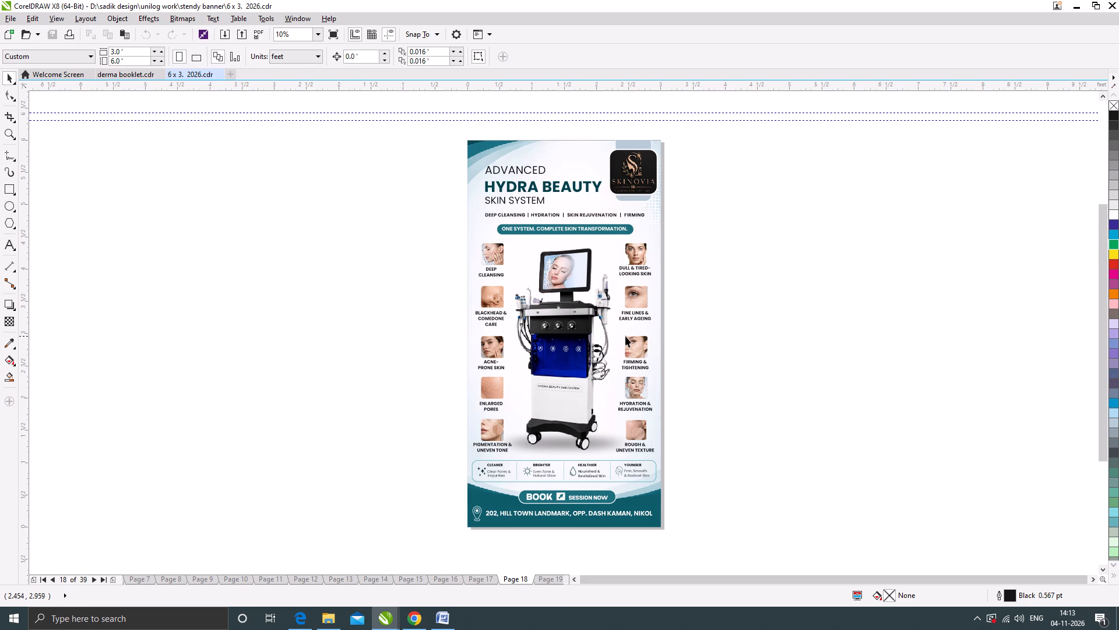
key(Page_Down)
key(Page_Down)
key(Page_Down)
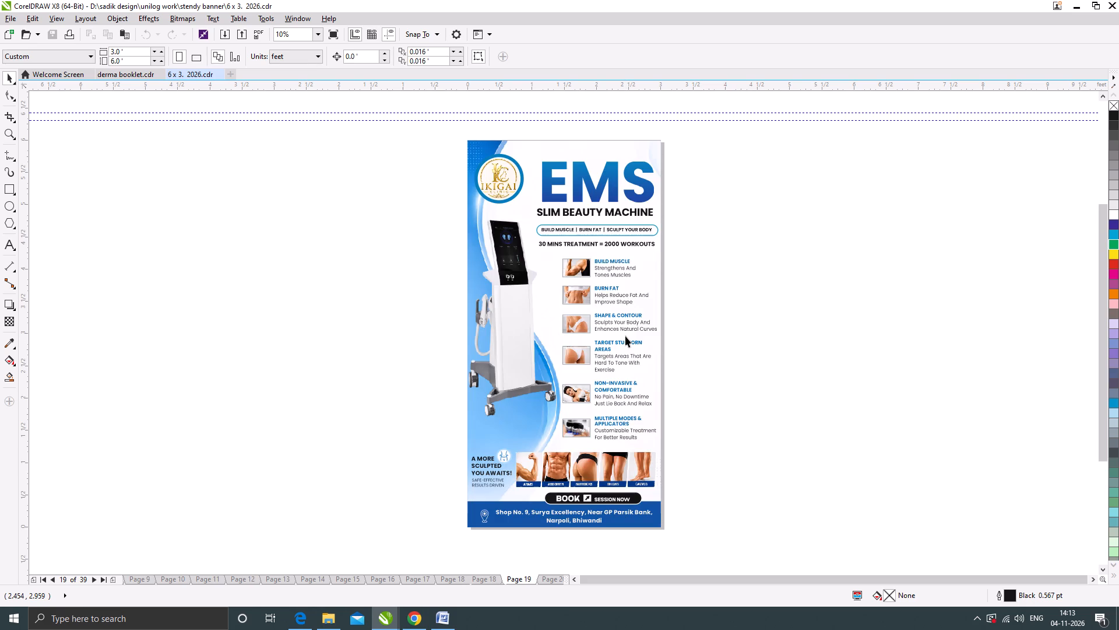
key(Page_Down)
key(Page_Up)
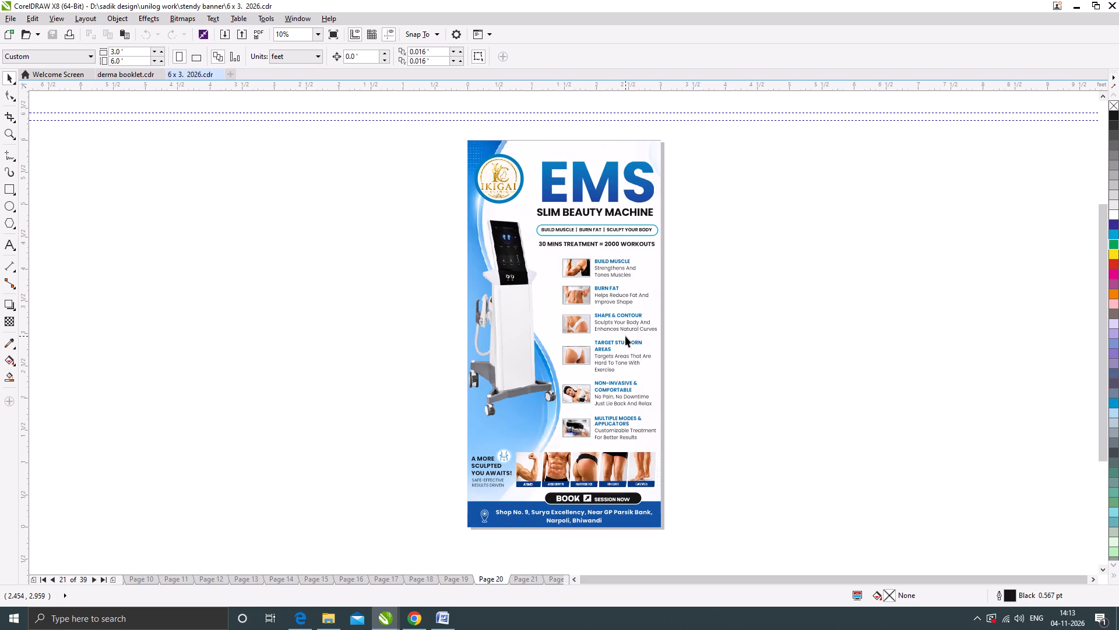
key(Page_Down)
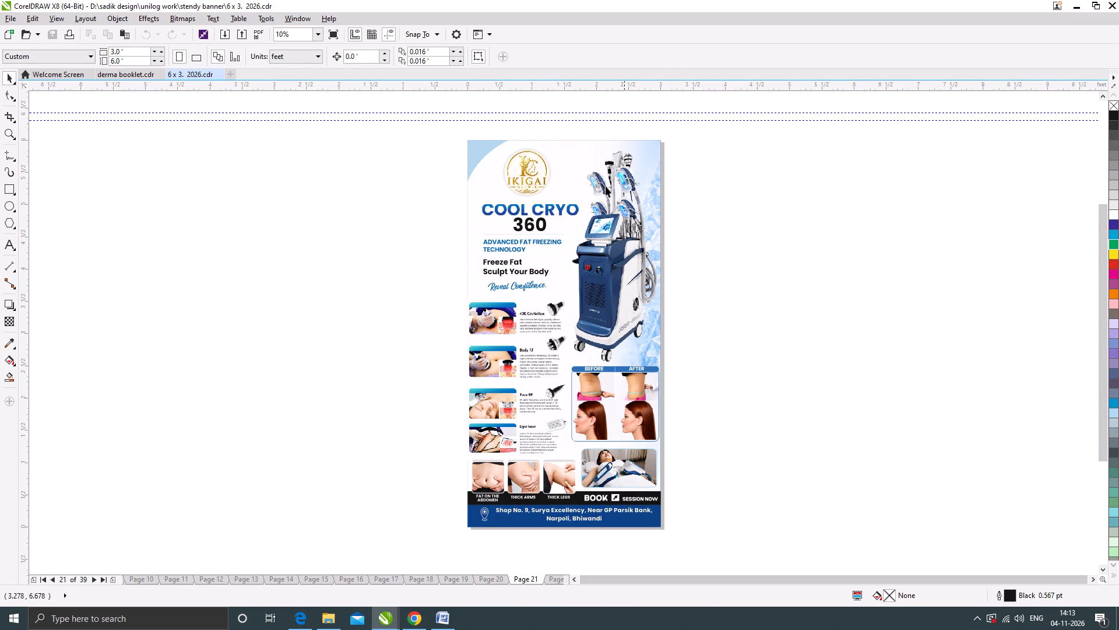
click(625, 274)
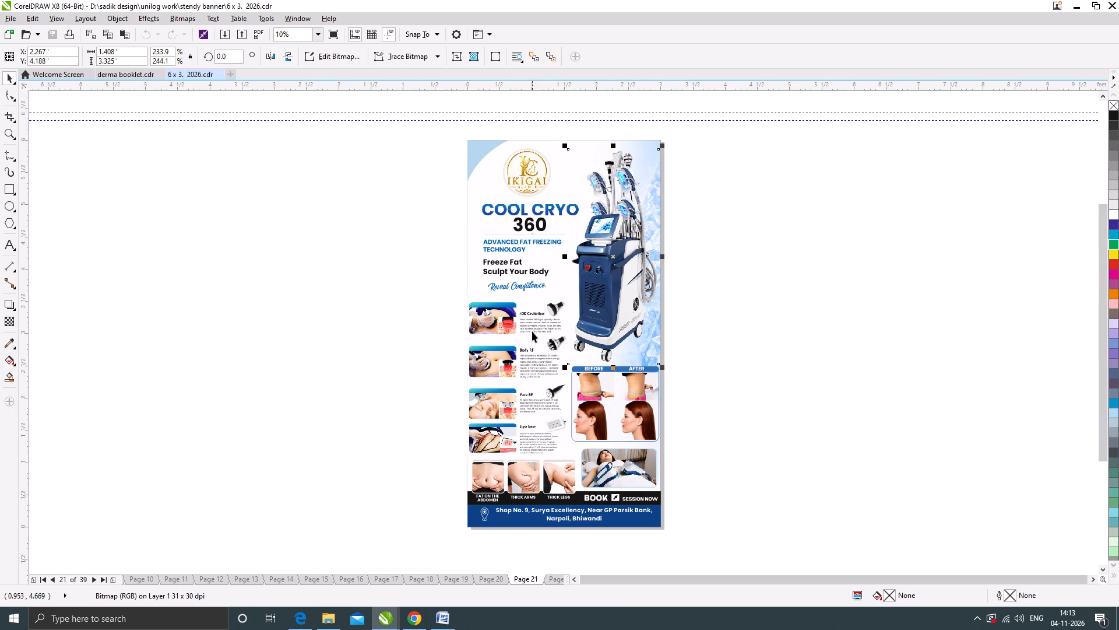
Switch to Chrome to view the enlarged blue and black machine image in the ChatGPT conversation.
click(411, 621)
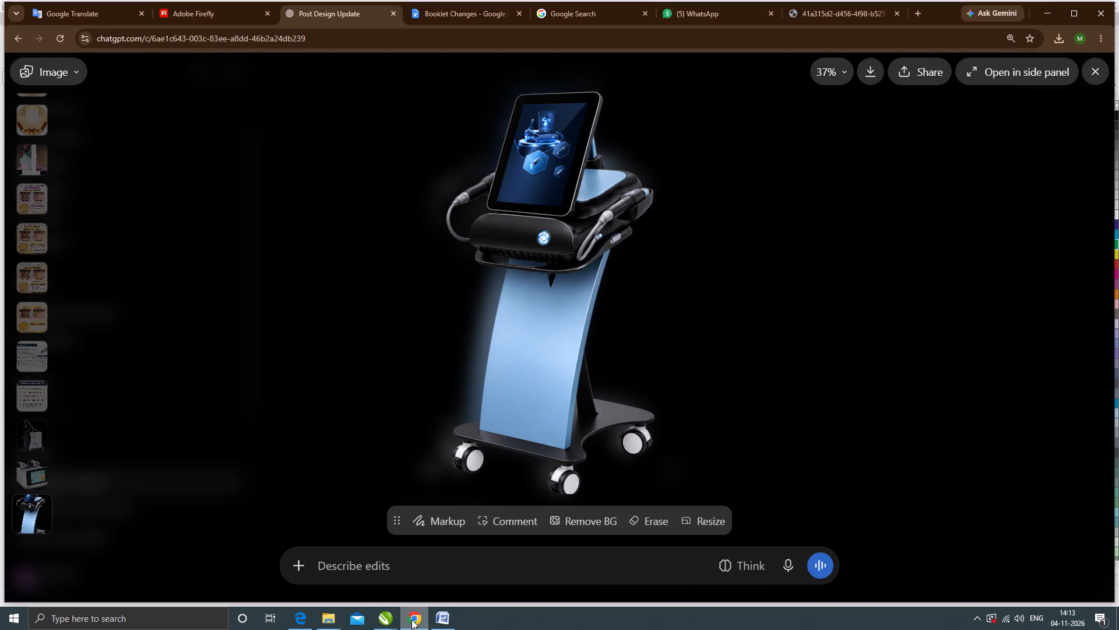
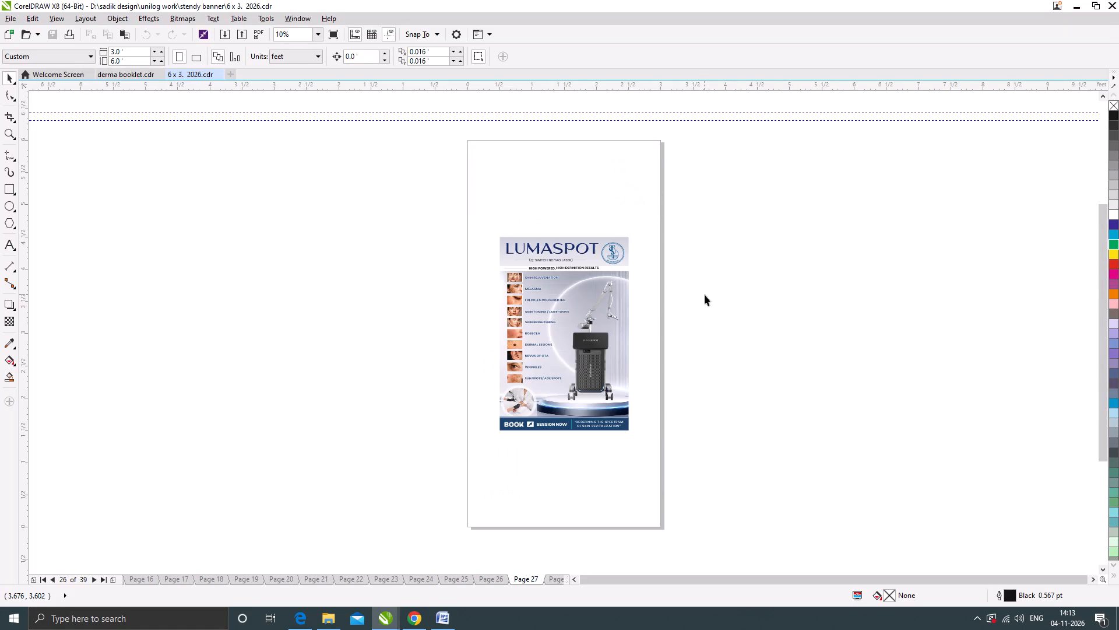
Look through the remaining banner pages, up to page 39, for a machine image usable in the derma booklet.
key(Page_Down)
key(Page_Down)
key(Page_Down)
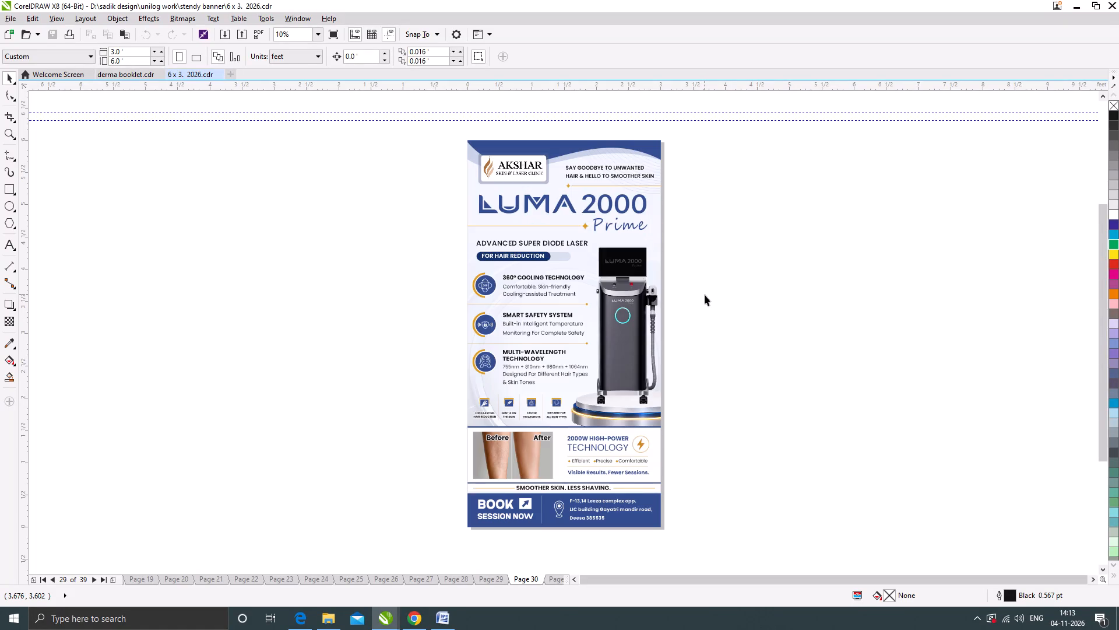
key(Page_Down)
key(Page_Down)
key(Page_Down)
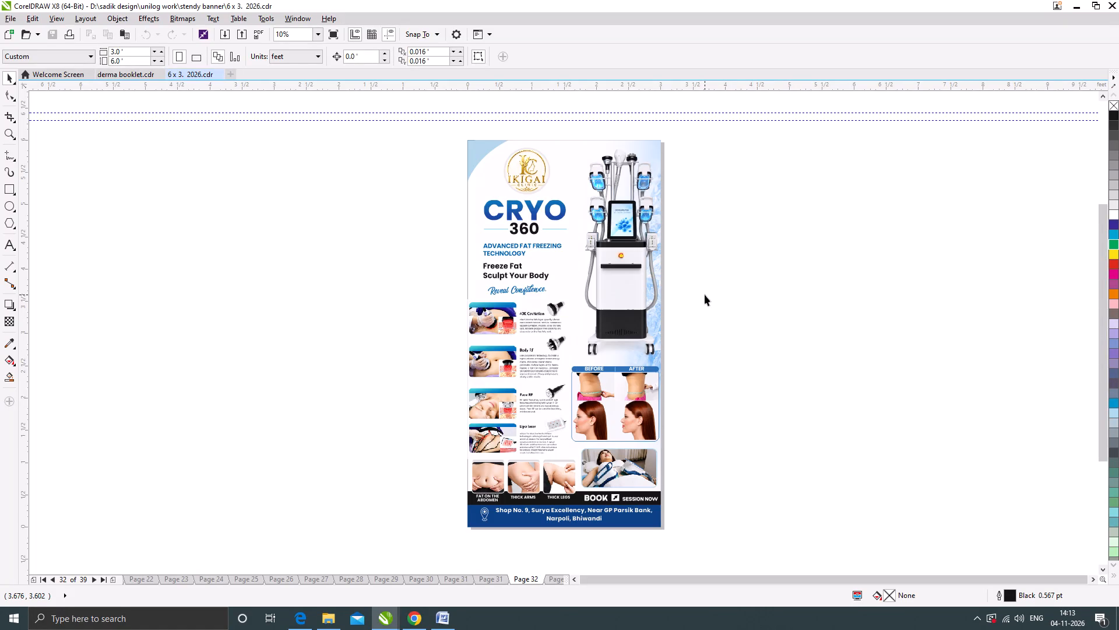
key(Page_Down)
key(Page_Down)
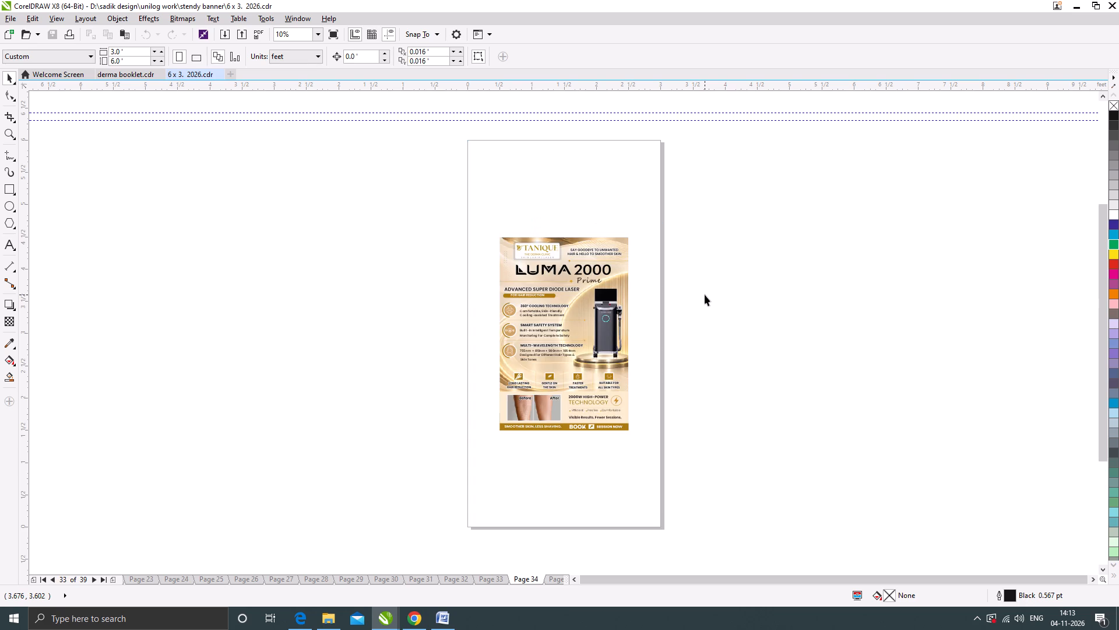
key(Page_Down)
key(Page_Down)
key(Page_Down)
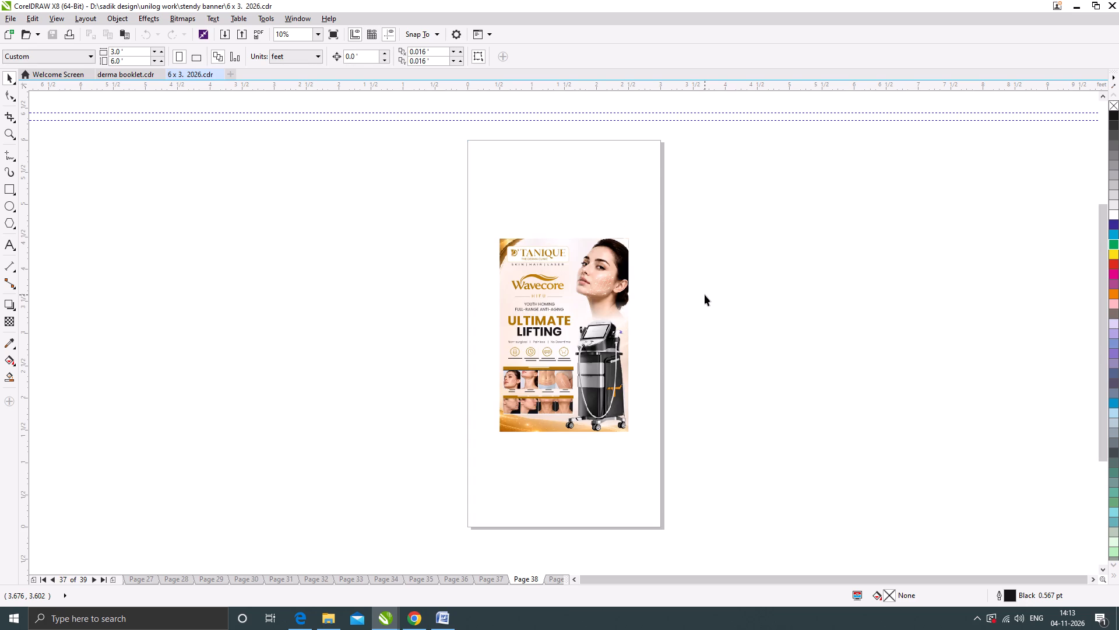
key(Page_Down)
key(Page_Down)
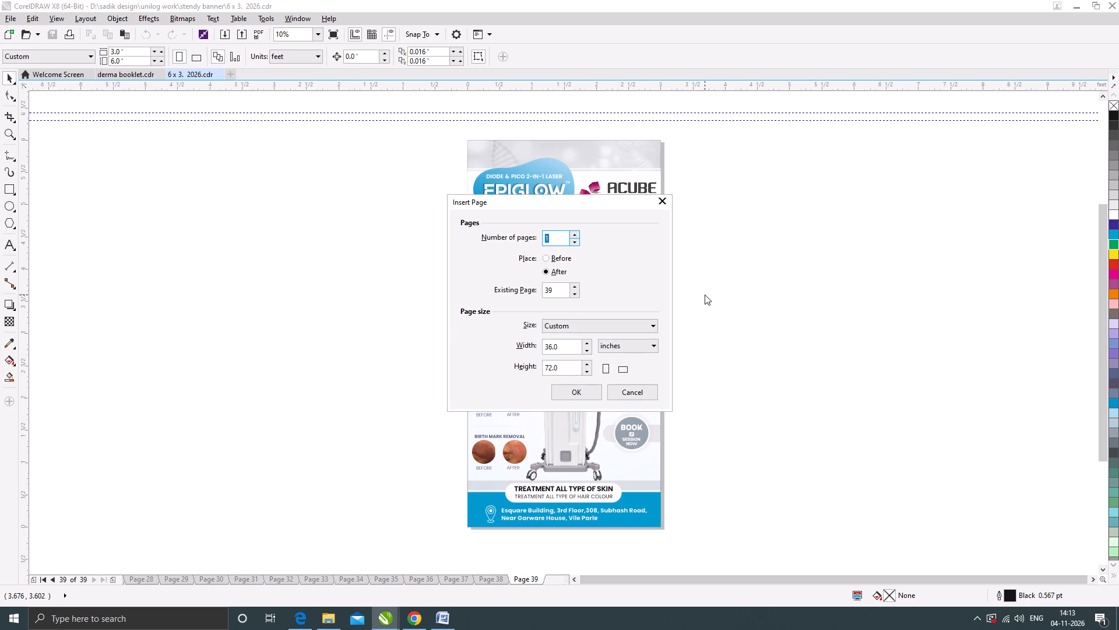
Dismiss the Insert Page dialog without adding a page after page 39 of the standee banner drawing.
click(639, 390)
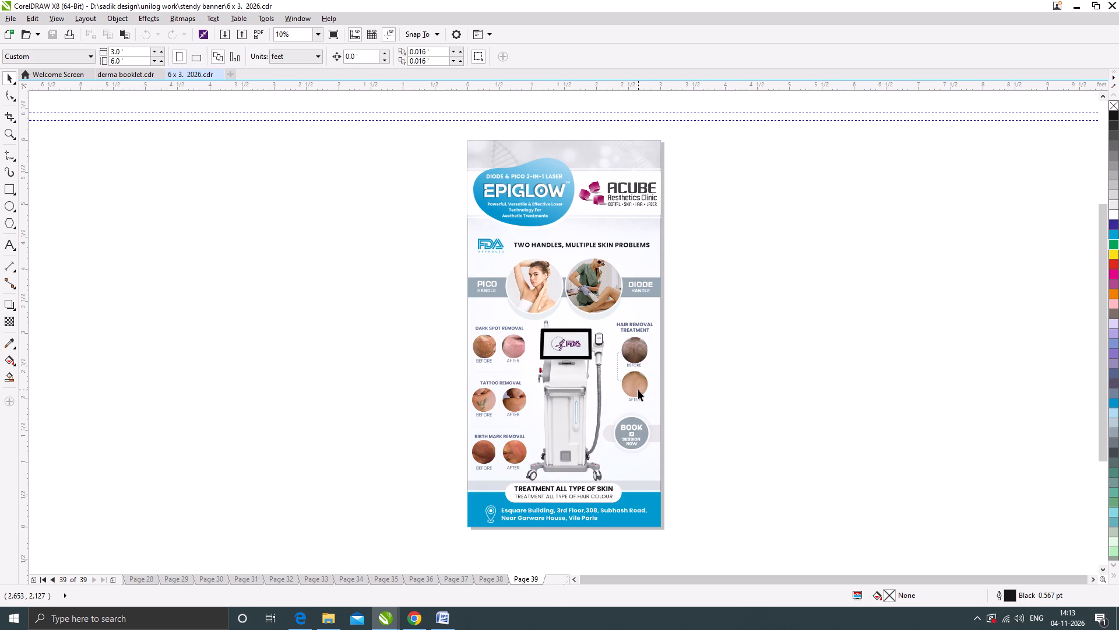
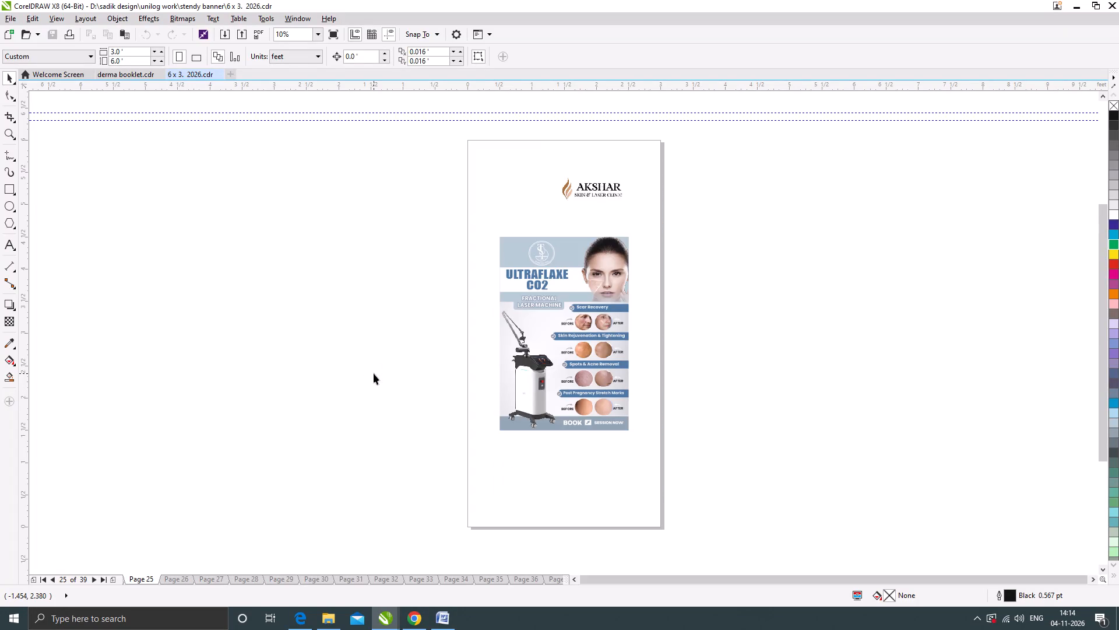
Look back through the standee banner pages preceding page 25 and examine their machine artwork.
key(Page_Up)
key(Page_Up)
key(Page_Up)
key(Page_Up)
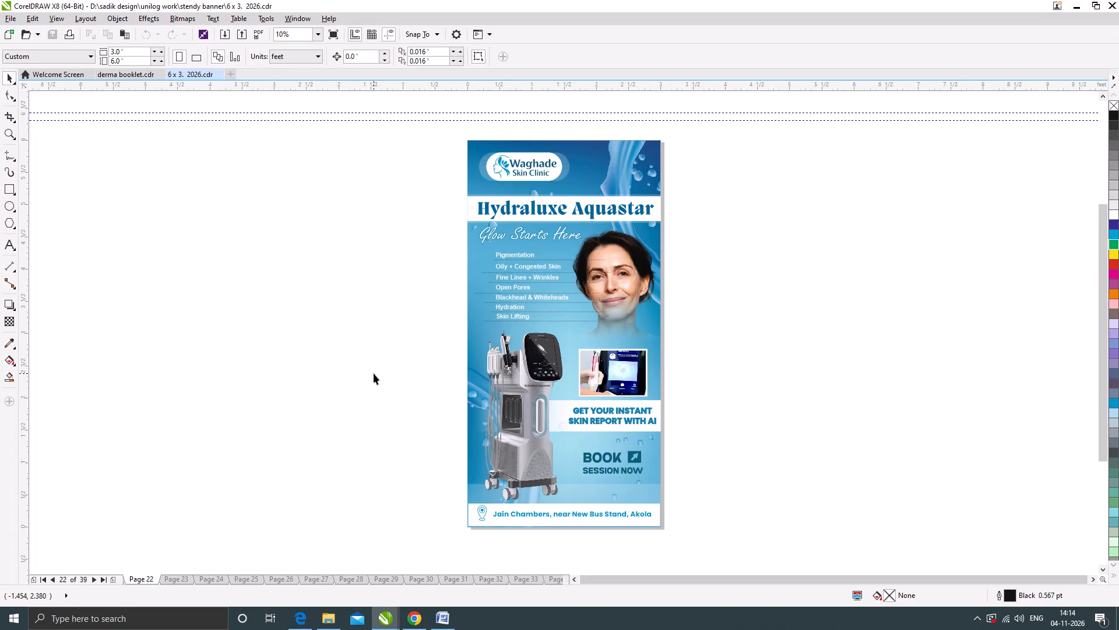
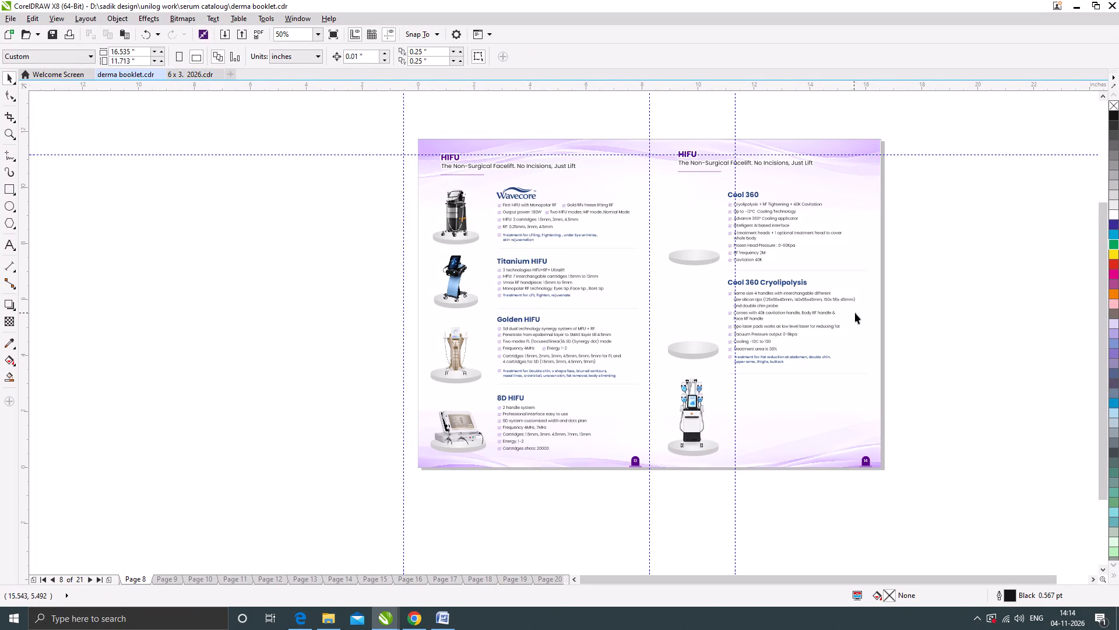
Paste the blue CRYO machine image, shrink it to about 0.81 x 1.90 in and place it on the Cool 360 pedestal.
click(932, 314)
key(ctrl+v)
scroll(780, 323, down, 2)
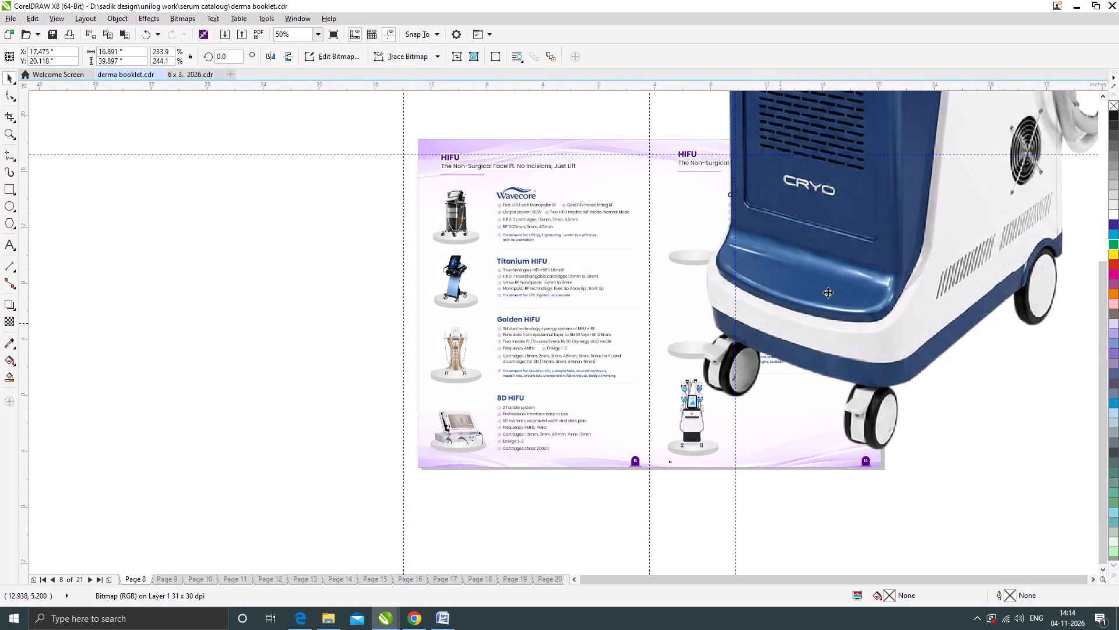
drag(900, 345, 879, 212)
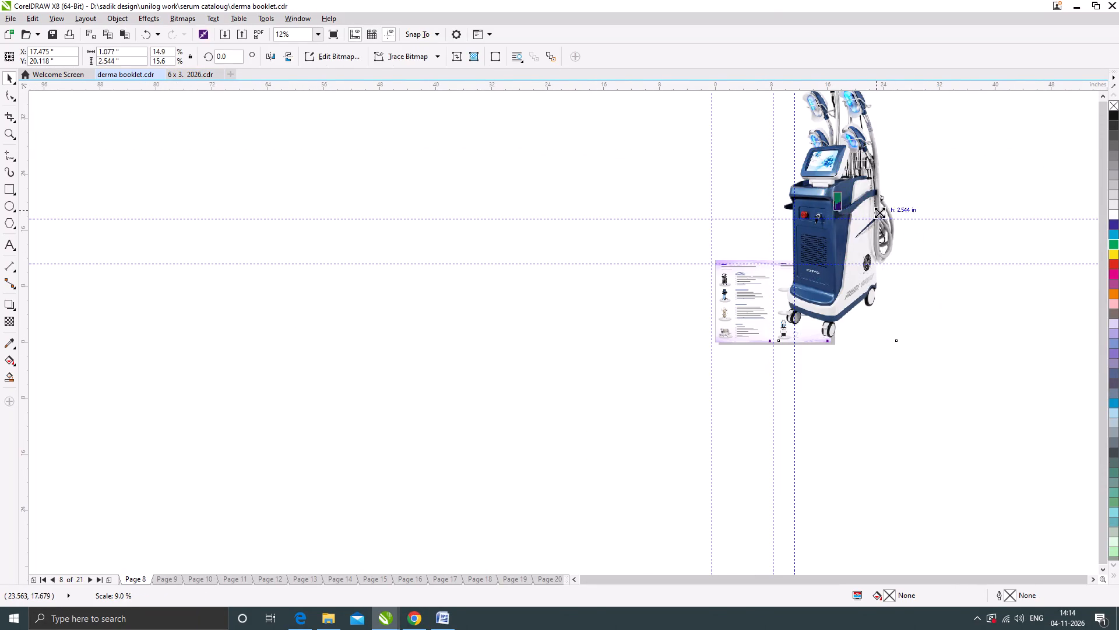
drag(879, 212, 879, 212)
scroll(838, 206, up, 1)
drag(838, 198, 724, 358)
scroll(729, 366, up, 1)
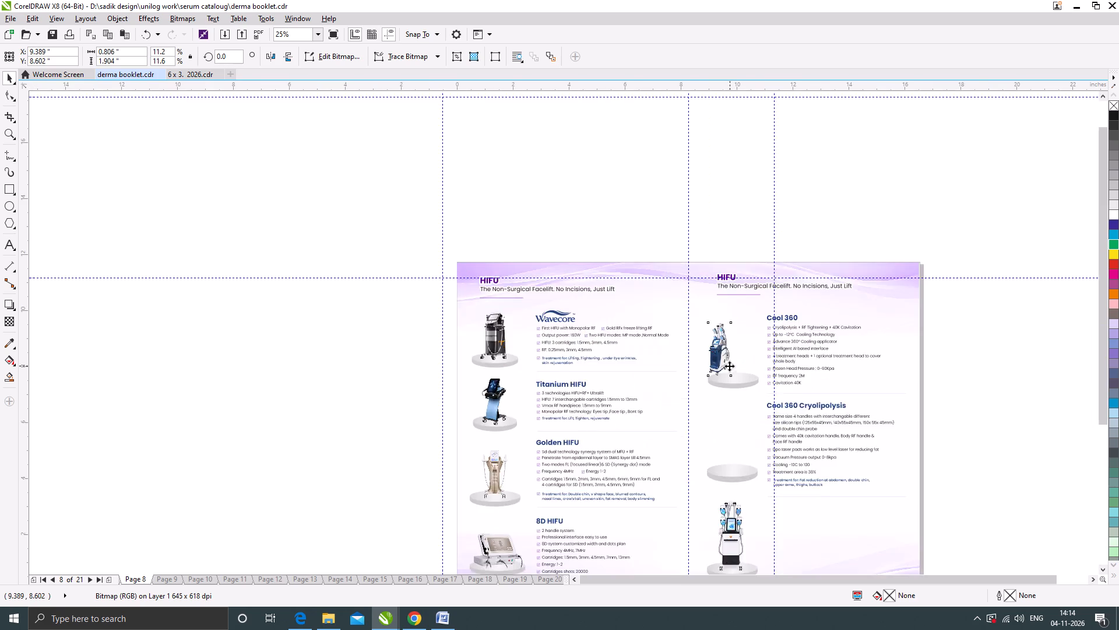
scroll(729, 366, up, 1)
drag(706, 353, 737, 366)
scroll(763, 363, up, 1)
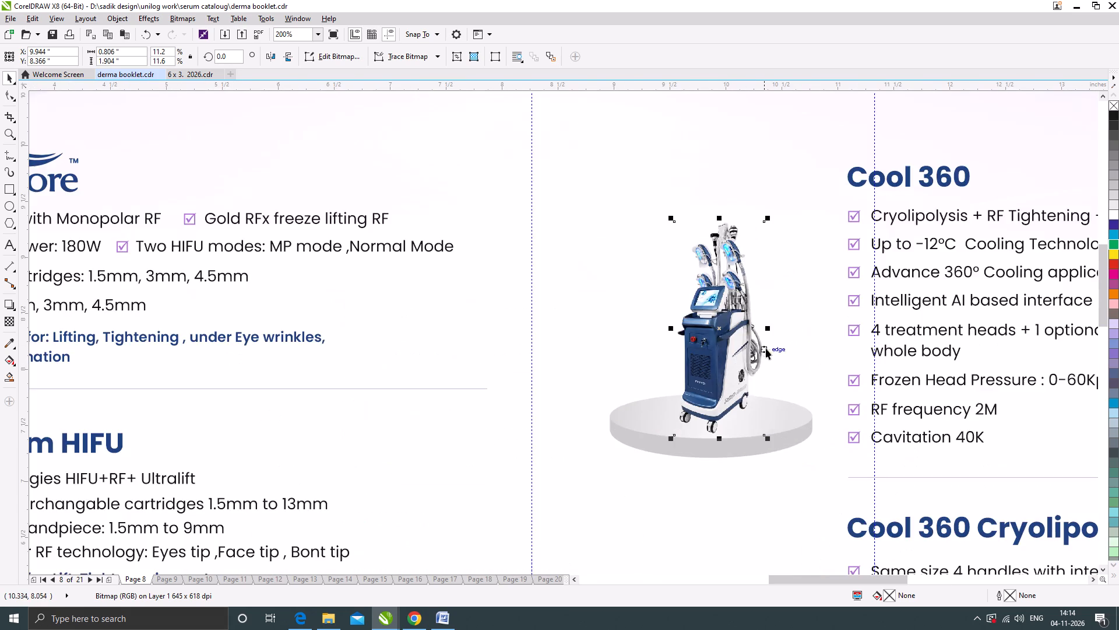
Stretch the CRYO machine image horizontally to about 0.92 in wide and shift it towards the pedestal's centre.
scroll(768, 340, up, 1)
drag(766, 317, 780, 322)
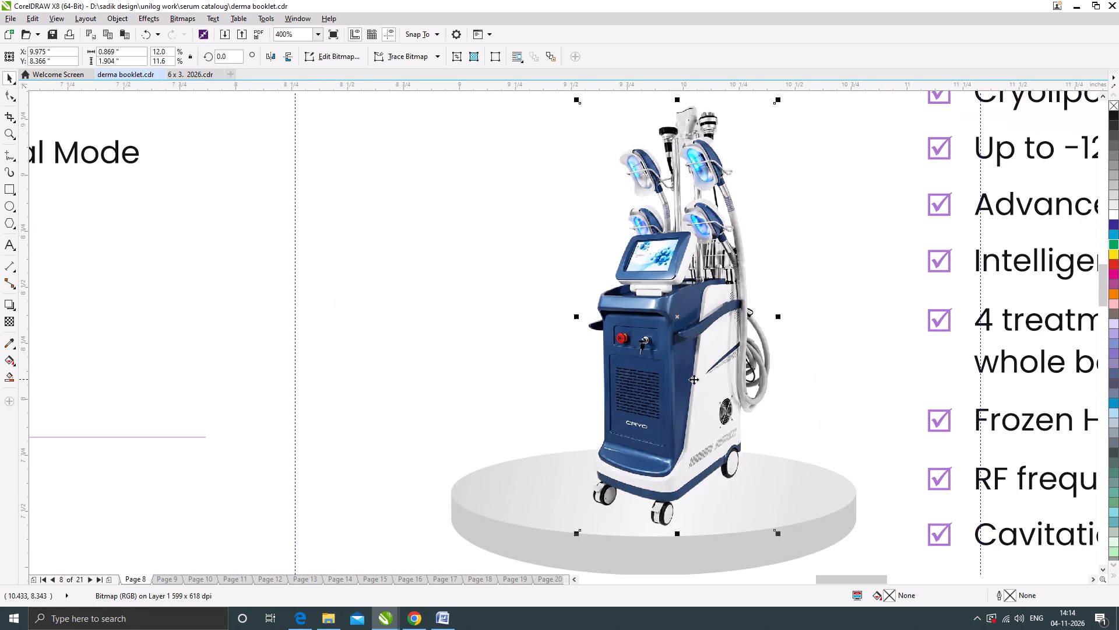
drag(693, 379, 671, 374)
drag(755, 309, 766, 317)
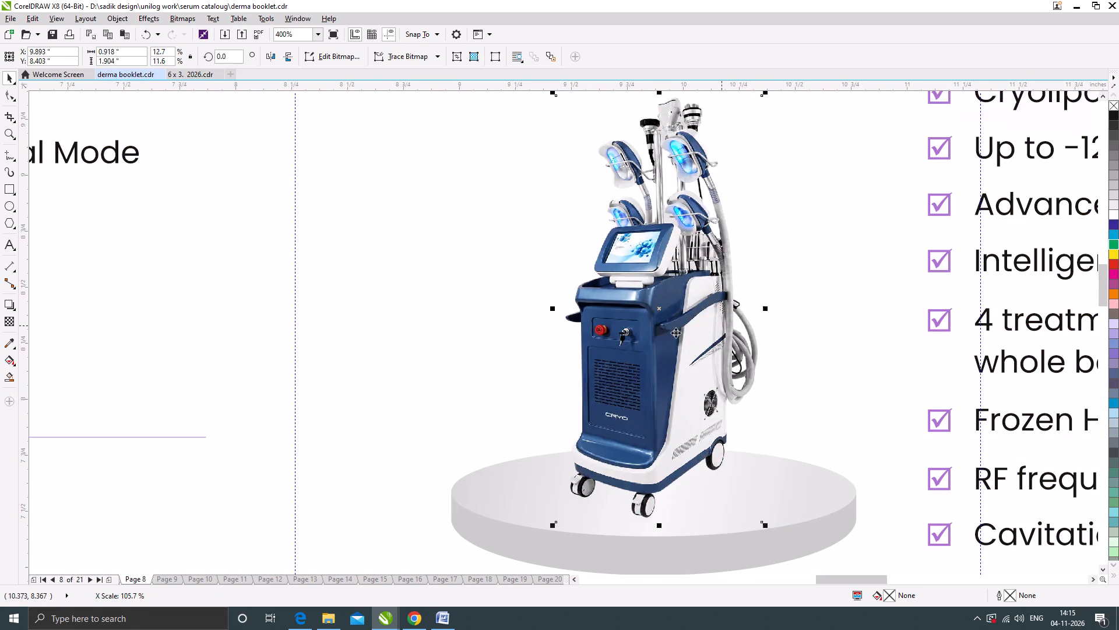
scroll(599, 342, down, 2)
Enlarge the CRYO machine image to about 1.21 x 2.52 in and seat its wheels centrally on the Cool 360 pedestal.
scroll(634, 379, up, 1)
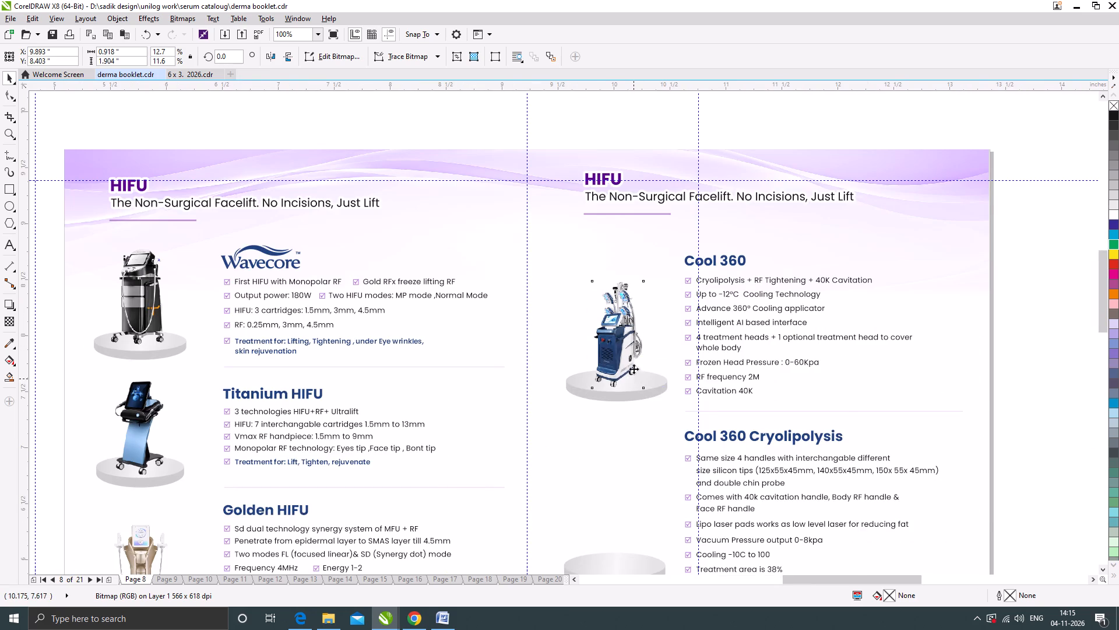
drag(657, 181, 696, 118)
drag(639, 339, 632, 345)
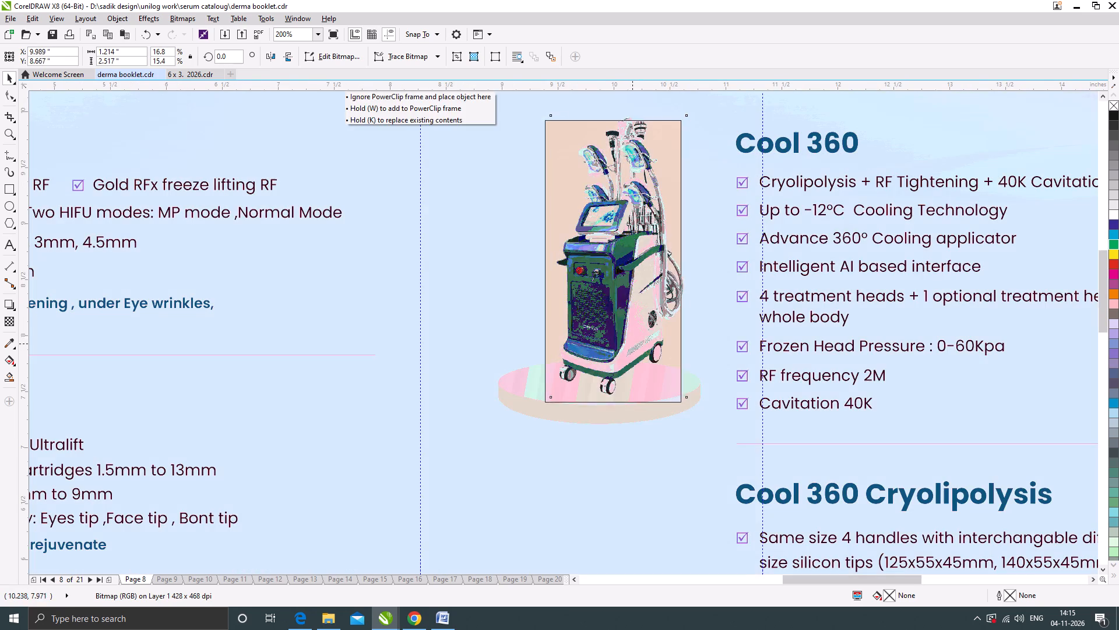
drag(632, 345, 627, 347)
scroll(595, 323, down, 1)
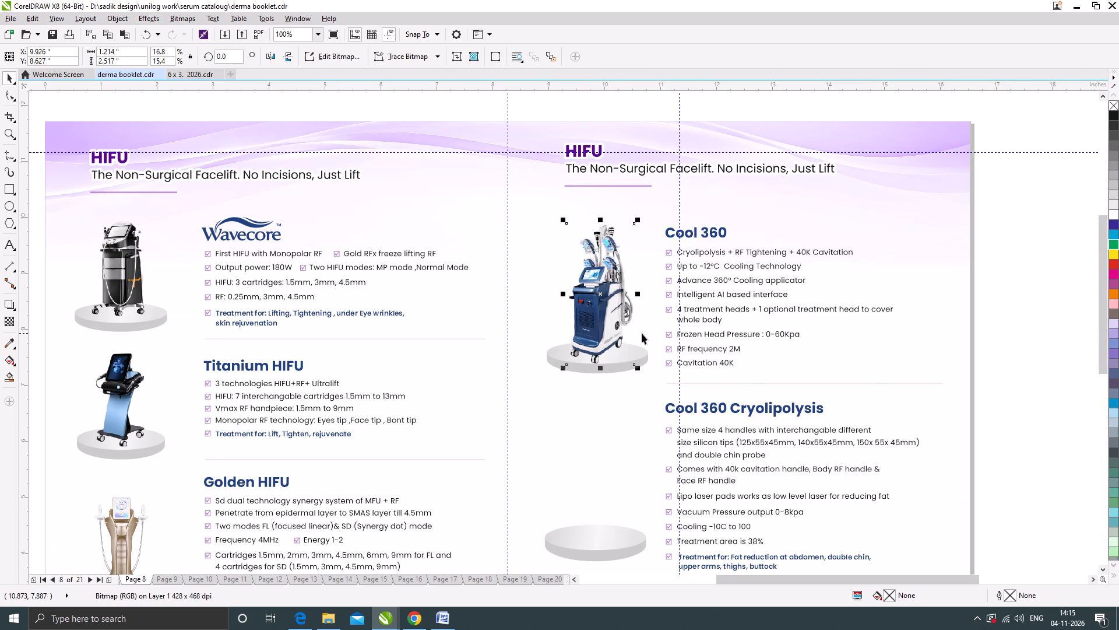
scroll(603, 341, up, 2)
drag(606, 328, 608, 317)
scroll(591, 330, down, 1)
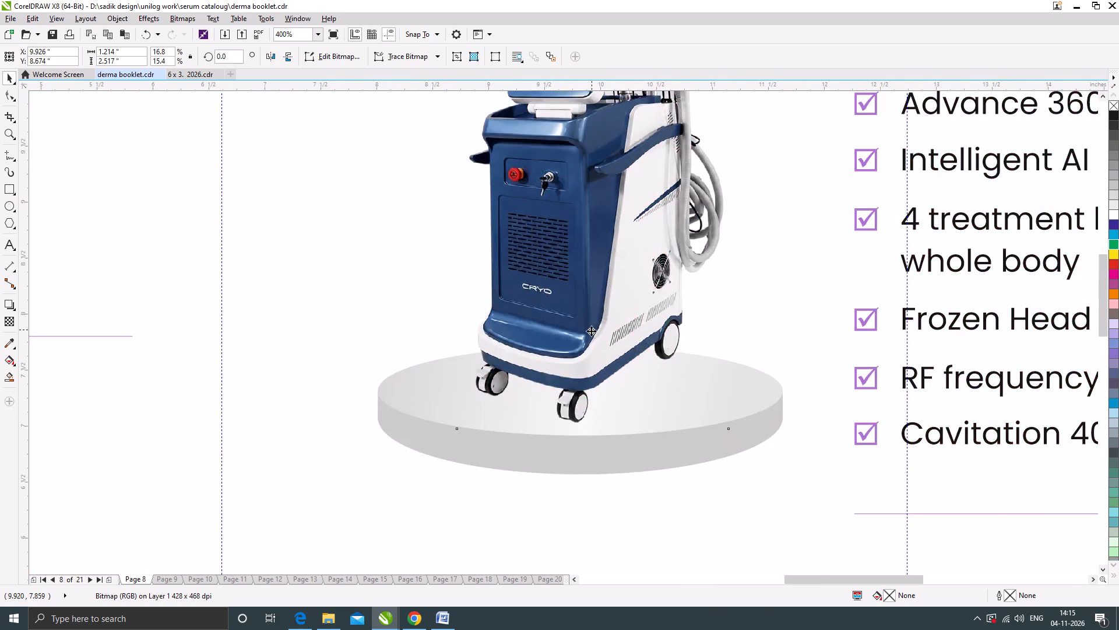
scroll(591, 331, down, 2)
click(904, 329)
scroll(761, 330, up, 1)
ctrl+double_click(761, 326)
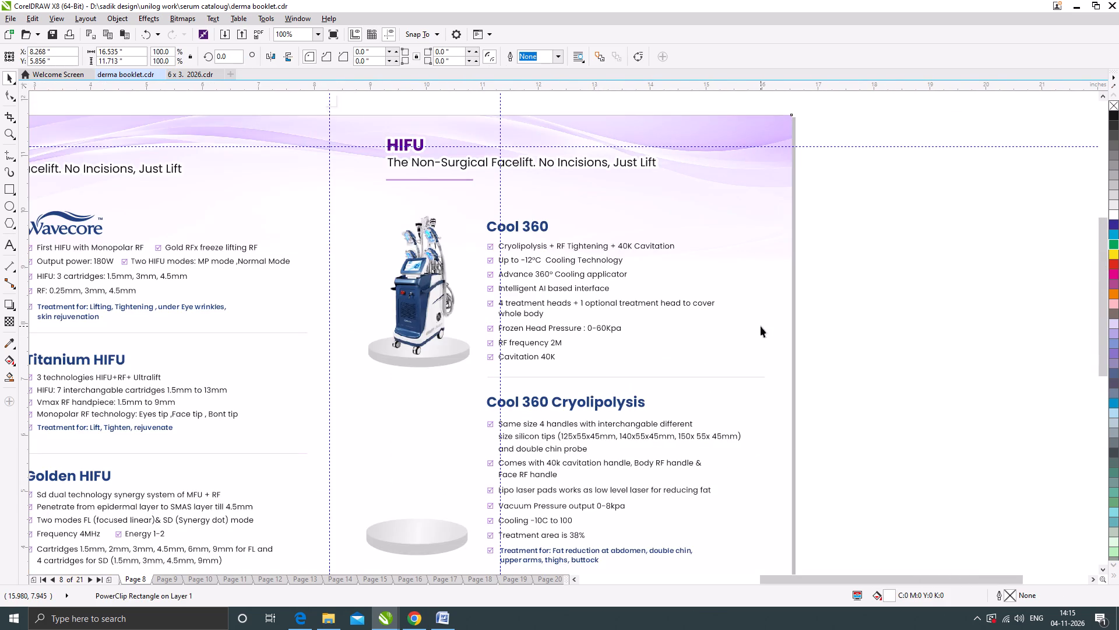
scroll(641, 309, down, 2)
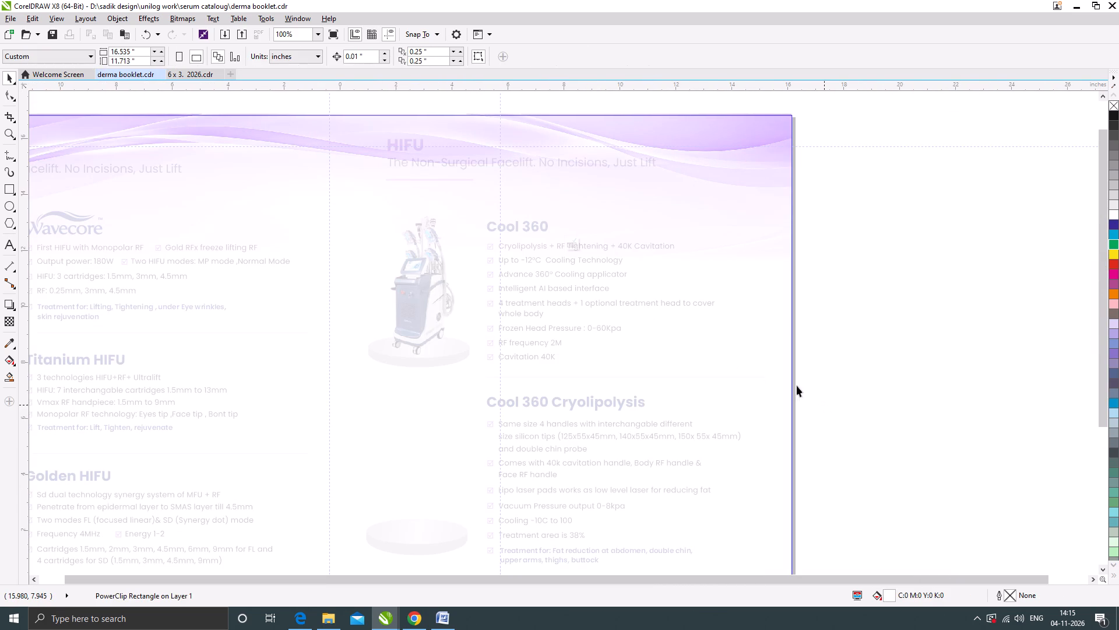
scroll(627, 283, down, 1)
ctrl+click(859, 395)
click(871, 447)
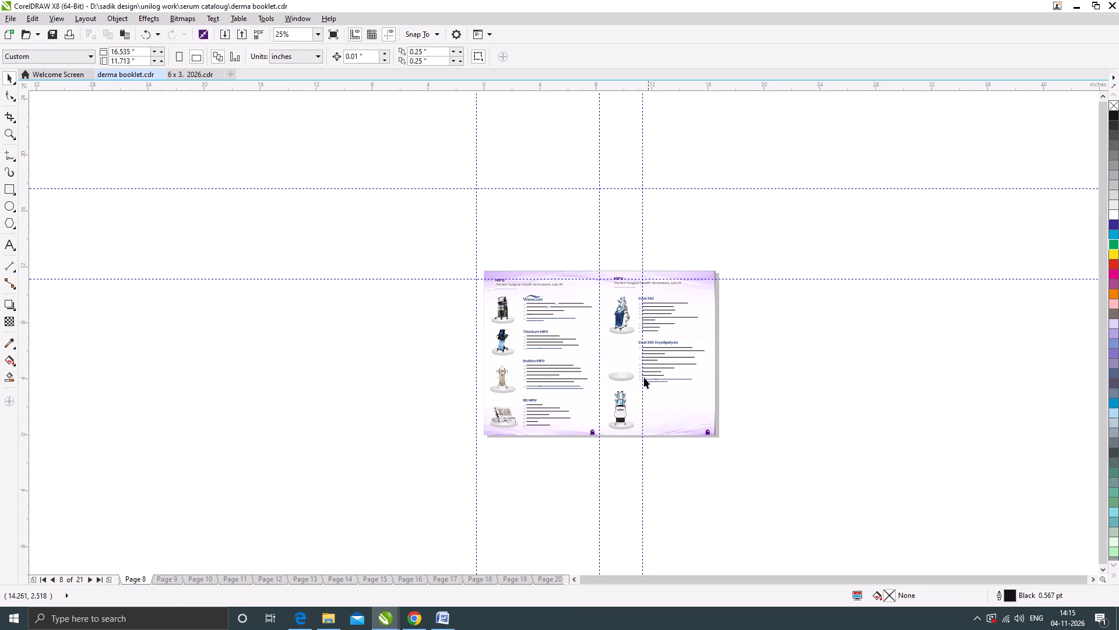
Review the HIFU and Cool 360 spread on page 8, checking the white cryolipolysis machine's placement and the remaining empty pedestal.
scroll(638, 373, up, 1)
click(870, 454)
scroll(613, 468, up, 2)
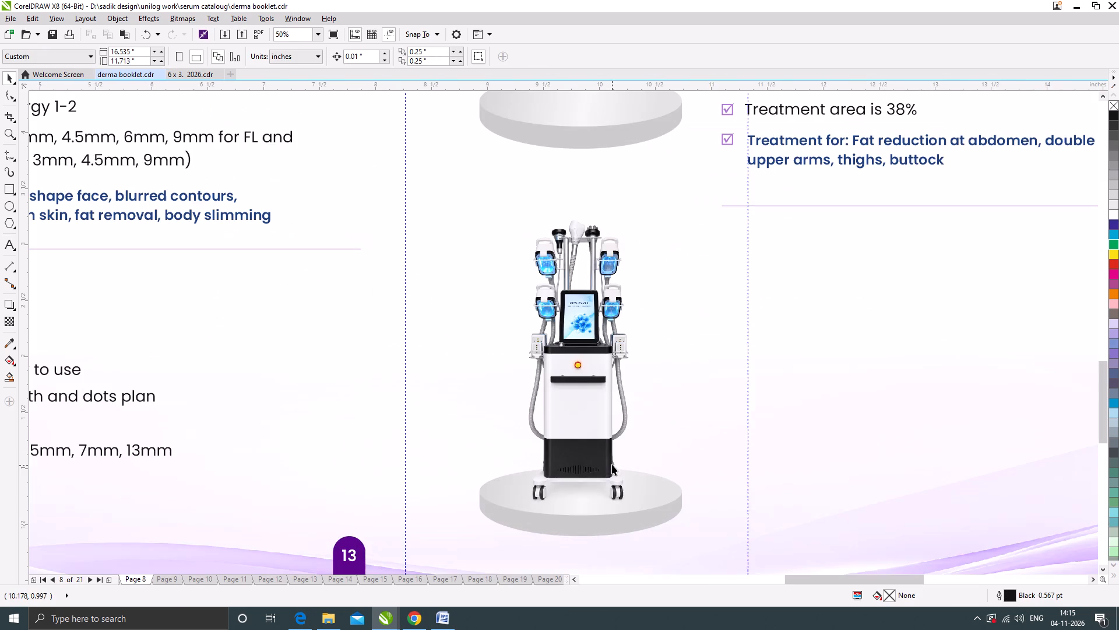
scroll(579, 371, down, 2)
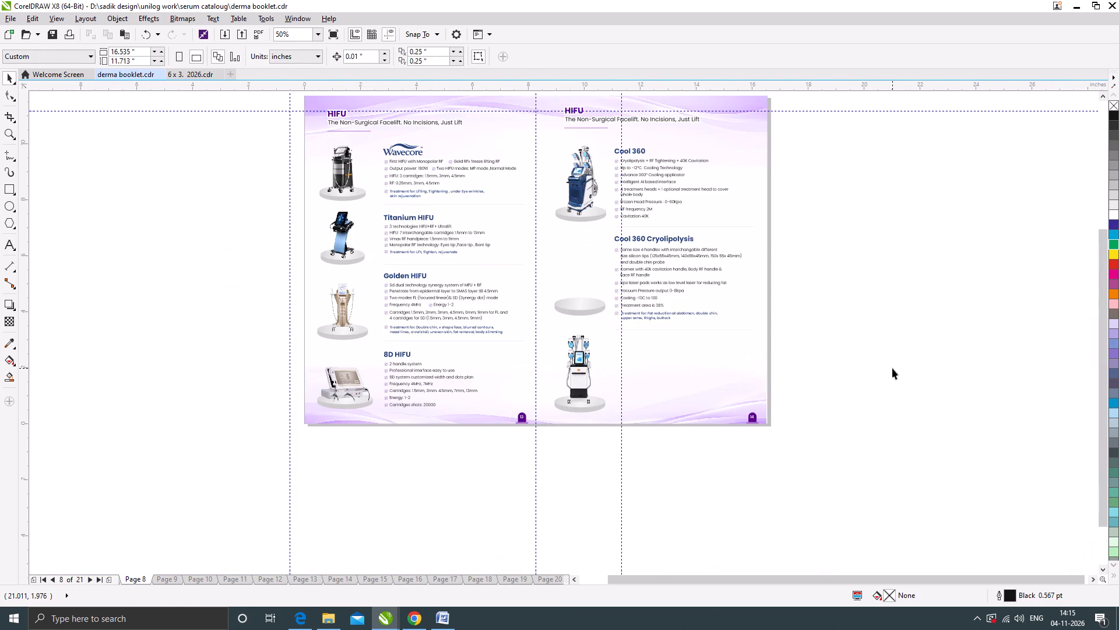
click(892, 368)
scroll(638, 356, up, 1)
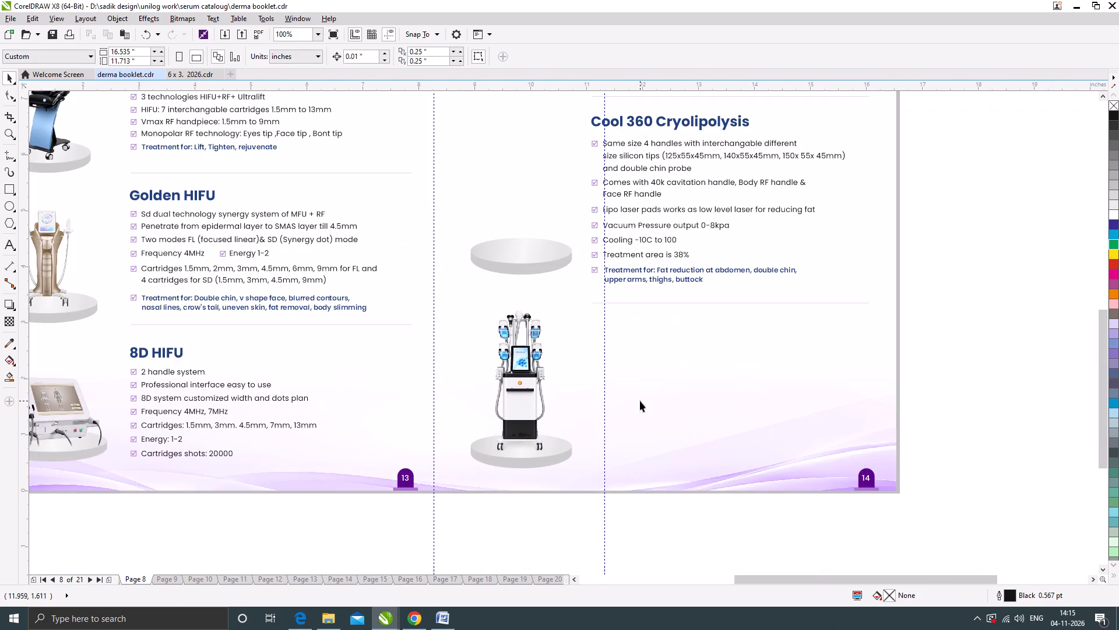
scroll(676, 328, down, 1)
click(888, 349)
click(883, 351)
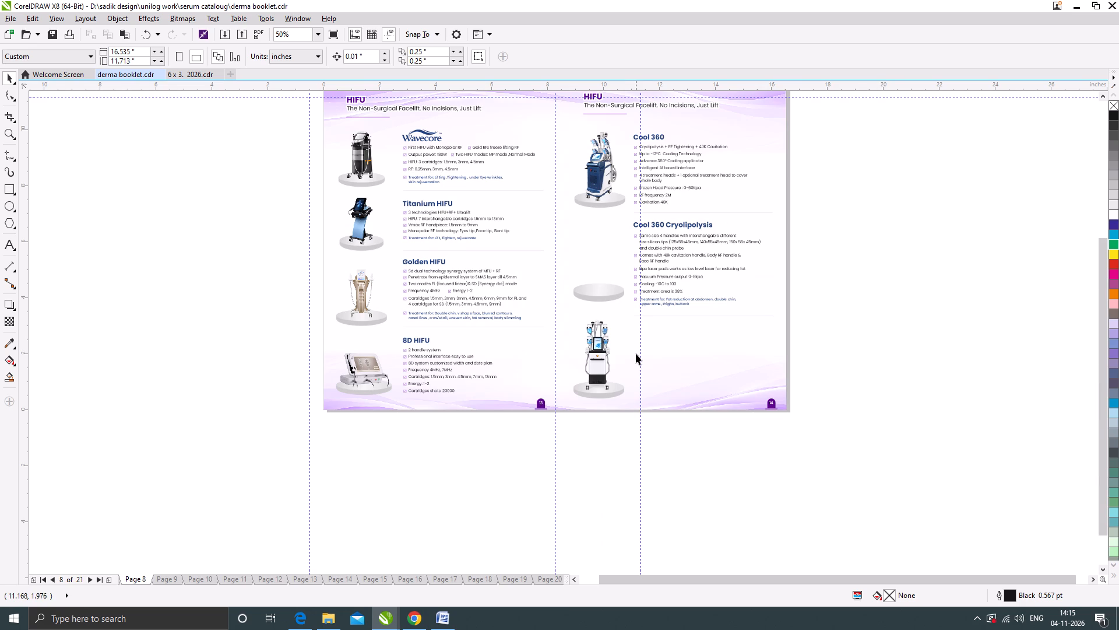
click(905, 293)
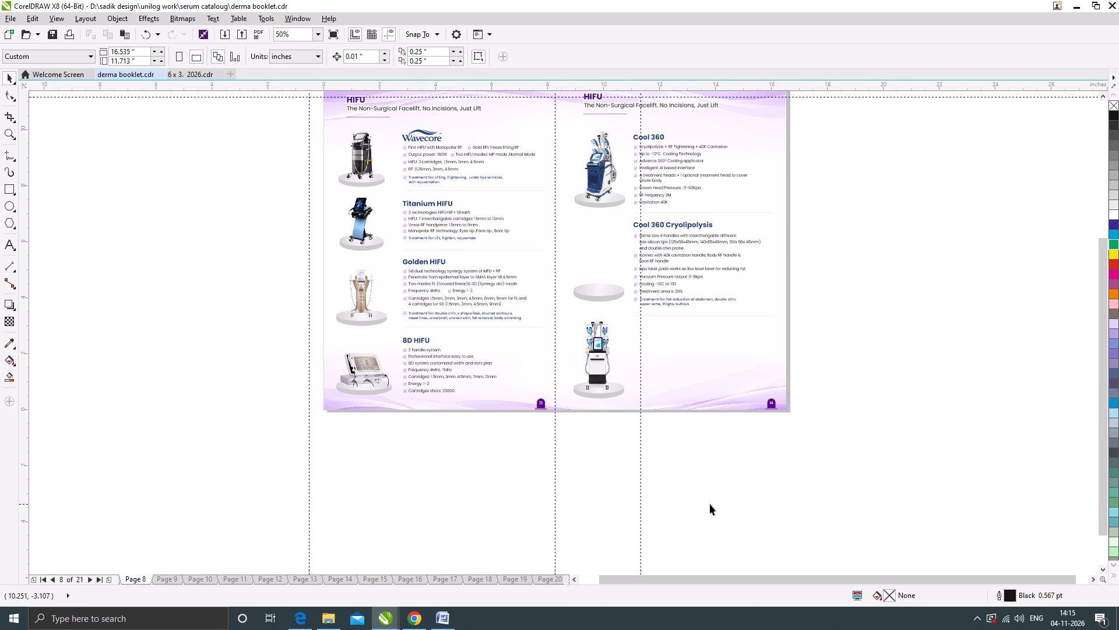